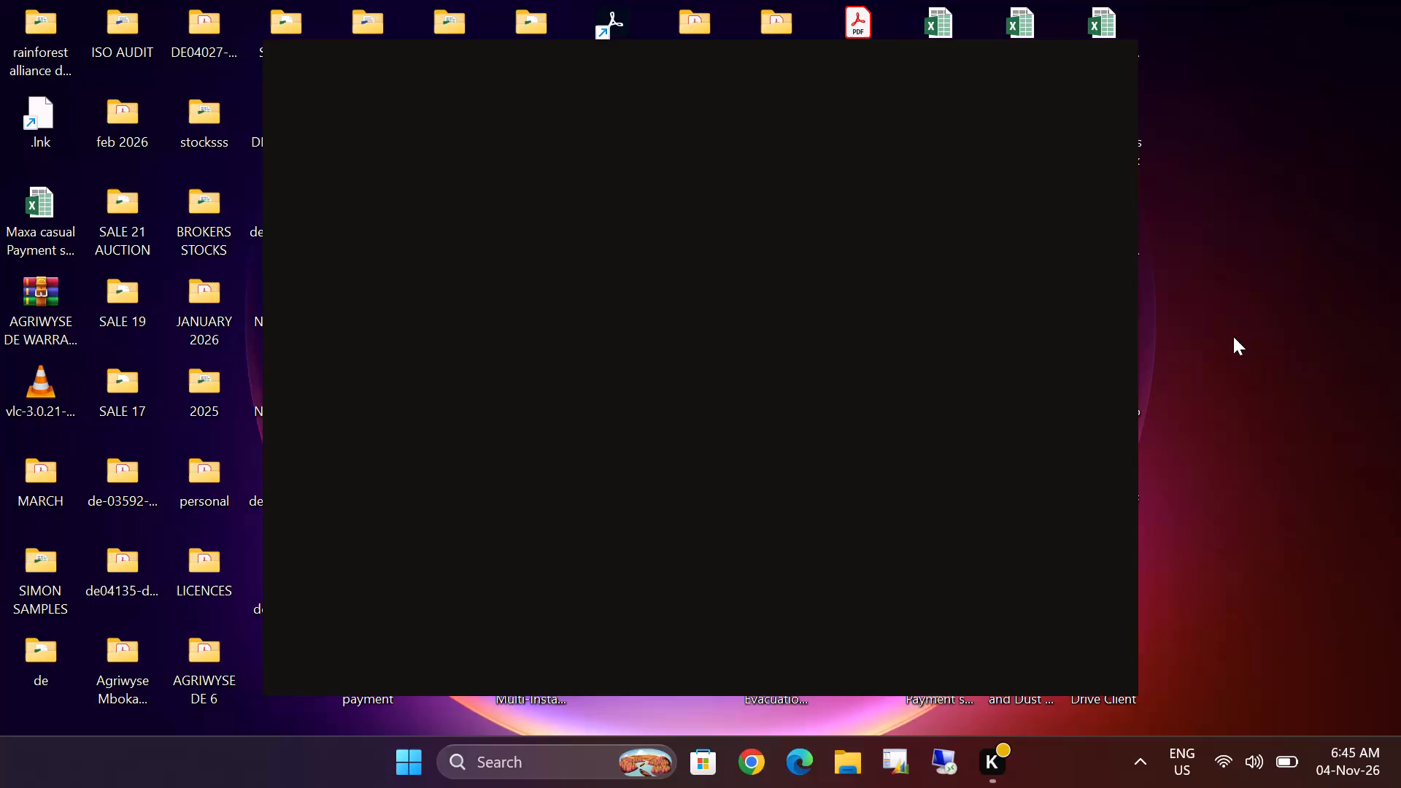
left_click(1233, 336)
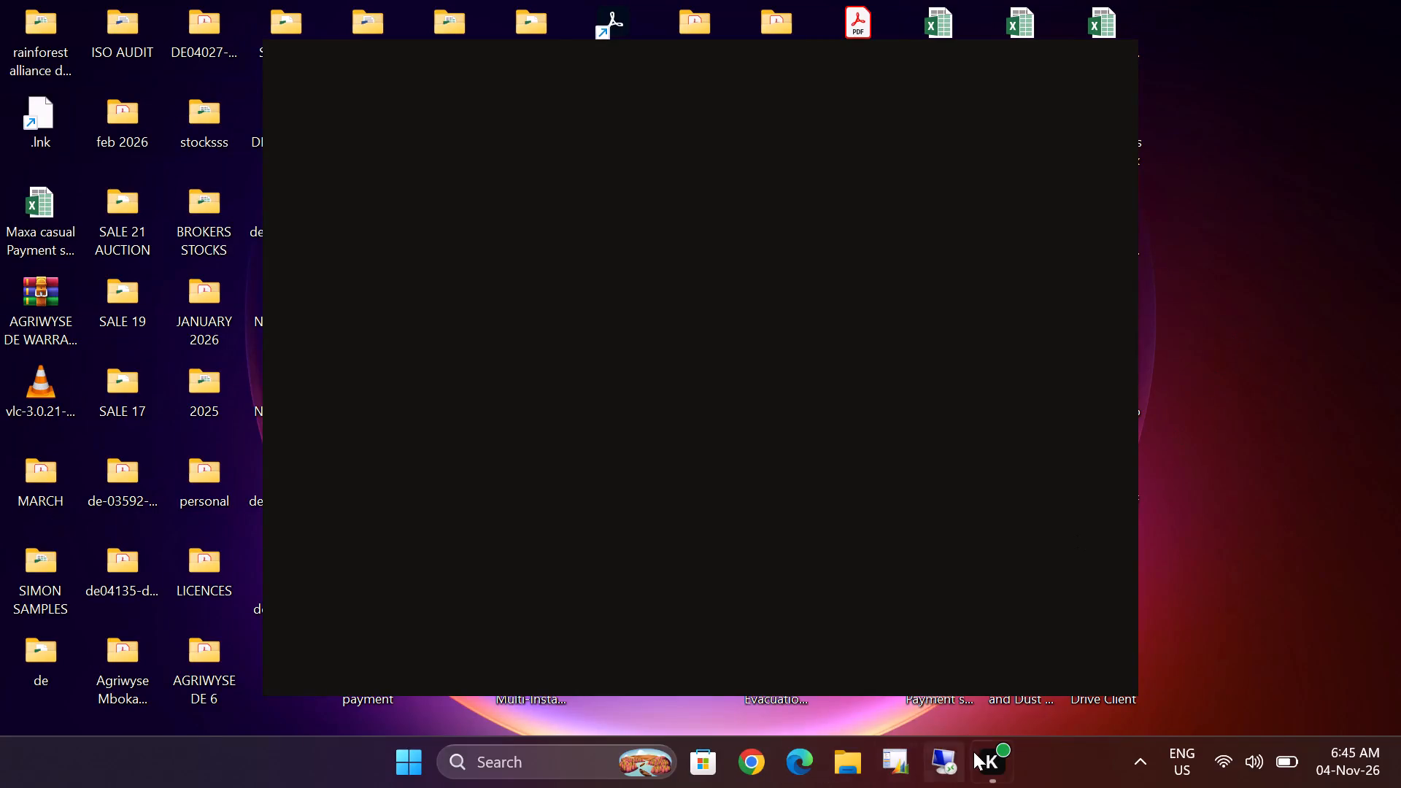
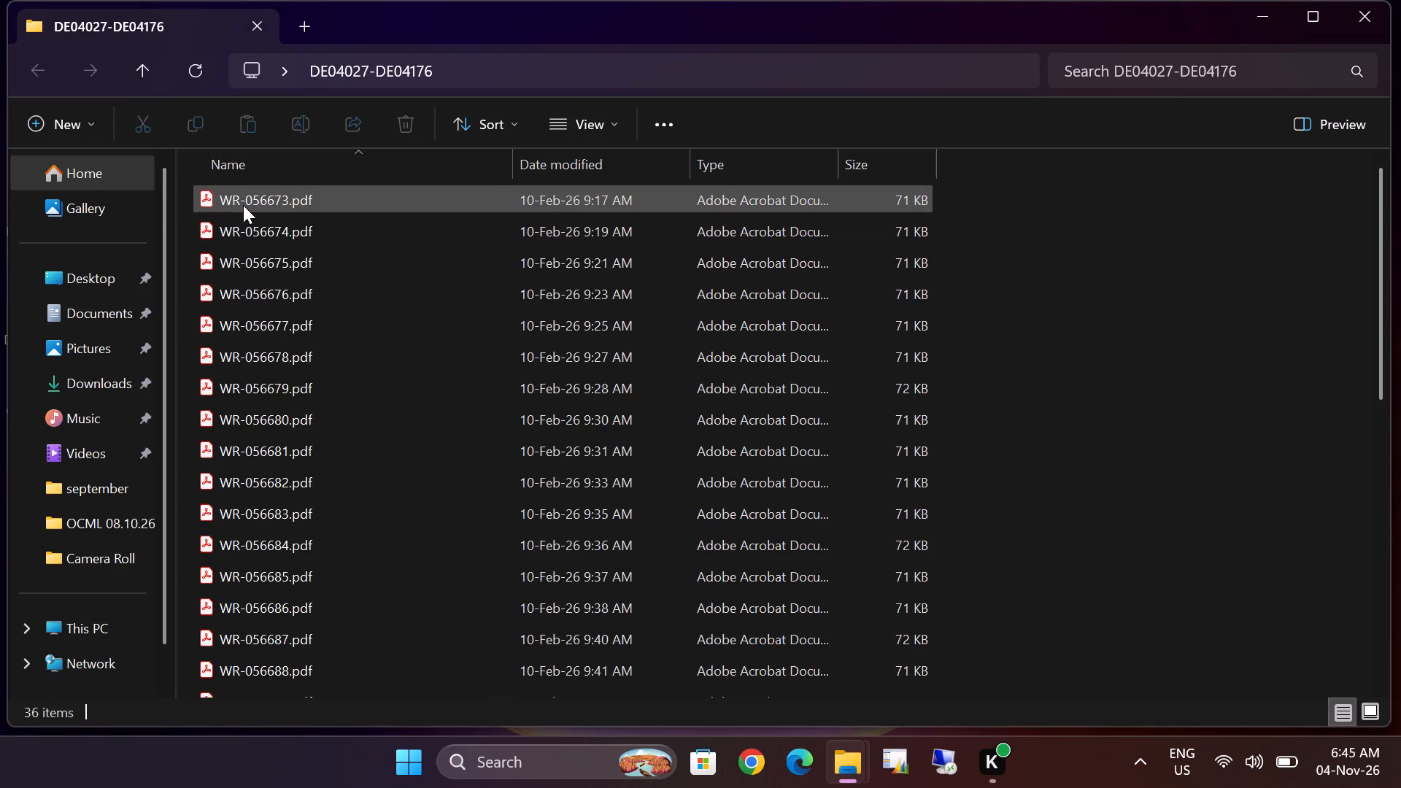
Open WR-056673.pdf from the DE04027-DE04176 folder and maximize its window to view the coffee storage warrant.
left_click(242, 205)
left_click(242, 205)
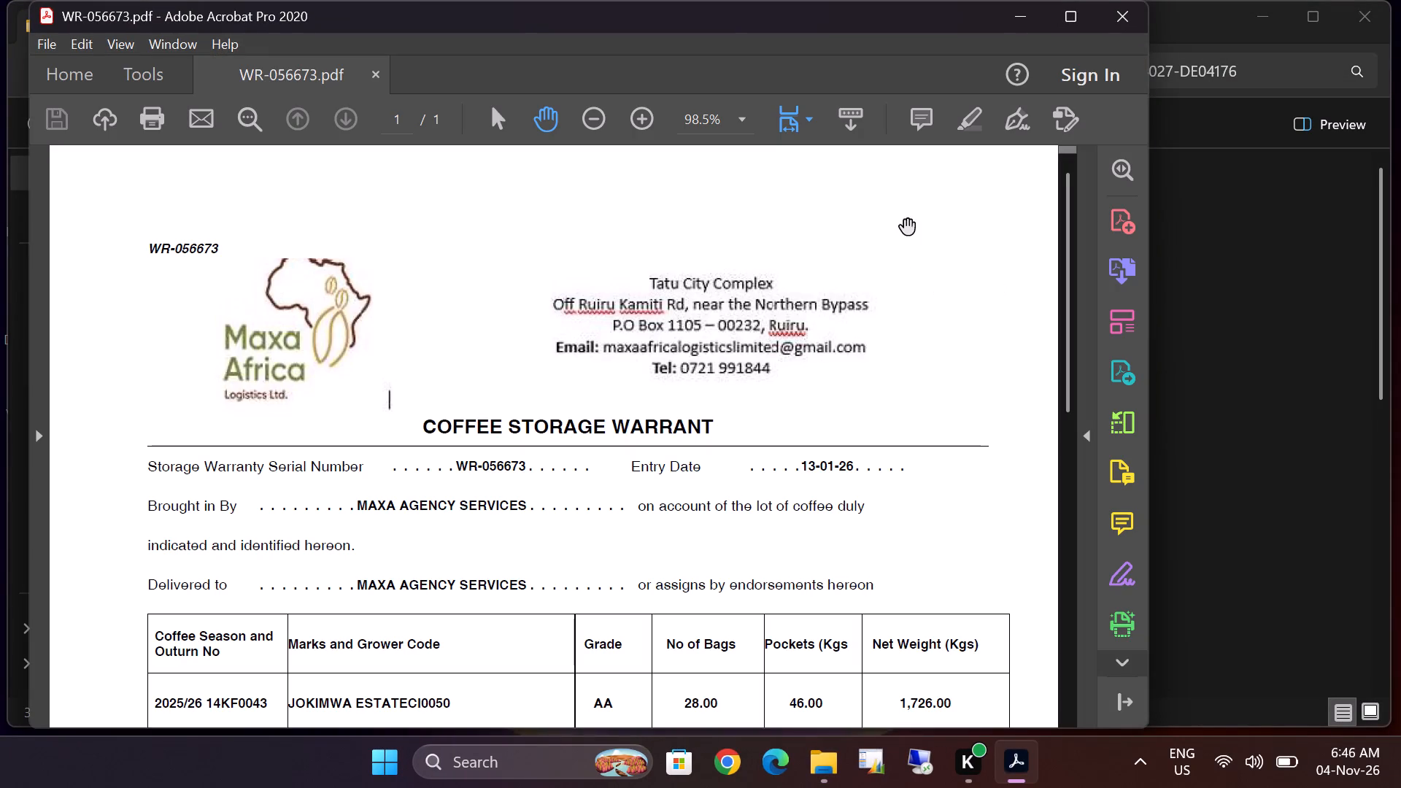
left_click(1068, 17)
left_click(1068, 17)
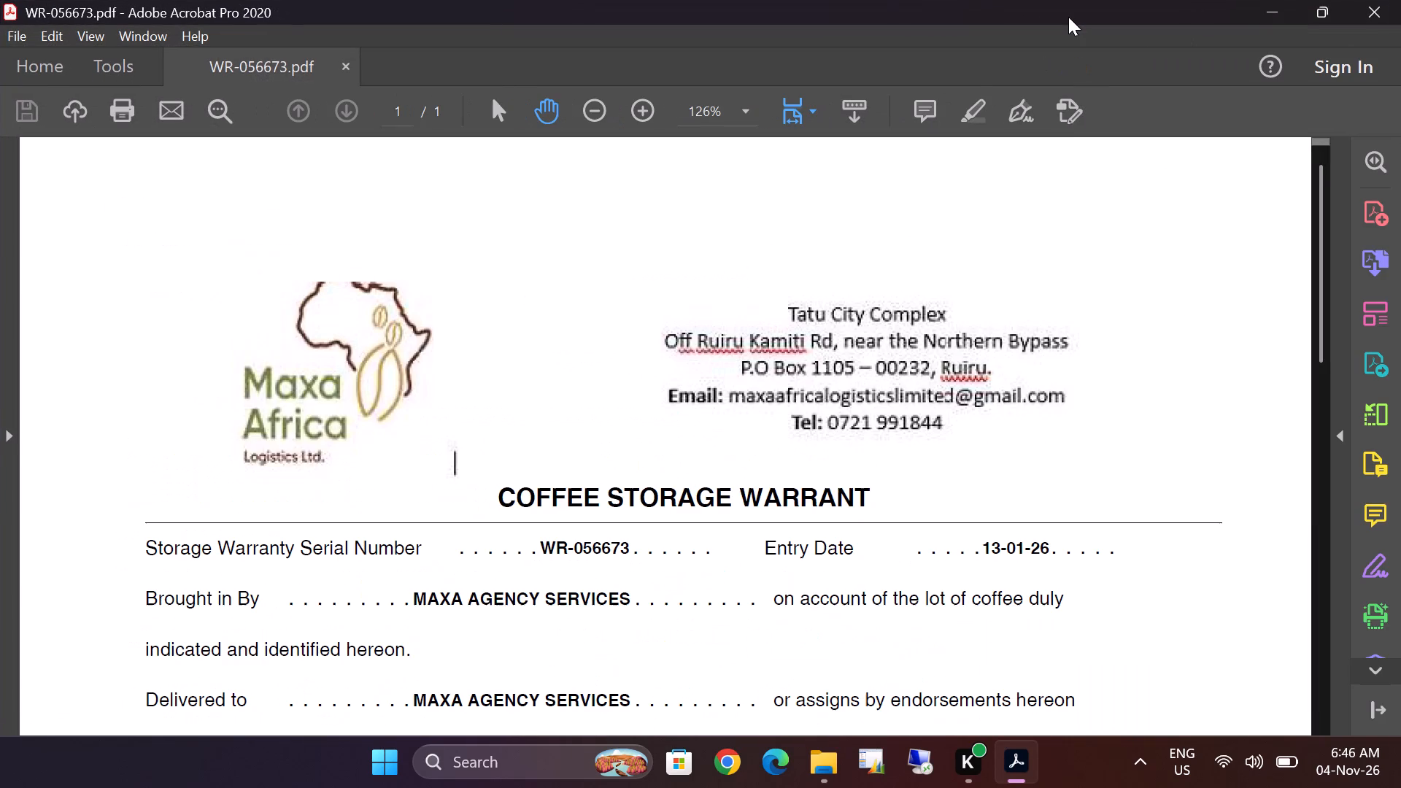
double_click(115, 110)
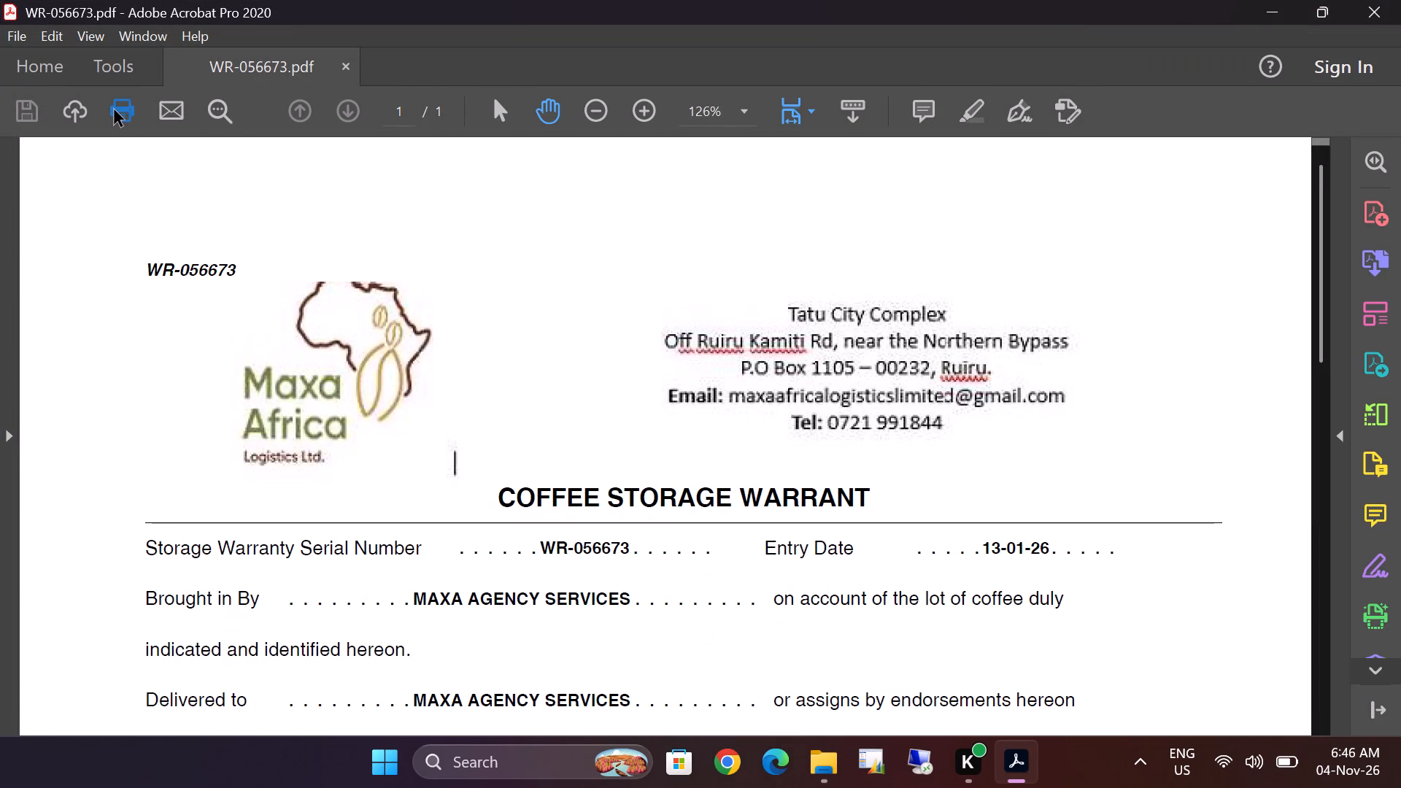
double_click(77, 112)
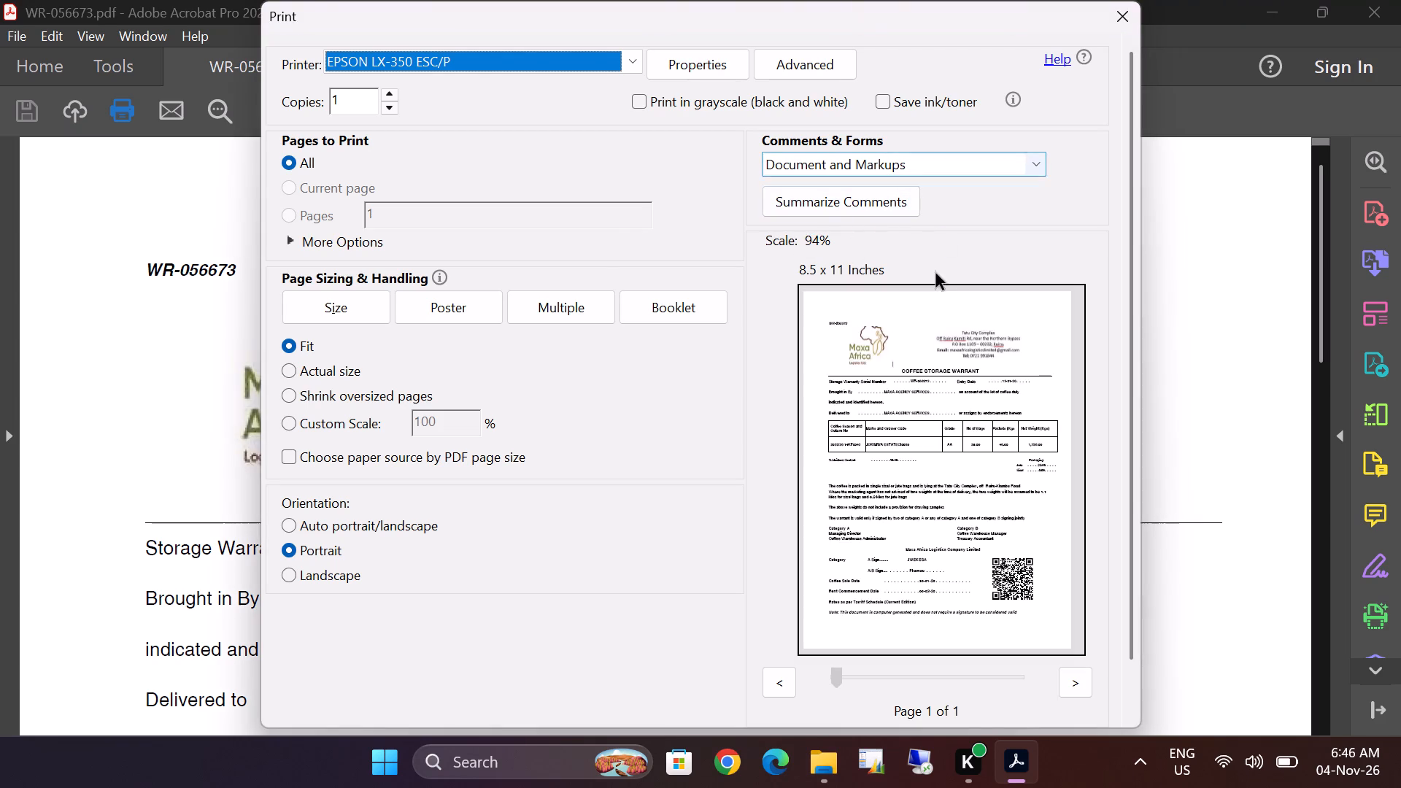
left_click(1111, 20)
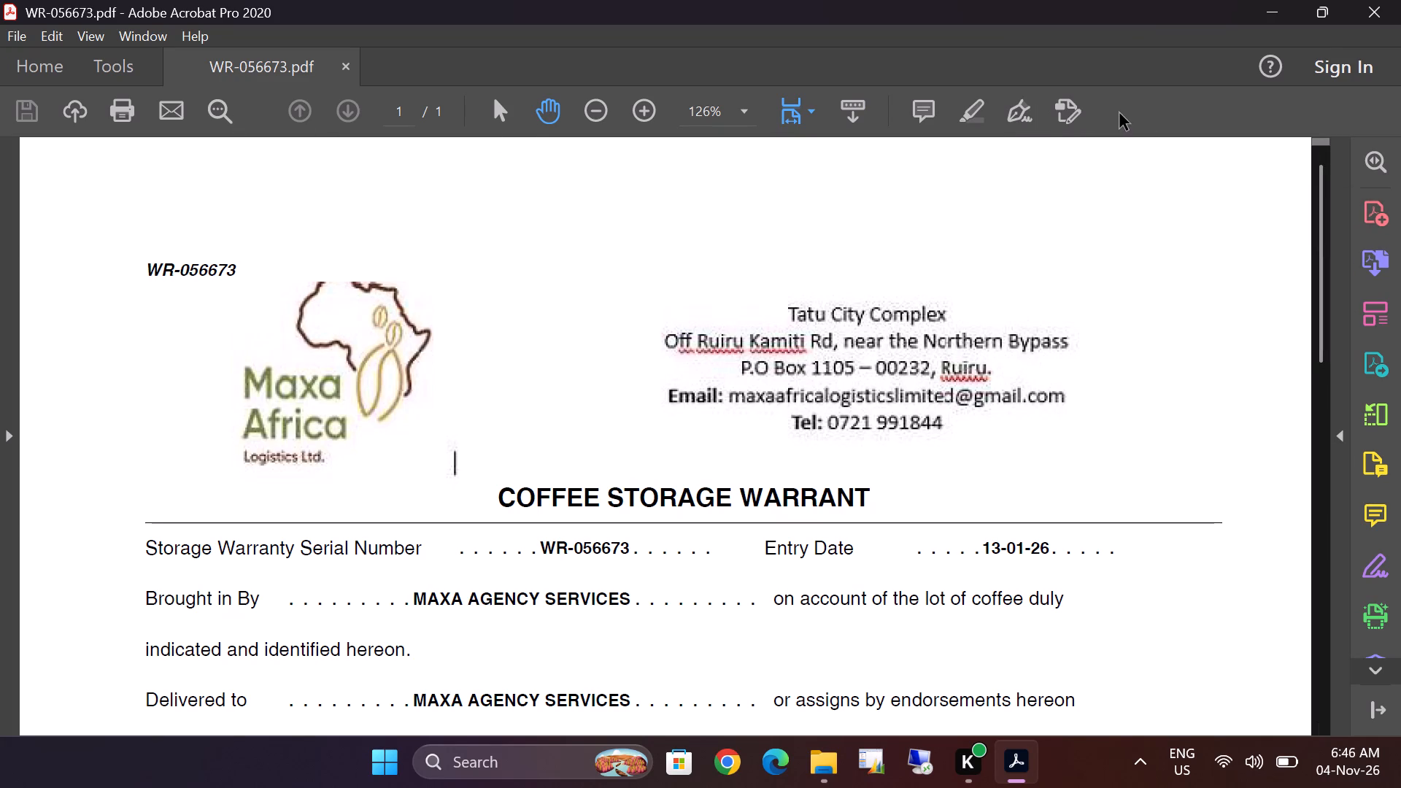
double_click(1076, 110)
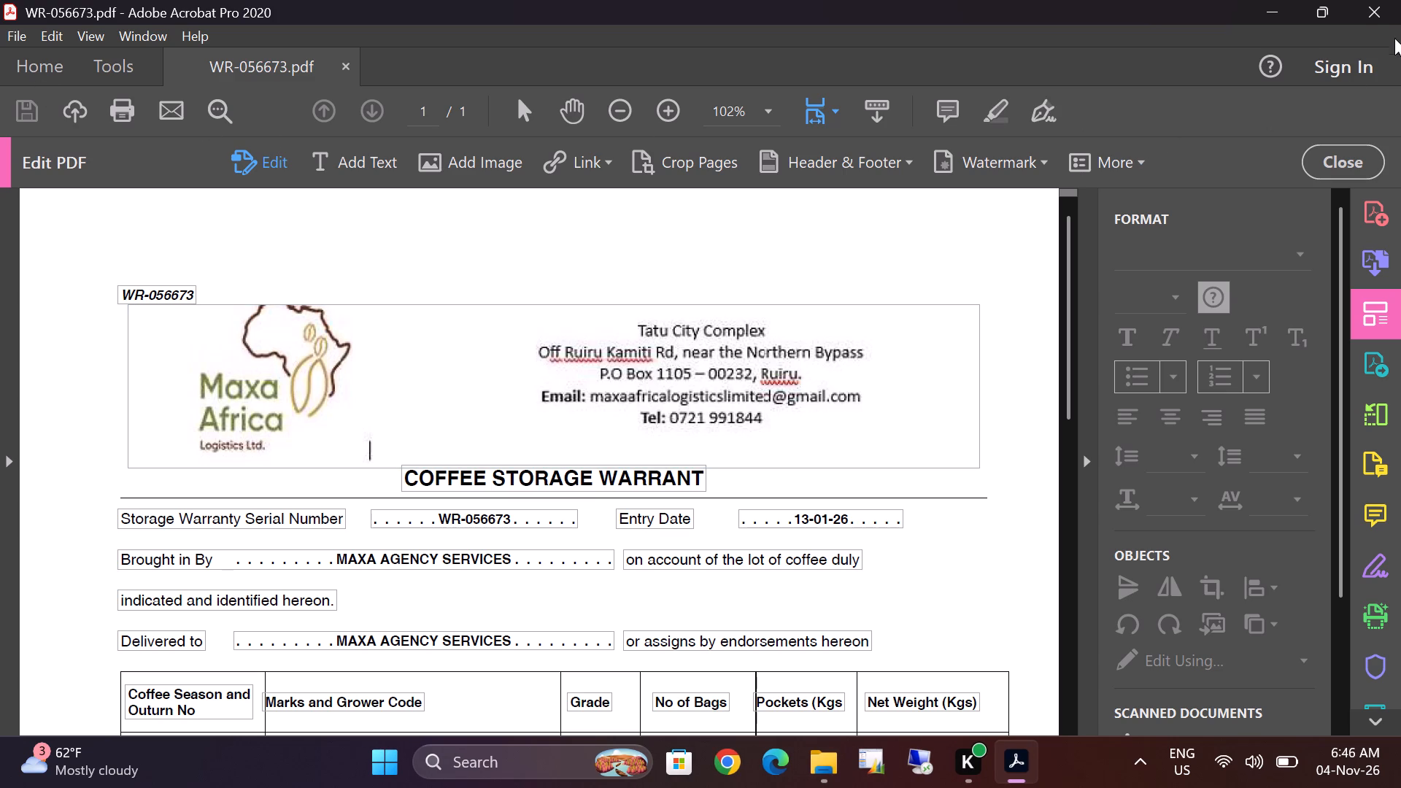
double_click(1373, 18)
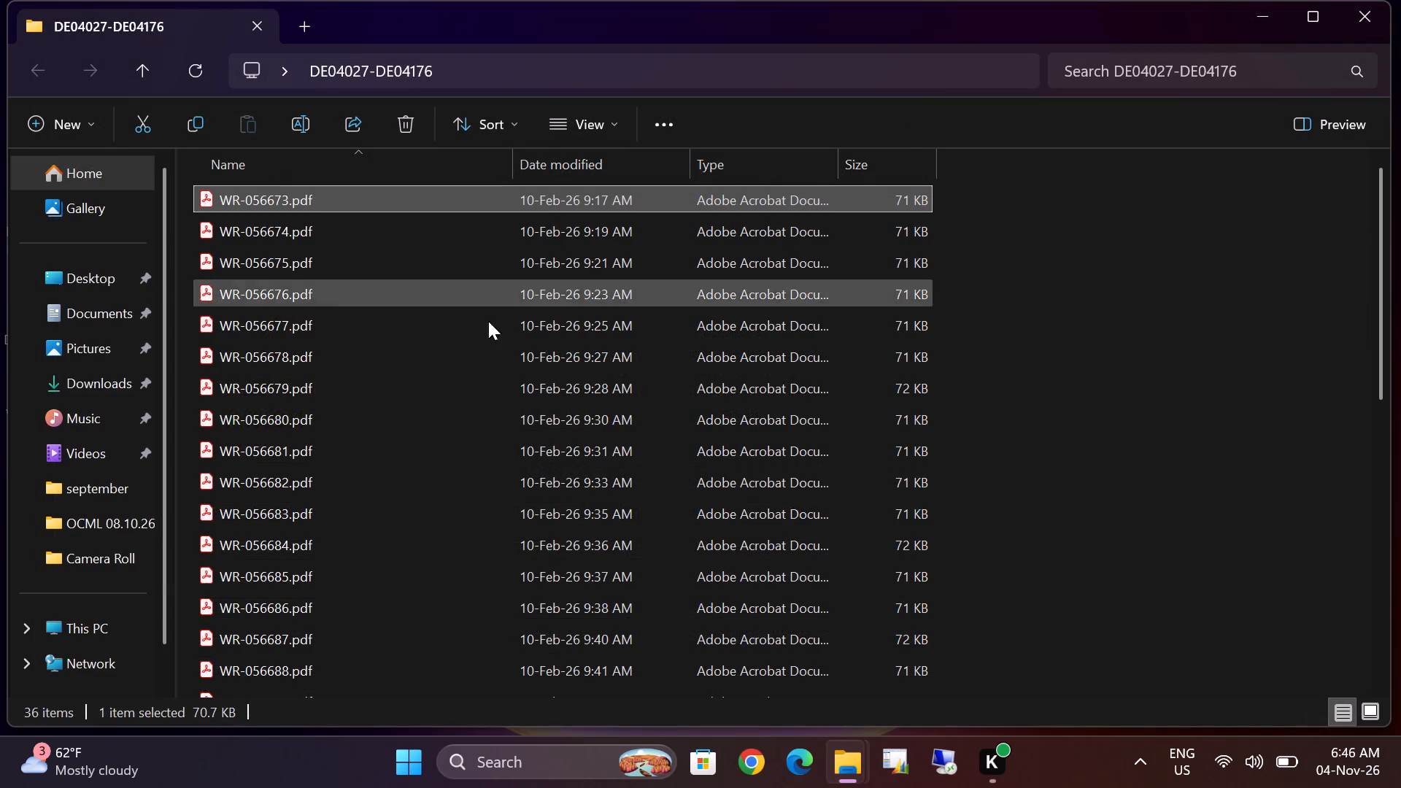
Open WR-056675.pdf to view its coffee storage warrant and close it again.
triple_click(269, 271)
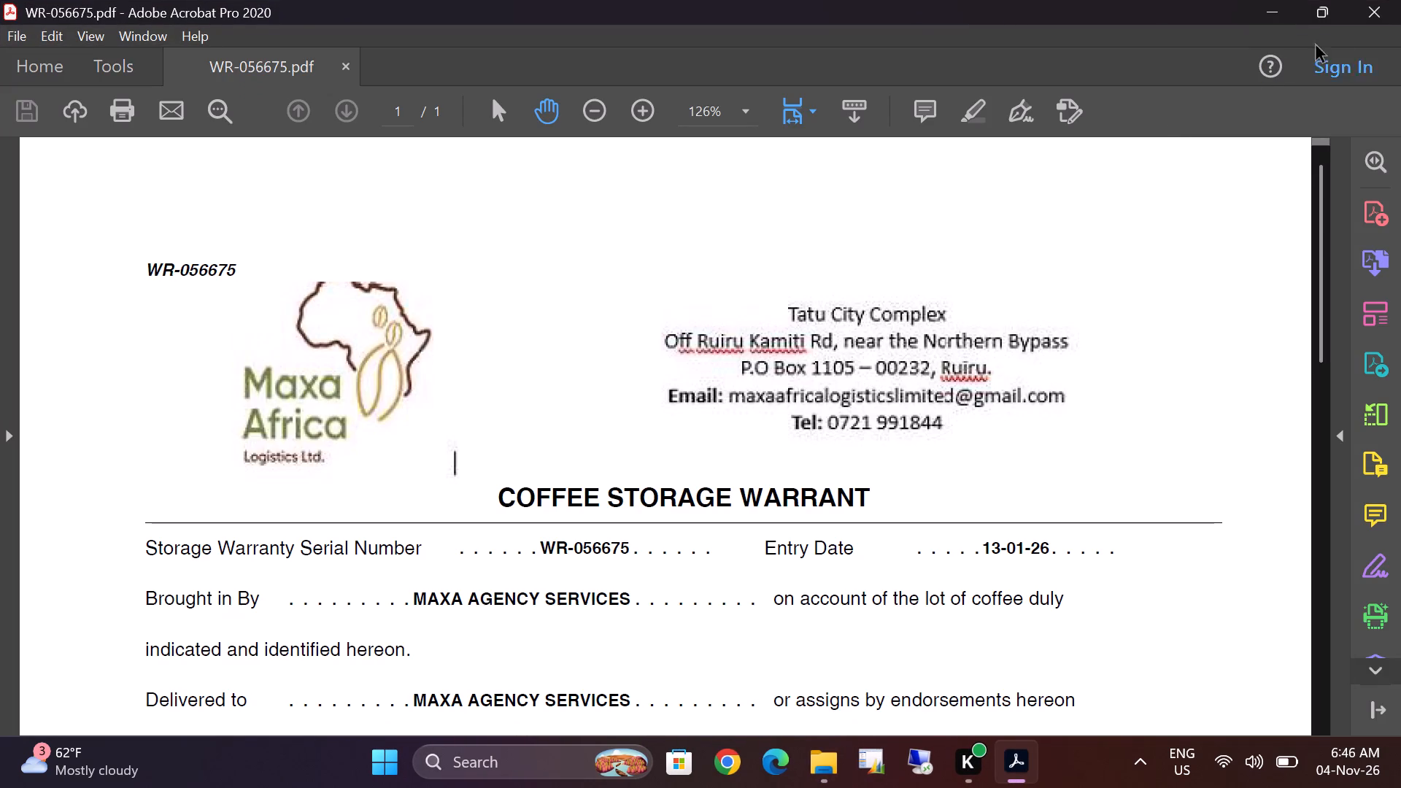
left_click(1381, 7)
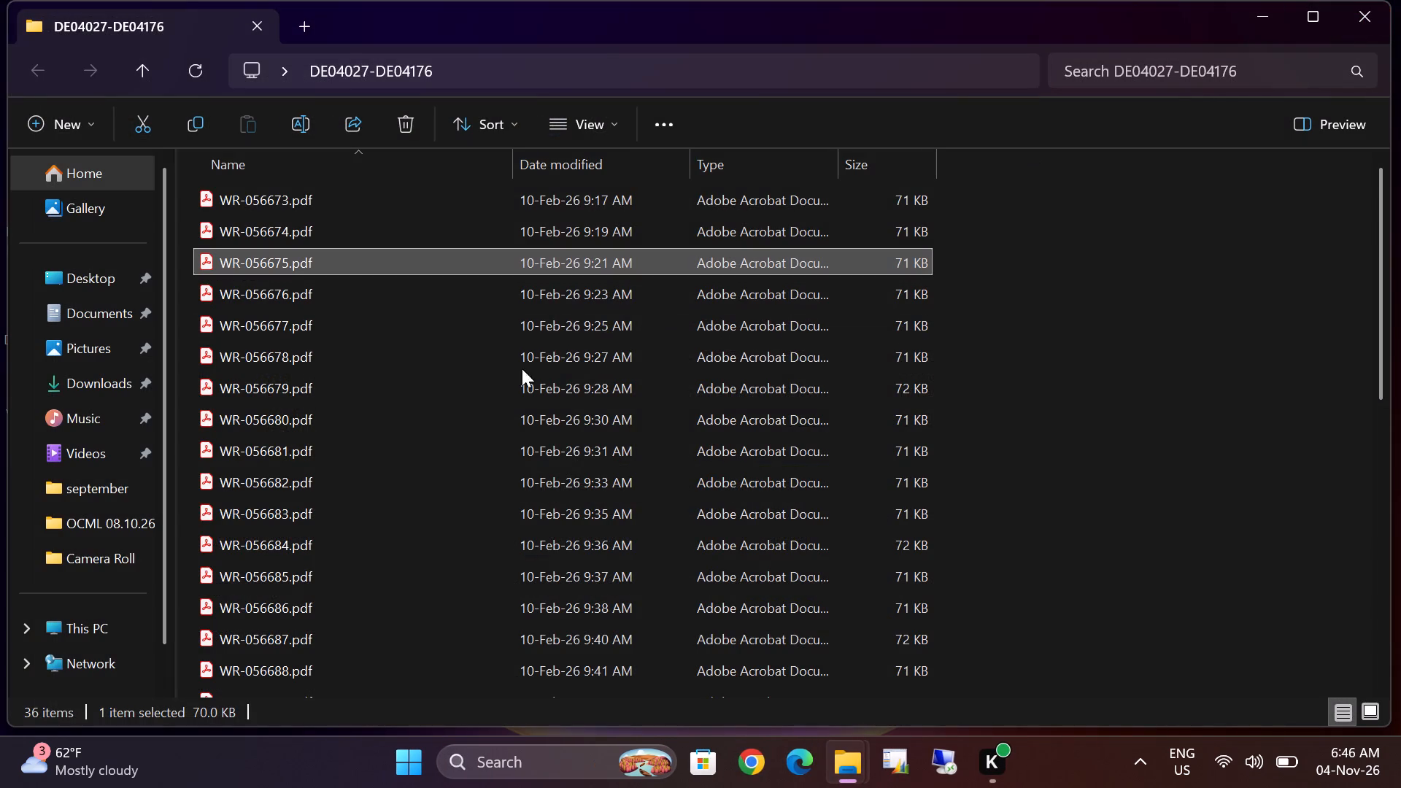
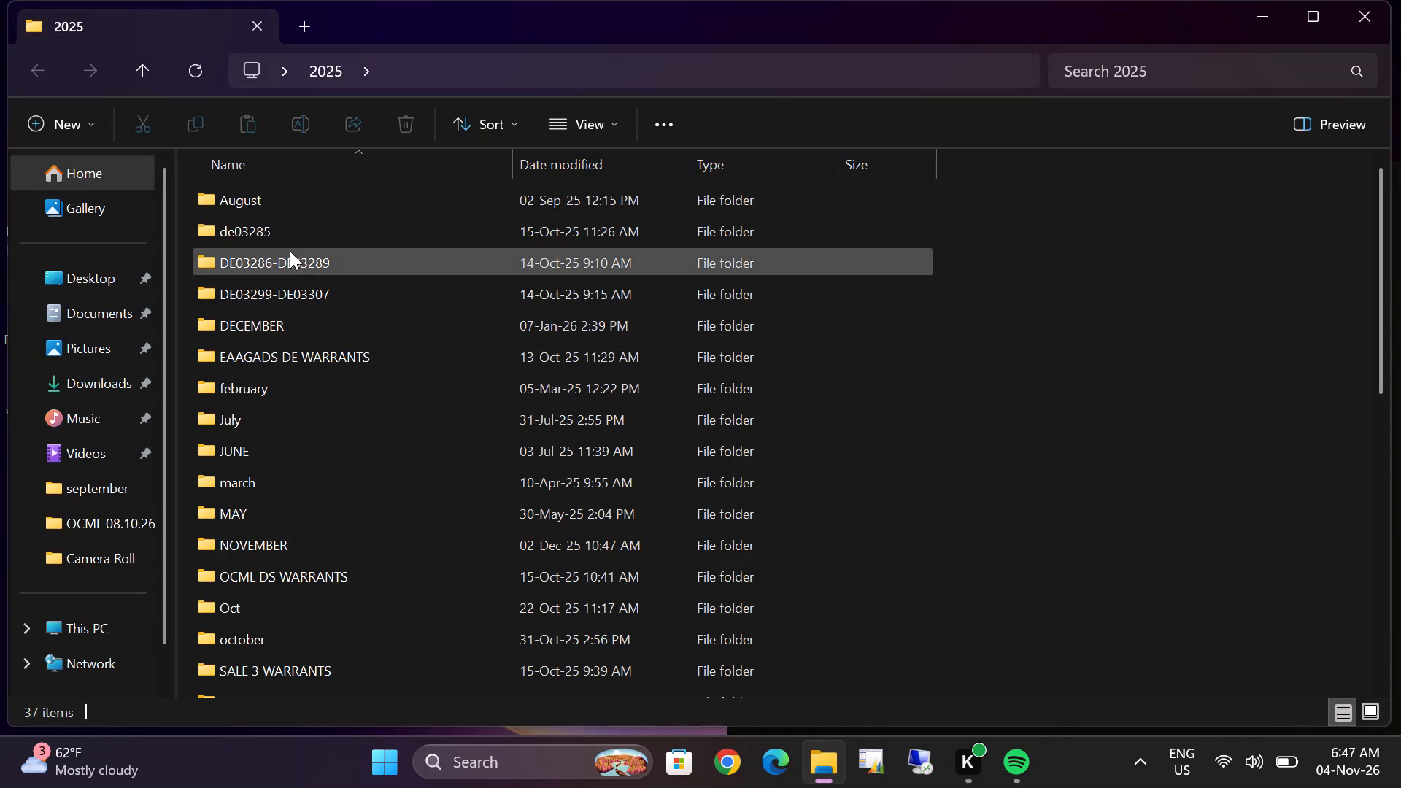
Open agriwyse.pdf from the DECEMBER folder inside the 2025 folder.
double_click(272, 332)
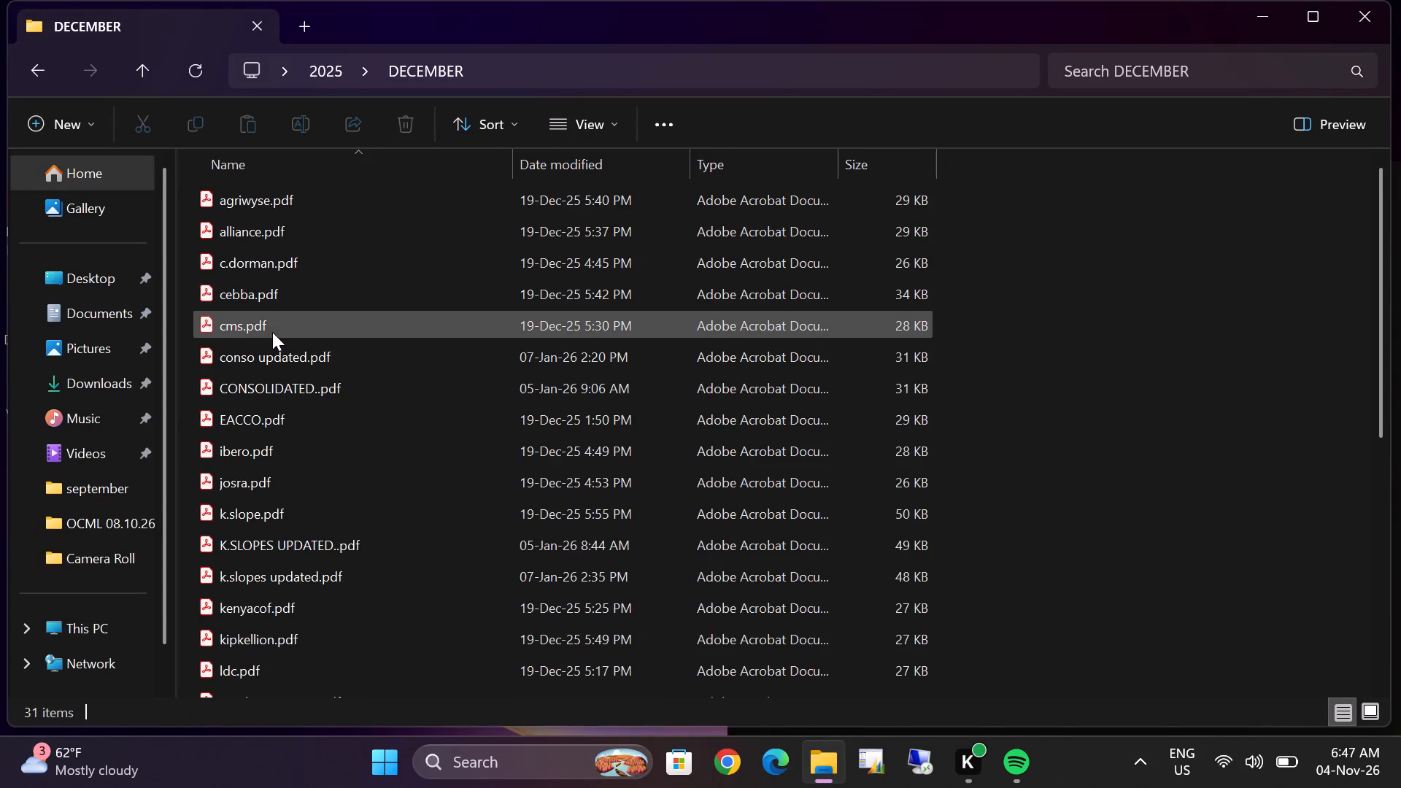
double_click(360, 206)
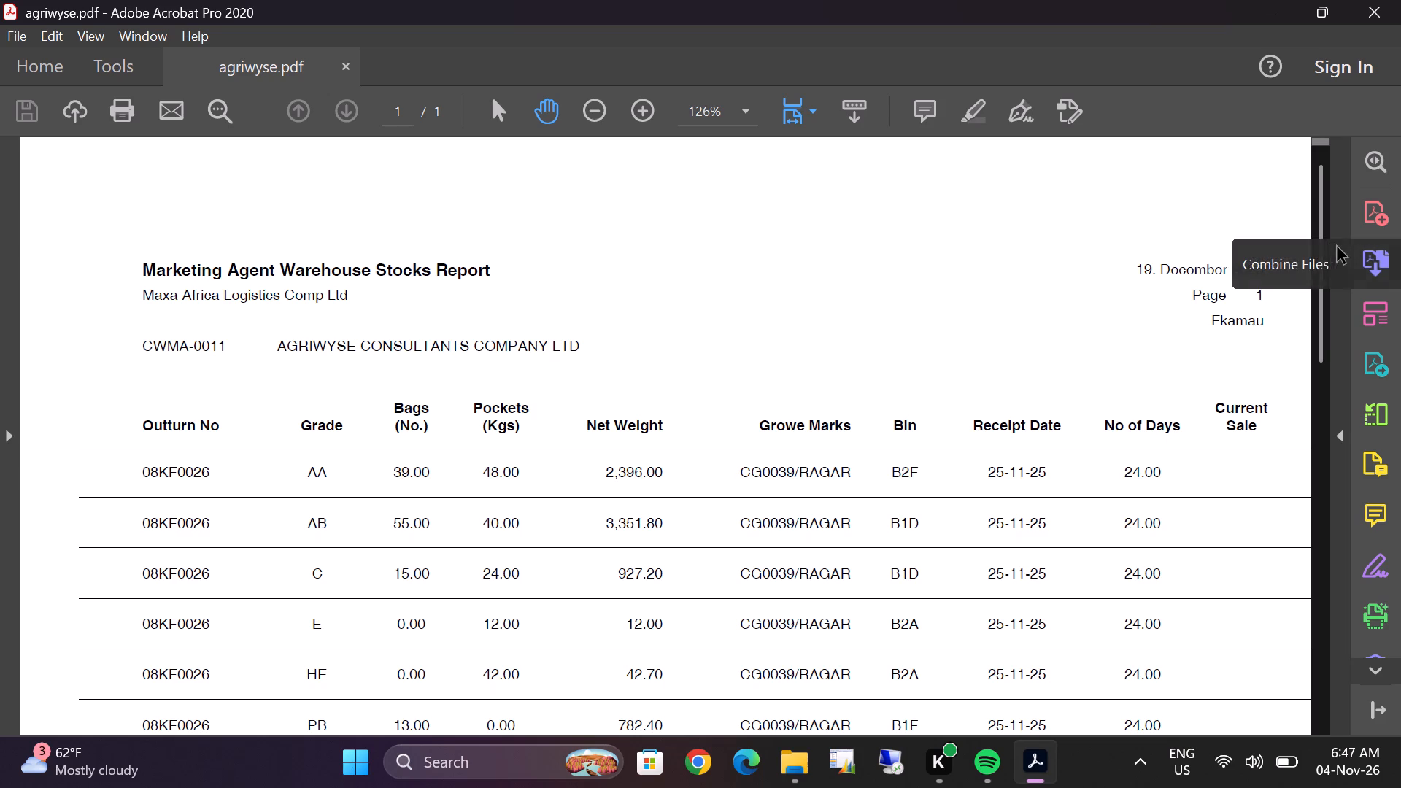
Export agriwyse.pdf as a Microsoft Excel Workbook, saving it as agriwyse.xlsx in the Documents folder.
double_click(1365, 359)
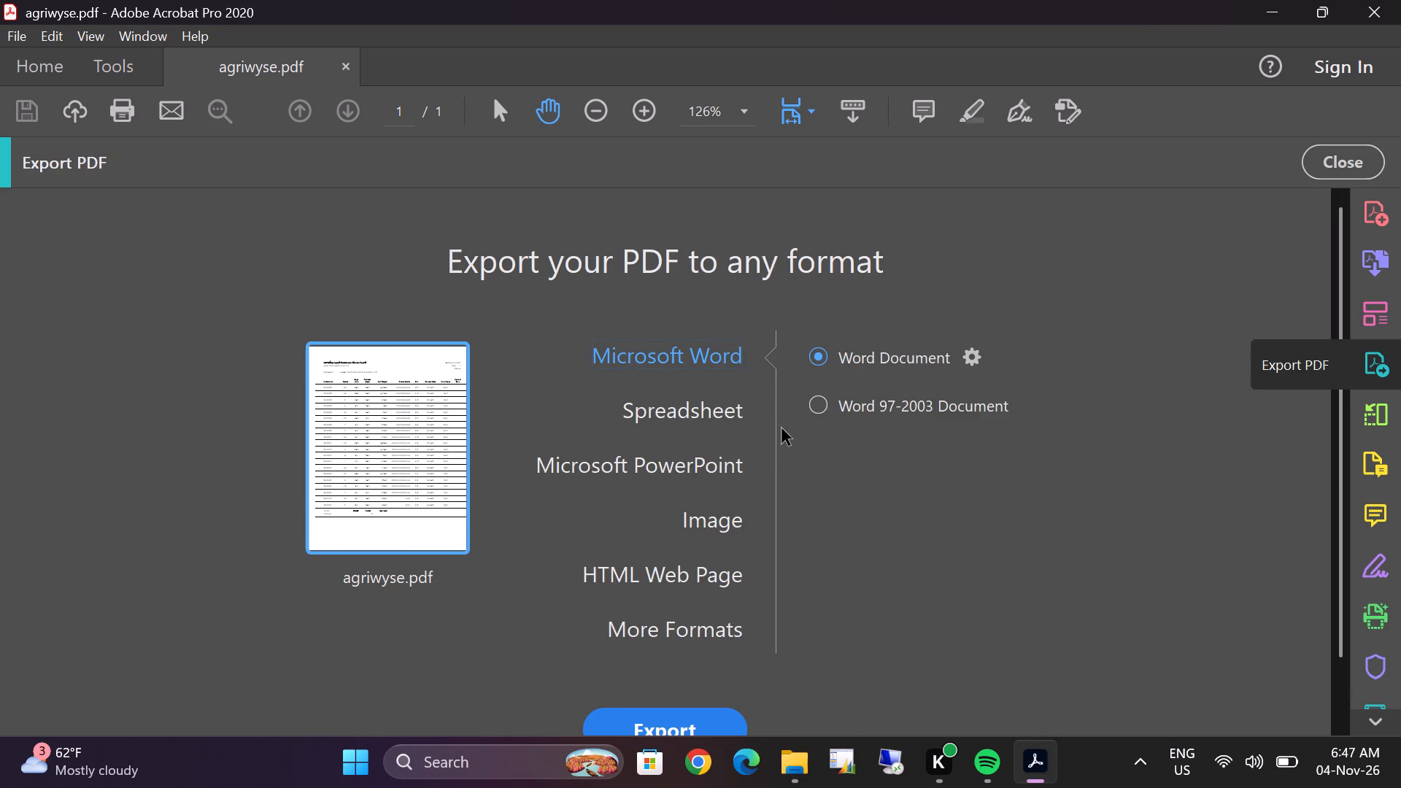
left_click(710, 405)
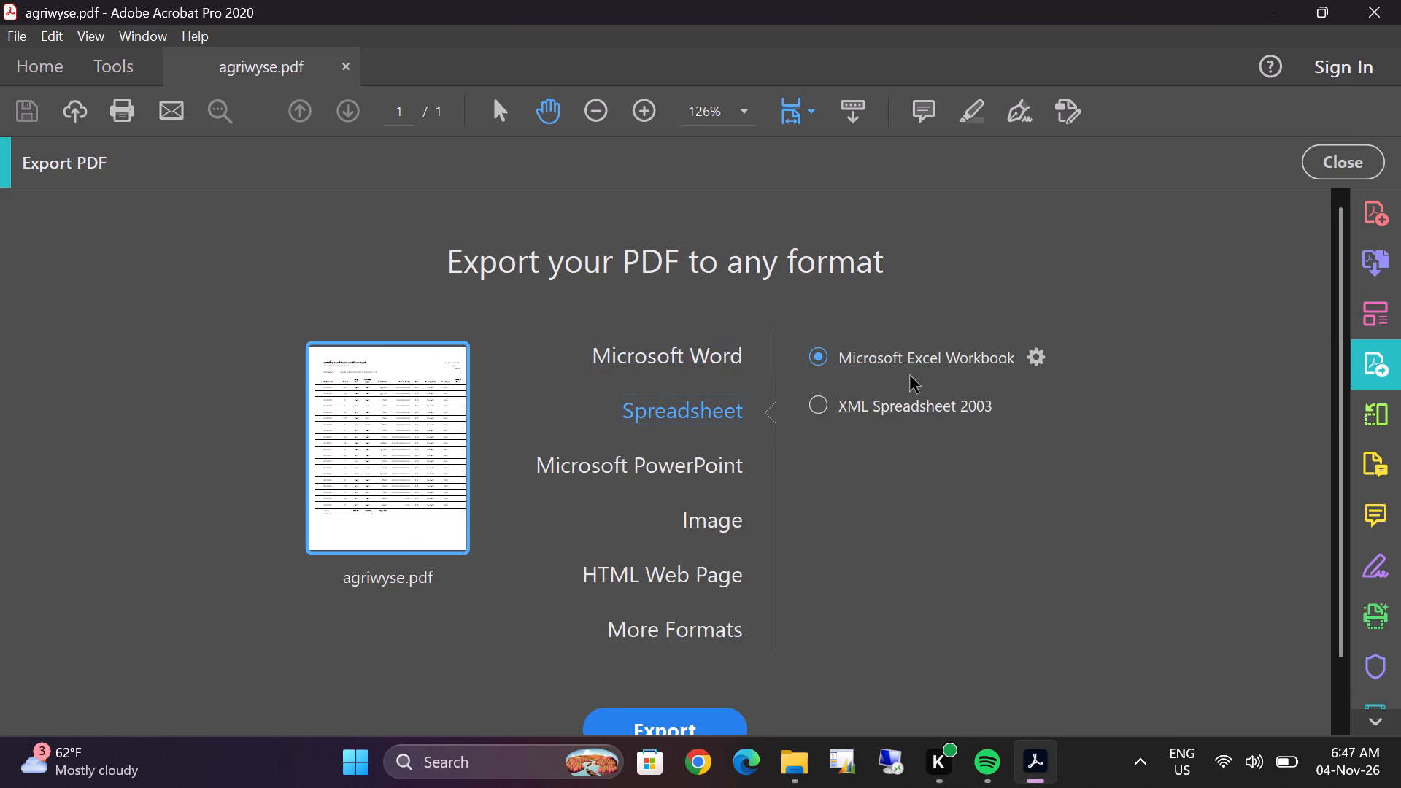
scroll(821, 598, "down", 2)
left_click(669, 672)
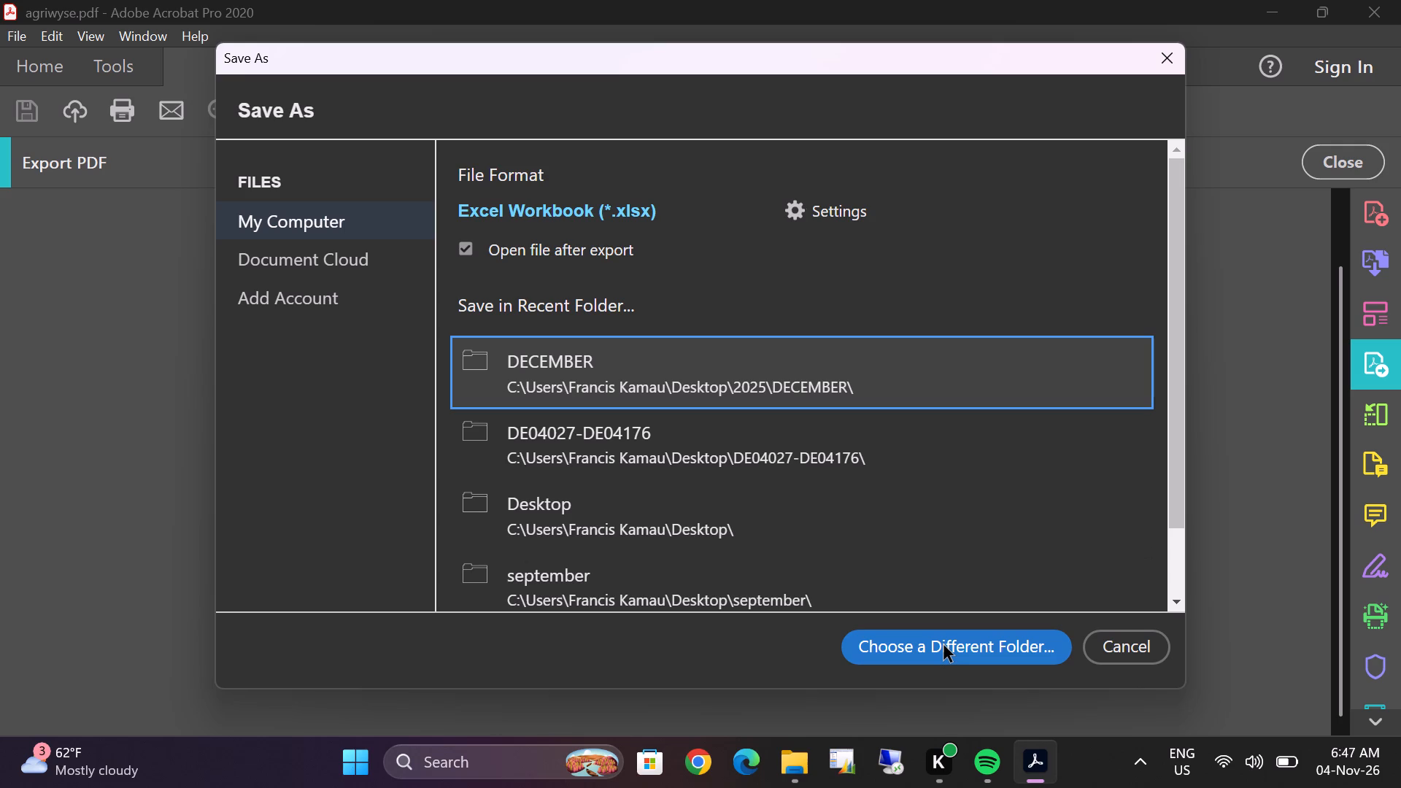
scroll(961, 649, "down", 1)
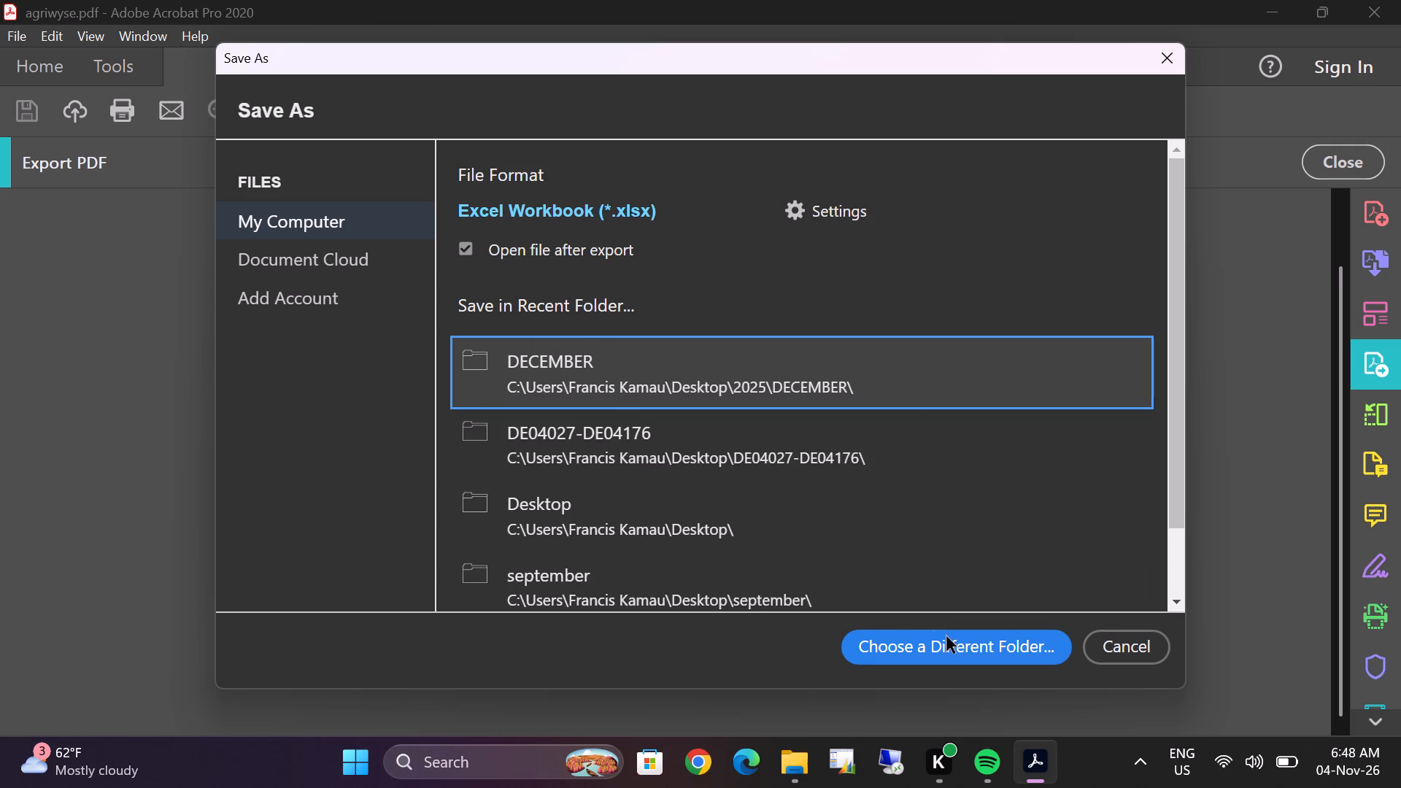
left_click(949, 657)
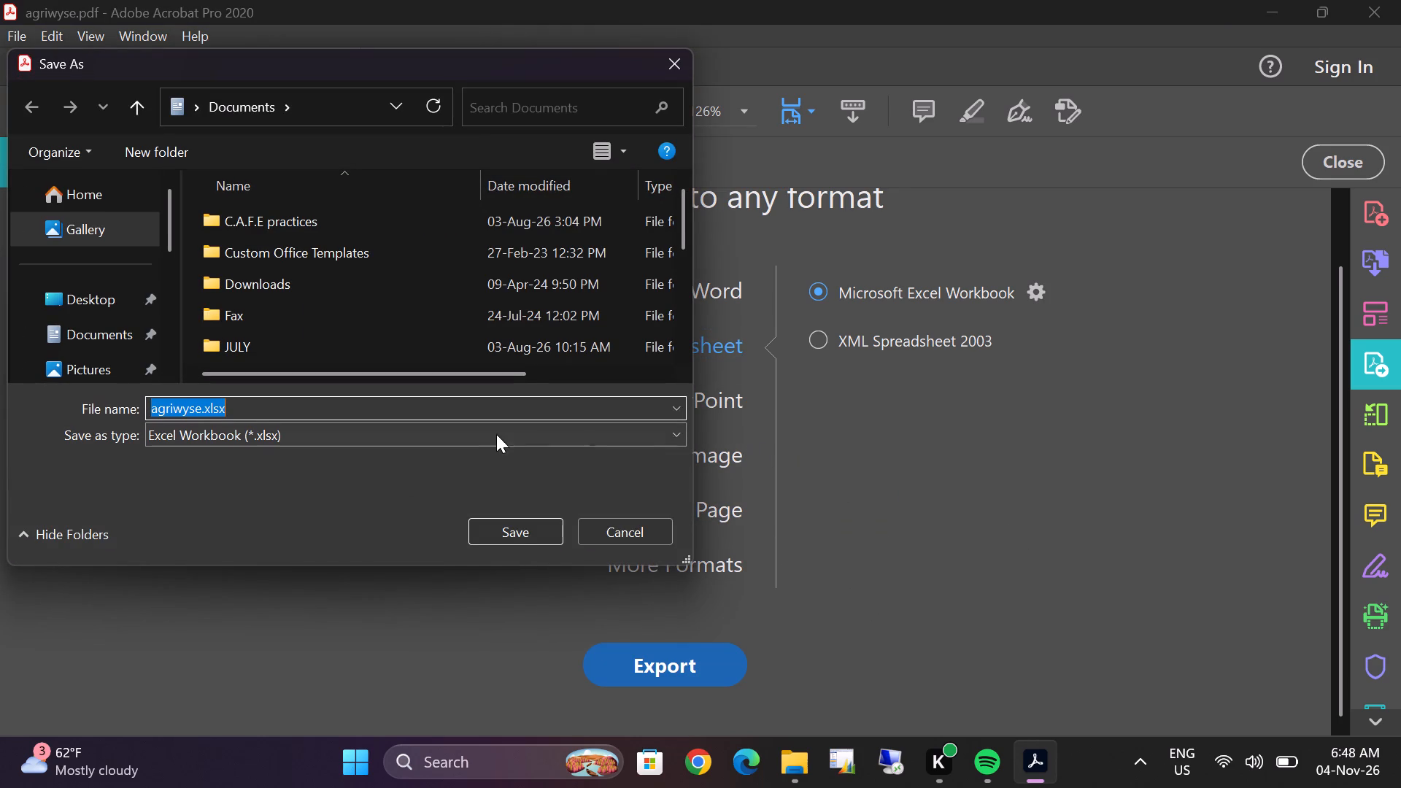
double_click(517, 523)
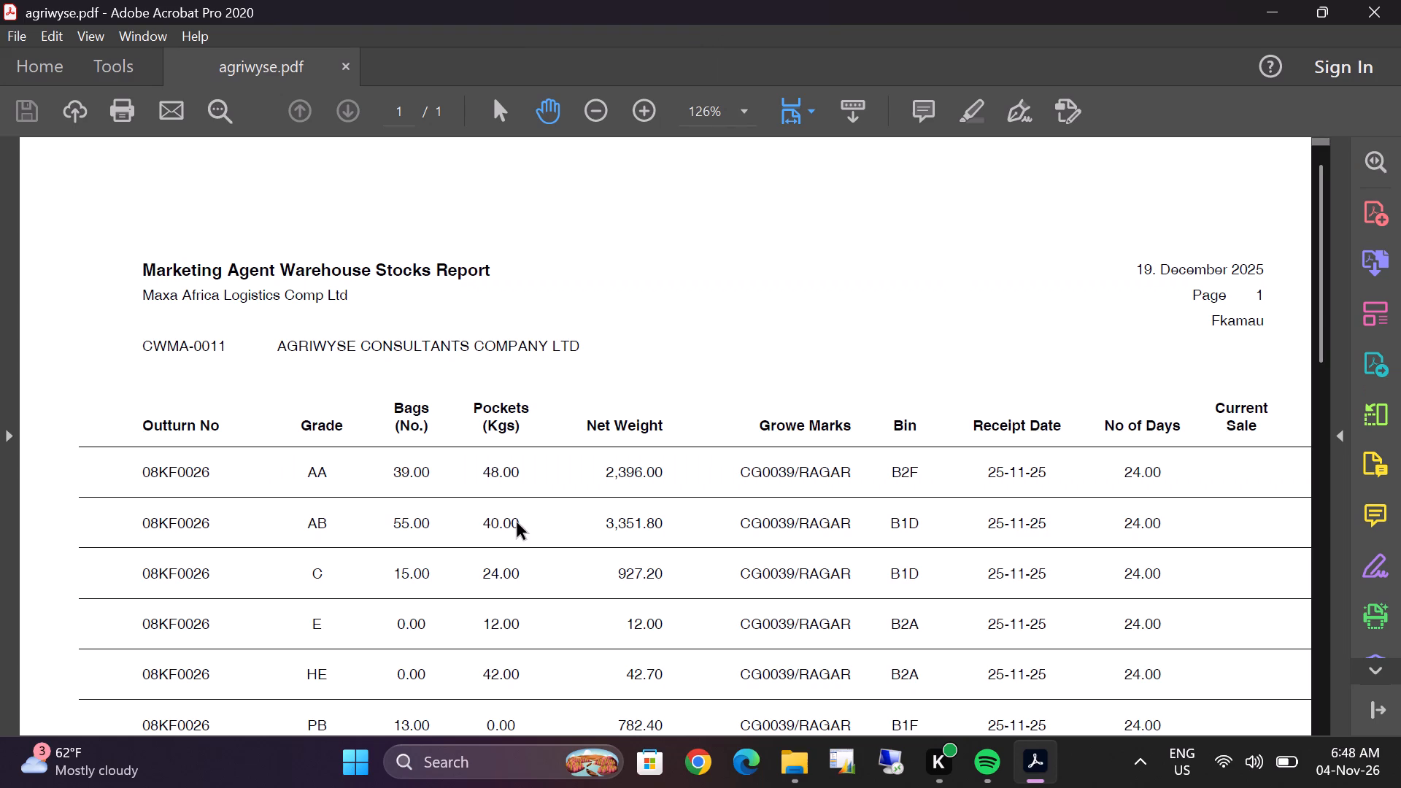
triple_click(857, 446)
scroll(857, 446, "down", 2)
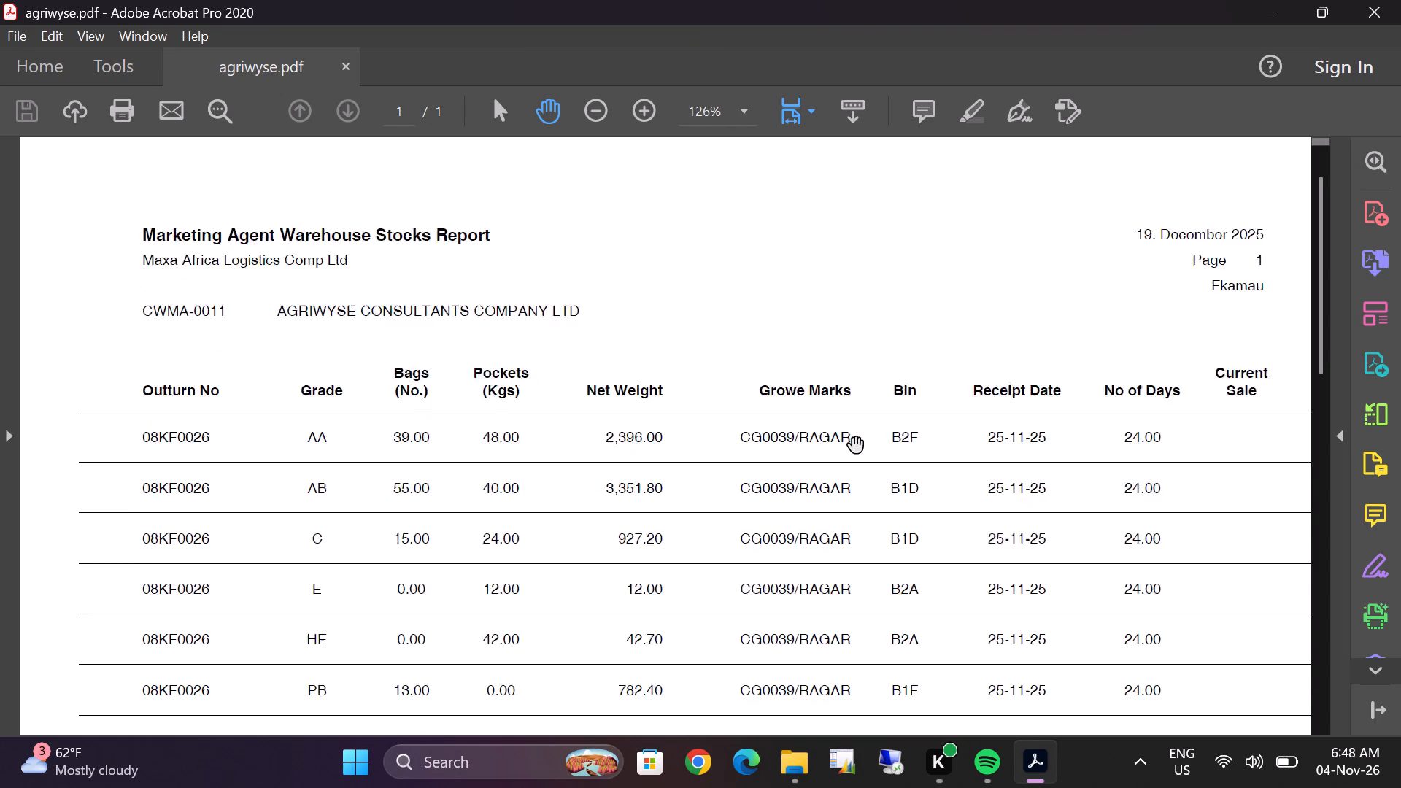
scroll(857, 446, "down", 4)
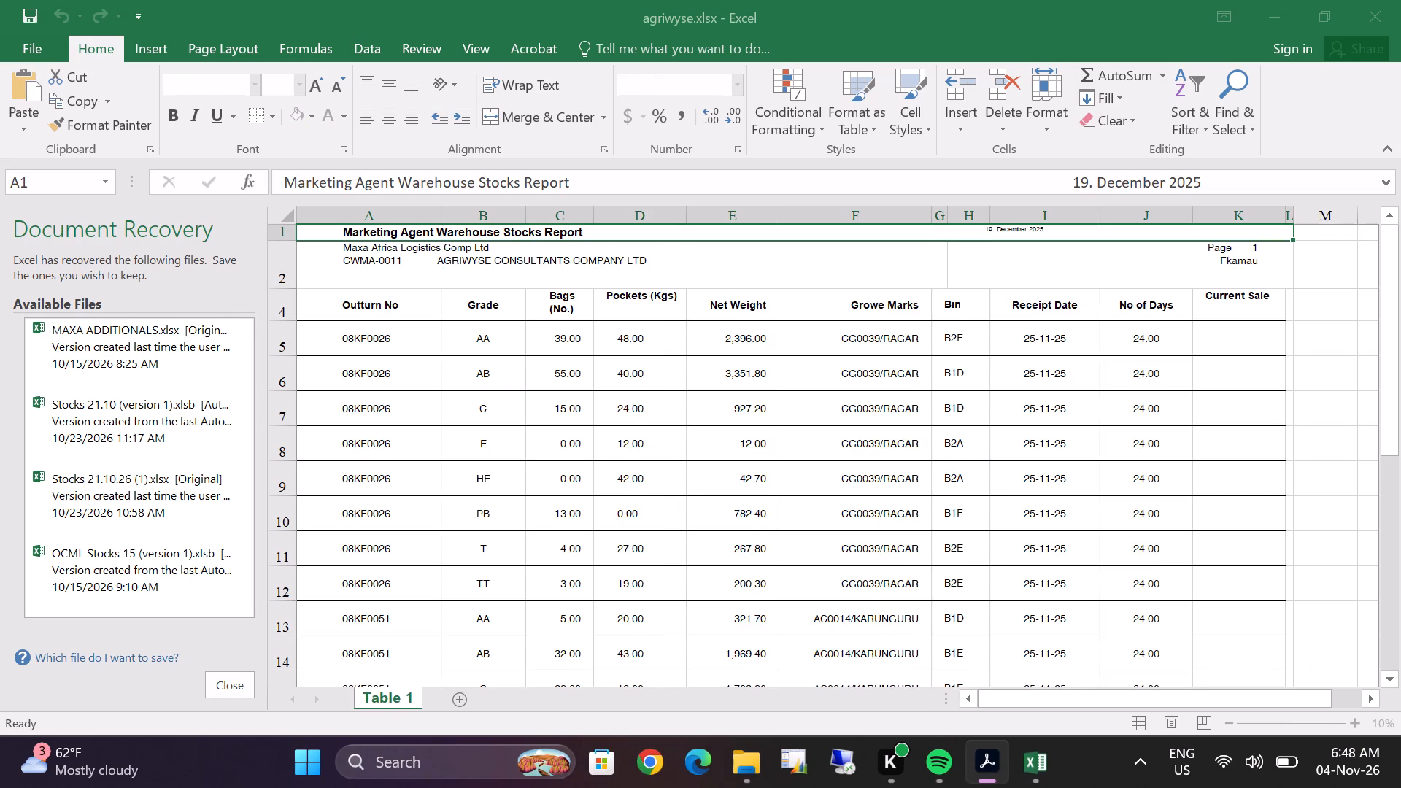
Close the Document Recovery list in agriwyse.xlsx, choosing to view the recovered files later.
left_click(627, 405)
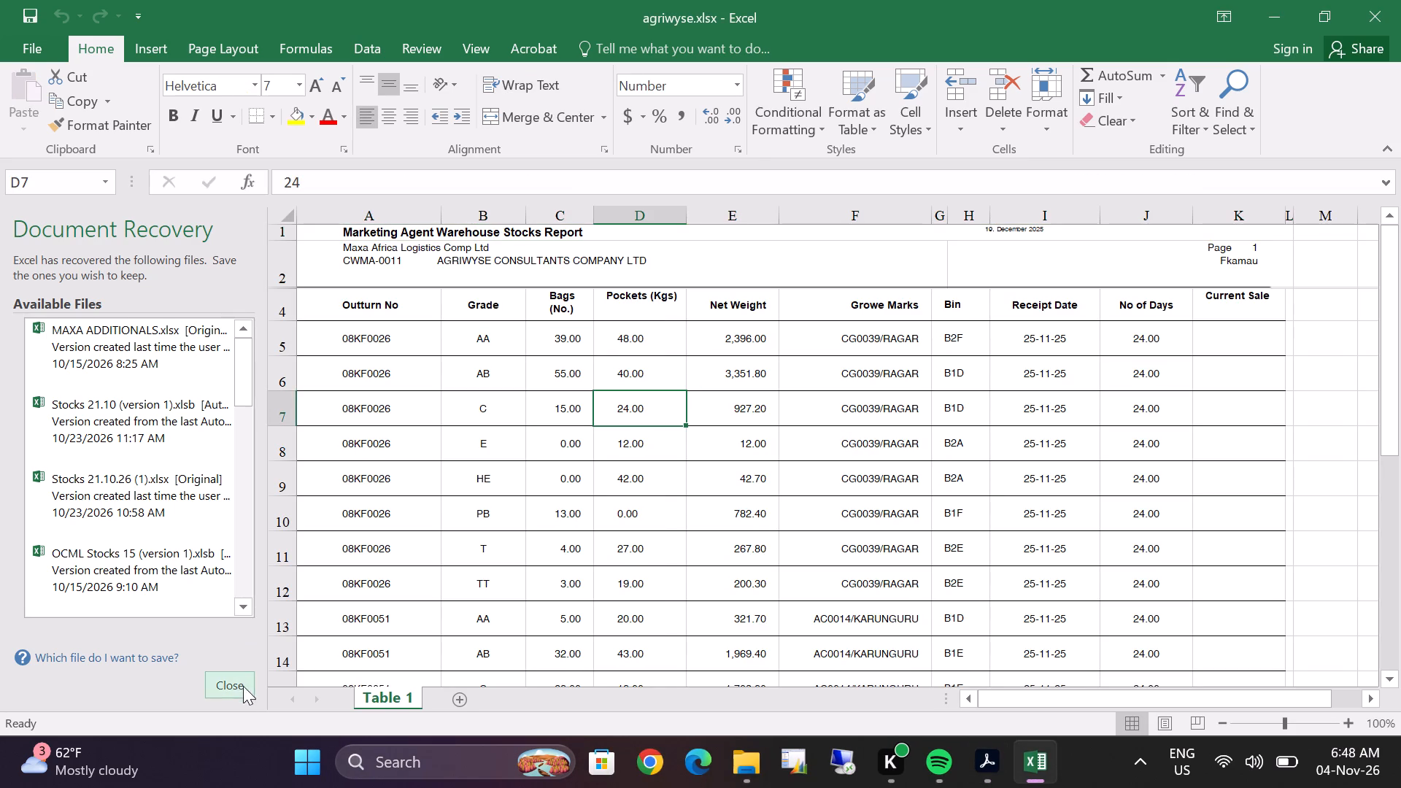
left_click(210, 681)
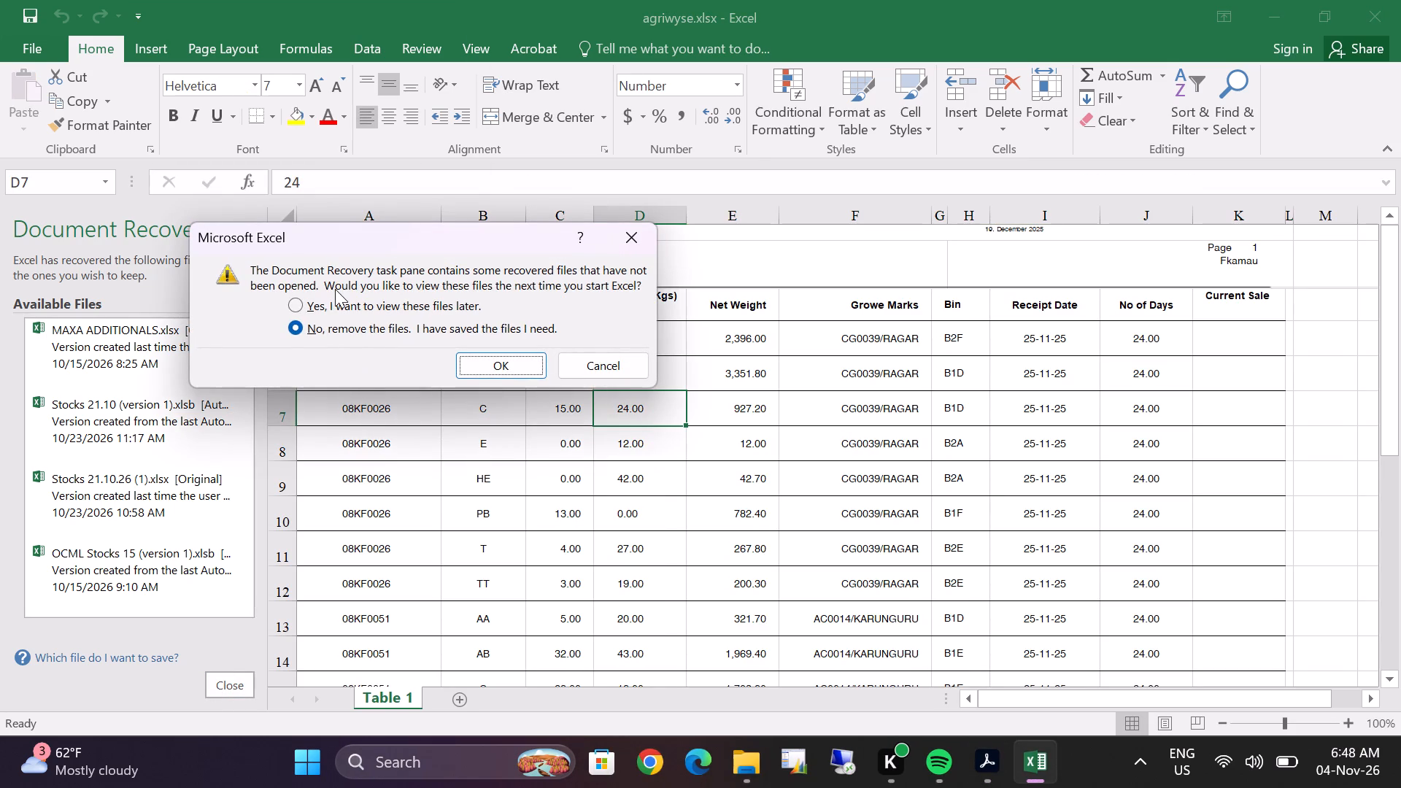
double_click(331, 295)
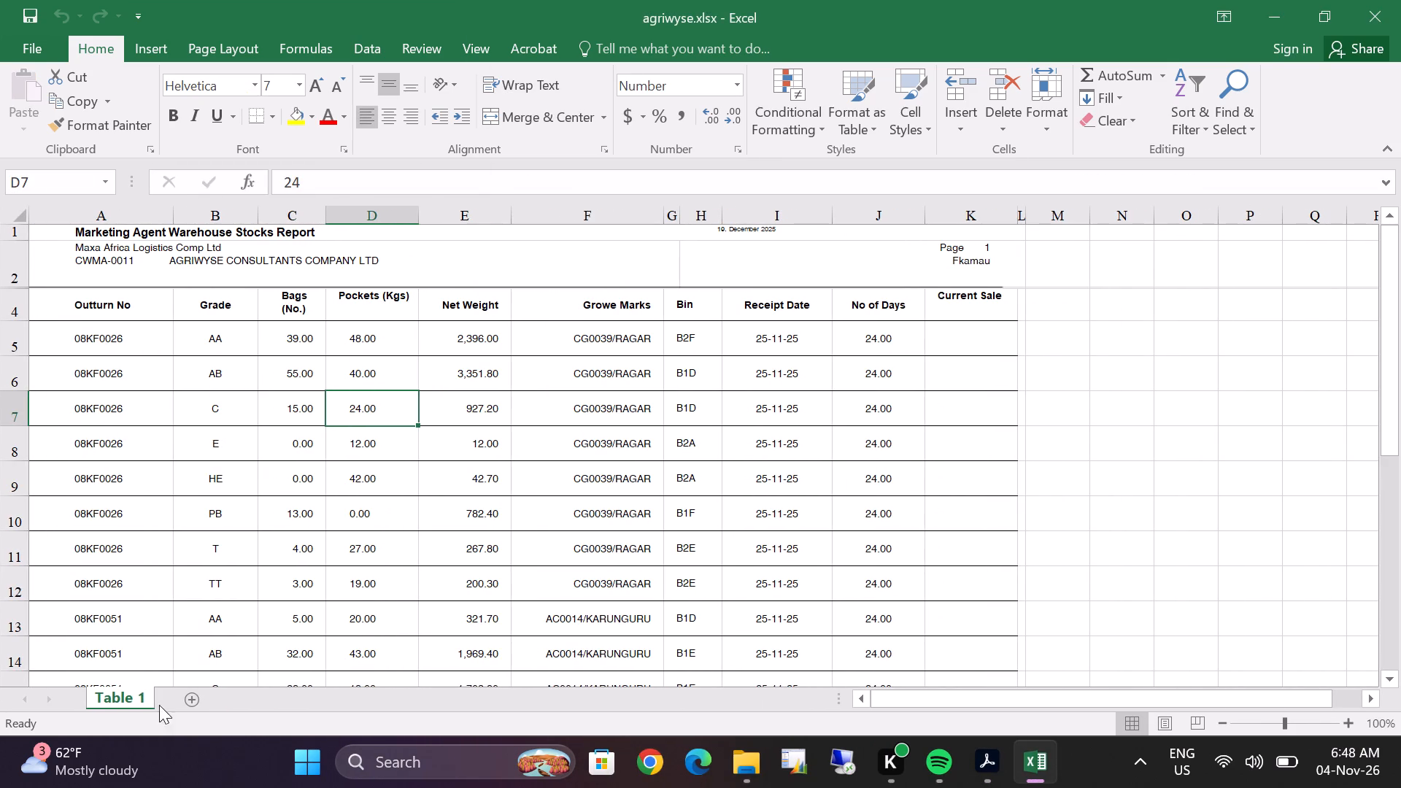
Rename the Table 1 worksheet as agriwyse.
right_click(126, 695)
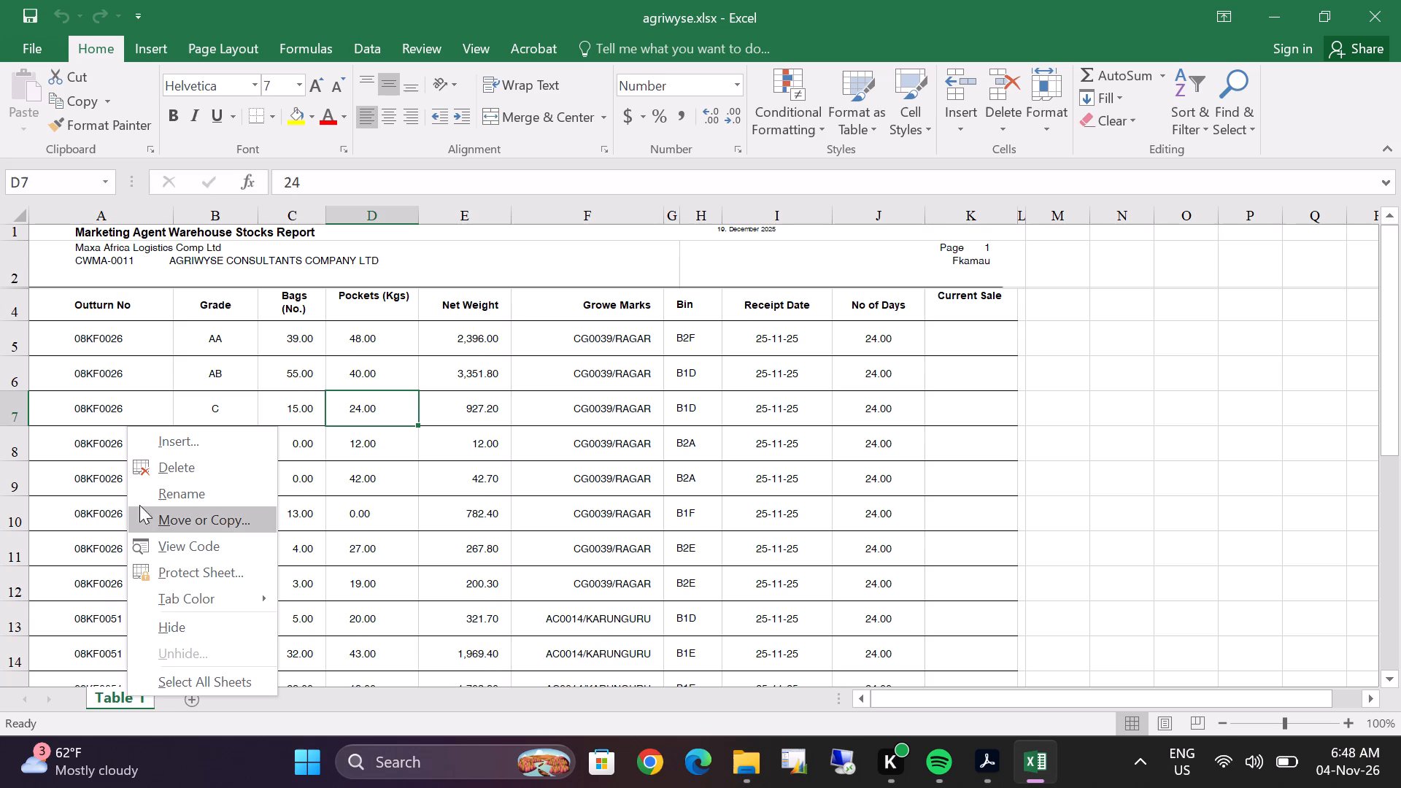
left_click(150, 493)
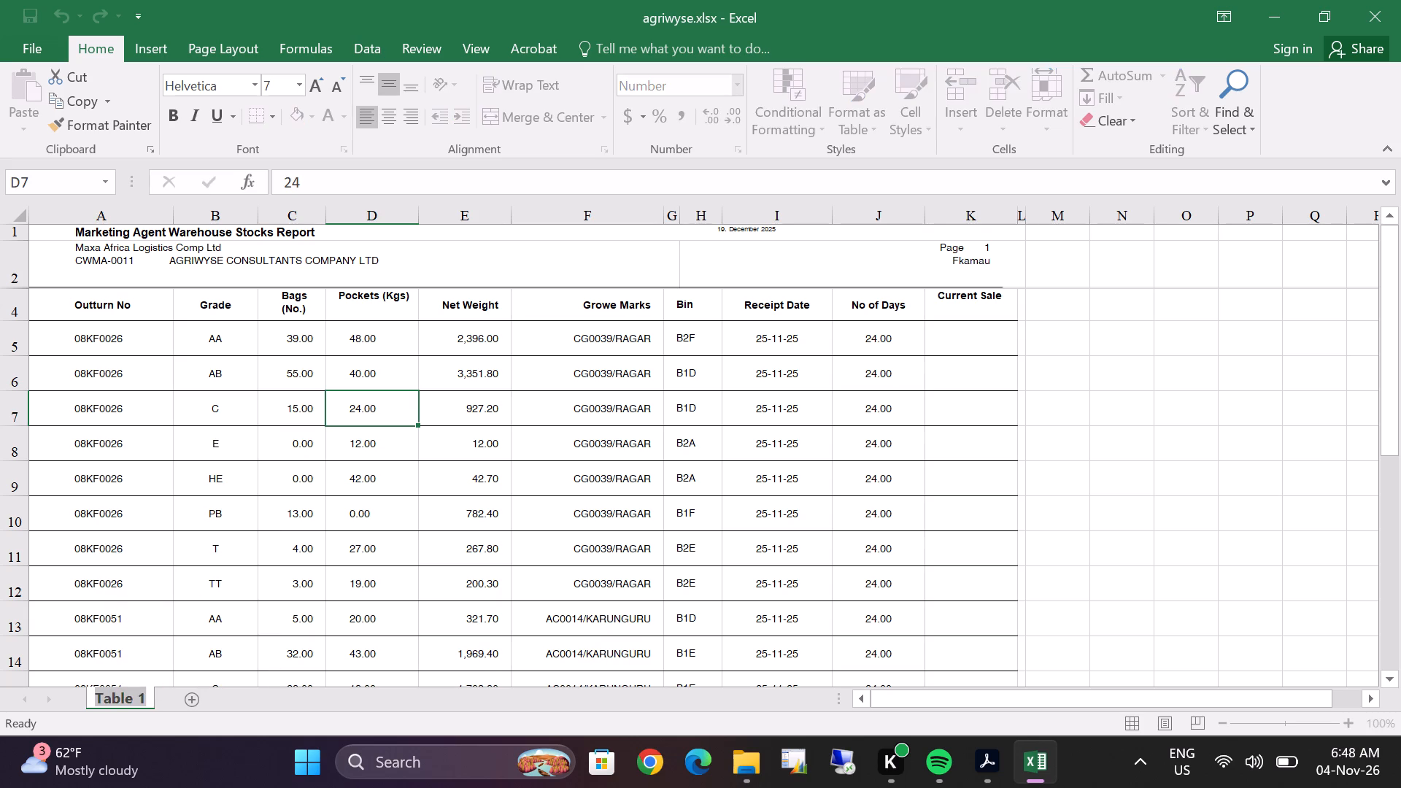
type("agriwyse")
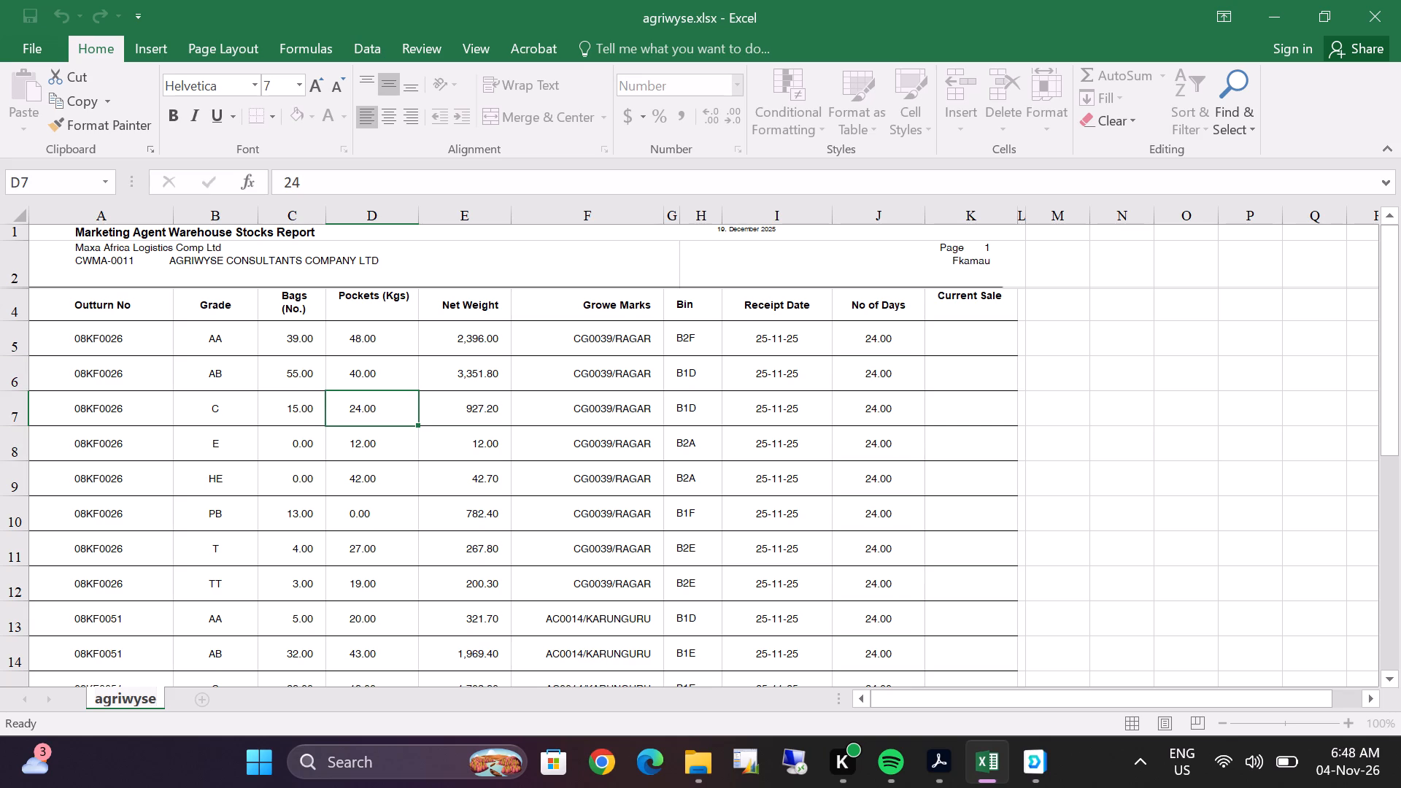
Add a new worksheet after the agriwyse sheet and open its name for editing.
double_click(196, 703)
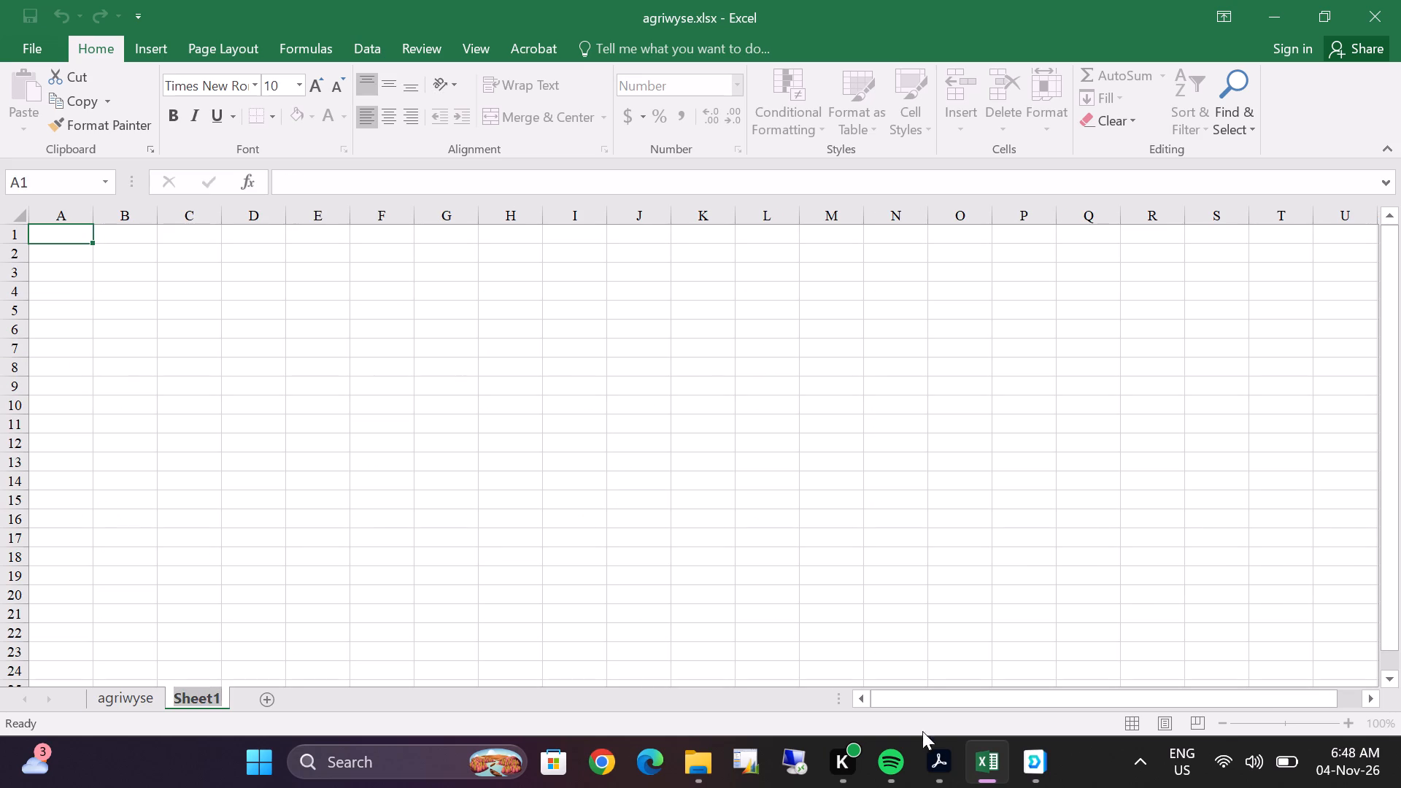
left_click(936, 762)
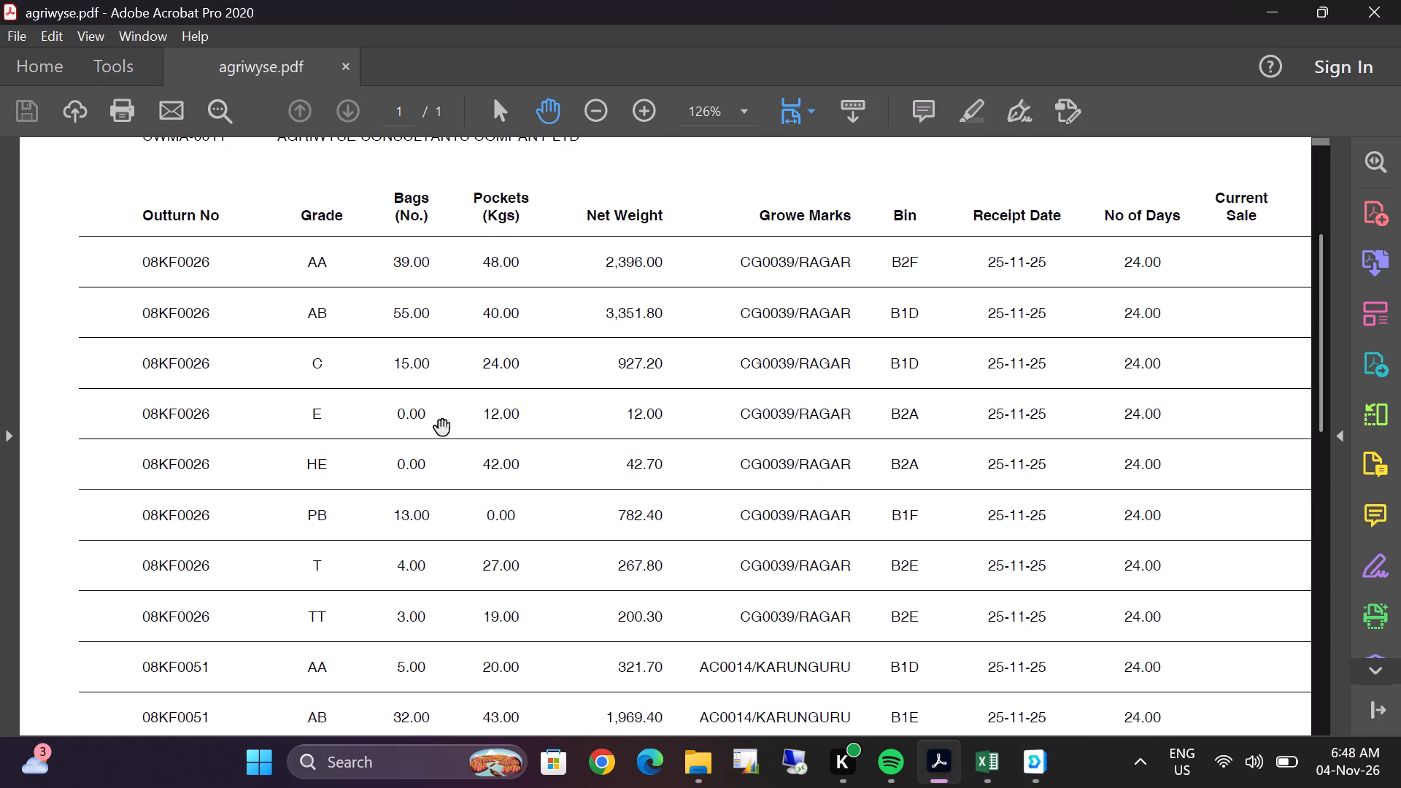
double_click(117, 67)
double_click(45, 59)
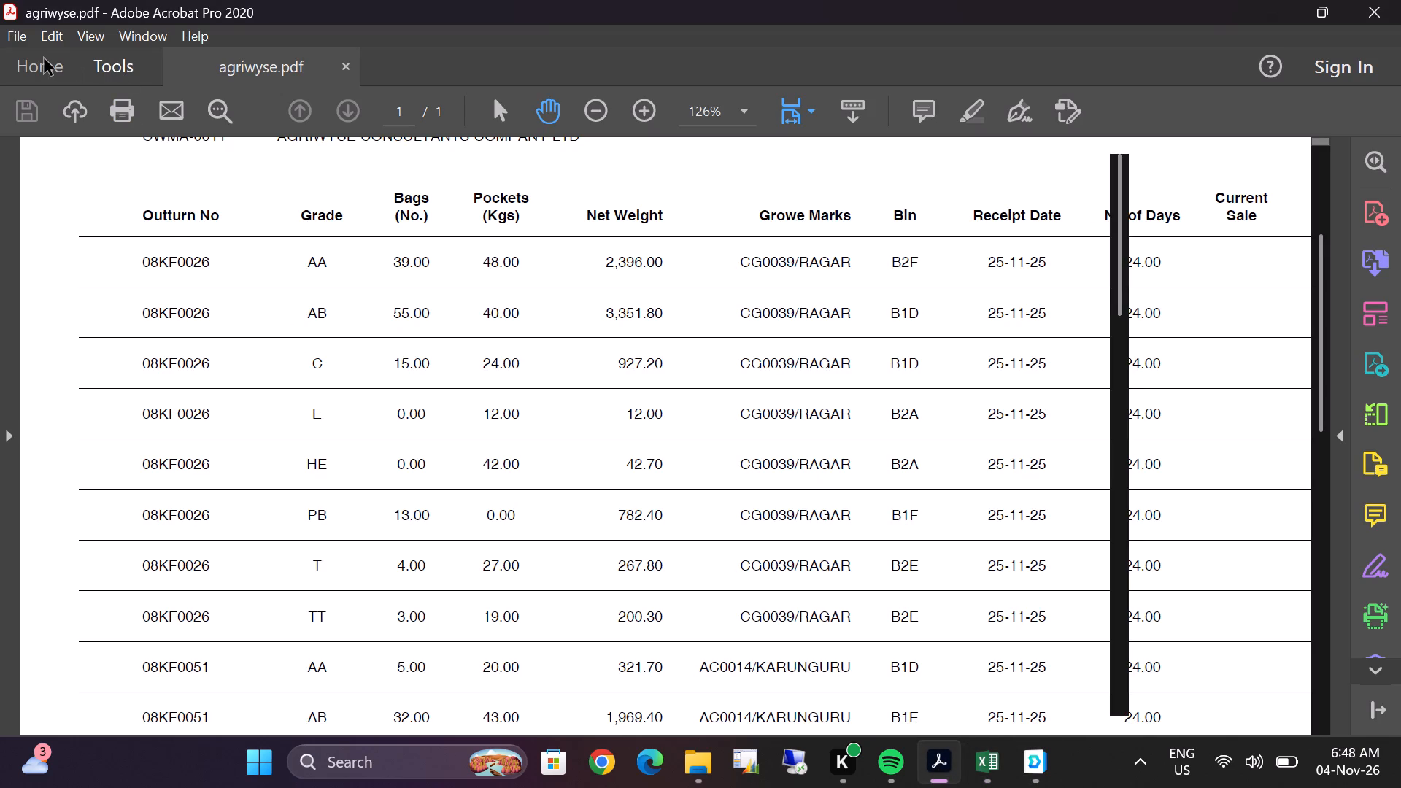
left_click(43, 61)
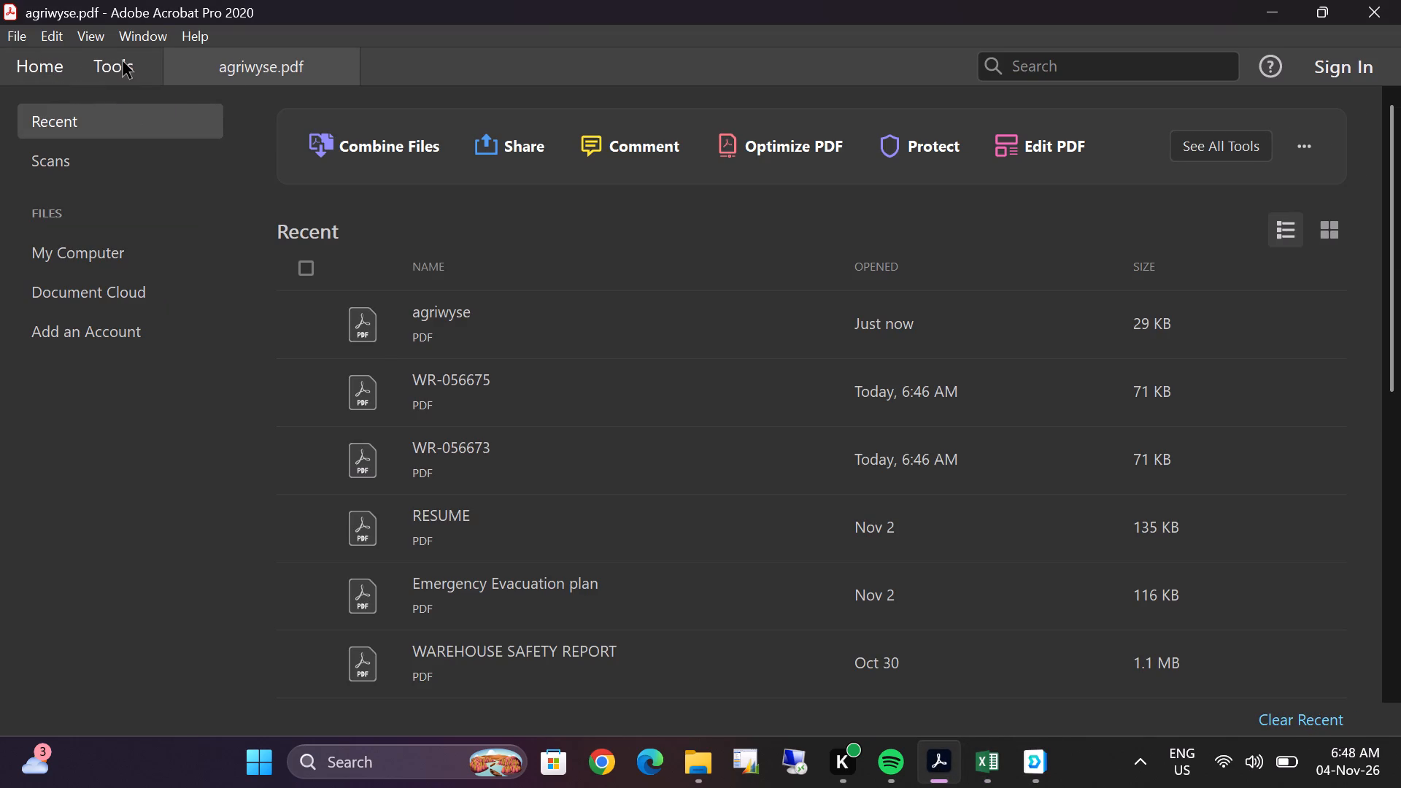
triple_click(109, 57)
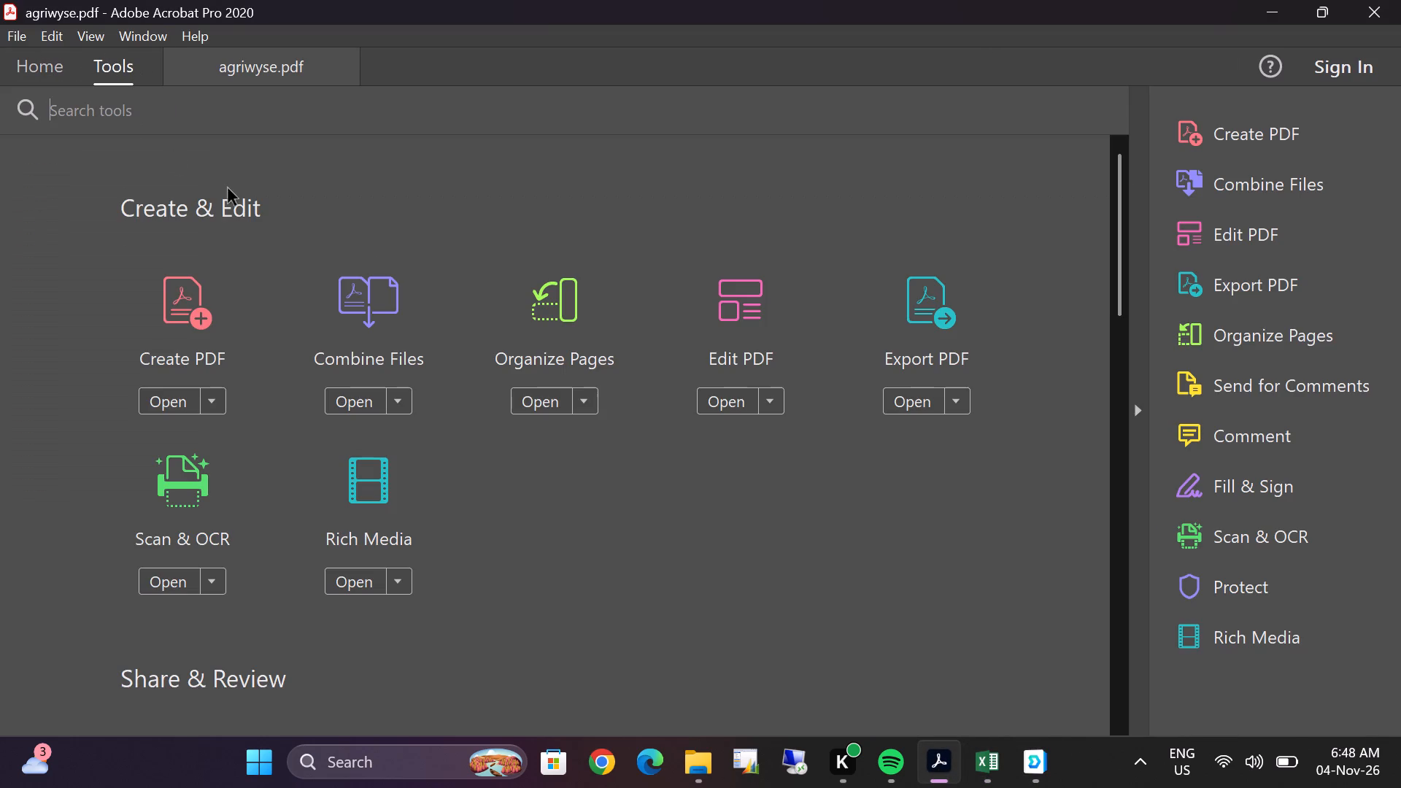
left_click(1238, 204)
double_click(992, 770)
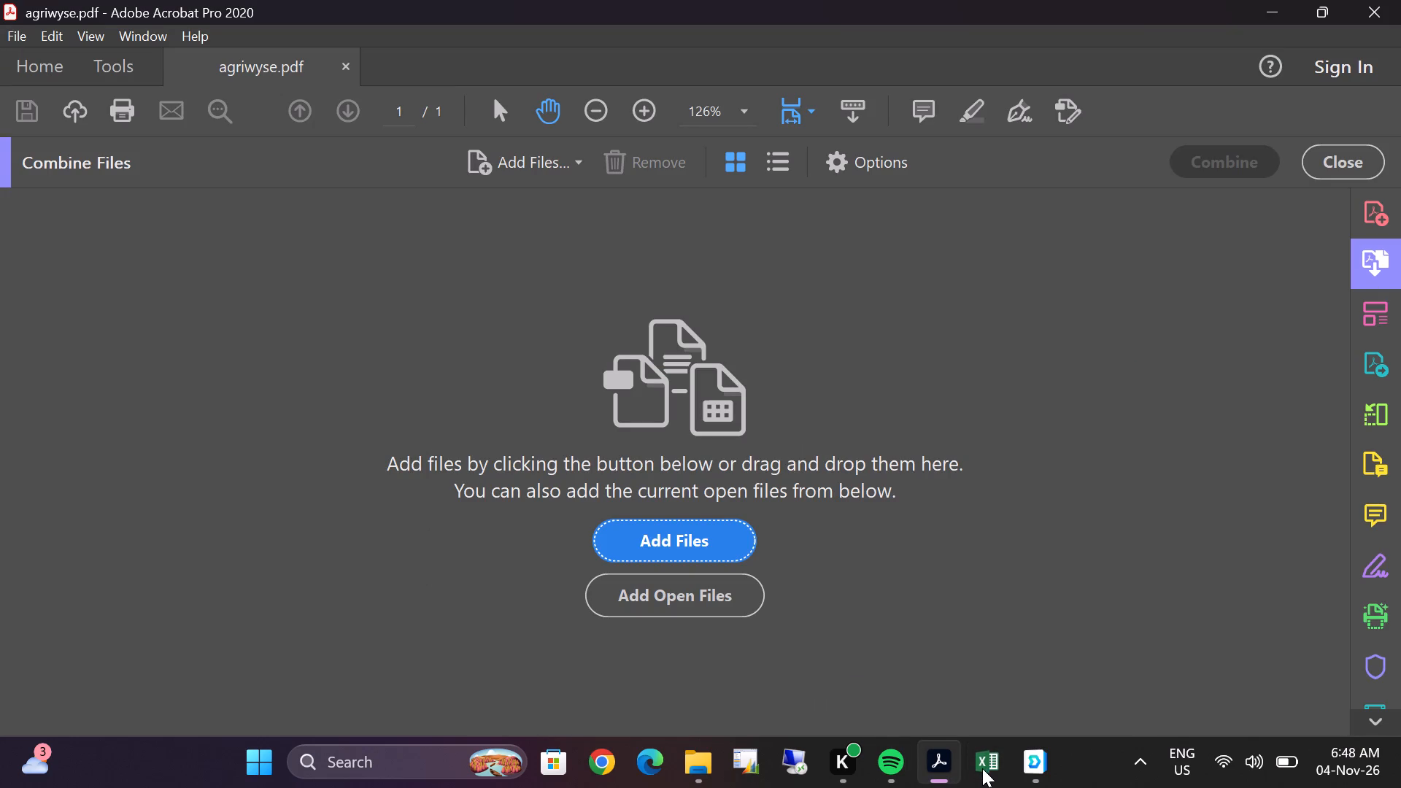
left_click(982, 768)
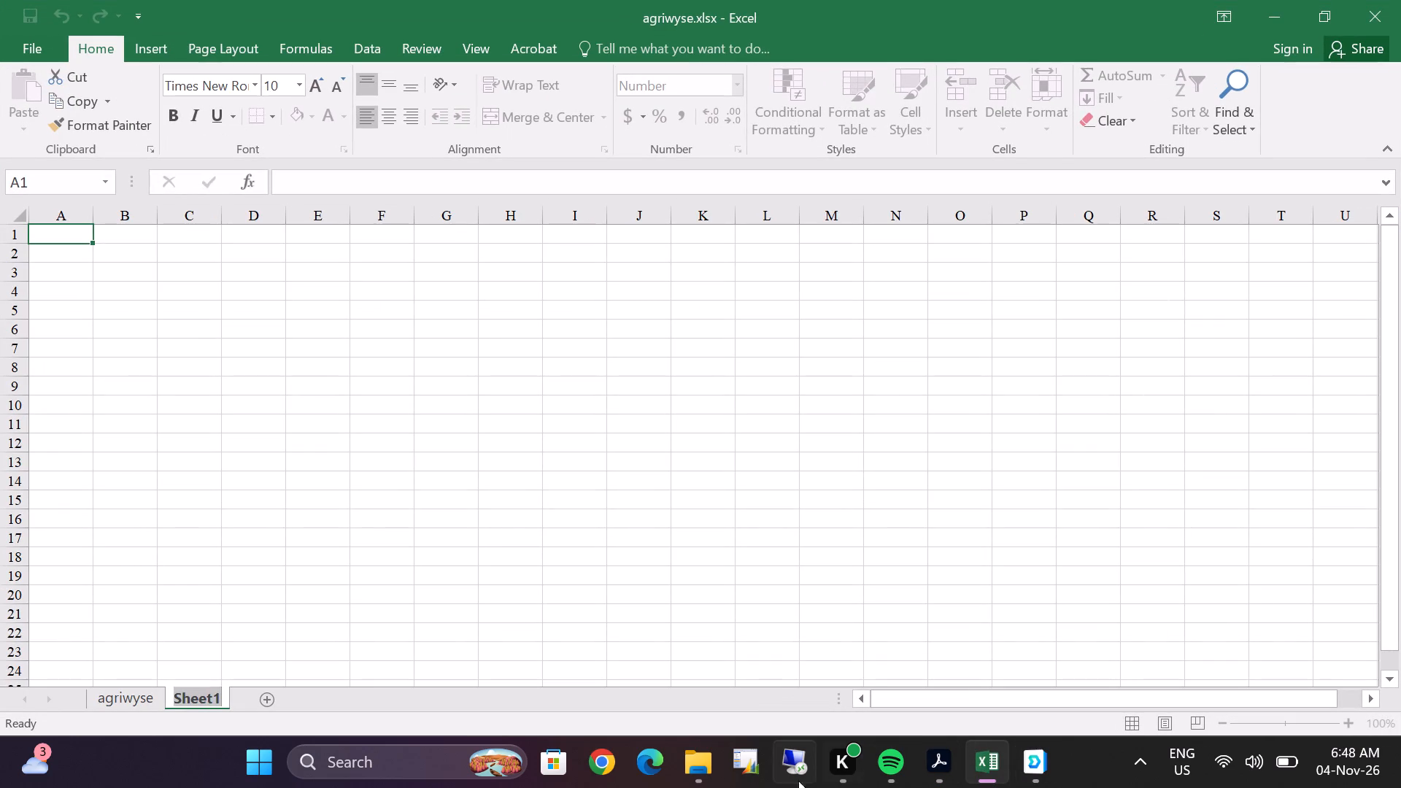
Switch to File Explorer and open alliance.pdf from the DECEMBER folder.
left_click(689, 760)
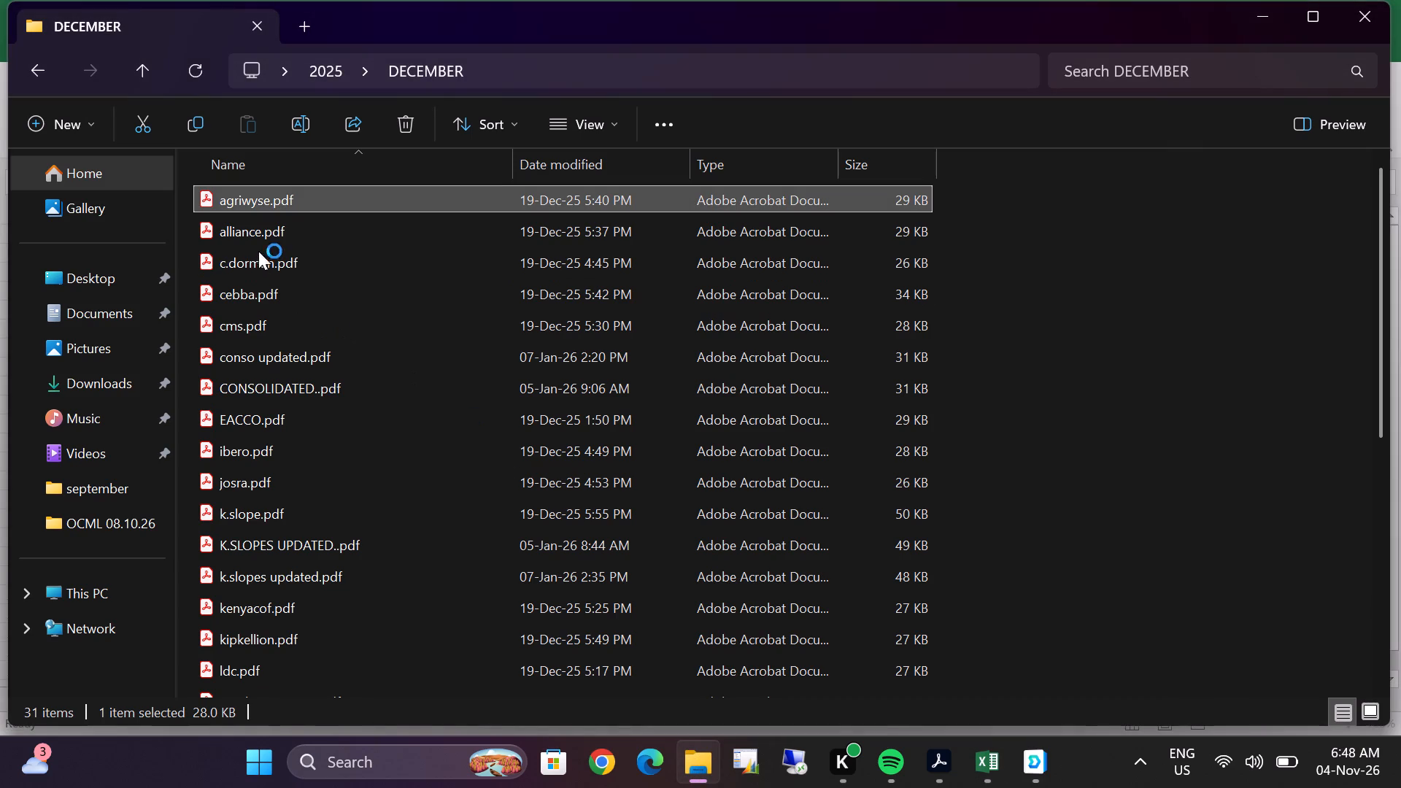
double_click(256, 225)
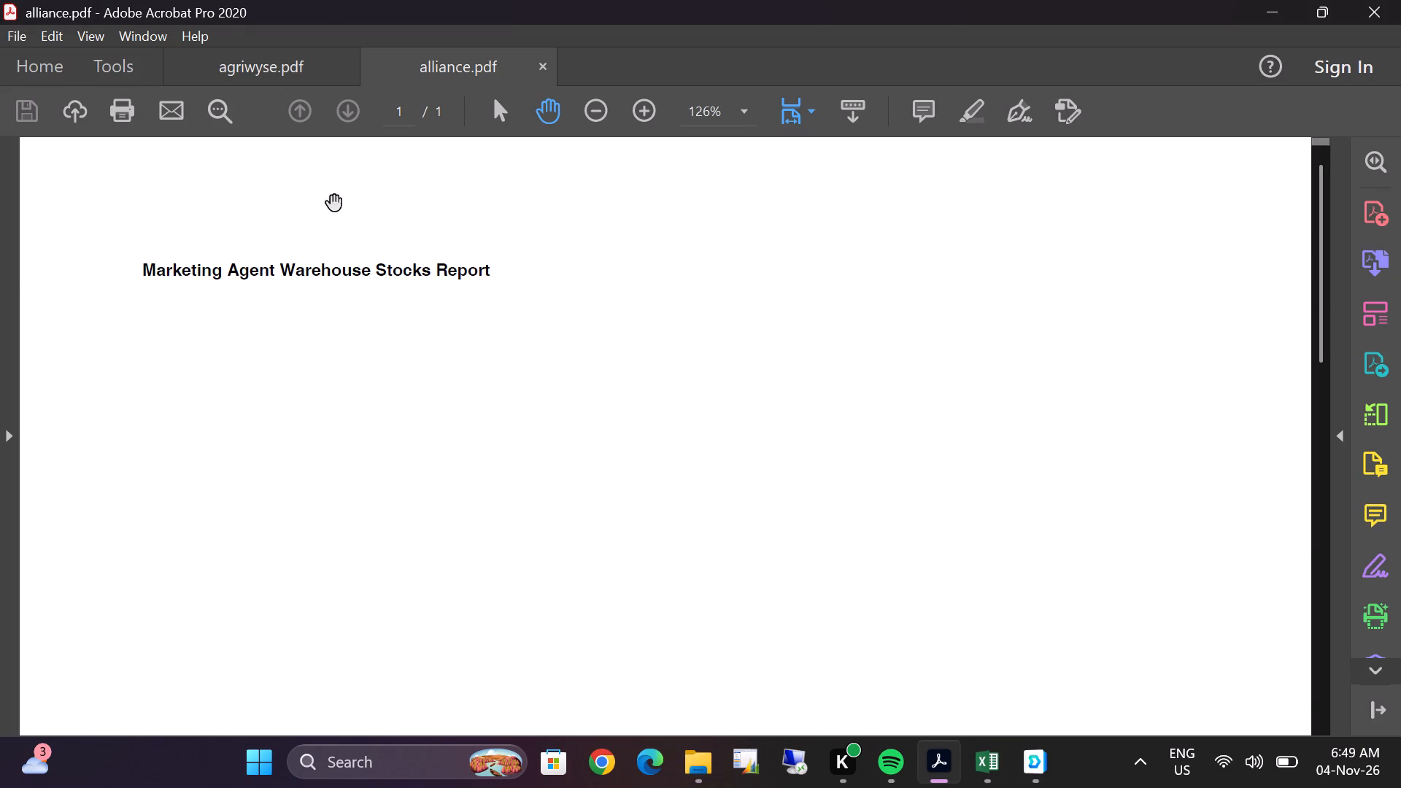
Export alliance.pdf as a Microsoft Excel Workbook, saving it as alliance.xlsx in the DECEMBER folder.
double_click(1370, 380)
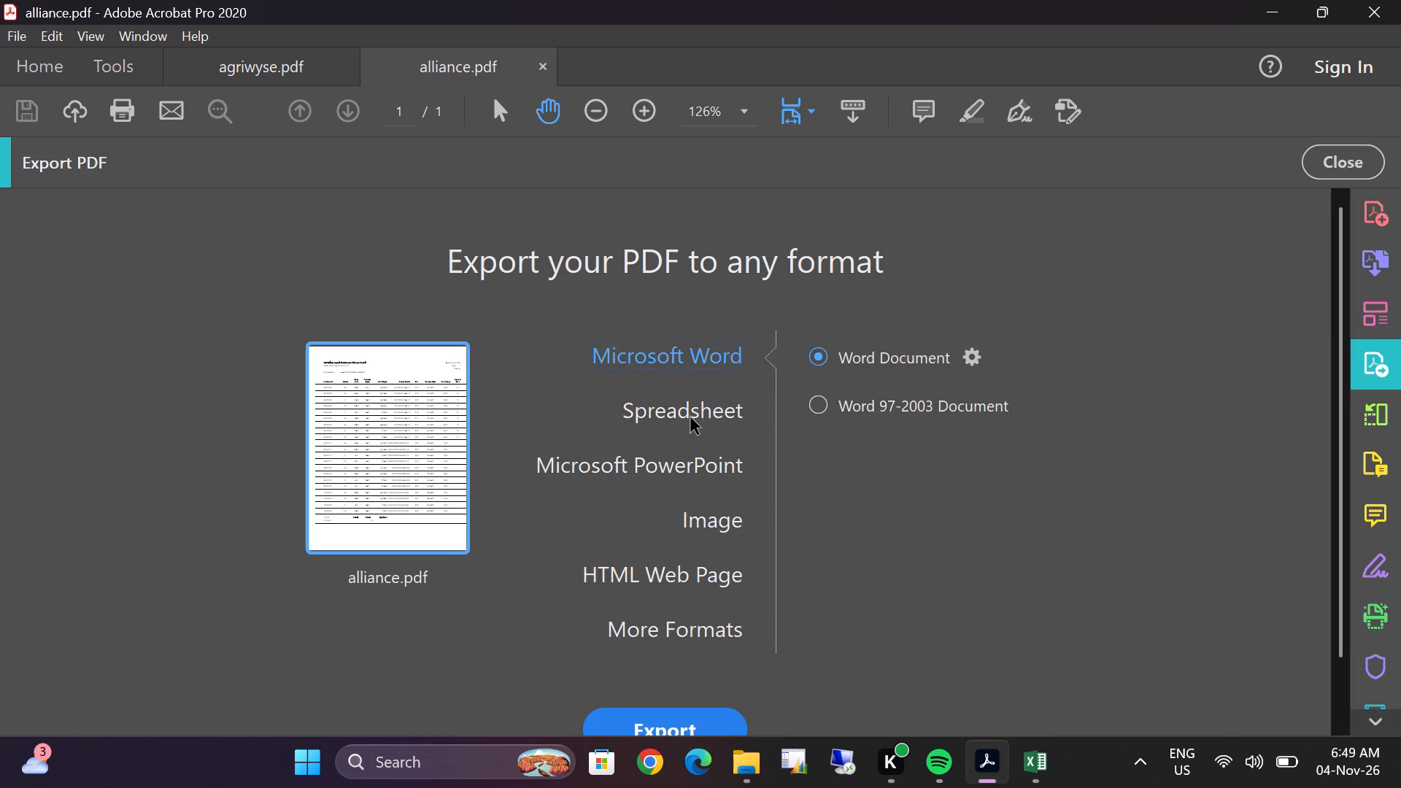
left_click(691, 419)
left_click(712, 715)
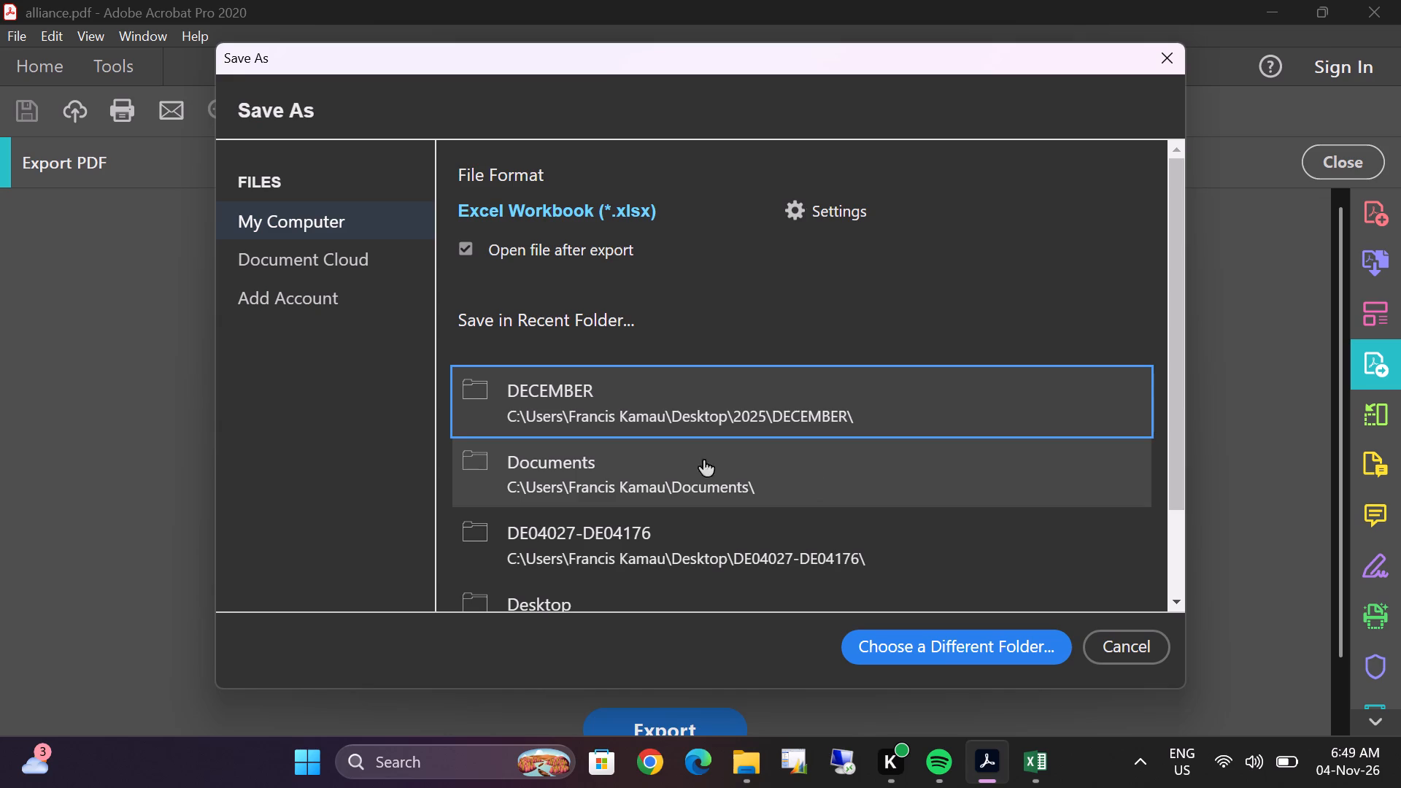
left_click(624, 401)
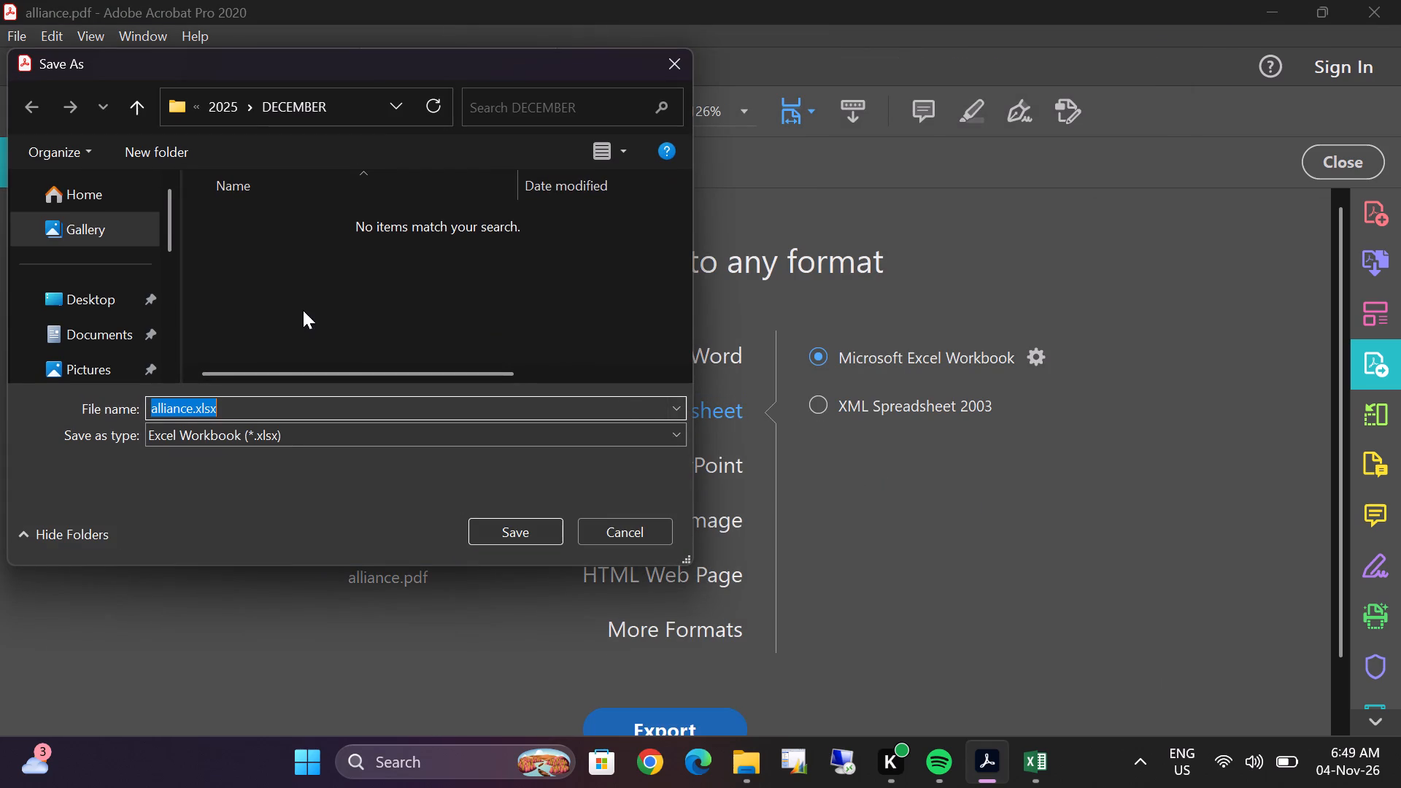
left_click(523, 538)
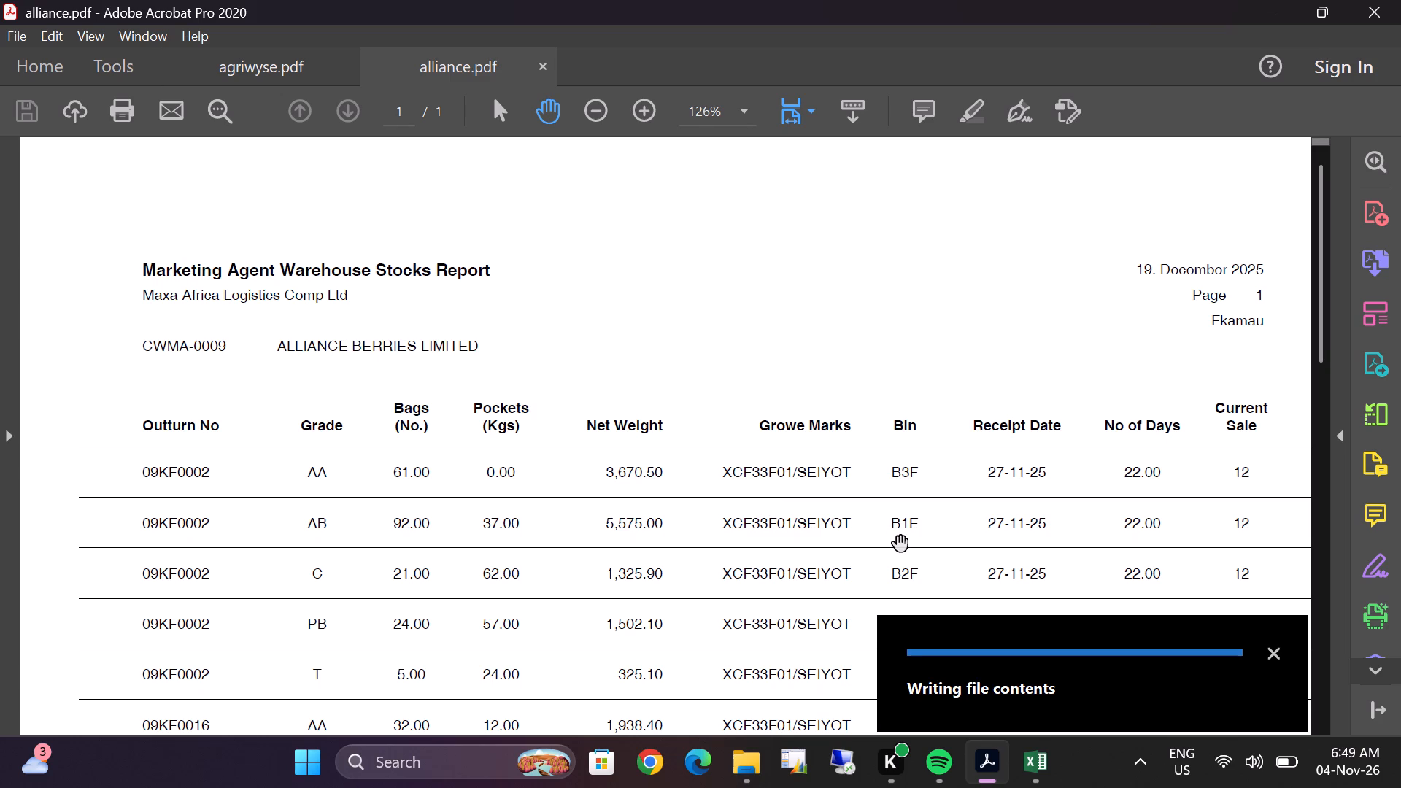
Look through the stock rows of the alliance warehouse stocks report down to the total row.
double_click(746, 519)
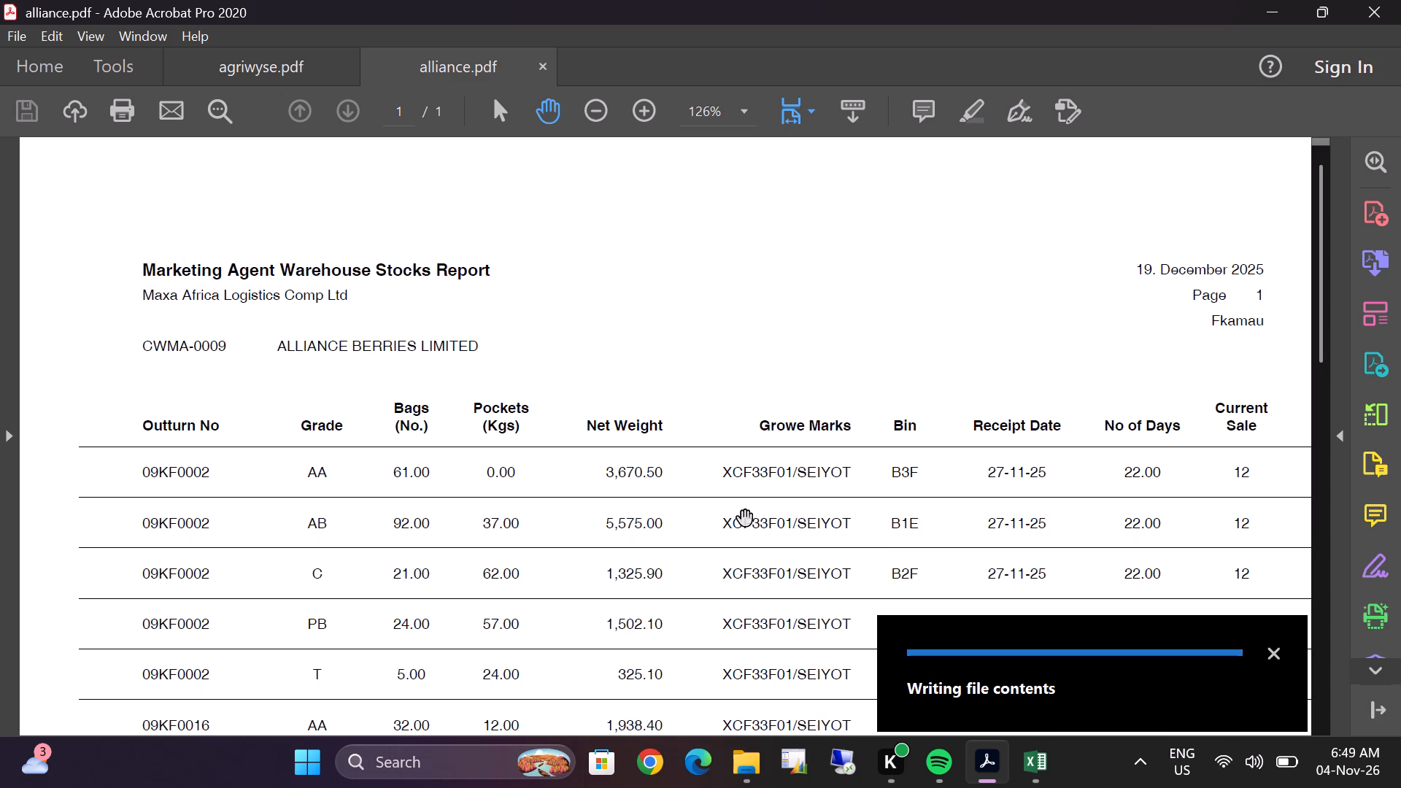
left_click(746, 519)
scroll(1005, 598, "down", 3)
scroll(795, 546, "down", 8)
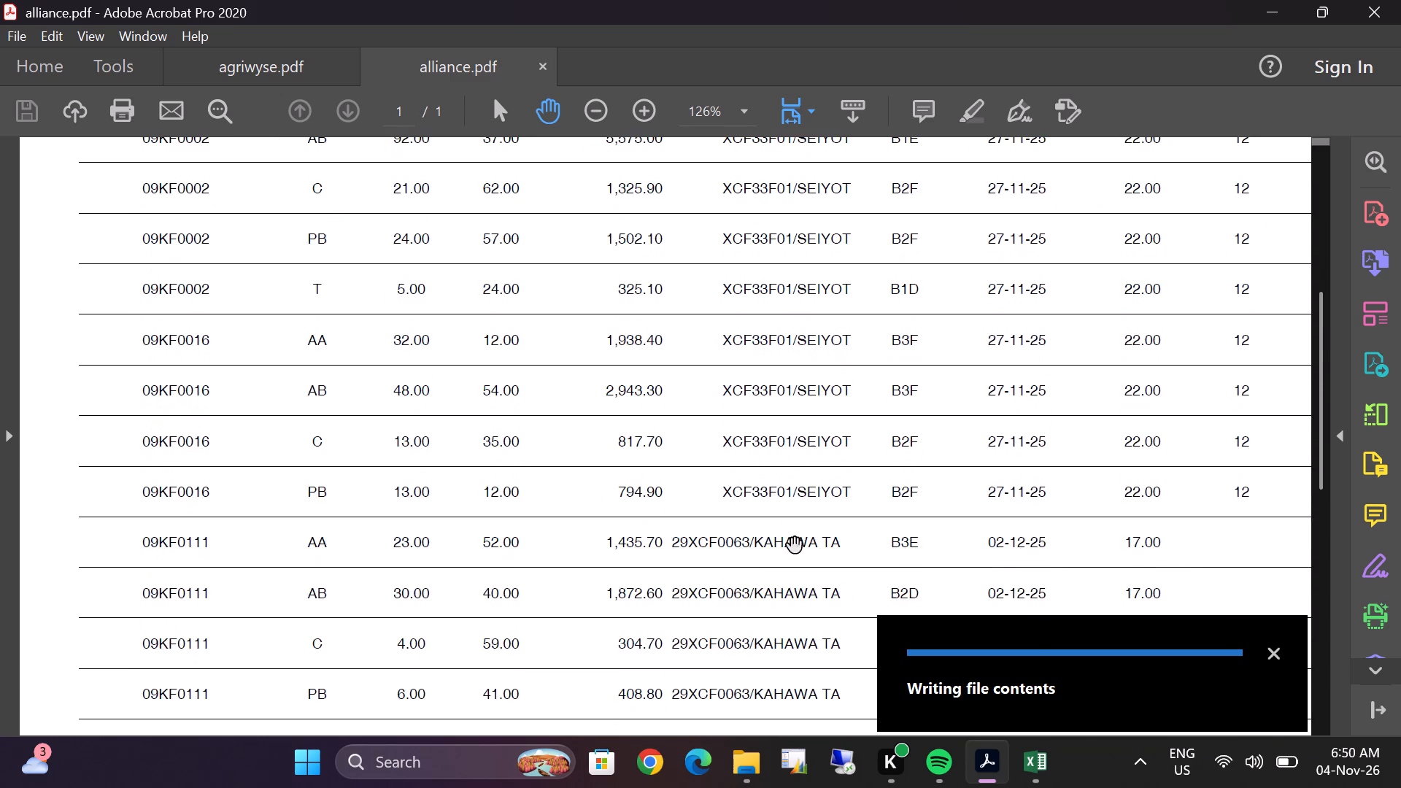
scroll(795, 546, "down", 14)
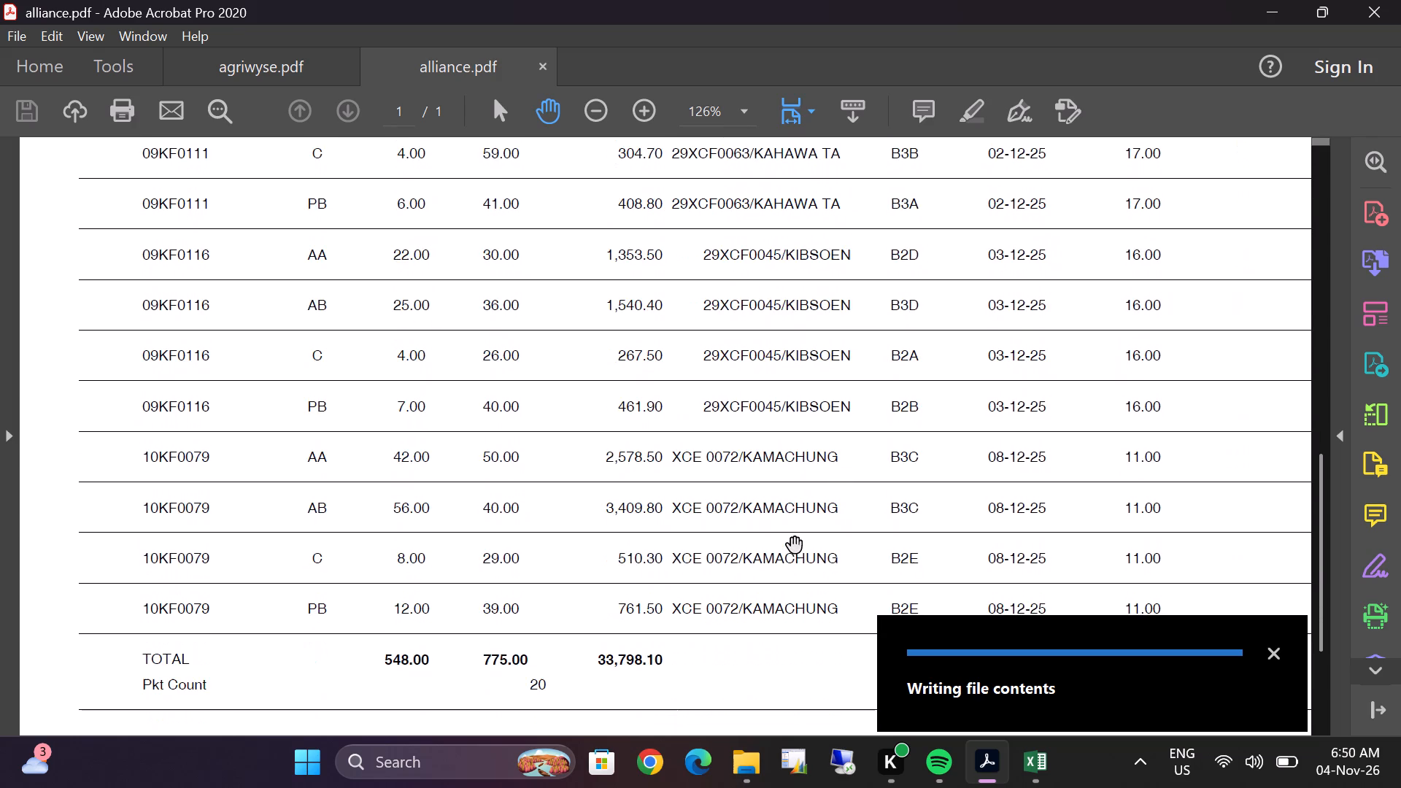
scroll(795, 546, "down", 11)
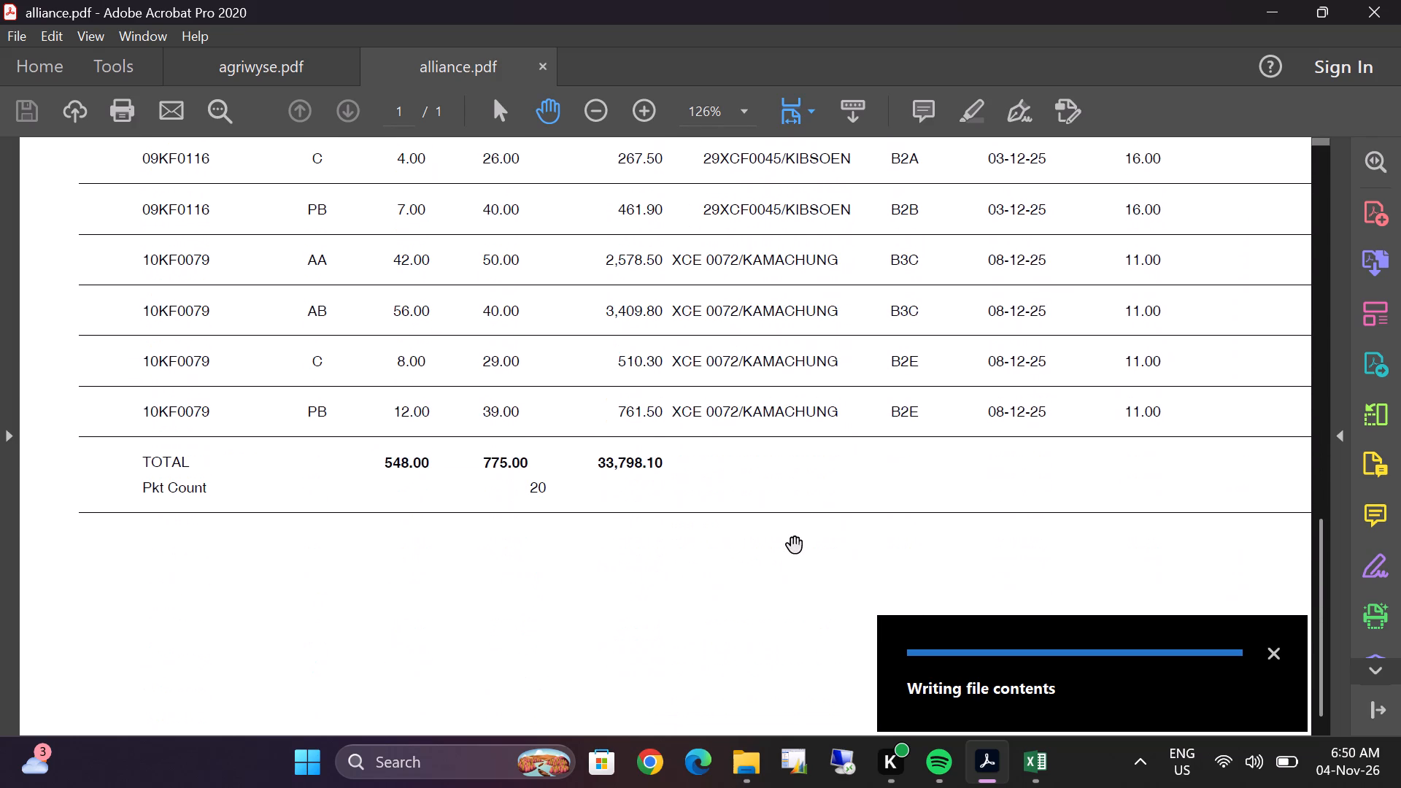
Switch to the agriwyse workbook in Excel and delete the No of Days and Current Sale columns from the agriwyse sheet.
left_click(1032, 763)
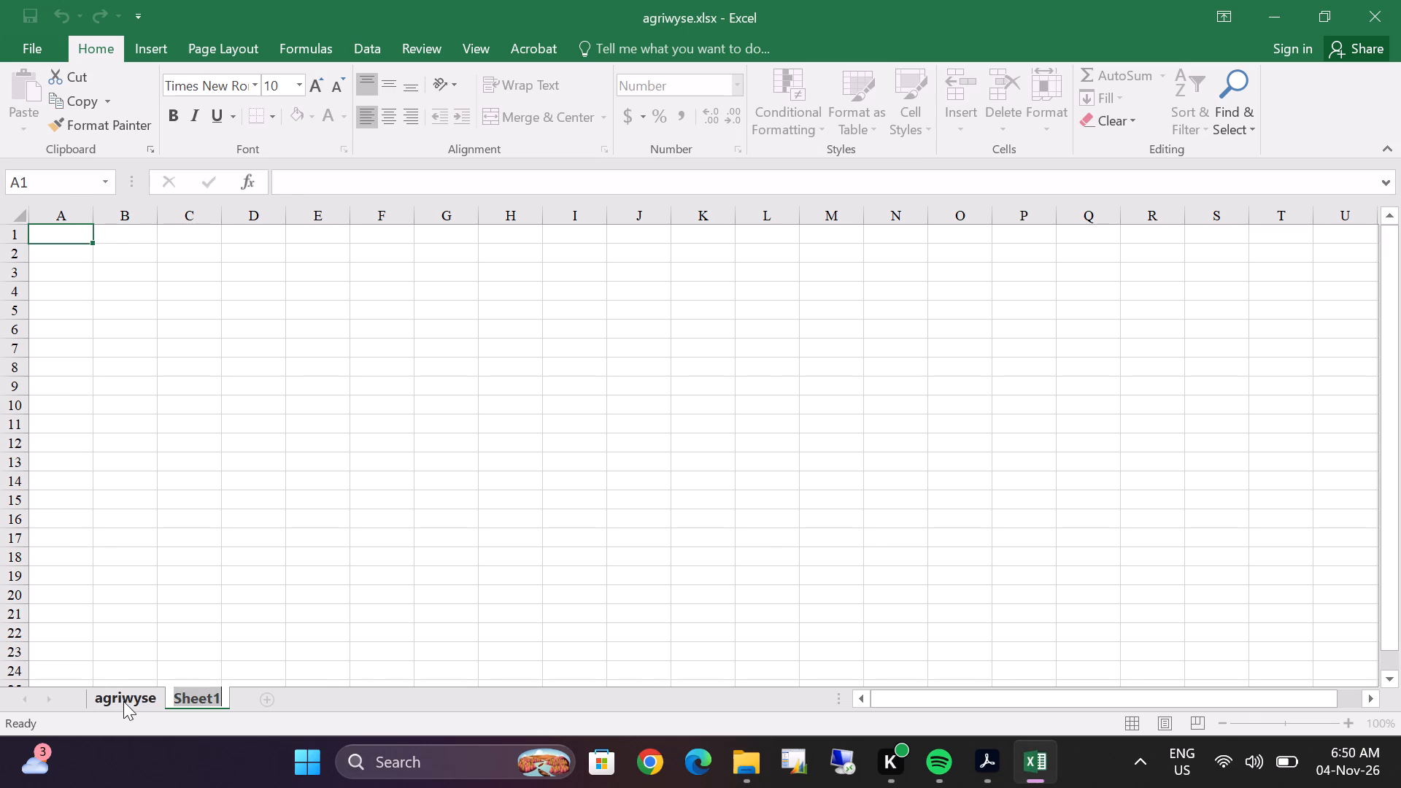
left_click(123, 701)
scroll(607, 406, "down", 6)
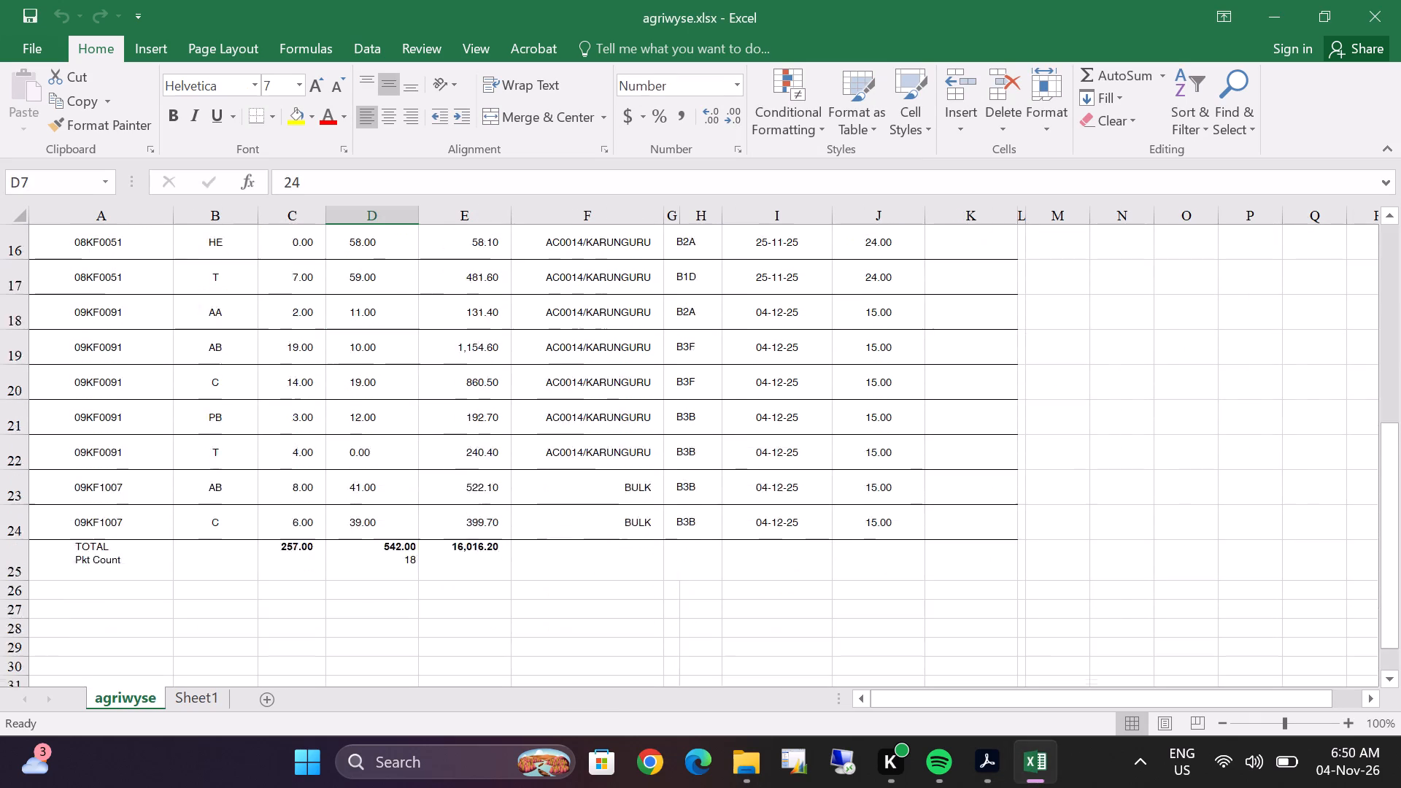
scroll(607, 407, "up", 10)
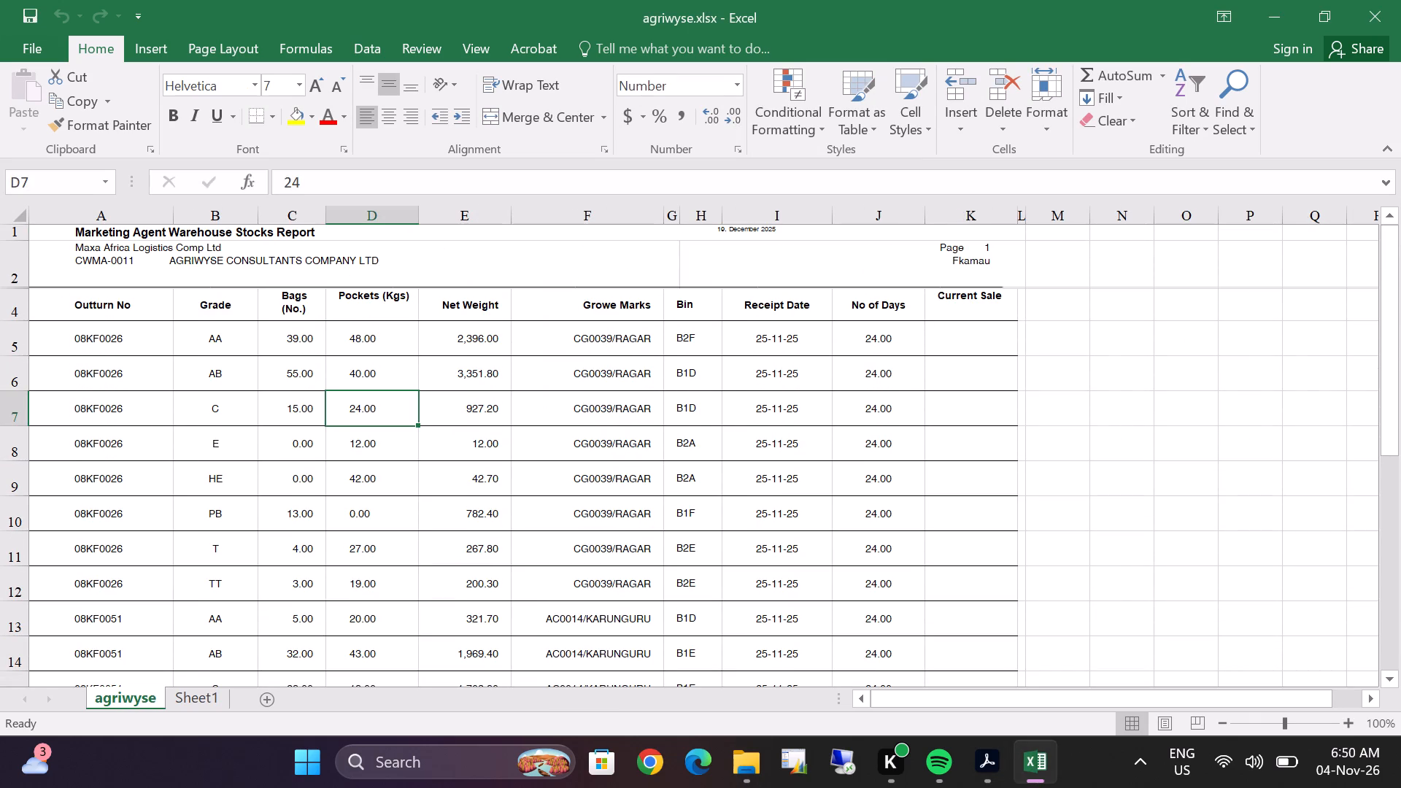
double_click(871, 210)
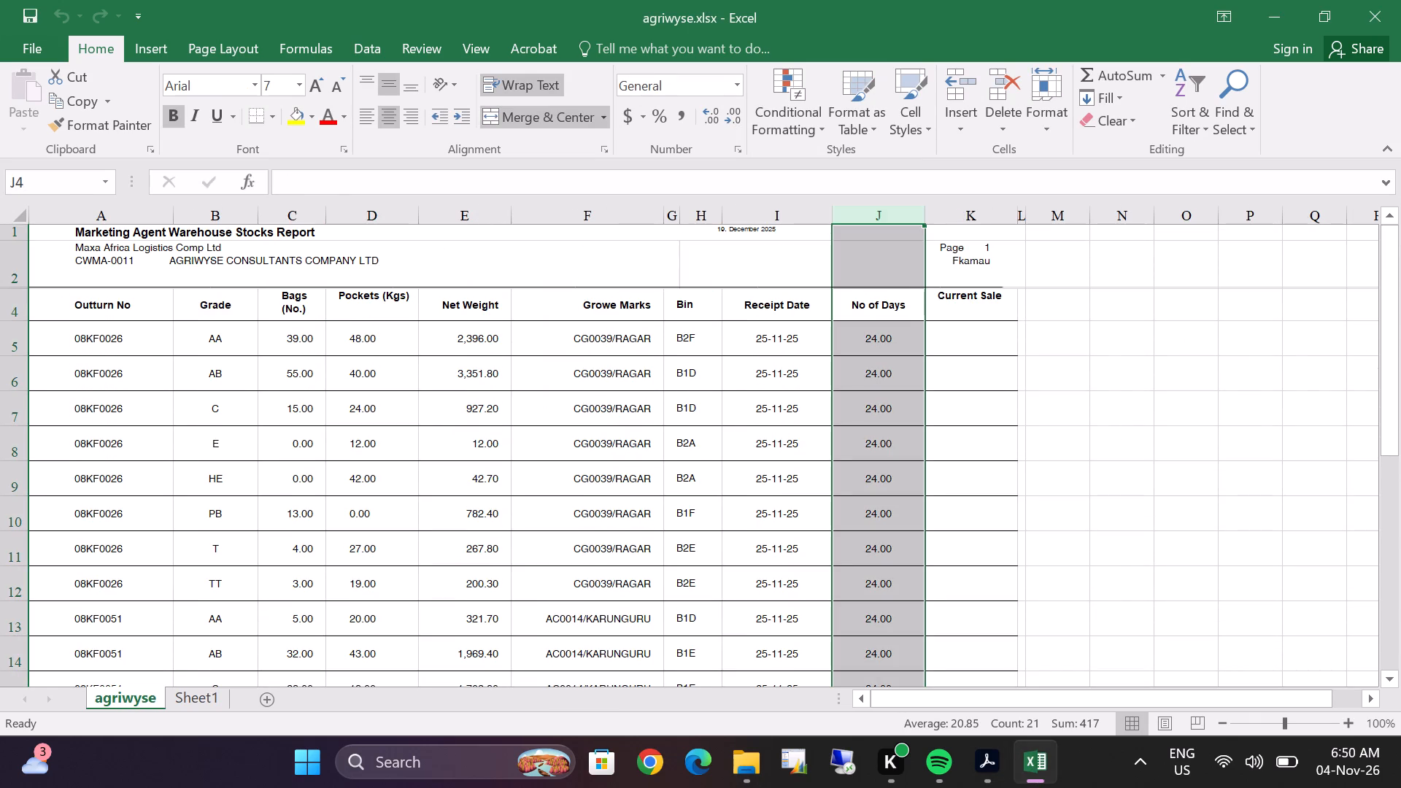
right_click(894, 382)
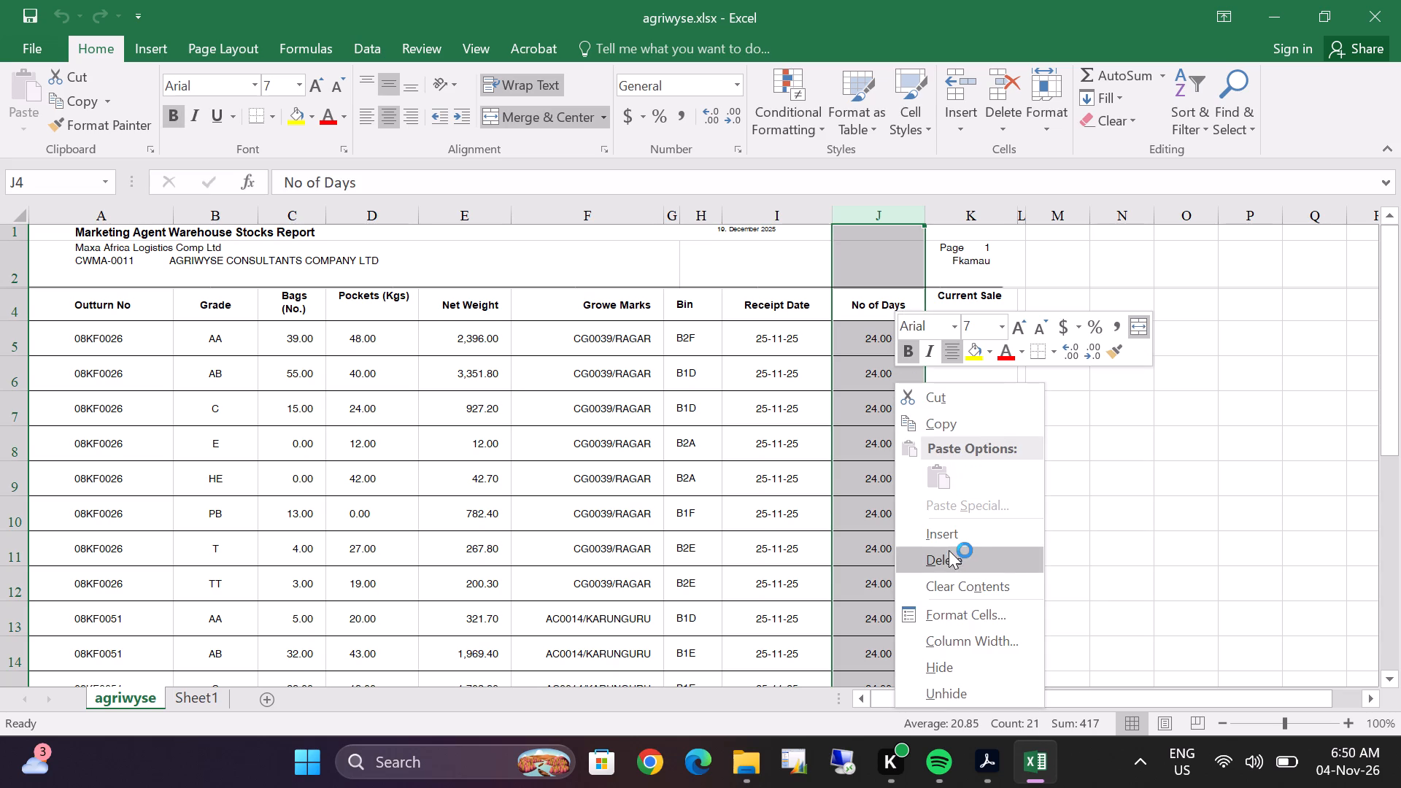
left_click(948, 553)
right_click(894, 347)
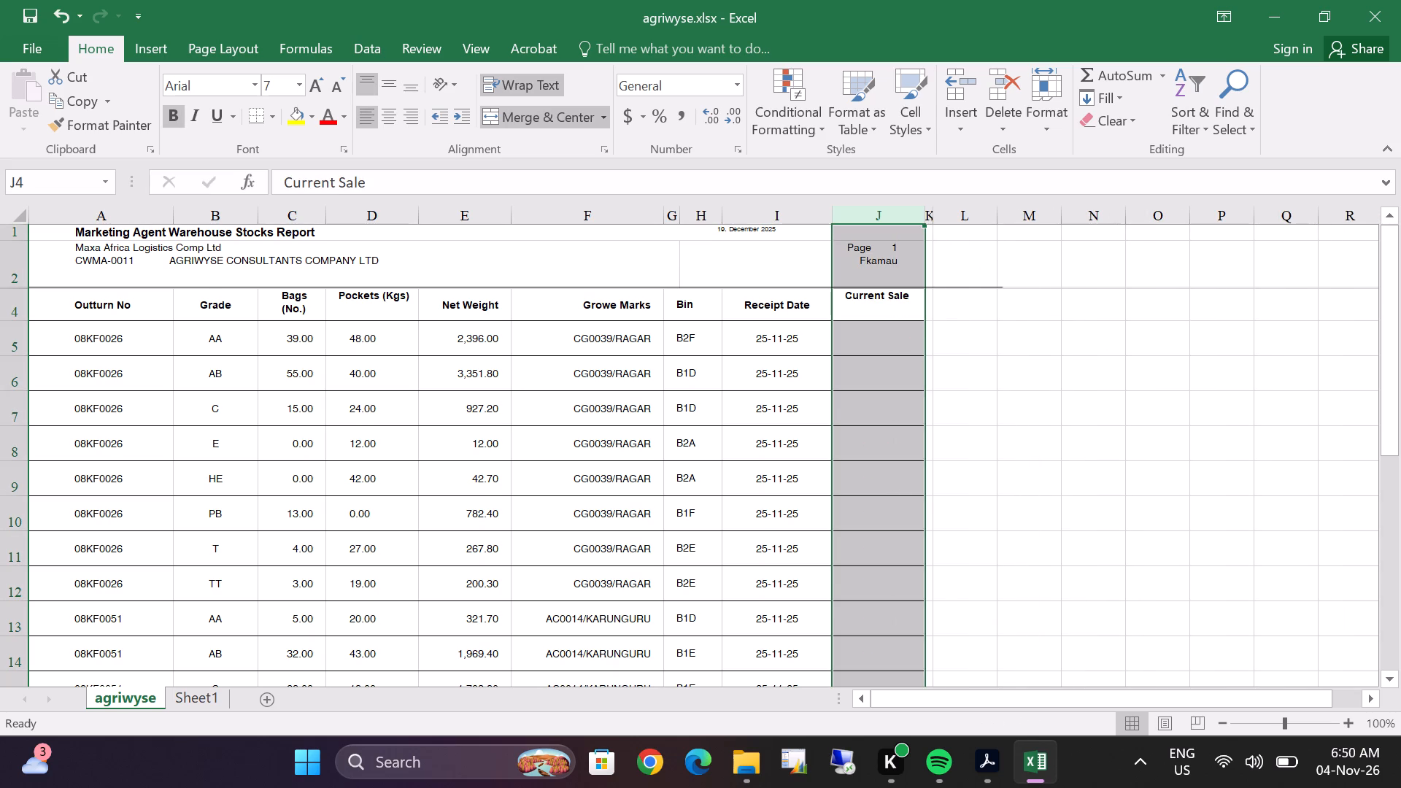
double_click(947, 519)
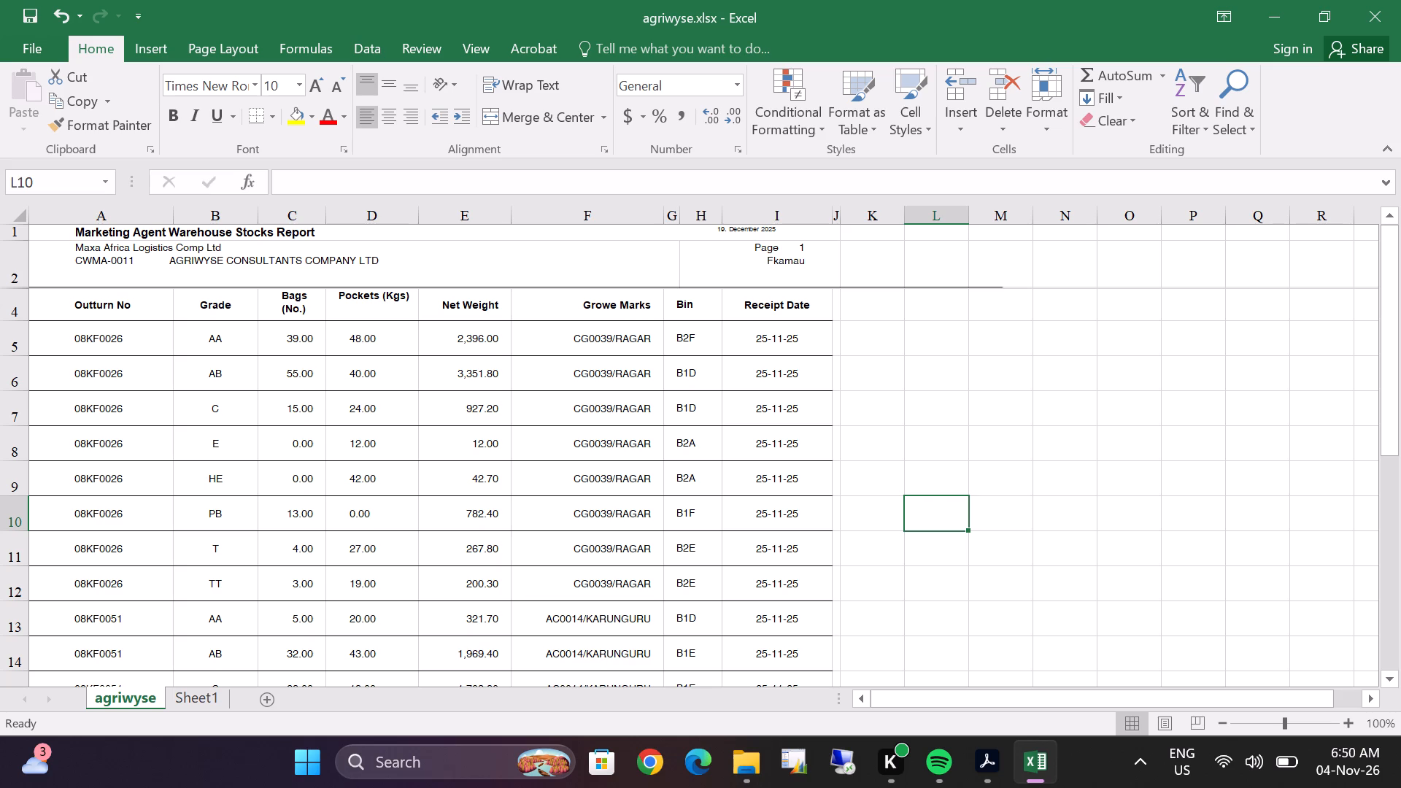
Rename the empty worksheet after agriwyse as "alliance berries".
left_click(181, 696)
right_click_drag(200, 701, 190, 700)
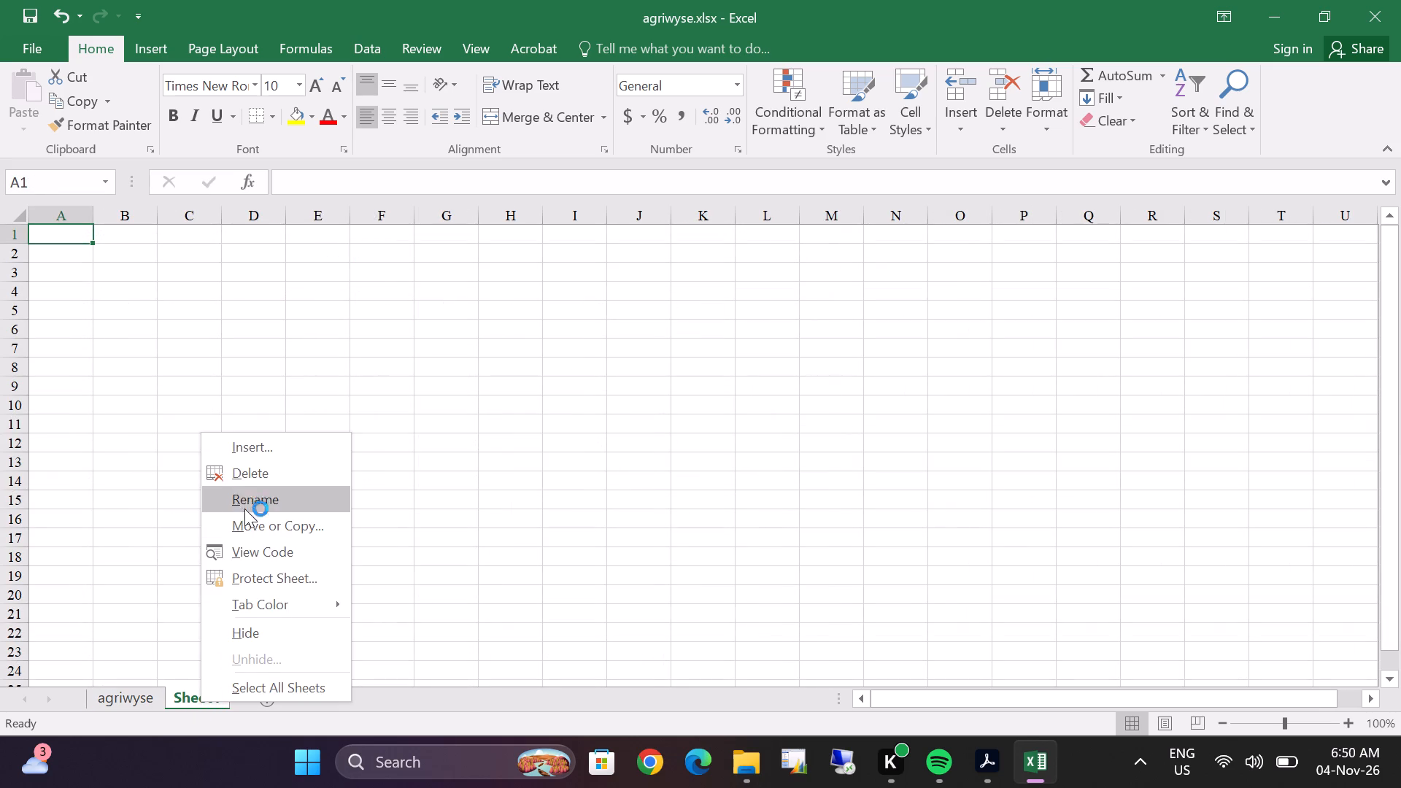
left_click(282, 500)
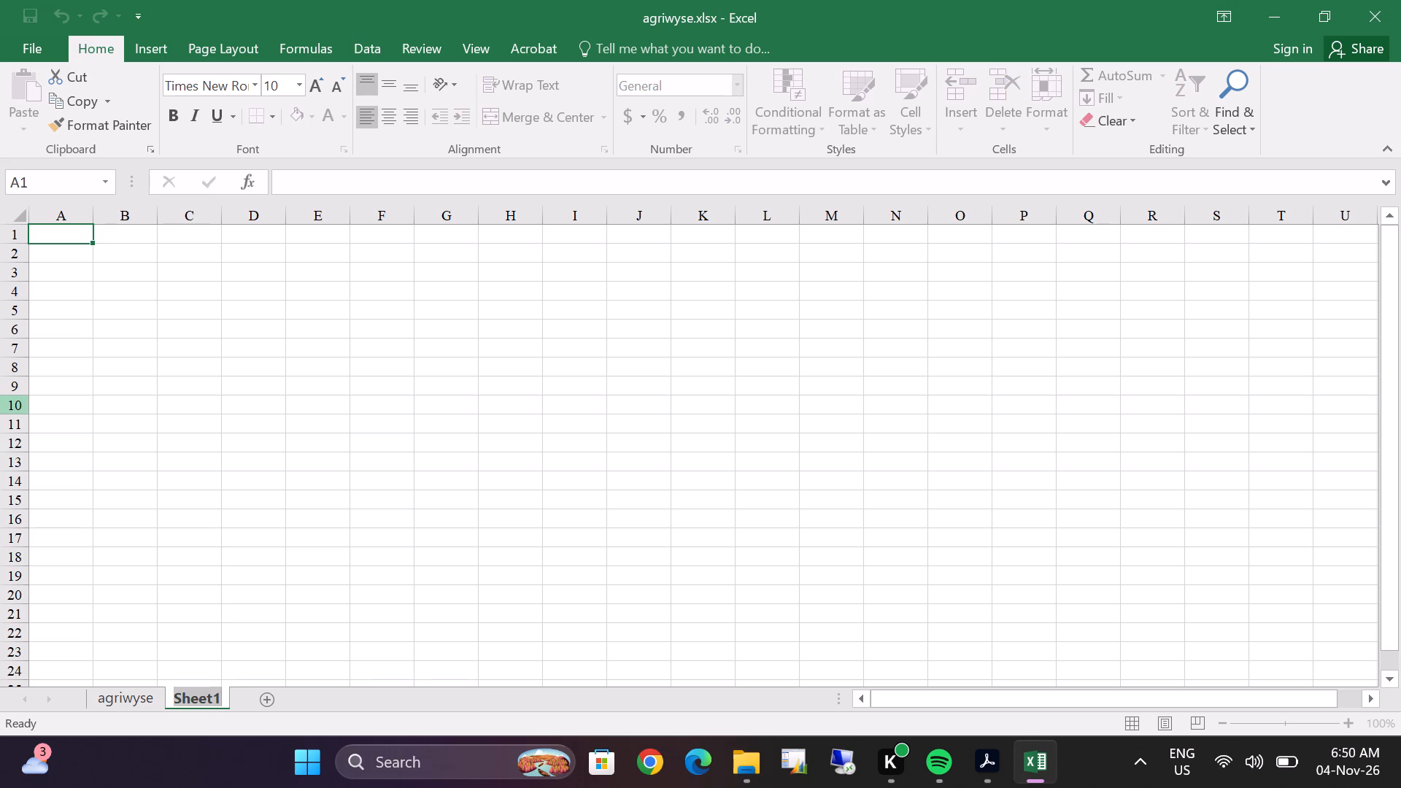
type("alliance")
key("space")
type("berries")
key("Return")
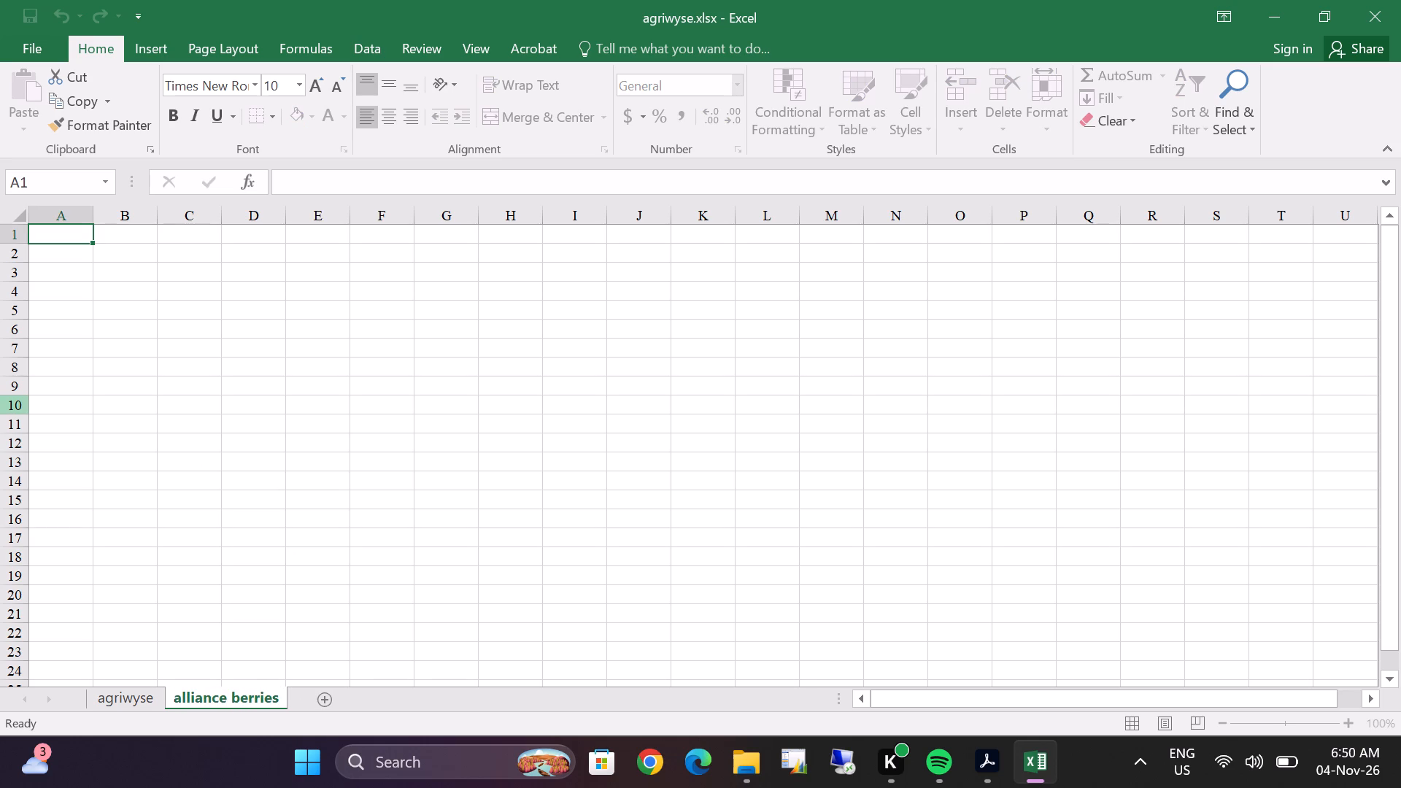
scroll(0, 48, "up", 1)
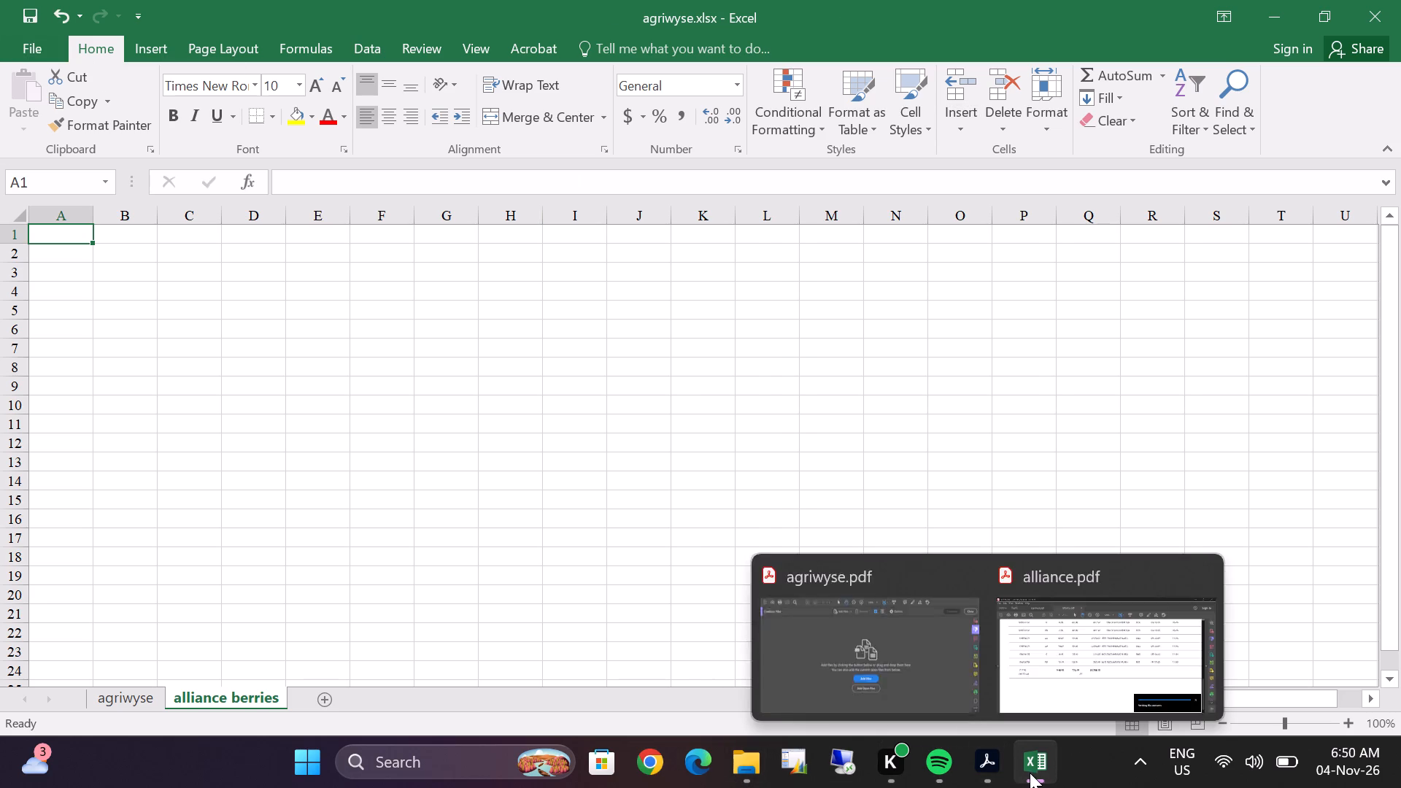
Switch to alliance.pdf in Acrobat and check the progress of its Excel export.
left_click(984, 763)
left_click(984, 763)
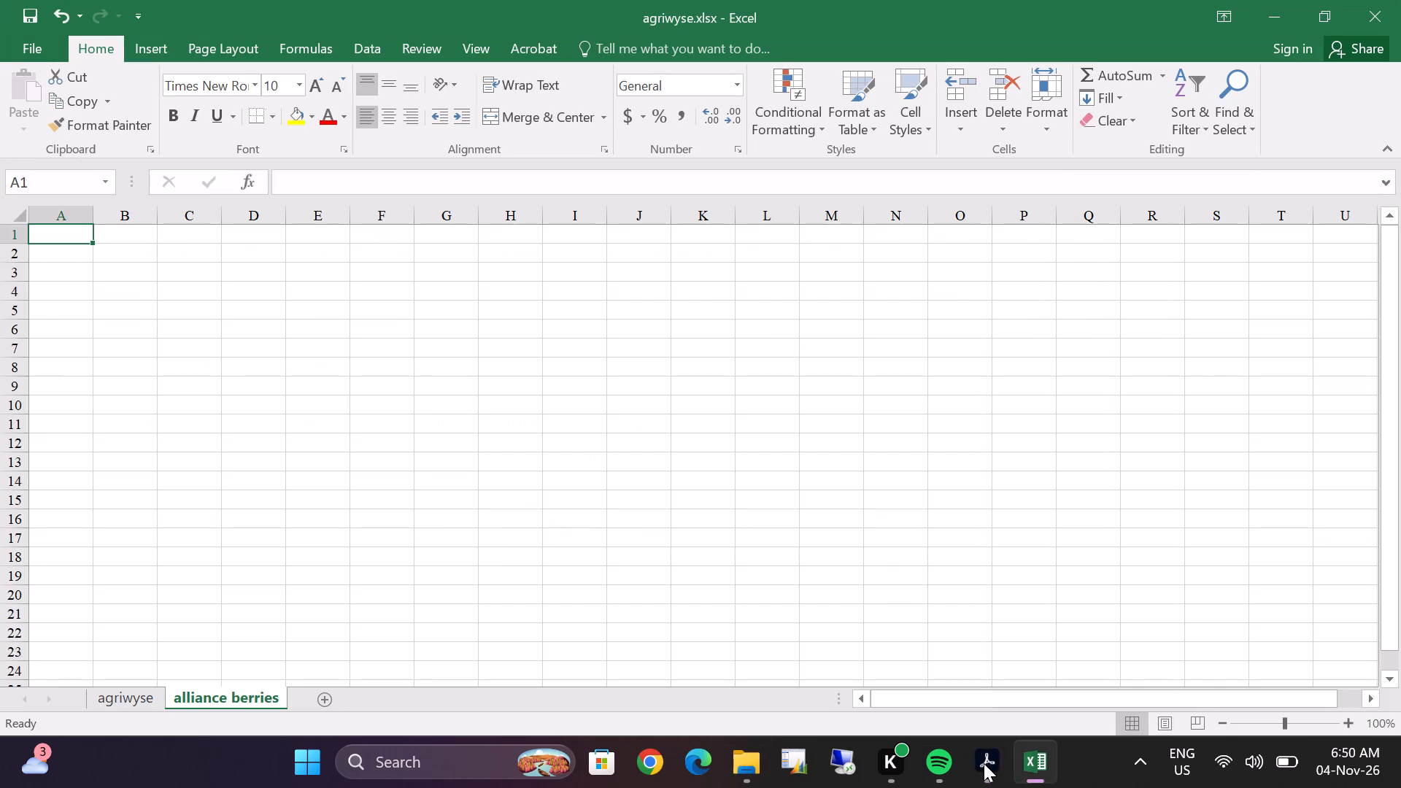
left_click(984, 763)
left_click(1067, 523)
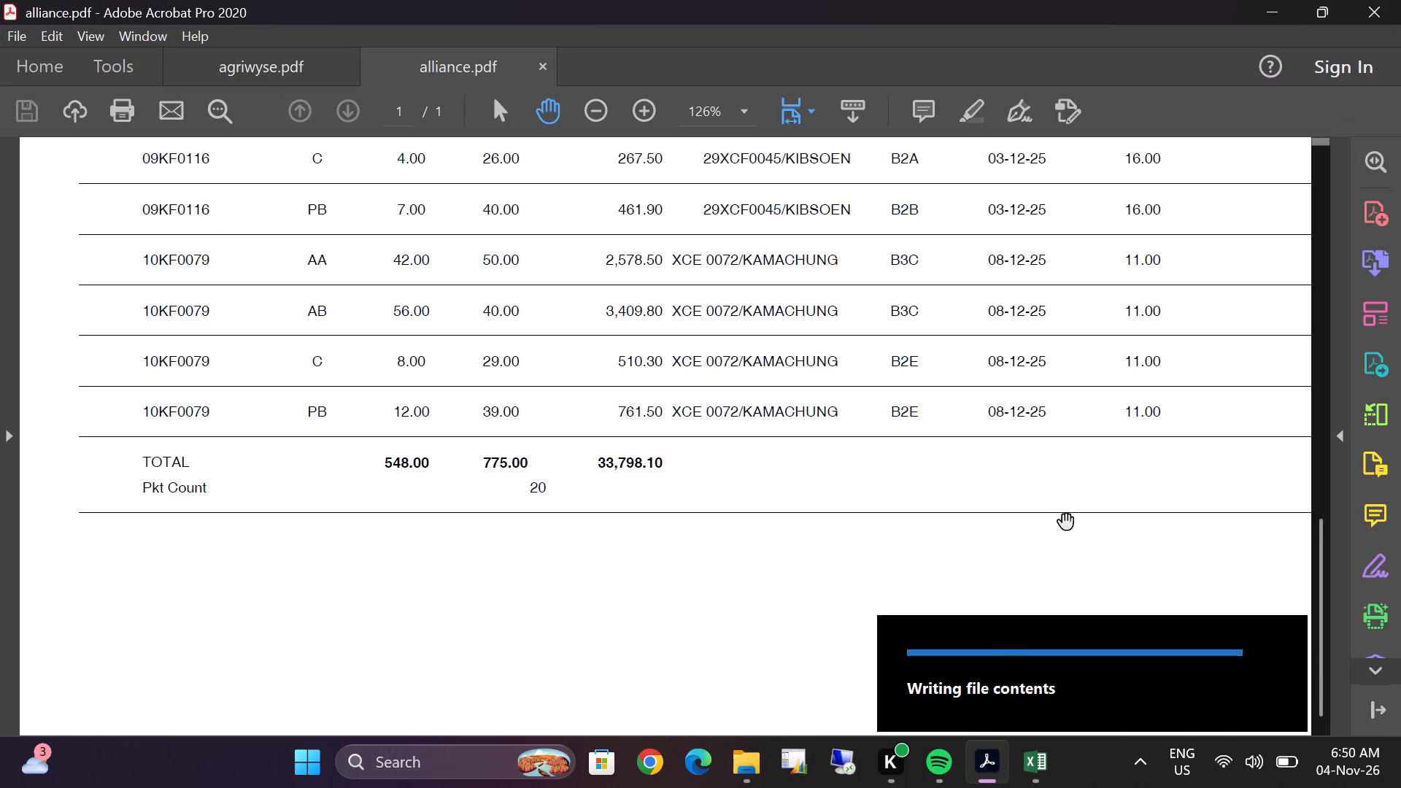
scroll(1067, 522, "down", 4)
double_click(1195, 670)
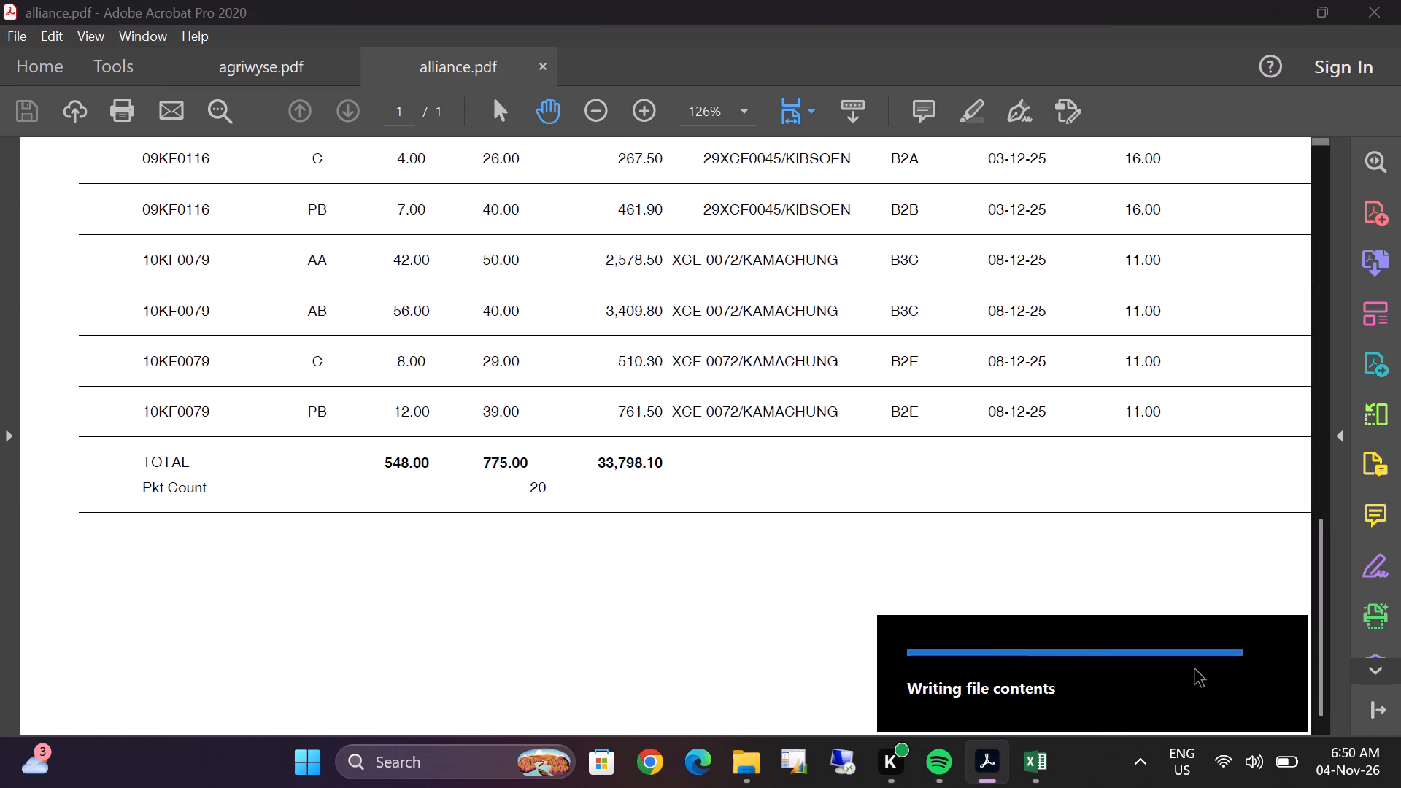
left_click(1187, 667)
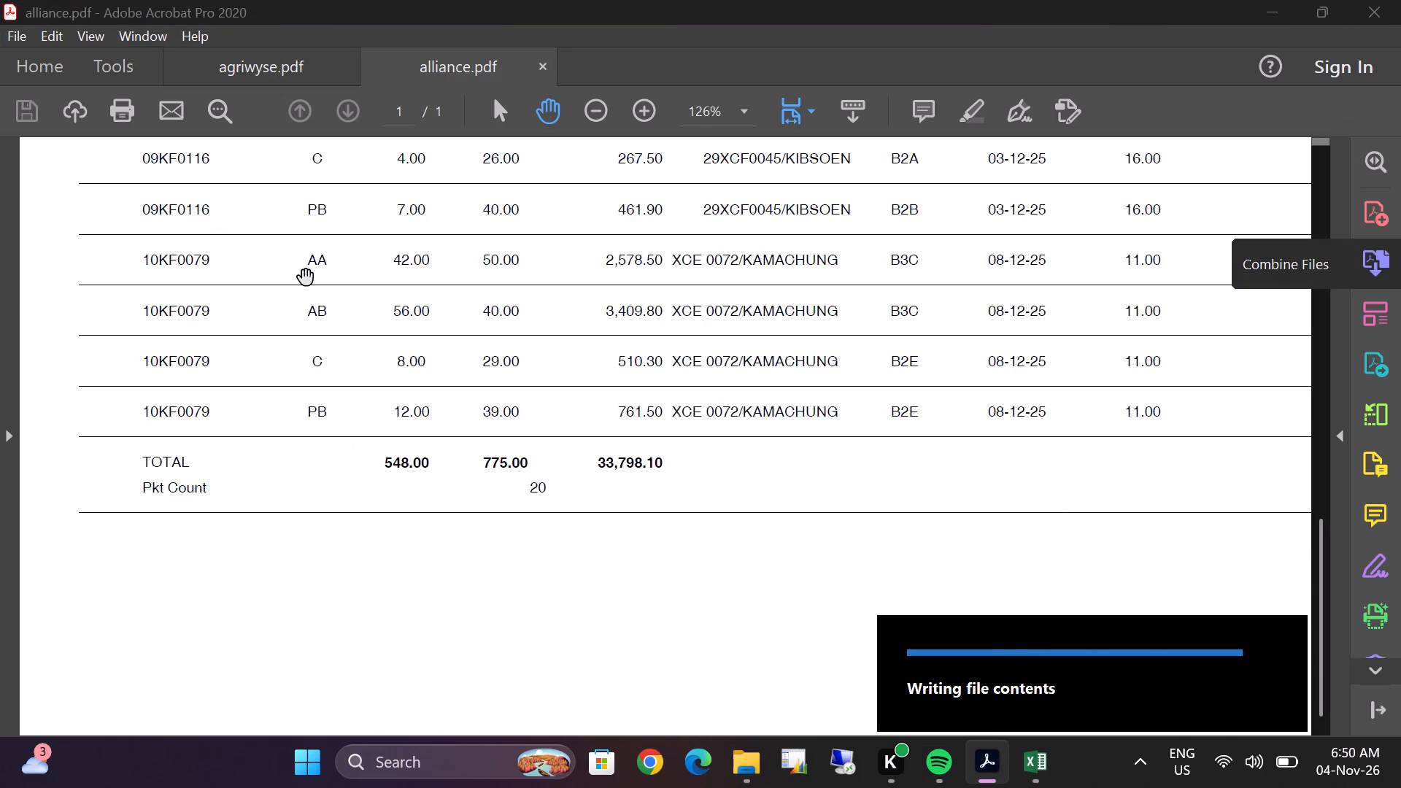
scroll(306, 278, "up", 2)
Switch to File Explorer and open alliance.xlsx from the DECEMBER folder.
left_click(742, 779)
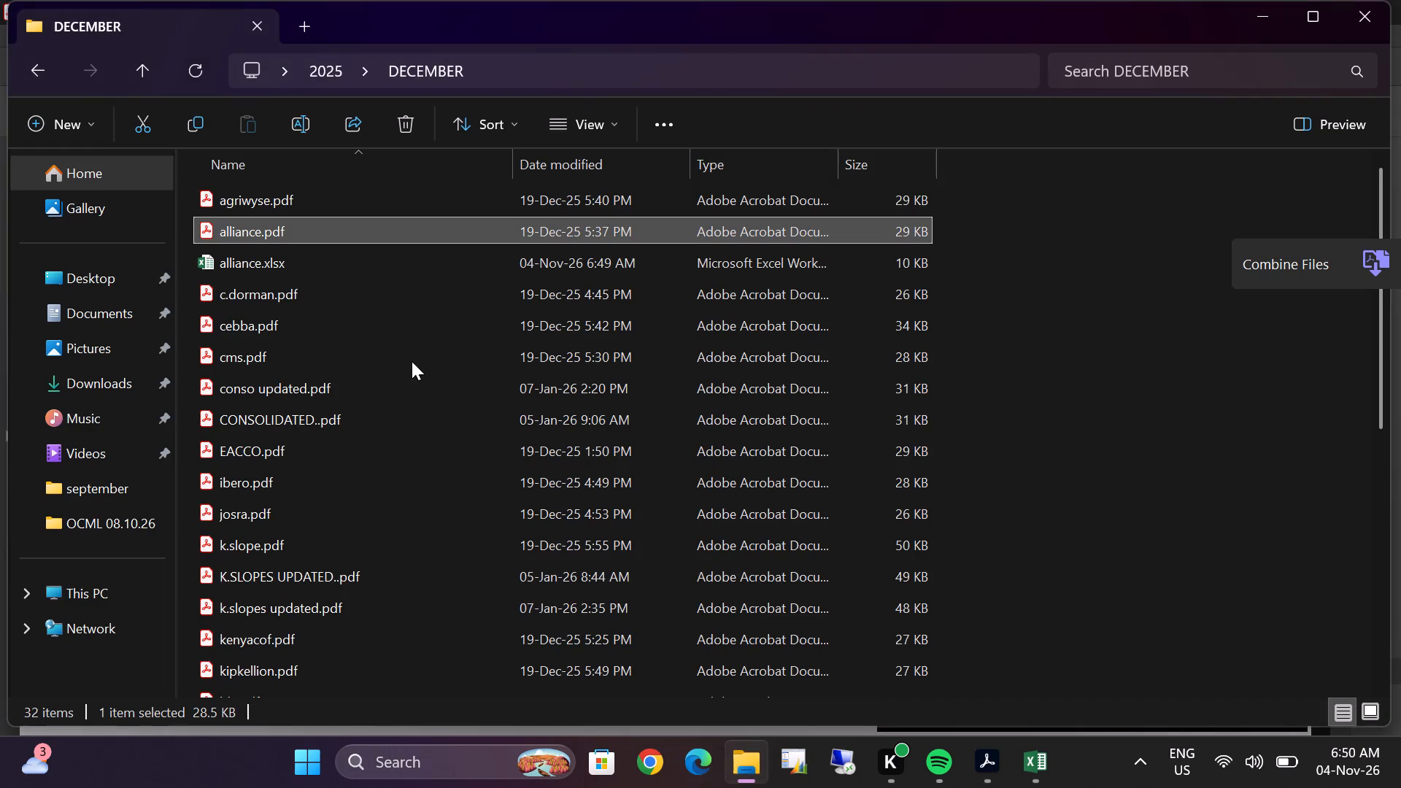
left_click(376, 269)
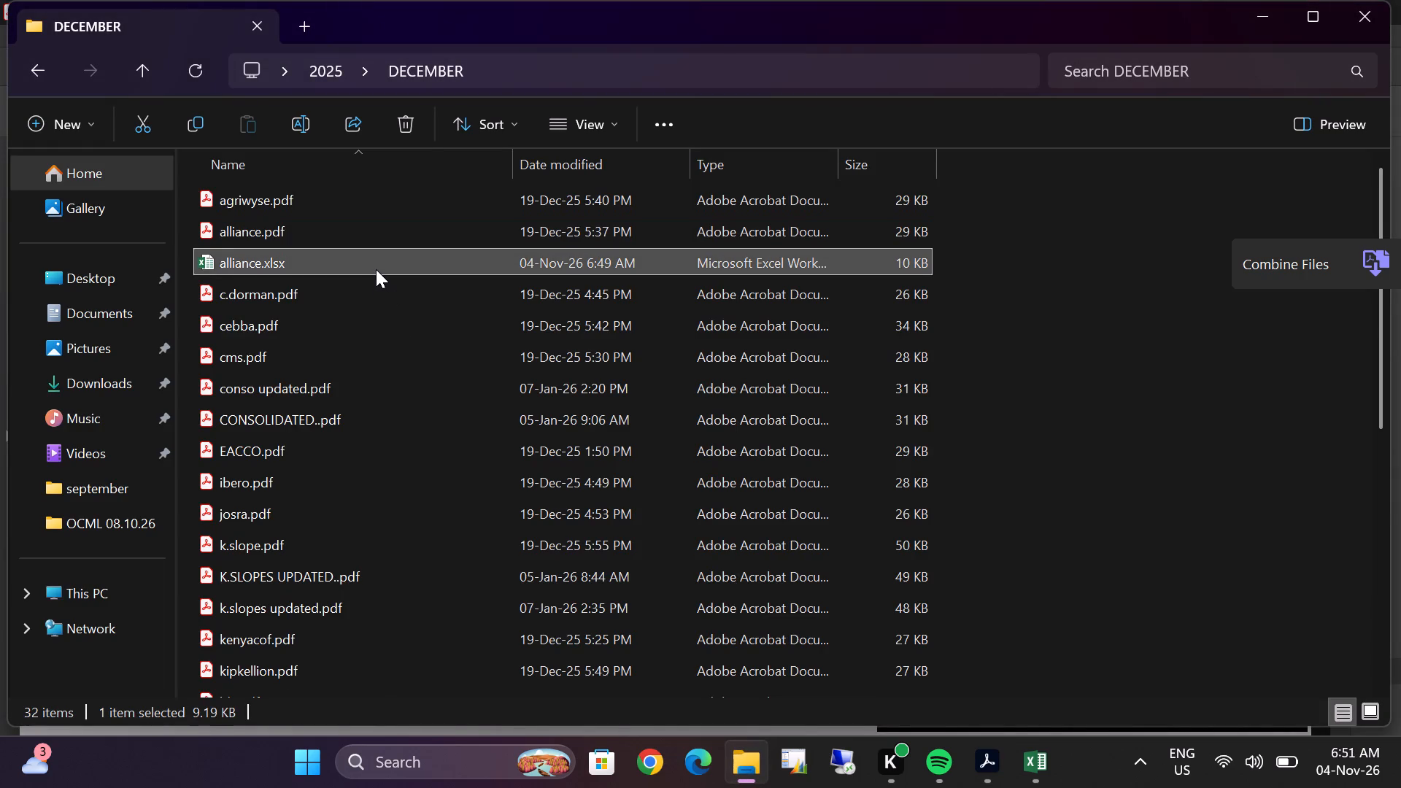
right_click(376, 269)
right_click(379, 263)
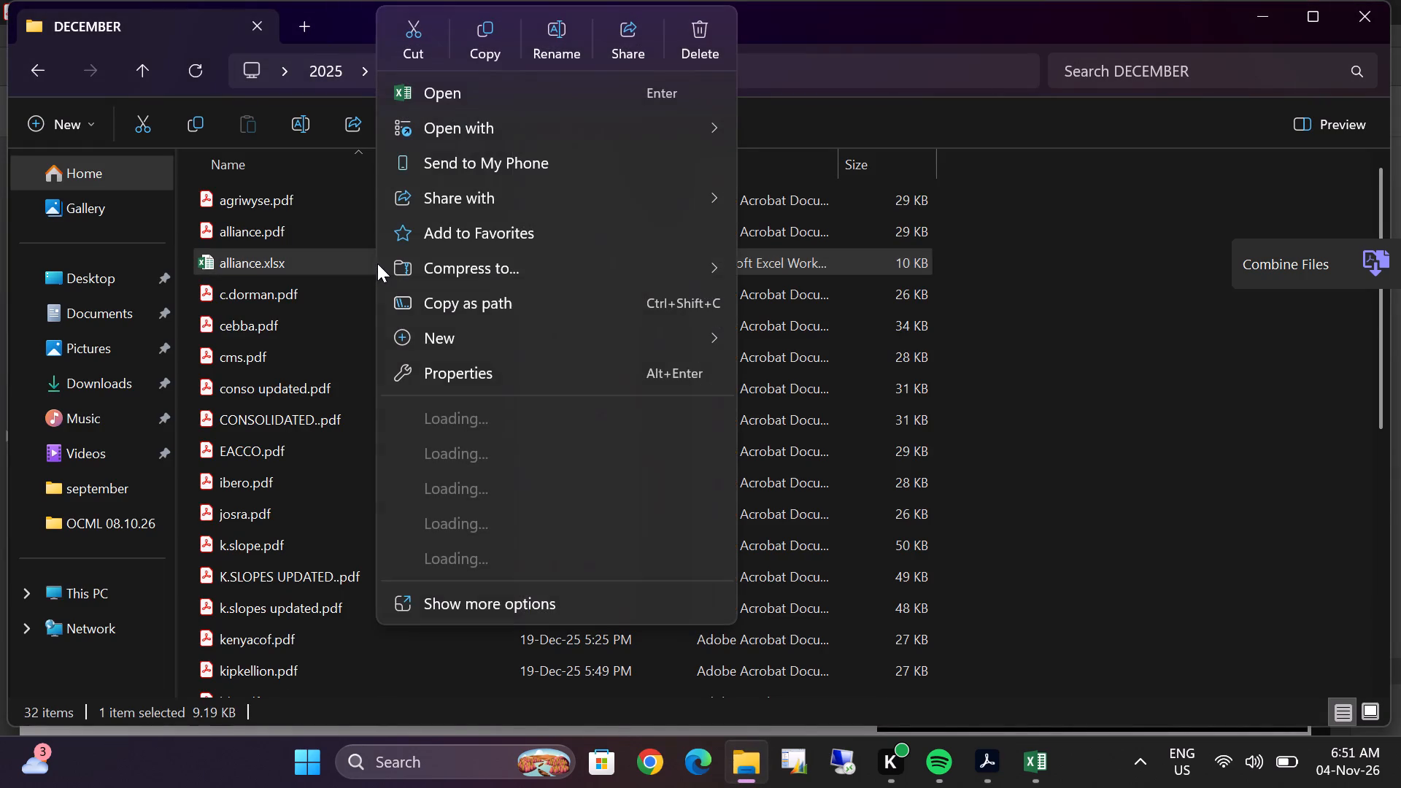
left_click(306, 263)
left_click(306, 263)
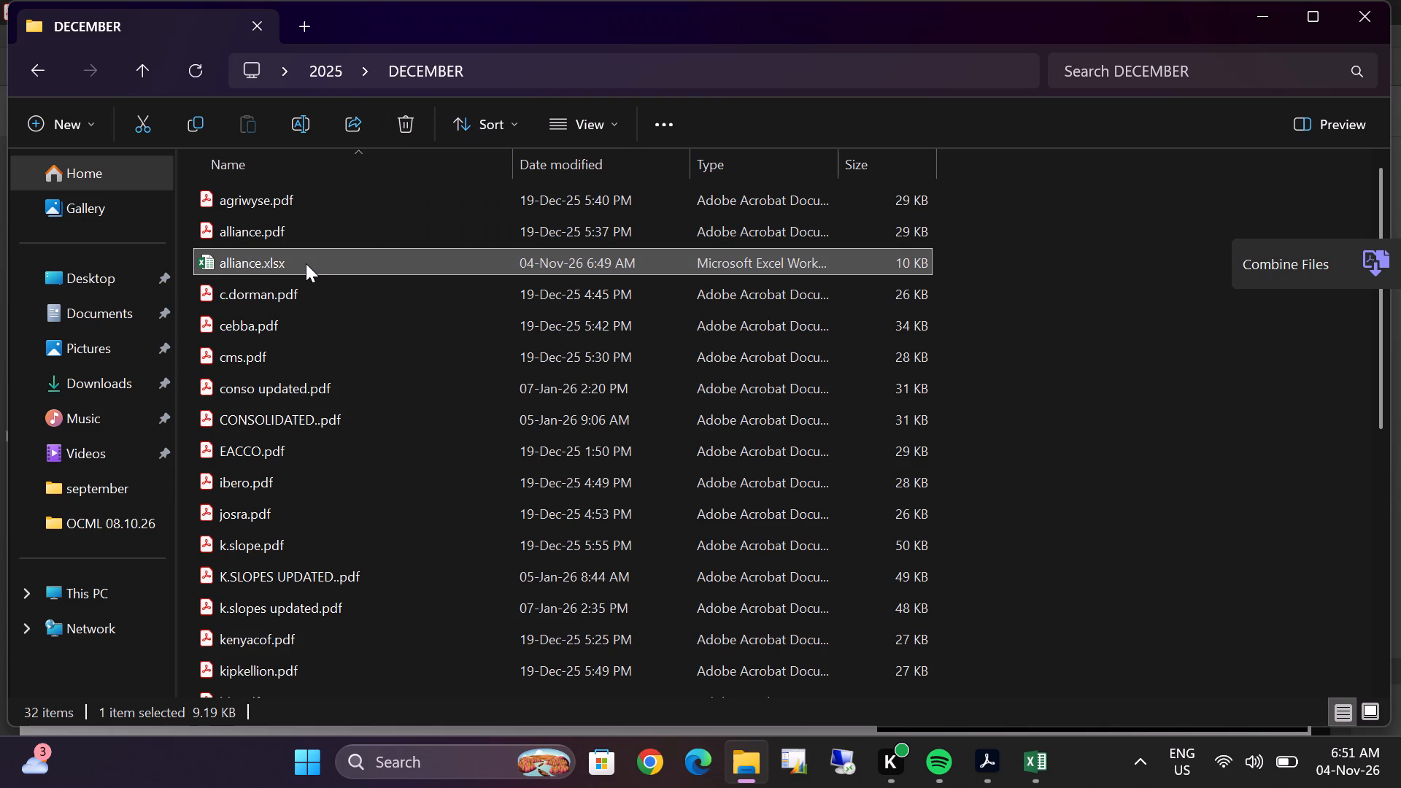
left_click(377, 304)
double_click(399, 268)
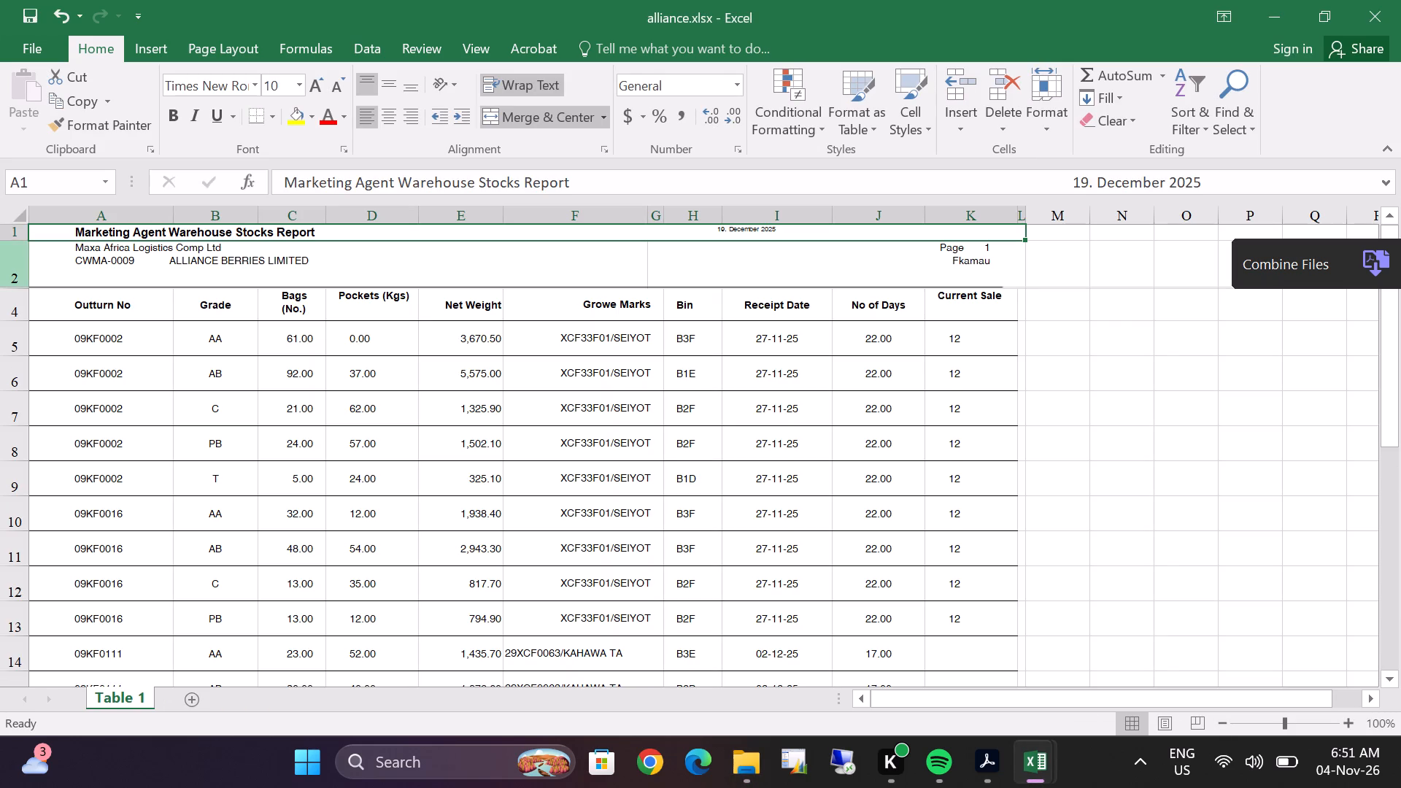
Copy the entire Table 1 sheet of alliance.xlsx and paste it at cell A1 of the alliance berries sheet in agriwyse.xlsx.
double_click(23, 231)
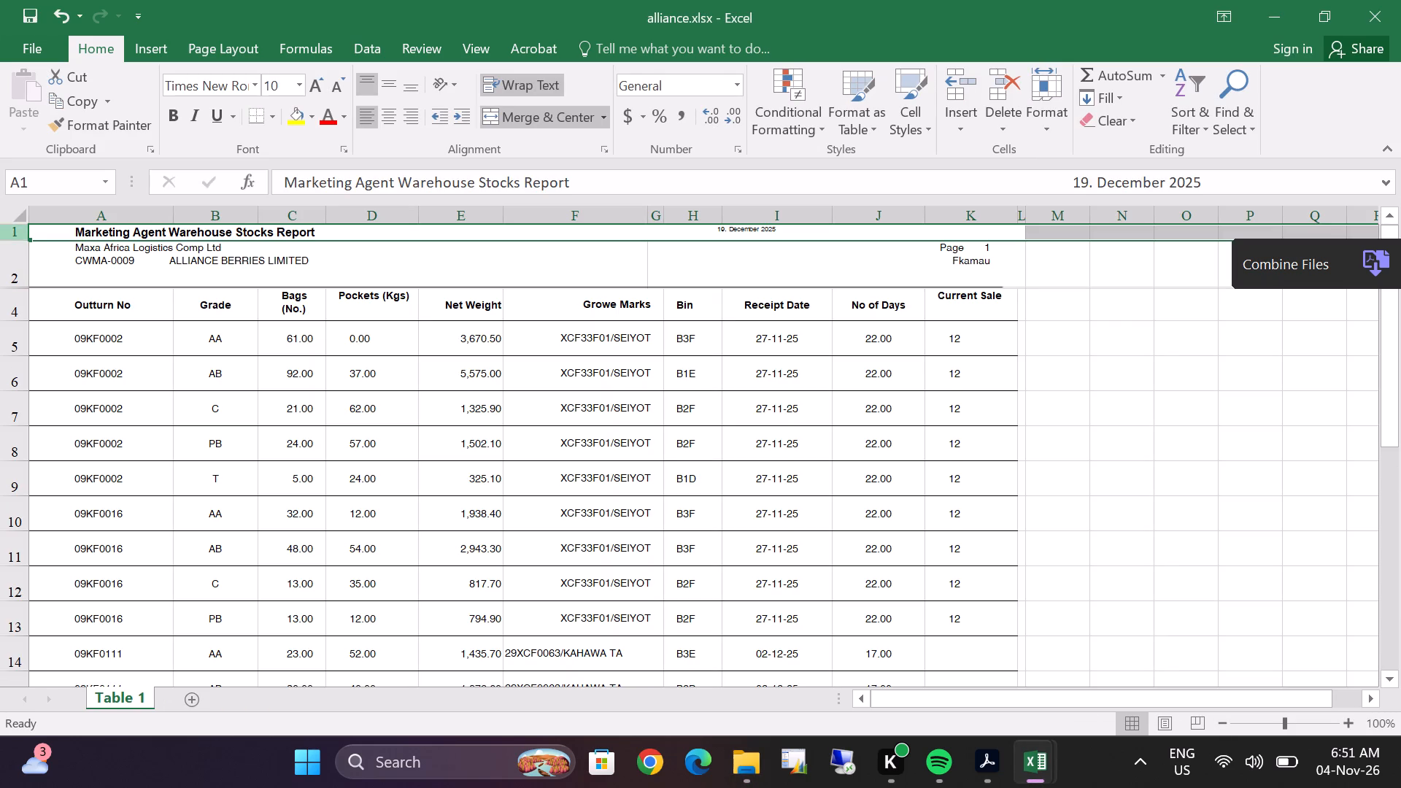
double_click(20, 214)
right_click(243, 353)
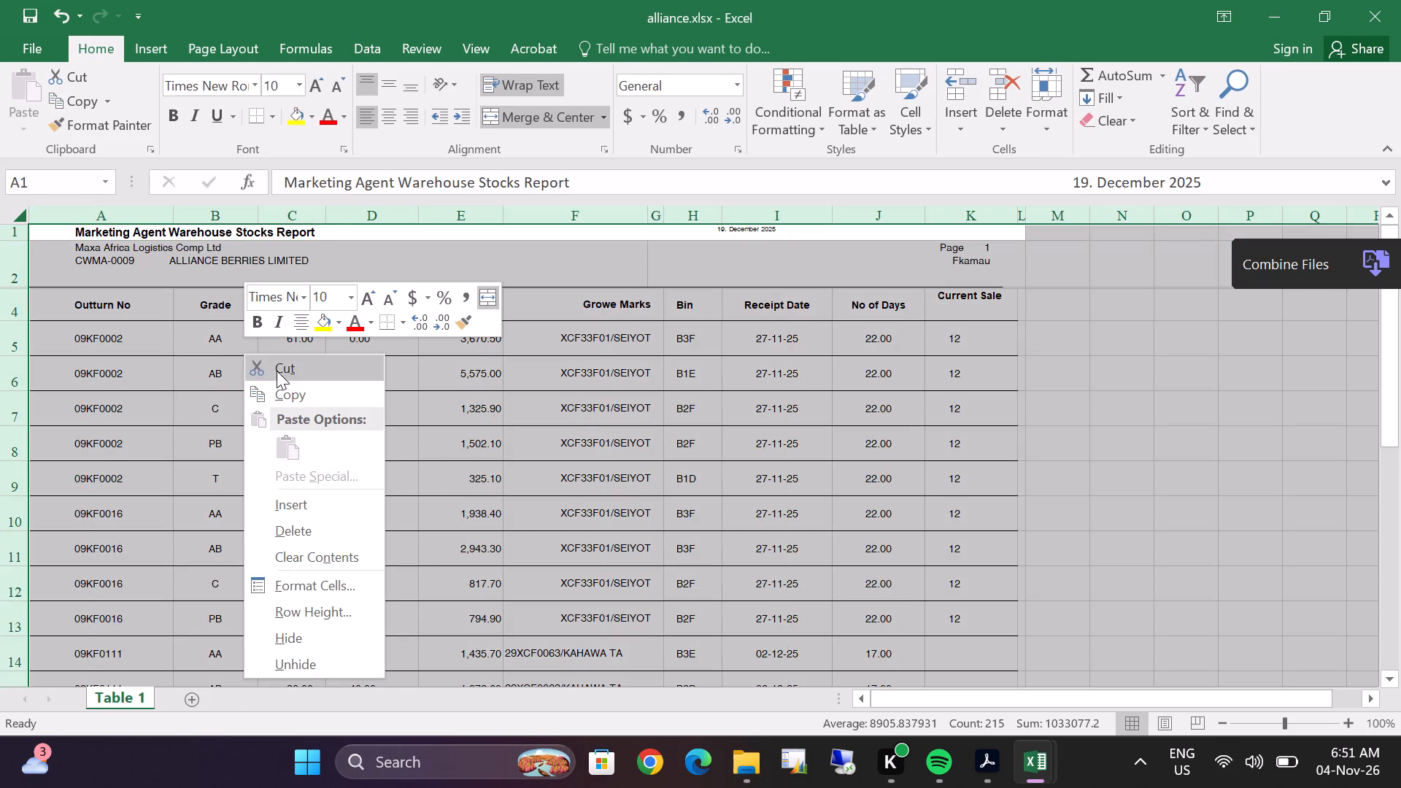
left_click(285, 393)
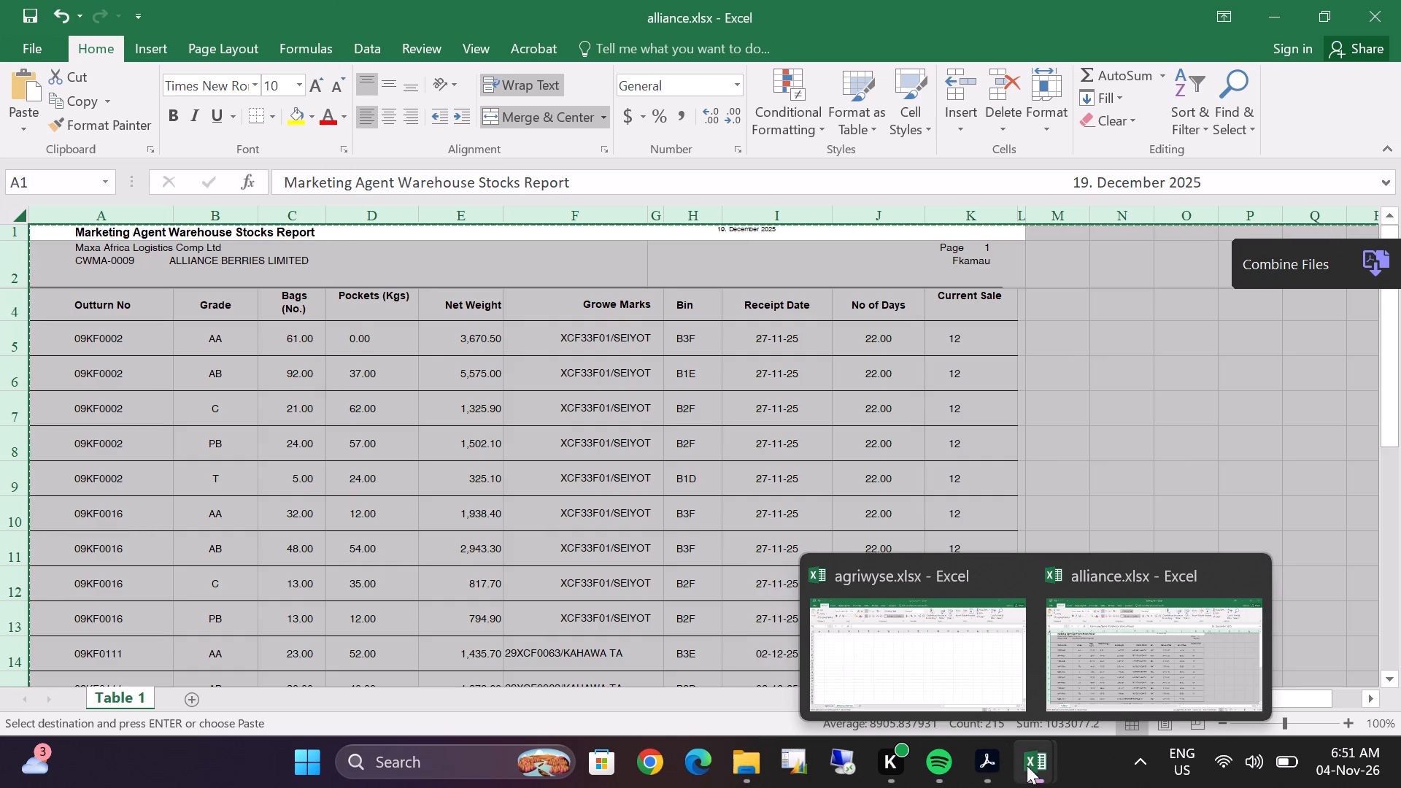
left_click(872, 638)
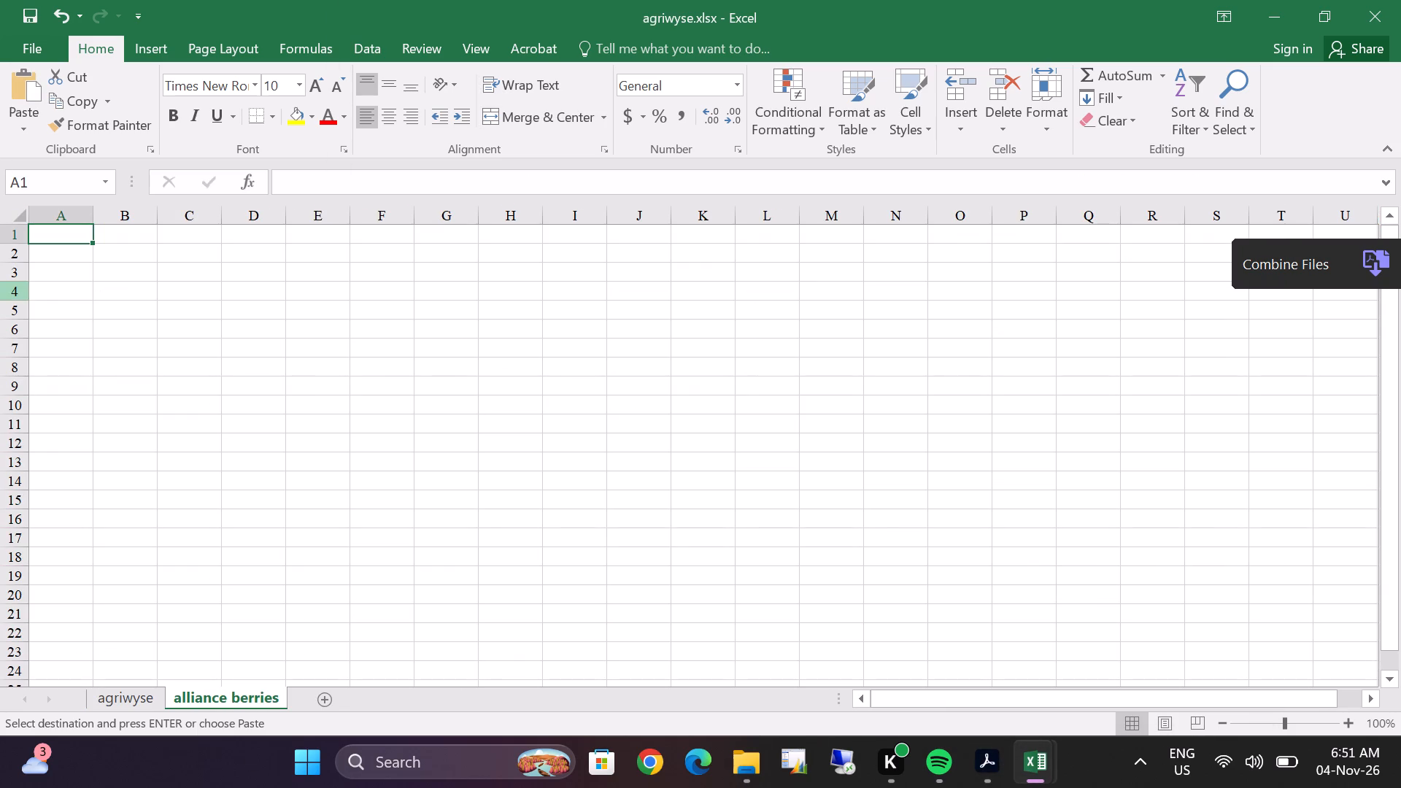
right_click(51, 234)
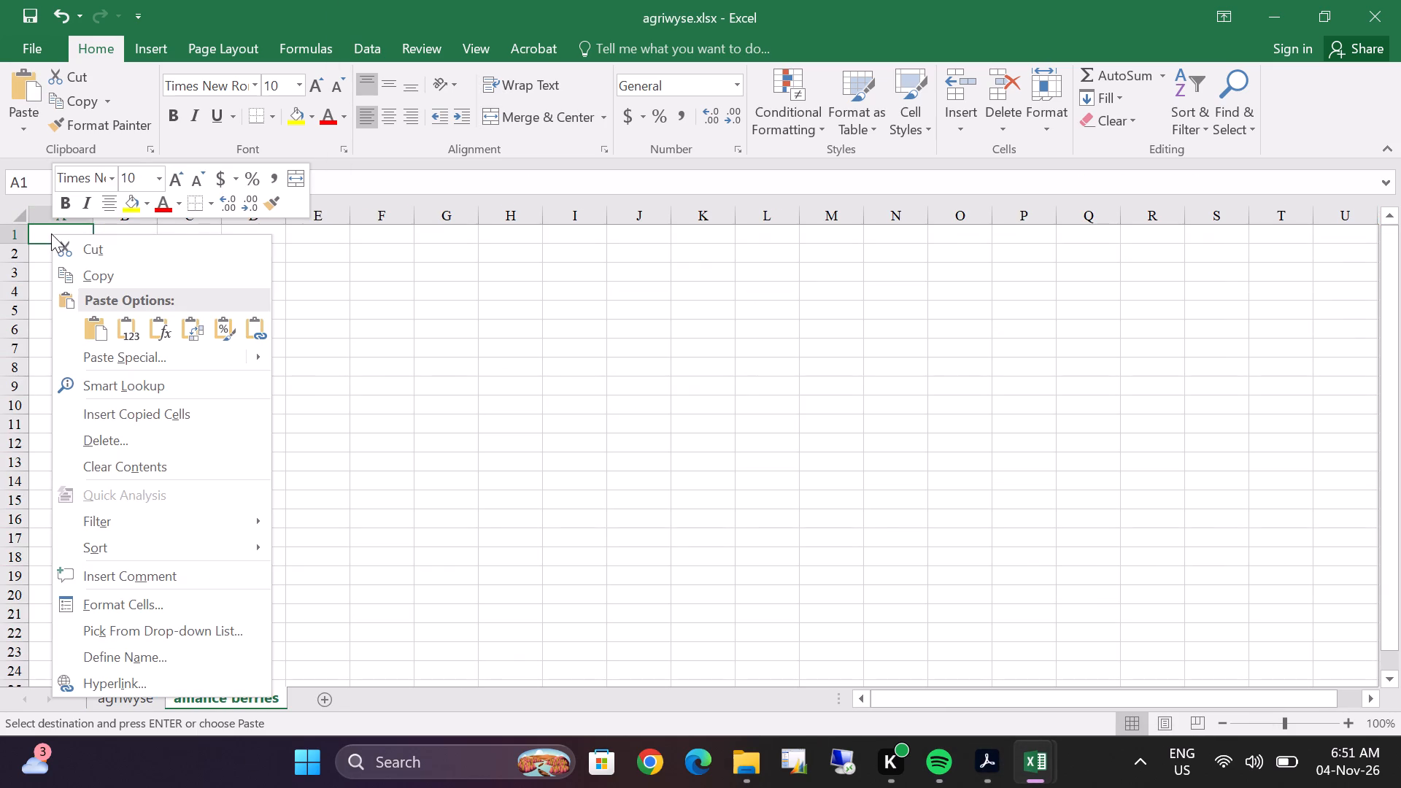
left_click(102, 328)
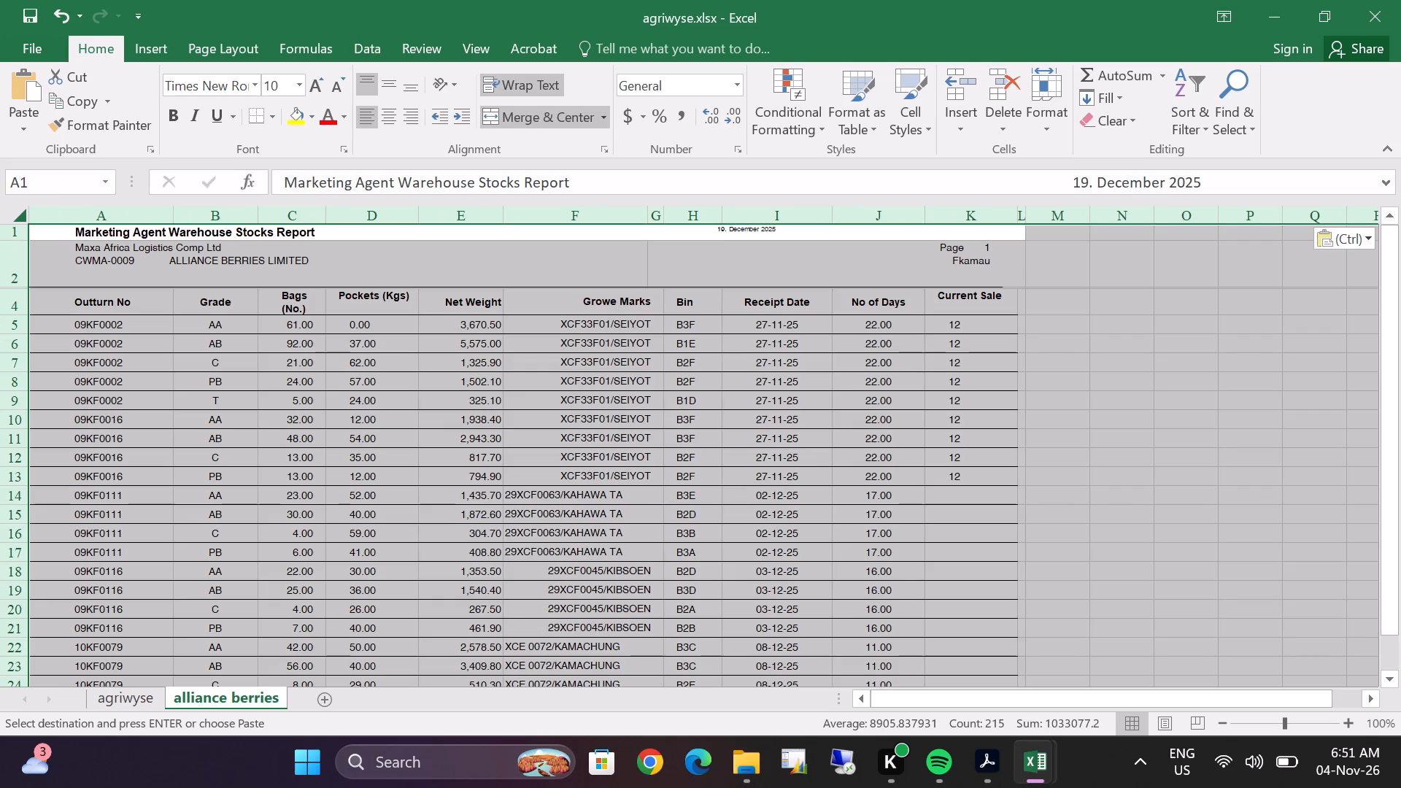
left_click(128, 281)
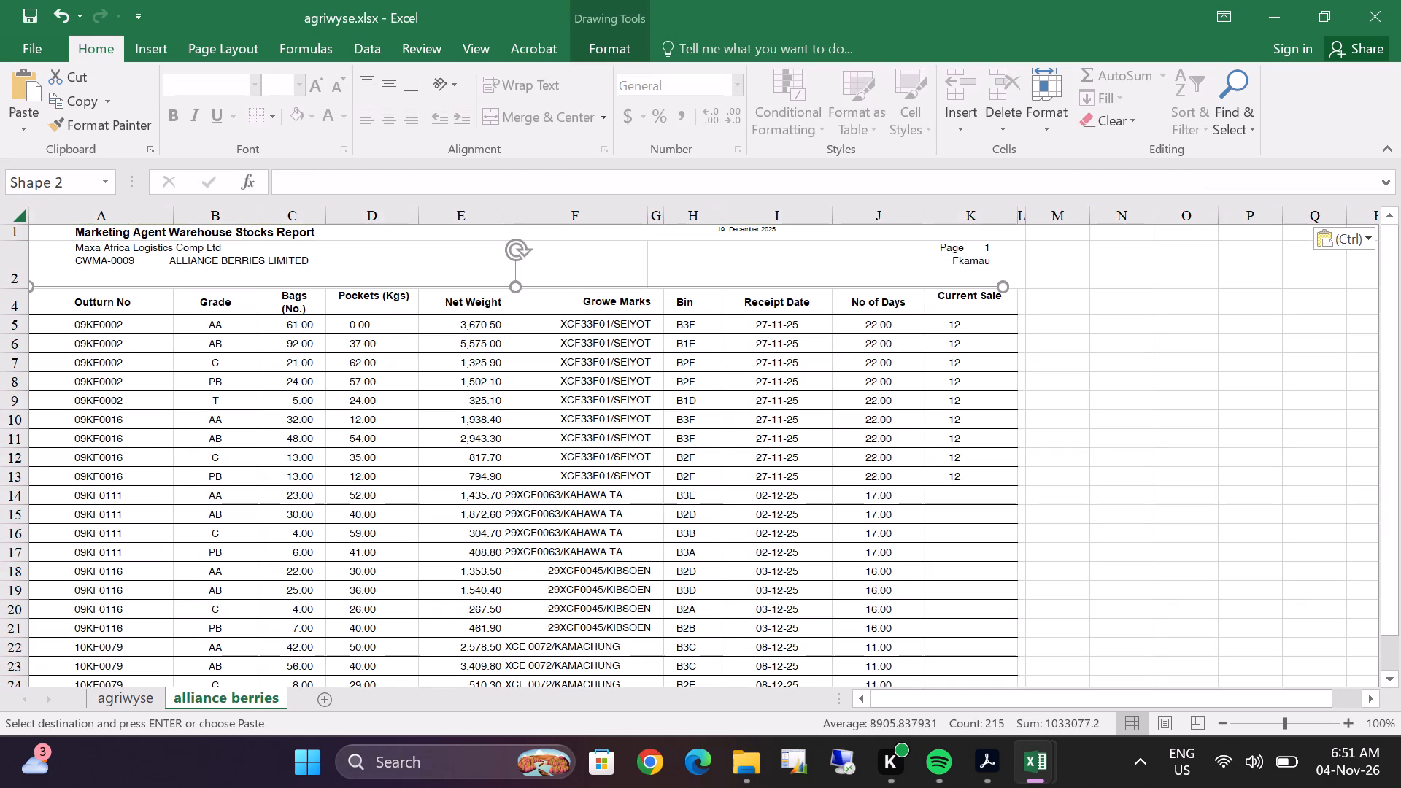
Delete the No of Days and Current Sale columns from the alliance berries sheet.
double_click(865, 223)
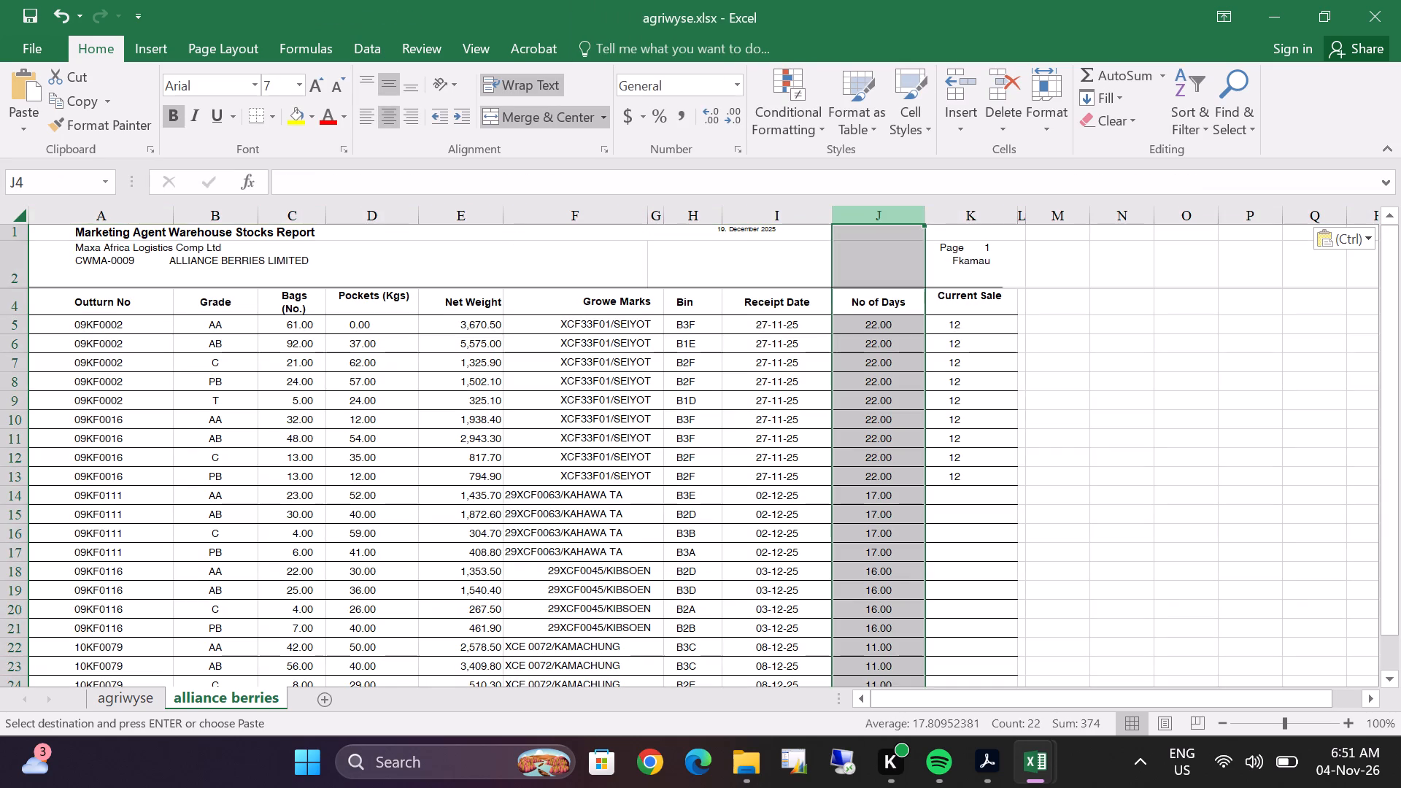
left_click(931, 224)
right_click(854, 378)
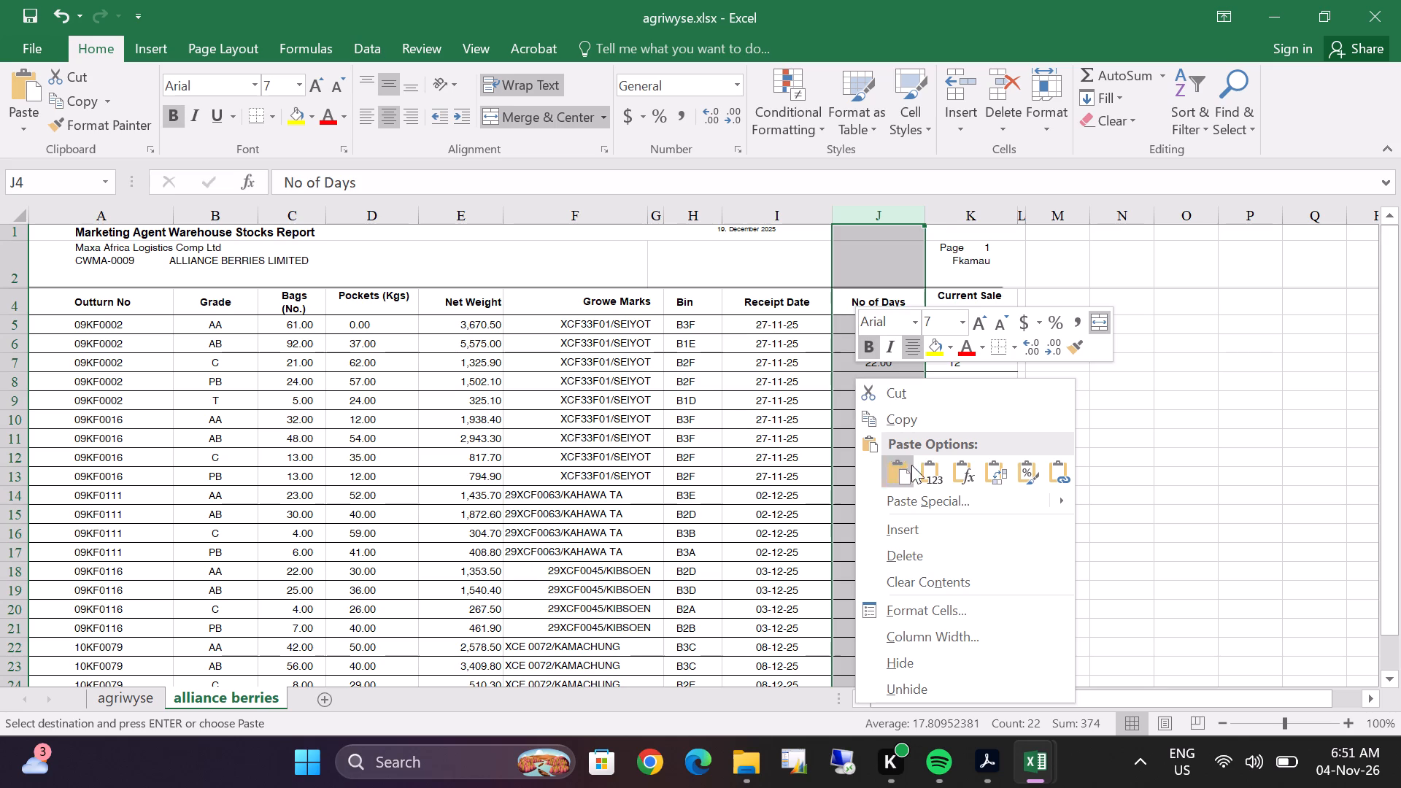
left_click(906, 555)
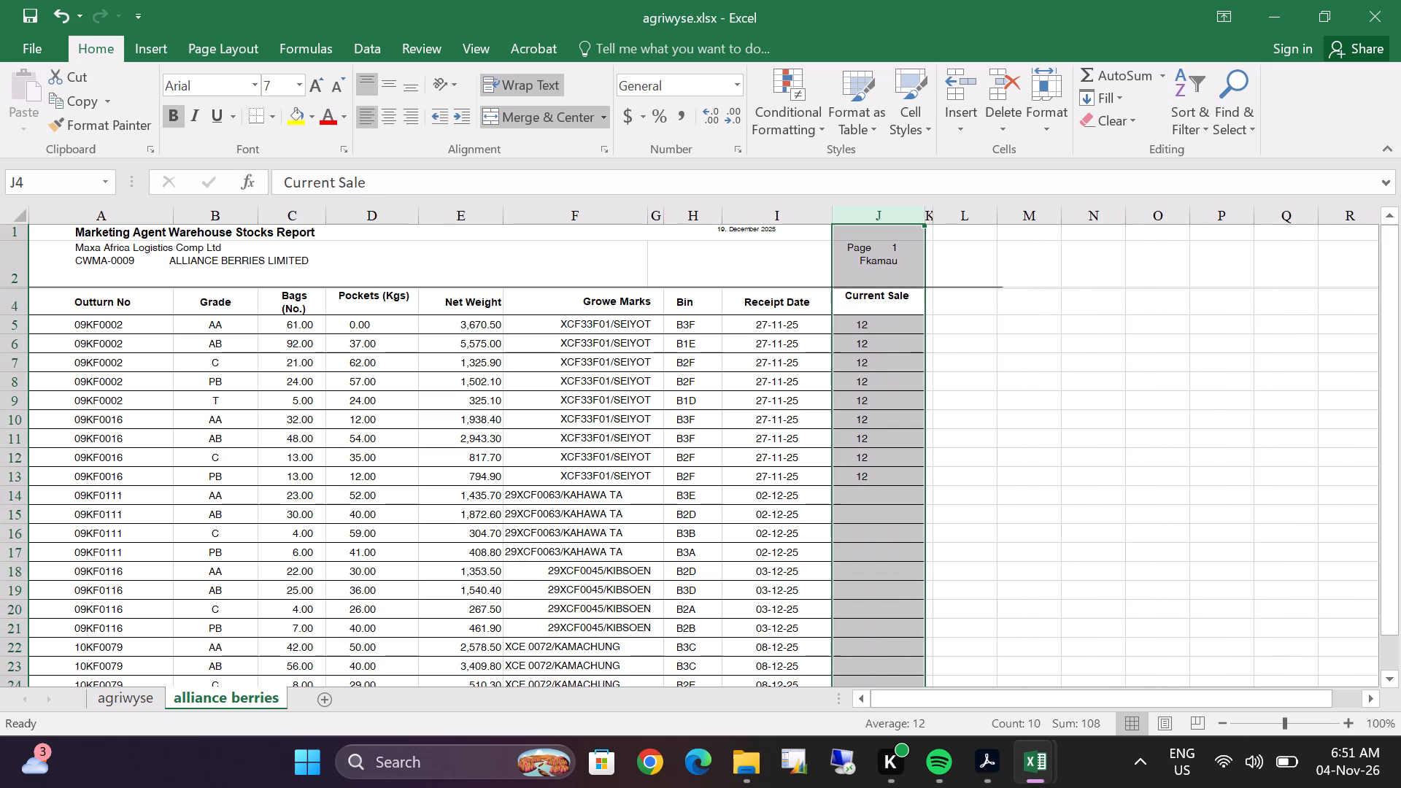
right_click(883, 435)
left_click(928, 293)
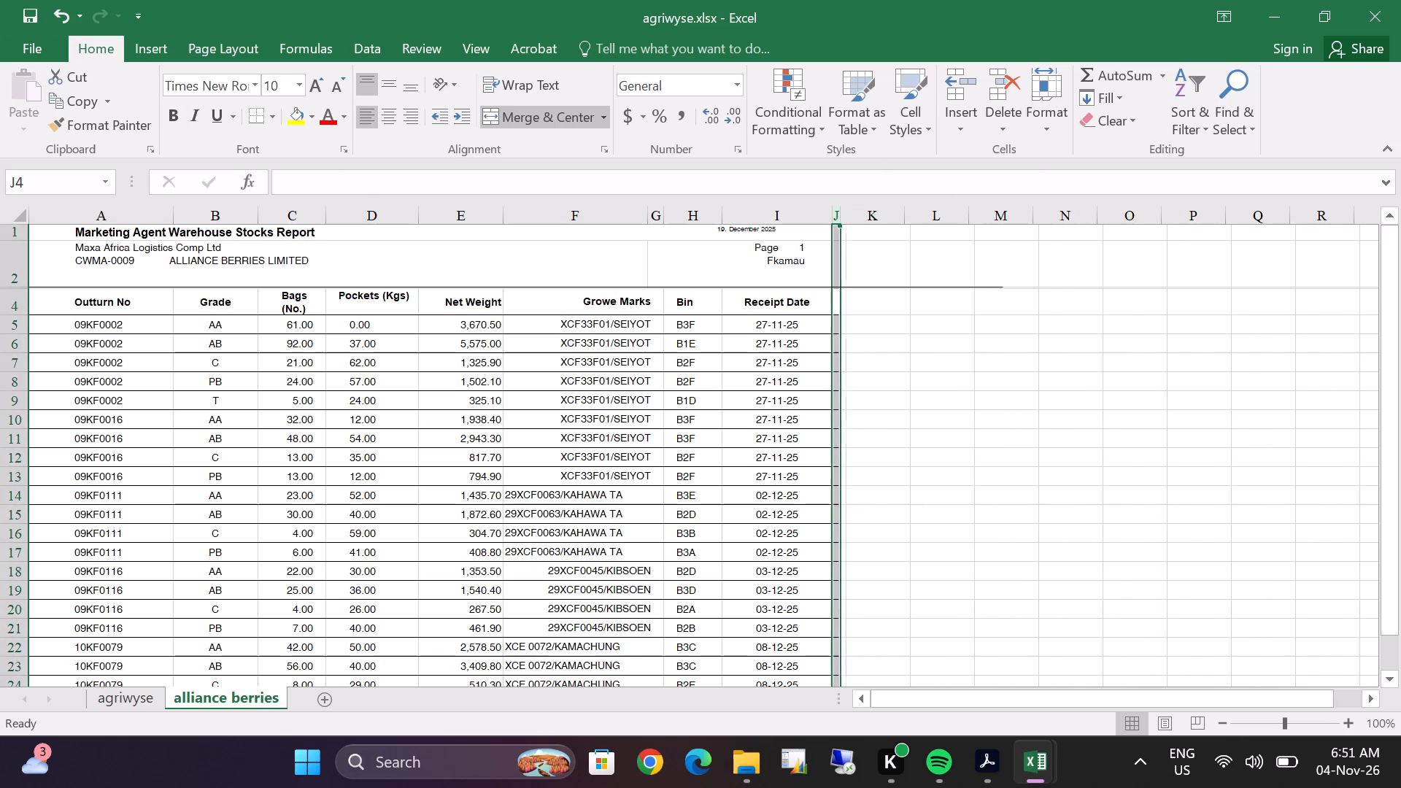
Add a new worksheet after the alliance berries sheet.
left_click(324, 700)
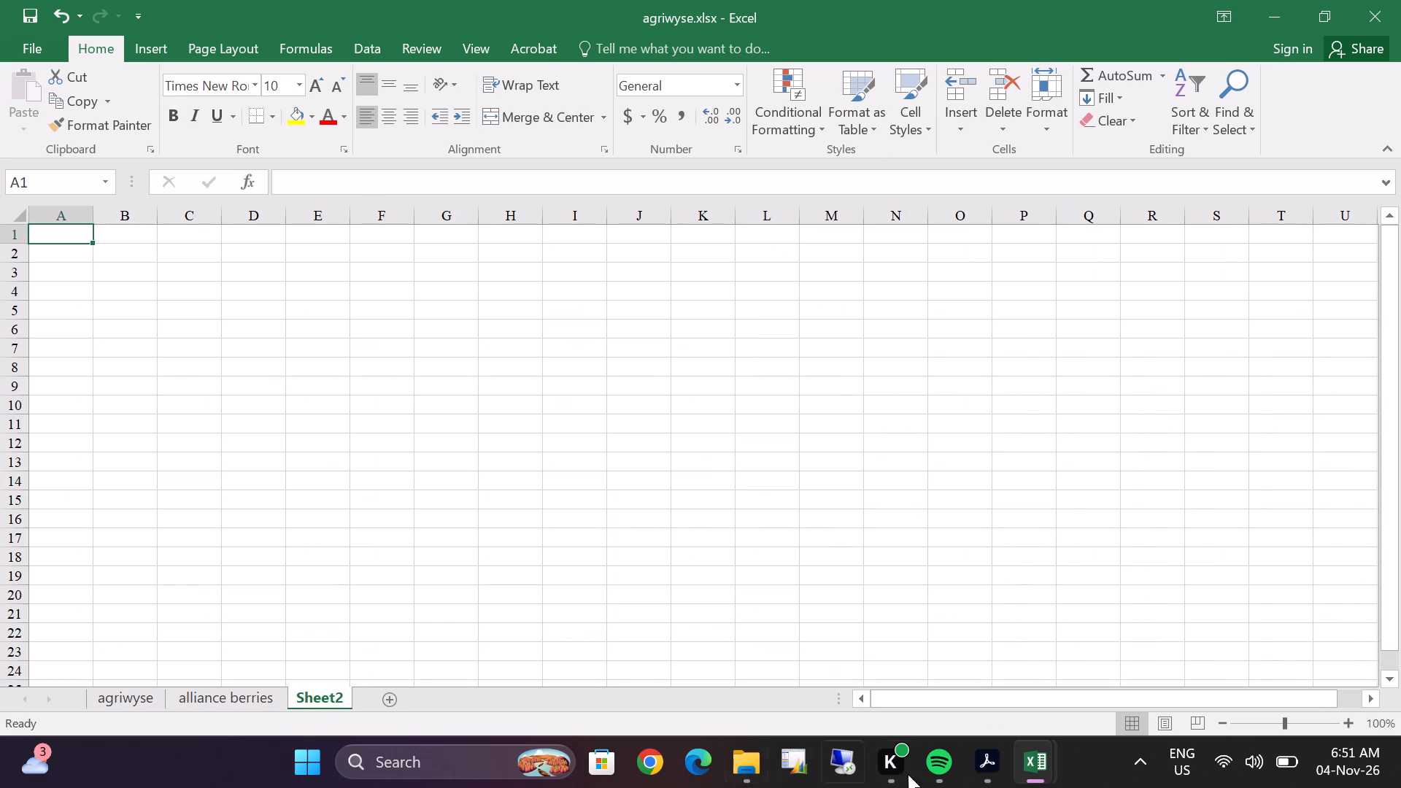
left_click(990, 773)
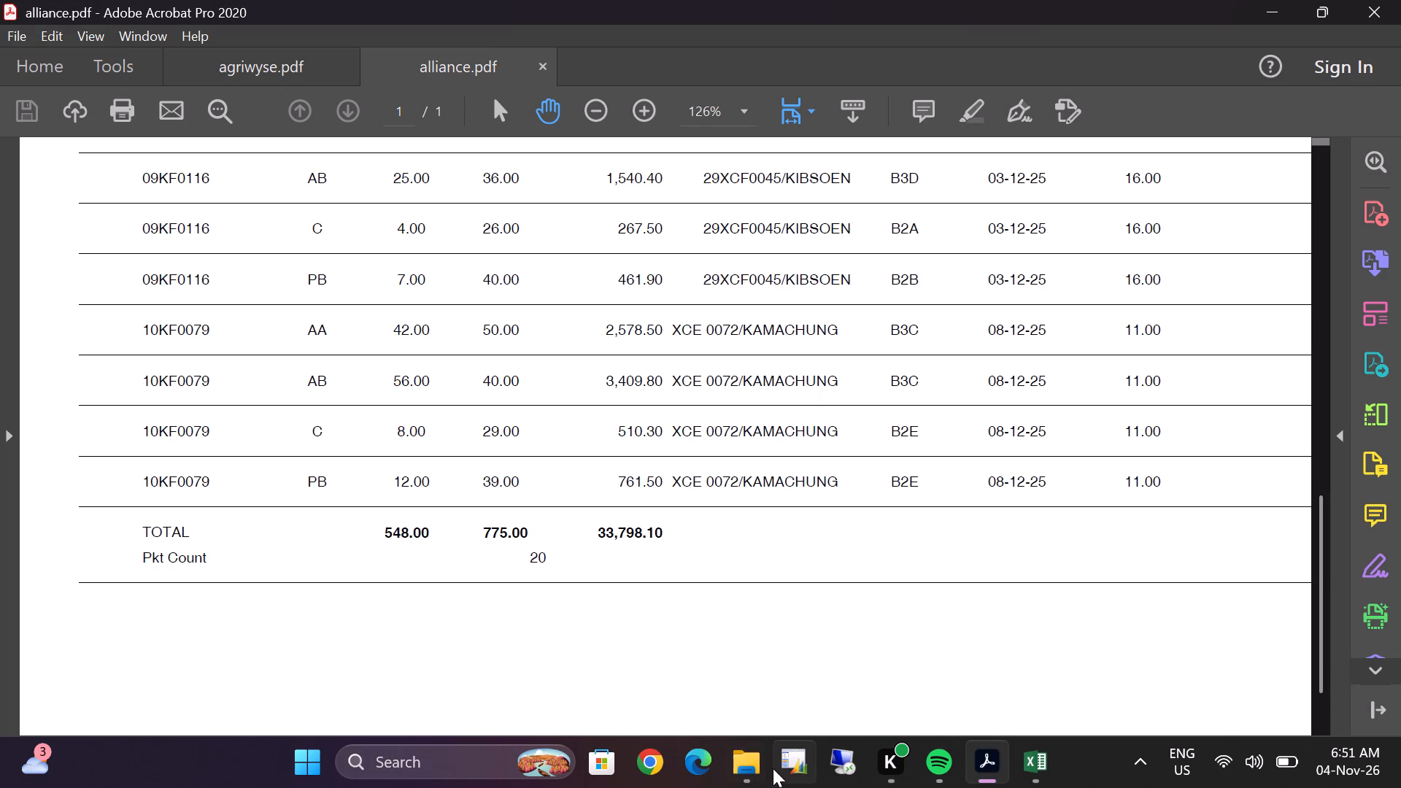
left_click(741, 768)
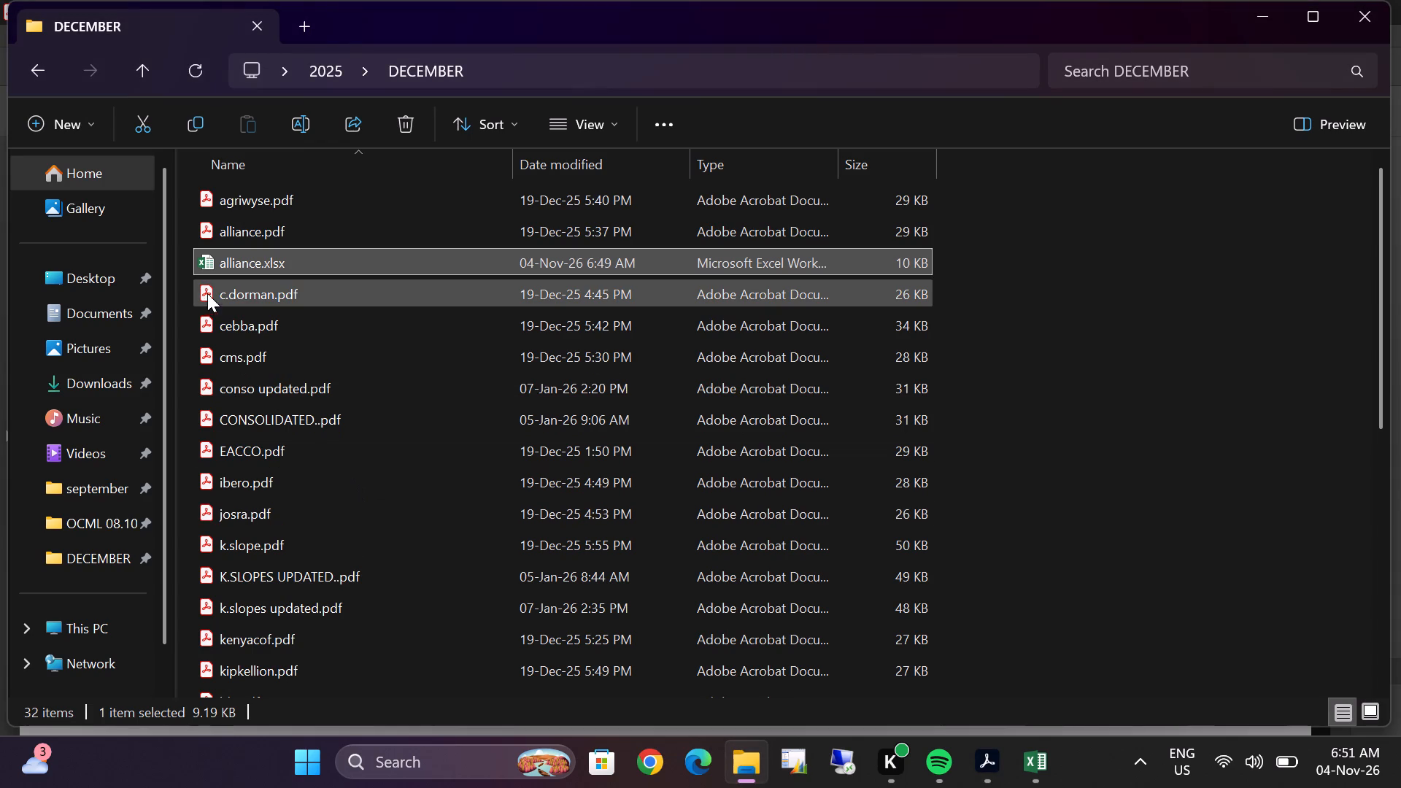
left_click(228, 292)
triple_click(233, 294)
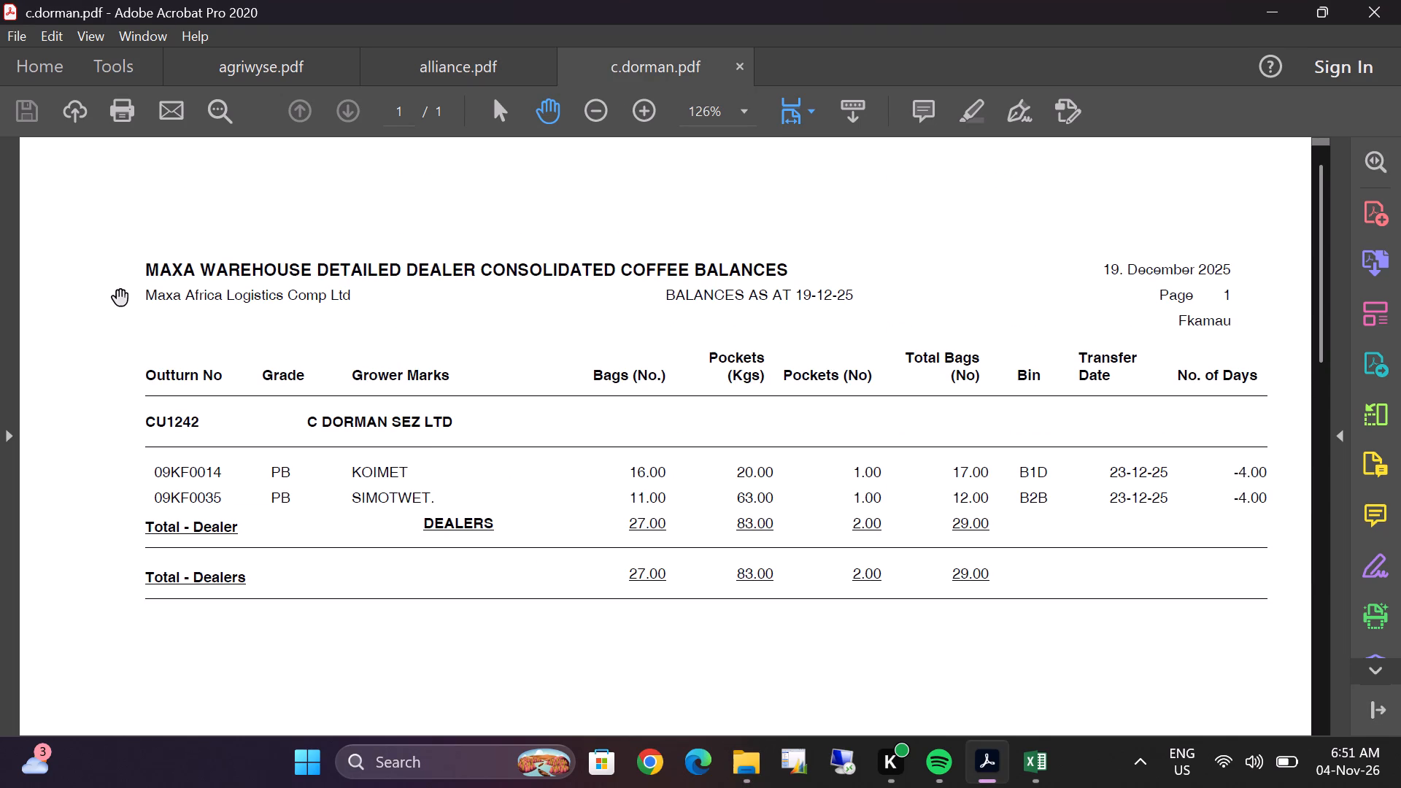
left_click(1373, 366)
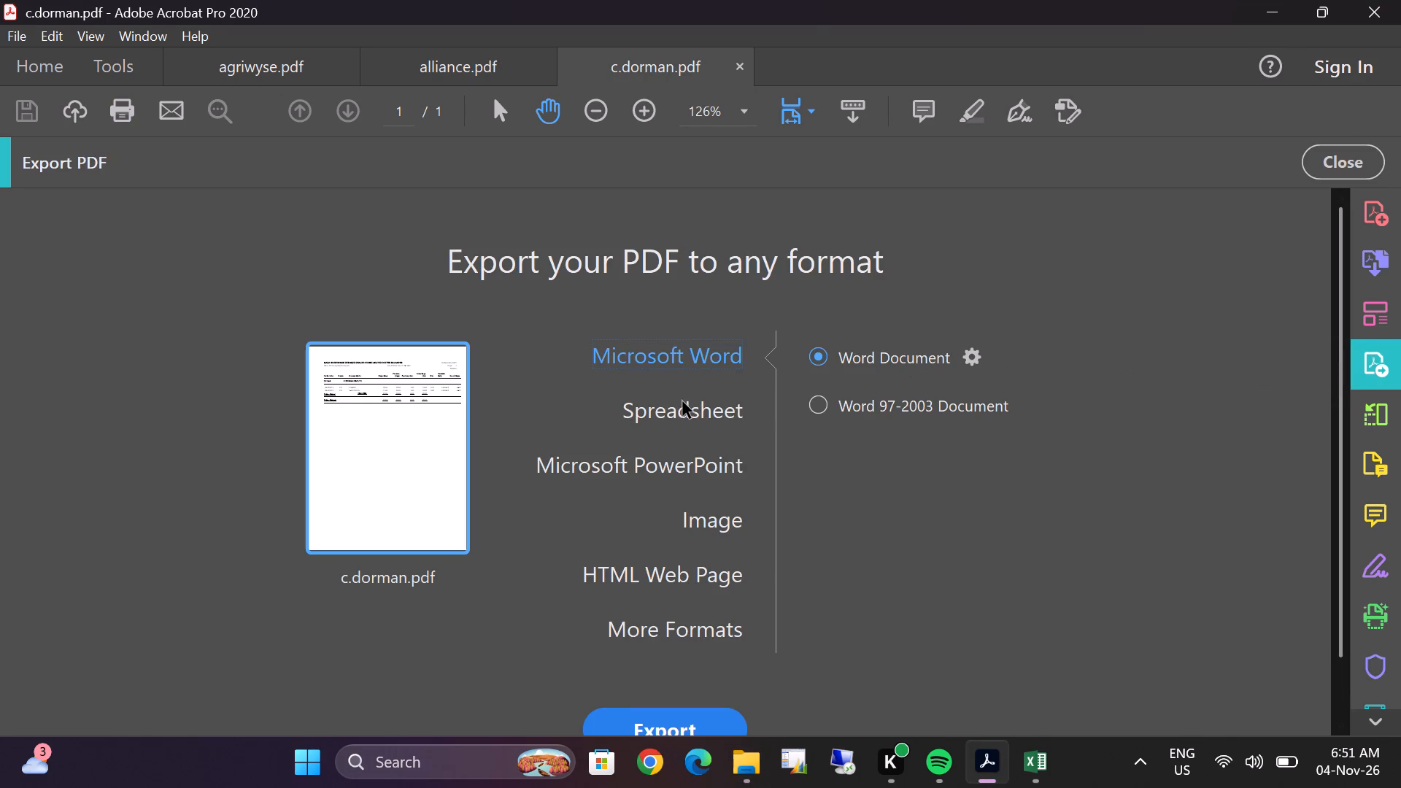
left_click(683, 403)
left_click(716, 716)
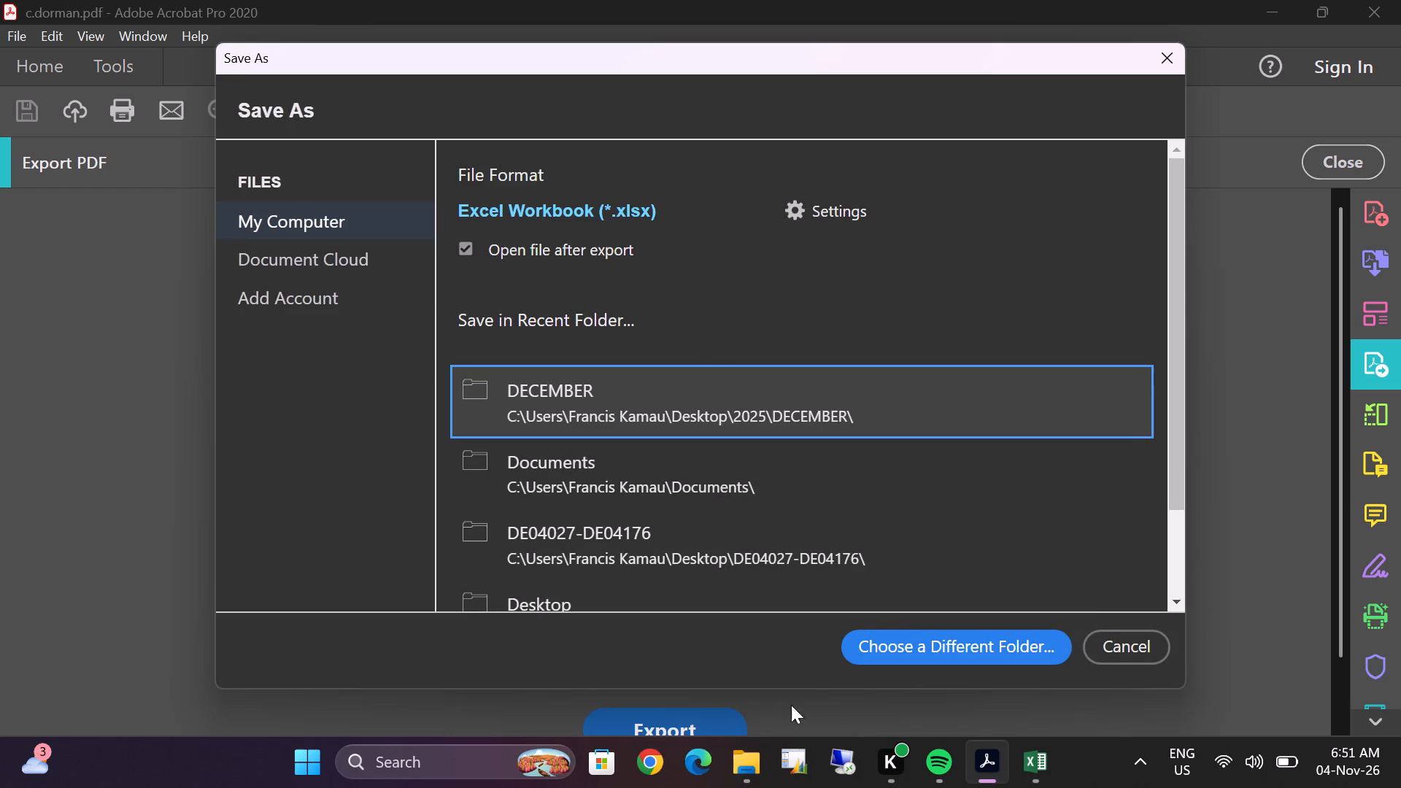
left_click(715, 711)
left_click(703, 729)
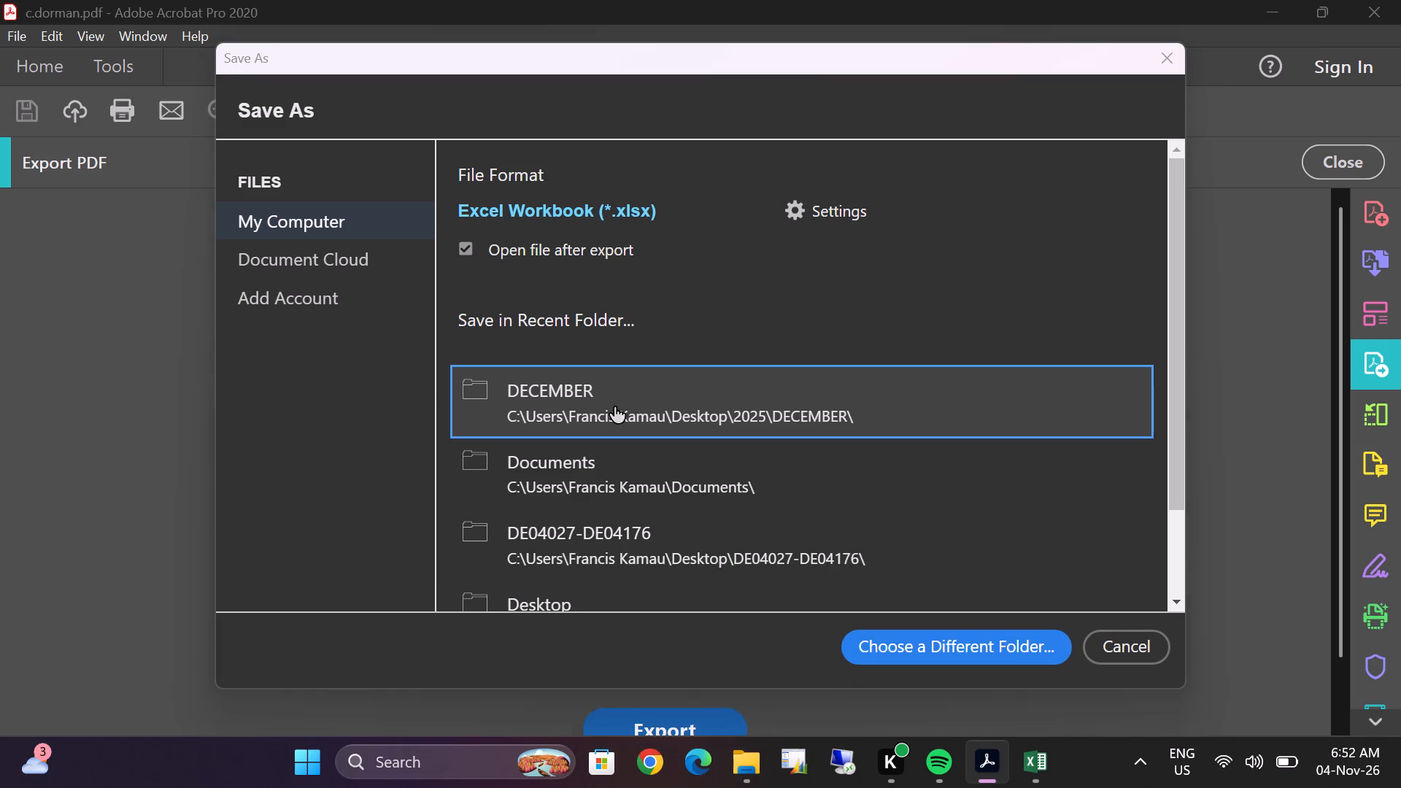
double_click(614, 406)
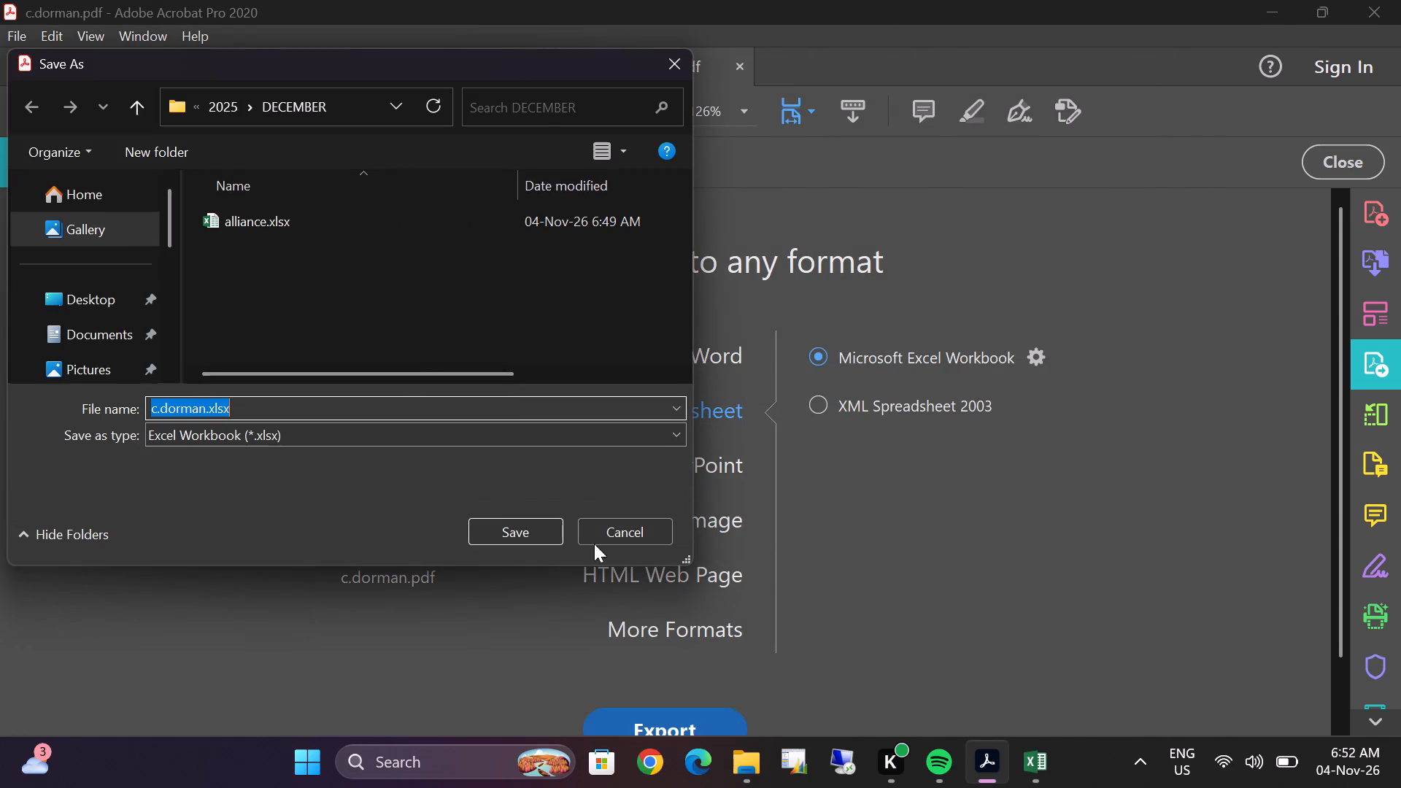
left_click(504, 532)
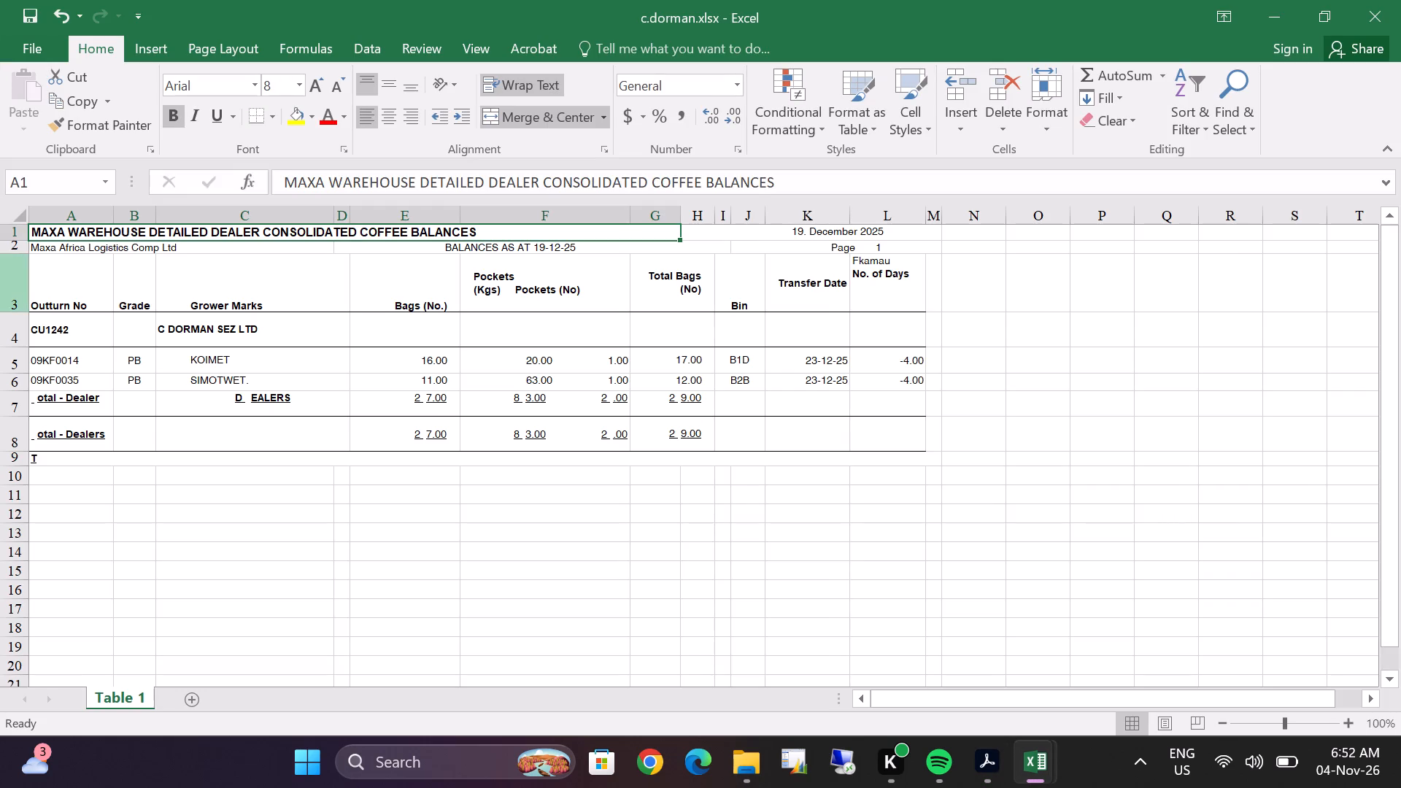
double_click(20, 217)
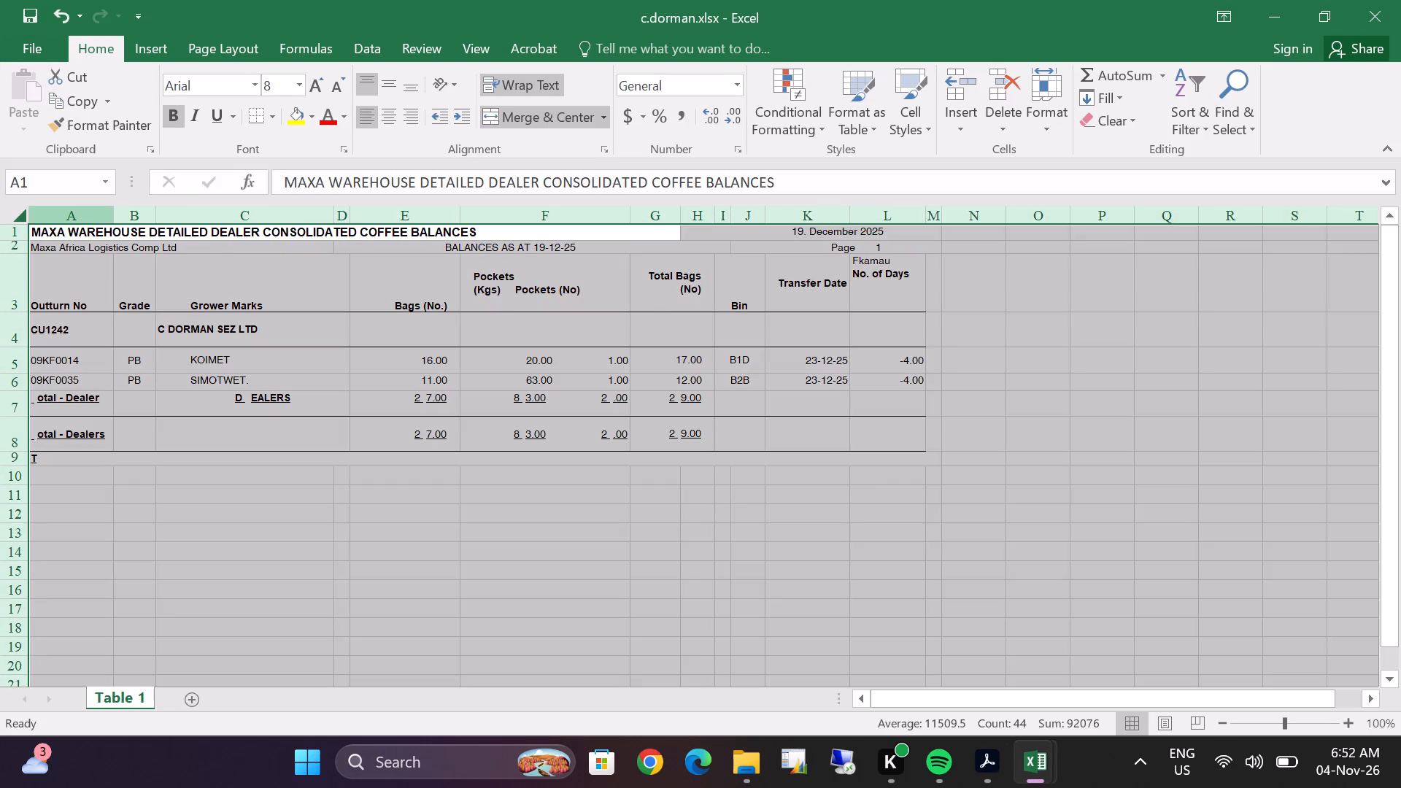
right_click(395, 343)
left_click(431, 390)
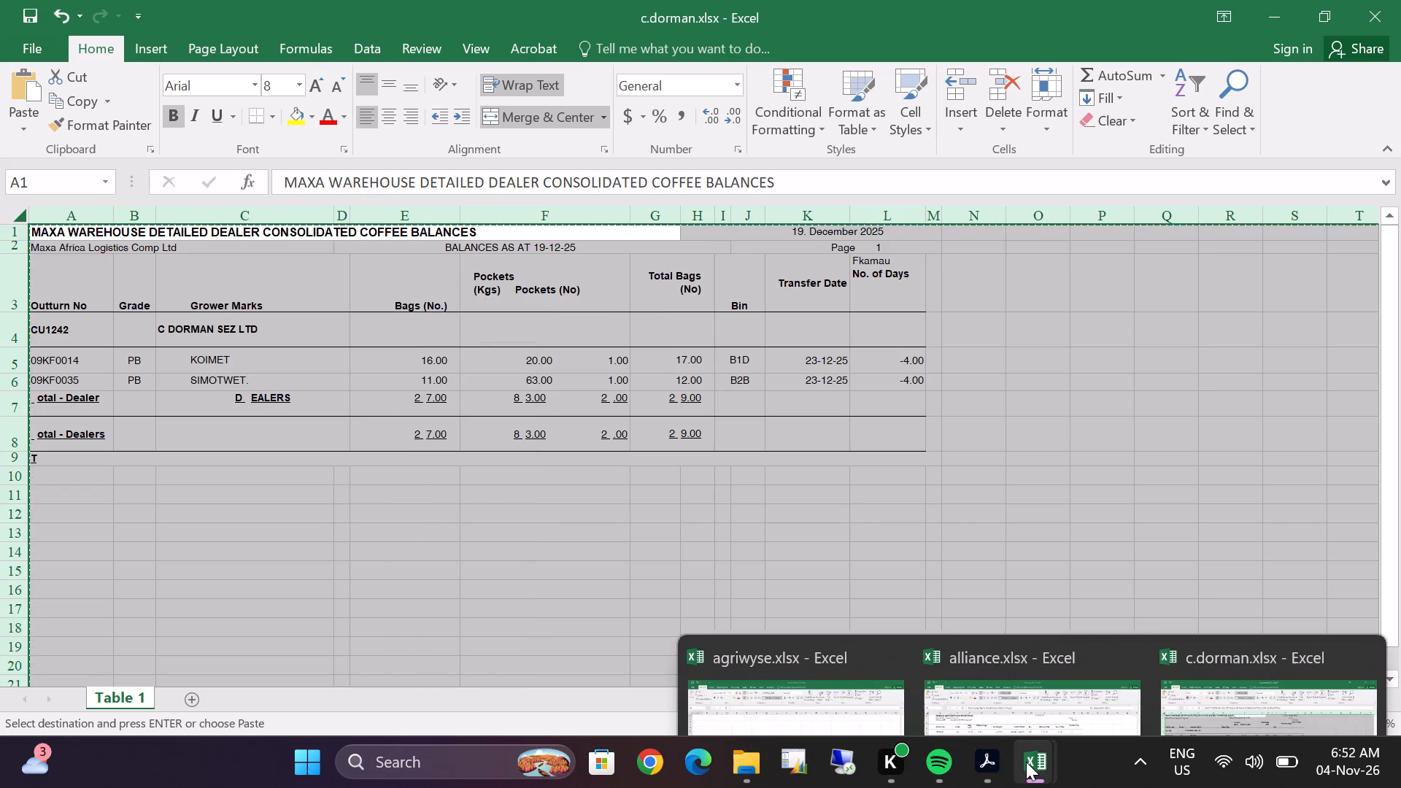
left_click(814, 646)
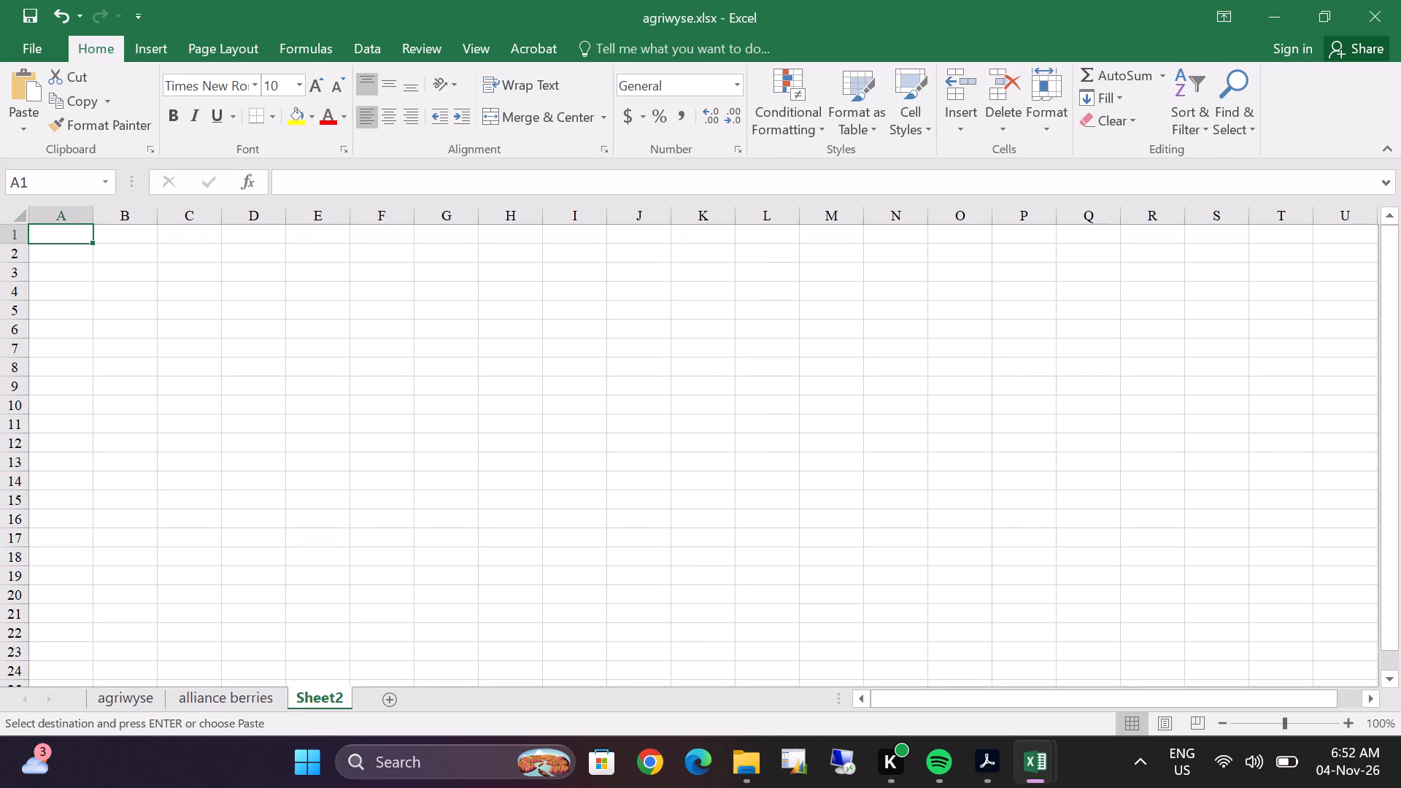
right_click(47, 236)
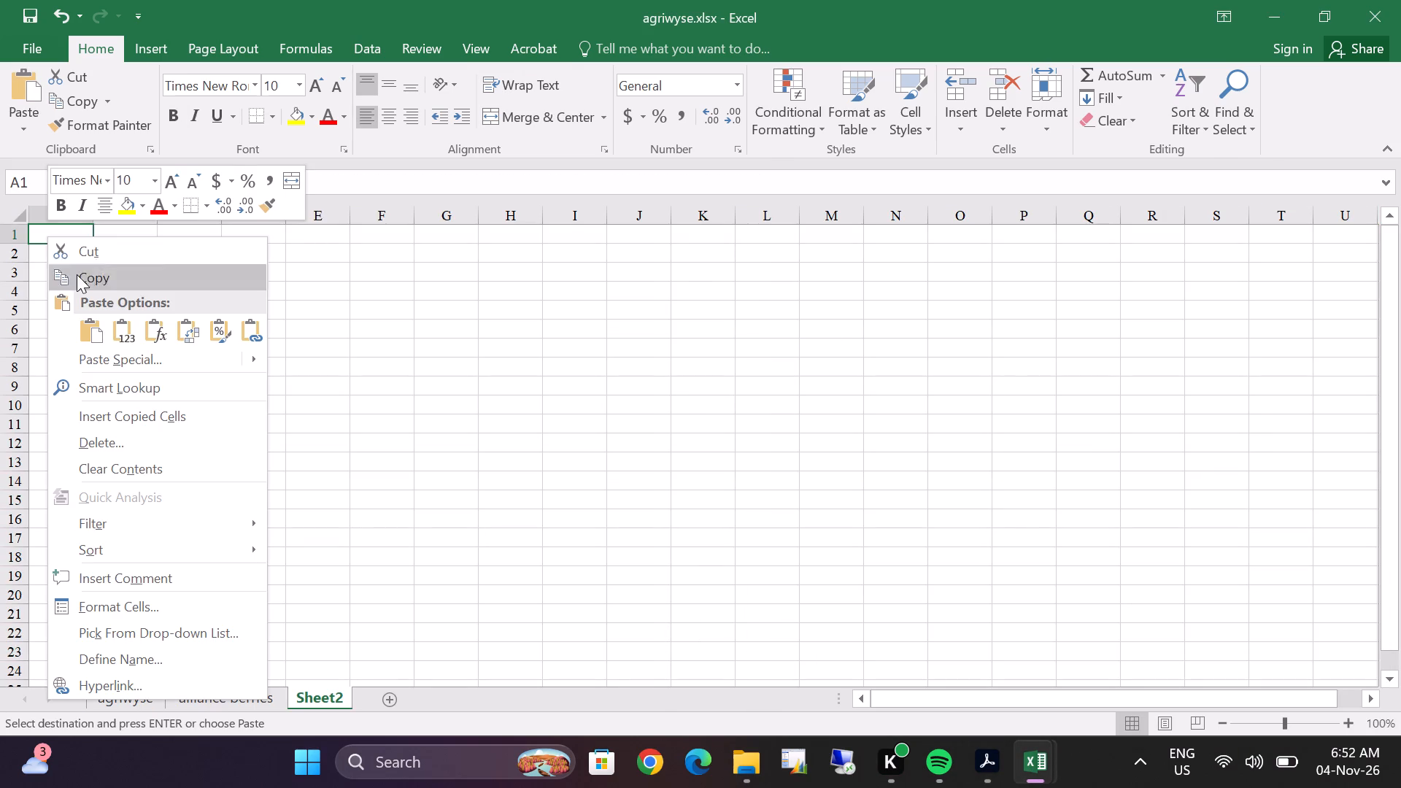
left_click(101, 331)
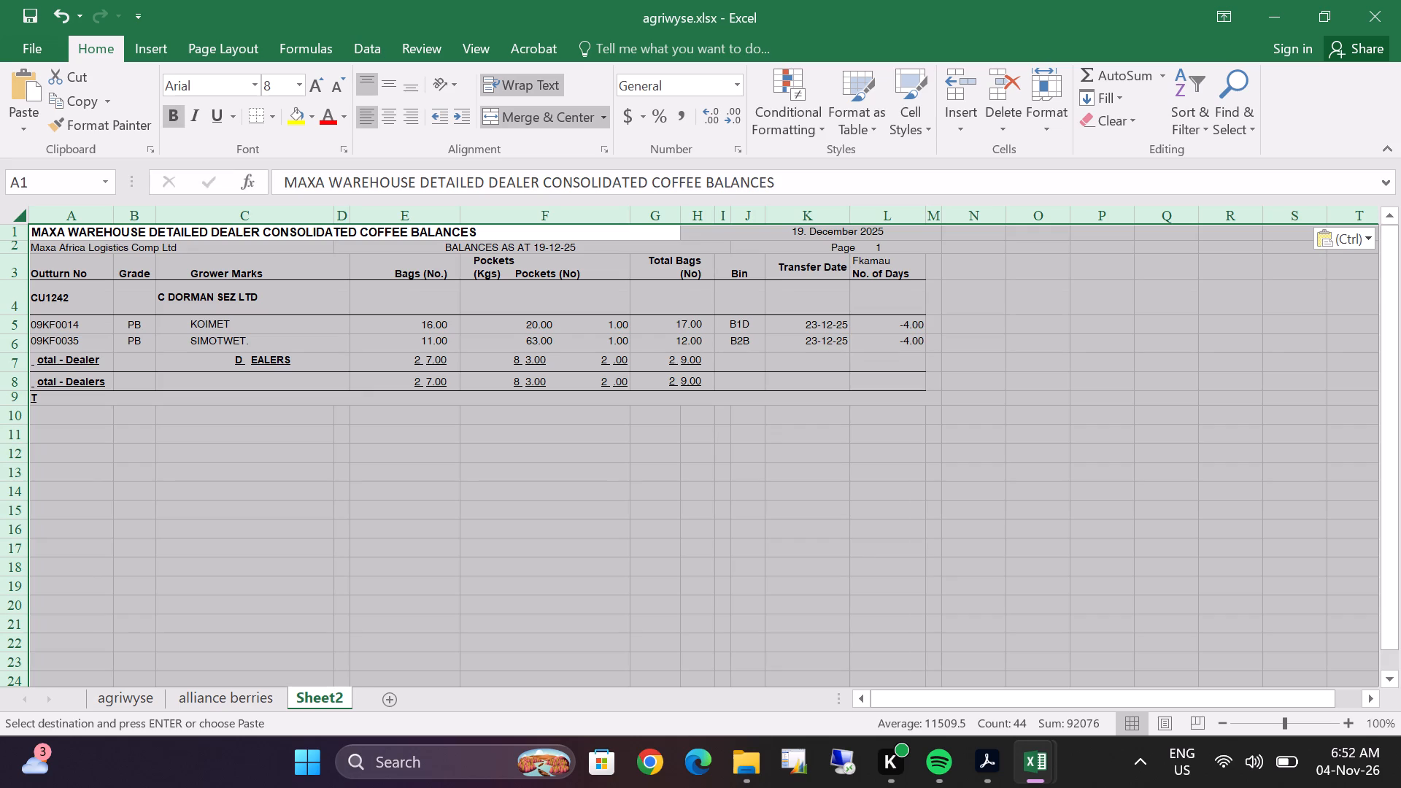
right_click(327, 698)
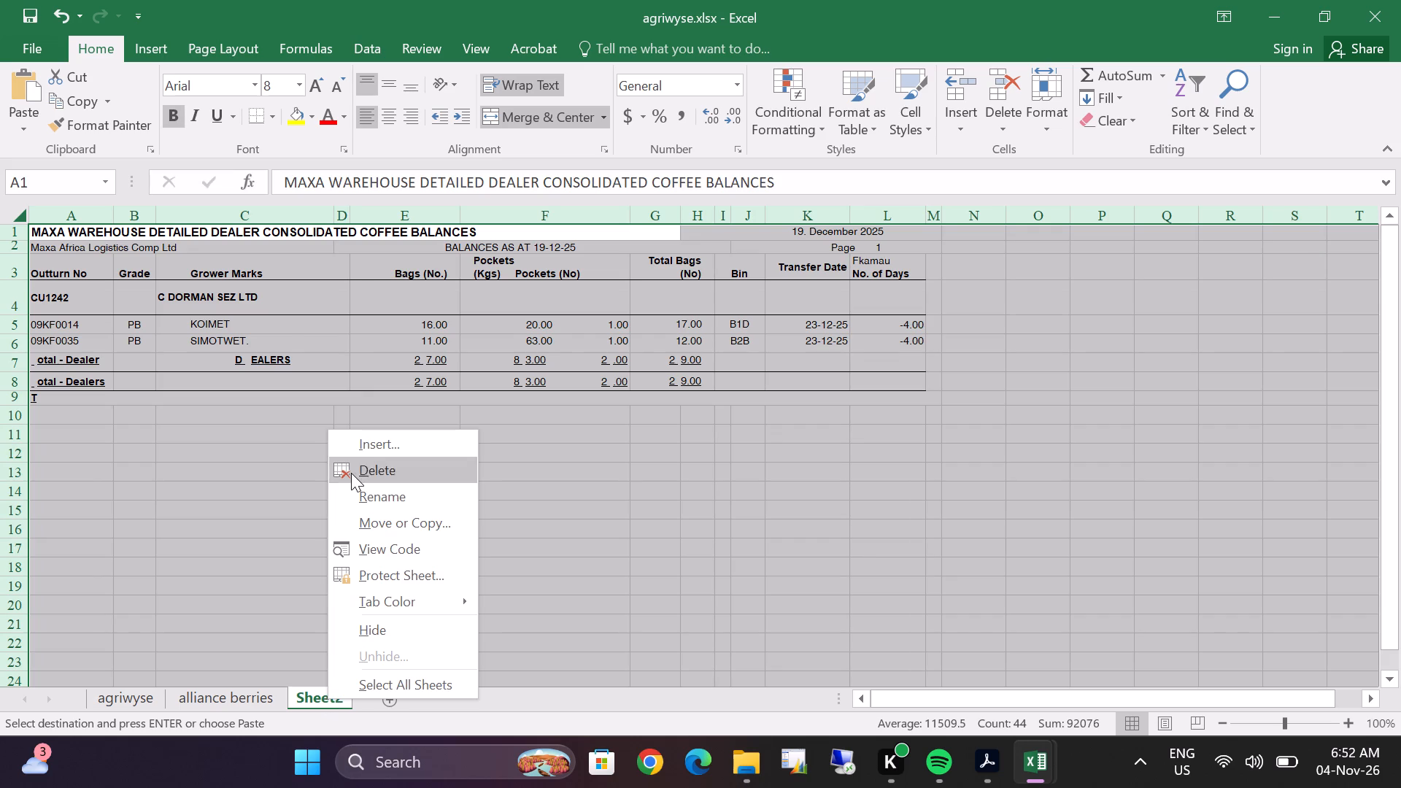
left_click(363, 494)
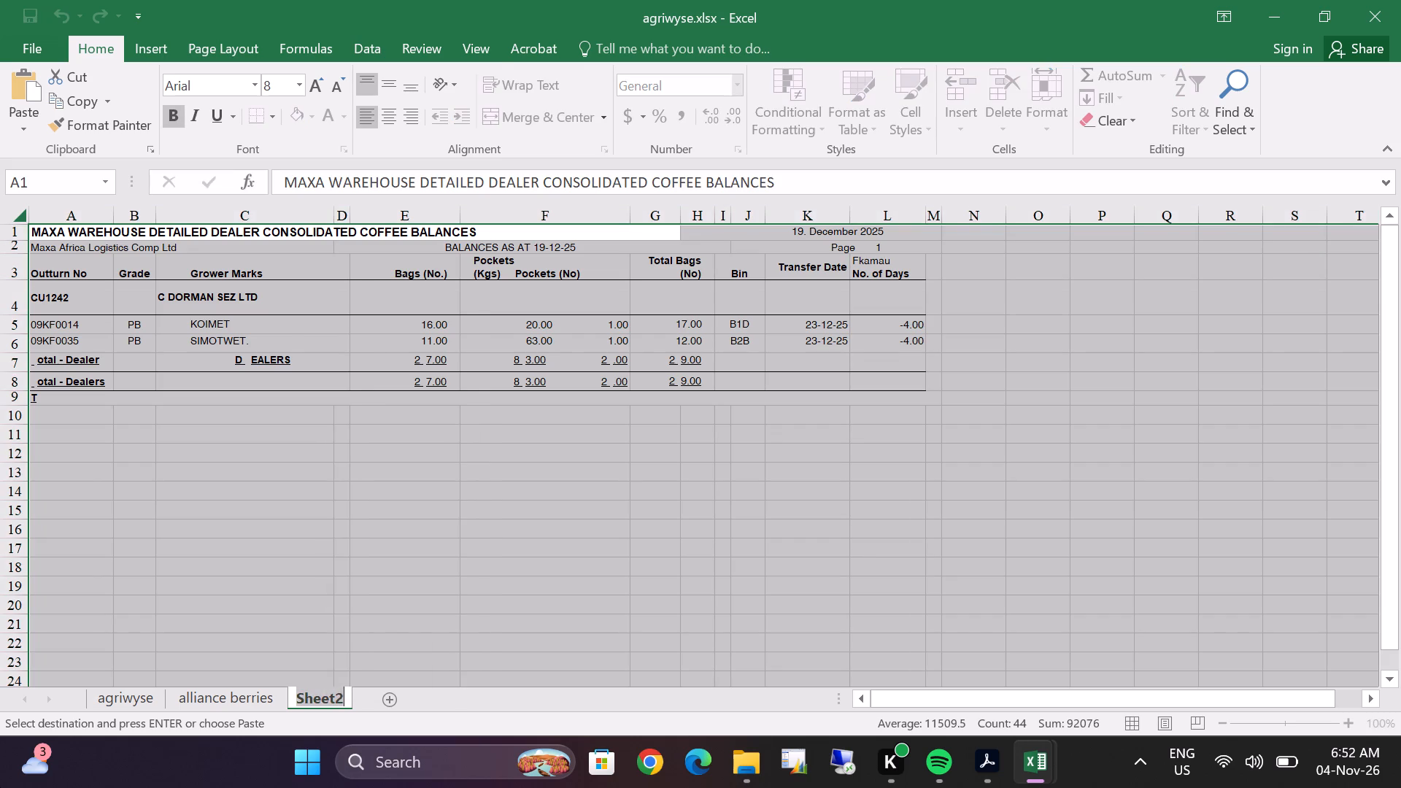
key("c")
type(".dorma")
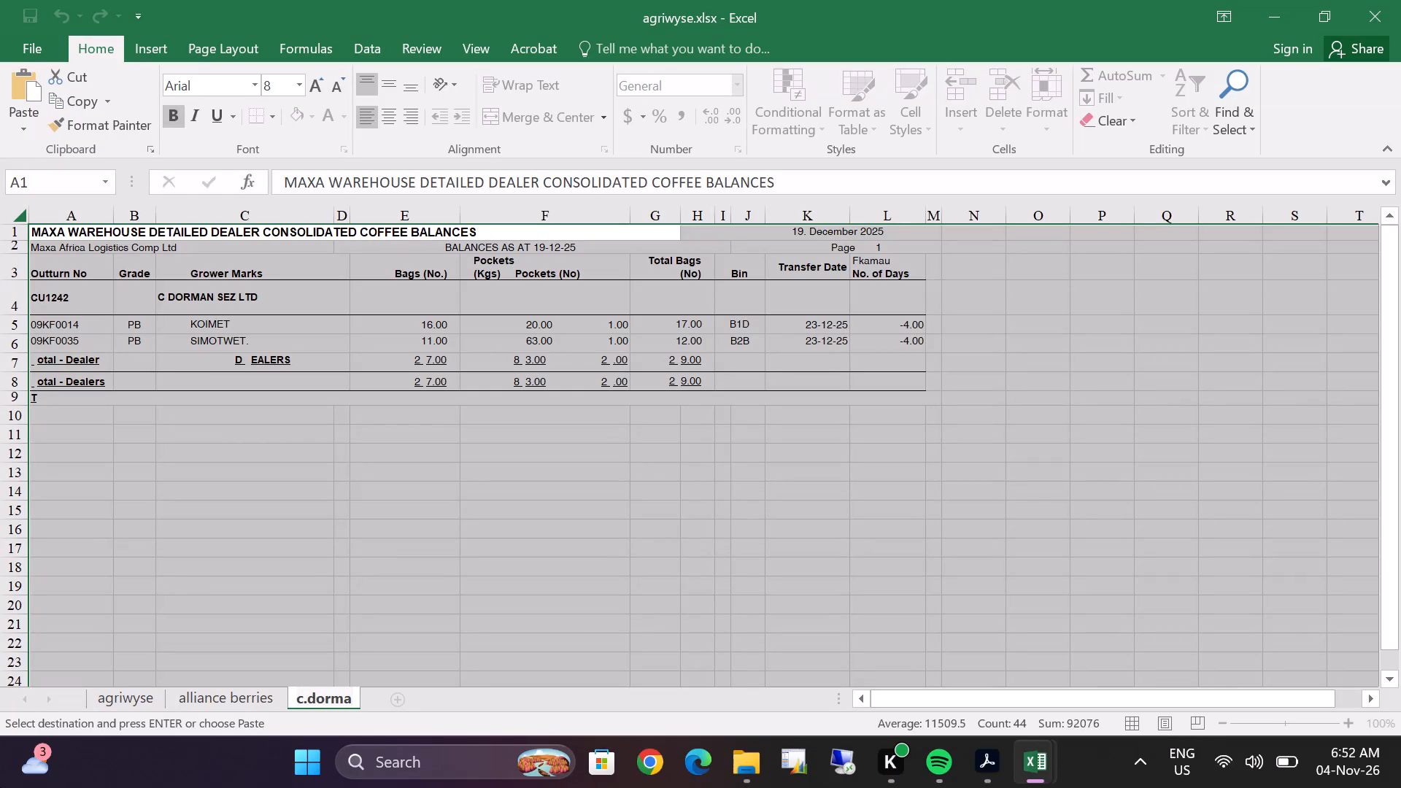
key("n")
left_click(790, 212)
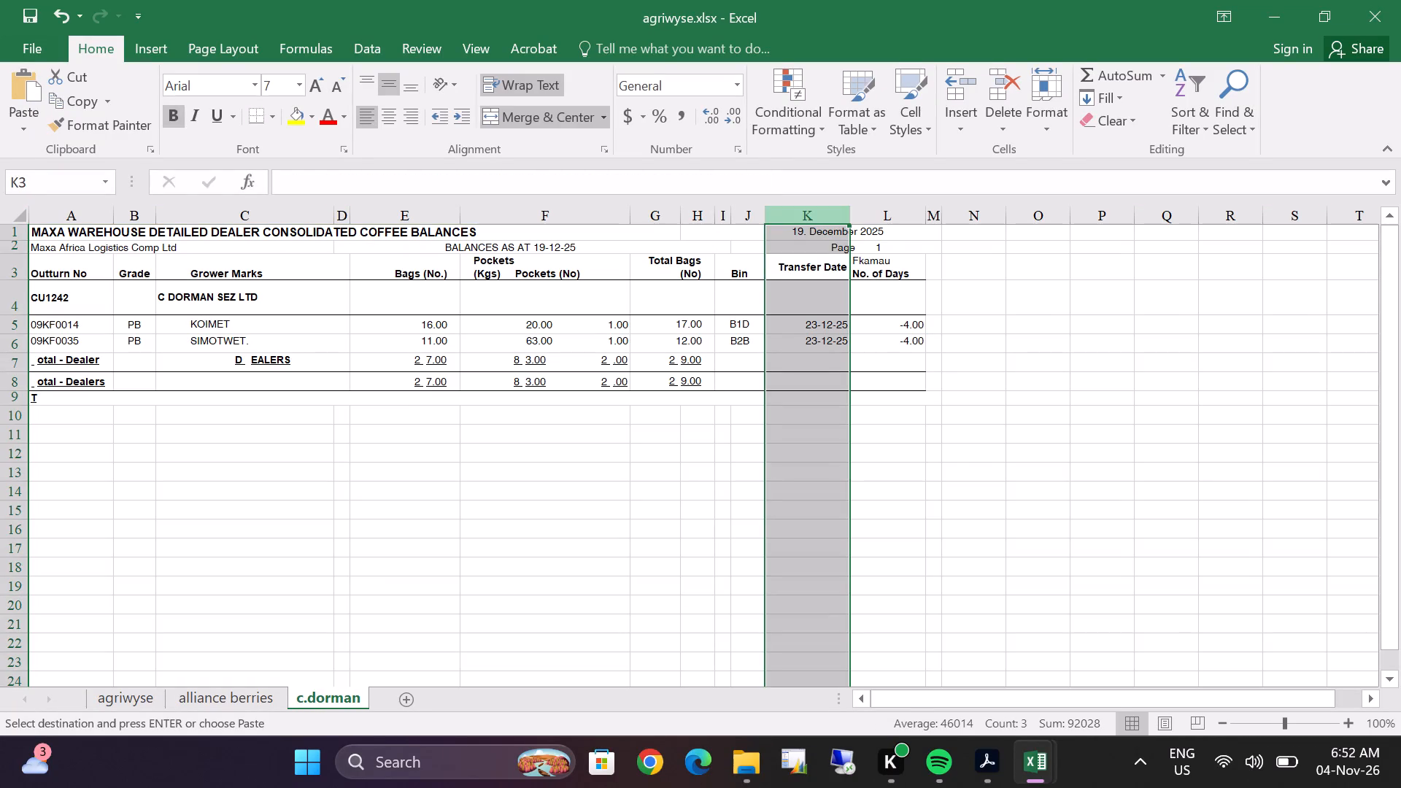
left_click_drag(790, 212, 883, 213)
right_click(820, 367)
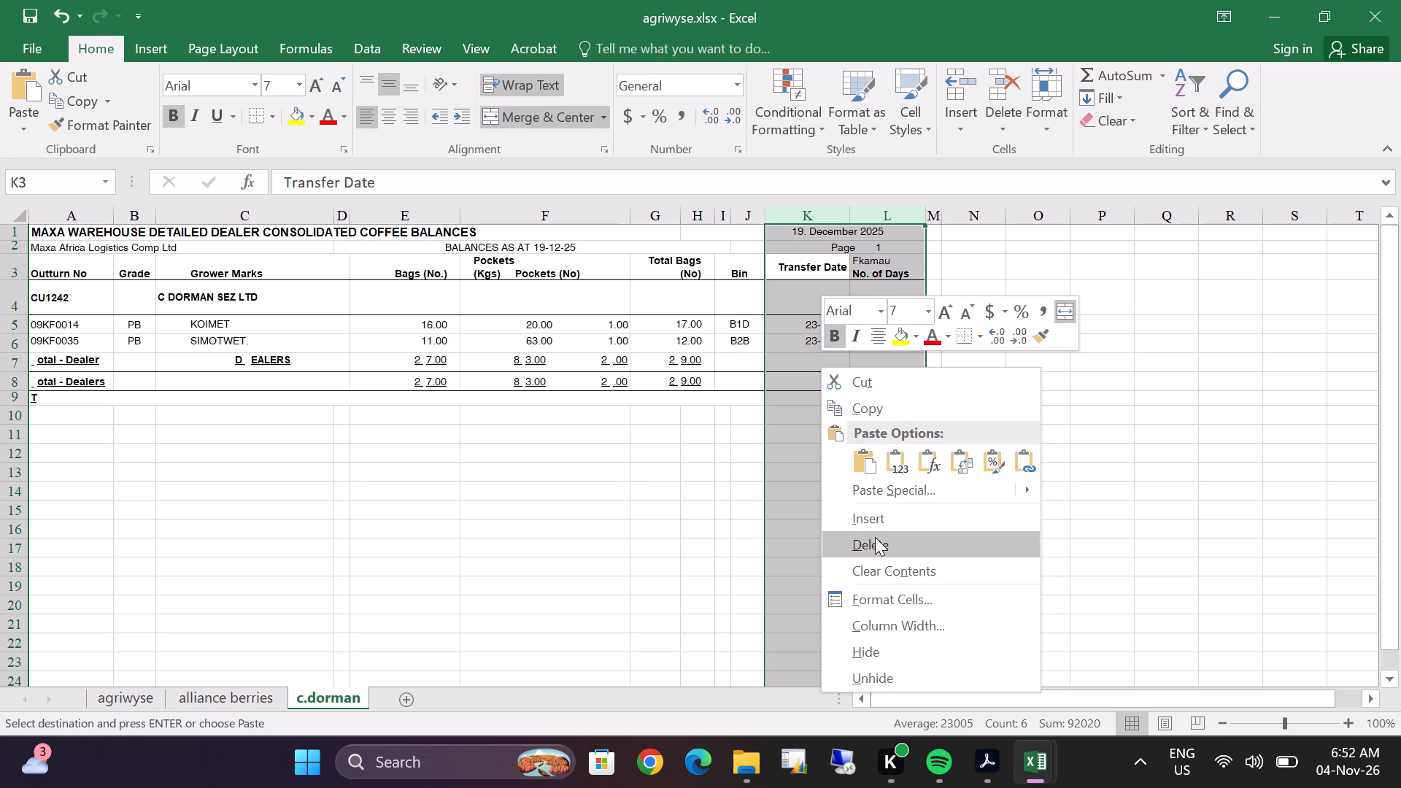
left_click(875, 538)
left_click(121, 448)
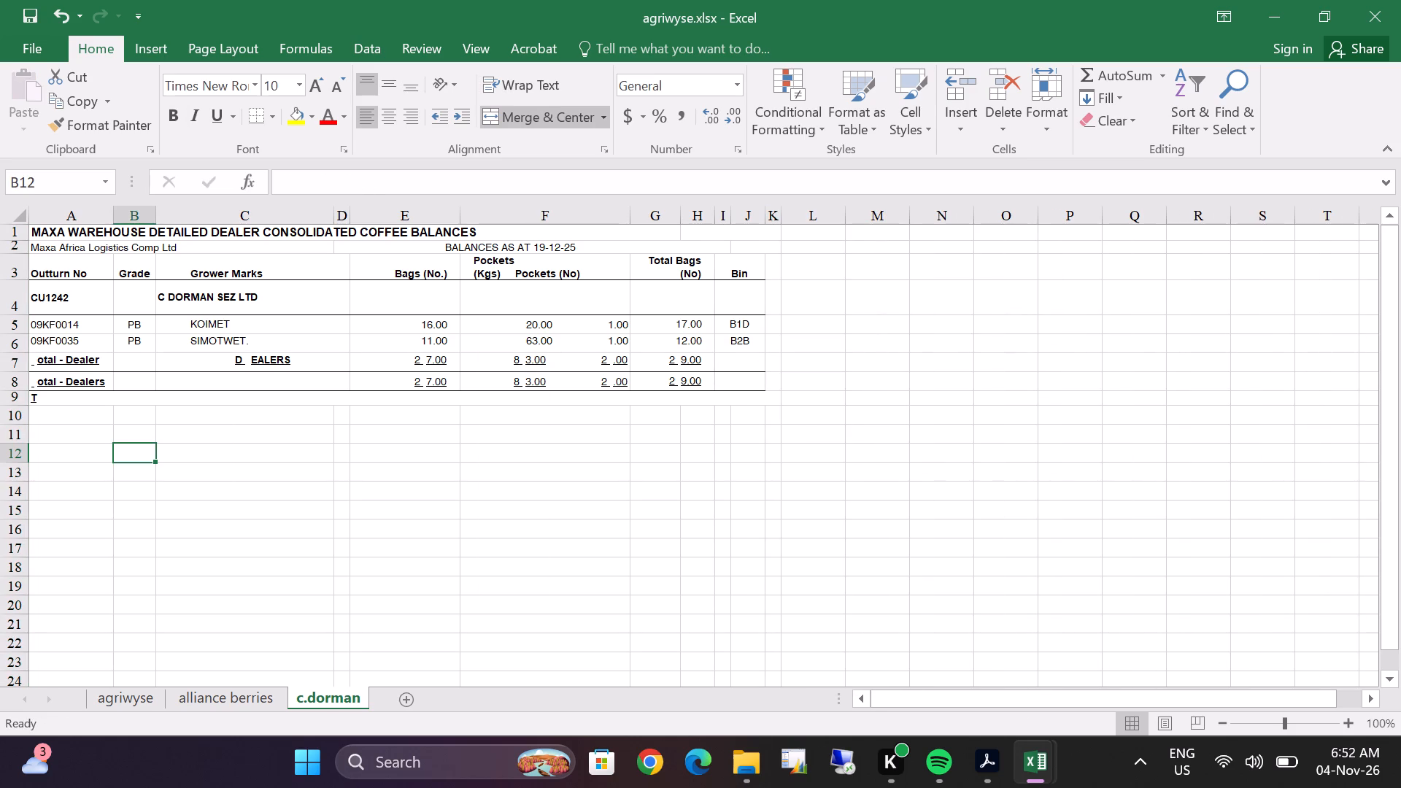
Check the agriwyse and alliance berries sheets and add a new worksheet after the c.dorman sheet.
left_click(131, 694)
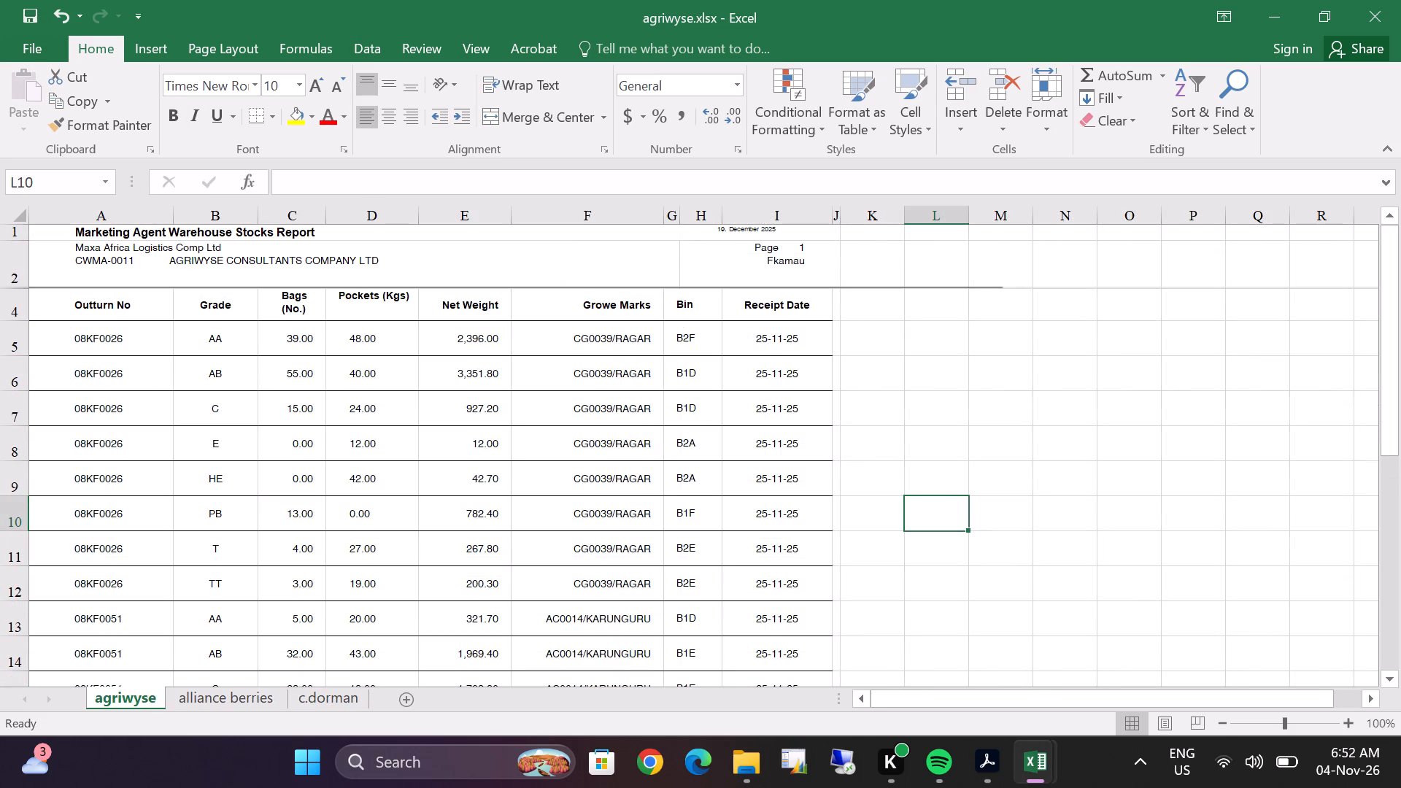
left_click(255, 703)
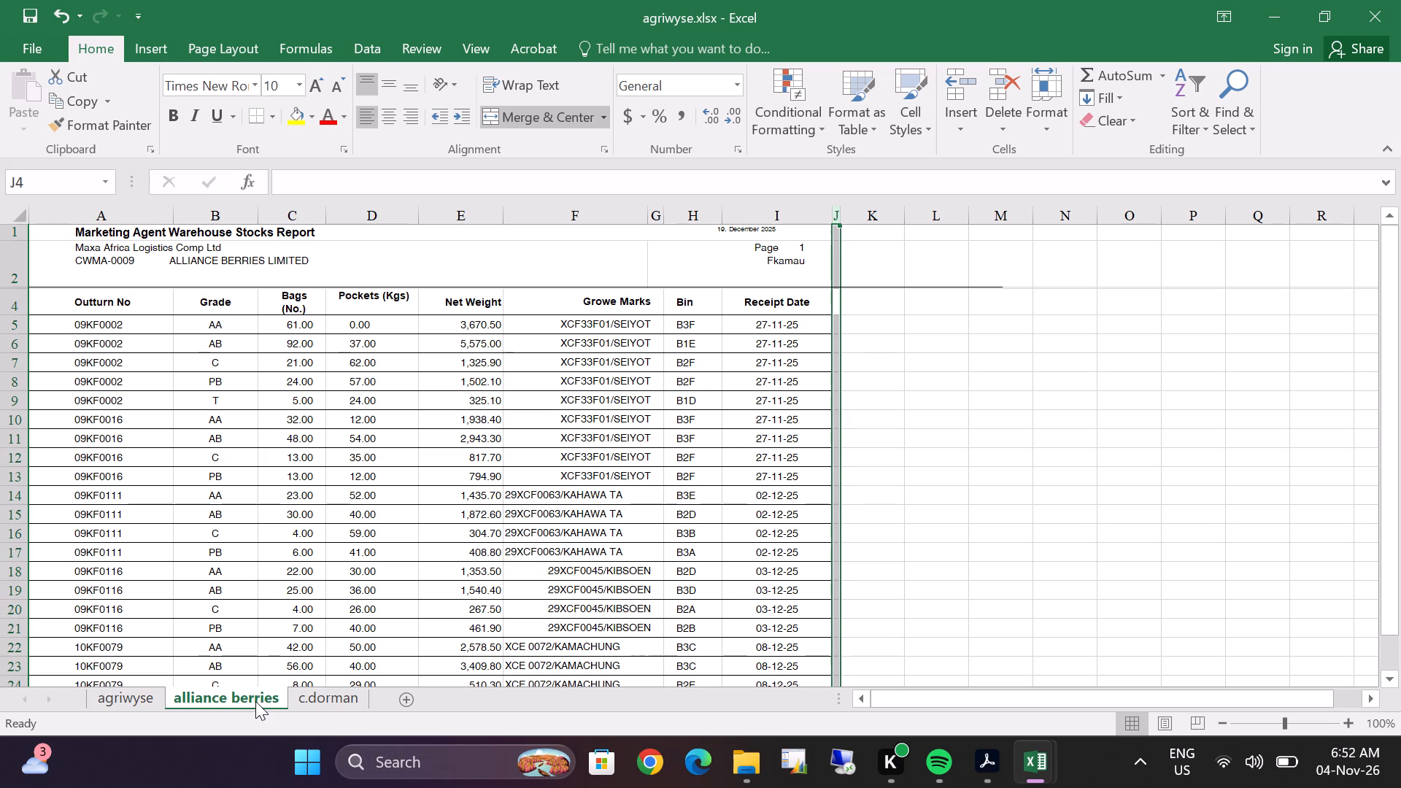
left_click(343, 700)
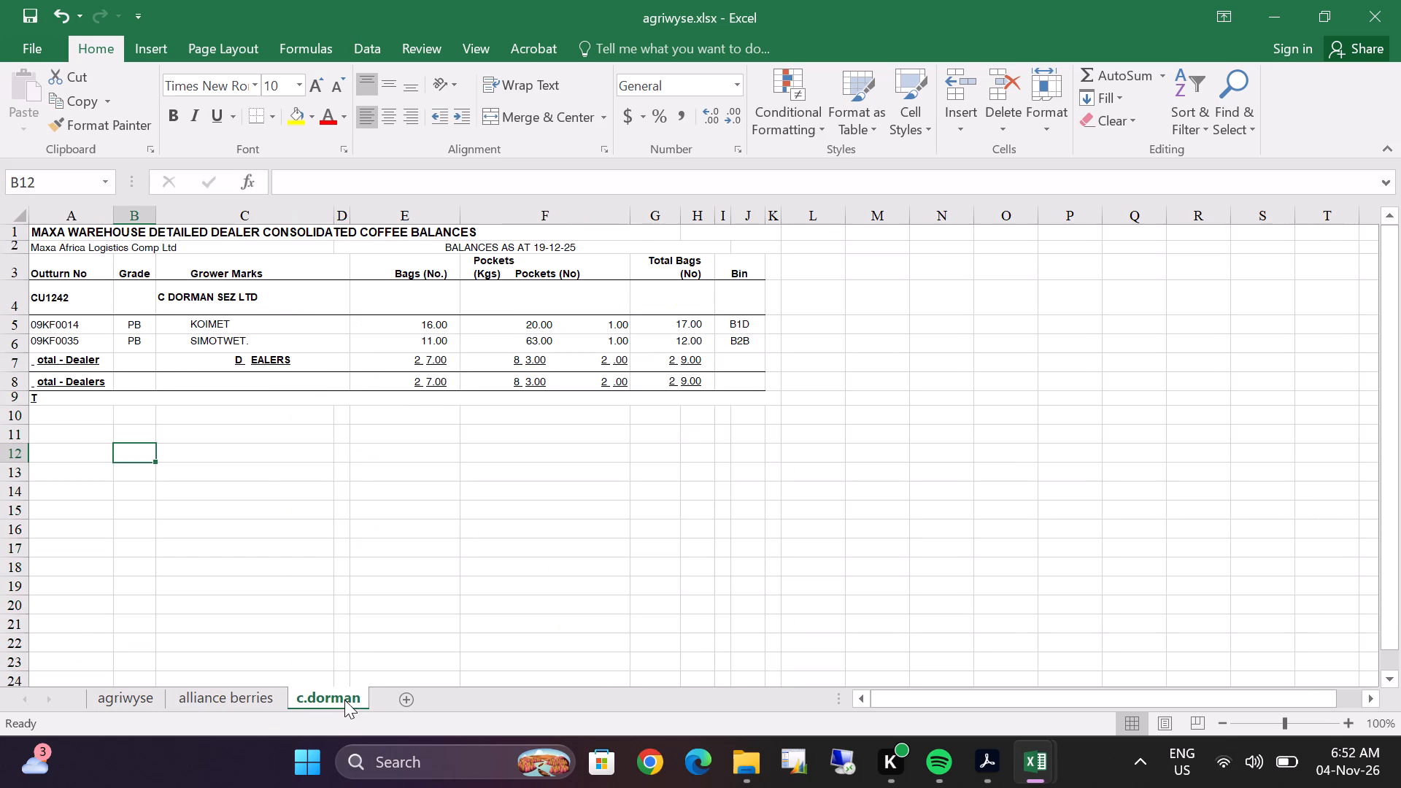
left_click(405, 700)
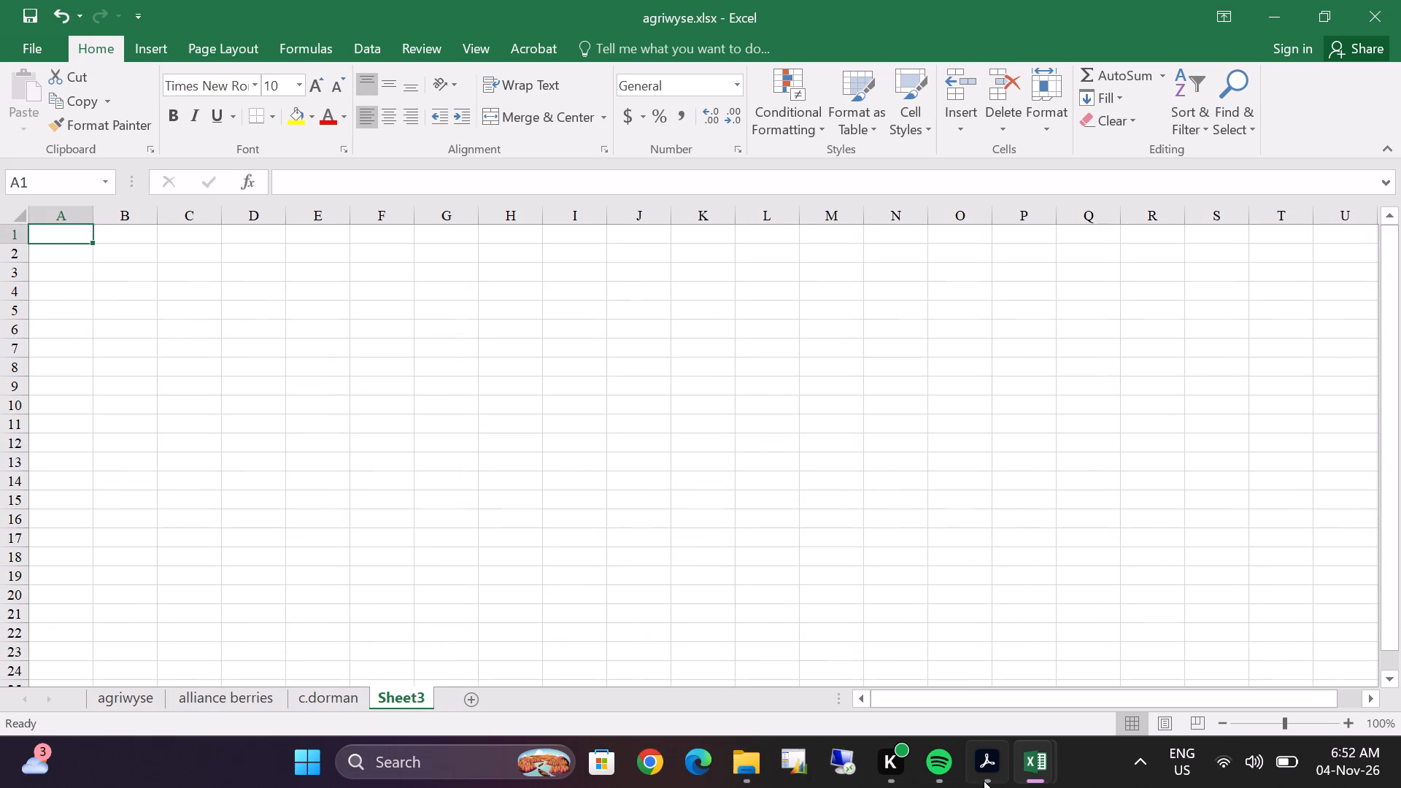
left_click(987, 779)
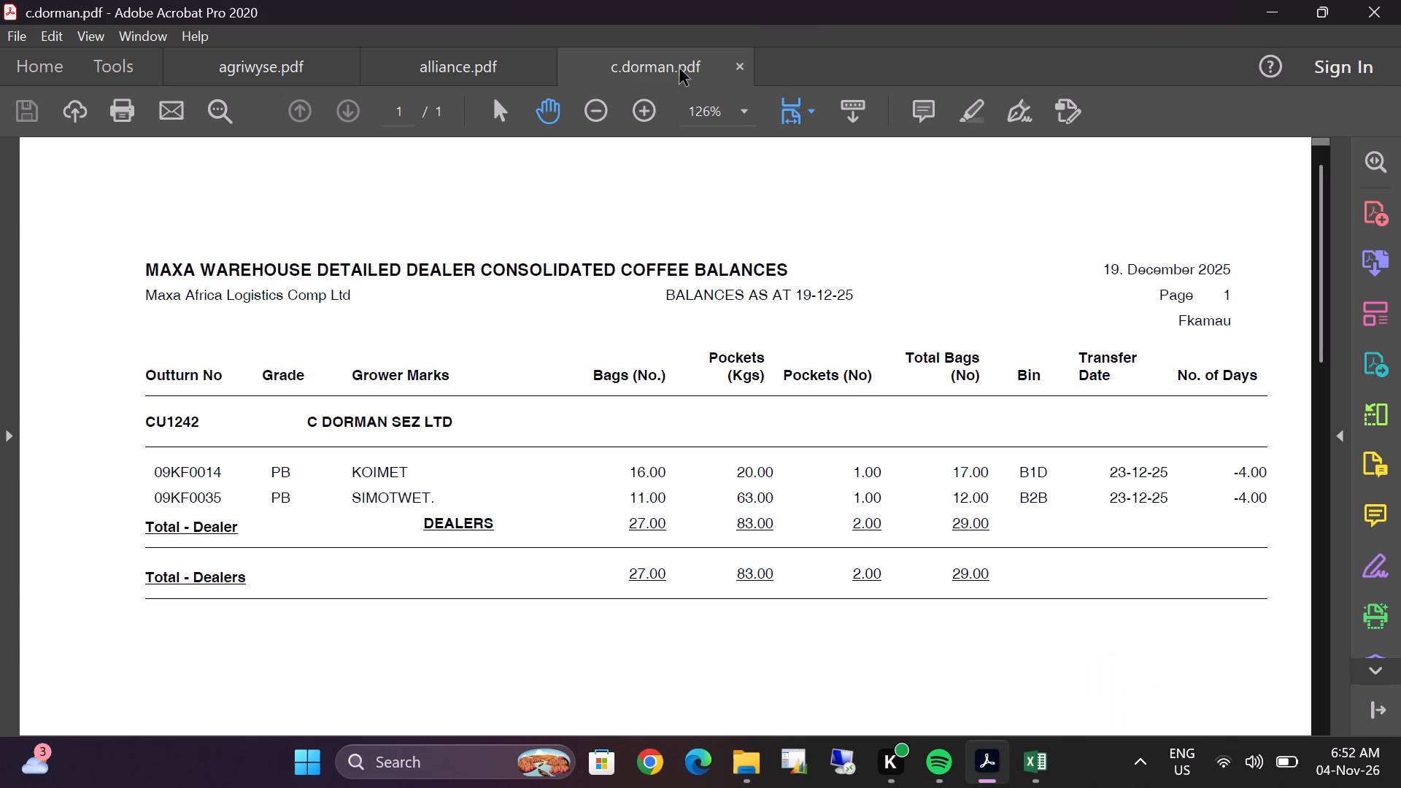
left_click(1381, 11)
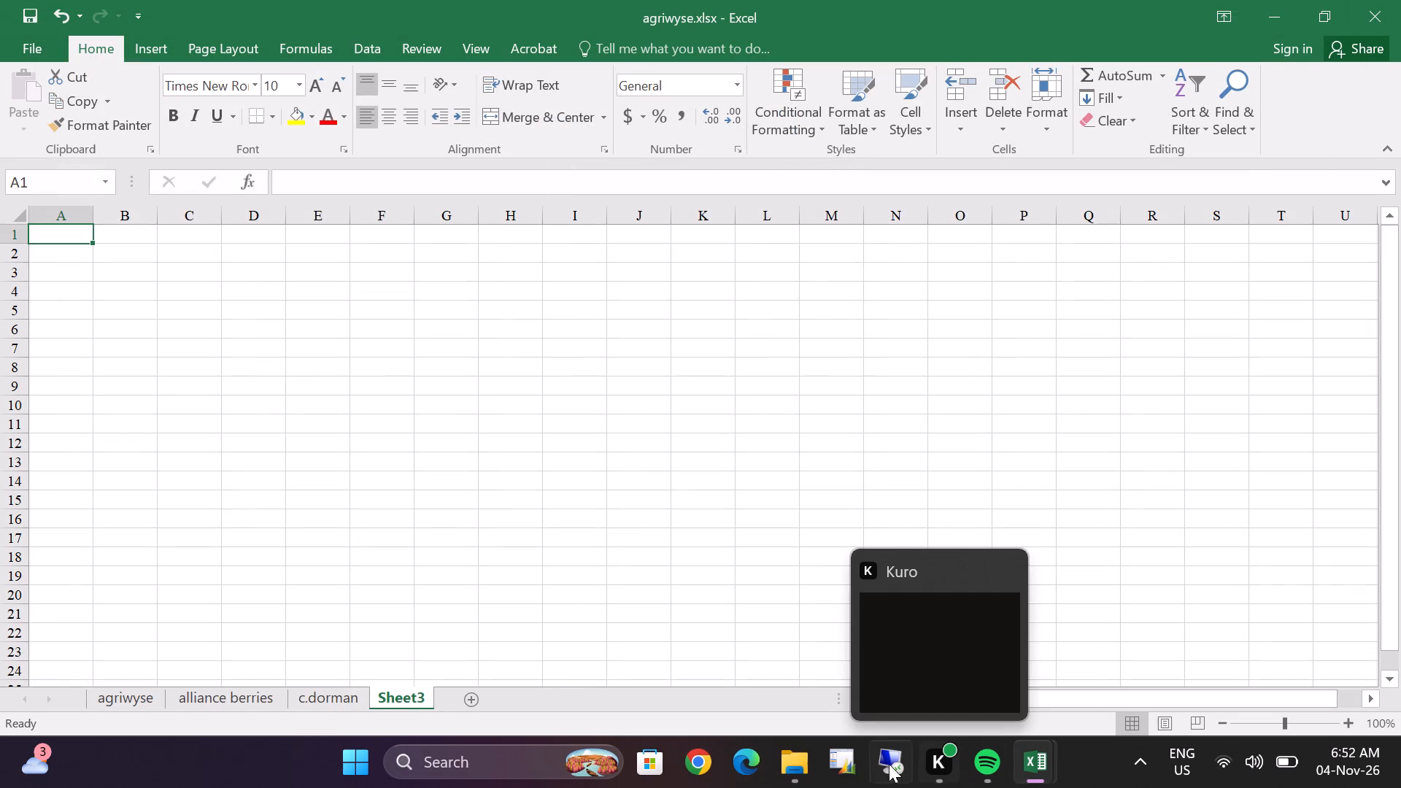
Switch to File Explorer and open cebba.pdf from the DECEMBER folder.
left_click(790, 756)
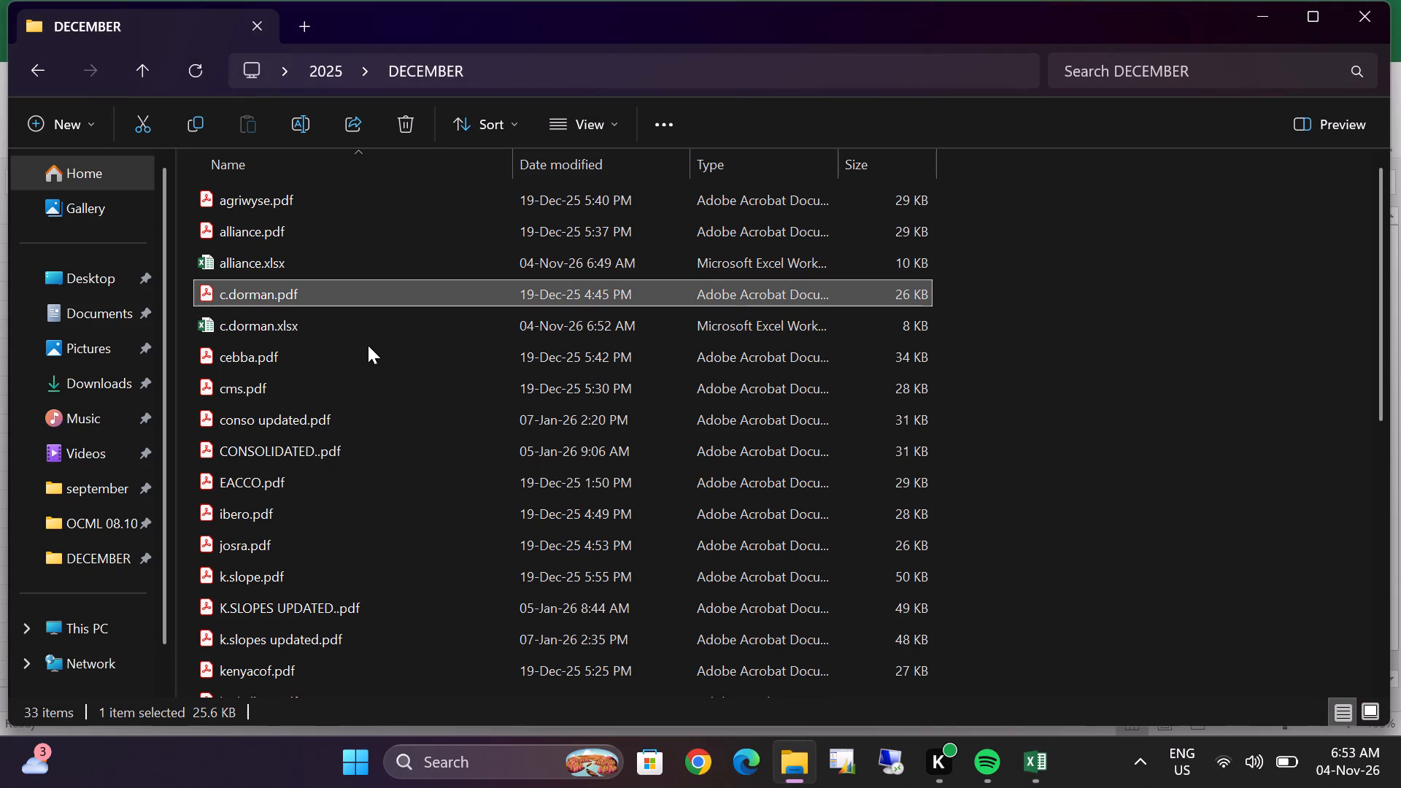
triple_click(368, 342)
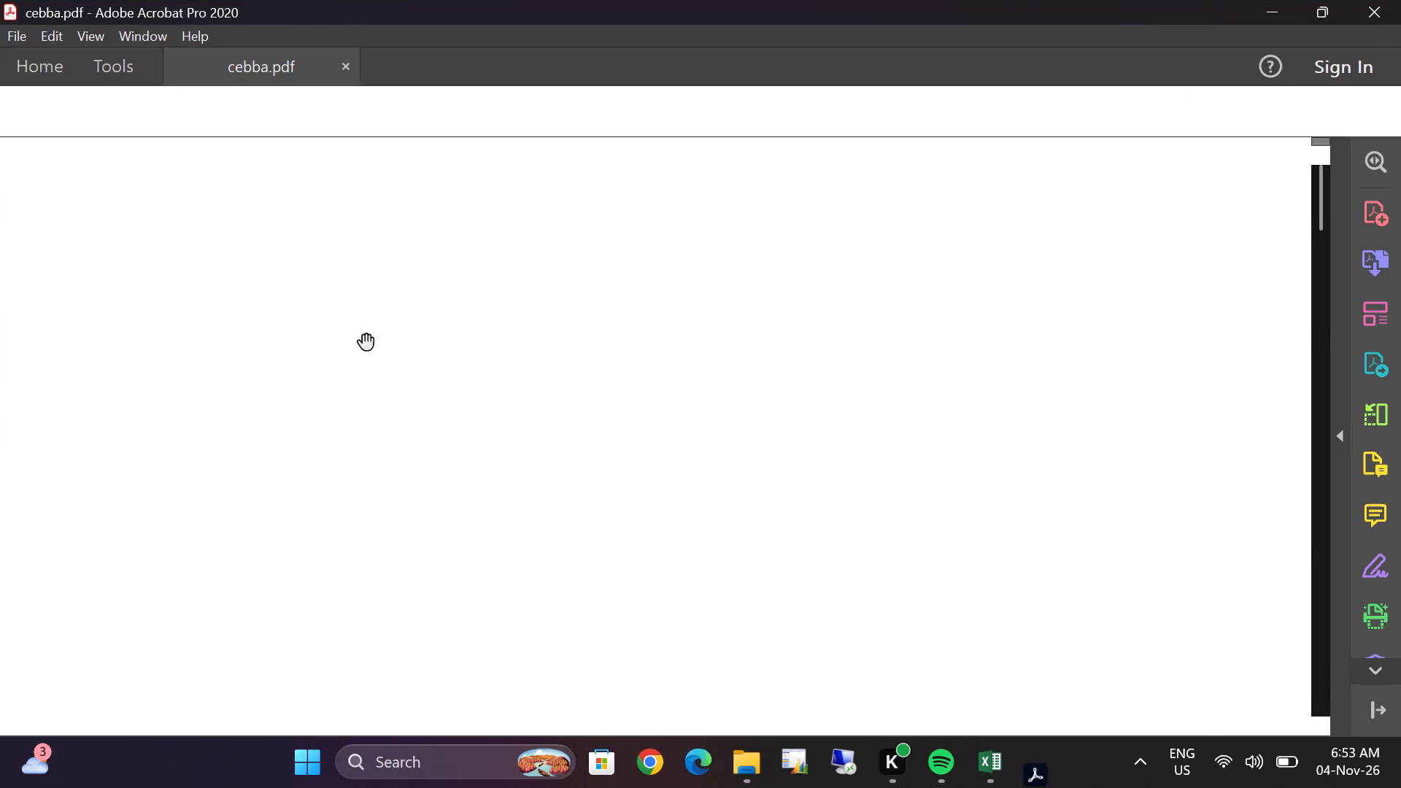
Examine the header and first stock rows on page 1 of cebba.pdf.
scroll(788, 333, "down", 3)
scroll(788, 332, "up", 5)
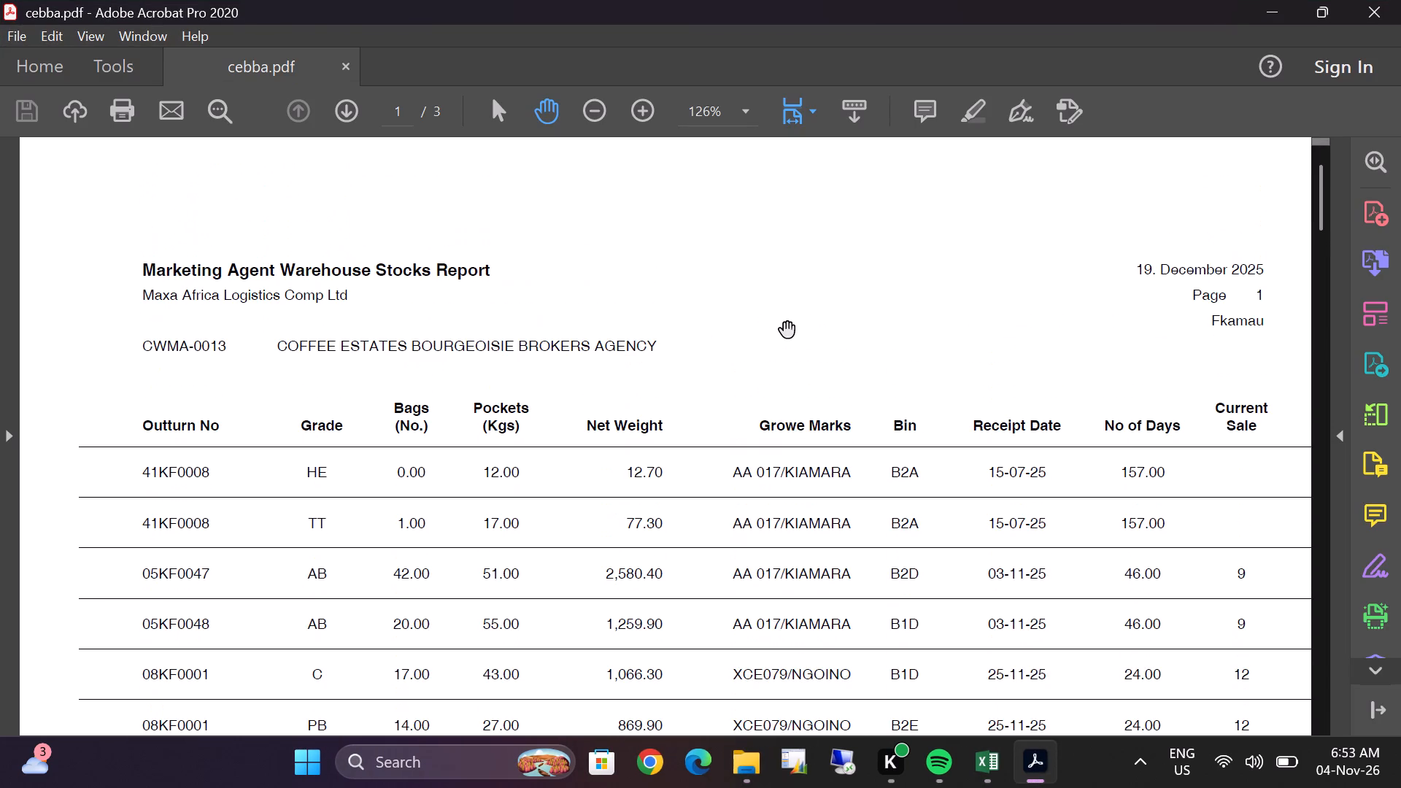
scroll(788, 331, "down", 3)
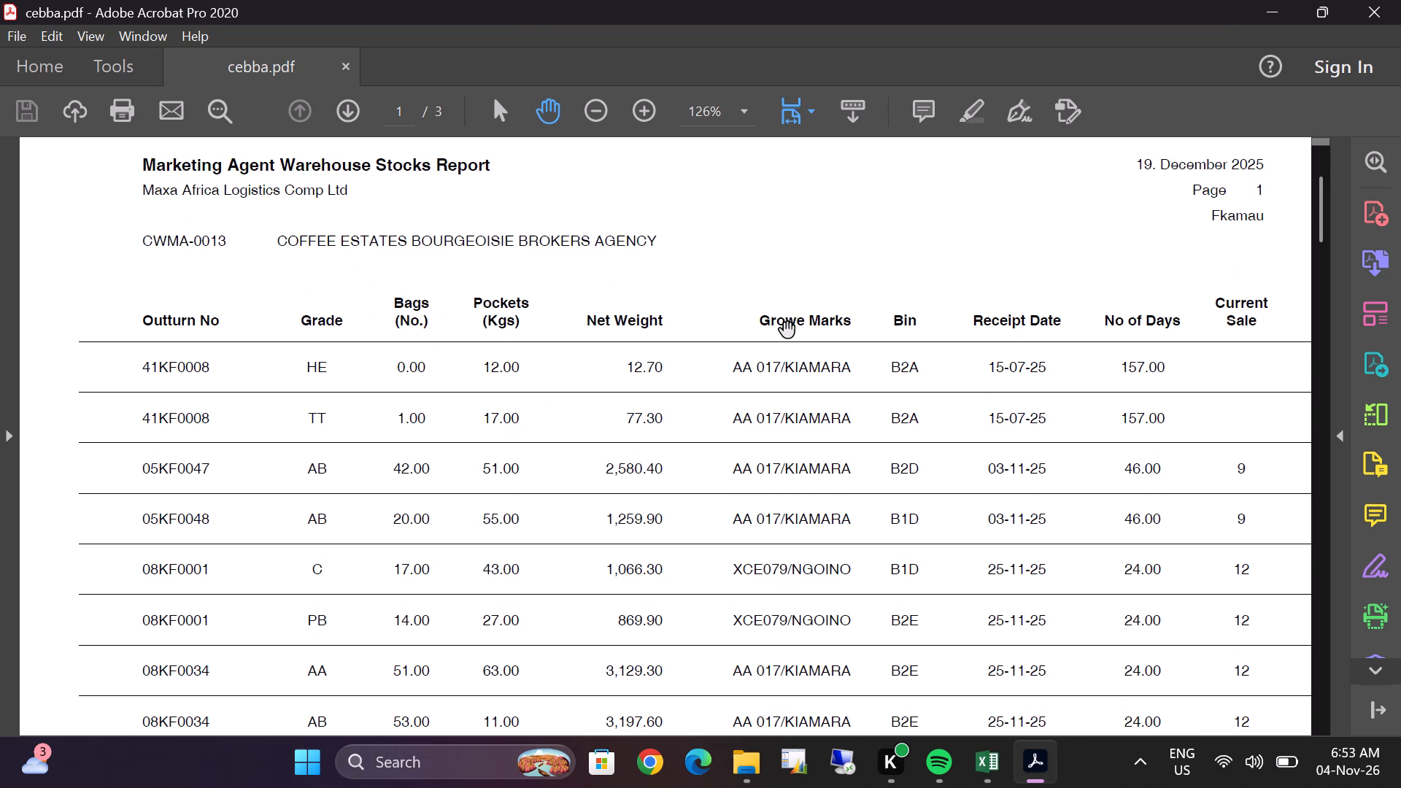
scroll(788, 331, "down", 2)
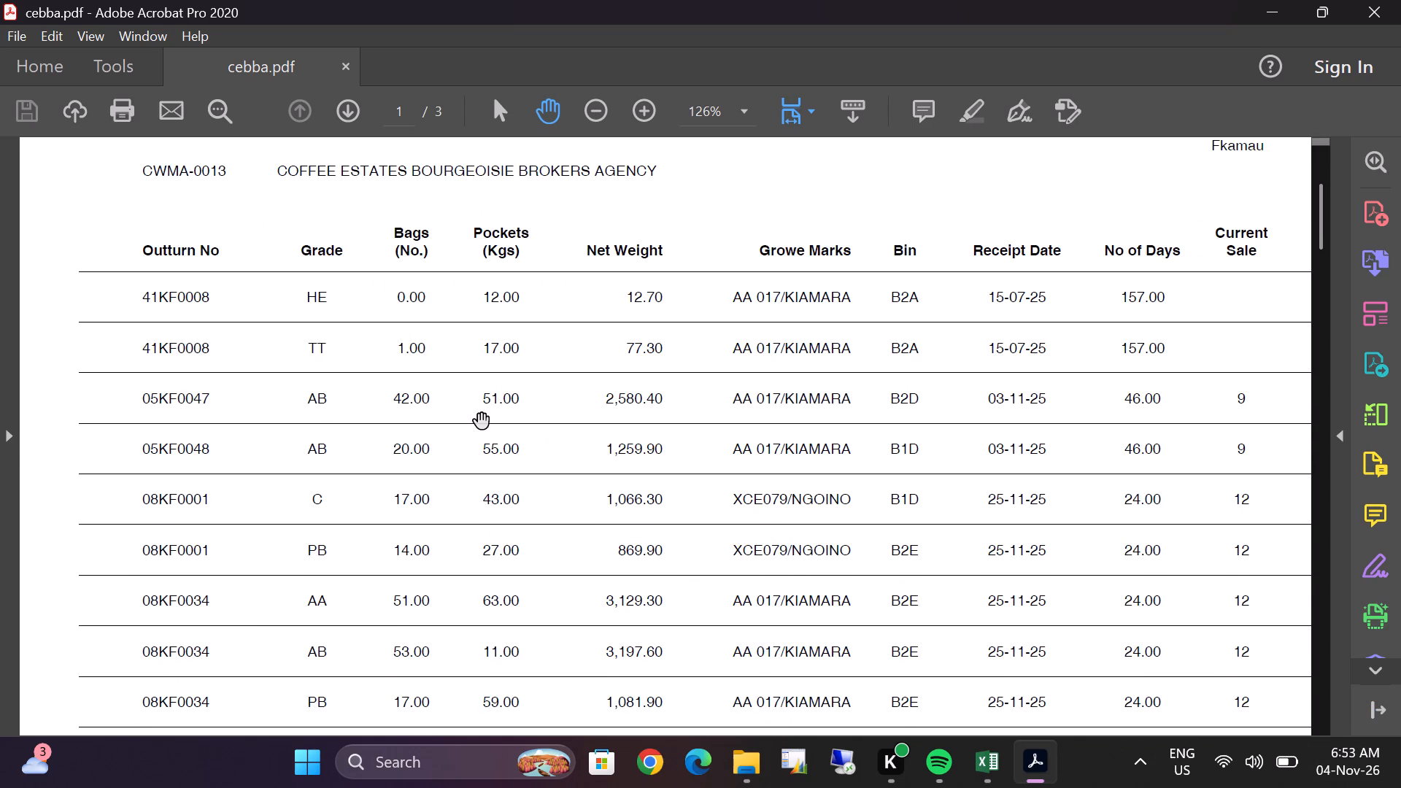
scroll(251, 420, "up", 4)
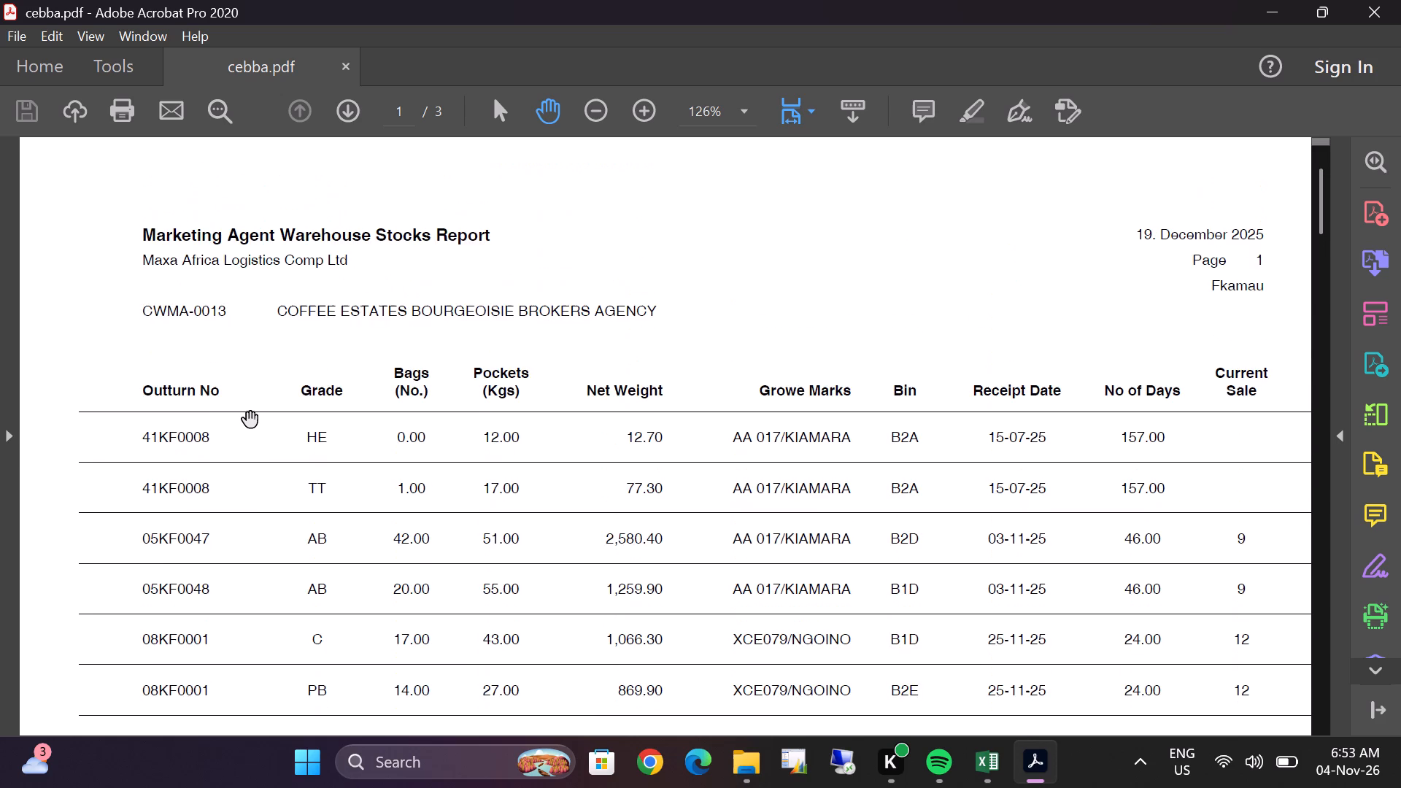
scroll(251, 420, "up", 1)
scroll(71, 316, "up", 2)
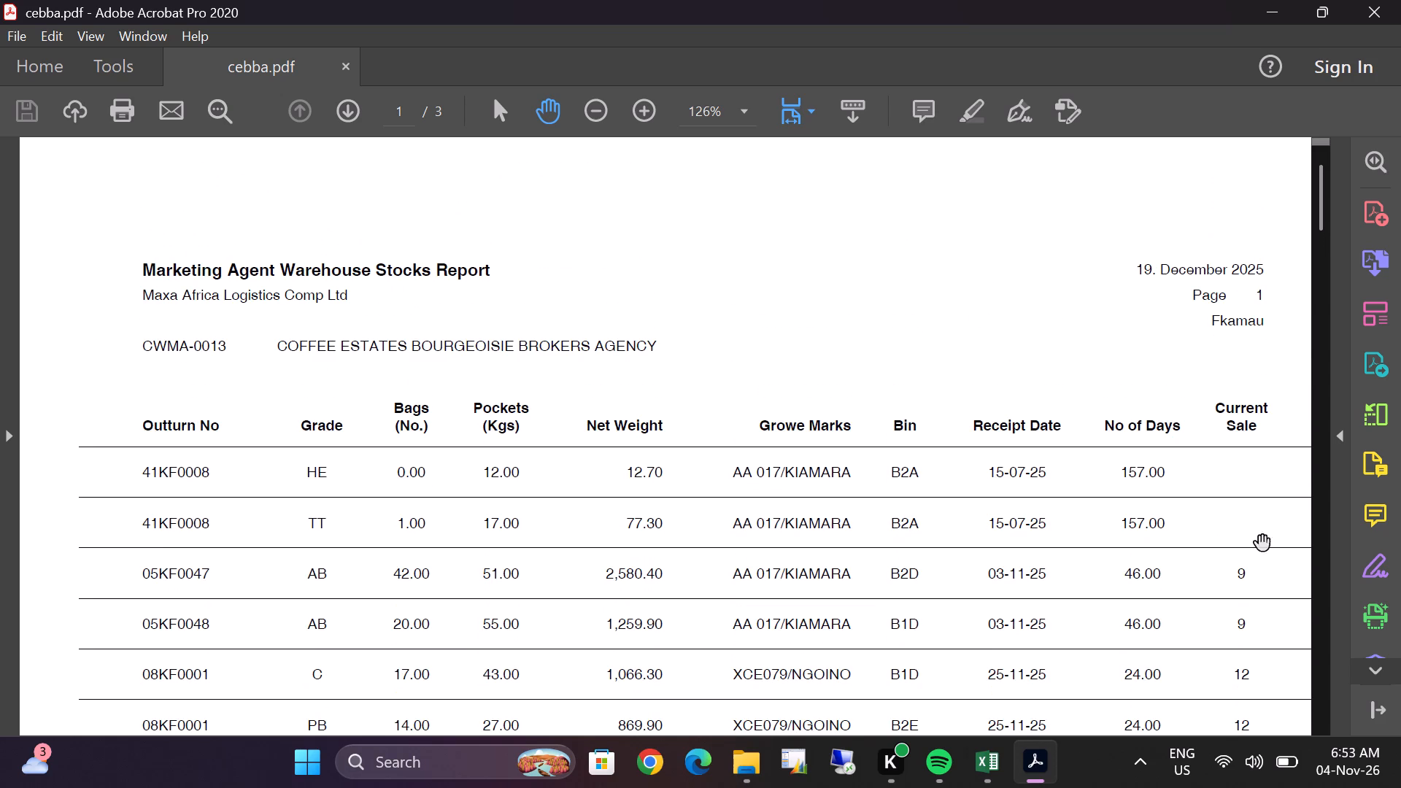
Choose Microsoft Excel Workbook as the export format for cebba.pdf.
left_click(1375, 372)
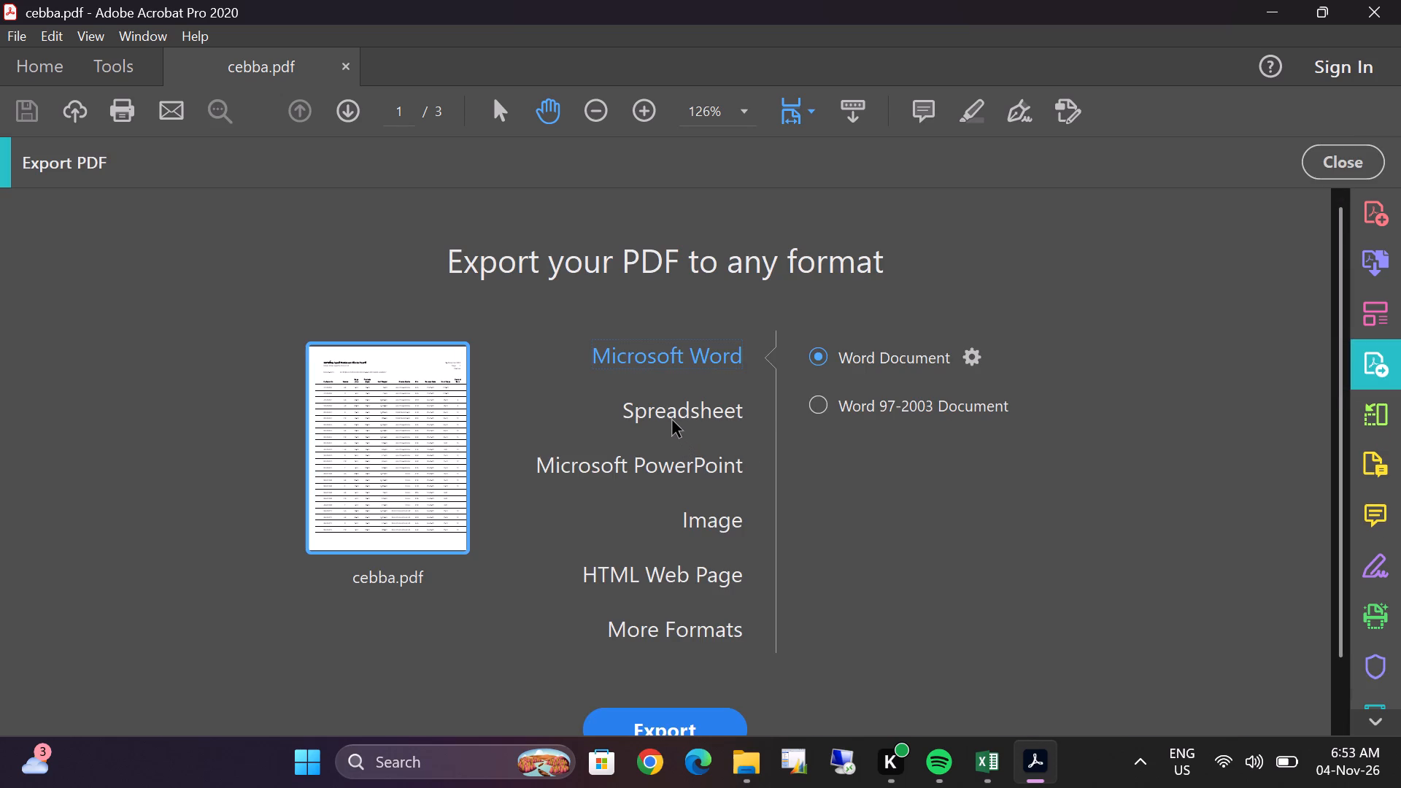
double_click(673, 421)
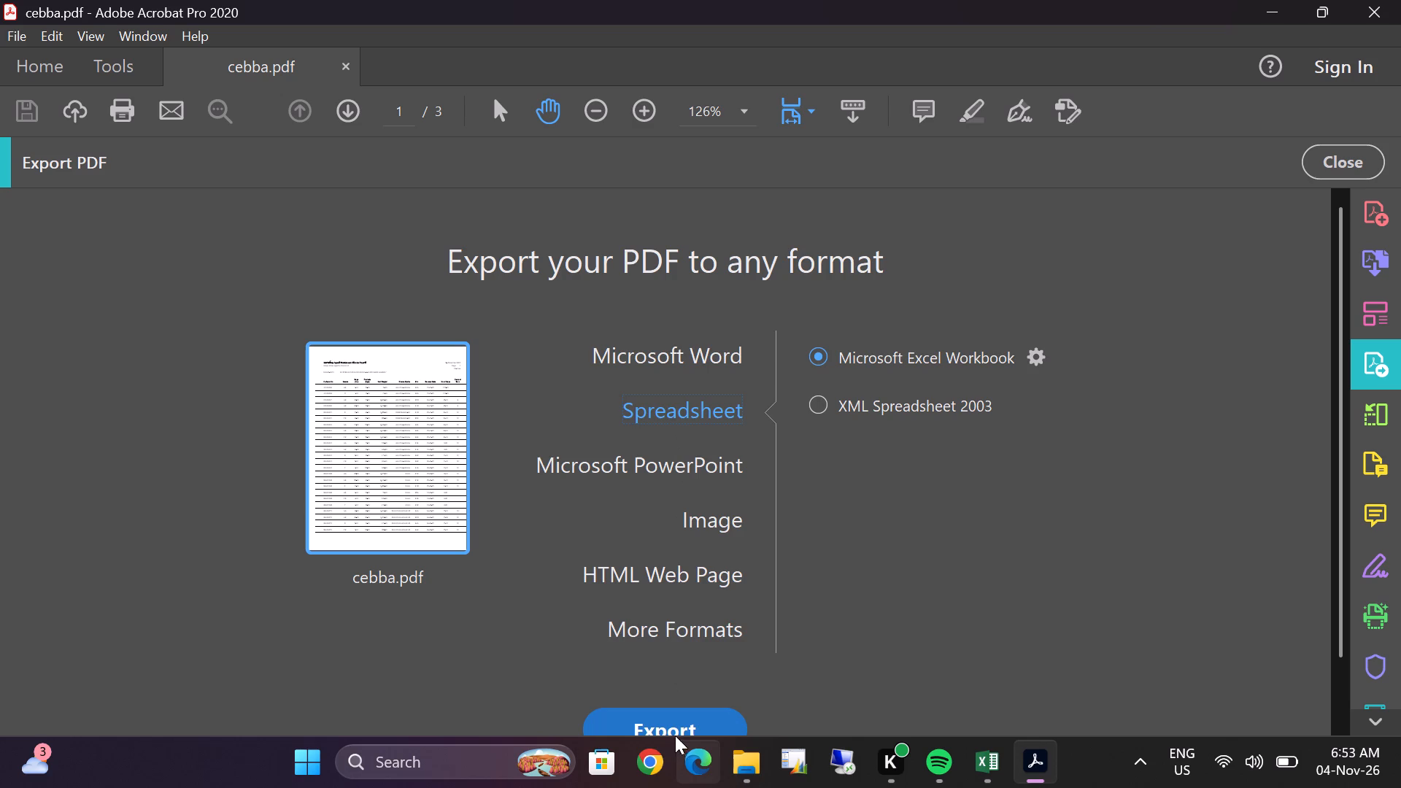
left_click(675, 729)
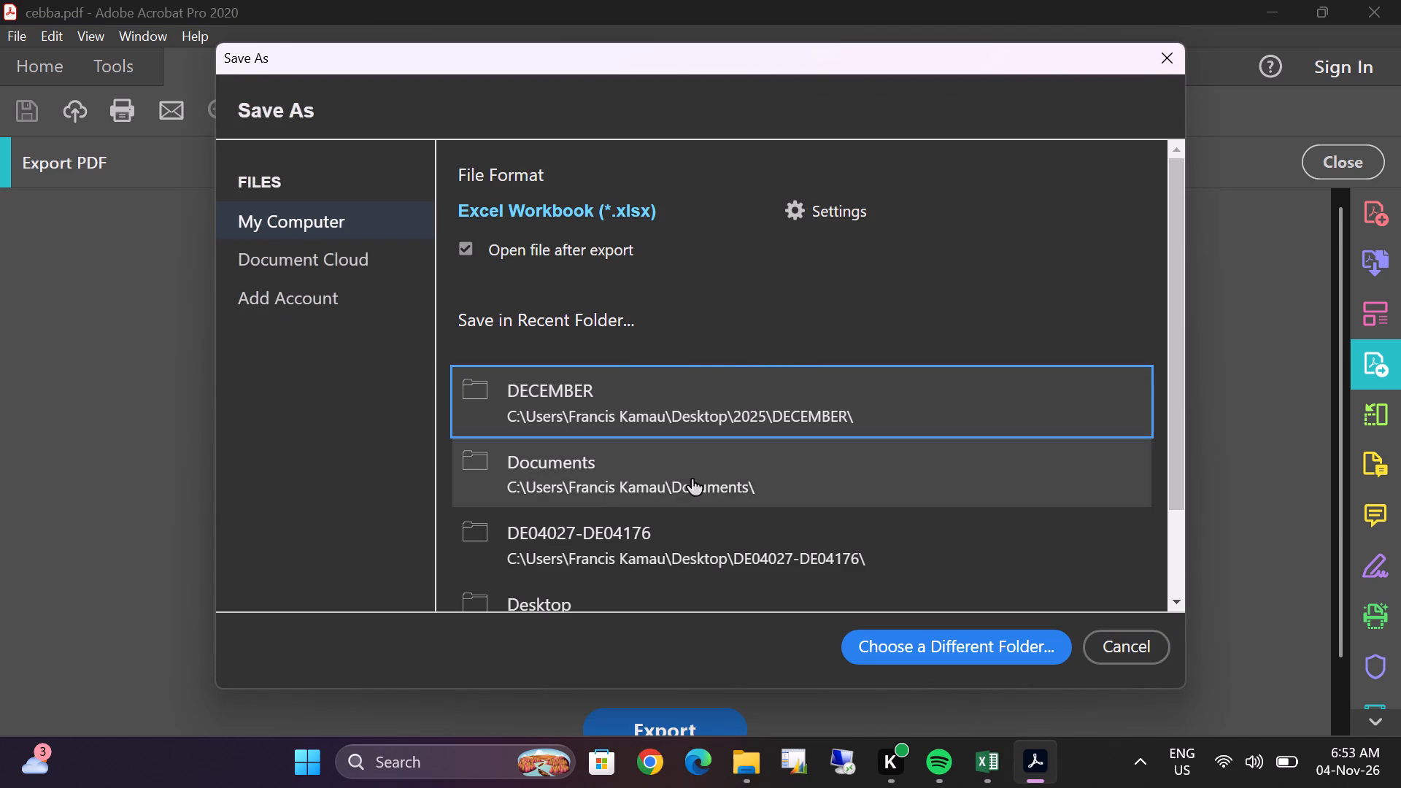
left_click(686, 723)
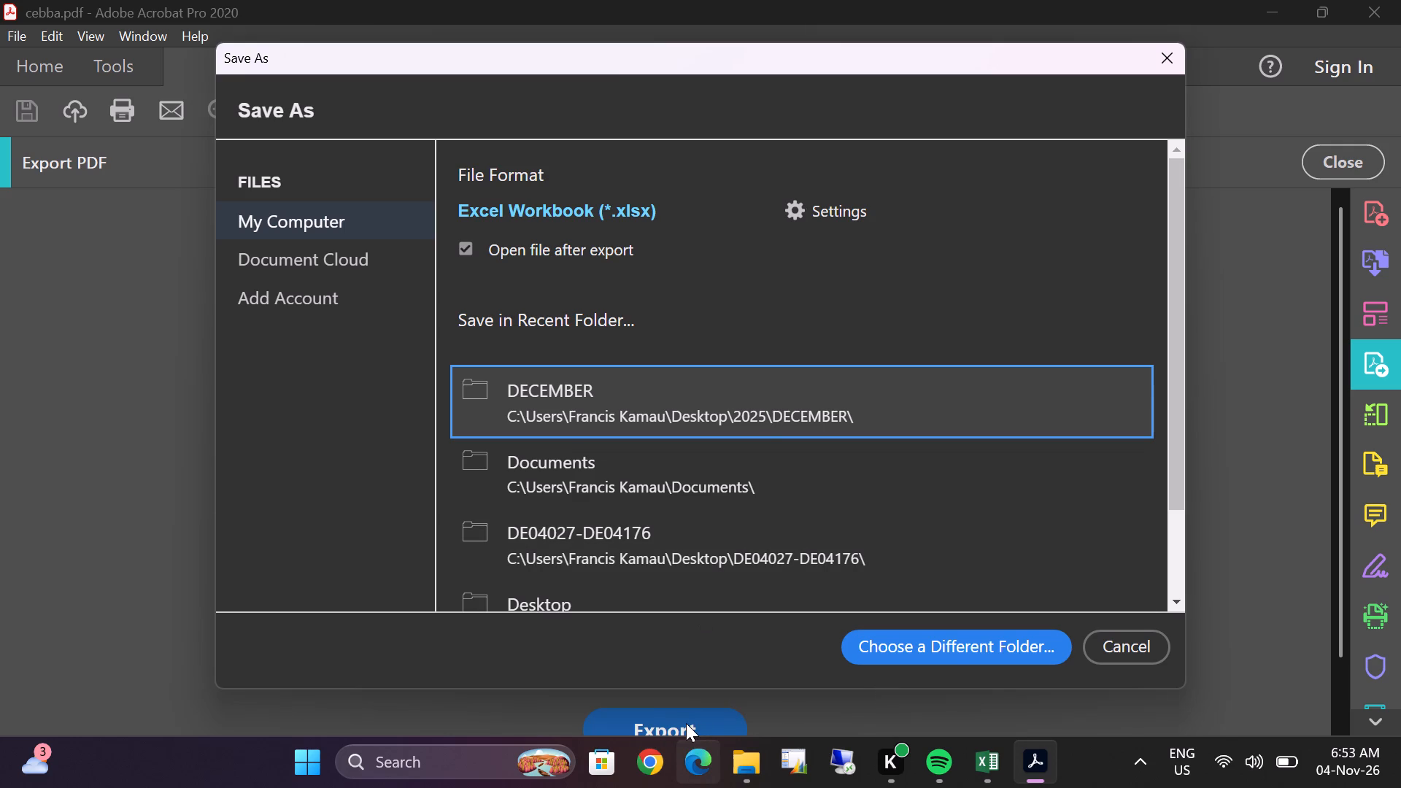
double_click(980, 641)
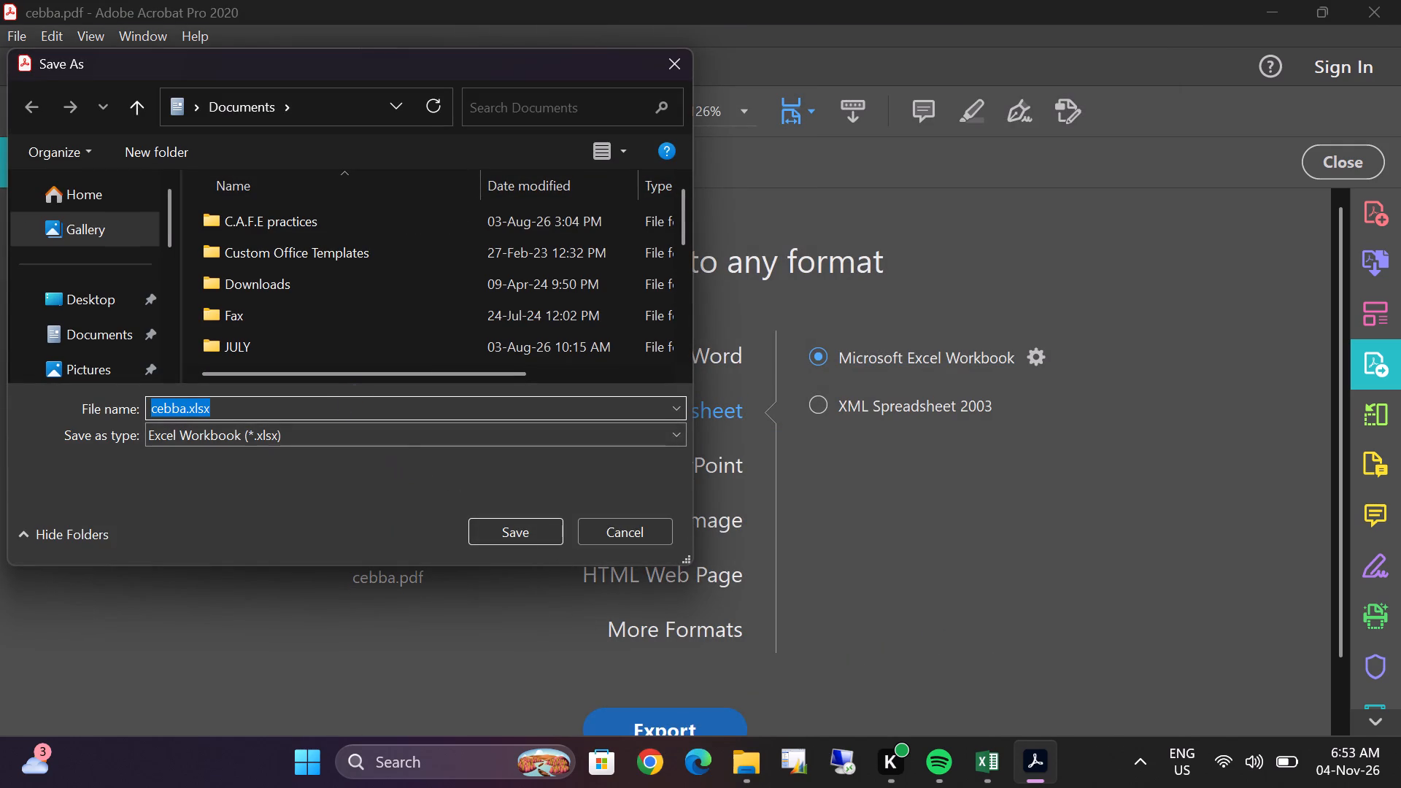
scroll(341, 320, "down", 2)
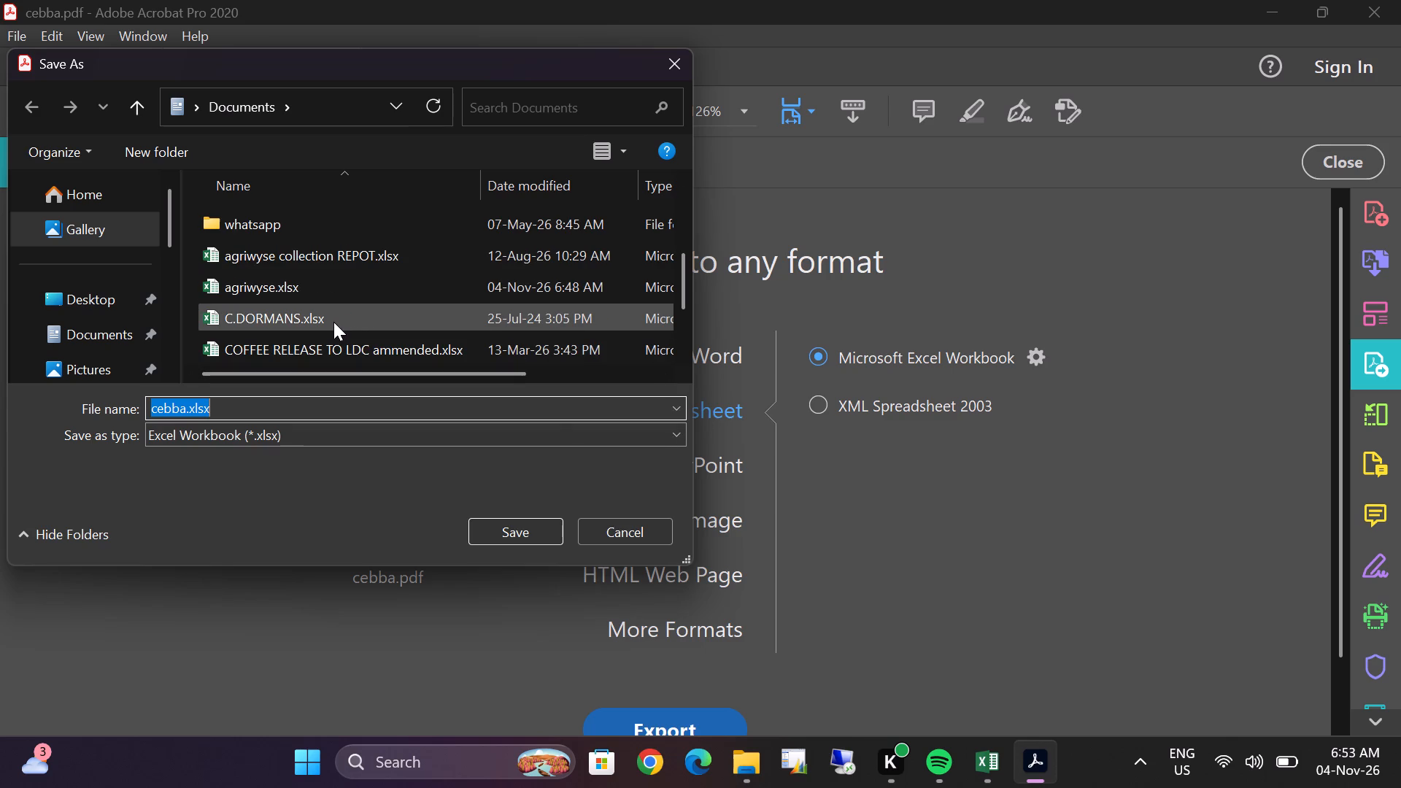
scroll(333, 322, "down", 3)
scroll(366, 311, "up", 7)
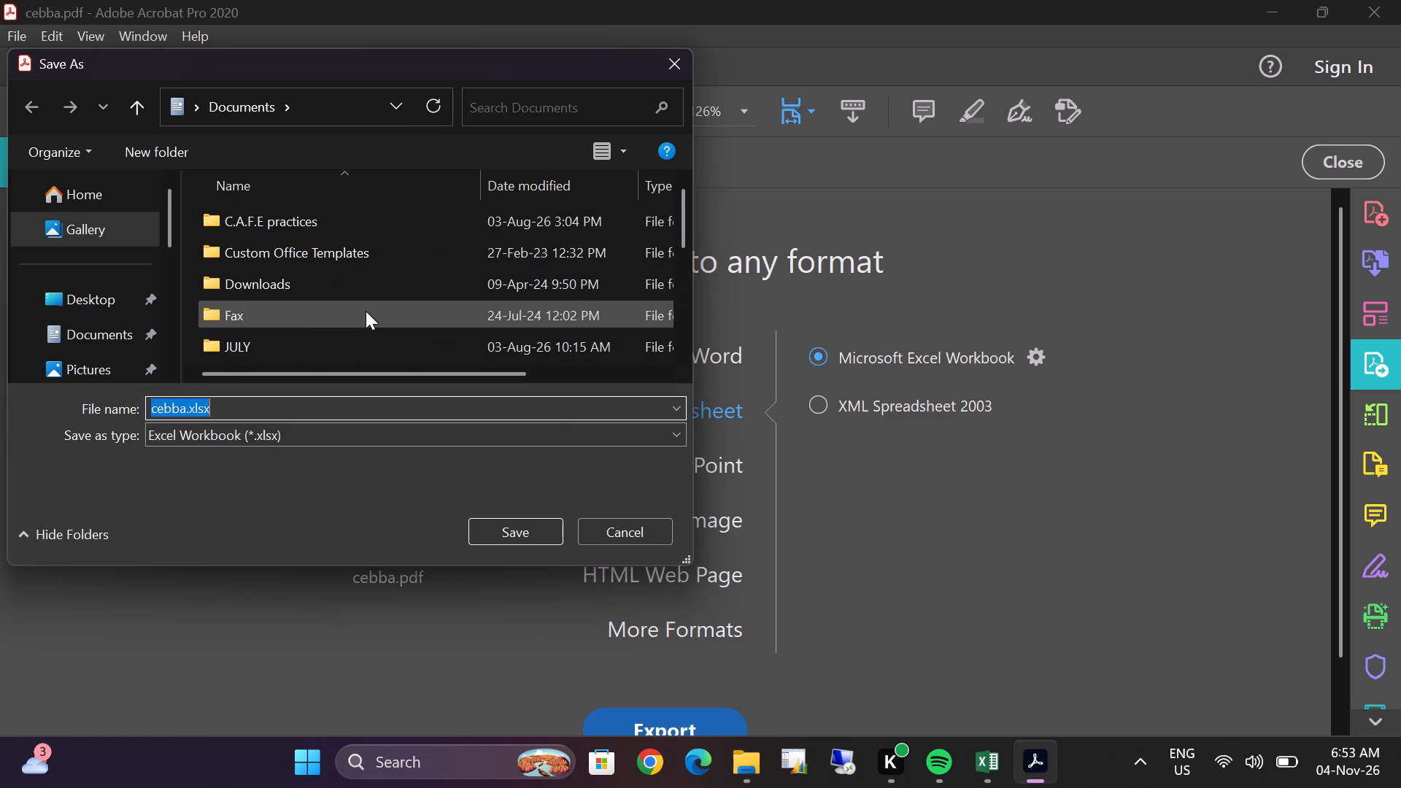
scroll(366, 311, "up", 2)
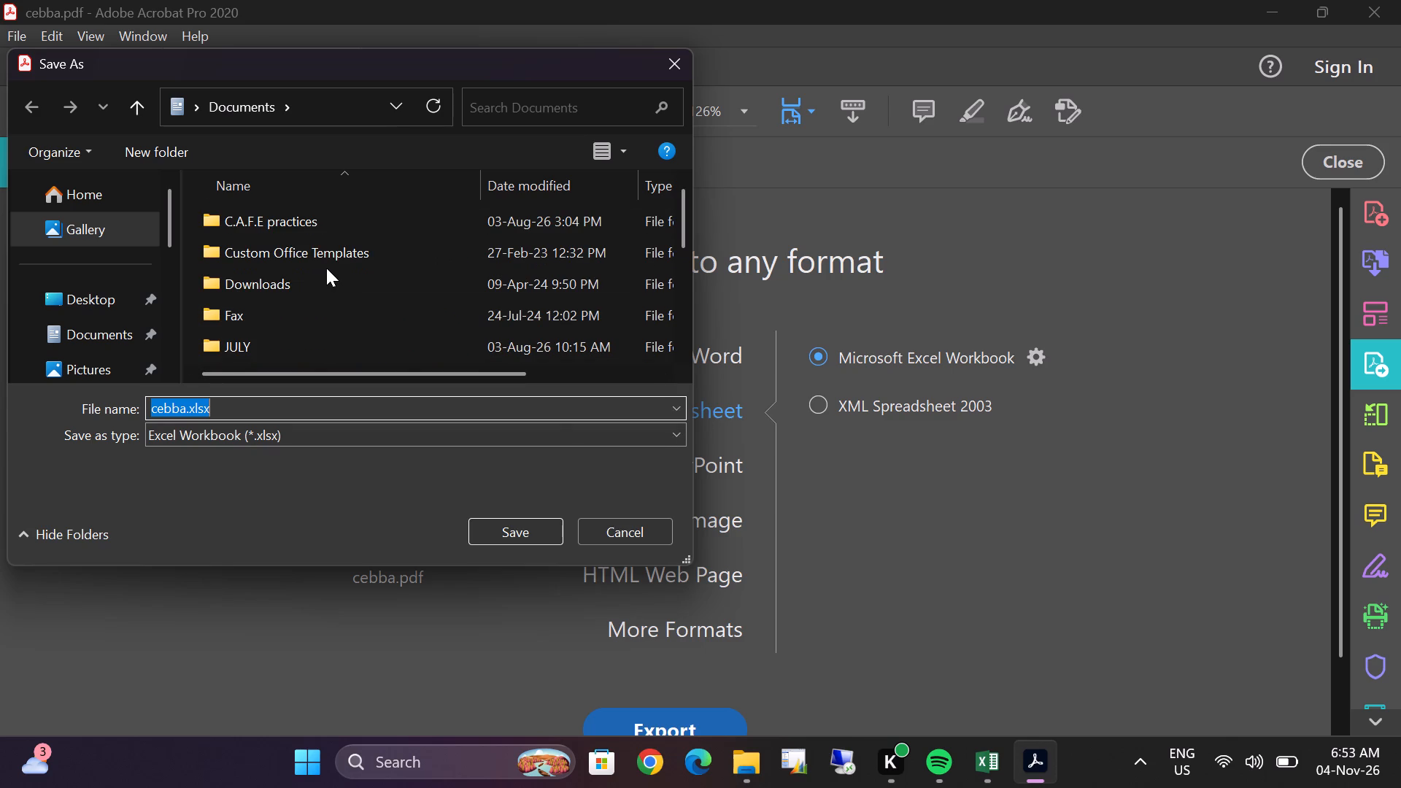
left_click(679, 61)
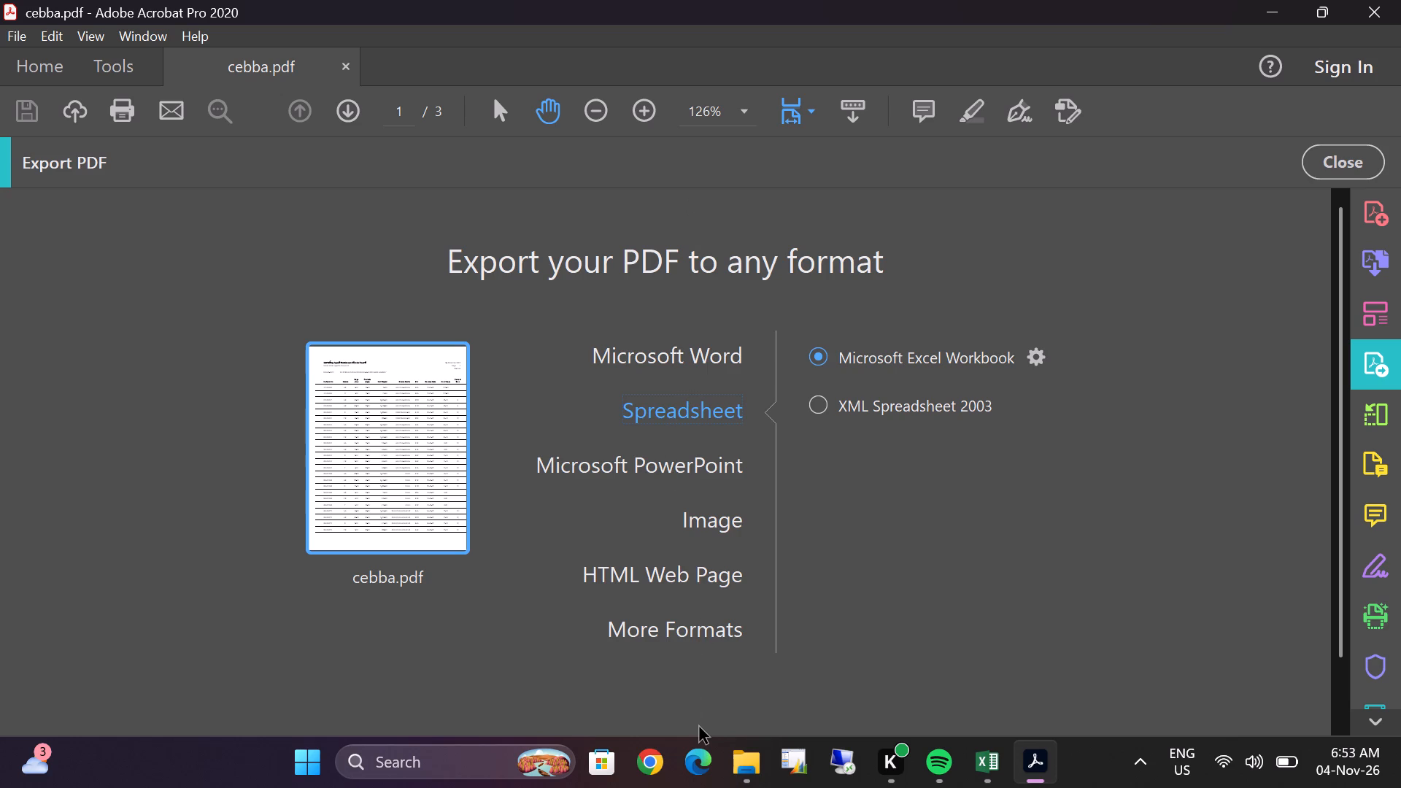
Export cebba.pdf to the DECEMBER folder as the Excel workbook cebba.xlsx.
left_click(700, 727)
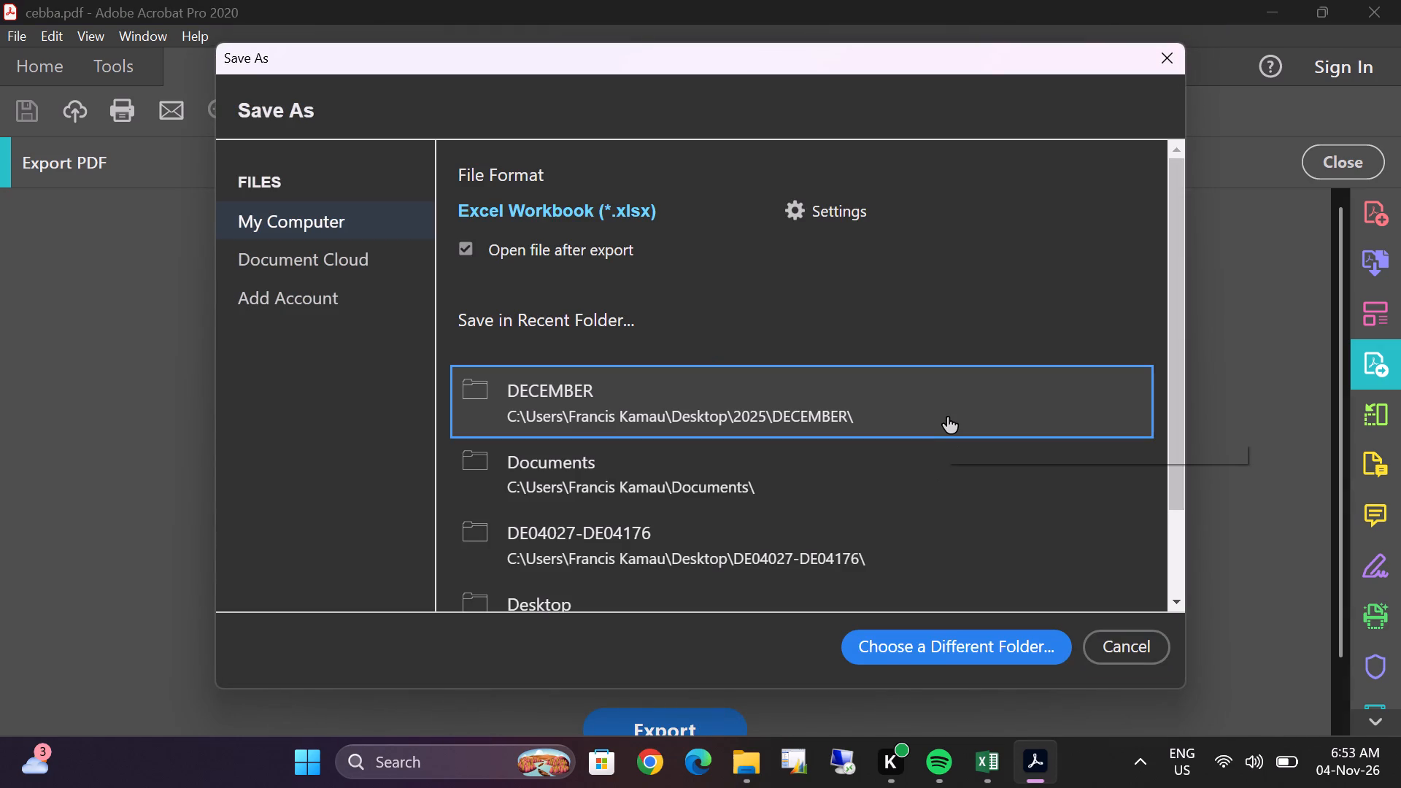
double_click(741, 382)
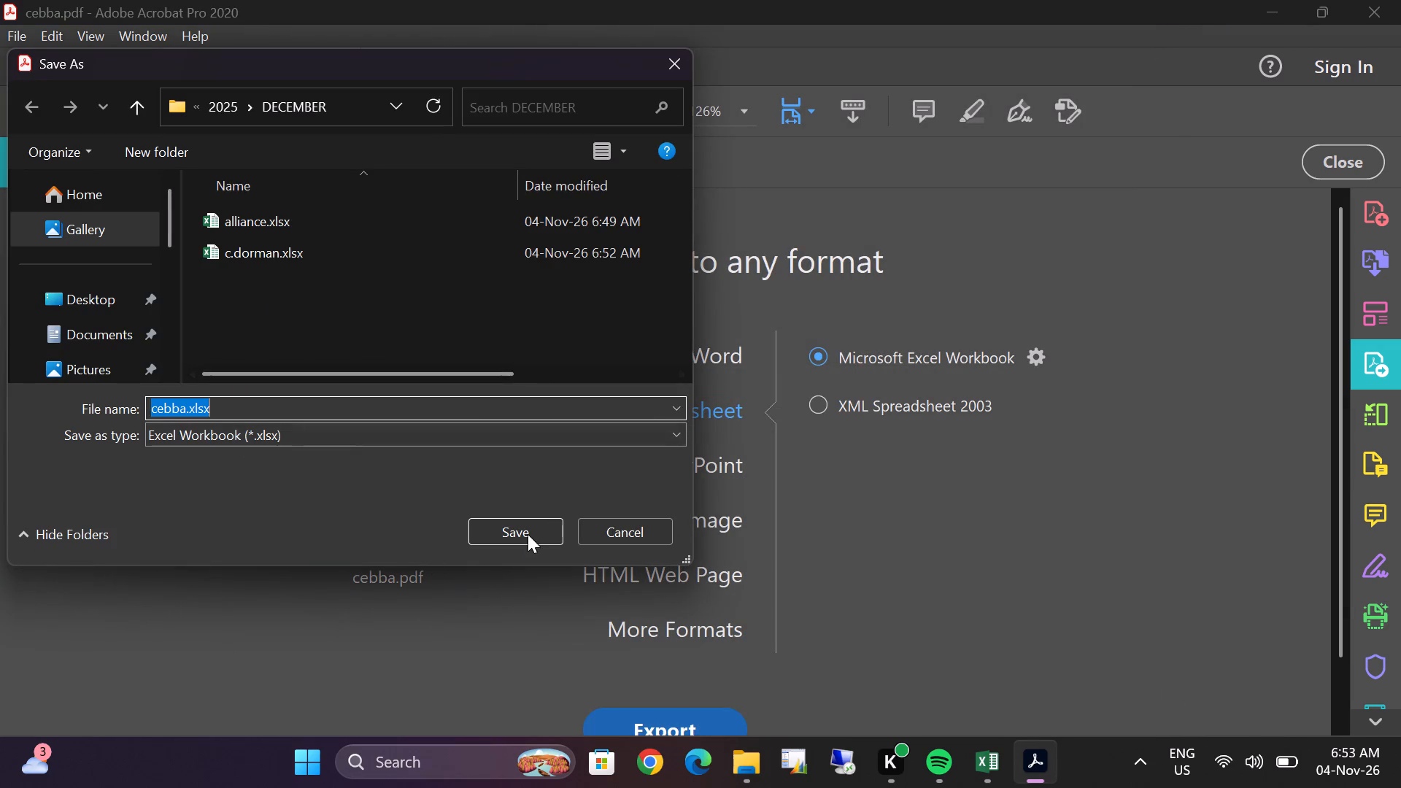
double_click(528, 534)
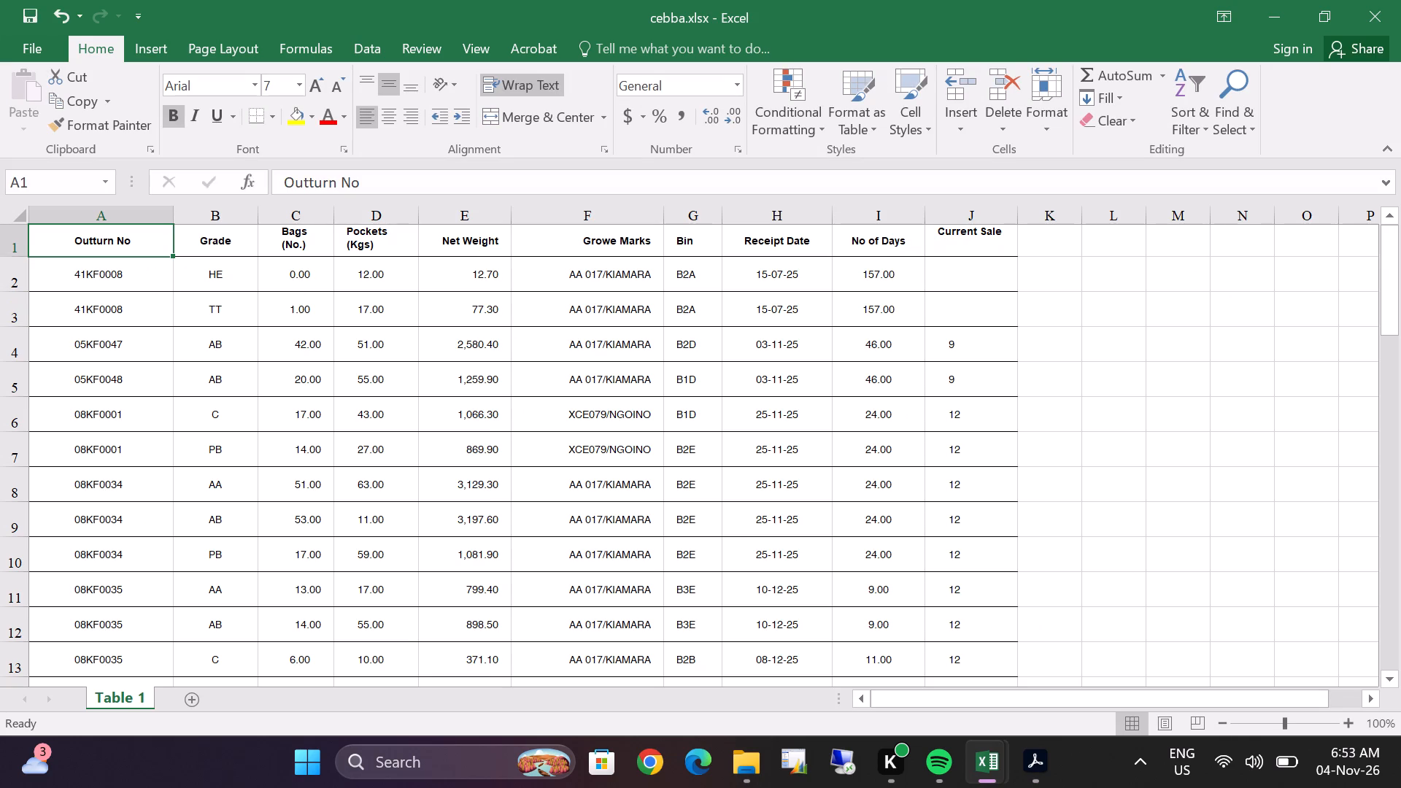
Copy the entire Table 1 sheet of cebba.xlsx and paste it at cell A1 of the empty Sheet3 in agriwyse.xlsx.
left_click(9, 207)
right_click(209, 339)
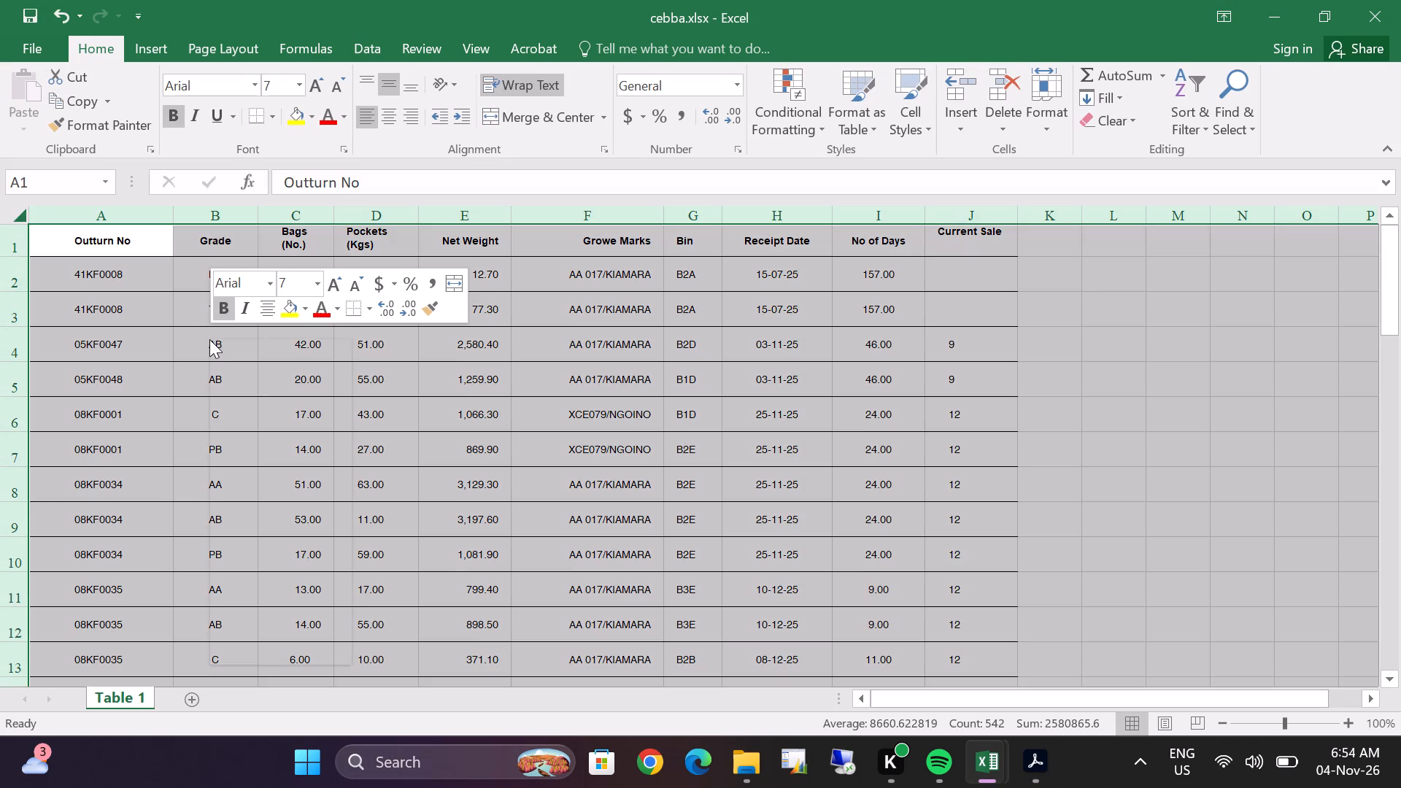
left_click(243, 379)
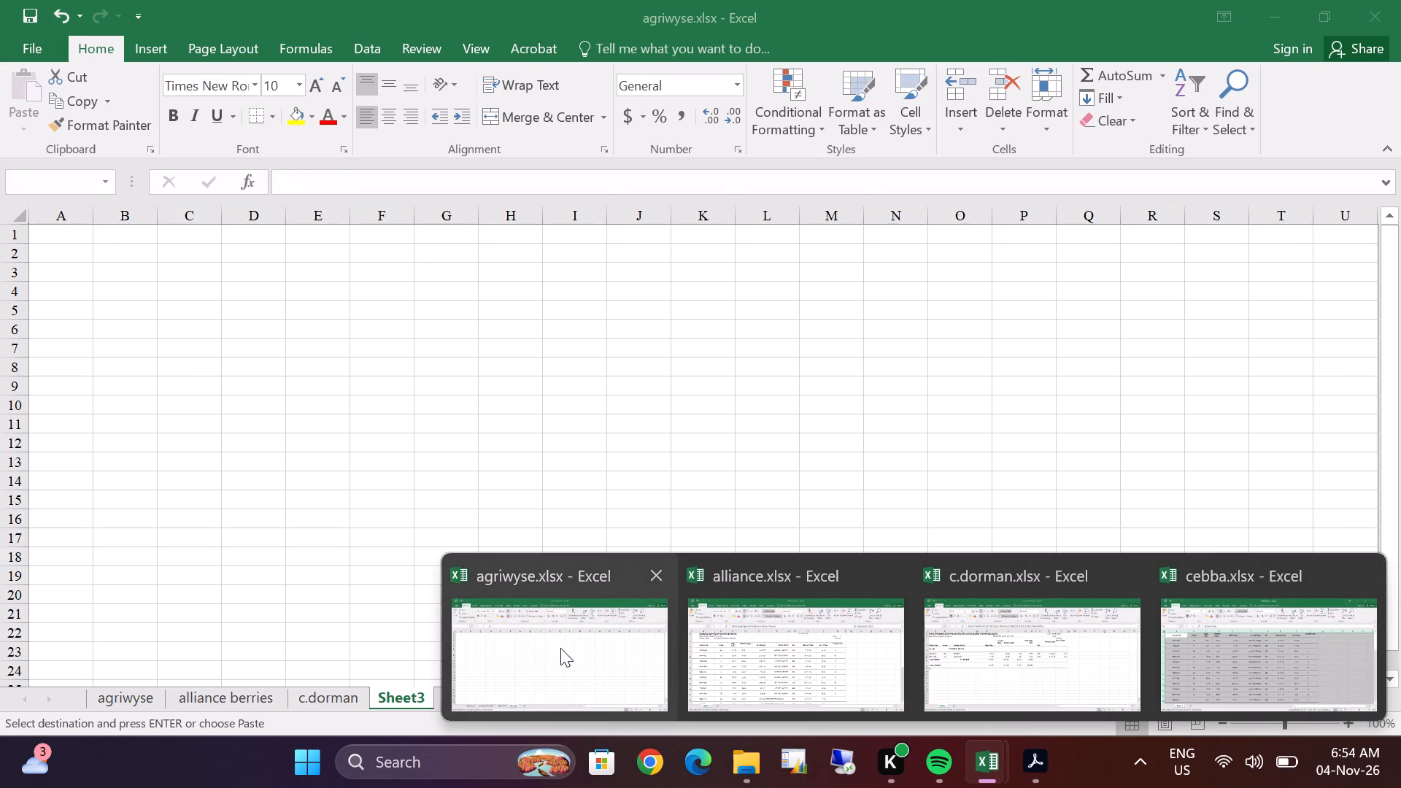
left_click(560, 648)
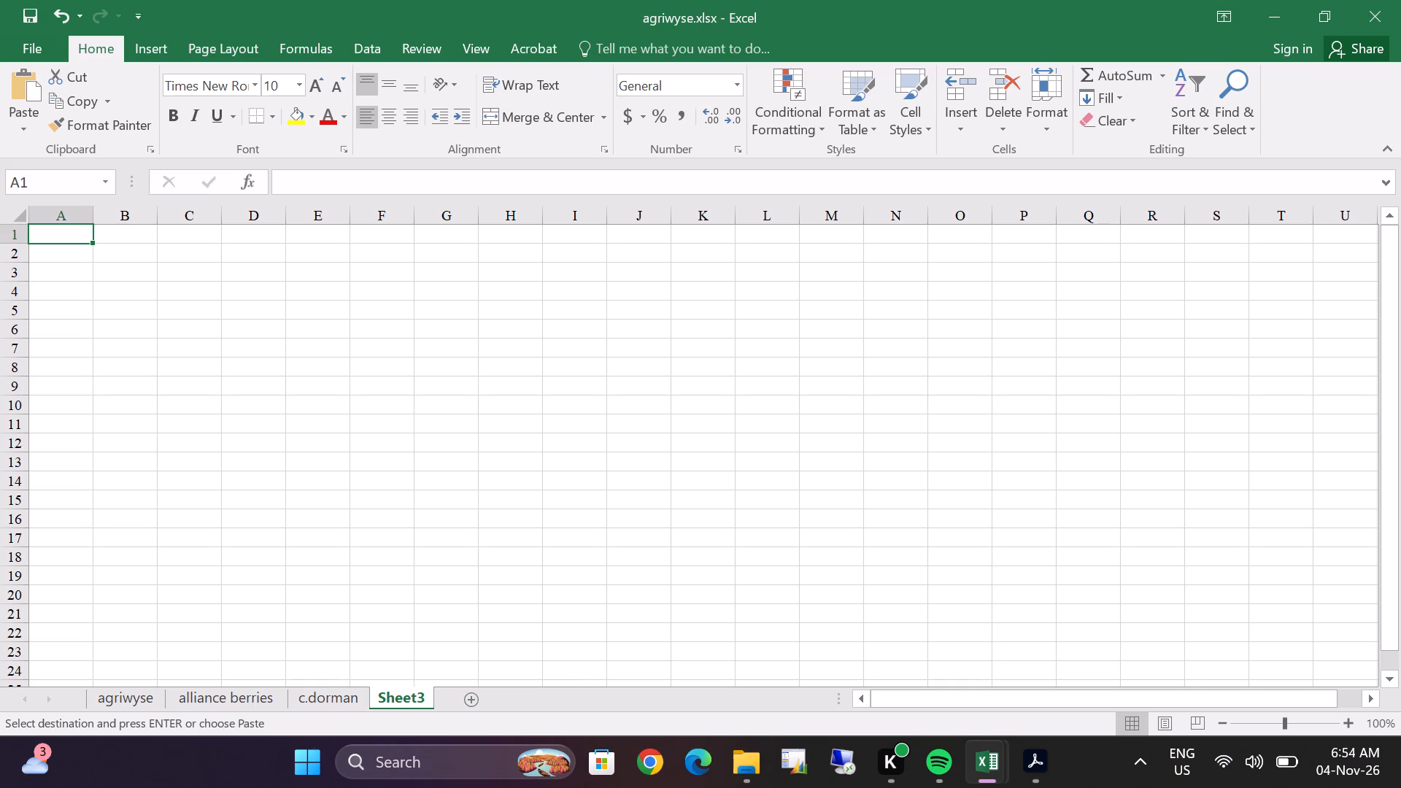
right_click(64, 234)
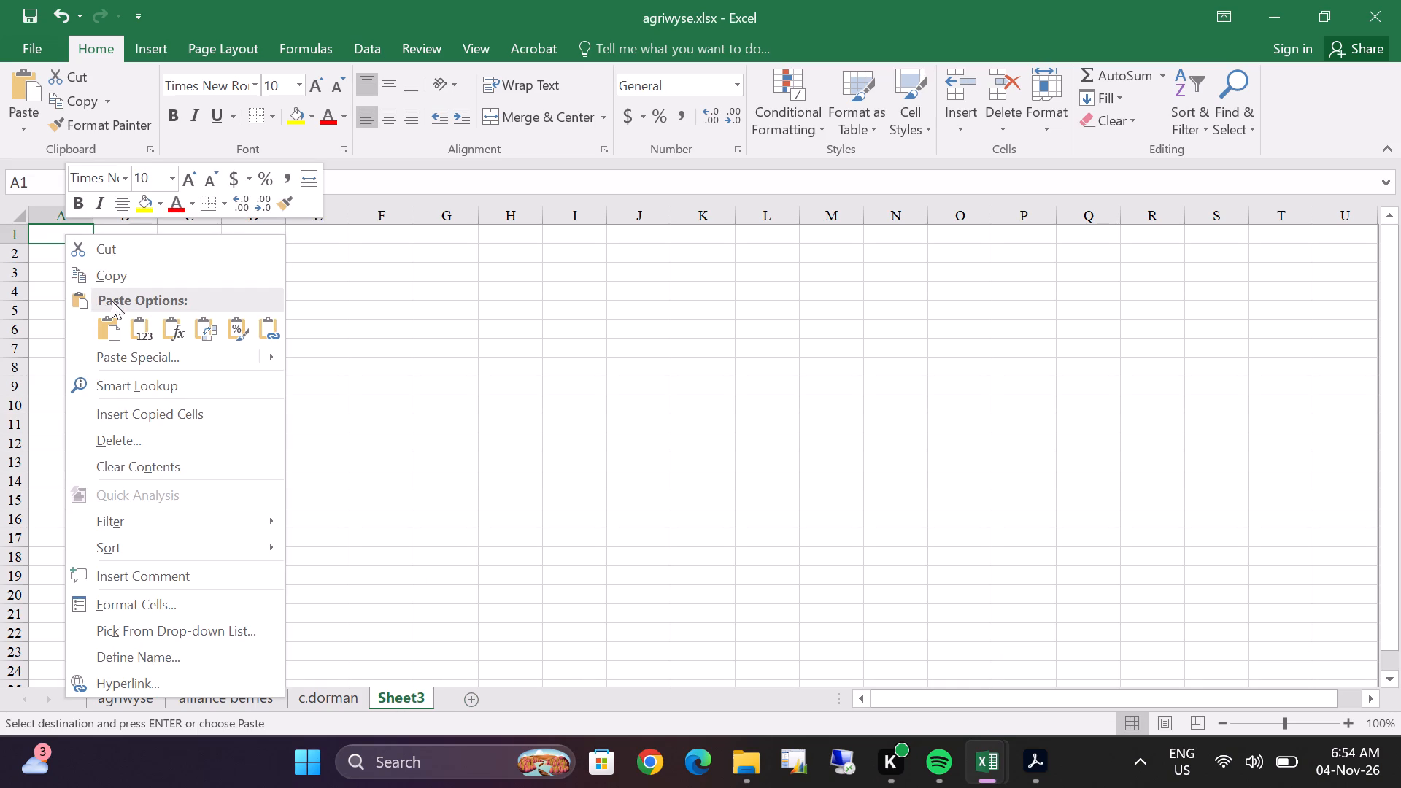
double_click(107, 333)
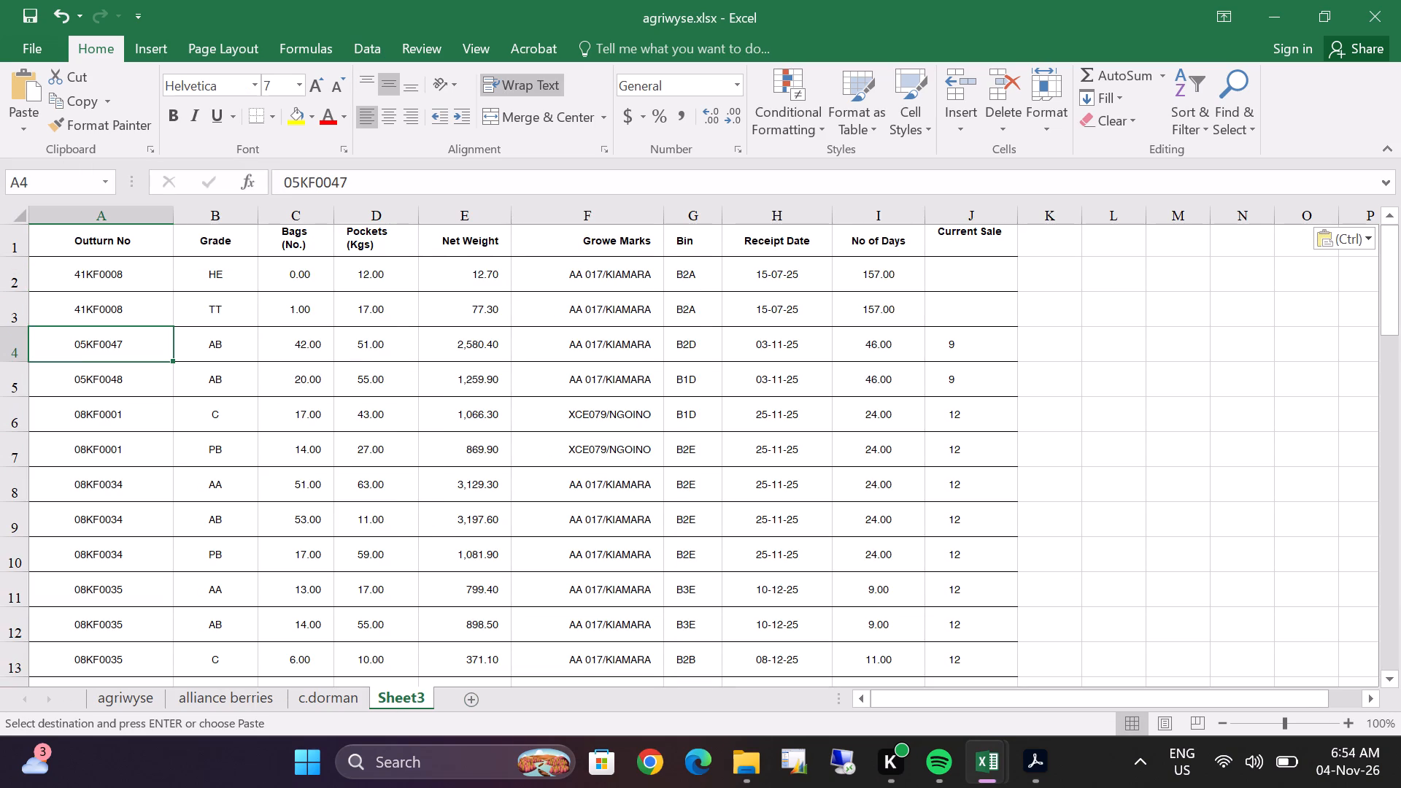
Rename Sheet3 in agriwyse.xlsx as cebba.
right_click(414, 700)
left_click(499, 499)
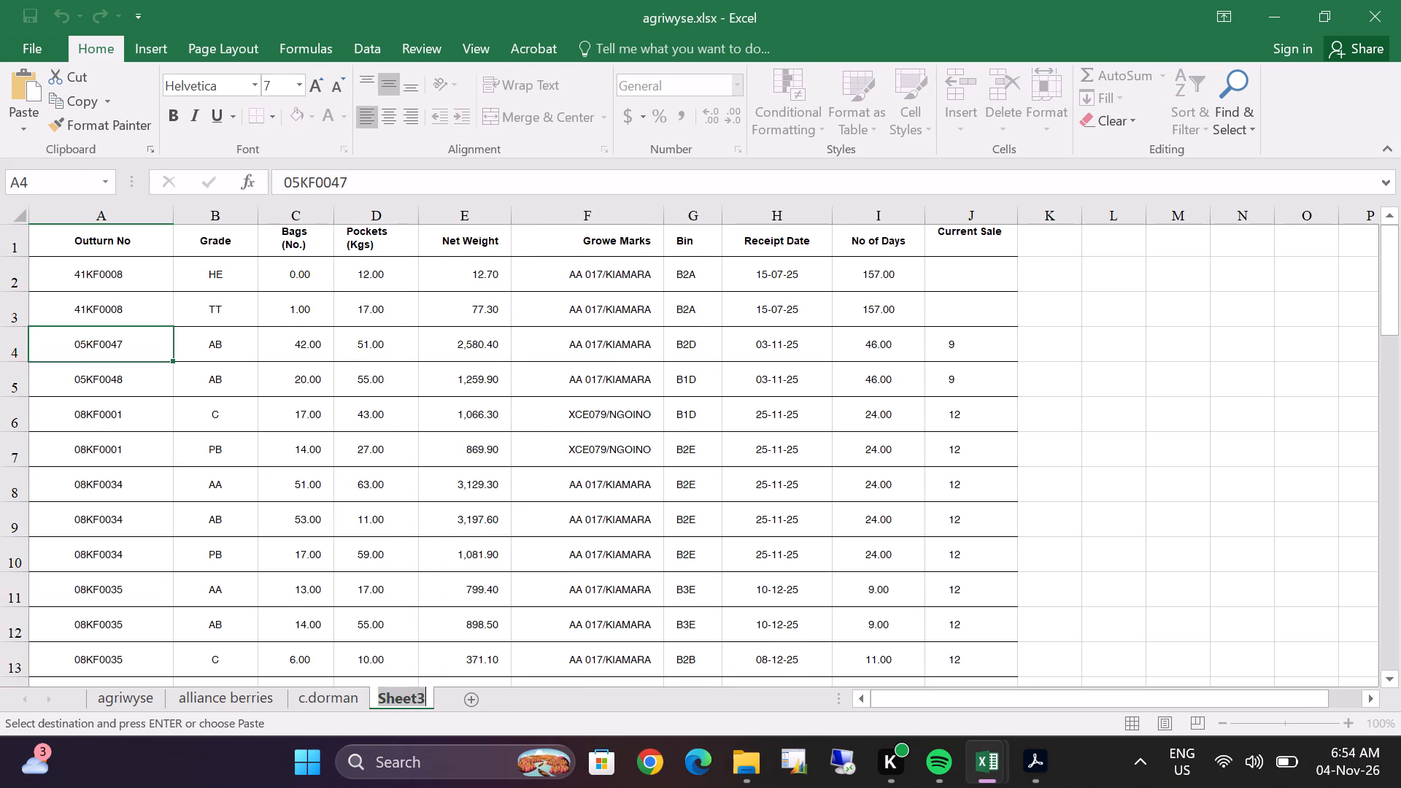
type("cebb")
key("a")
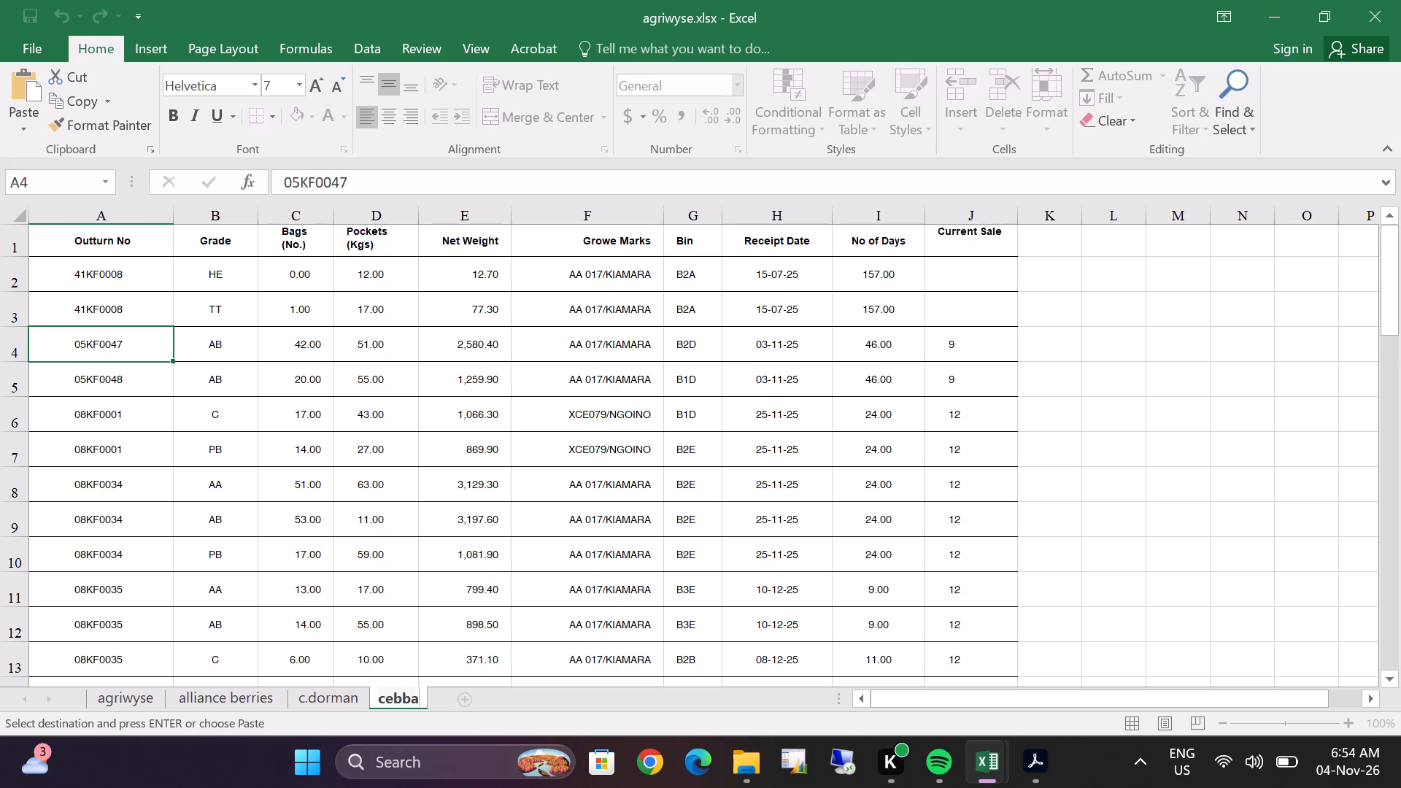
left_click(906, 207)
Delete the No of Days and Current Sale columns, I and J, from the cebba sheet.
left_click_drag(911, 209, 968, 216)
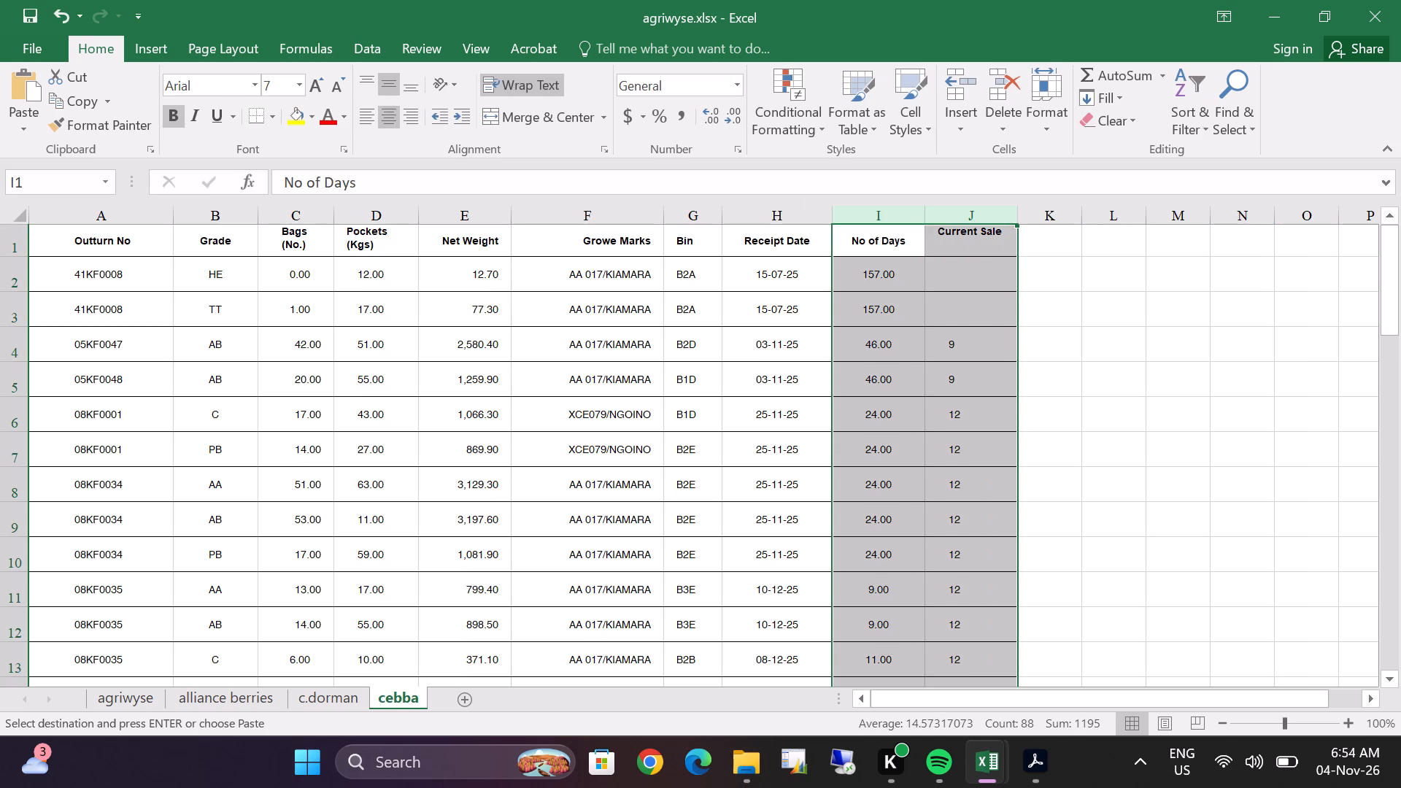
right_click(919, 322)
left_click(968, 496)
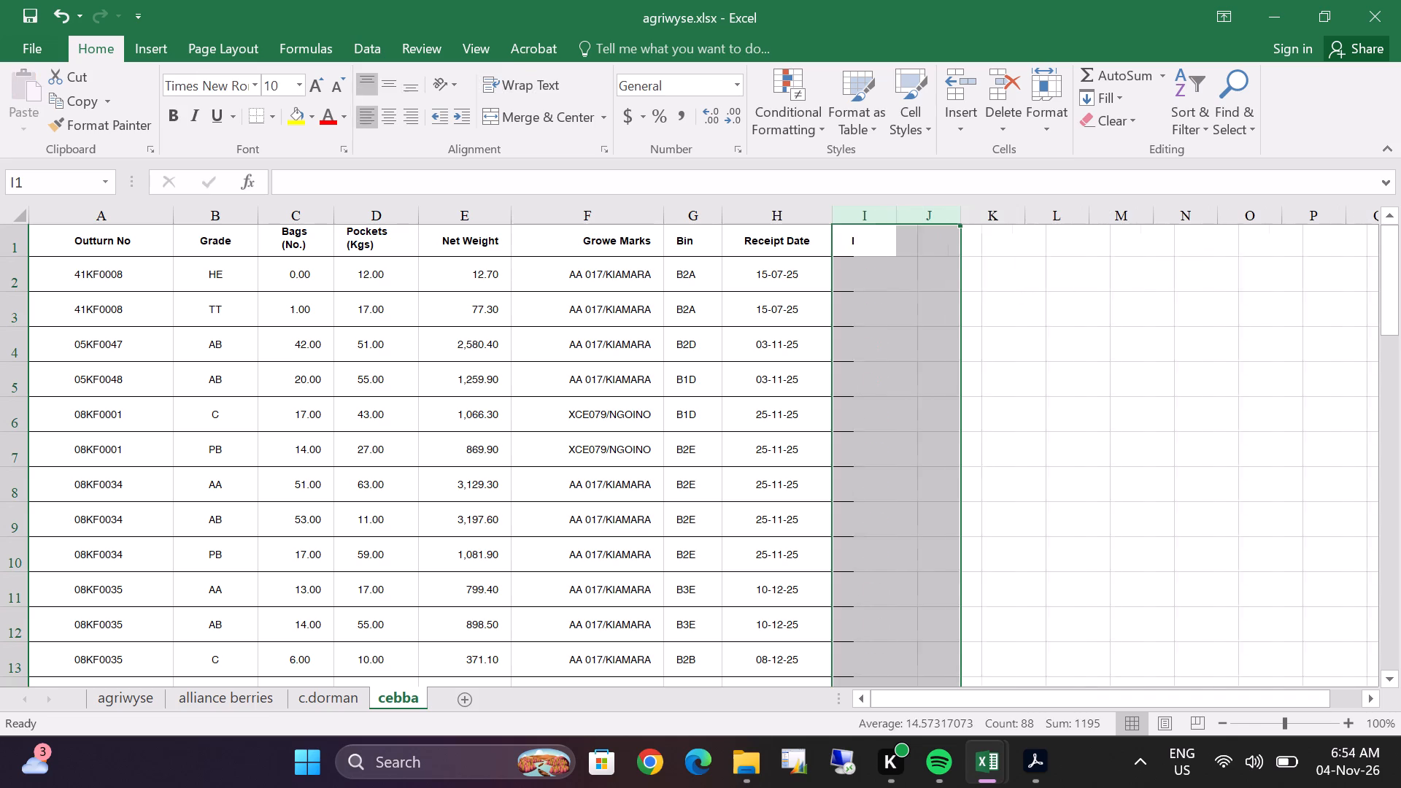
left_click(633, 403)
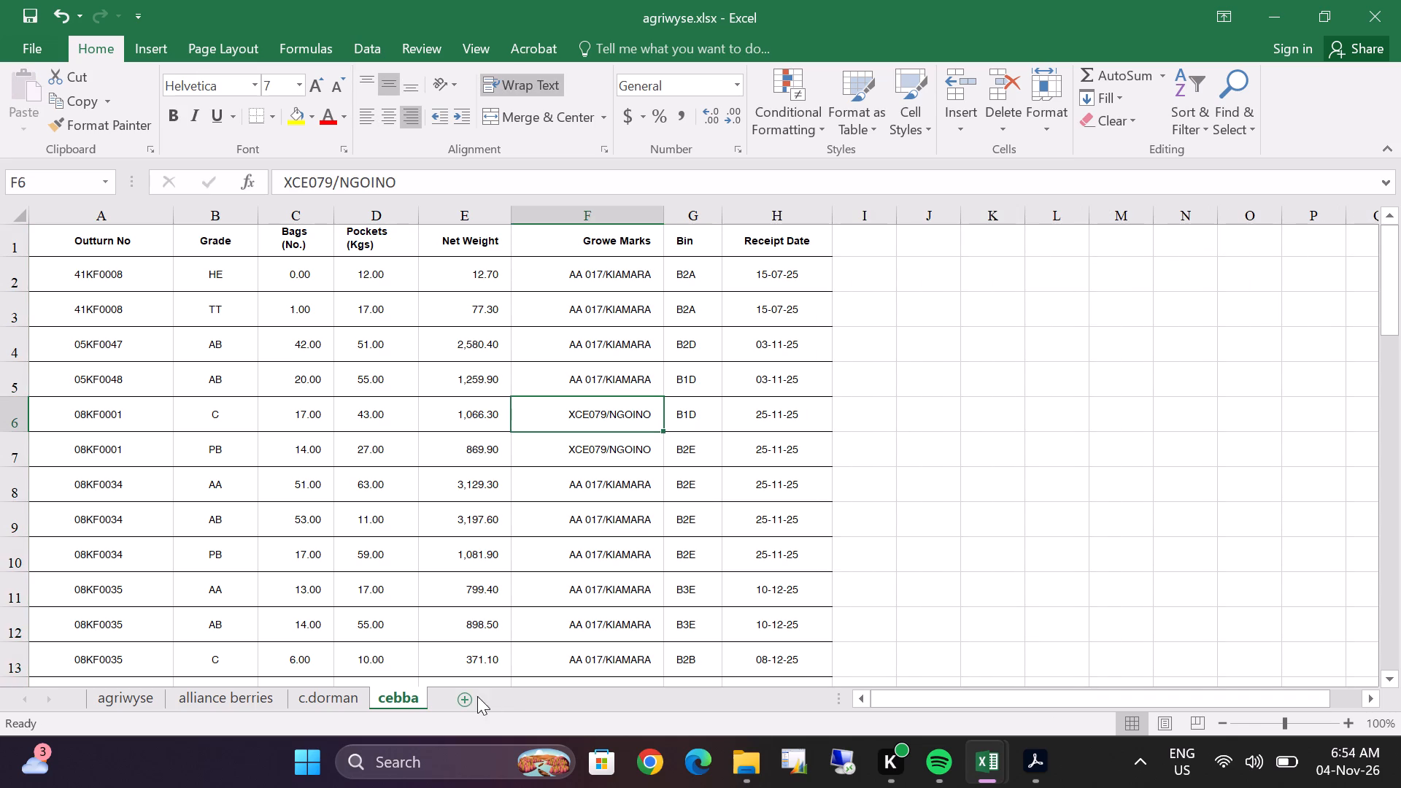
Add a new worksheet after the cebba sheet.
left_click(468, 698)
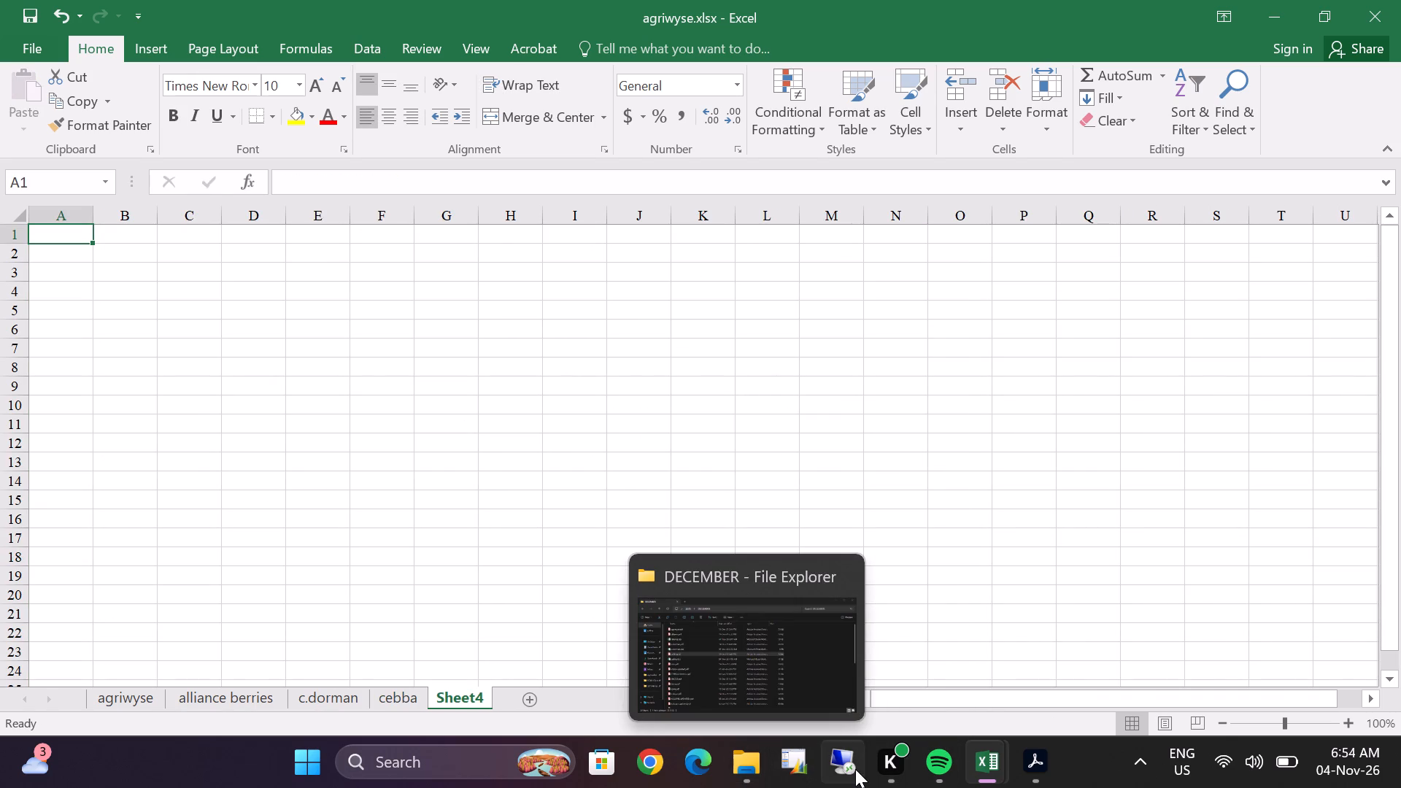
Switch to File Explorer and open cms.pdf from the DECEMBER folder.
left_click(746, 768)
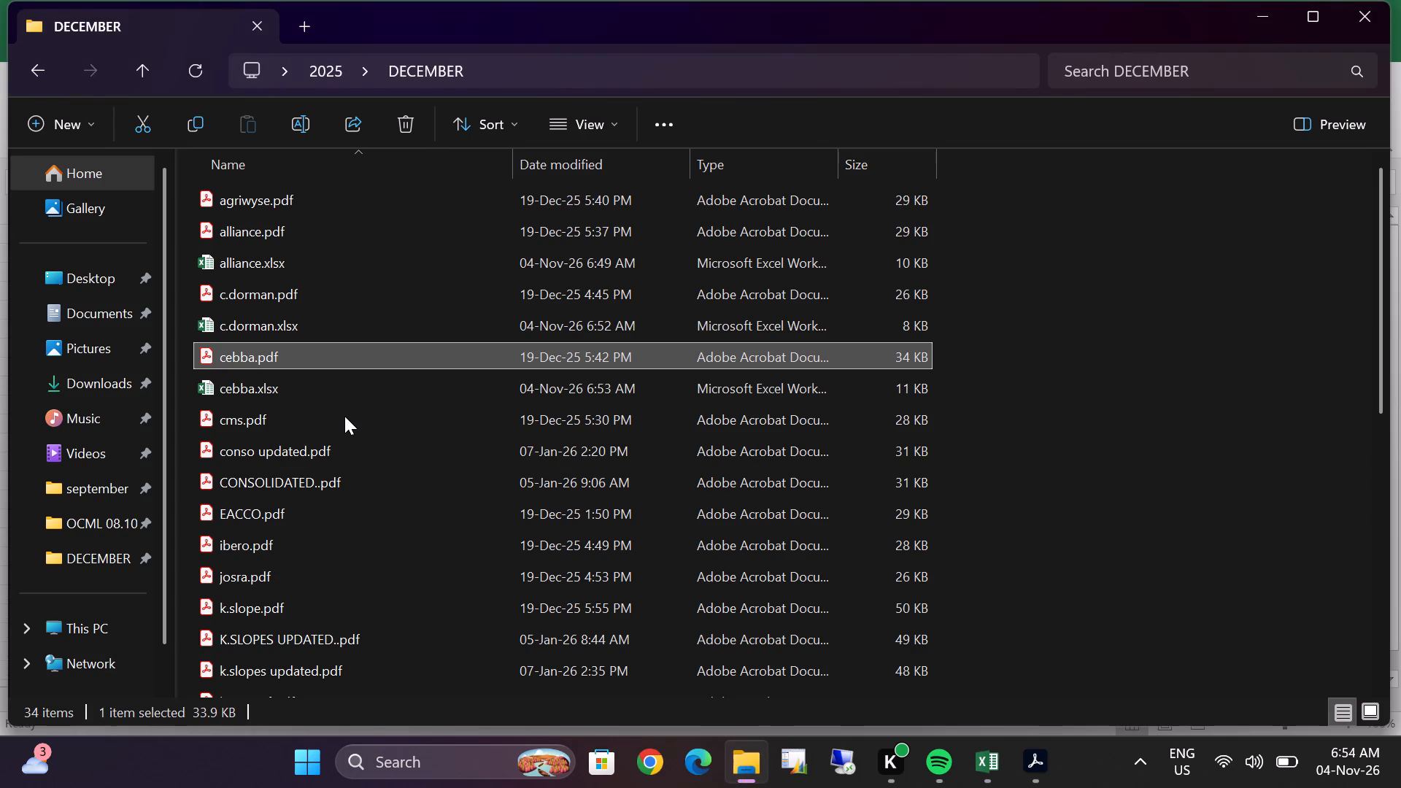
left_click(328, 416)
double_click(328, 416)
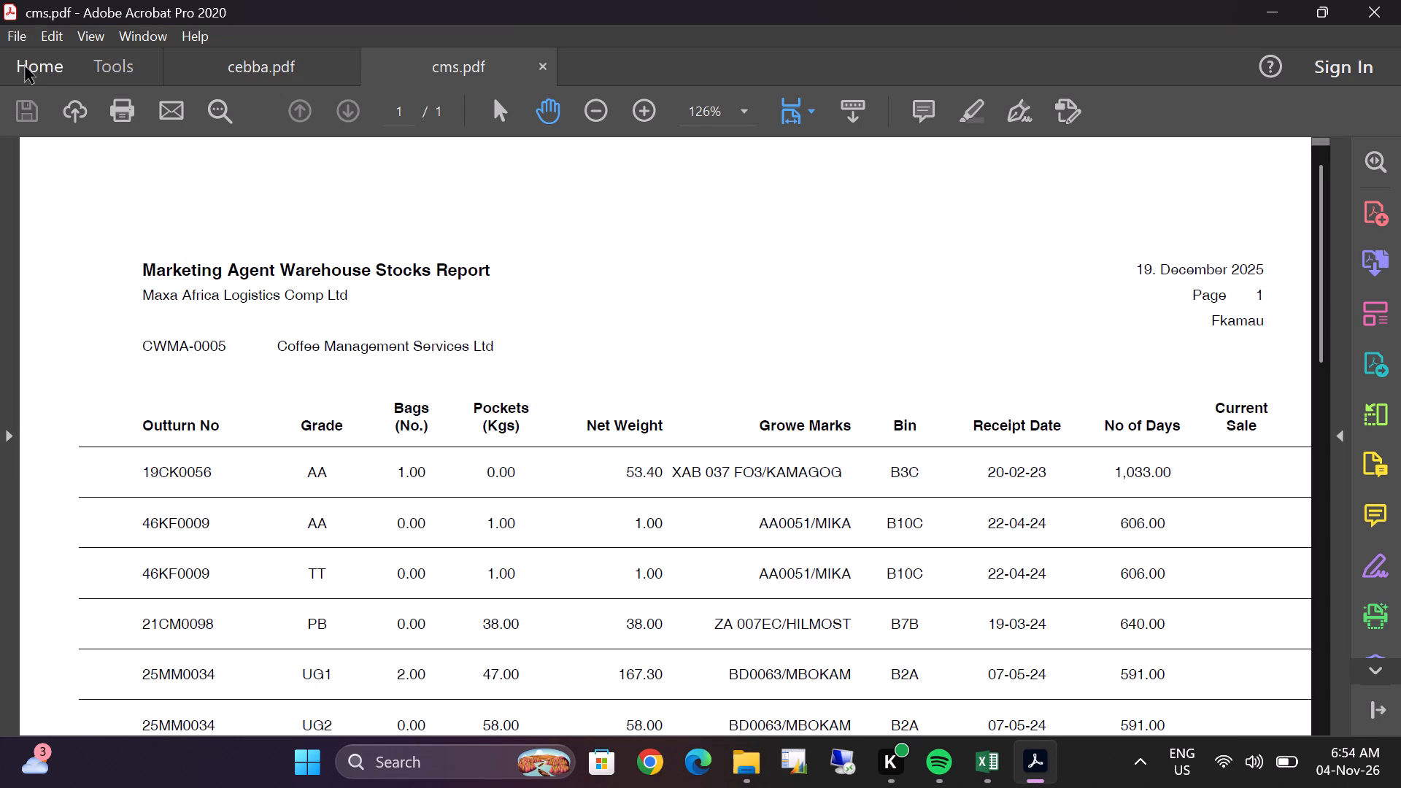
Examine the header, stock rows and total line of cms.pdf.
scroll(625, 433, "down", 3)
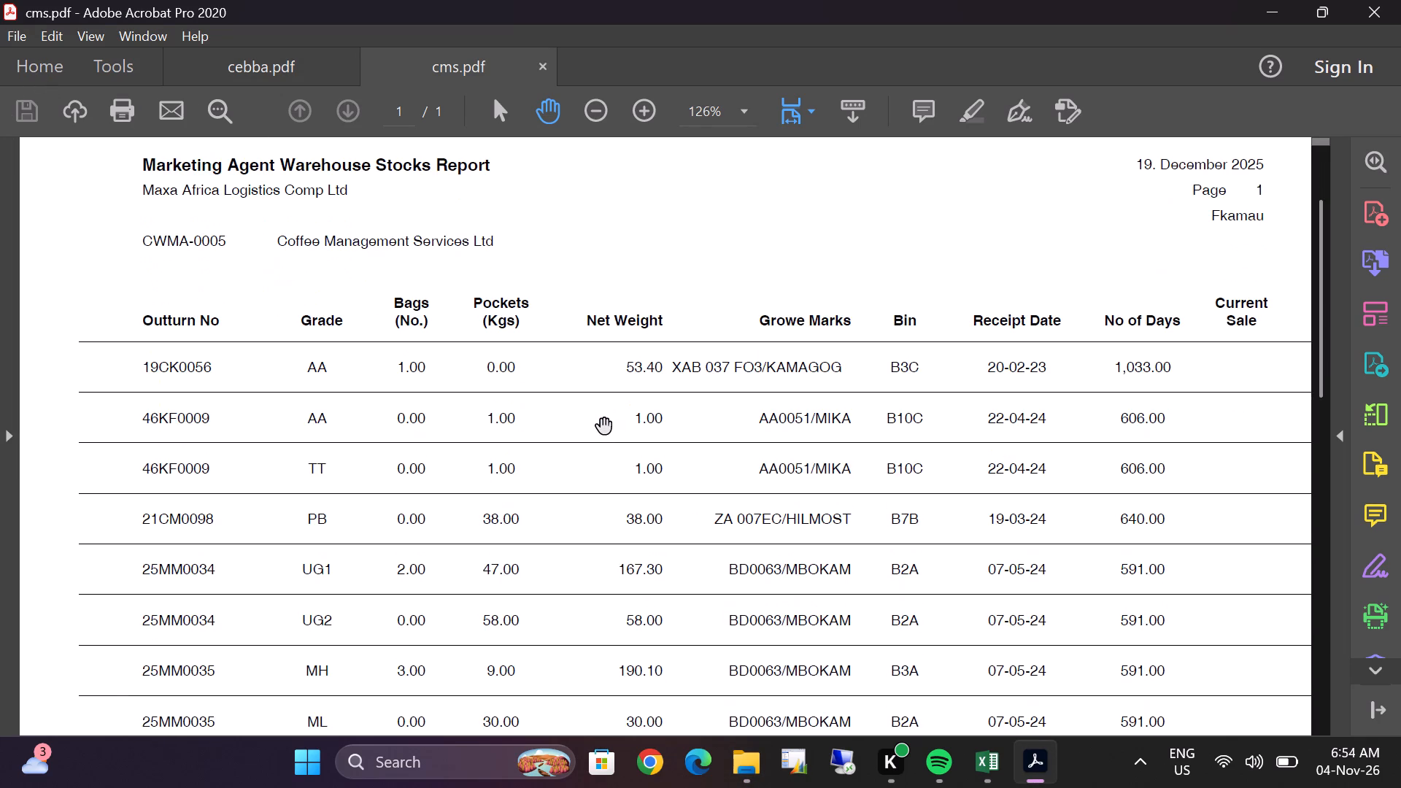
scroll(605, 427, "up", 7)
scroll(675, 402, "down", 9)
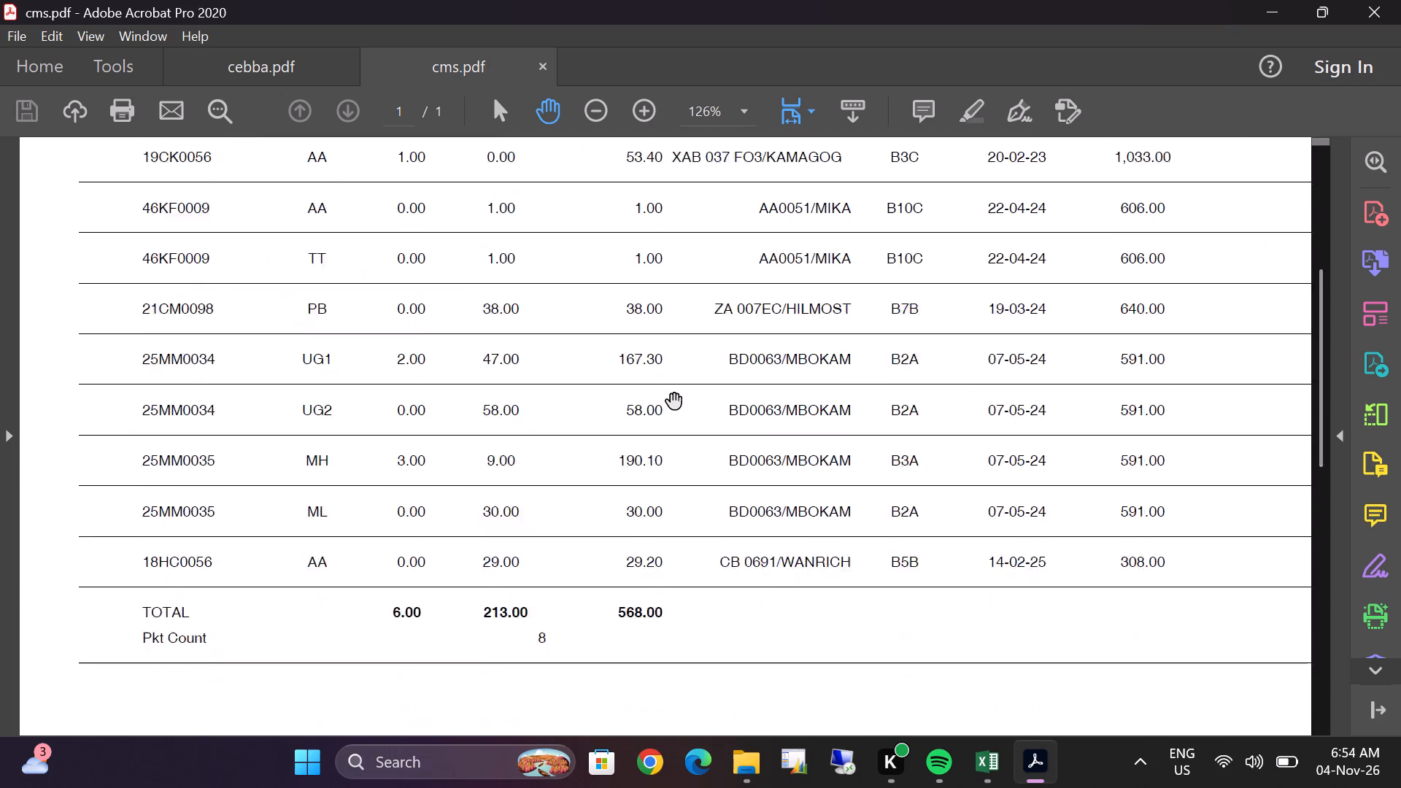
scroll(675, 402, "down", 1)
scroll(522, 425, "up", 4)
scroll(522, 425, "down", 4)
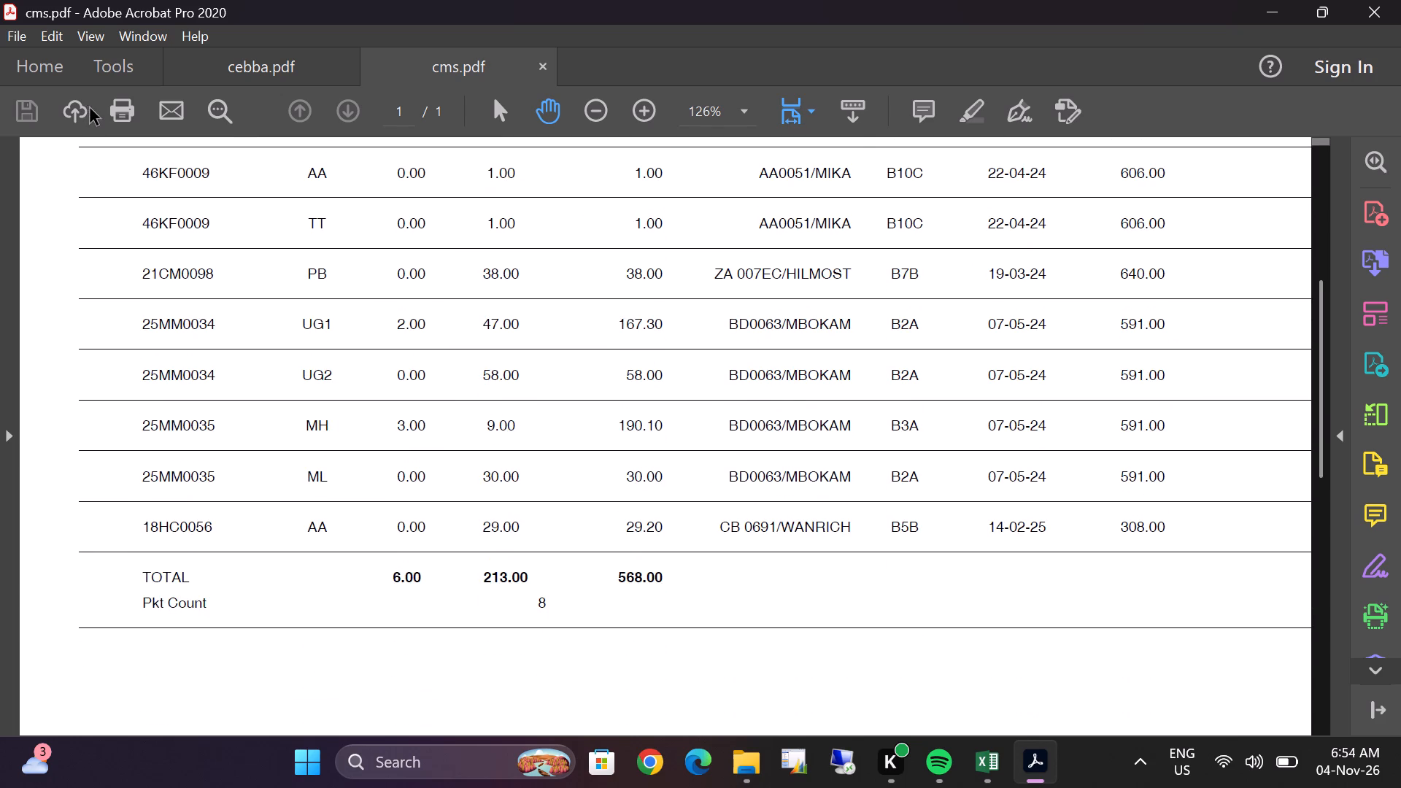
Export cms.pdf to the DECEMBER folder as the Microsoft Excel workbook cms.xlsx.
double_click(1379, 365)
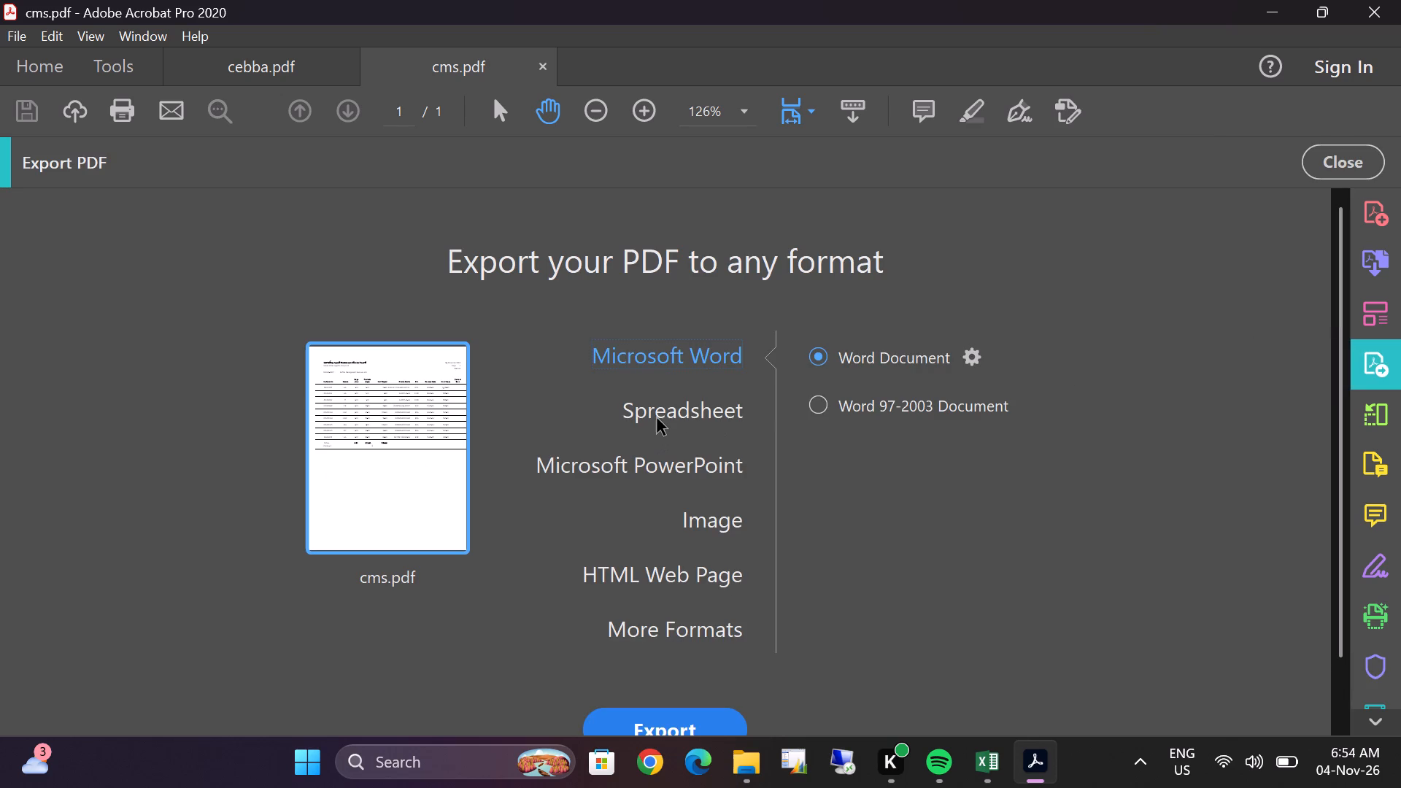
left_click(657, 419)
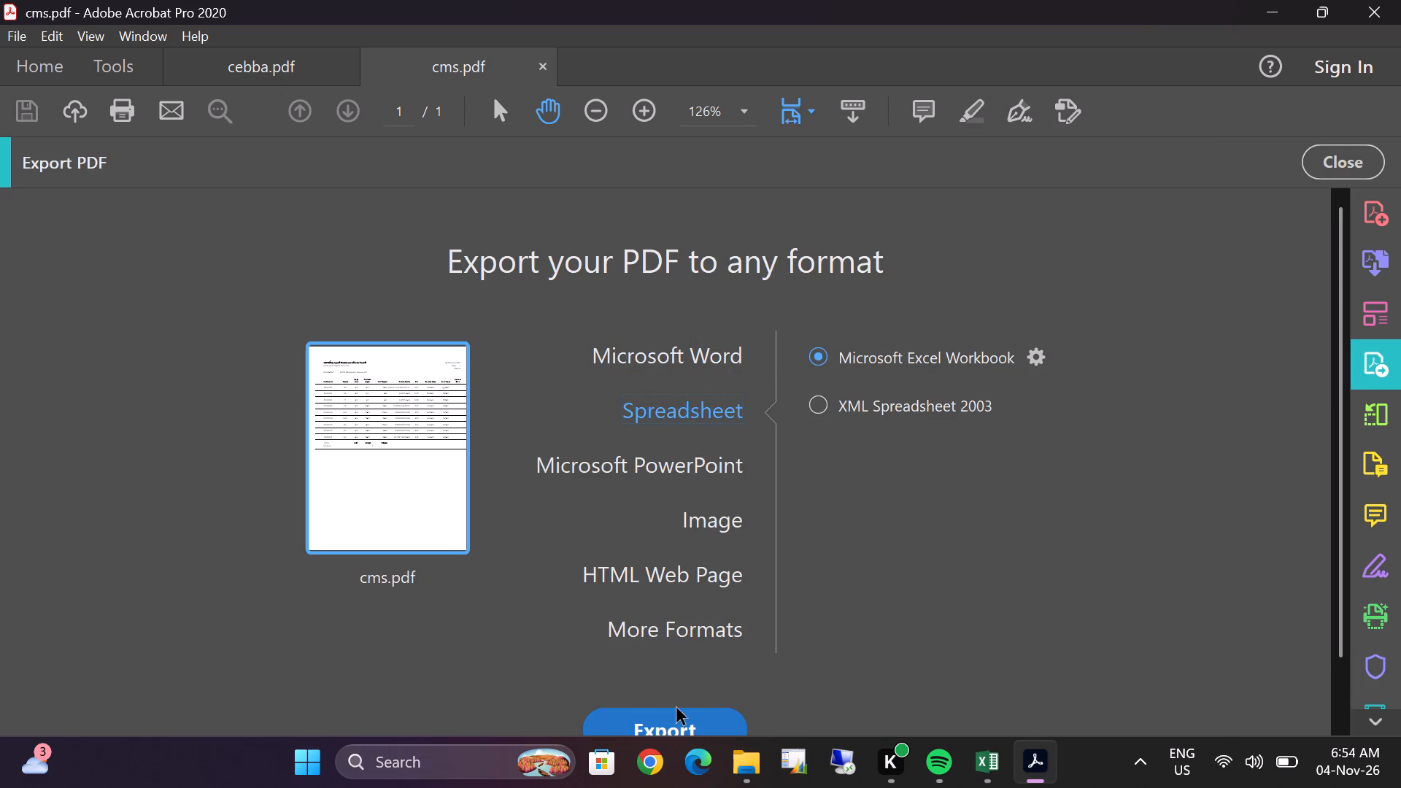
left_click(687, 721)
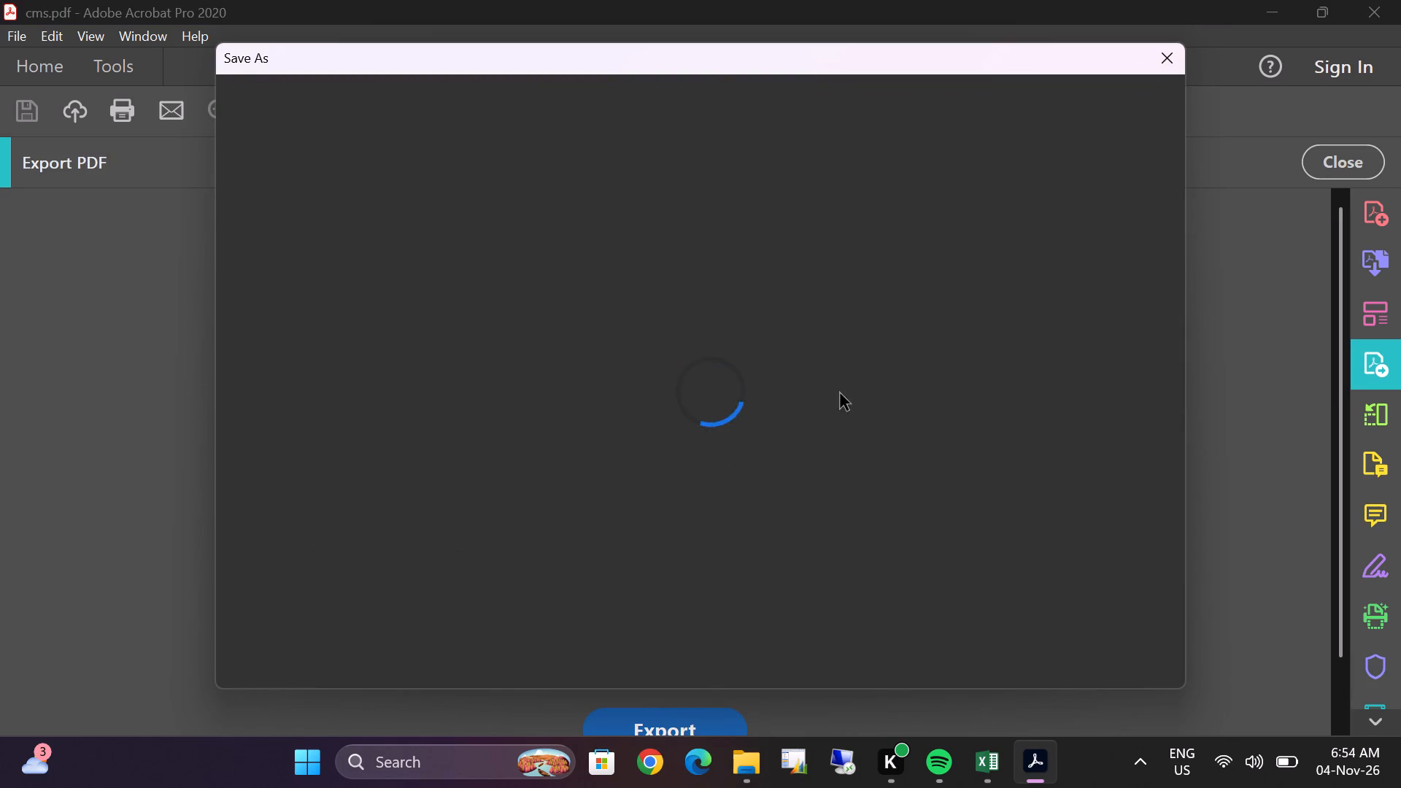
double_click(558, 391)
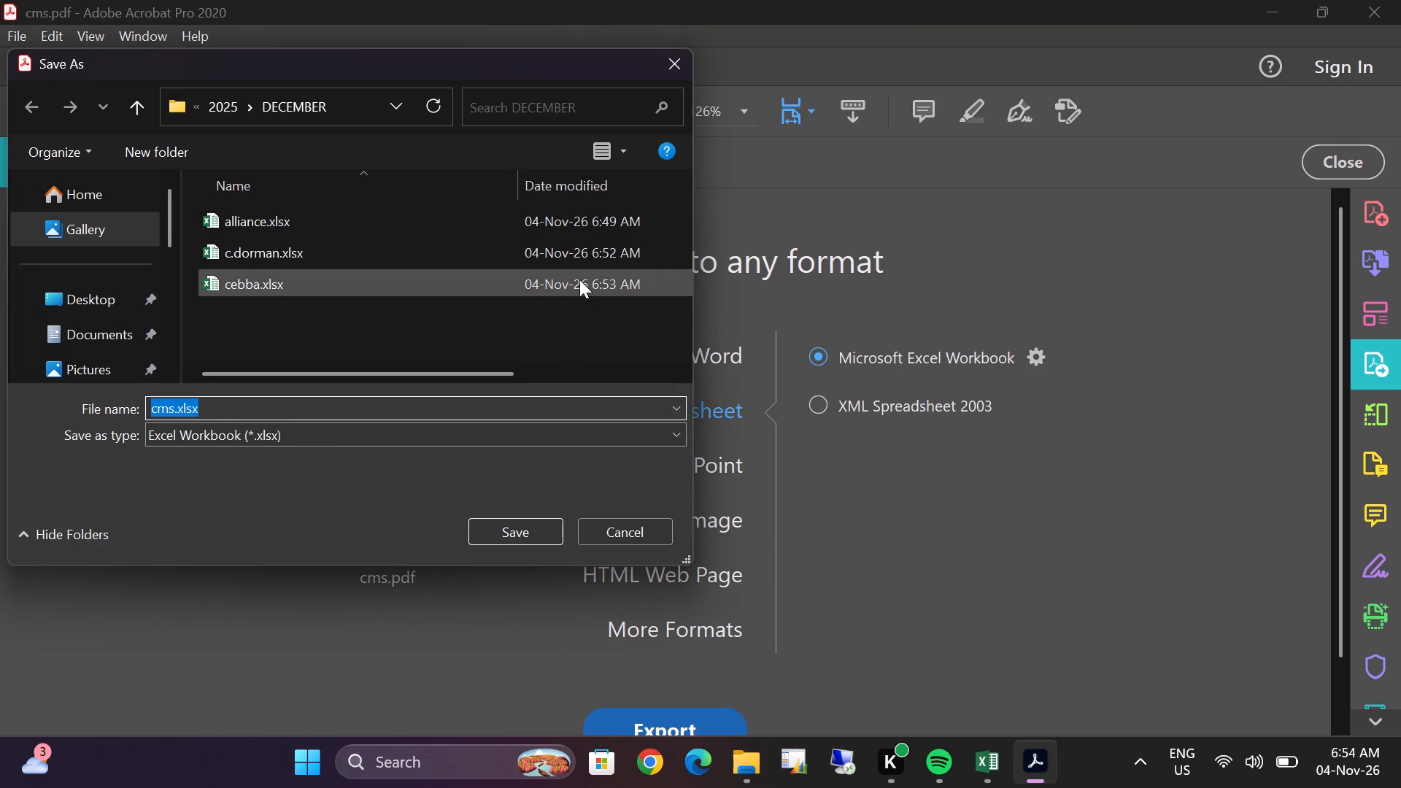
double_click(521, 528)
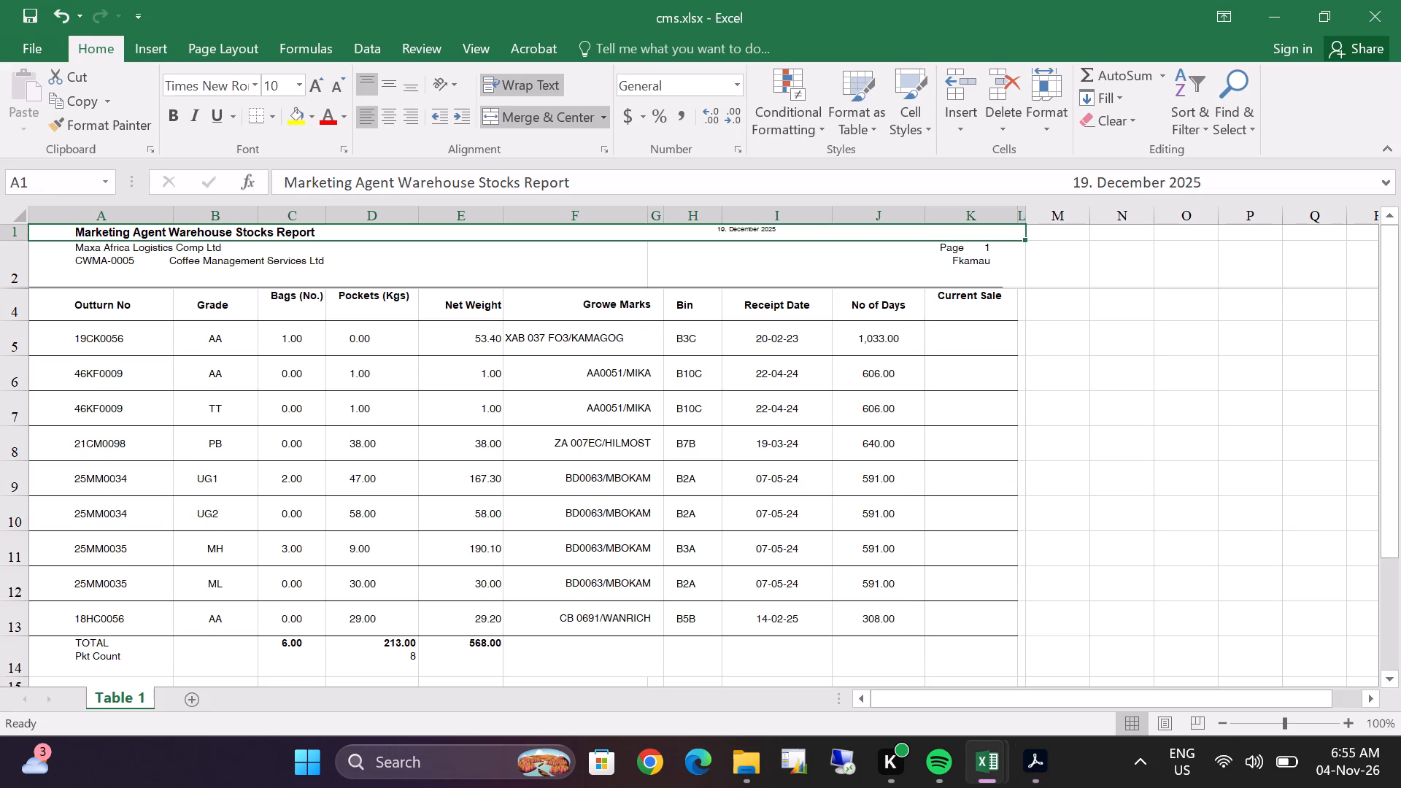
Copy the entire Table 1 sheet of cms.xlsx and paste it at A1 of the blank Sheet4 in agriwyse.xlsx.
left_click(3, 214)
right_click(273, 341)
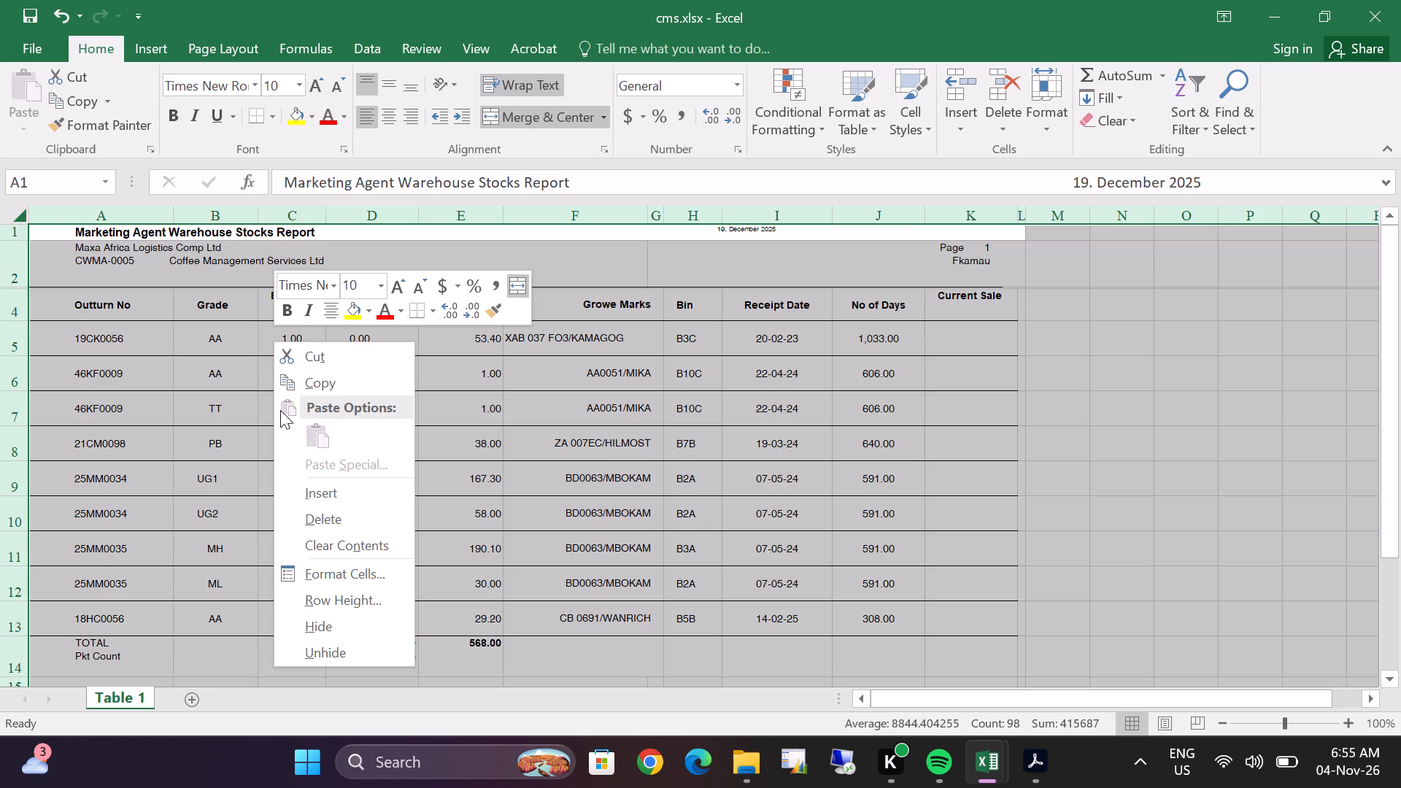
double_click(323, 387)
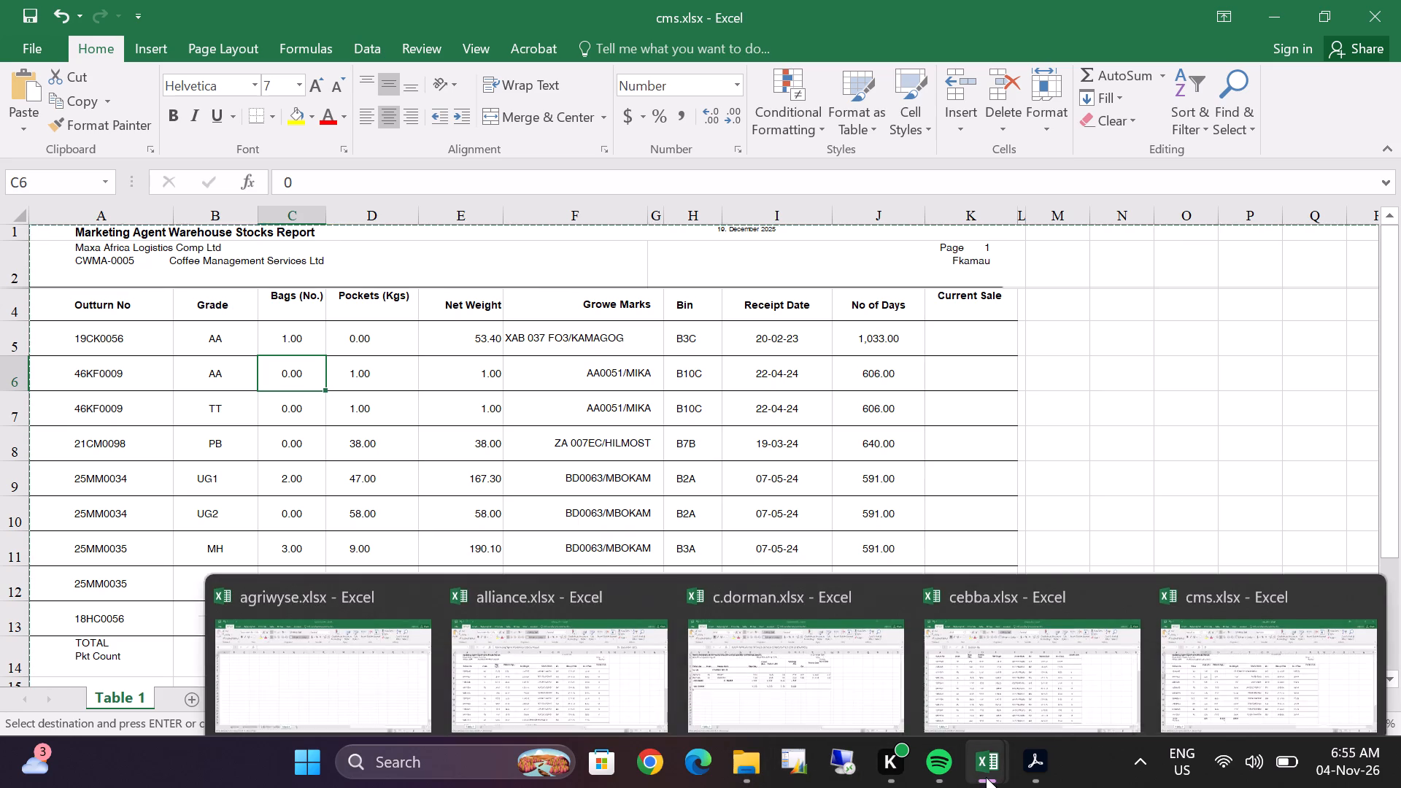
double_click(315, 688)
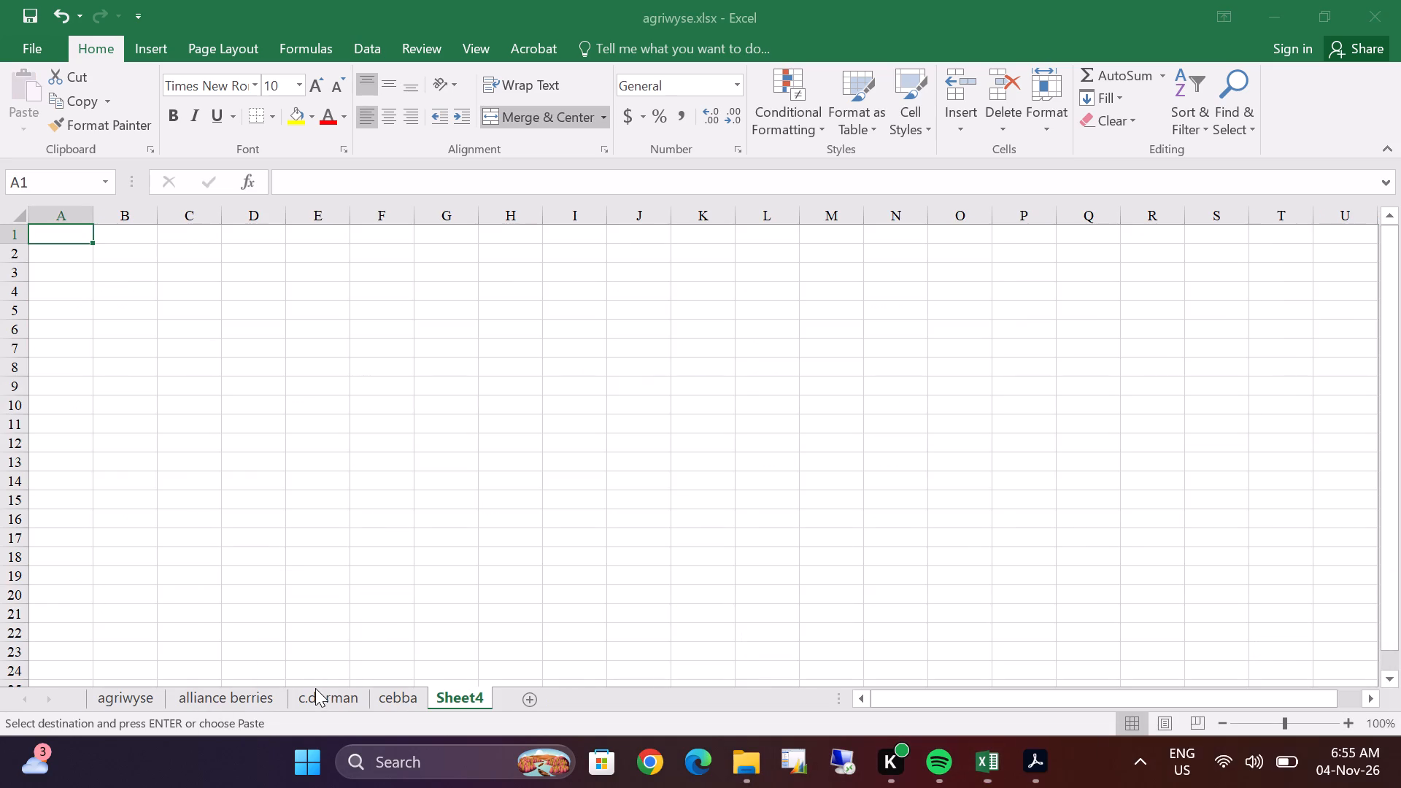
left_click(525, 698)
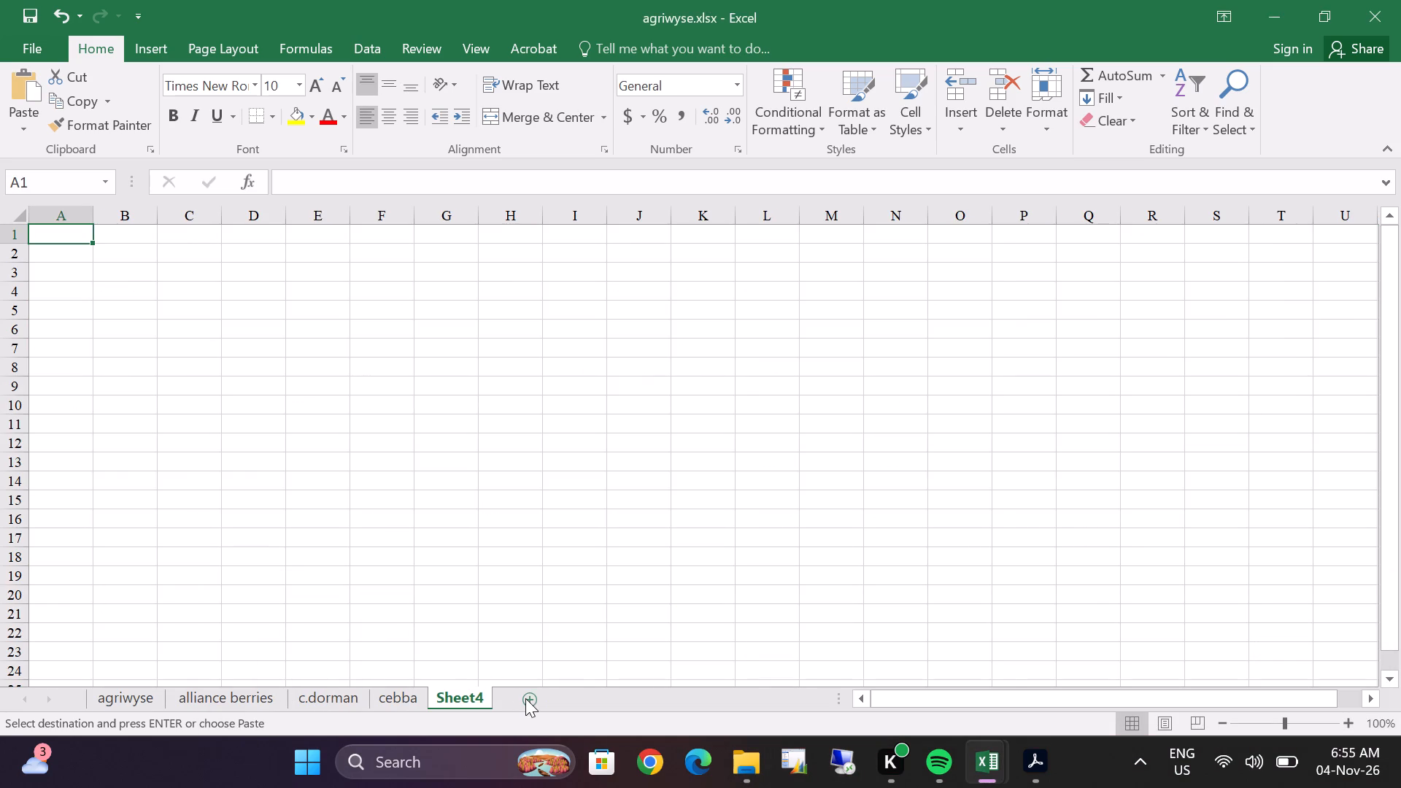
right_click(55, 231)
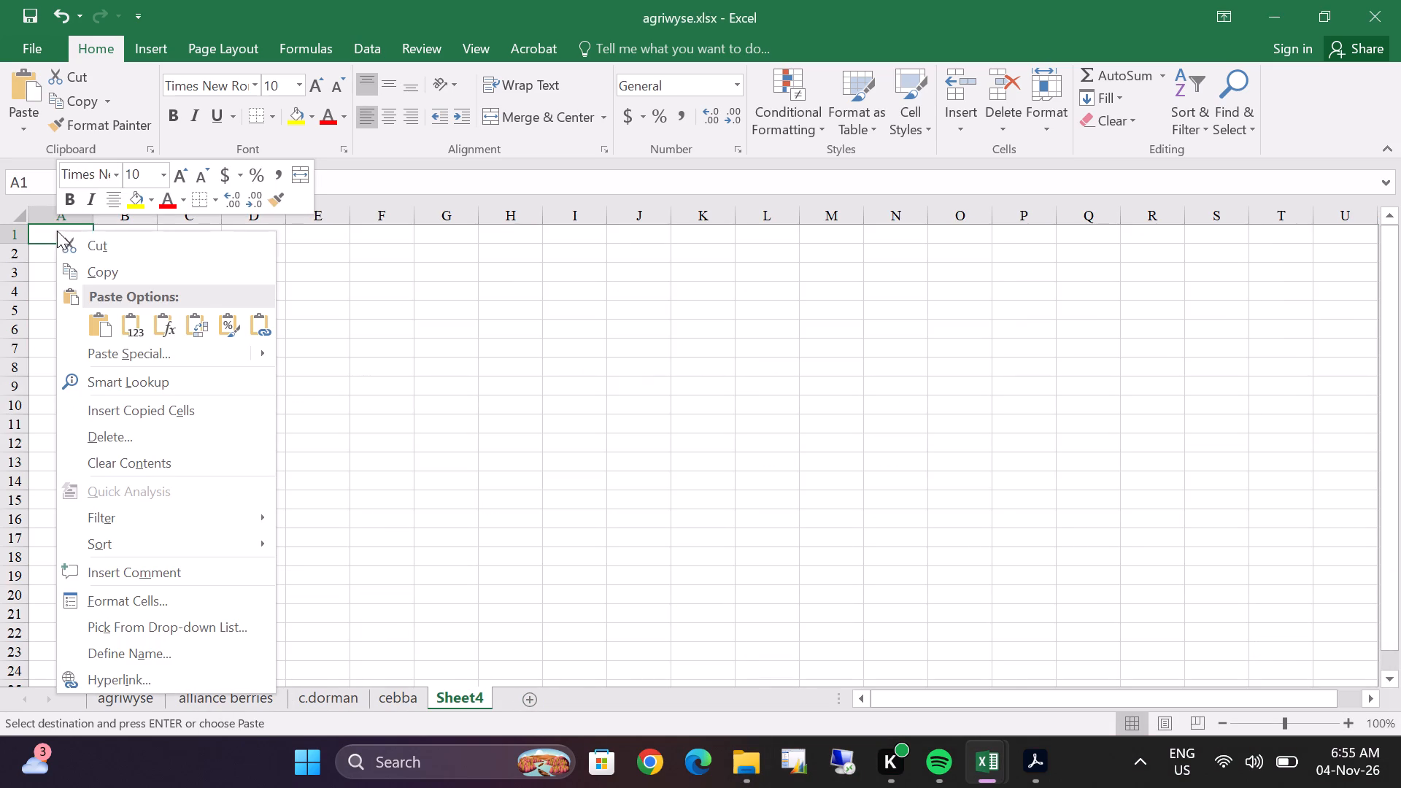
double_click(101, 315)
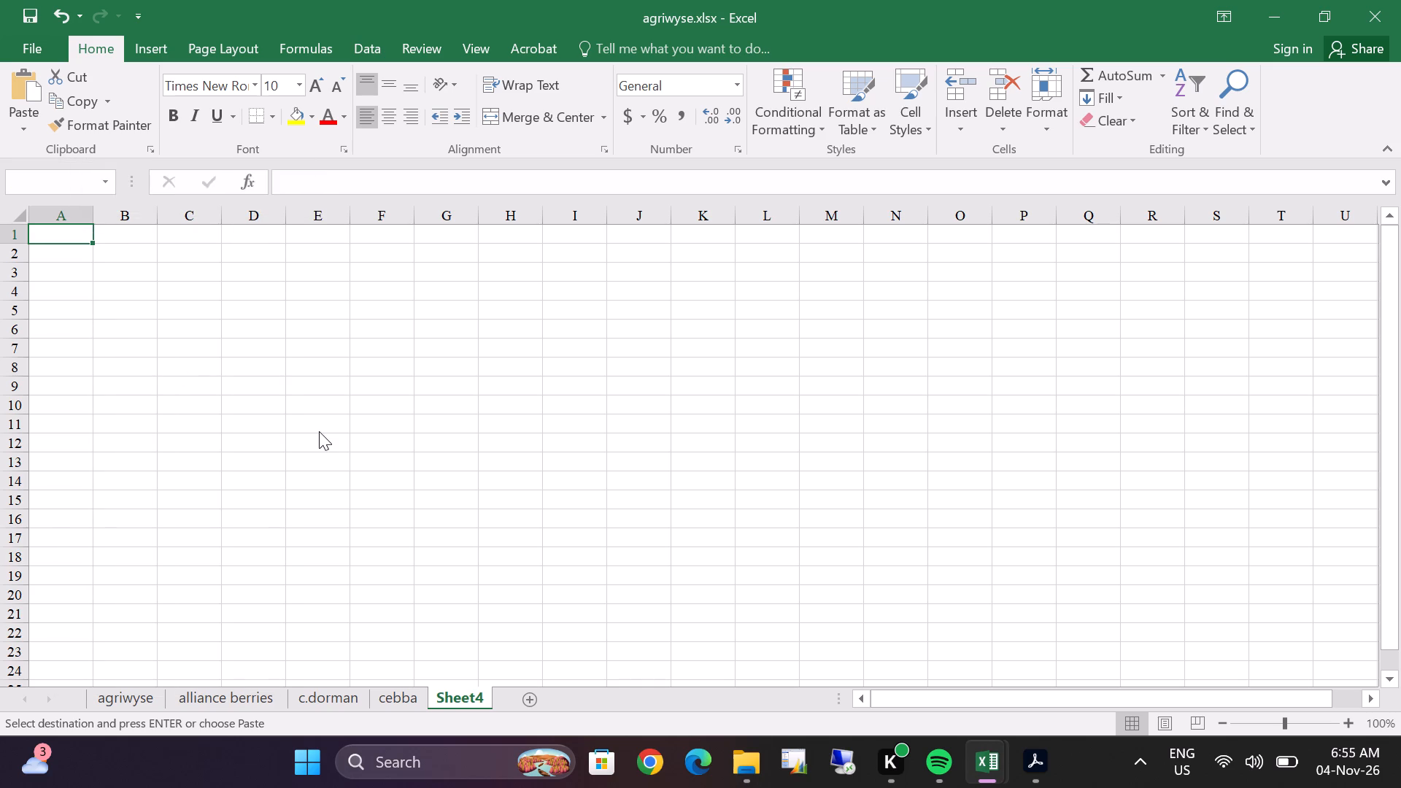
right_click(63, 228)
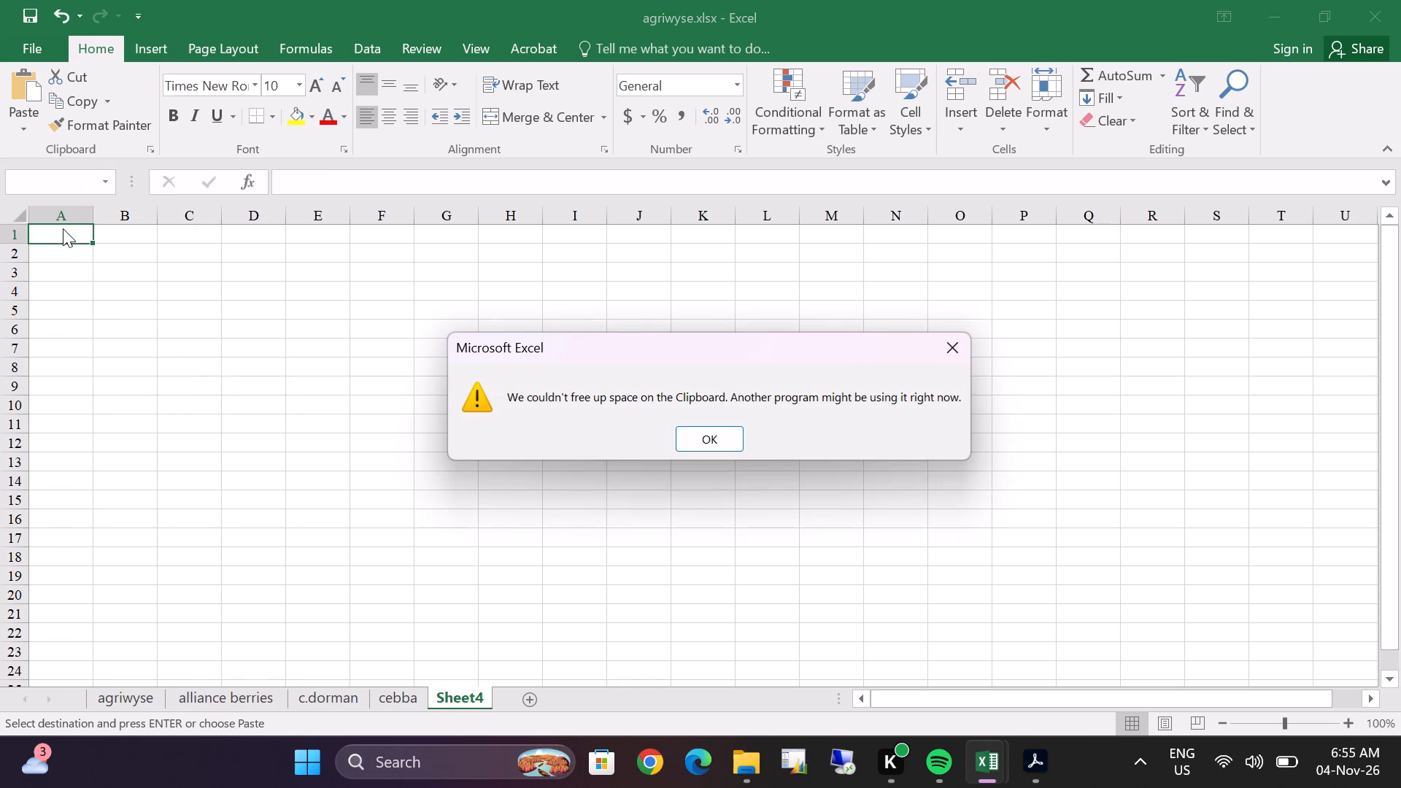
left_click(692, 438)
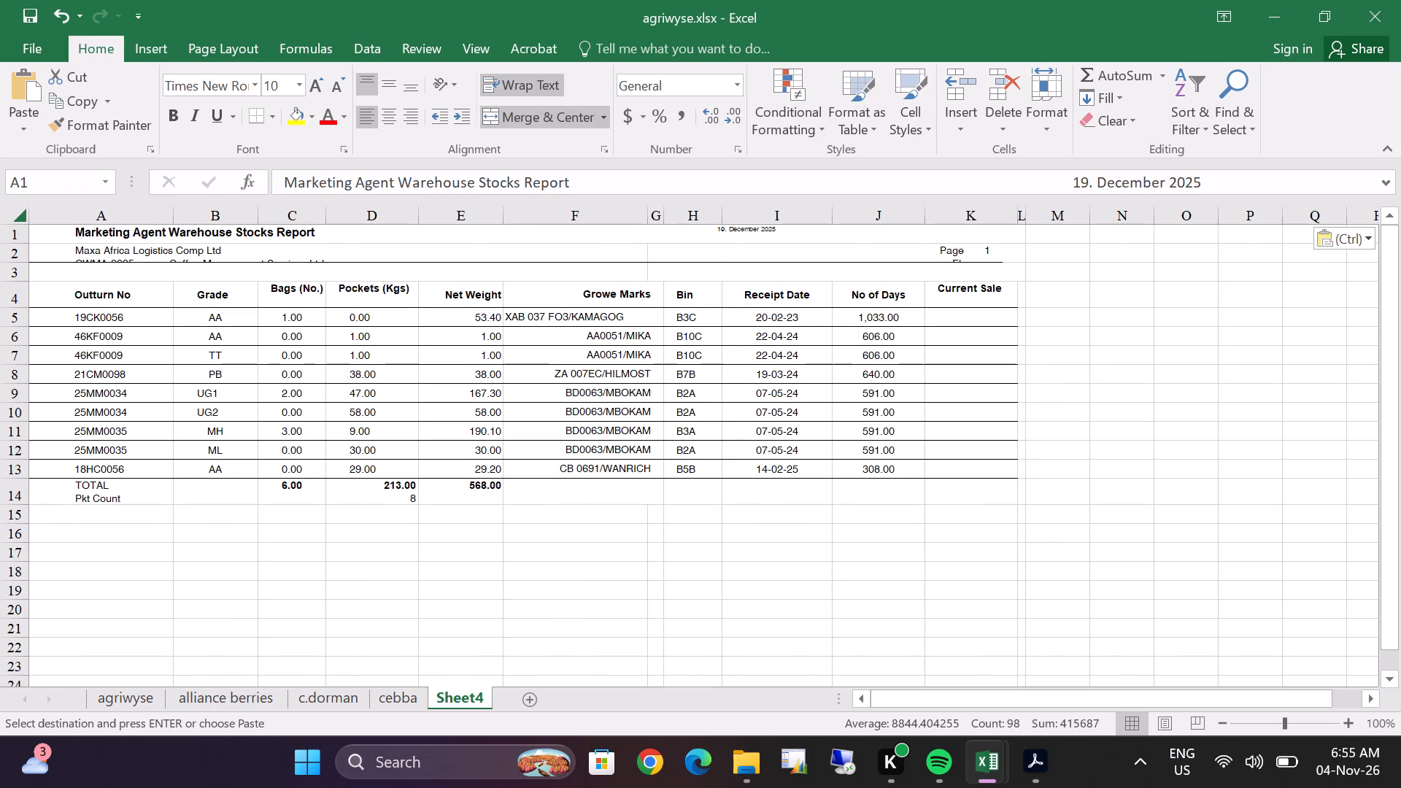
scroll(374, 411, "up", 3)
left_click(311, 323)
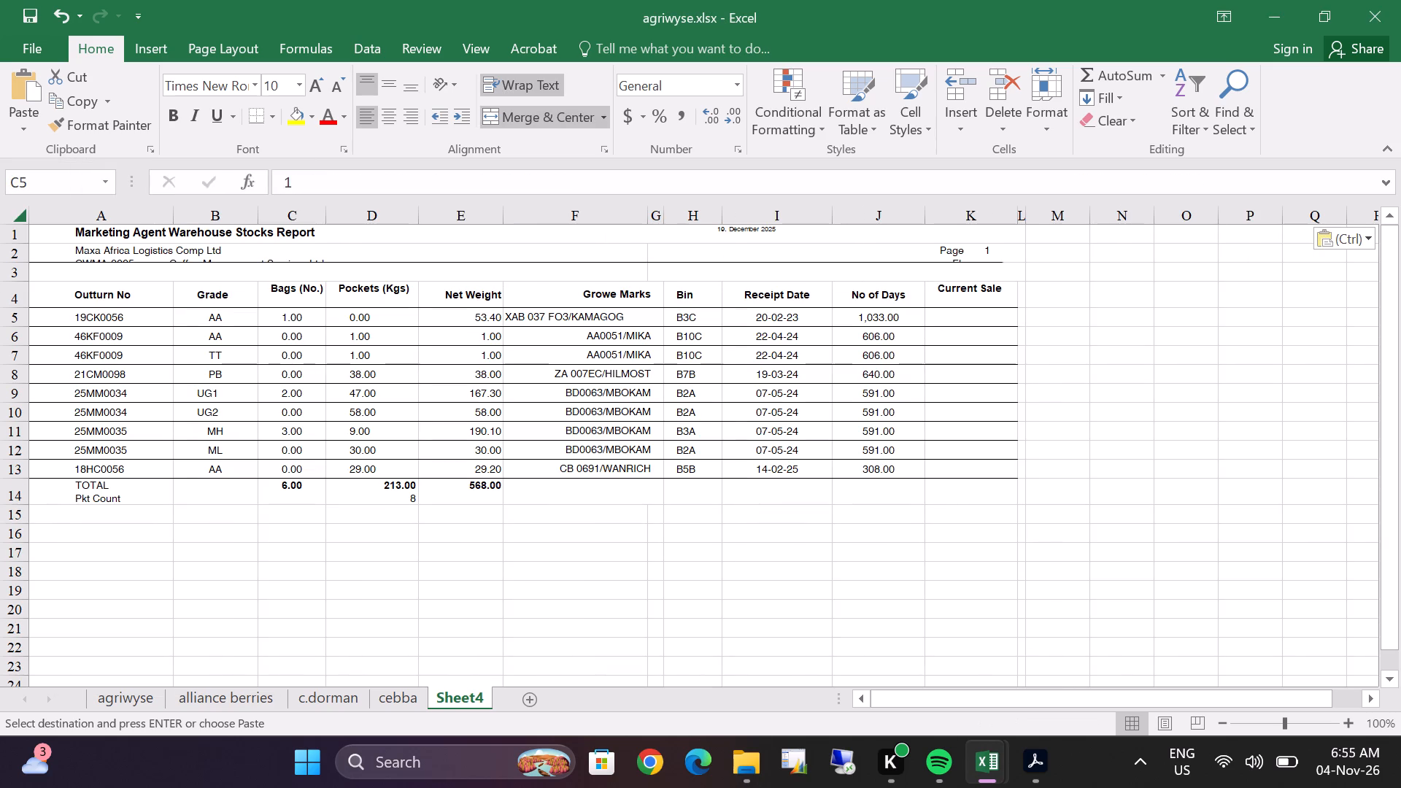
double_click(726, 331)
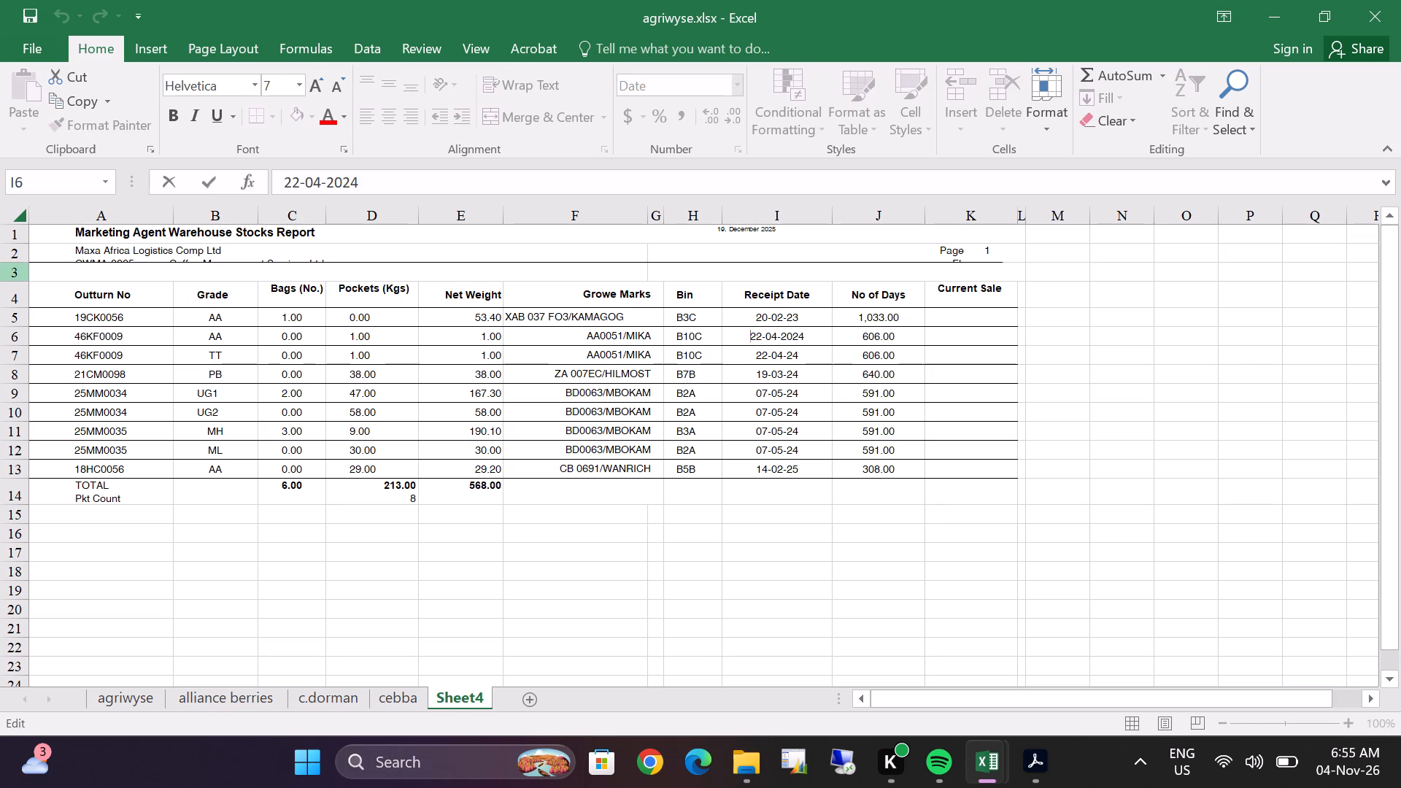
left_click(63, 239)
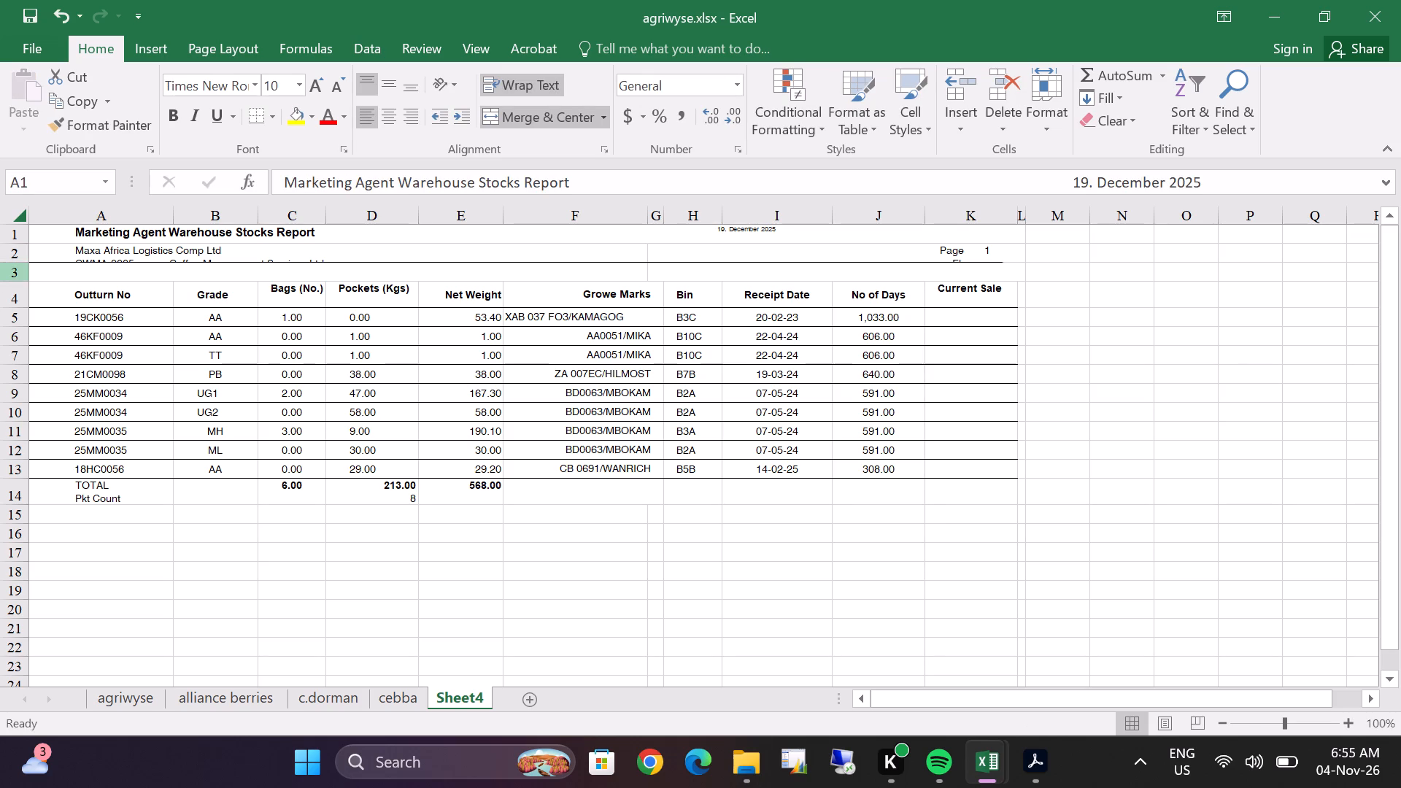
Increase the height of row 2 to fit both company header lines.
left_click(23, 263)
left_click_drag(23, 263, 23, 277)
left_click_drag(23, 263, 24, 278)
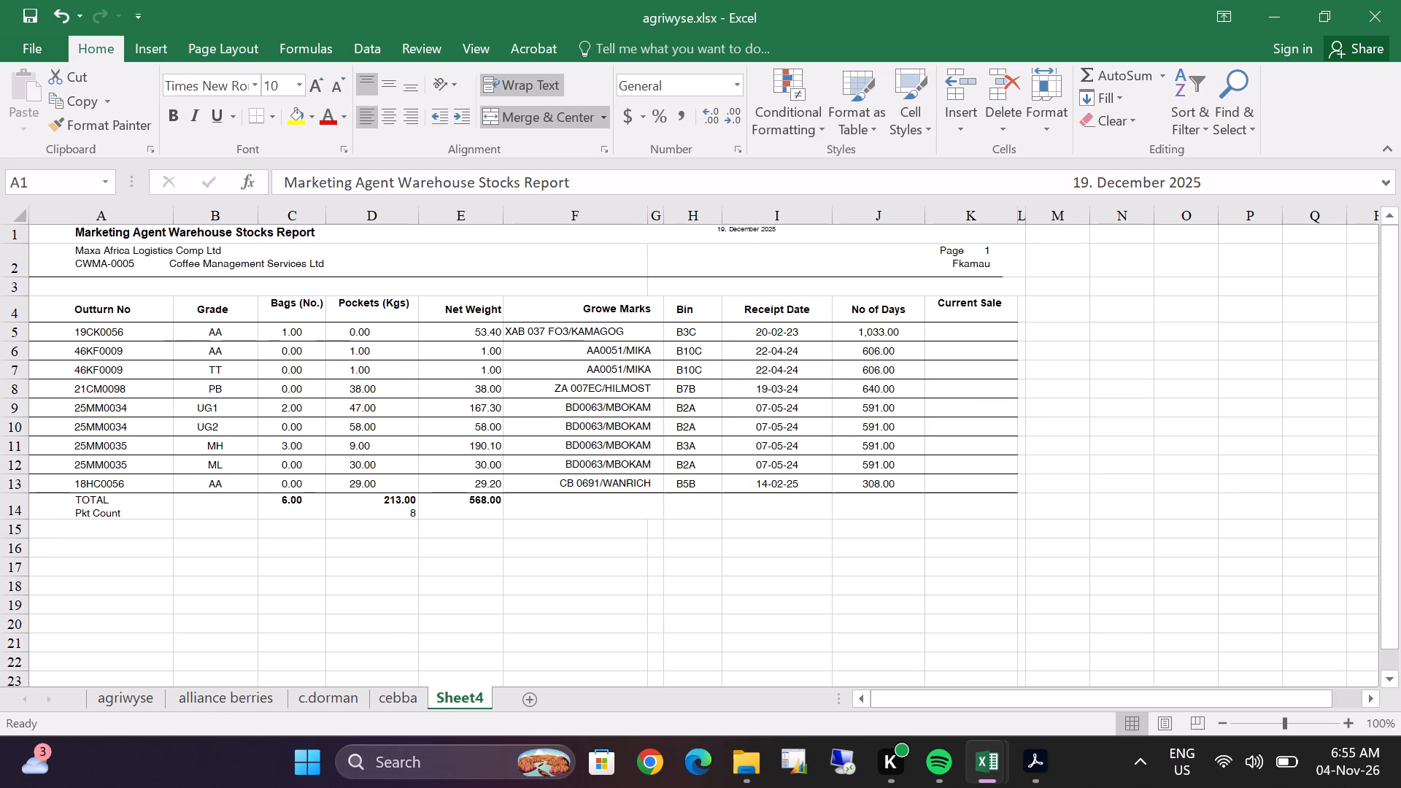
scroll(381, 282, "up", 1)
Rename Sheet4 as cms.
key("c")
key("m")
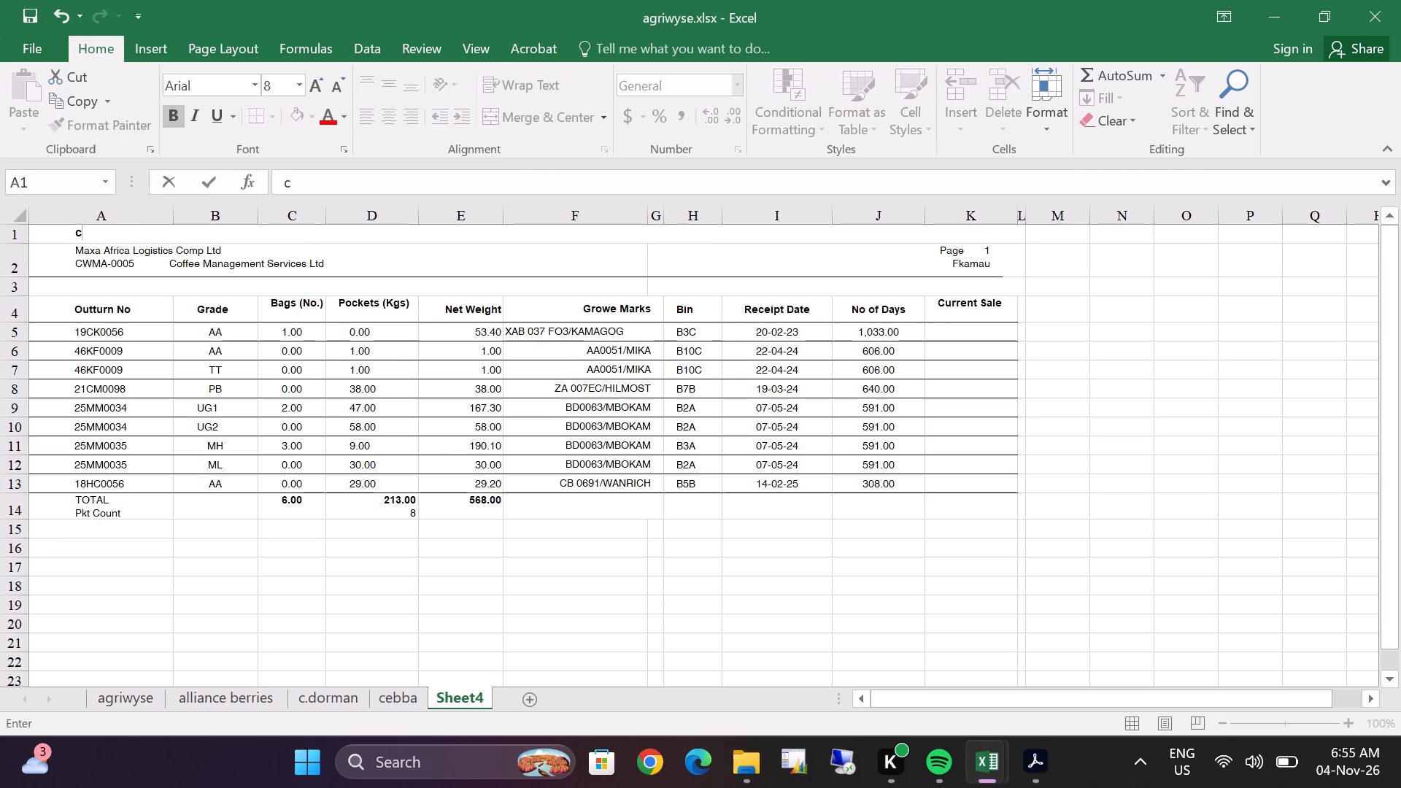
right_click(468, 692)
left_click(520, 495)
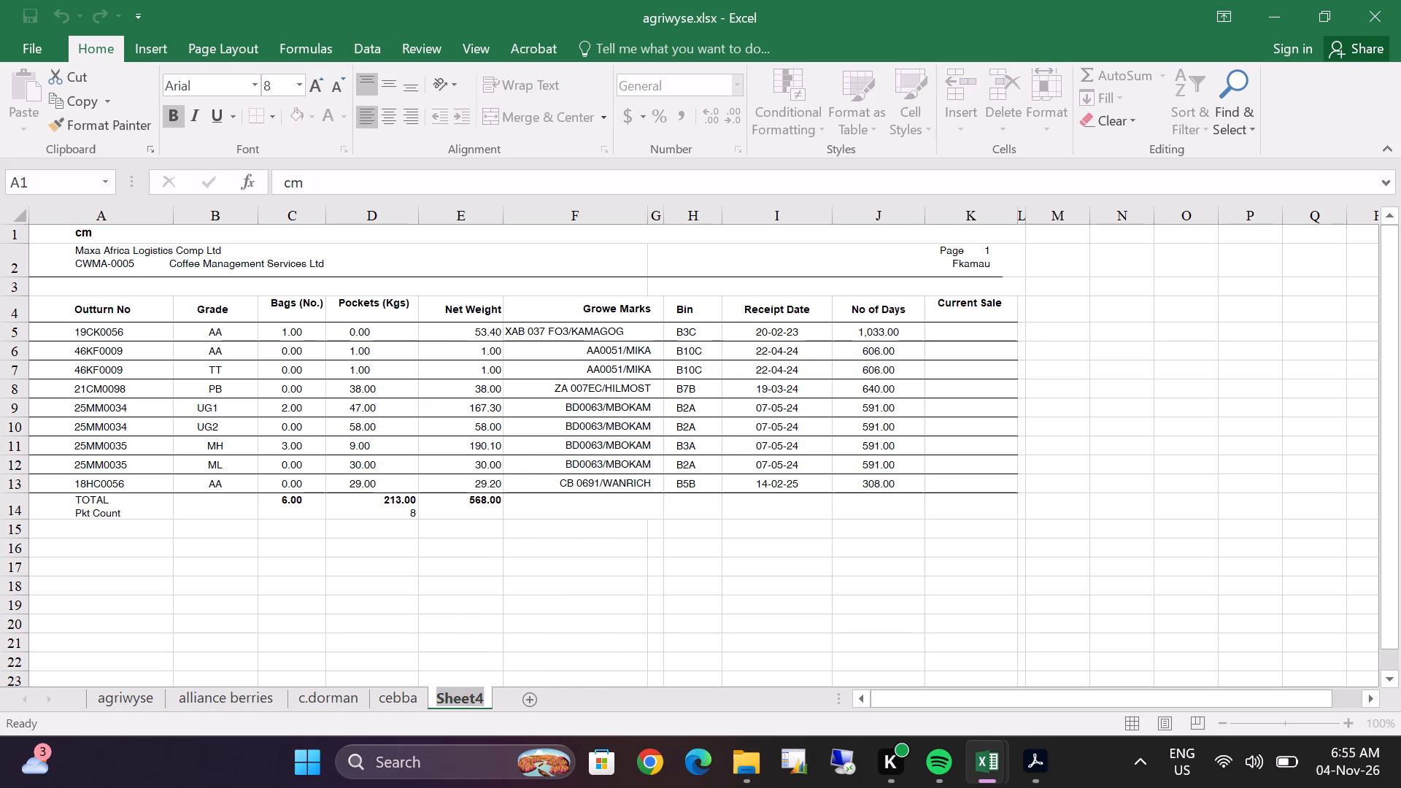
type("cms")
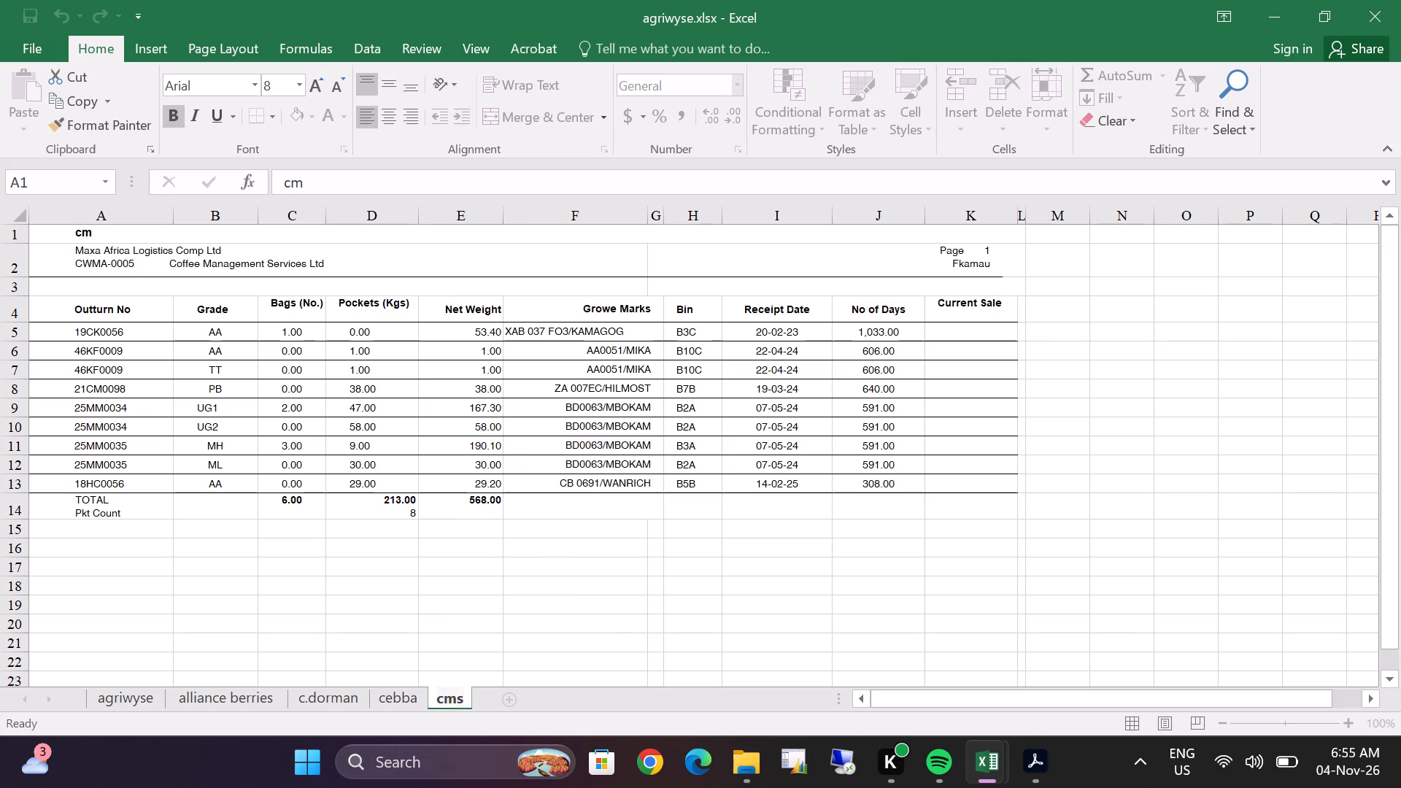
key("Return")
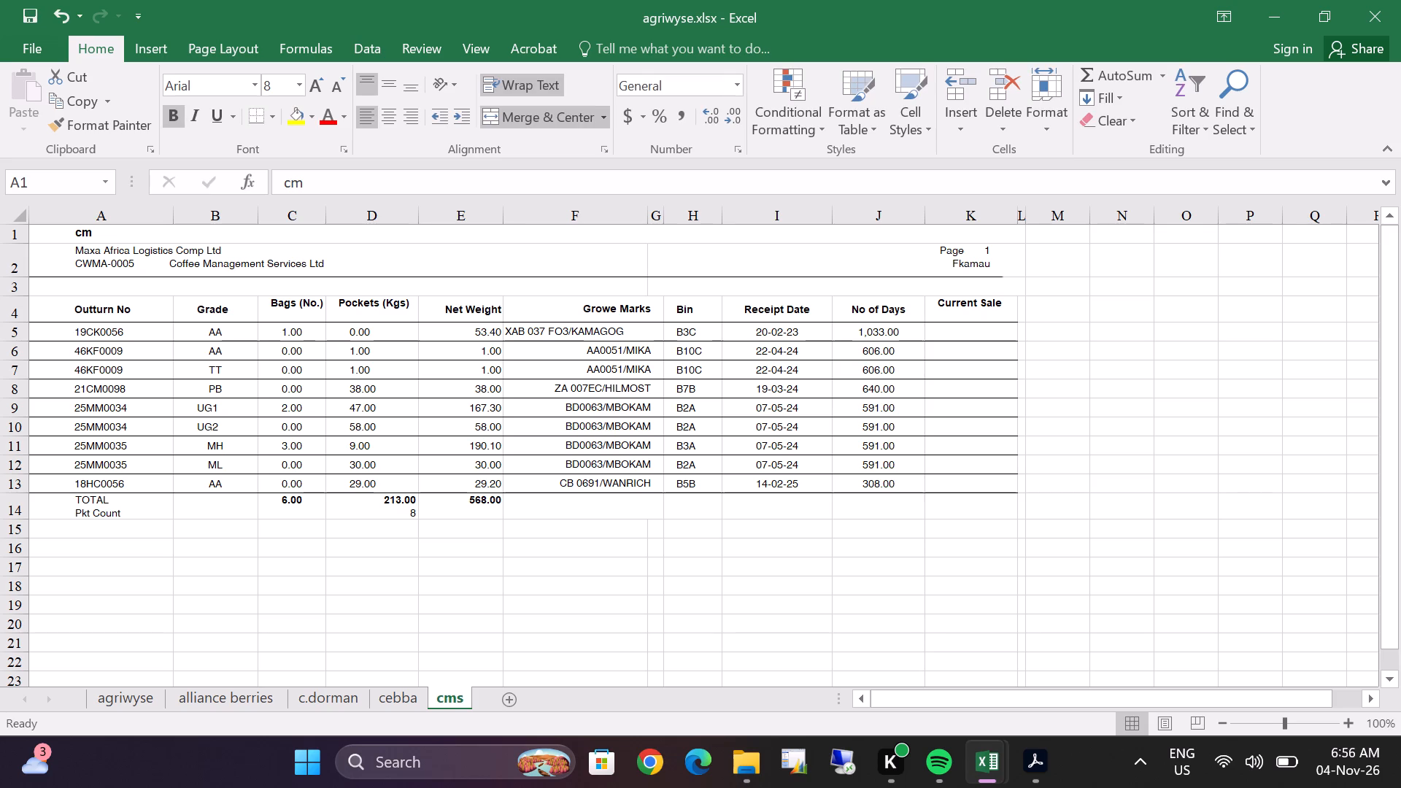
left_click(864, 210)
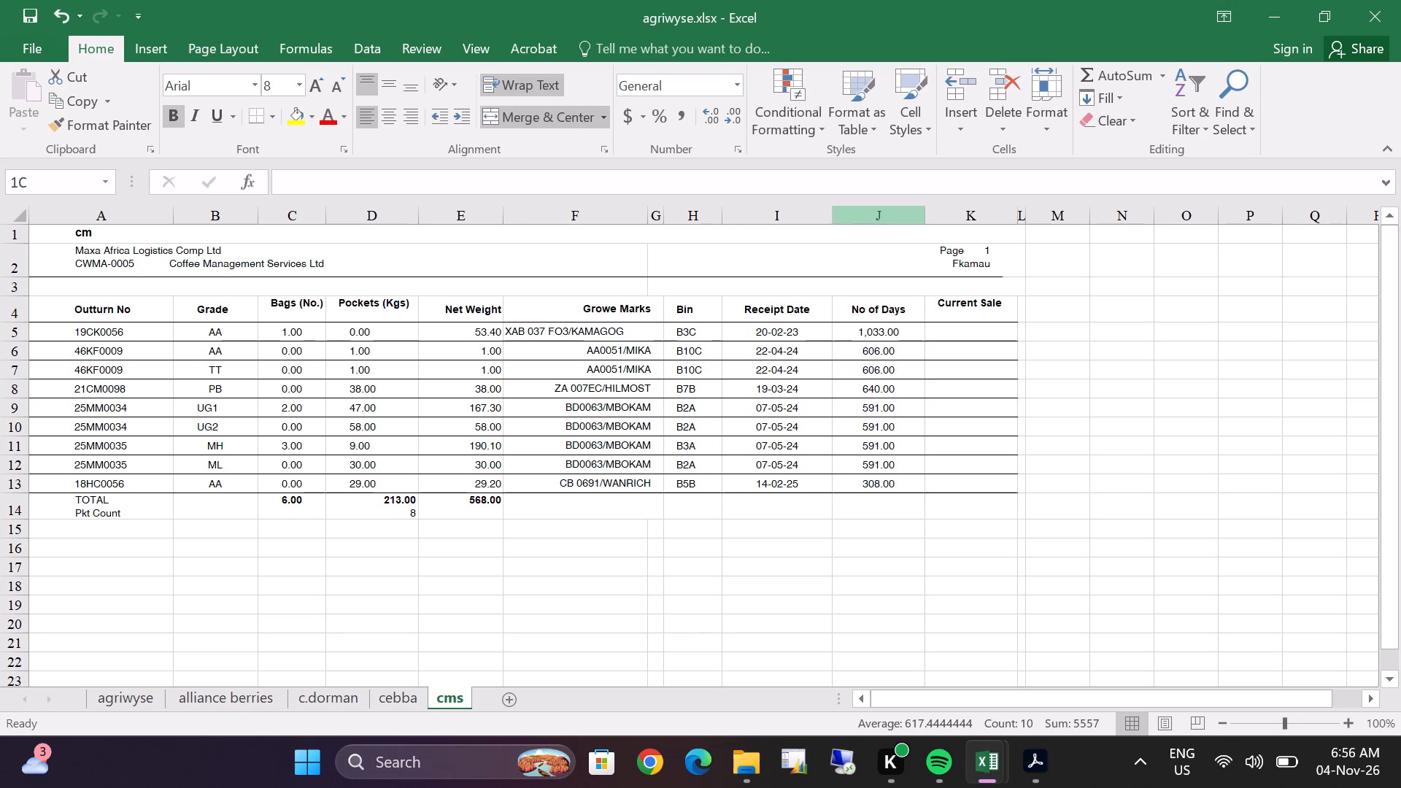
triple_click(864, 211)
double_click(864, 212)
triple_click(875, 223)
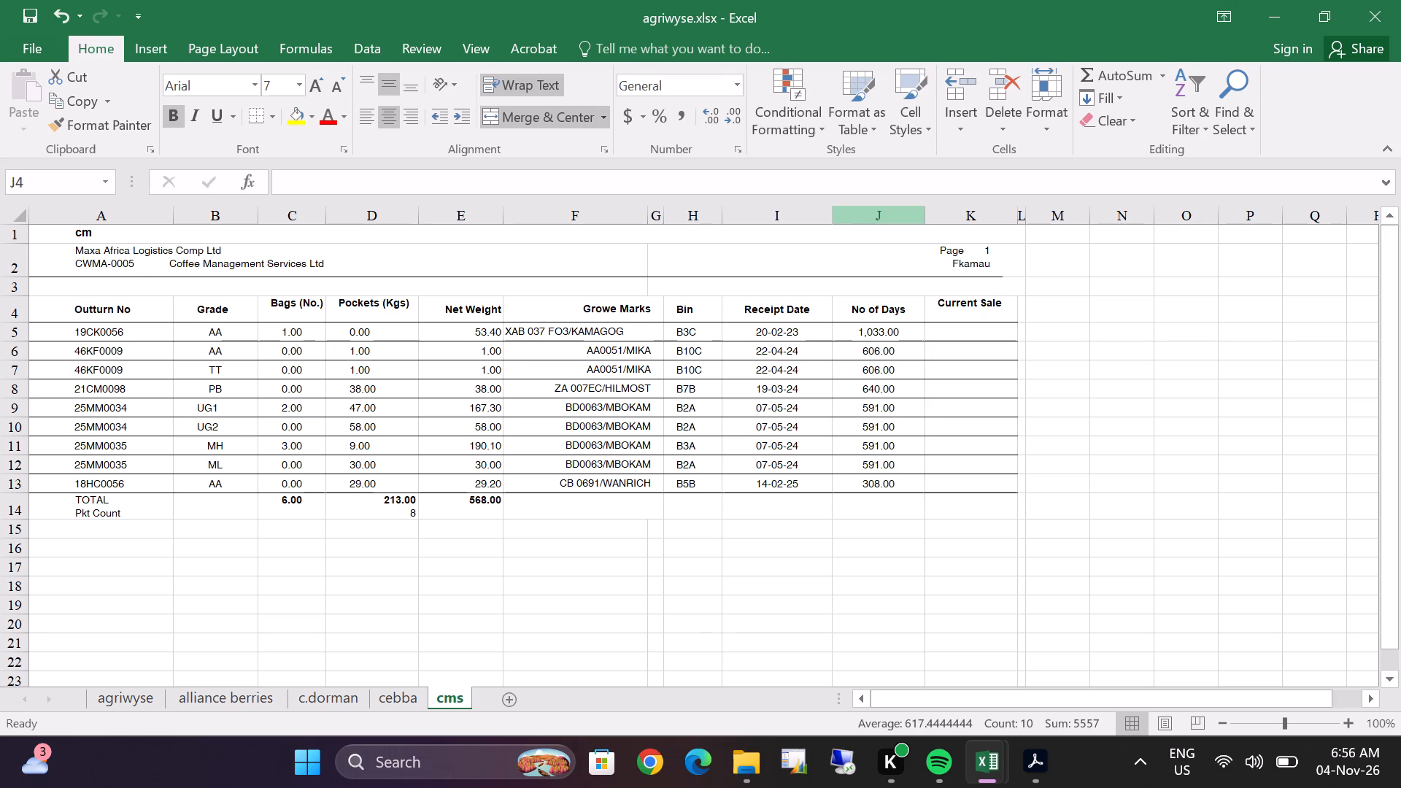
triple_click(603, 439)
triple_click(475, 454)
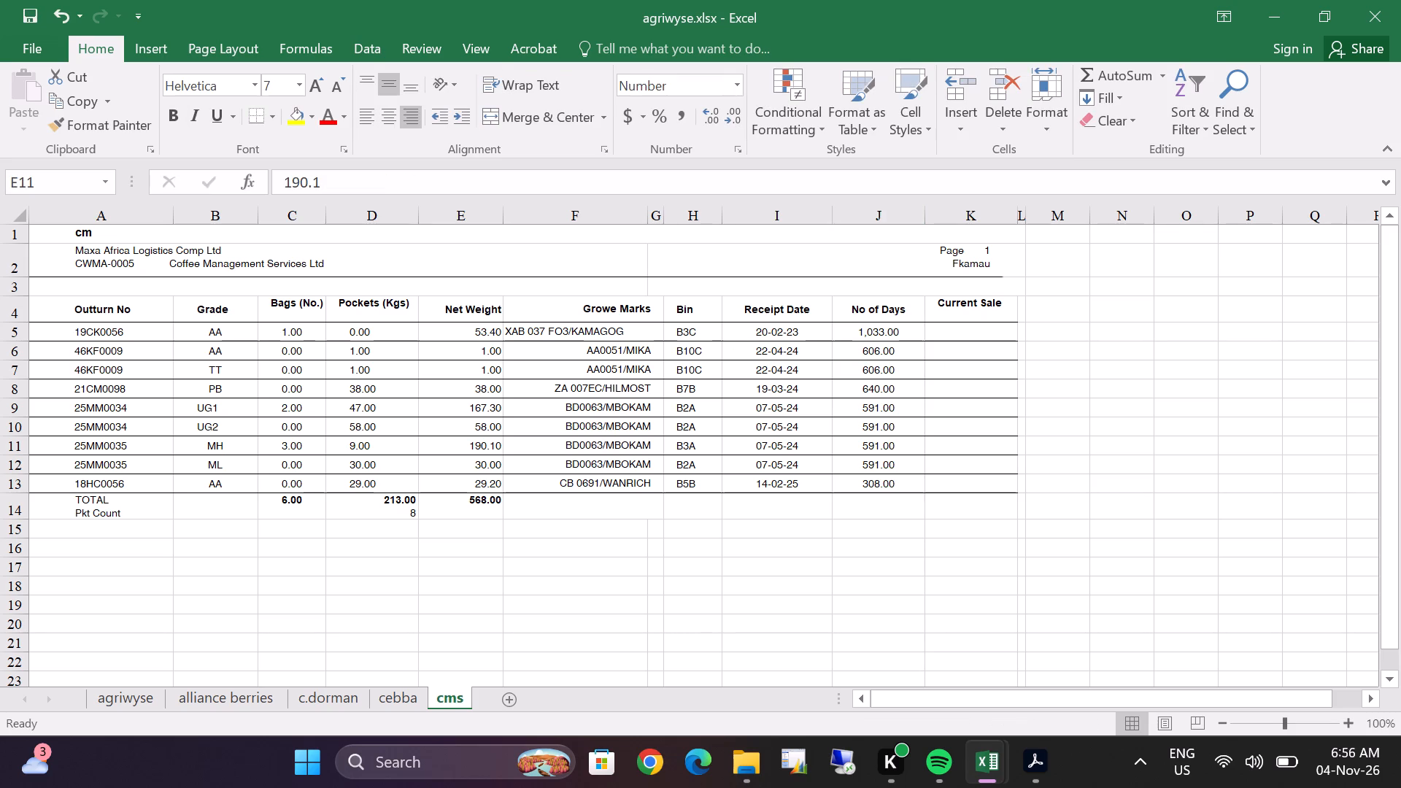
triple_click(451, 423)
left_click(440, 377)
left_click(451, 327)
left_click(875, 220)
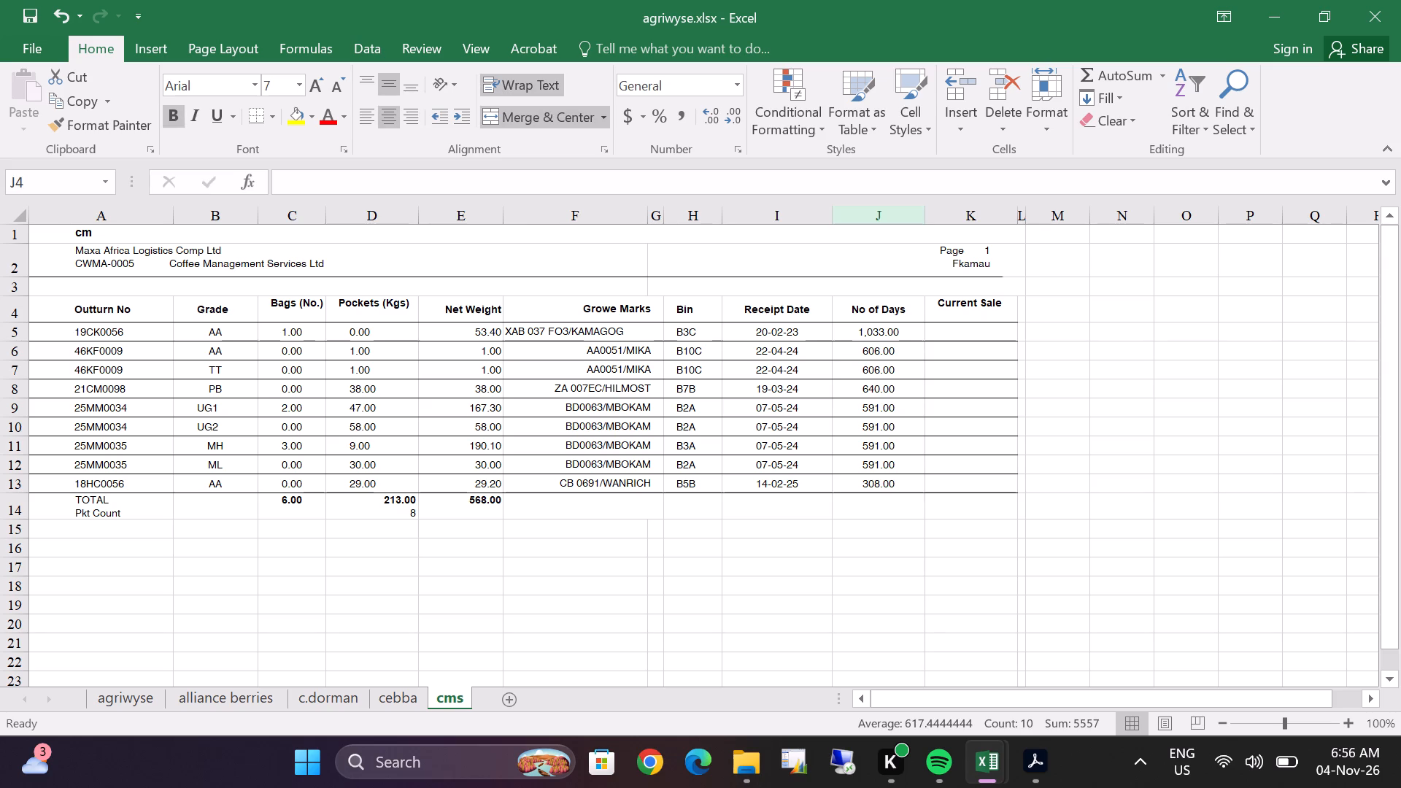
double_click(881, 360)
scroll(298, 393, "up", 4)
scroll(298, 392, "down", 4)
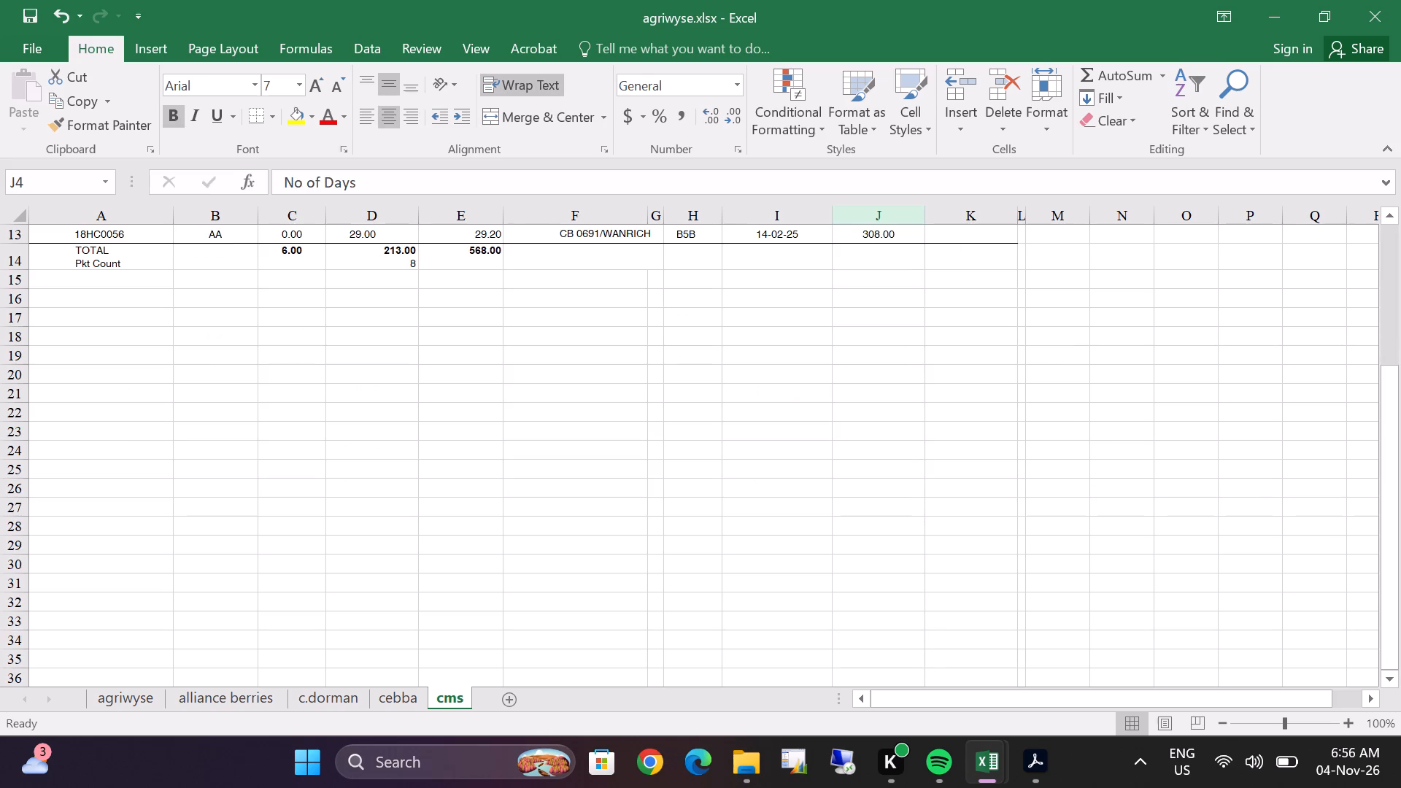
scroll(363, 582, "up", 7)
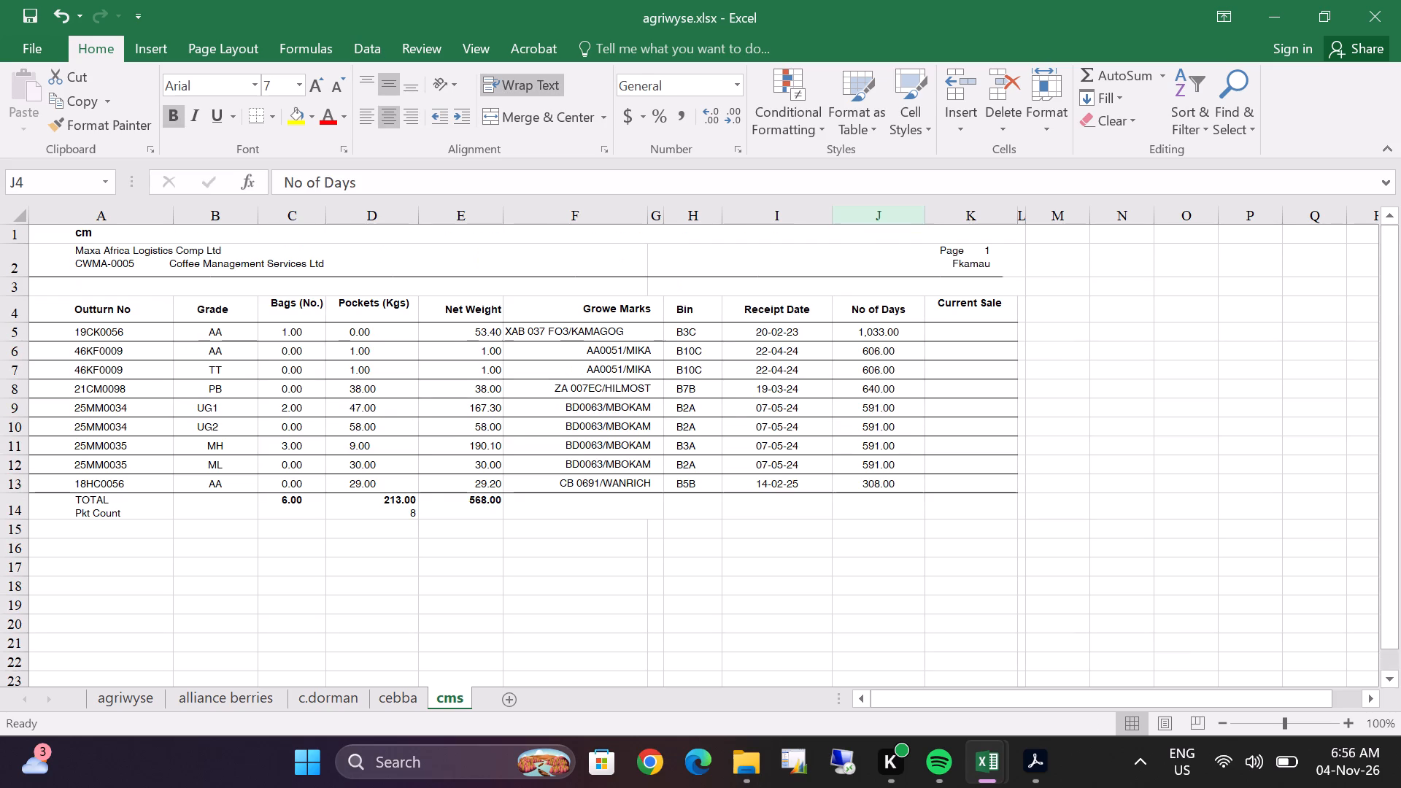
Clear the stray text "cm" from cell A1 of the cms sheet.
double_click(147, 238)
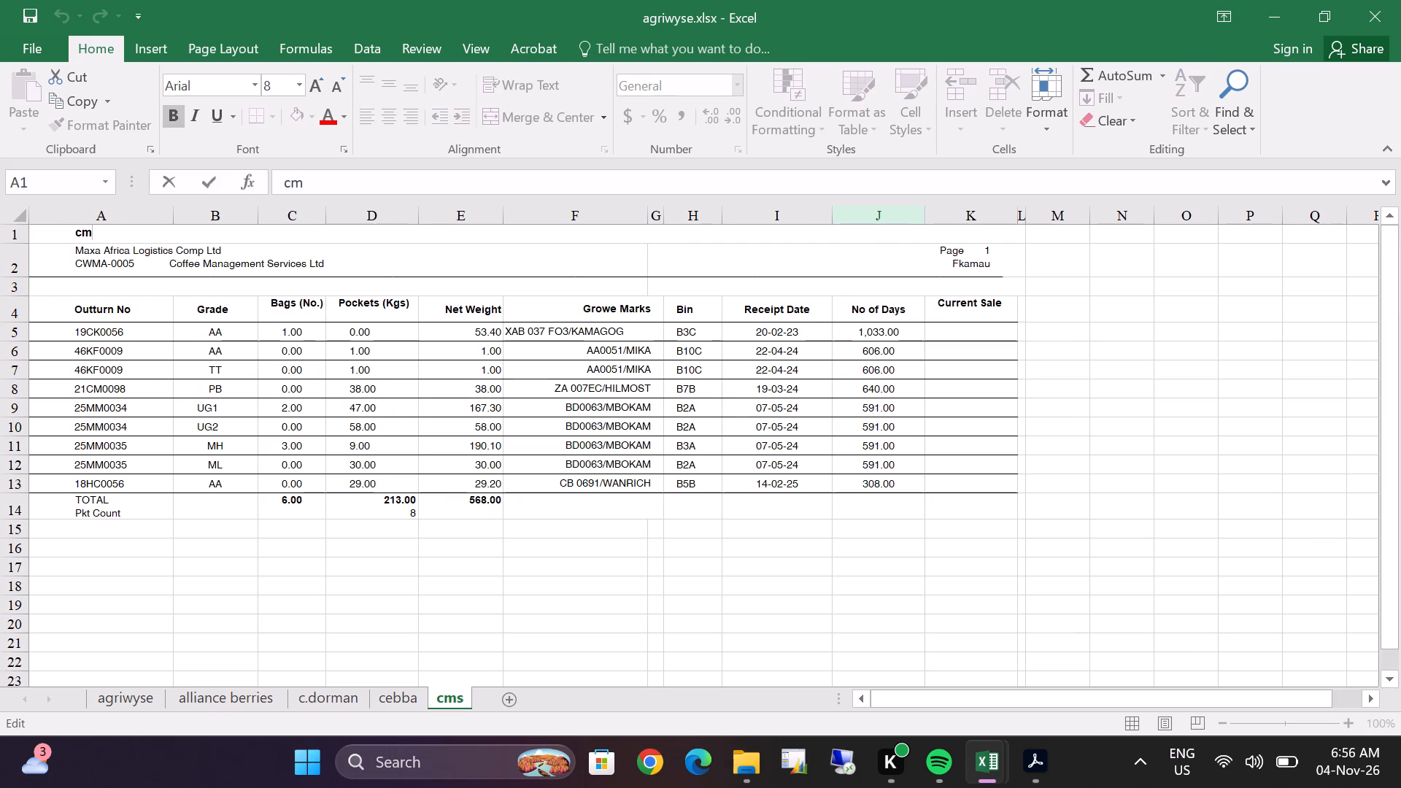
key("BackSpace")
key("BackSpace")
key("BackSpace")
left_click(365, 447)
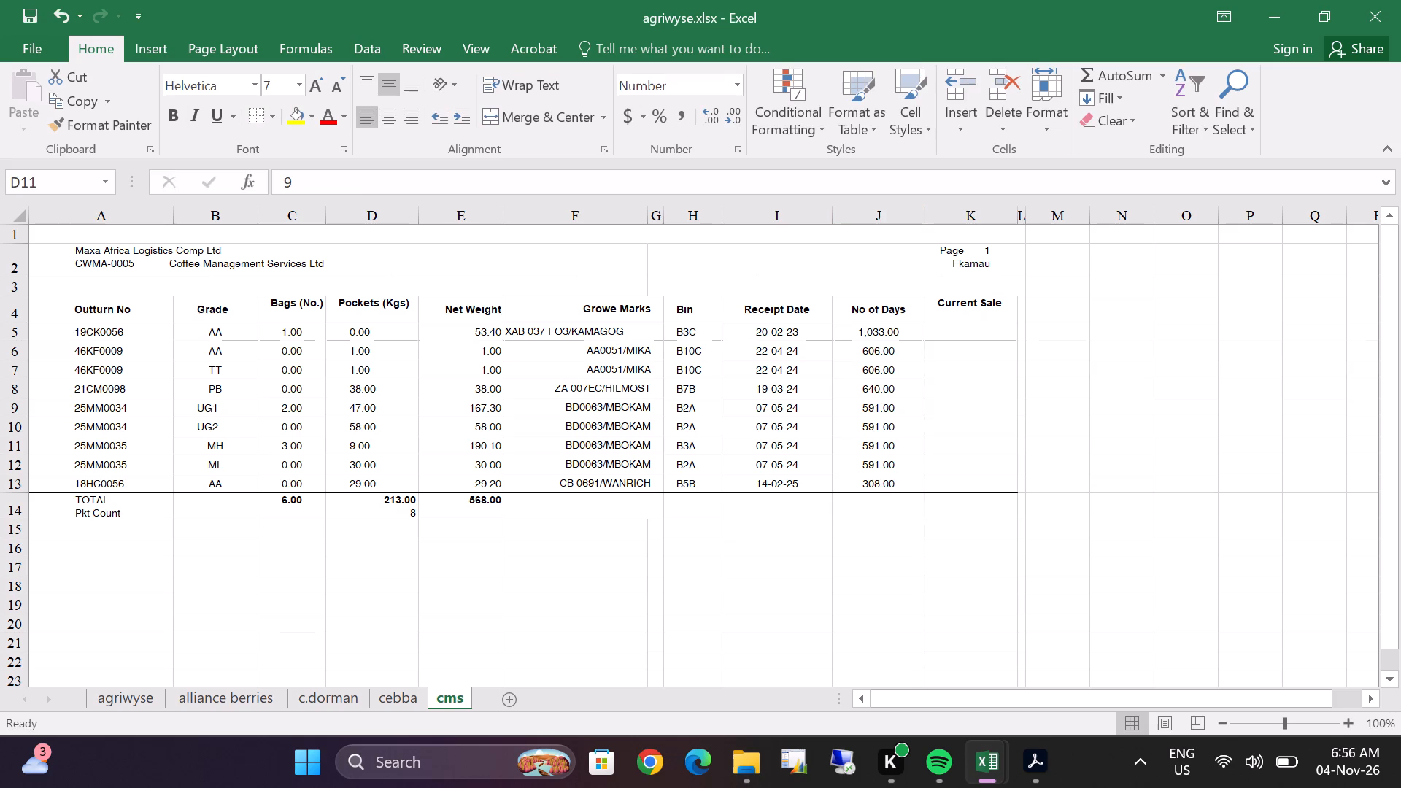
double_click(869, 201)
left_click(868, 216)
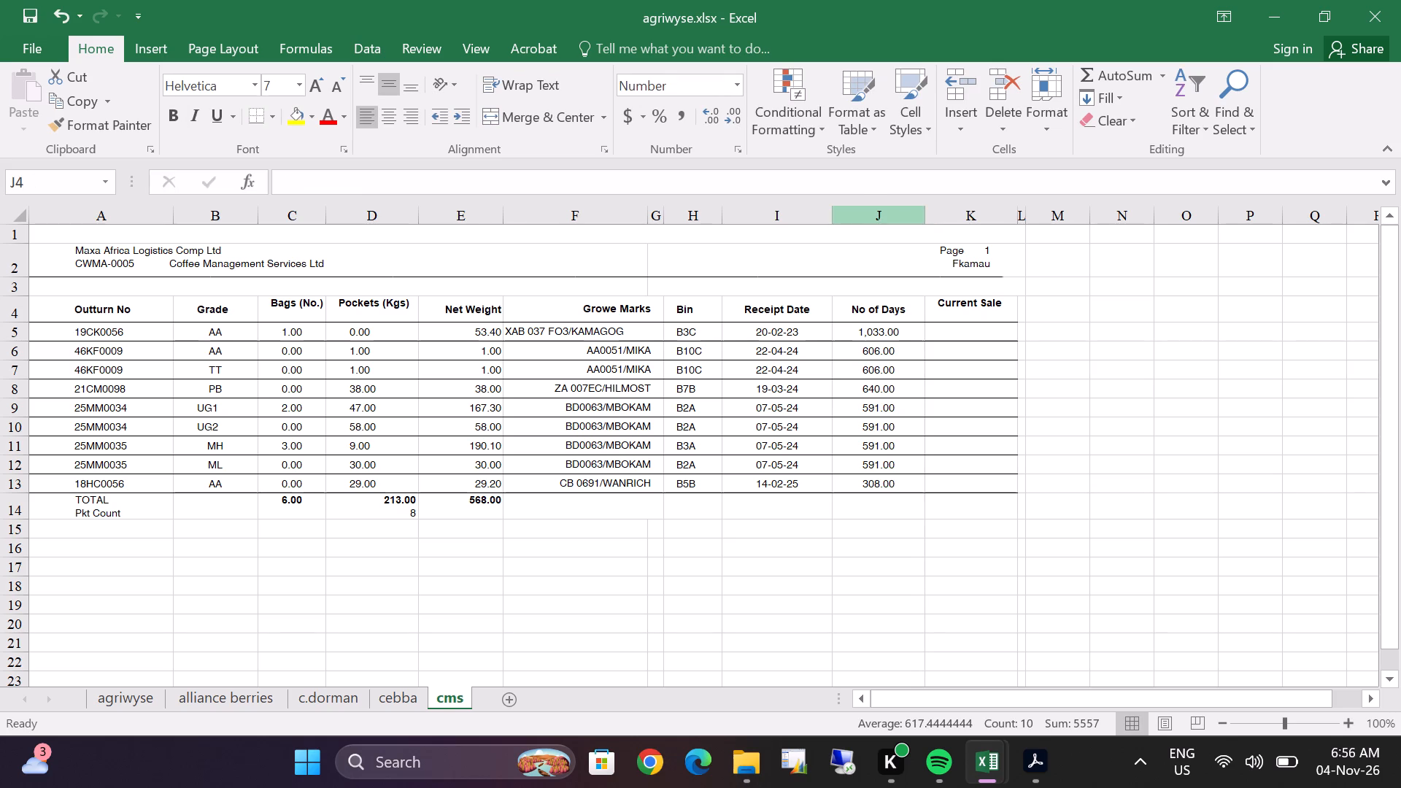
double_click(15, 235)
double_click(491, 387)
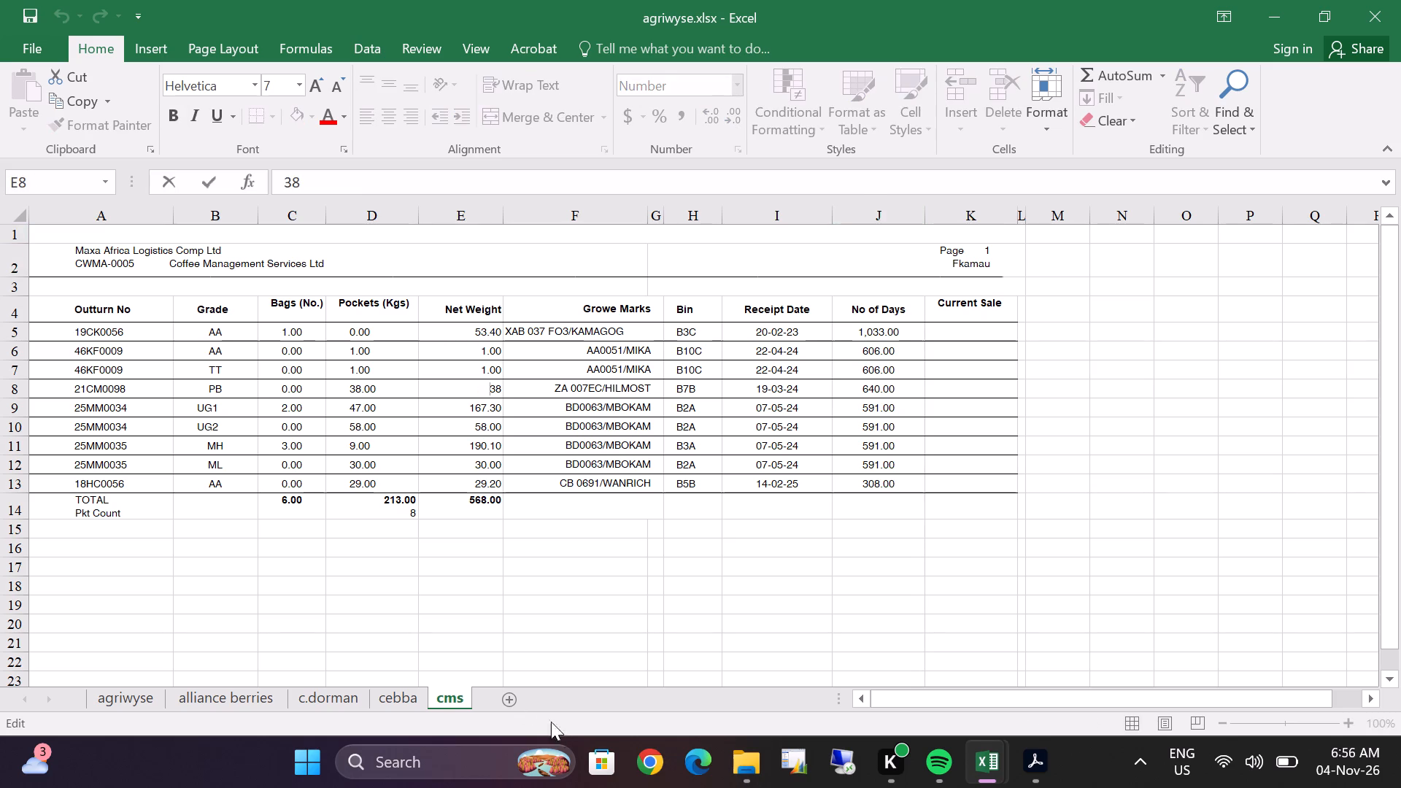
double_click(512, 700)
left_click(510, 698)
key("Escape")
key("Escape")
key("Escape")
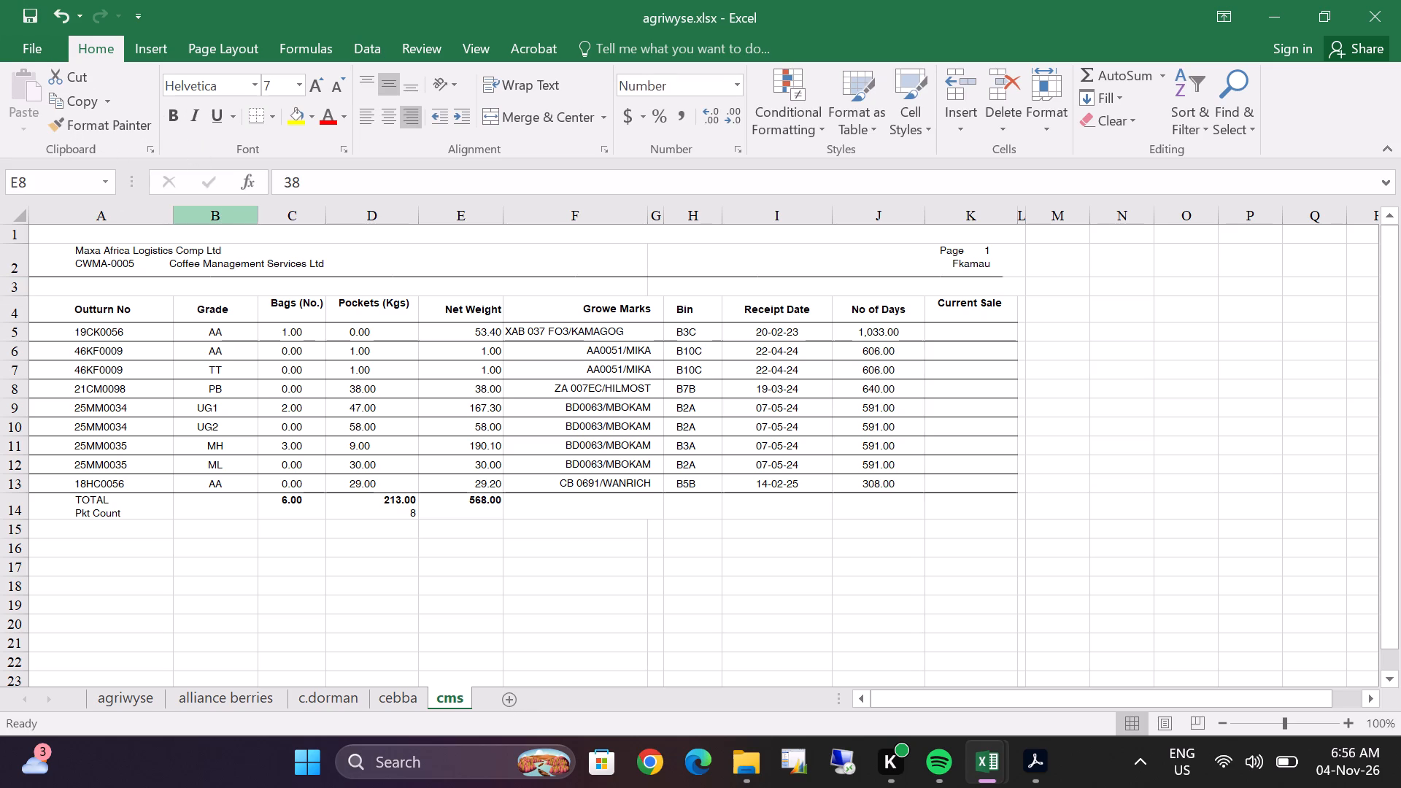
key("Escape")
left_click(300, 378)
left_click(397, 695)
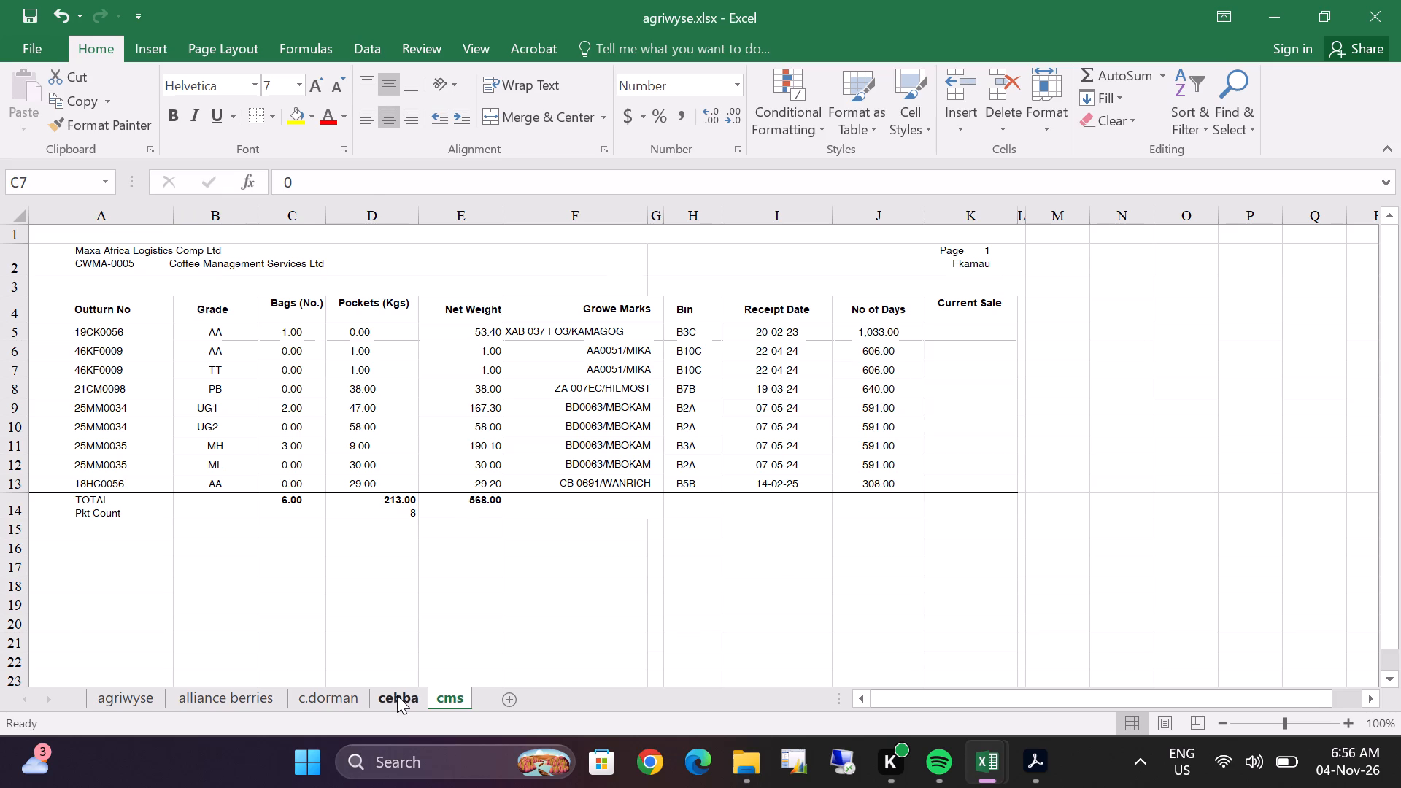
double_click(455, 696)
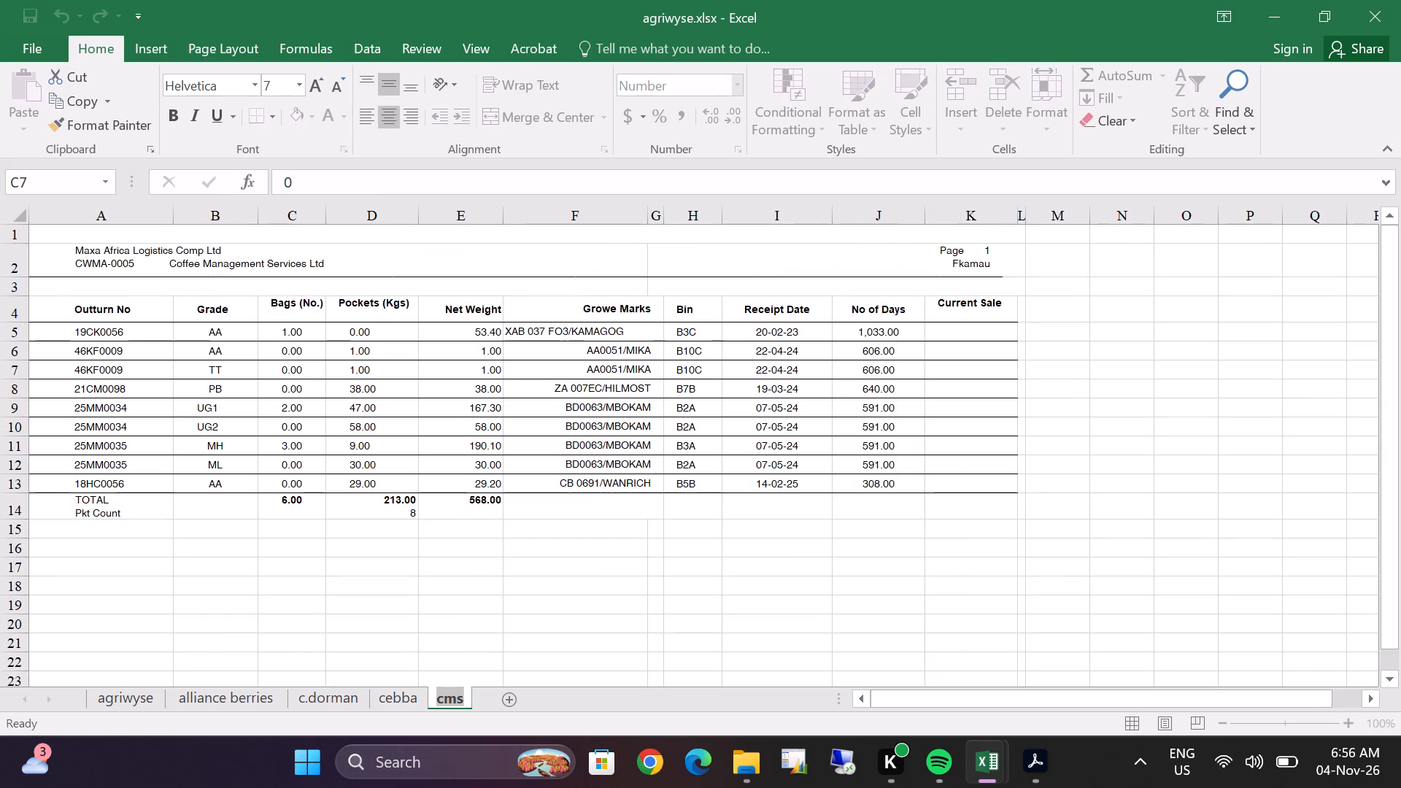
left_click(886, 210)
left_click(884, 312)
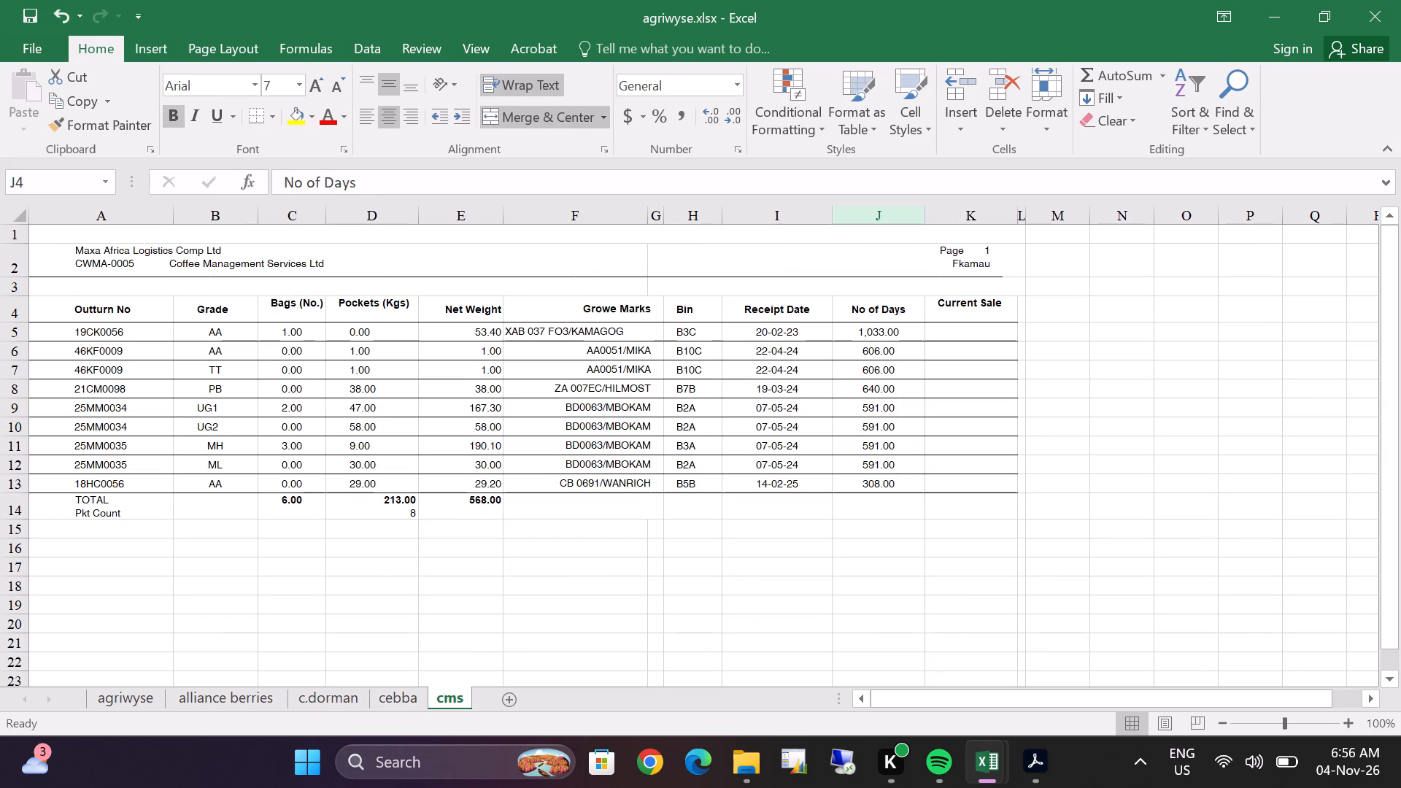
Add a new blank worksheet after the cms sheet in agriwyse.xlsx and open its name for editing.
left_click(958, 207)
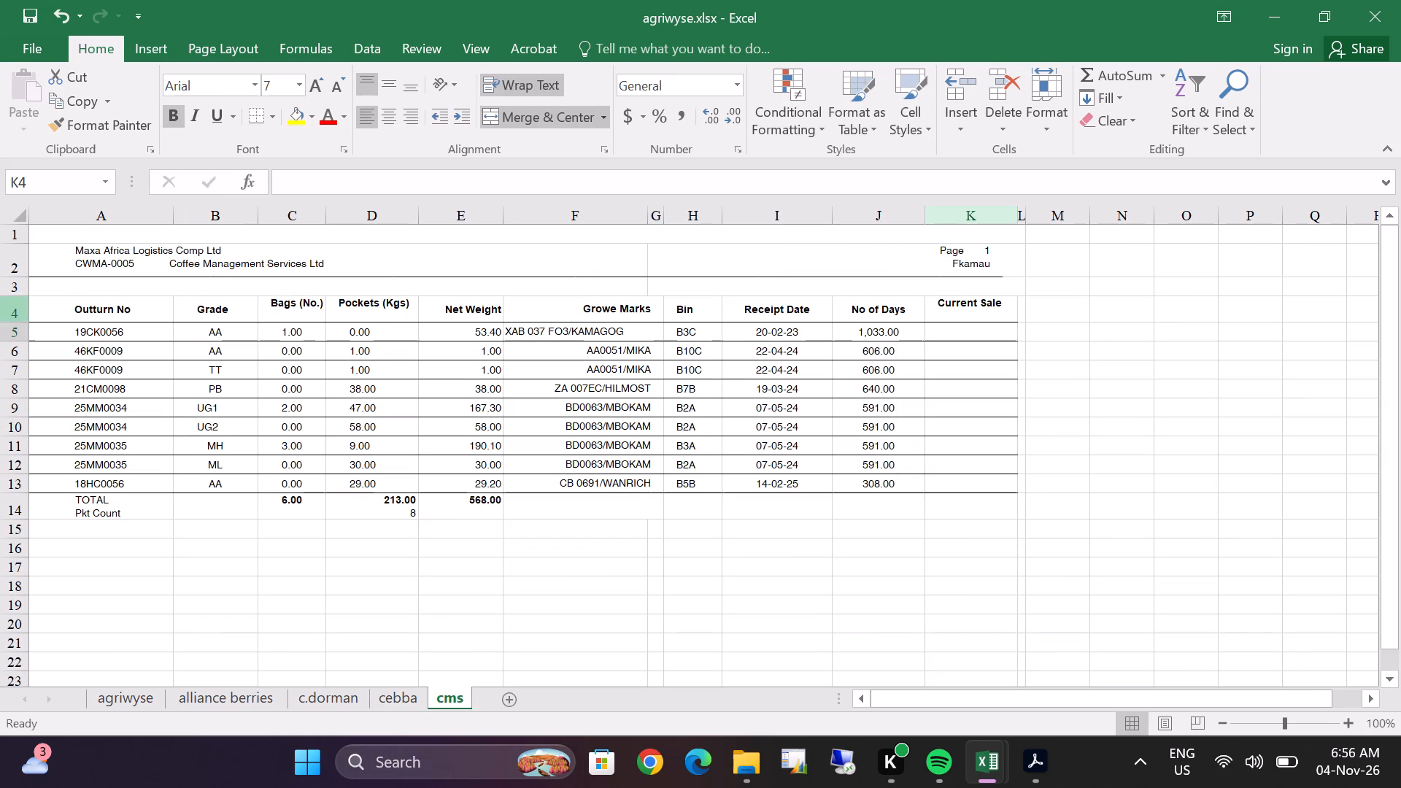
double_click(511, 691)
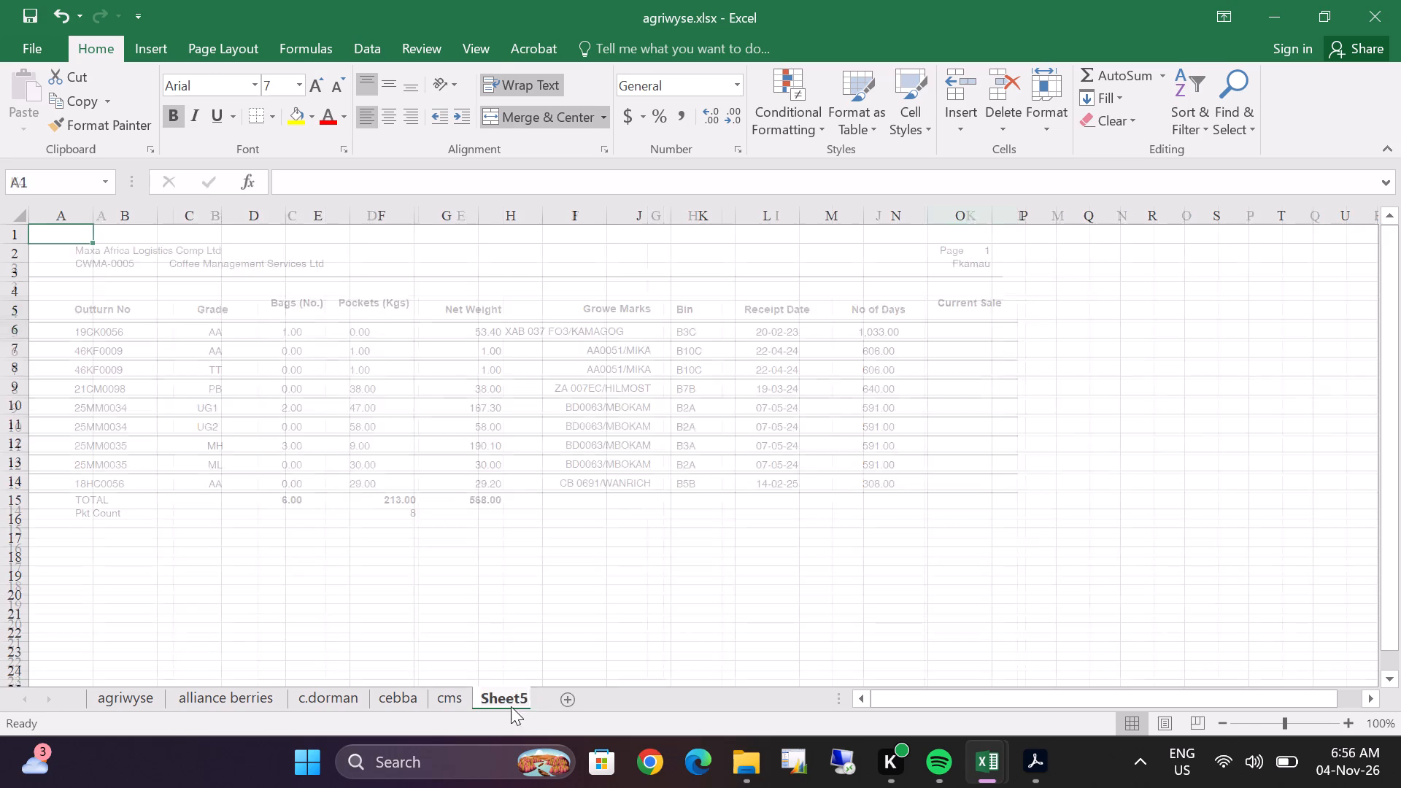
right_click(506, 694)
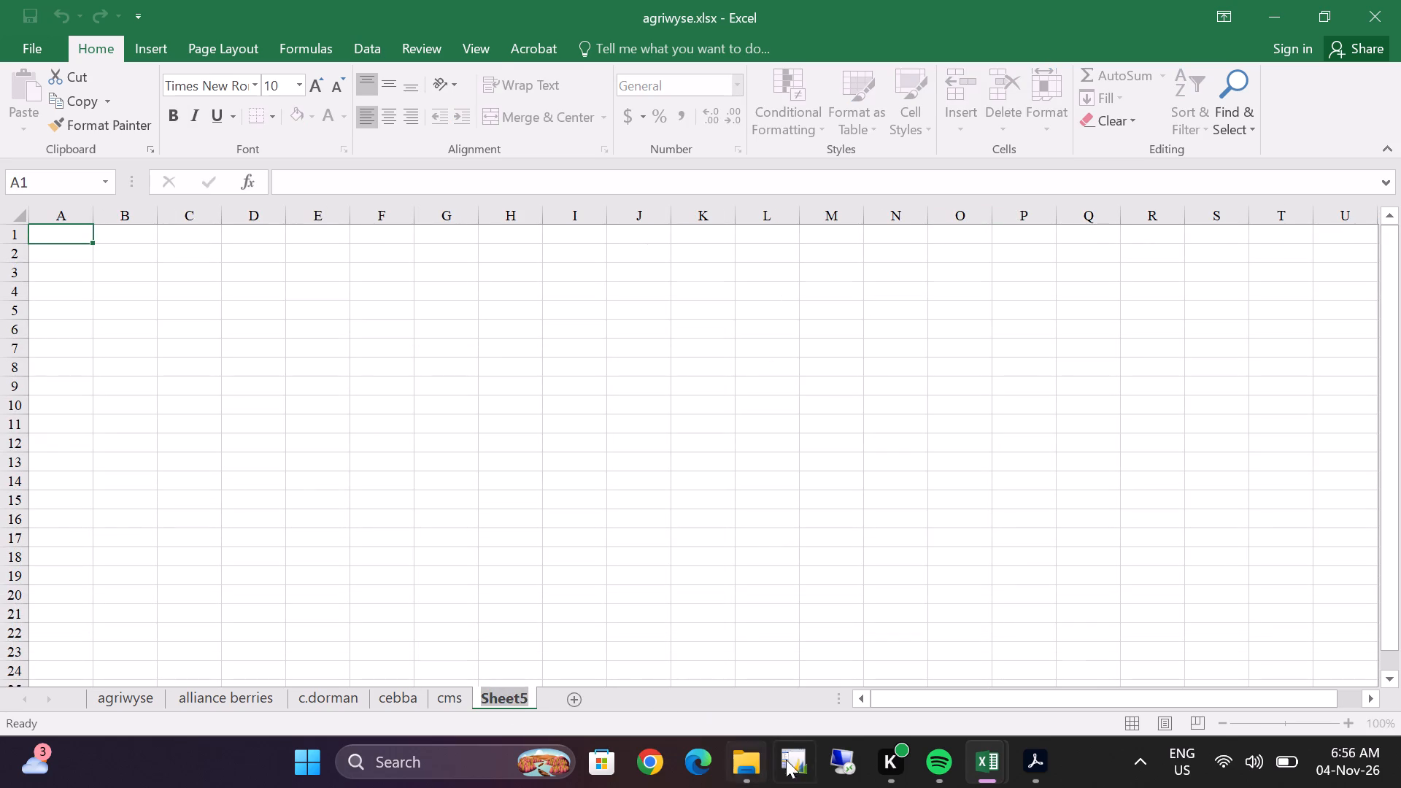
Switch to File Explorer and bring up the 2025 DECEMBER folder to find the next PDF after cms.pdf.
left_click(1034, 762)
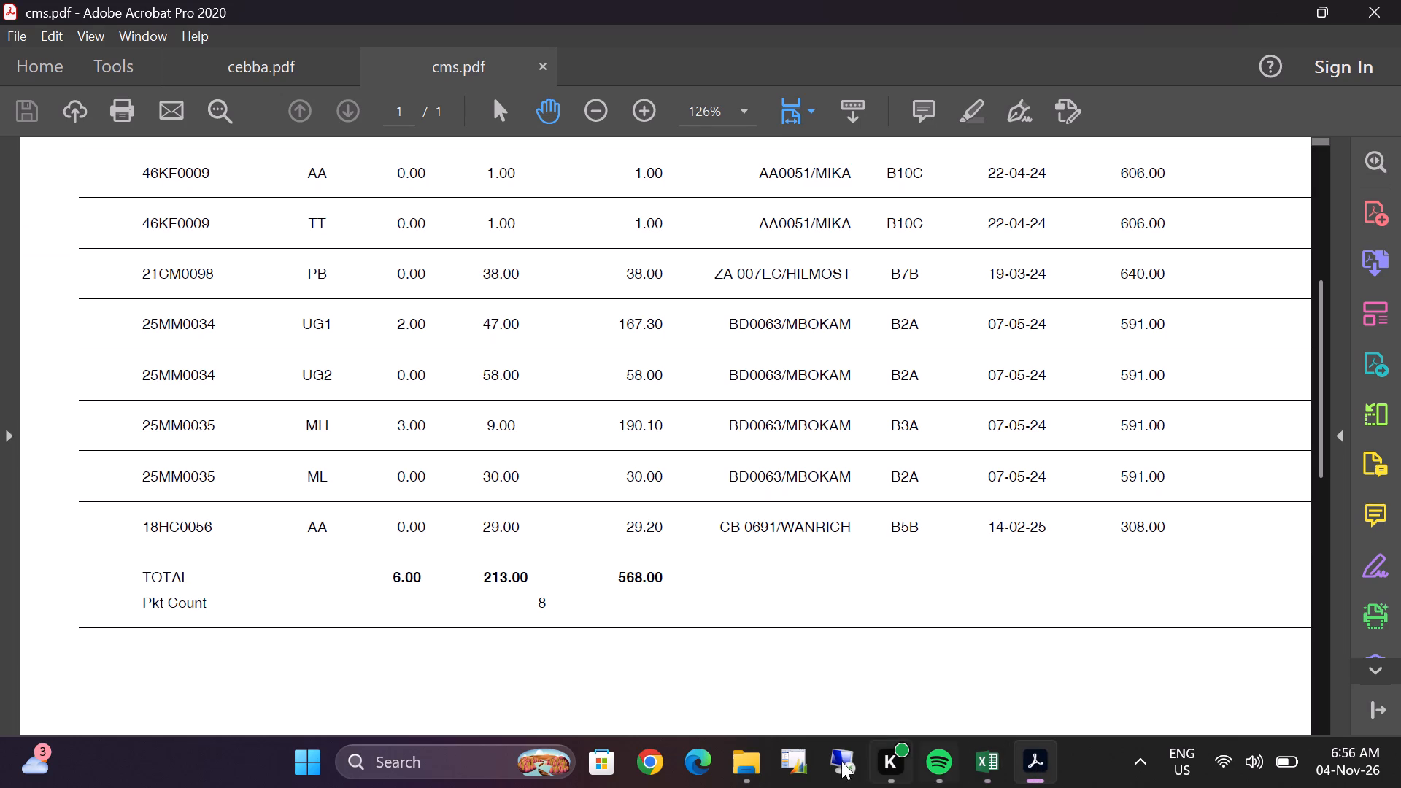
double_click(738, 761)
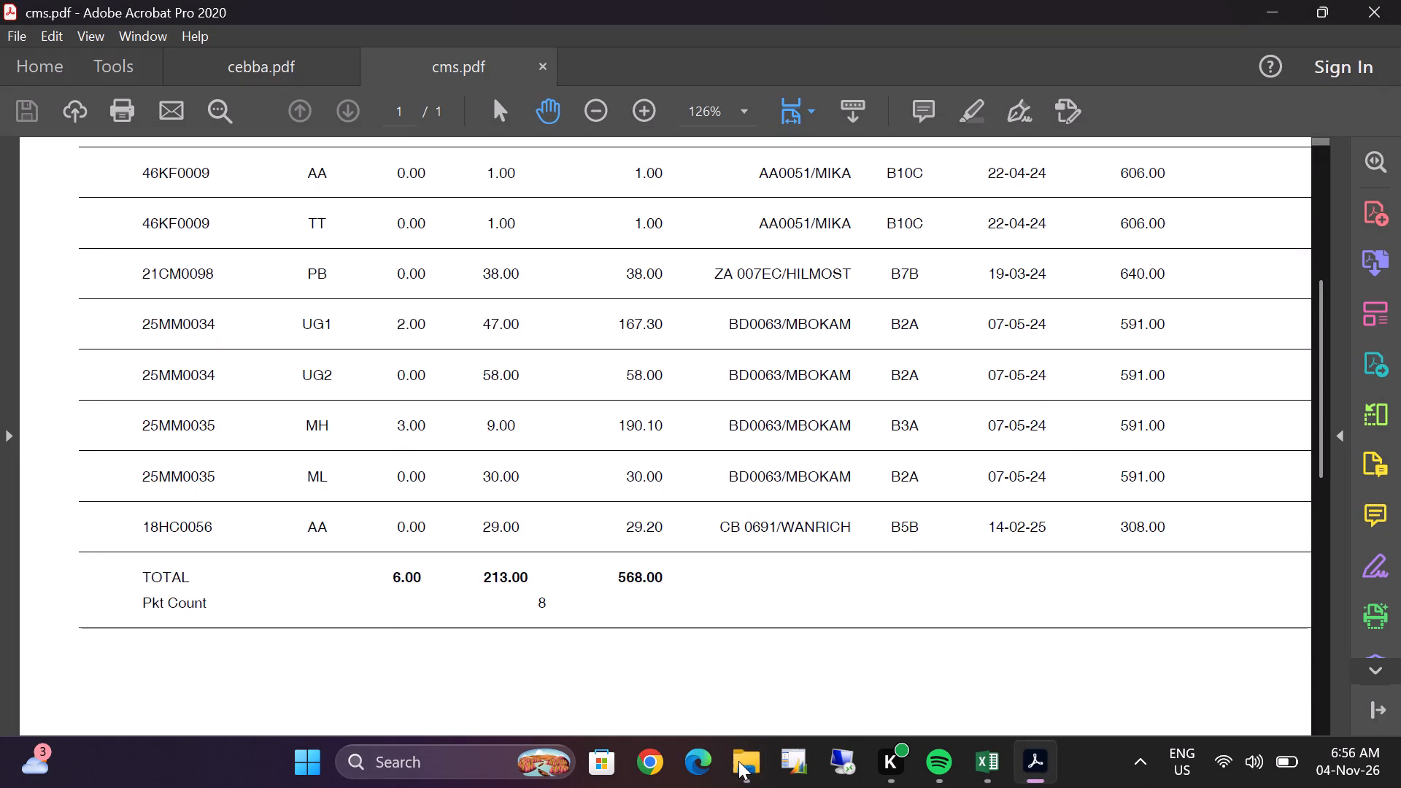
left_click(738, 761)
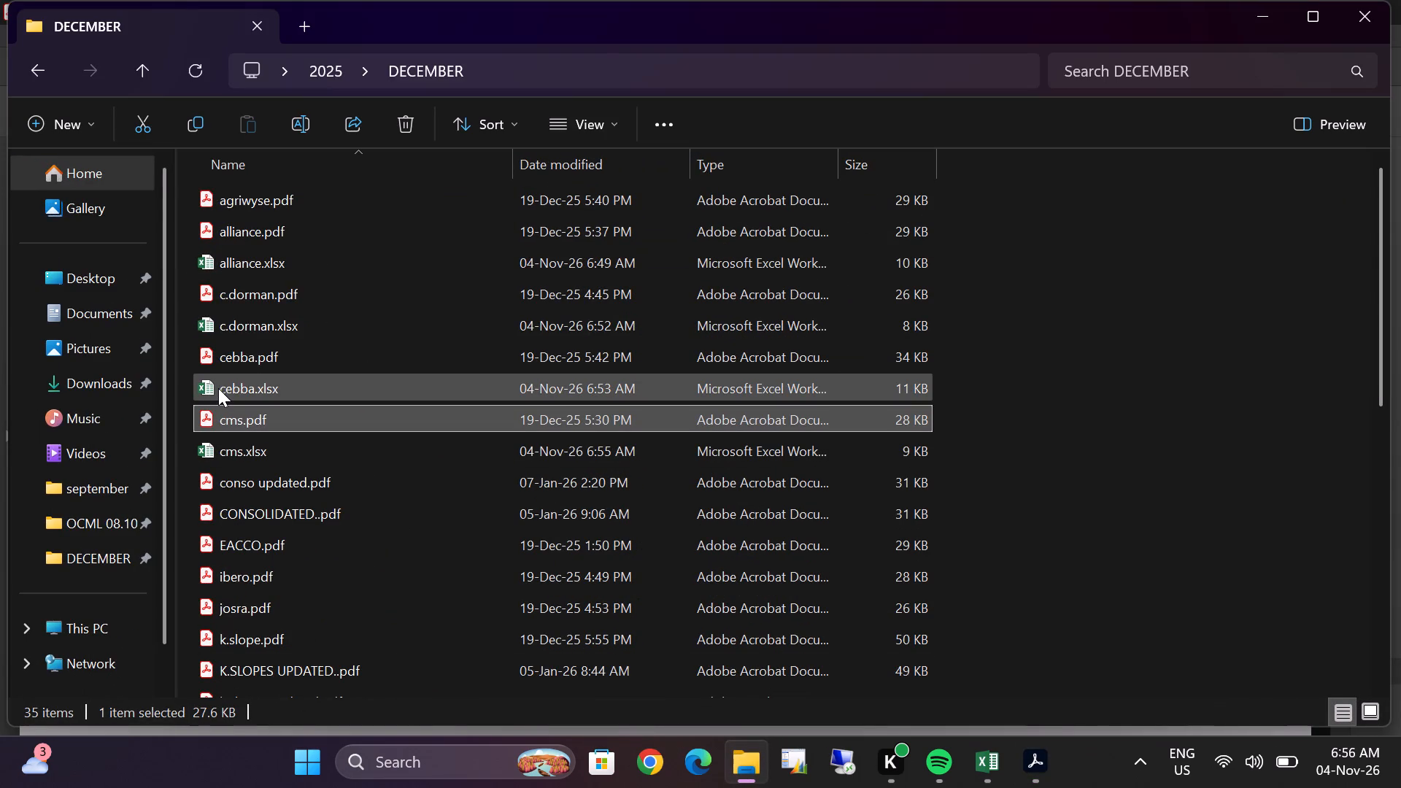
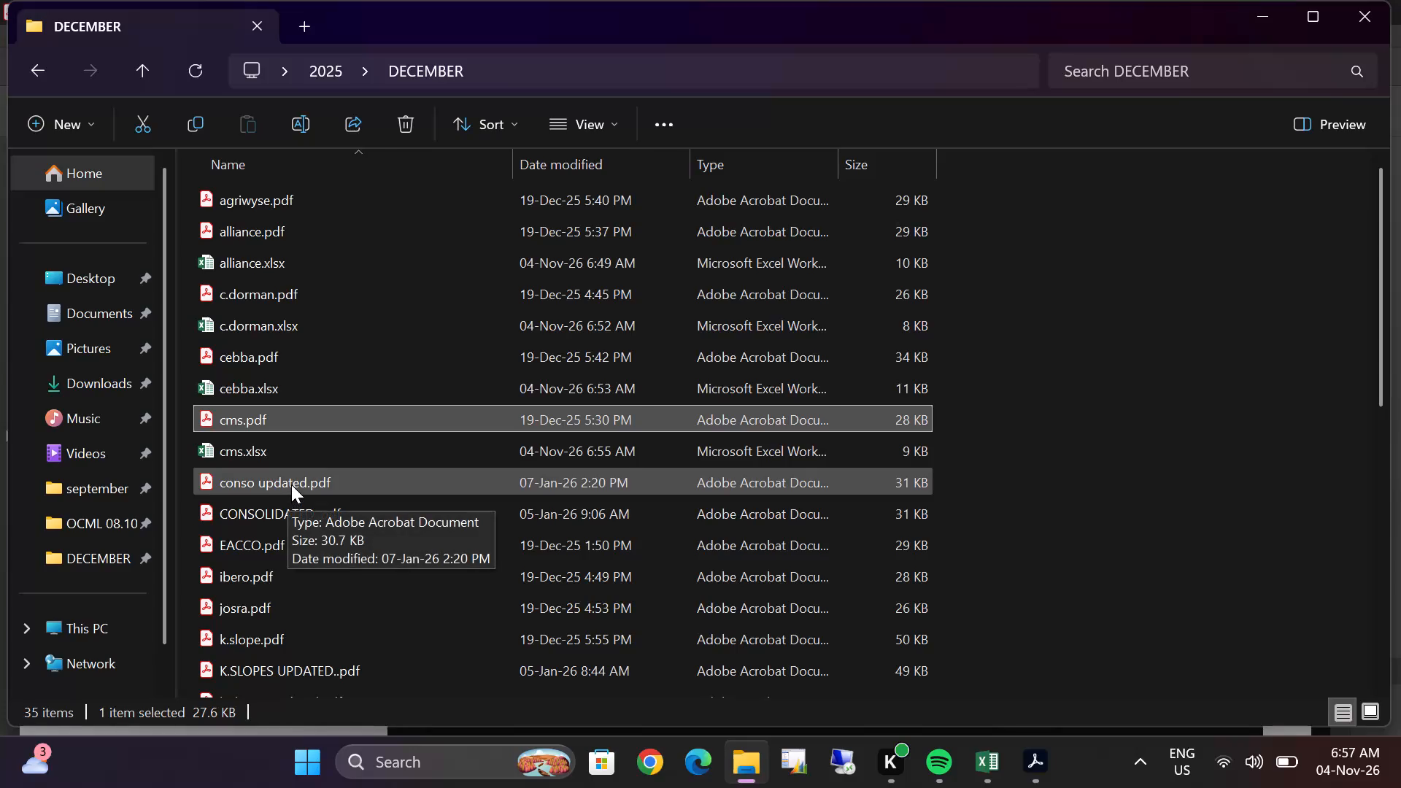
Open EACCO.pdf and export it as a Microsoft Excel Workbook named EACCO.xlsx into the DECEMBER folder.
double_click(277, 537)
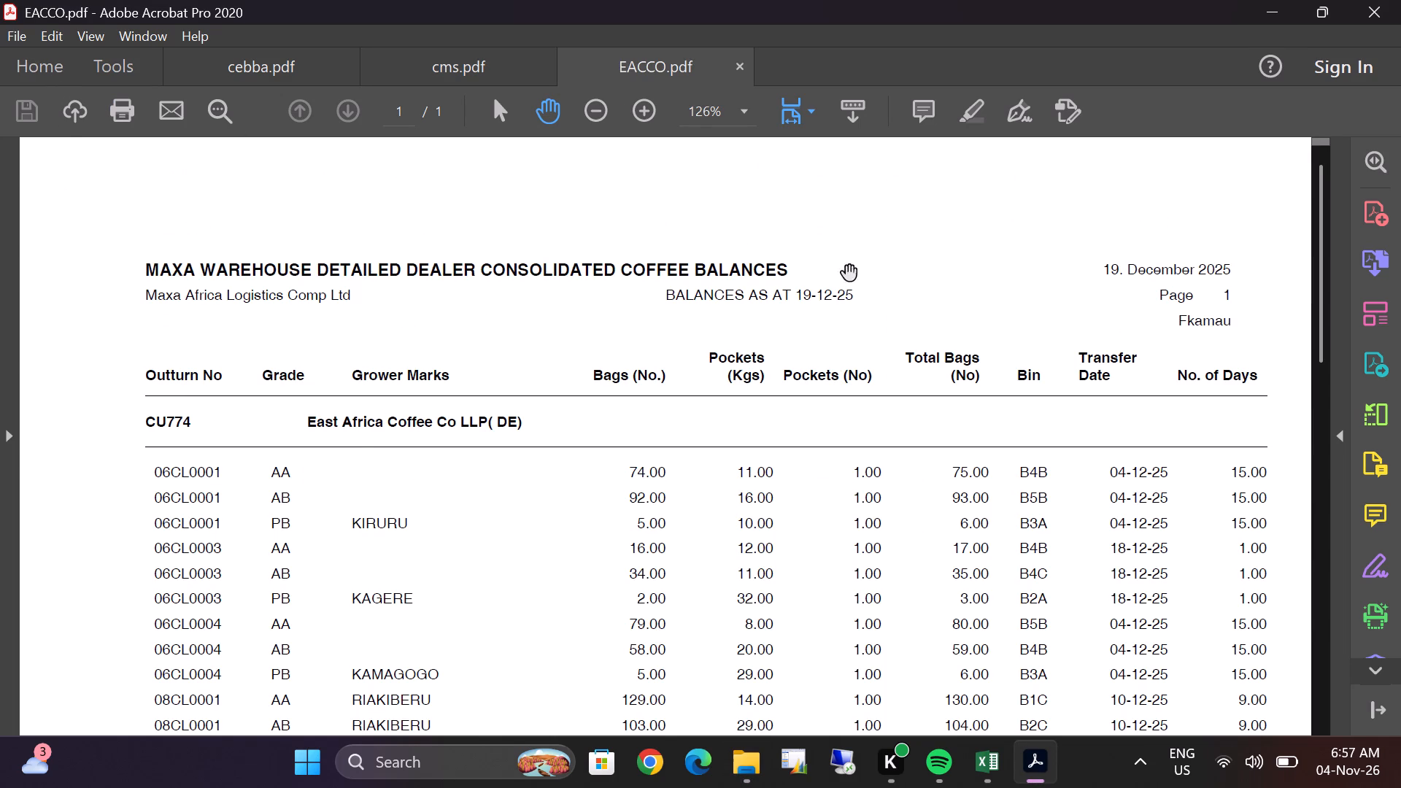
left_click(1372, 381)
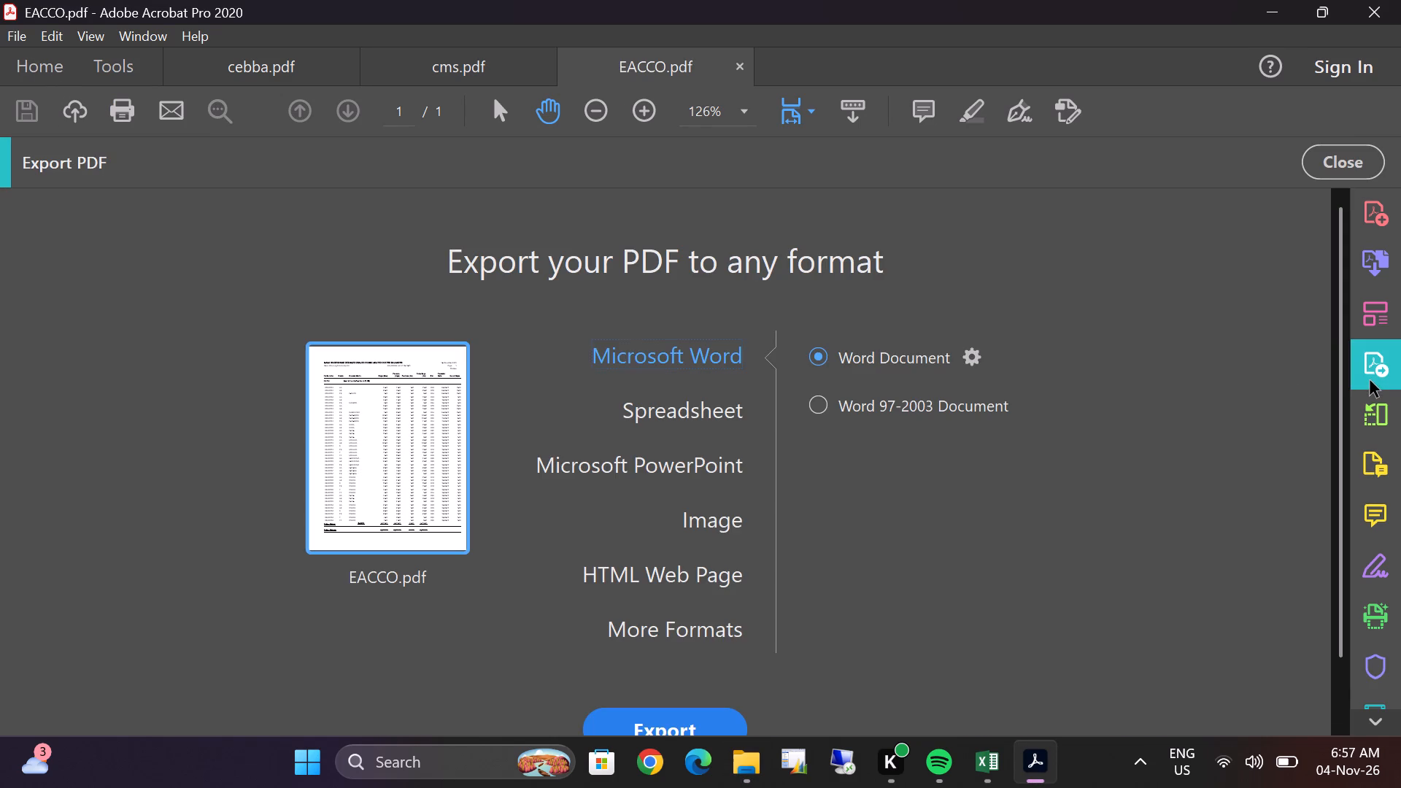
left_click(696, 417)
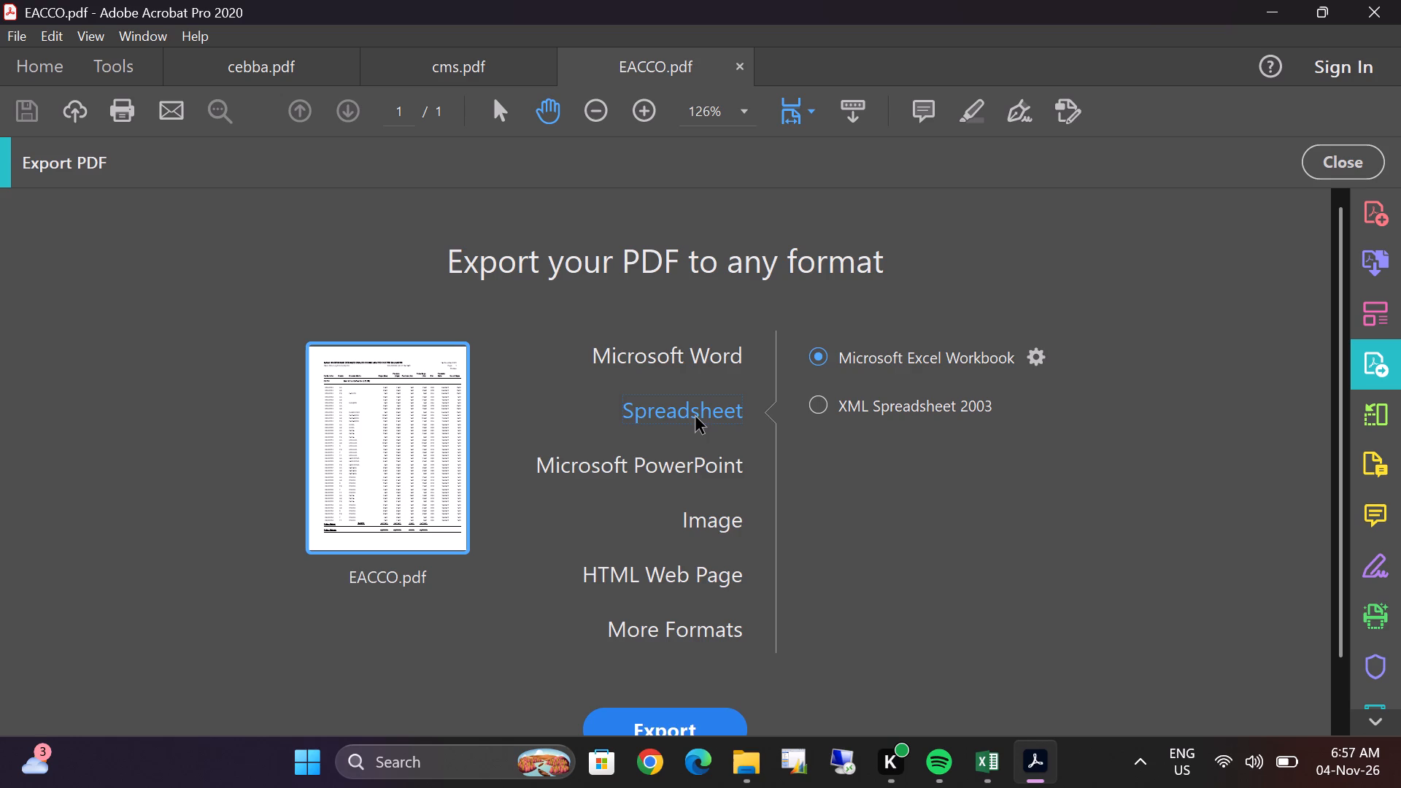
scroll(693, 592, "down", 1)
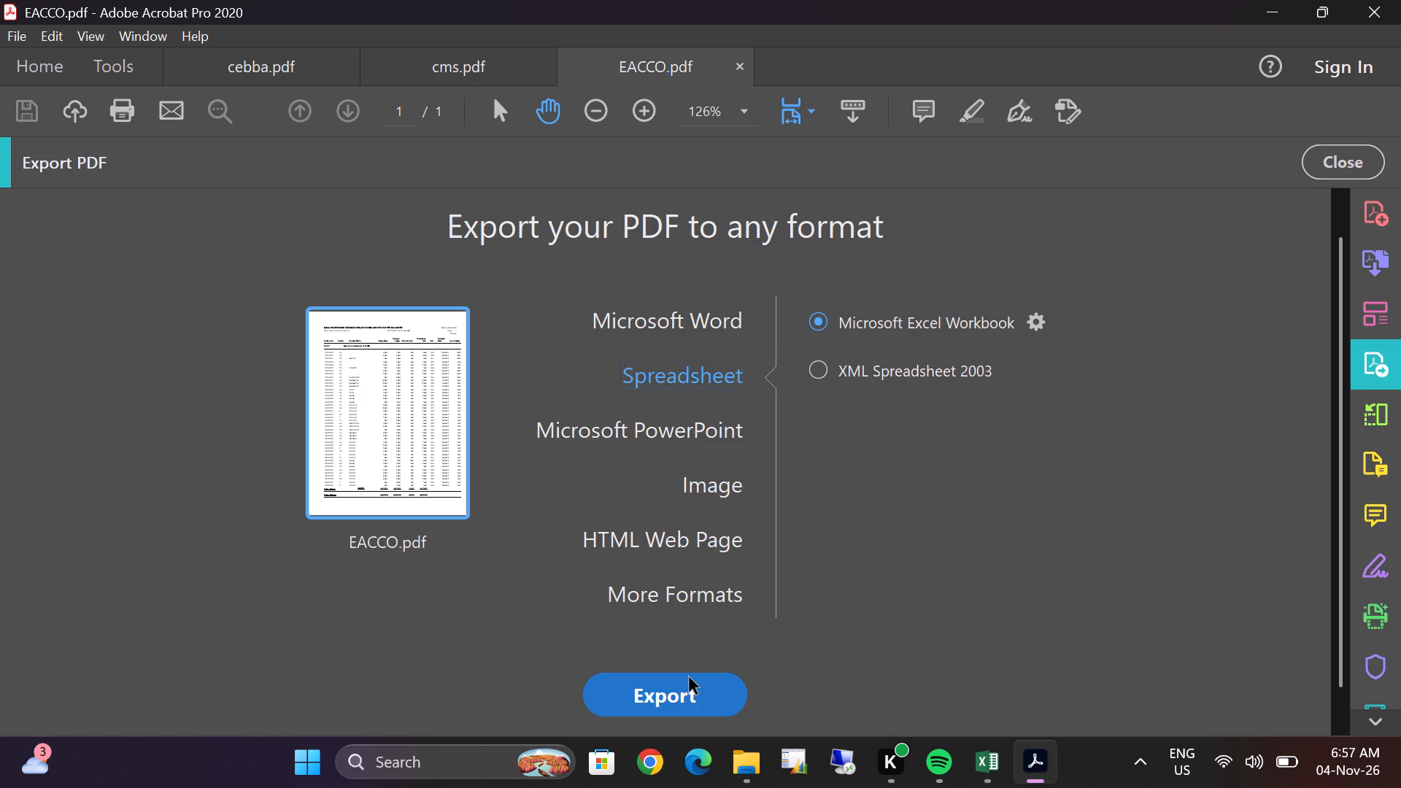
left_click(690, 684)
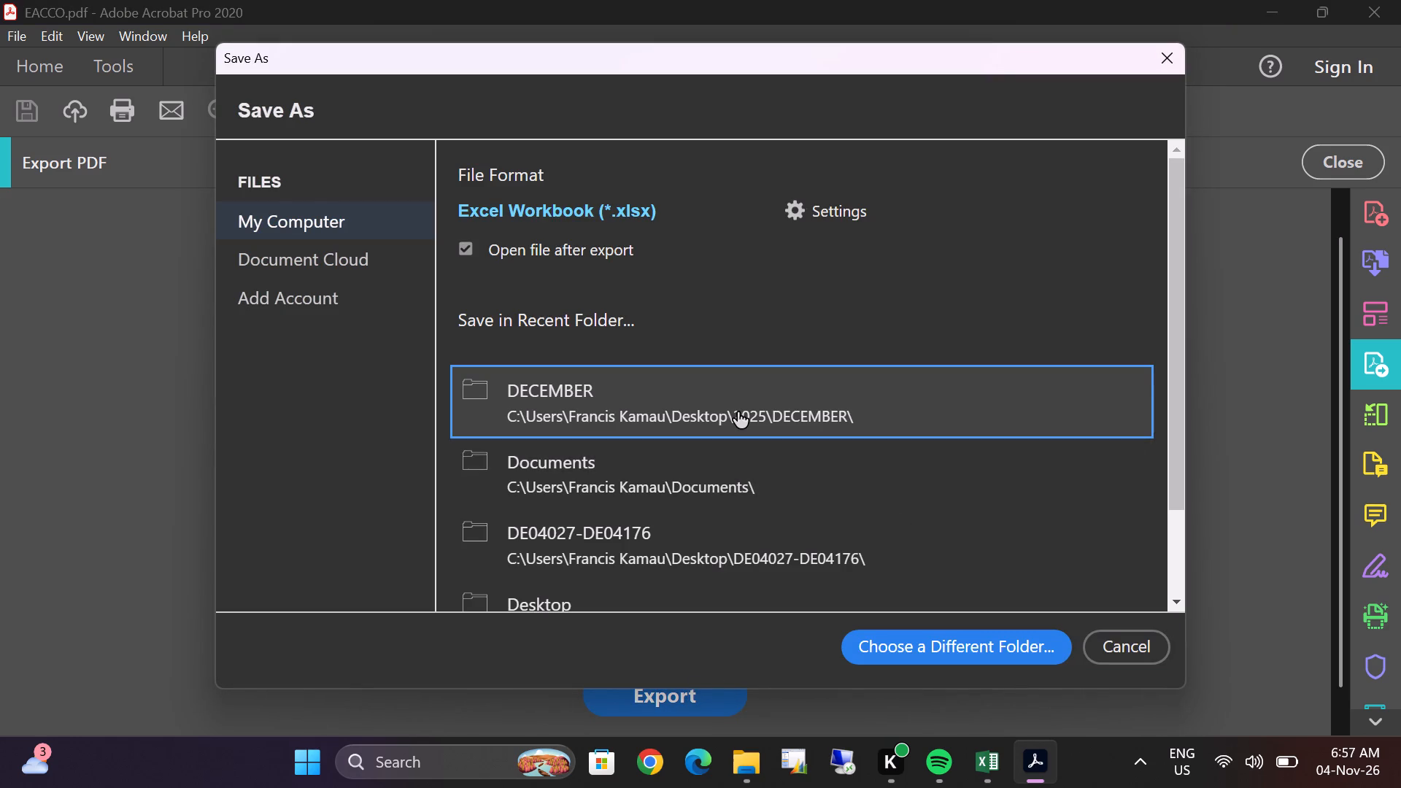
double_click(738, 412)
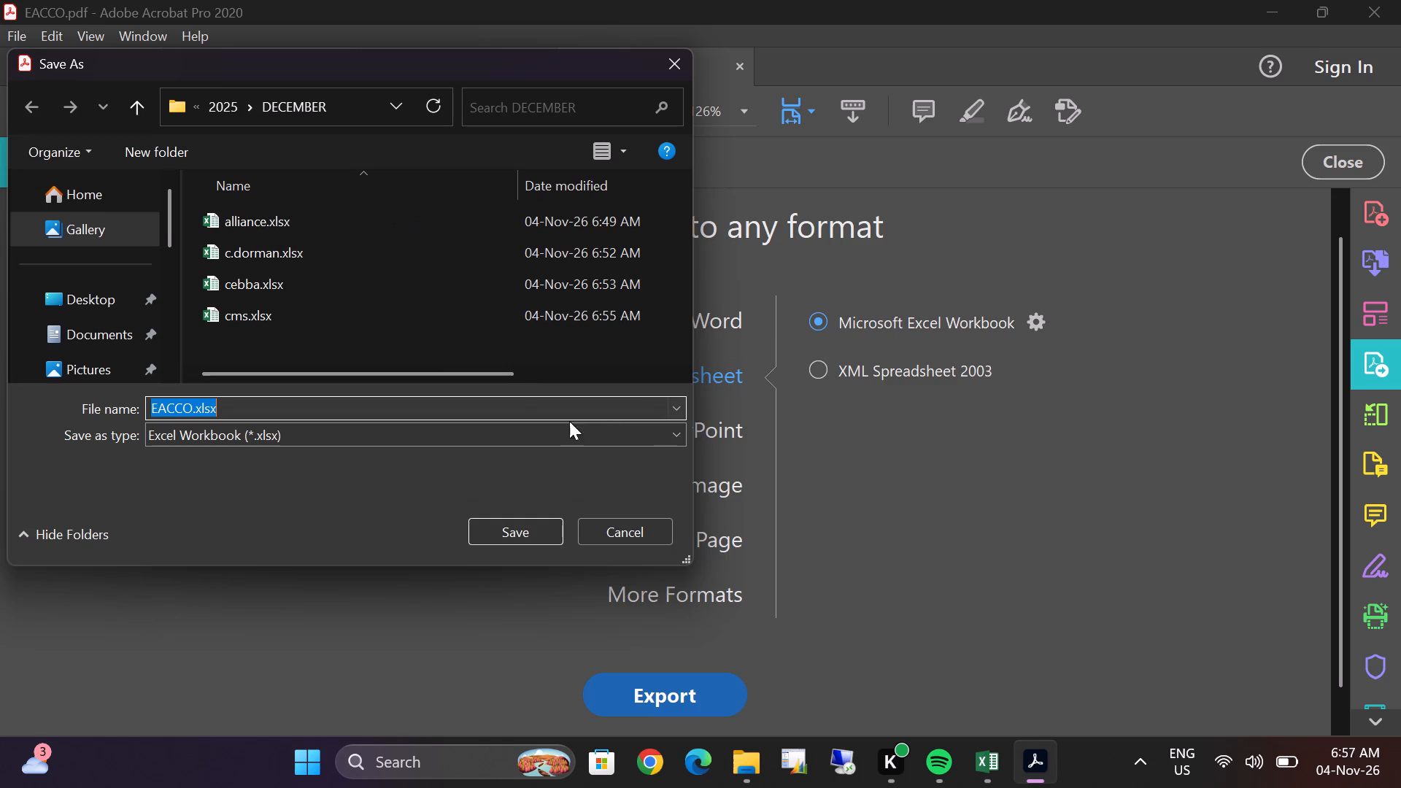
left_click(532, 529)
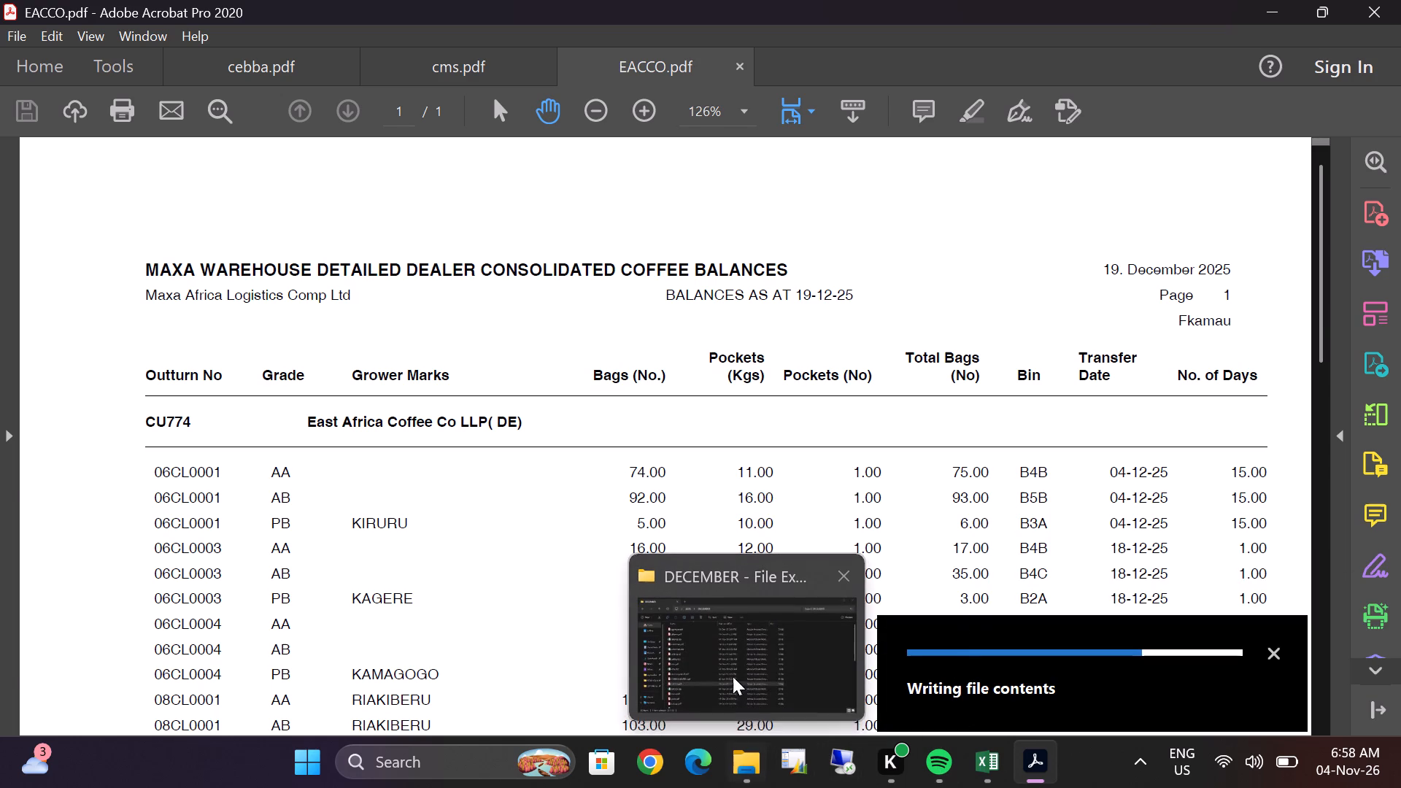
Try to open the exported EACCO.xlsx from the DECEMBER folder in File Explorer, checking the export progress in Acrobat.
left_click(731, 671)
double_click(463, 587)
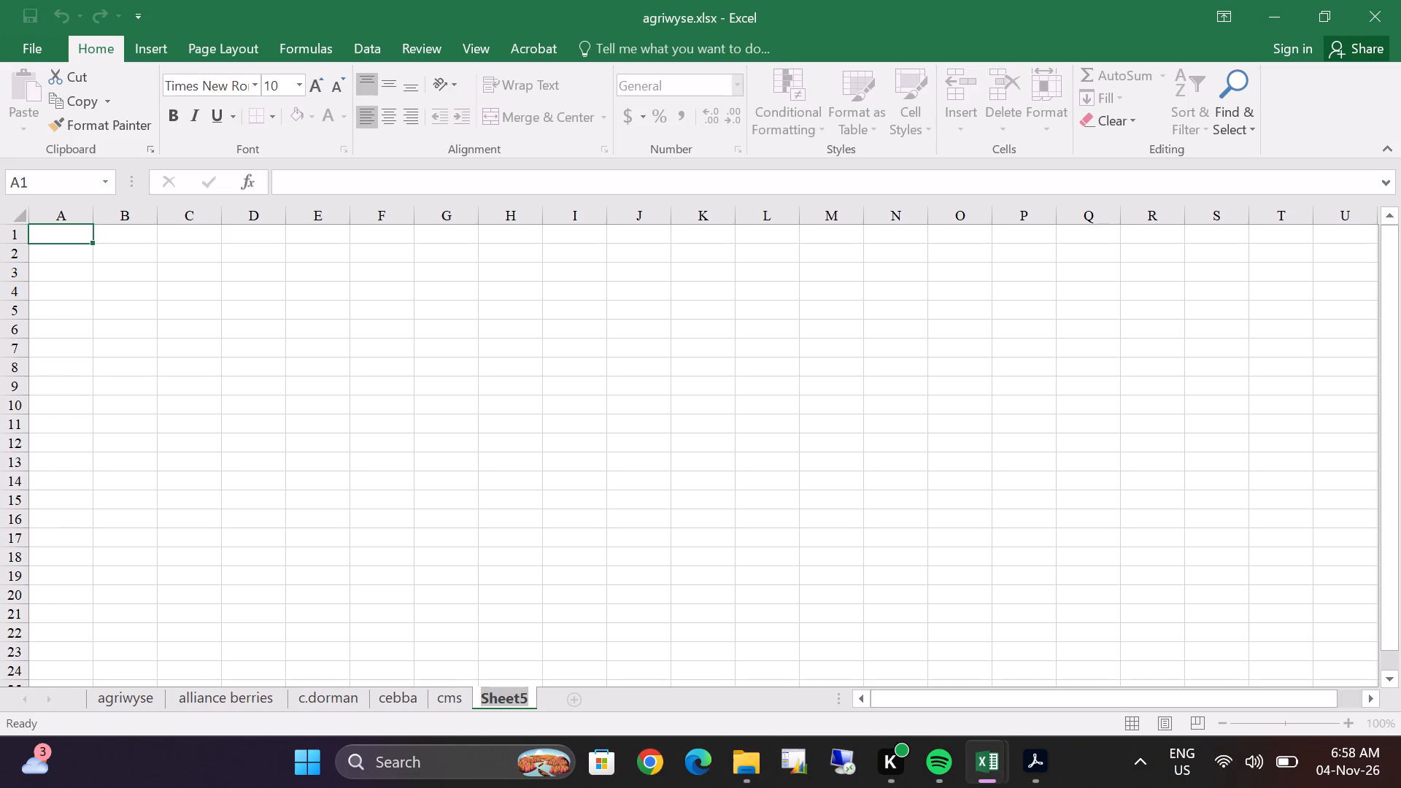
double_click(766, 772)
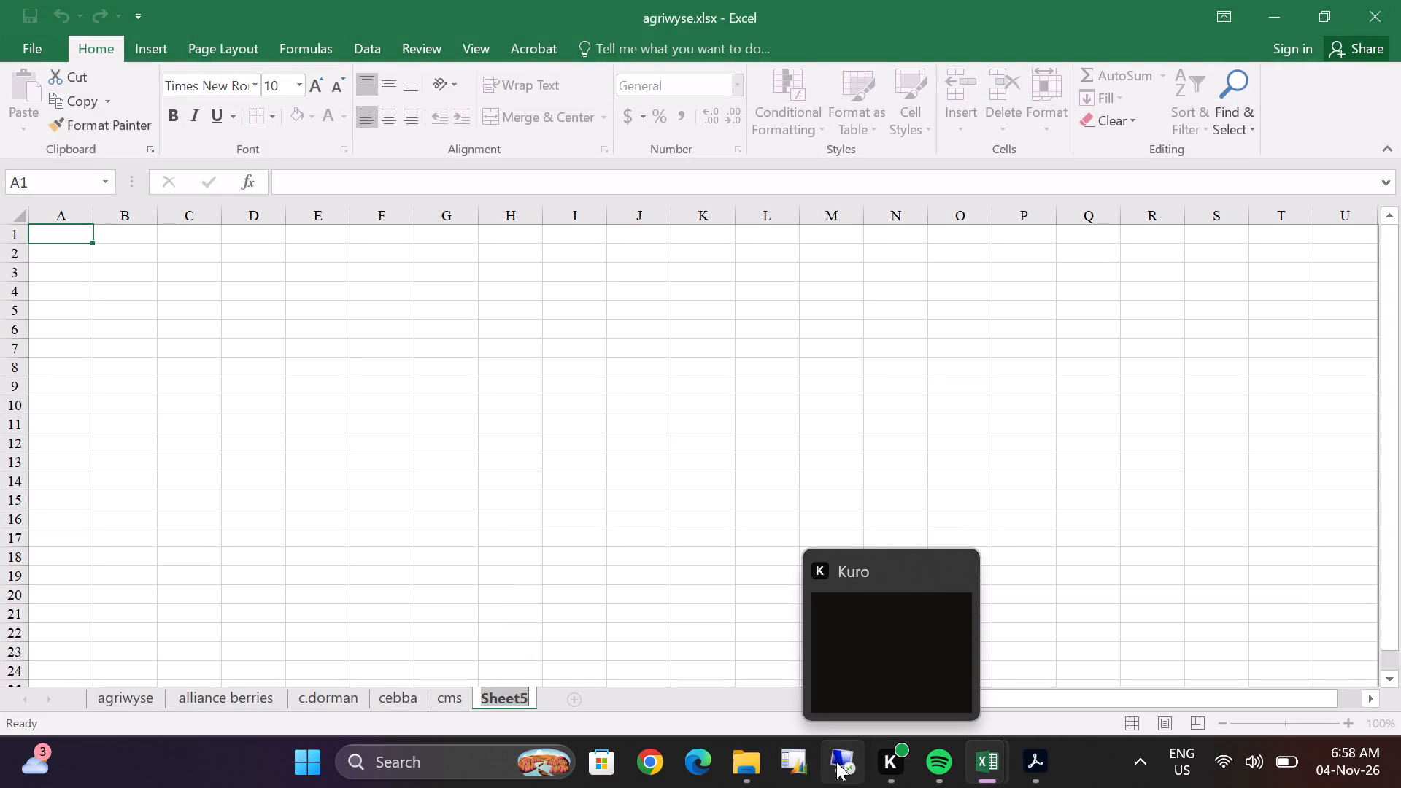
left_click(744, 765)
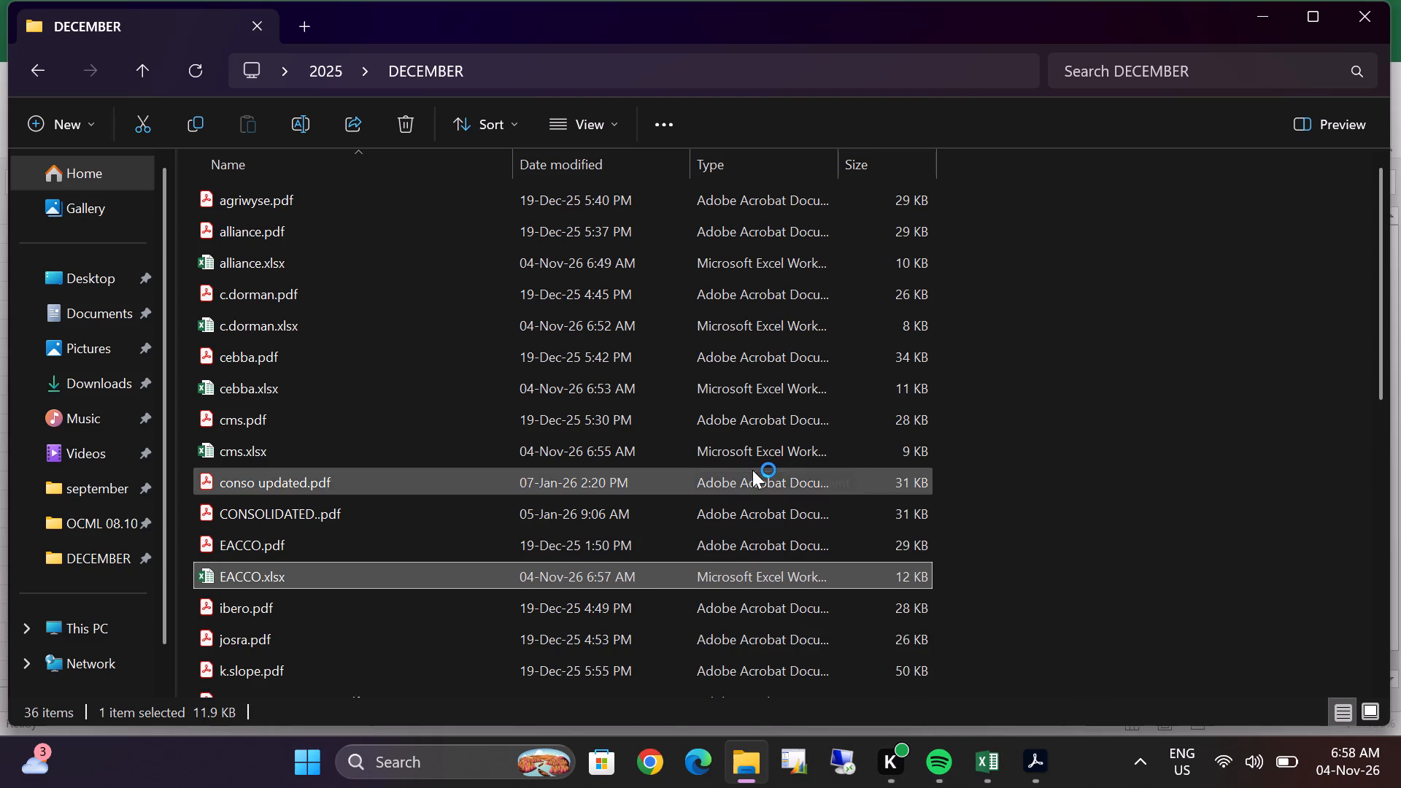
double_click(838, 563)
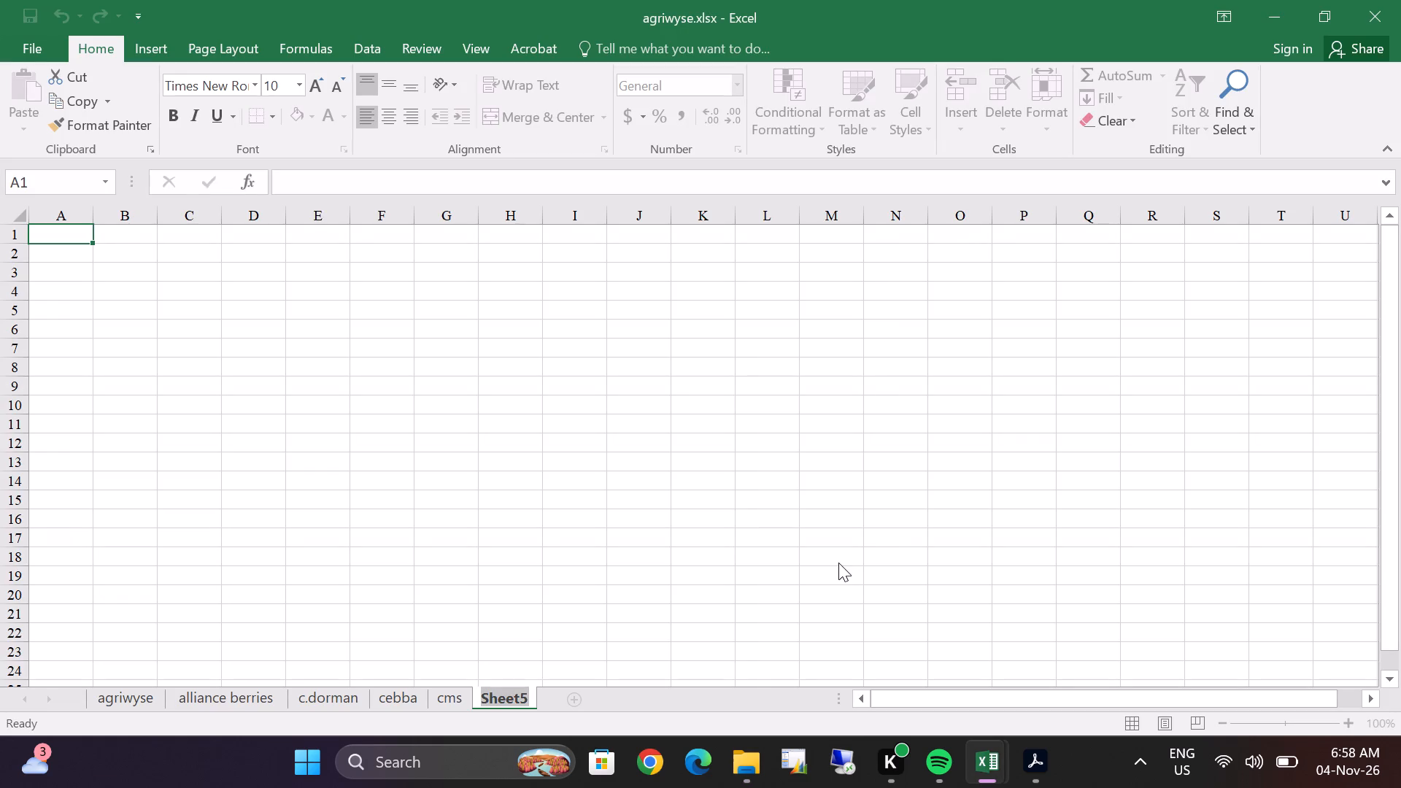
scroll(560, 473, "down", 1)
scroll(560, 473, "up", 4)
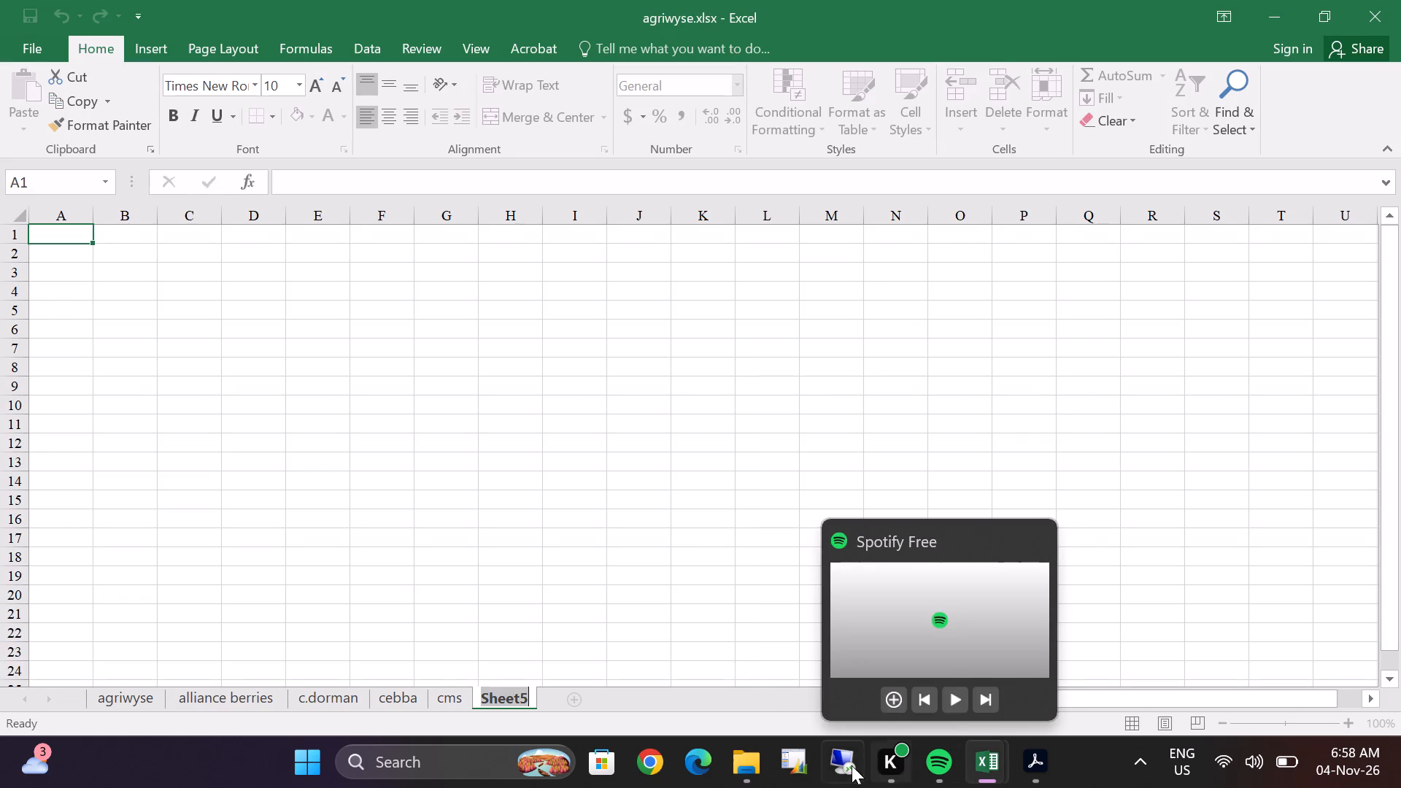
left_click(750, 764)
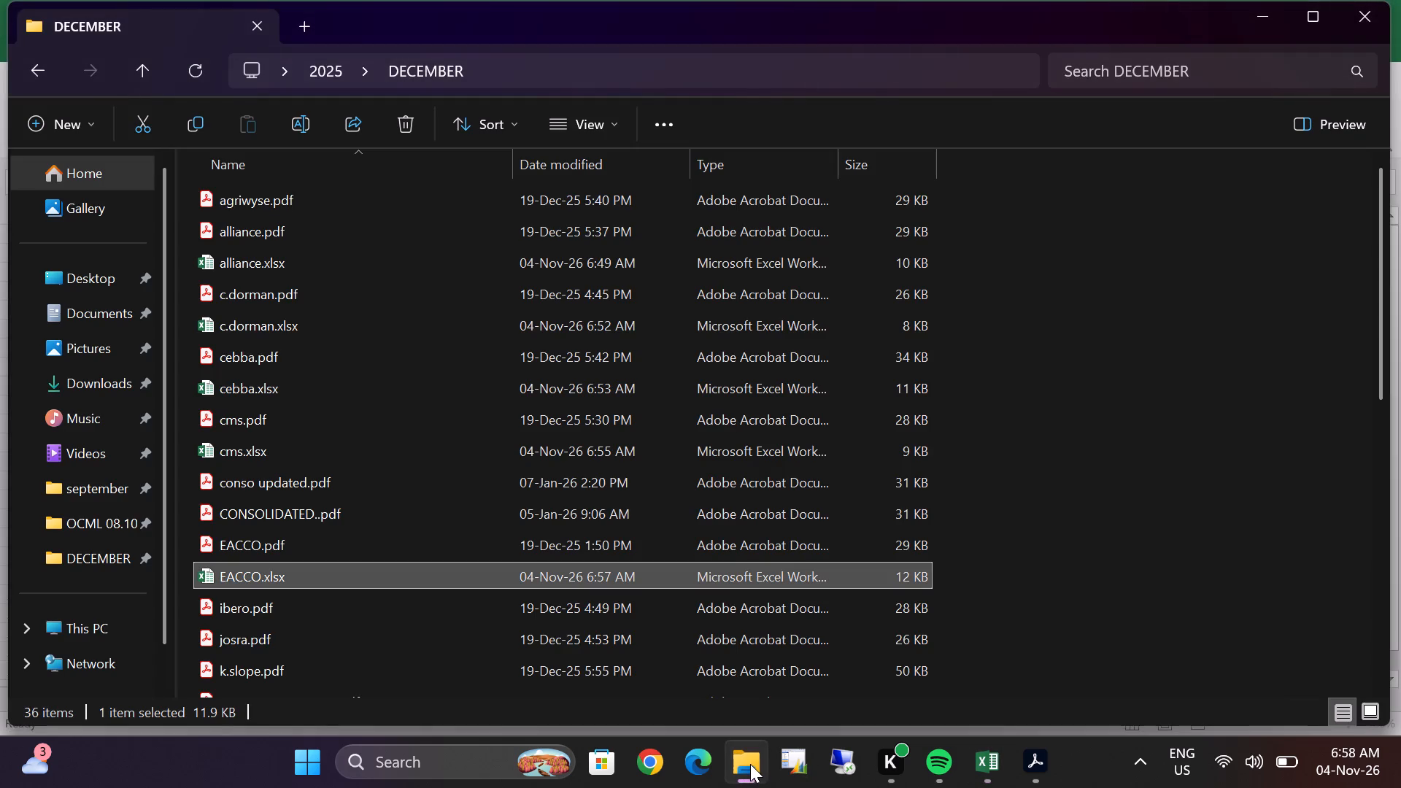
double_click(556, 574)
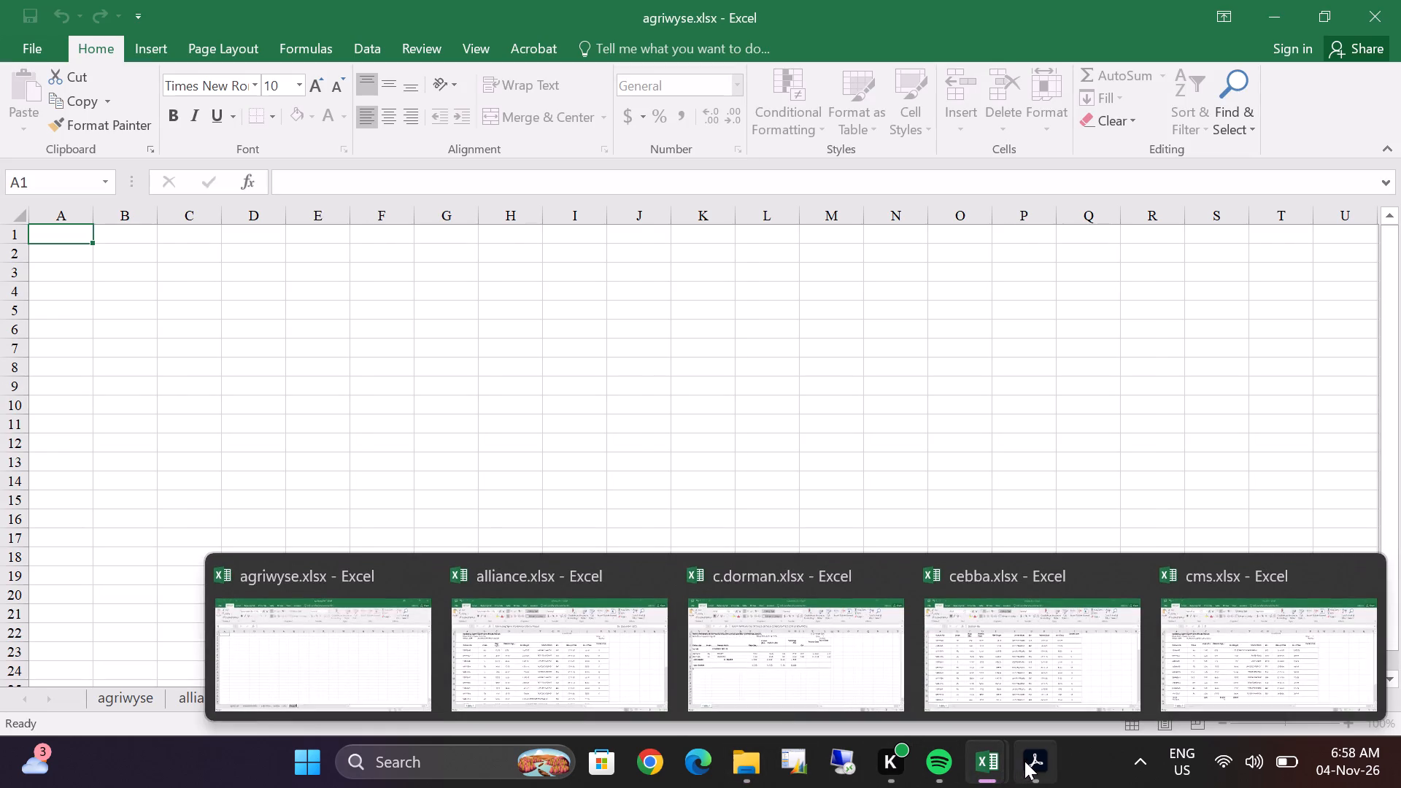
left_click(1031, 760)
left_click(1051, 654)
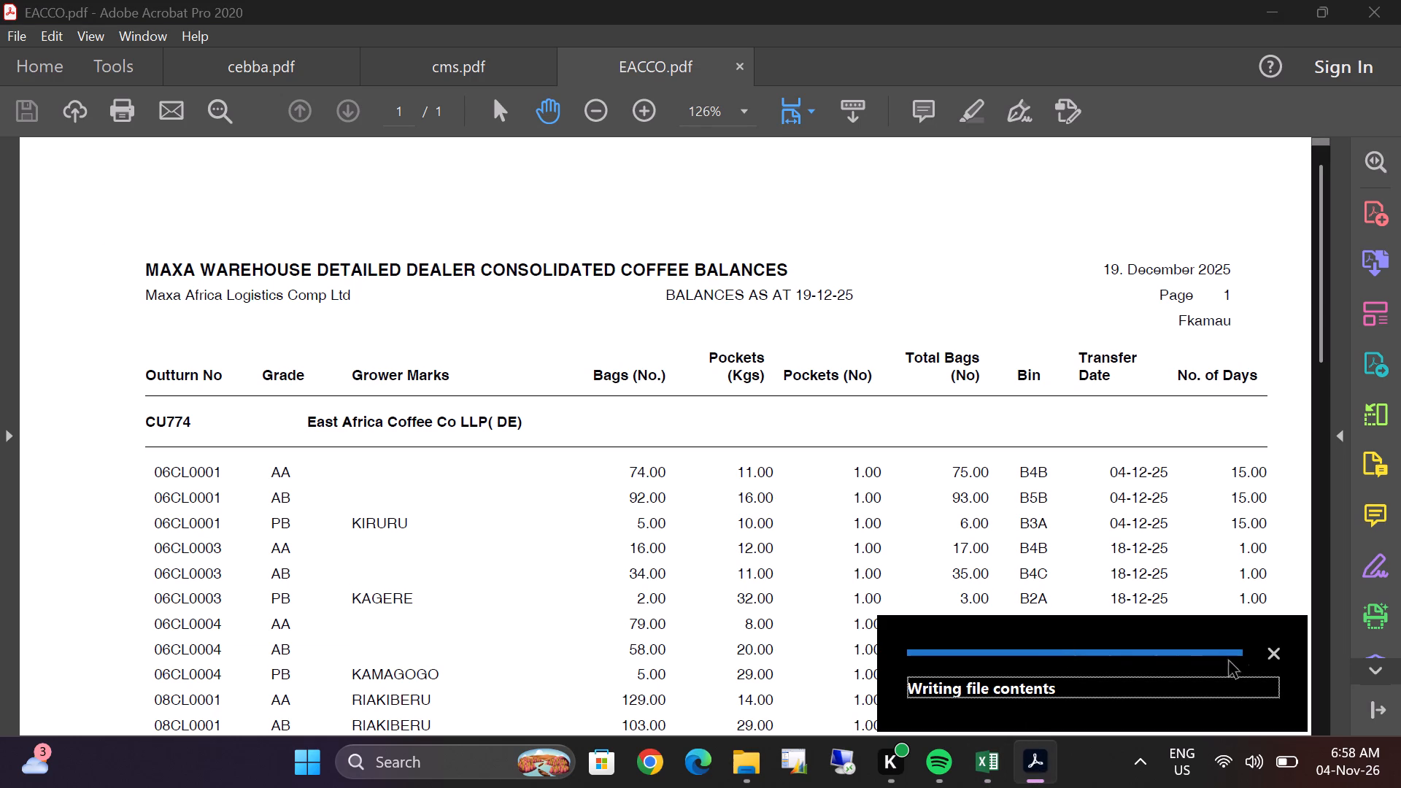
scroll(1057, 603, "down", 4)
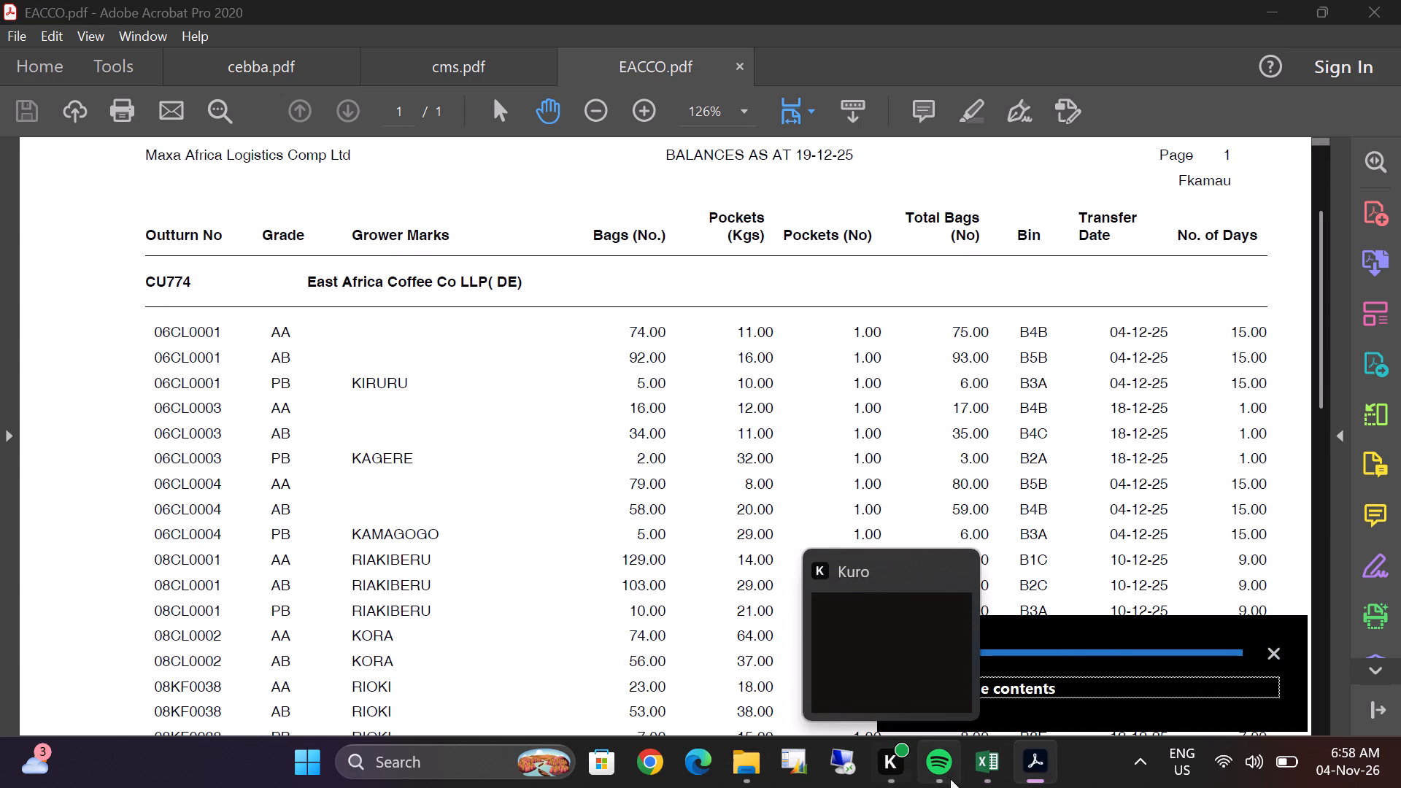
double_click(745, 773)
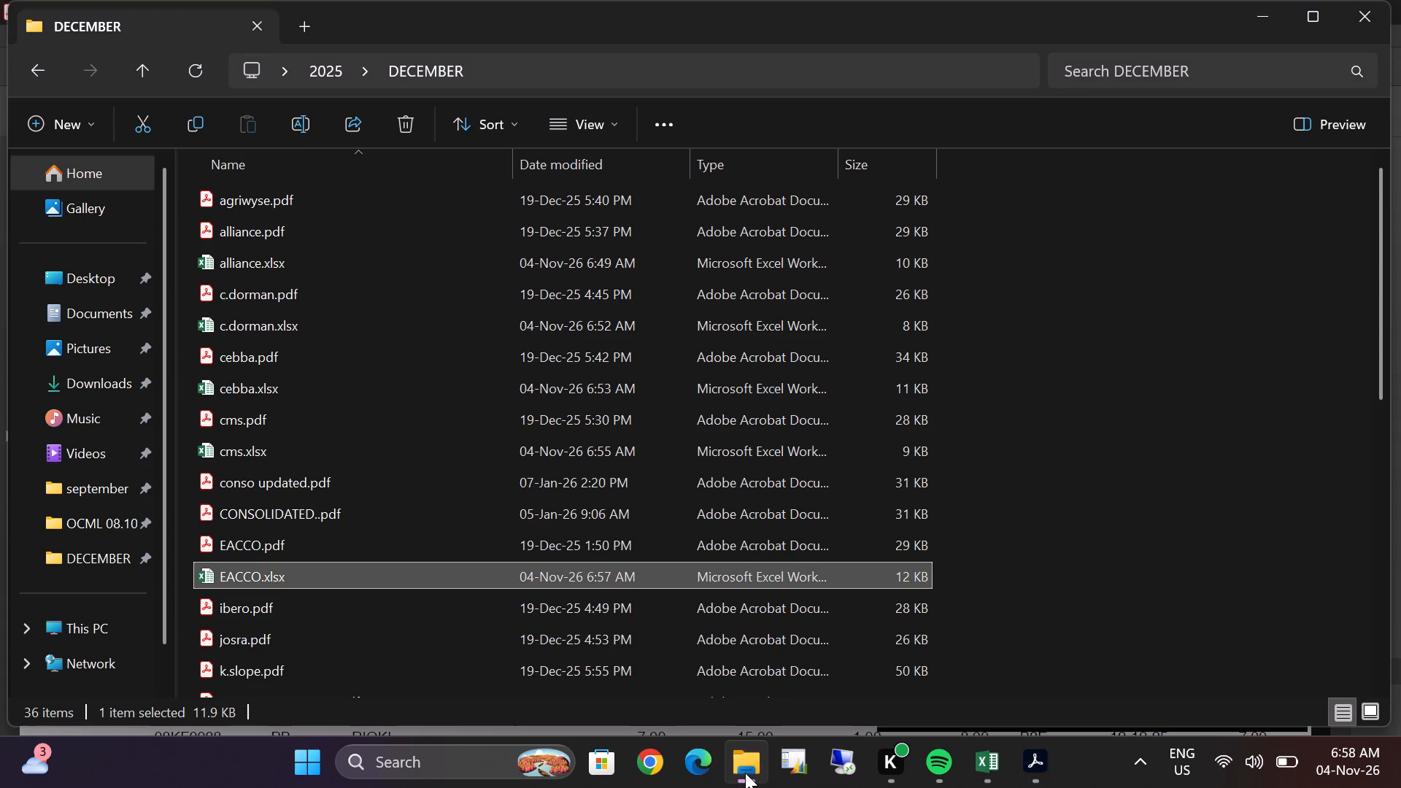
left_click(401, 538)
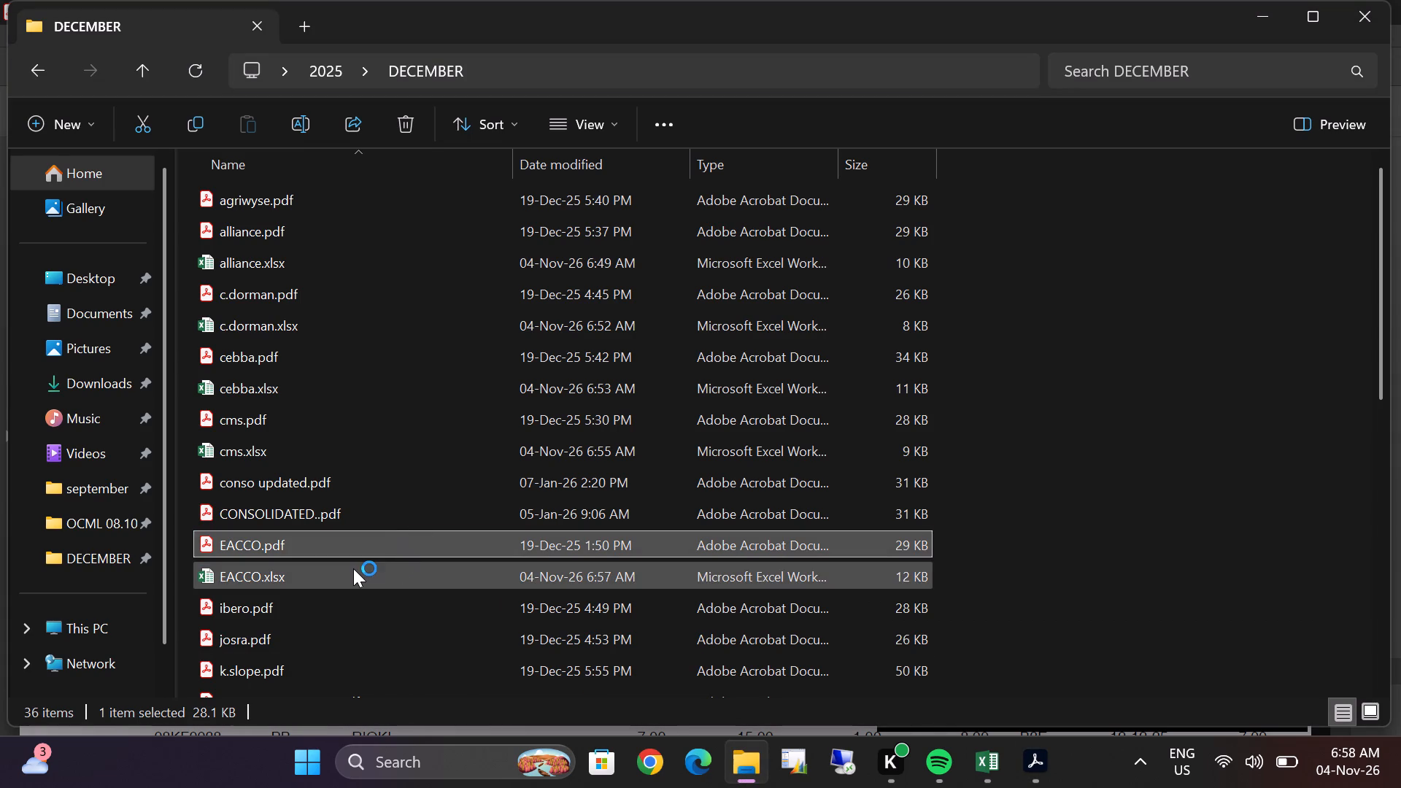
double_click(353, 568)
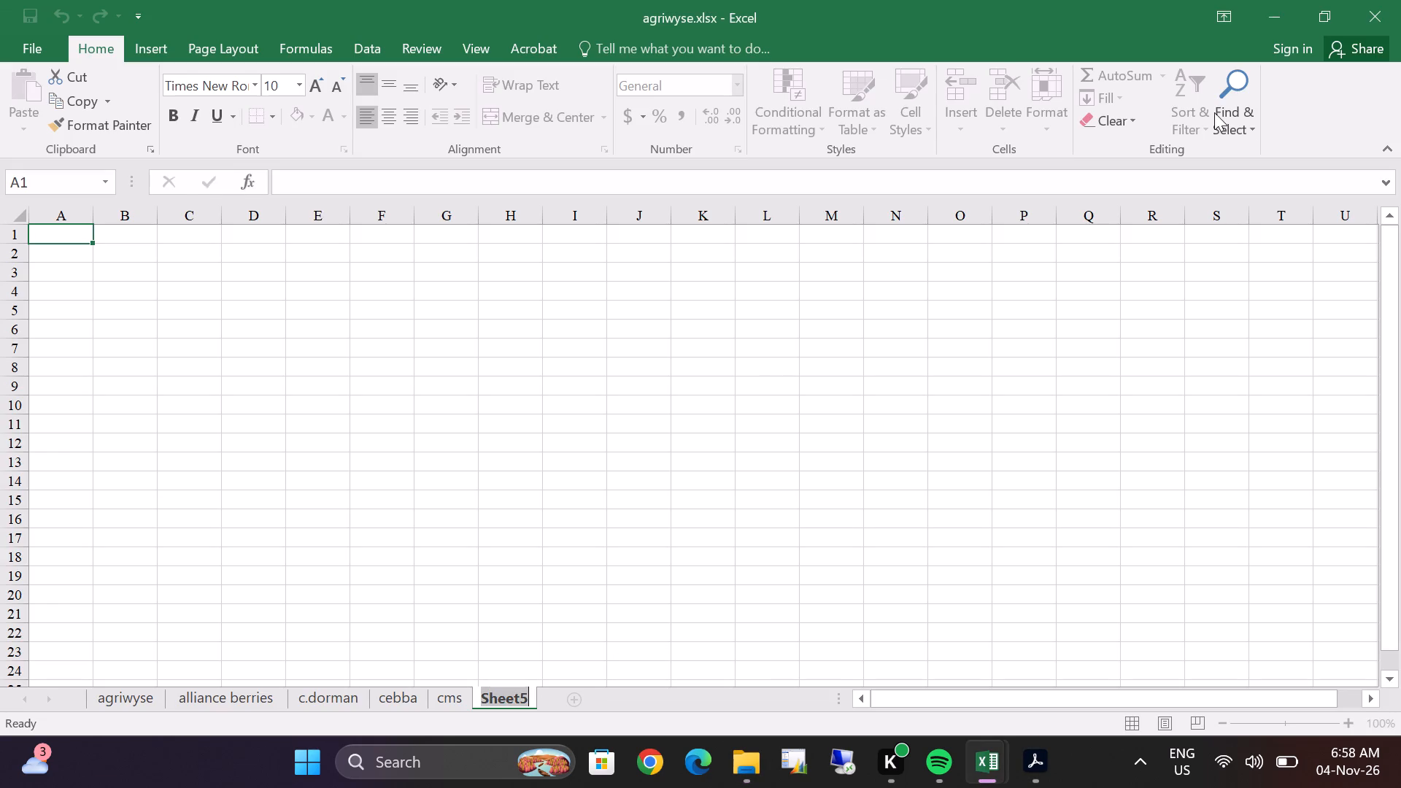
Switch to Excel and close the cms.xlsx, cebba.xlsx, c.dorman.xlsx and alliance.xlsx workbooks, keeping agriwyse.xlsx open.
double_click(1275, 0)
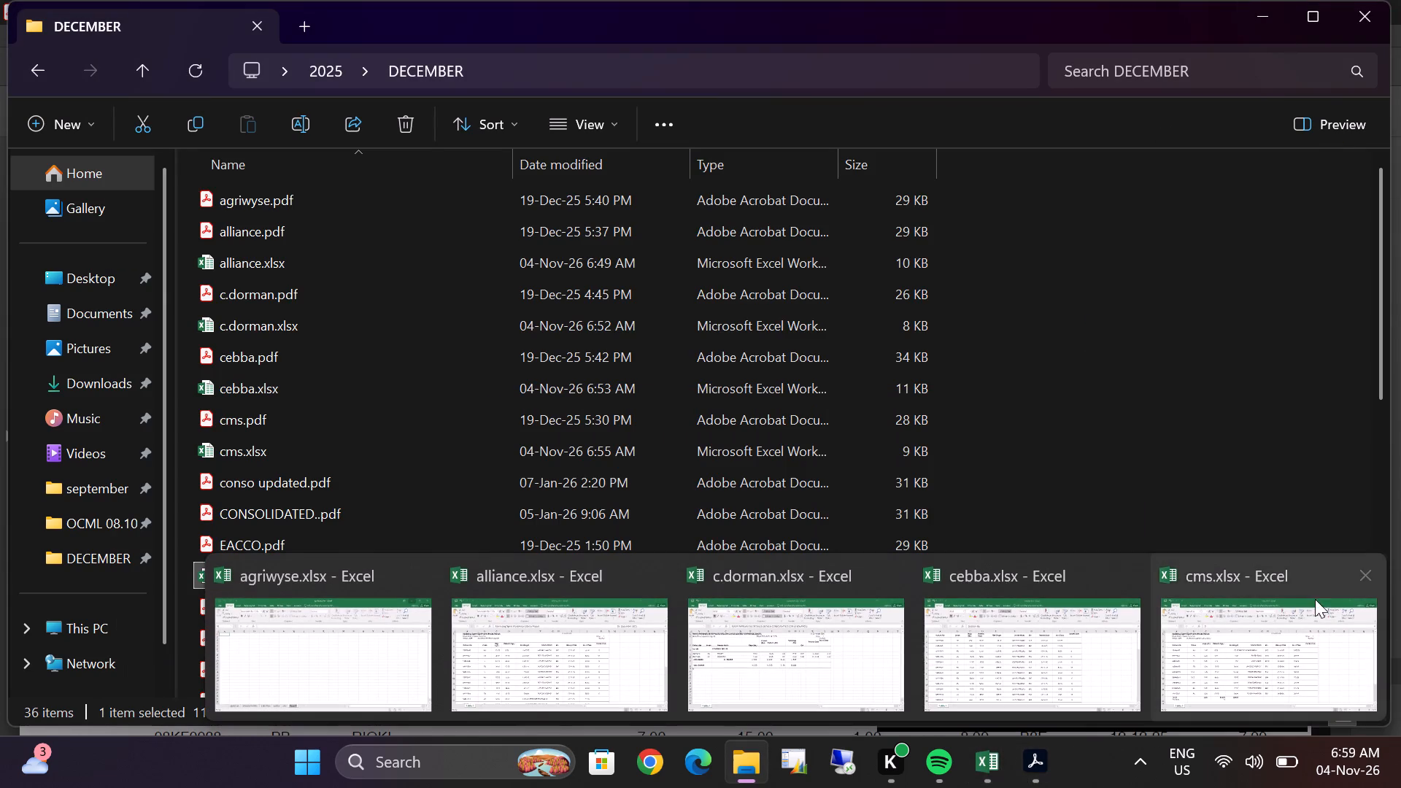
left_click(1322, 592)
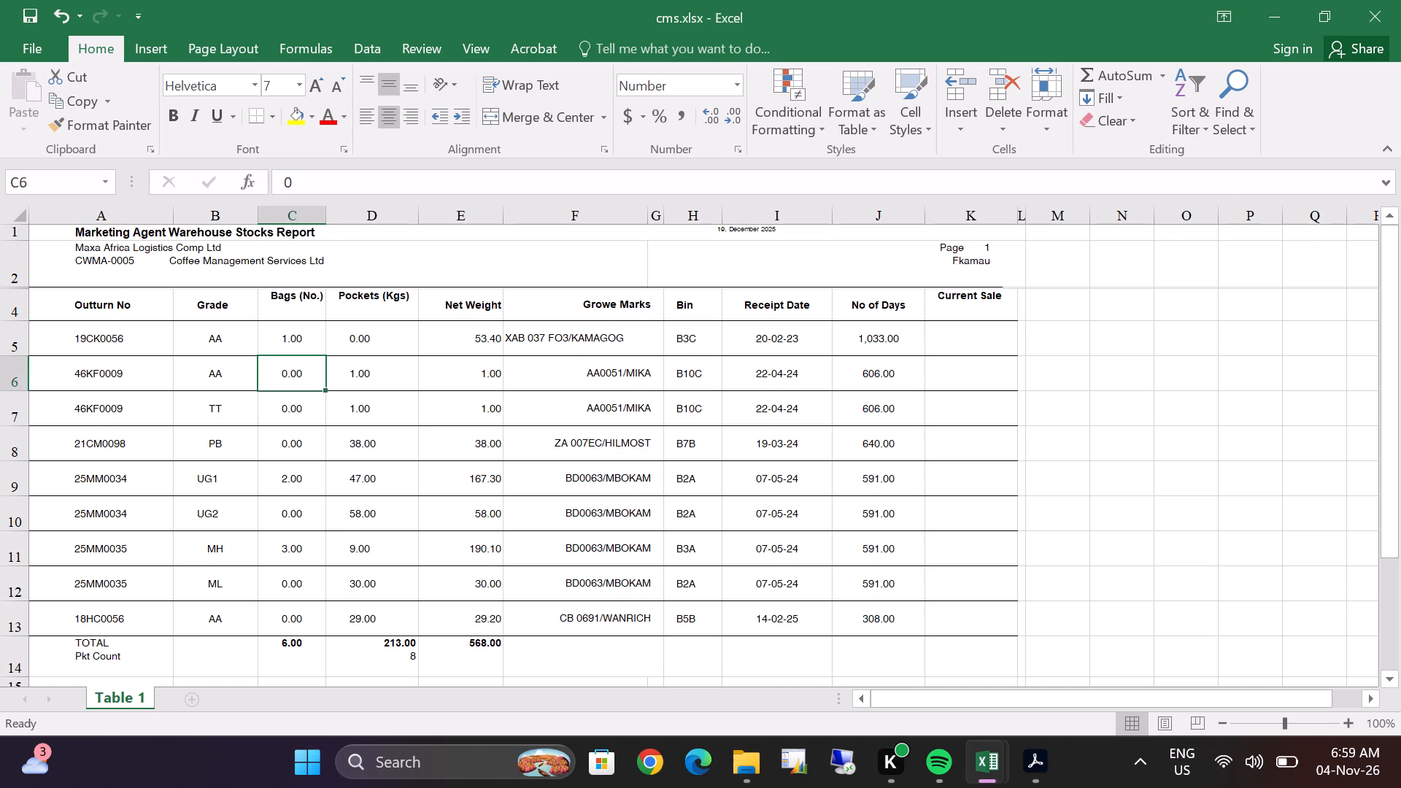
left_click(1379, 4)
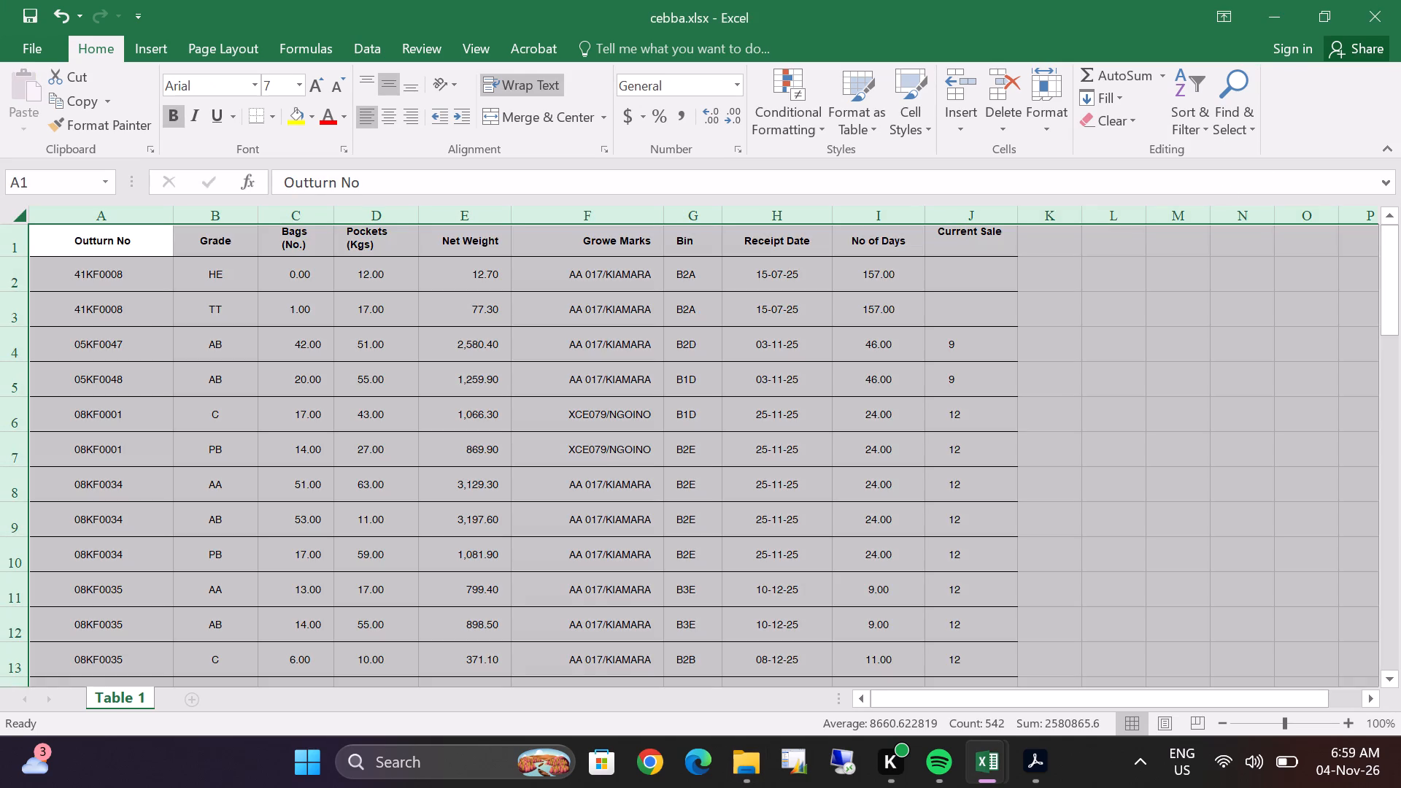
double_click(1378, 9)
left_click(1376, 9)
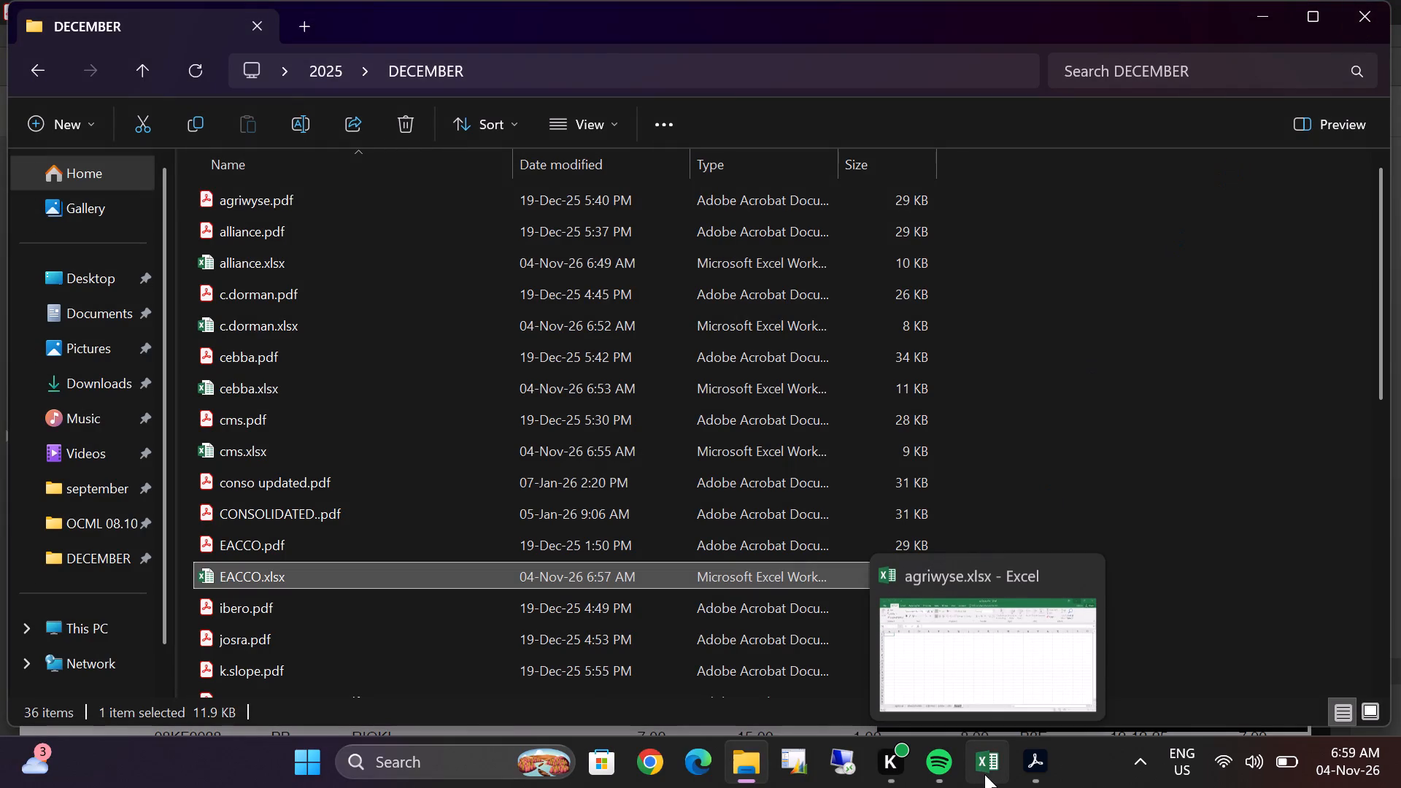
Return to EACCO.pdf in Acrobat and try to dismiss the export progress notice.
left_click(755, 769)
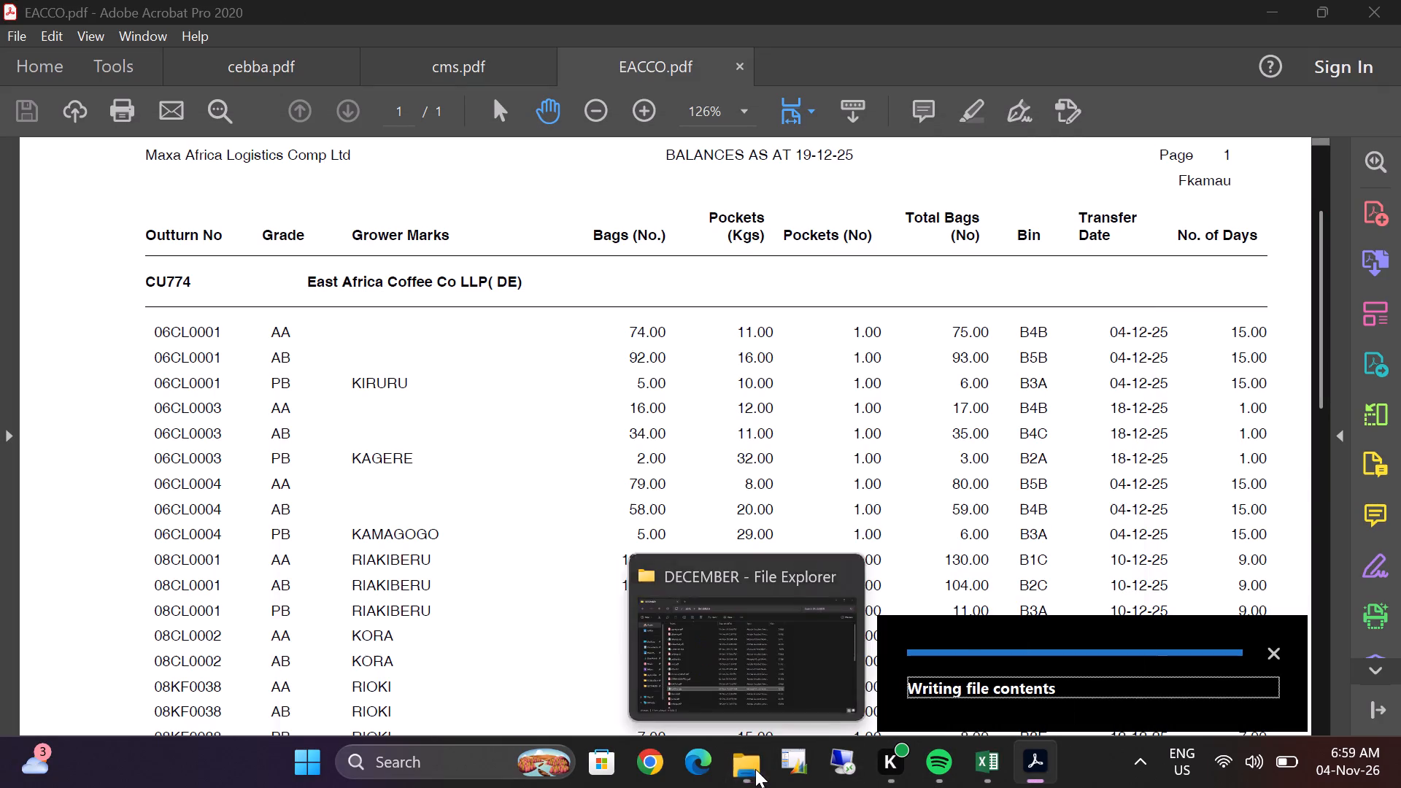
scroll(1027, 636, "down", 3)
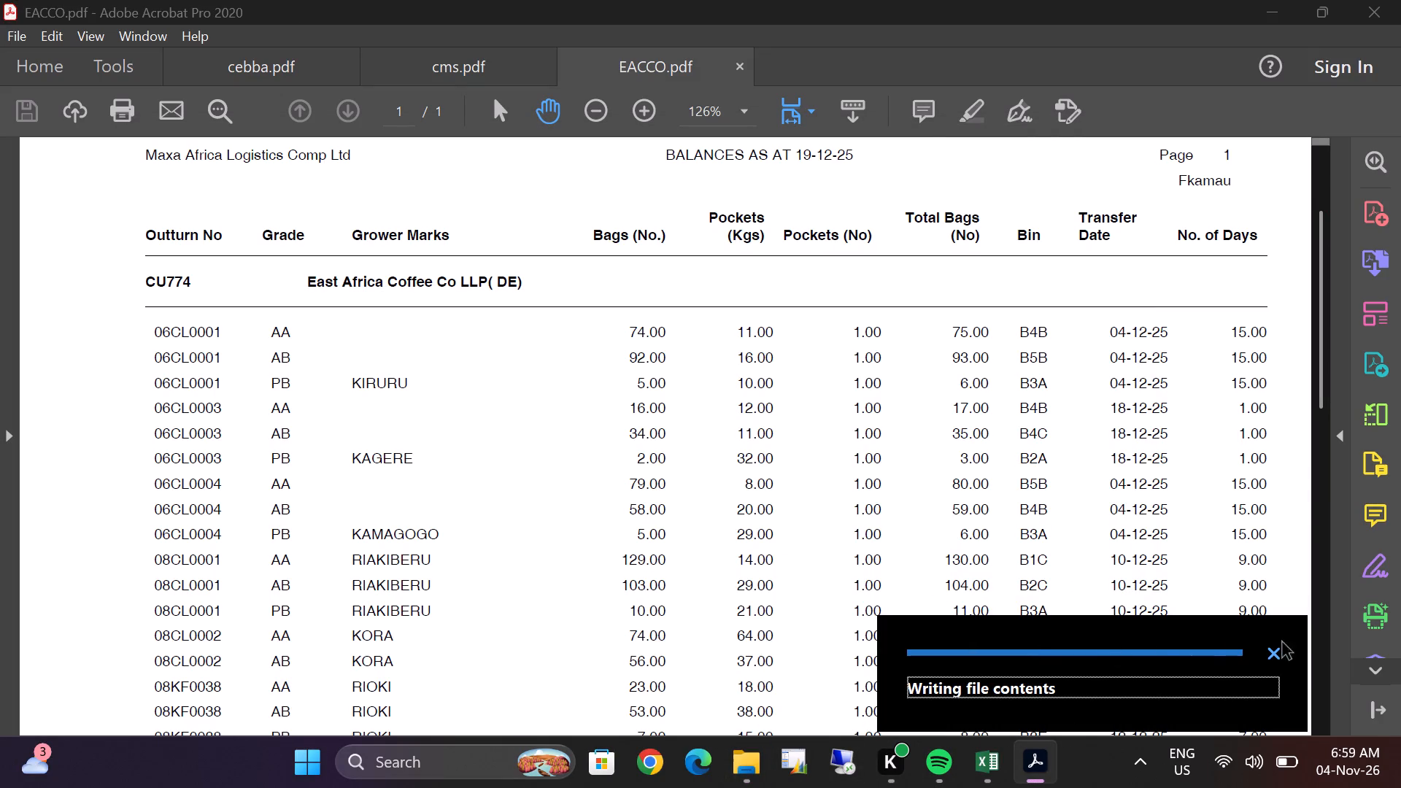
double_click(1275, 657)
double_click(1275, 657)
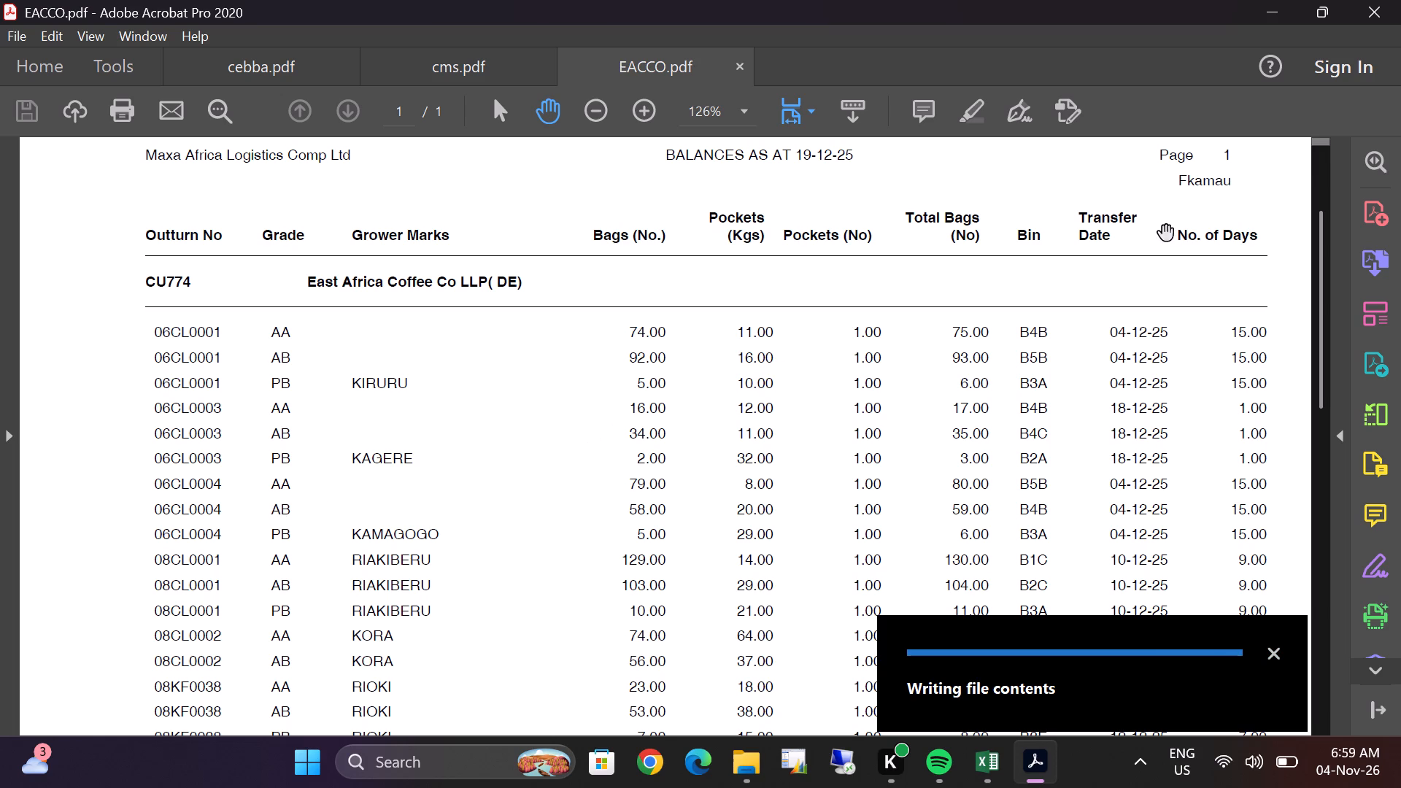
Close the cms.pdf and cebba.pdf documents, keeping EACCO.pdf open.
left_click(430, 50)
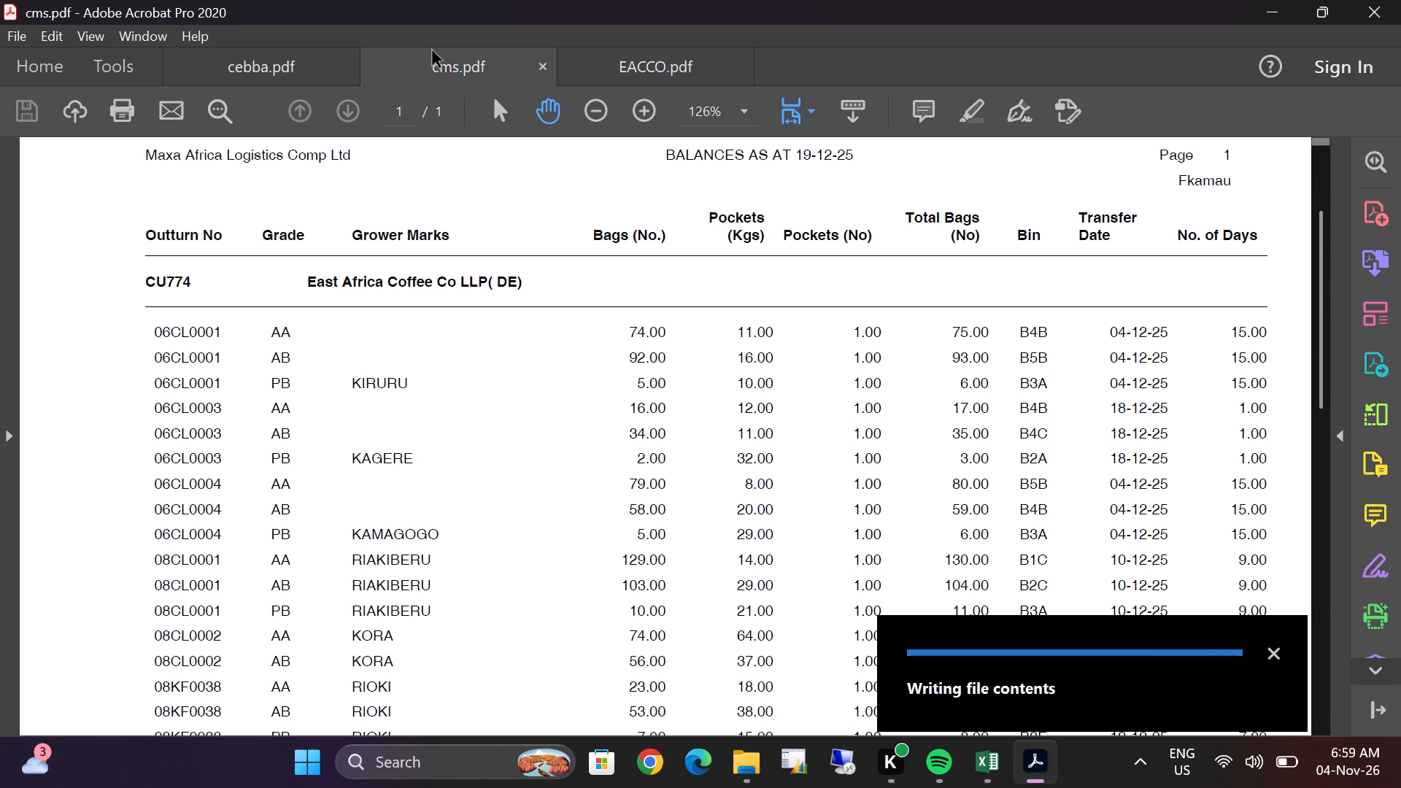
left_click(545, 69)
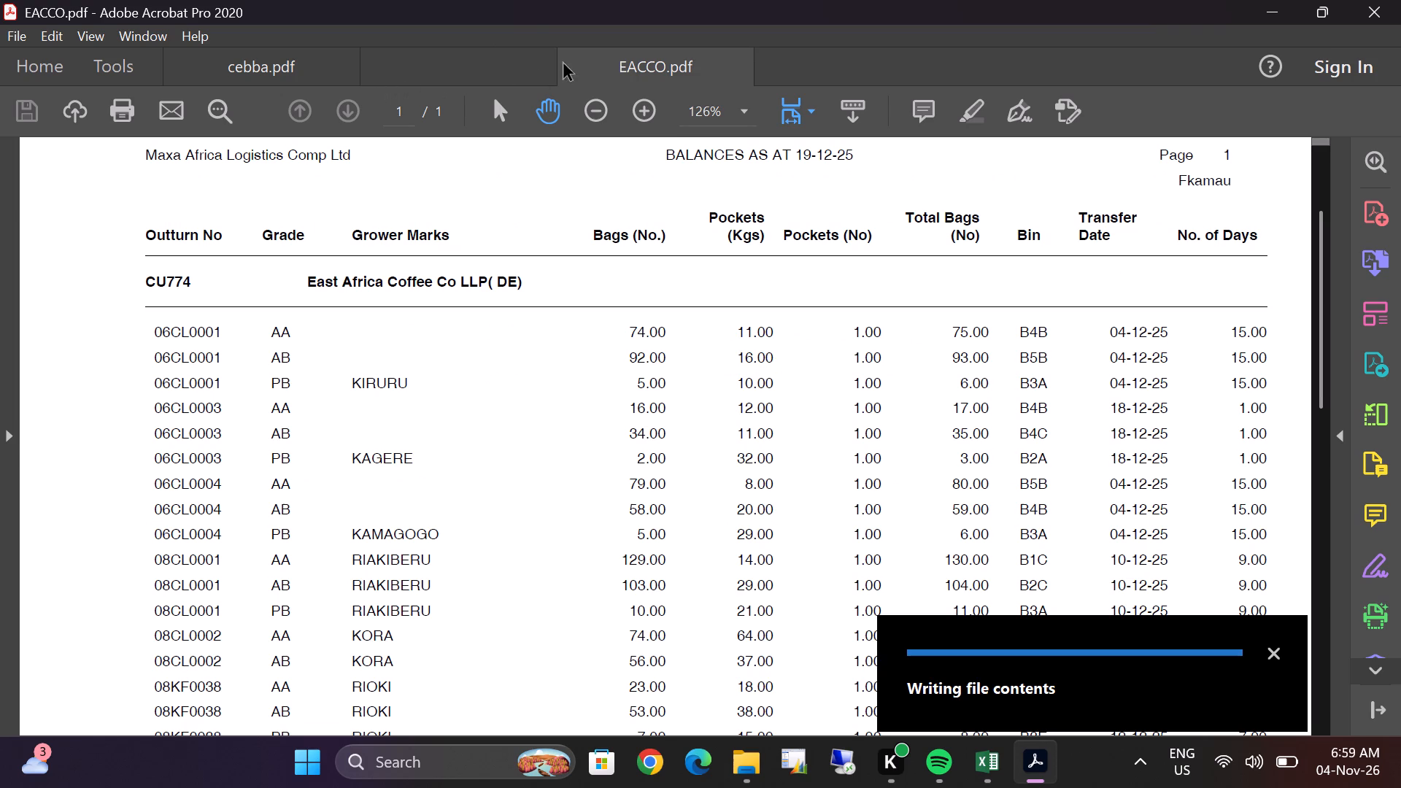
left_click(350, 74)
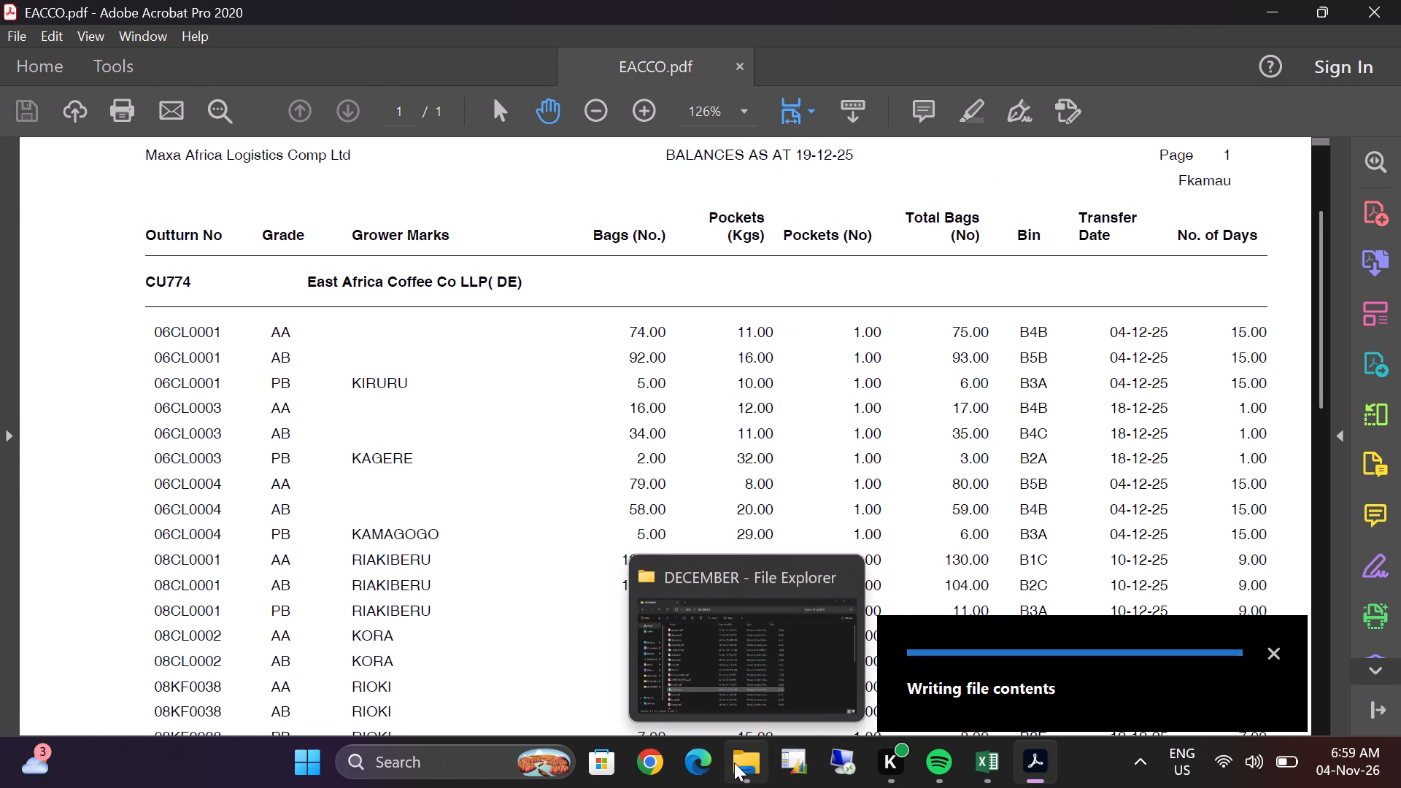
Switch to File Explorer and open EACCO.xlsx from the DECEMBER folder in Excel.
left_click(695, 616)
triple_click(371, 573)
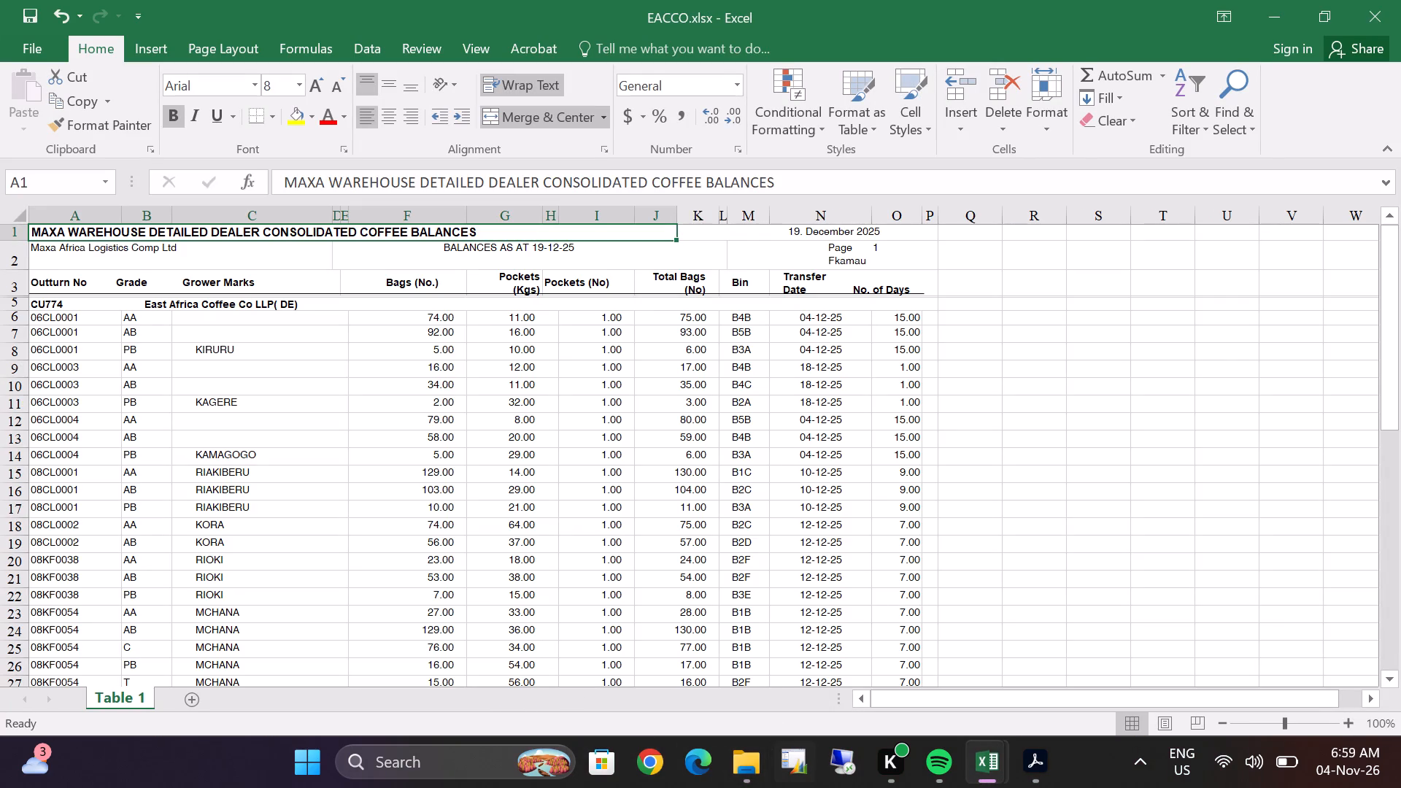
Copy the entire Table 1 sheet of EACCO.xlsx and paste it at cell A1 of Sheet5 in agriwyse.xlsx.
left_click(14, 209)
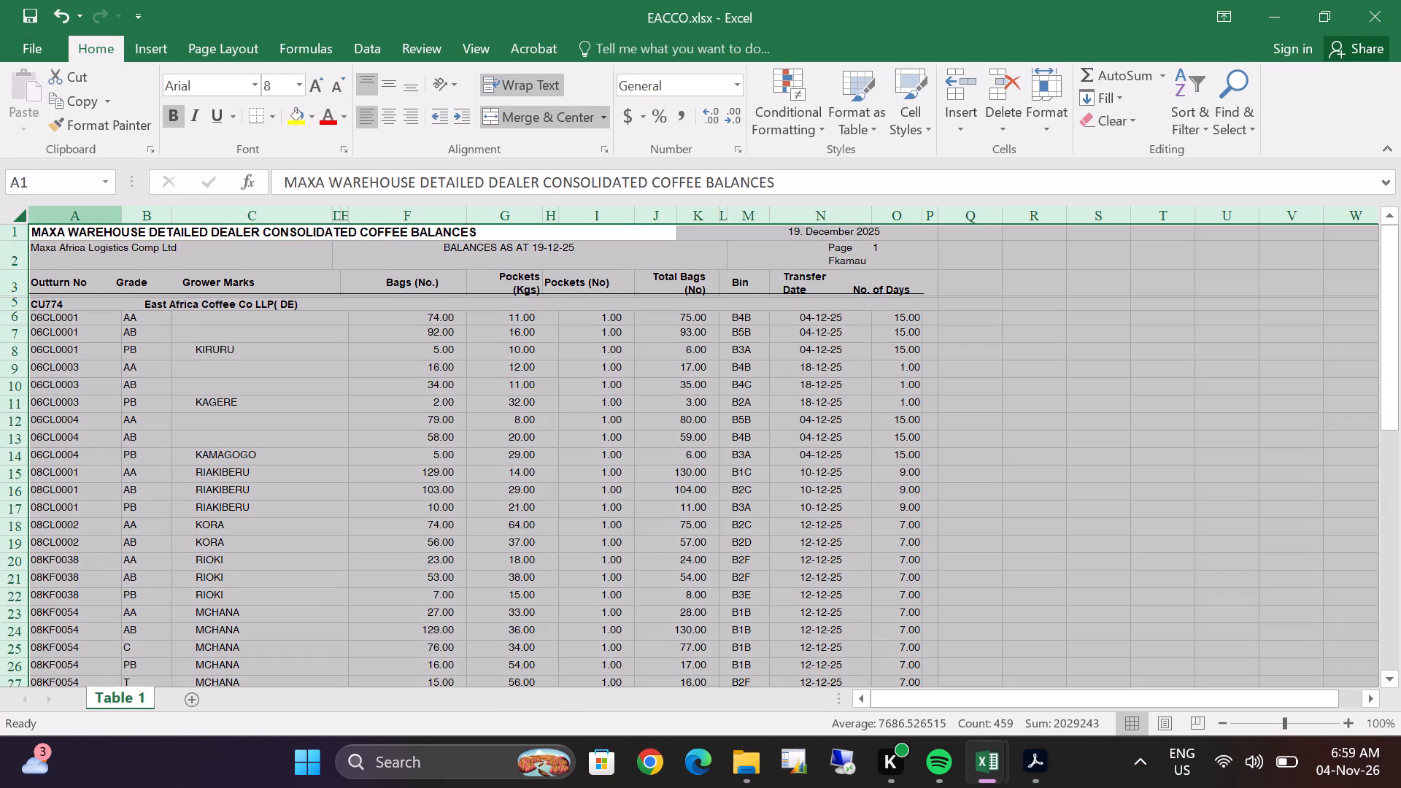
right_click(318, 373)
left_click(392, 416)
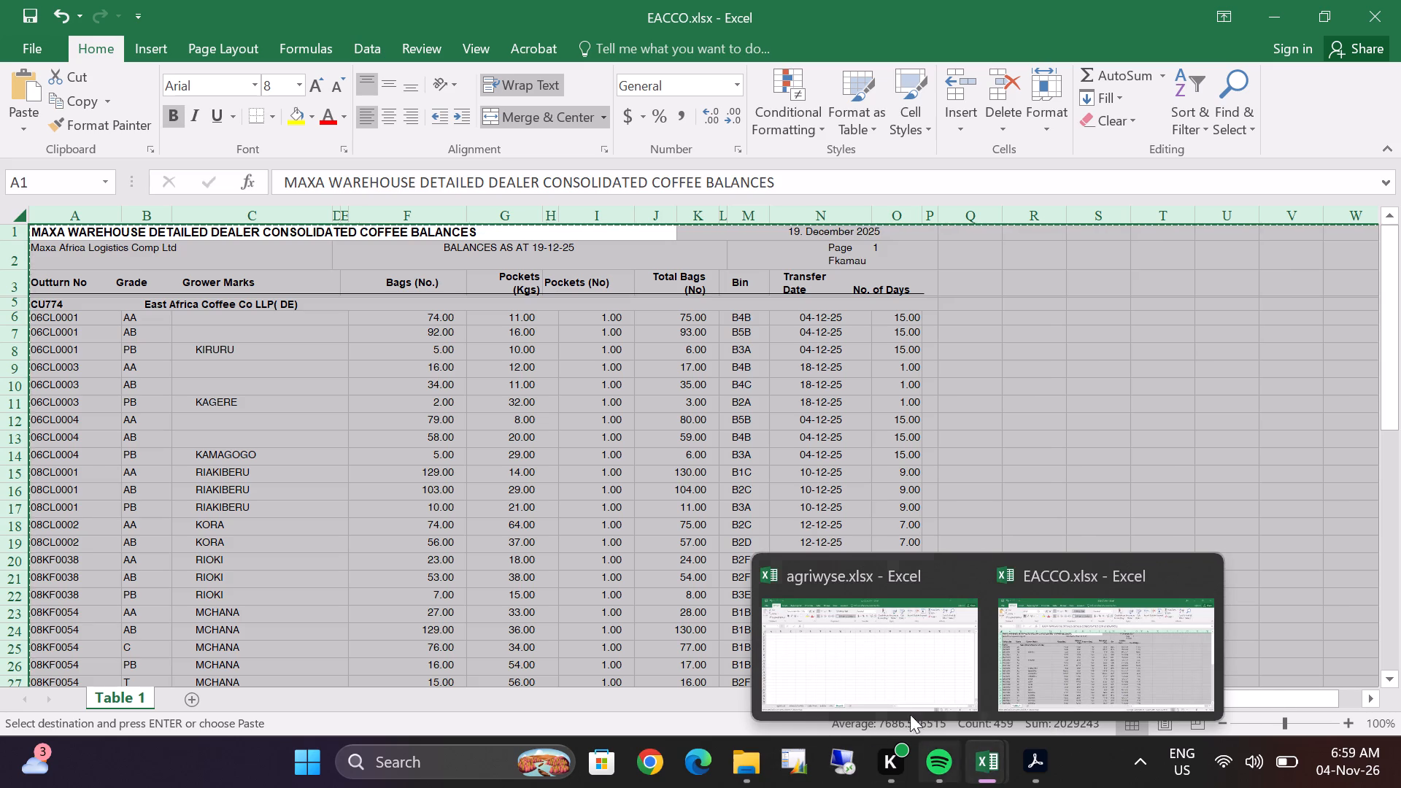
left_click(871, 669)
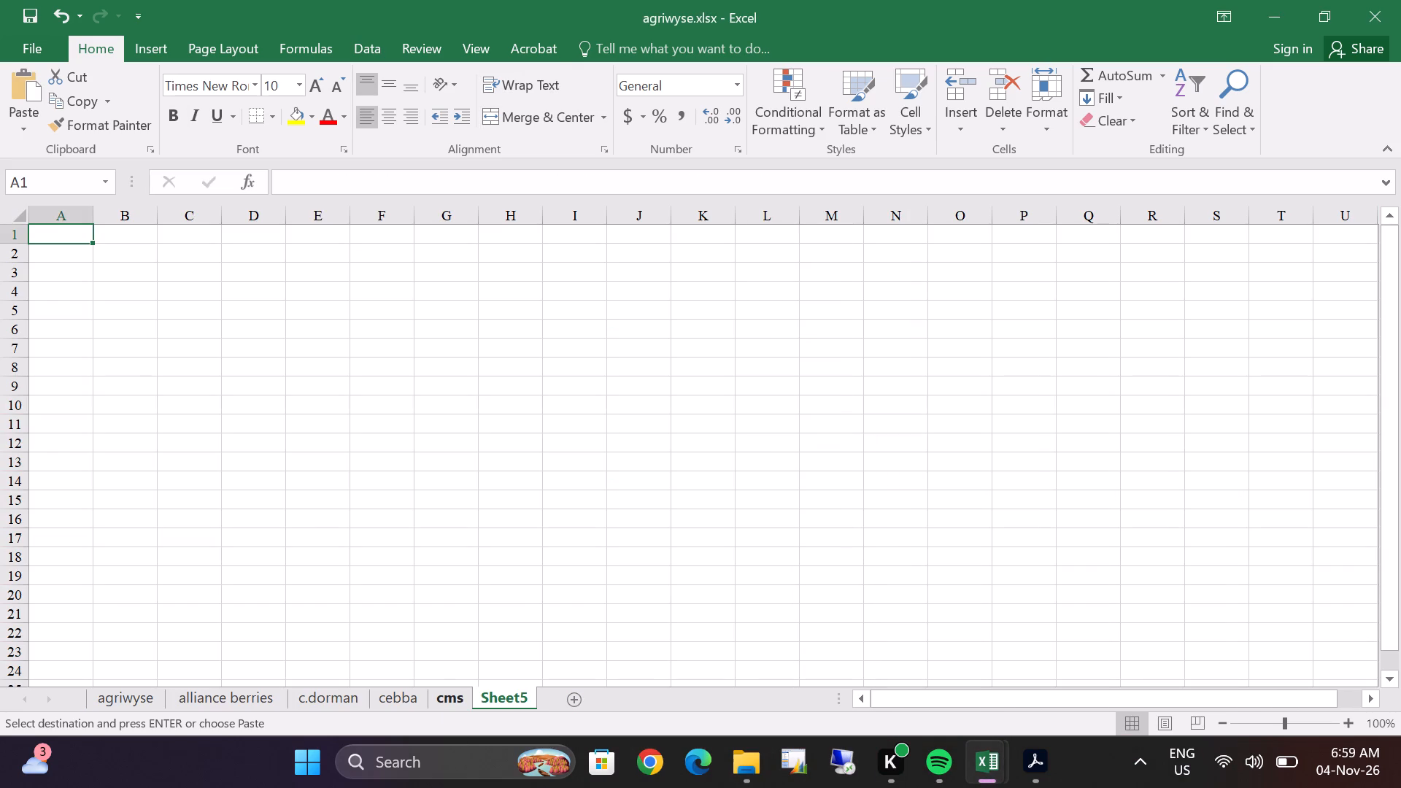
right_click(75, 233)
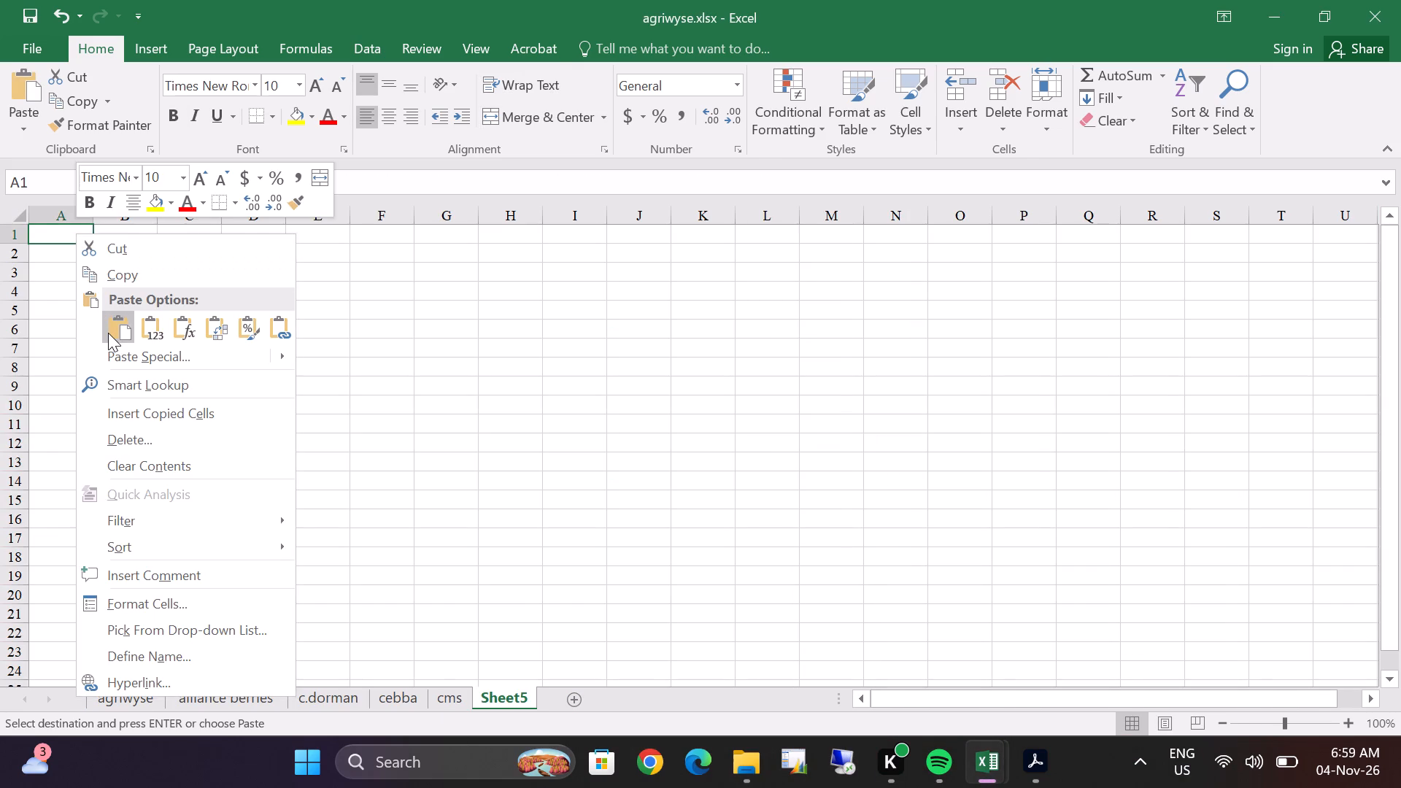
left_click(108, 333)
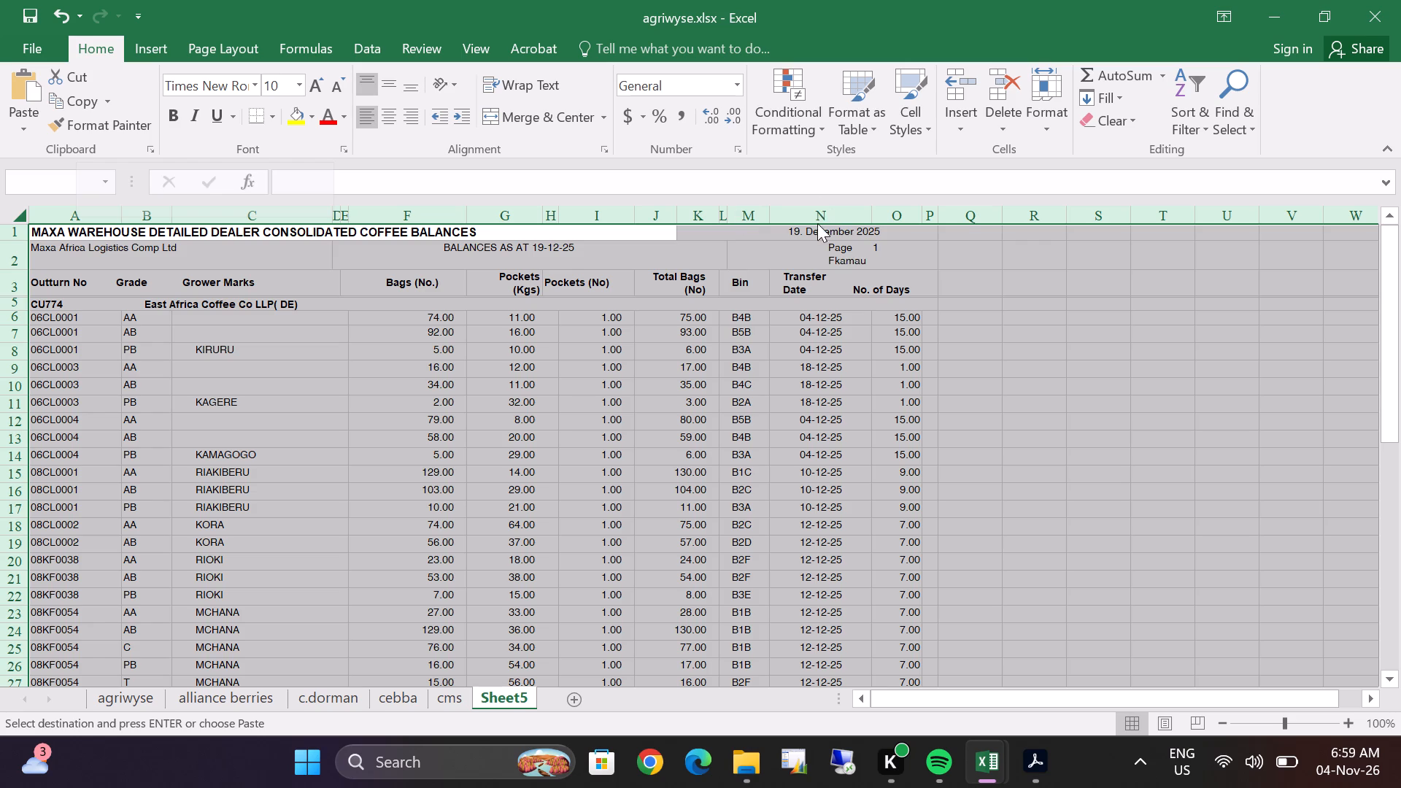
Delete the Transfer Date and No. of Days columns from Sheet5.
double_click(817, 222)
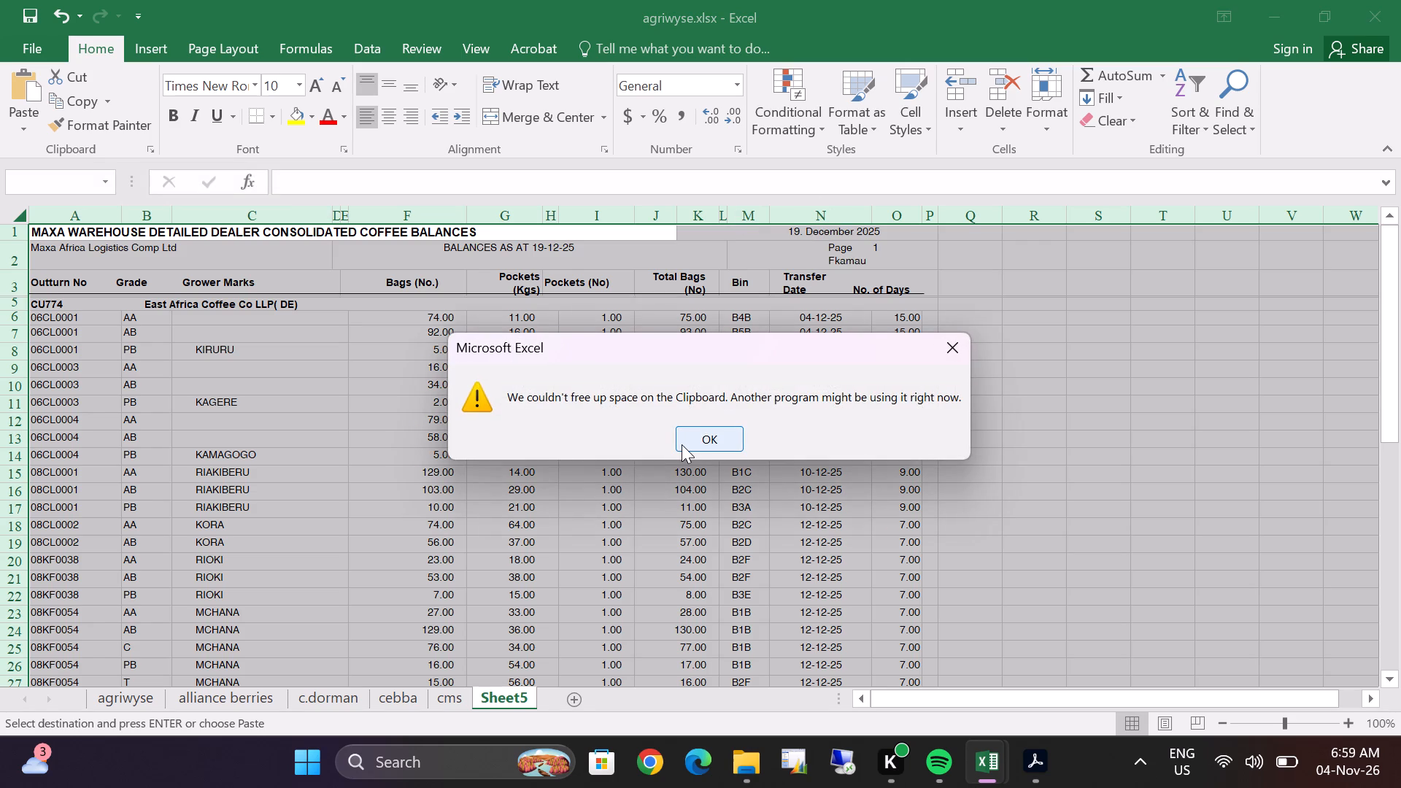
double_click(682, 444)
double_click(812, 217)
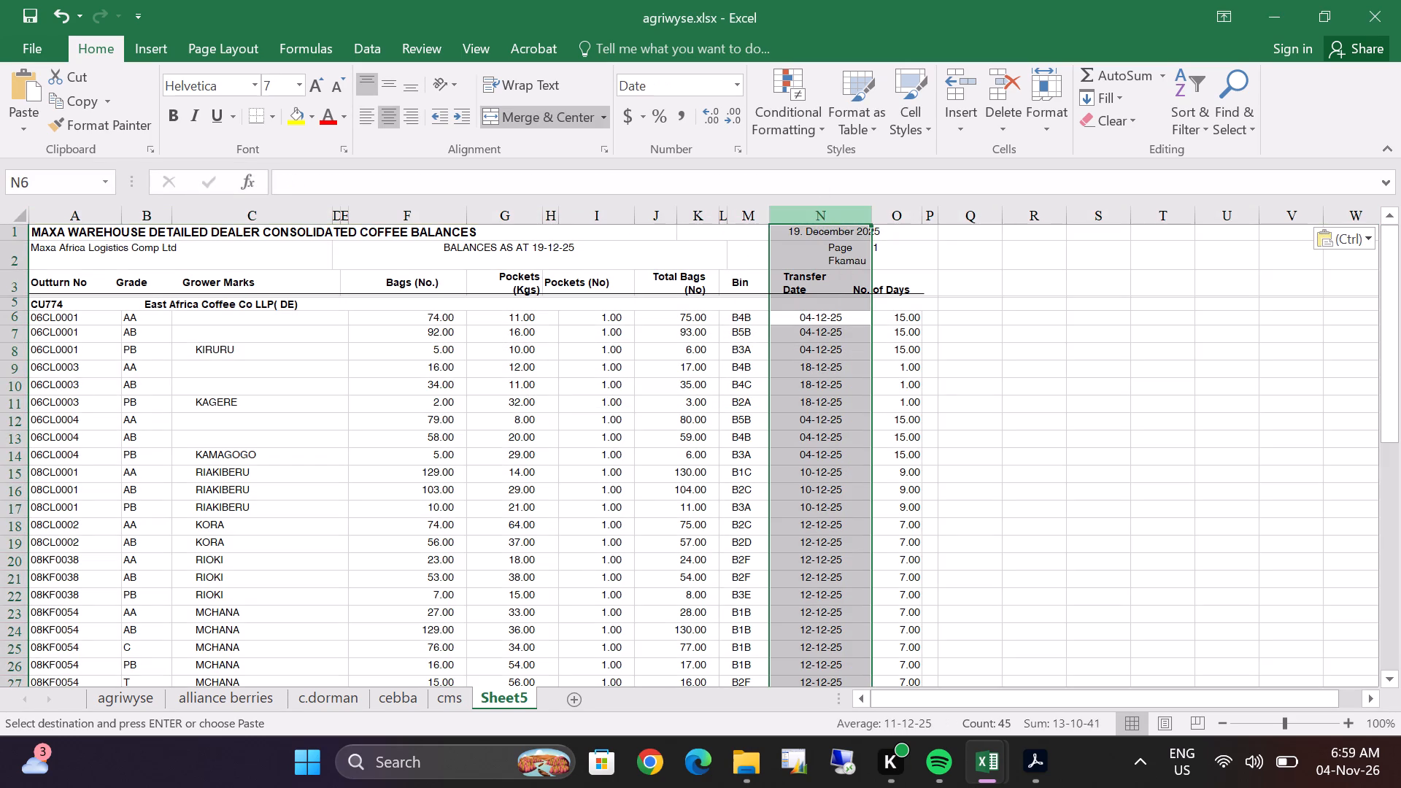
left_click(812, 217)
right_click(834, 384)
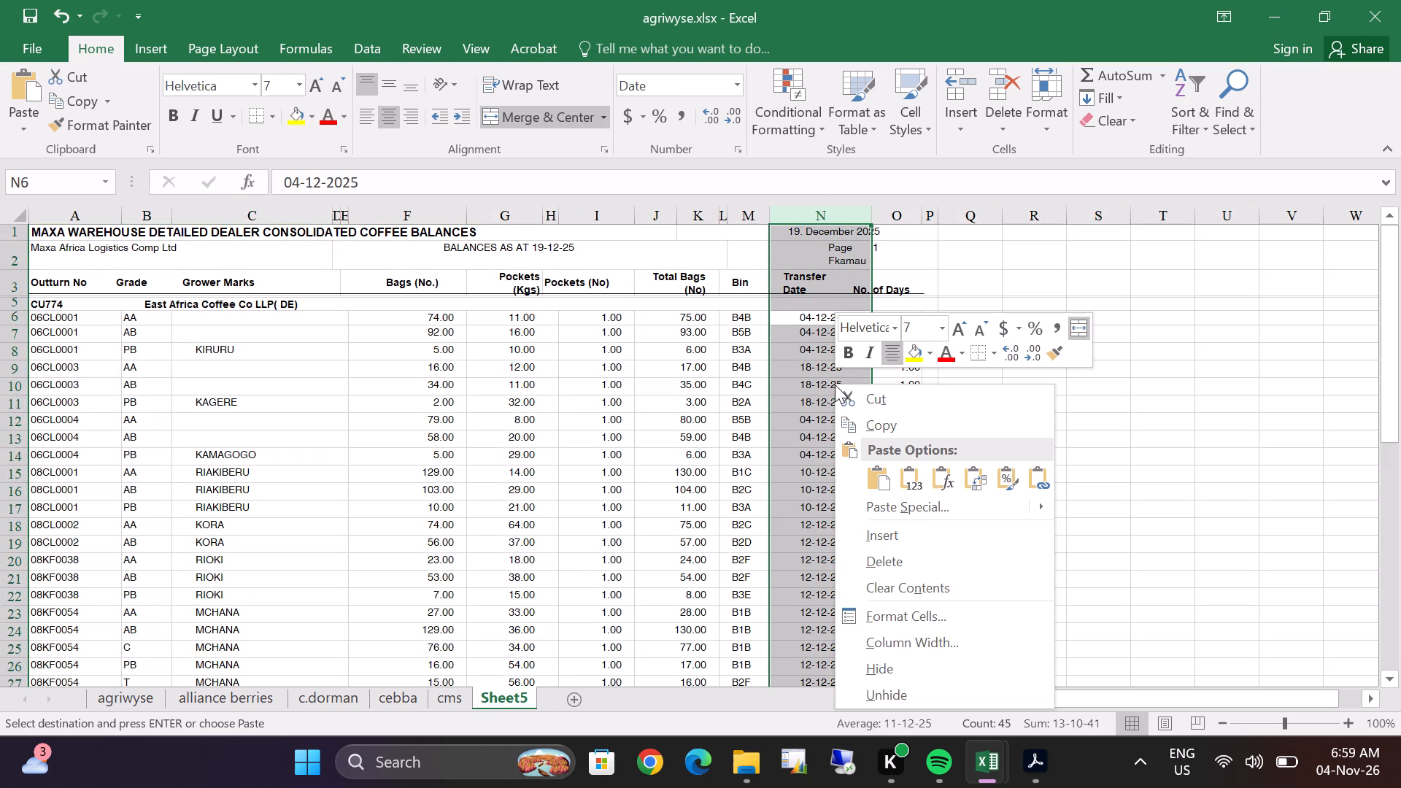
left_click(865, 423)
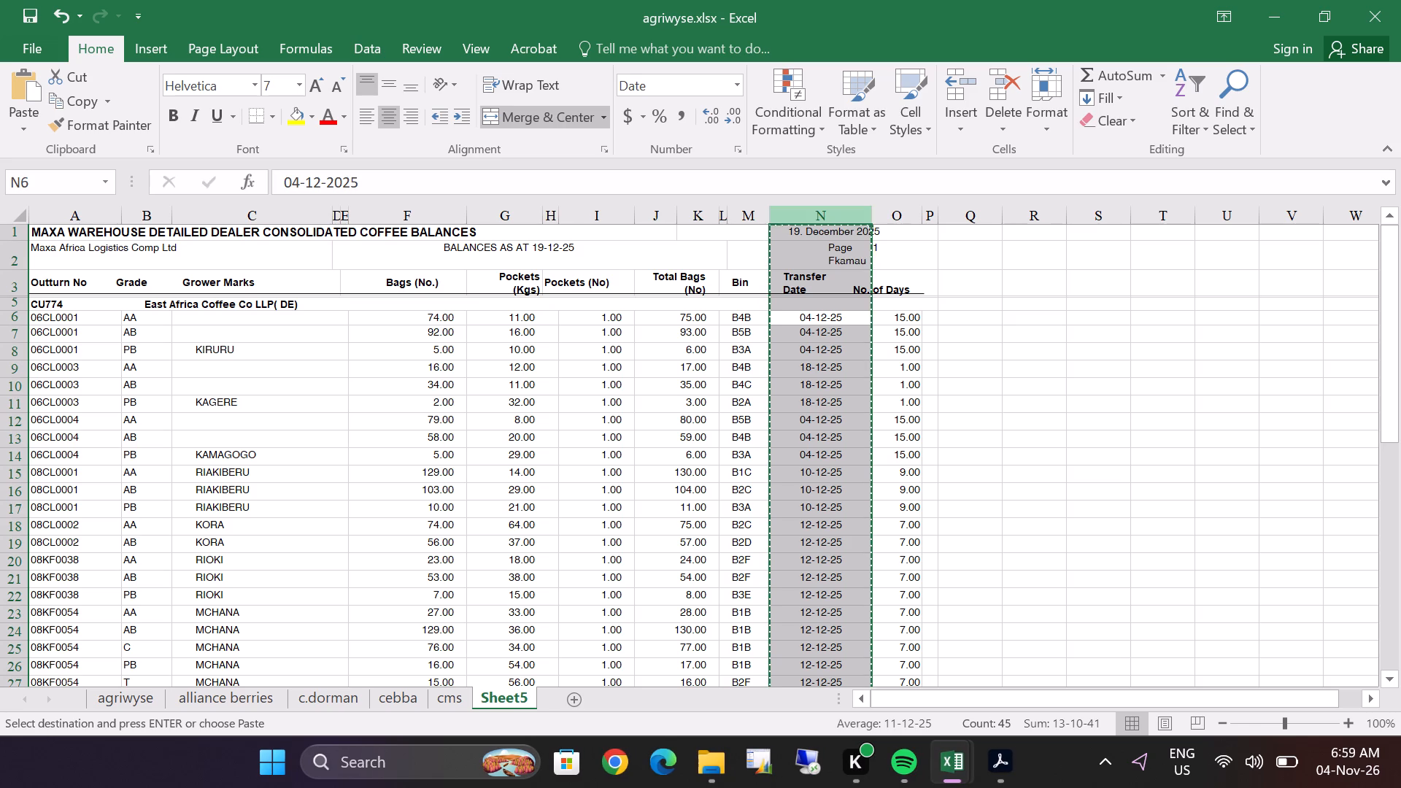
key("Escape")
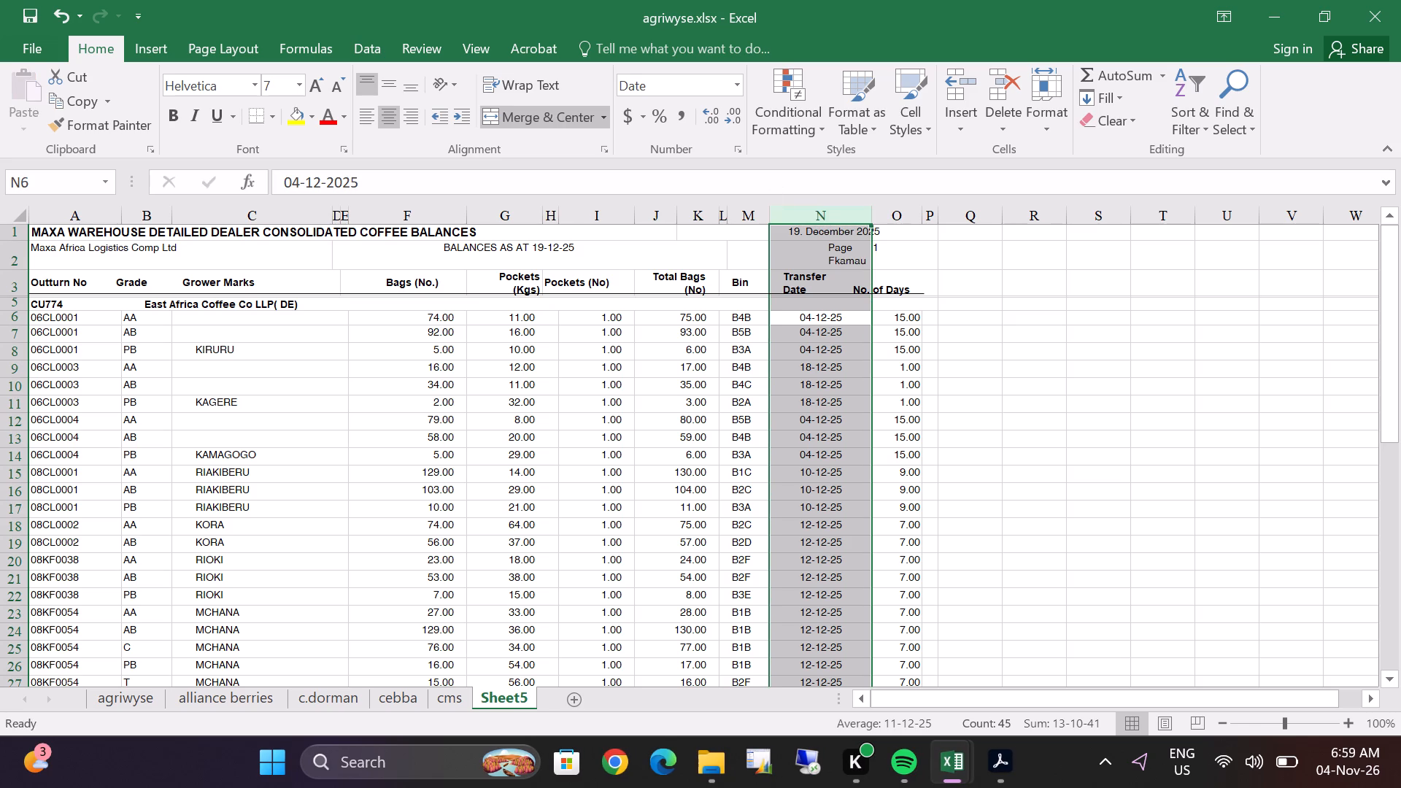
right_click(830, 359)
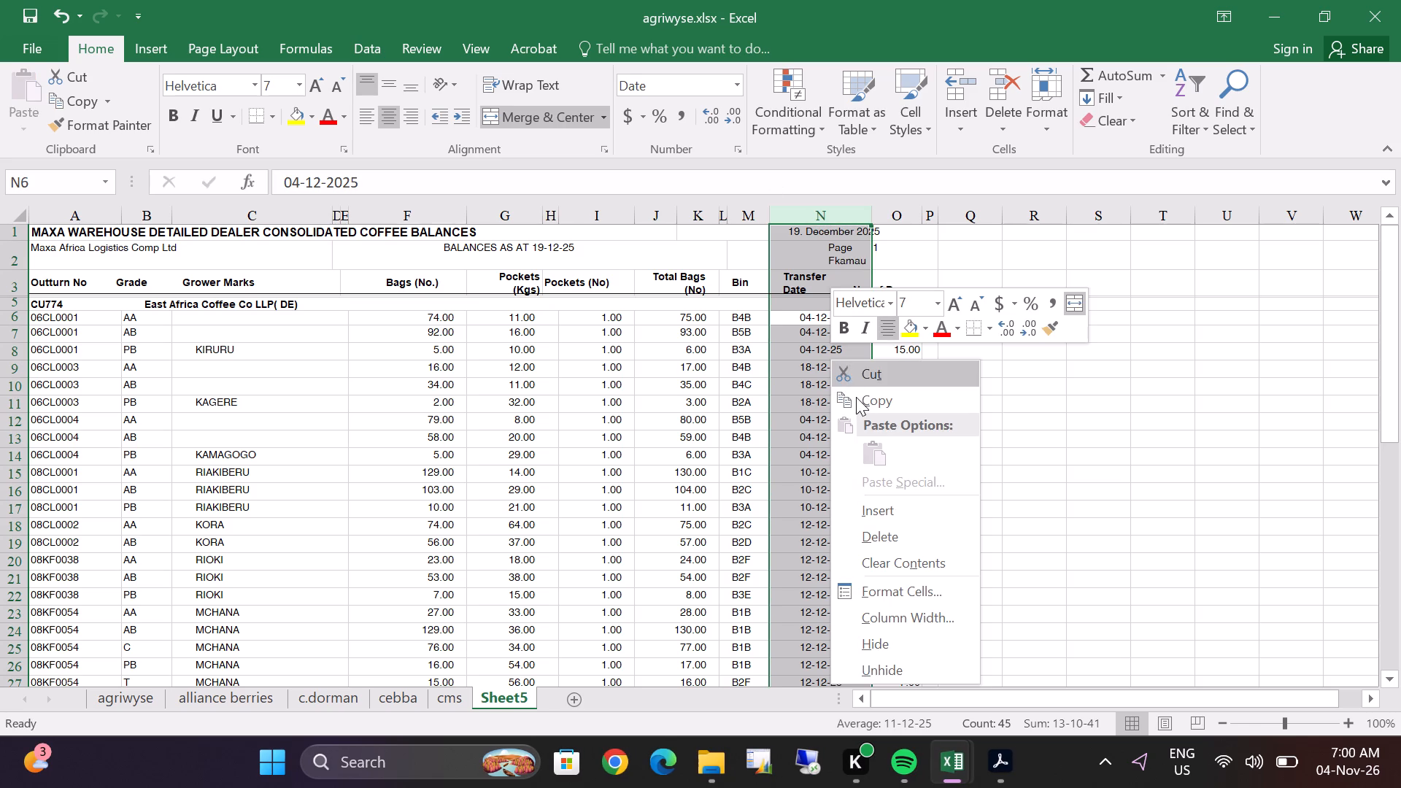
left_click(892, 530)
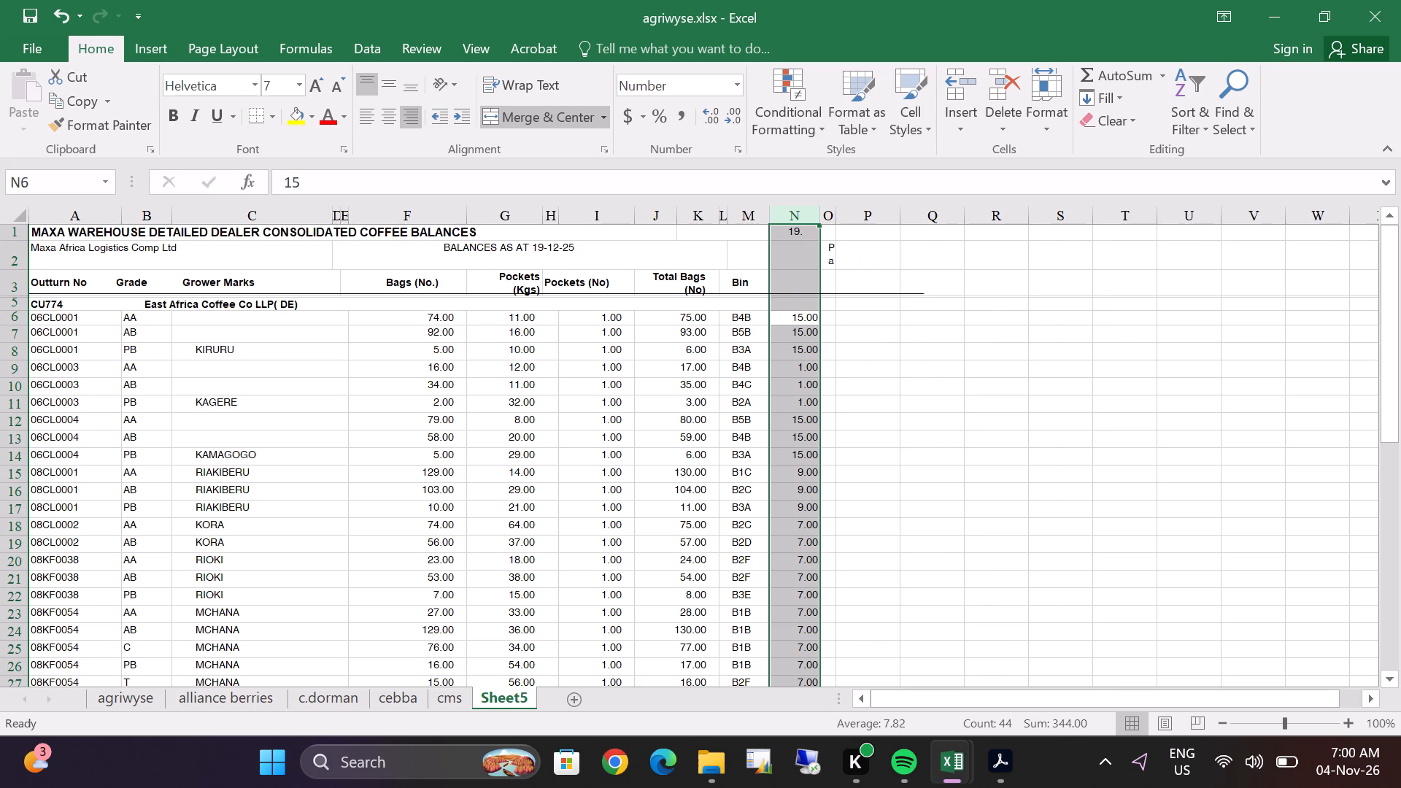
right_click(803, 360)
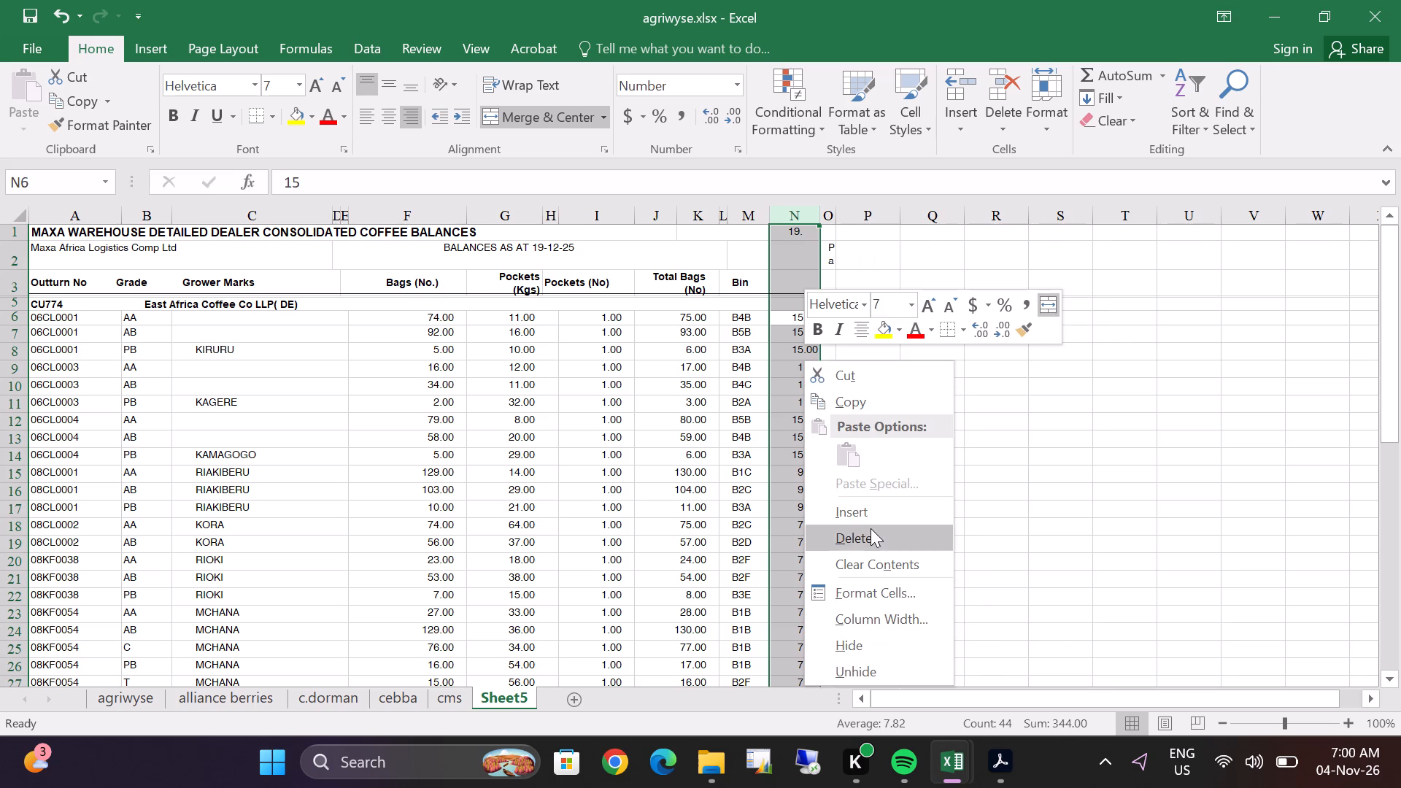
left_click(870, 530)
left_click(634, 349)
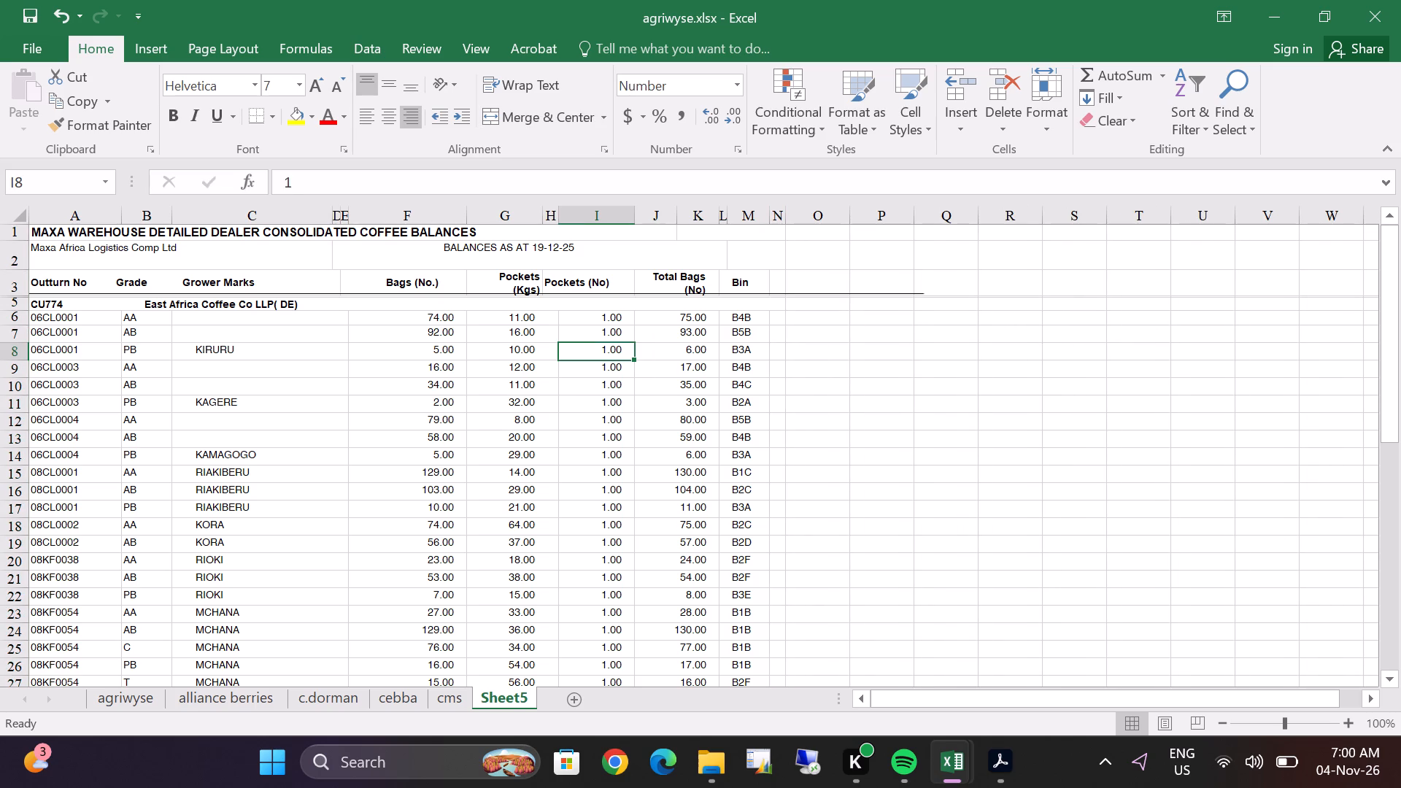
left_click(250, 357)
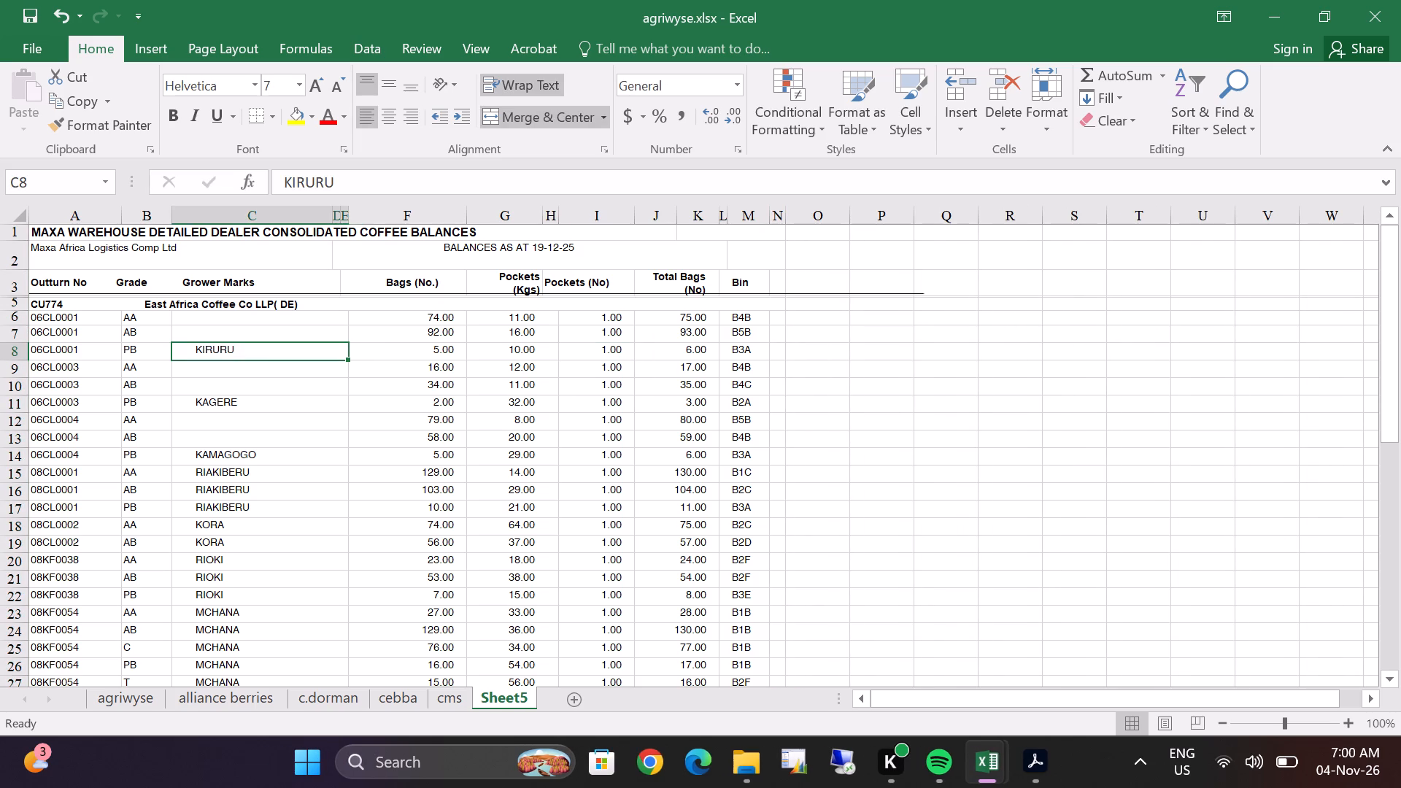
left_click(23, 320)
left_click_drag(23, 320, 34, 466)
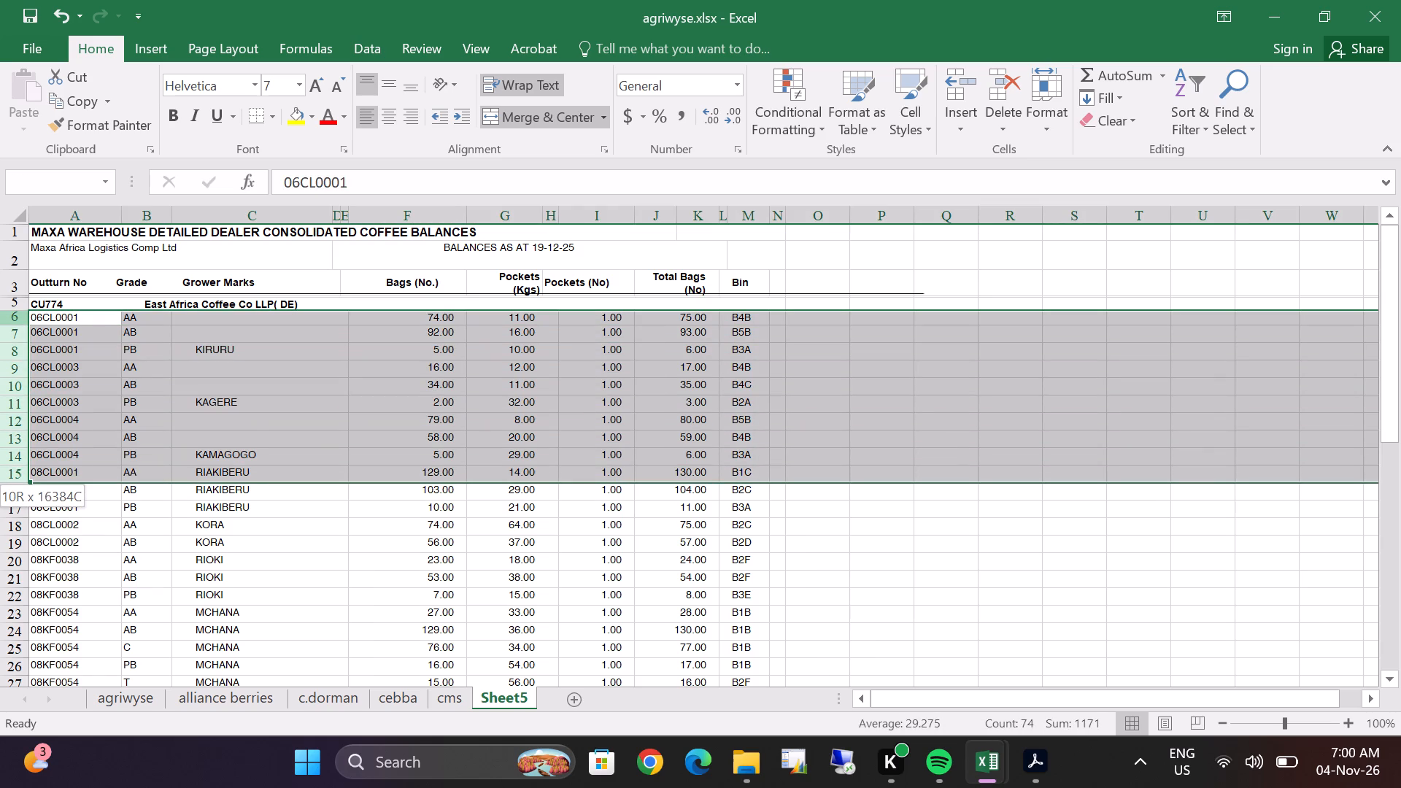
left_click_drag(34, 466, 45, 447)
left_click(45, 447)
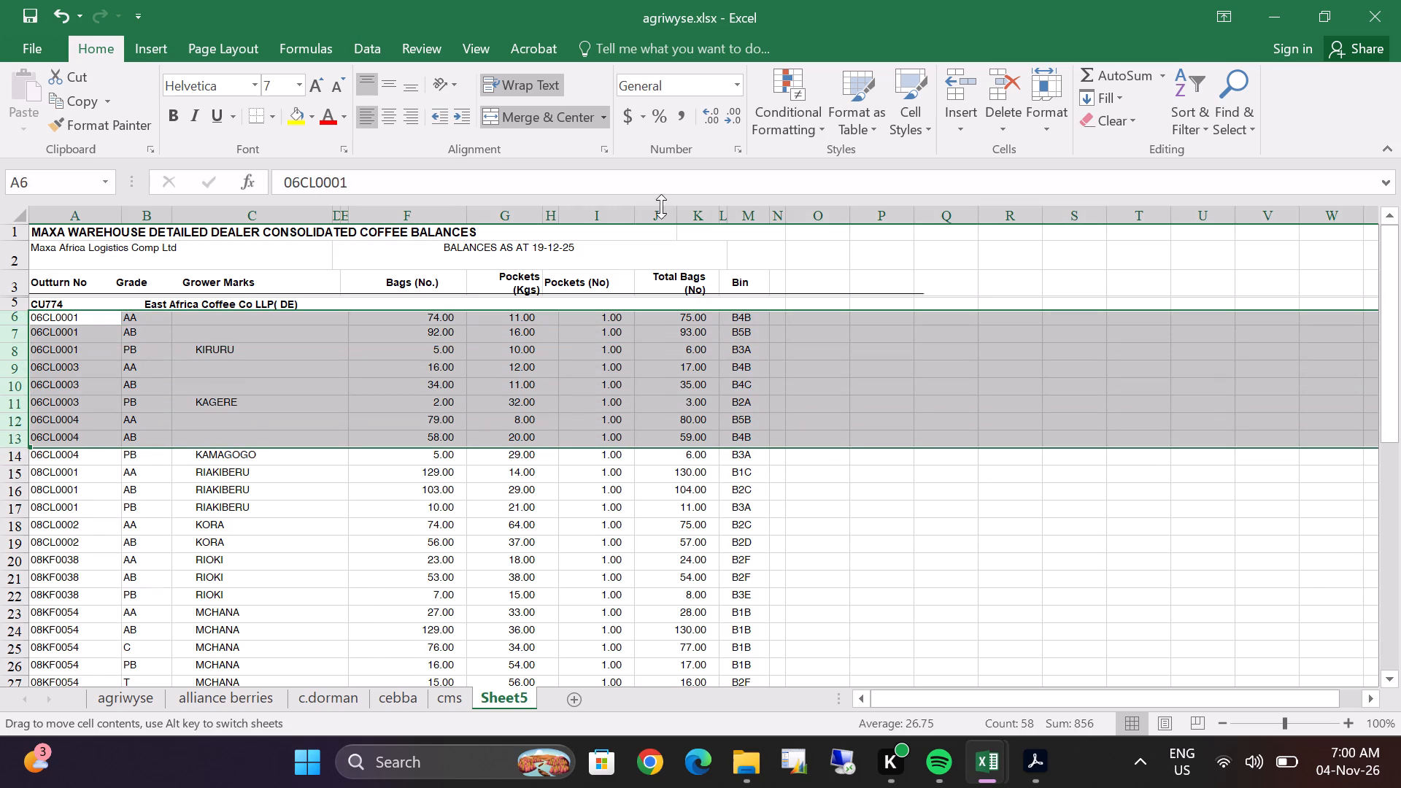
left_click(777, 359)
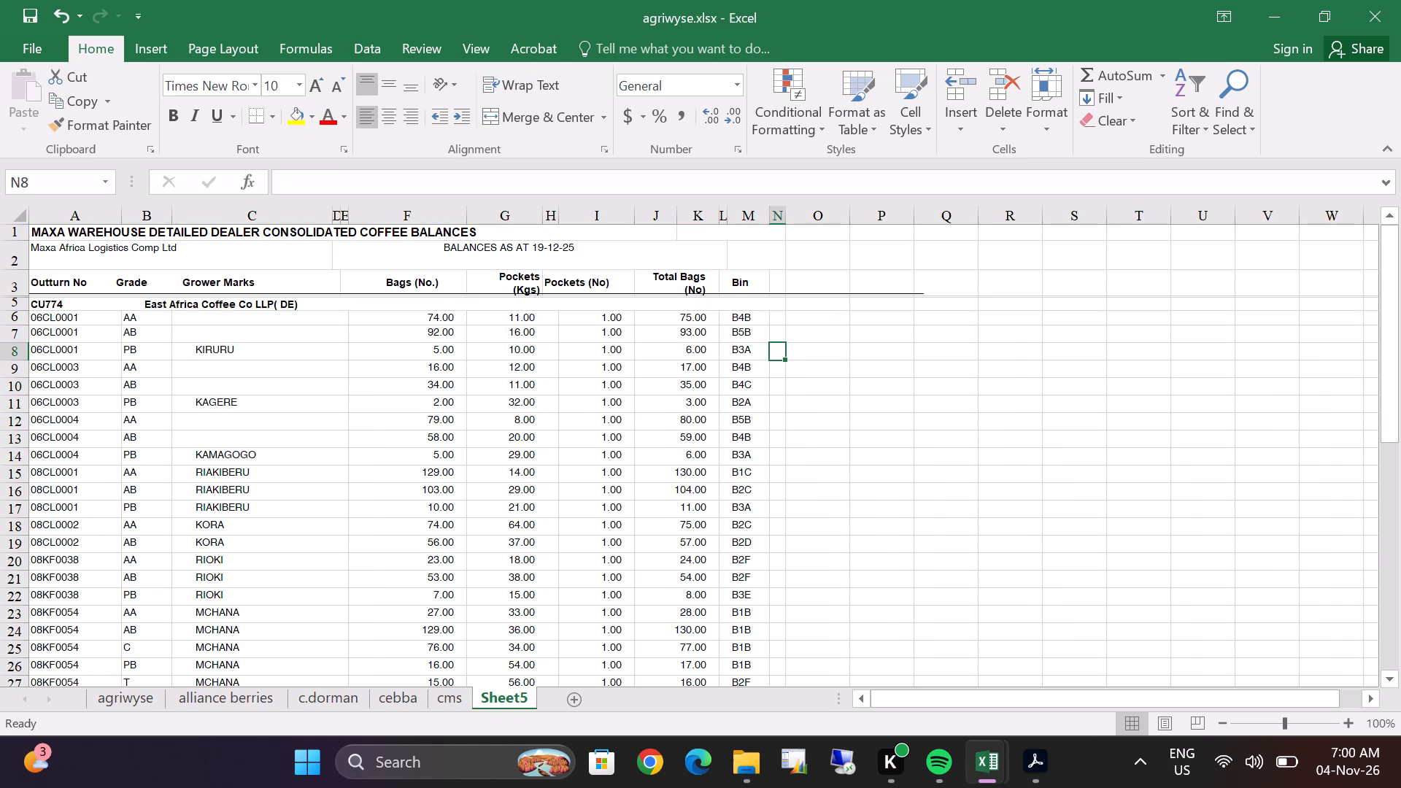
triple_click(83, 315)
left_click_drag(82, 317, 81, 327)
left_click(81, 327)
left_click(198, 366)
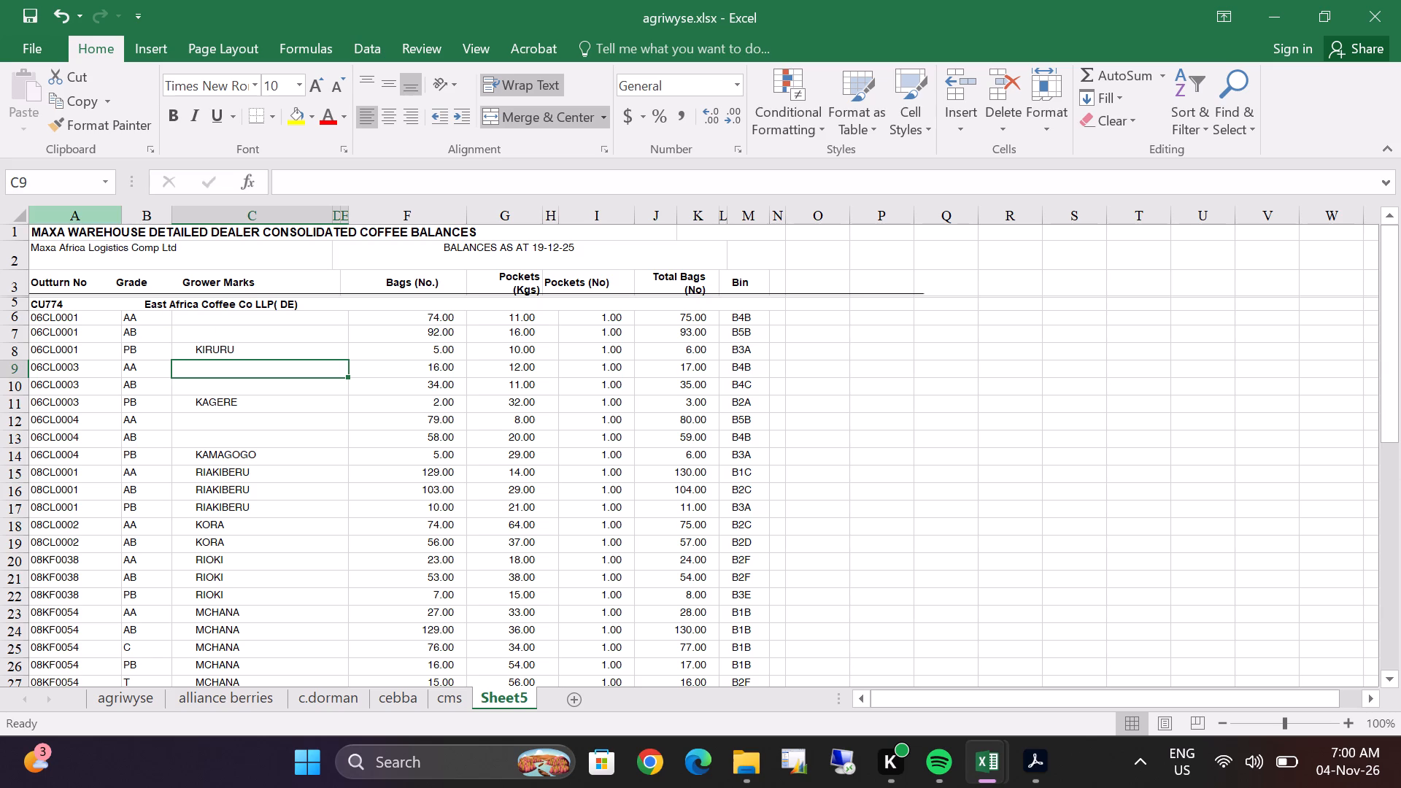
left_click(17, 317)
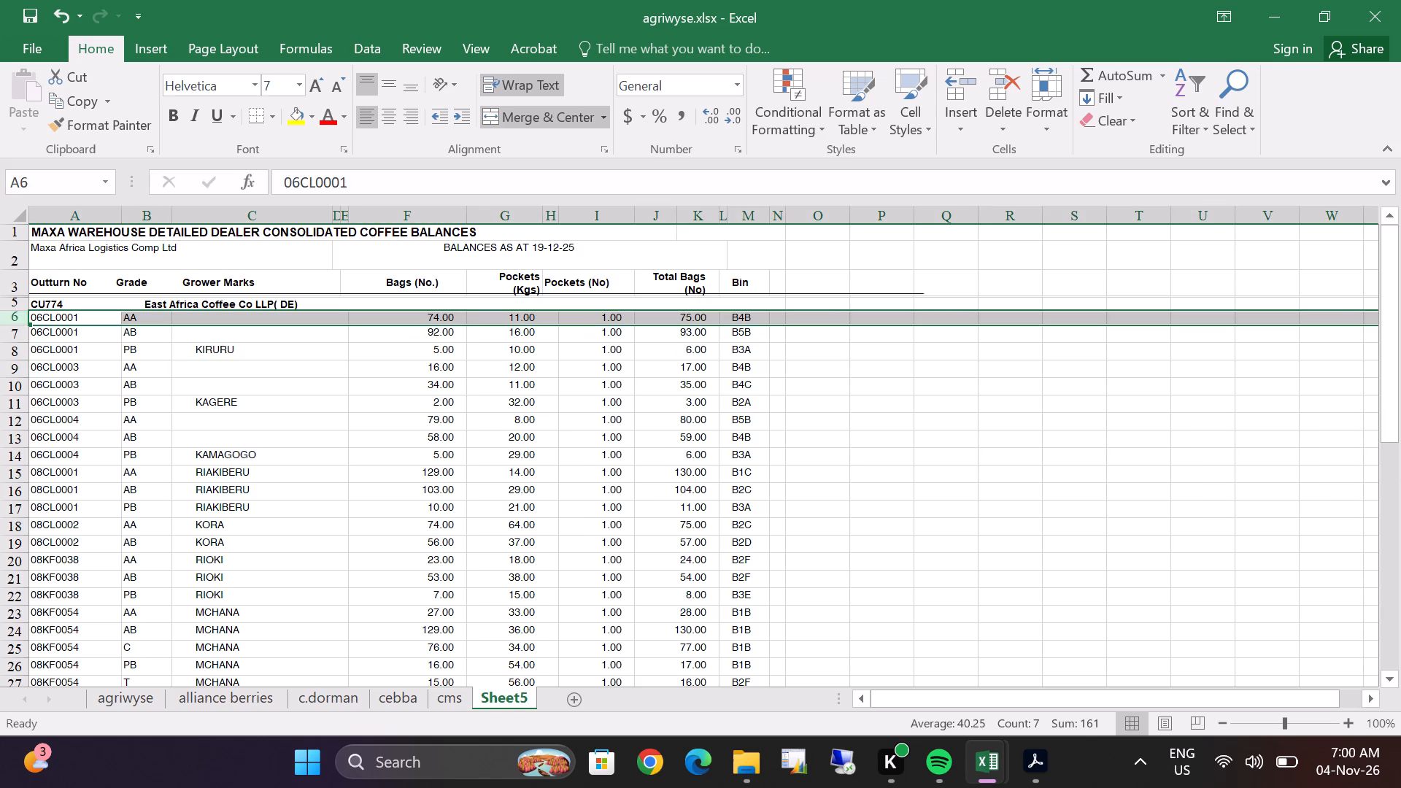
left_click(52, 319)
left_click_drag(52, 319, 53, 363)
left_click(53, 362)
Fill the range A6:M50, from the first outturn row through the Total - Dealer row, with yellow.
left_click_drag(61, 319, 61, 320)
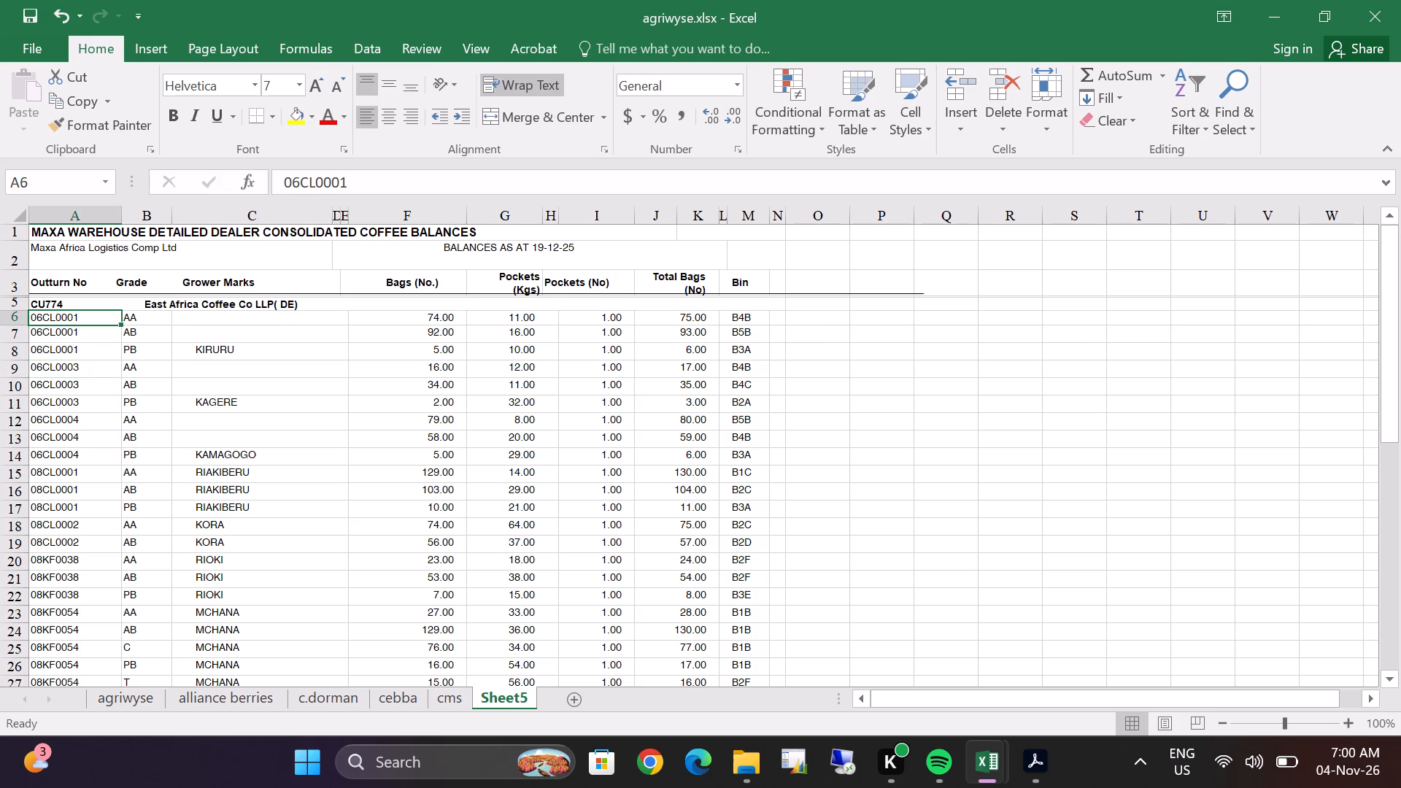
left_click_drag(61, 320, 763, 563)
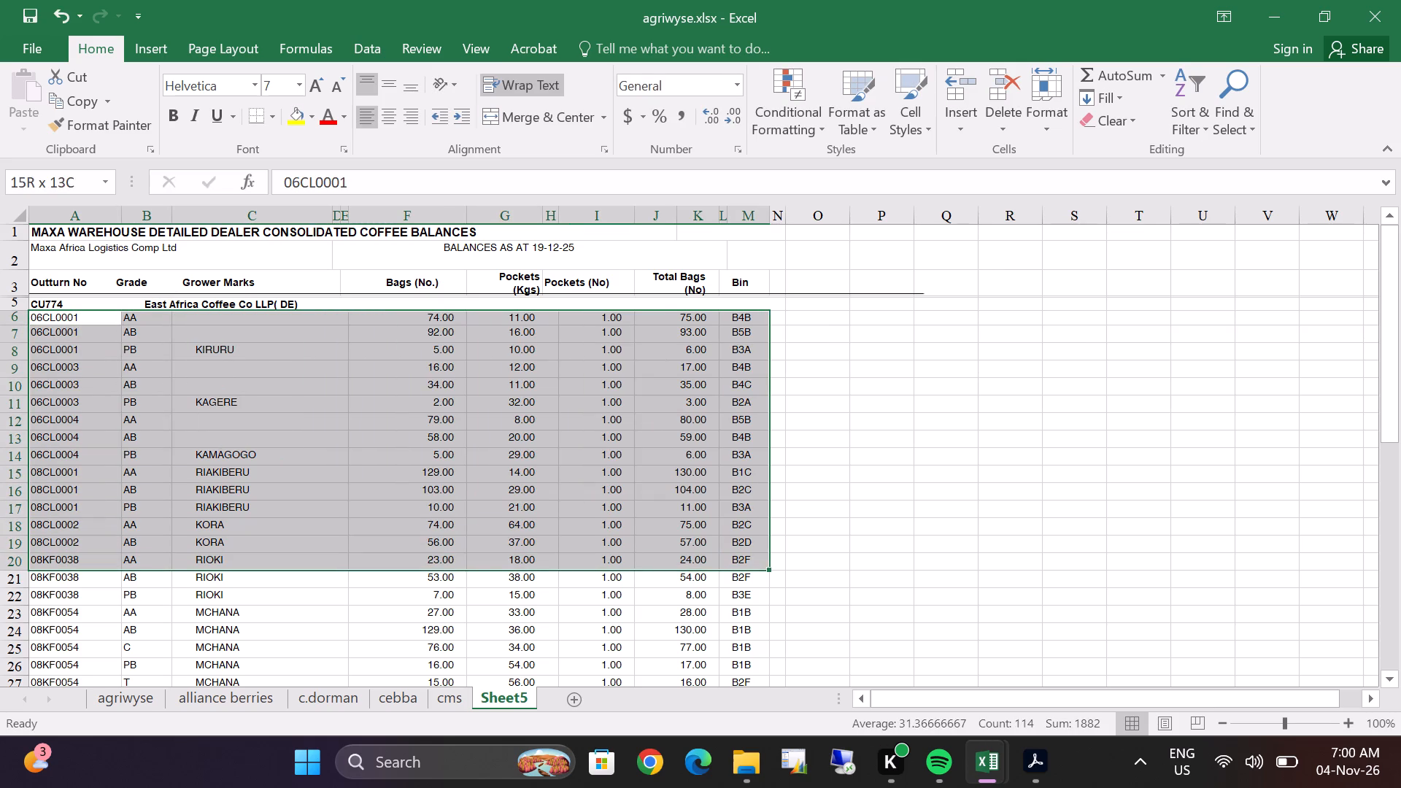
left_click_drag(763, 563, 745, 726)
right_click_drag(742, 722, 738, 719)
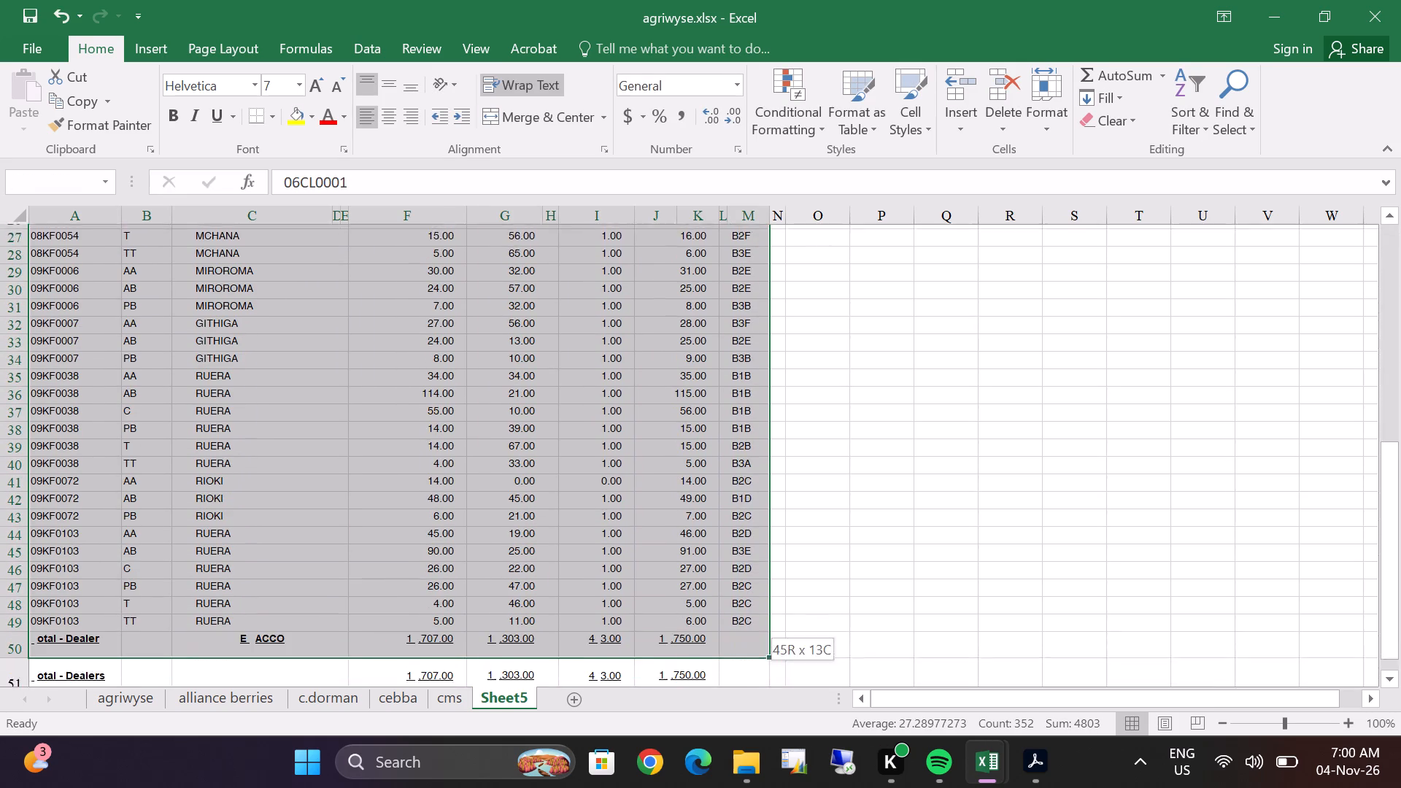
right_click_drag(738, 719, 736, 712)
left_click(301, 117)
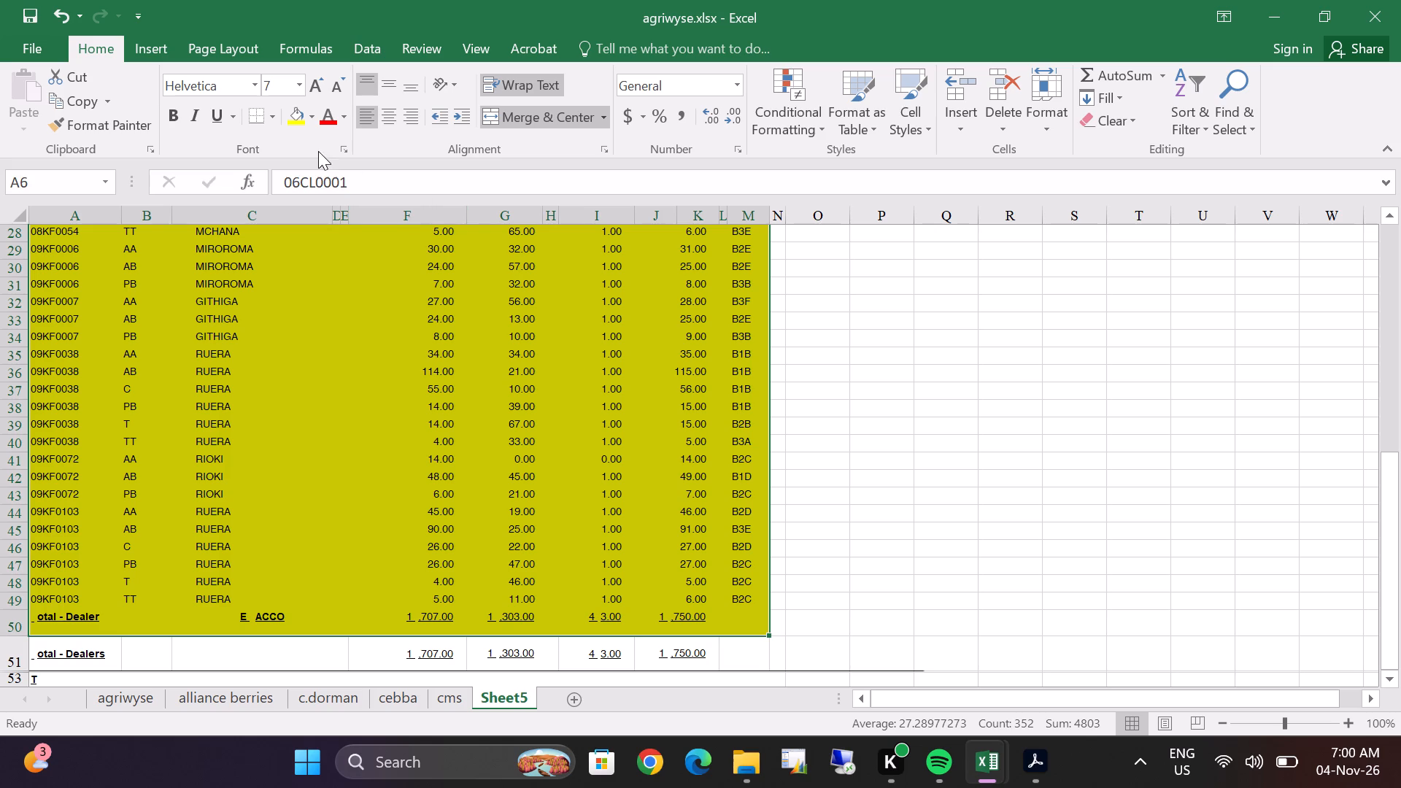
Apply All Borders to the yellow-filled range on Sheet5.
double_click(270, 120)
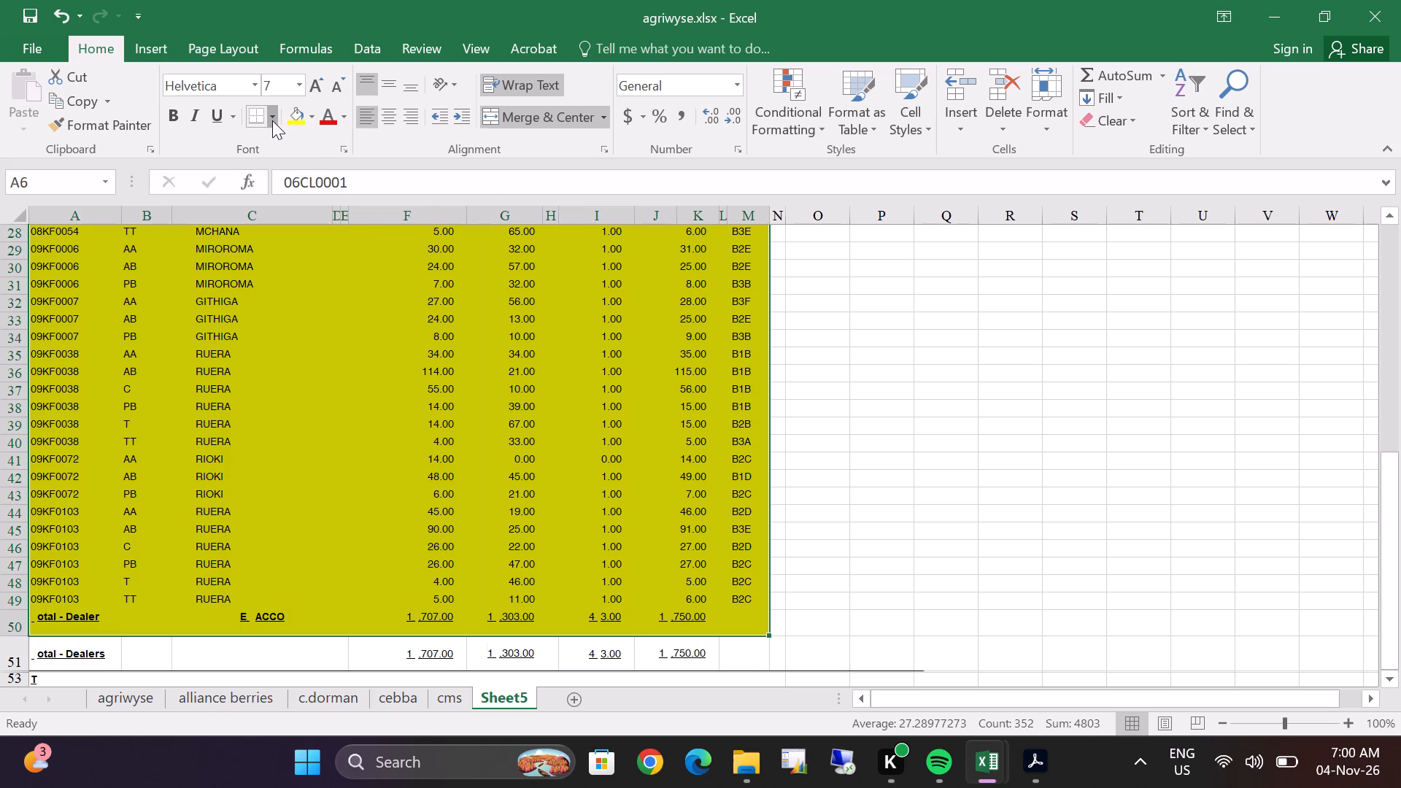
triple_click(272, 120)
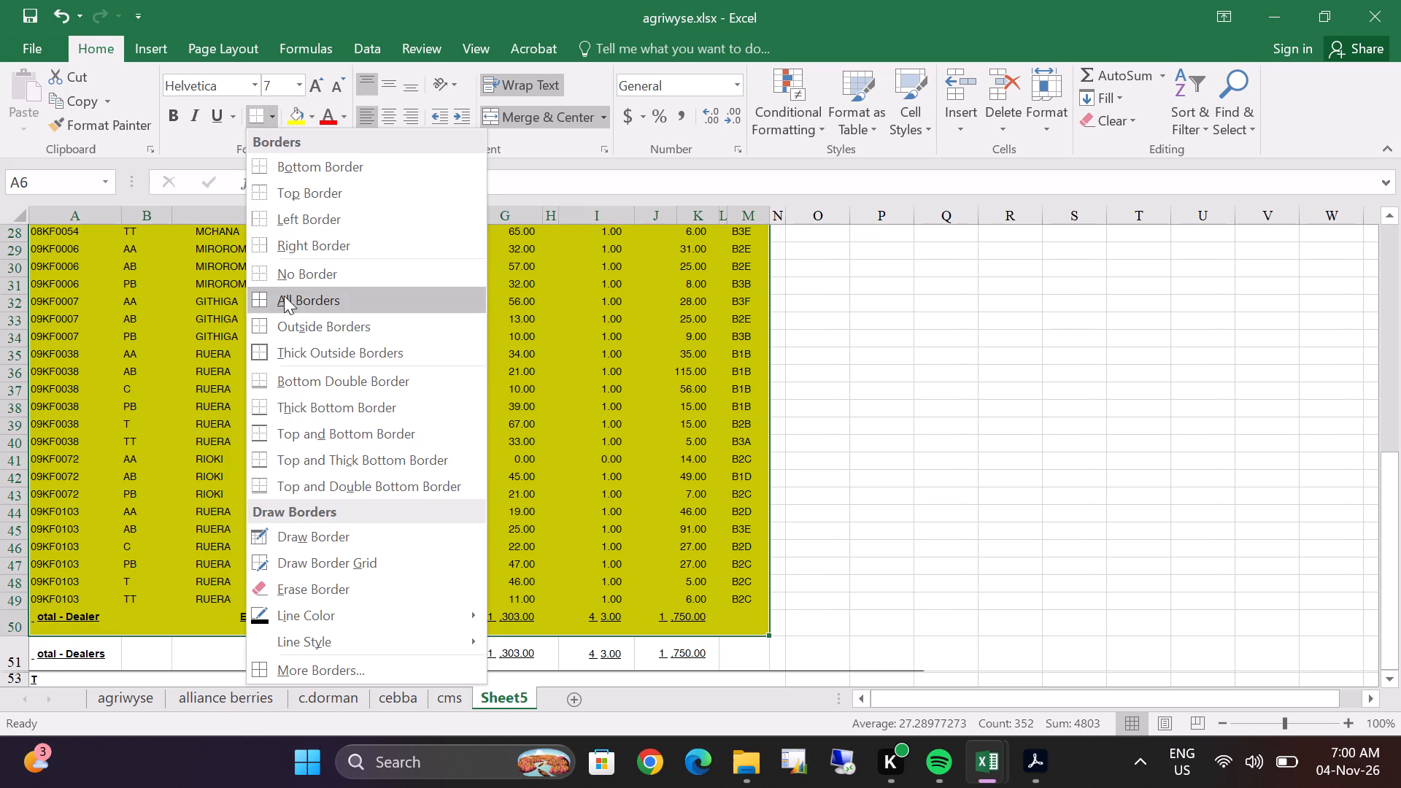
double_click(270, 305)
left_click(514, 459)
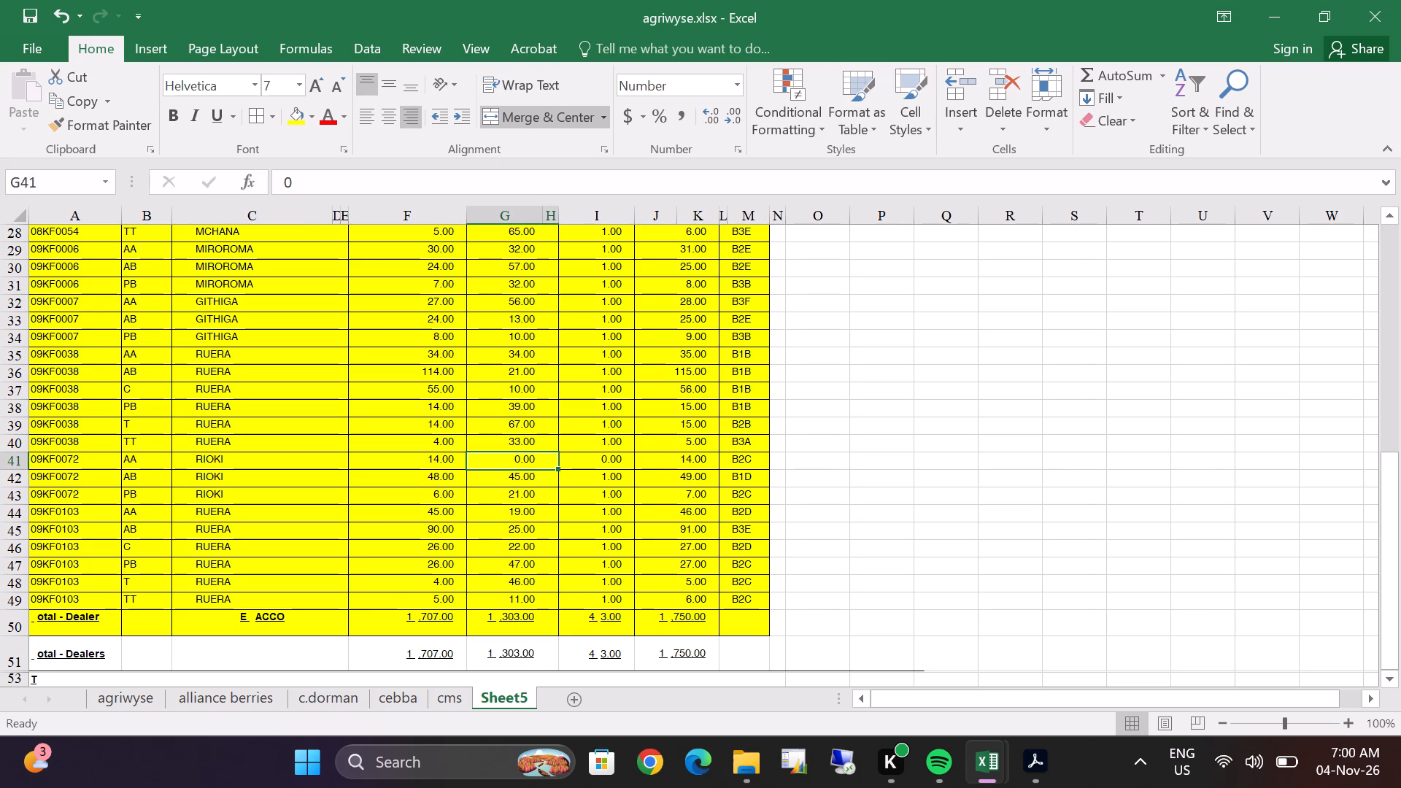
Rename Sheet5 as eacco.
right_click(512, 708)
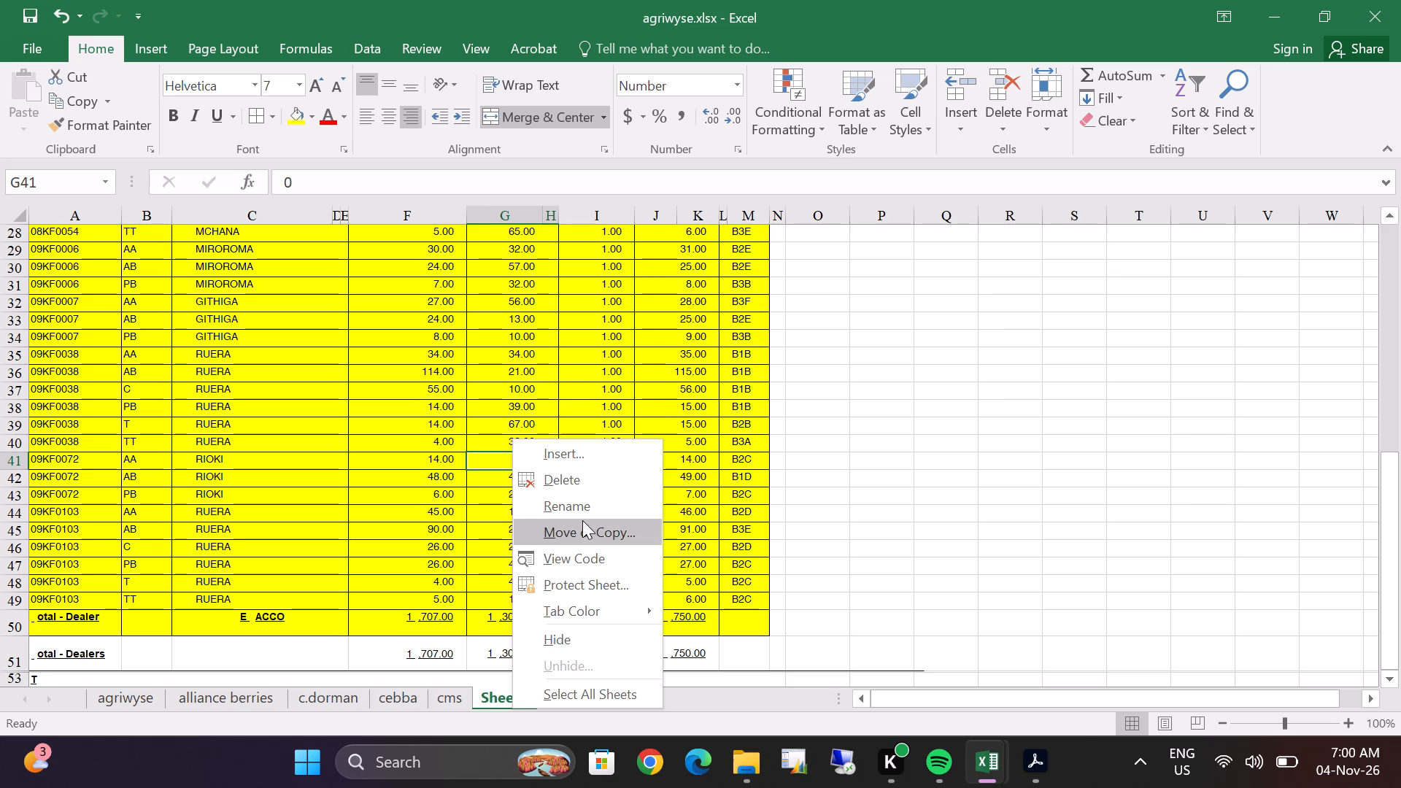
left_click(579, 509)
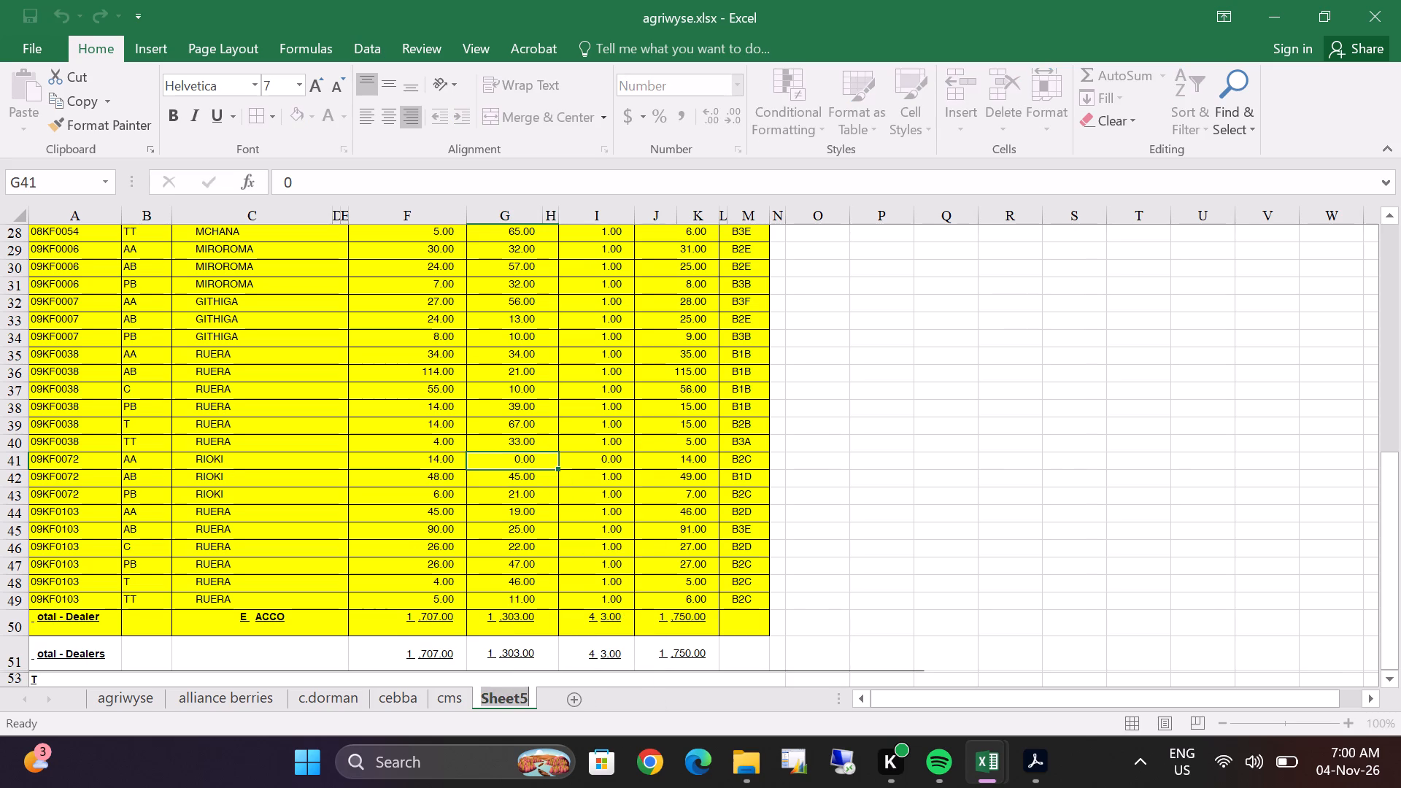
type("eaccp")
key("BackSpace")
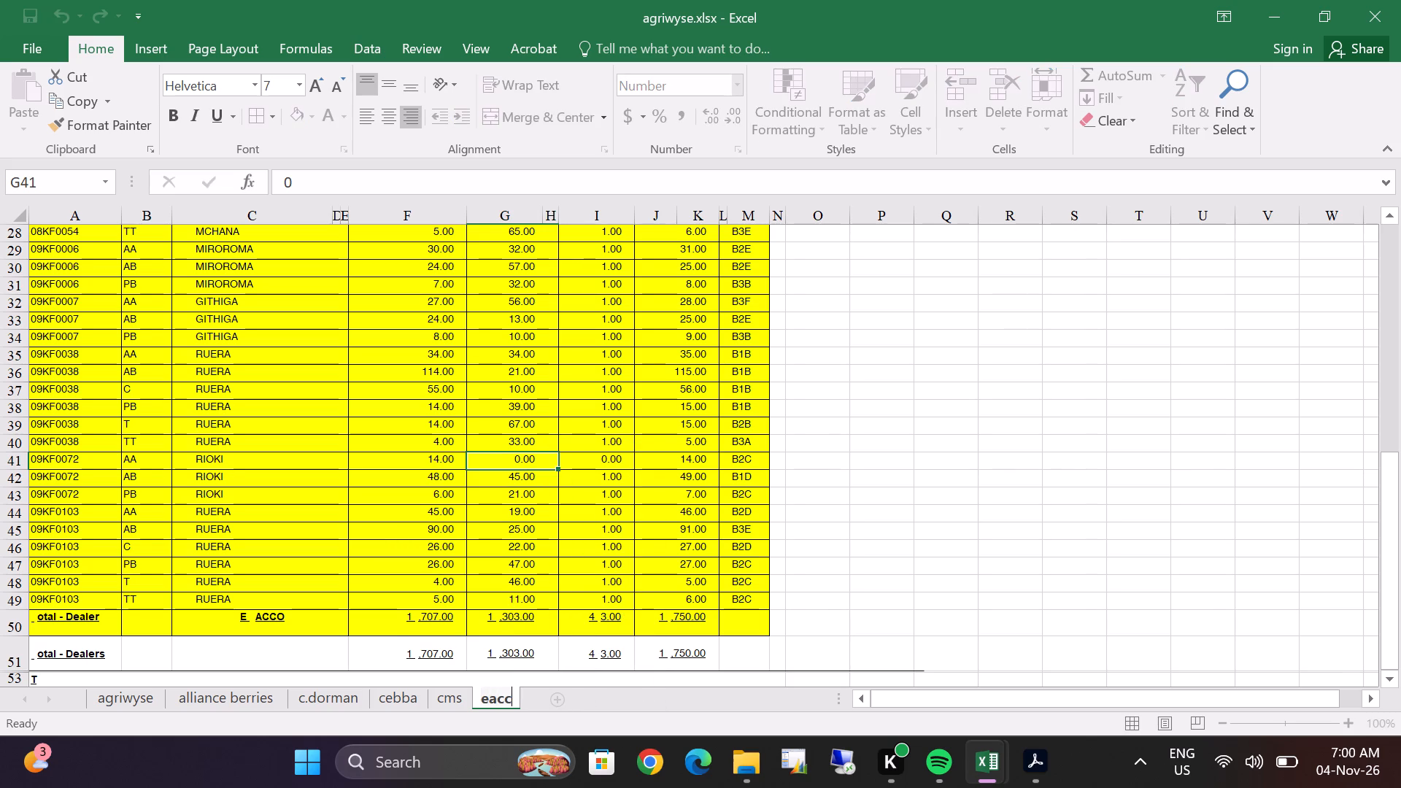
key("o")
key("Return")
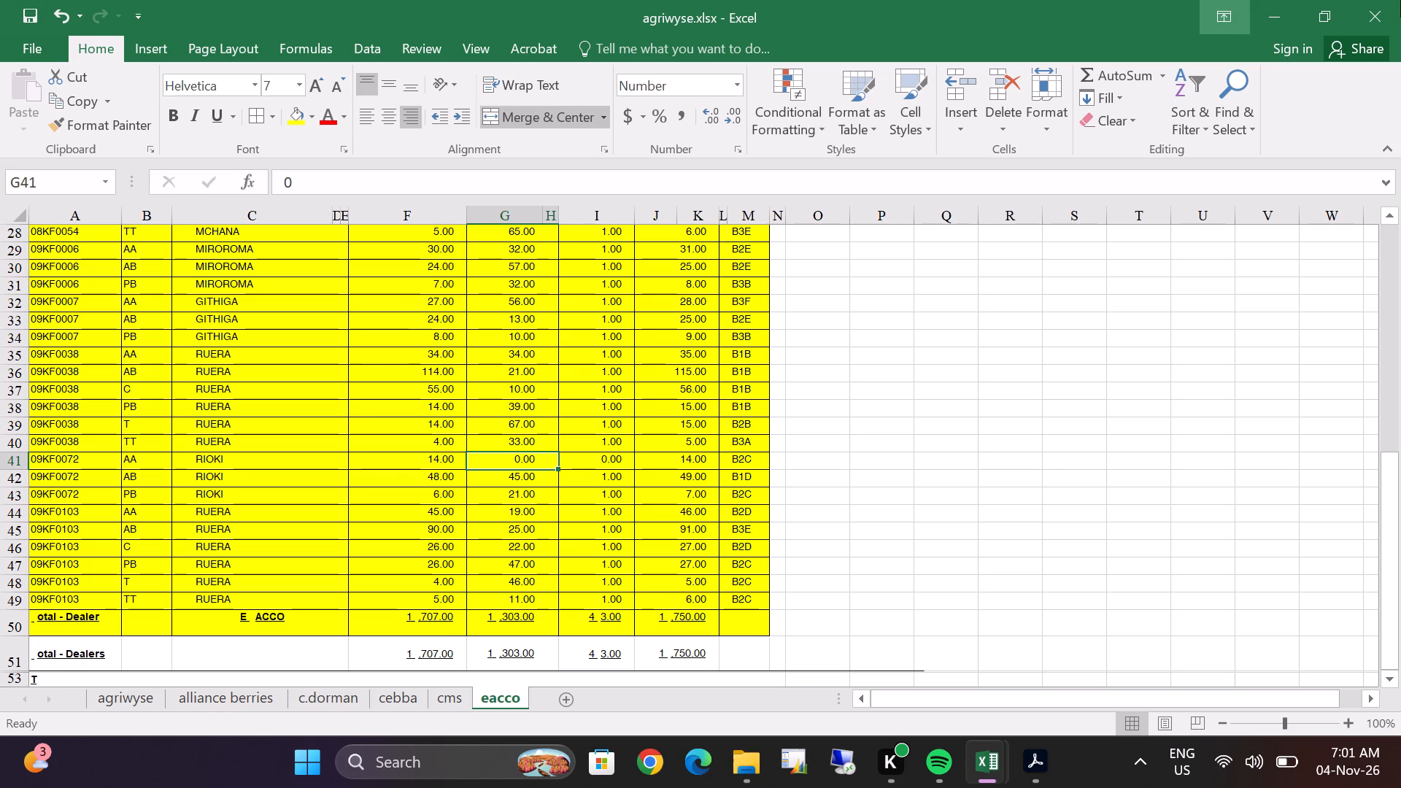
Switch to File Explorer and open ibero.pdf from the DECEMBER folder in Acrobat.
left_click(746, 738)
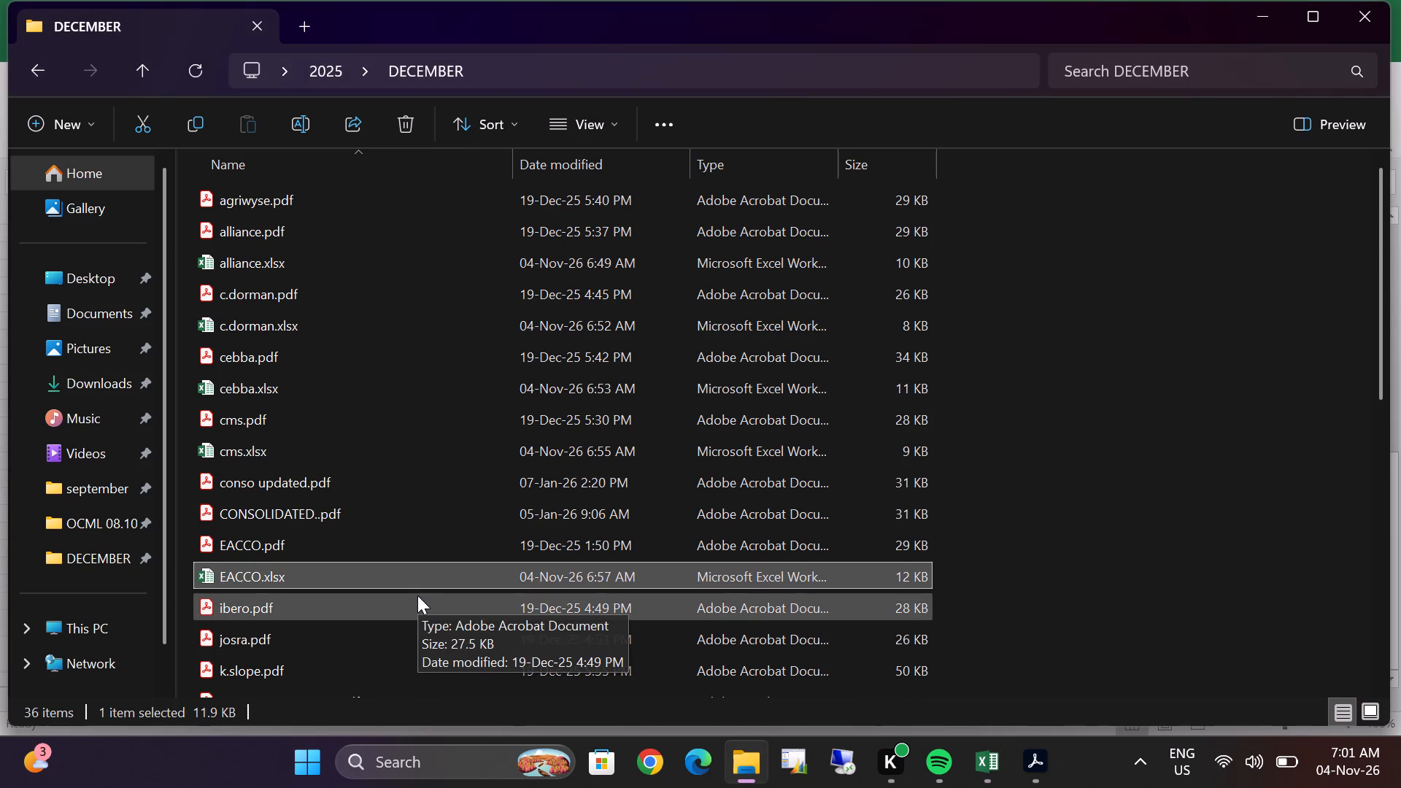
triple_click(417, 595)
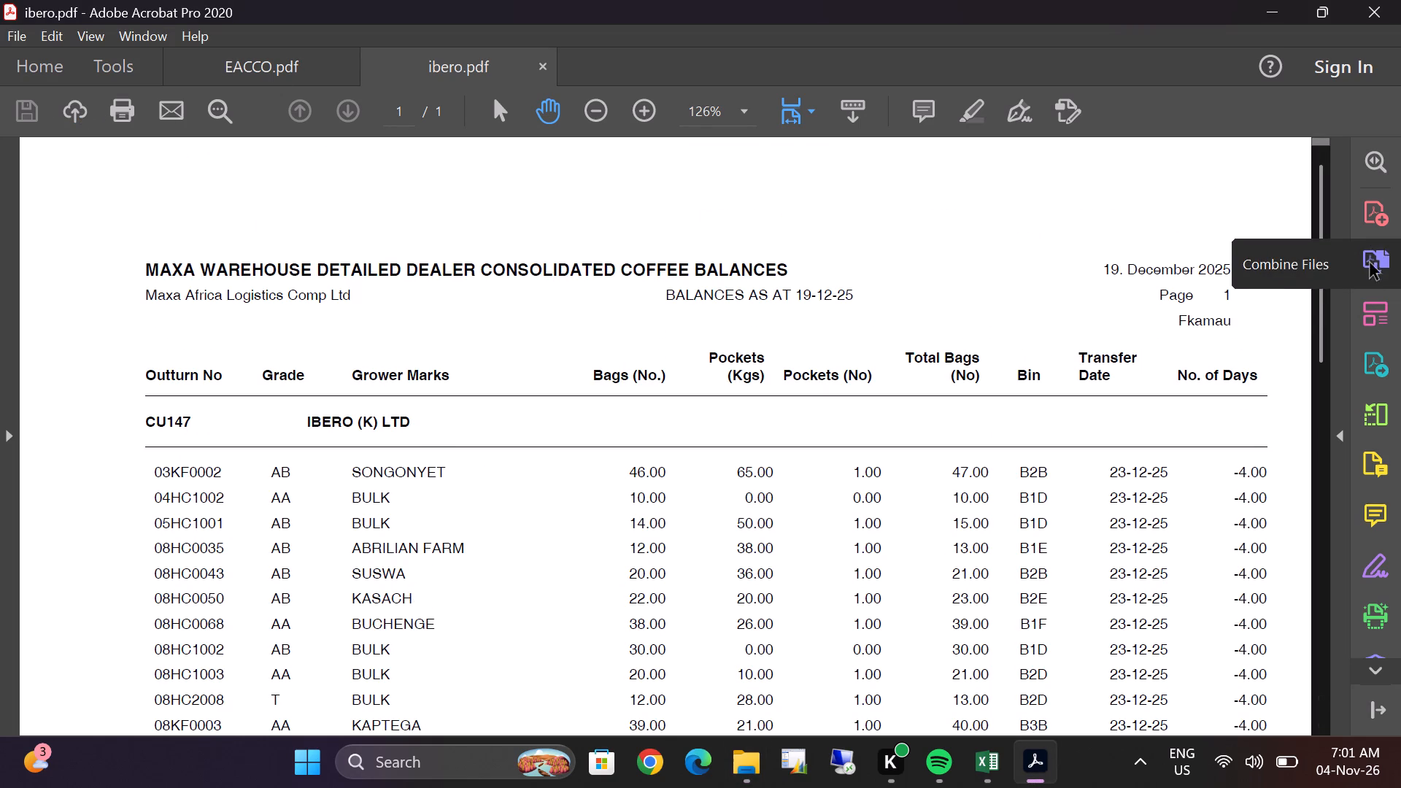
Export ibero.pdf as a Microsoft Excel Workbook named ibero.xlsx in the DECEMBER folder.
double_click(1372, 370)
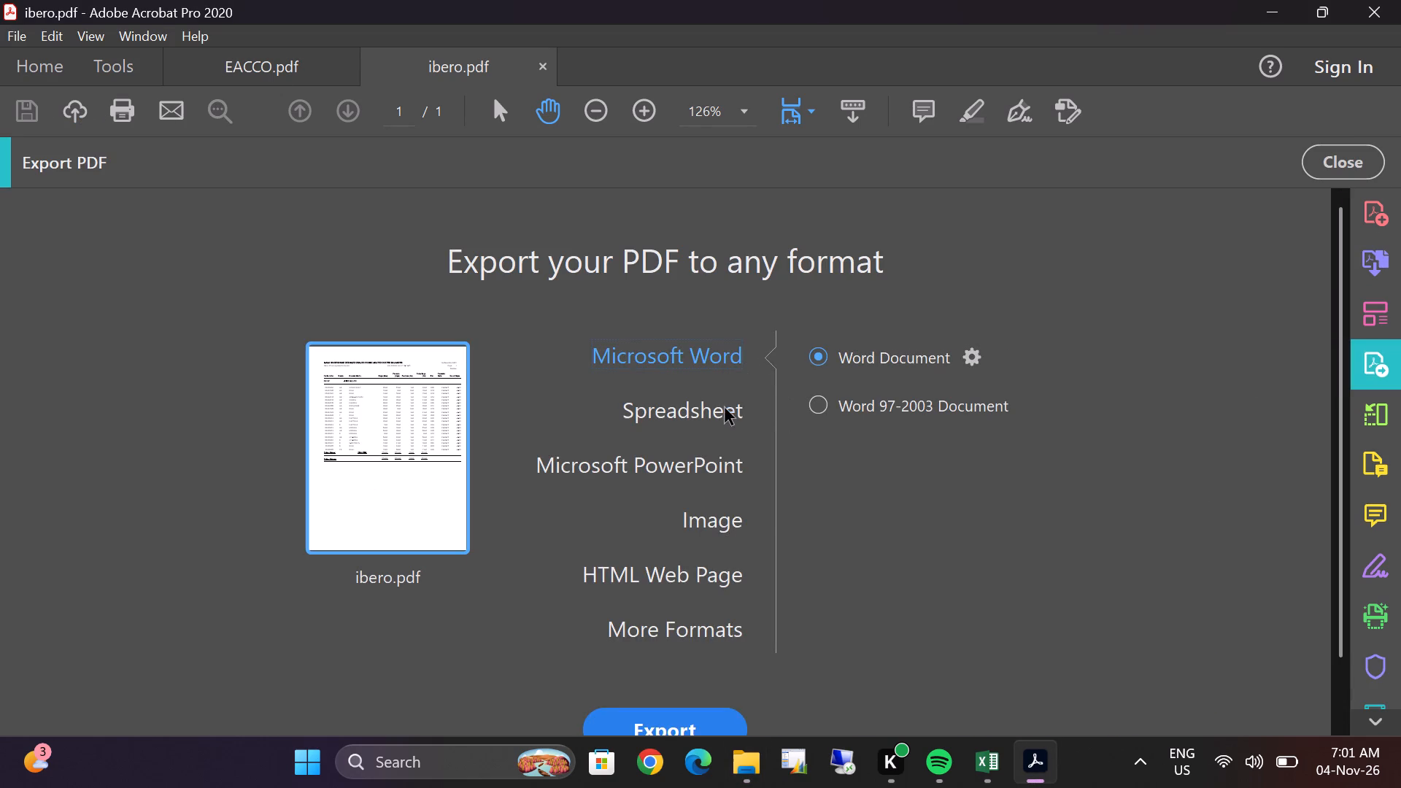
left_click(725, 409)
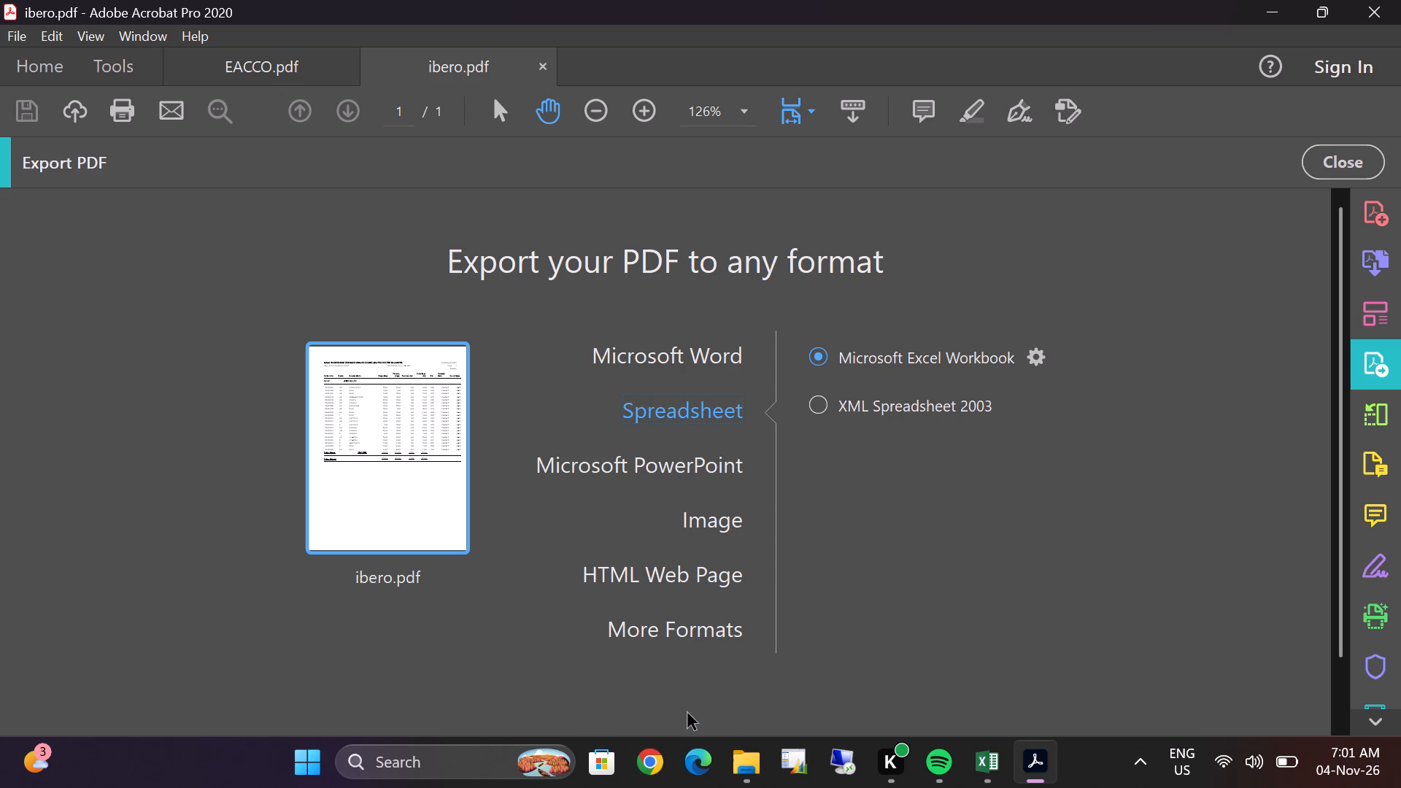
double_click(688, 714)
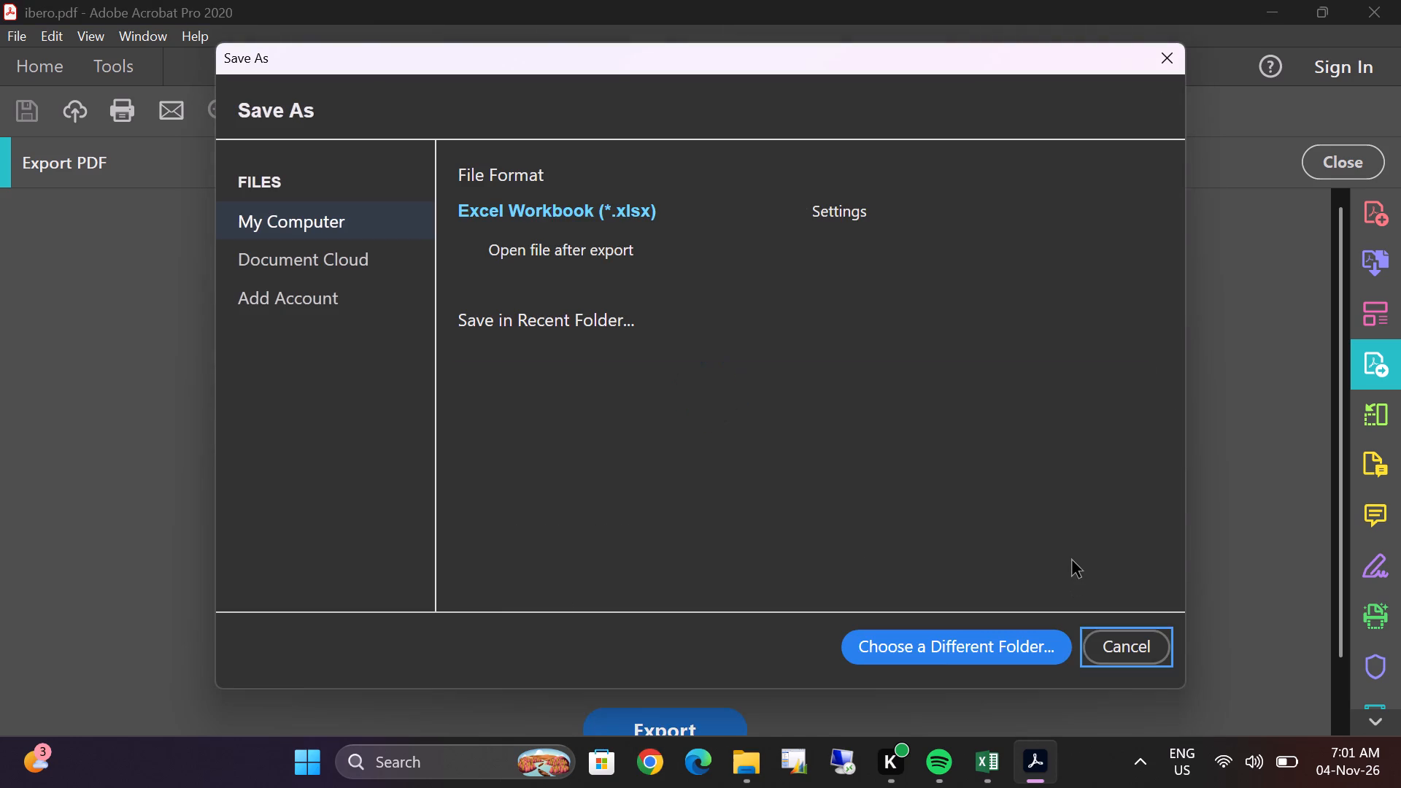
double_click(840, 403)
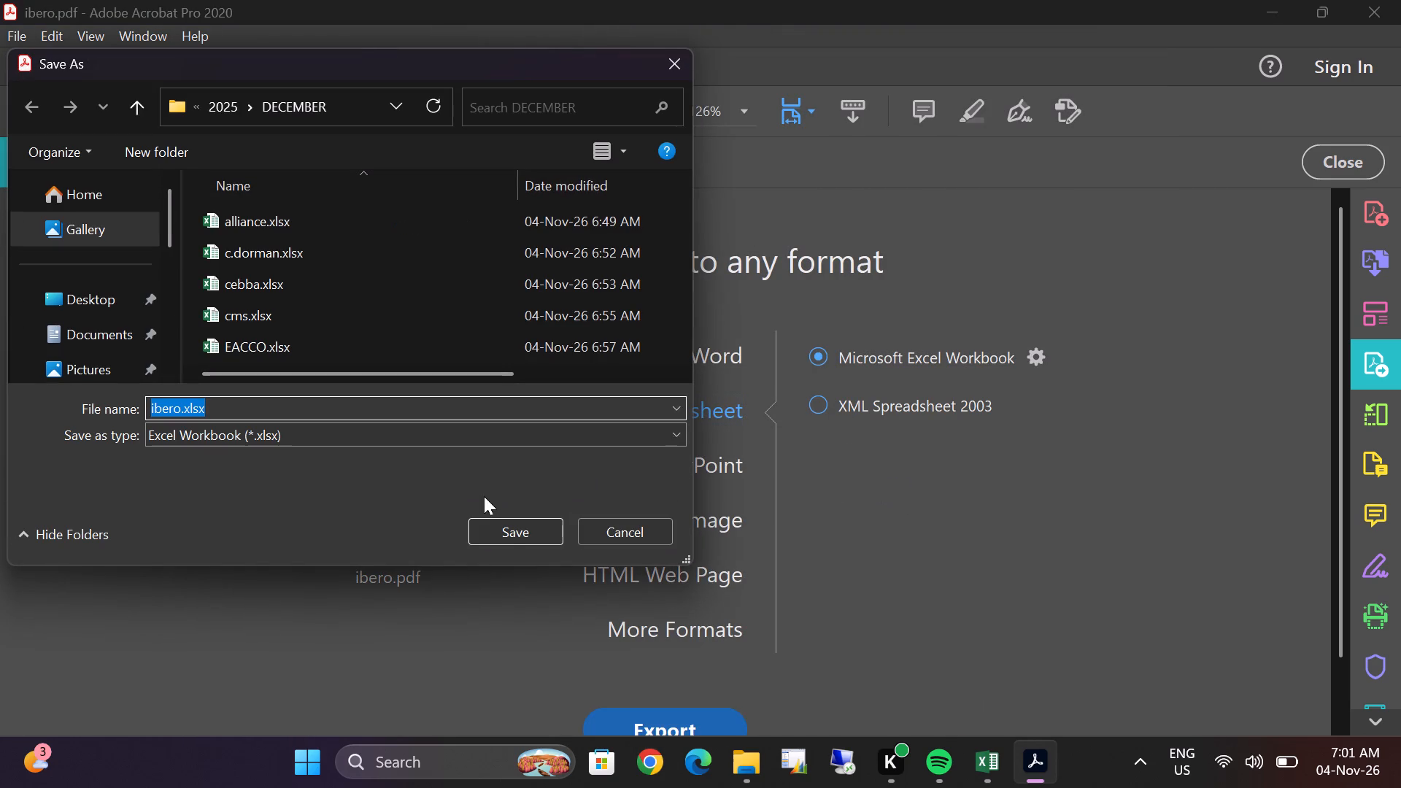
left_click(507, 534)
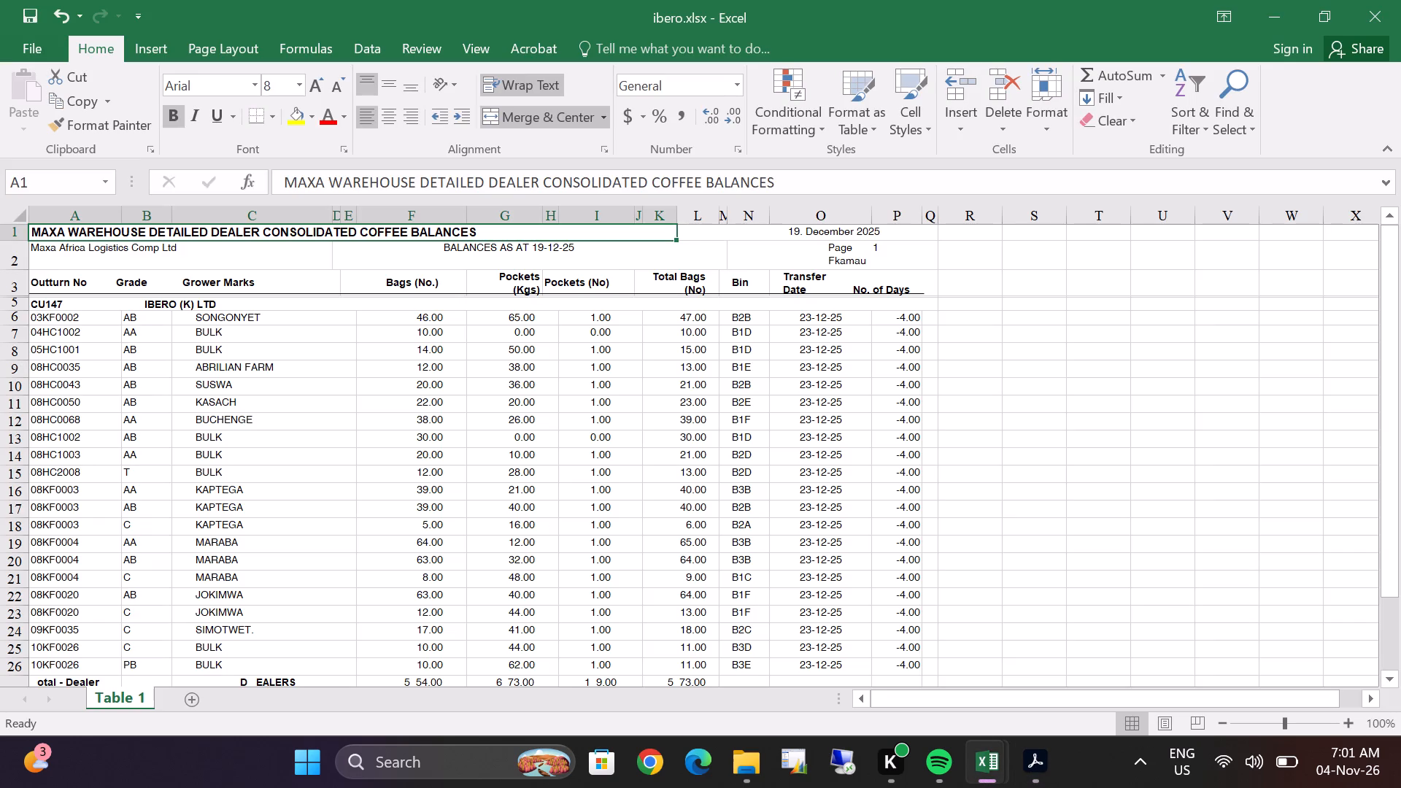
Copy the entire Table 1 sheet of ibero.xlsx and add a new sheet after eacco in agriwyse.xlsx.
scroll(402, 374, "down", 5)
scroll(401, 374, "up", 9)
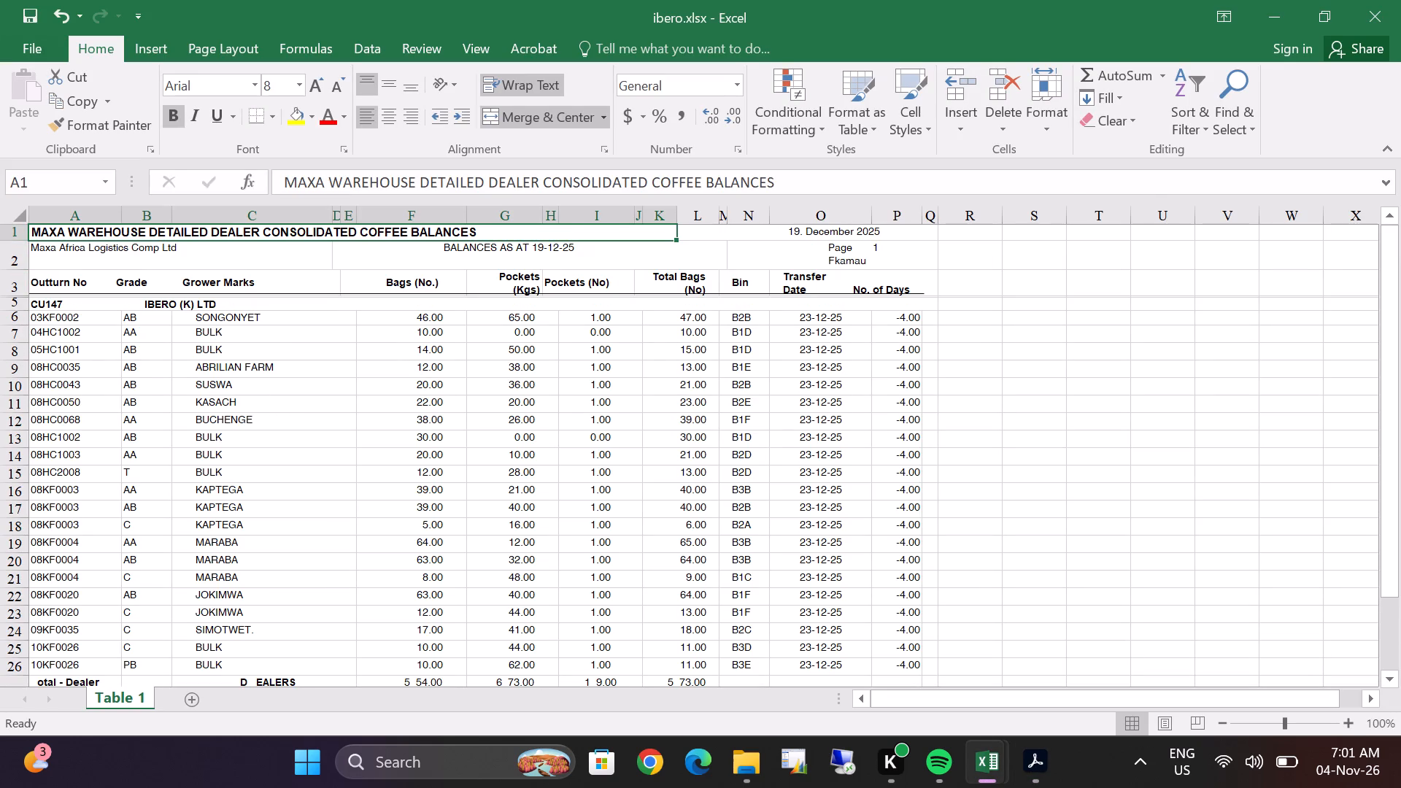
left_click(11, 216)
right_click(165, 378)
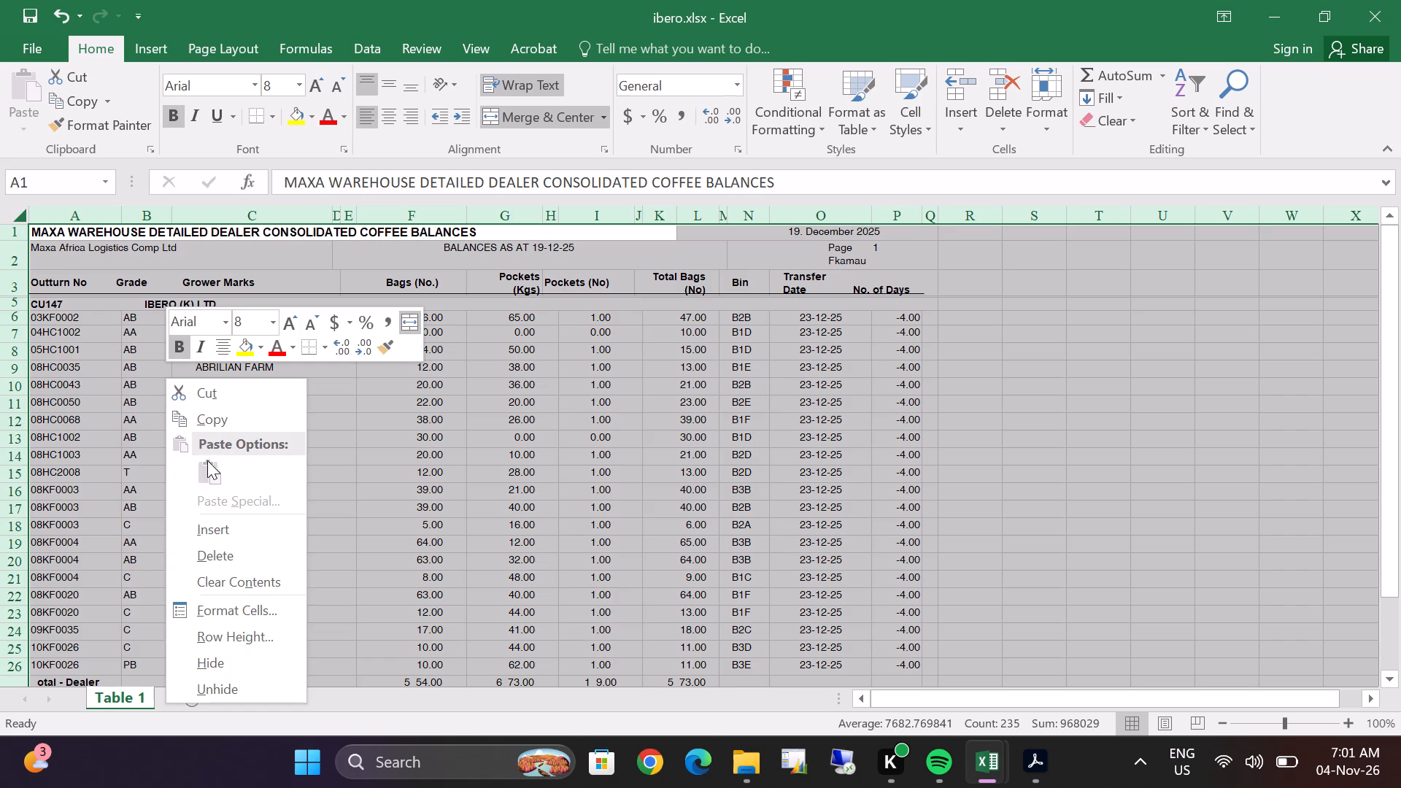
left_click(220, 424)
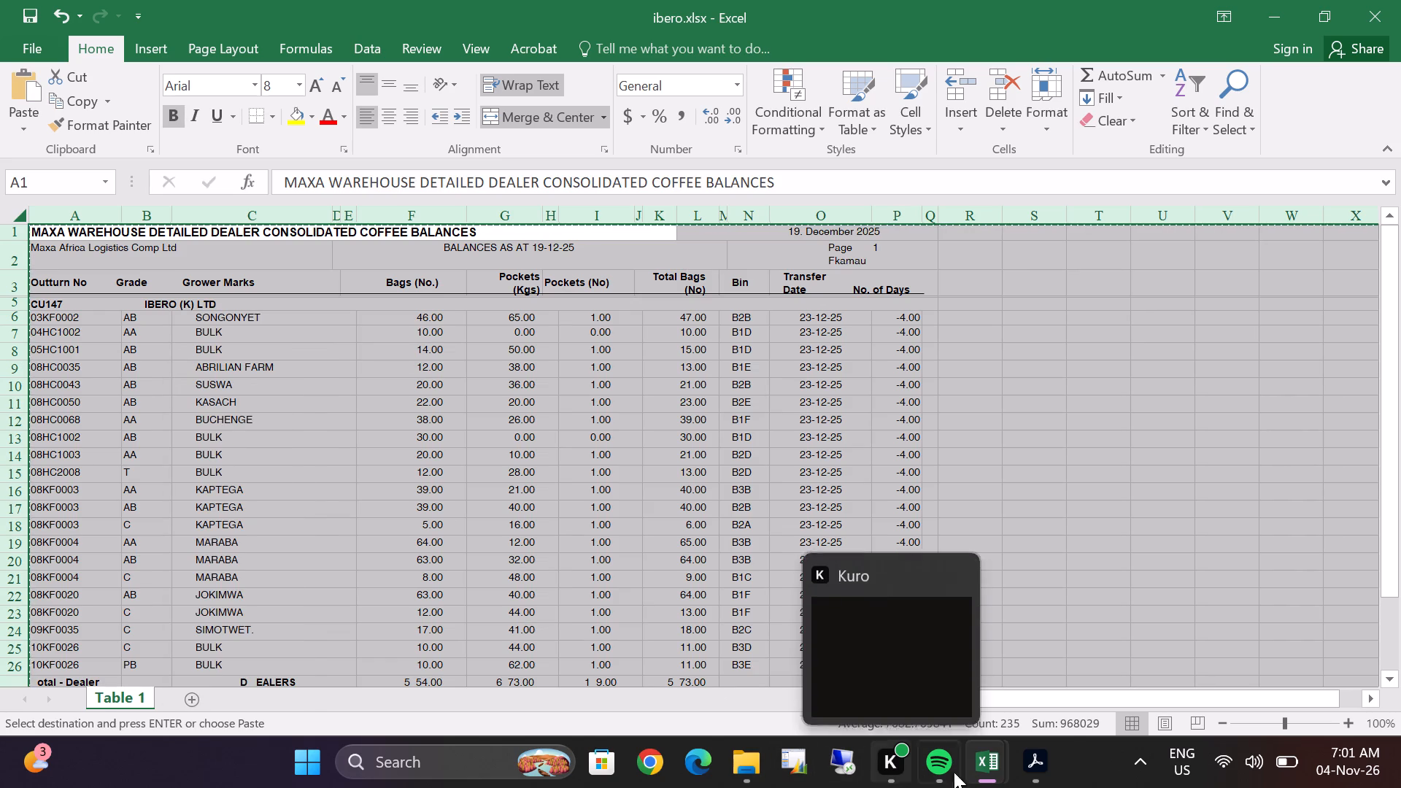
left_click(803, 623)
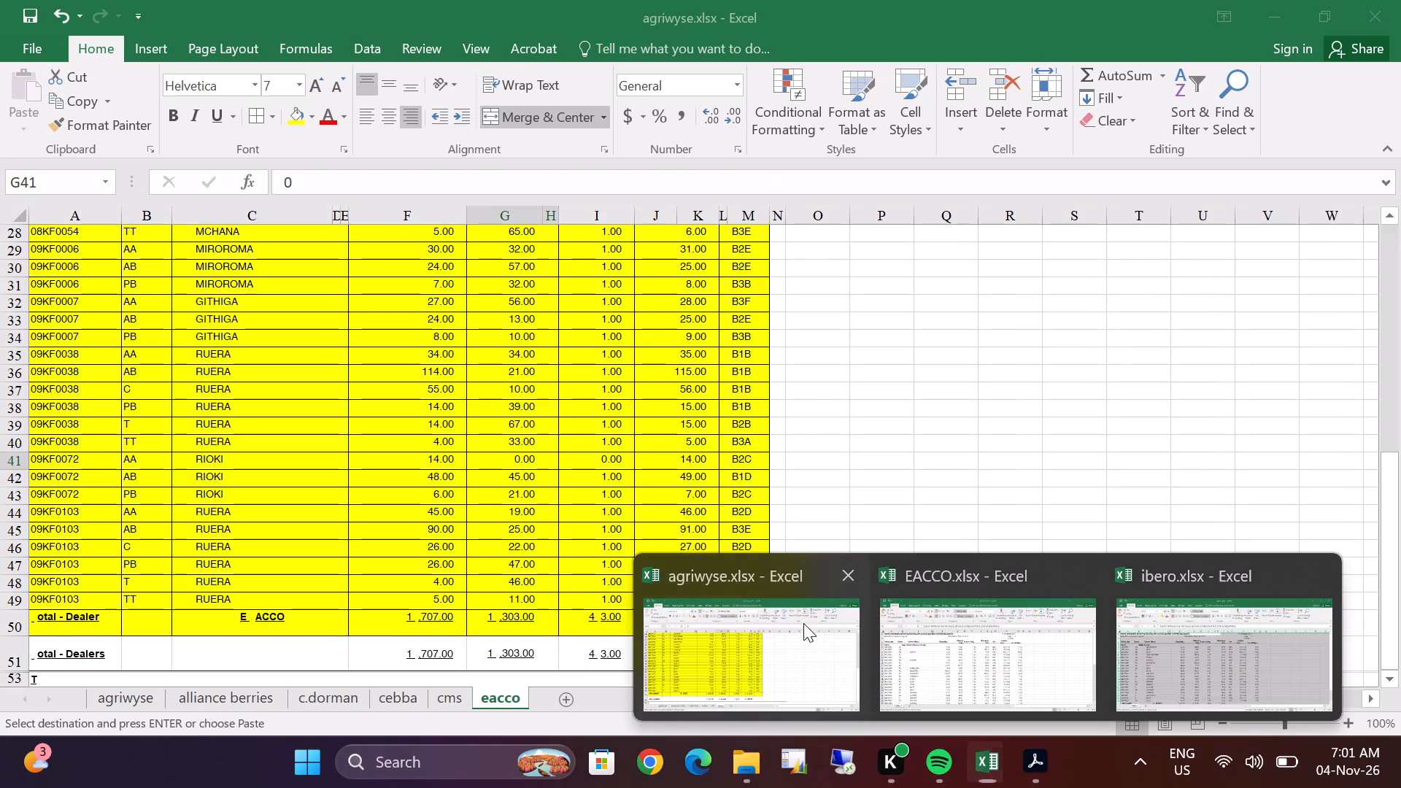
left_click(574, 698)
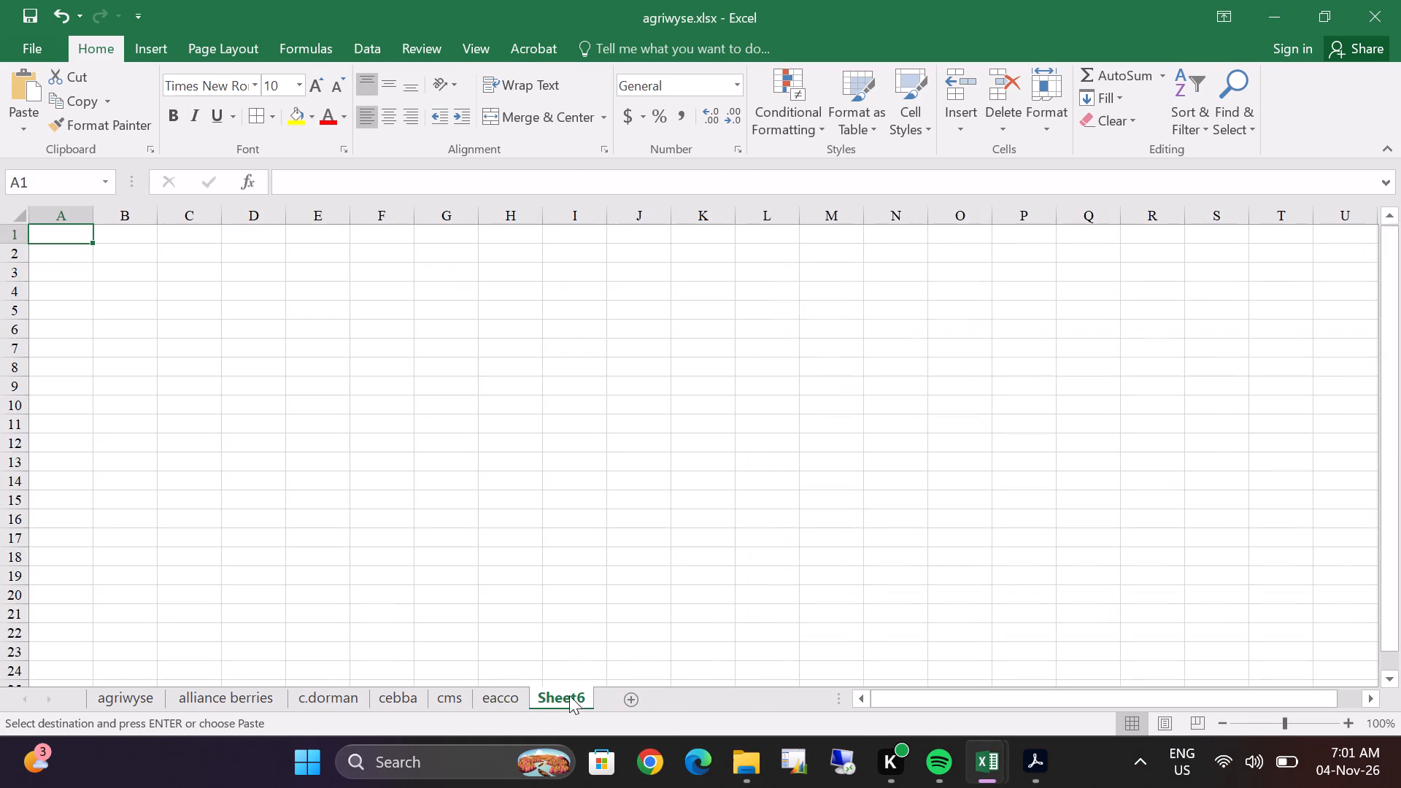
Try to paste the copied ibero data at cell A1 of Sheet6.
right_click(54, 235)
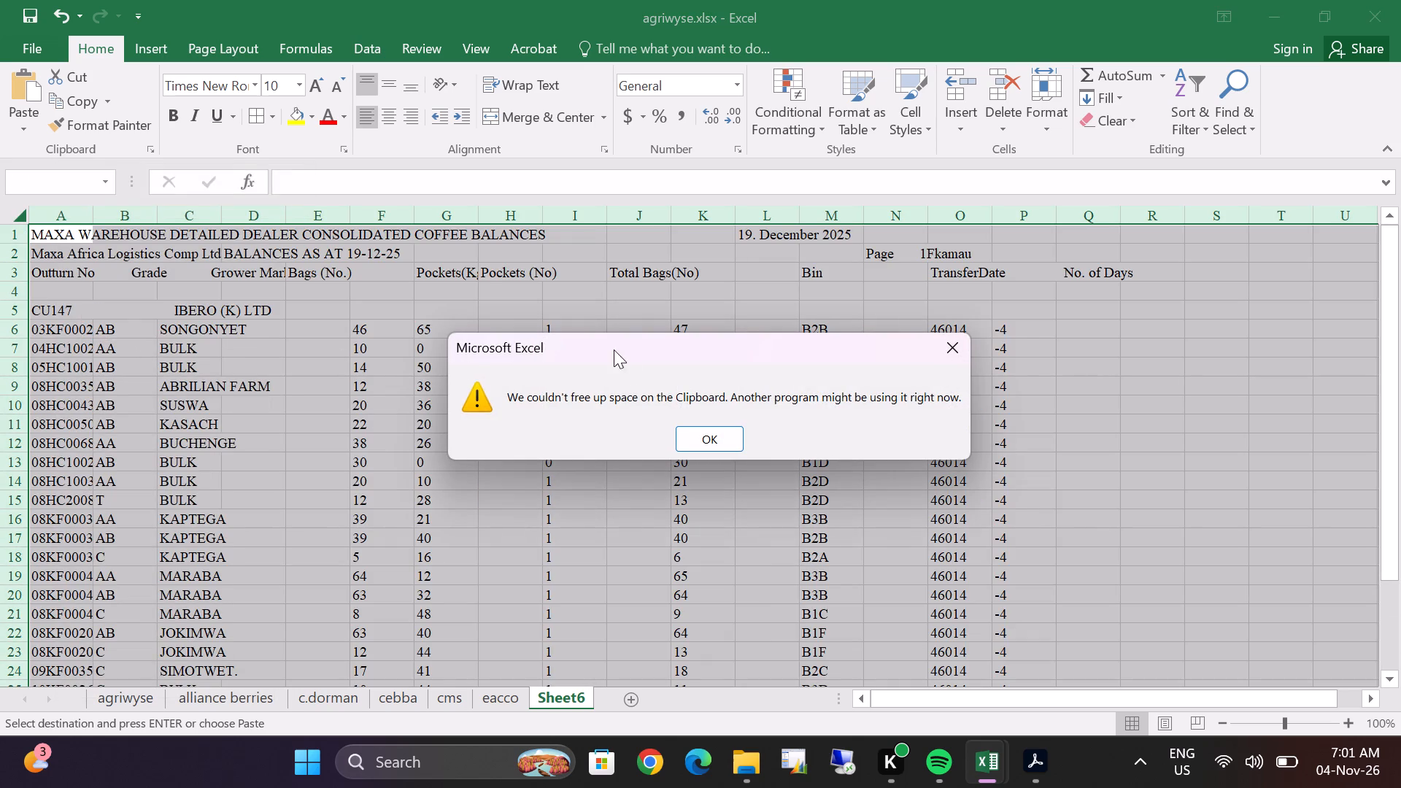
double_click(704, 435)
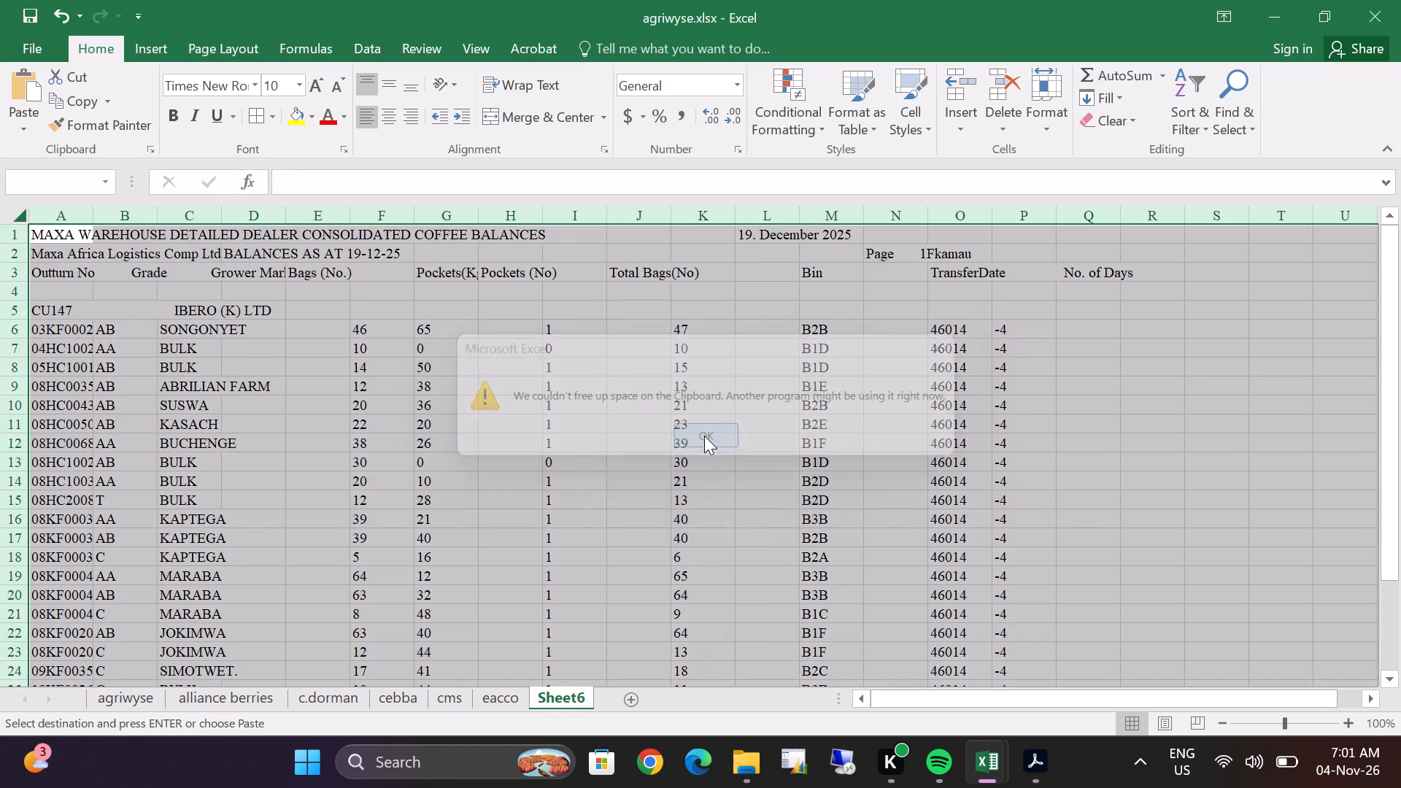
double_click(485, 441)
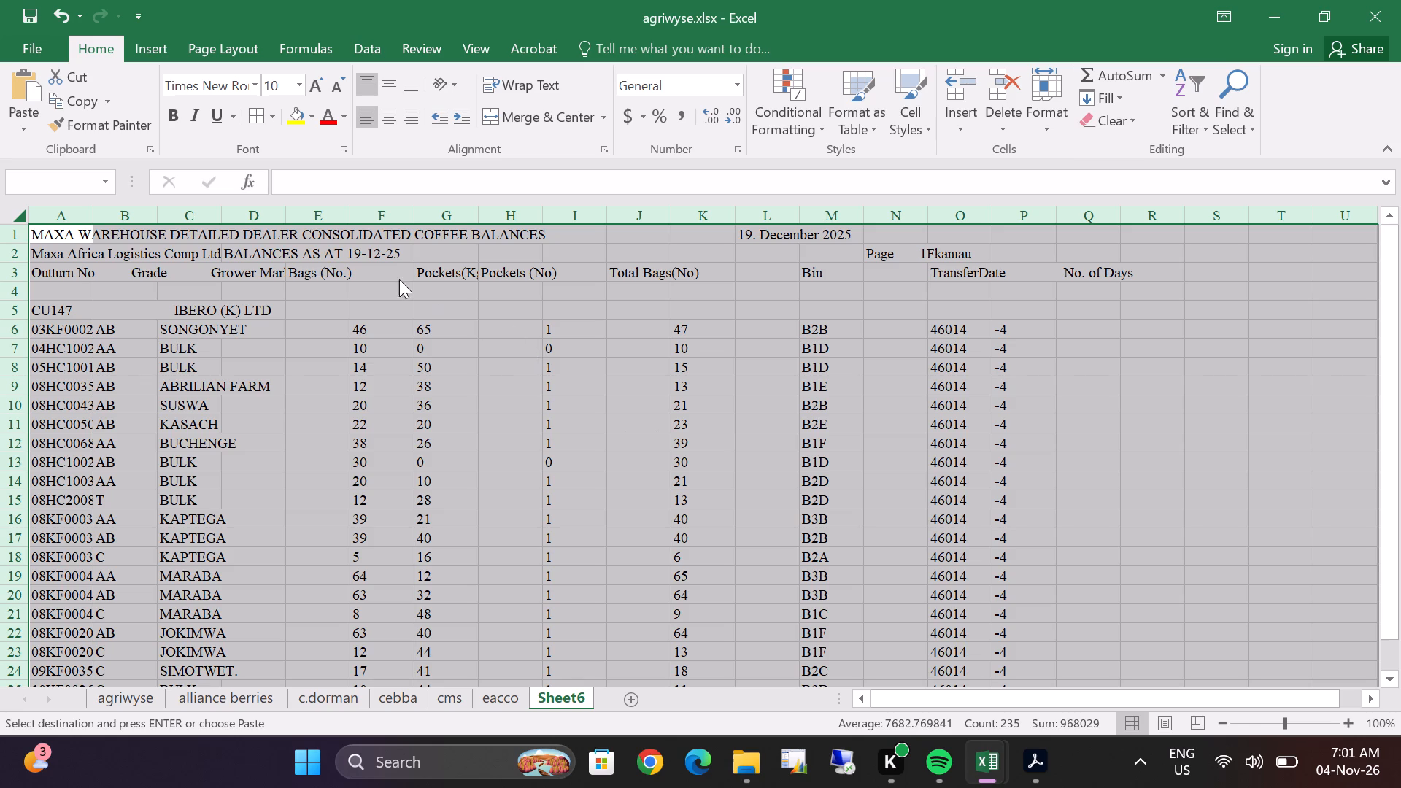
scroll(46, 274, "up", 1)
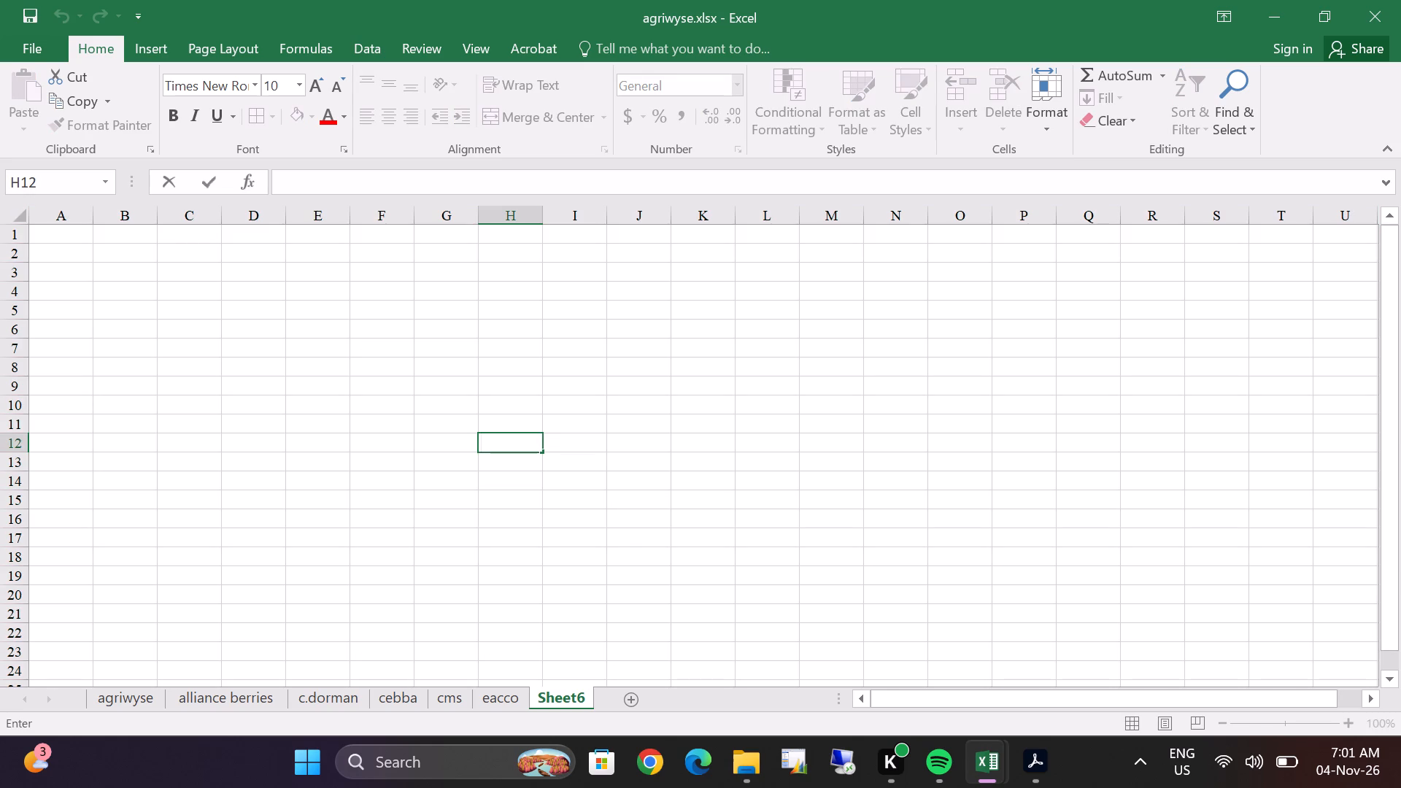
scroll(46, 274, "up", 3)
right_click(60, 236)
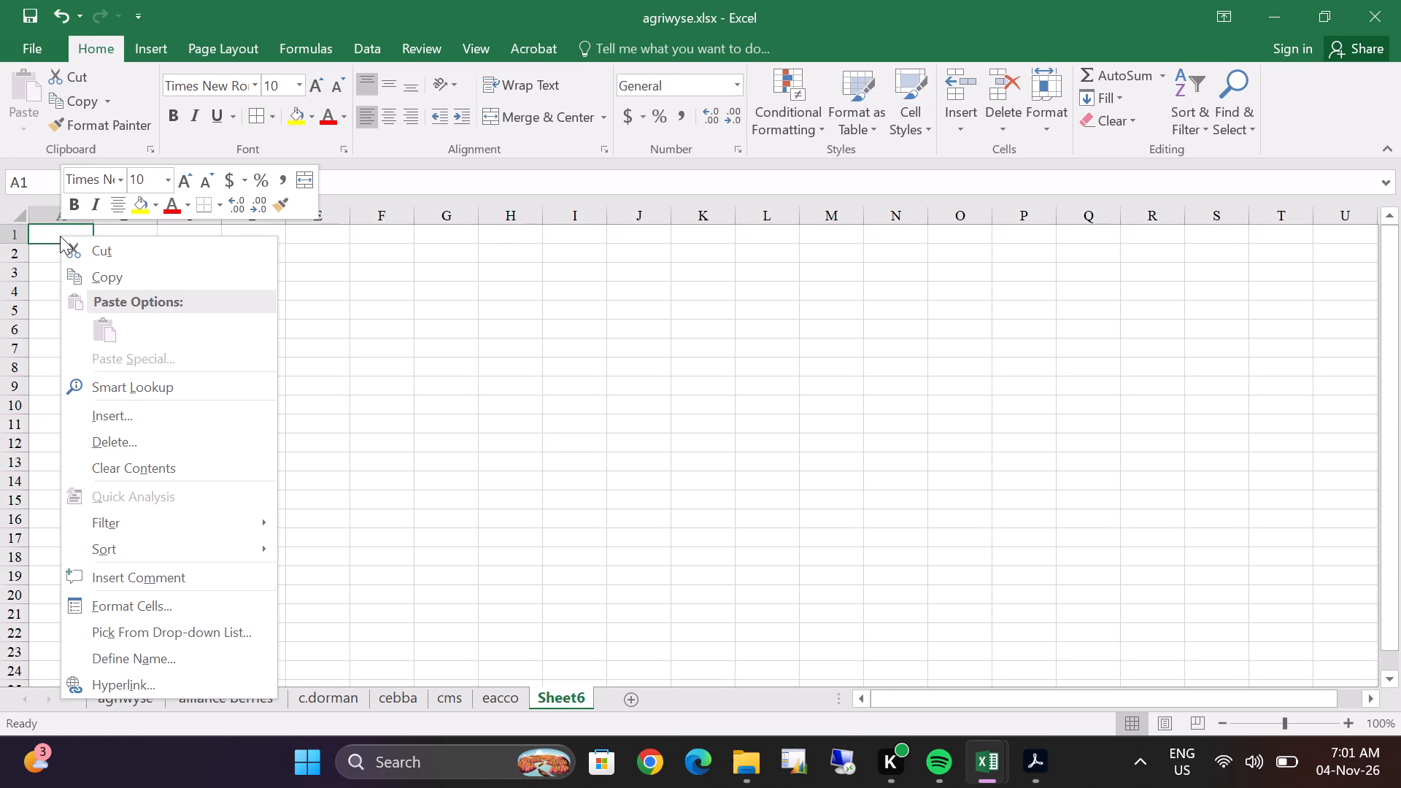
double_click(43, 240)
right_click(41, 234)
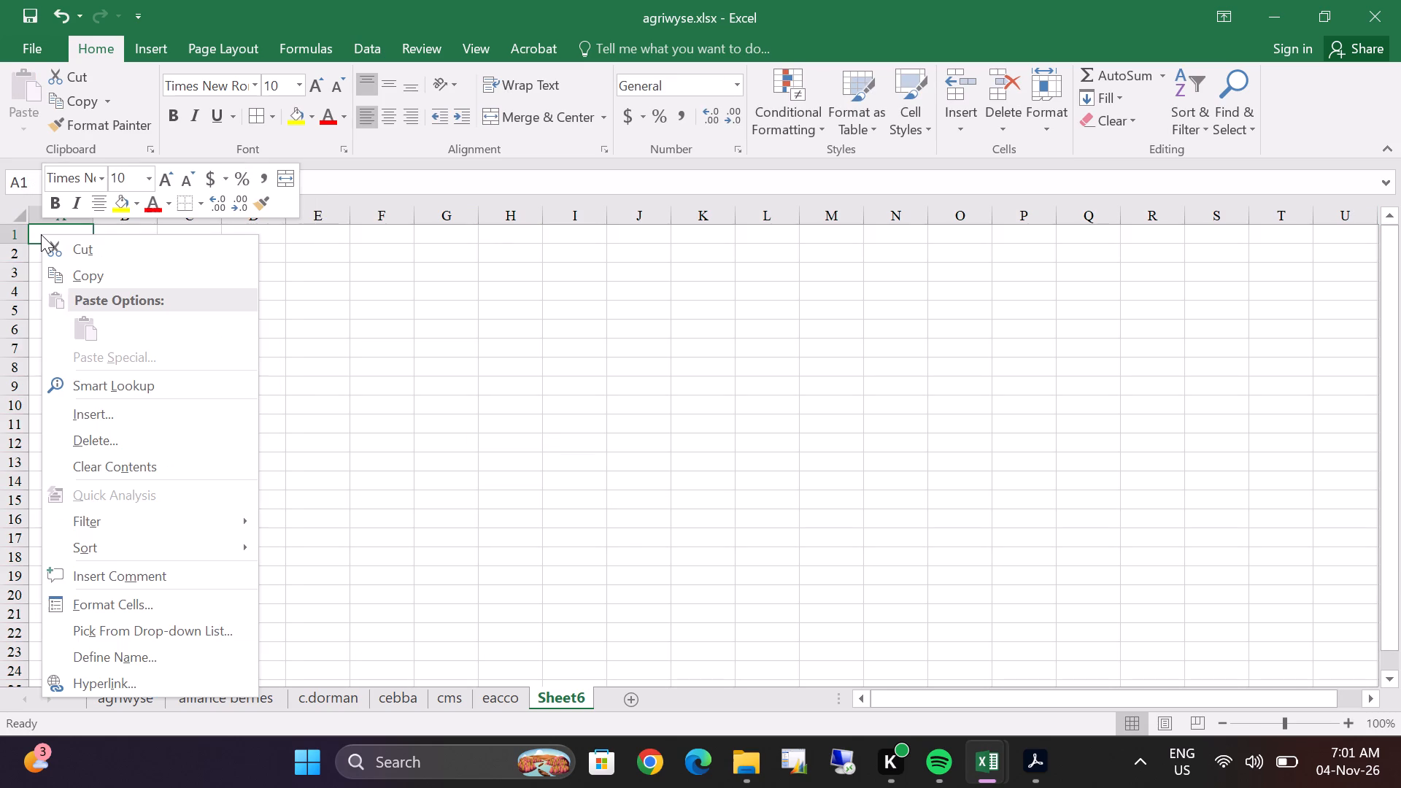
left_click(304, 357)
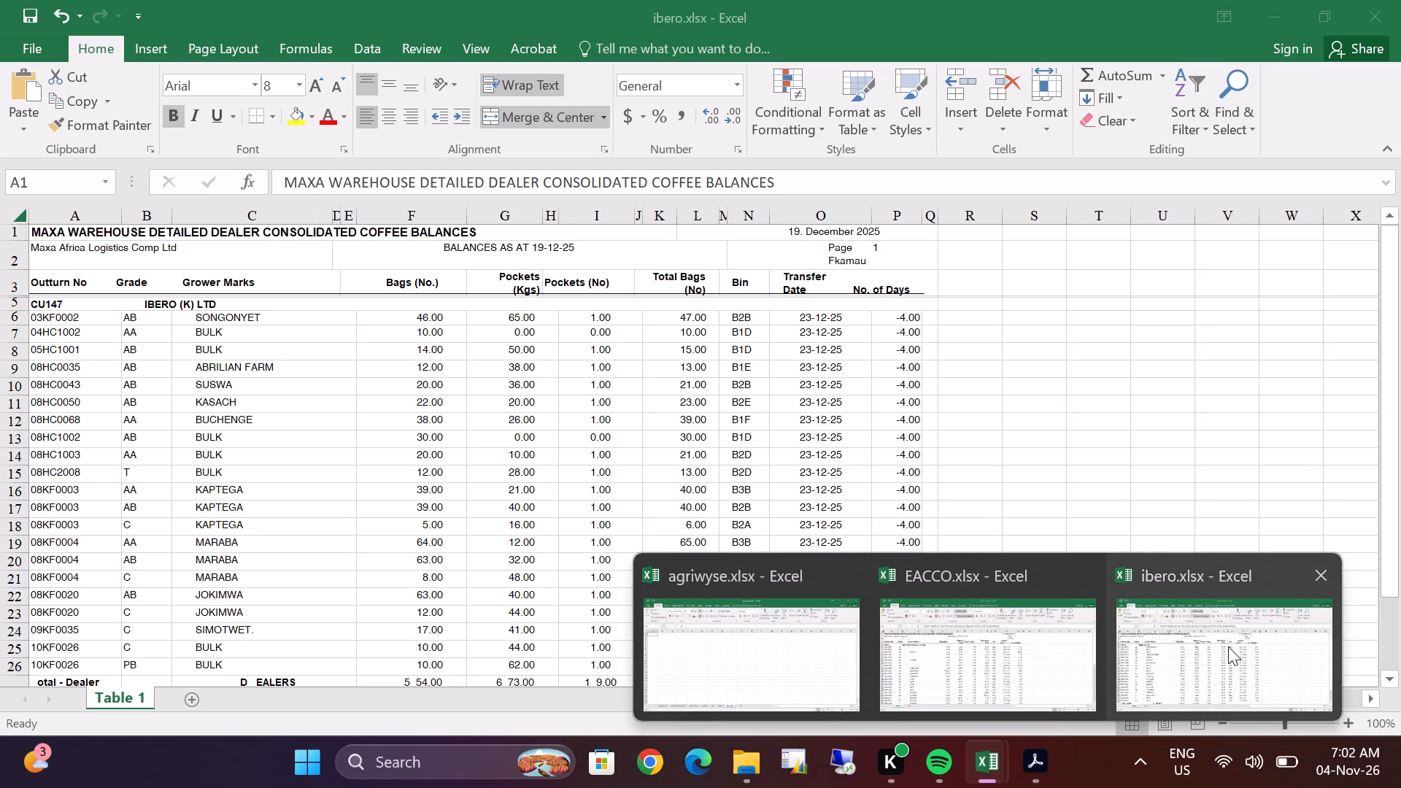
Copy the entire ibero.xlsx sheet again and paste it at cell A1 of Sheet6 in agriwyse.xlsx.
left_click(1228, 646)
right_click(274, 399)
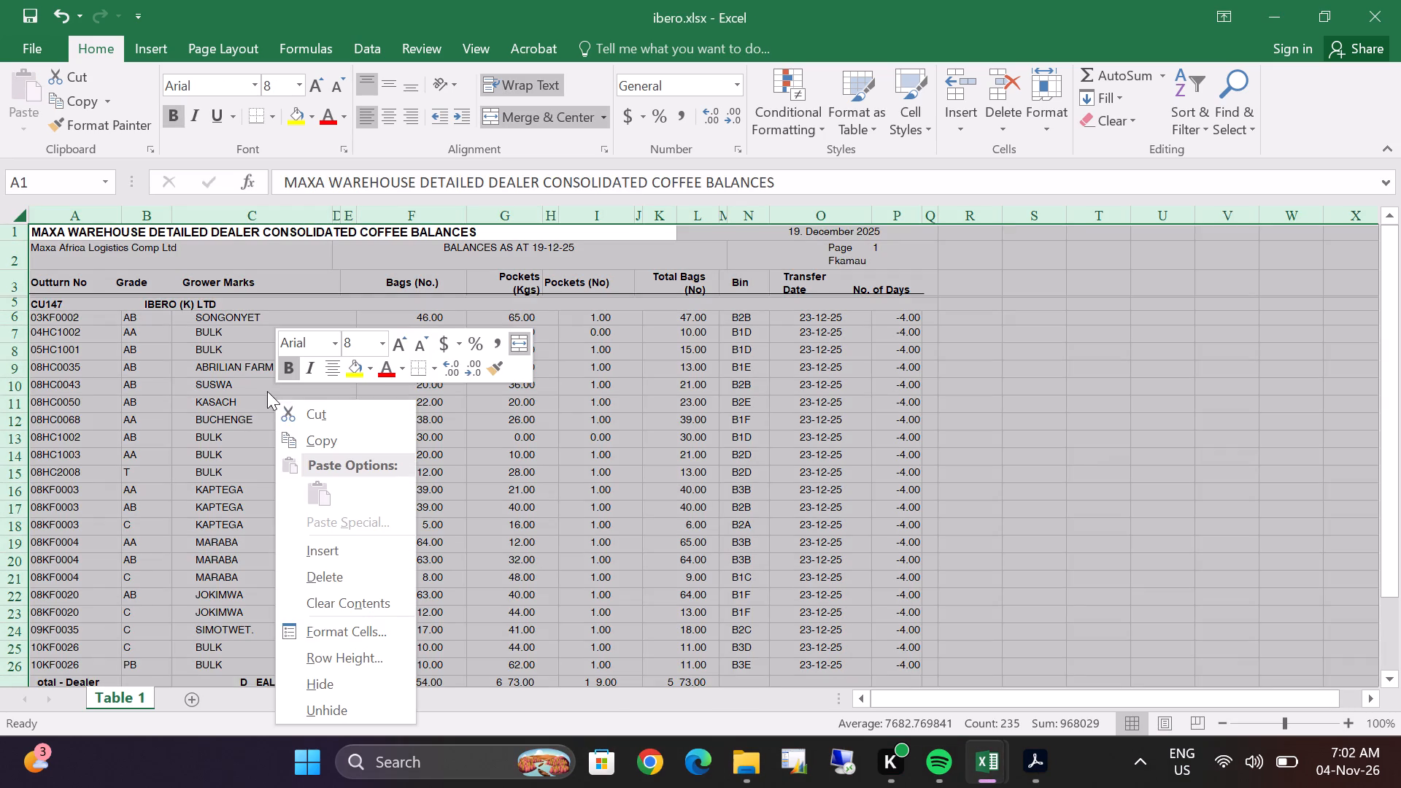
left_click(312, 433)
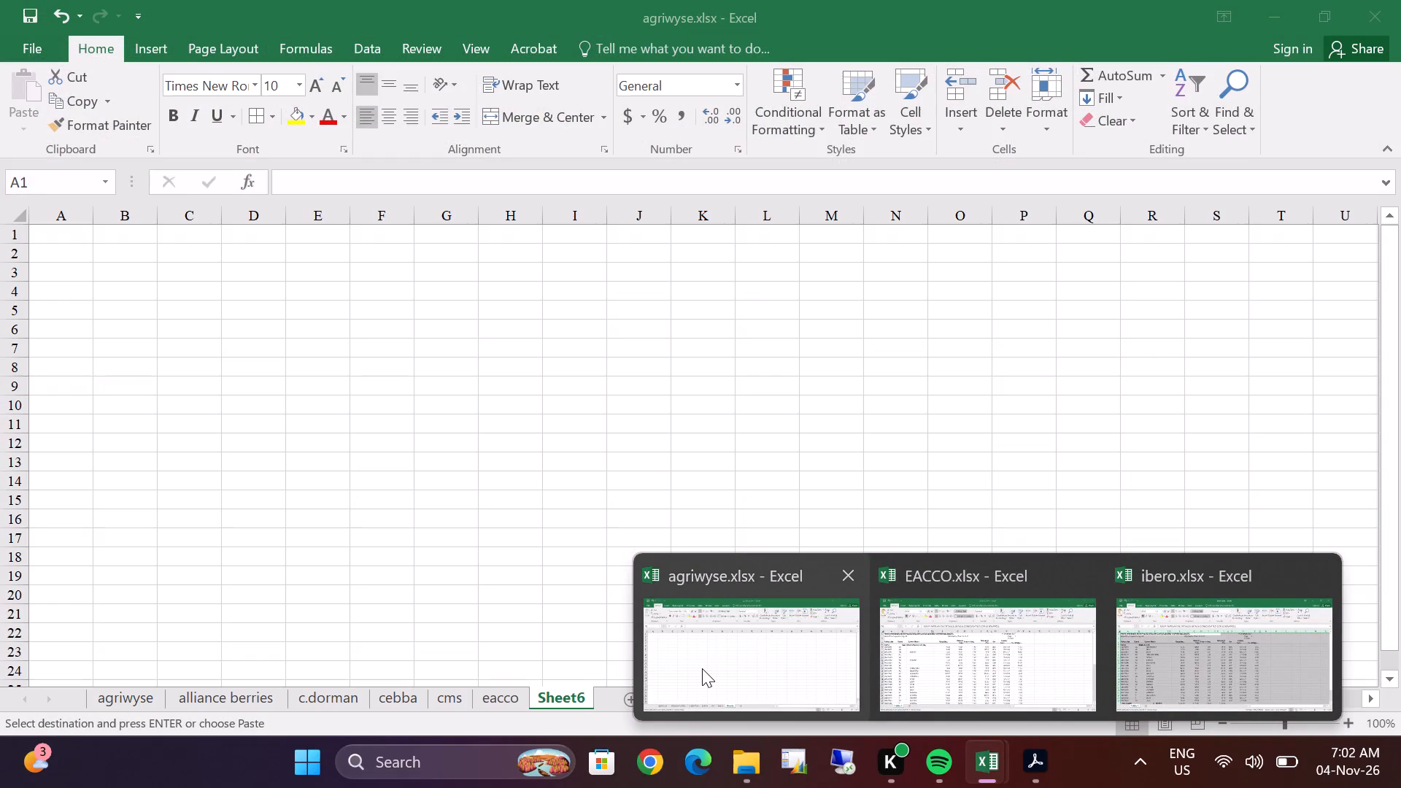
double_click(702, 668)
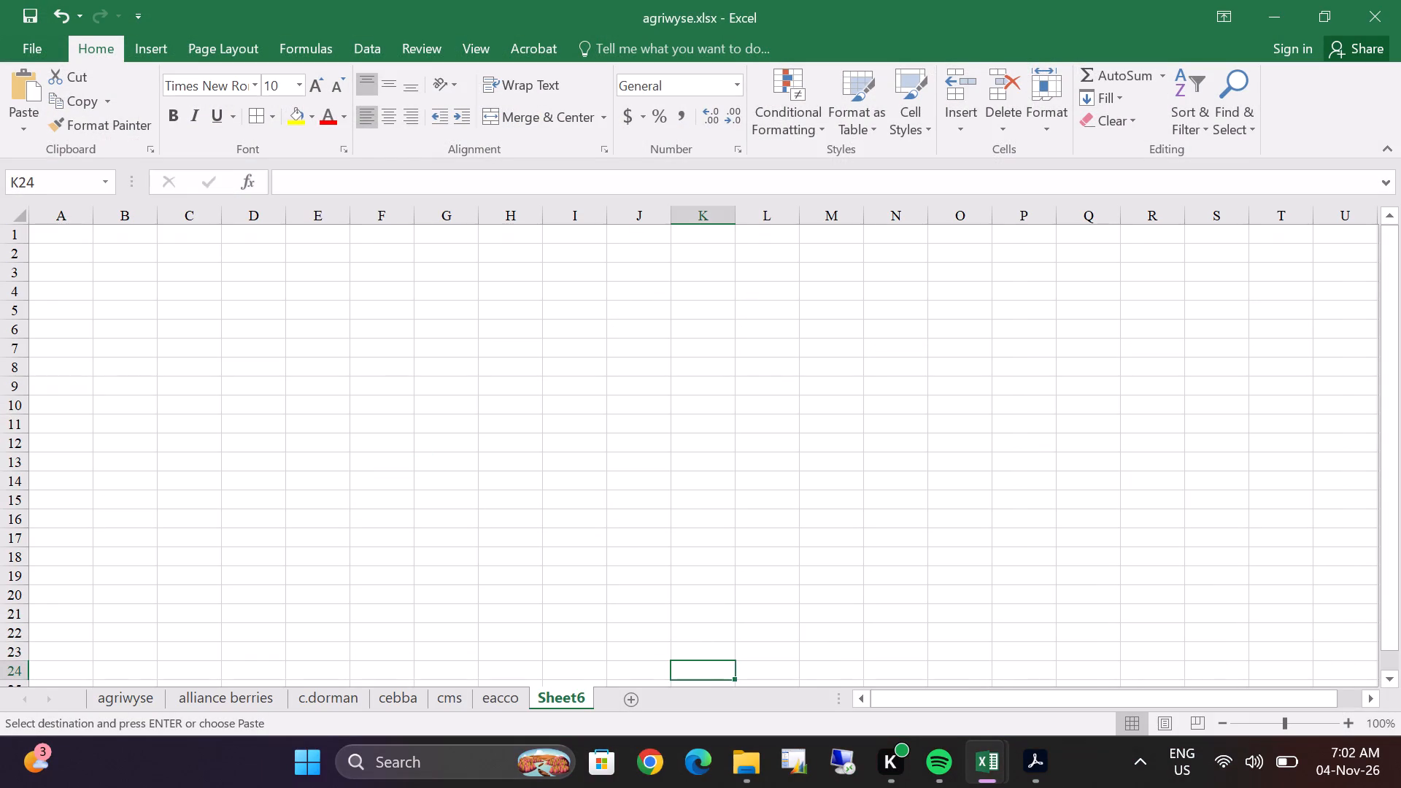
right_click(61, 235)
left_click(99, 336)
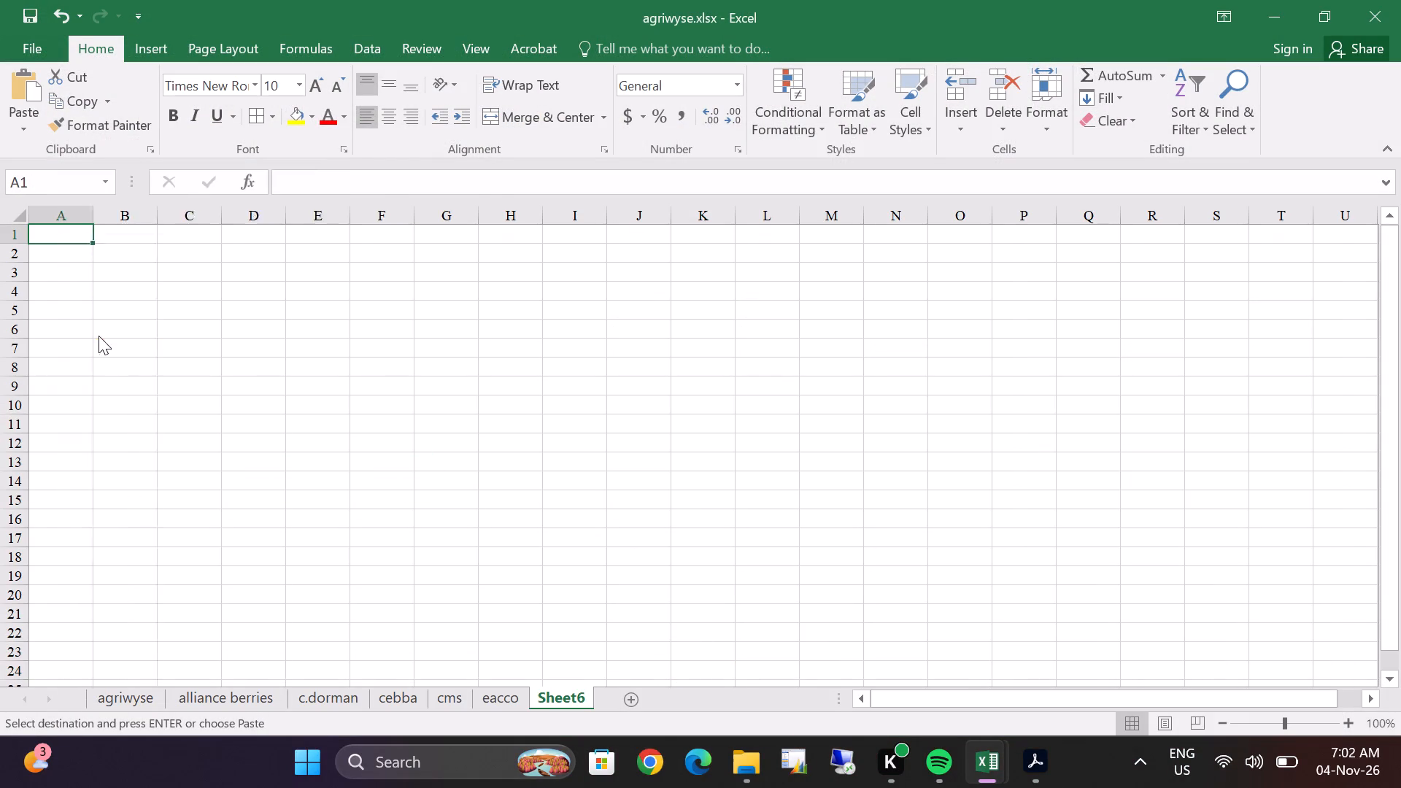
double_click(654, 405)
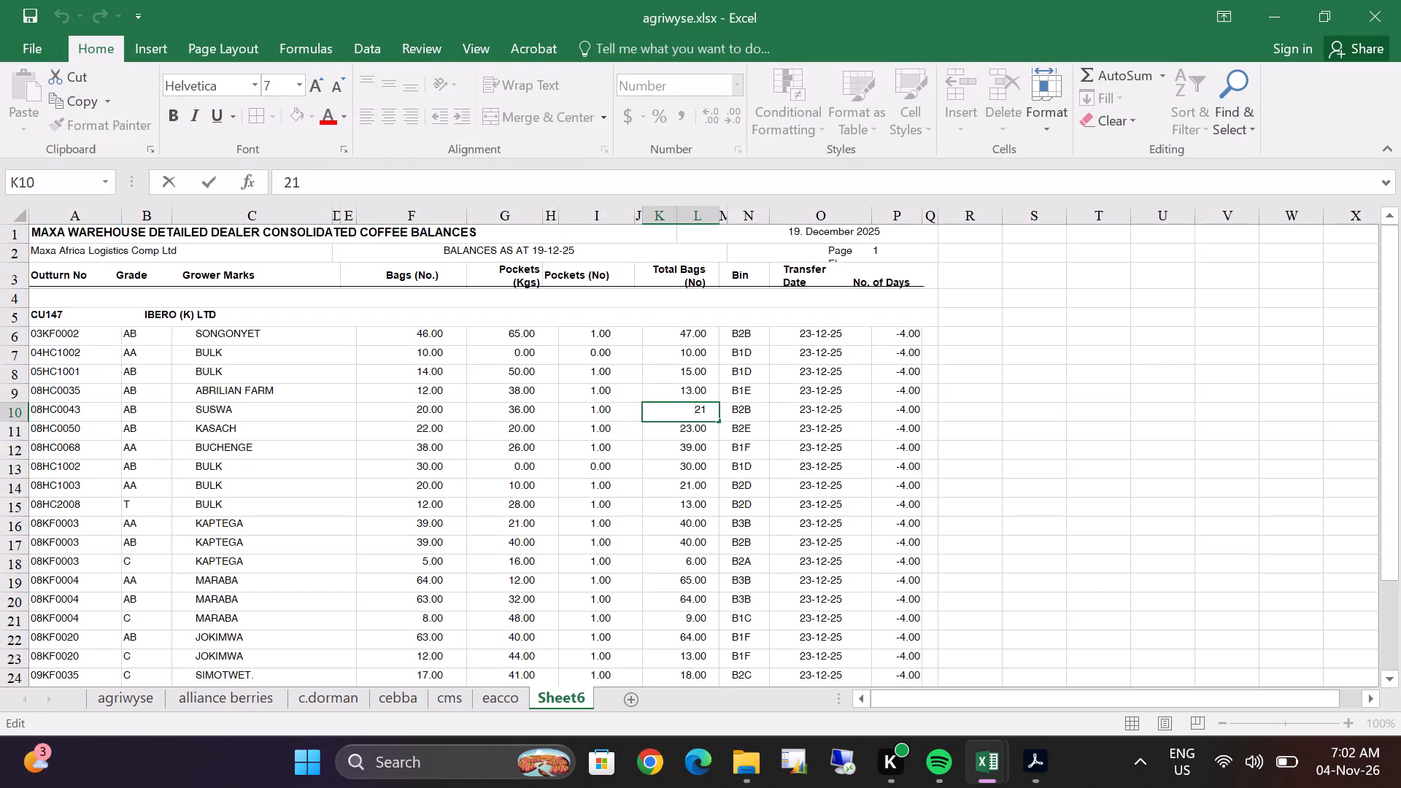
Delete the Transfer Date and No. of Days columns from Sheet6.
left_click(801, 224)
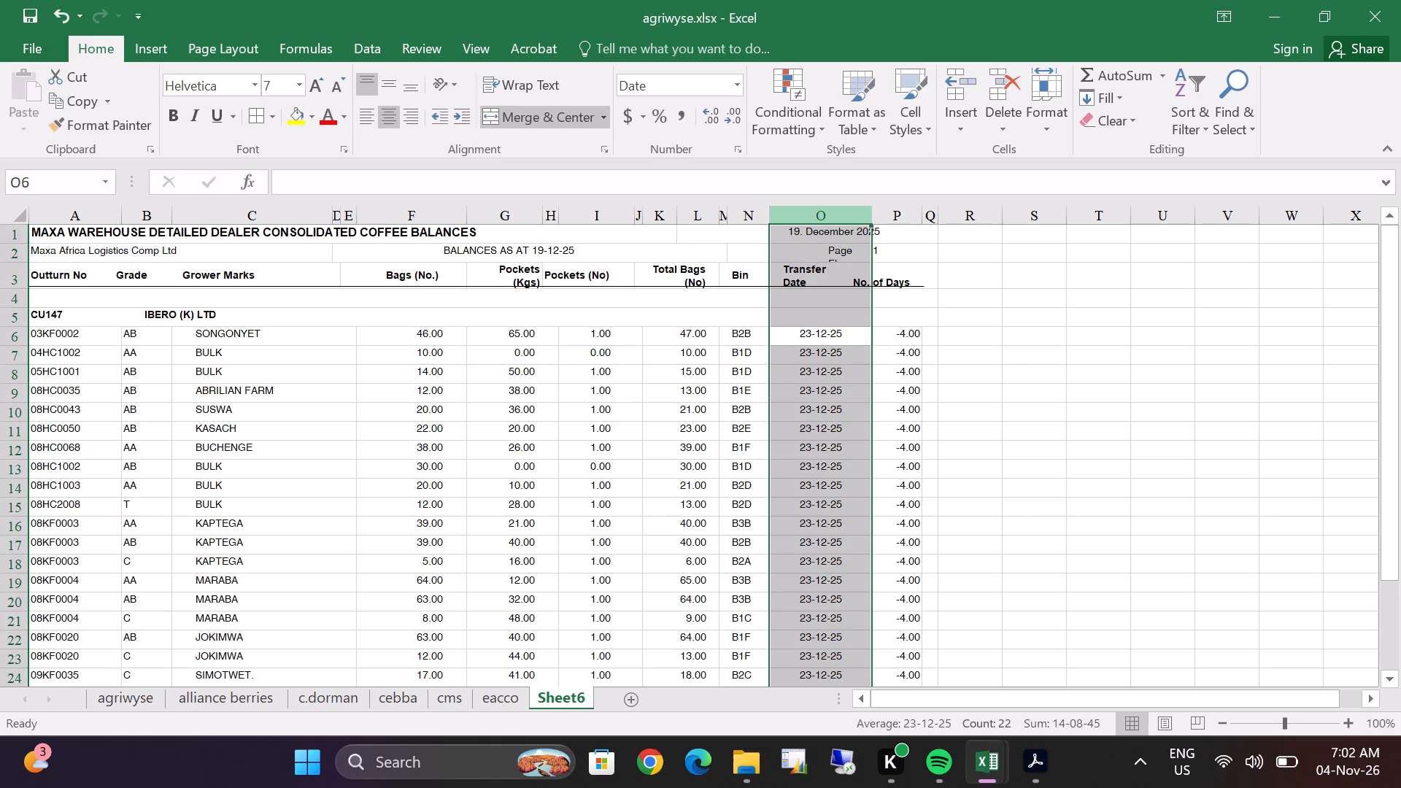
right_click(812, 383)
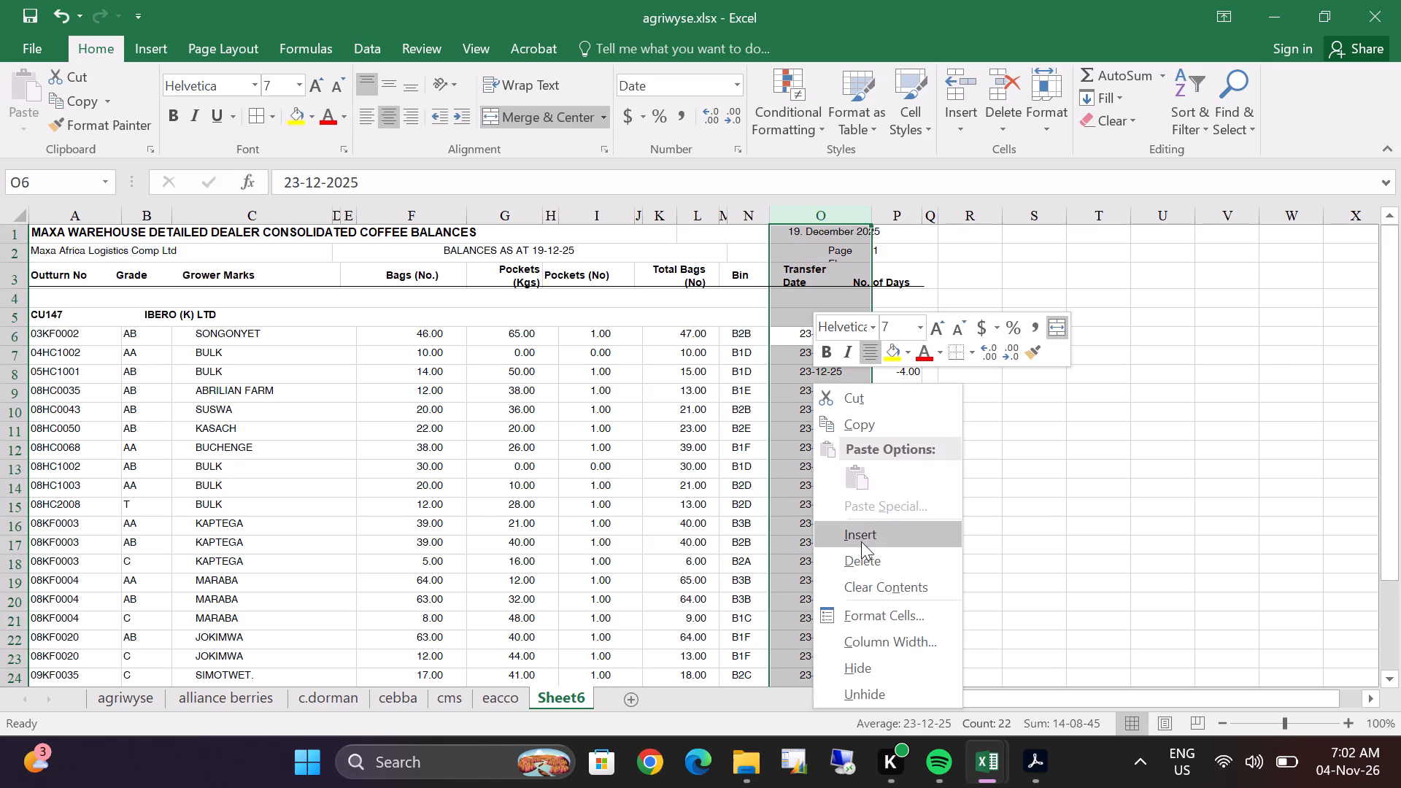
left_click(856, 561)
right_click(794, 338)
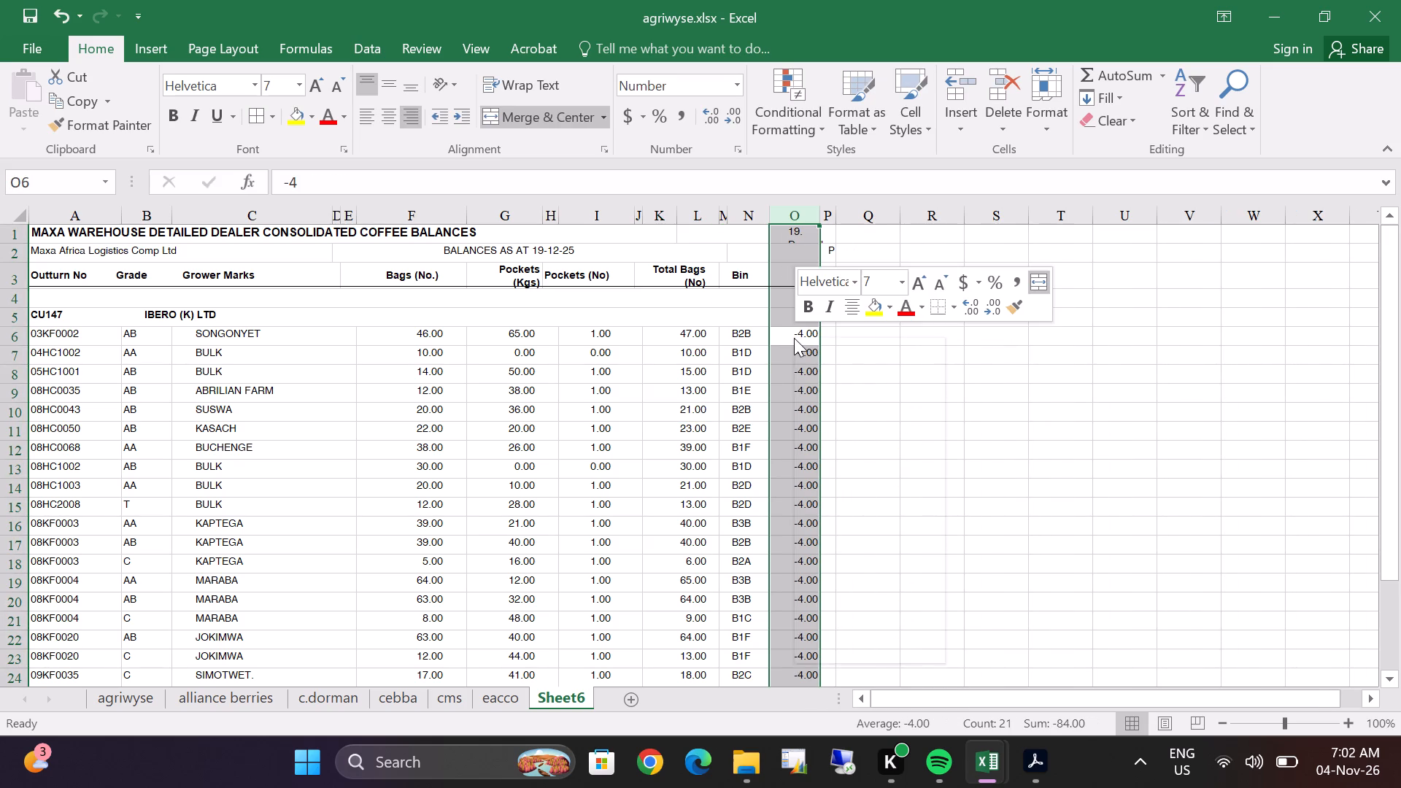
left_click(842, 508)
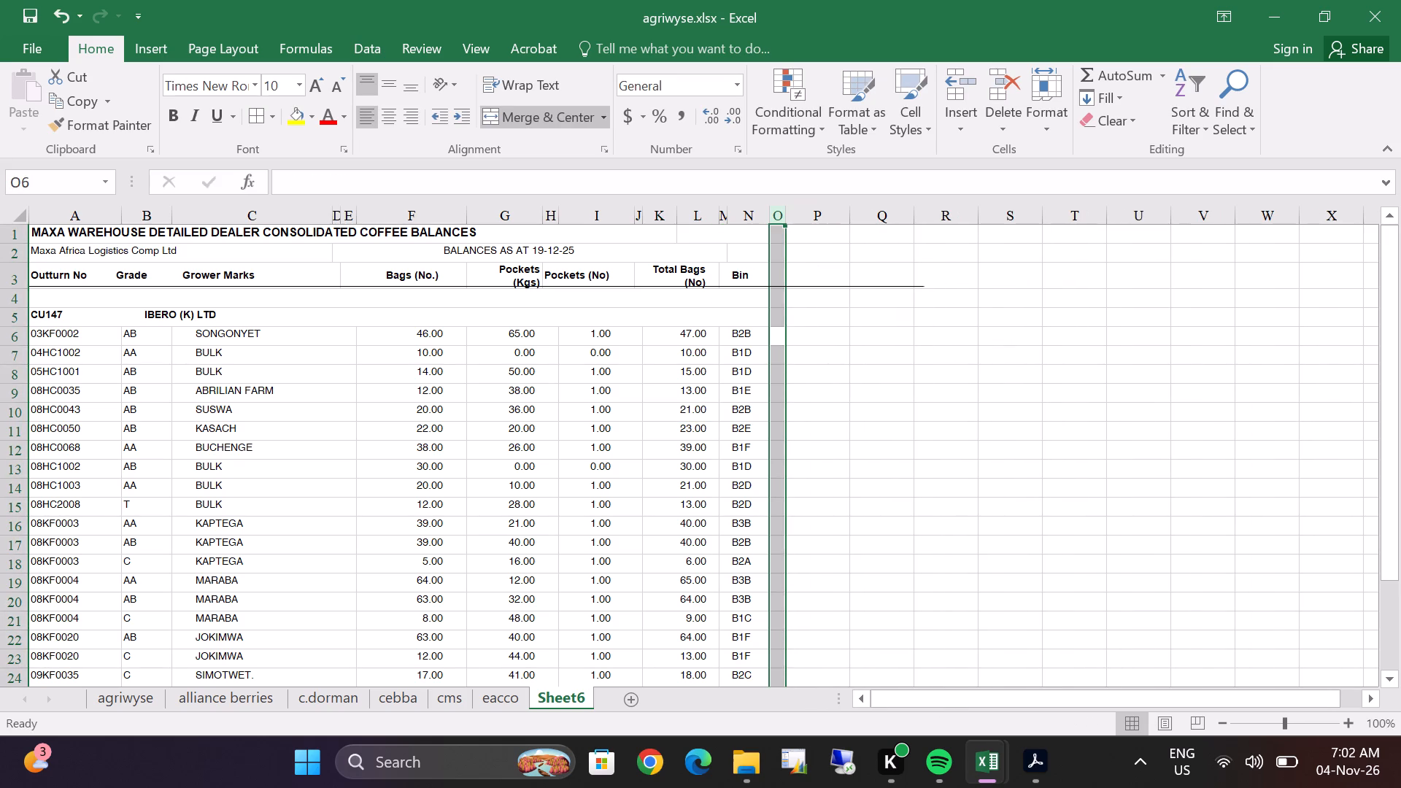
left_click(412, 430)
Rename Sheet6 as ibero.
scroll(403, 411, "down", 3)
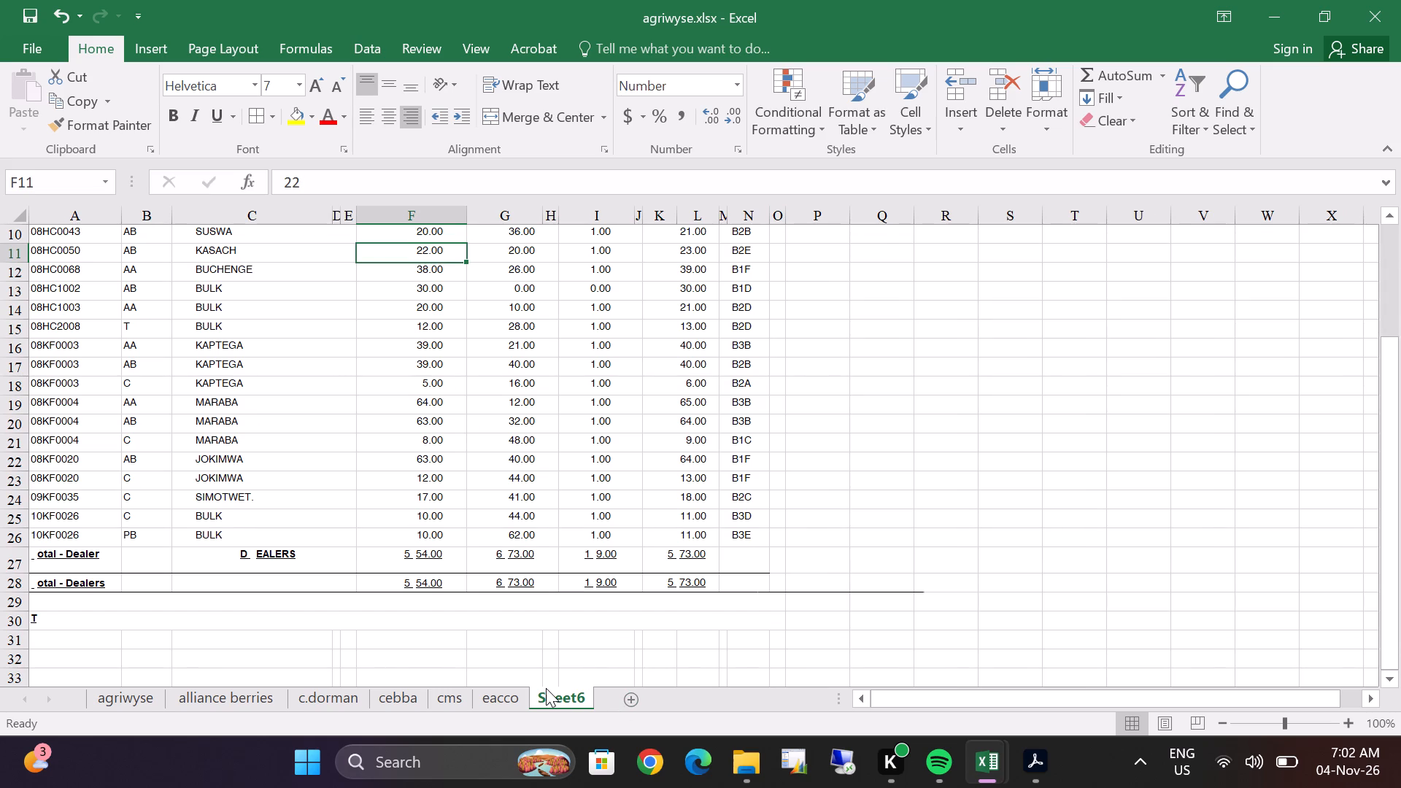
right_click(547, 689)
left_click(589, 490)
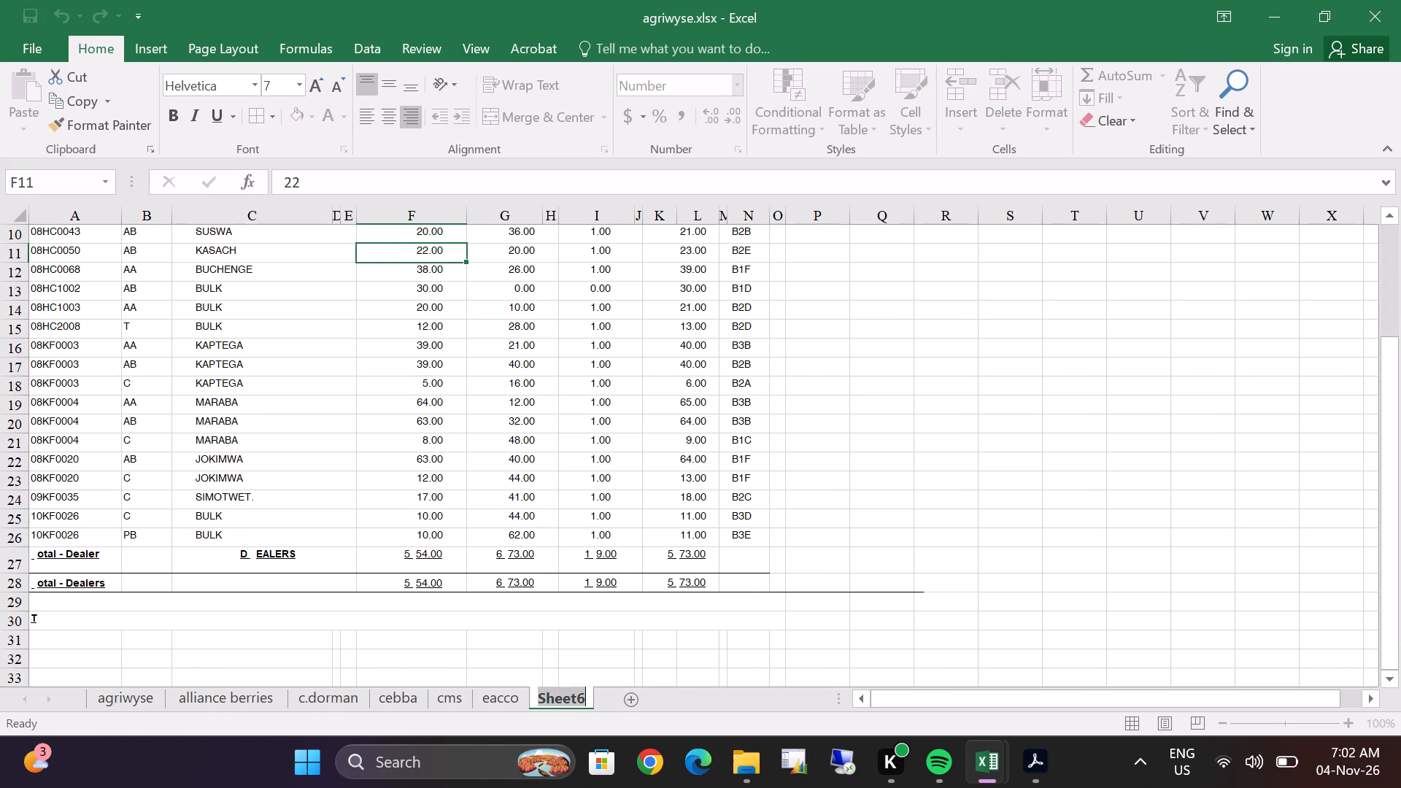
type("ibero")
scroll(524, 584, "up", 9)
double_click(362, 484)
Fill the coffee stock rows A6:N26 on the ibero sheet with yellow and compare them with the eacco sheet.
scroll(323, 469, "up", 9)
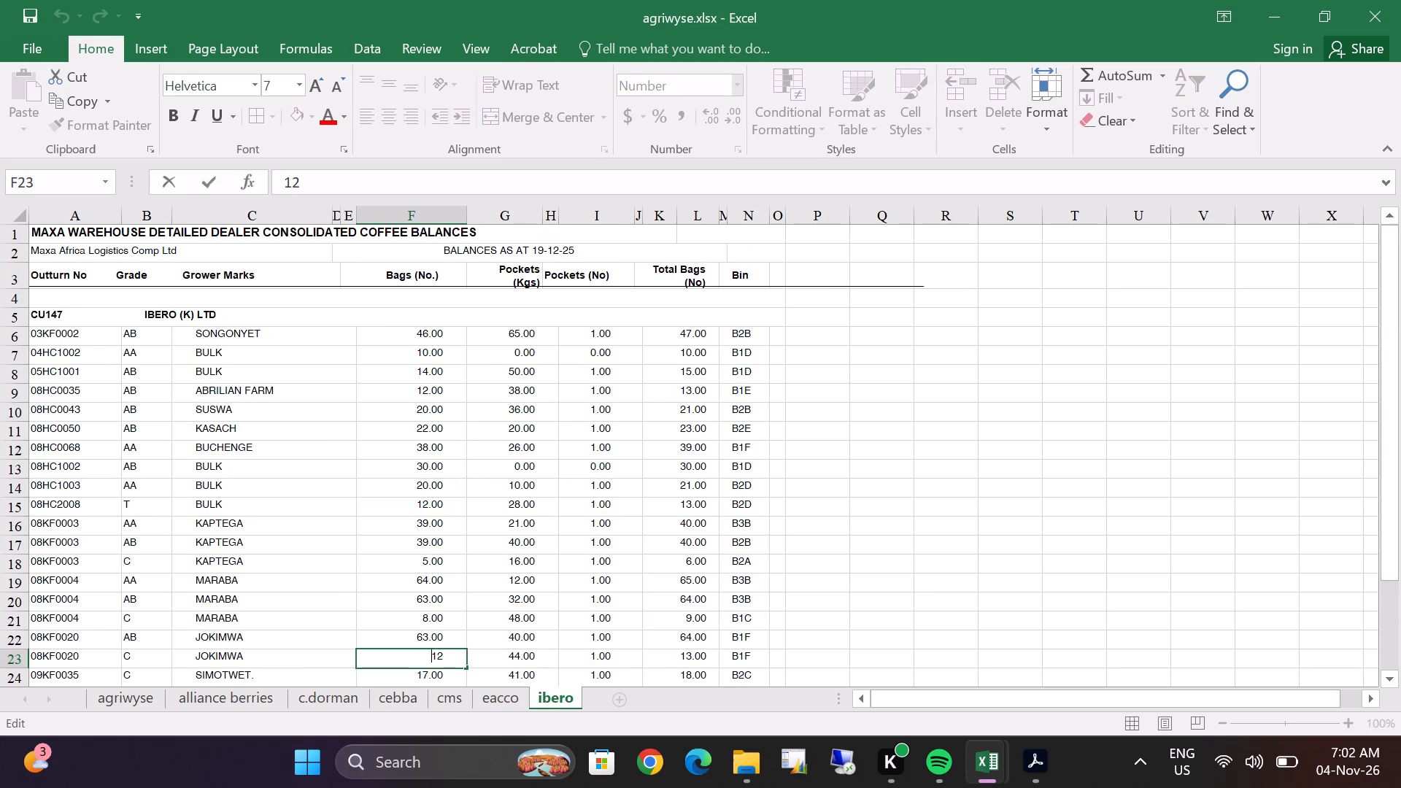
left_click(44, 327)
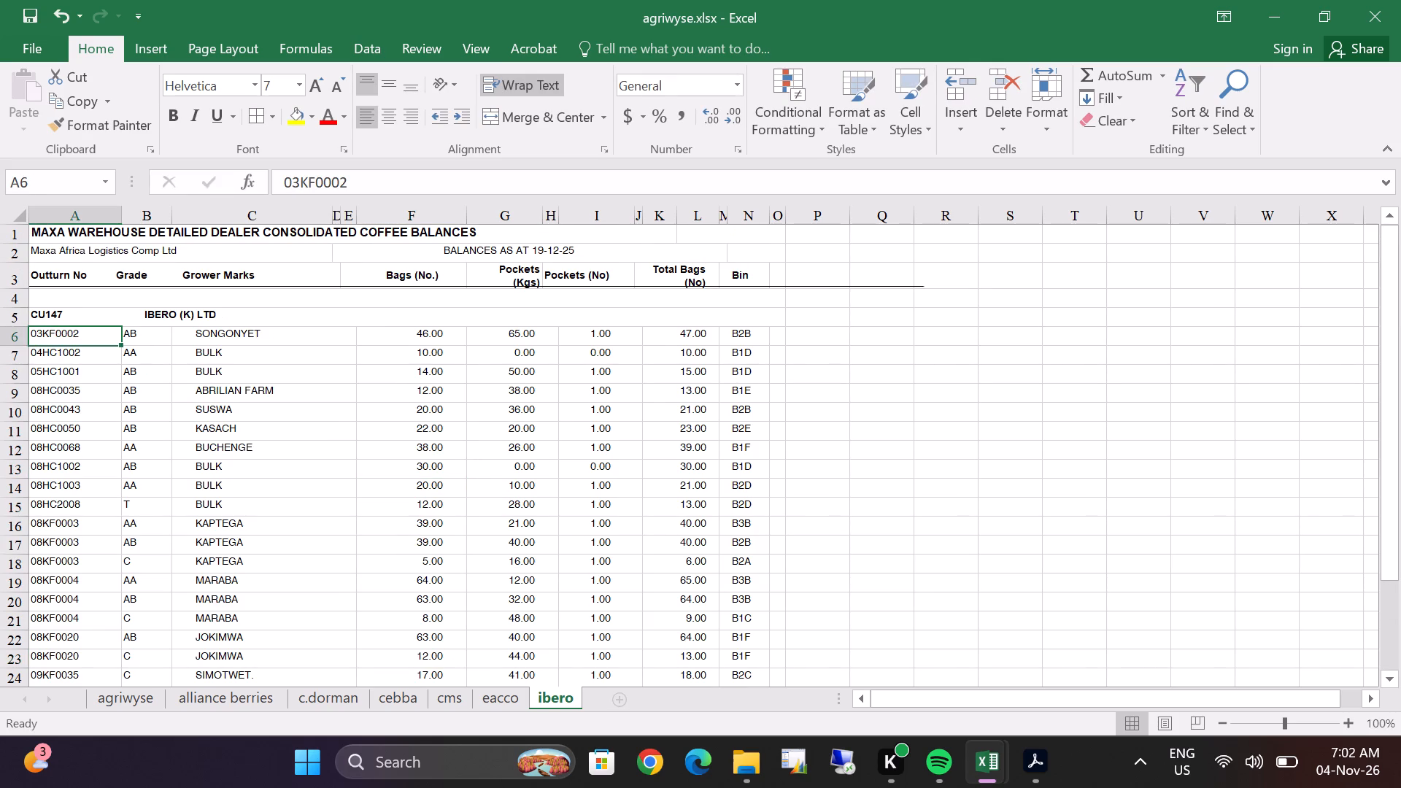
left_click(61, 368)
left_click_drag(64, 336, 64, 358)
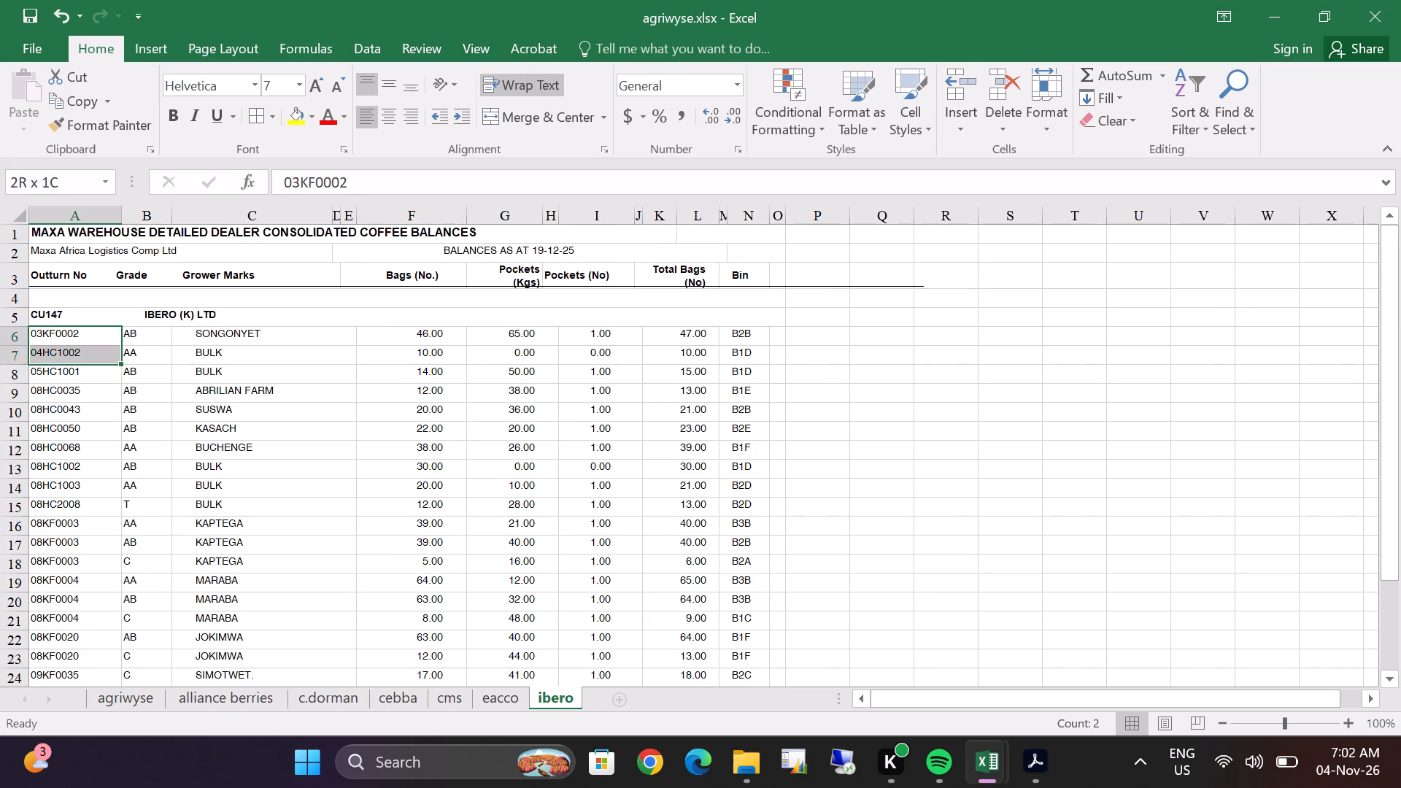
left_click_drag(64, 358, 721, 633)
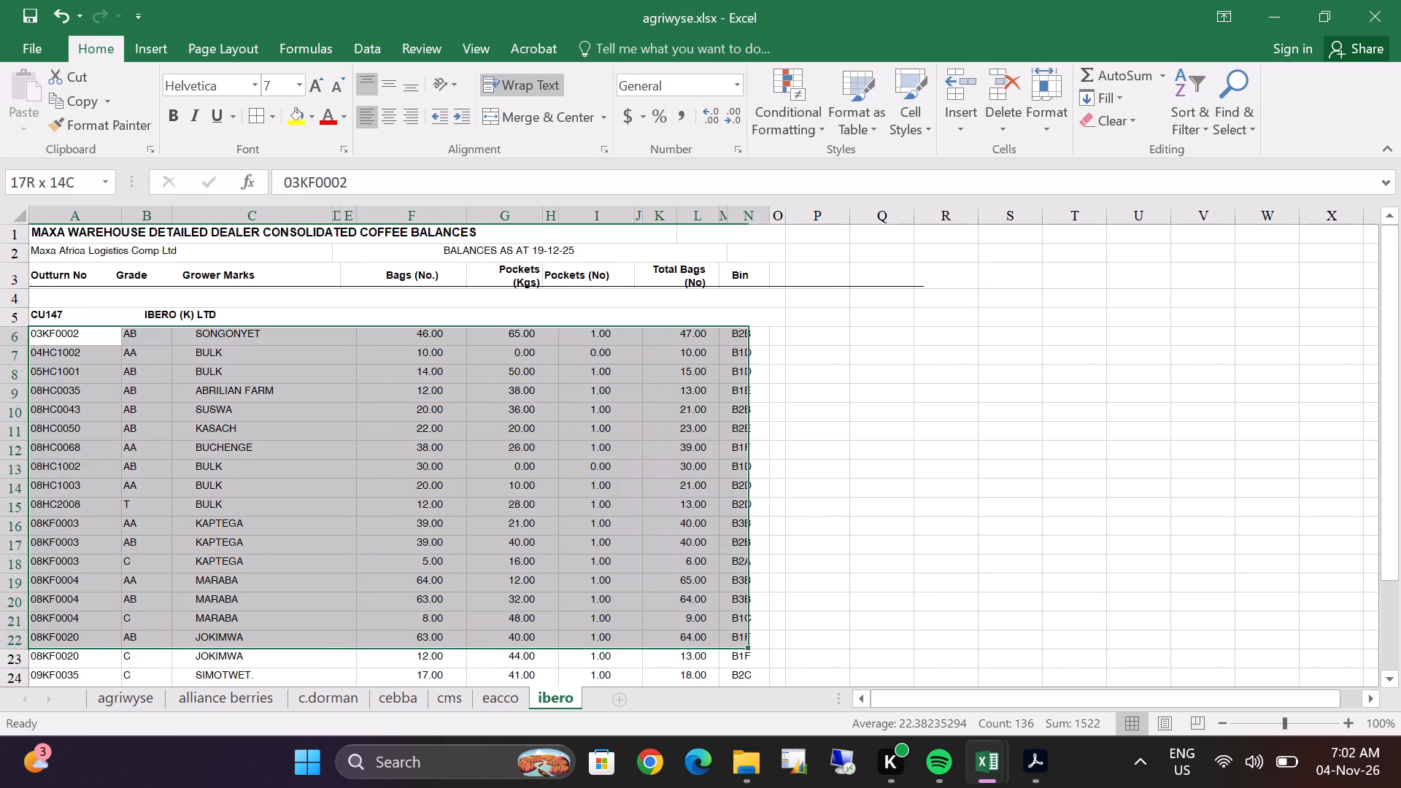
left_click_drag(721, 633, 719, 706)
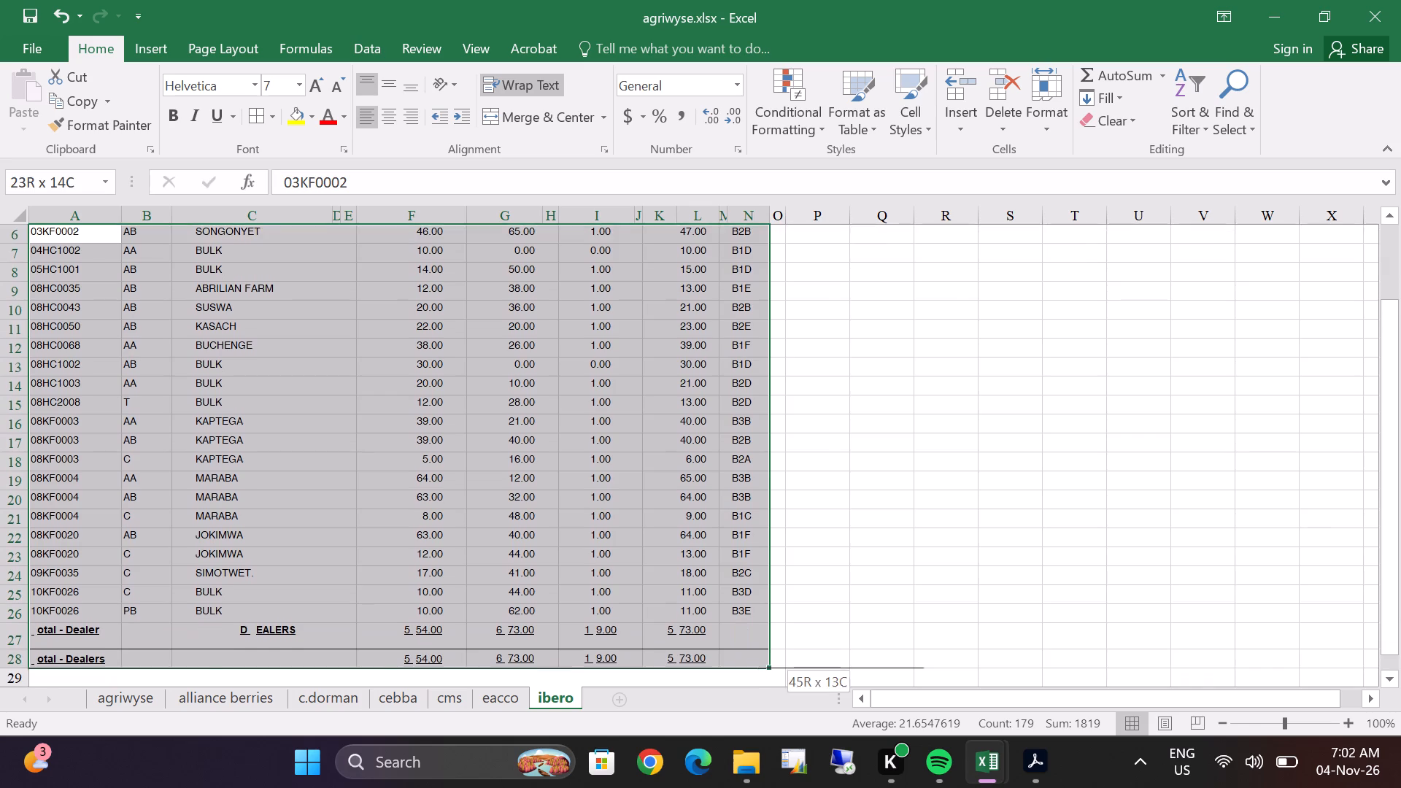
left_click_drag(719, 706, 743, 603)
left_click(299, 122)
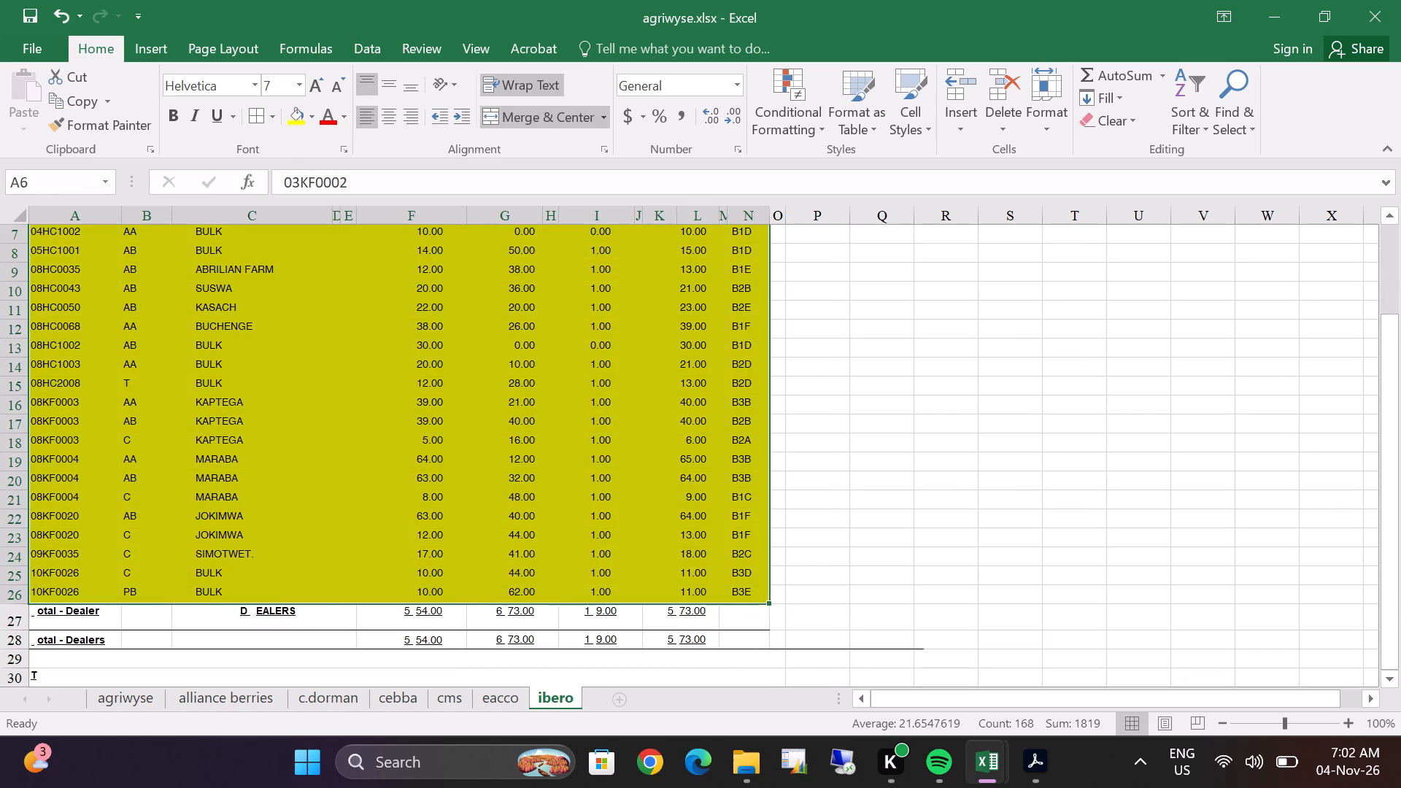
left_click(389, 390)
left_click(499, 704)
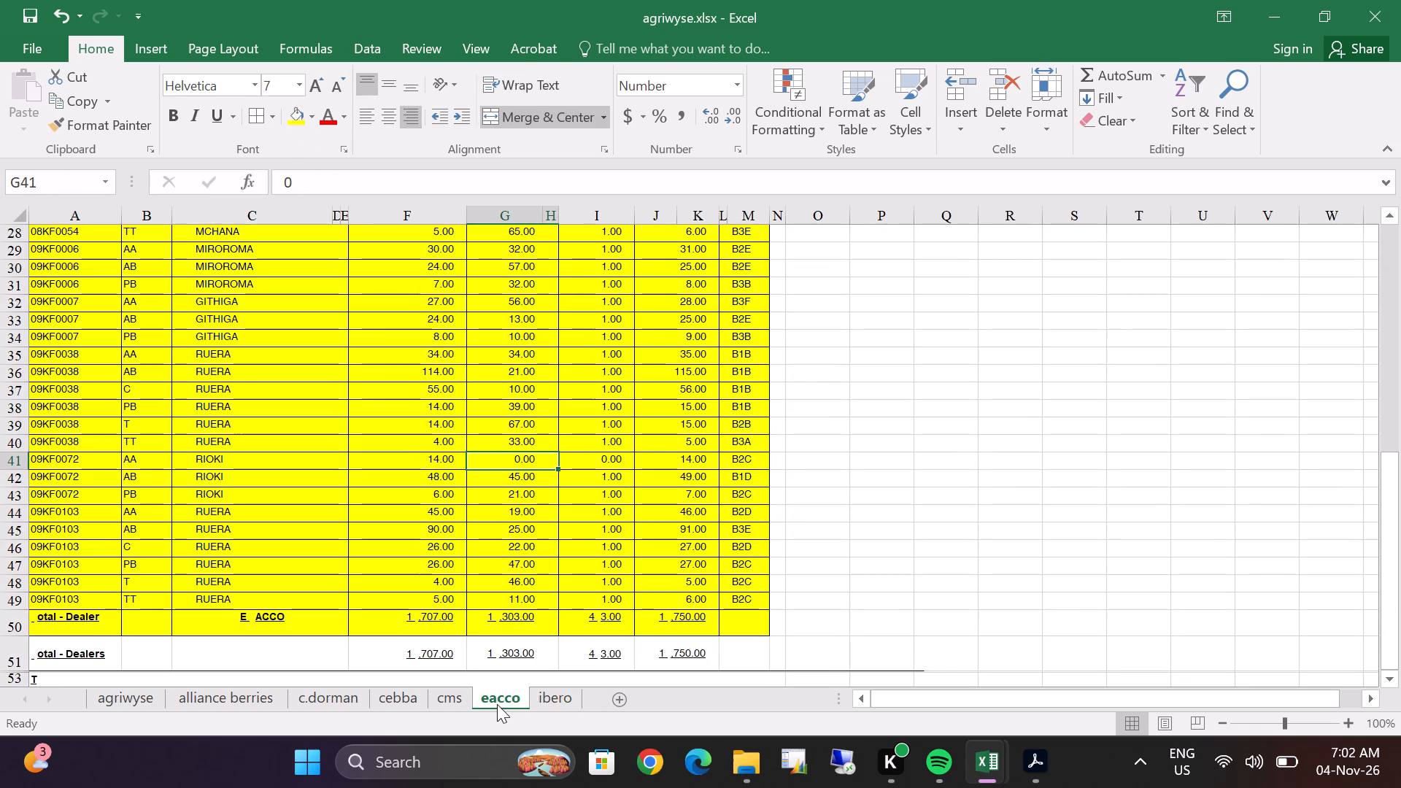
left_click(549, 689)
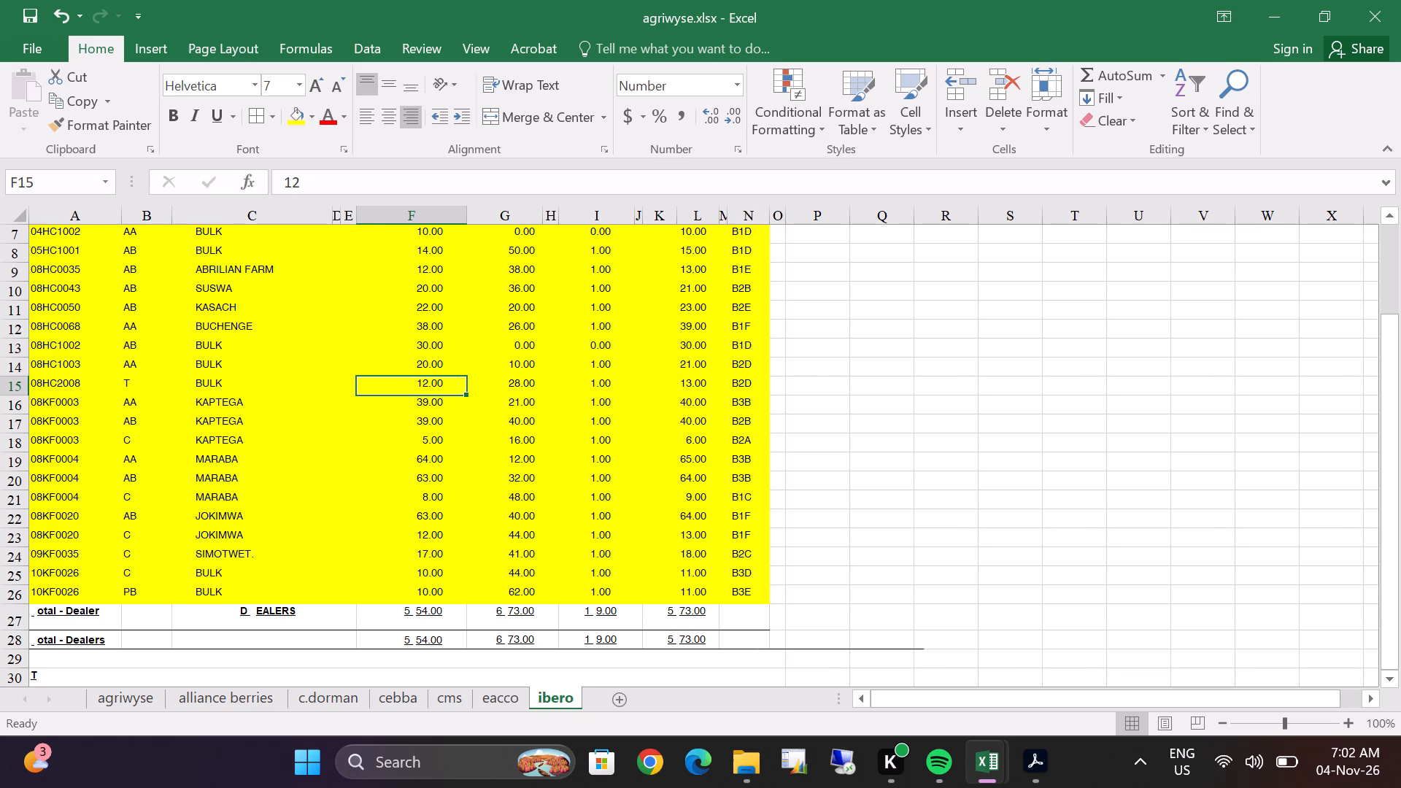
scroll(379, 502, "up", 6)
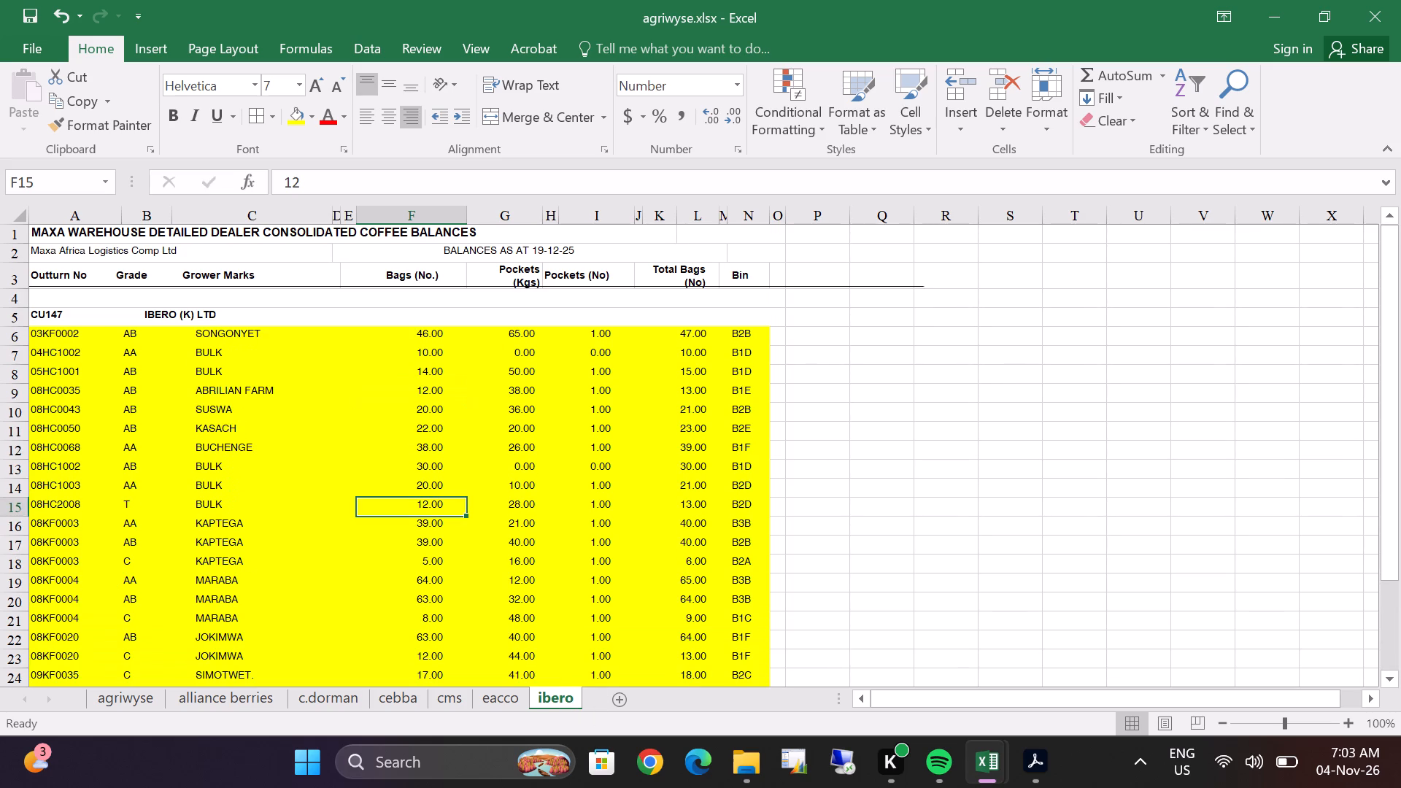
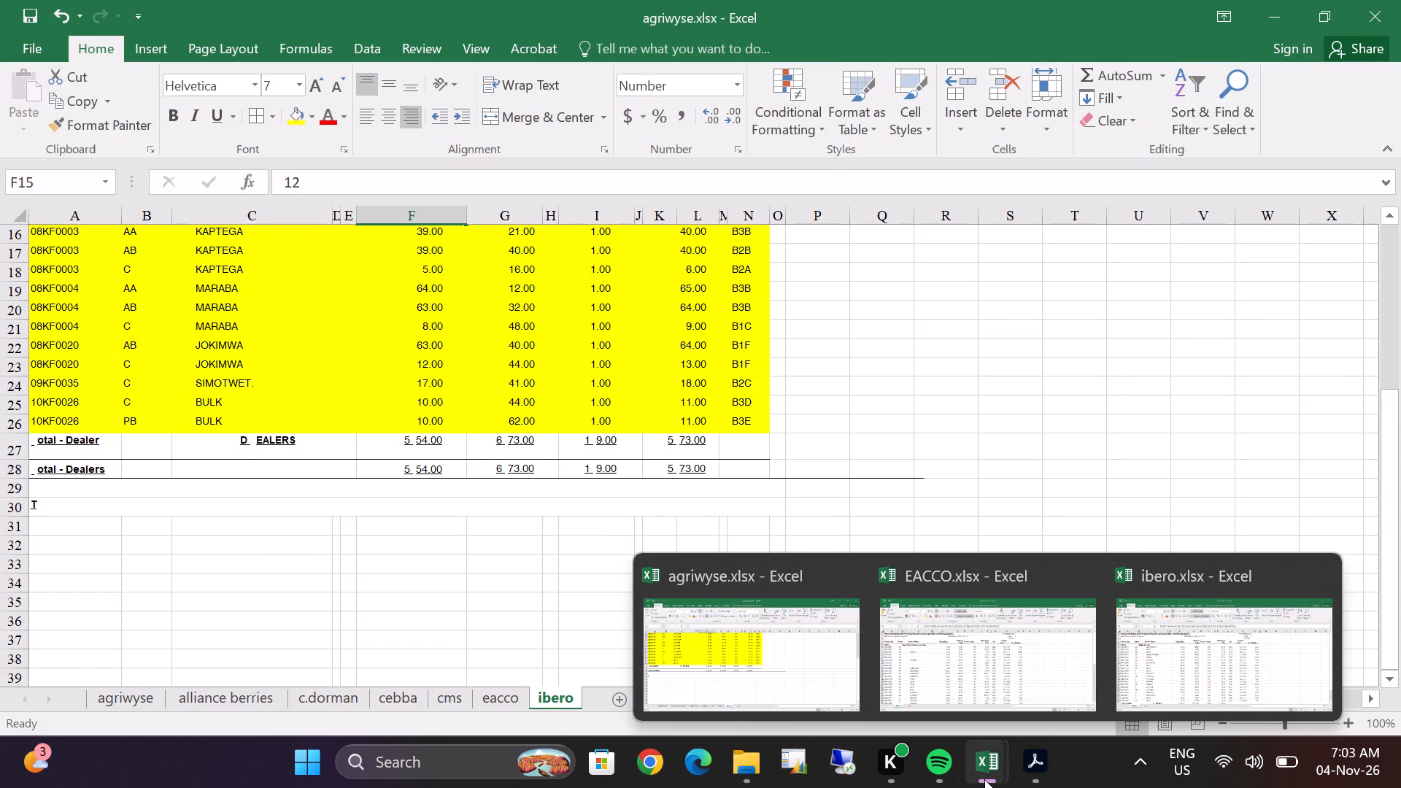
Open josra.pdf from the DECEMBER folder in Acrobat to view its dealer coffee balances, and close Acrobat.
left_click(1027, 773)
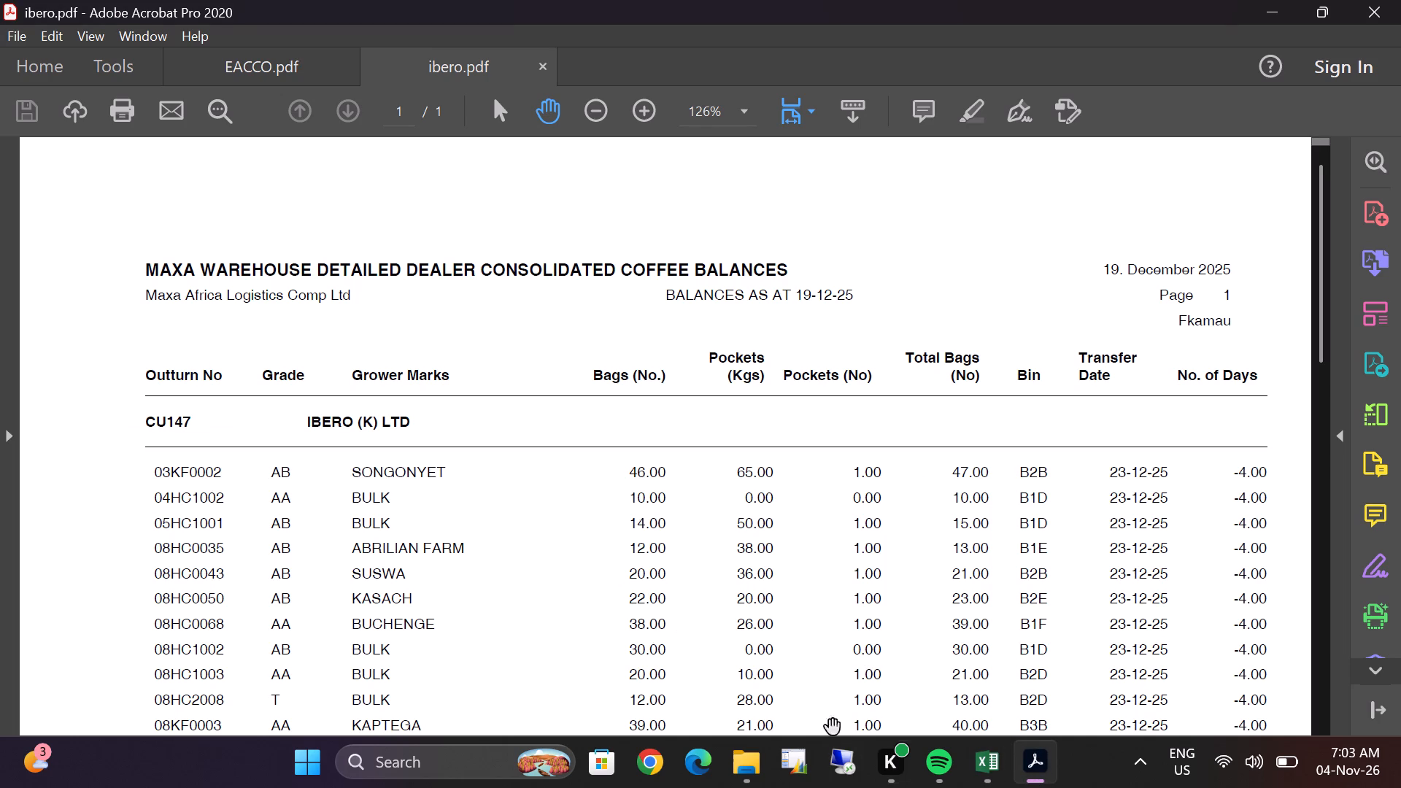
left_click(754, 761)
scroll(403, 451, "down", 2)
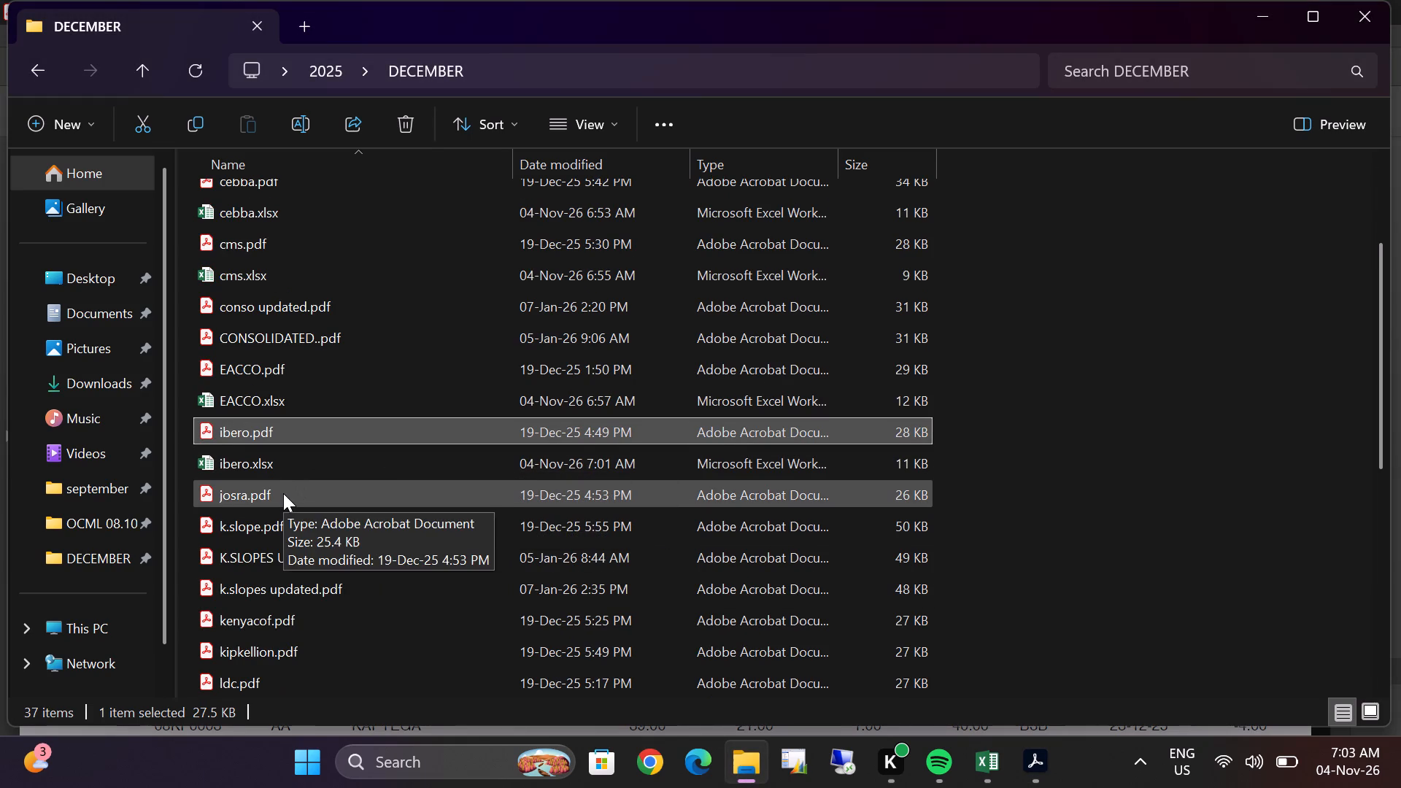
triple_click(283, 493)
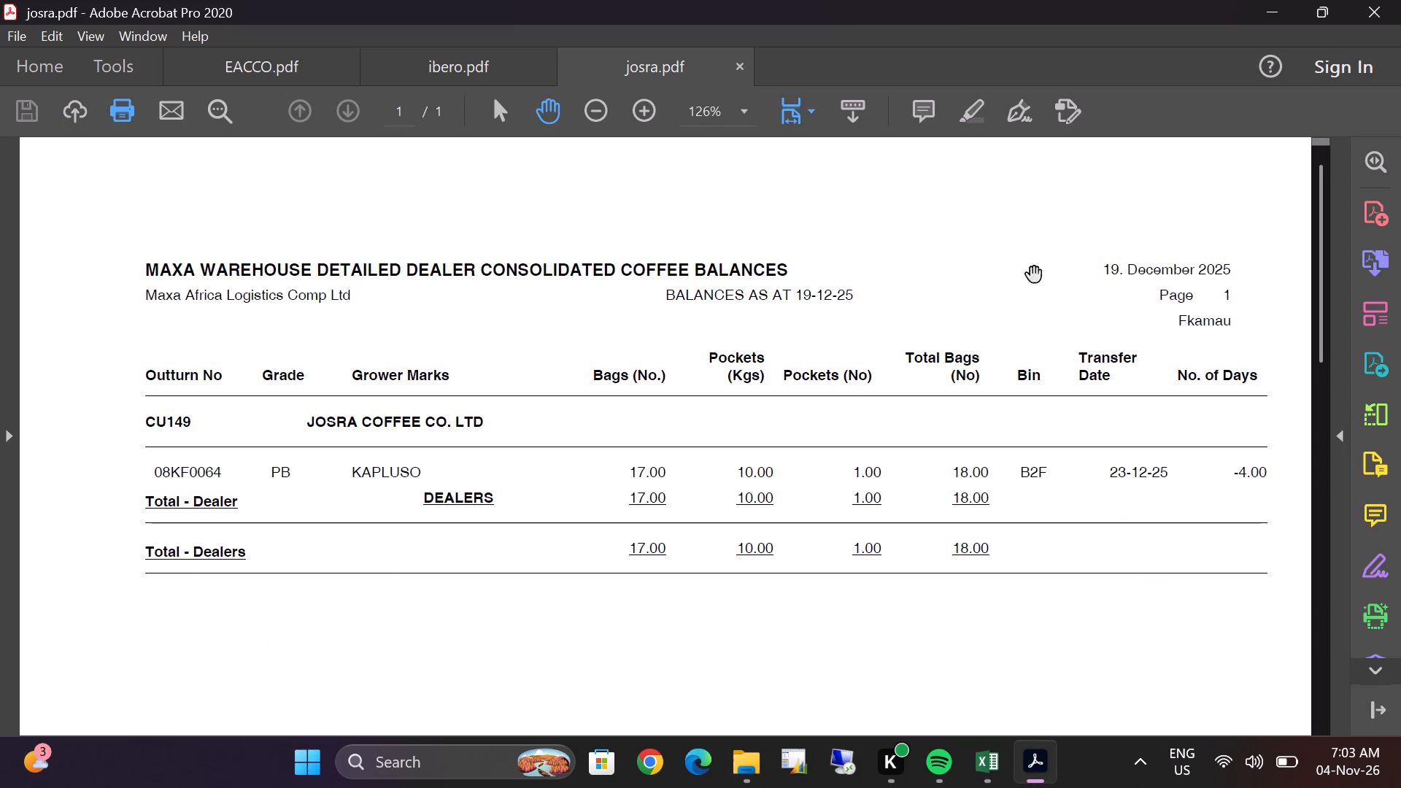
left_click(1380, 11)
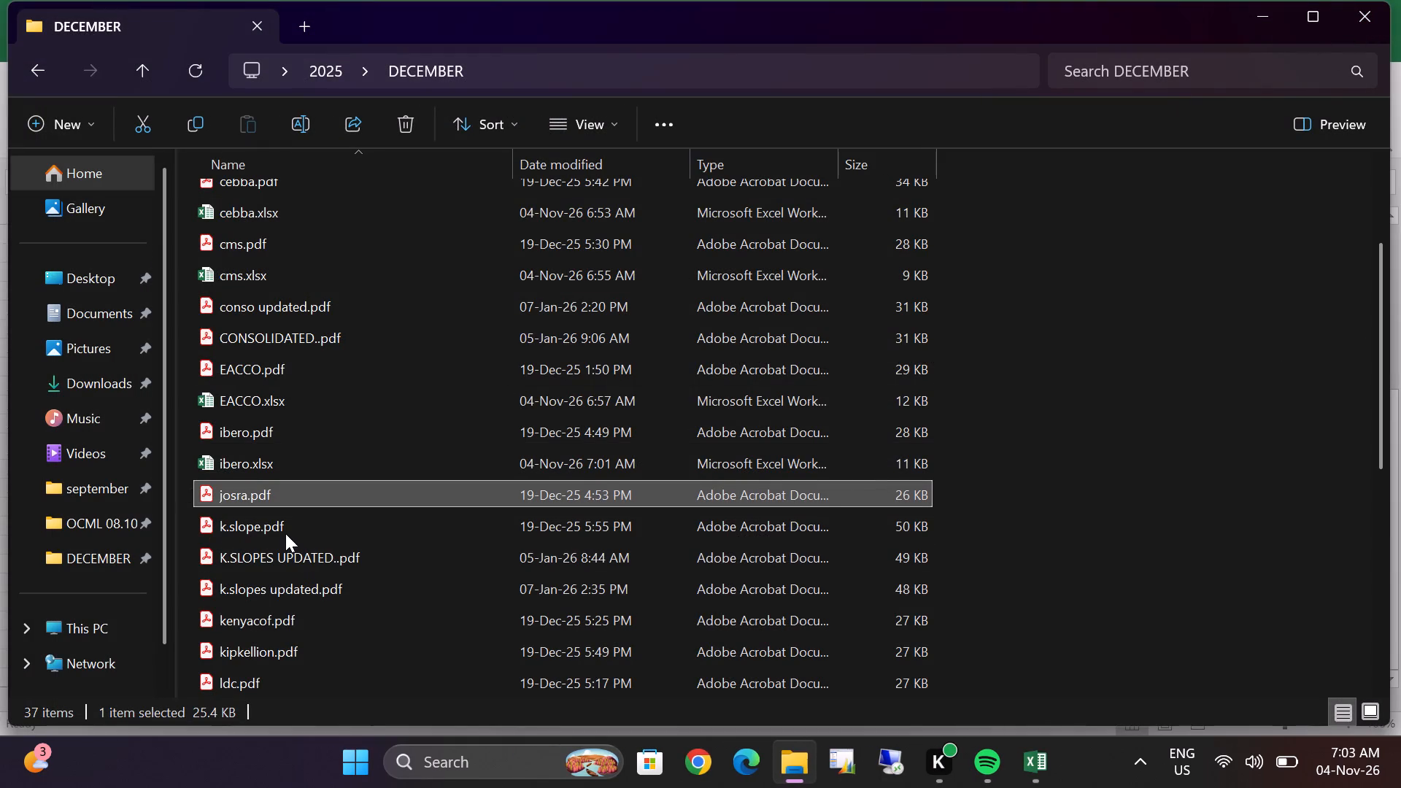
Open k.slope.pdf from the DECEMBER folder and export it as the Excel workbook k.slope.xlsx in the same folder.
double_click(285, 533)
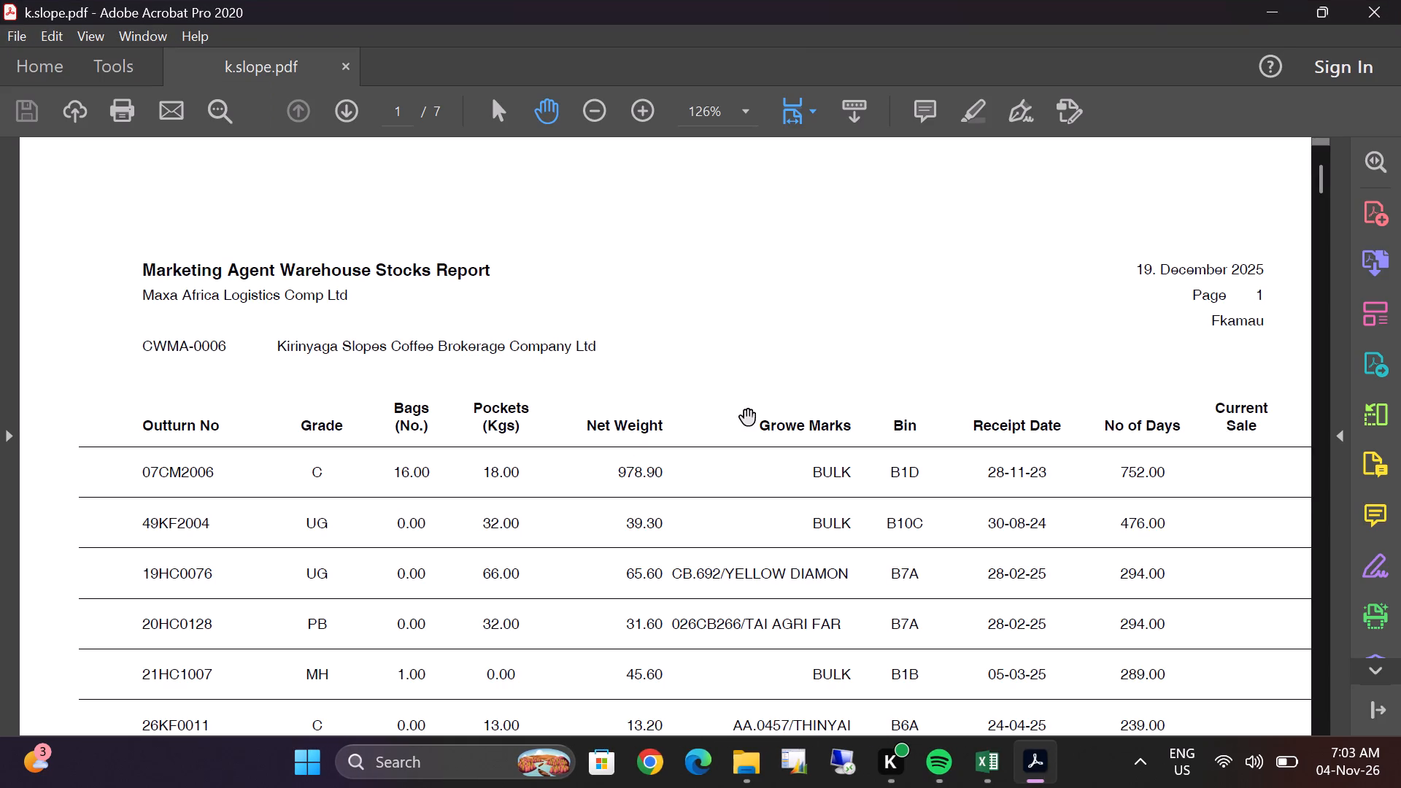
left_click(1382, 374)
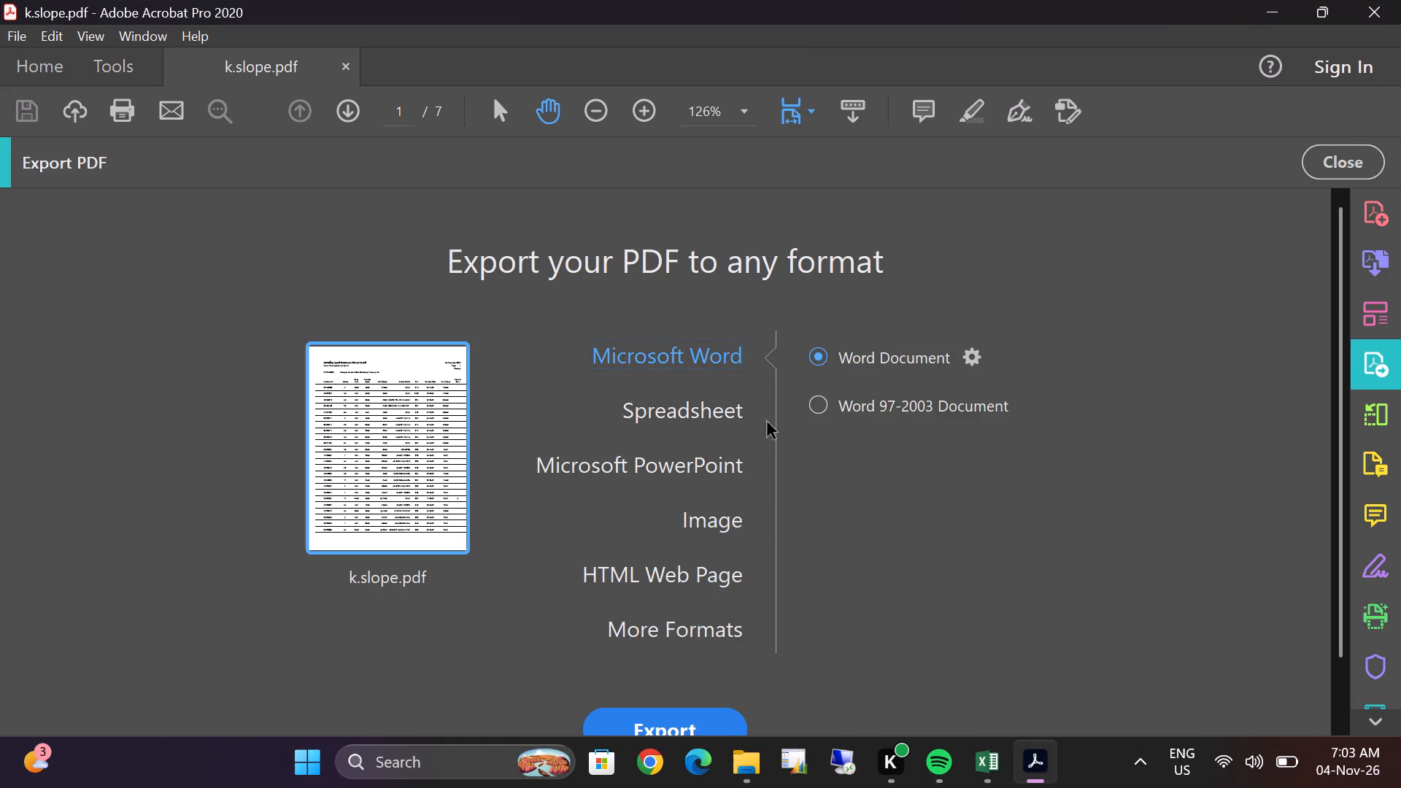
left_click(707, 419)
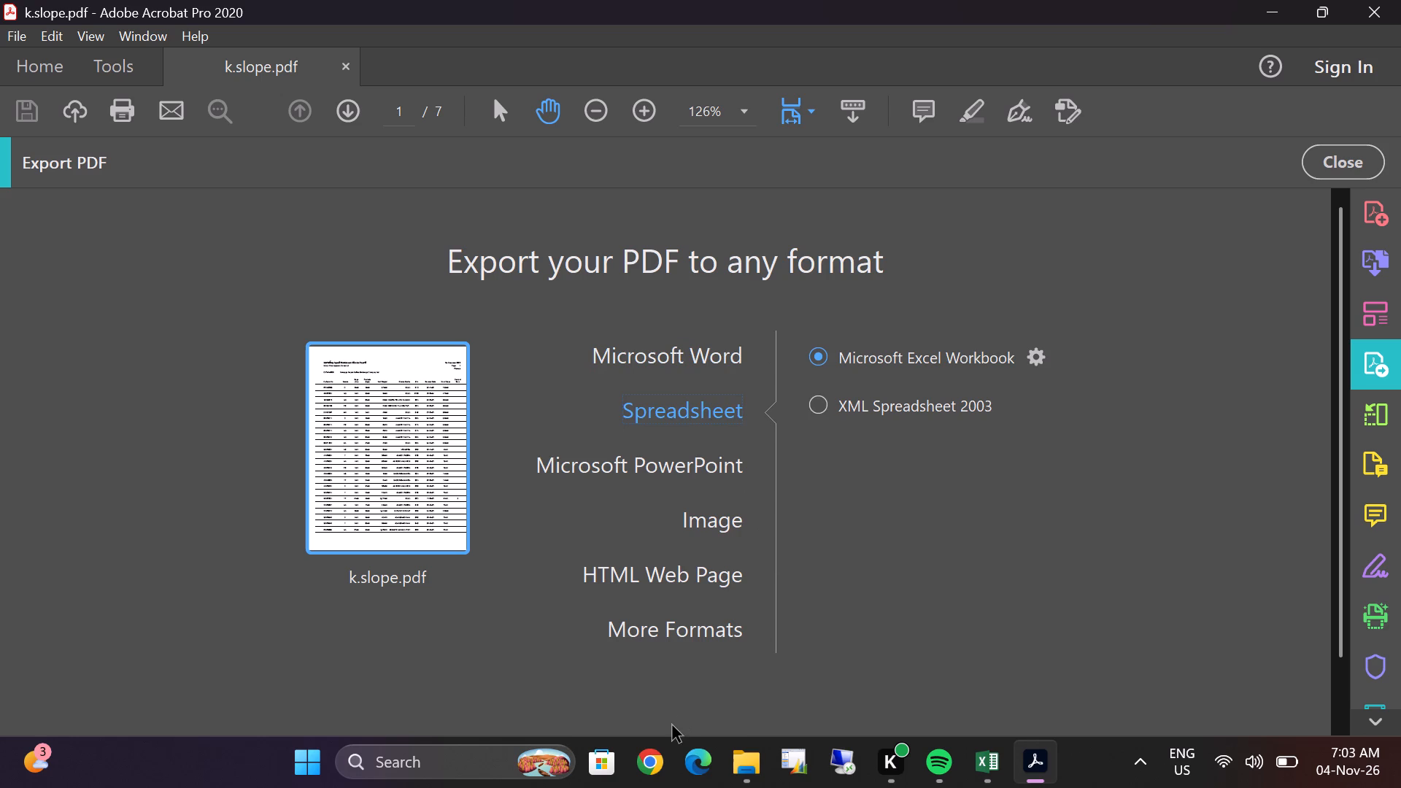
left_click(673, 726)
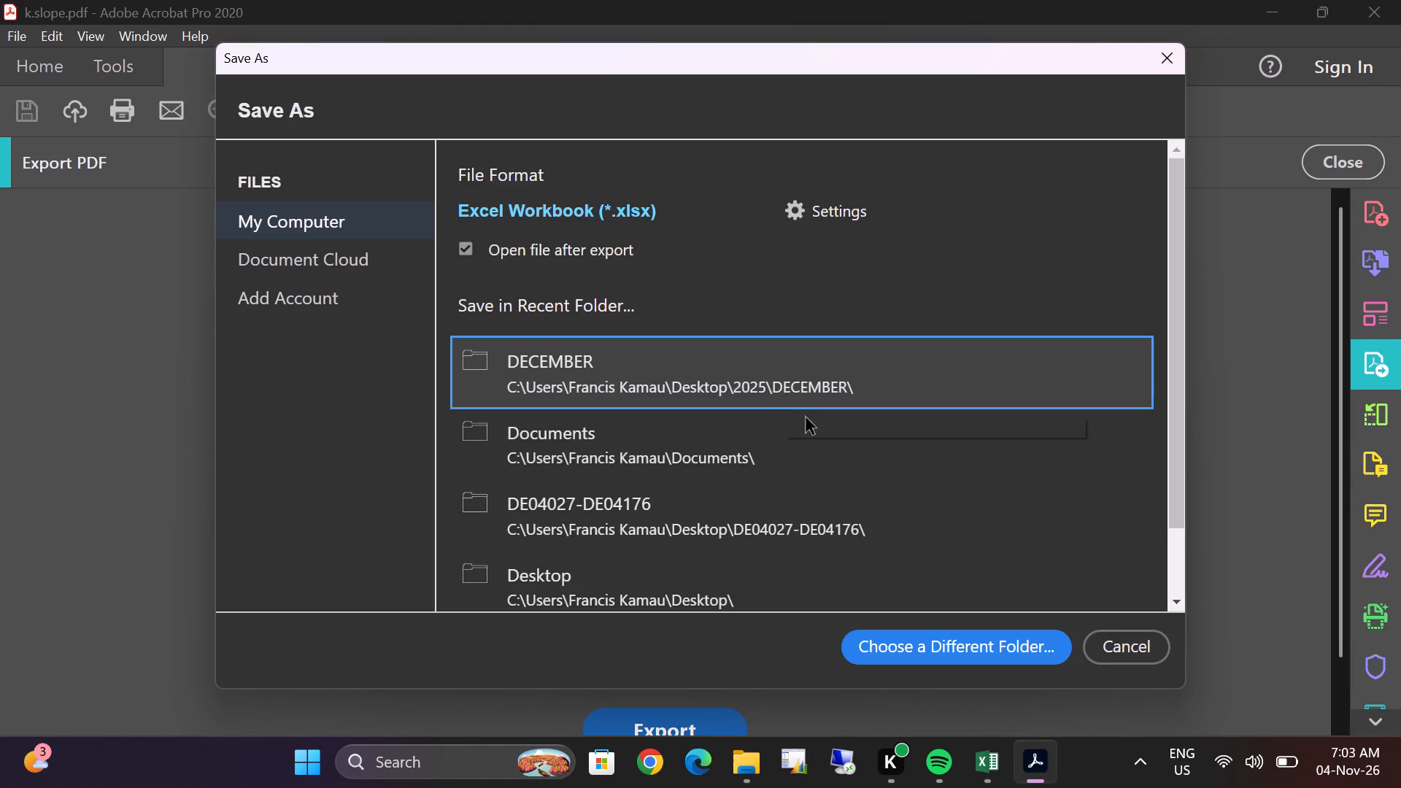
left_click(933, 650)
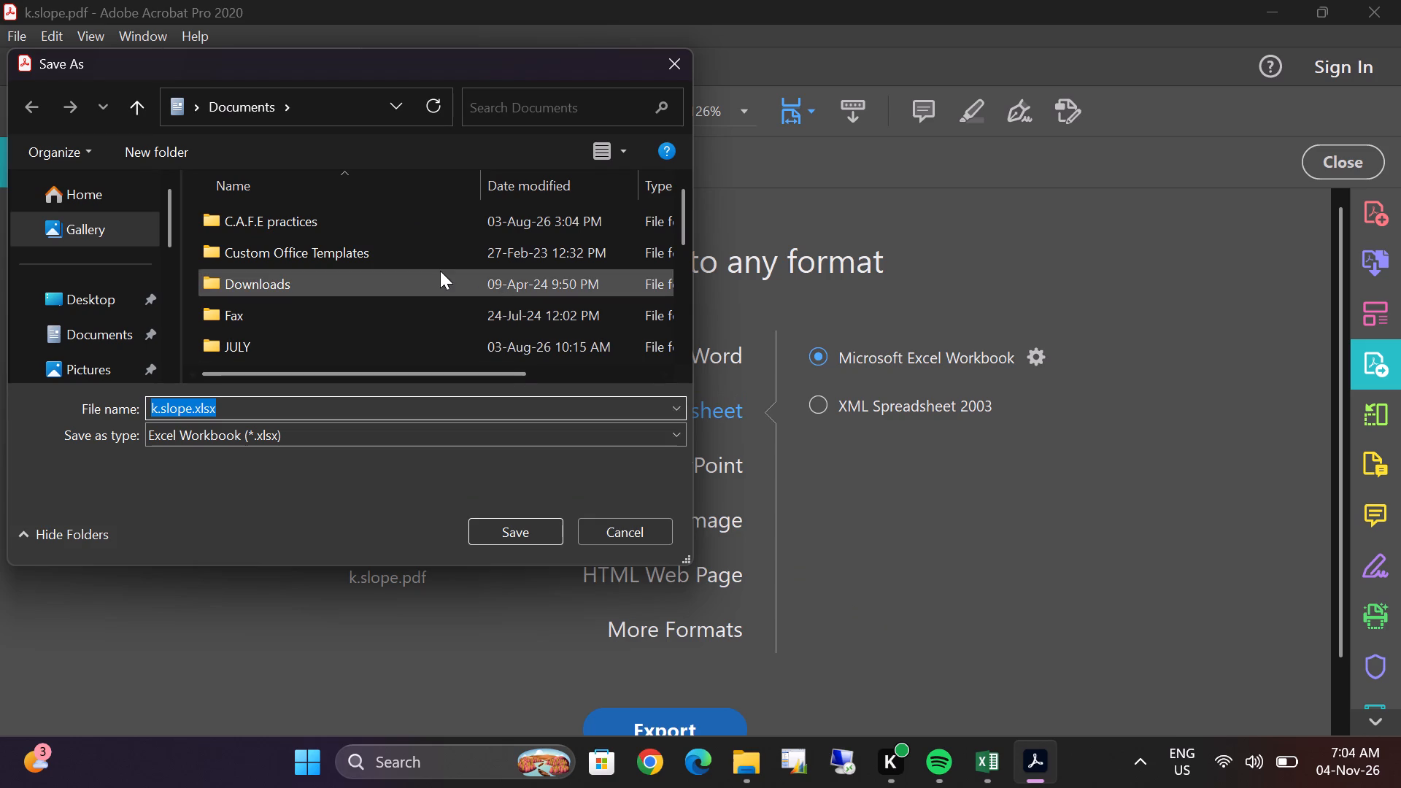
left_click(668, 59)
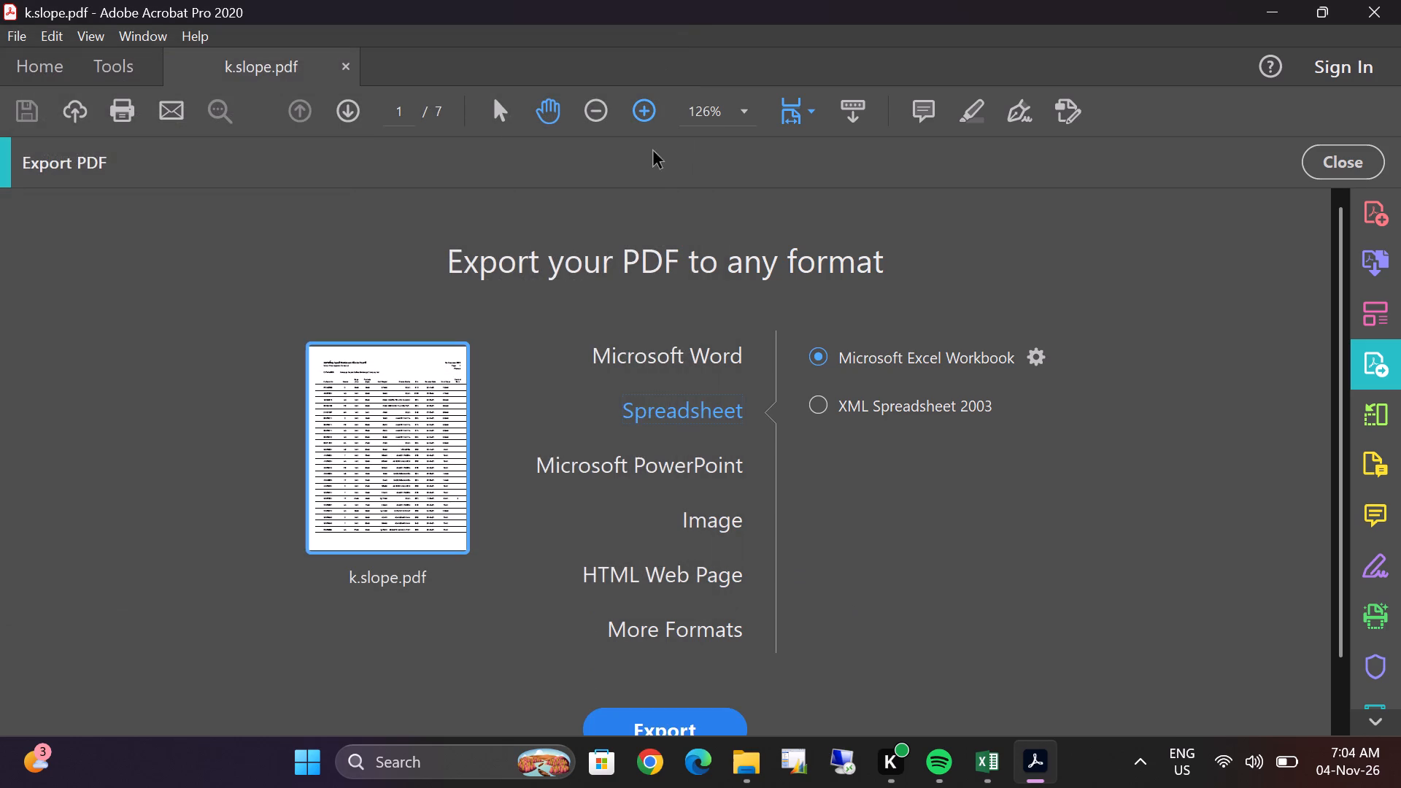
left_click(663, 719)
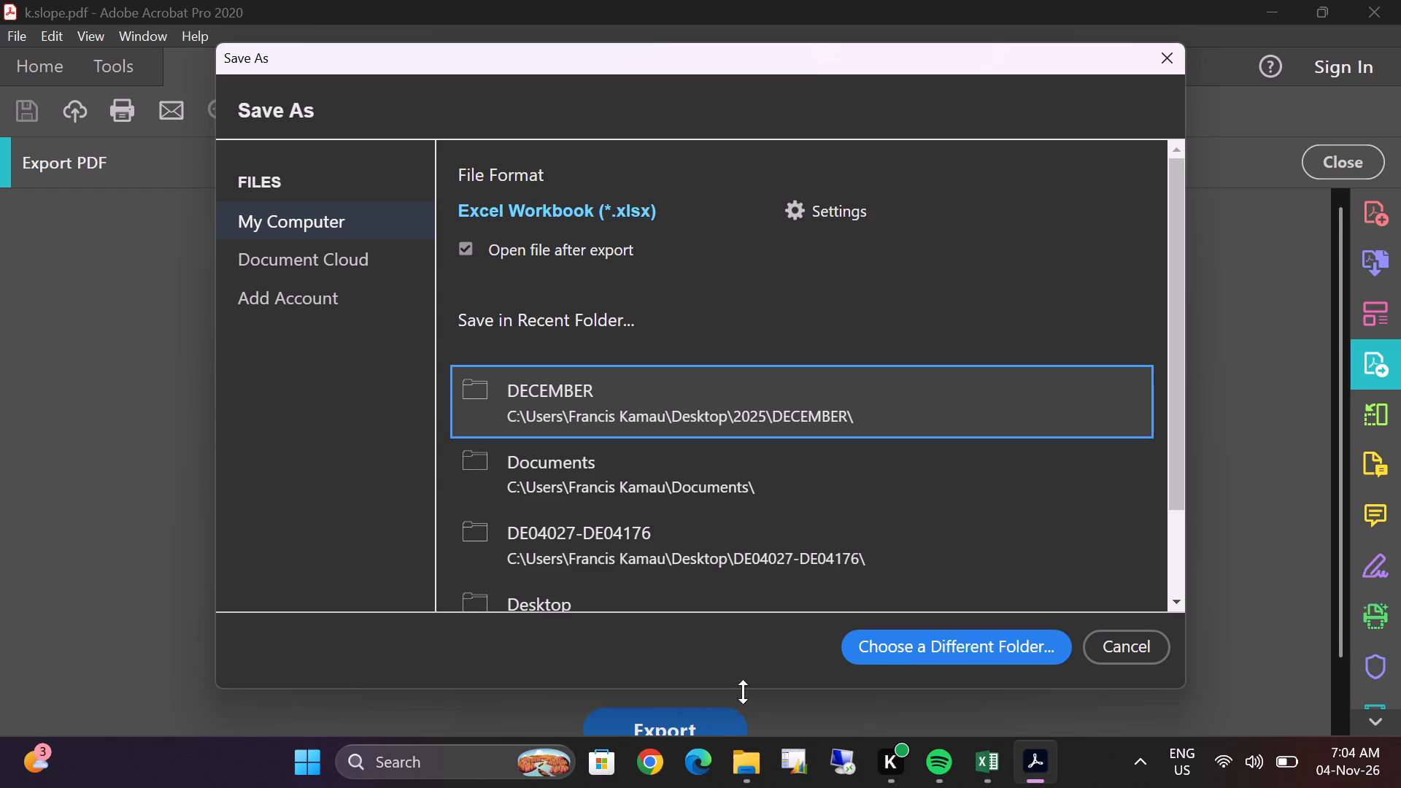
left_click(692, 719)
left_click(744, 404)
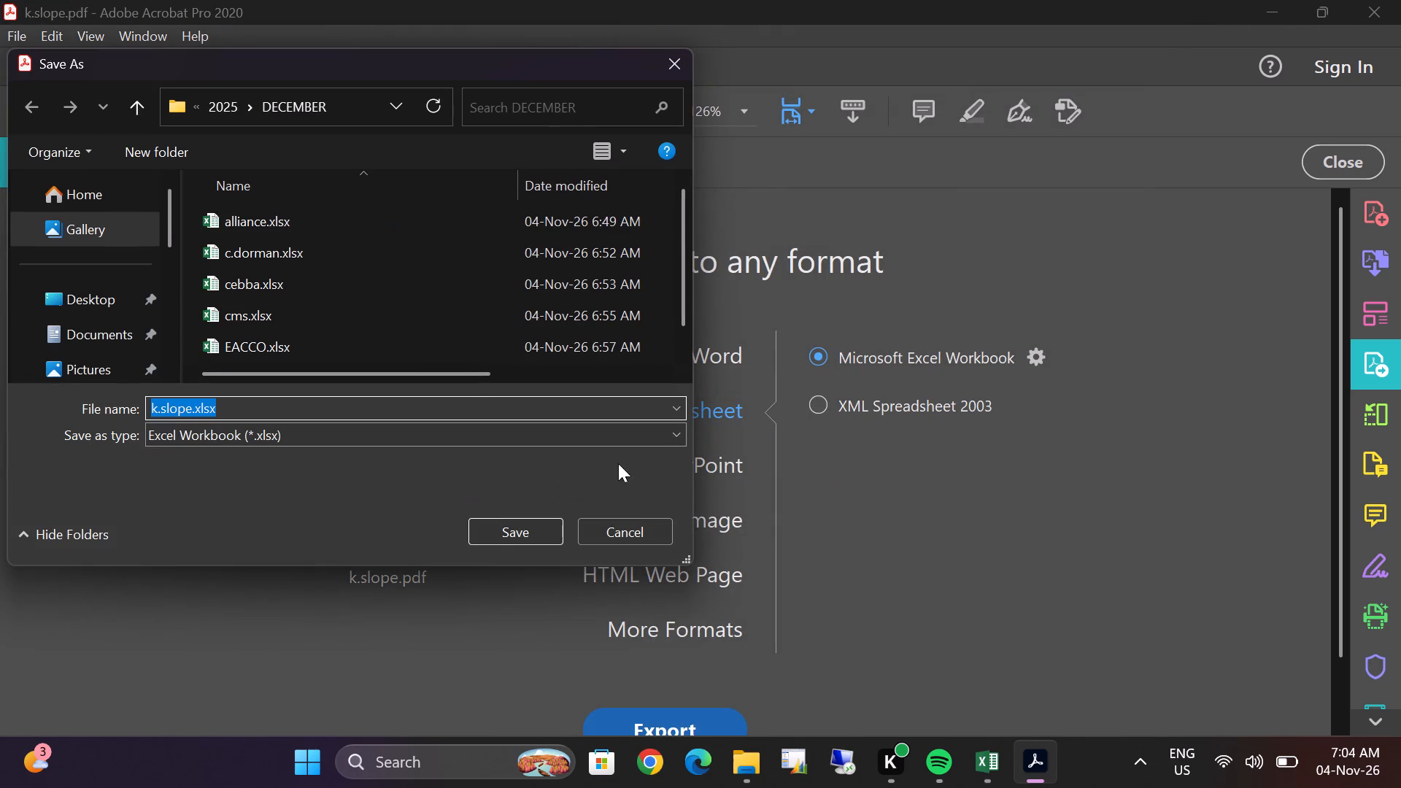
left_click(518, 533)
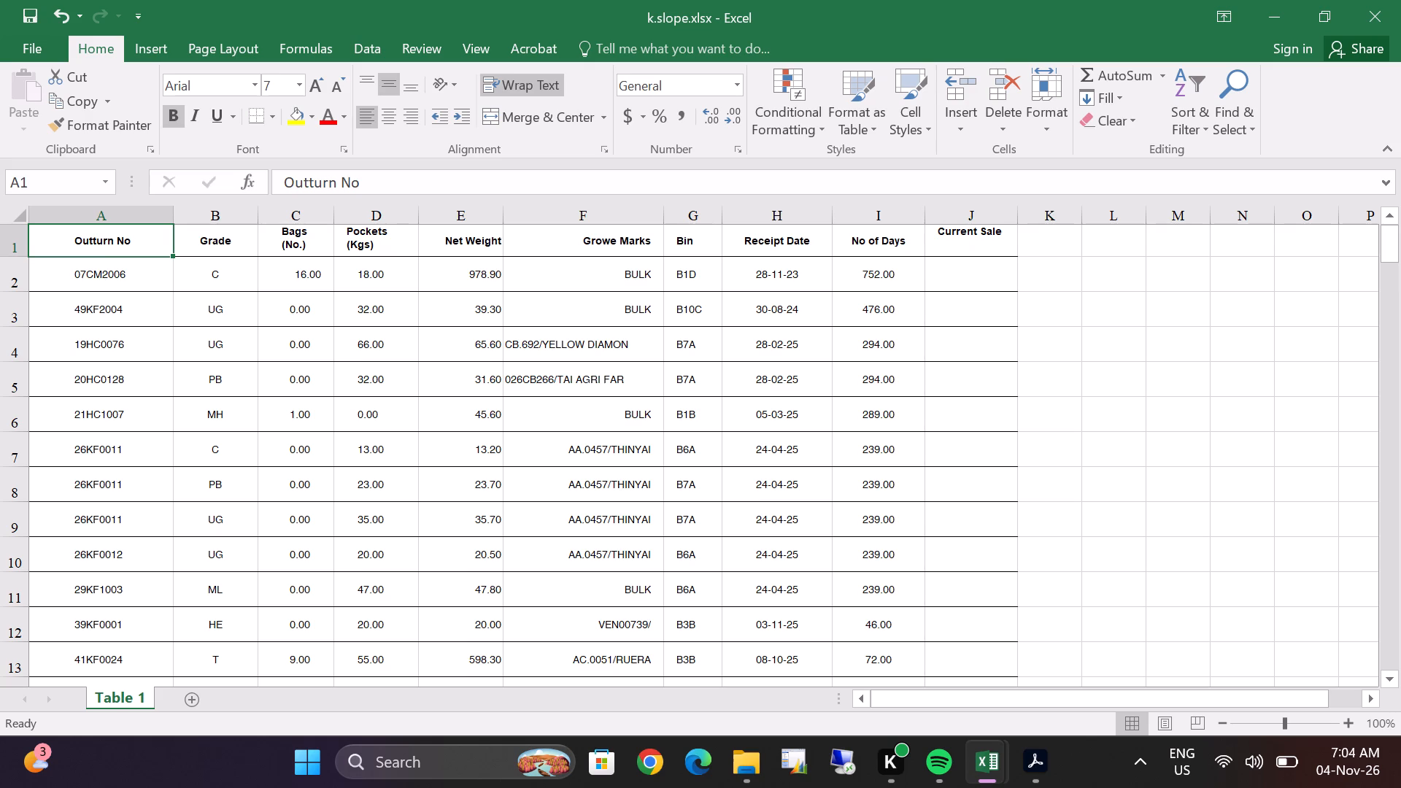
Look through the whole exported stock table in k.slope.xlsx, checking its rows, columns and repeated header rows.
scroll(117, 438, "up", 8)
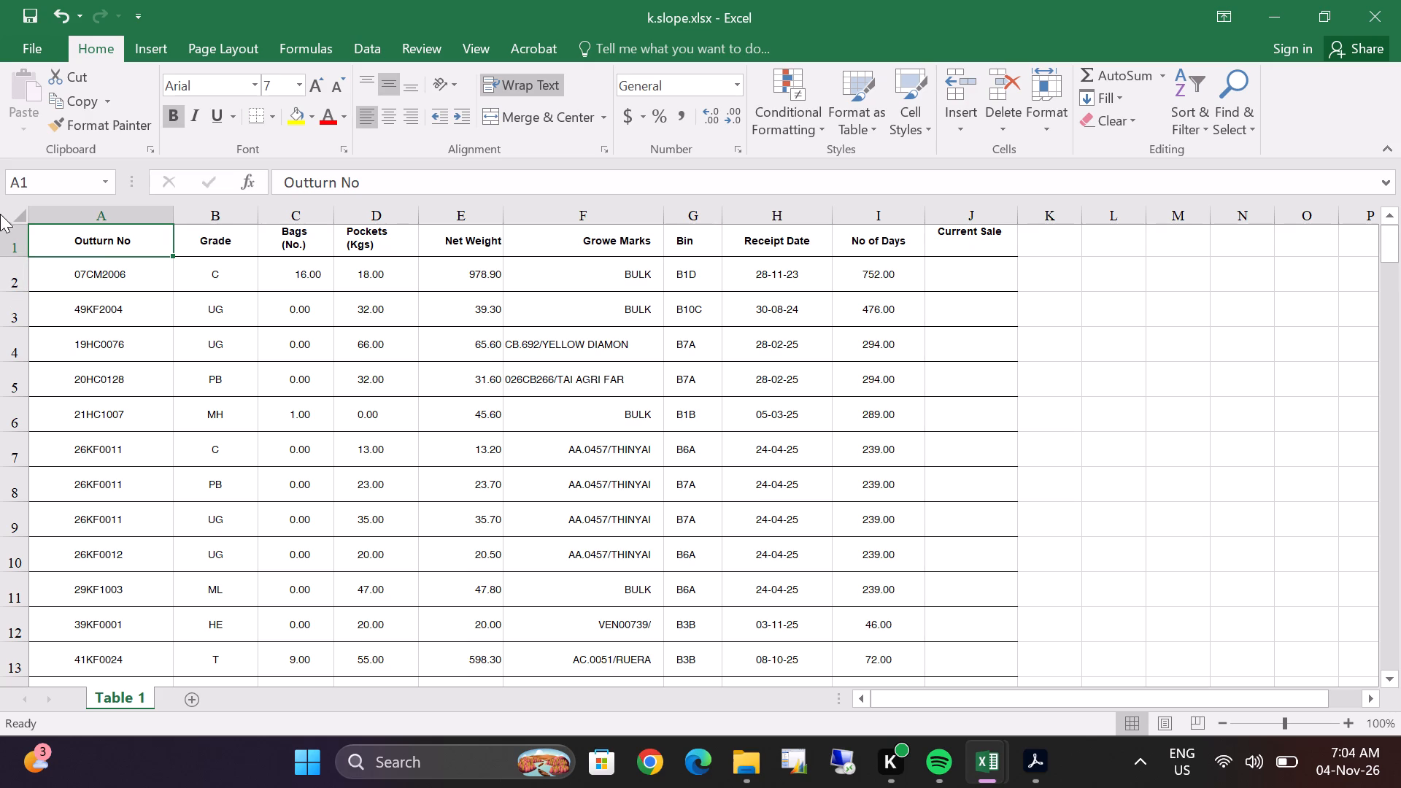
double_click(5, 205)
left_click(131, 374)
scroll(275, 493, "up", 2)
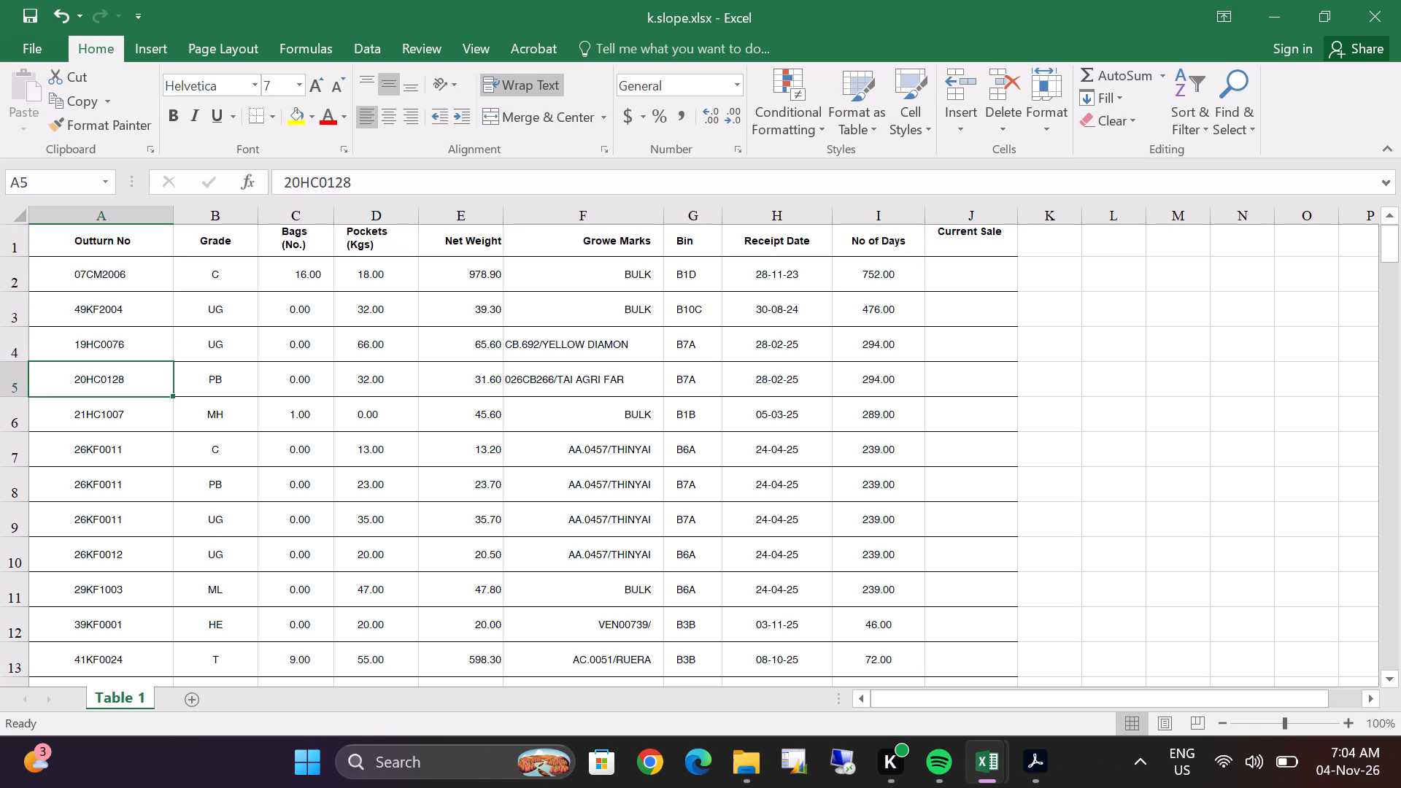
scroll(275, 493, "up", 7)
left_click(433, 441)
scroll(706, 489, "up", 5)
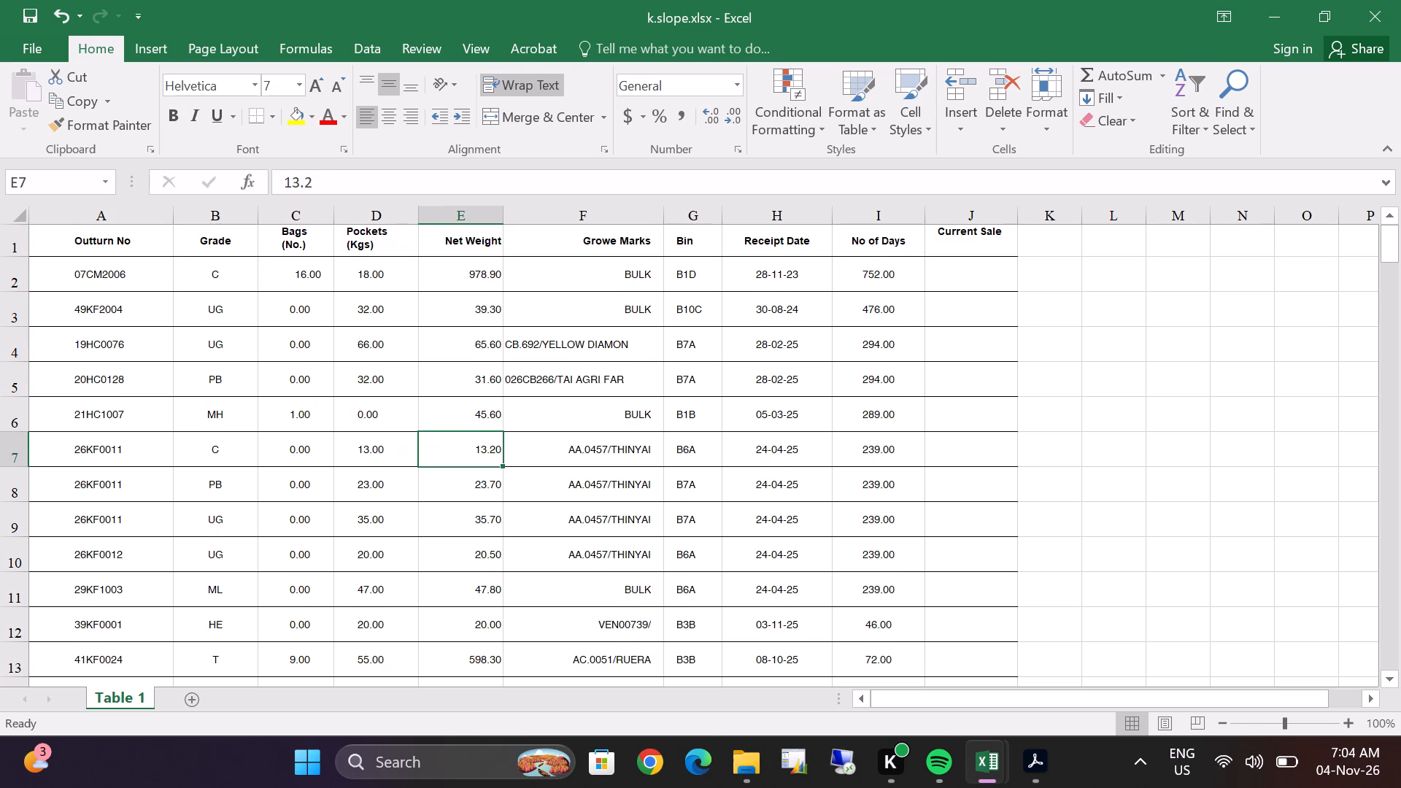
scroll(706, 475, "down", 6)
scroll(729, 573, "down", 4)
scroll(724, 572, "up", 7)
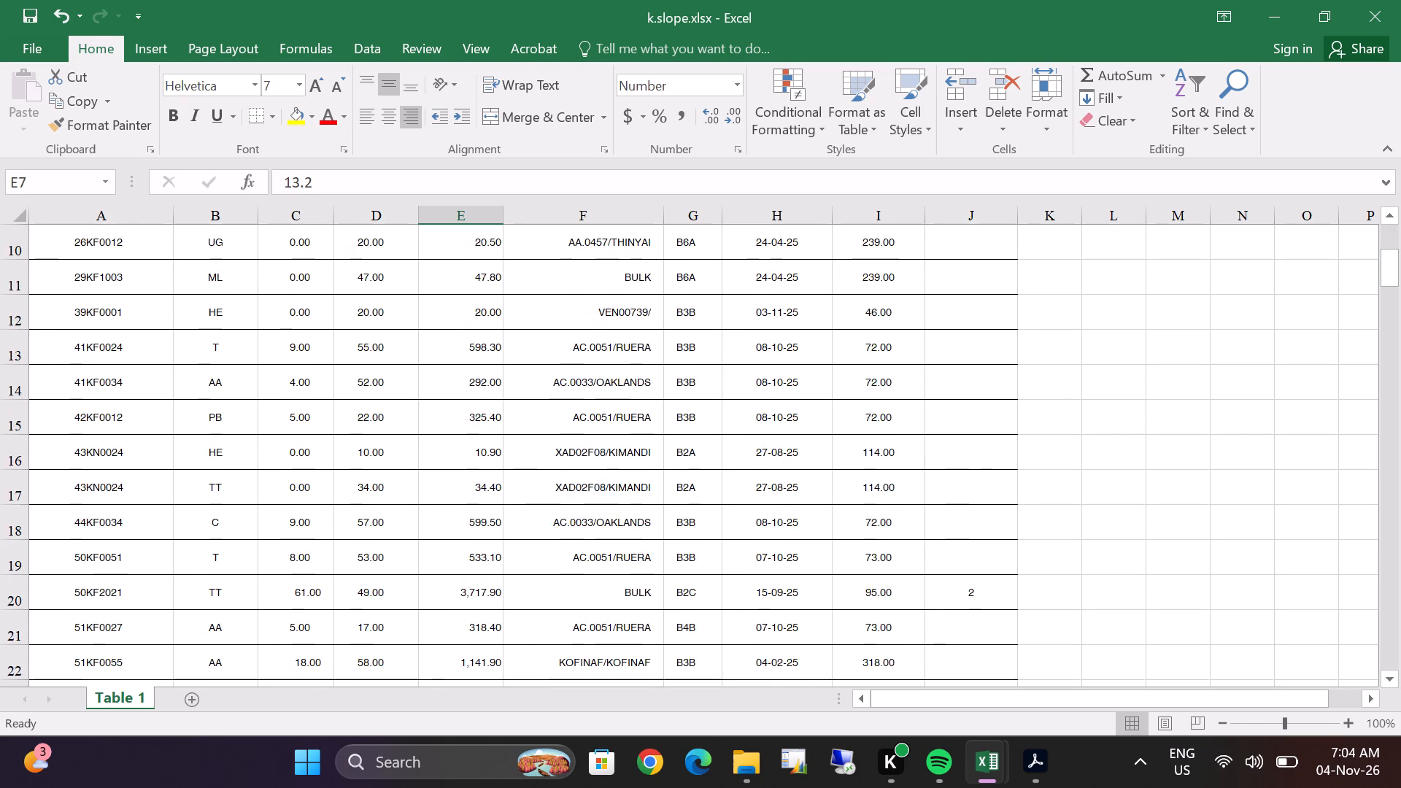
scroll(692, 561, "up", 20)
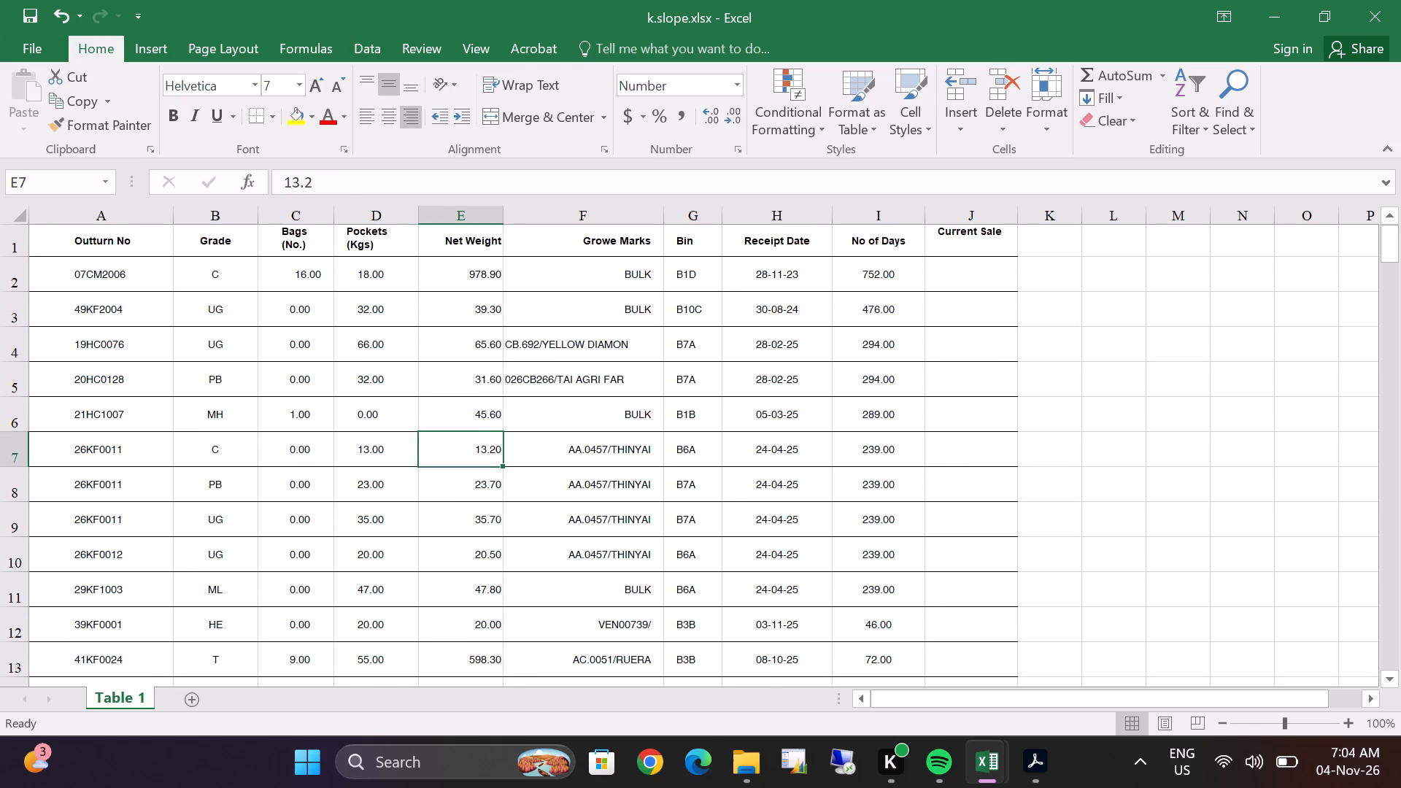
scroll(819, 557, "down", 13)
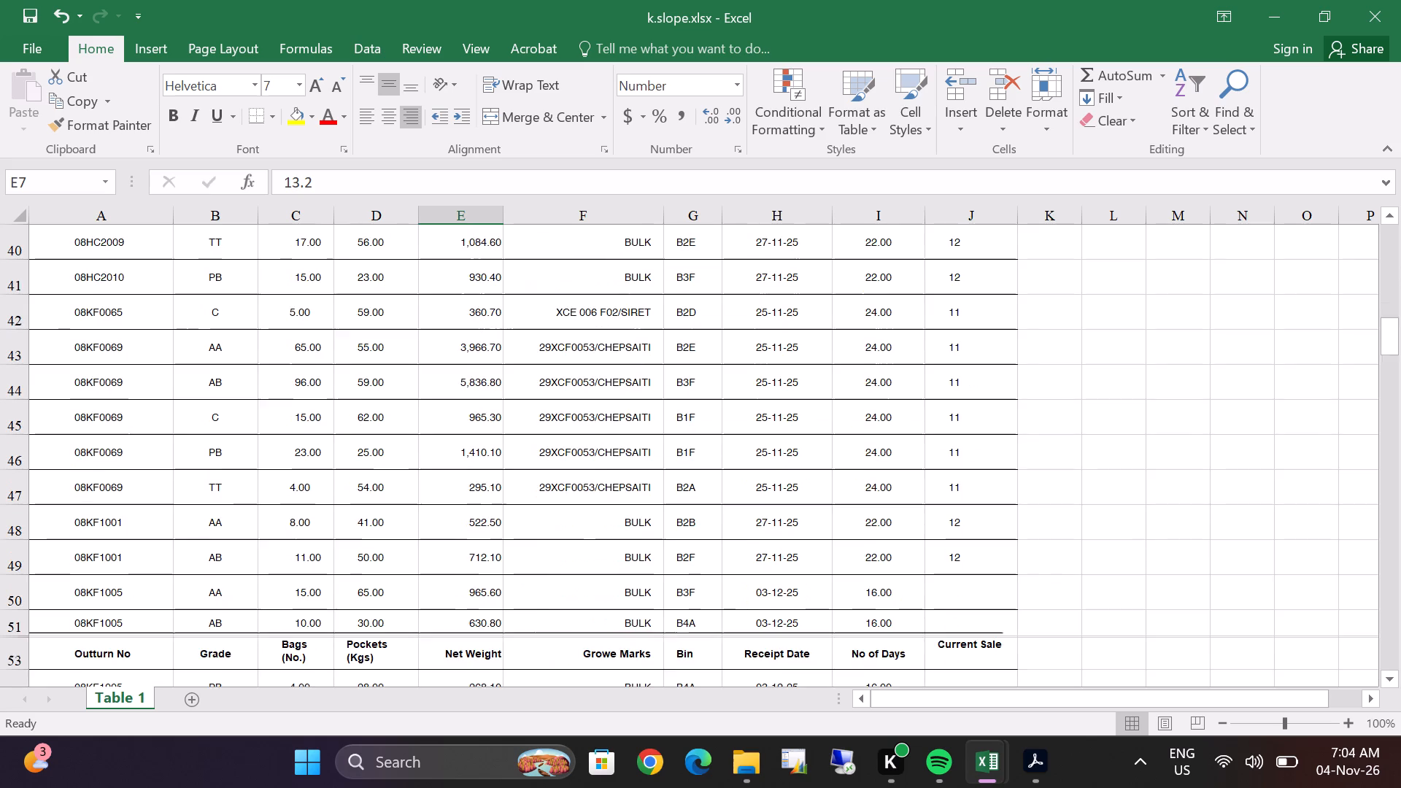
scroll(818, 557, "down", 5)
scroll(818, 557, "up", 3)
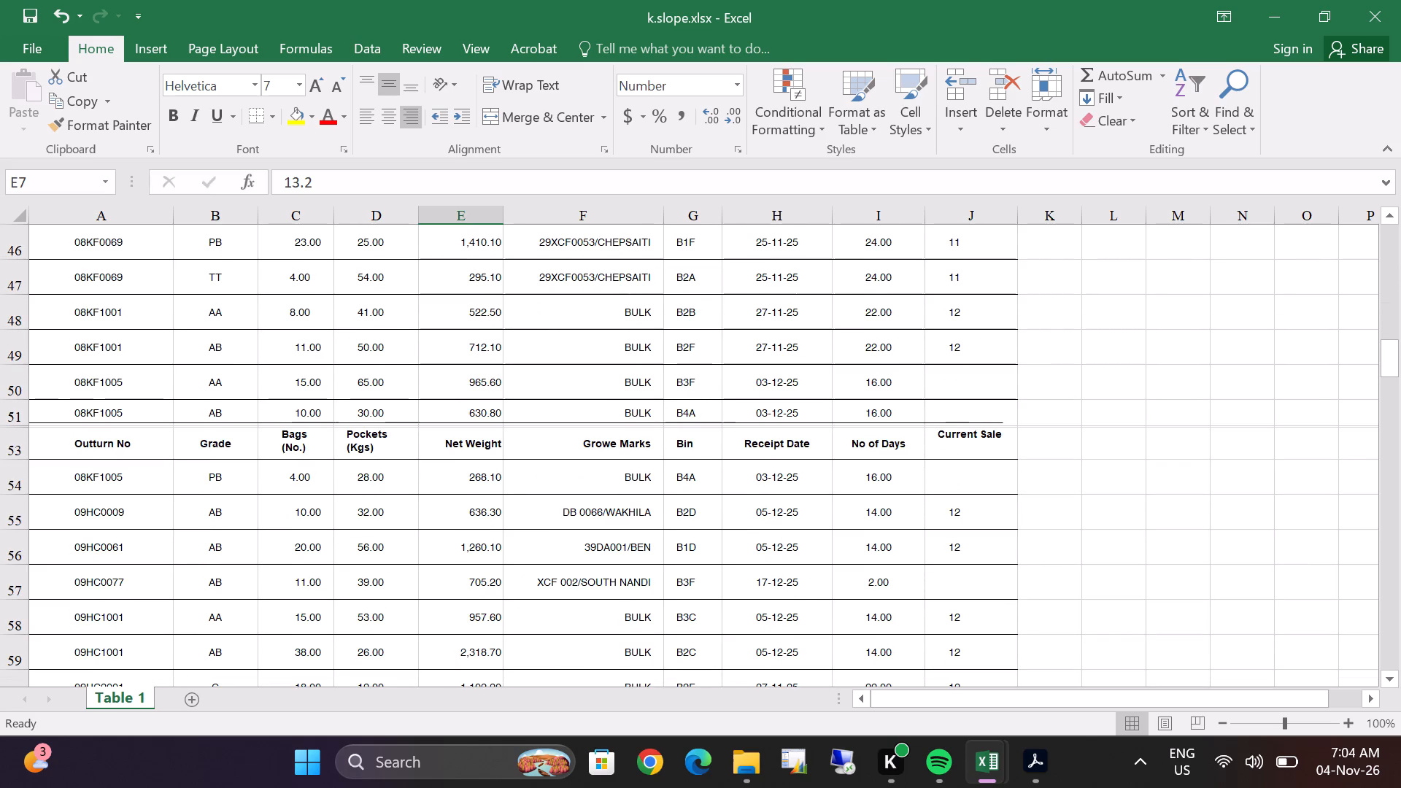
scroll(817, 558, "down", 16)
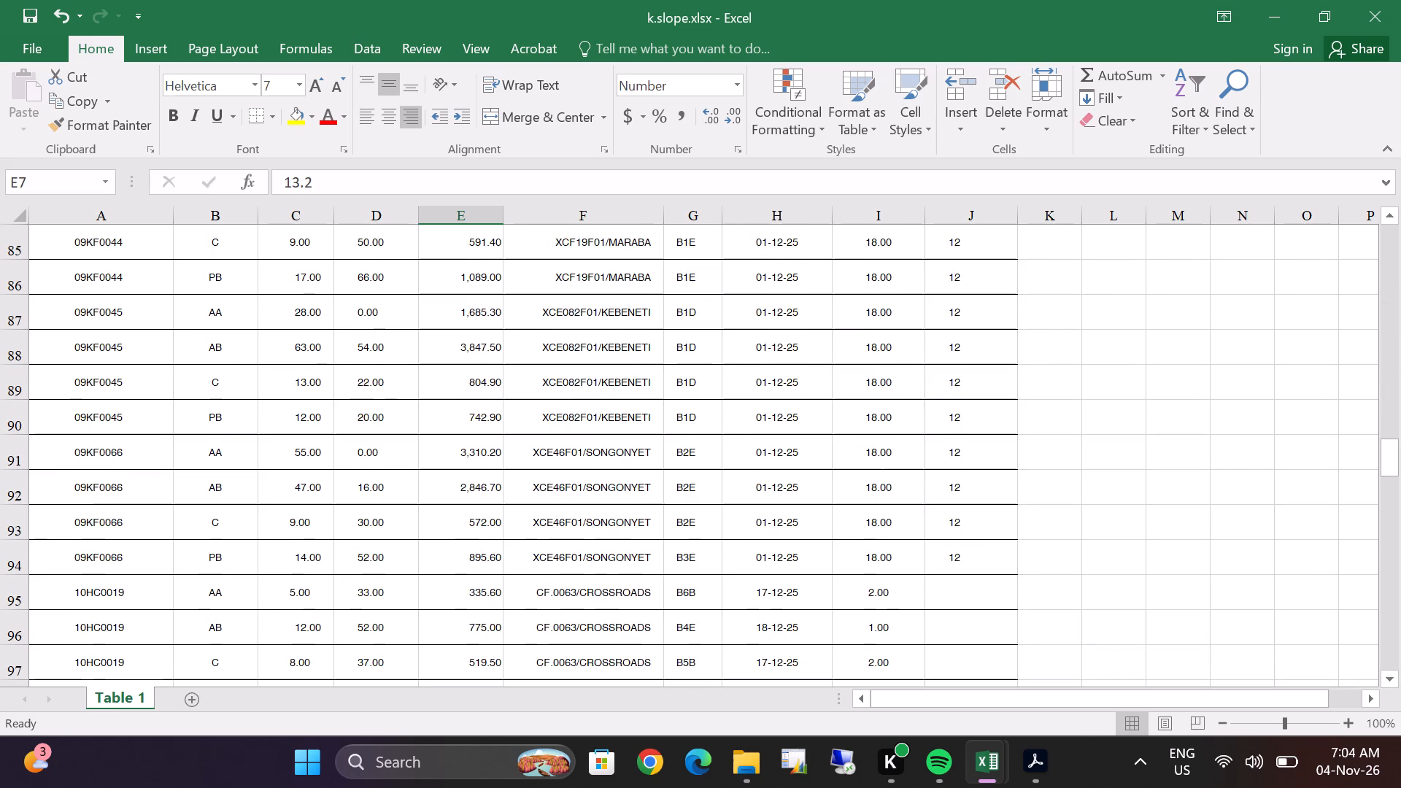
scroll(817, 558, "down", 9)
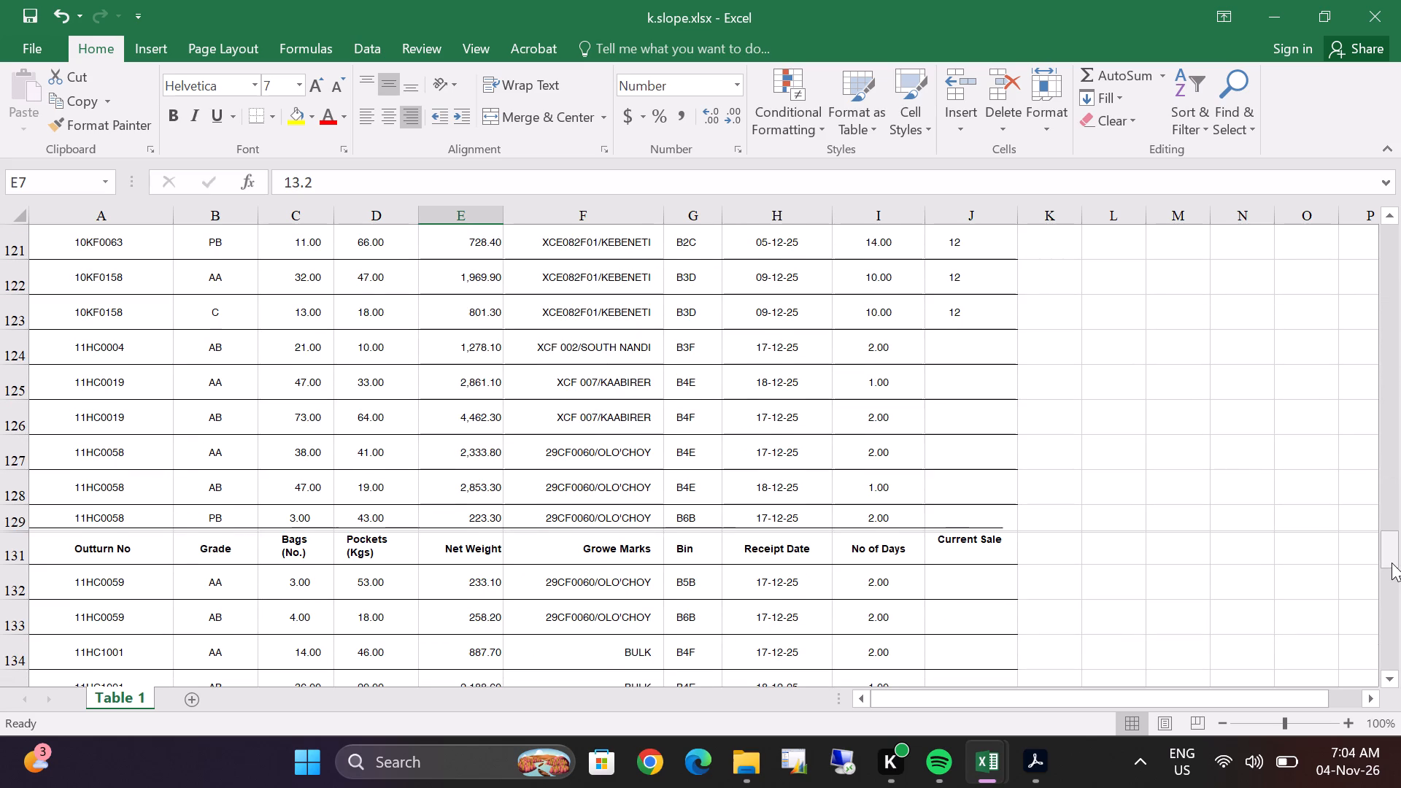
left_click_drag(1392, 563, 1400, 340)
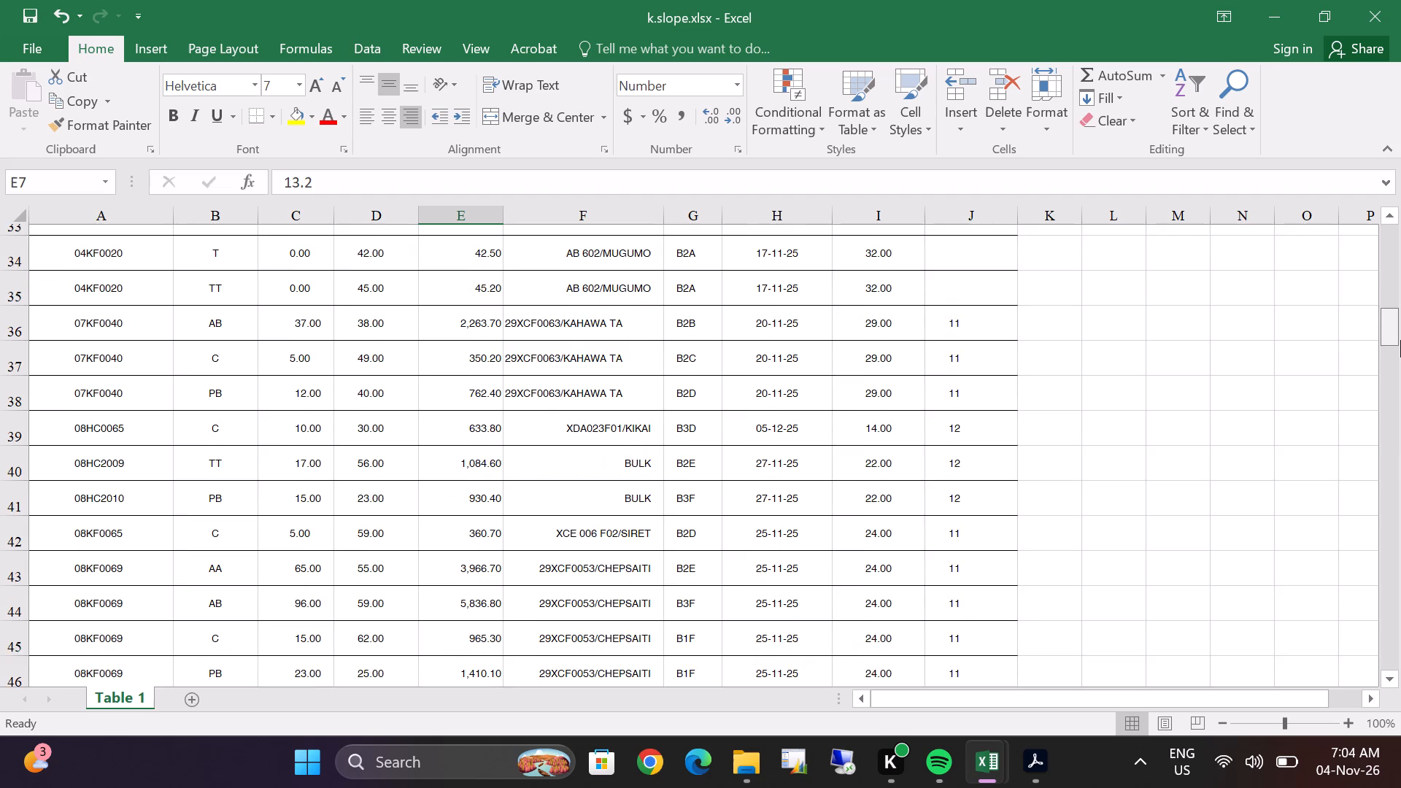
left_click_drag(1400, 340, 1400, 336)
left_click(1389, 262)
left_click(1389, 252)
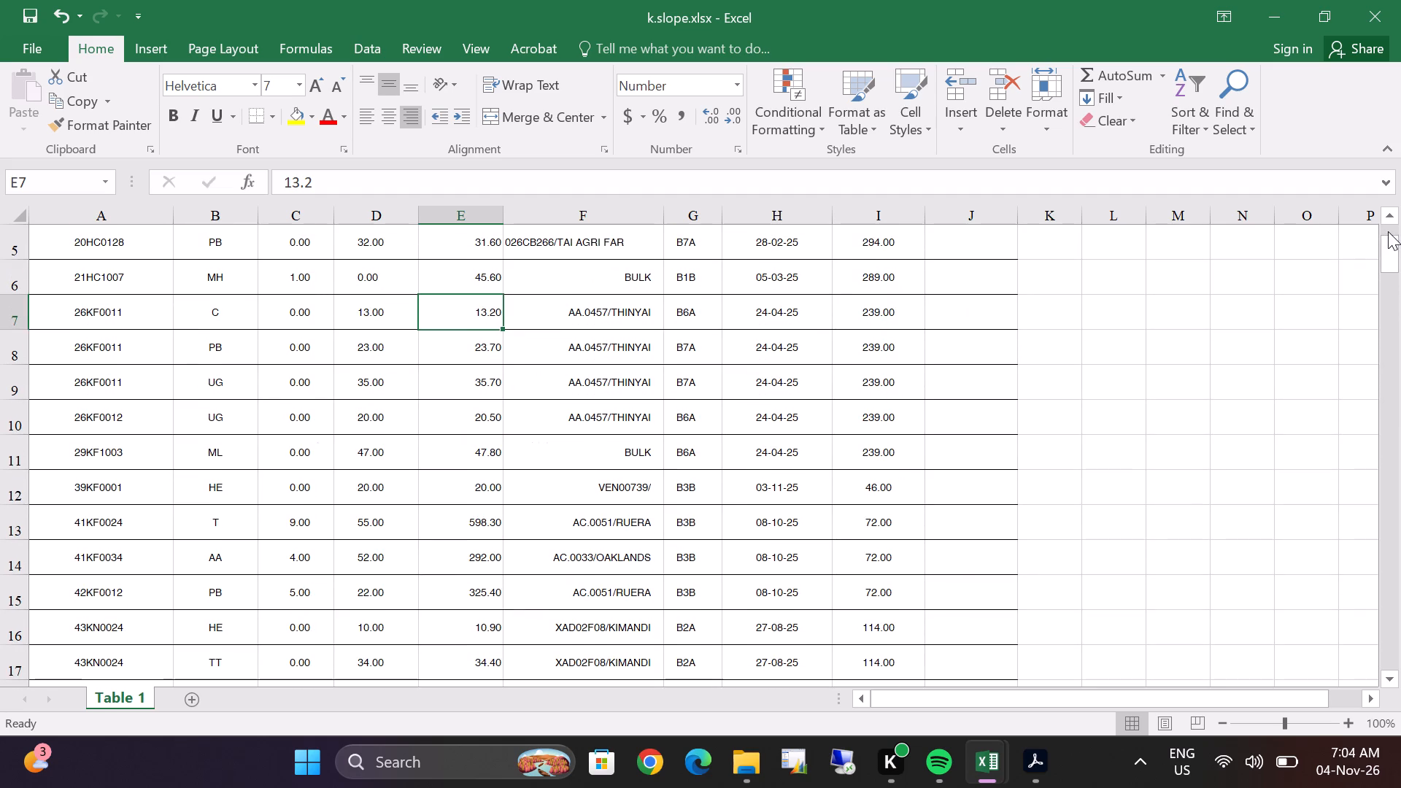
left_click(1388, 204)
left_click(1389, 215)
left_click(1389, 215)
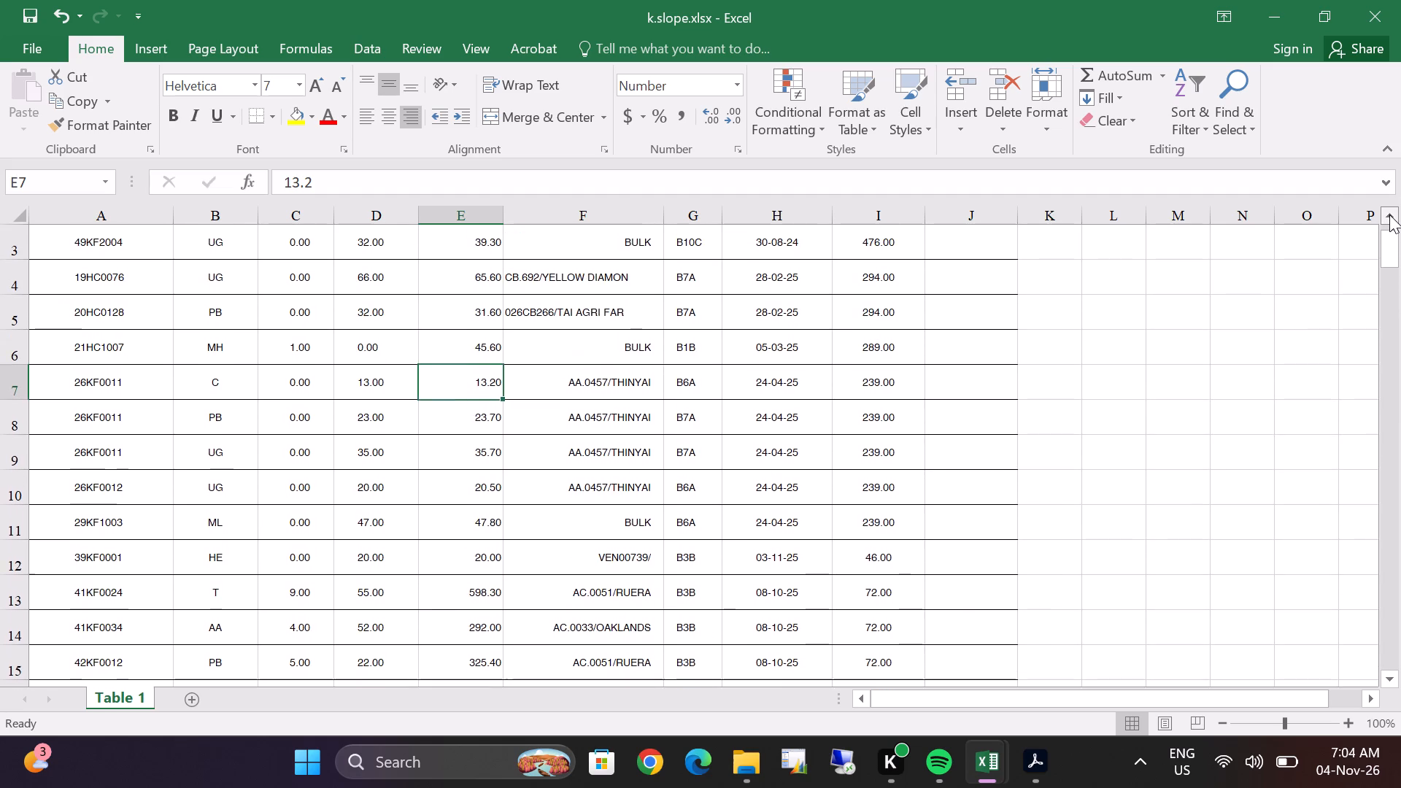
left_click_drag(1389, 217, 1382, 215)
scroll(414, 442, "up", 3)
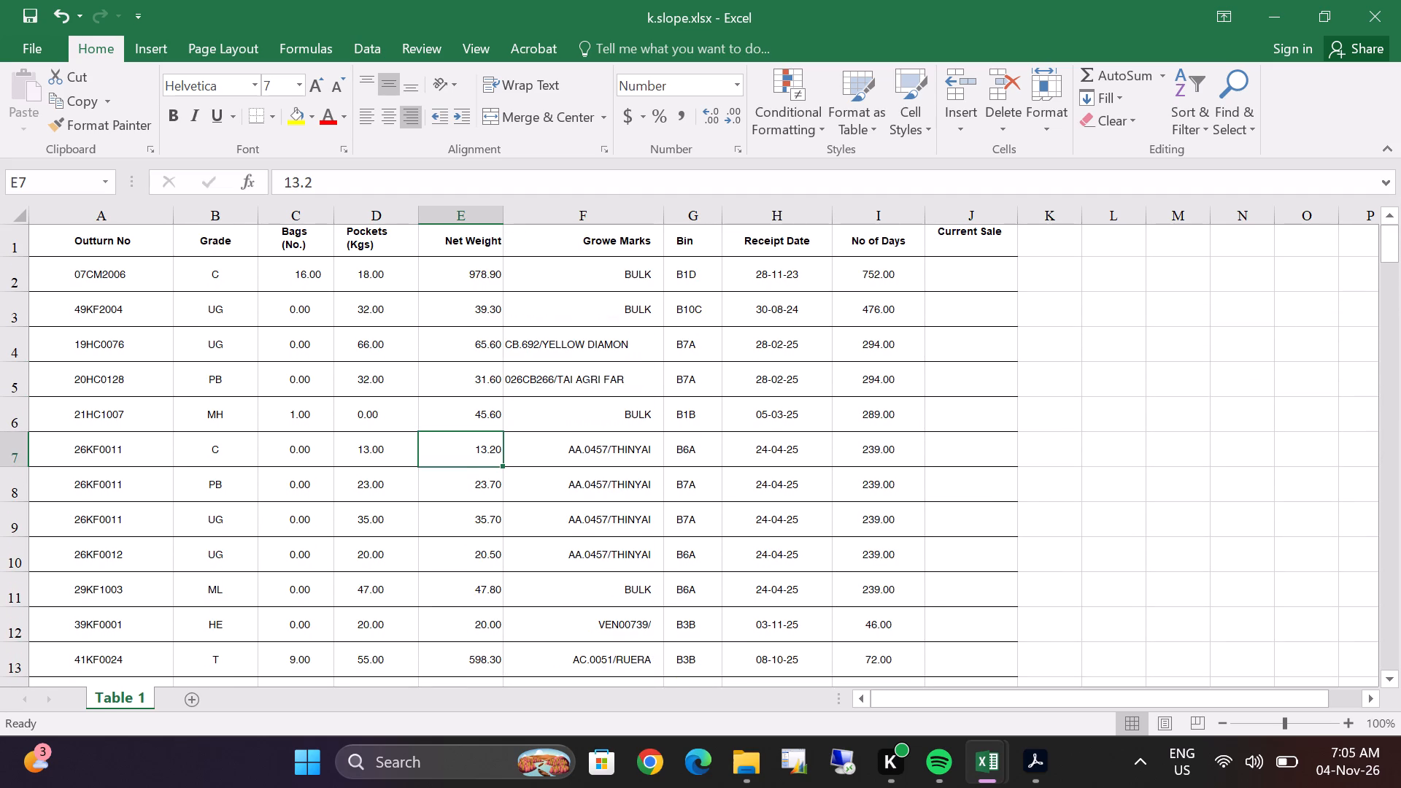
scroll(576, 499, "down", 19)
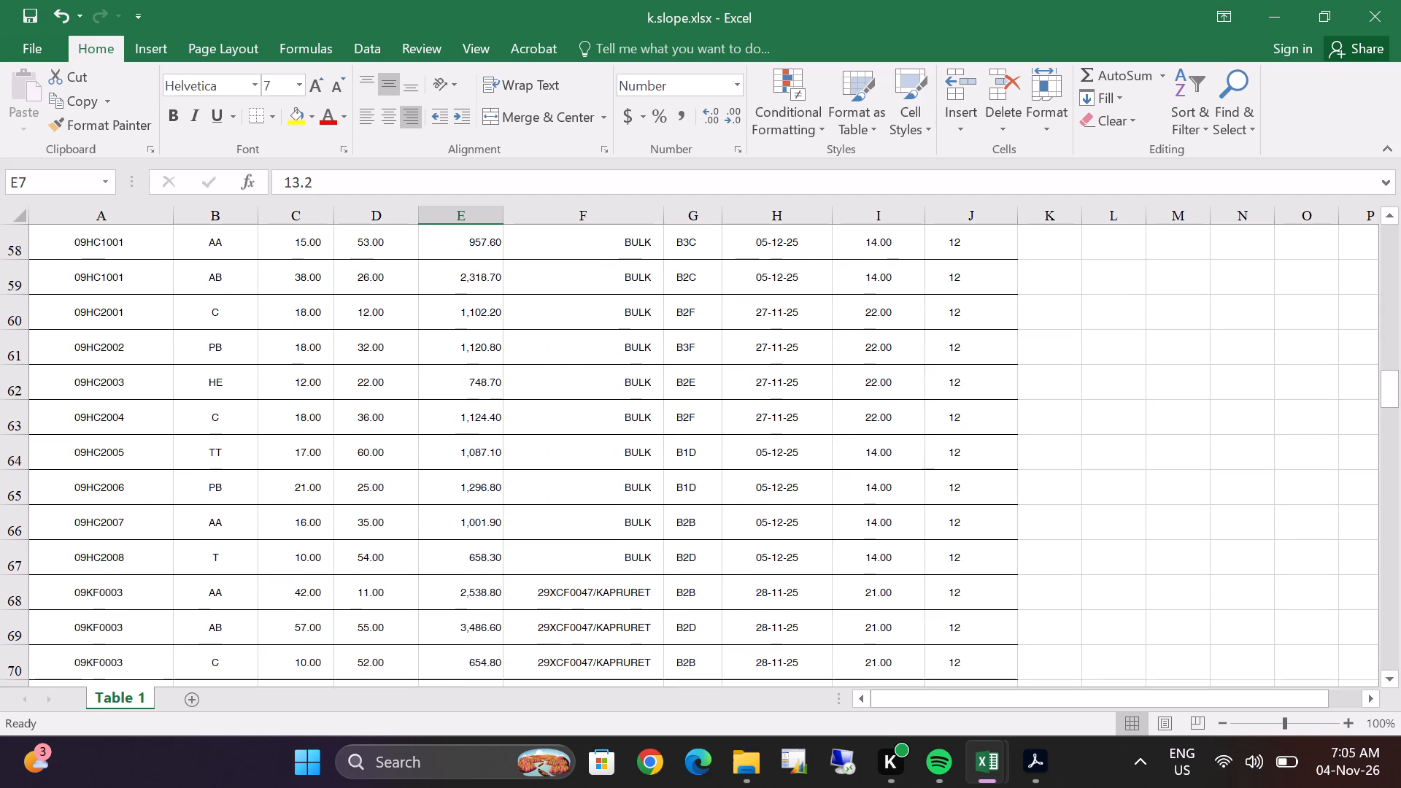
scroll(576, 499, "down", 15)
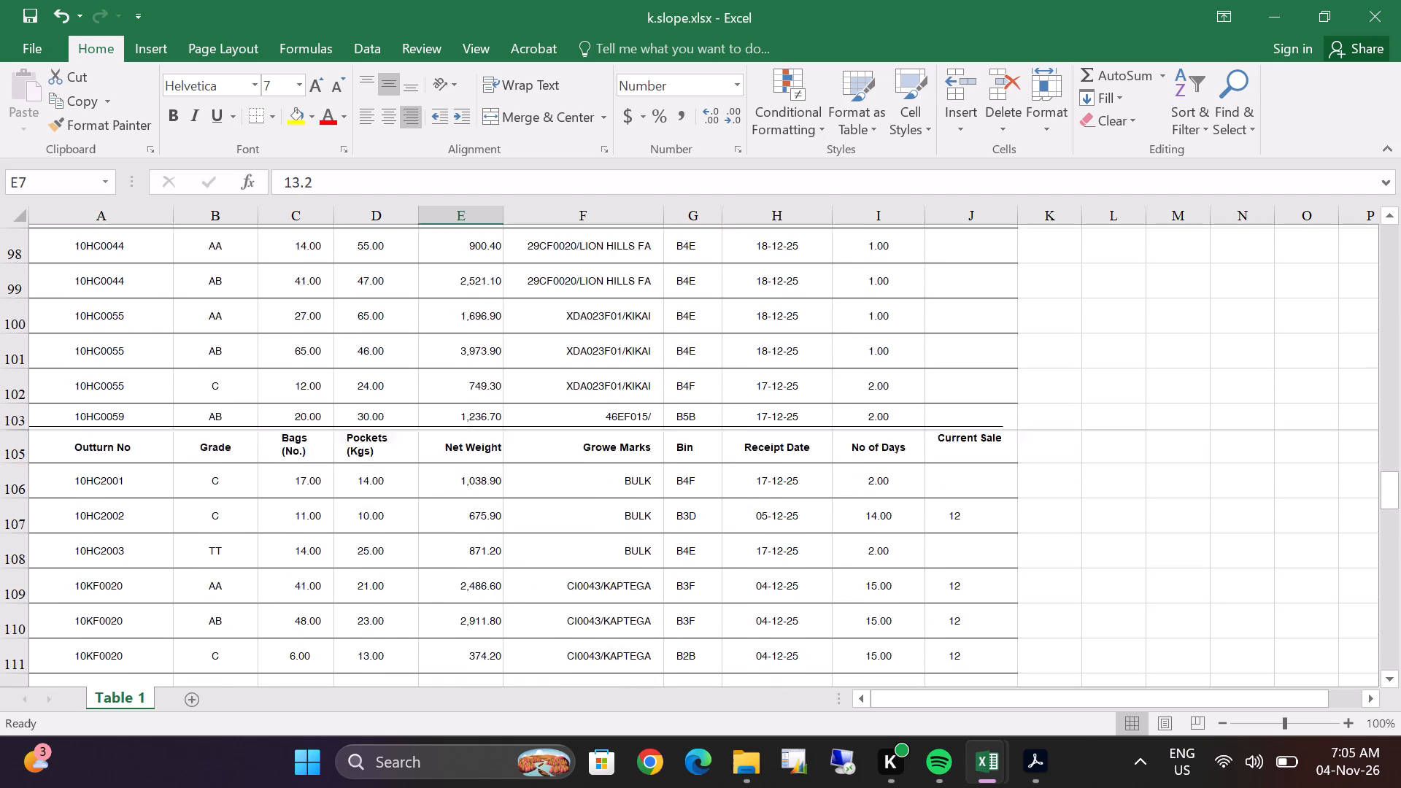
scroll(576, 499, "down", 6)
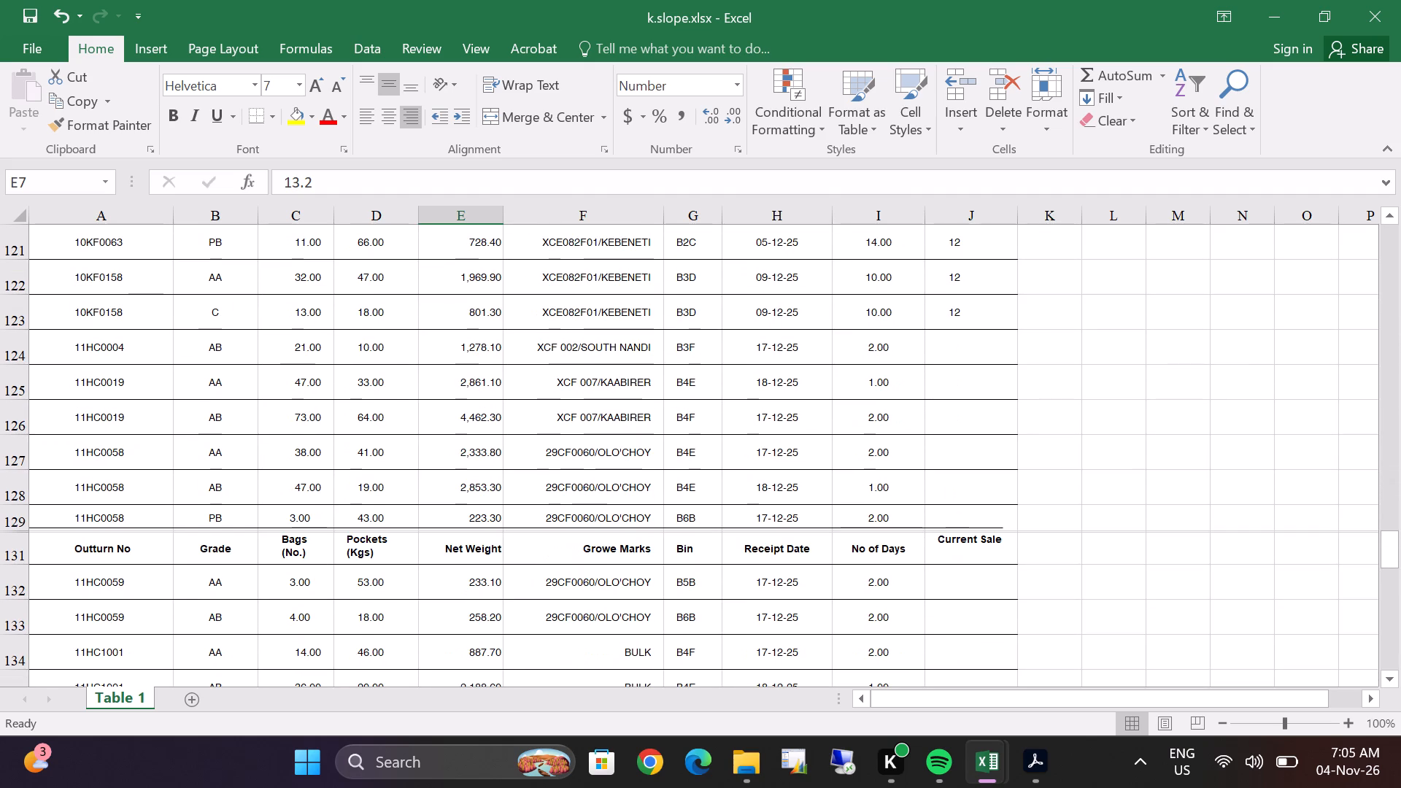
scroll(576, 499, "down", 12)
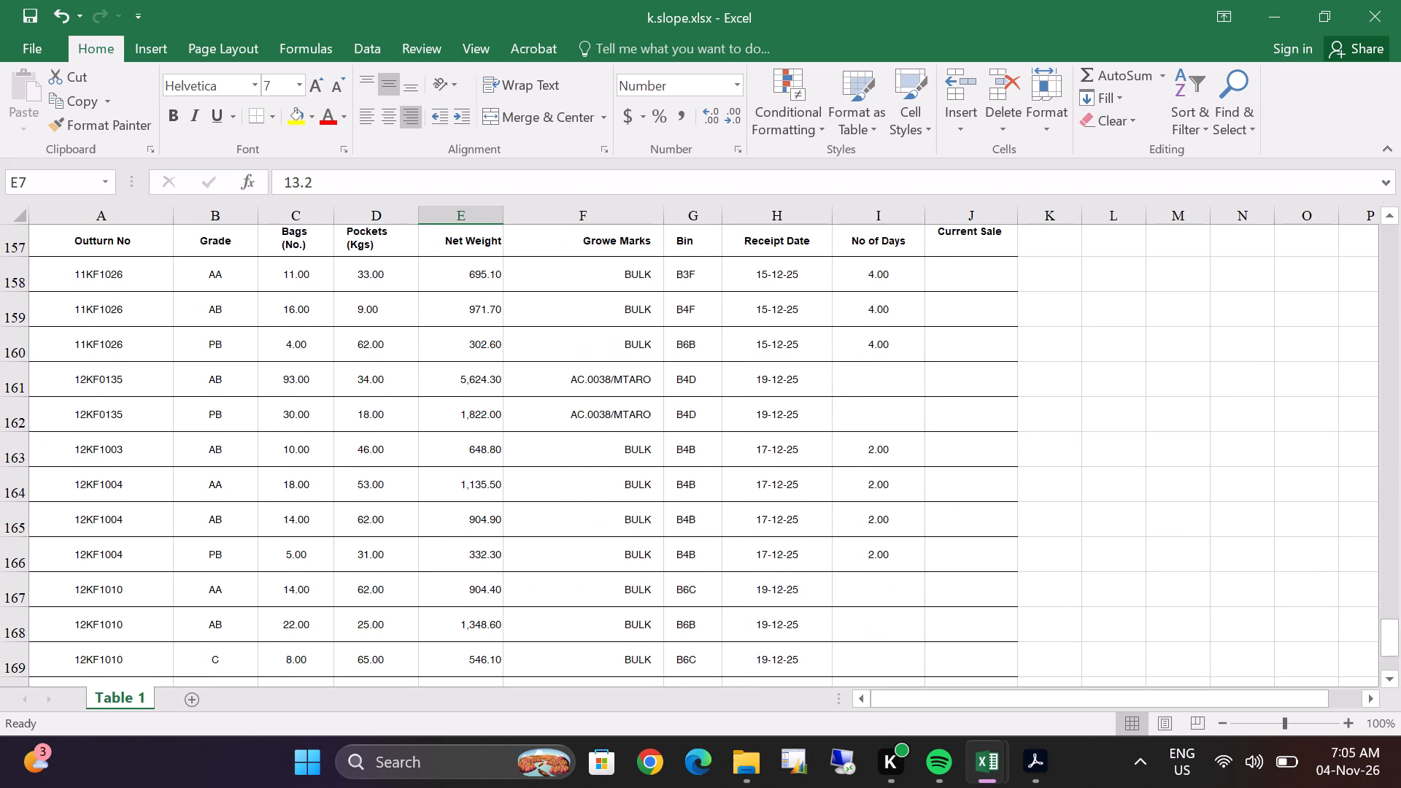
scroll(519, 490, "up", 13)
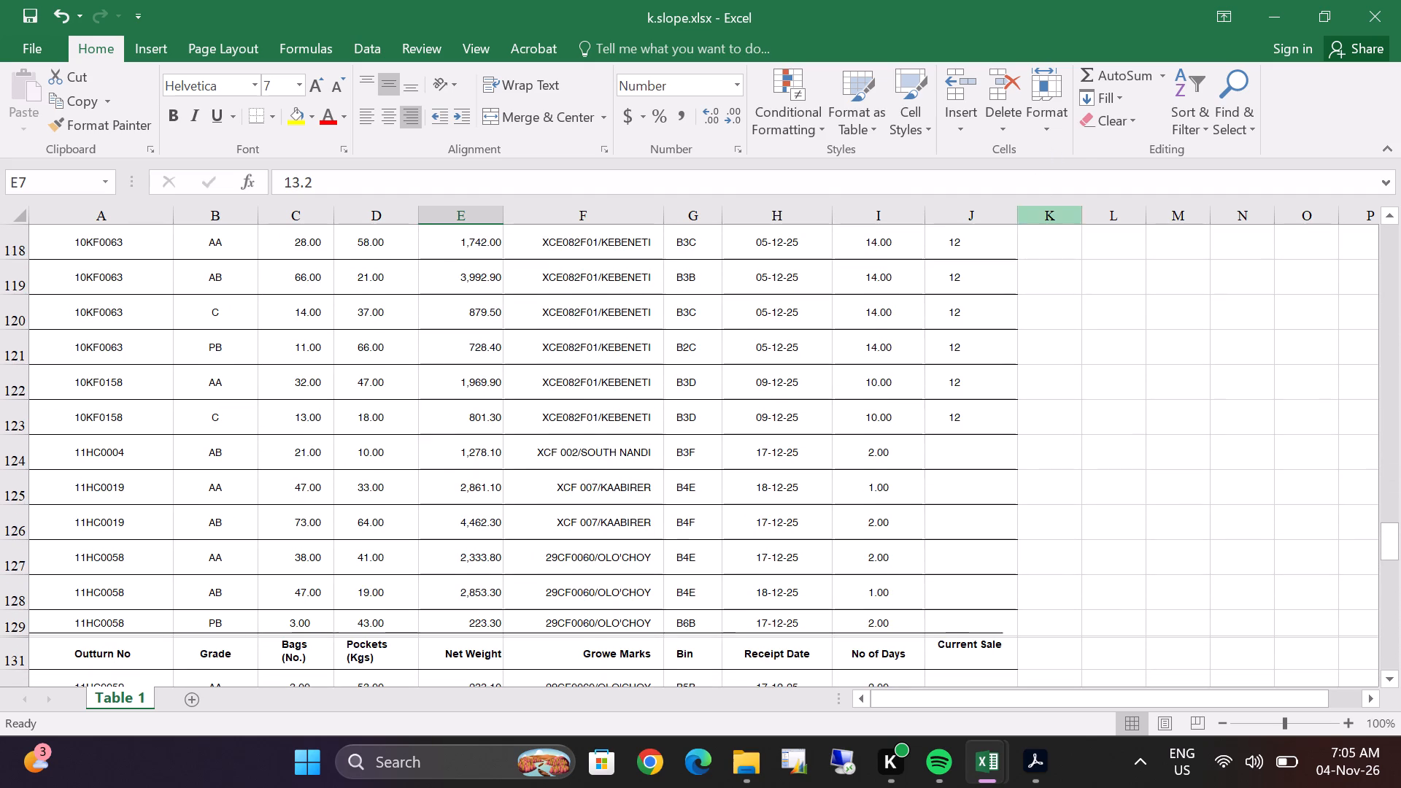
scroll(888, 334, "up", 13)
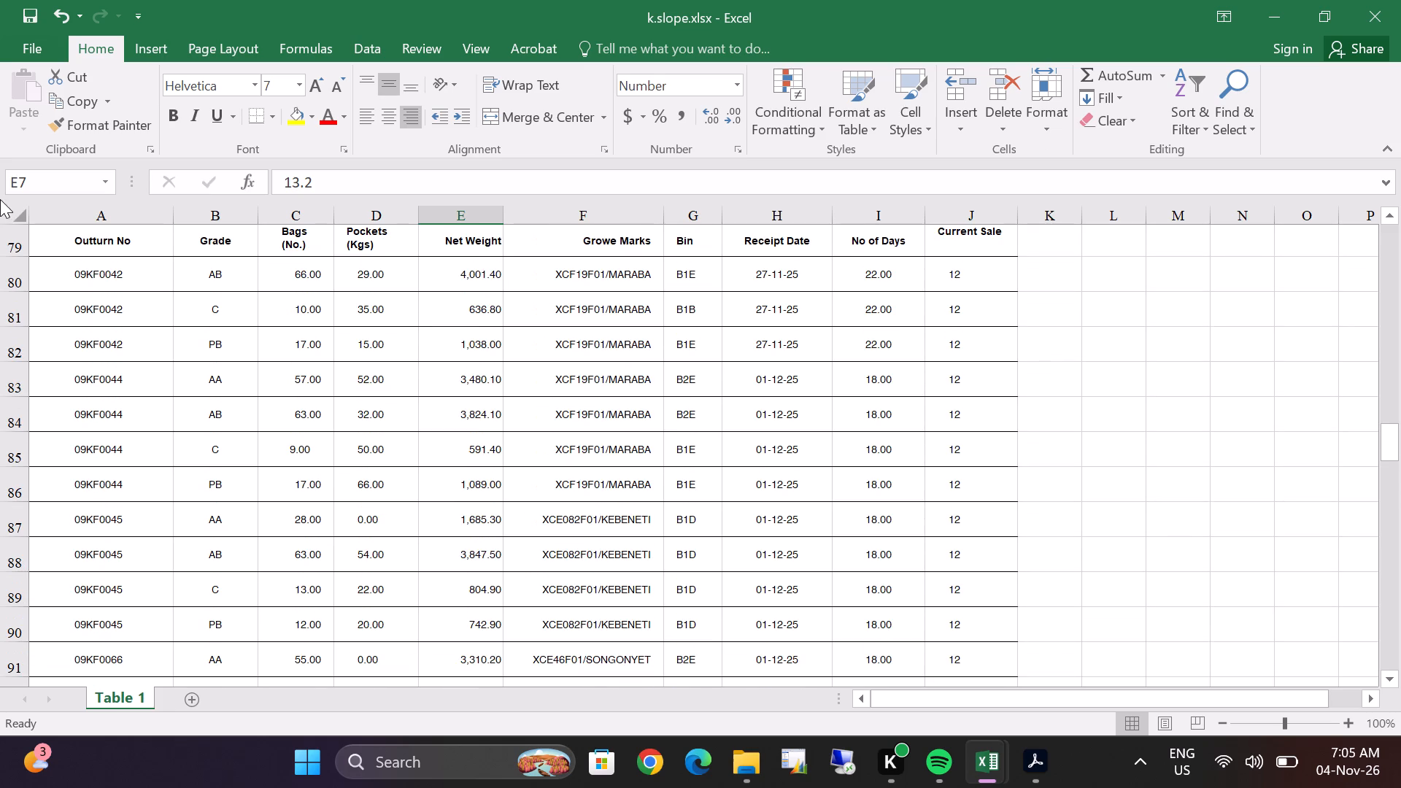
Copy the entire k.slope.xlsx stock table into a new sheet after ibero in agriwyse.xlsx, starting at A1, and look through the pasted rows.
left_click(11, 210)
right_click(242, 355)
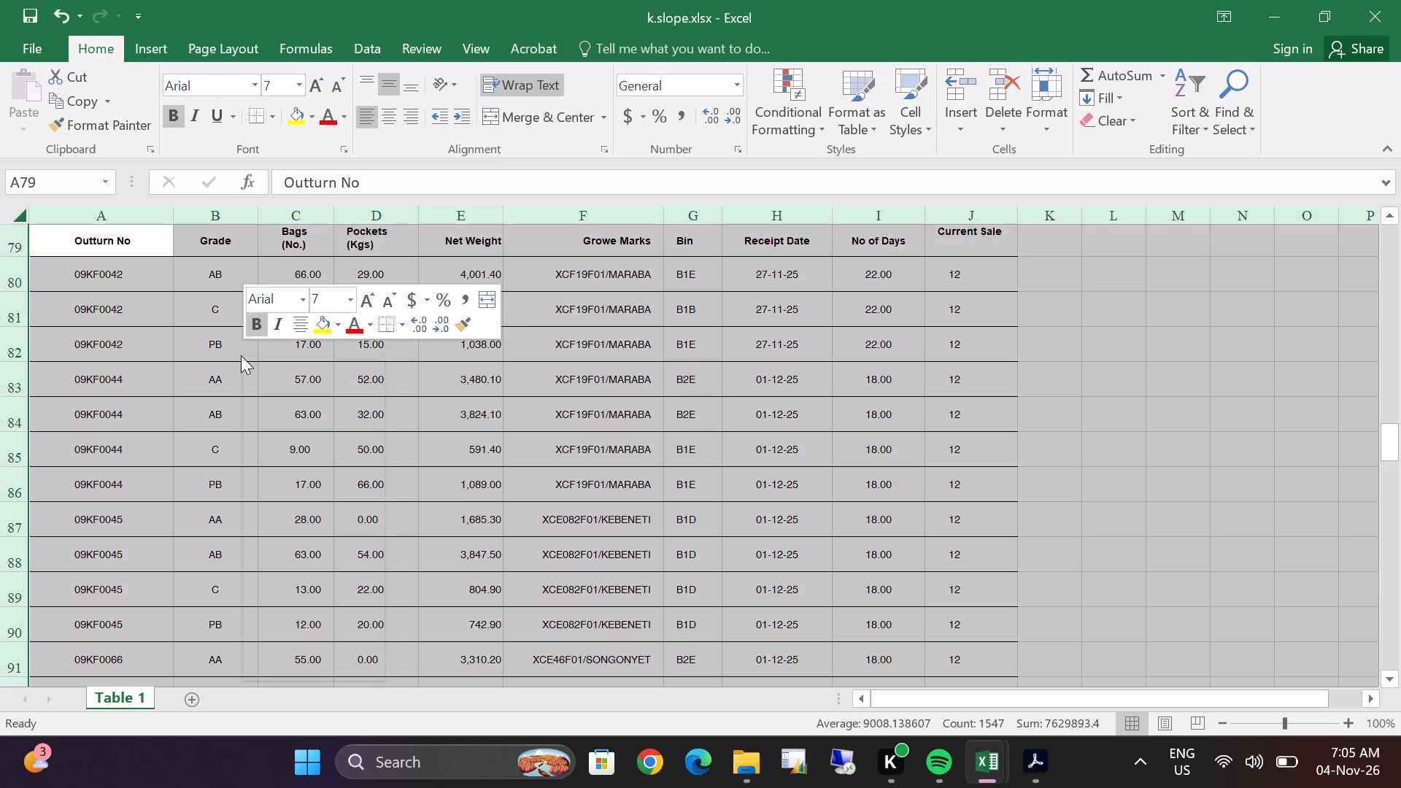
left_click(284, 393)
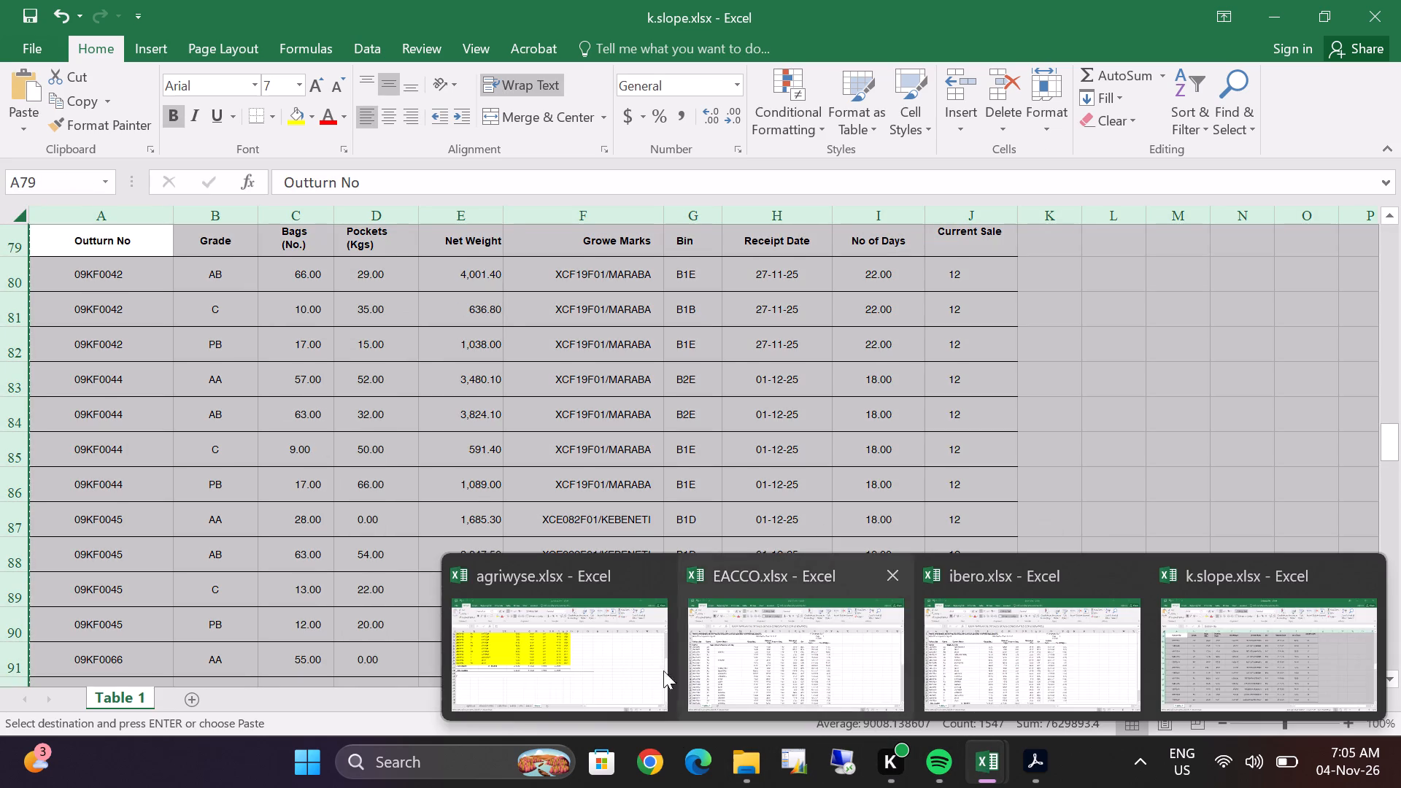
double_click(503, 630)
left_click(623, 694)
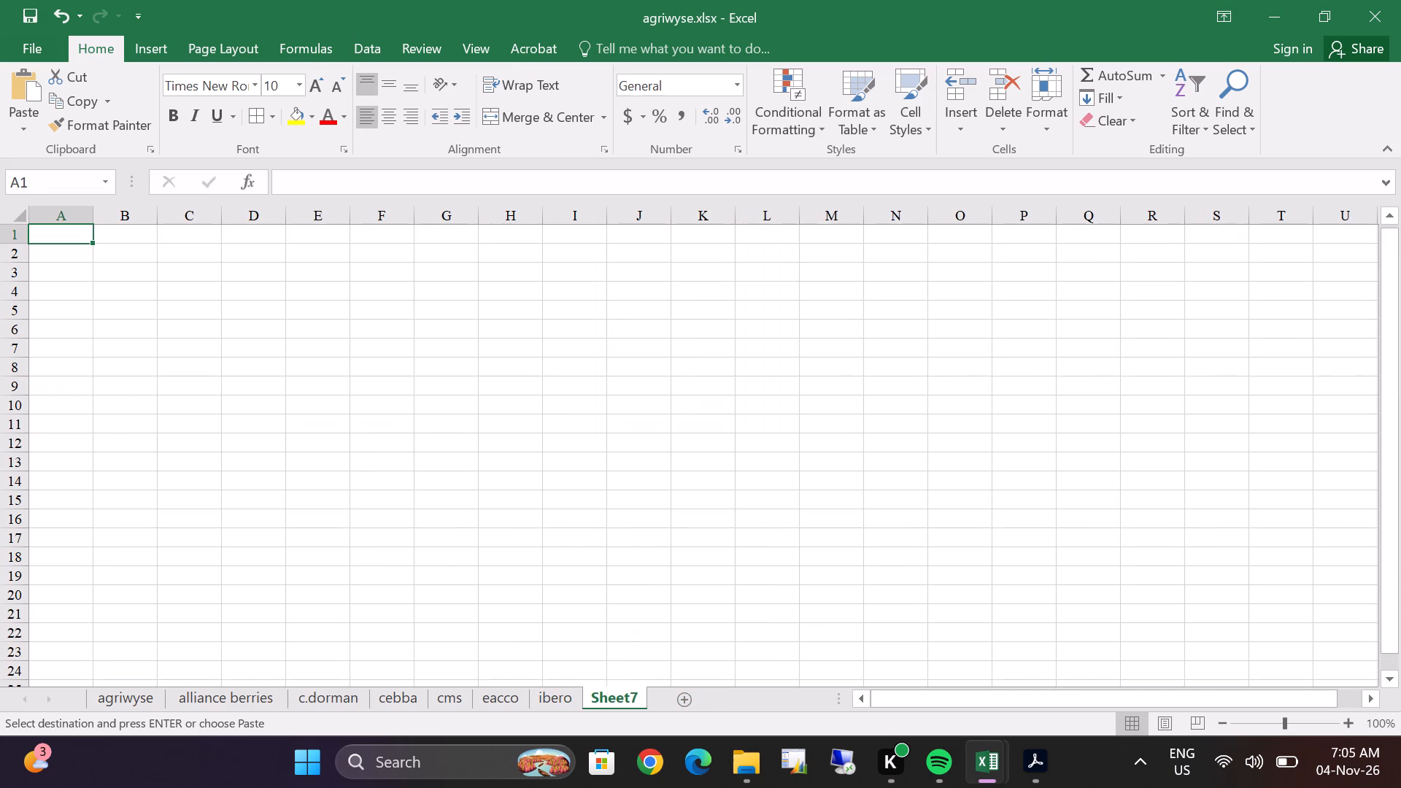
right_click(47, 236)
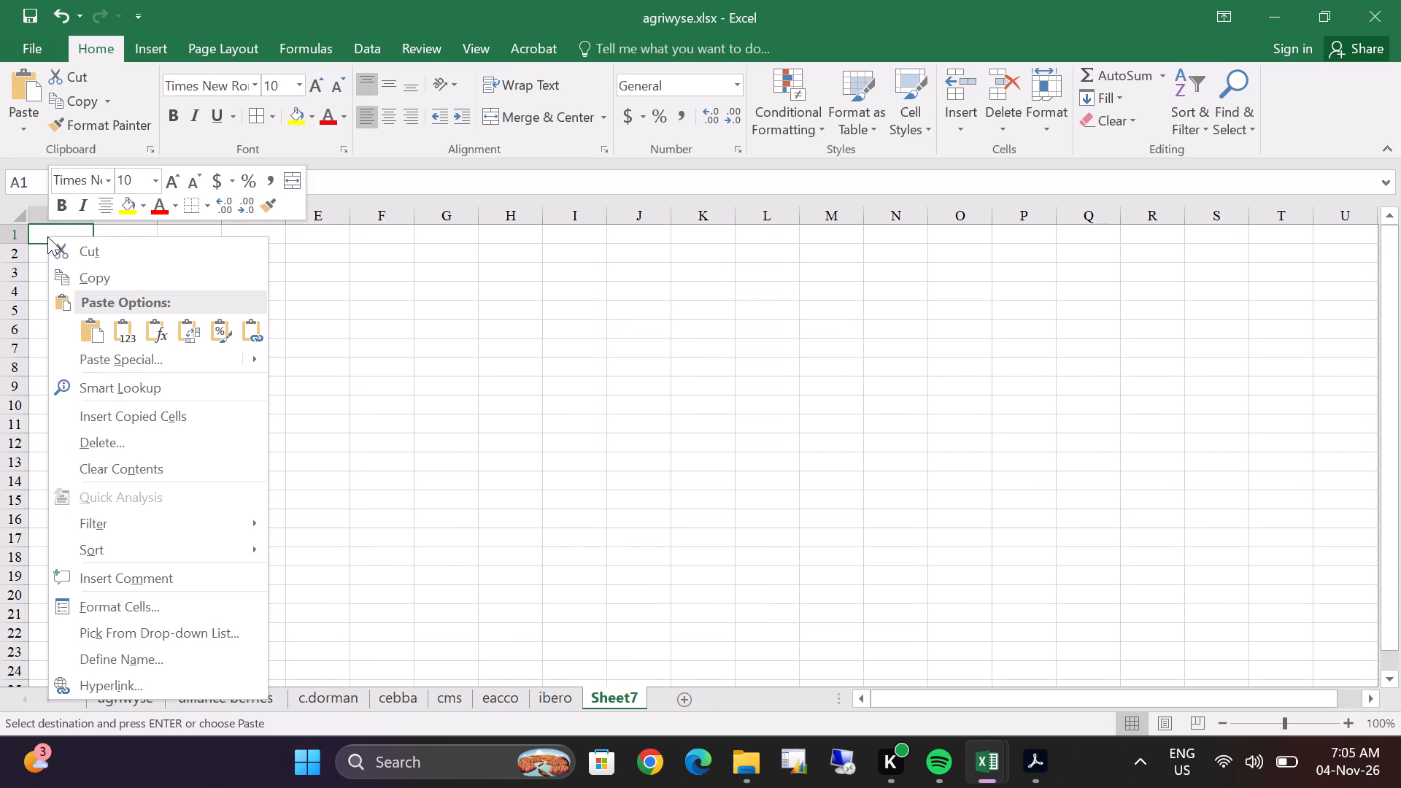
left_click(106, 328)
left_click(346, 316)
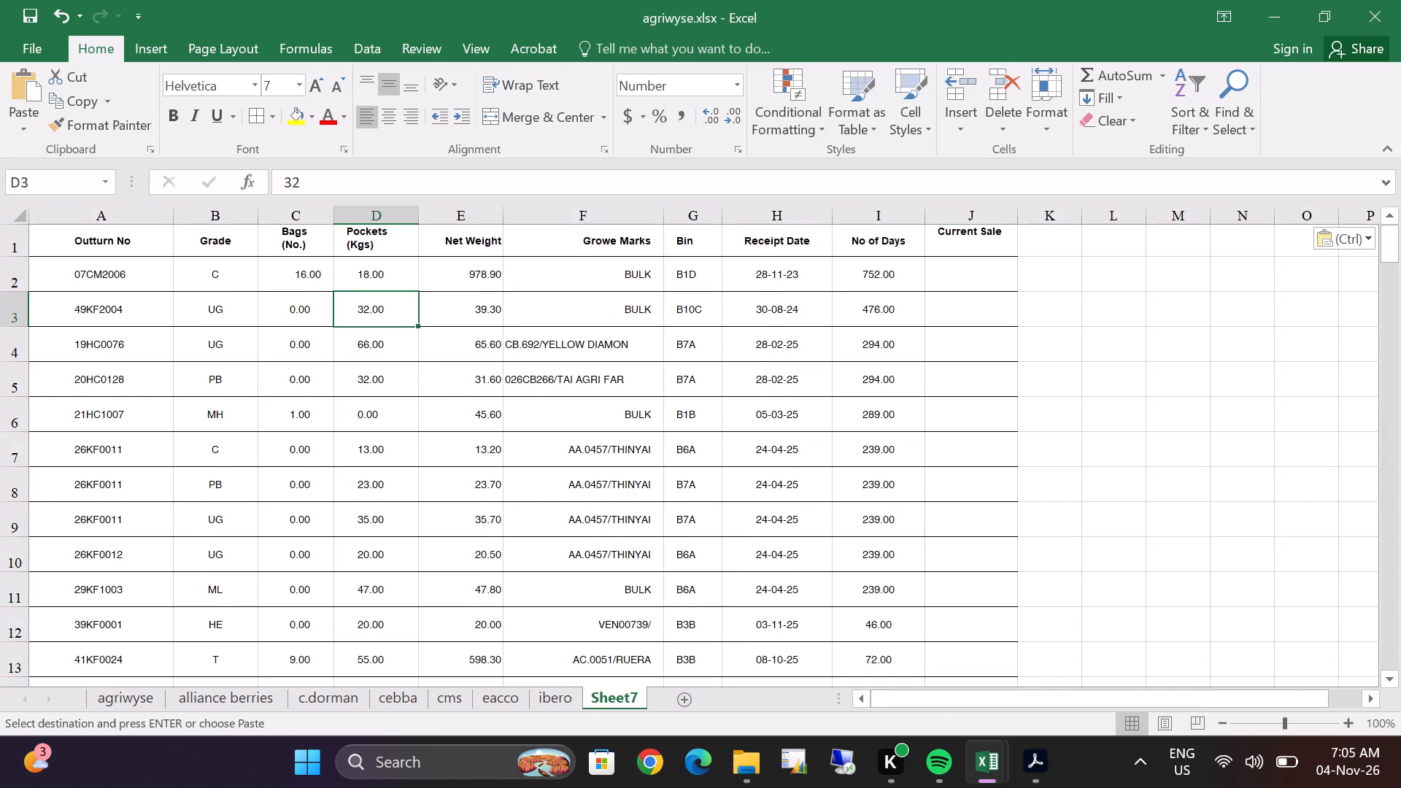
scroll(541, 463, "down", 4)
scroll(541, 464, "up", 5)
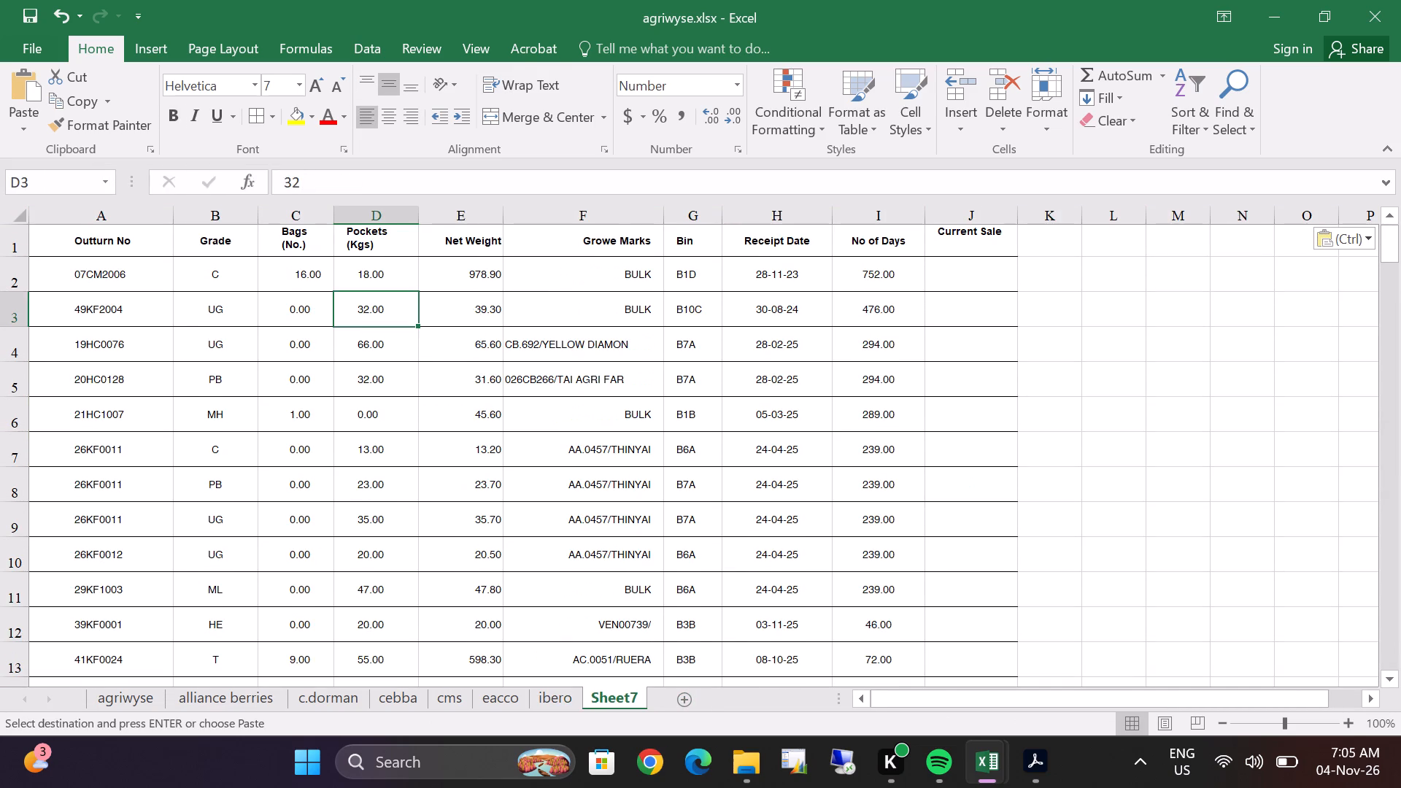
scroll(506, 412, "down", 7)
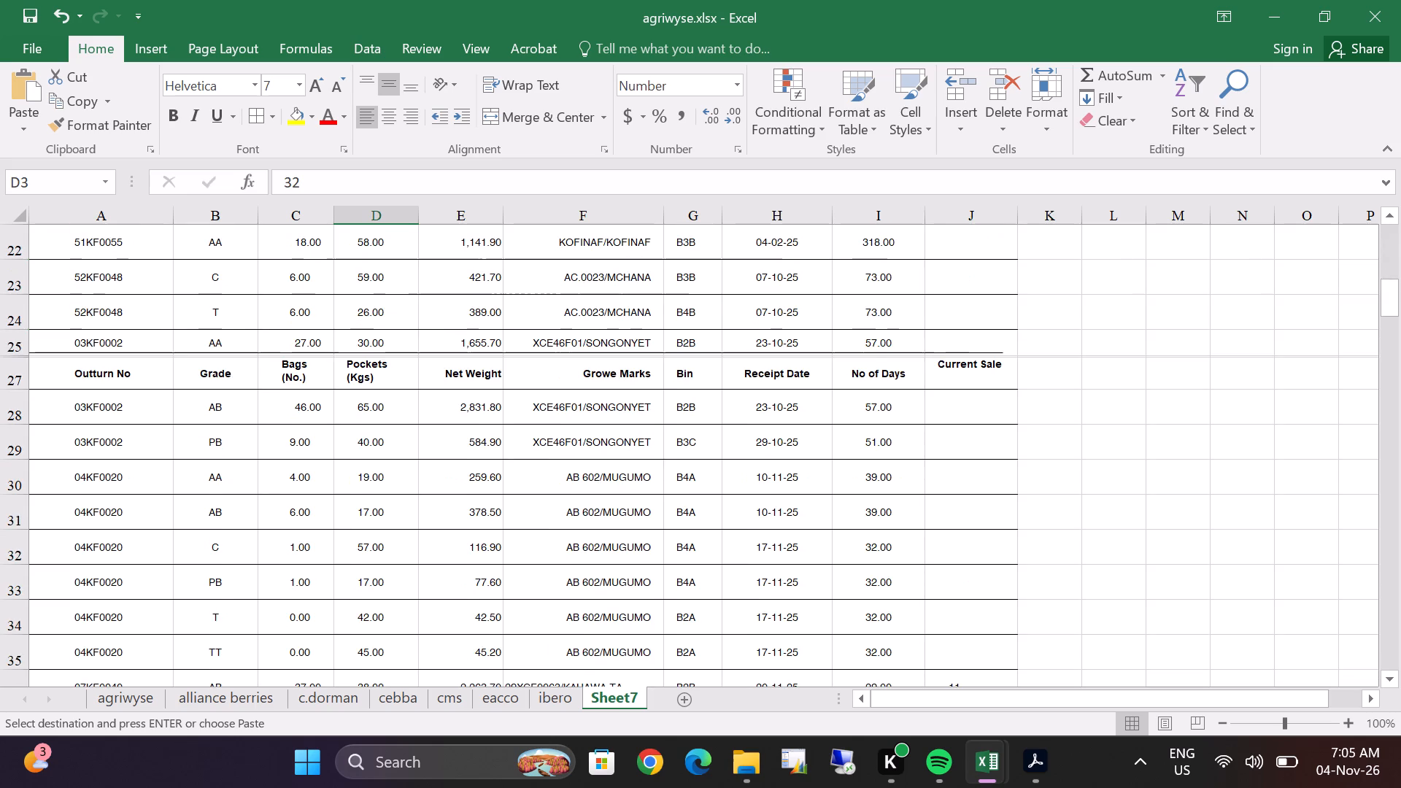
scroll(506, 412, "down", 10)
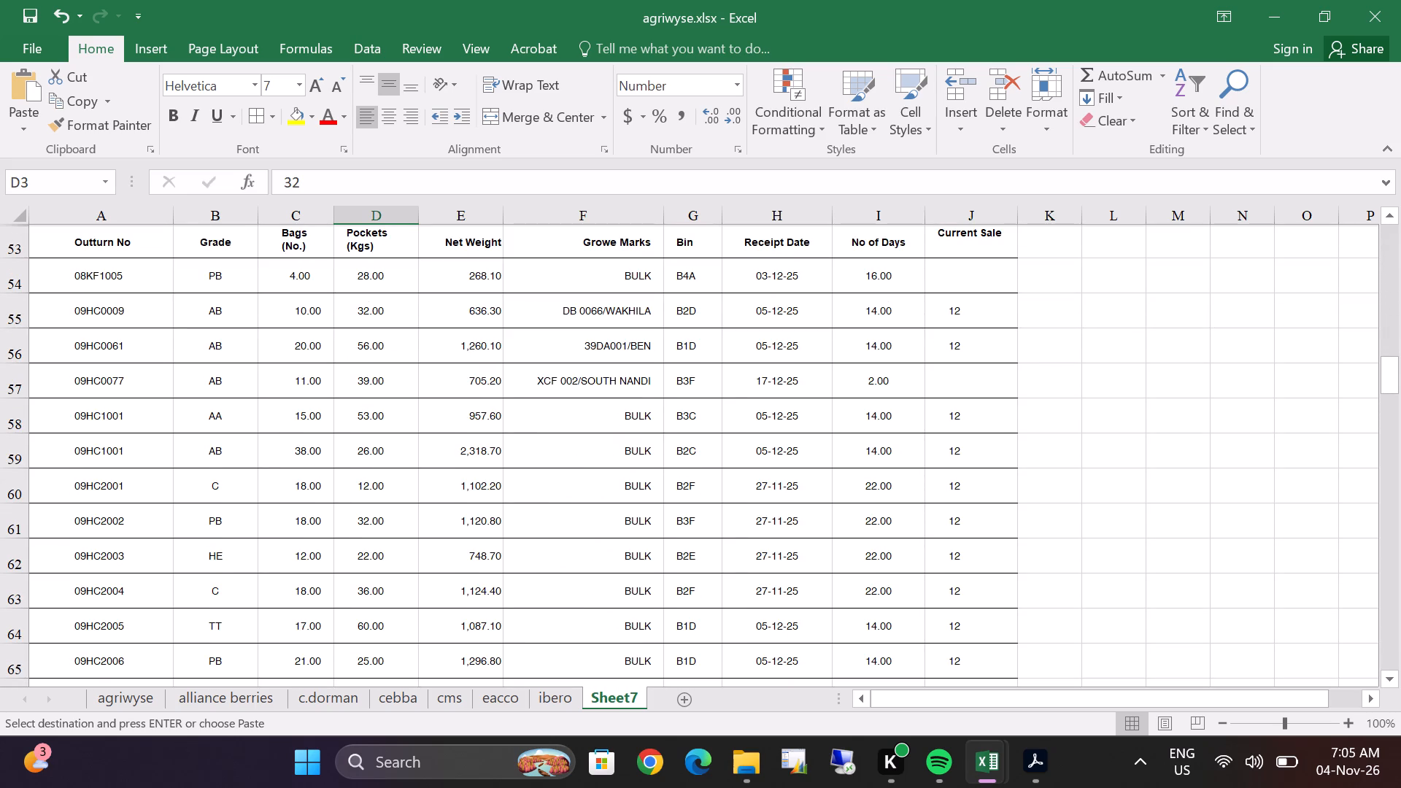
Rename the new sheet holding the k.slope stock table as slopes.
right_click(613, 703)
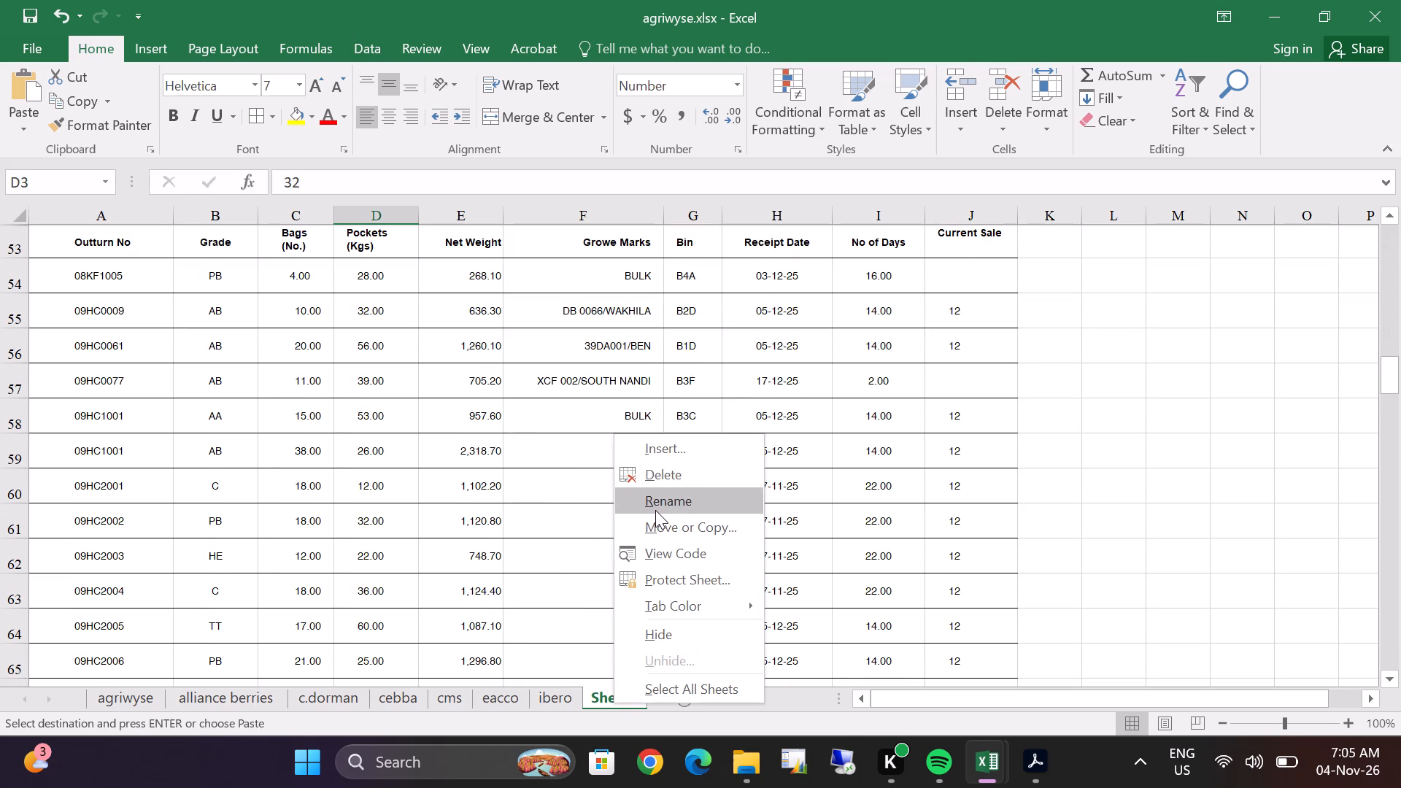
triple_click(655, 510)
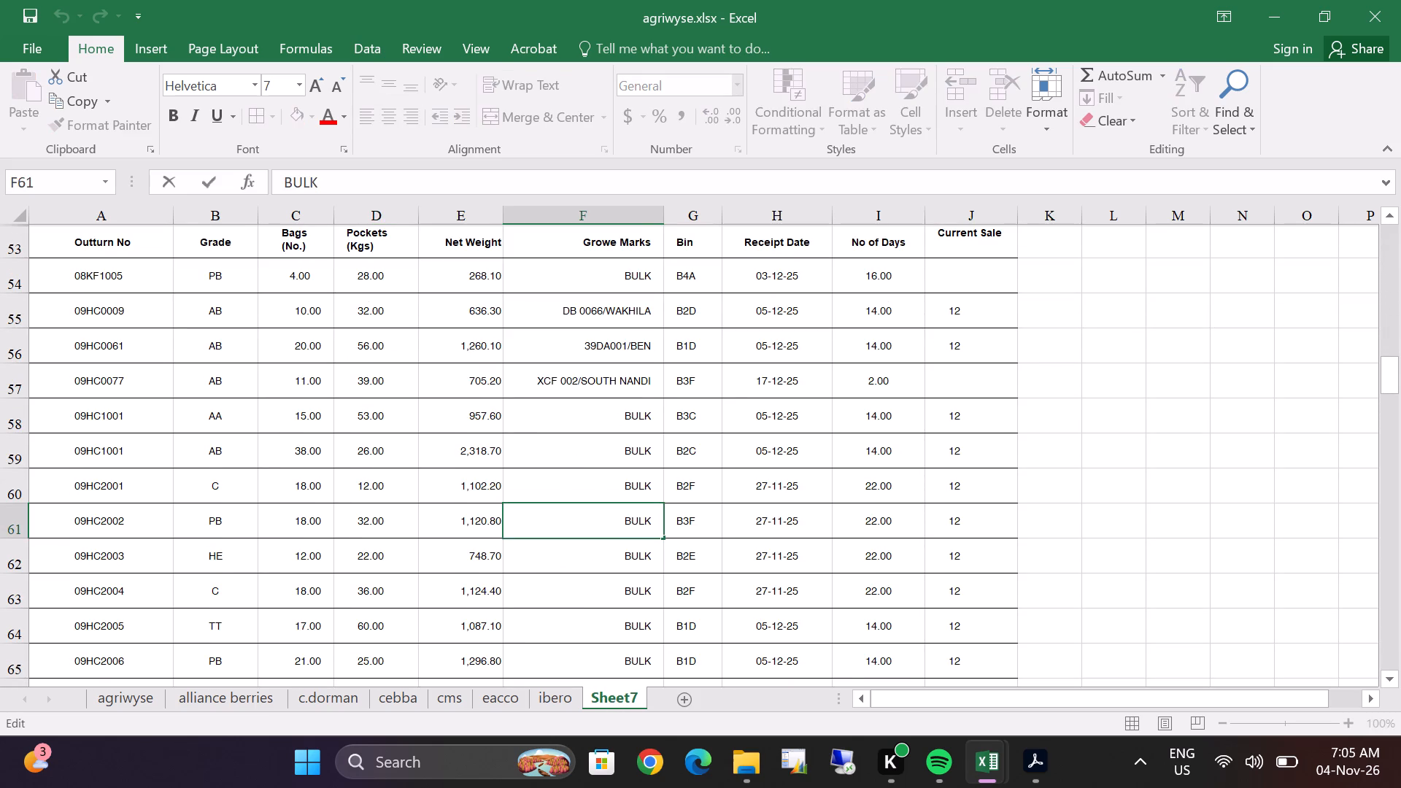
right_click(624, 690)
left_click(620, 705)
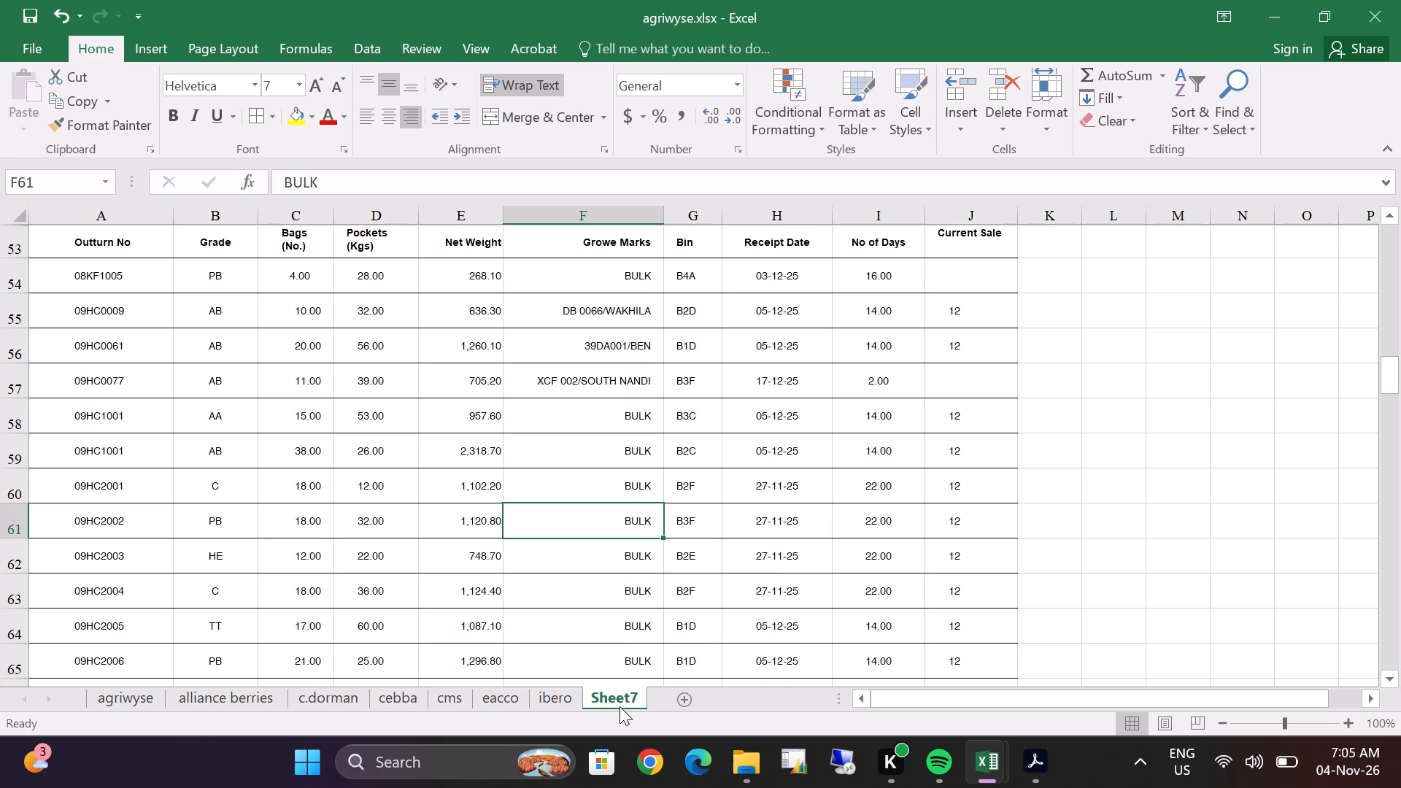
right_click(613, 697)
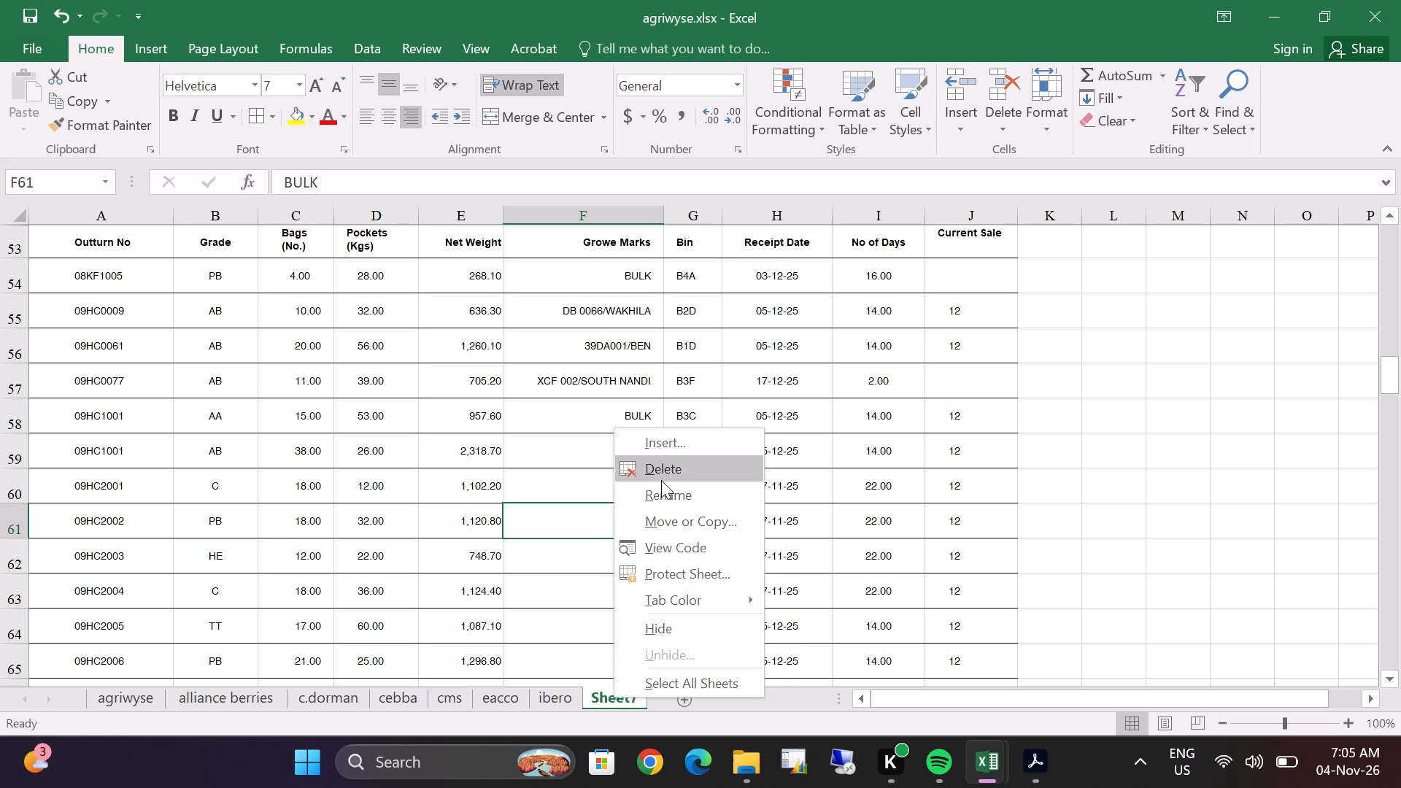
left_click(658, 493)
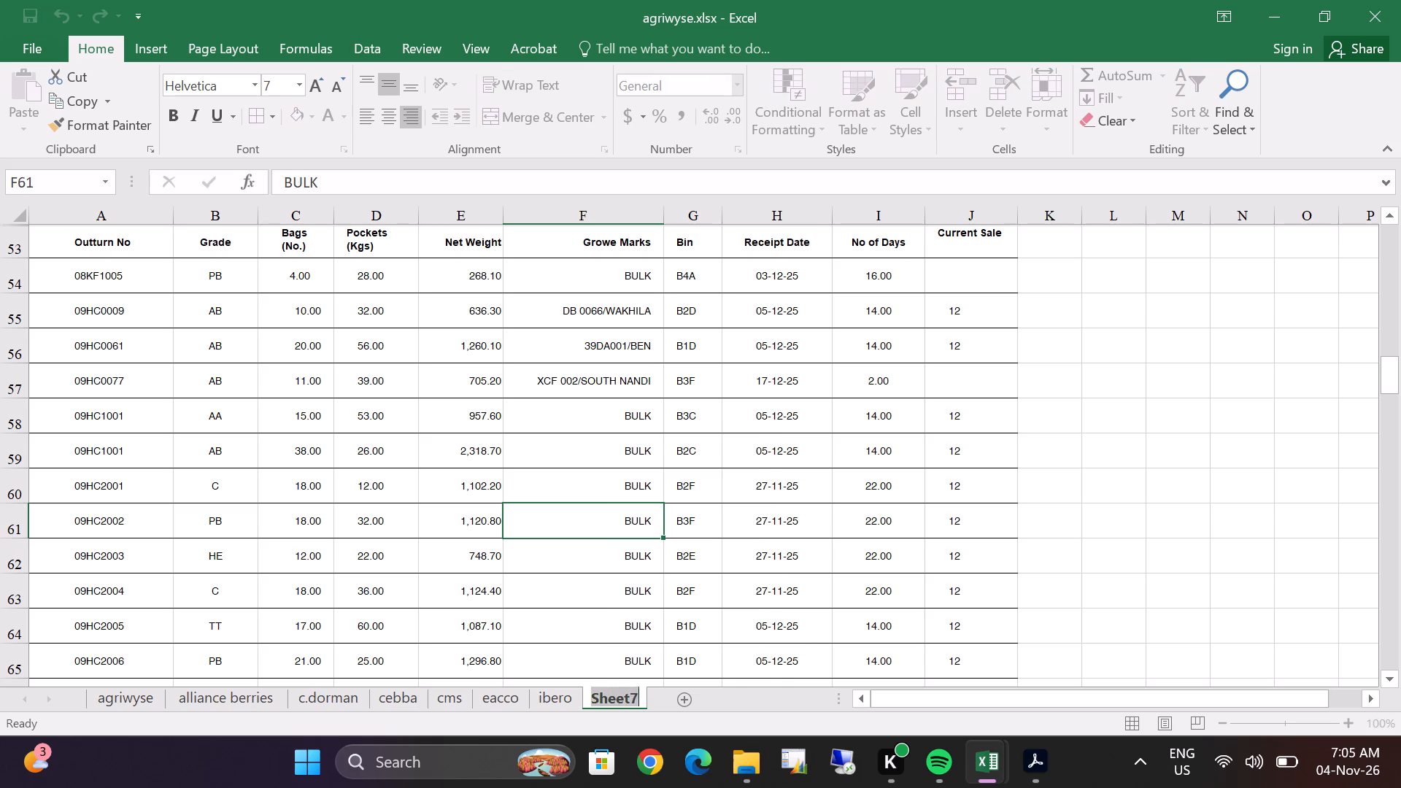
type("slopes")
key("Return")
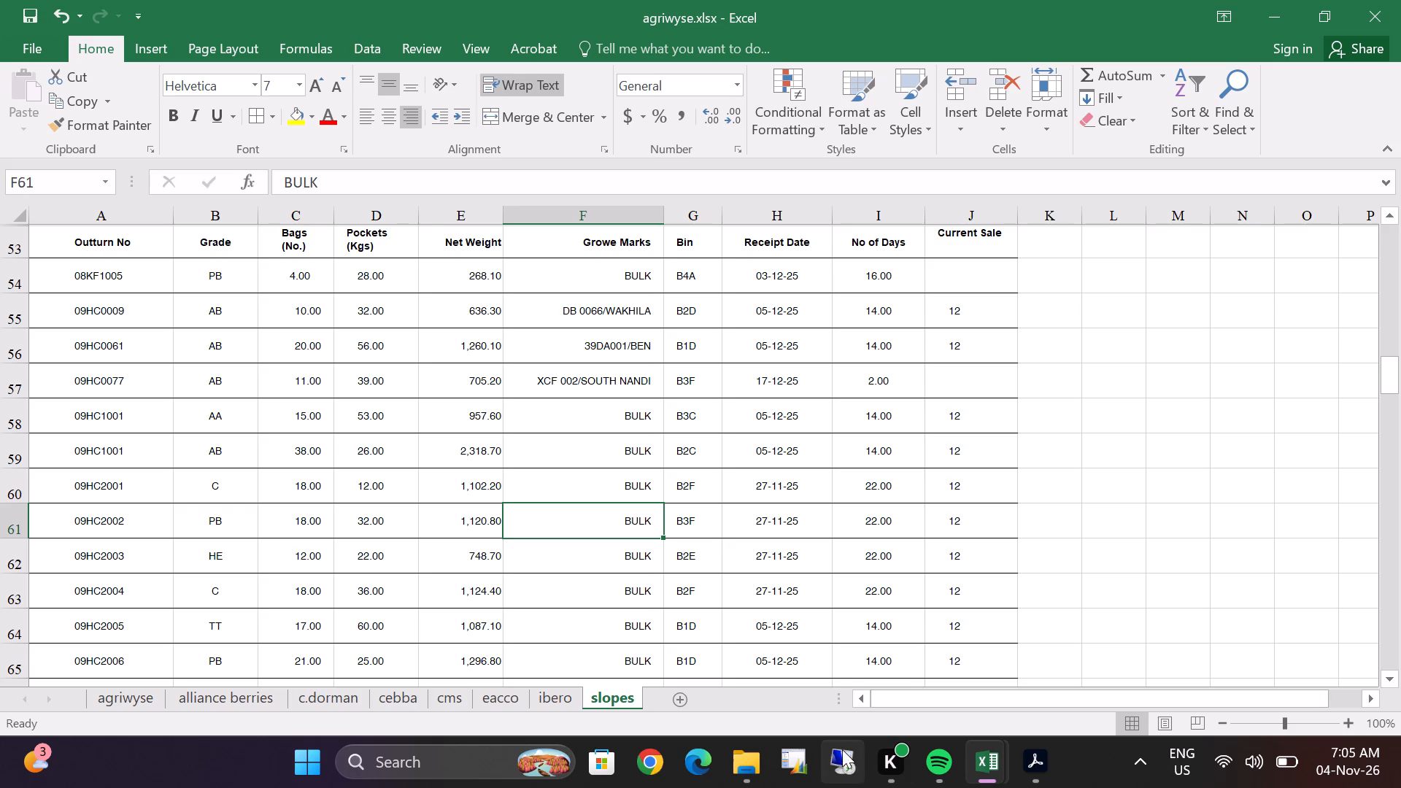
Open K.SLOPES UPDATED..pdf from the DECEMBER folder in Acrobat and export it as an Excel workbook in the same folder.
double_click(747, 759)
left_click(747, 759)
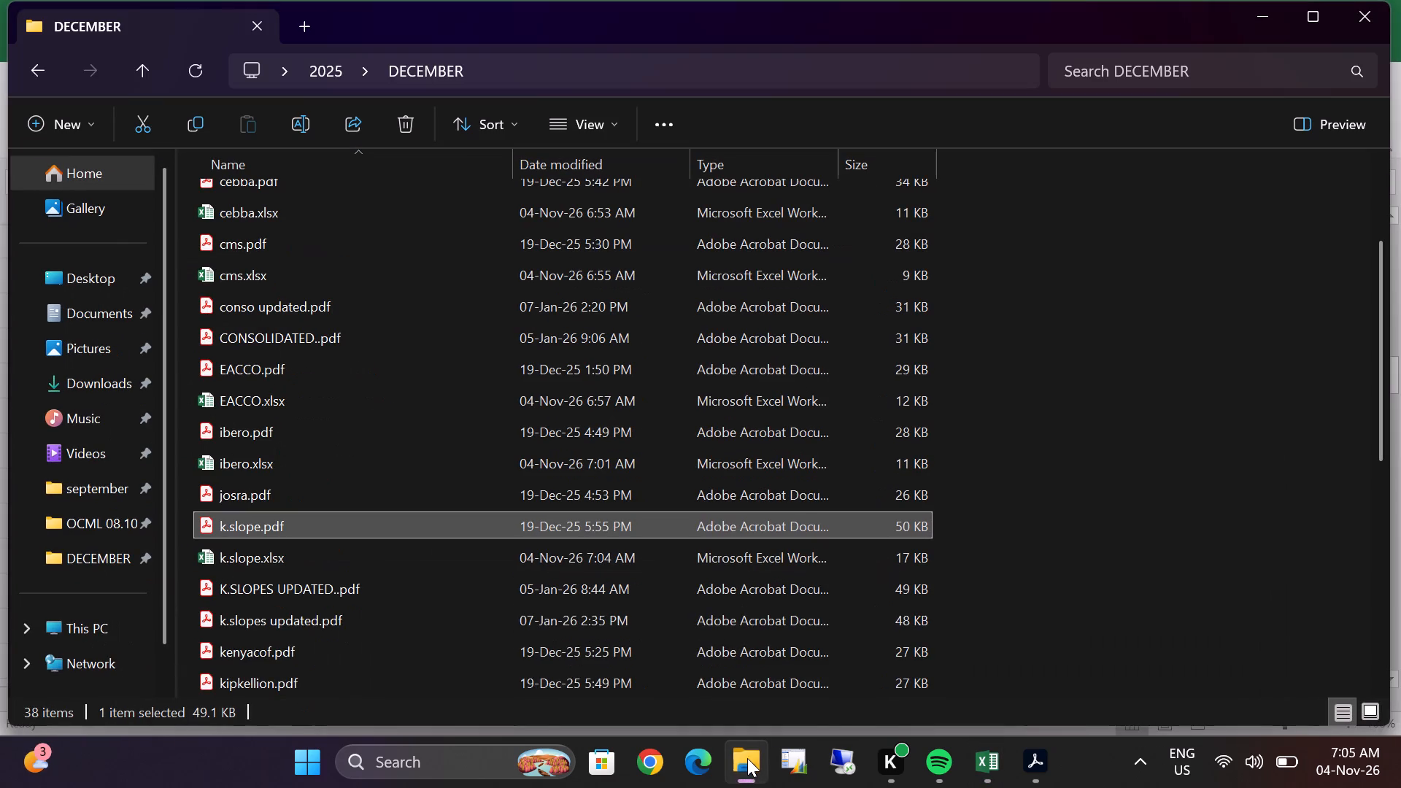
triple_click(387, 586)
left_click(387, 586)
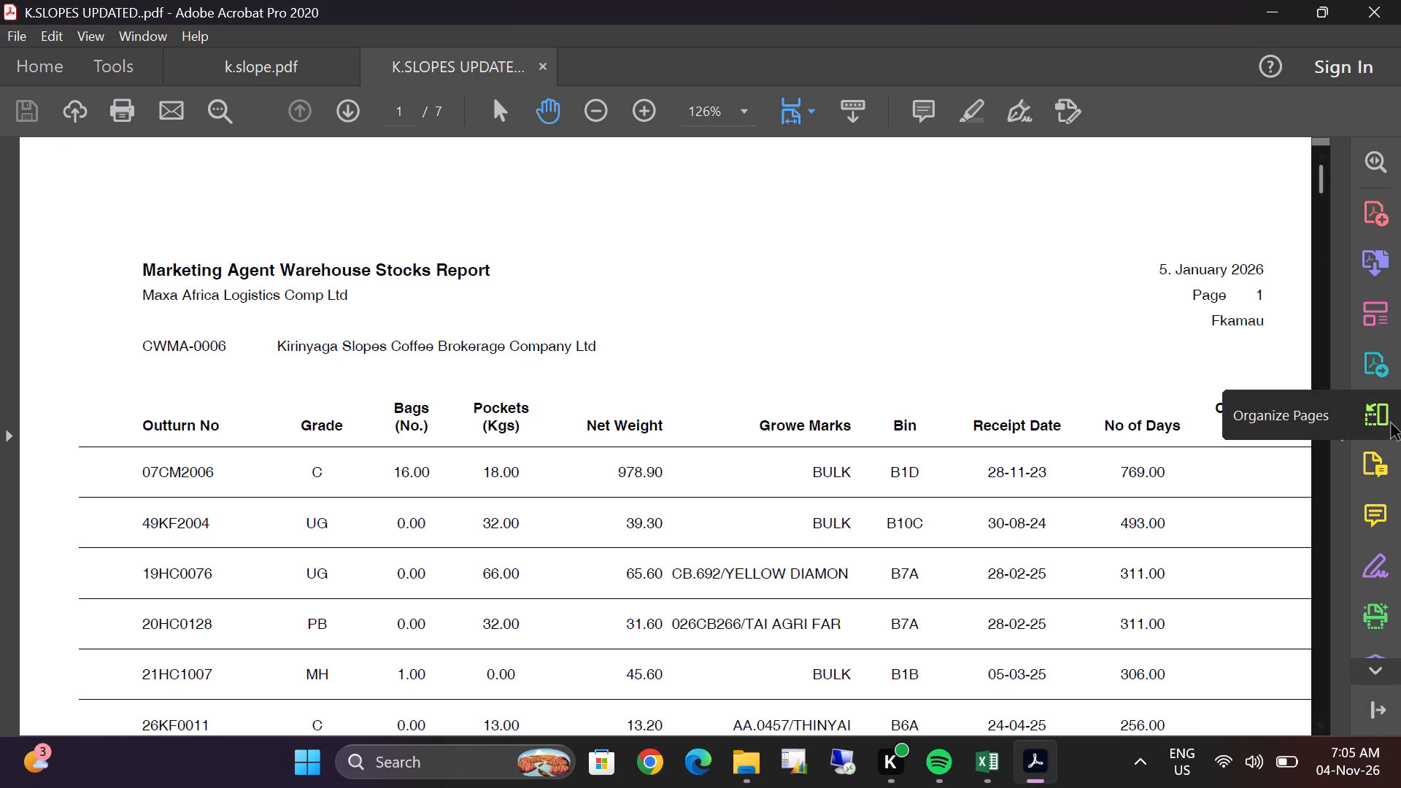
double_click(1385, 368)
double_click(706, 406)
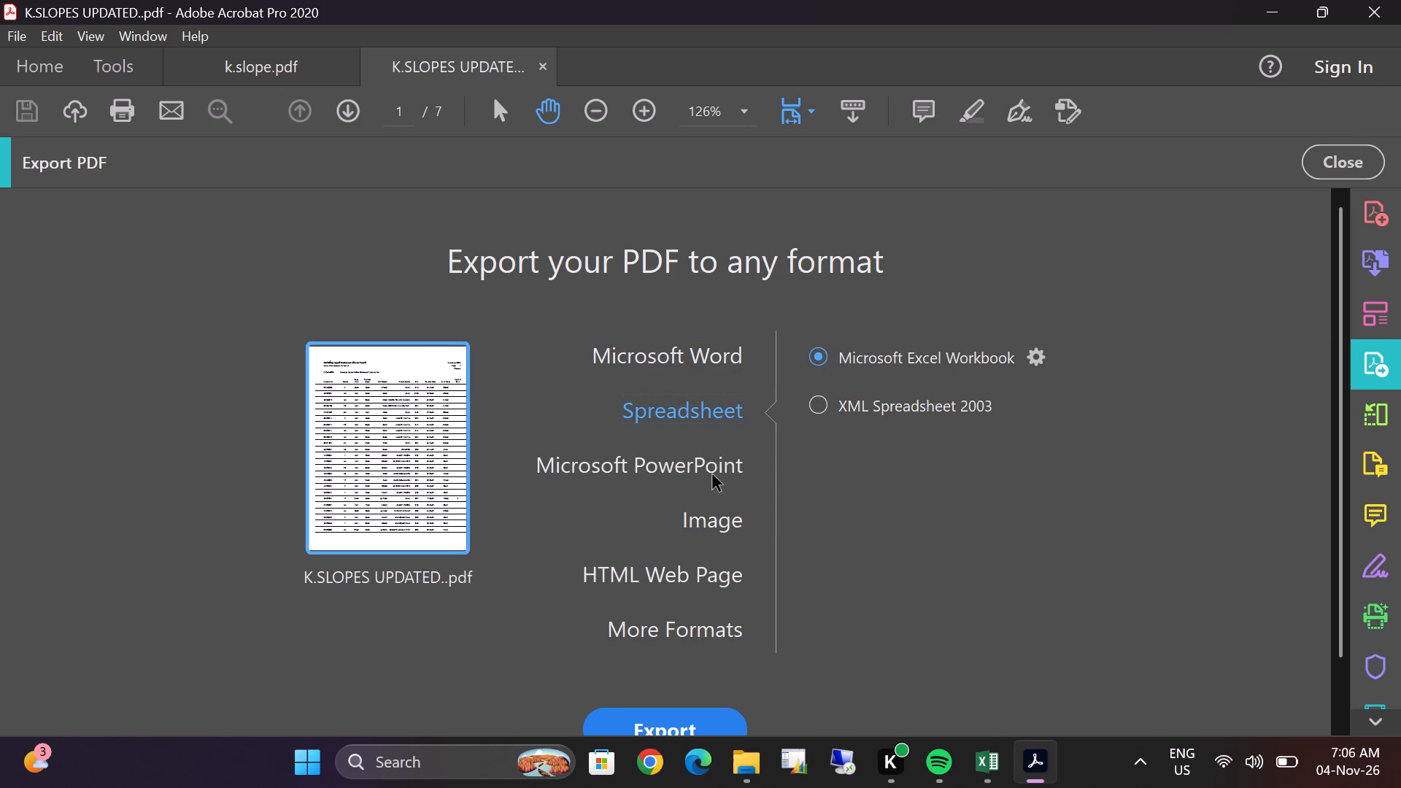
left_click(698, 420)
left_click(678, 718)
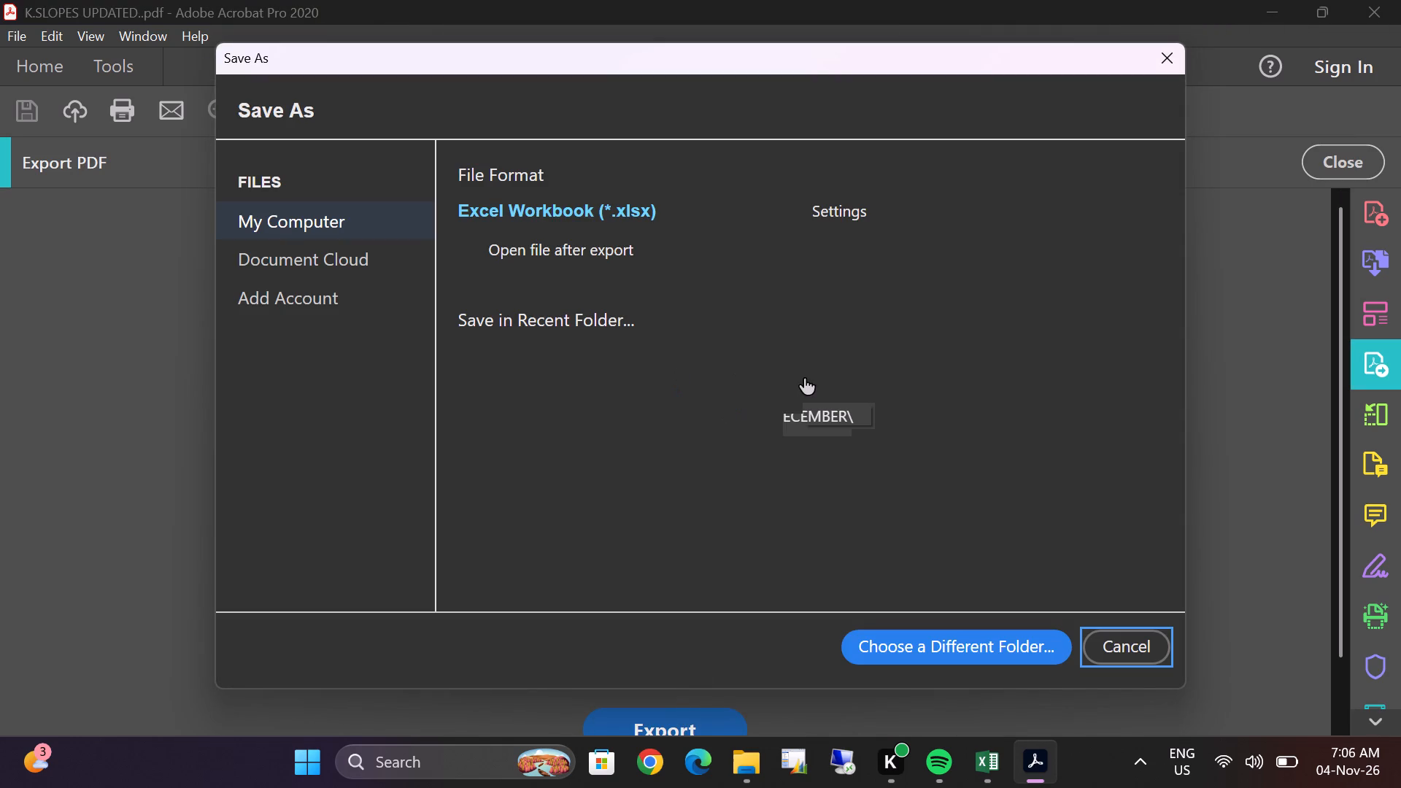
left_click(726, 388)
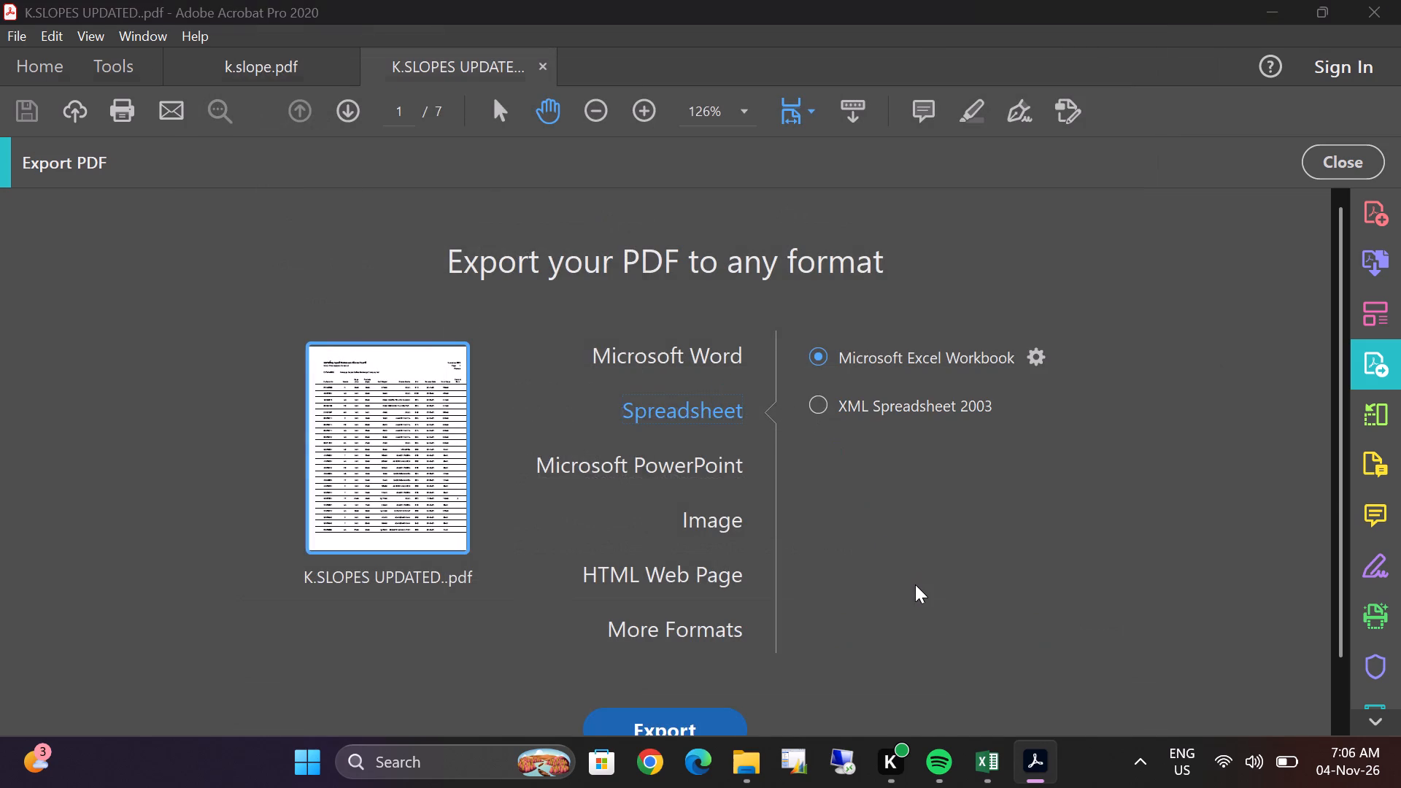
double_click(515, 532)
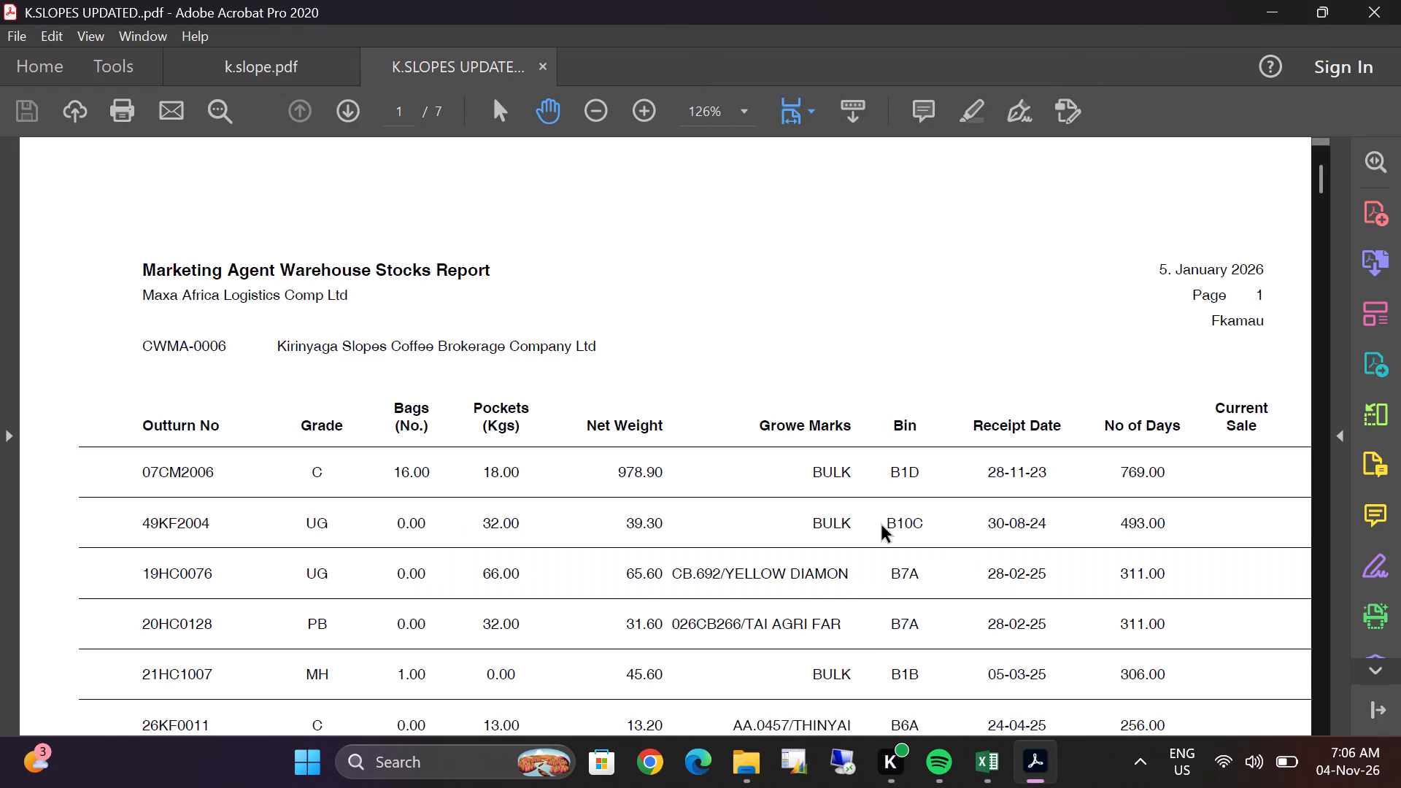
Copy the entire K.SLOPES UPDATED..xlsx stock table into a new sheet after slopes in agriwyse.xlsx, starting at A1.
scroll(277, 390, "up", 3)
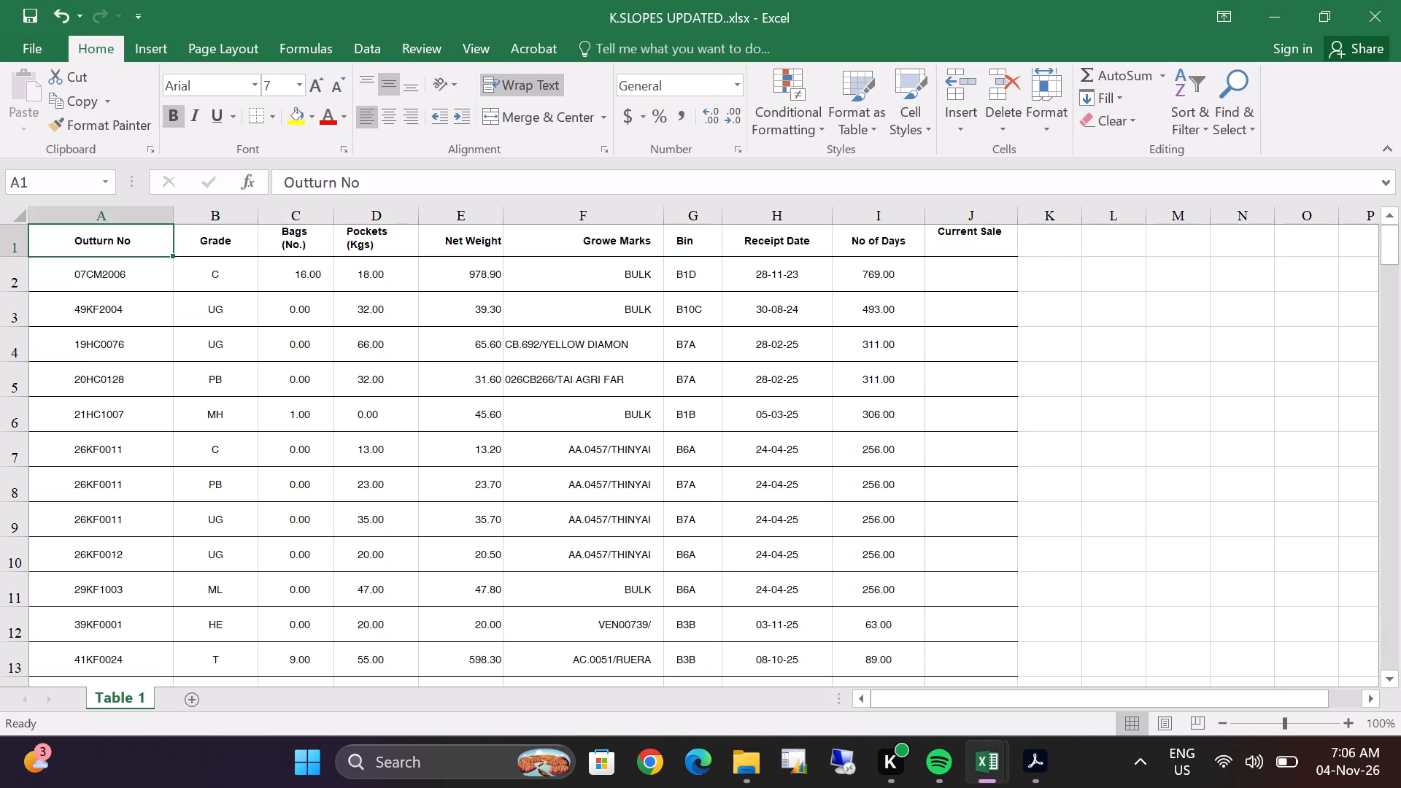
scroll(291, 390, "up", 3)
scroll(288, 380, "down", 5)
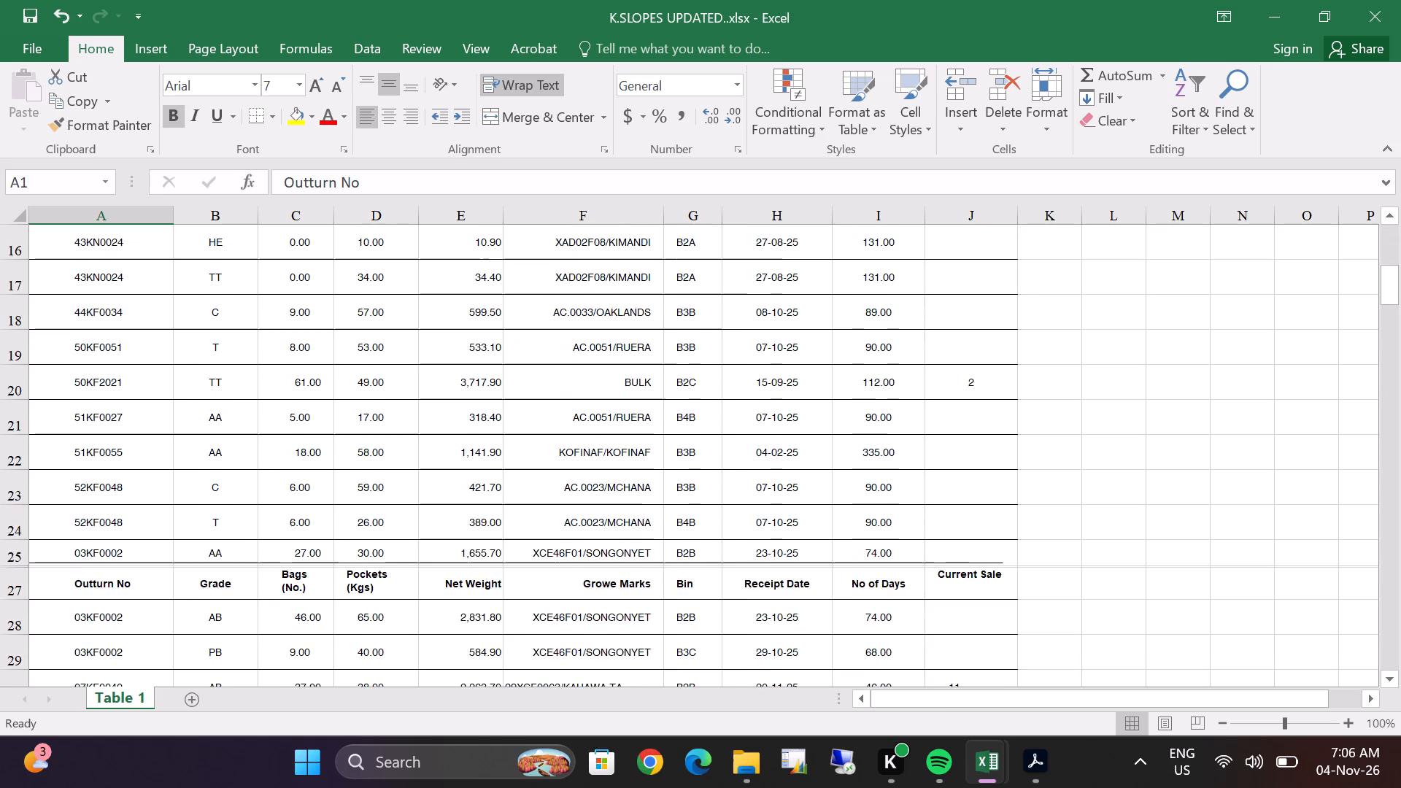
scroll(285, 380, "up", 12)
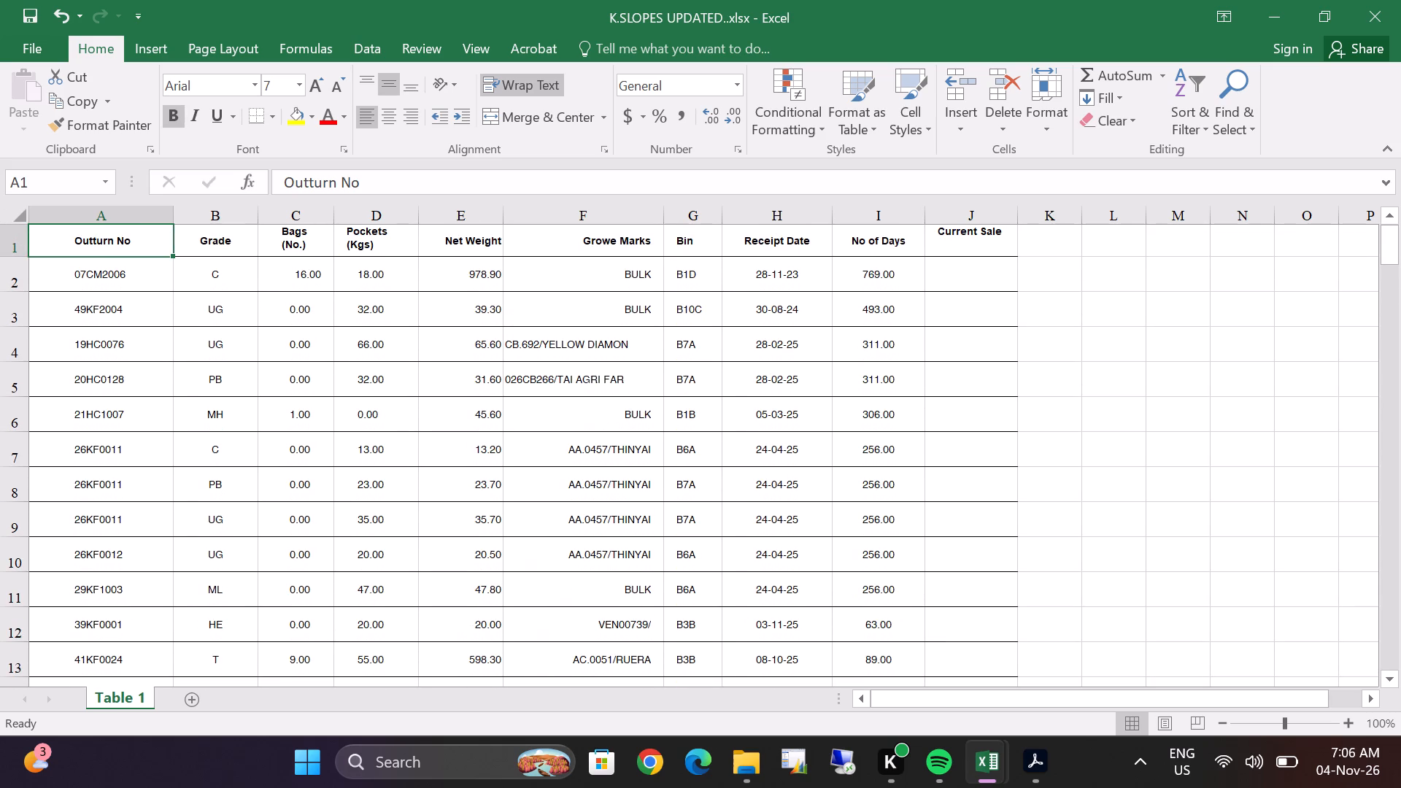
left_click(8, 209)
right_click(260, 422)
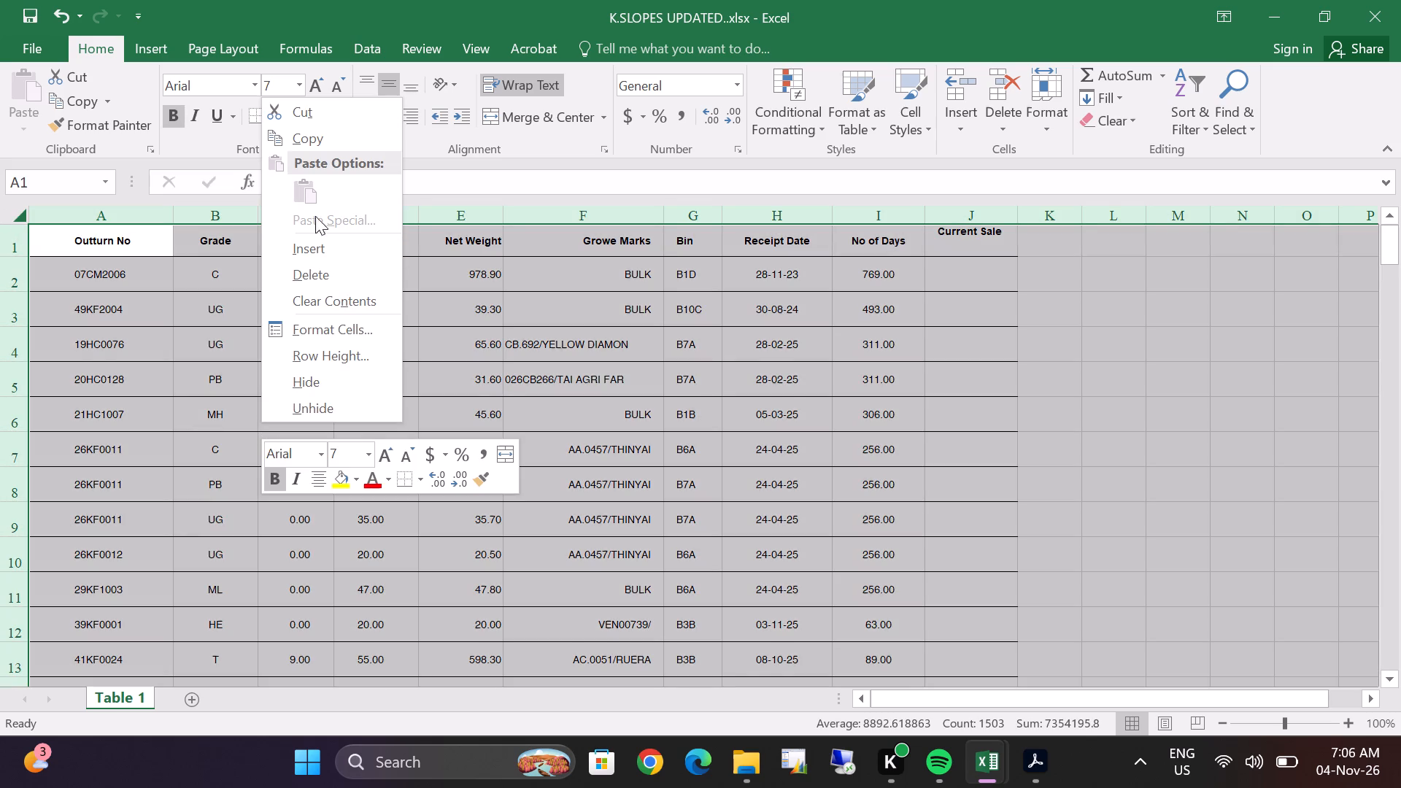
left_click(310, 145)
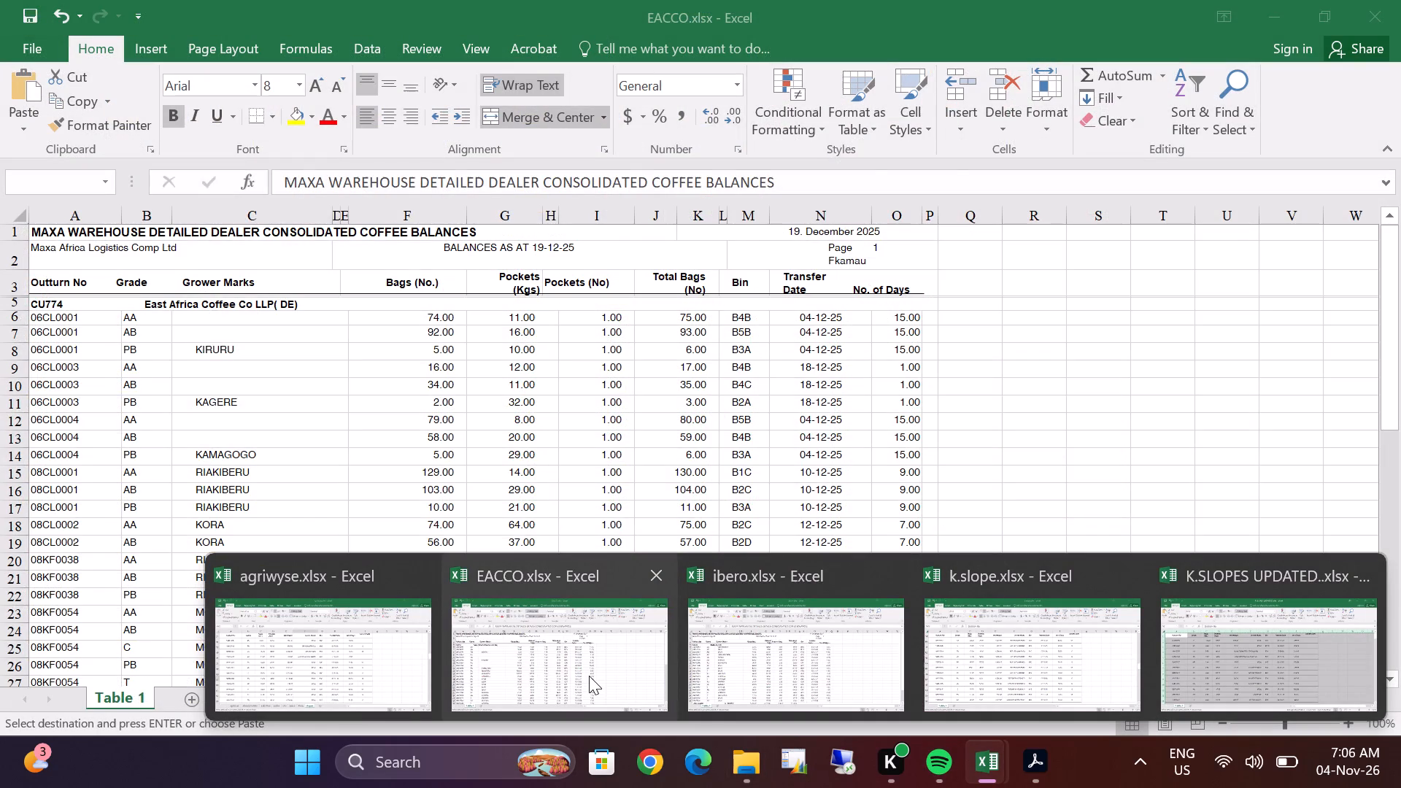
double_click(323, 663)
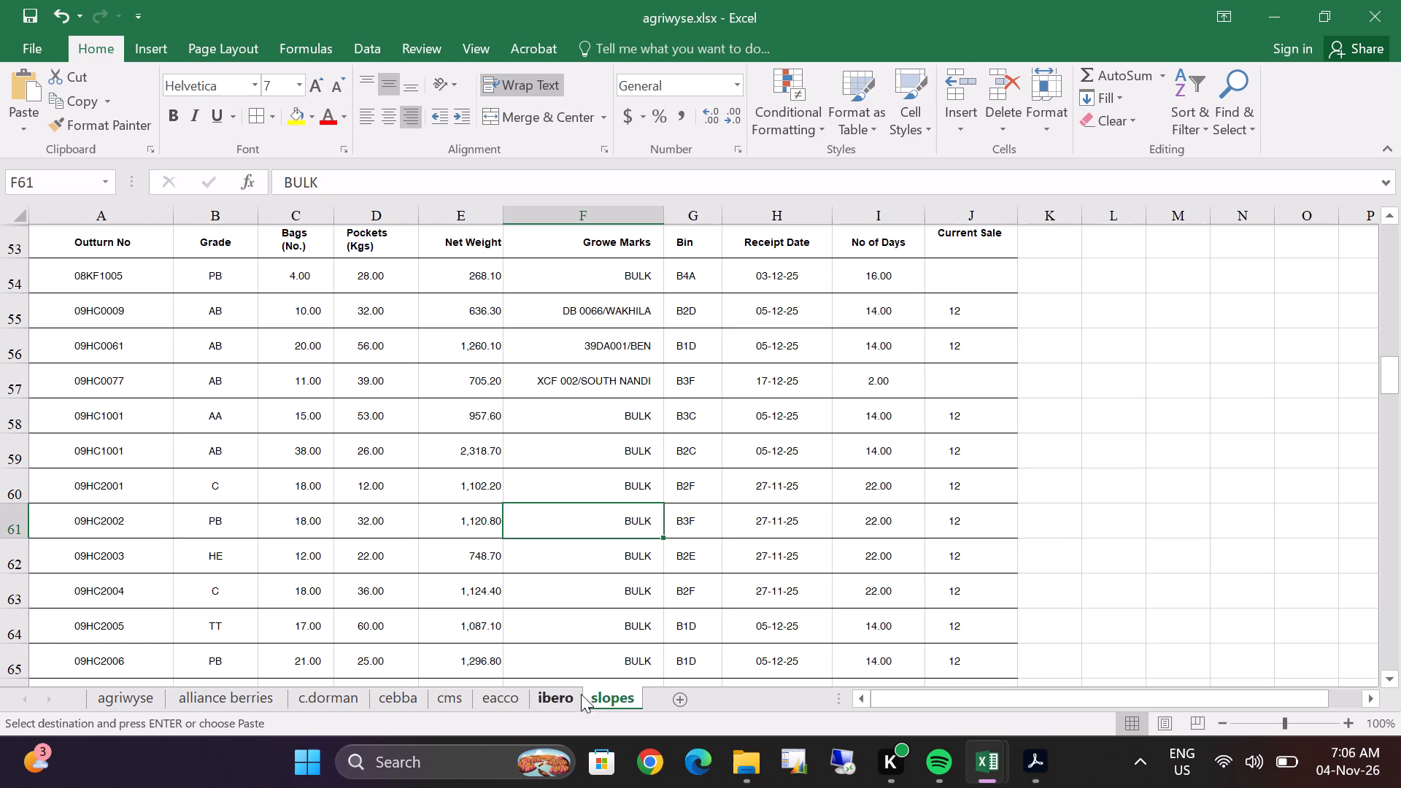
right_click(679, 700)
double_click(679, 700)
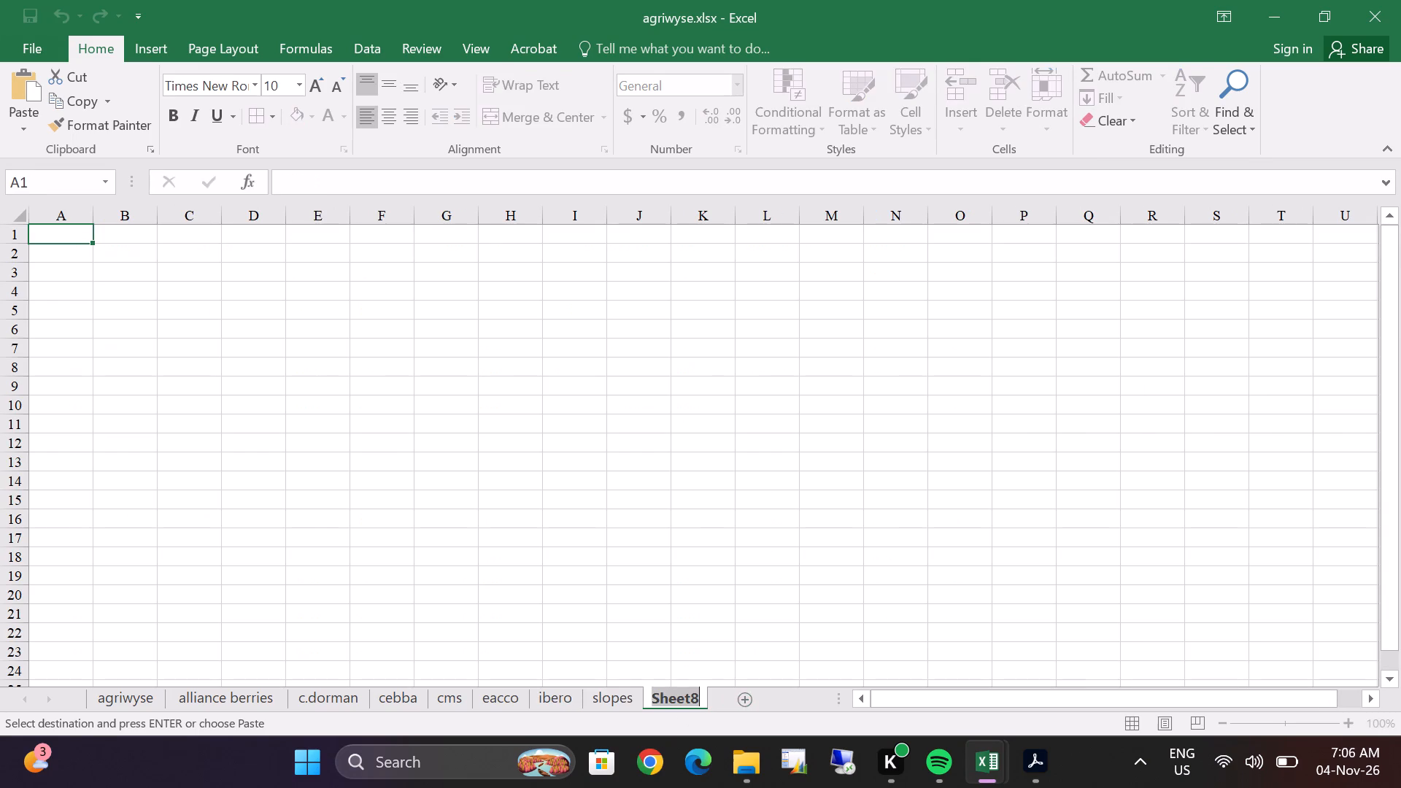
right_click(61, 236)
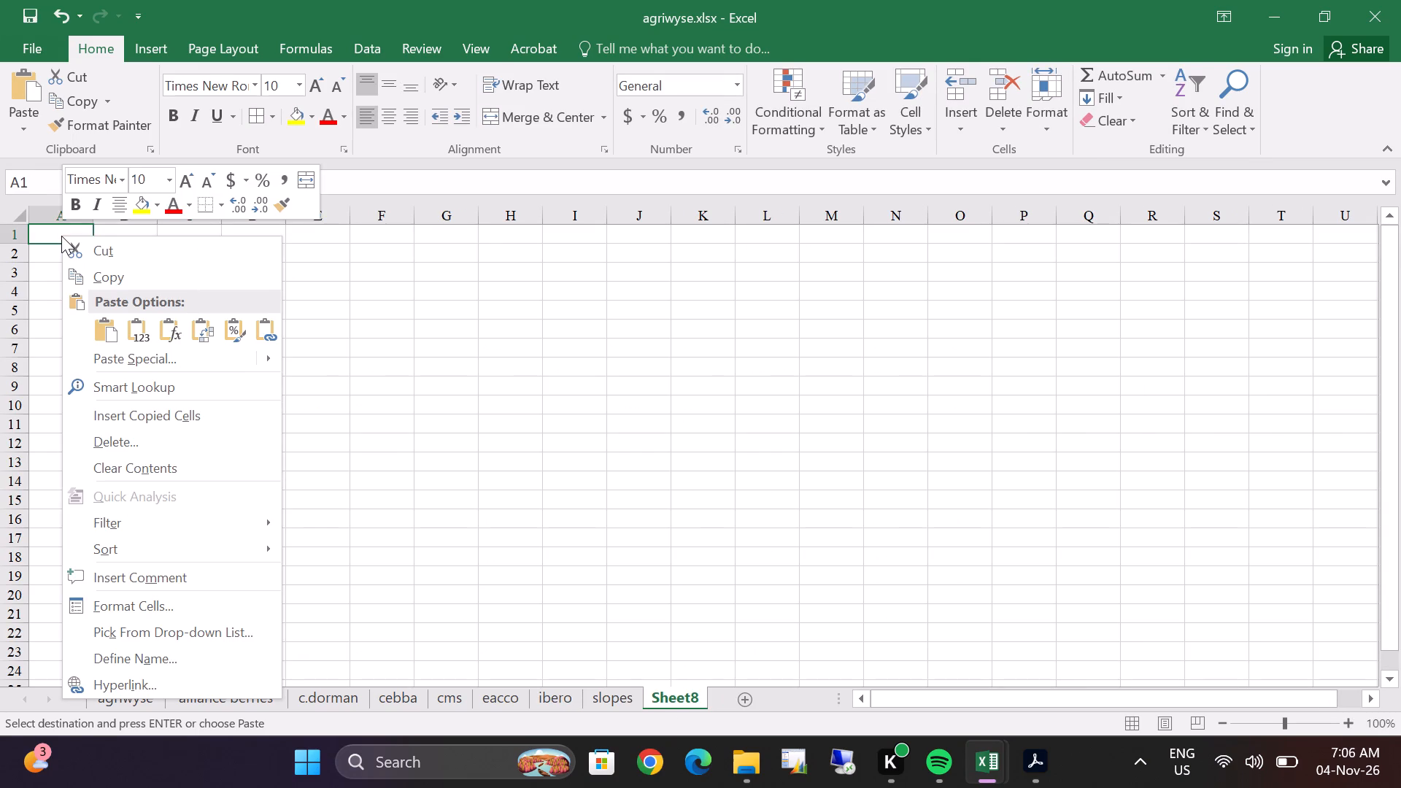
left_click(99, 320)
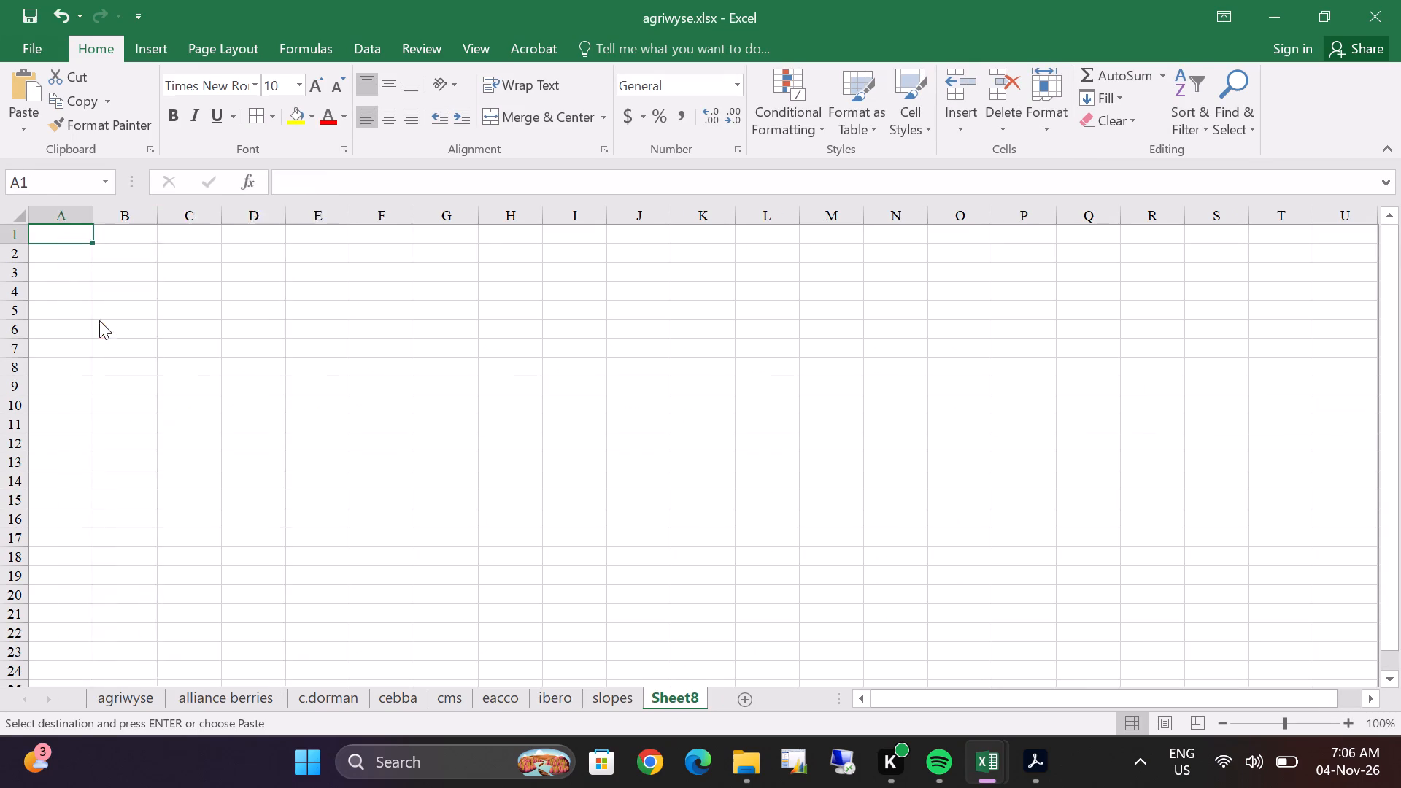
left_click(328, 380)
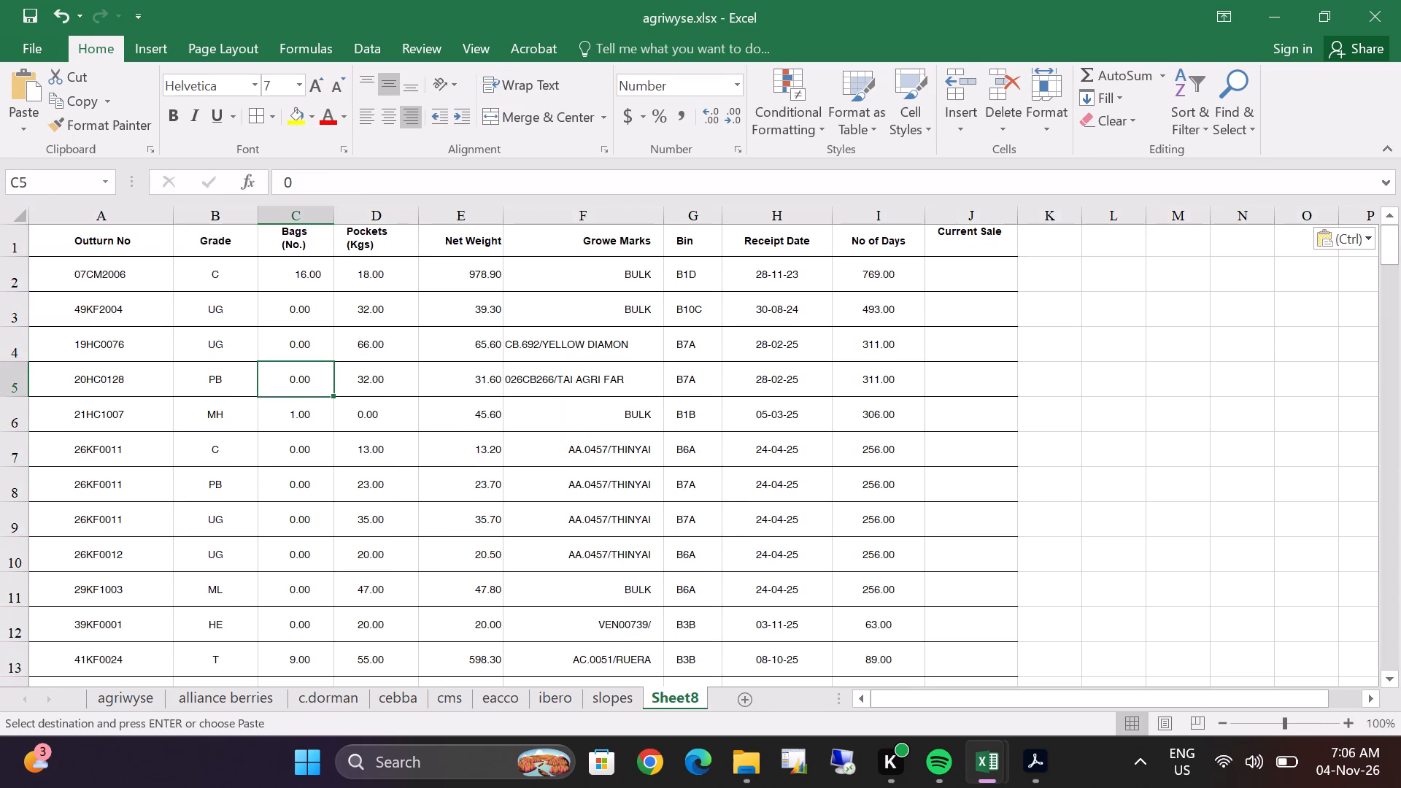
Delete the No of Days and Current Sale columns from the newly pasted stock table on Sheet8 and check the remaining rows.
triple_click(884, 210)
left_click(884, 210)
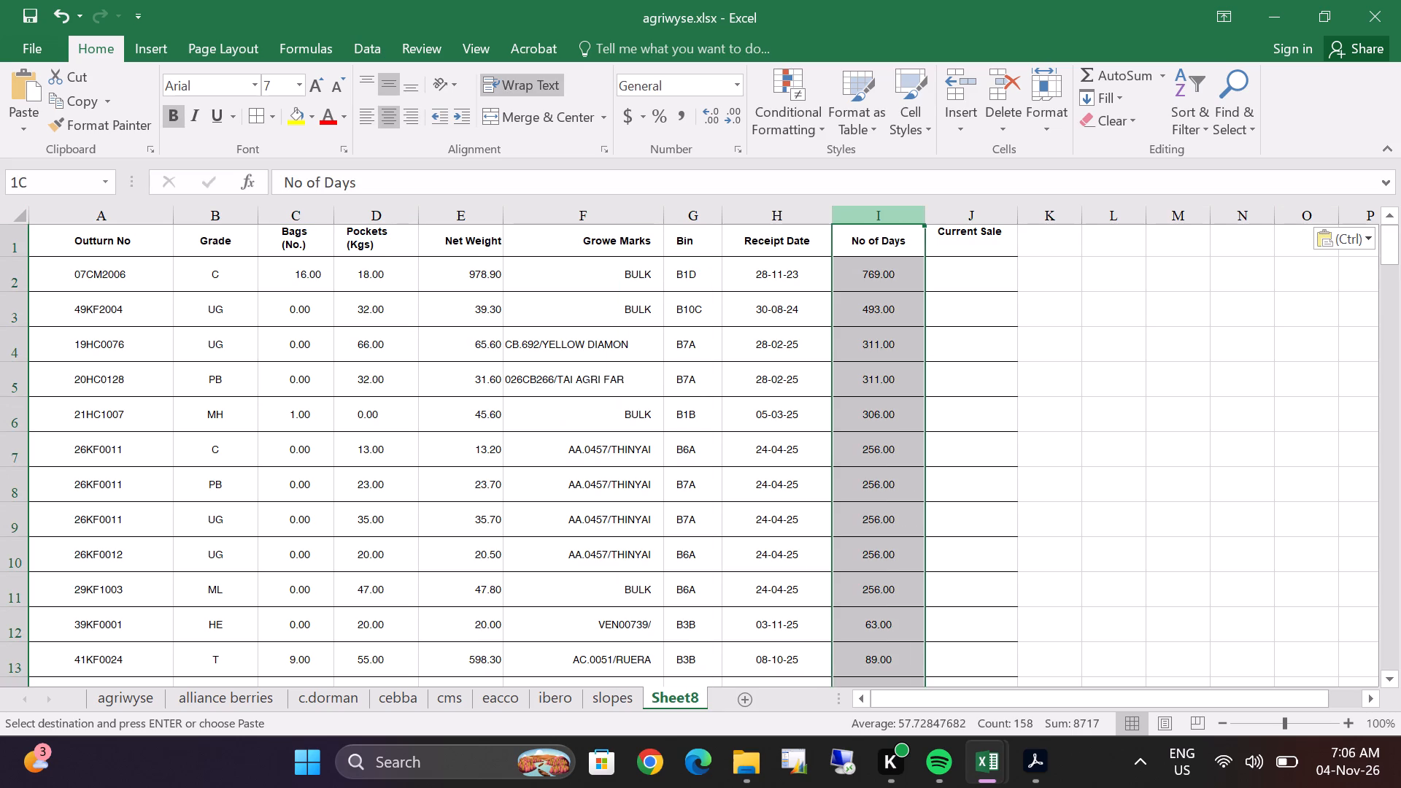
right_click(904, 474)
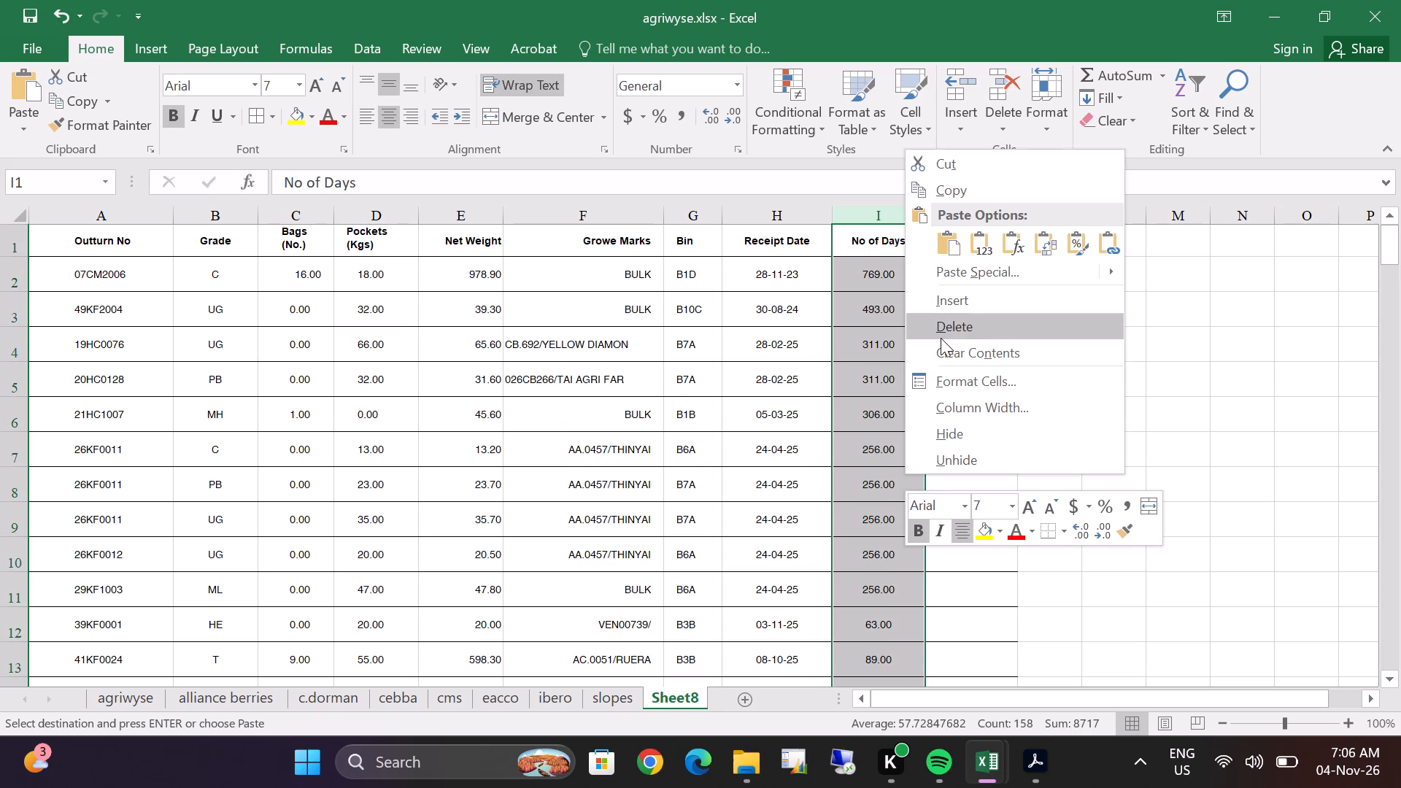
left_click(941, 338)
right_click(846, 304)
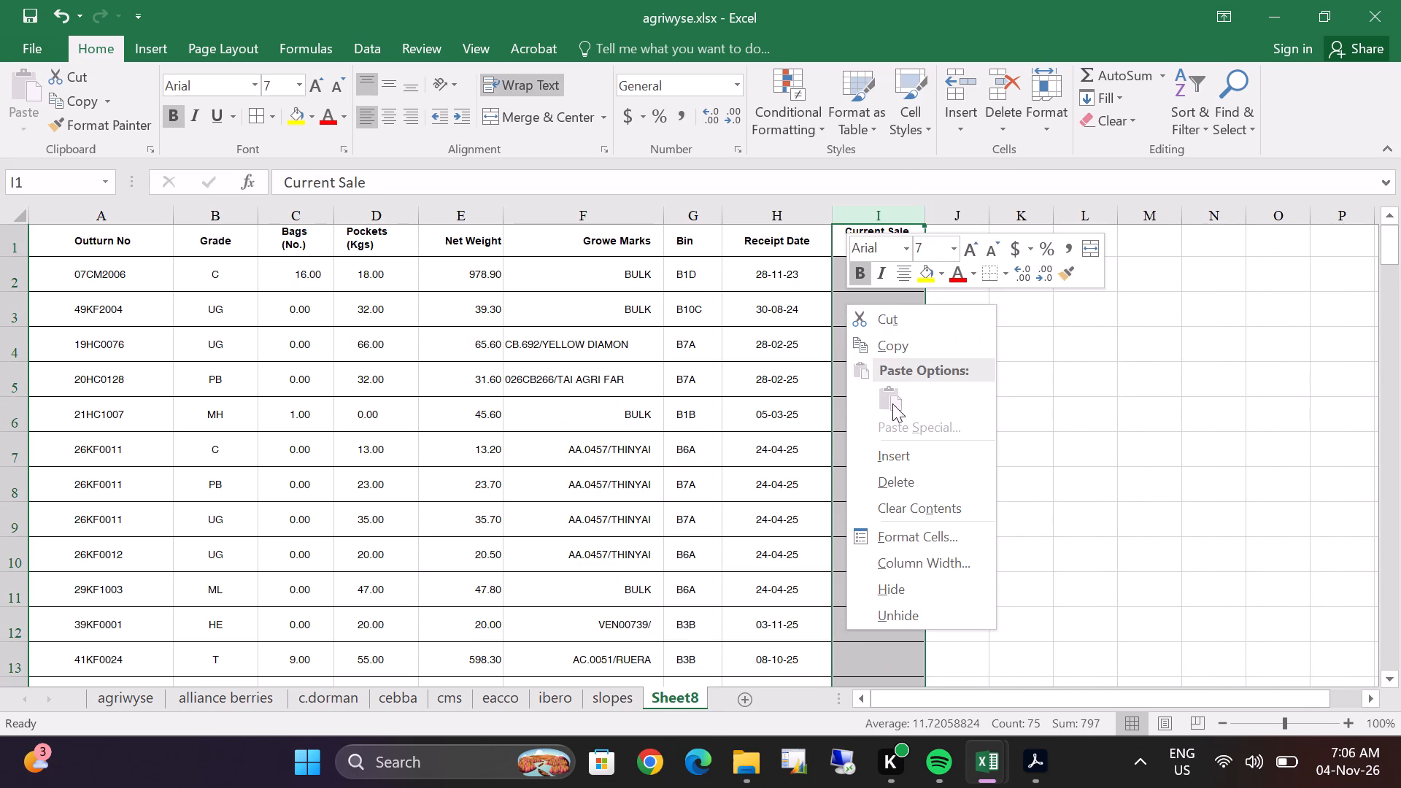
double_click(889, 481)
scroll(532, 406, "down", 5)
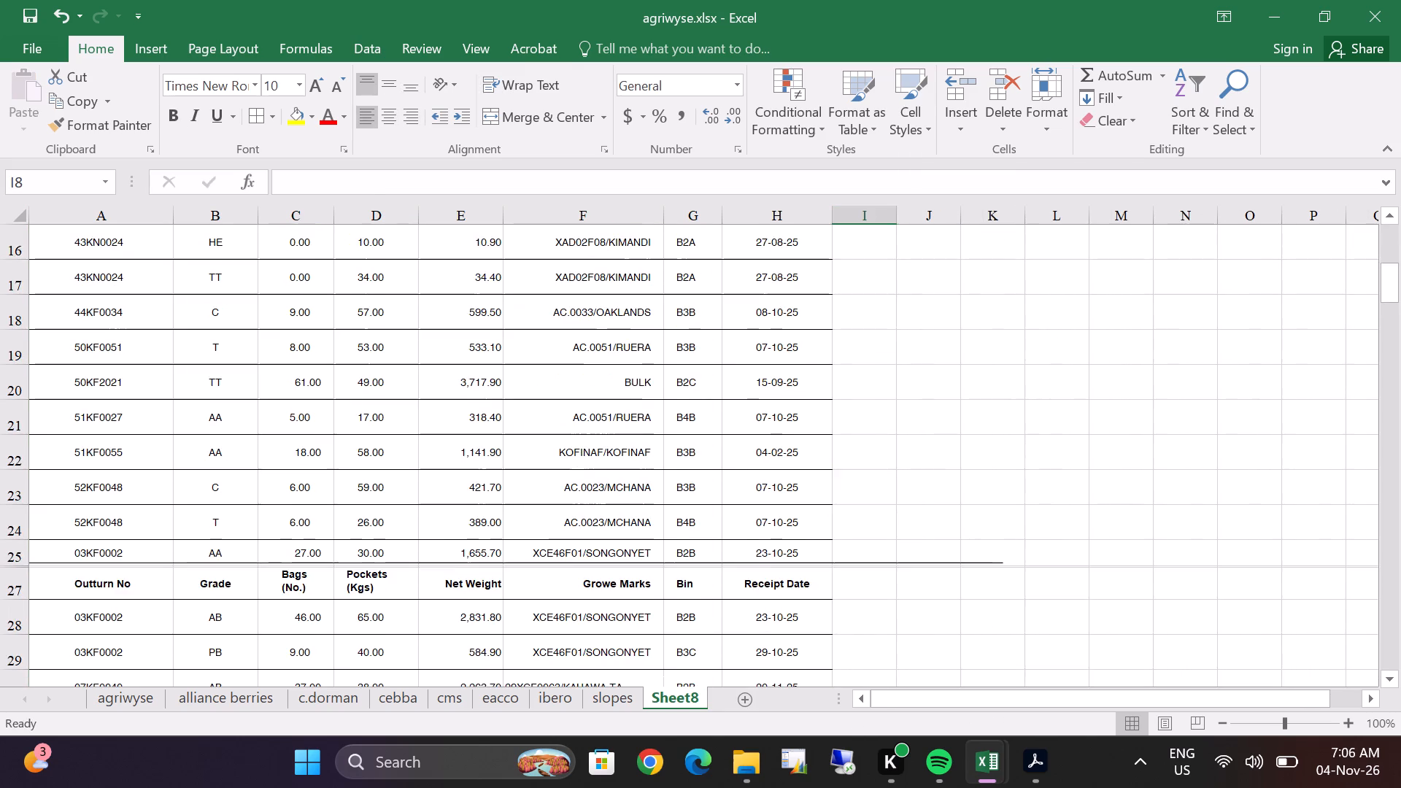
scroll(531, 406, "down", 10)
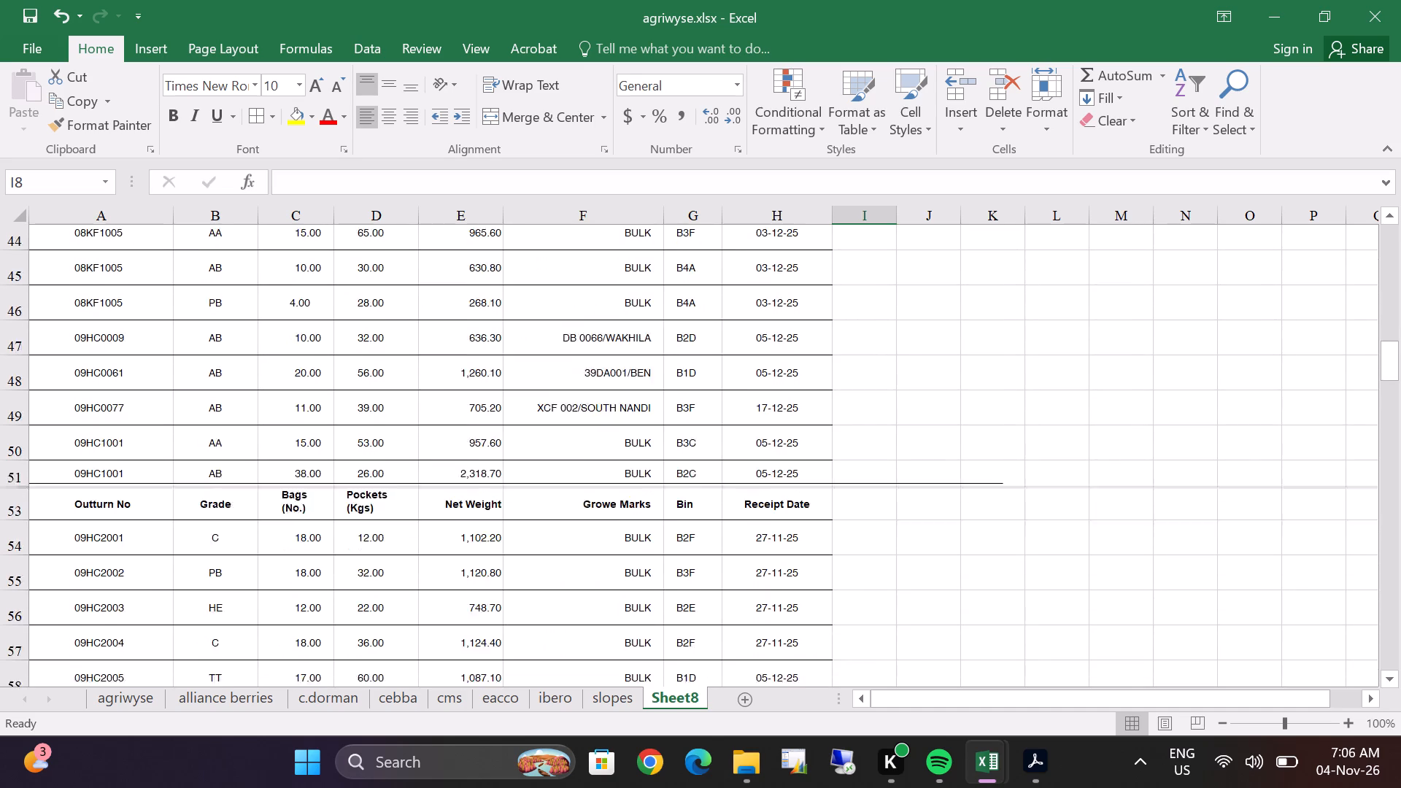
Delete the No of Days and Current Sale columns from the stock table on the slopes sheet.
scroll(531, 406, "down", 1)
left_click(609, 699)
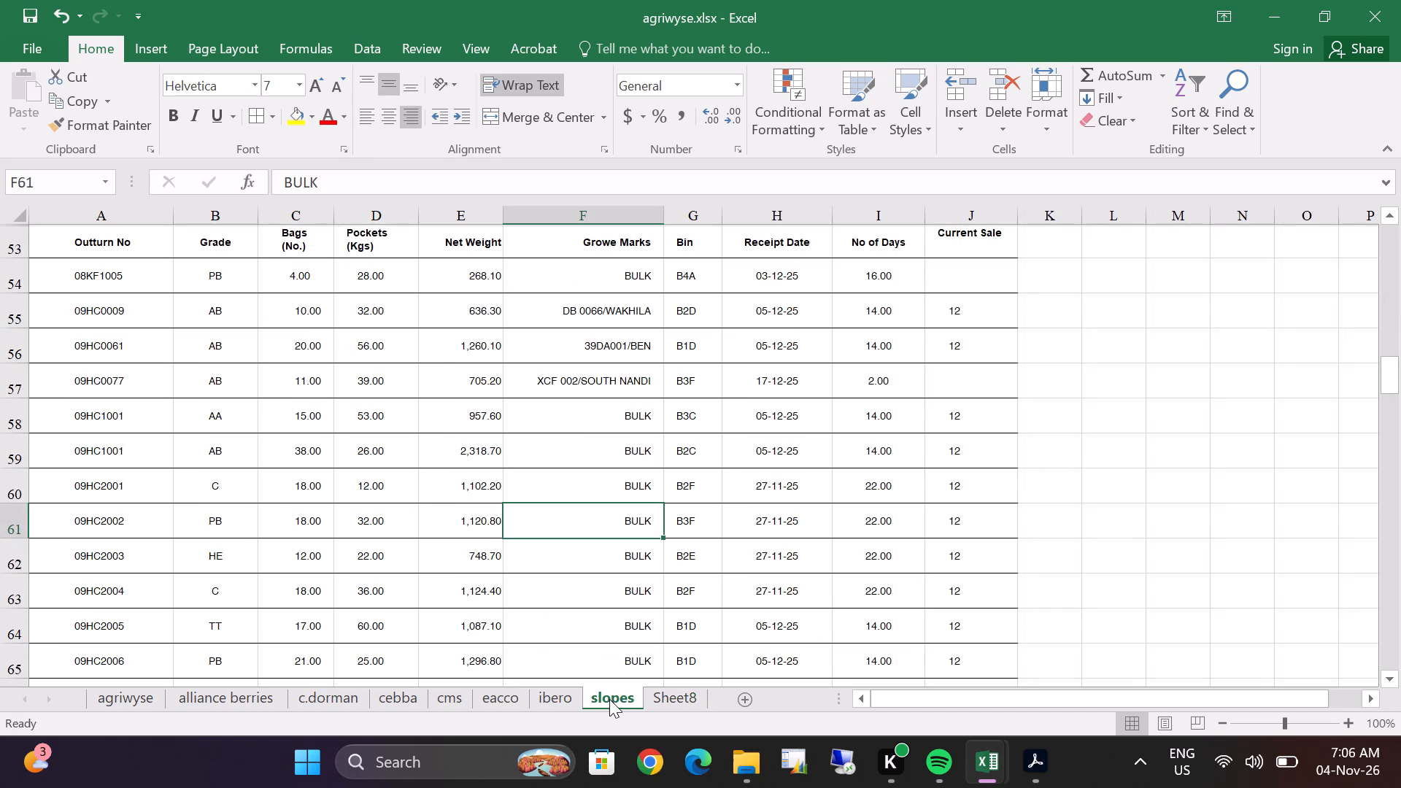
double_click(876, 213)
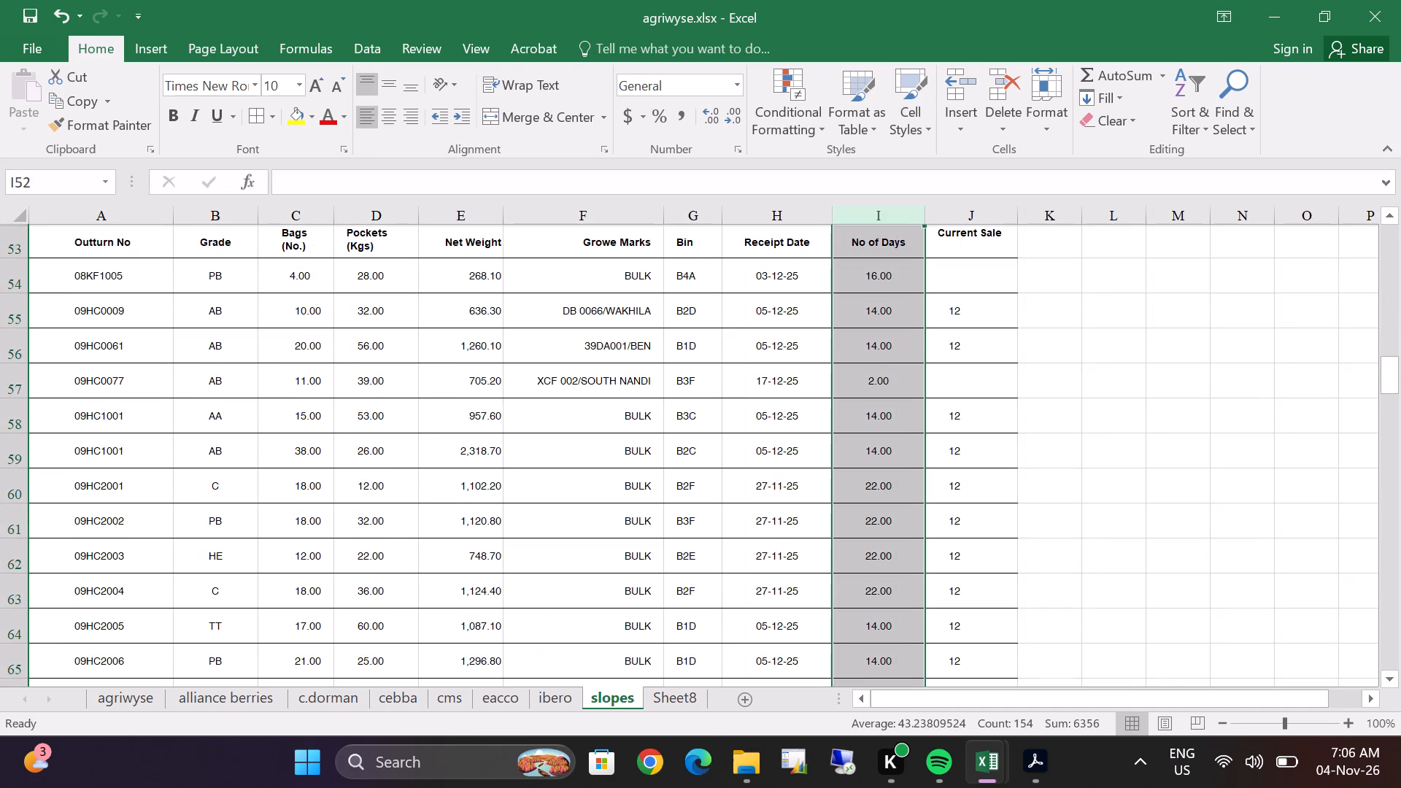
right_click(881, 352)
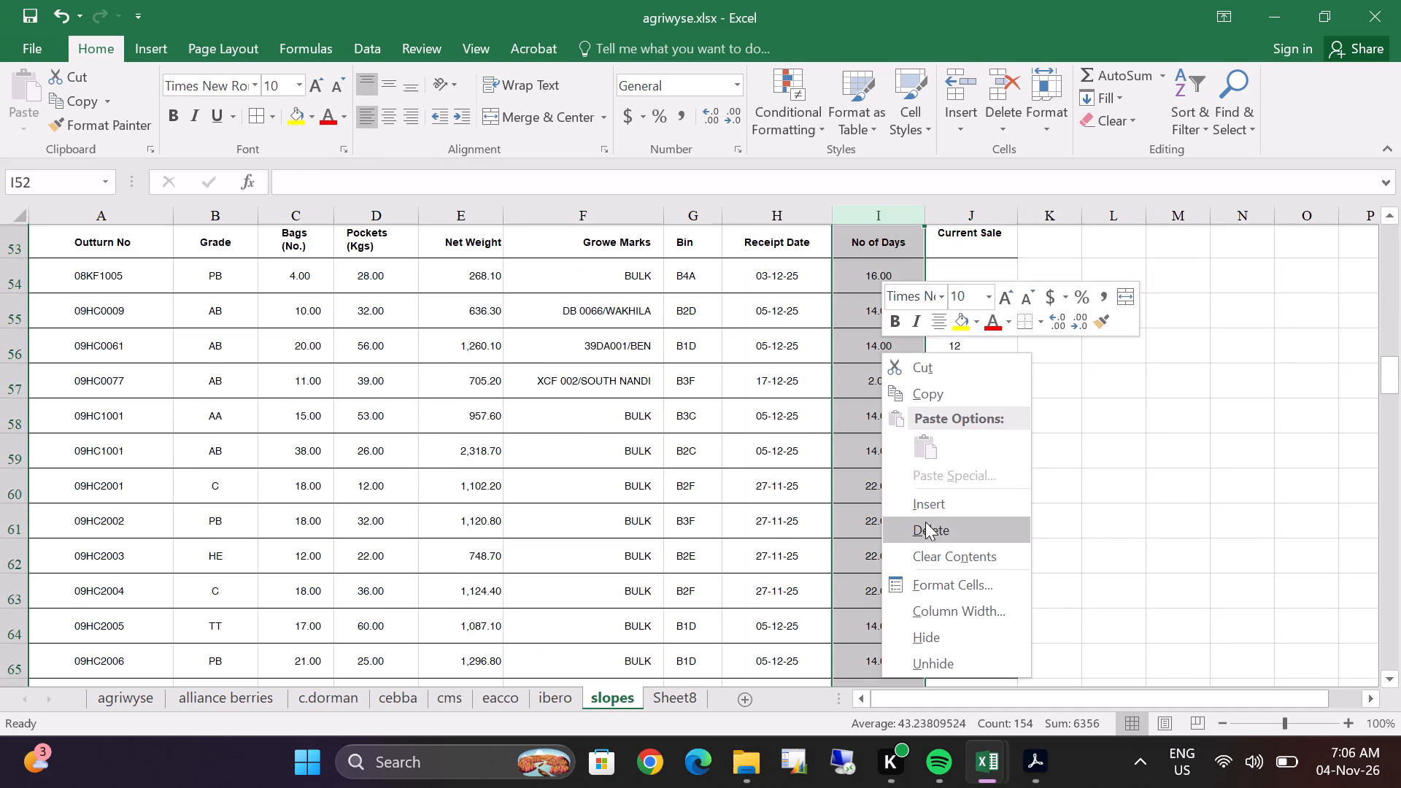
left_click(927, 530)
right_click_drag(871, 286, 865, 289)
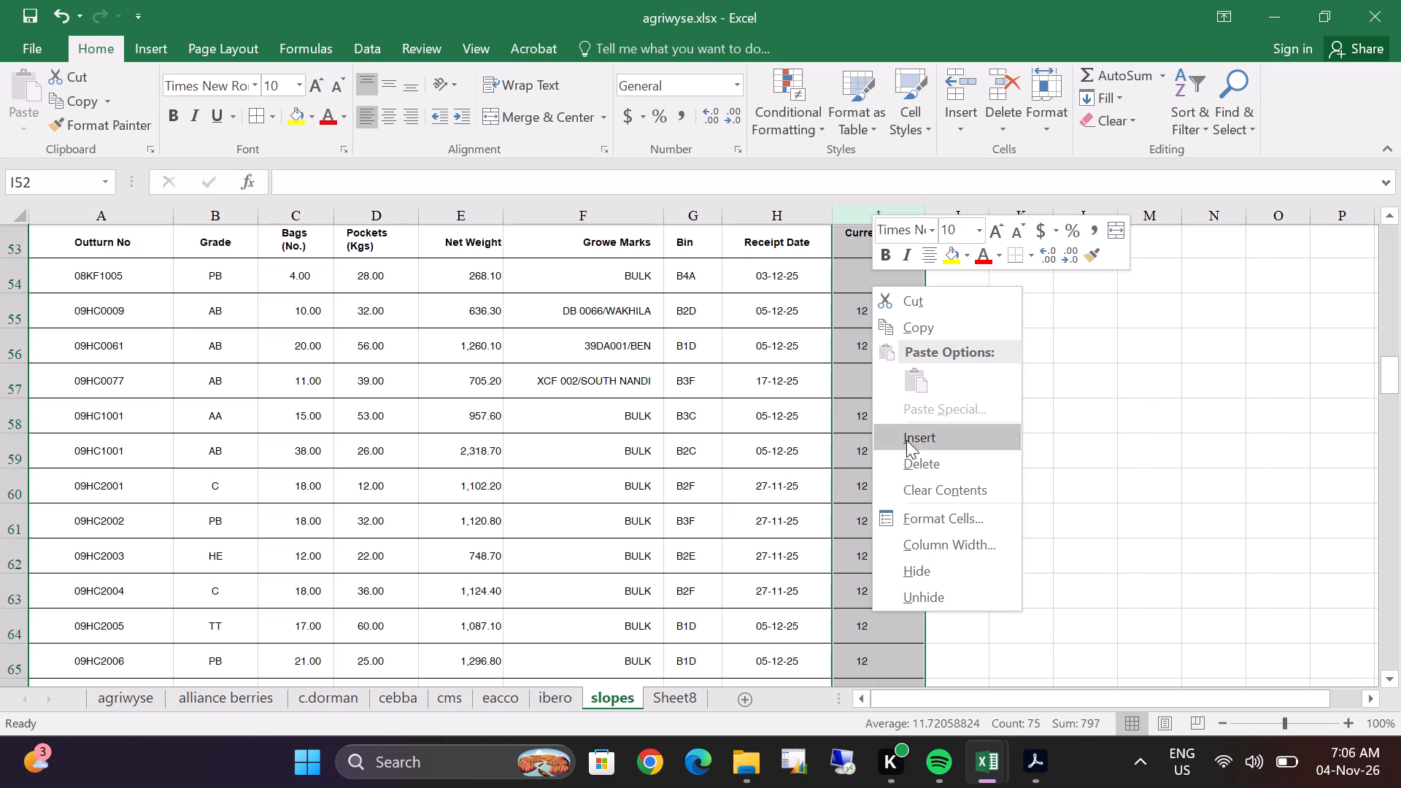
left_click(911, 466)
Rename Sheet8 as slopes 2.
right_click(695, 694)
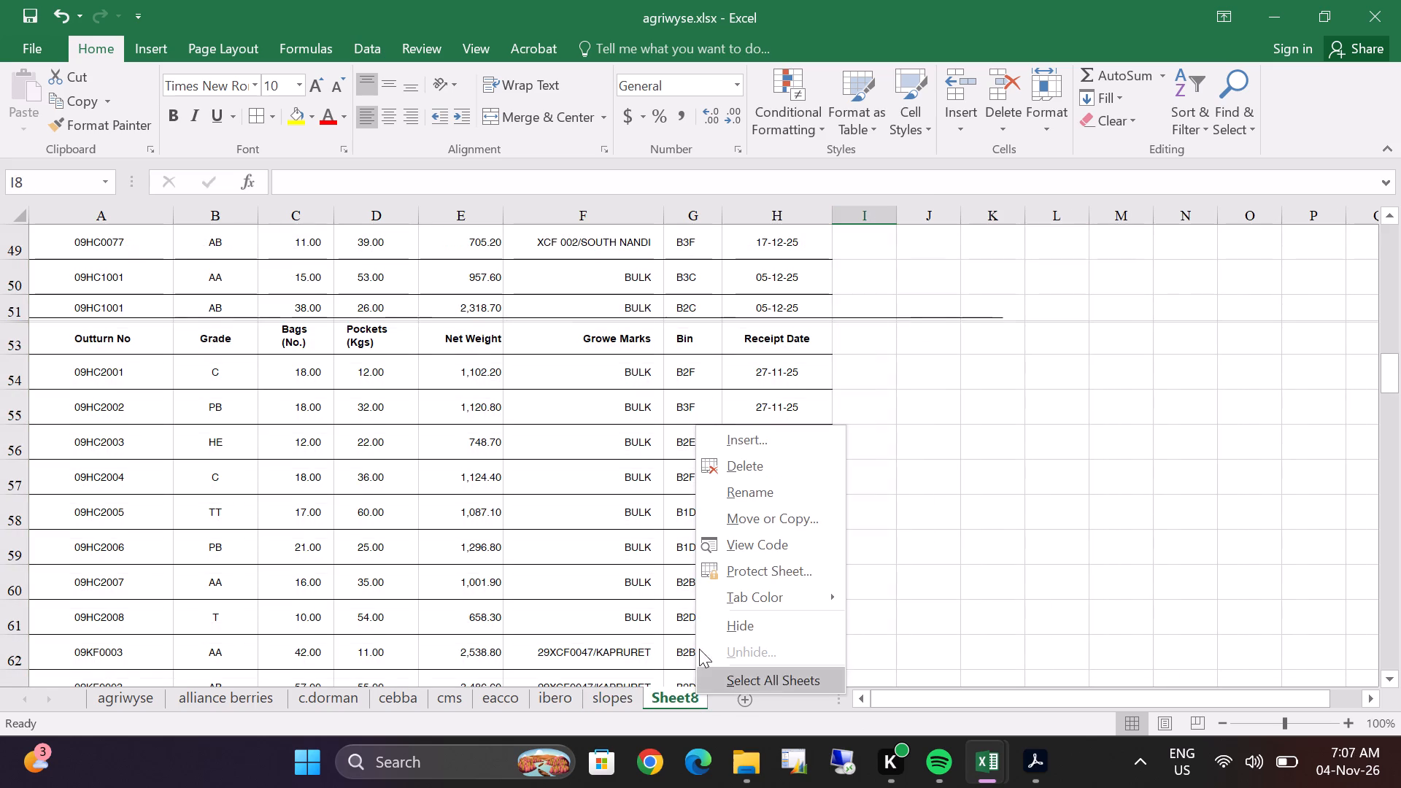
double_click(757, 491)
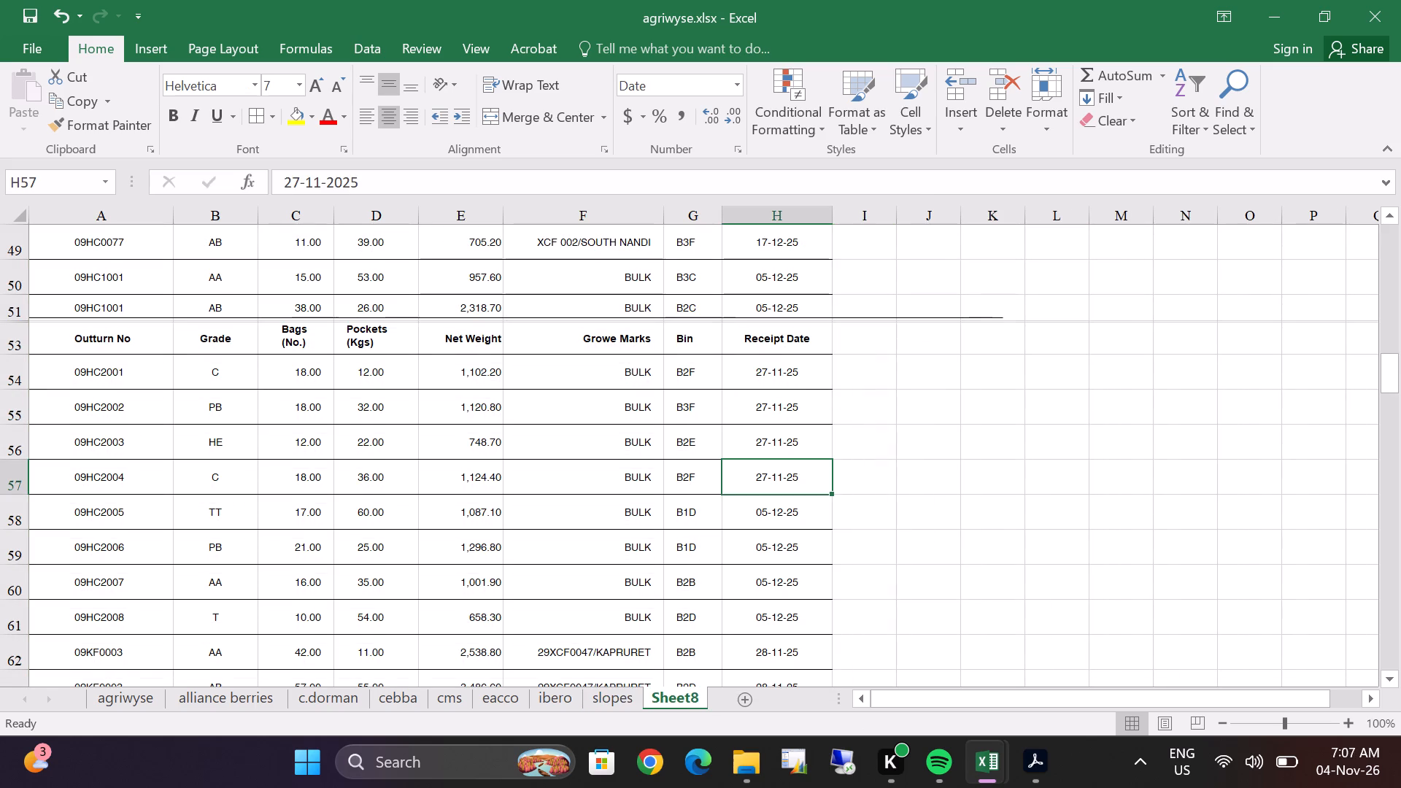
right_click(665, 706)
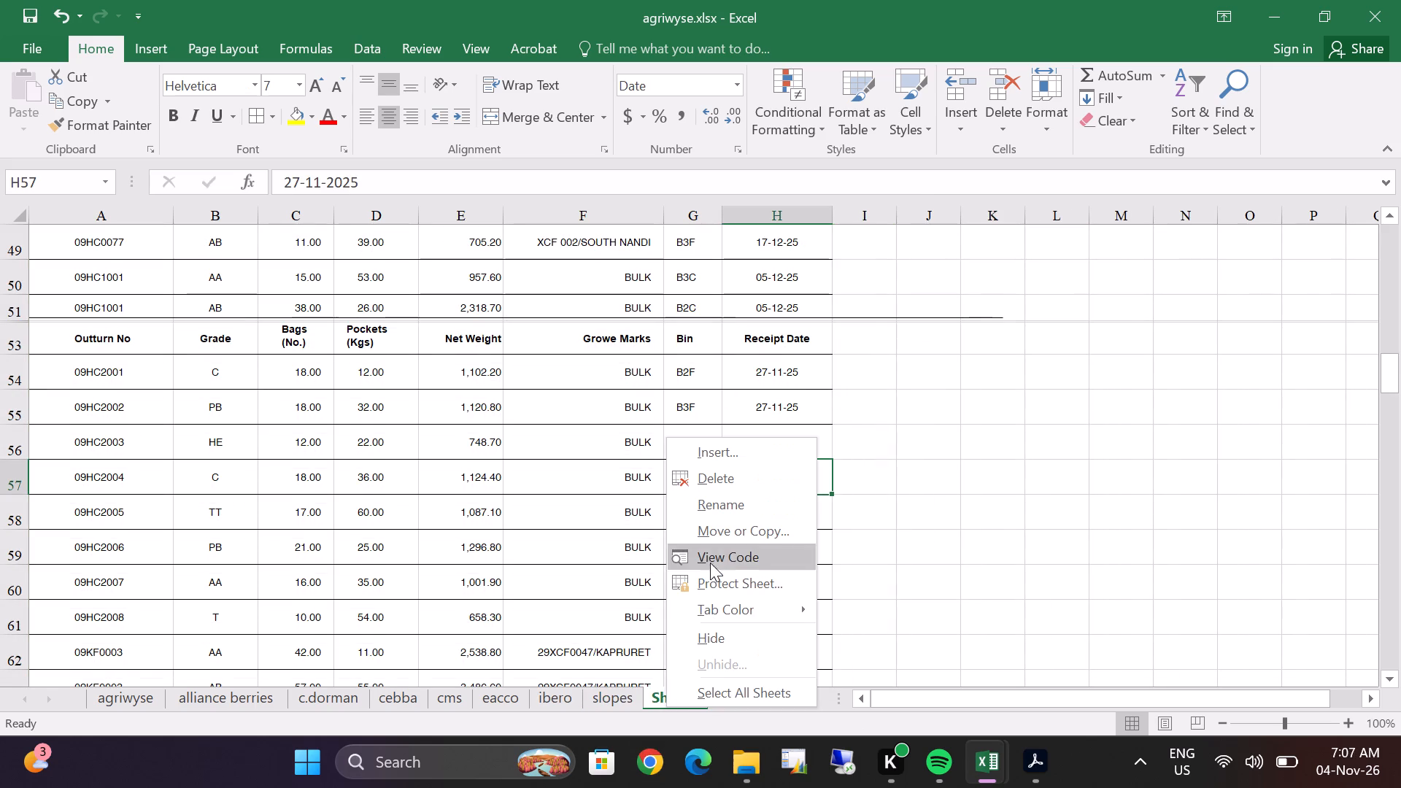
left_click(700, 511)
type("slopes")
key("space")
type("2")
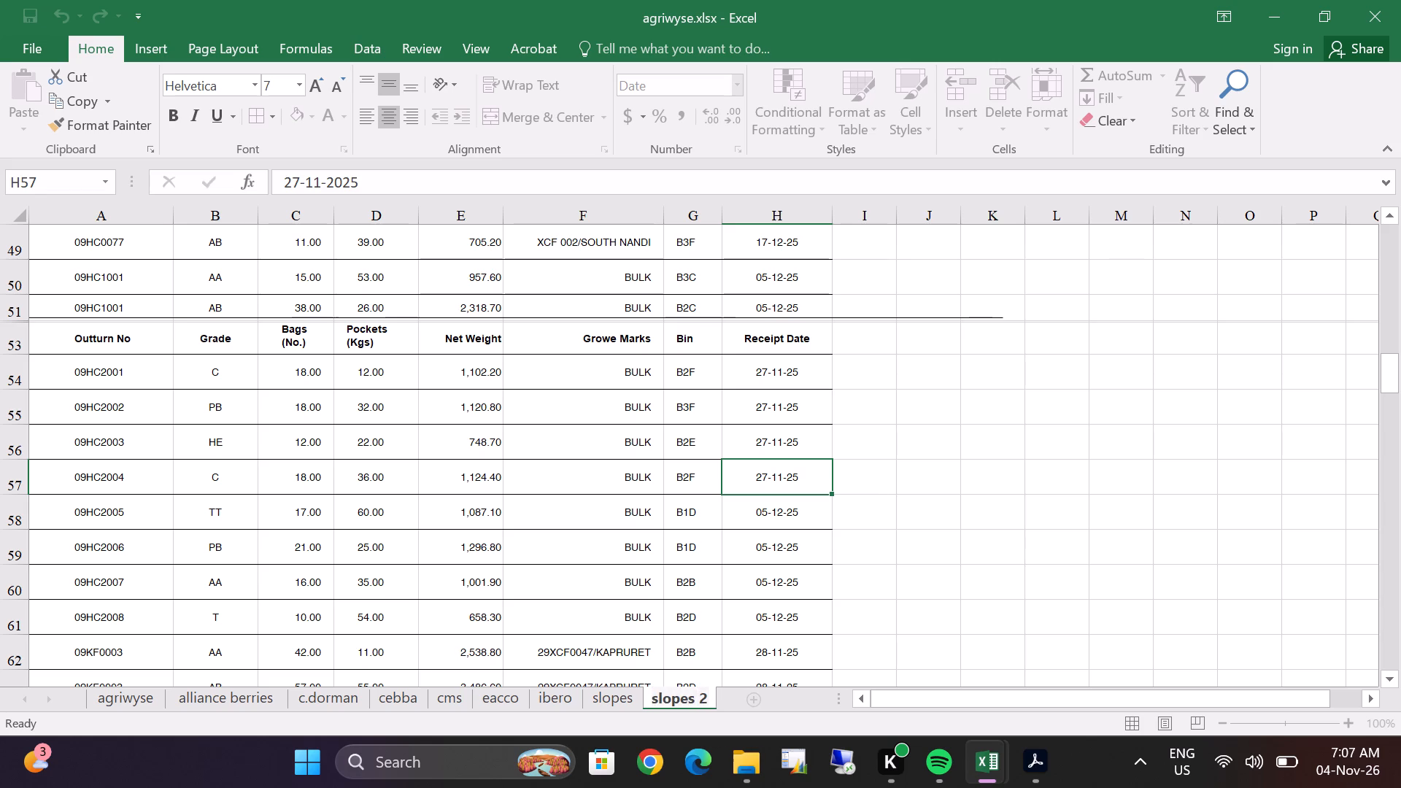
key("Return")
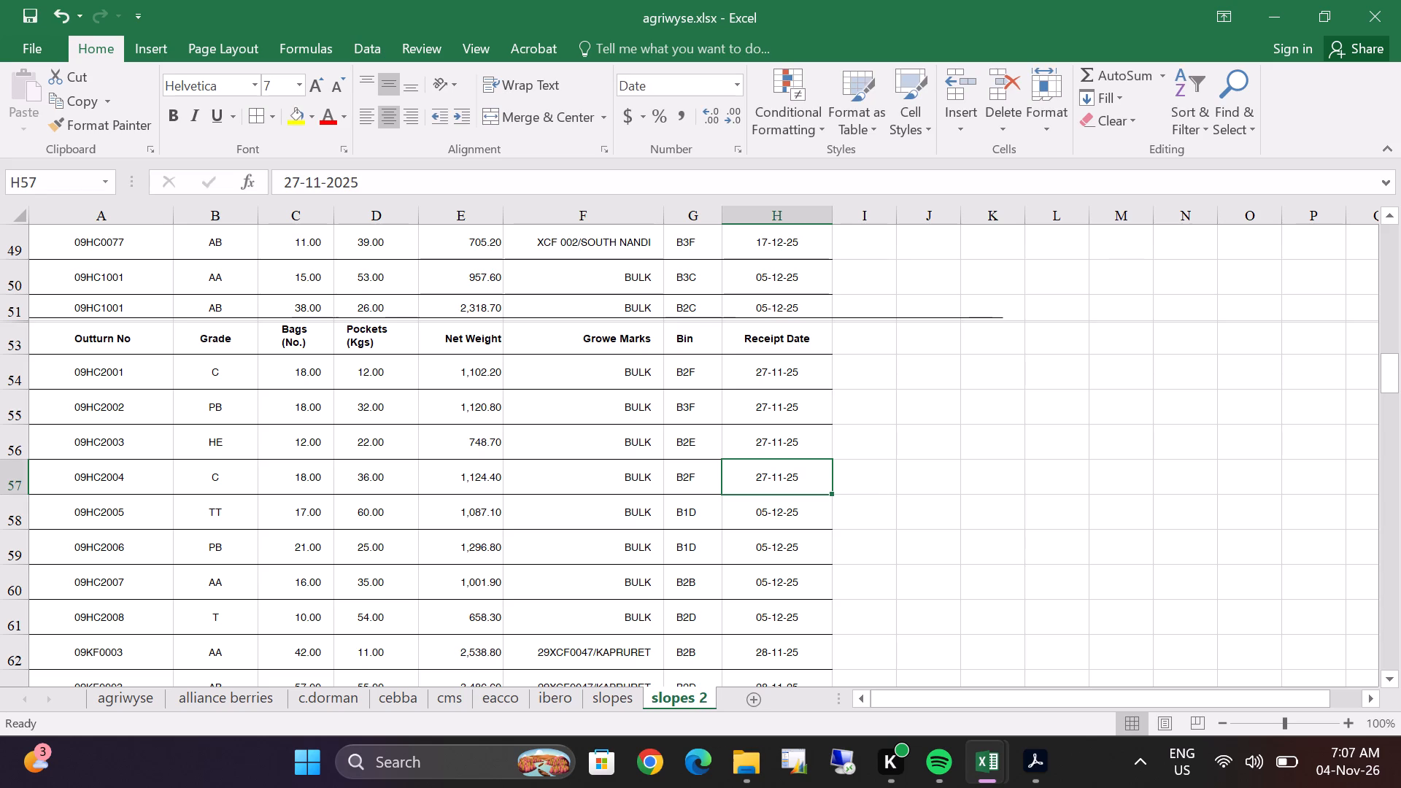
Check the rows on slopes 2 and look through the other sheets of the workbook, from agriwyse to slopes.
left_click(269, 400)
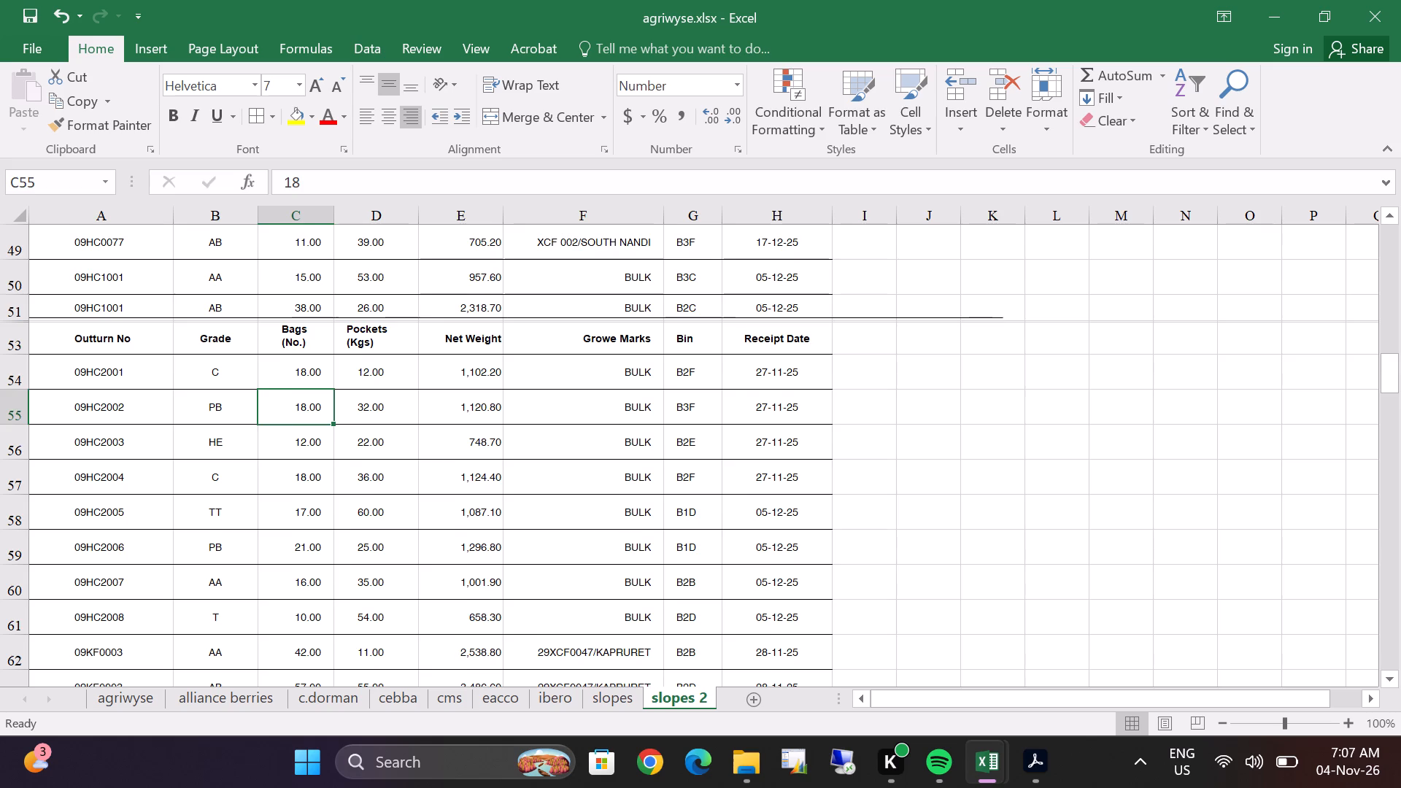
scroll(277, 394, "down", 4)
scroll(217, 362, "down", 3)
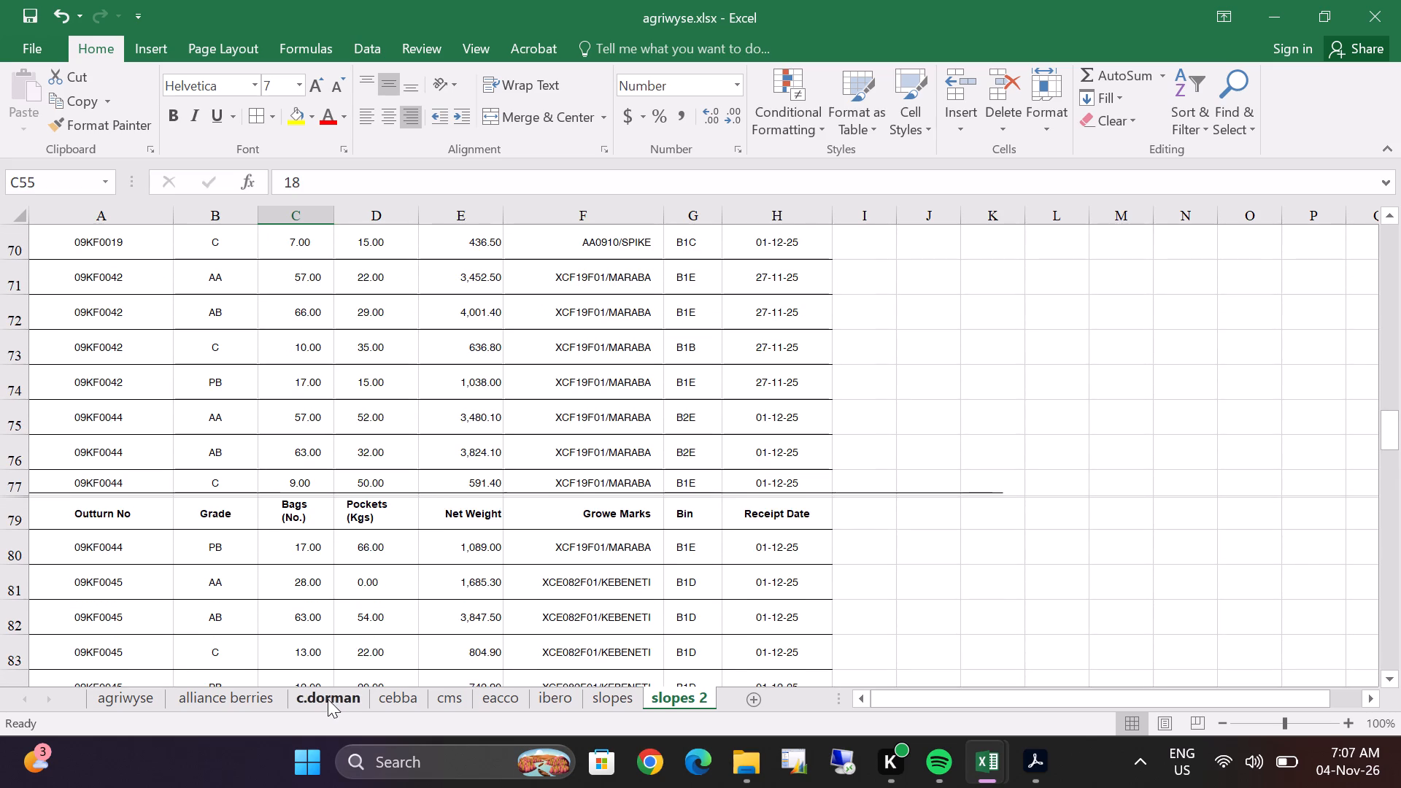
scroll(378, 573, "down", 1)
left_click(142, 706)
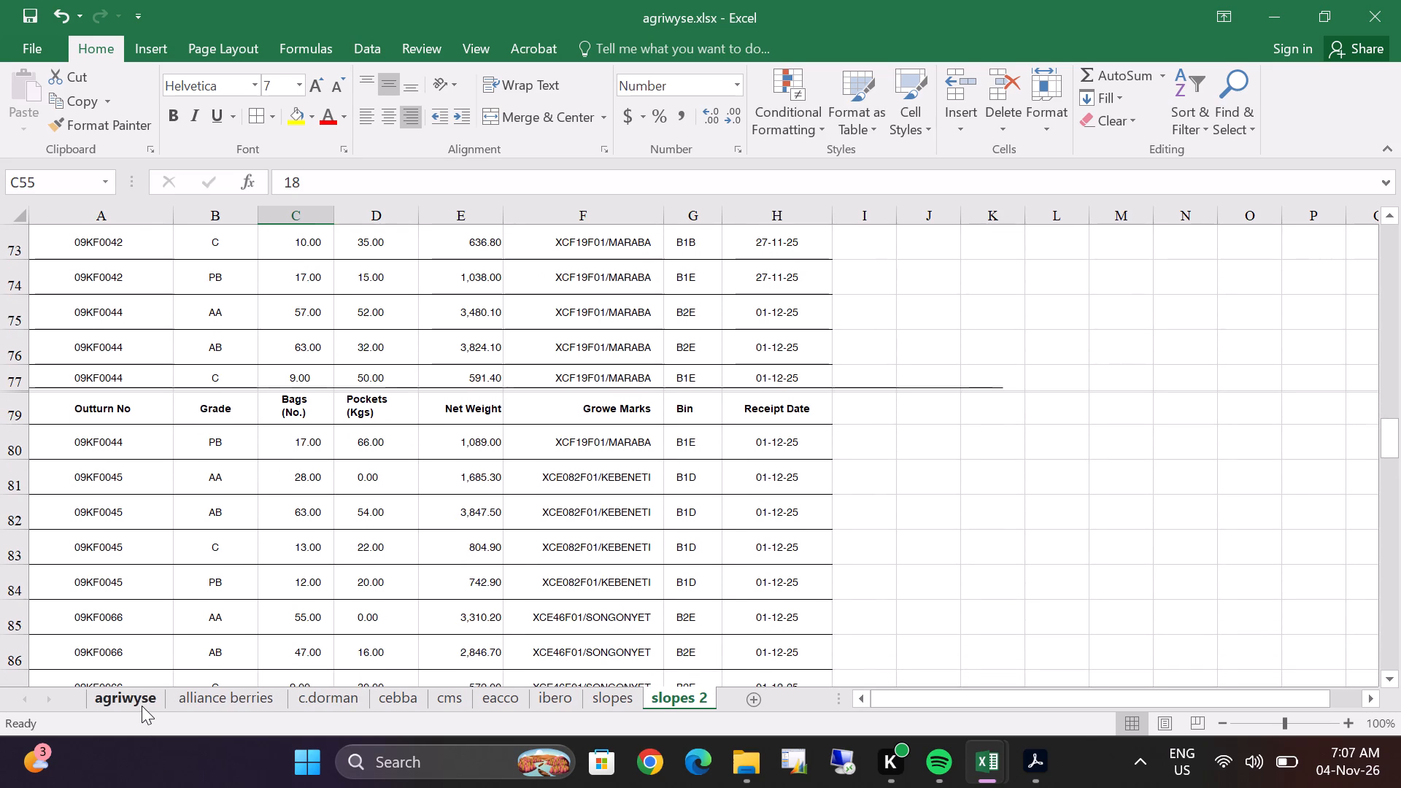
double_click(248, 705)
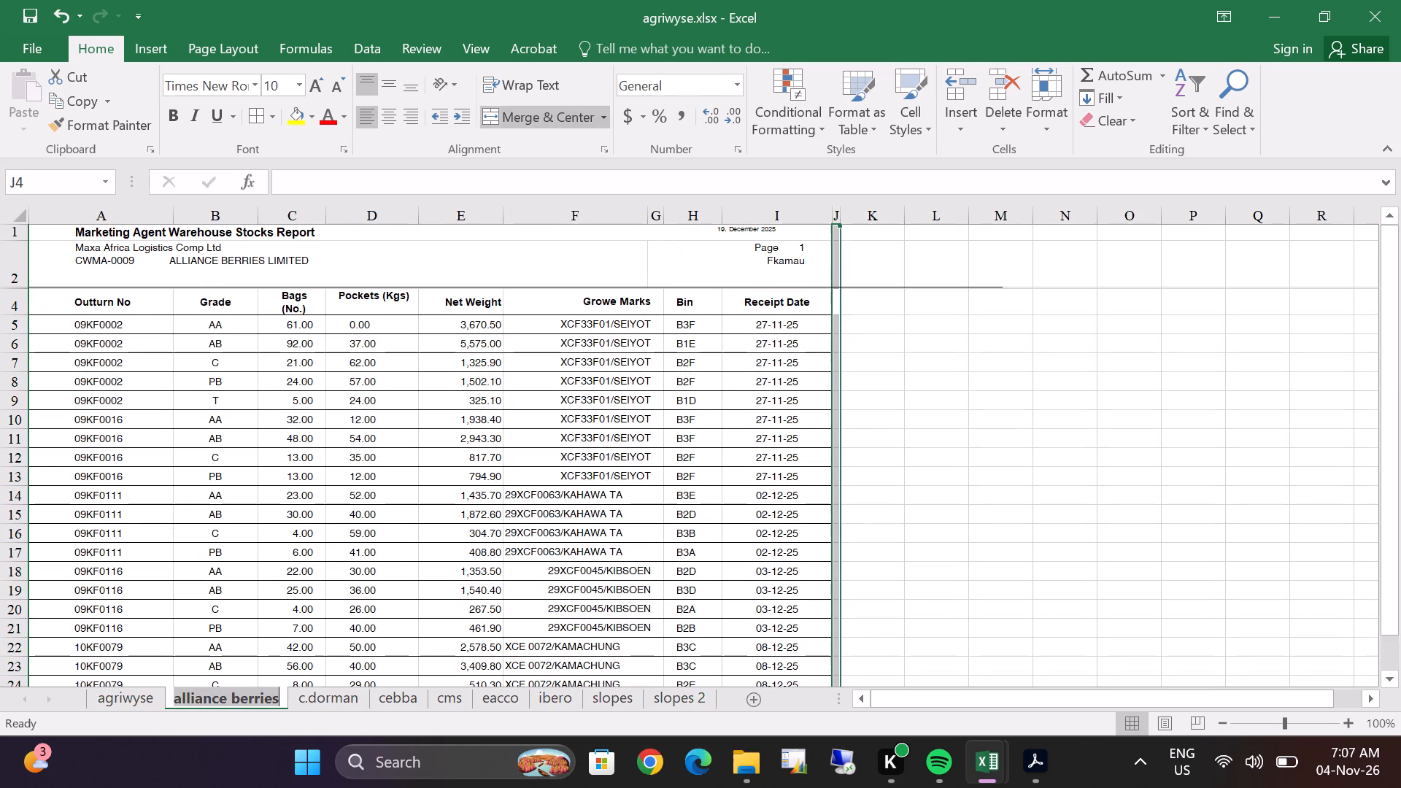
scroll(403, 511, "down", 3)
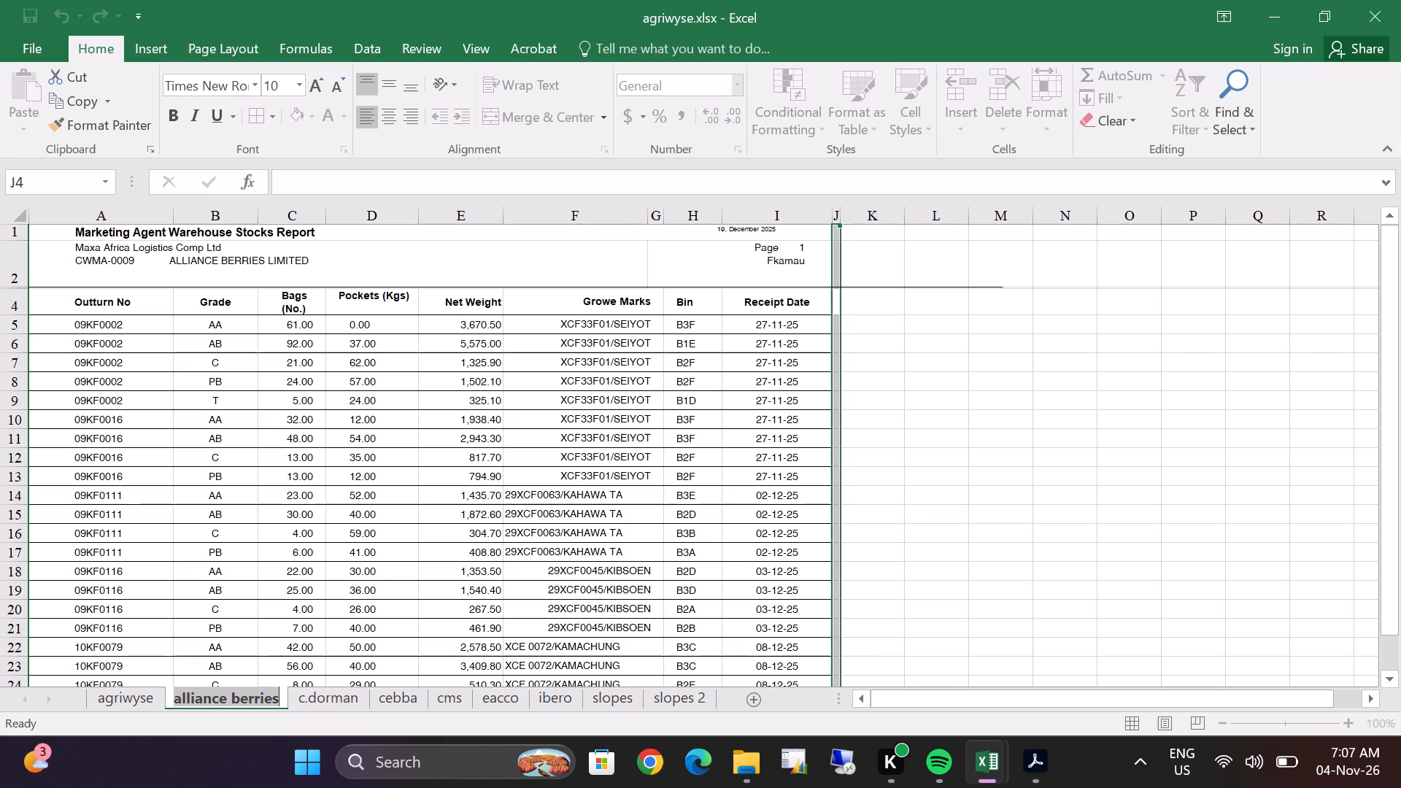
double_click(350, 693)
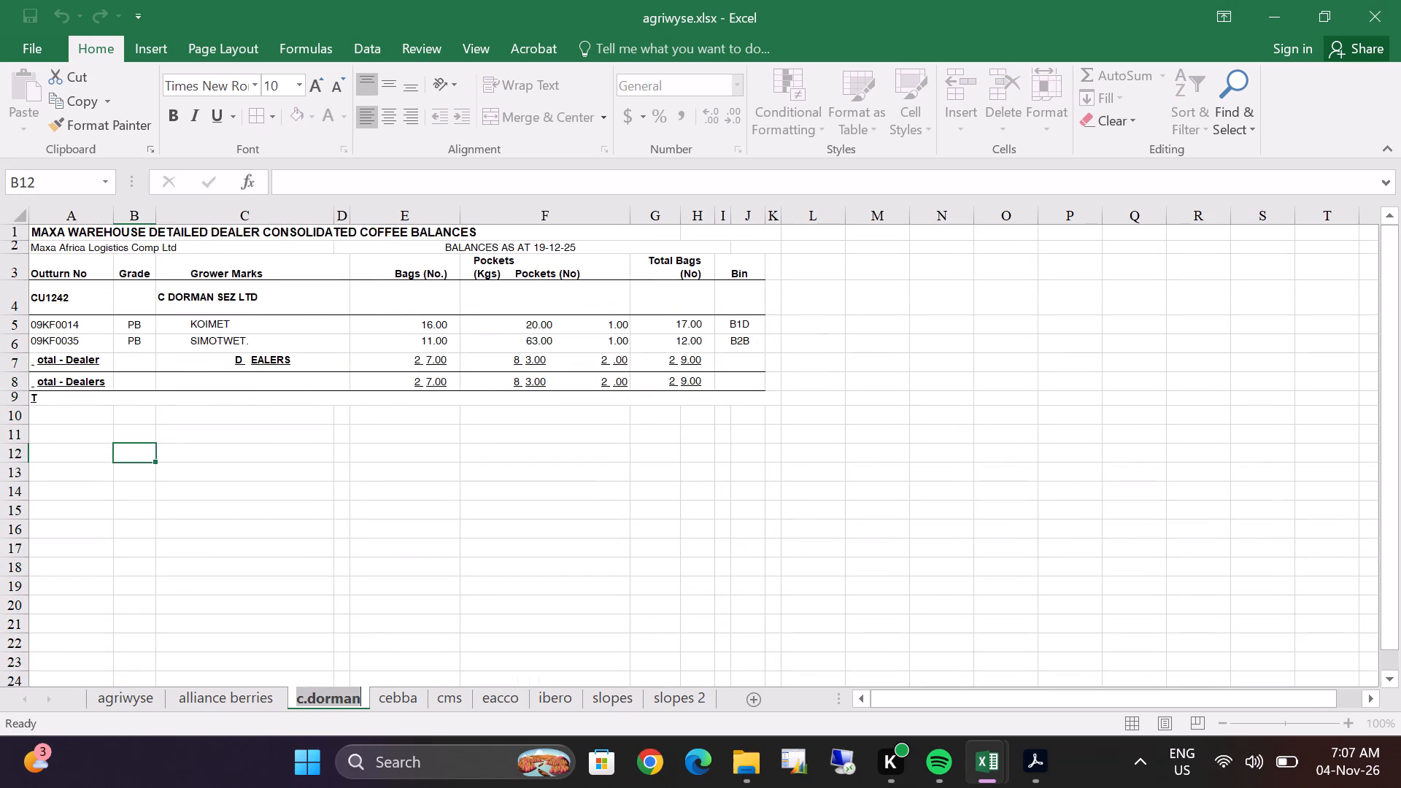
double_click(406, 697)
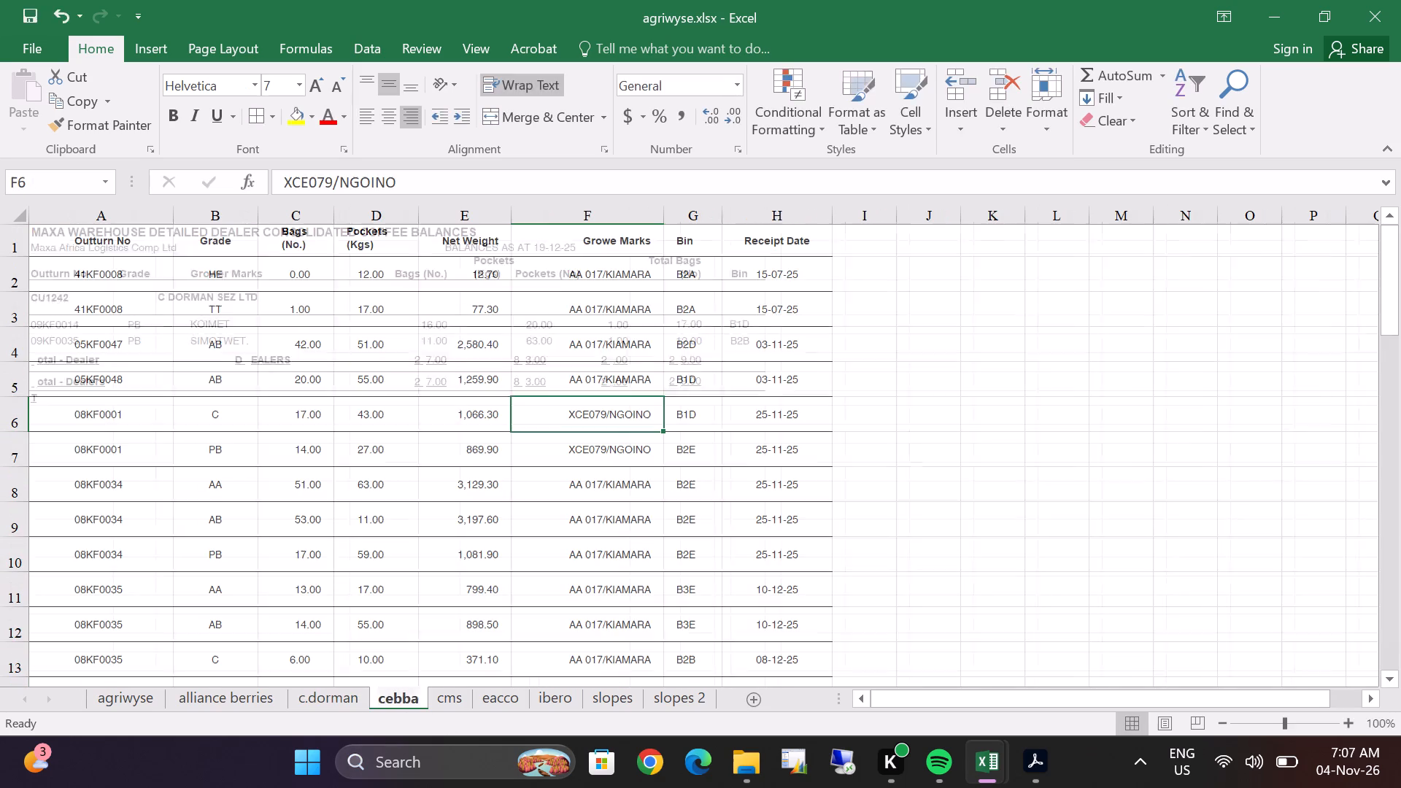
double_click(458, 697)
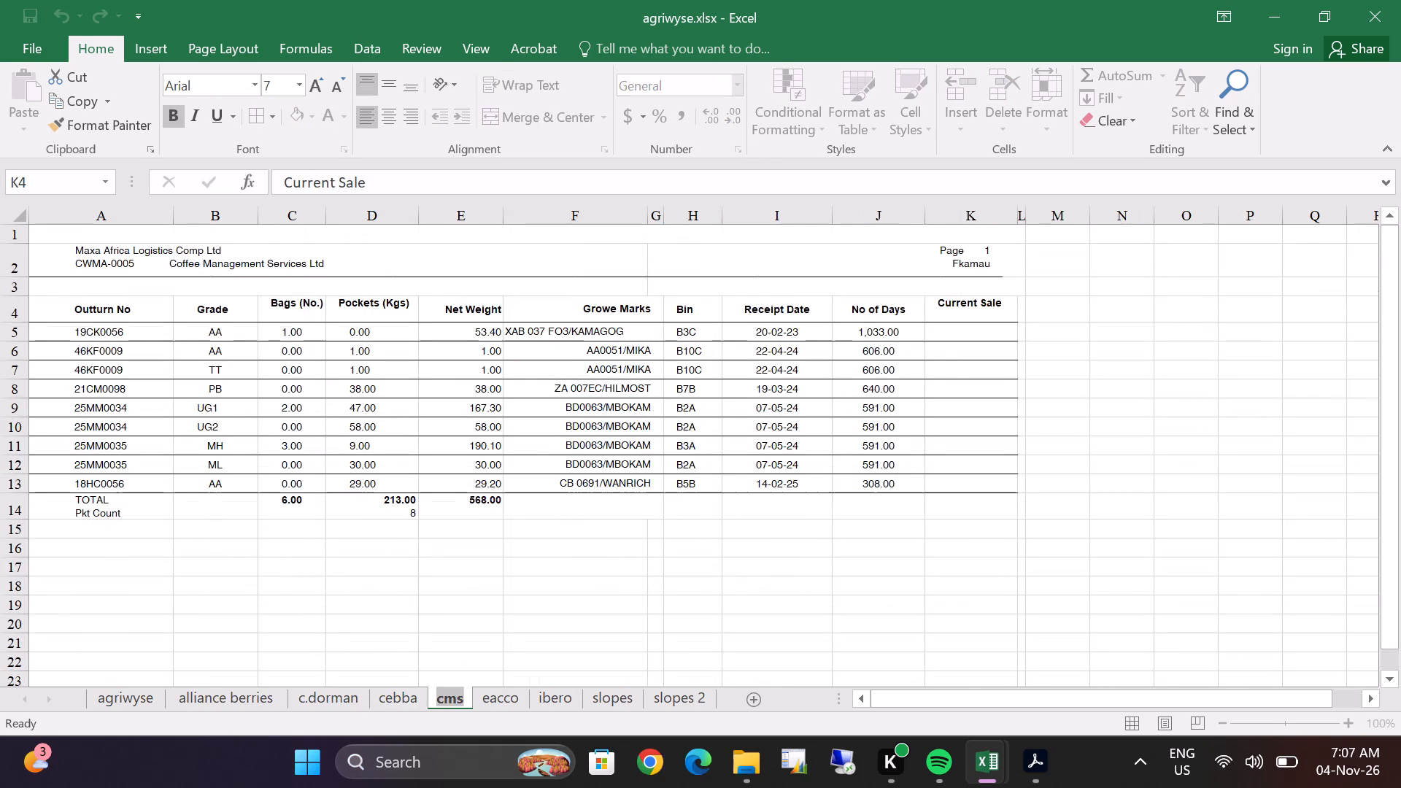
left_click(504, 706)
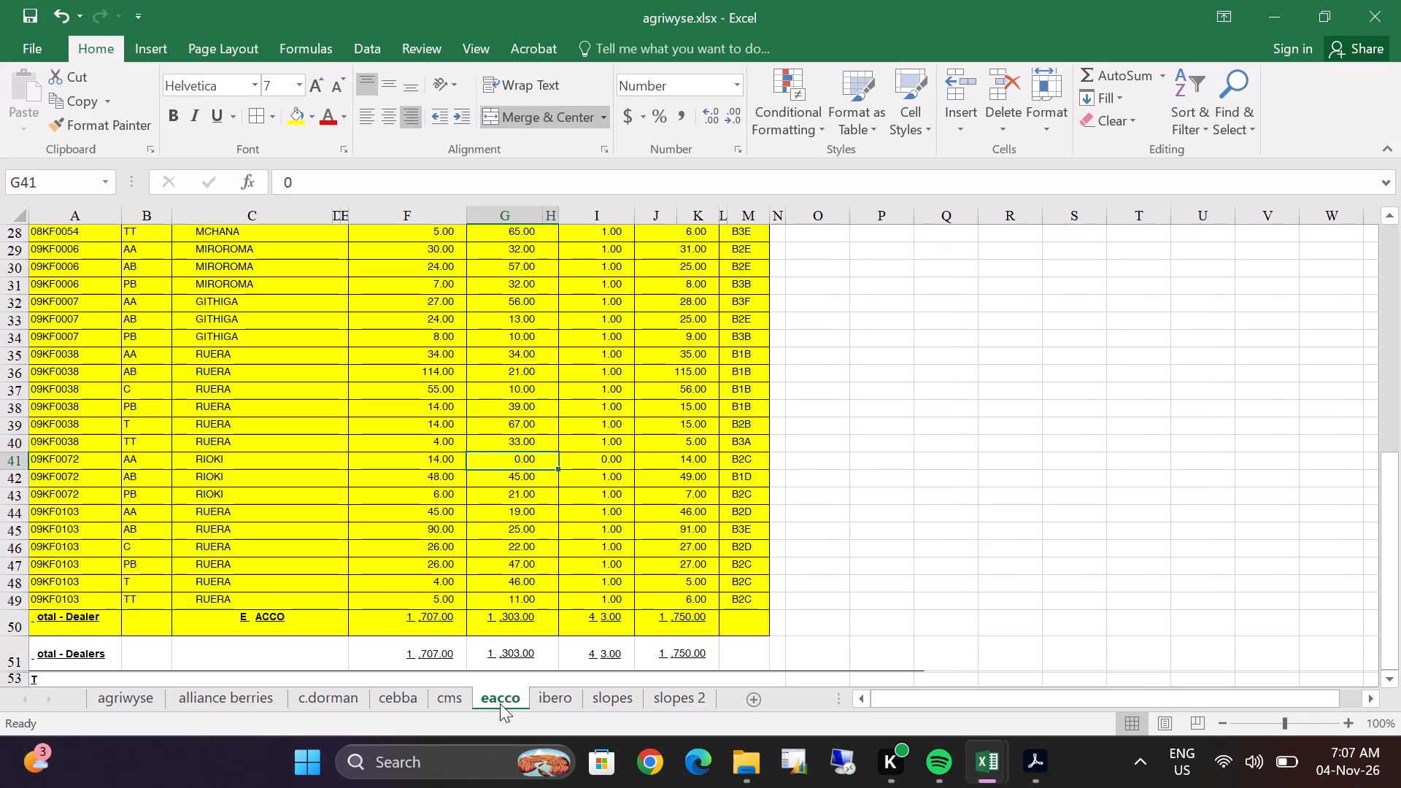
double_click(500, 703)
double_click(552, 695)
left_click(614, 700)
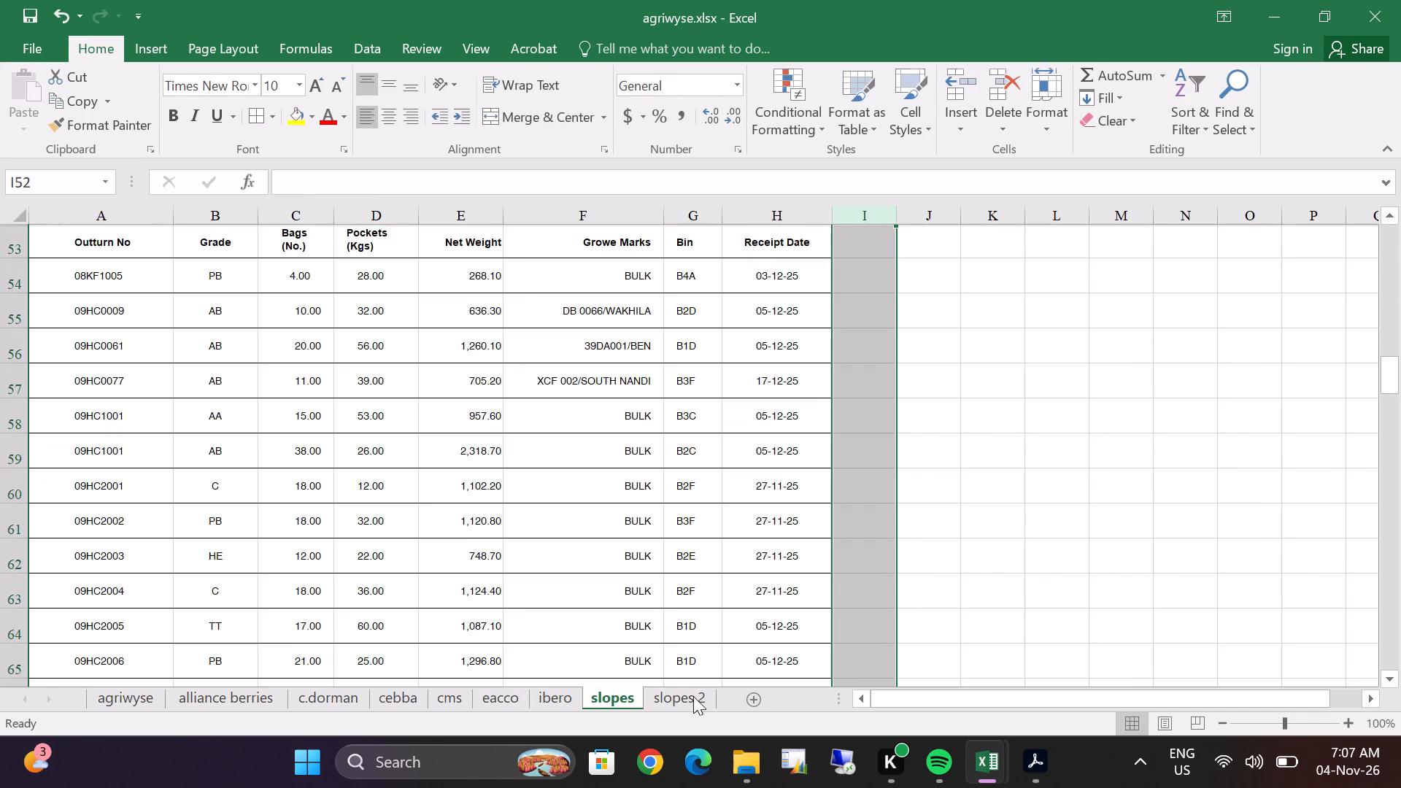
left_click(716, 695)
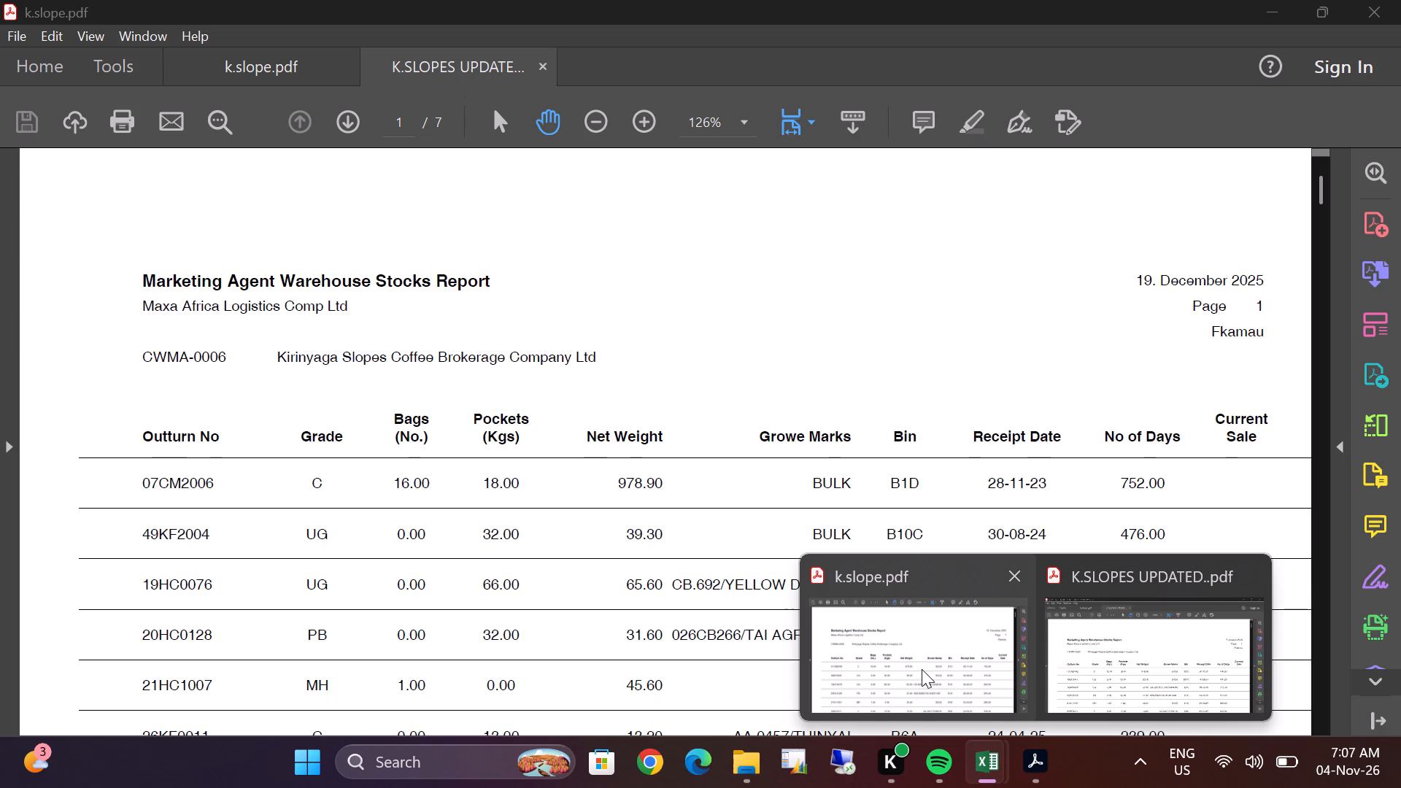
Open maxa updated.pdf from the DECEMBER folder in Acrobat and export it as an Excel workbook in the same folder.
double_click(922, 669)
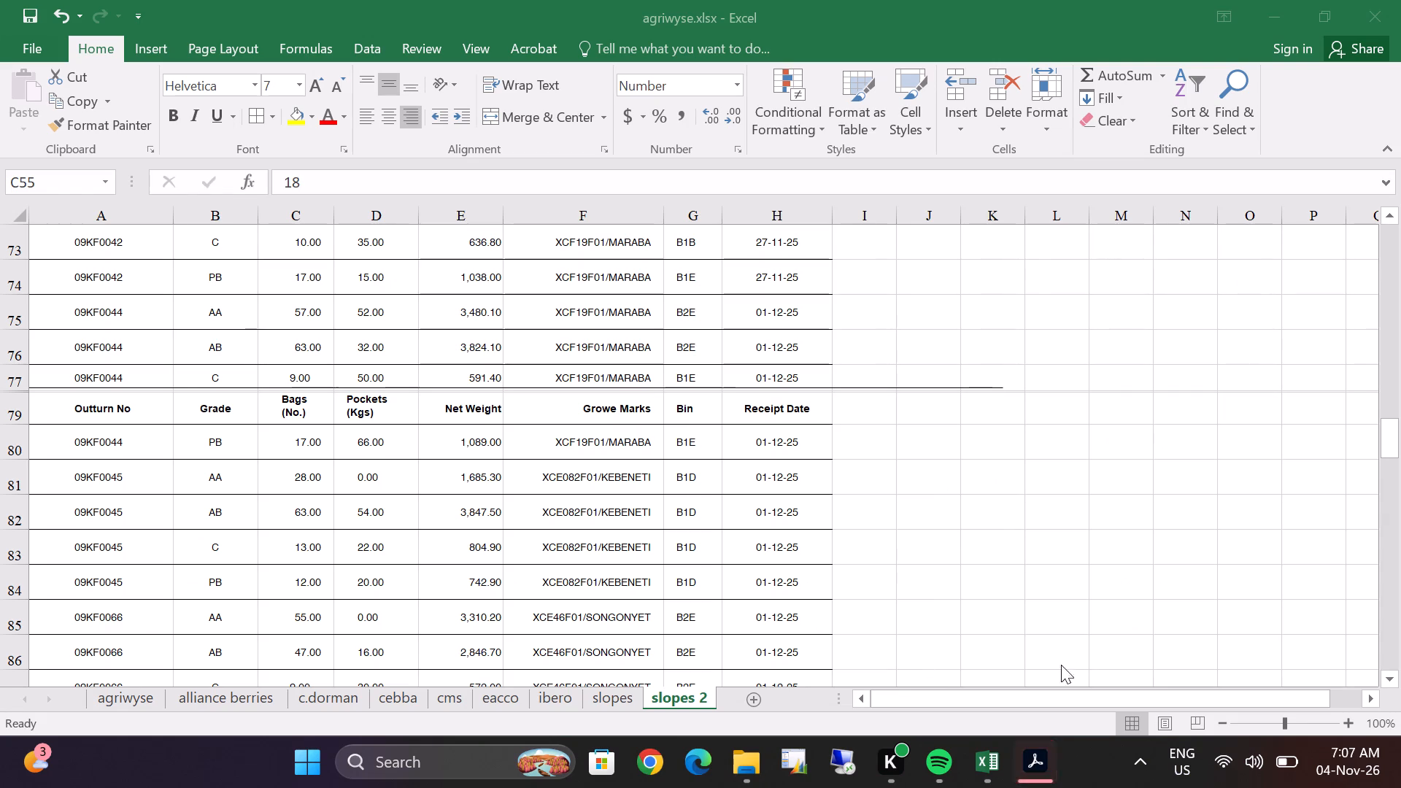
left_click(735, 766)
scroll(479, 534, "down", 2)
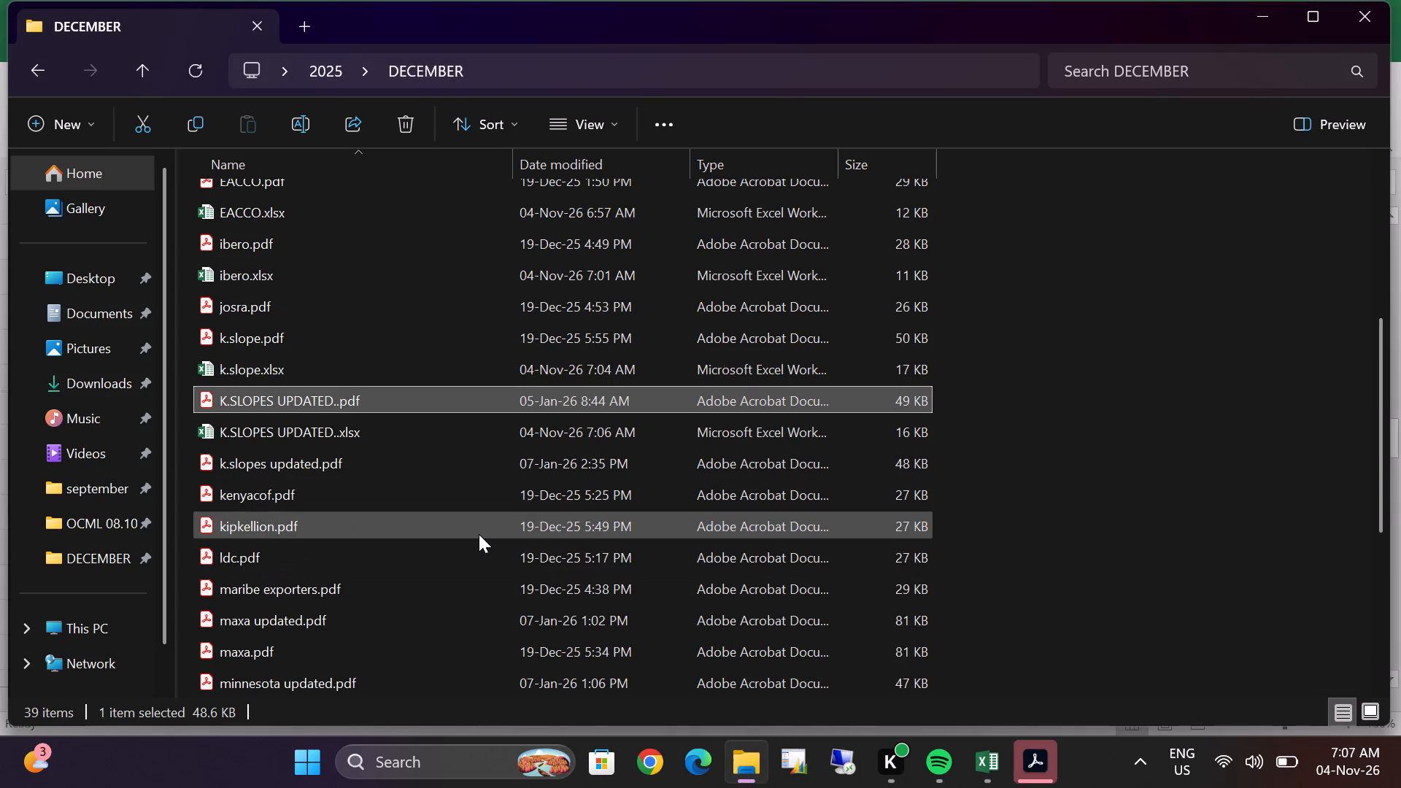
scroll(366, 484, "down", 1)
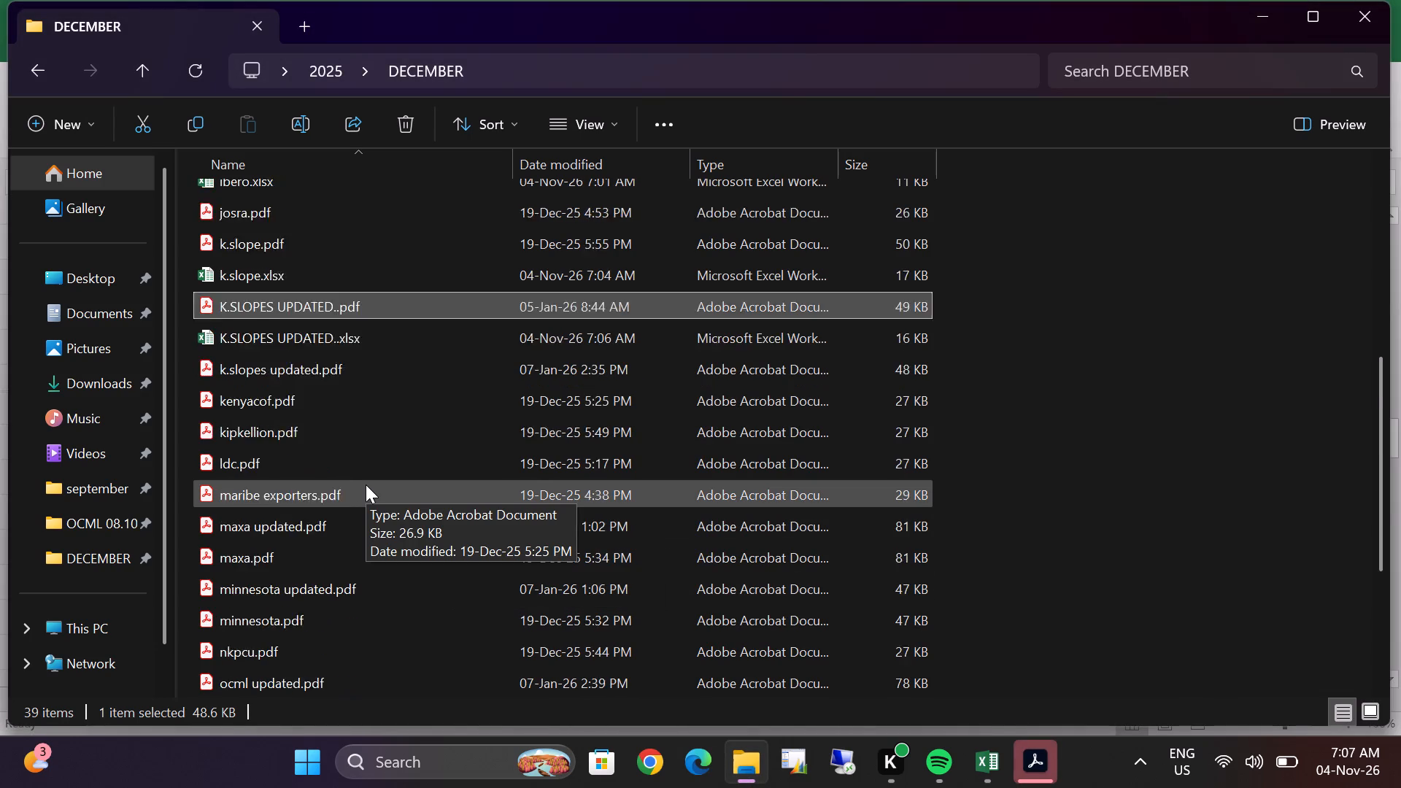
scroll(366, 484, "down", 1)
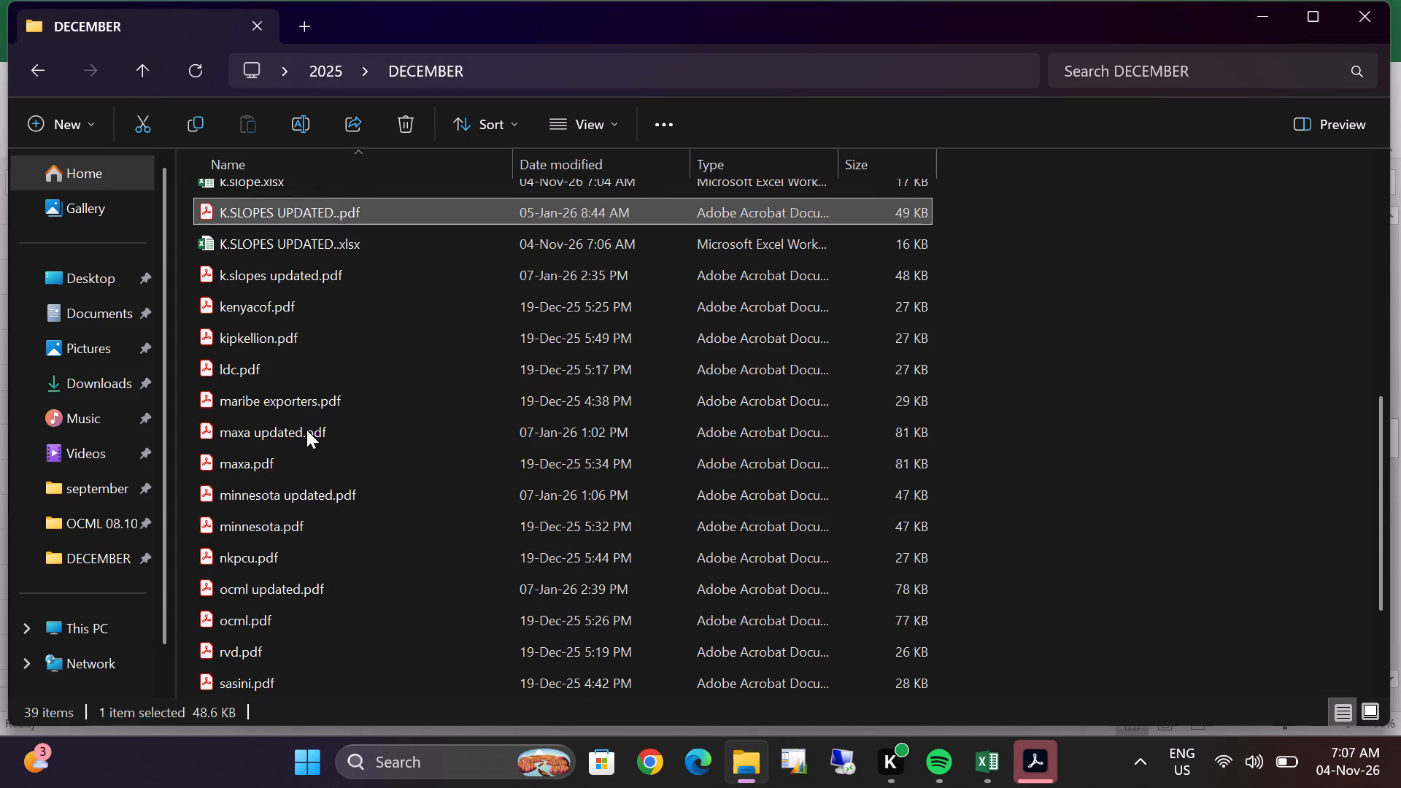
triple_click(306, 430)
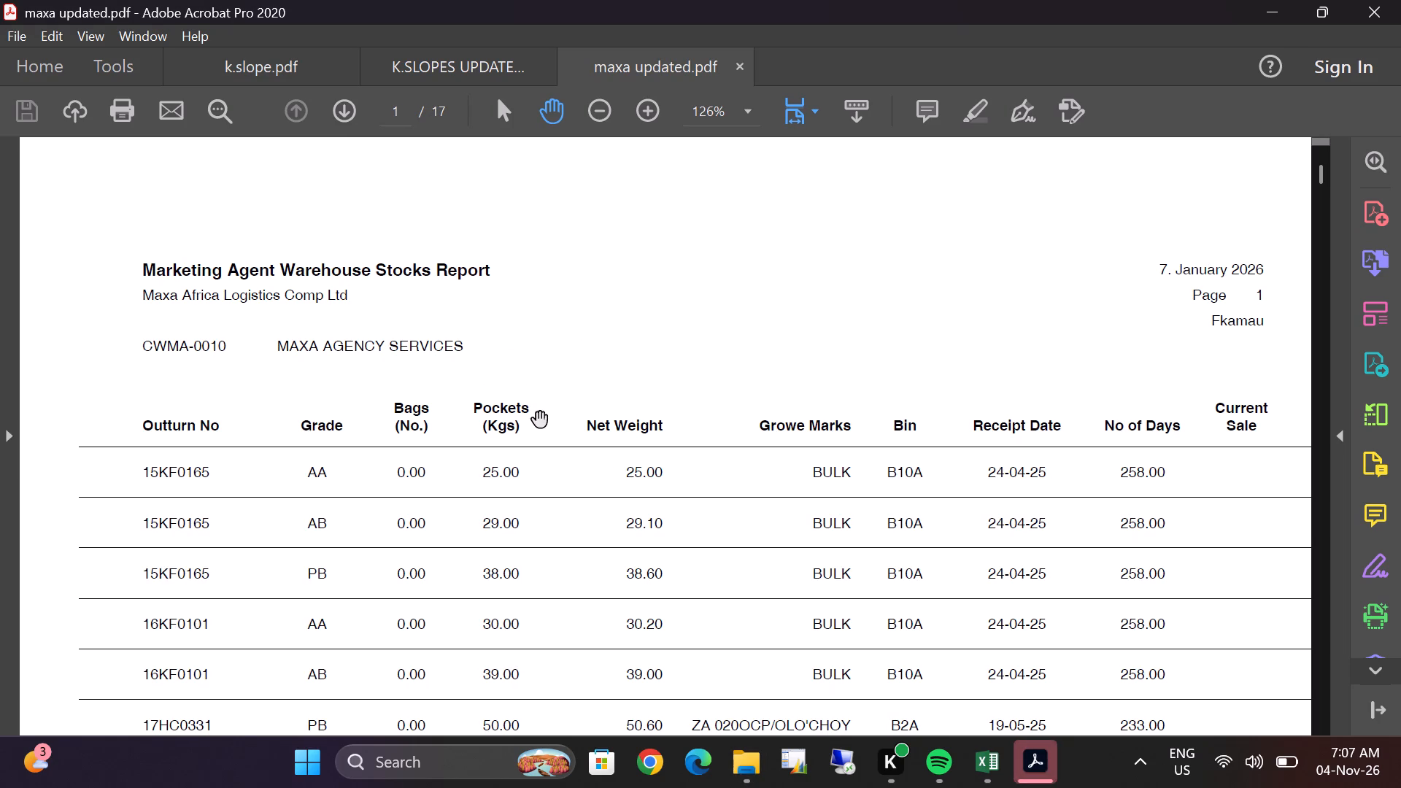
left_click(1386, 363)
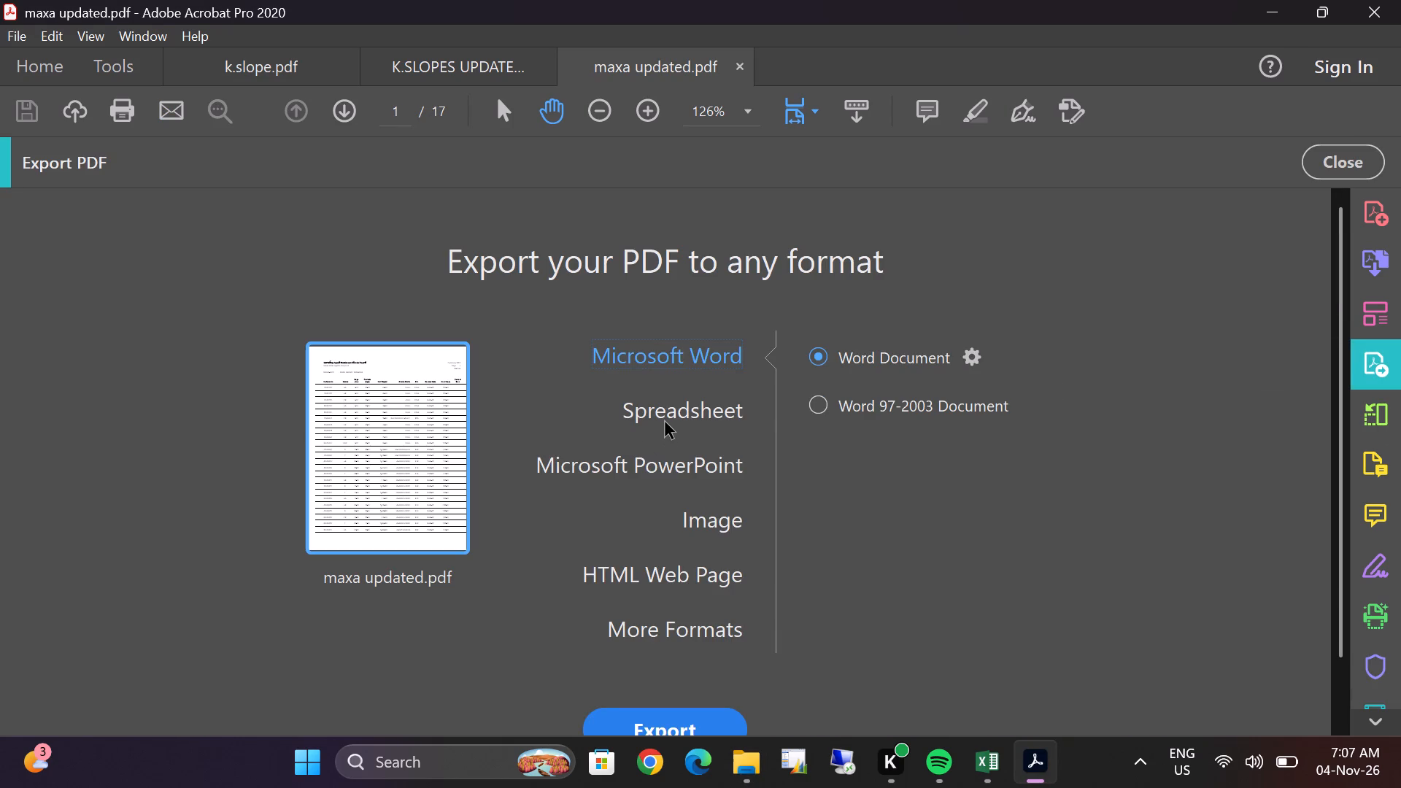
left_click(665, 422)
left_click(671, 725)
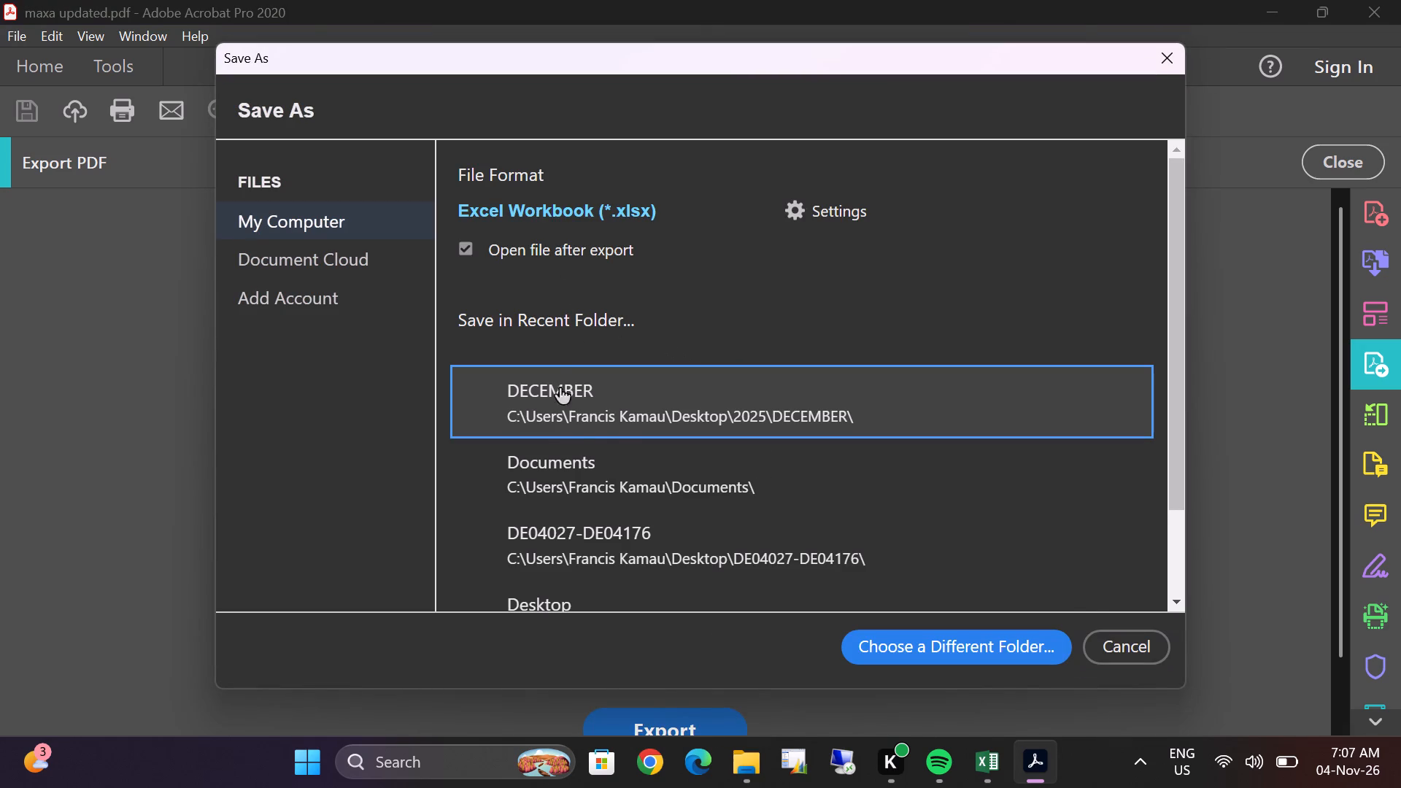
left_click(758, 417)
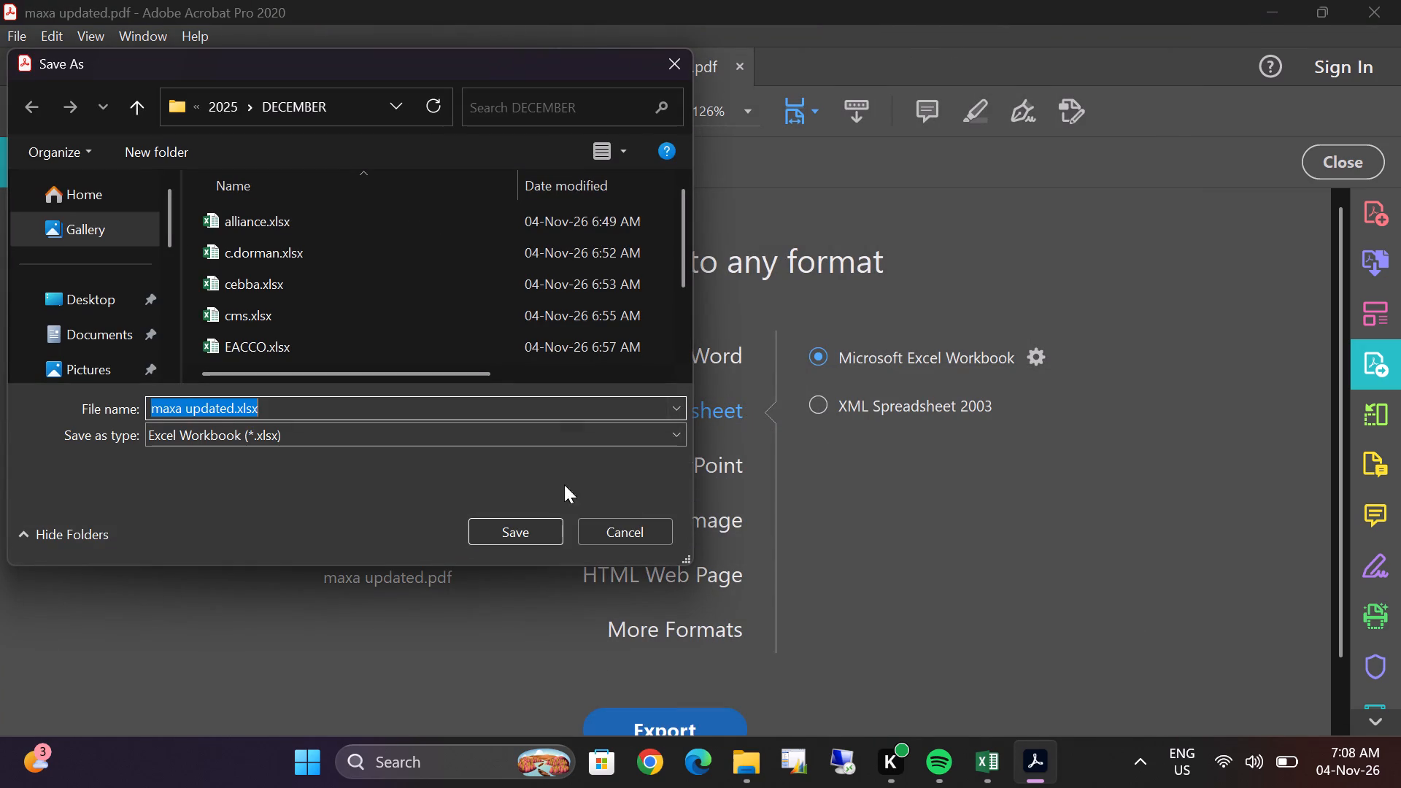
left_click(528, 545)
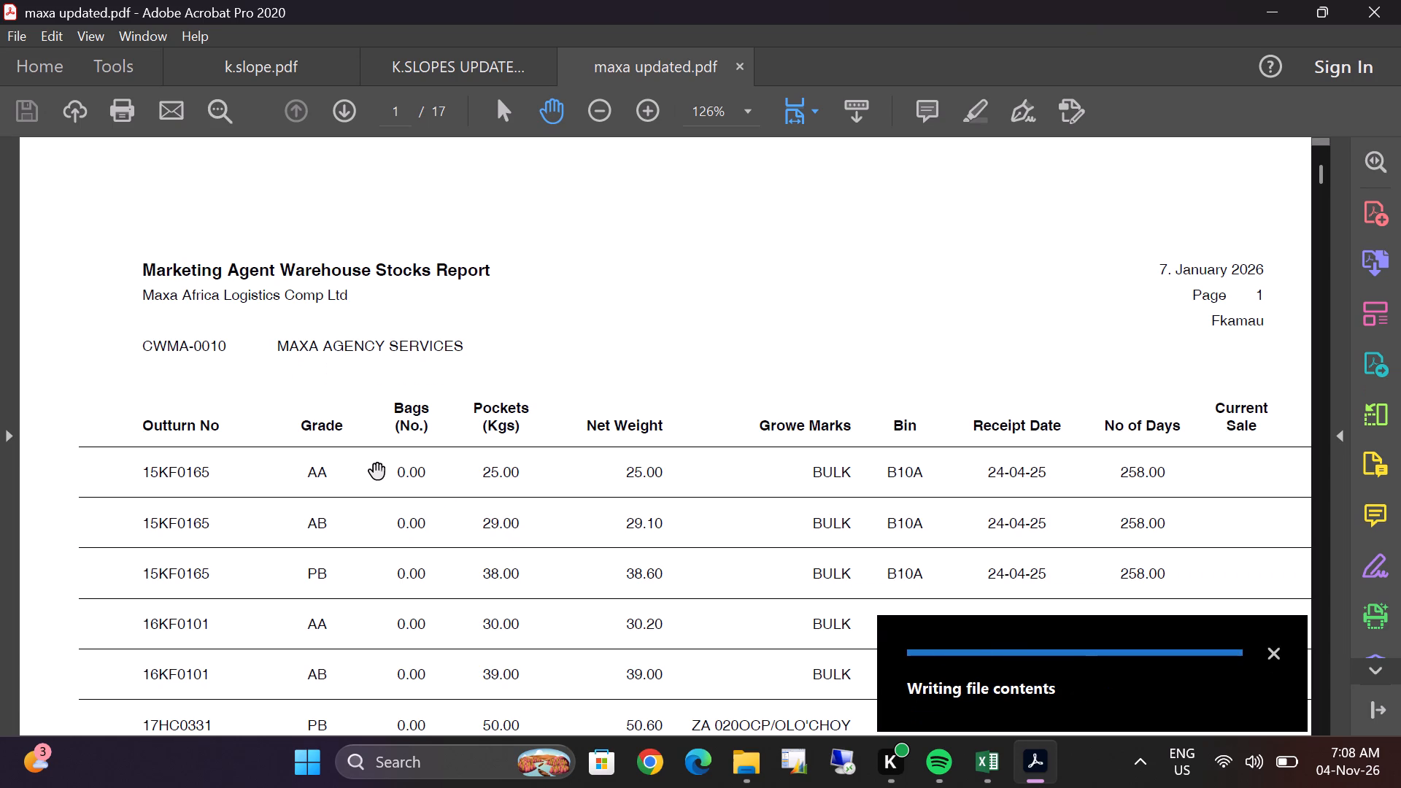
Delete the No of Days and Current Sale columns from the stock table in maxa updated.xlsx.
scroll(282, 457, "up", 4)
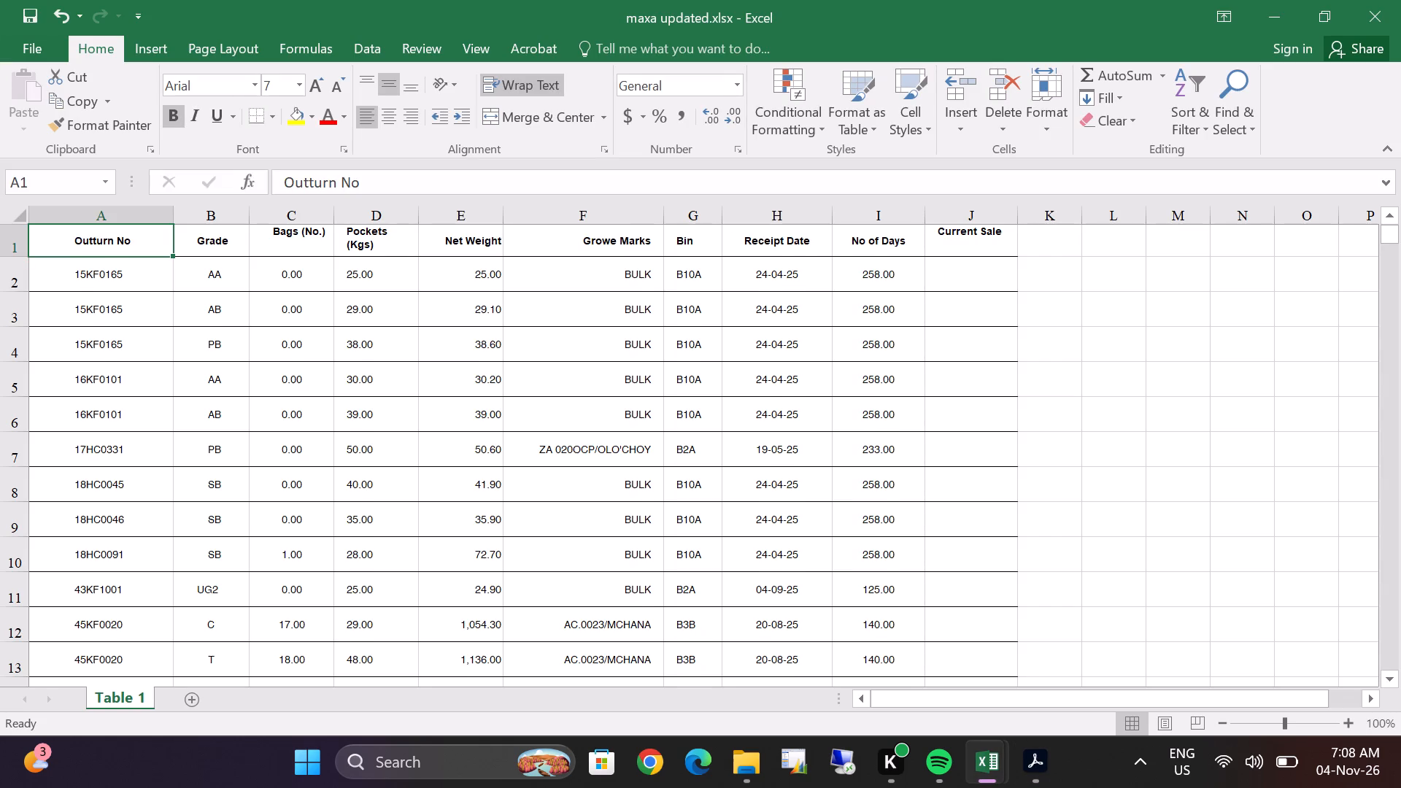
scroll(470, 474, "down", 3)
scroll(436, 472, "up", 8)
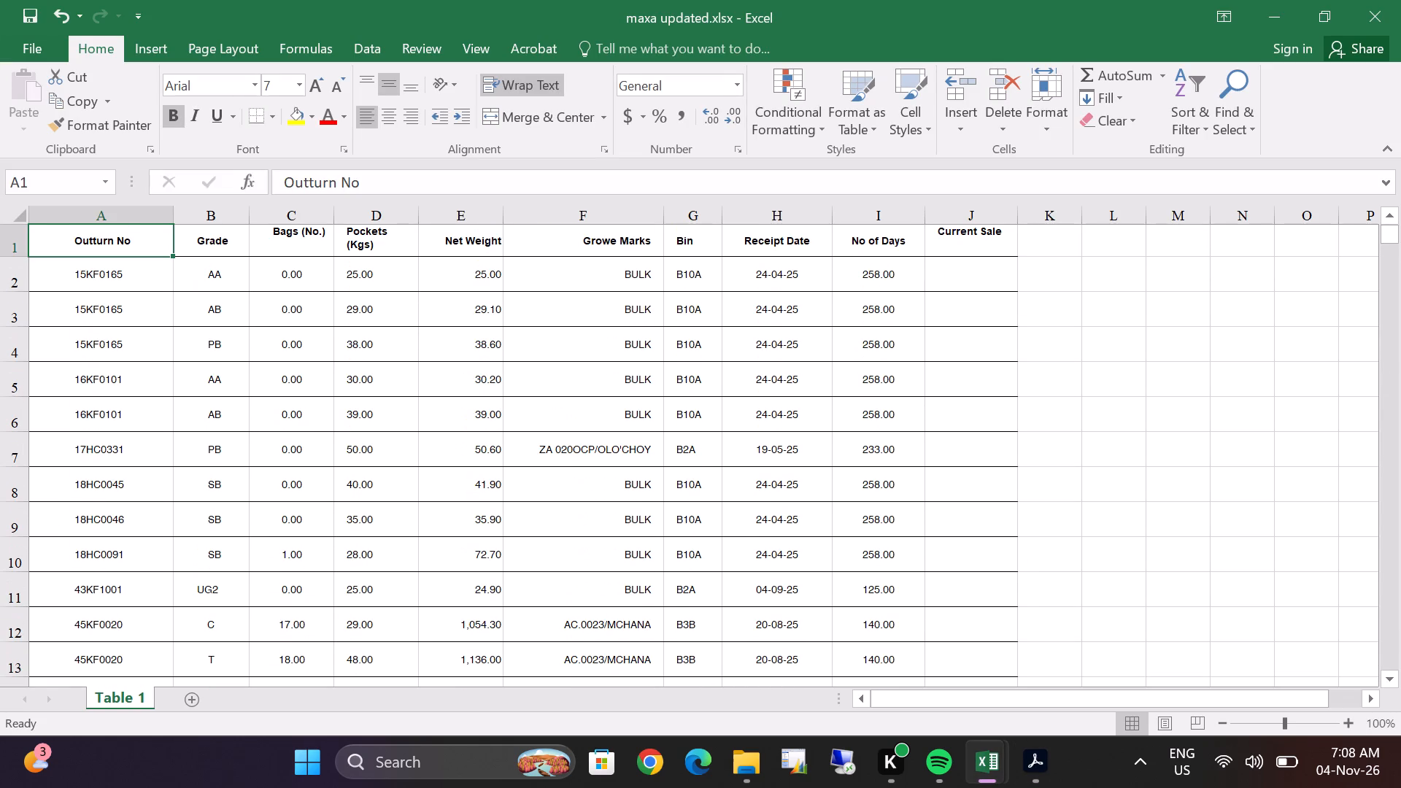
left_click(869, 217)
right_click(880, 309)
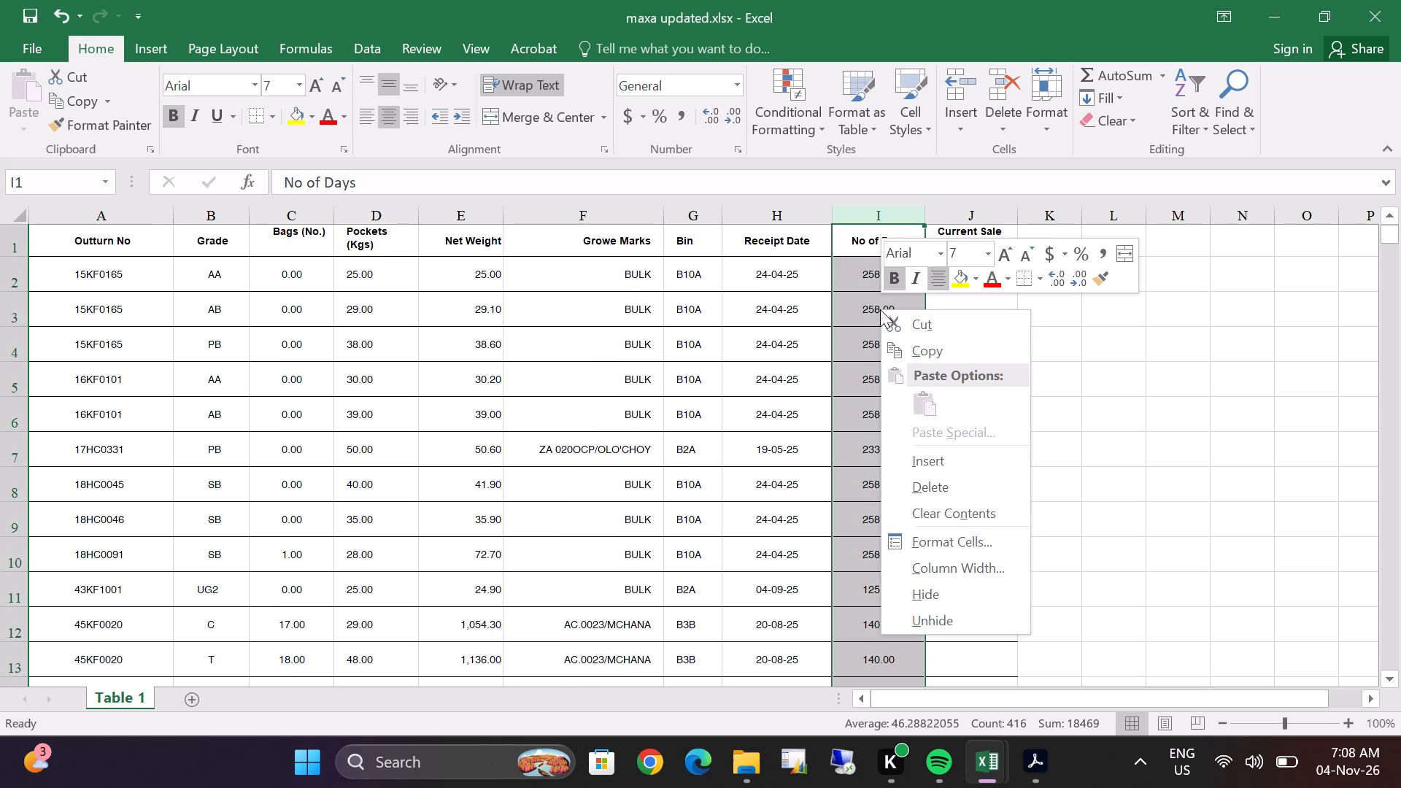
left_click(924, 481)
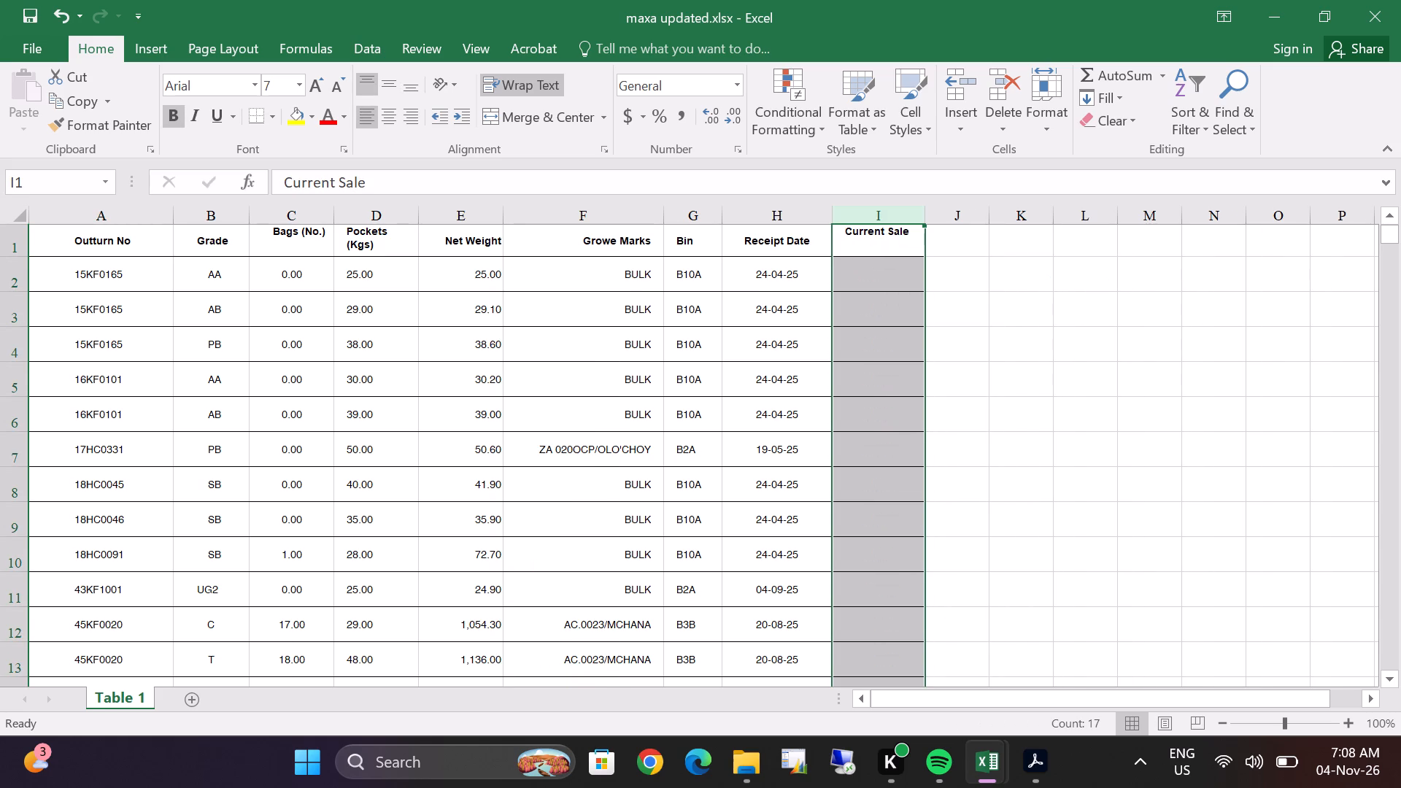
right_click(855, 326)
left_click(895, 501)
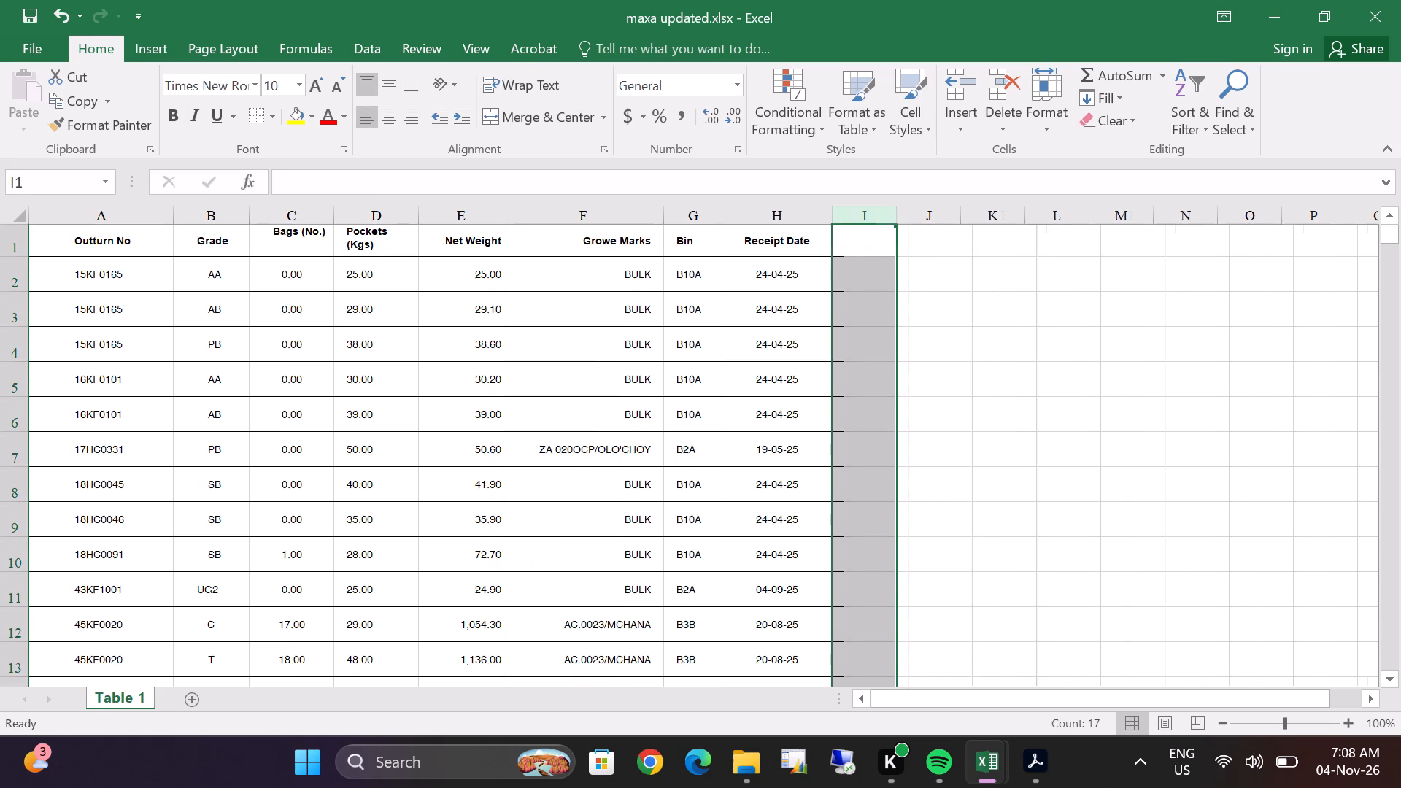
Copy the entire stock table from maxa updated.xlsx and paste it into a new sheet after slopes 2 in agriwyse.xlsx.
left_click(16, 216)
right_click(271, 382)
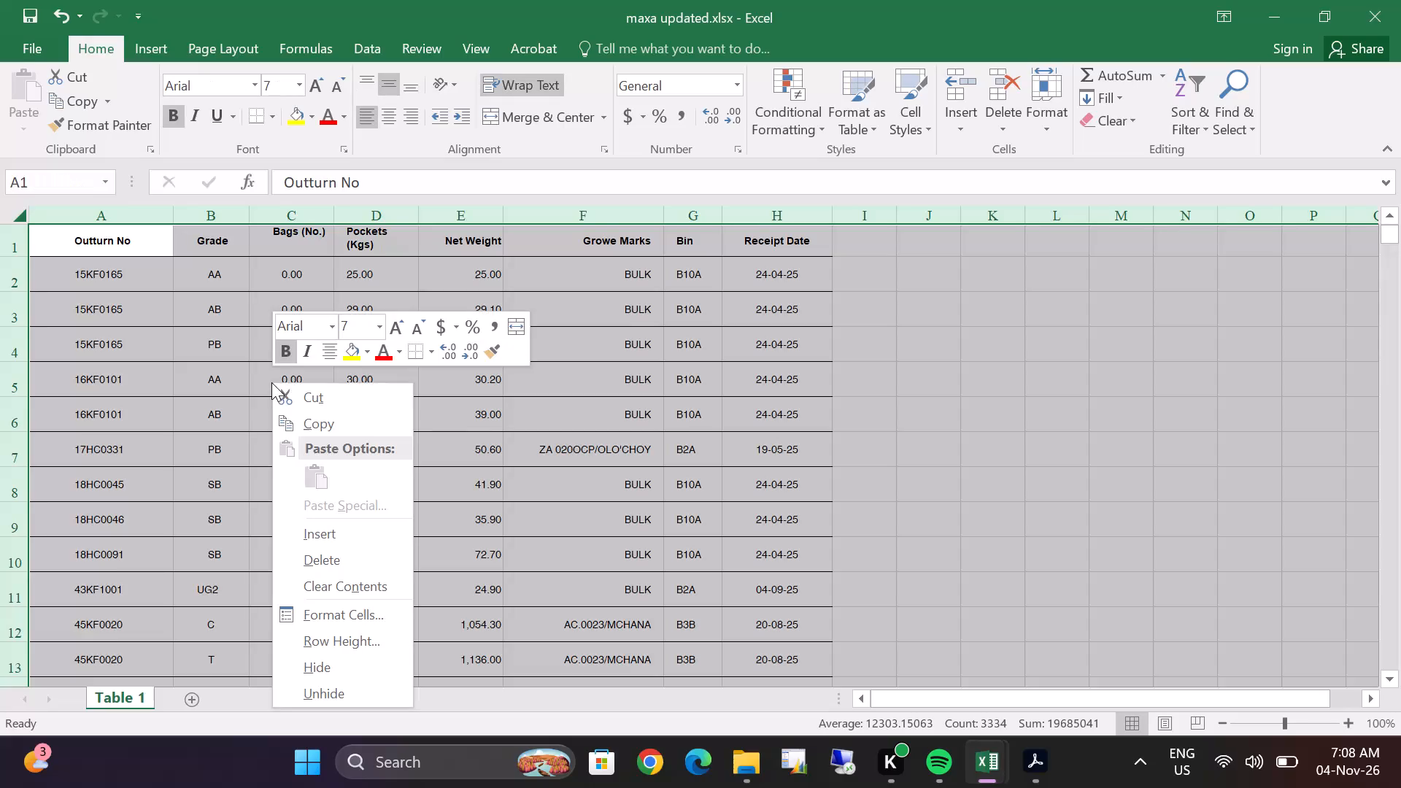
double_click(318, 422)
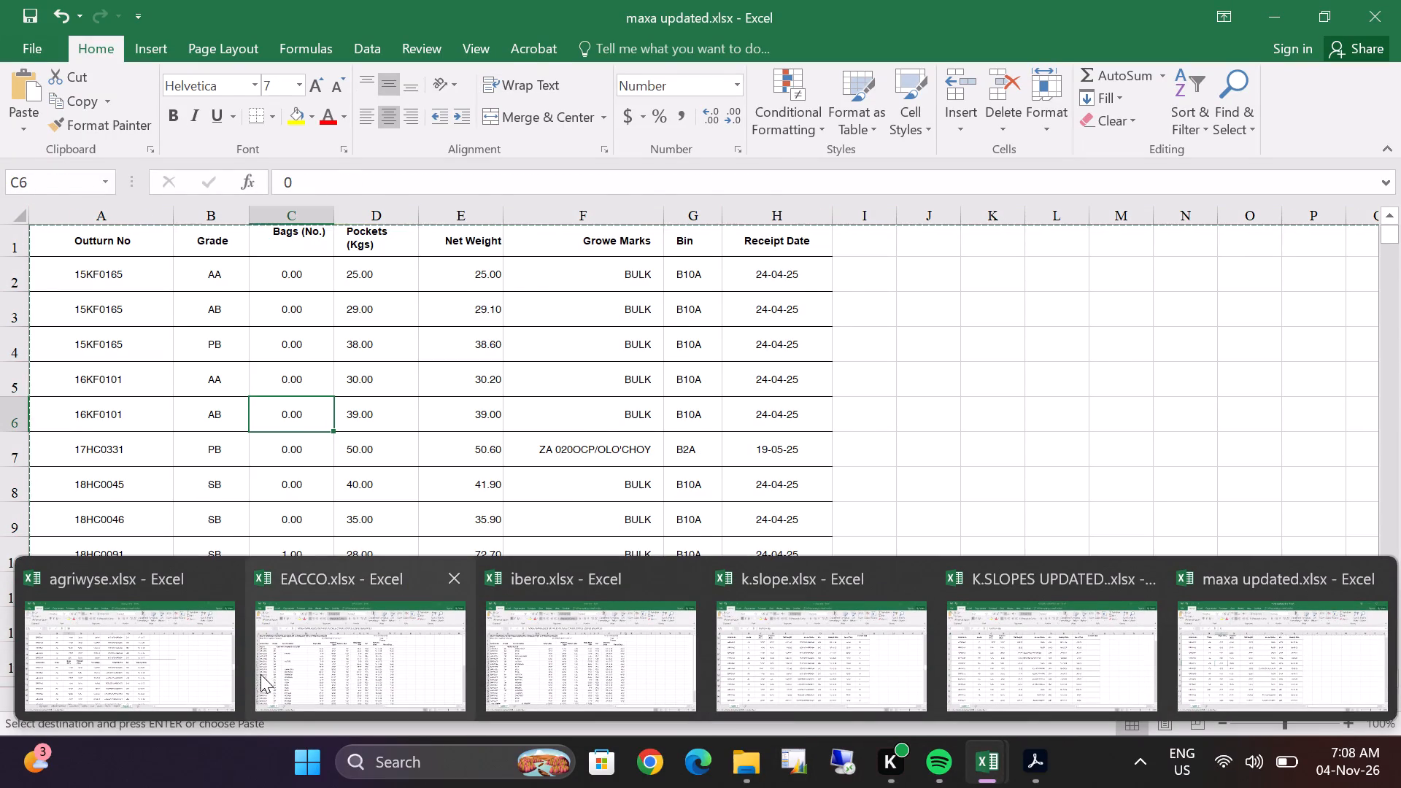
left_click(193, 645)
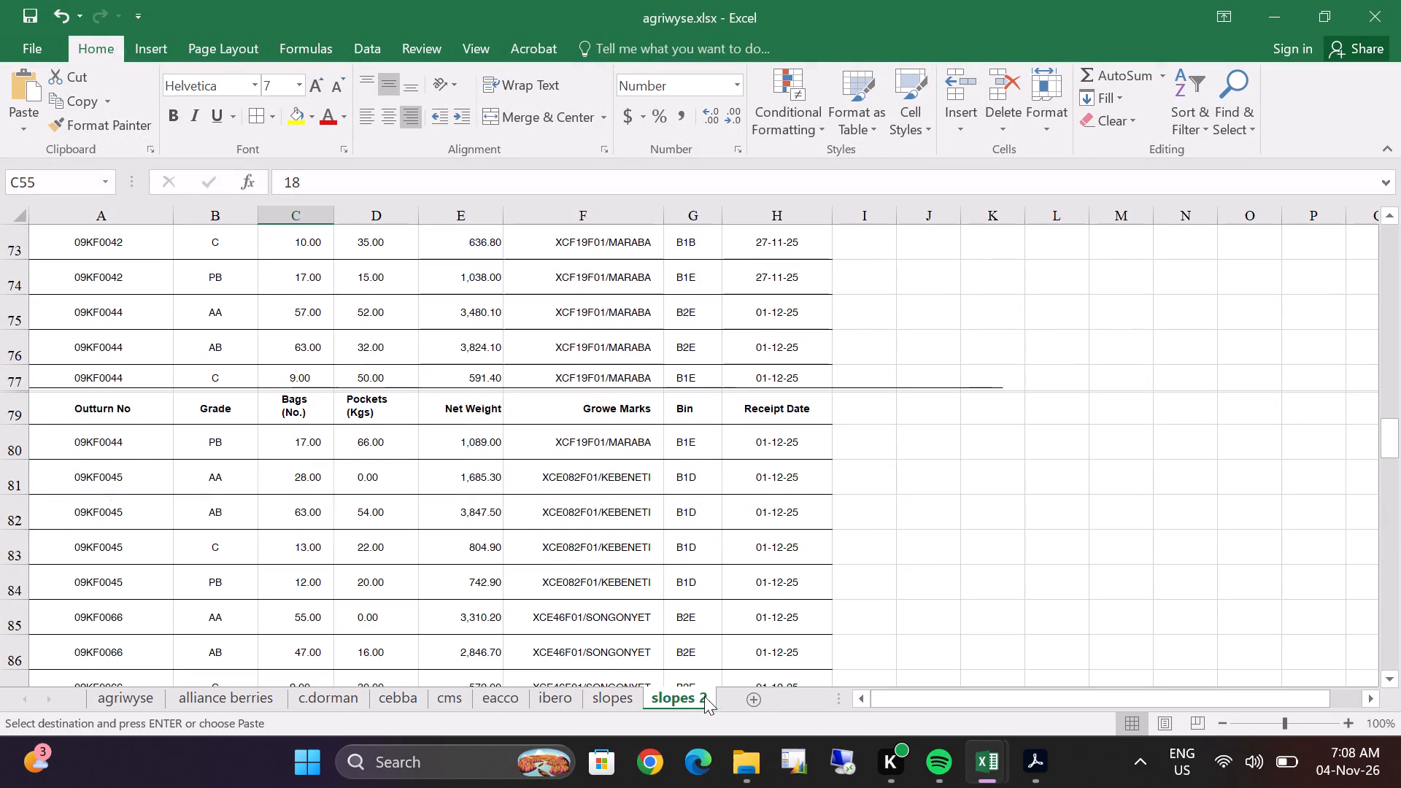
left_click(751, 702)
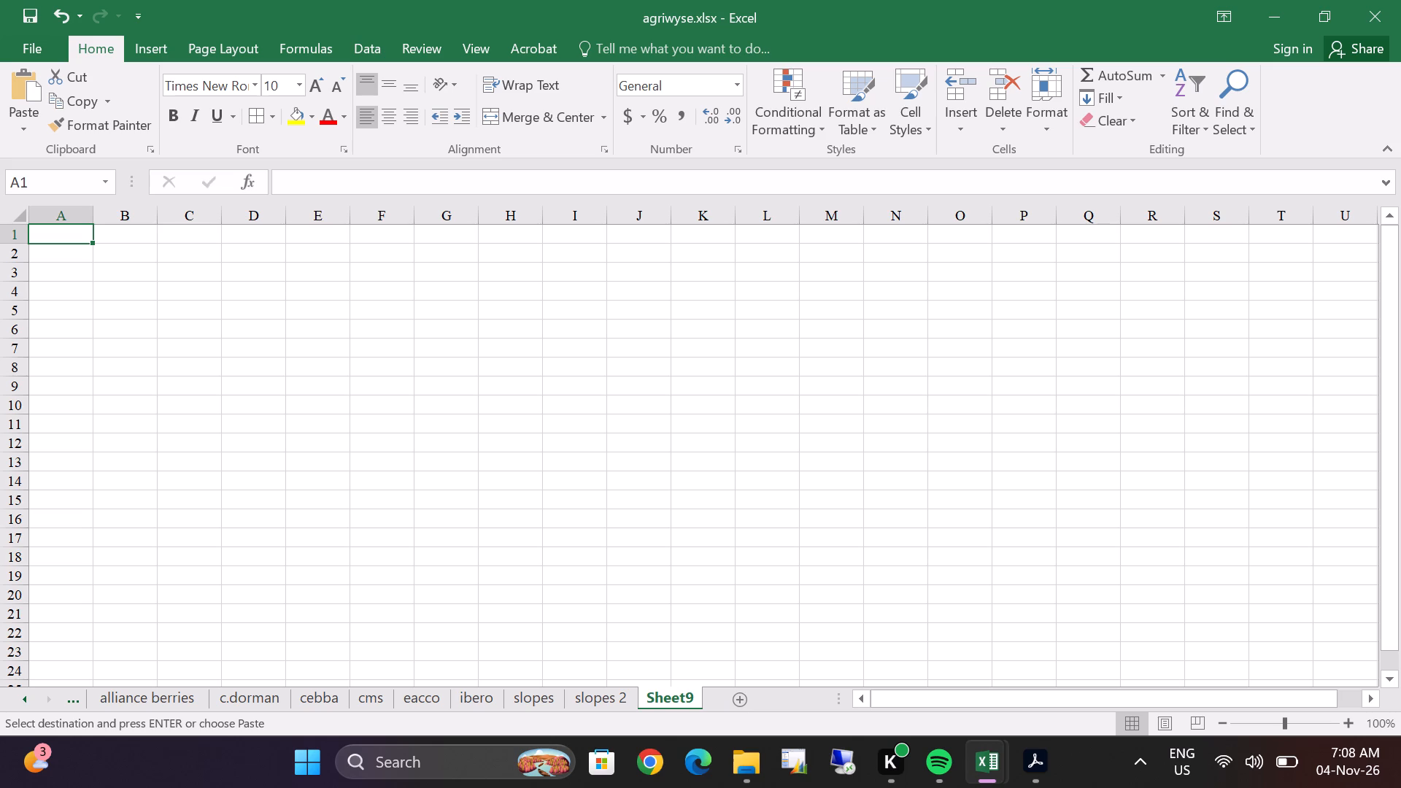
right_click(50, 232)
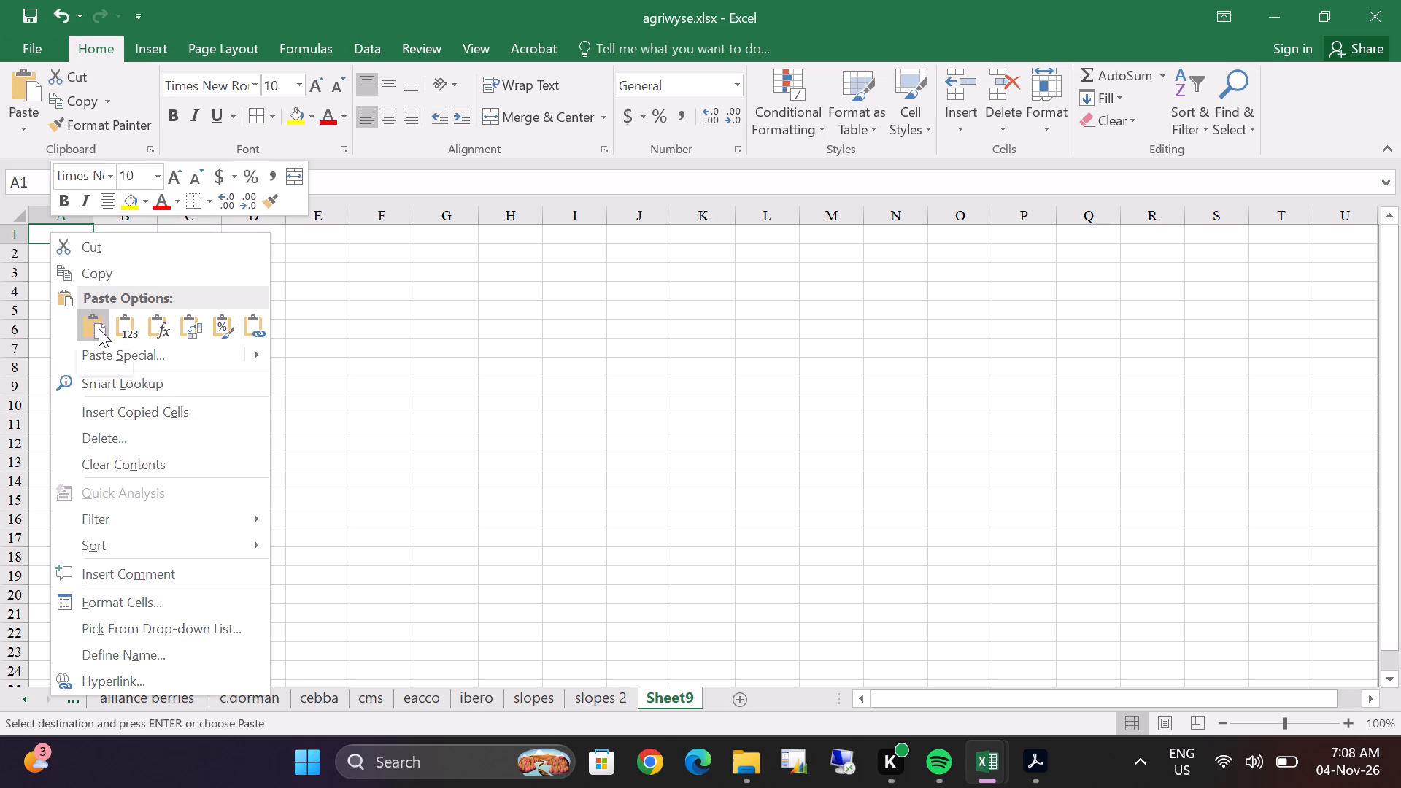
left_click(99, 328)
Rename Sheet9 as maxa.
right_click(669, 703)
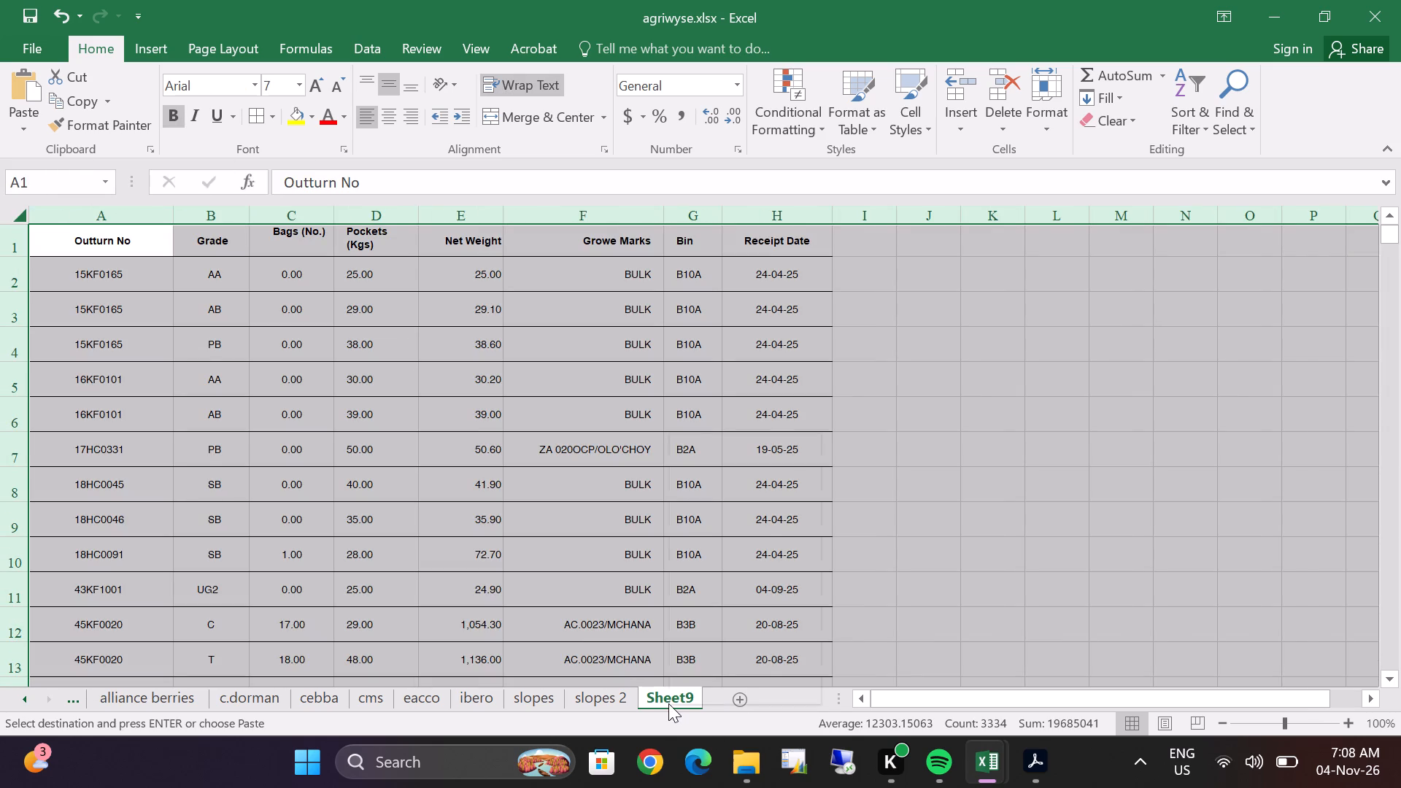
left_click(695, 509)
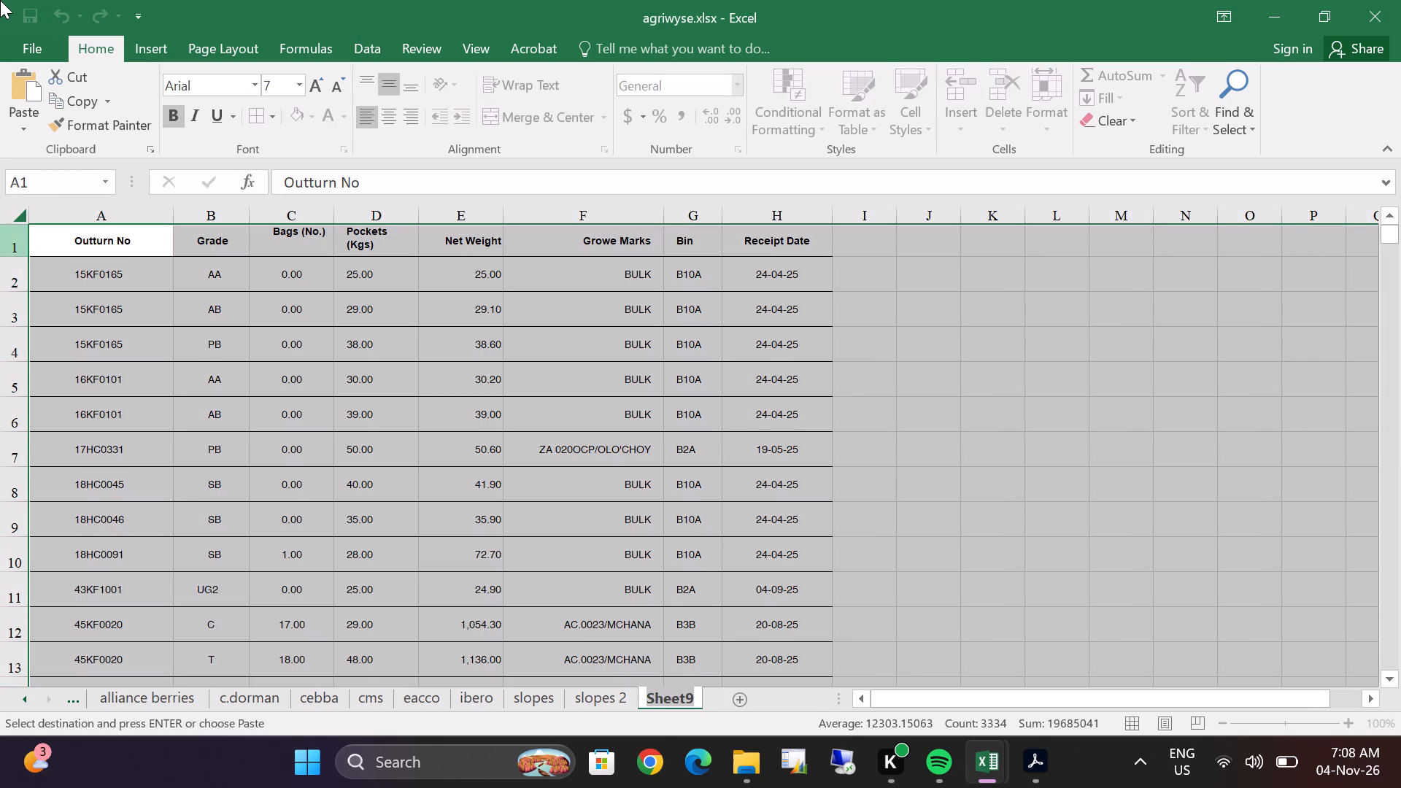
key("m")
type("axa")
key("Return")
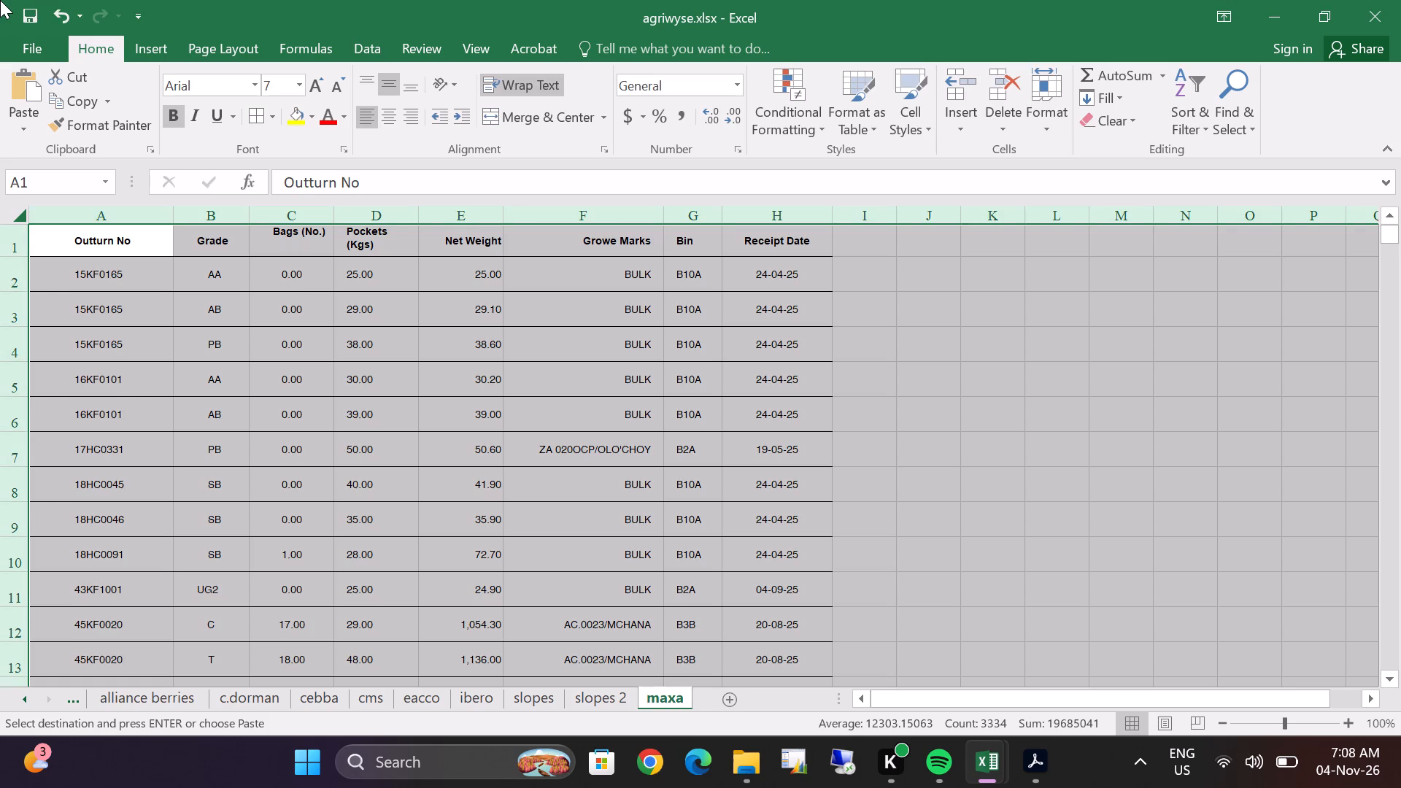
Delete the Receipt Date column from the maxa sheet.
double_click(683, 208)
left_click(771, 215)
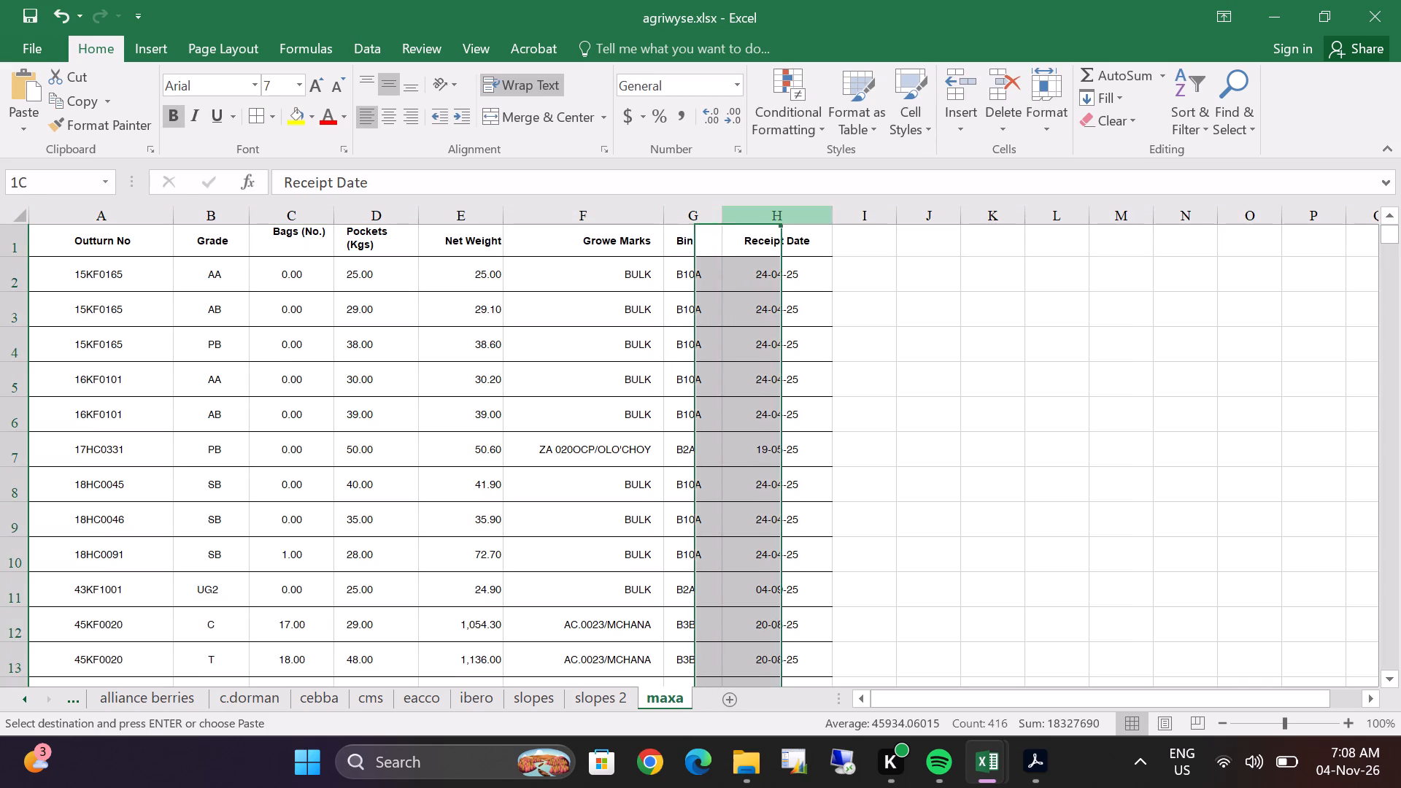
right_click(783, 311)
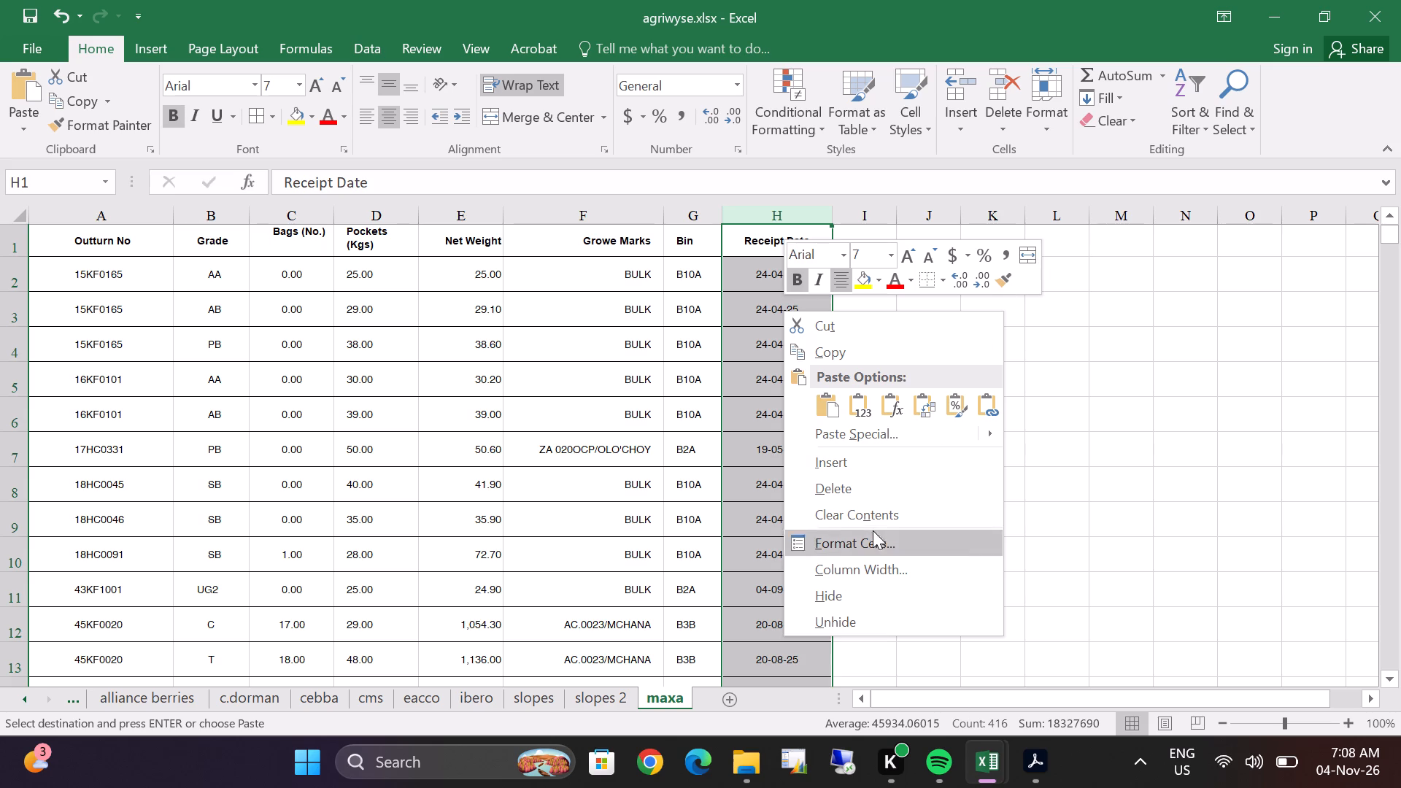
left_click(861, 488)
Examine the maxa sheet's stock table row by row, starting near the top and continuing down the Growe Marks column.
left_click(630, 470)
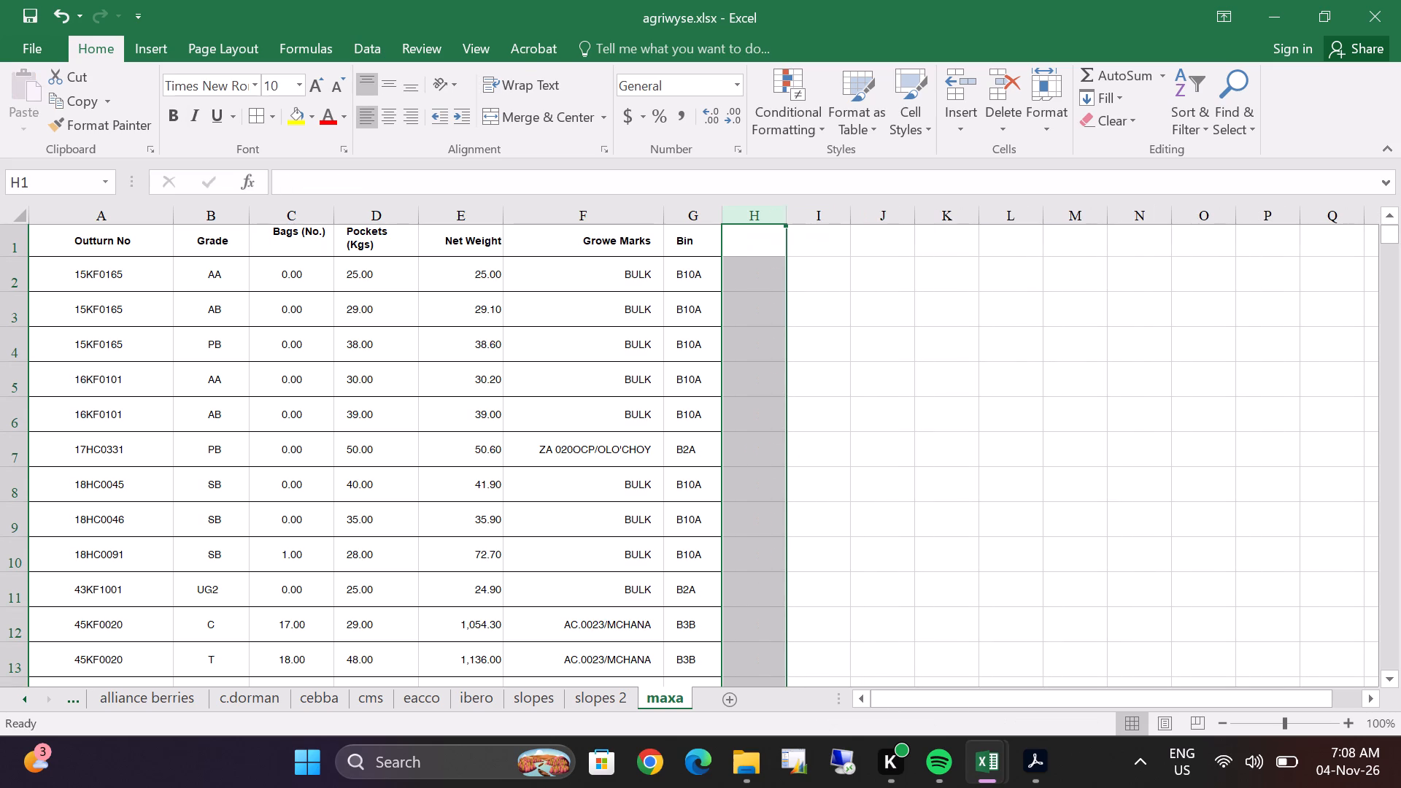
key("Up")
key("Up")
key("Up")
key("Up")
key("Up")
key("Up")
key("Up")
key("Up")
key("Up")
key("Up")
key("Up")
key("Up")
key("Up")
key("Up")
key("Up")
key("Up")
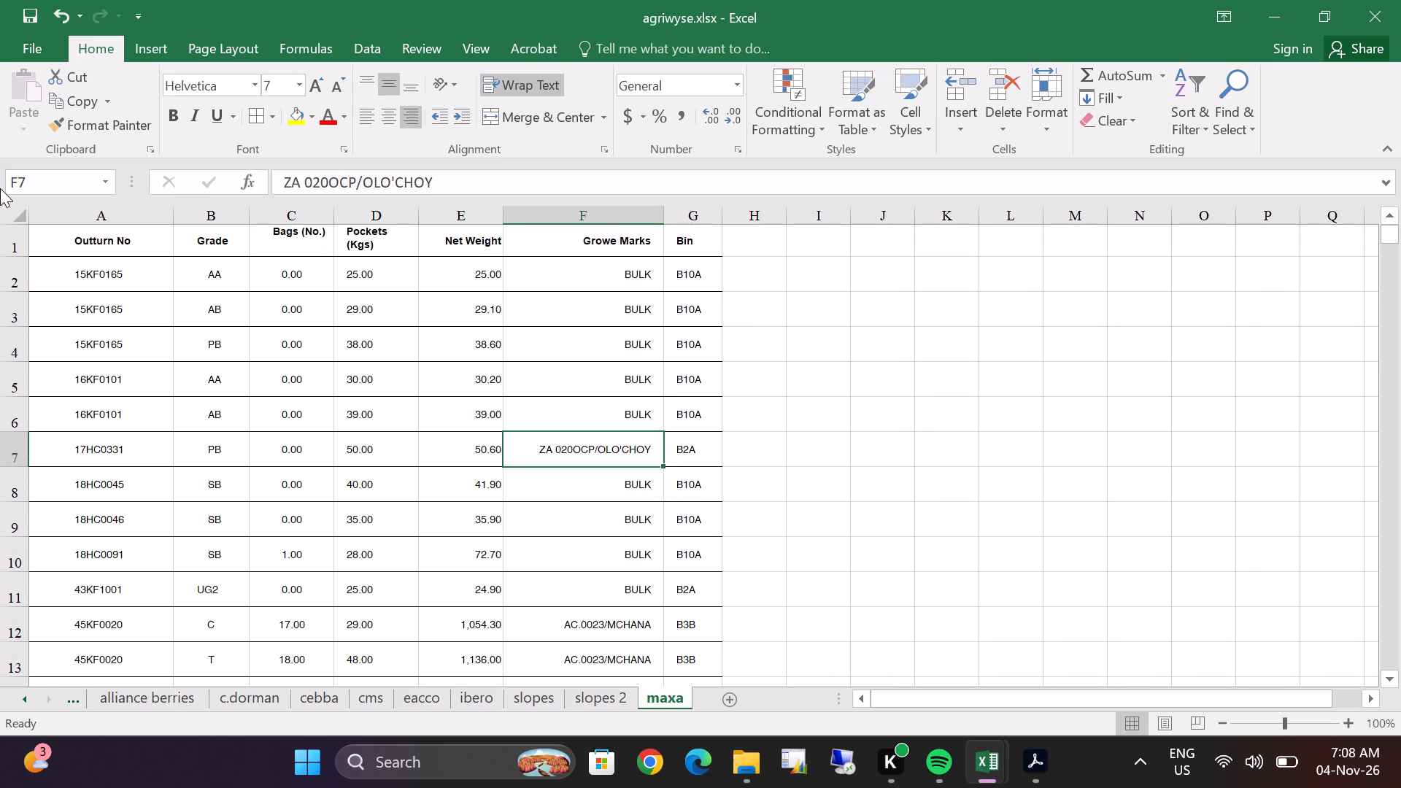
key("Down")
key("Down")
key("Down")
key("Down")
key("Down")
key("Down")
key("Down")
key("Down")
key("Down")
key("Down")
key("Down")
key("Down")
key("Down")
key("Down")
key("Down")
key("Down")
key("Down")
key("Down")
key("Down")
key("Down")
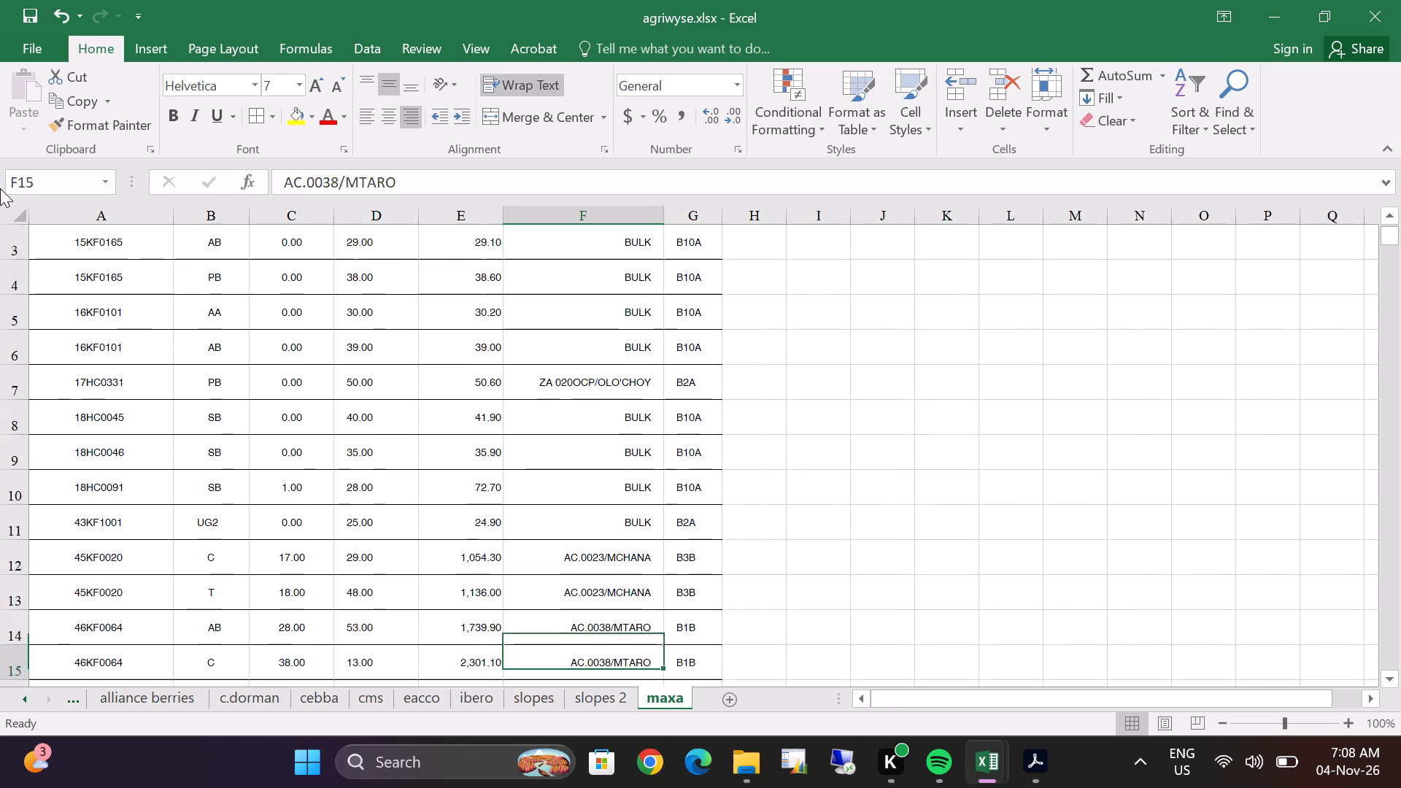
key("Down")
key("Down")
key("Down")
key("Down")
key("Down")
key("Down")
key("Down")
key("Down")
key("Down")
key("Down")
key("Down")
key("Down")
key("Down")
key("Down")
key("Down")
key("Down")
key("Down")
key("Down")
key("Down")
key("Down")
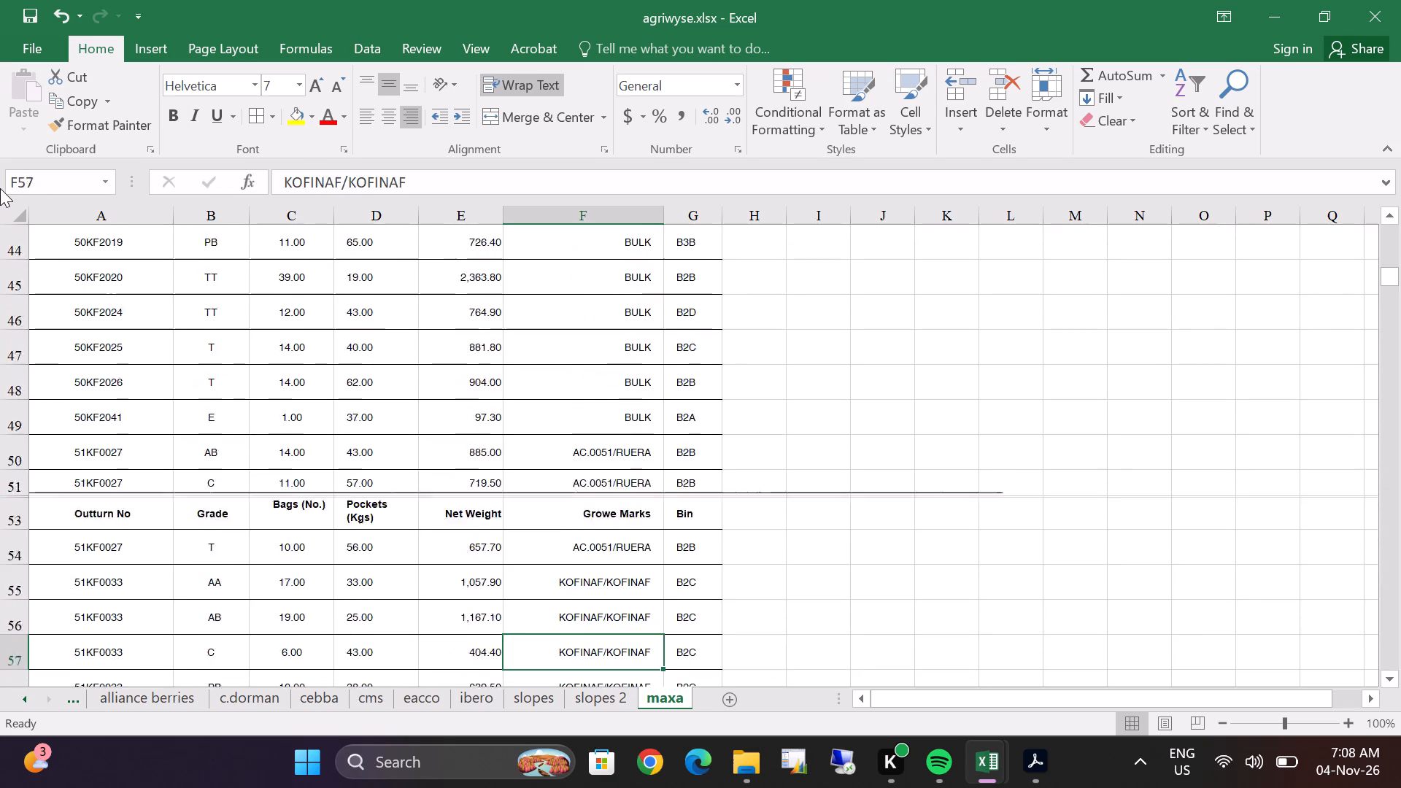
key("Down")
key("Down")
key("Down")
key("Down")
key("Down")
key("Down")
key("Down")
key("Down")
key("Down")
key("Down")
key("Down")
key("Down")
key("Down")
key("Down")
key("Down")
key("Down")
key("Down")
key("Down")
key("Down")
key("Down")
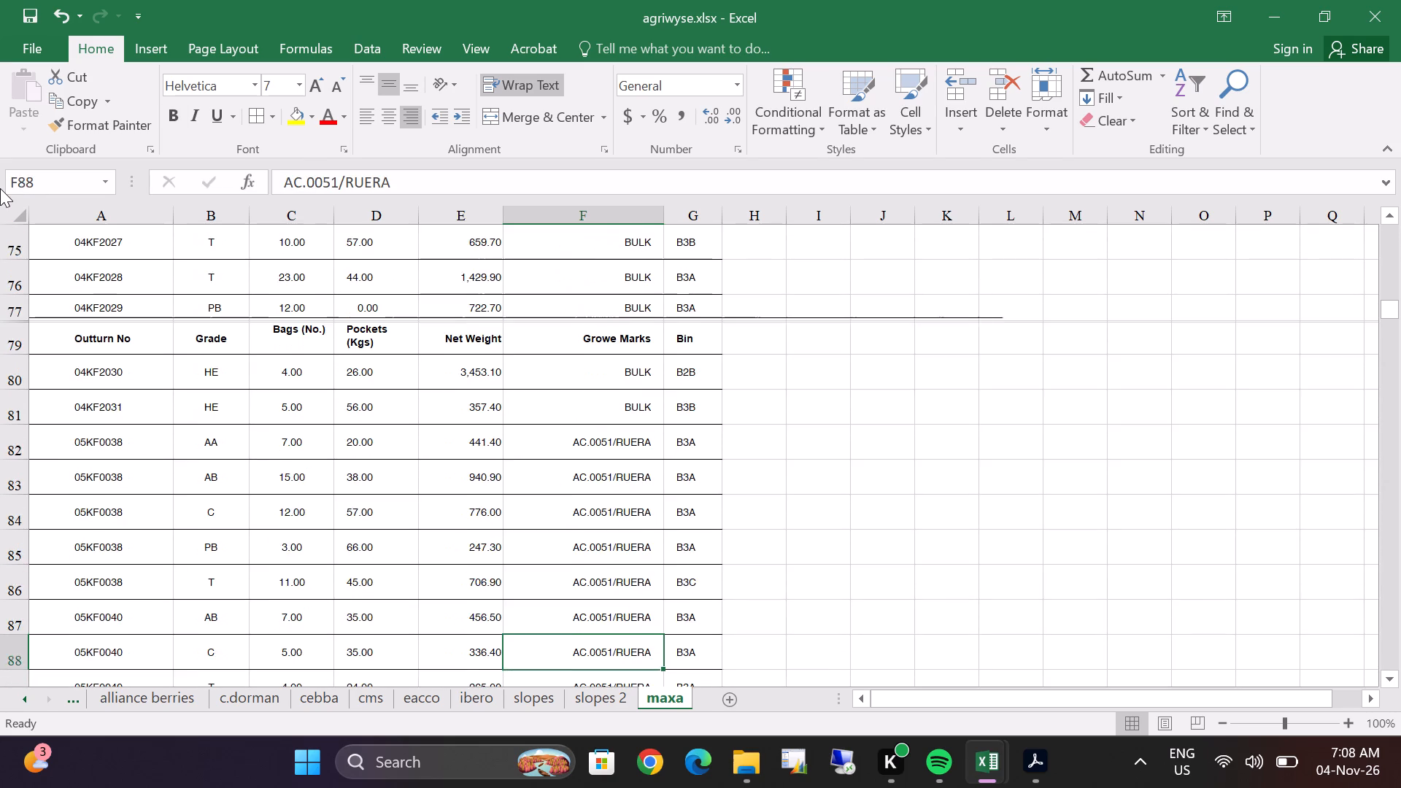
key("Down")
key("Down")
key("Down")
key("Down")
key("Down")
key("Down")
key("Down")
key("Down")
key("Down")
key("Down")
key("Down")
key("Down")
key("Down")
key("Down")
key("Down")
key("Down")
key("Down")
key("Down")
key("Down")
key("Down")
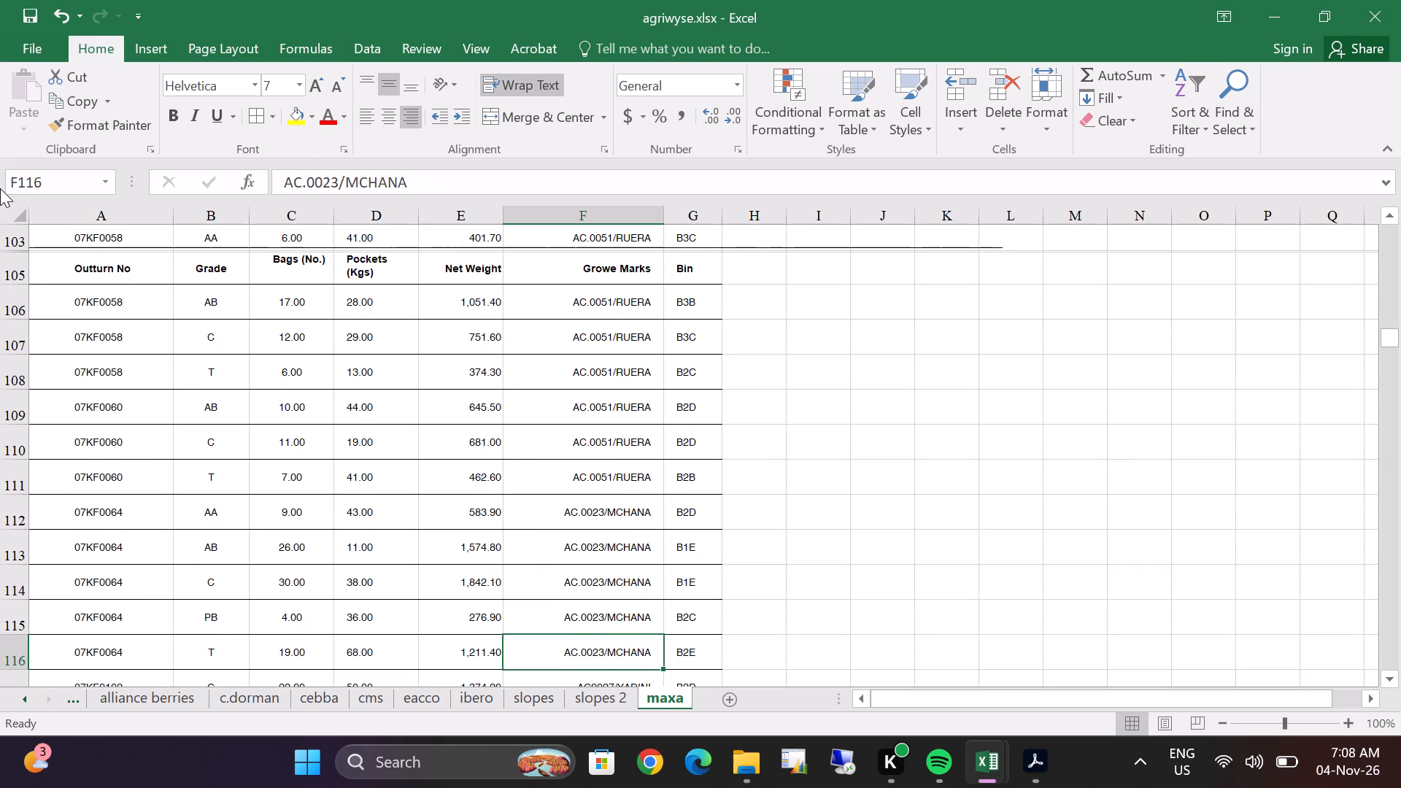
key("Down")
key("Down")
key("Down")
key("Down")
key("Down")
key("Down")
key("Down")
key("Down")
key("Down")
key("Down")
key("Down")
key("Down")
key("Down")
key("Down")
key("Down")
key("Down")
key("Down")
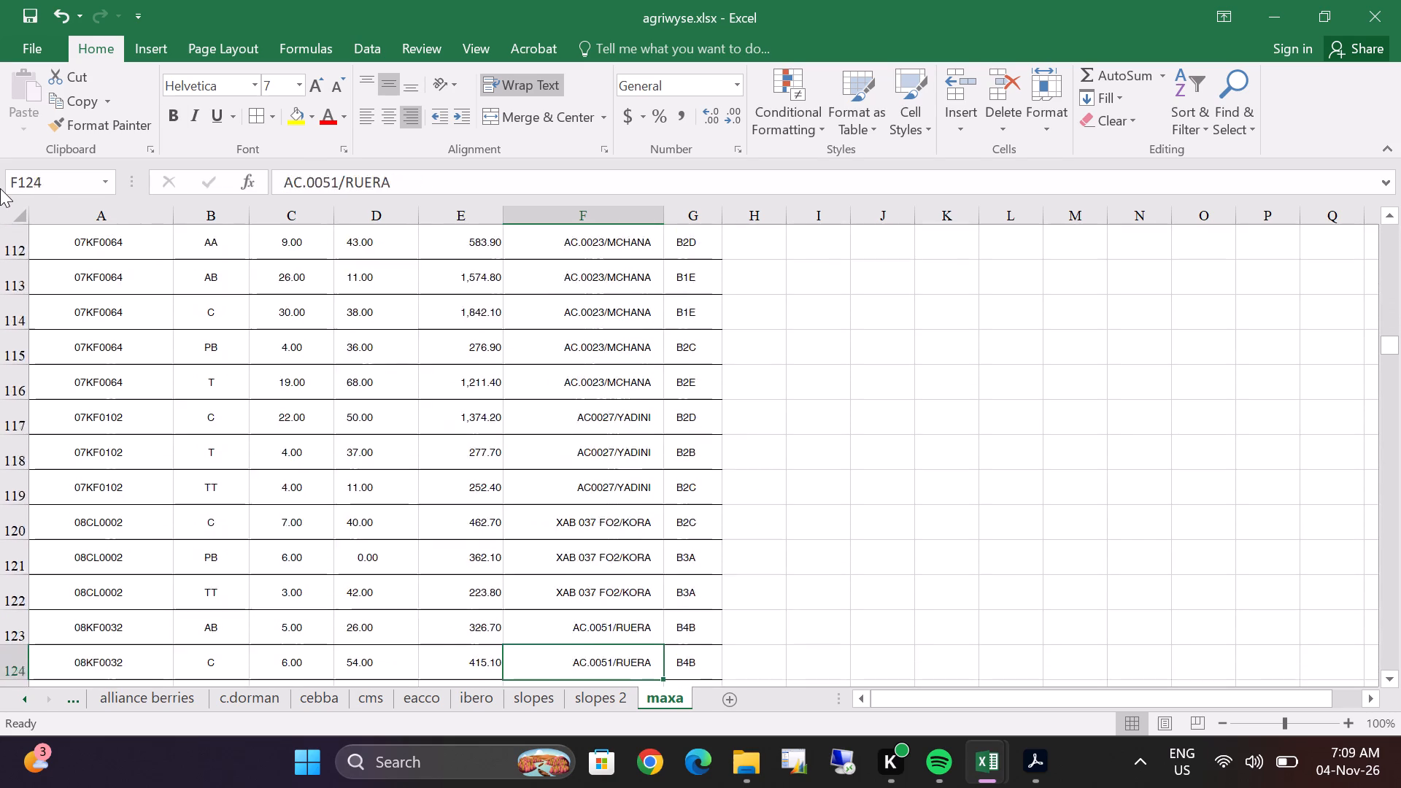
key("Down")
key("Down")
key("Down")
key("Down")
key("Down")
key("Down")
key("Down")
key("Down")
key("Down")
key("Down")
key("Down")
key("Down")
key("Down")
key("Down")
key("Down")
key("Down")
key("Down")
key("Down")
key("Down")
key("Down")
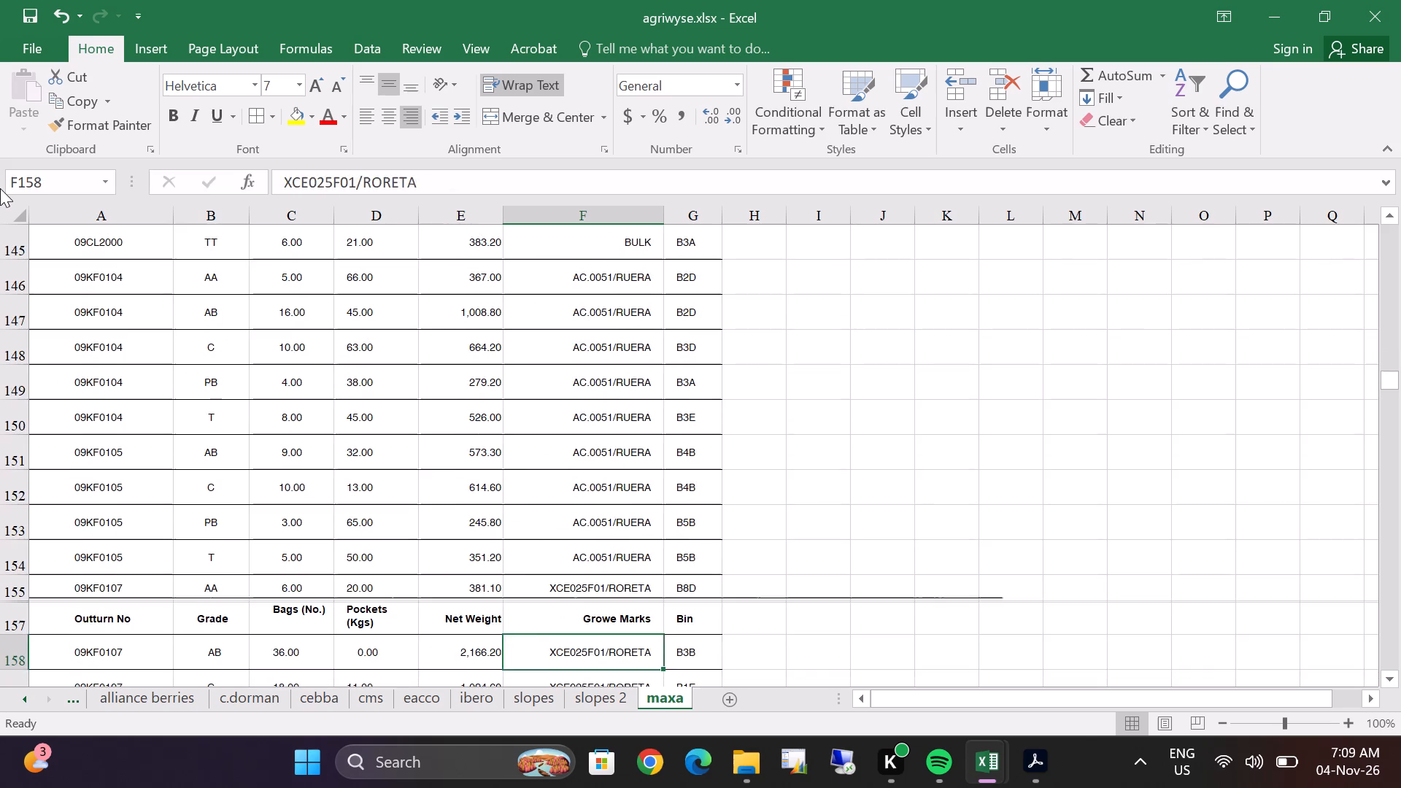
key("Down")
key("Down")
key("Down")
key("Down")
key("Down")
key("Down")
key("Down")
key("Down")
key("Down")
key("Down")
key("Down")
key("Down")
key("Down")
key("Down")
key("Down")
key("Down")
key("Down")
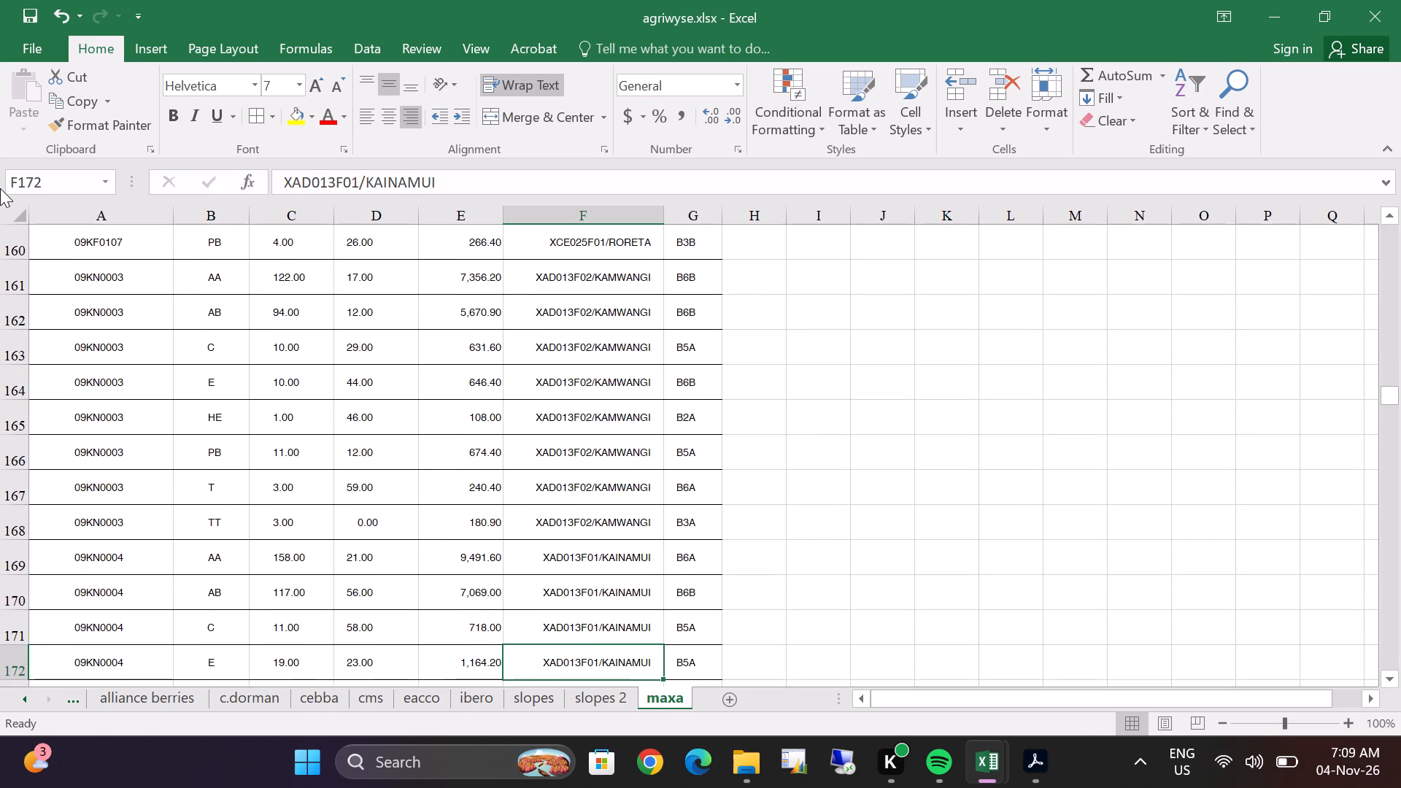
Continue examining the maxa sheet's stock rows down the Growe Marks column, from row 172 to row 372.
key("Down")
key("Down")
key("Down")
key("Down")
key("Down")
key("Down")
key("Down")
key("Down")
key("Down")
key("Down")
key("Down")
key("Down")
key("Down")
key("Down")
key("Down")
key("Down")
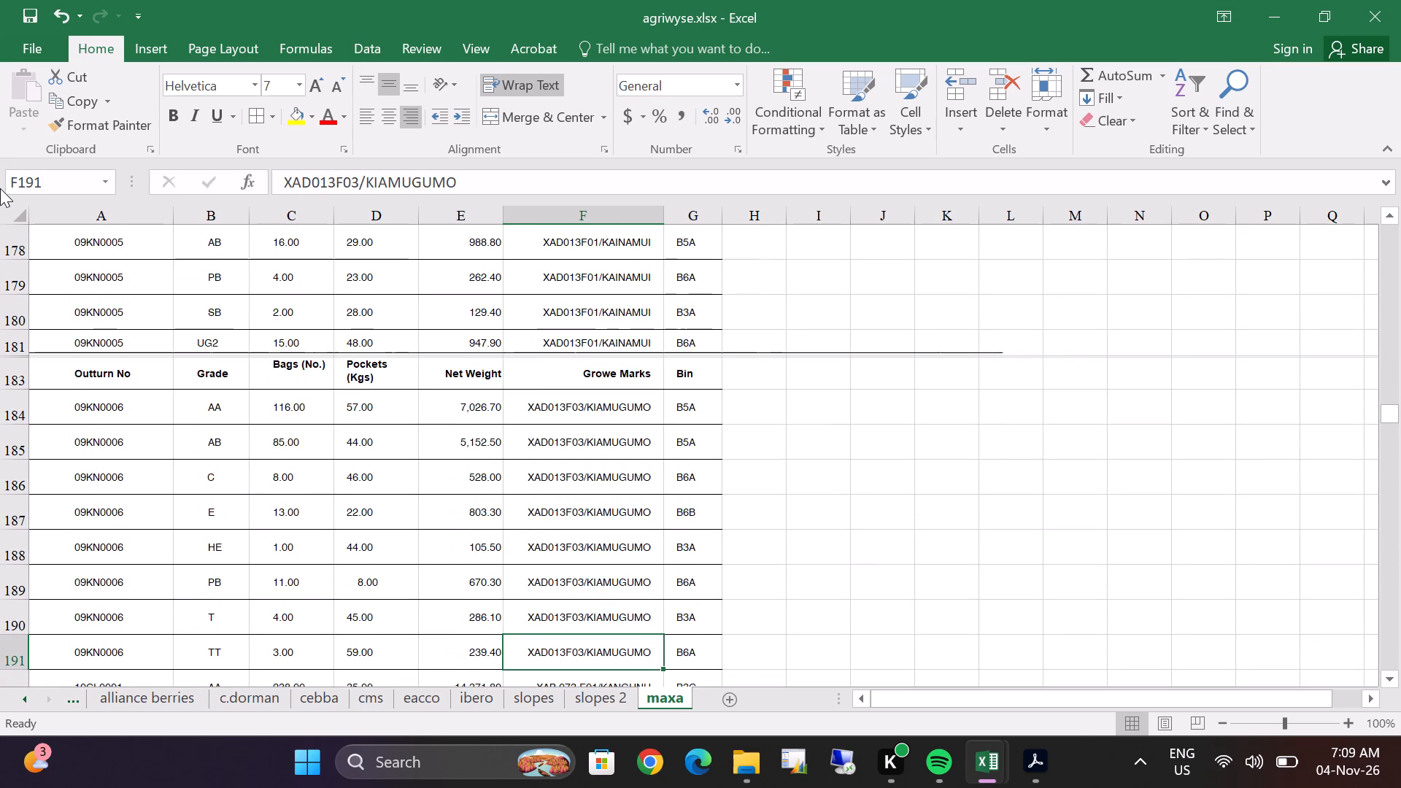
key("Down")
key("Down")
key("Down")
key("Down")
key("Down")
key("Down")
key("Down")
key("Down")
key("Down")
key("Down")
key("Down")
key("Down")
key("Down")
key("Down")
key("Down")
key("Down")
key("Down")
key("Down")
key("Down")
key("Down")
key("Down")
key("Down")
key("Down")
key("Down")
key("Down")
key("Down")
key("Down")
key("Down")
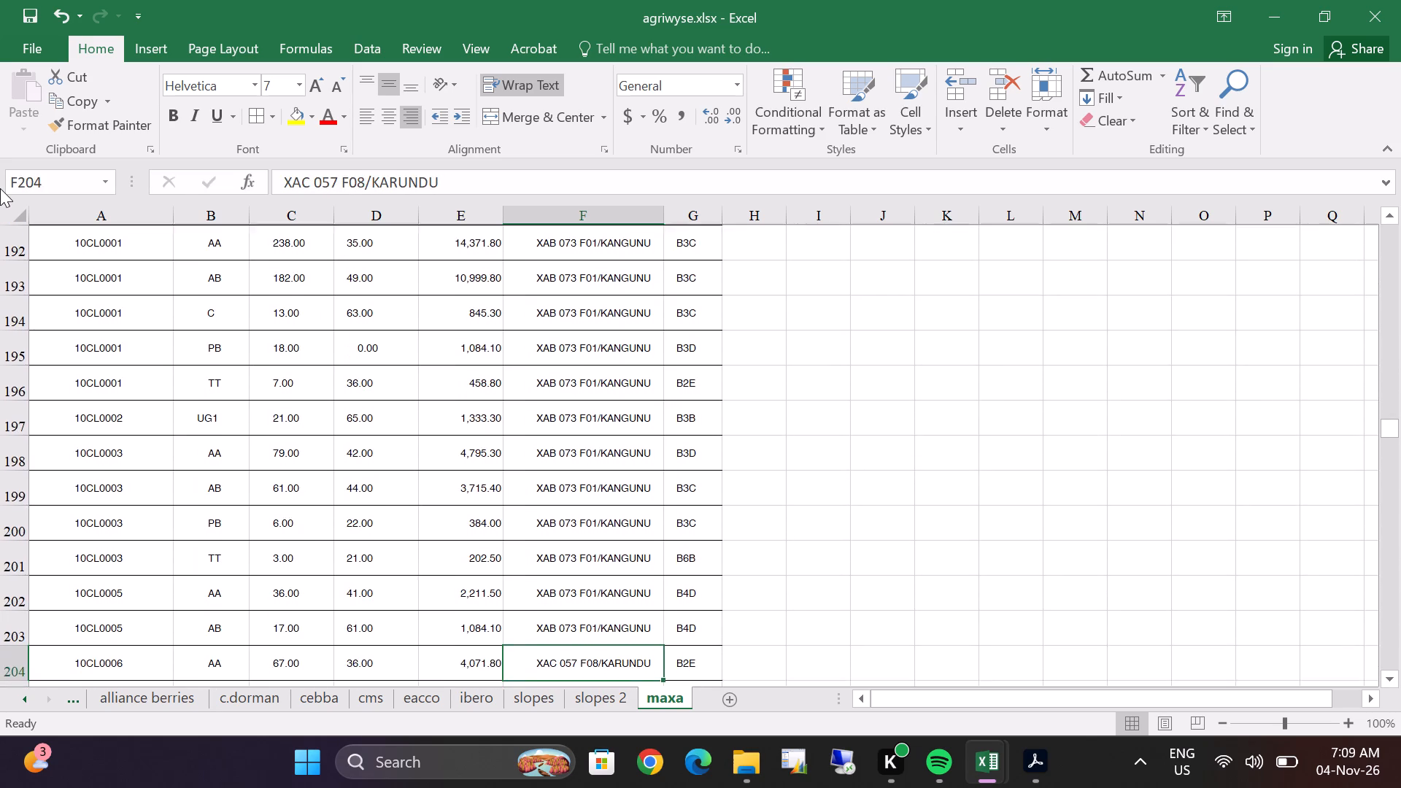
key("Down")
key("Down")
key("Down")
key("Down")
key("Down")
key("Down")
key("Down")
key("Down")
key("Down")
key("Down")
key("Down")
key("Down")
key("Down")
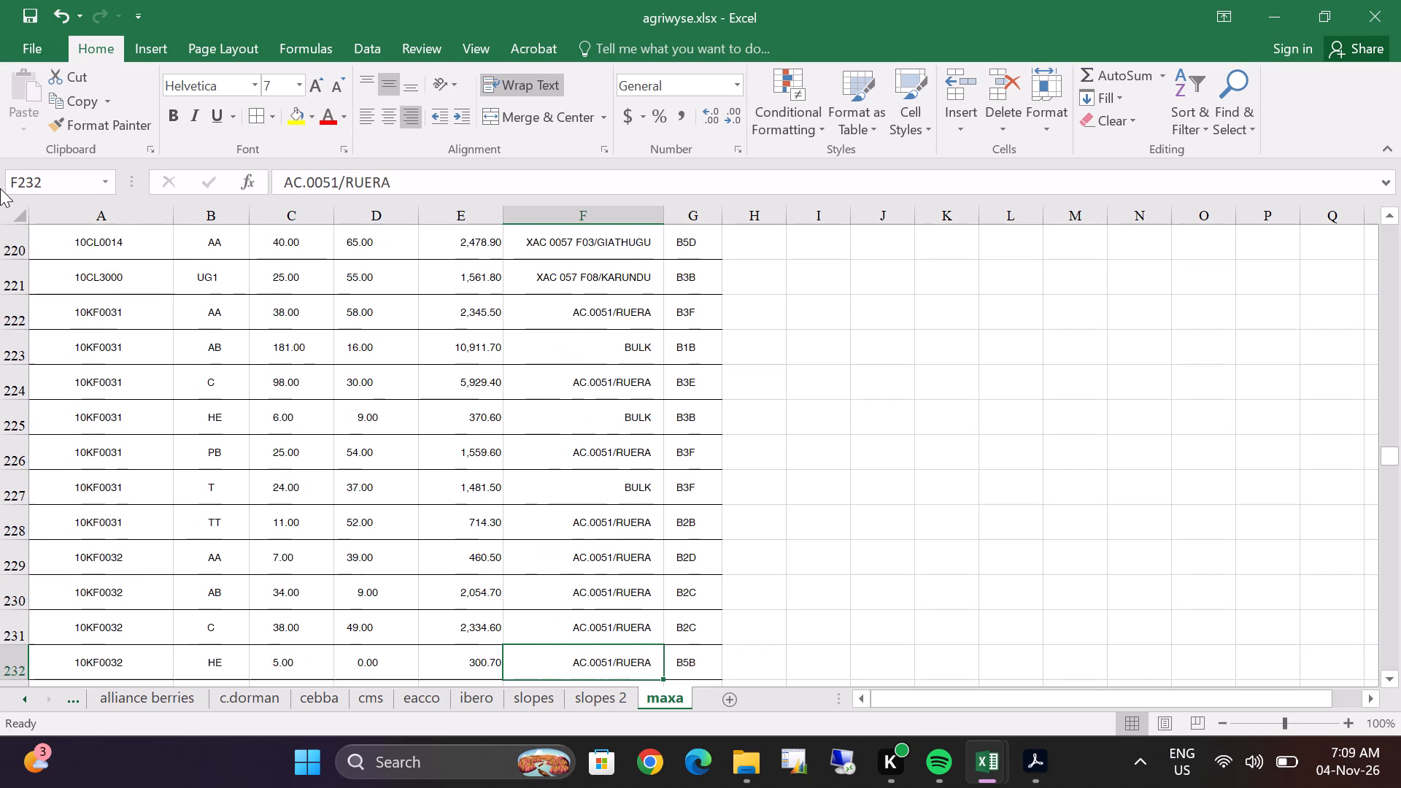
key("Down")
key("Down")
key("Down")
key("Down")
key("Down")
key("Down")
key("Down")
key("Down")
key("Down")
key("Down")
key("Down")
key("Down")
key("Down")
key("Down")
key("Down")
key("Down")
key("Down")
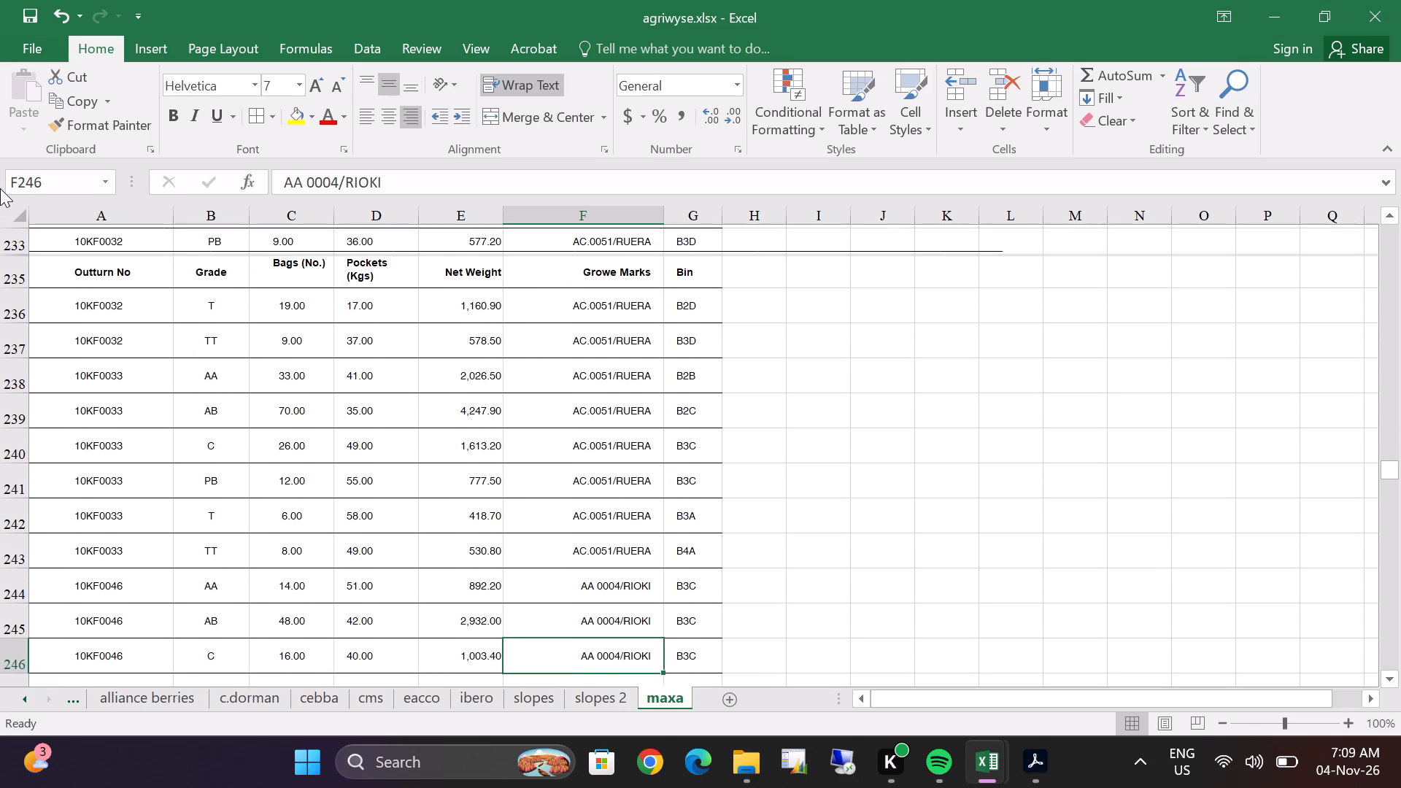
key("Down")
key("Down")
key("Down")
key("Down")
key("Down")
key("Down")
key("Down")
key("Down")
key("Down")
key("Down")
key("Down")
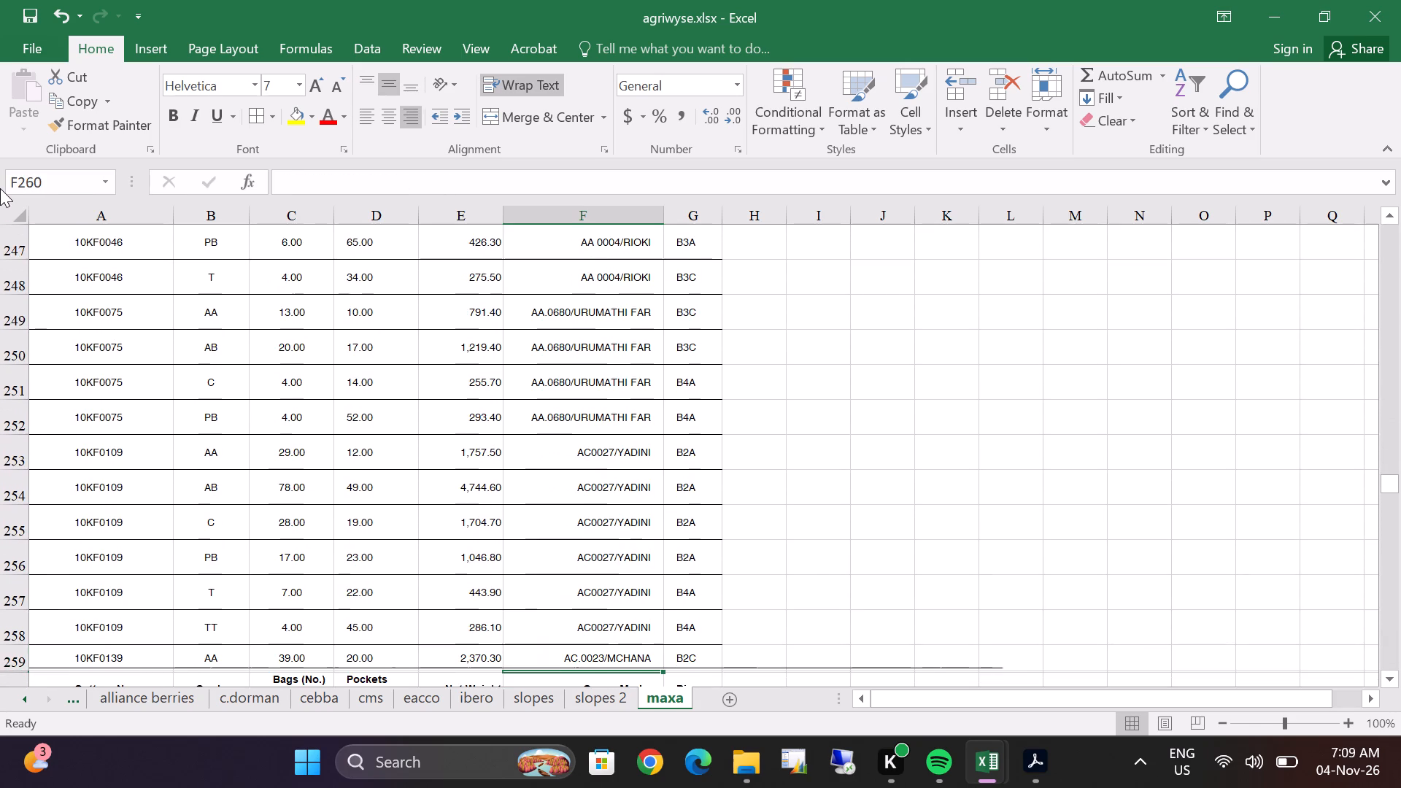
key("Down")
key("Down")
key("Down")
key("Down")
key("Down")
key("Down")
key("Down")
key("Down")
key("Down")
key("Down")
key("Down")
key("Down")
key("Down")
key("Down")
key("Down")
key("Down")
key("Down")
key("Down")
key("Down")
key("Down")
key("Down")
key("Down")
key("Down")
key("Down")
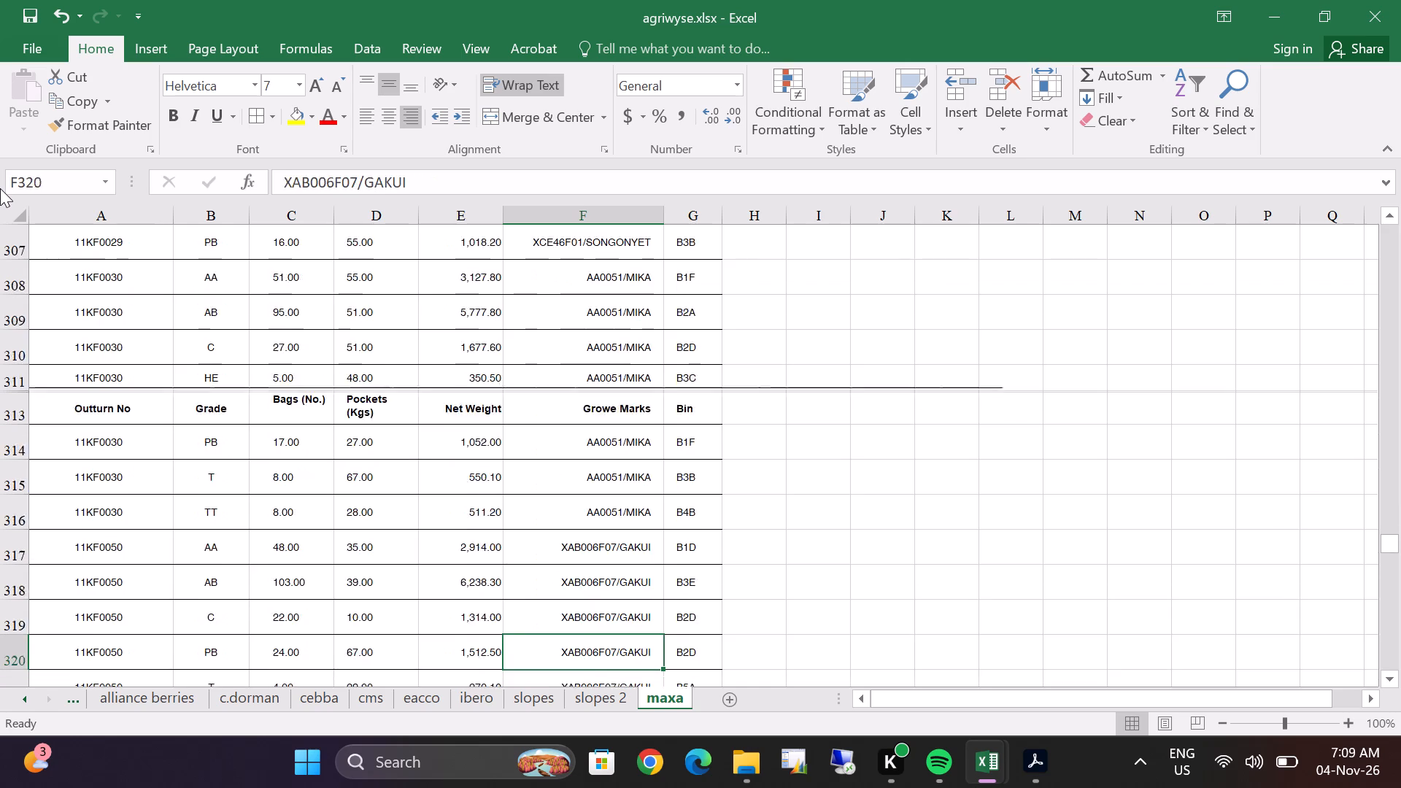
key("Down")
key("Down")
key("Down")
key("Down")
key("Down")
key("Down")
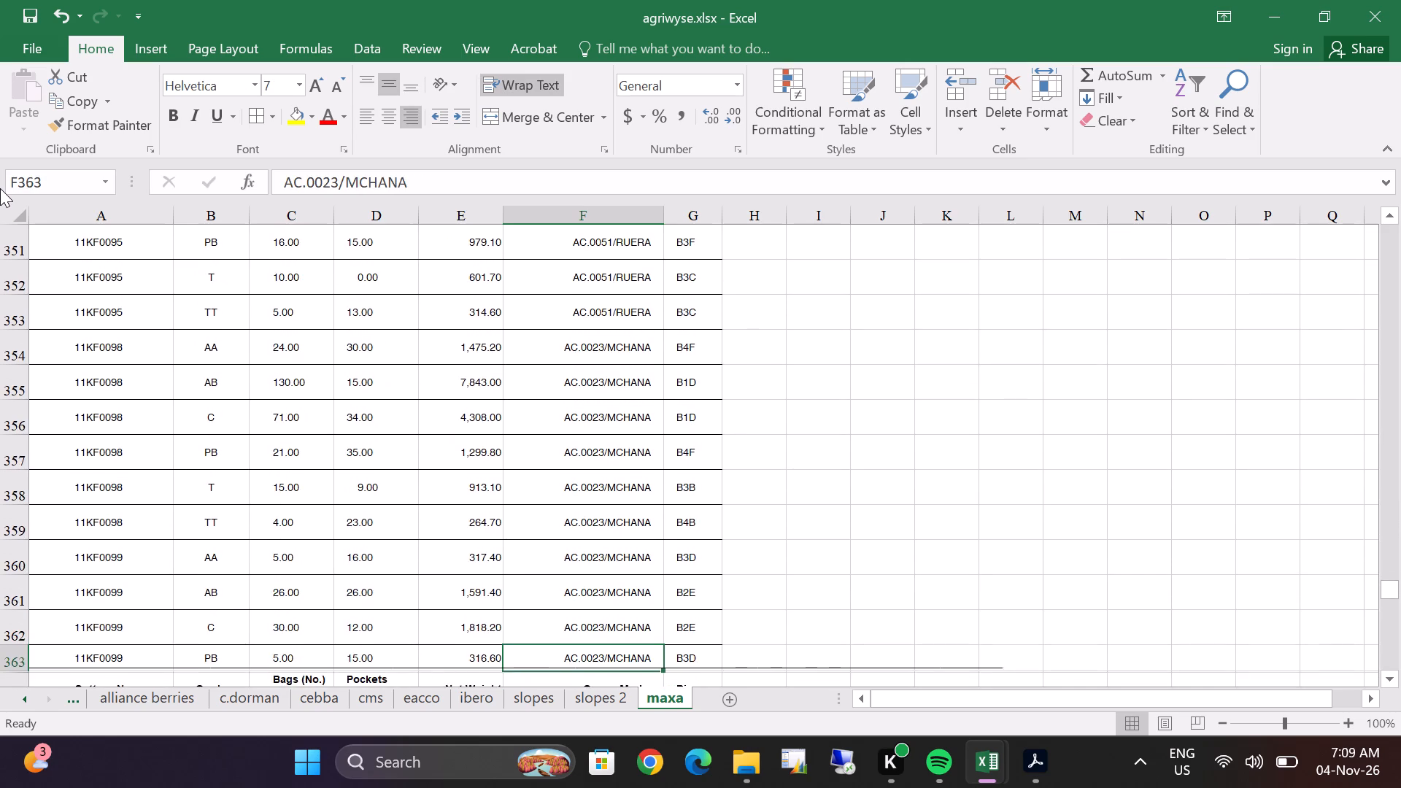
key("Up")
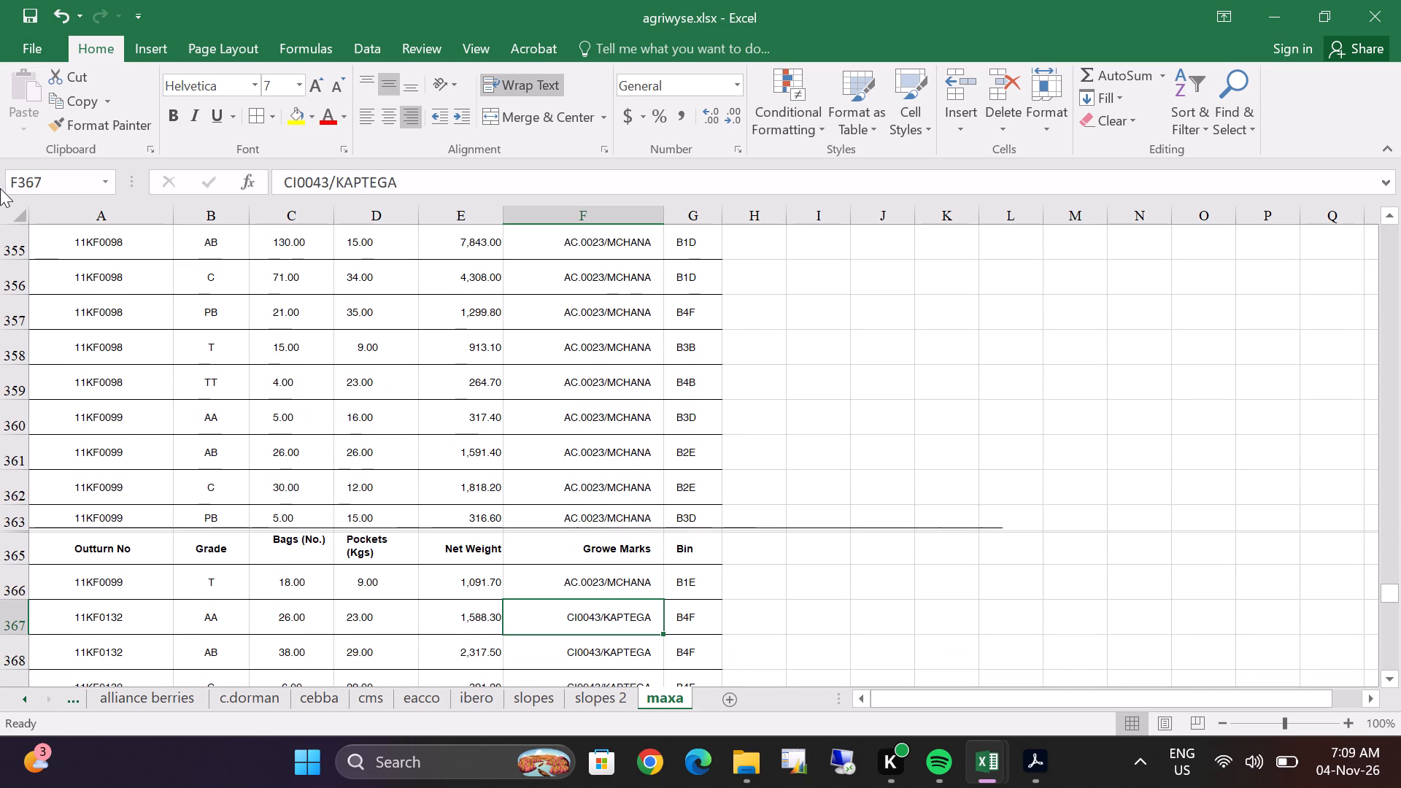
key("Down")
key("Down")
key("Down")
key("Down")
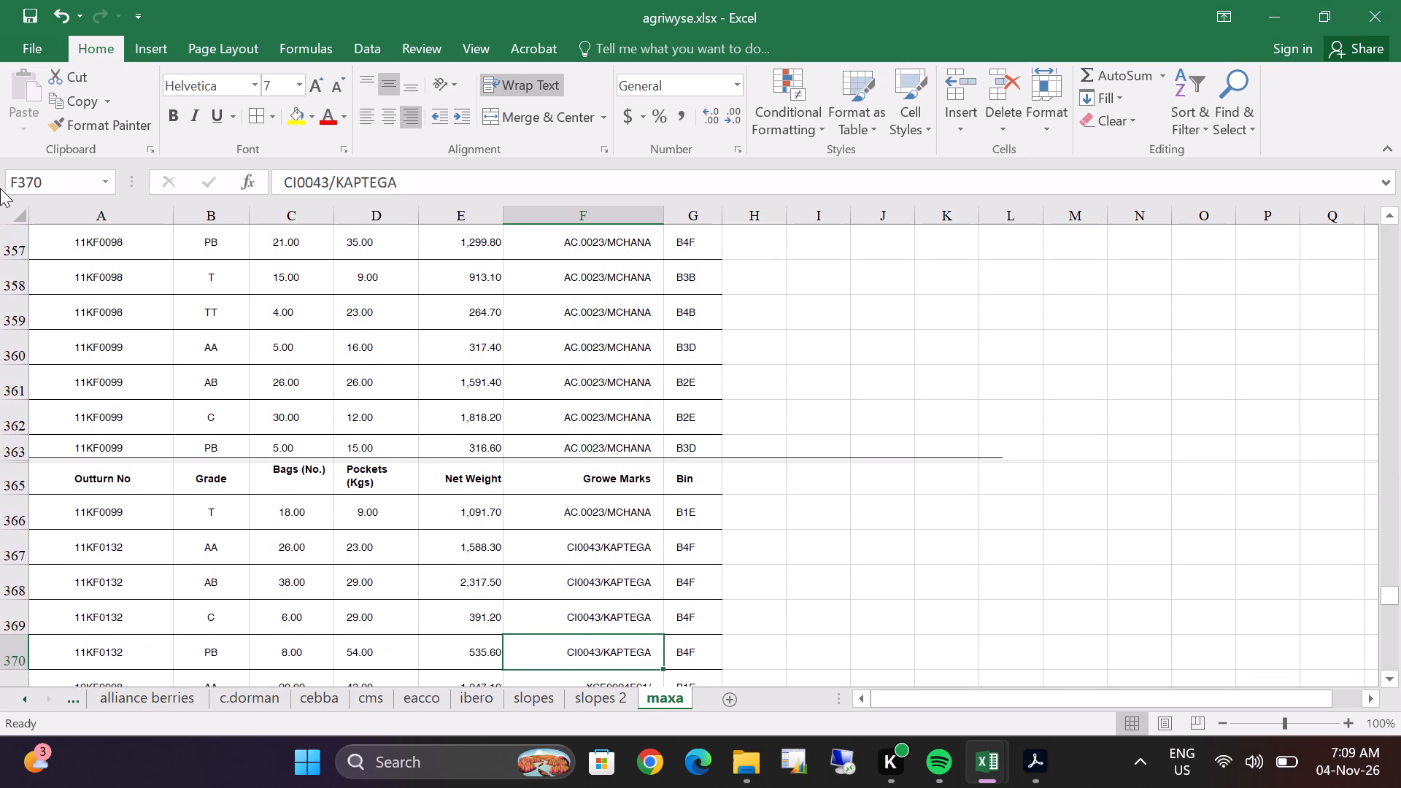
key("Down")
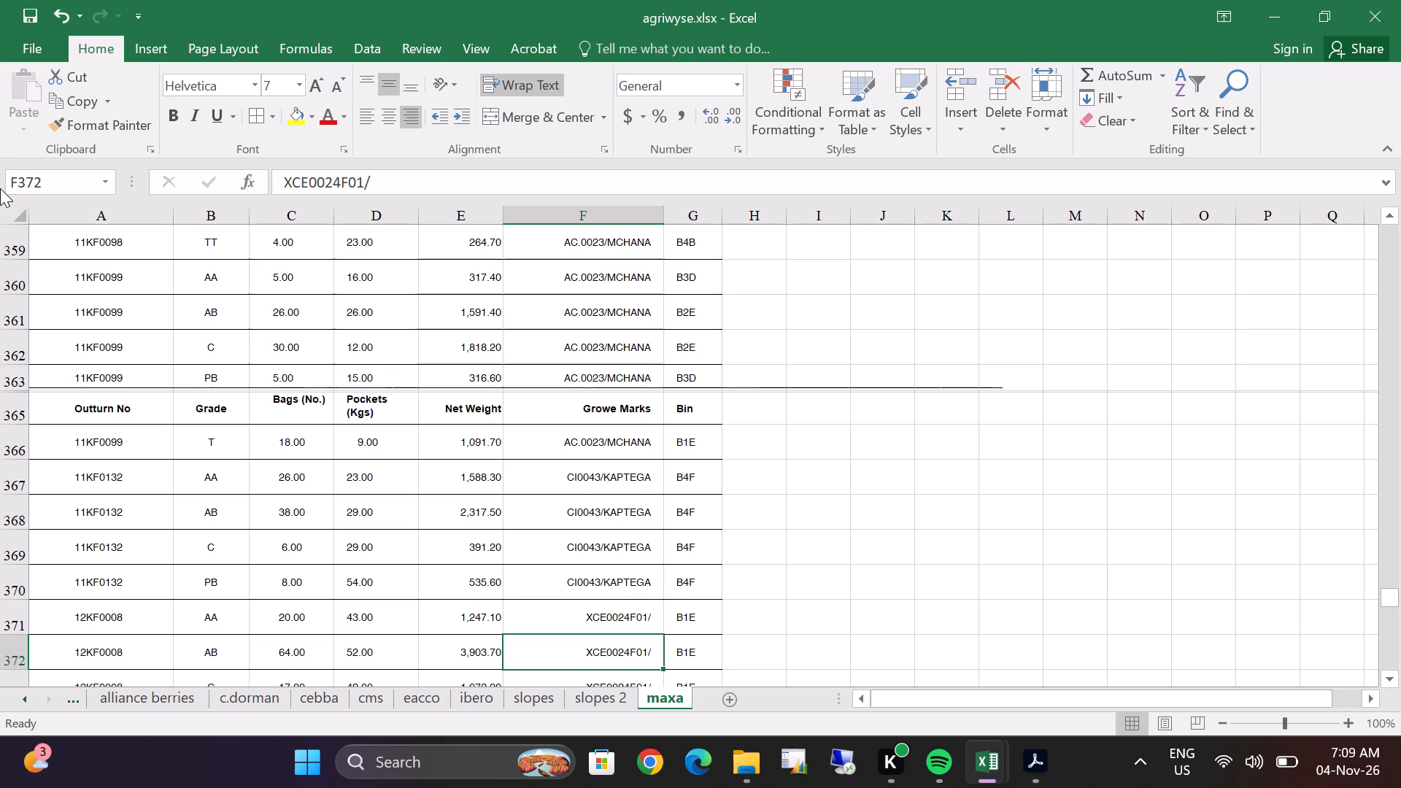
Examine the maxa sheet's remaining stock rows down the Pockets (Kgs) column, from row 372 past the TOTAL and Pkt Count rows.
key("Left")
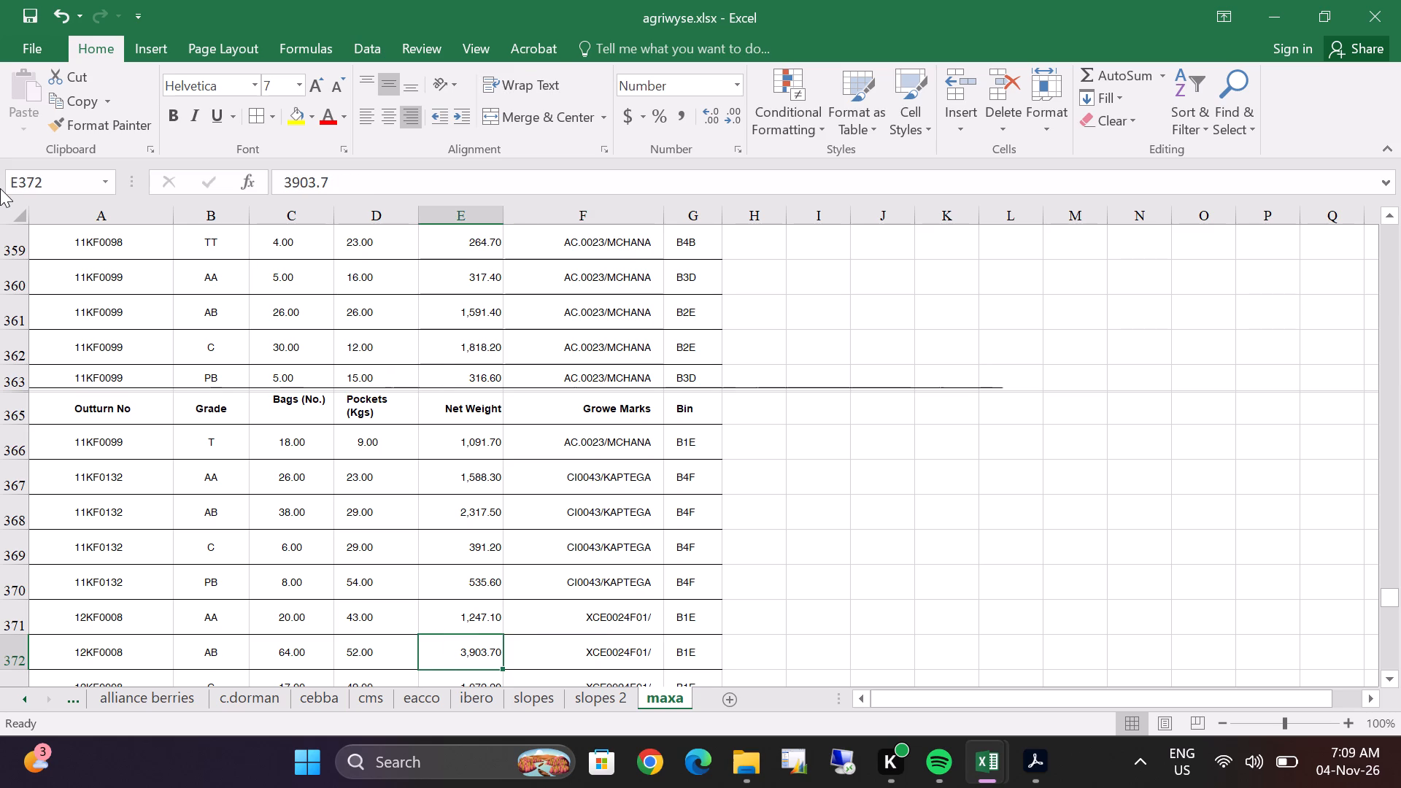
key("Left")
key("Down")
key("Down")
key("Down")
key("Down")
key("Down")
key("Down")
key("Down")
key("Down")
key("Down")
key("Down")
key("Down")
key("Down")
key("Down")
key("Down")
key("Down")
key("Down")
key("Down")
key("Down")
key("Down")
key("Down")
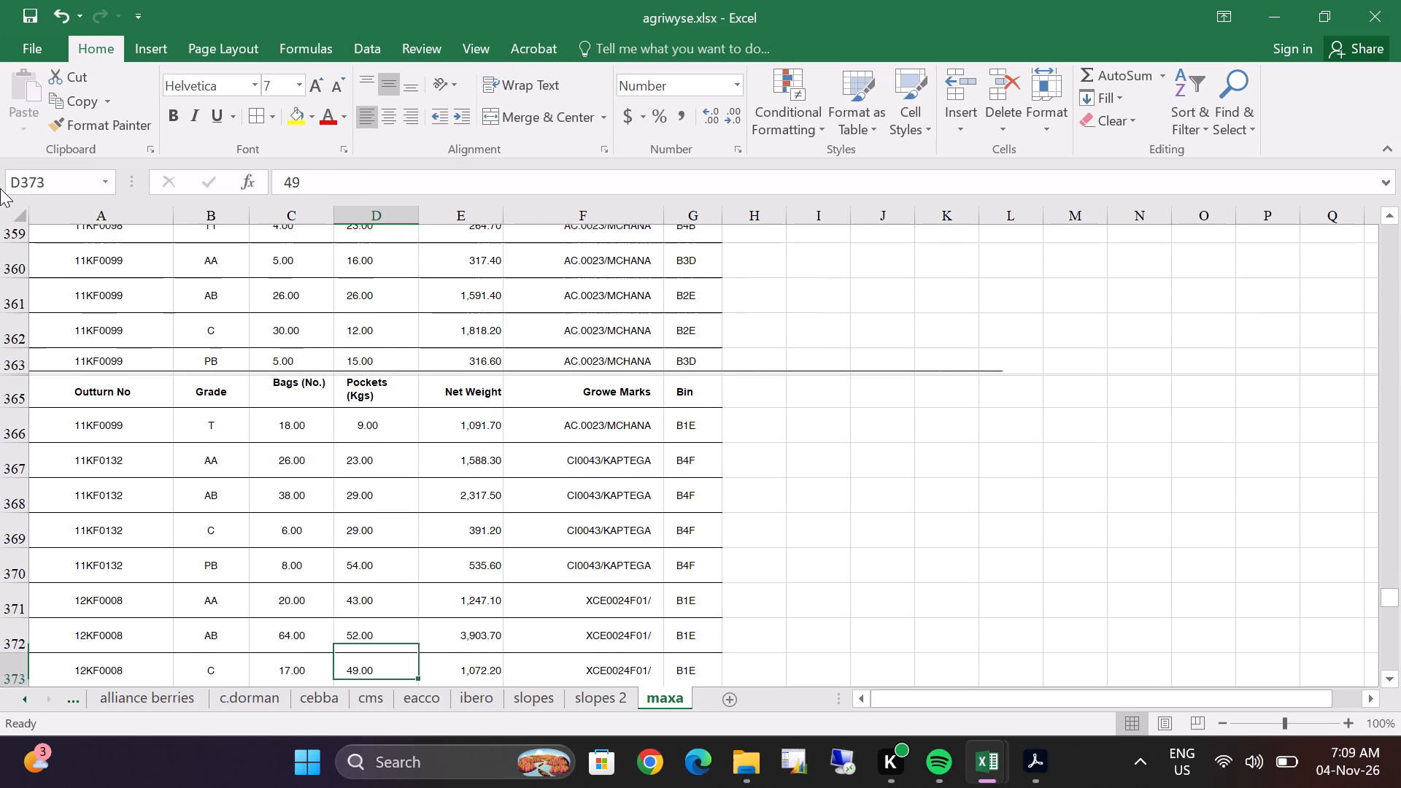
key("Down")
key("Down")
key("Down")
key("Down")
key("Down")
key("Down")
key("Down")
key("Down")
key("Down")
key("Down")
key("Down")
key("Down")
key("Down")
key("Down")
key("Down")
key("Down")
key("Down")
key("Down")
key("Down")
key("Down")
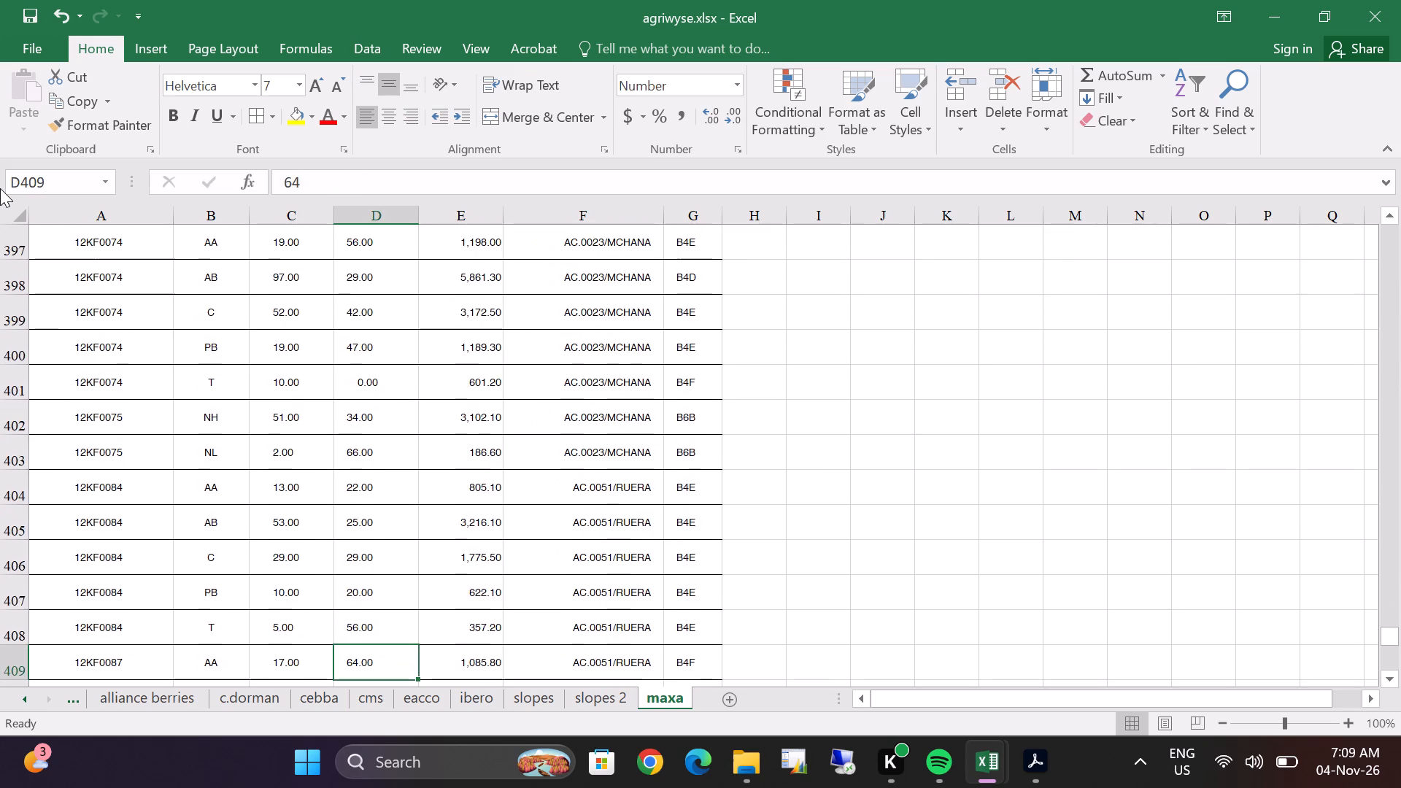
key("Down")
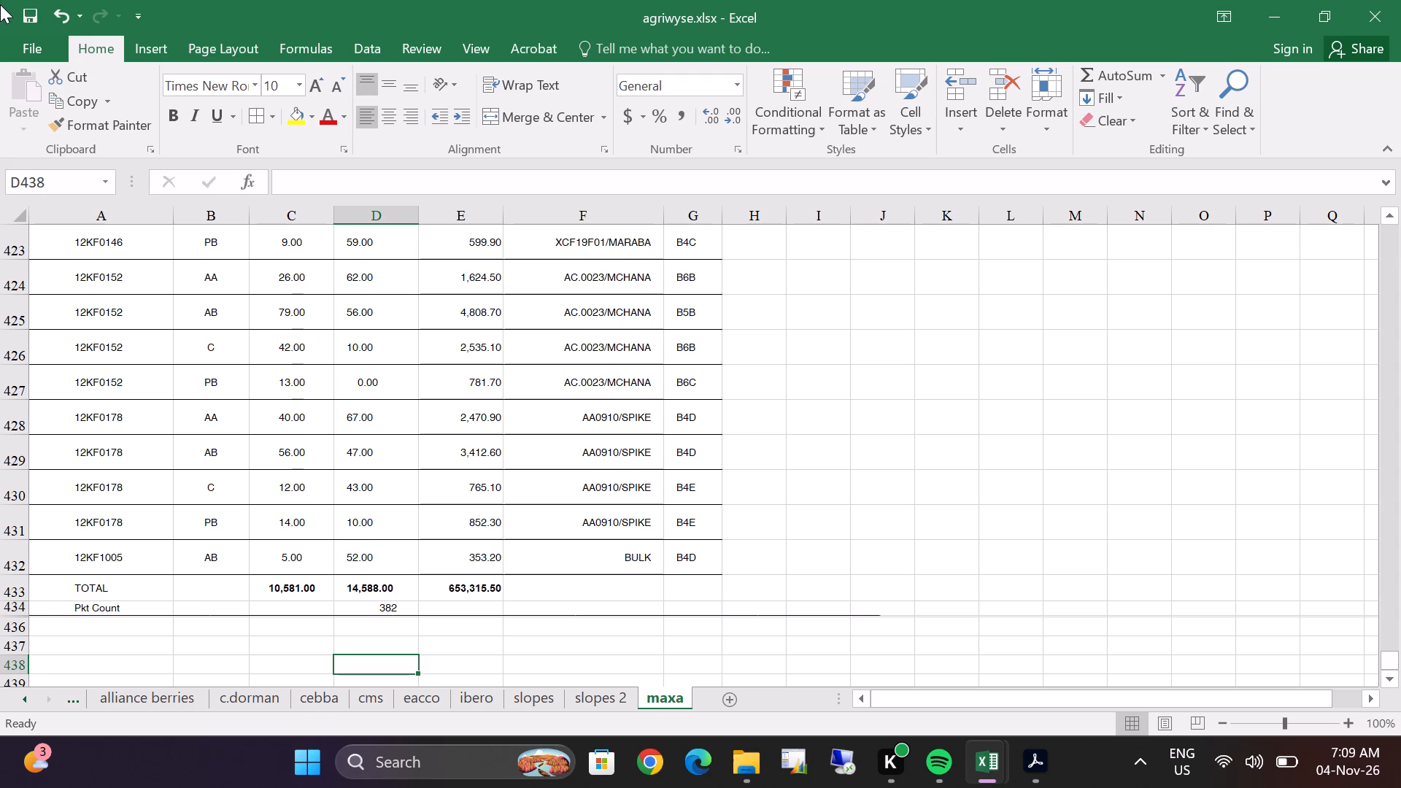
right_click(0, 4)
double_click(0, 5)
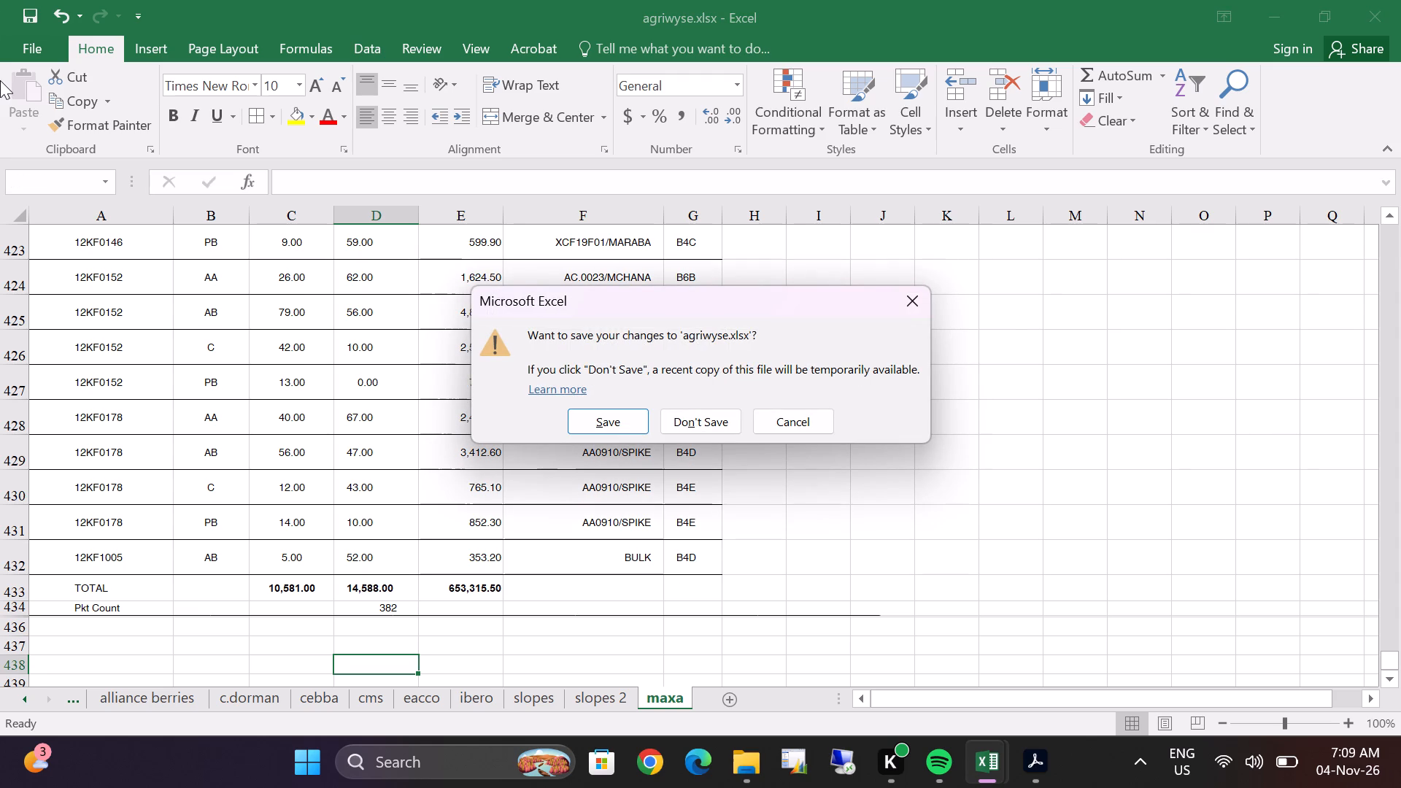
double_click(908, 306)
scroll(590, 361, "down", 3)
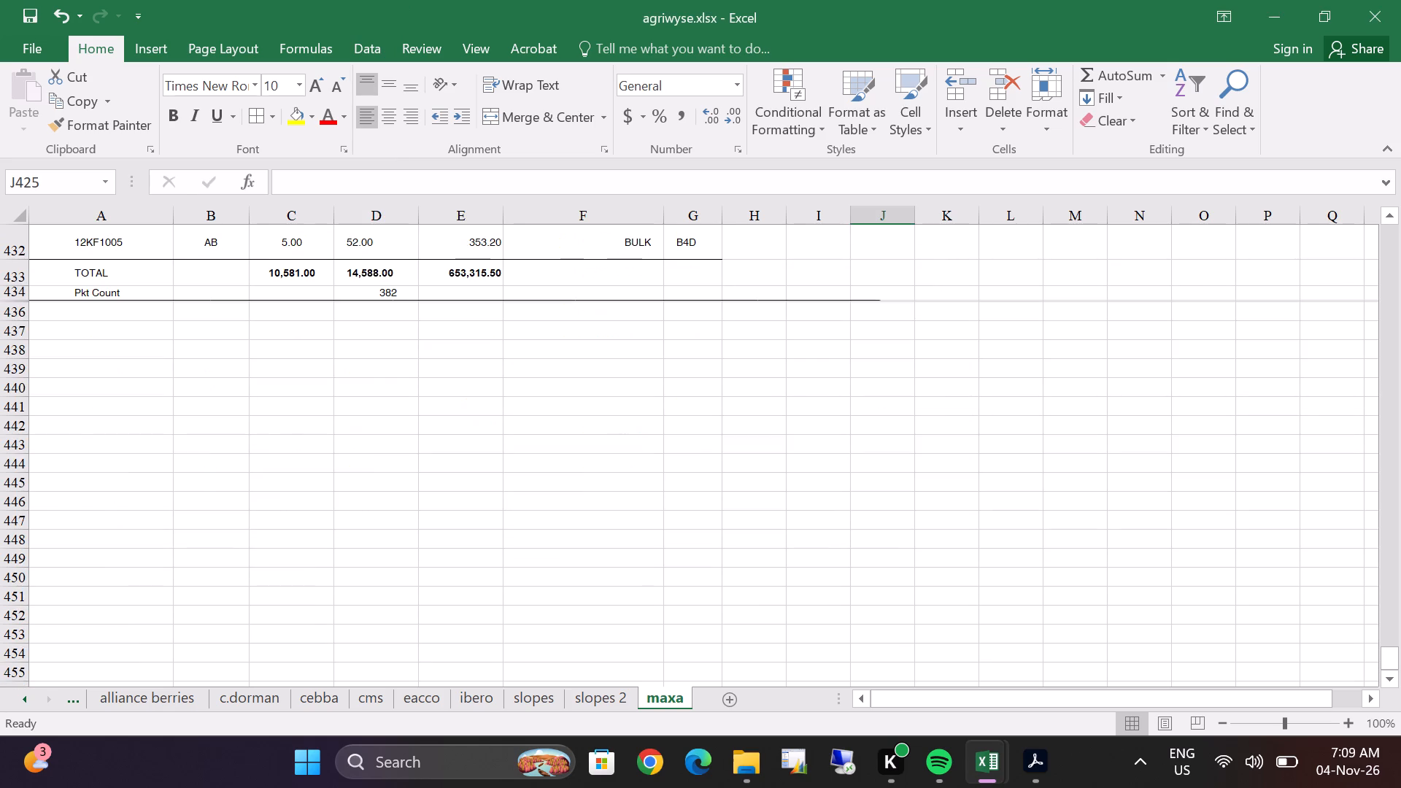
Look through the collected sheets in order, from alliance berries through c.dorman, cebba, cms, eacco, ibero, slopes and slopes 2 to maxa.
left_click(177, 703)
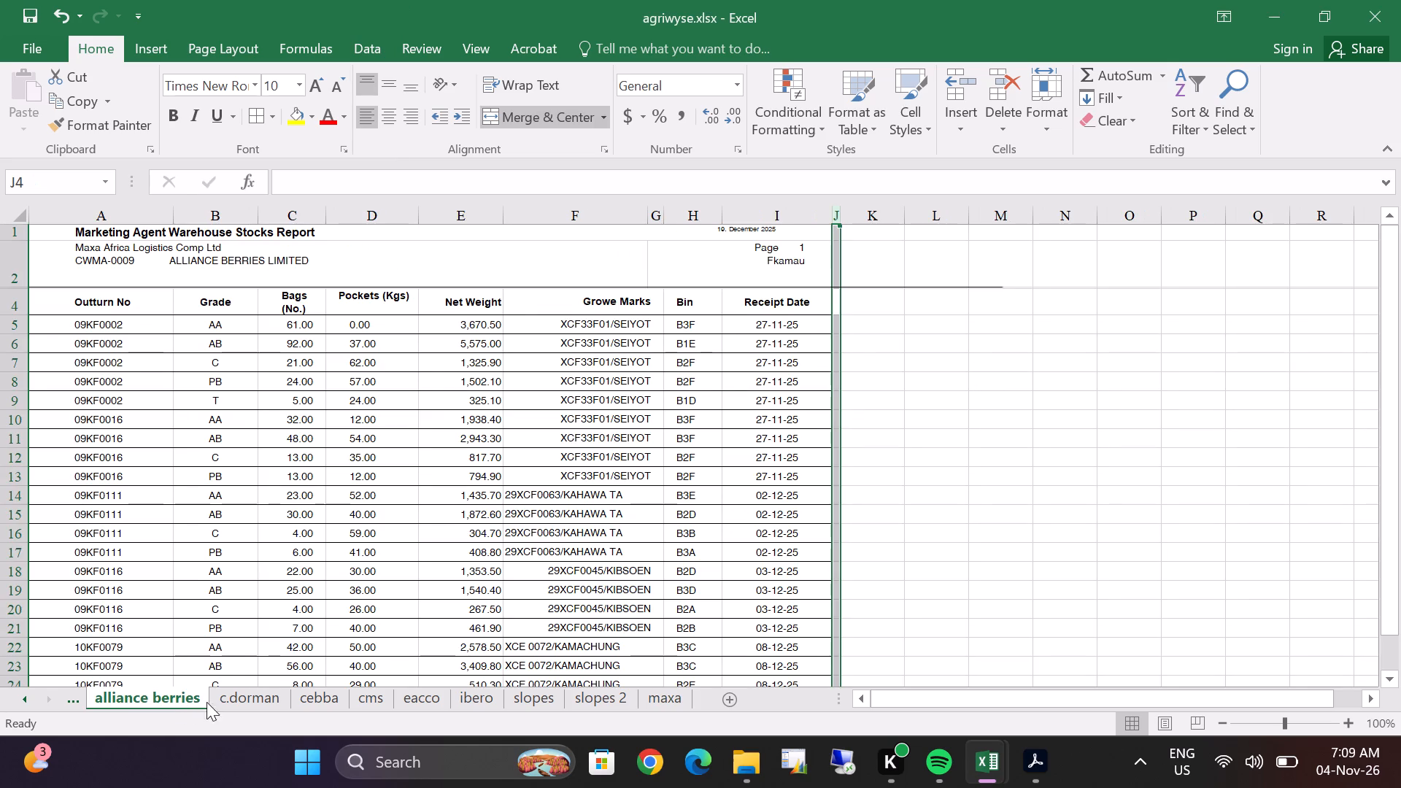
double_click(250, 701)
left_click(315, 700)
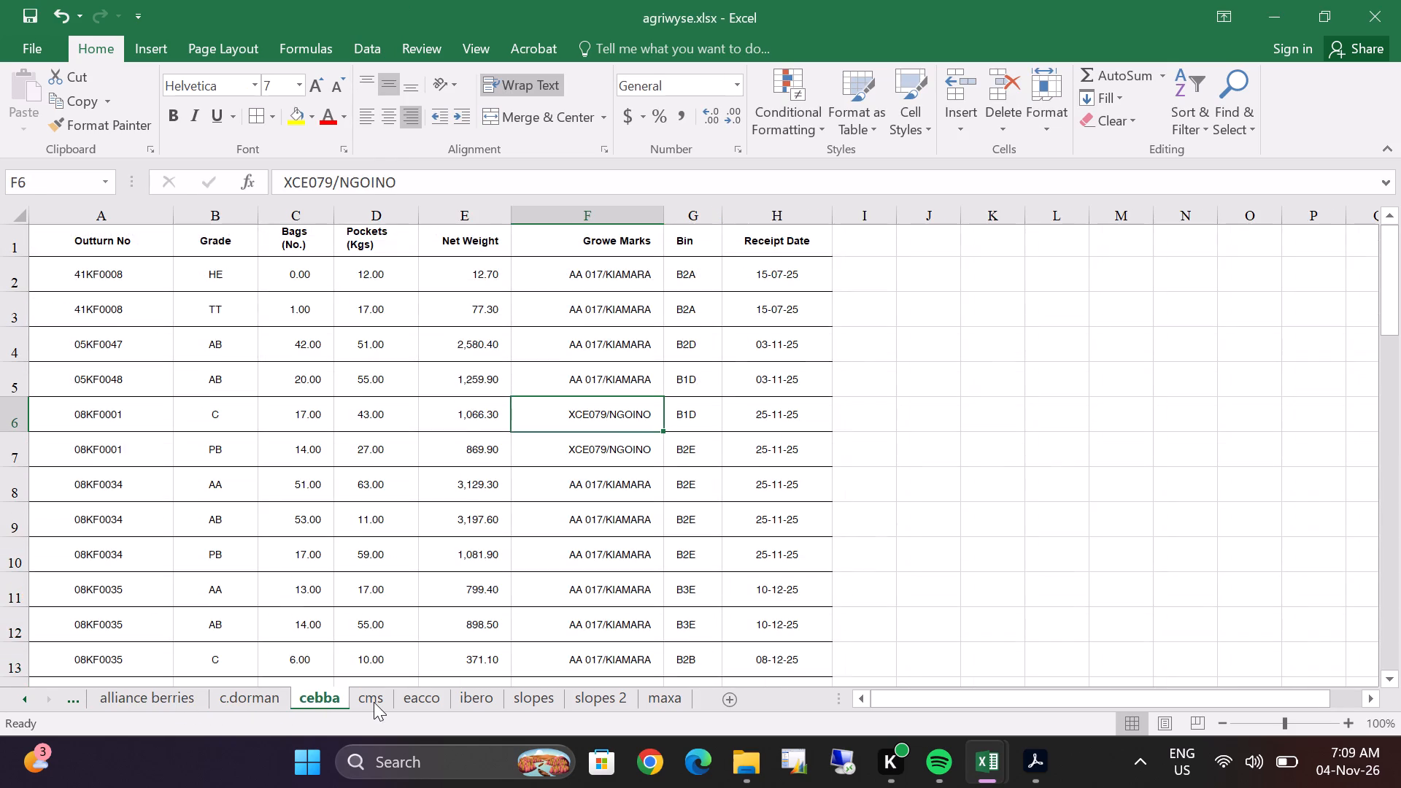
left_click(374, 702)
left_click(440, 700)
left_click(474, 700)
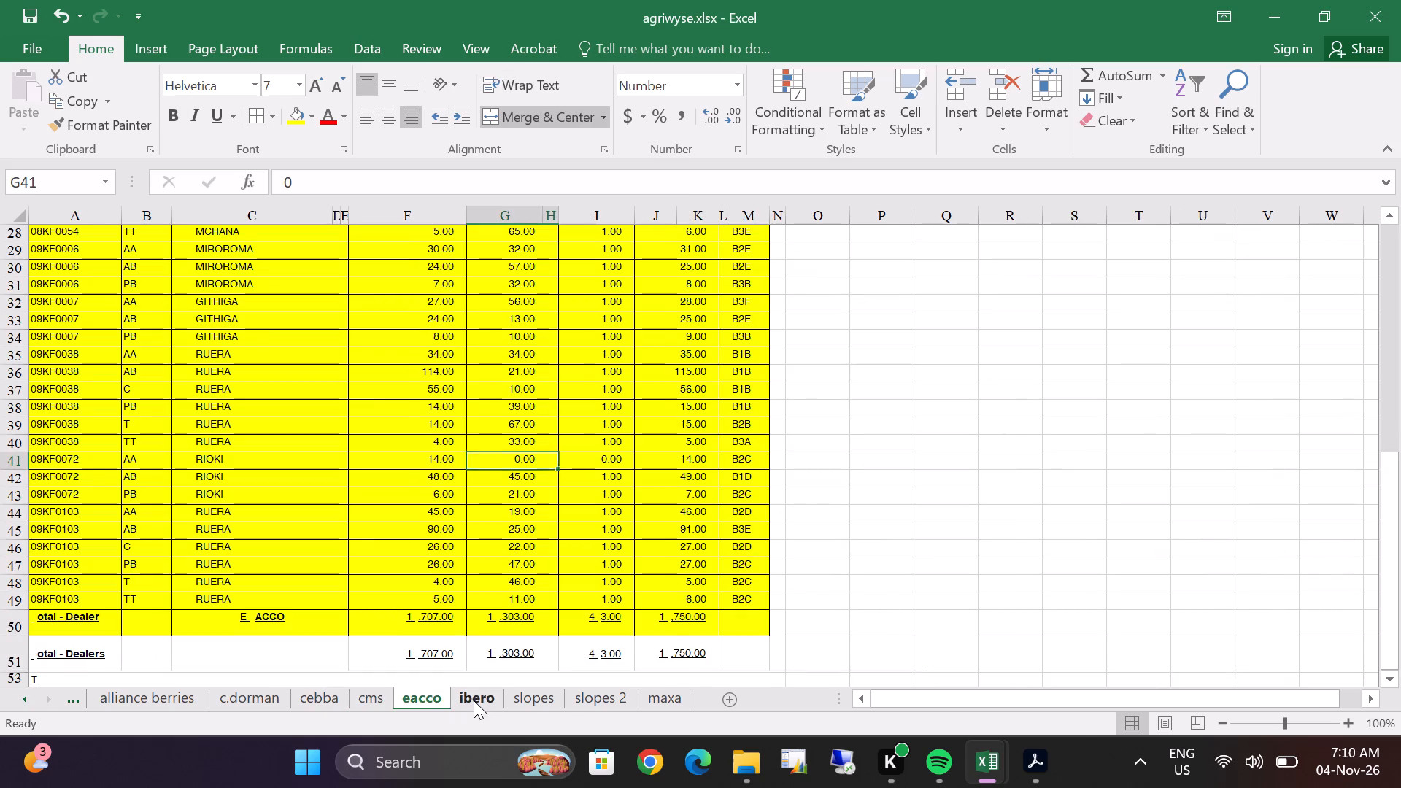
left_click(559, 704)
left_click(611, 709)
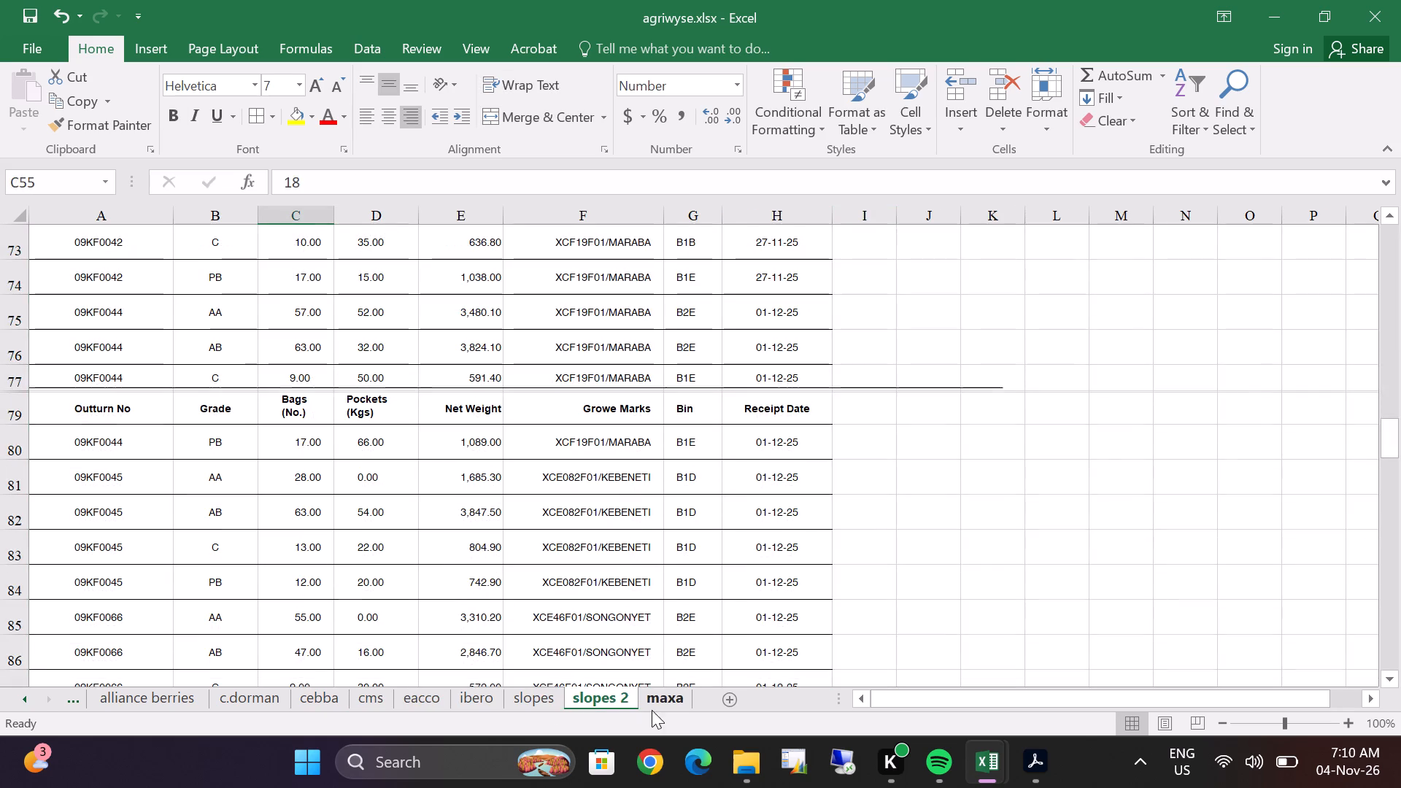
left_click(664, 709)
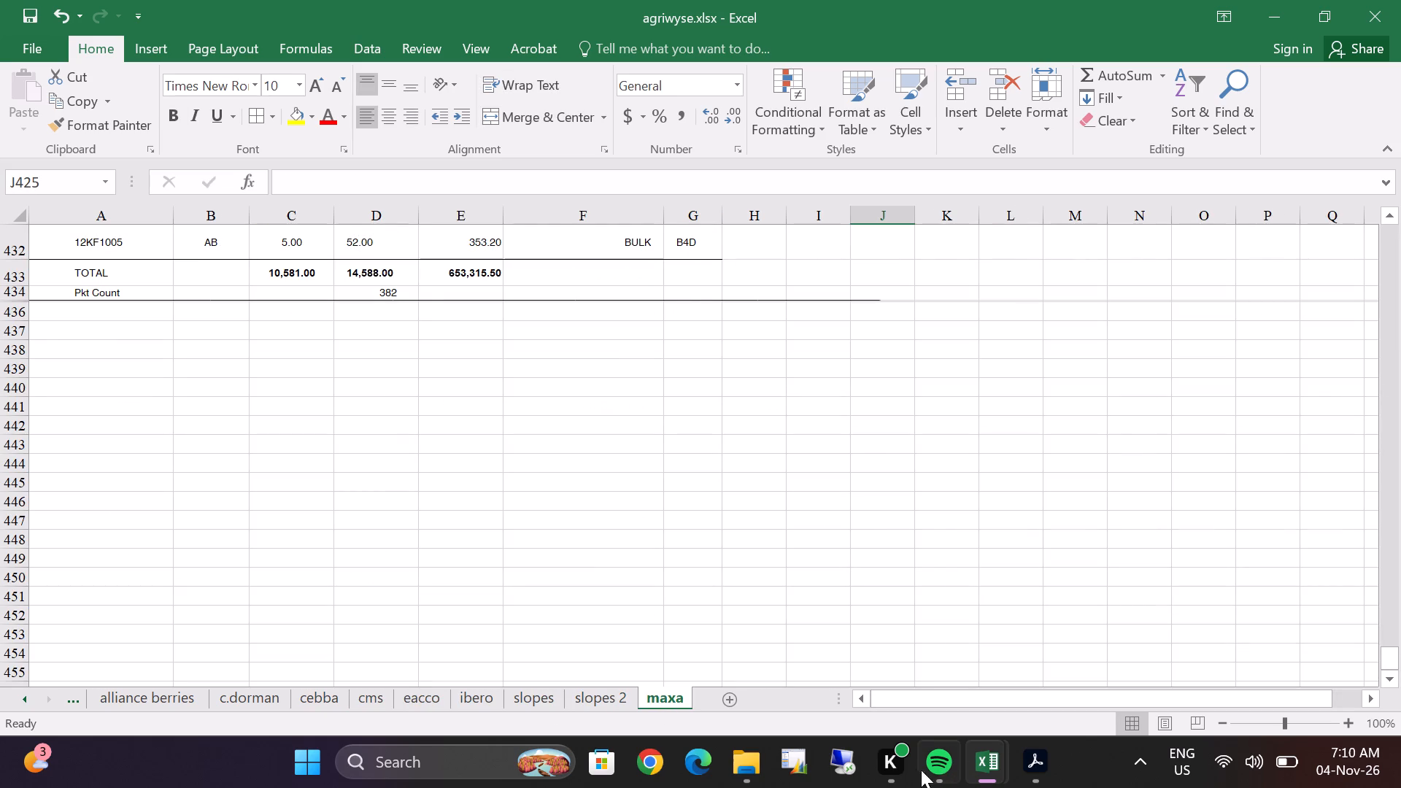
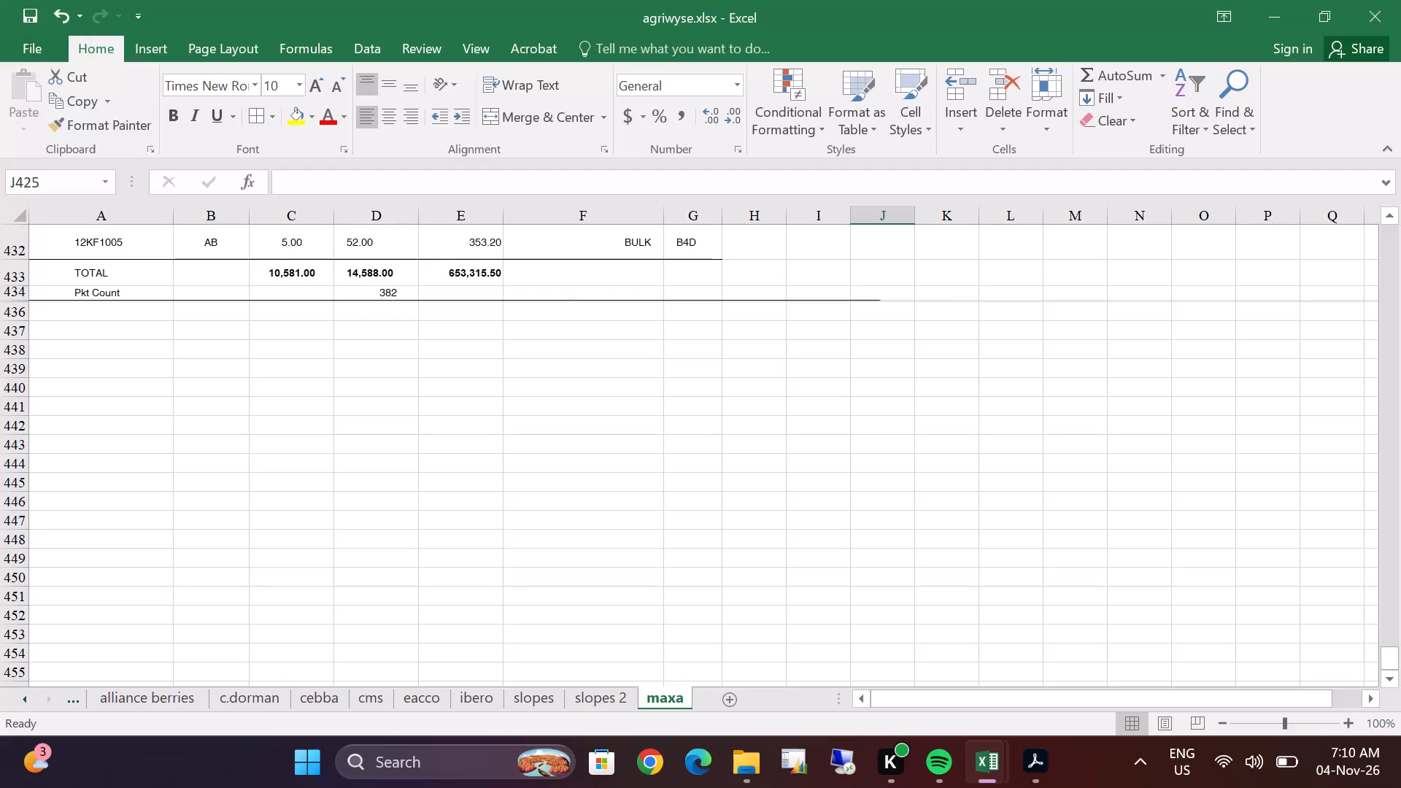
Recheck the slopes, slopes 2 and maxa sheets in agriwyse.xlsx.
scroll(582, 580, "down", 2)
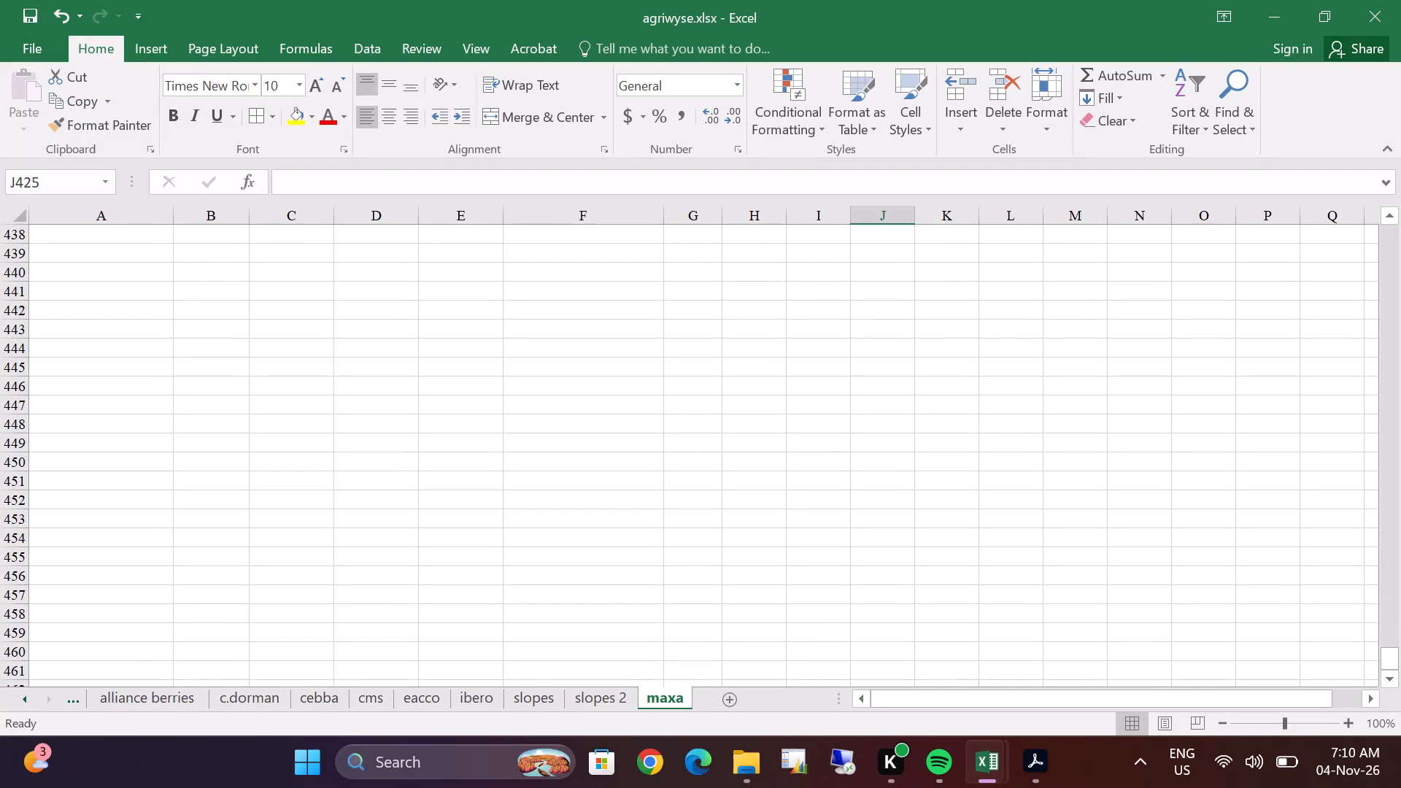
left_click(530, 700)
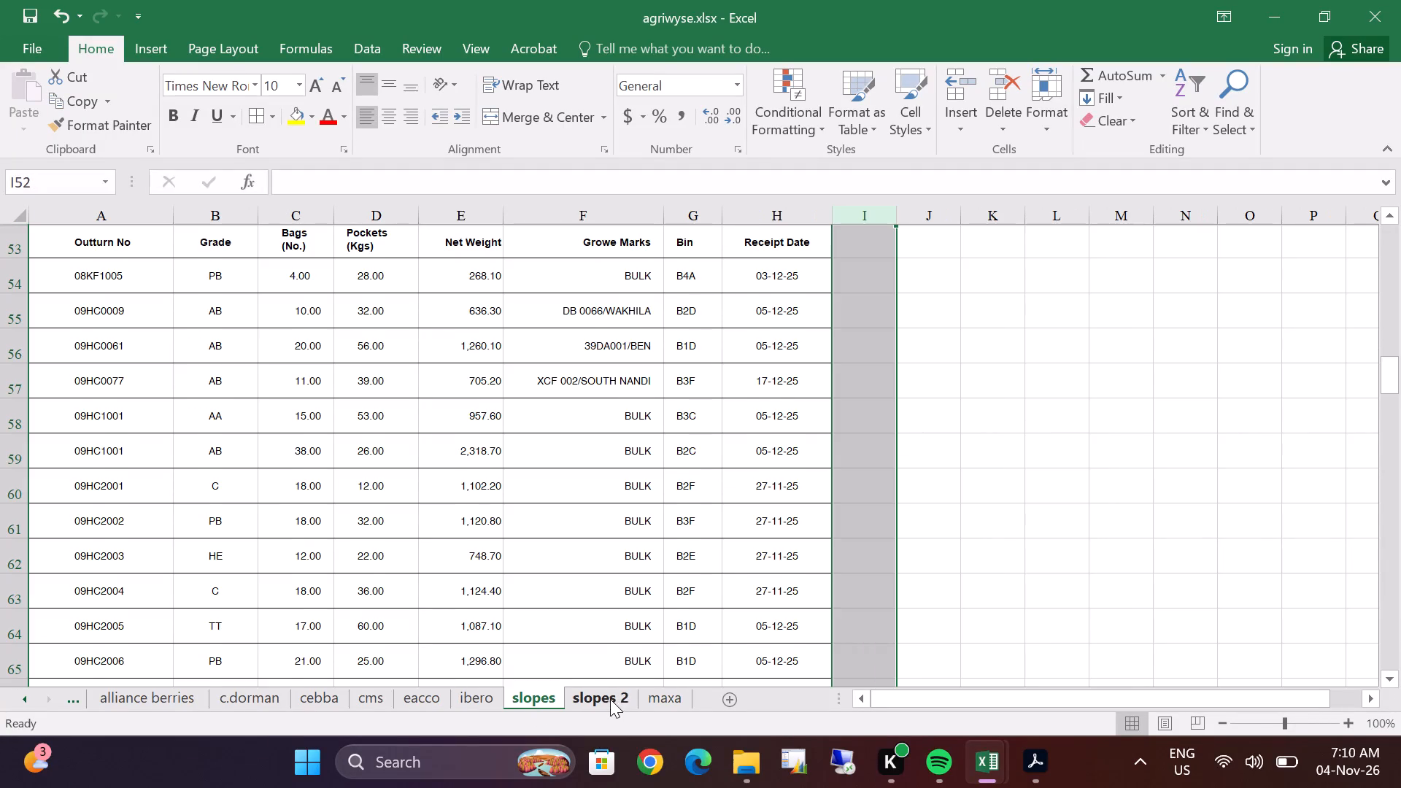
left_click(610, 699)
left_click(655, 708)
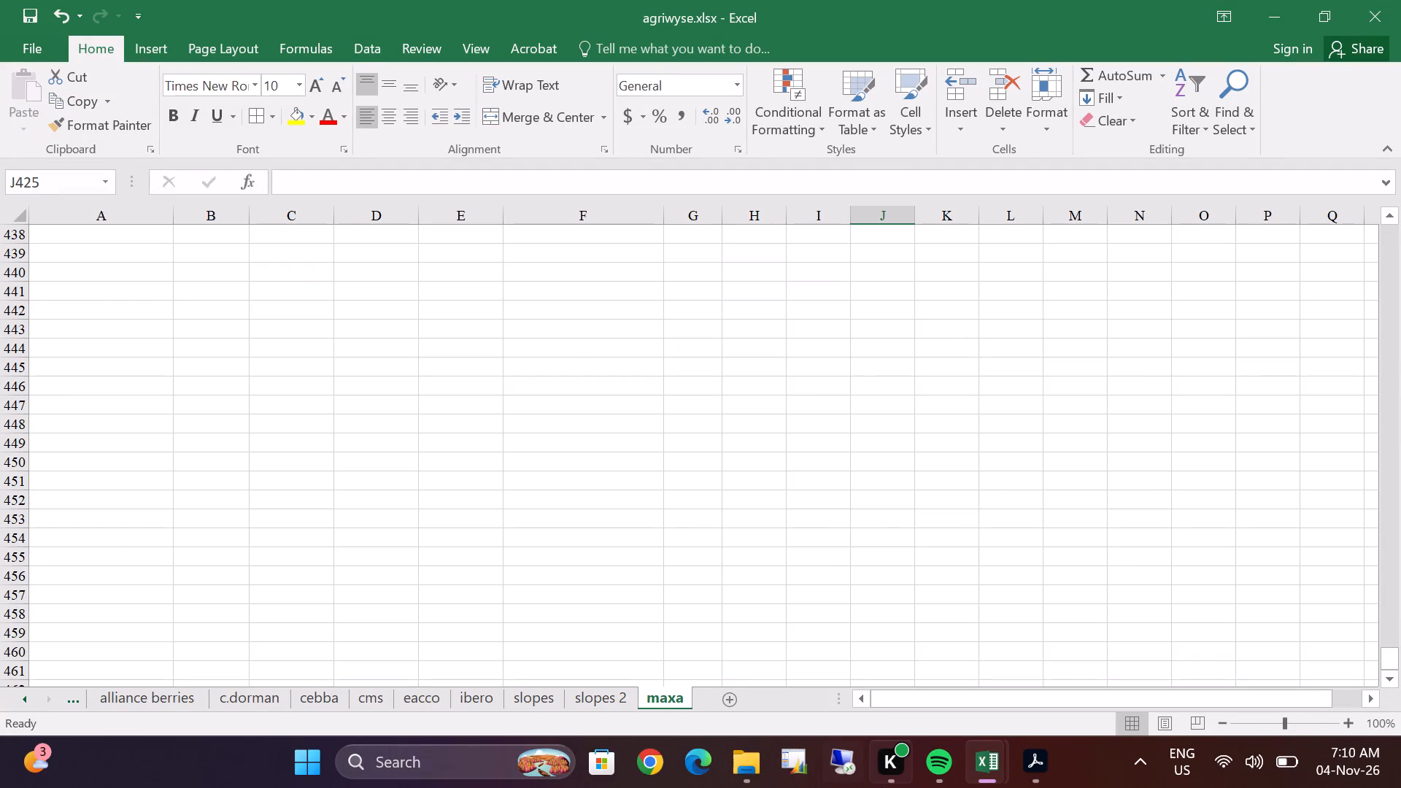
Switch to the K.SLOPES UPDATED workbook and examine its stock rows from the top down past row 154.
left_click(976, 770)
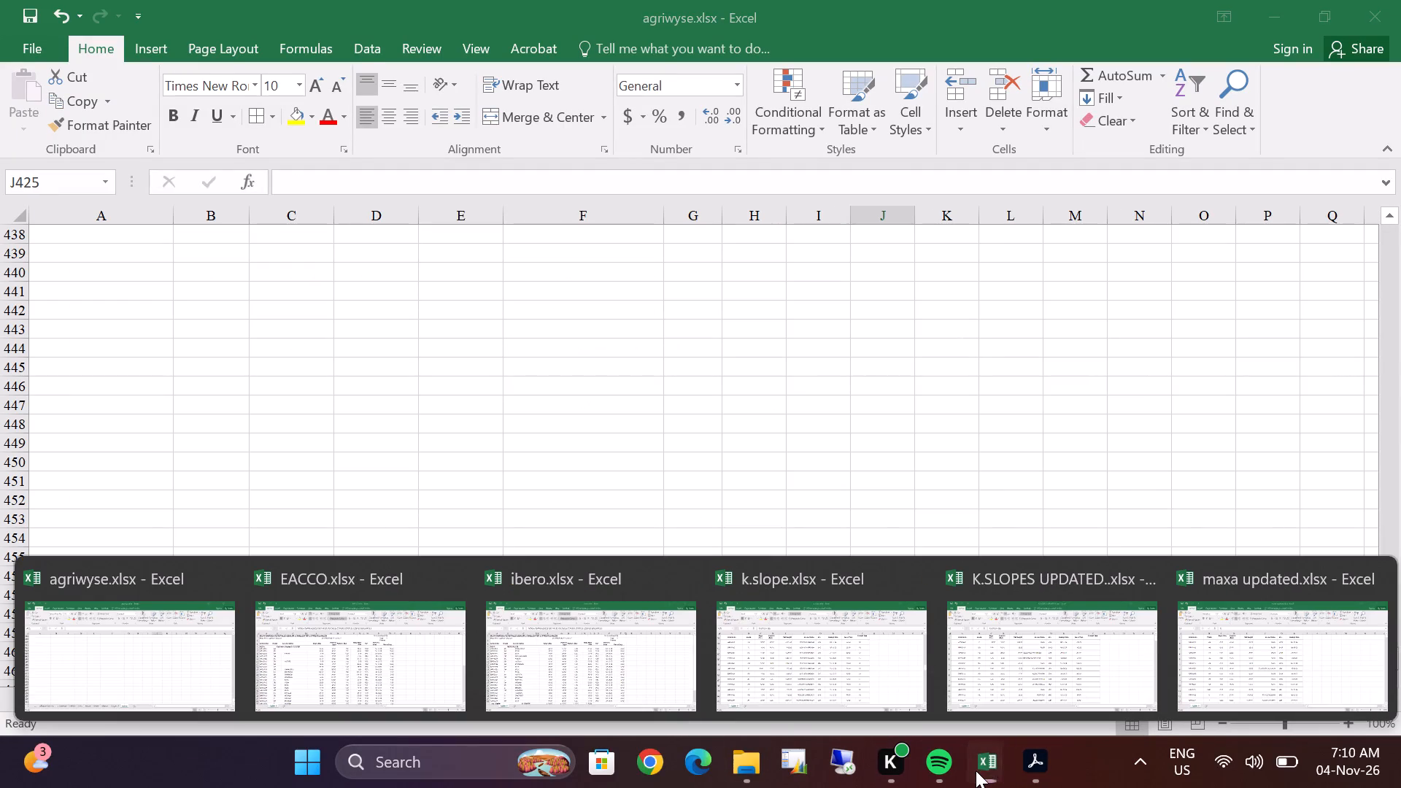
left_click(1012, 671)
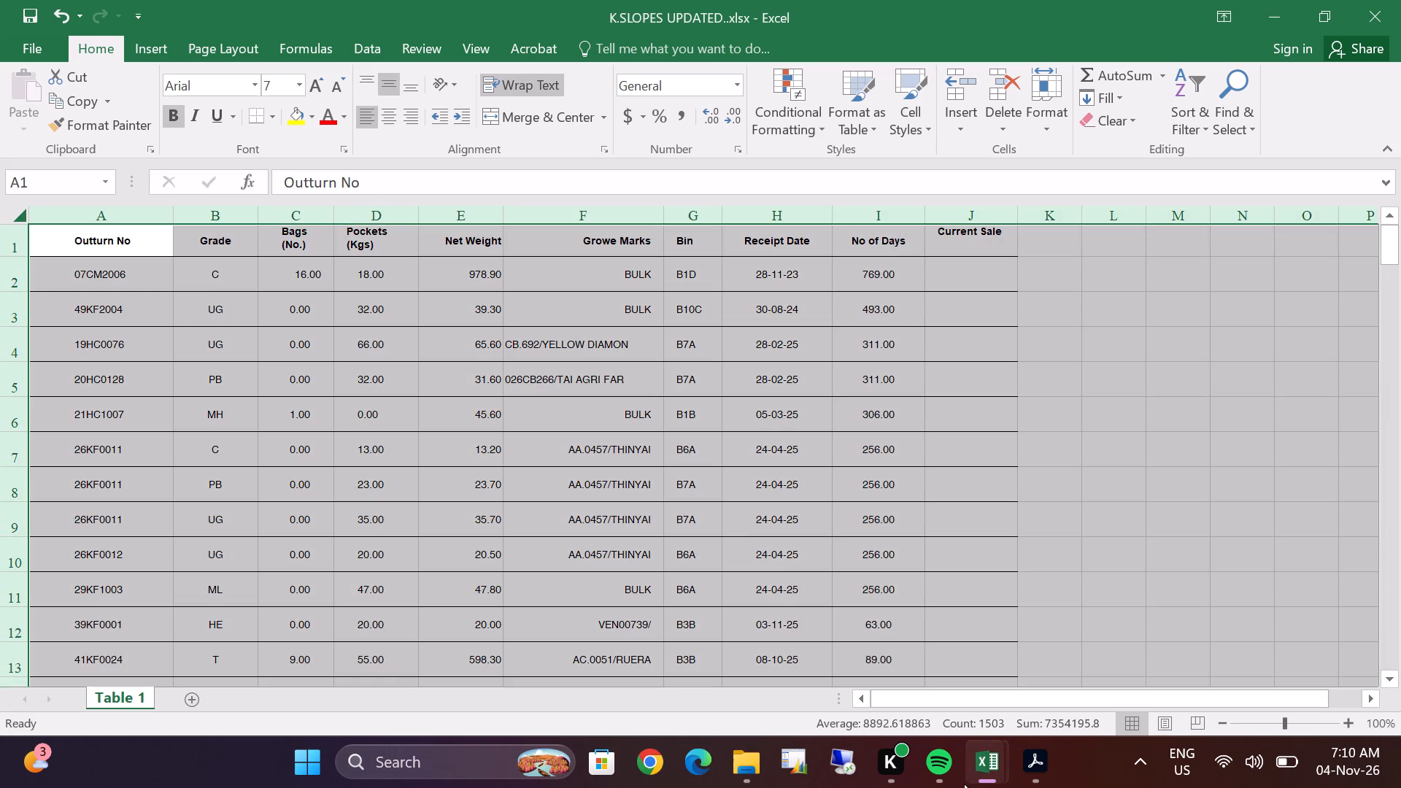
left_click(988, 768)
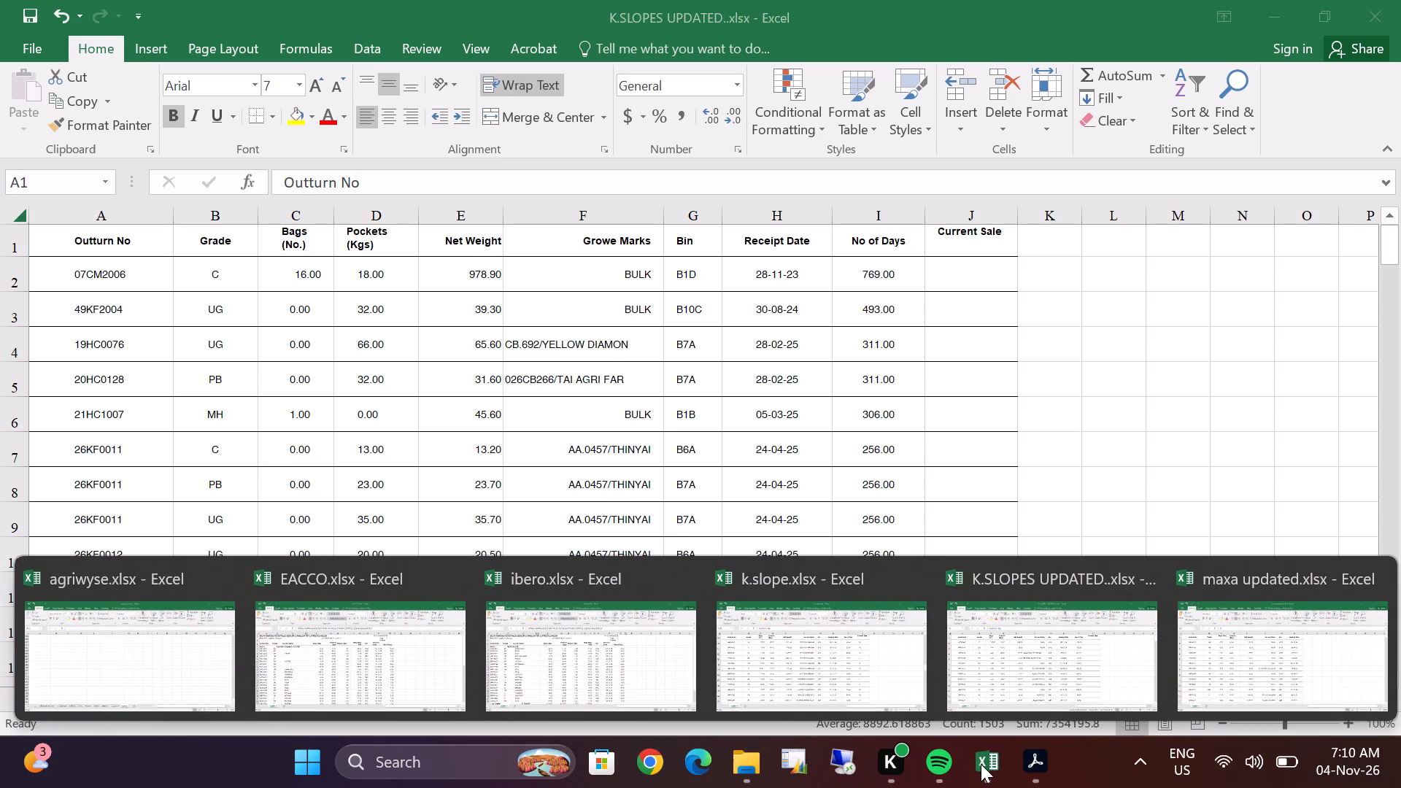
double_click(824, 425)
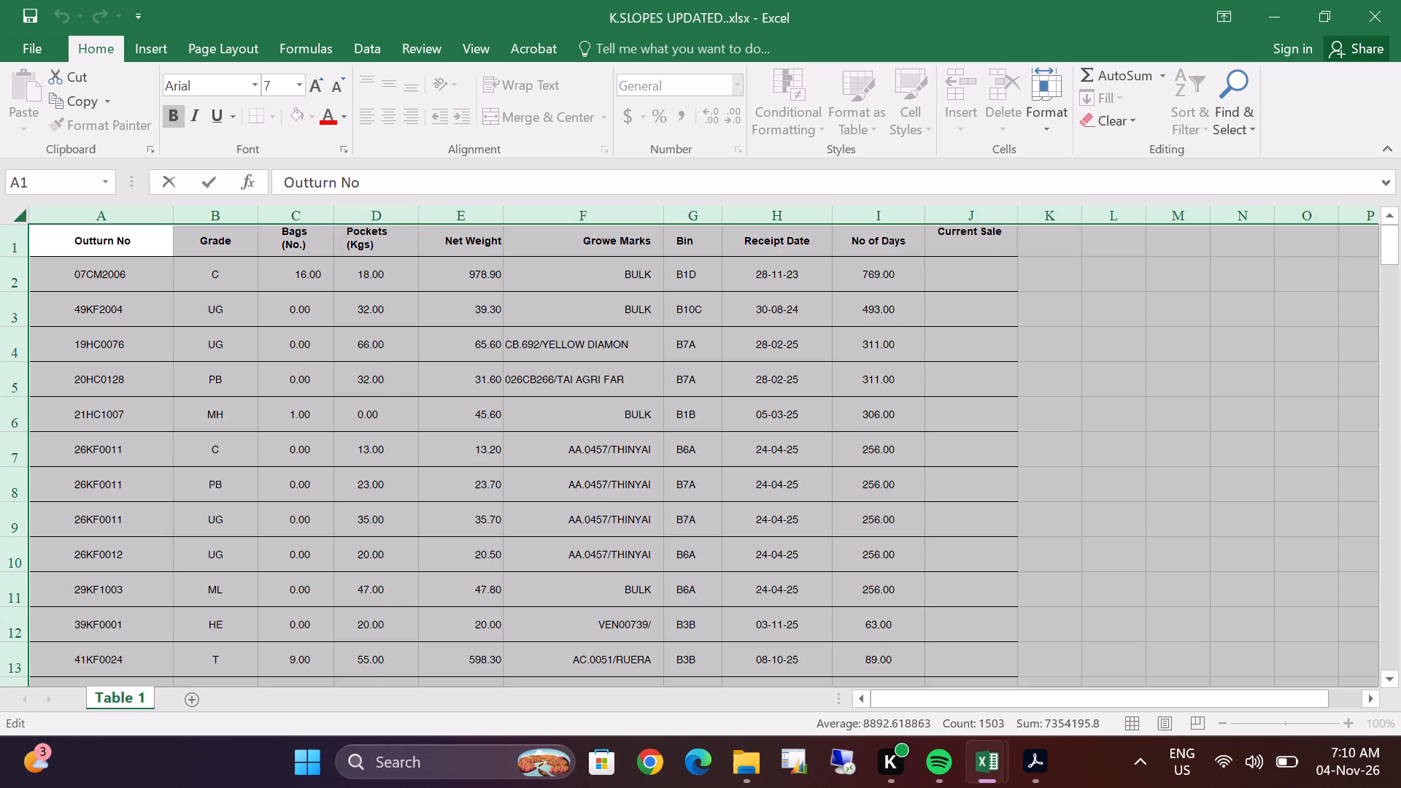
left_click(635, 450)
scroll(472, 439, "down", 5)
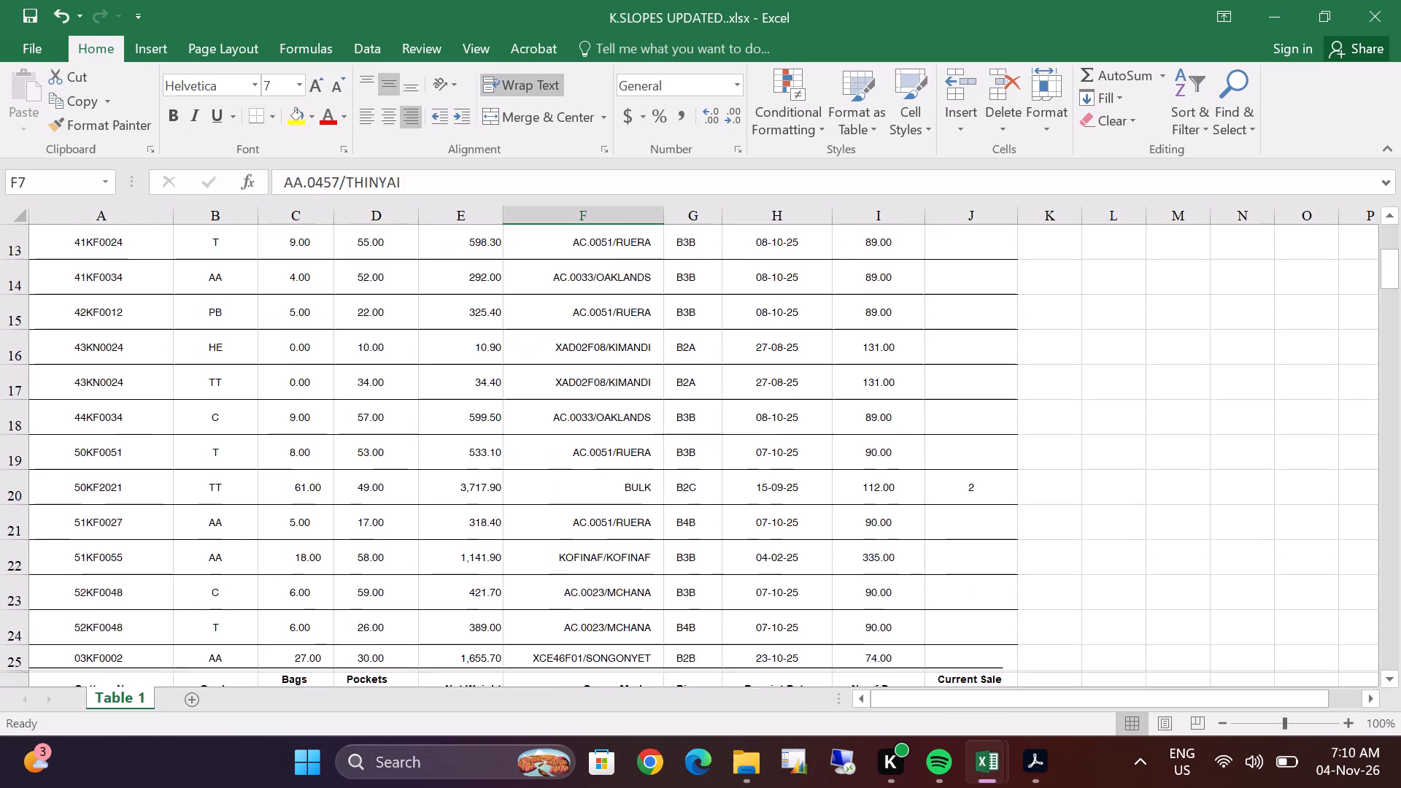
scroll(472, 439, "down", 9)
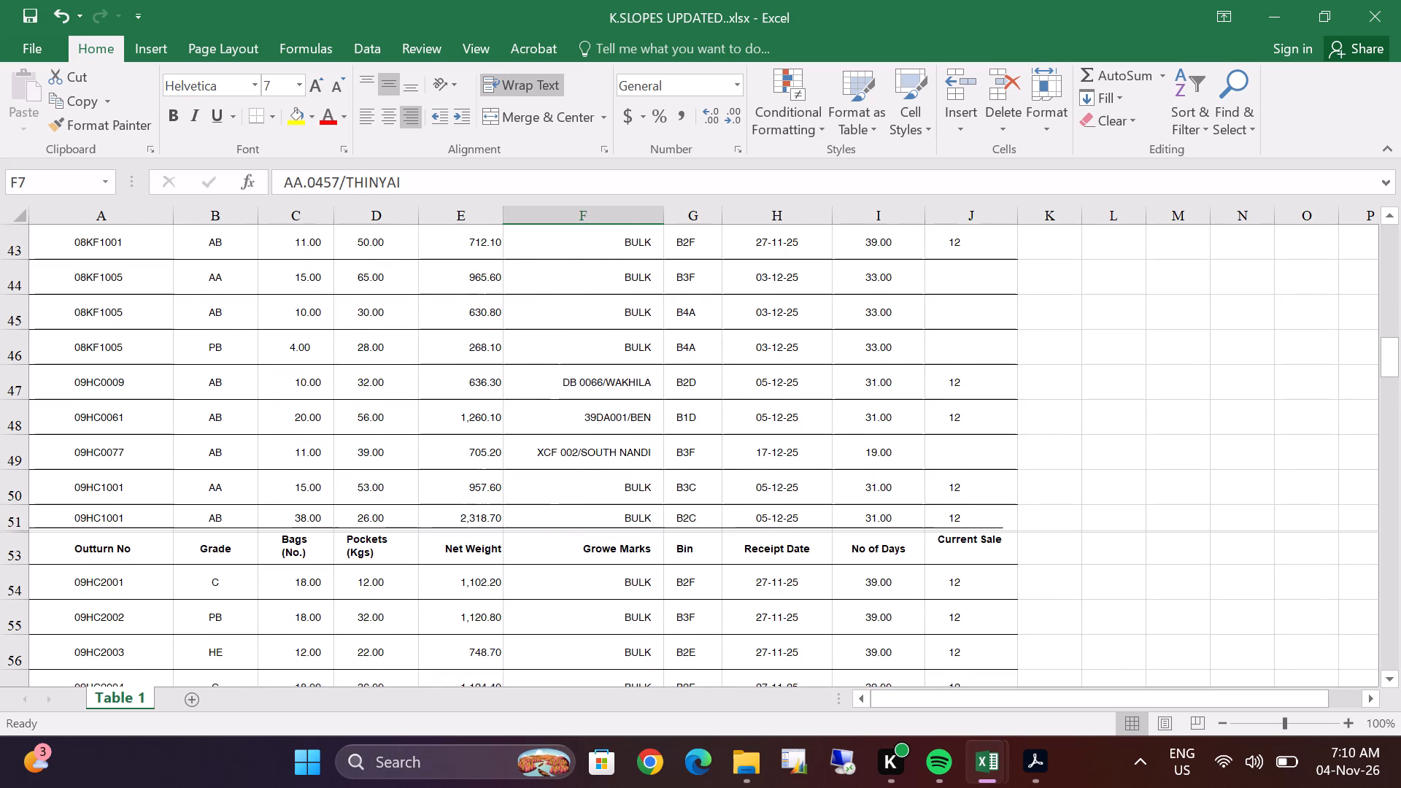
scroll(472, 439, "down", 13)
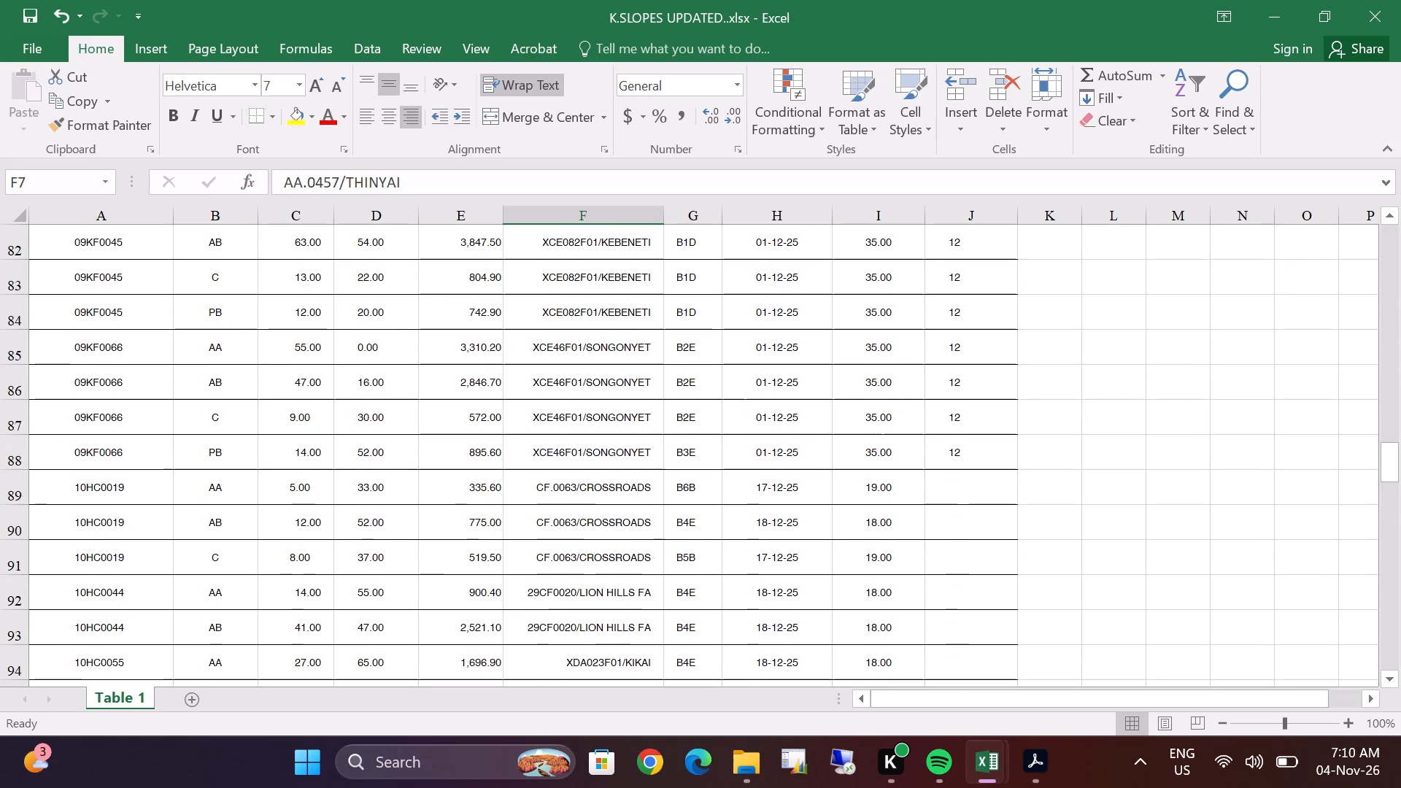
scroll(468, 441, "down", 13)
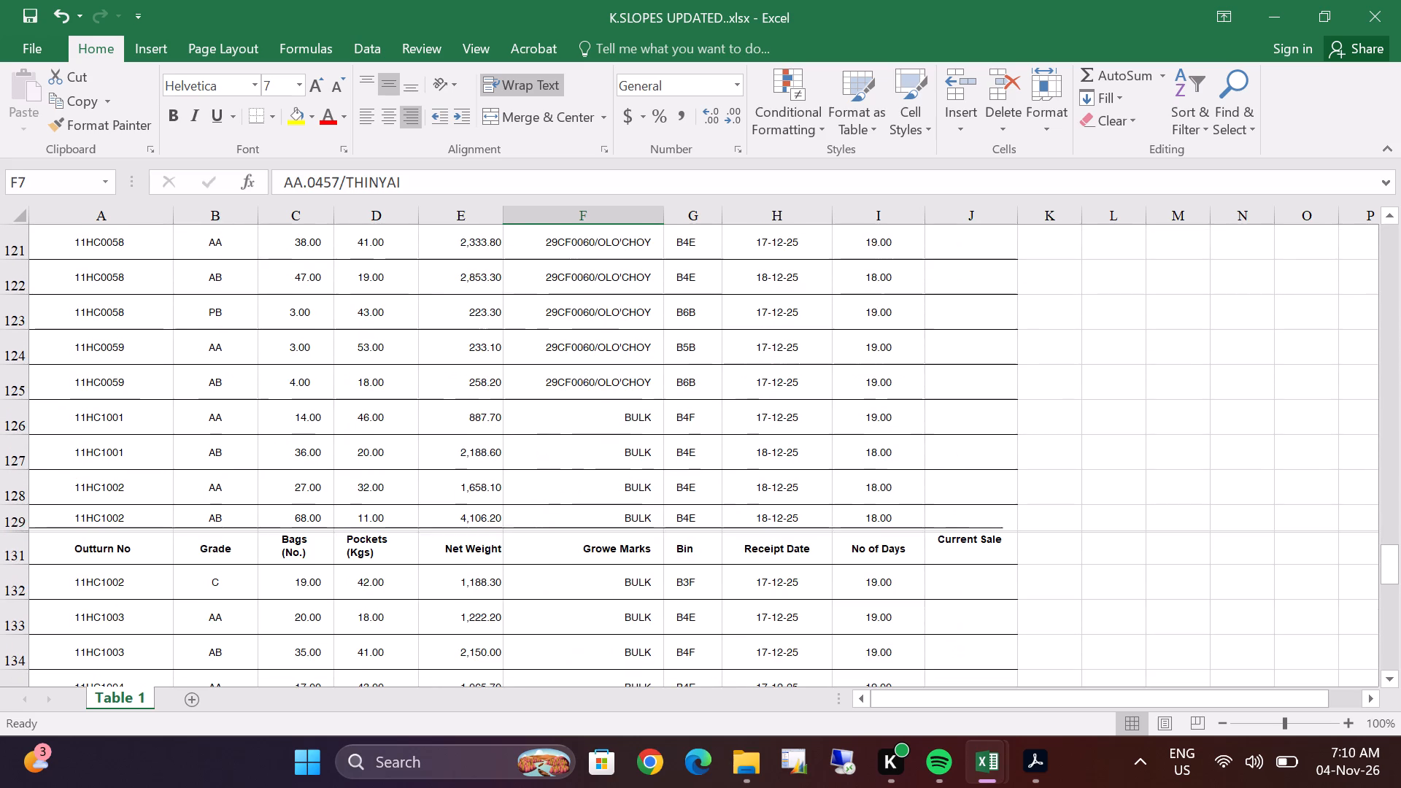
scroll(468, 441, "down", 7)
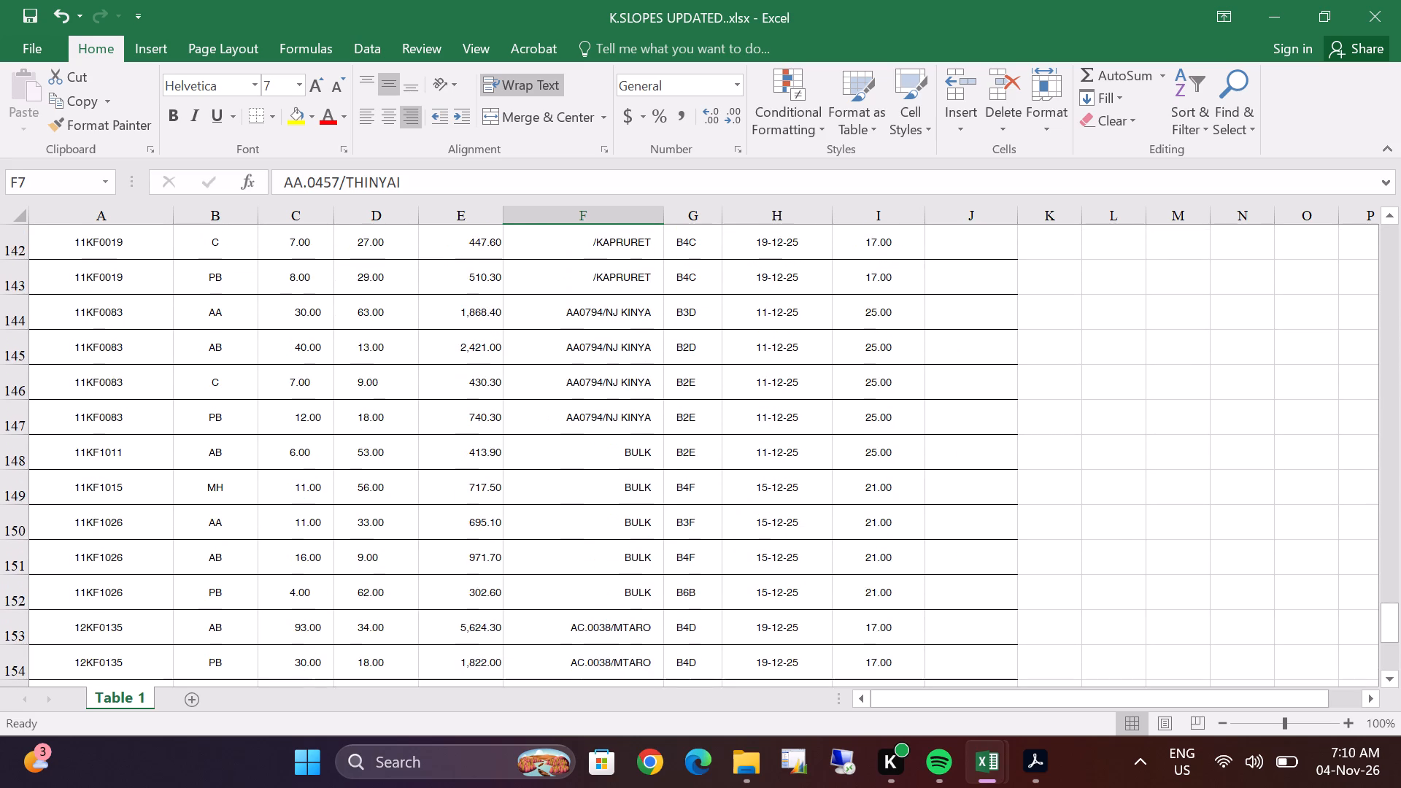
scroll(468, 441, "down", 4)
Delete the Current Sale and No of Days columns from the K.SLOPES UPDATED stock table.
scroll(468, 441, "up", 8)
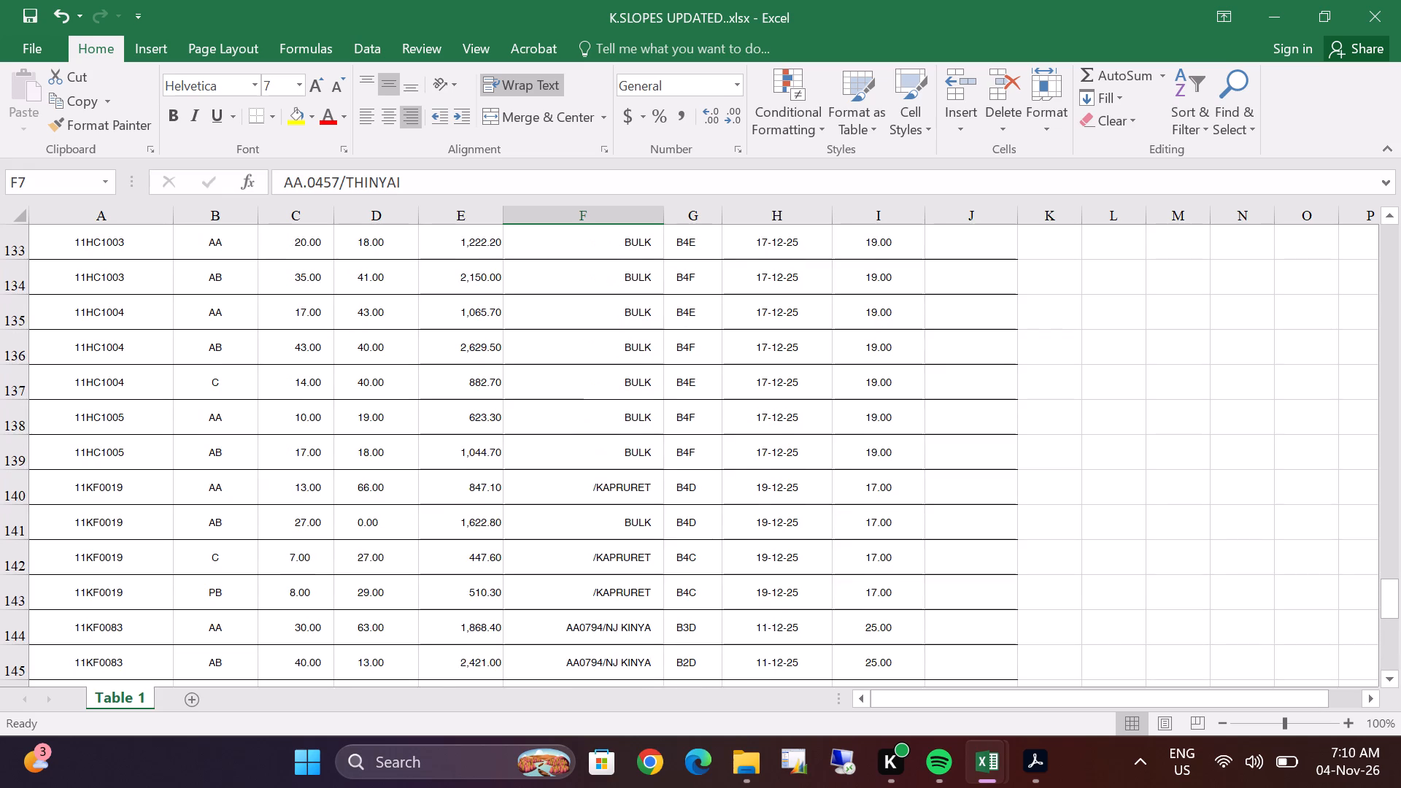
scroll(467, 441, "up", 20)
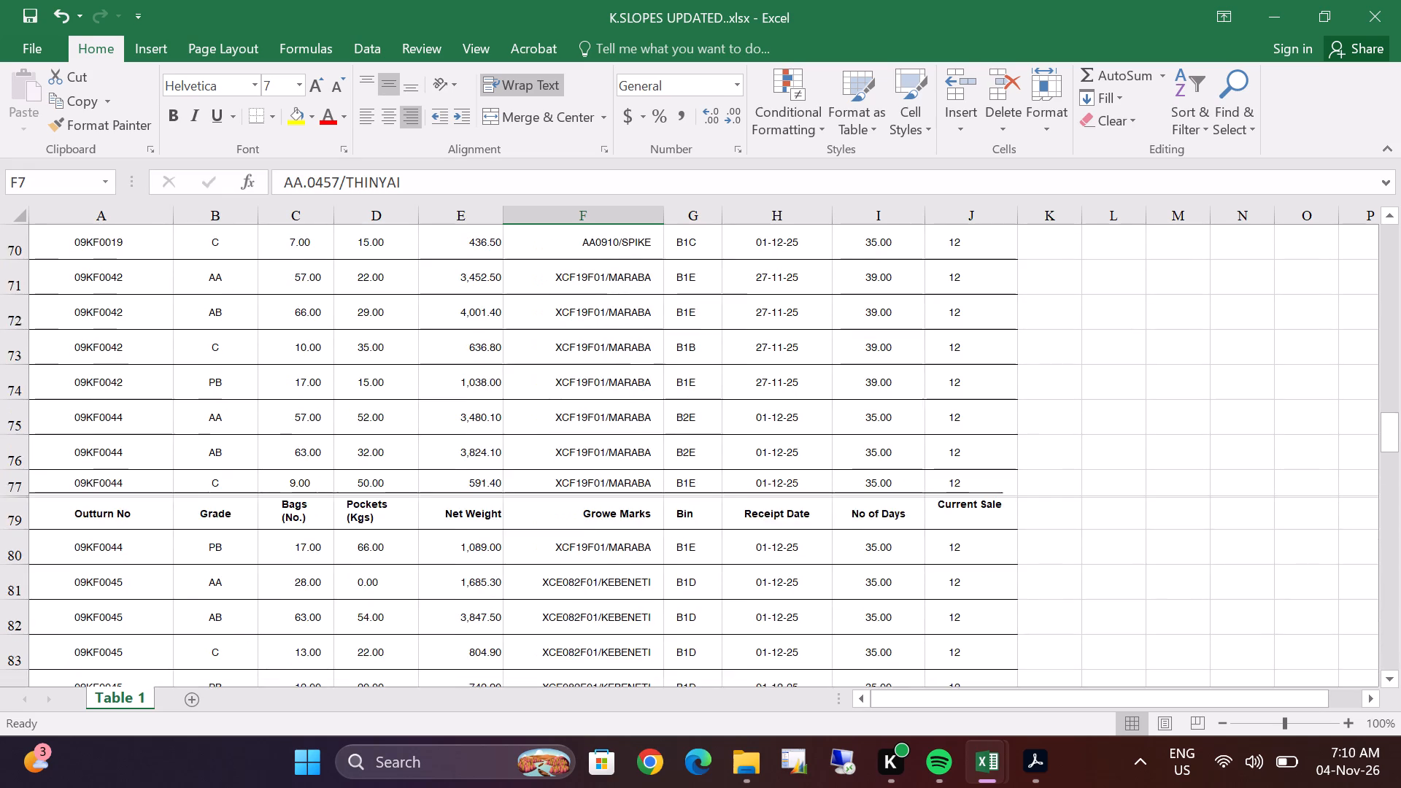
scroll(467, 441, "up", 10)
scroll(855, 439, "up", 6)
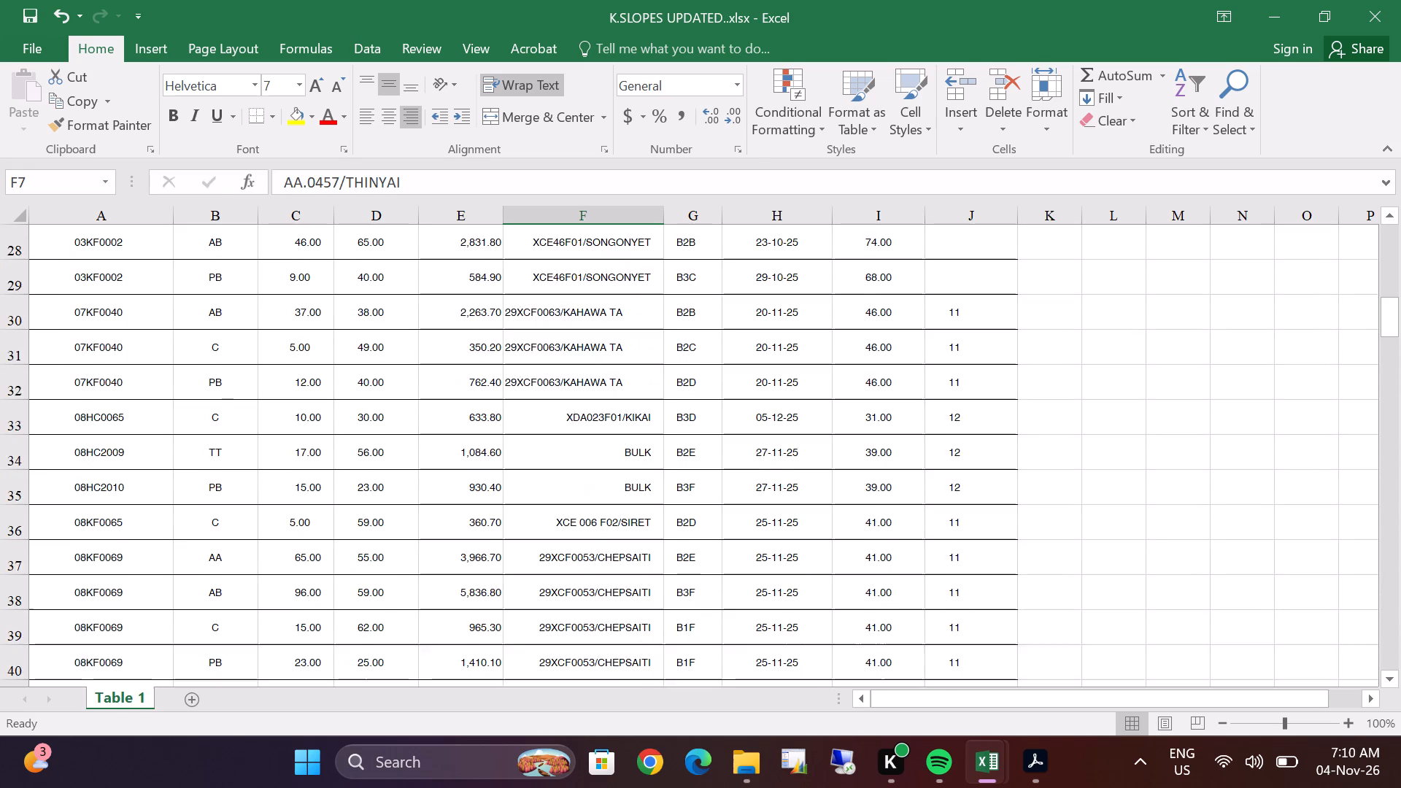
scroll(852, 439, "up", 12)
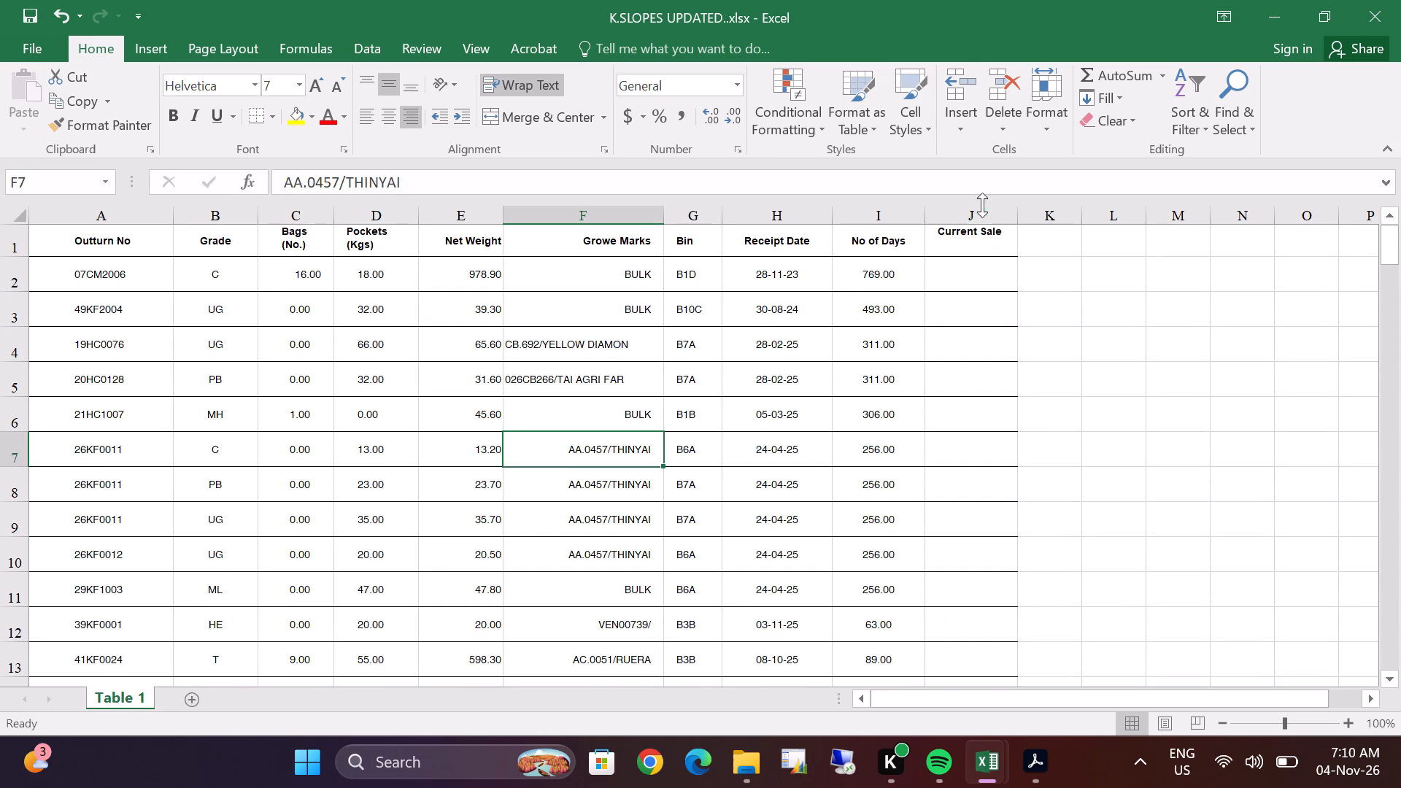
left_click(981, 217)
right_click(986, 356)
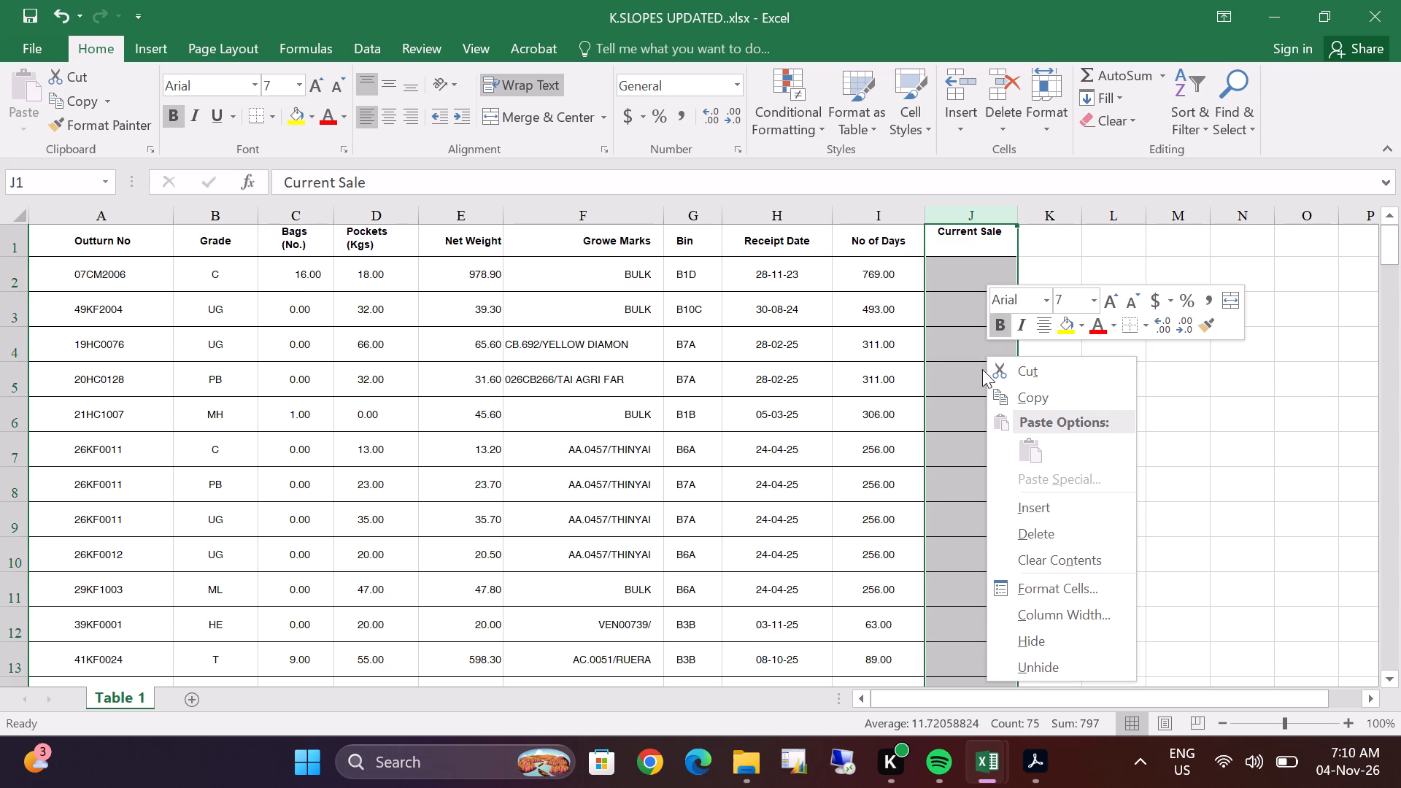
left_click(1040, 533)
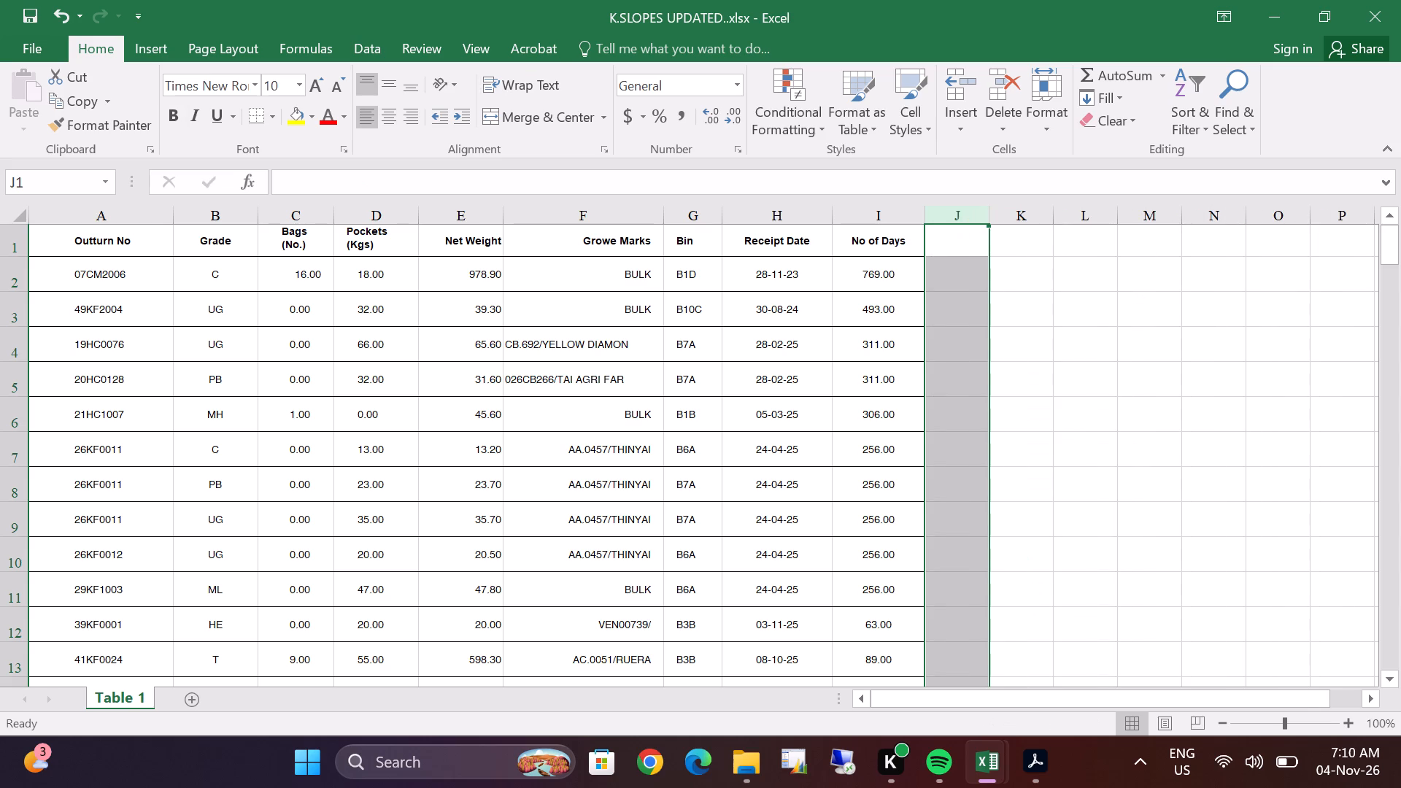
left_click(871, 220)
right_click(886, 370)
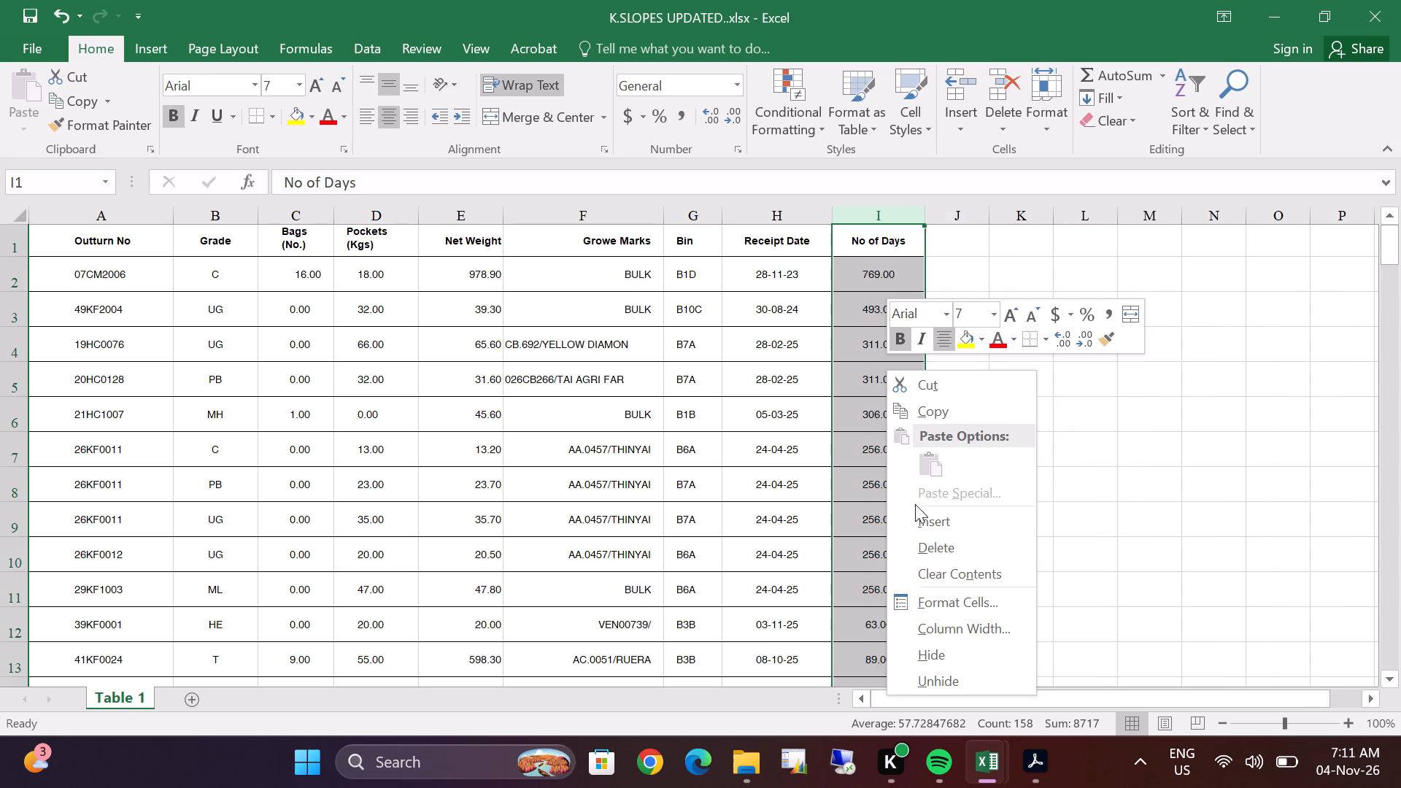
double_click(929, 541)
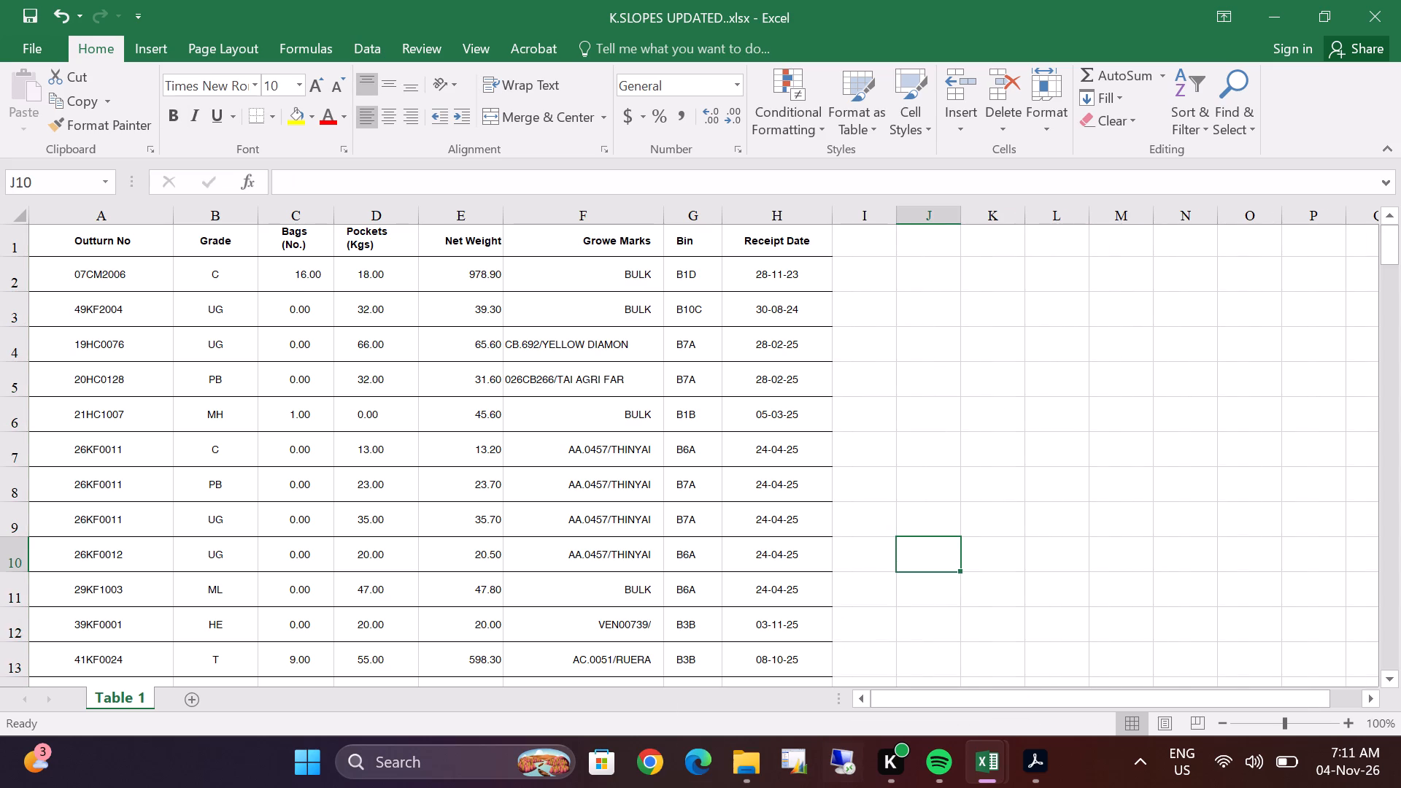
Switch to Acrobat and close the maxa updated and K.SLOPES UPDATED PDFs.
left_click(1041, 779)
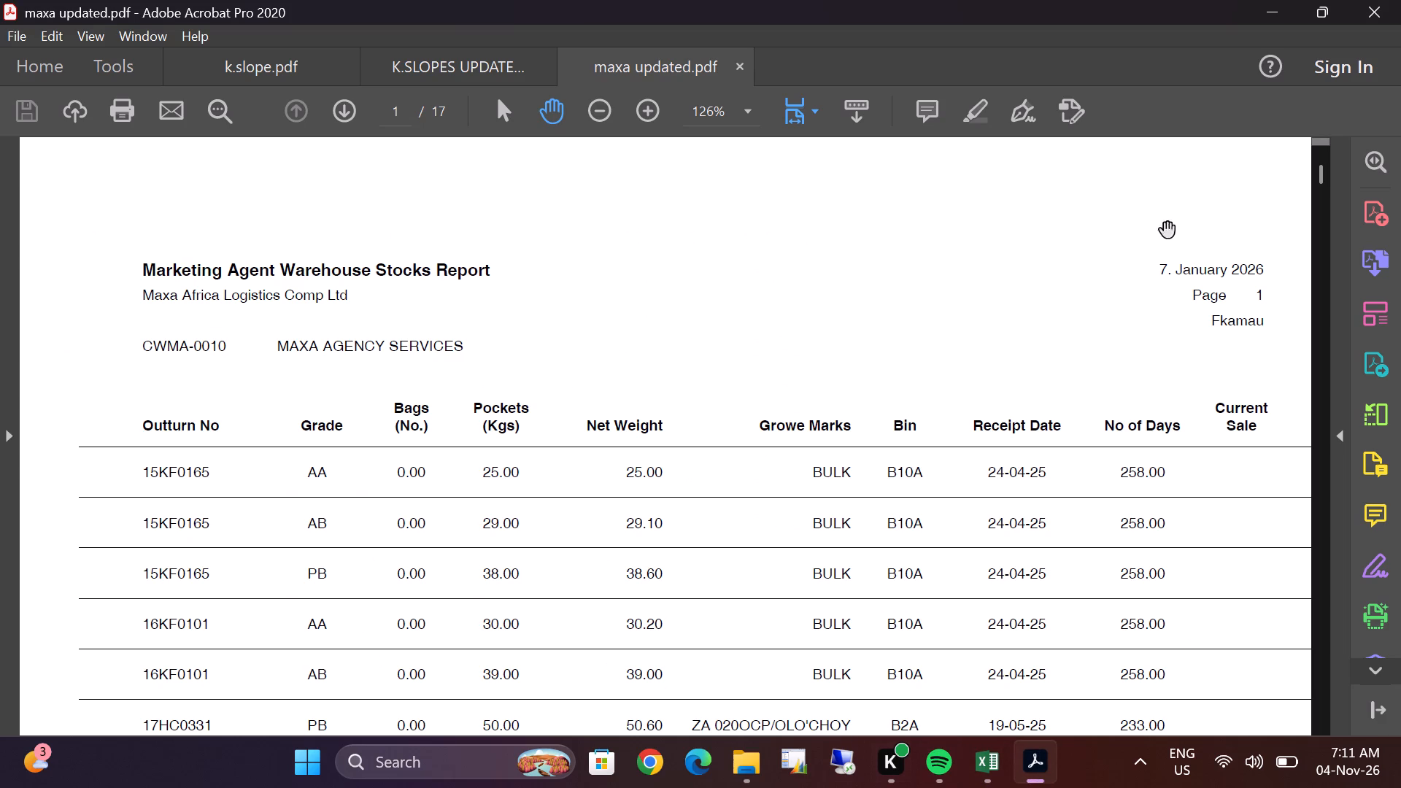
left_click(741, 64)
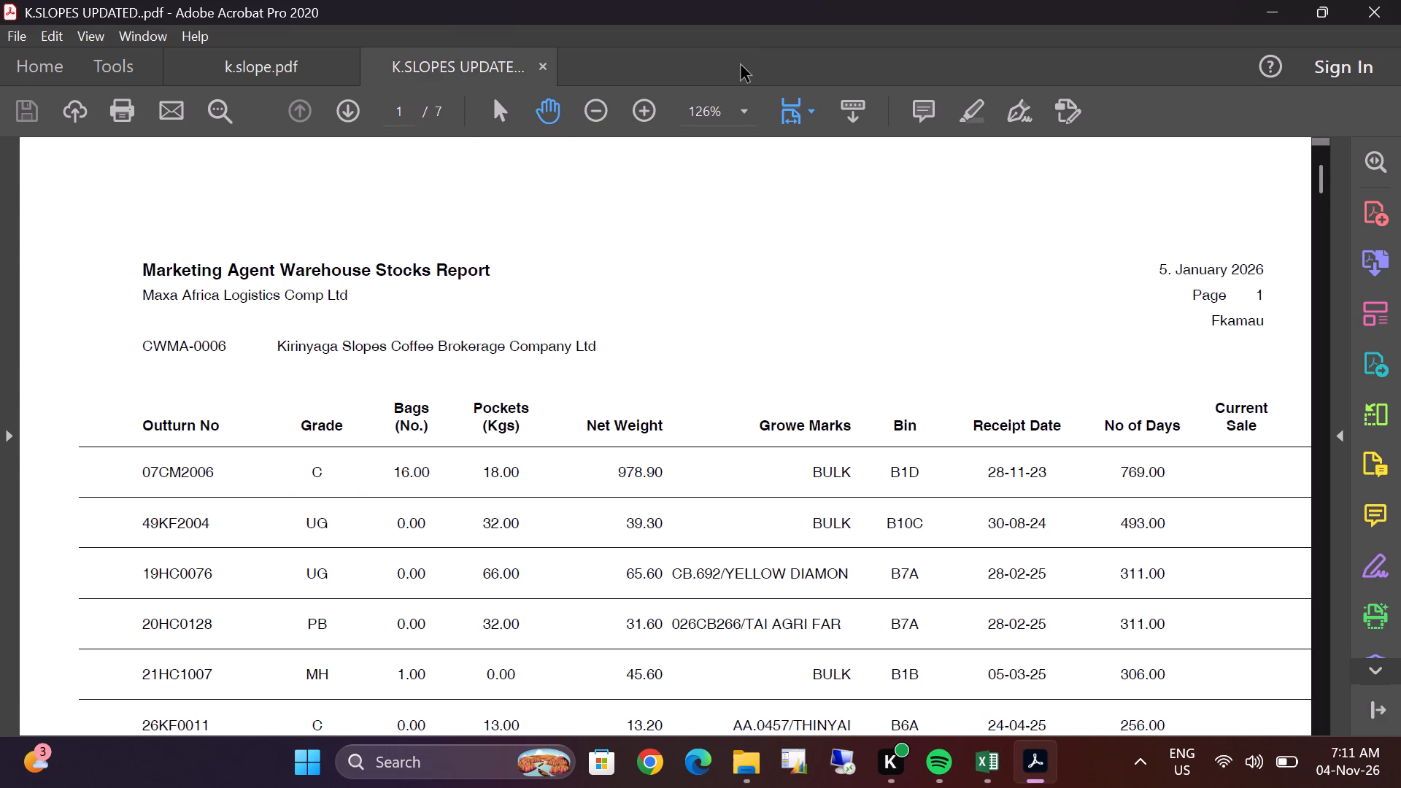
double_click(546, 71)
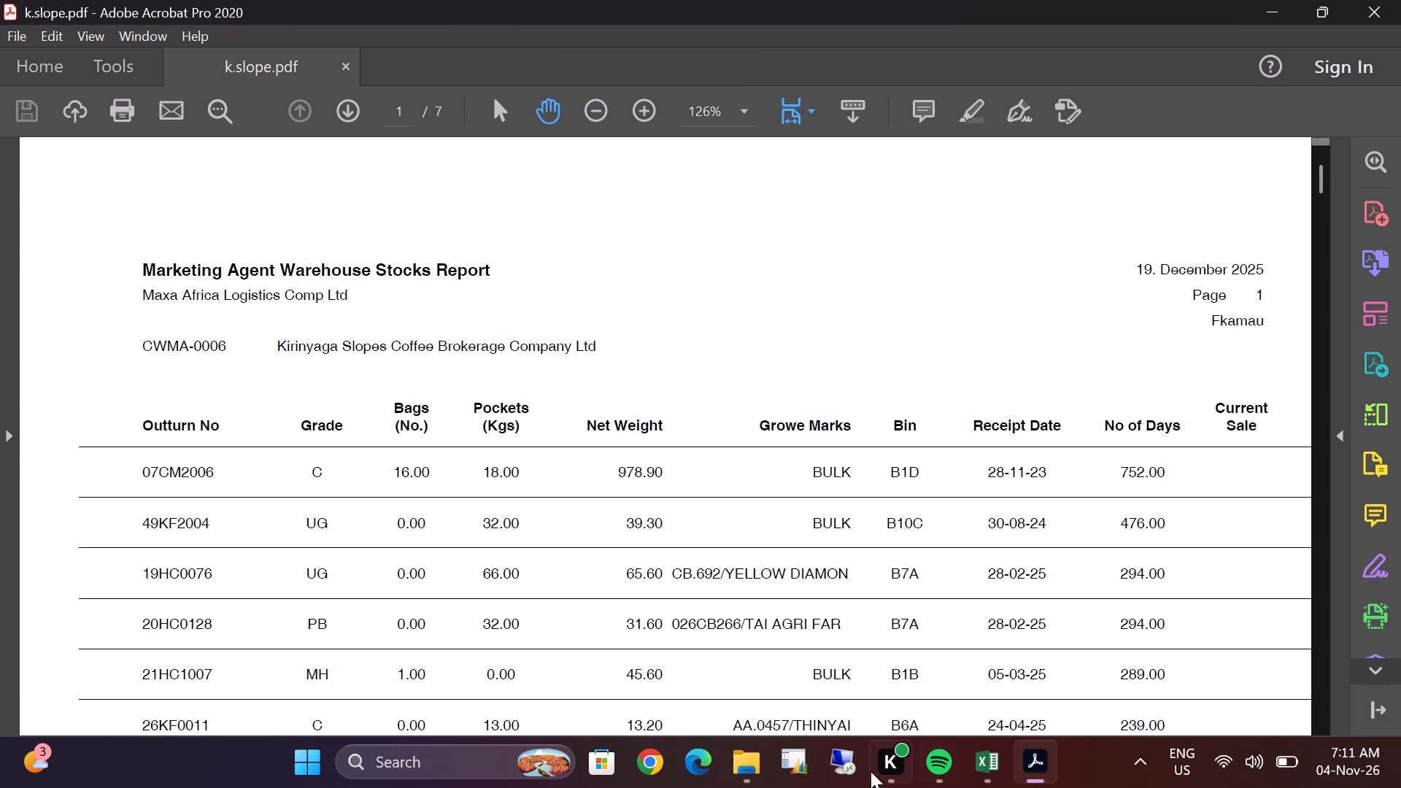
Open minnesota updated.pdf from the DECEMBER folder and export it there as the Excel workbook minnesota updated.xlsx.
double_click(735, 768)
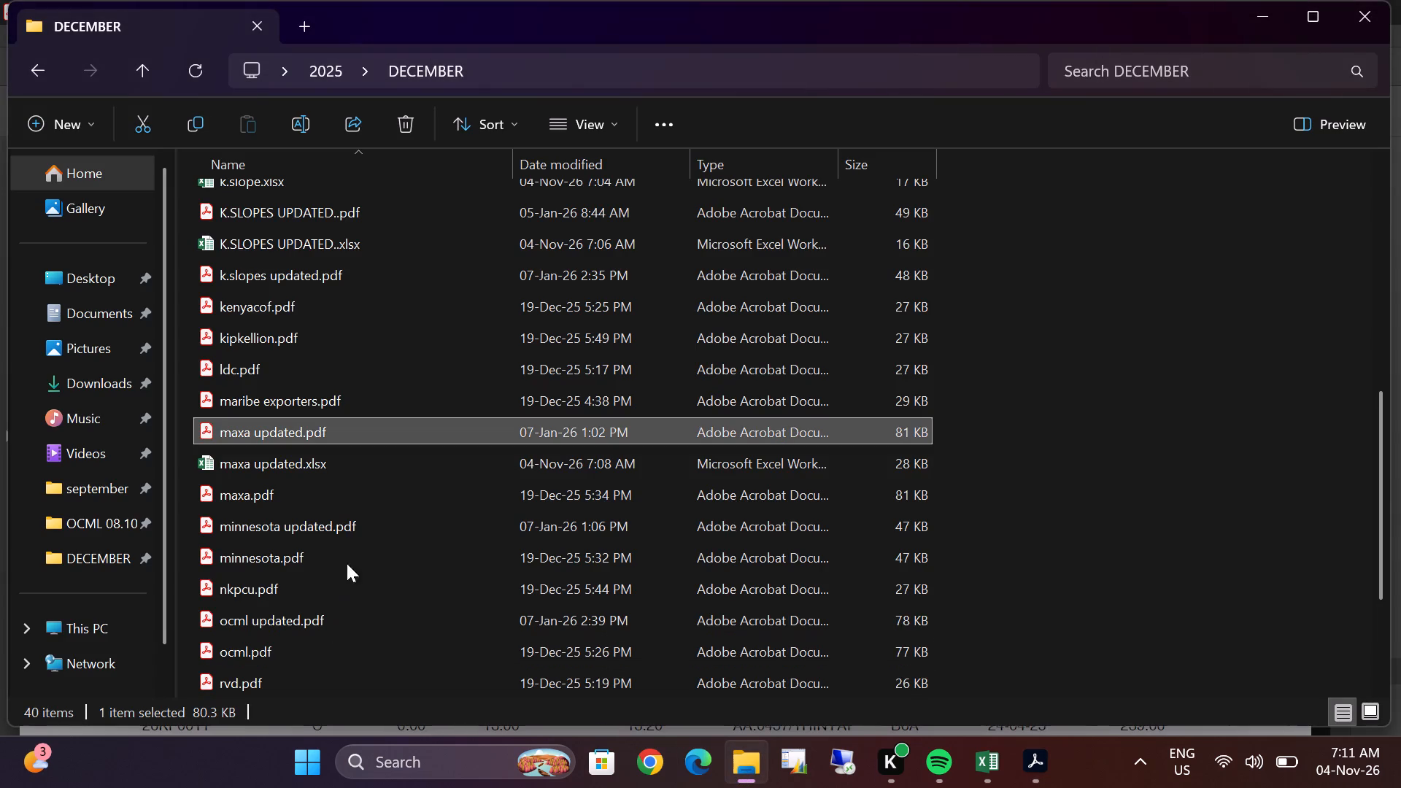
triple_click(340, 530)
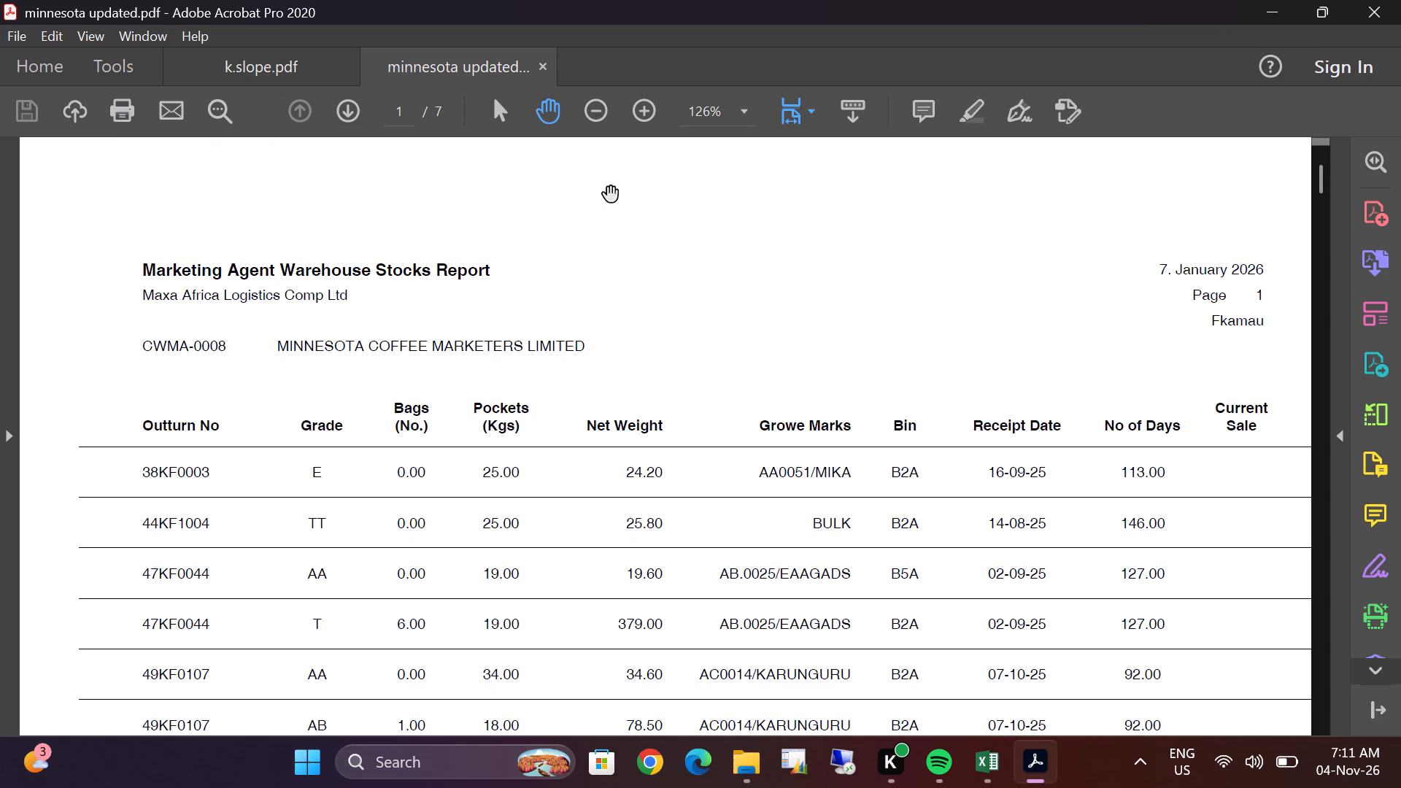
left_click(1379, 375)
double_click(674, 419)
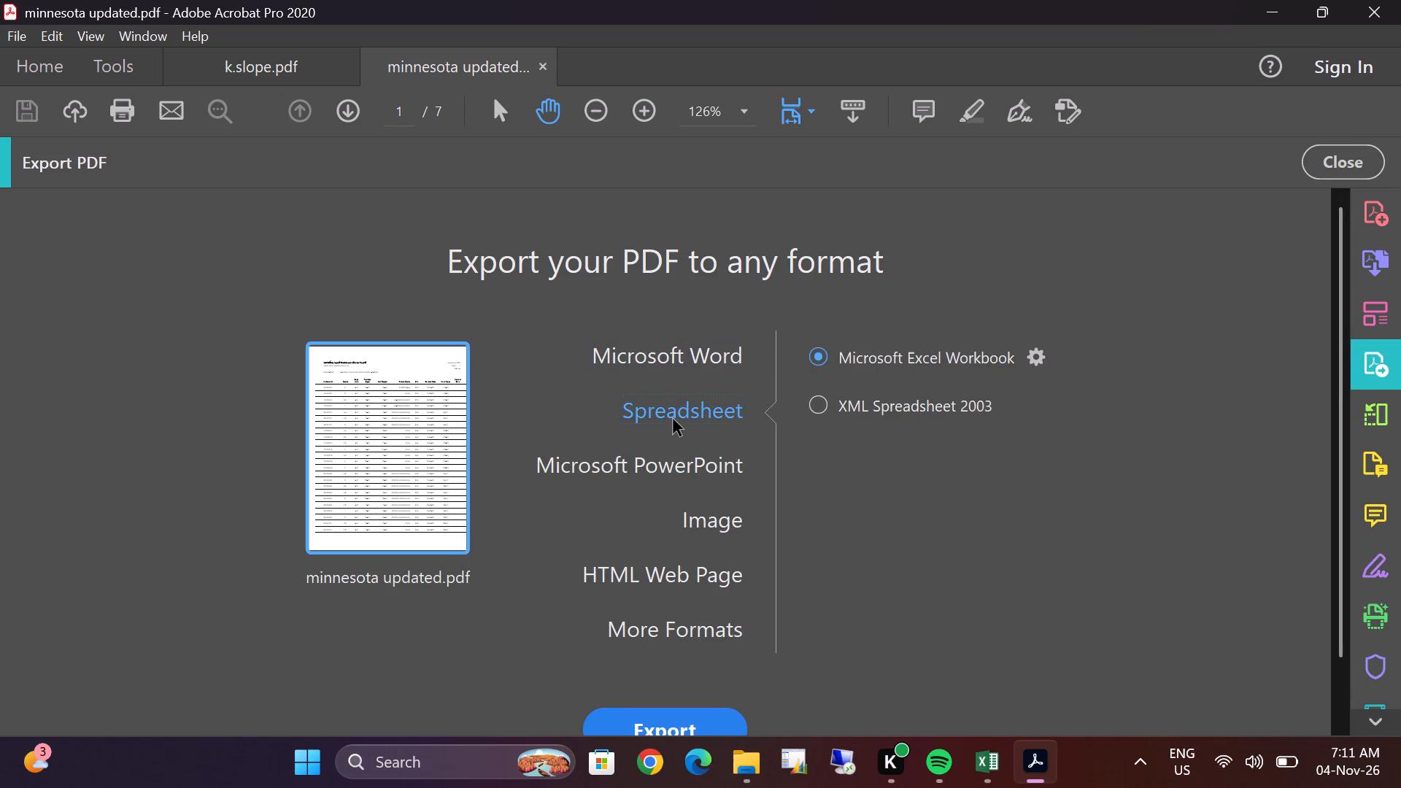
left_click(676, 728)
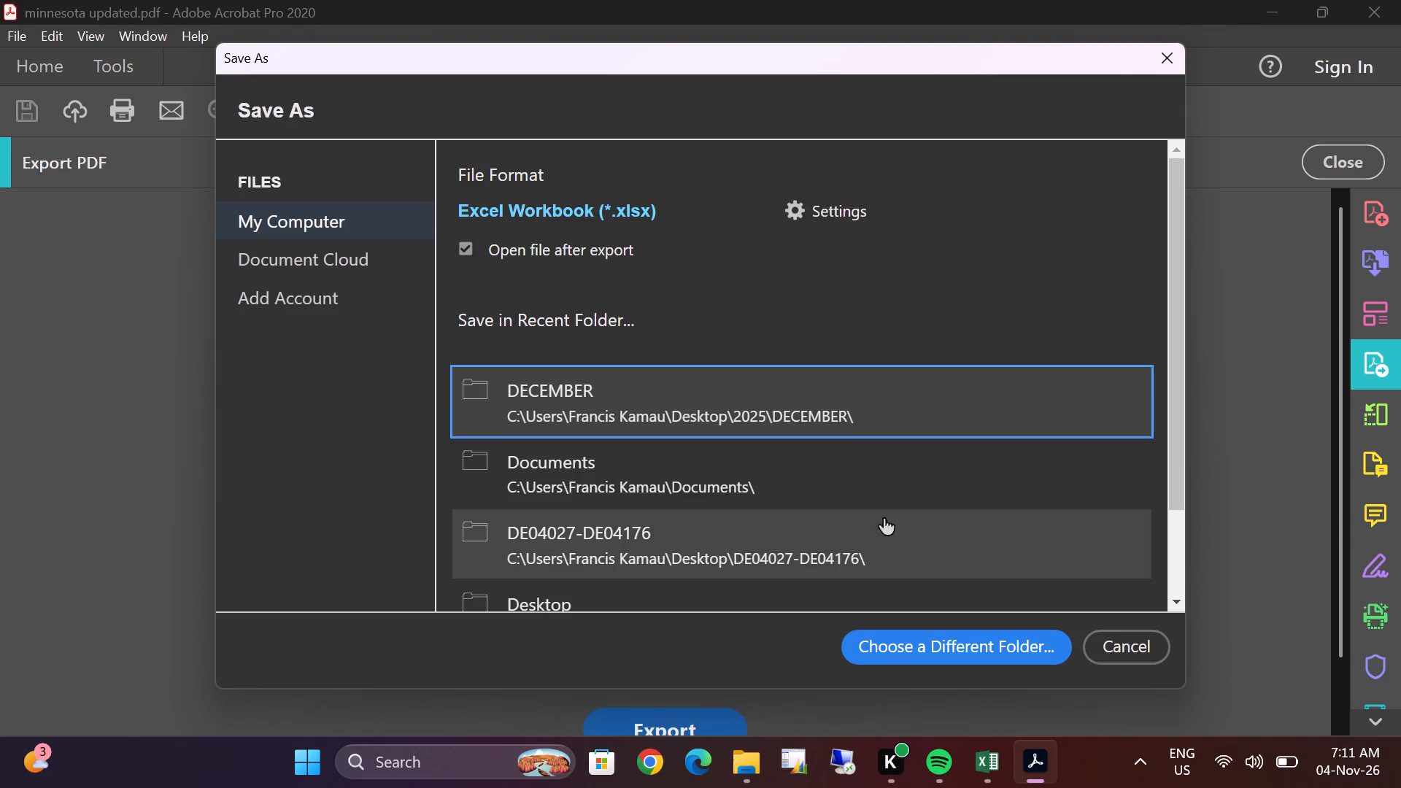
double_click(794, 411)
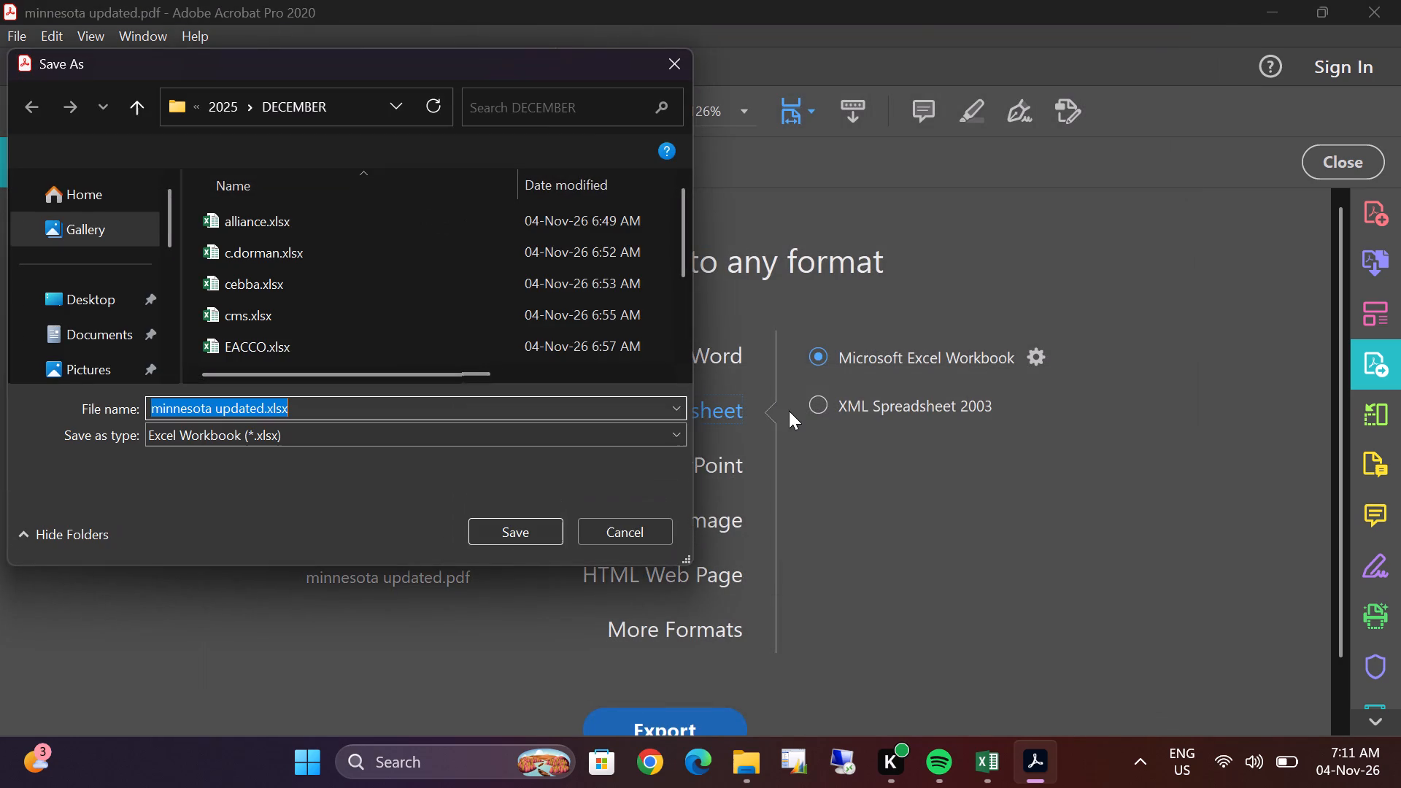
left_click(546, 533)
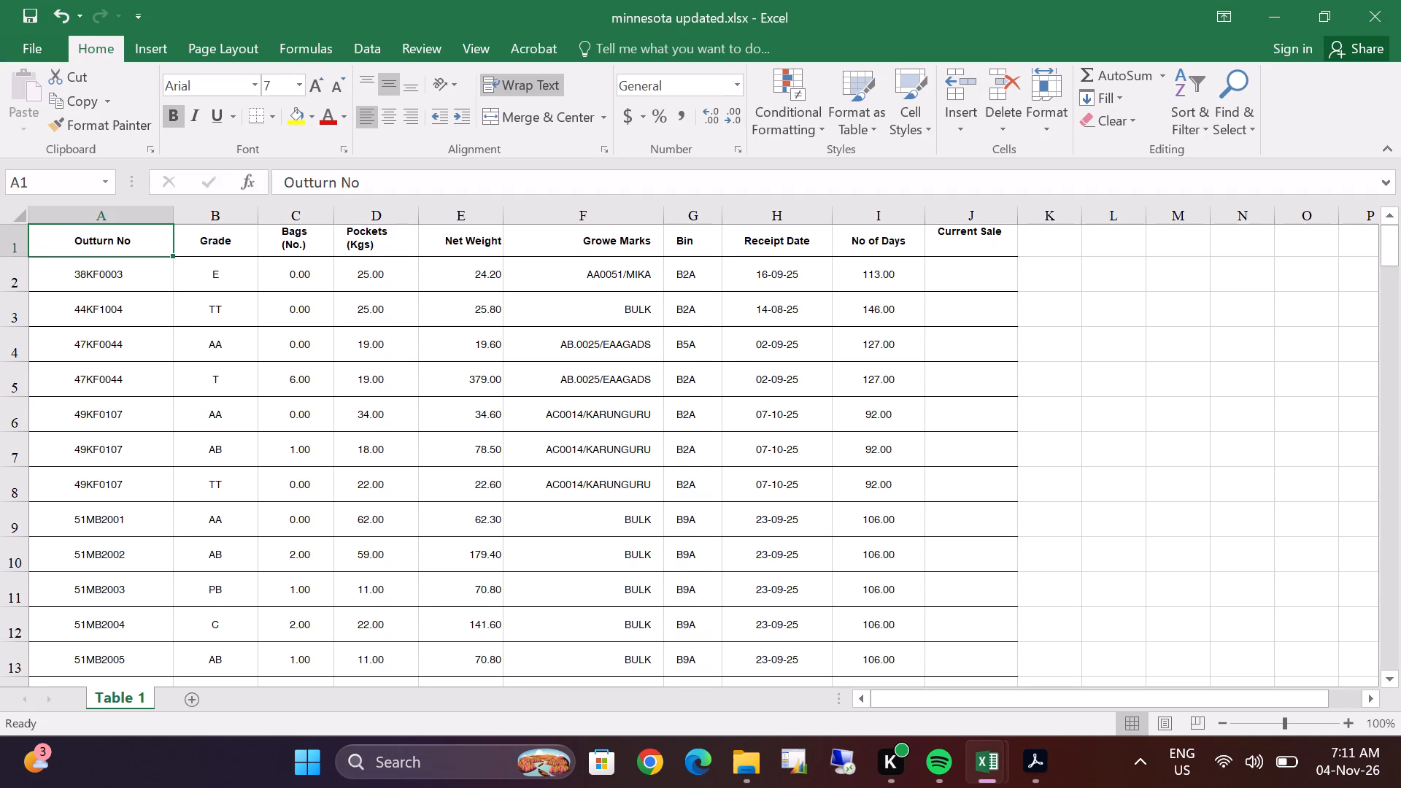
Delete the No of Days and Current Sale columns from the minnesota updated stock table.
triple_click(889, 215)
right_click(886, 368)
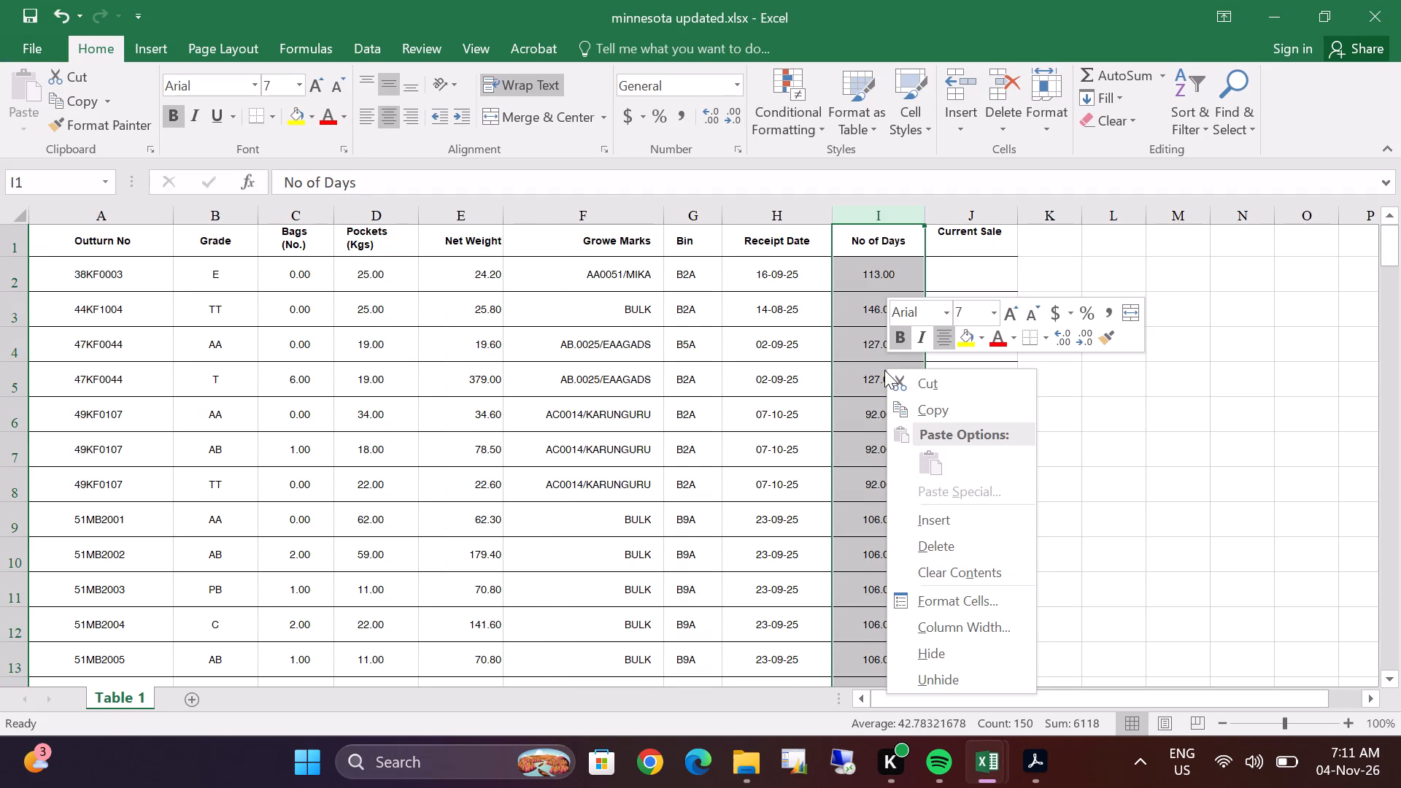
left_click(948, 547)
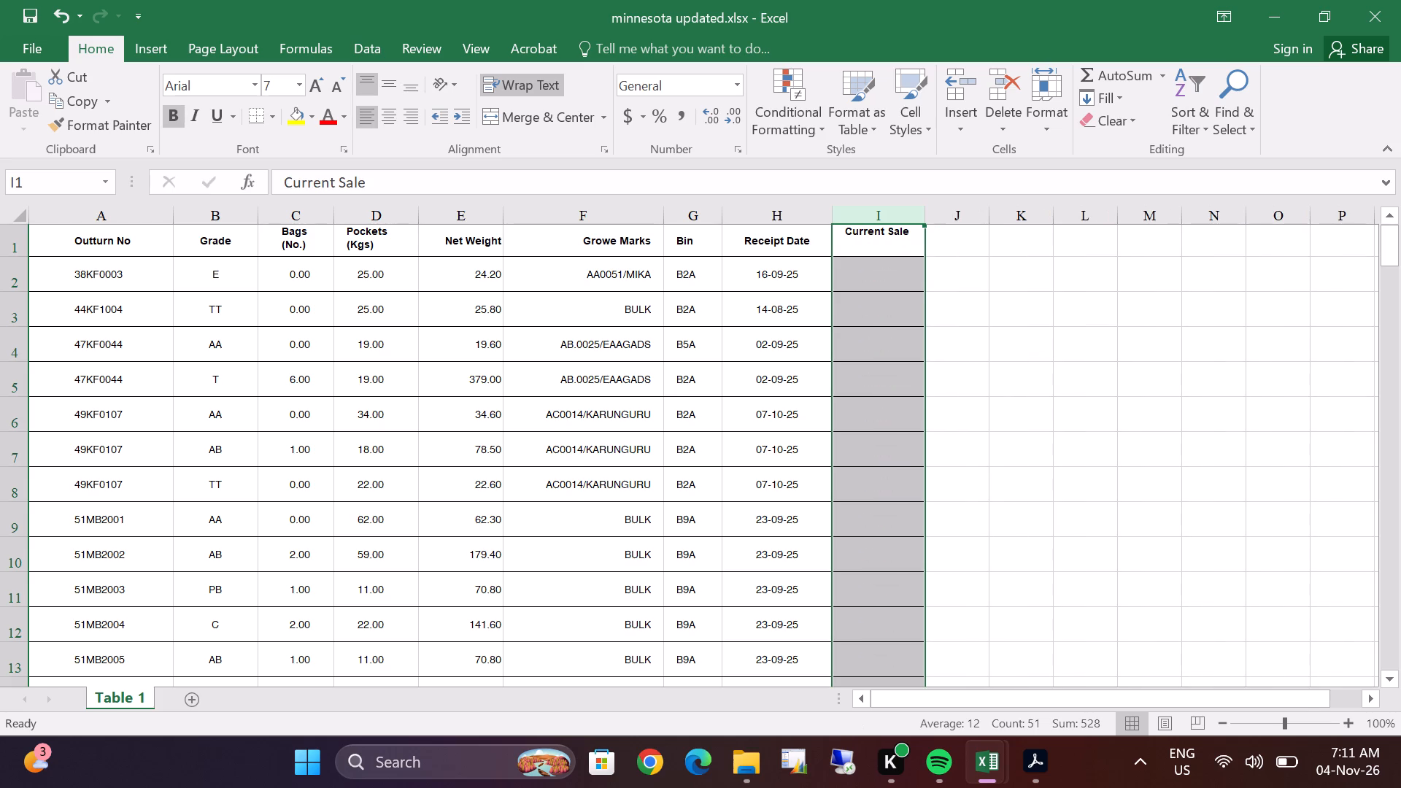
right_click(883, 336)
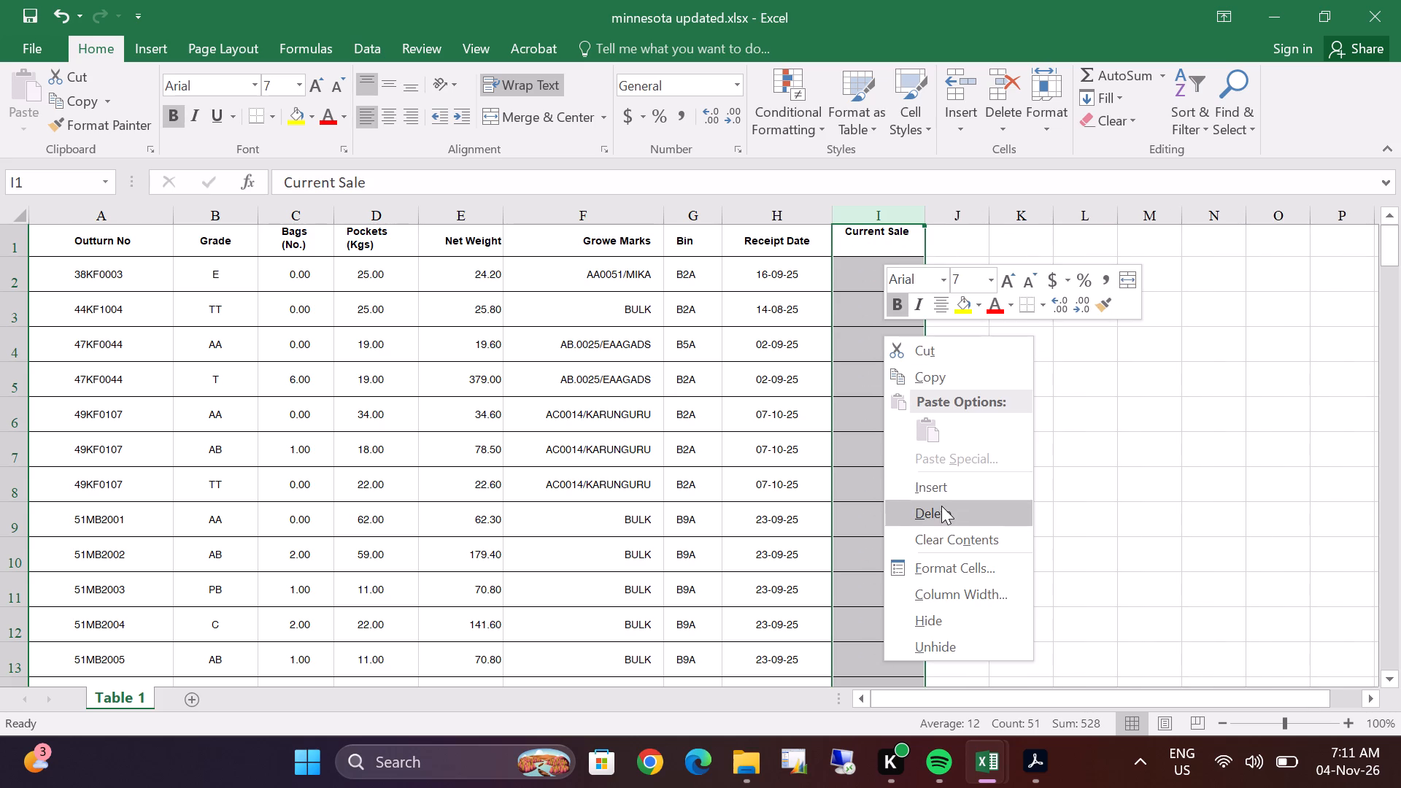
left_click(941, 506)
double_click(864, 344)
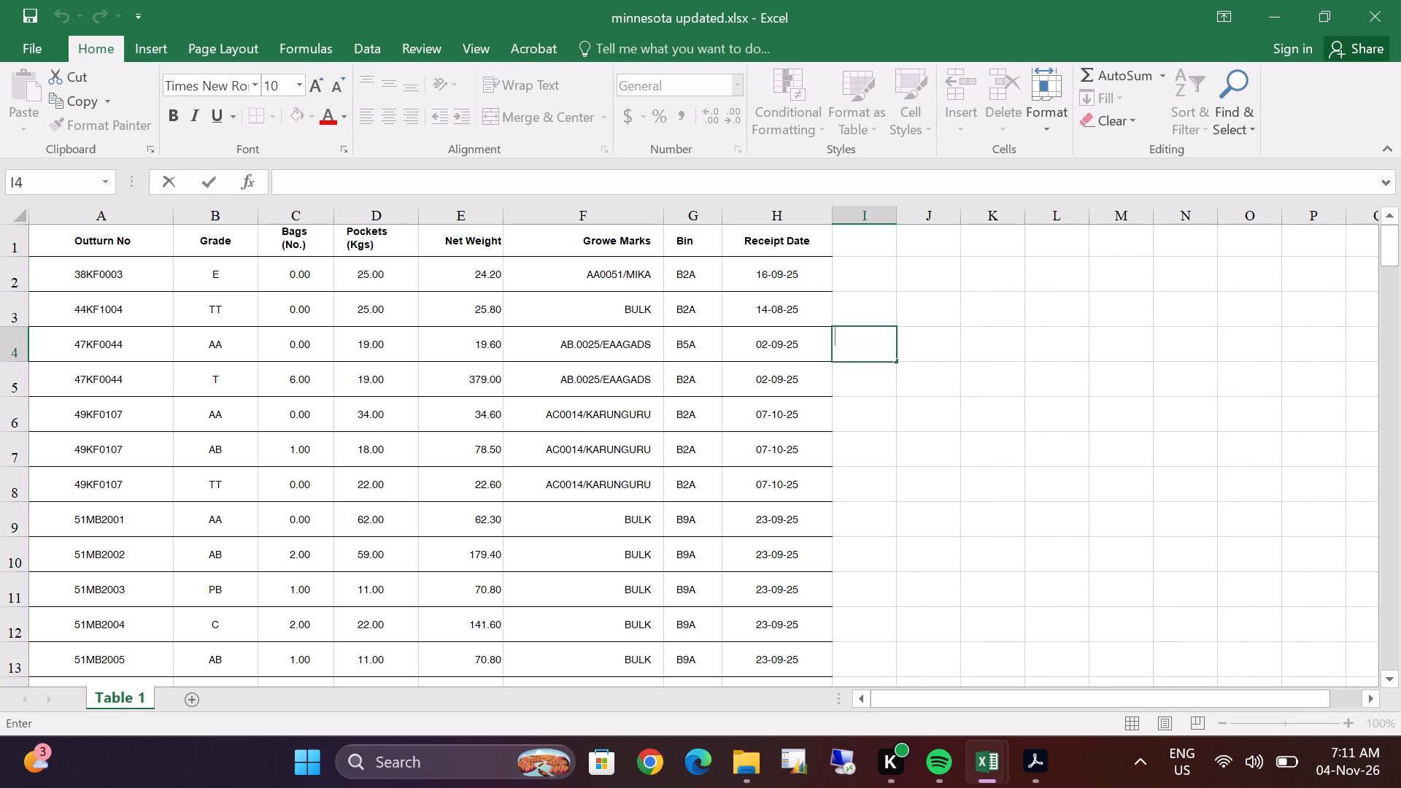
Look over the stock rows and receipt dates in the minnesota updated table.
double_click(793, 316)
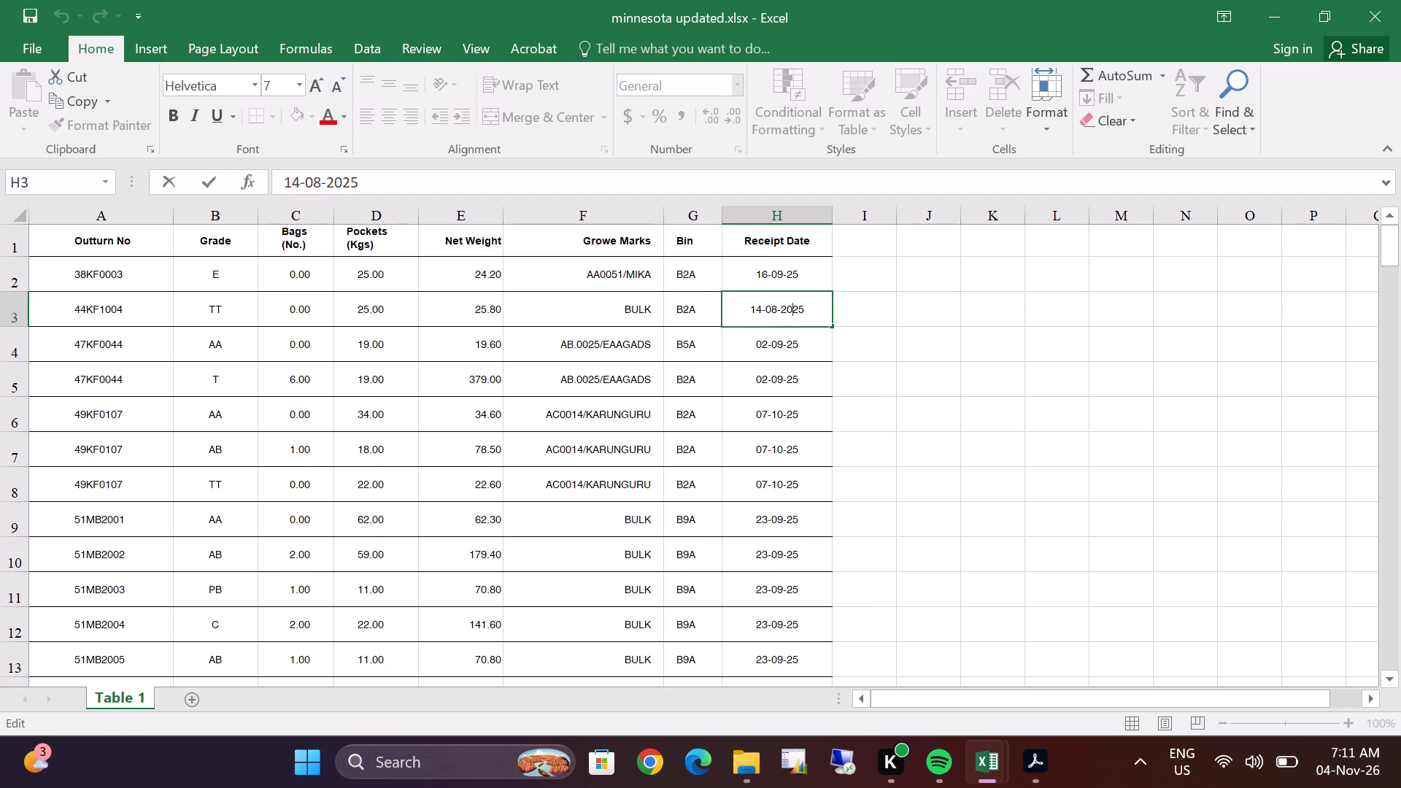
scroll(526, 324, "down", 3)
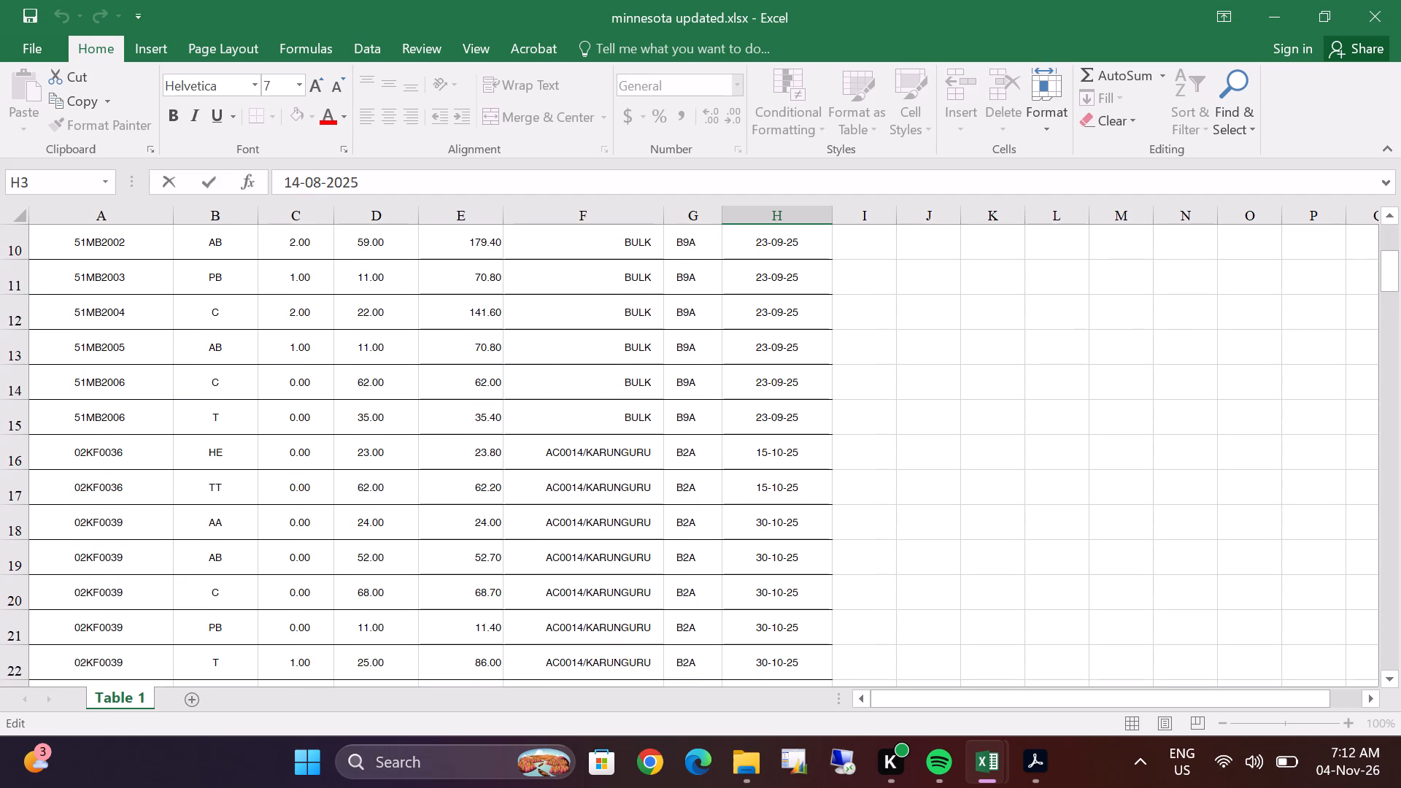
scroll(564, 554, "up", 5)
scroll(552, 483, "up", 2)
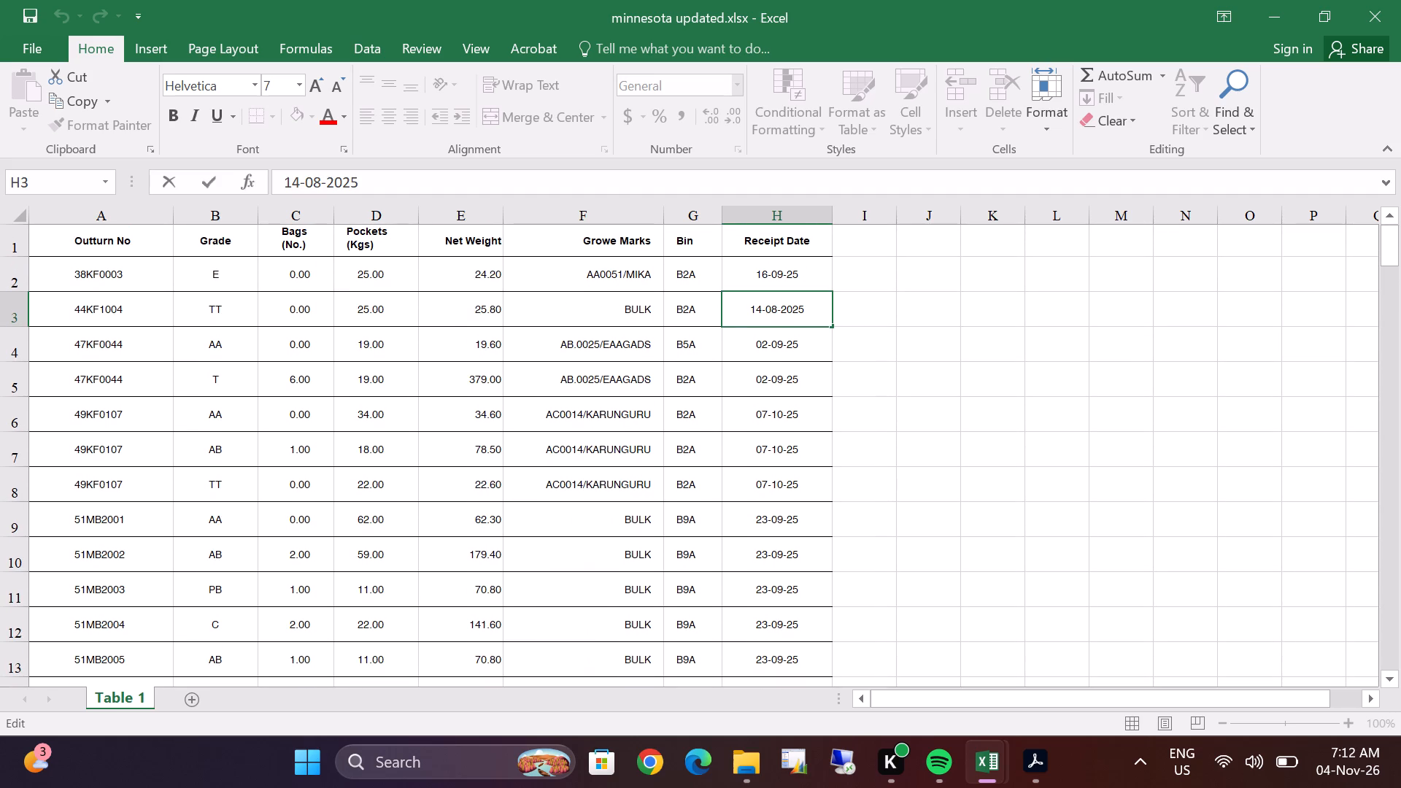
scroll(645, 336, "down", 3)
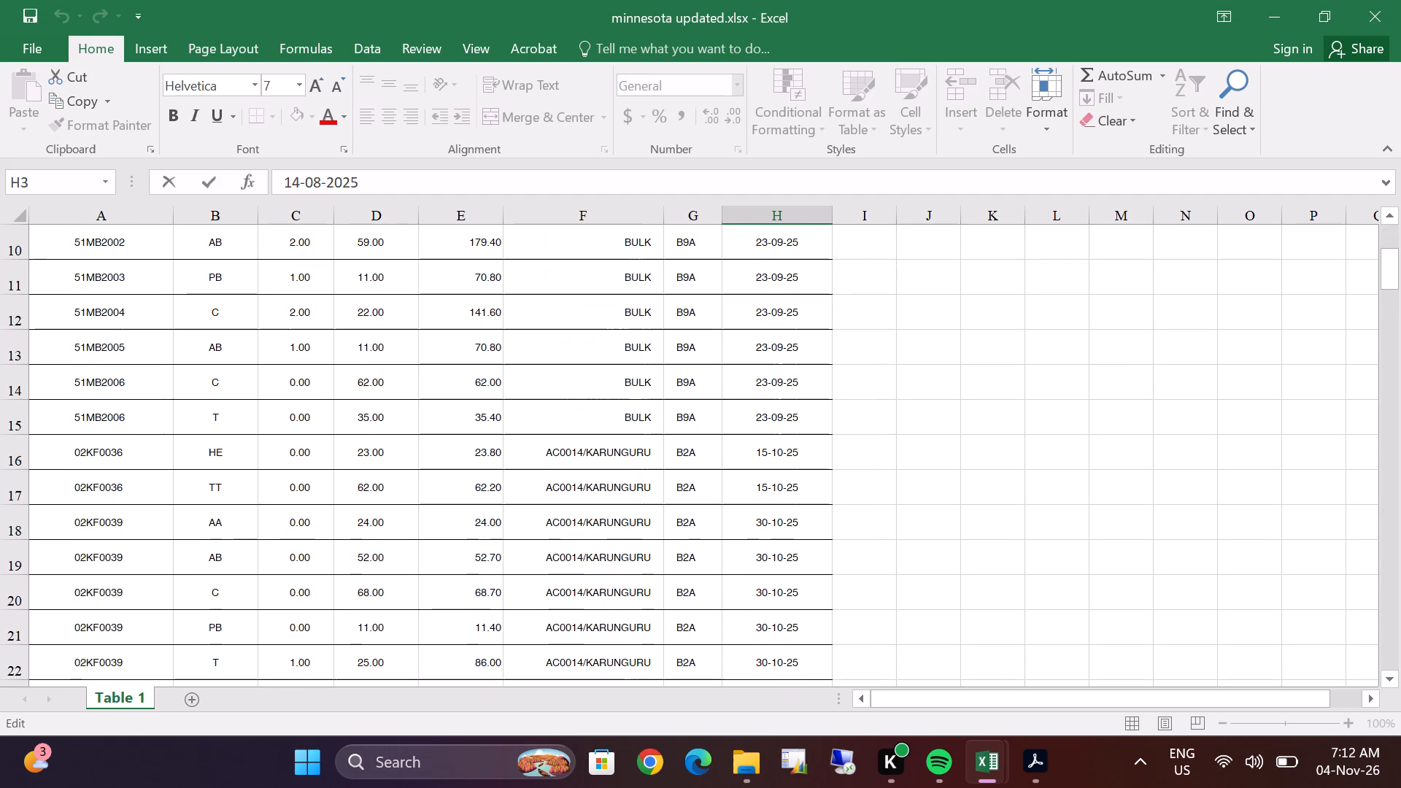
key("Down")
key("Down")
key("Down")
key("Down")
key("Down")
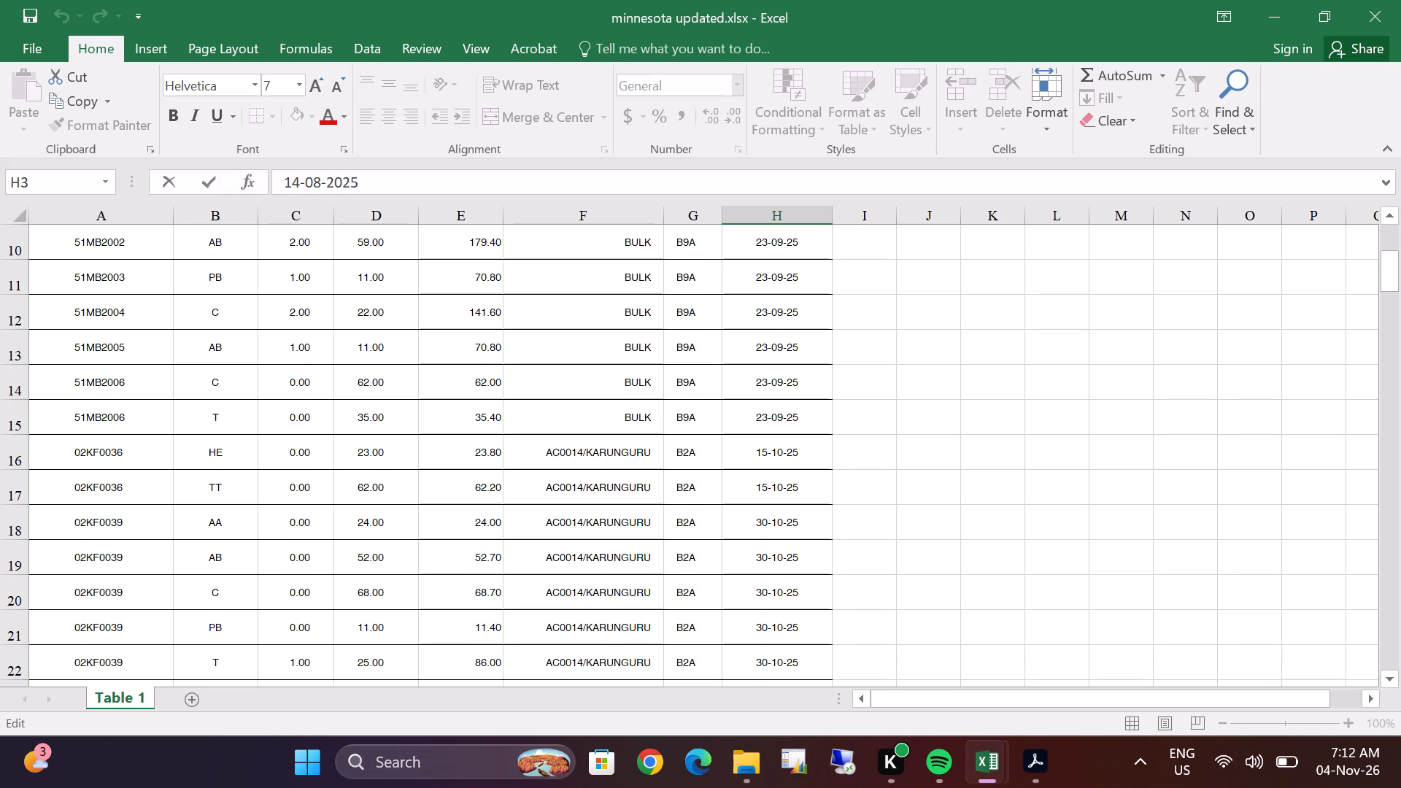
Copy the whole minnesota updated sheet and paste it at cell A1 of a new sheet after maxa in agriwyse.xlsx.
scroll(68, 203, "up", 4)
left_click(19, 214)
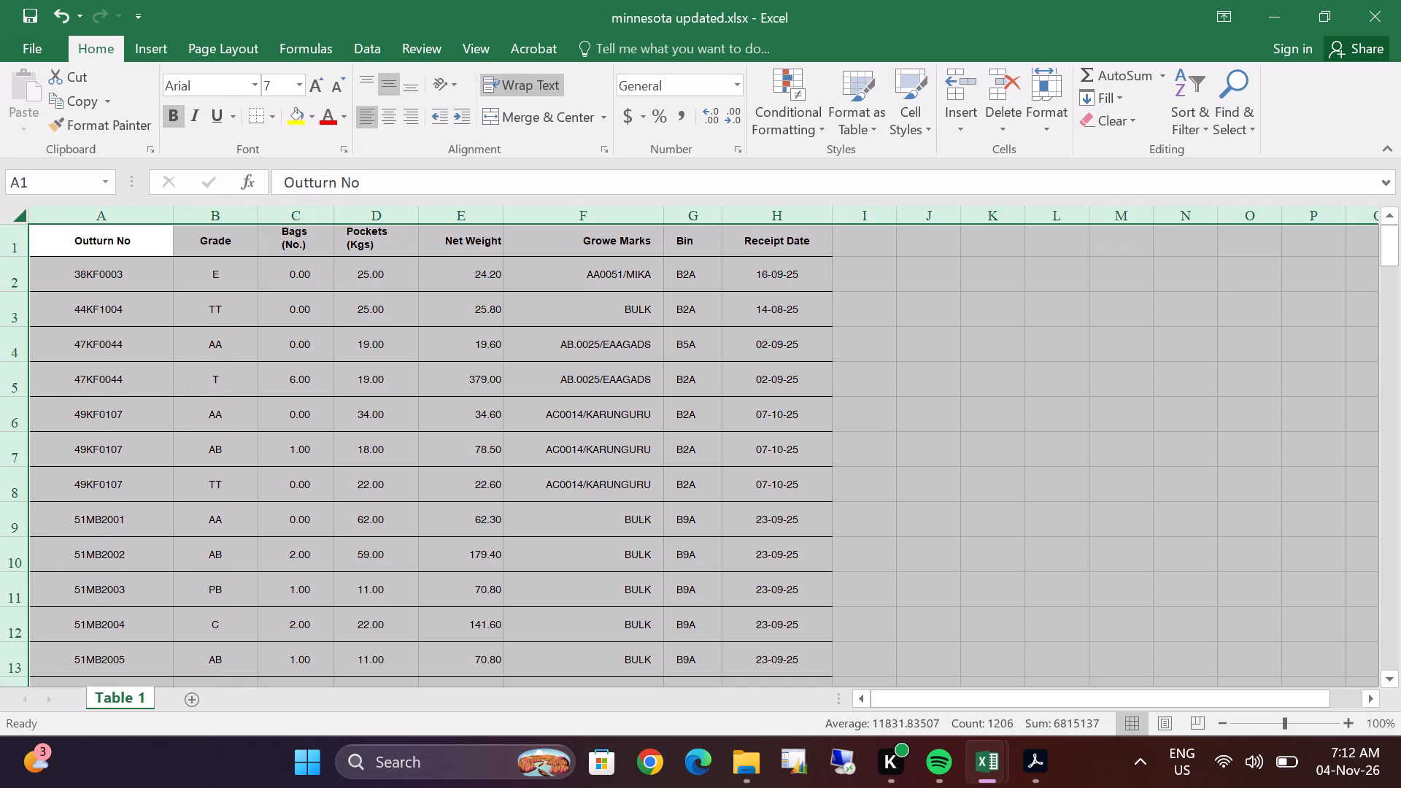
right_click(251, 349)
left_click(309, 390)
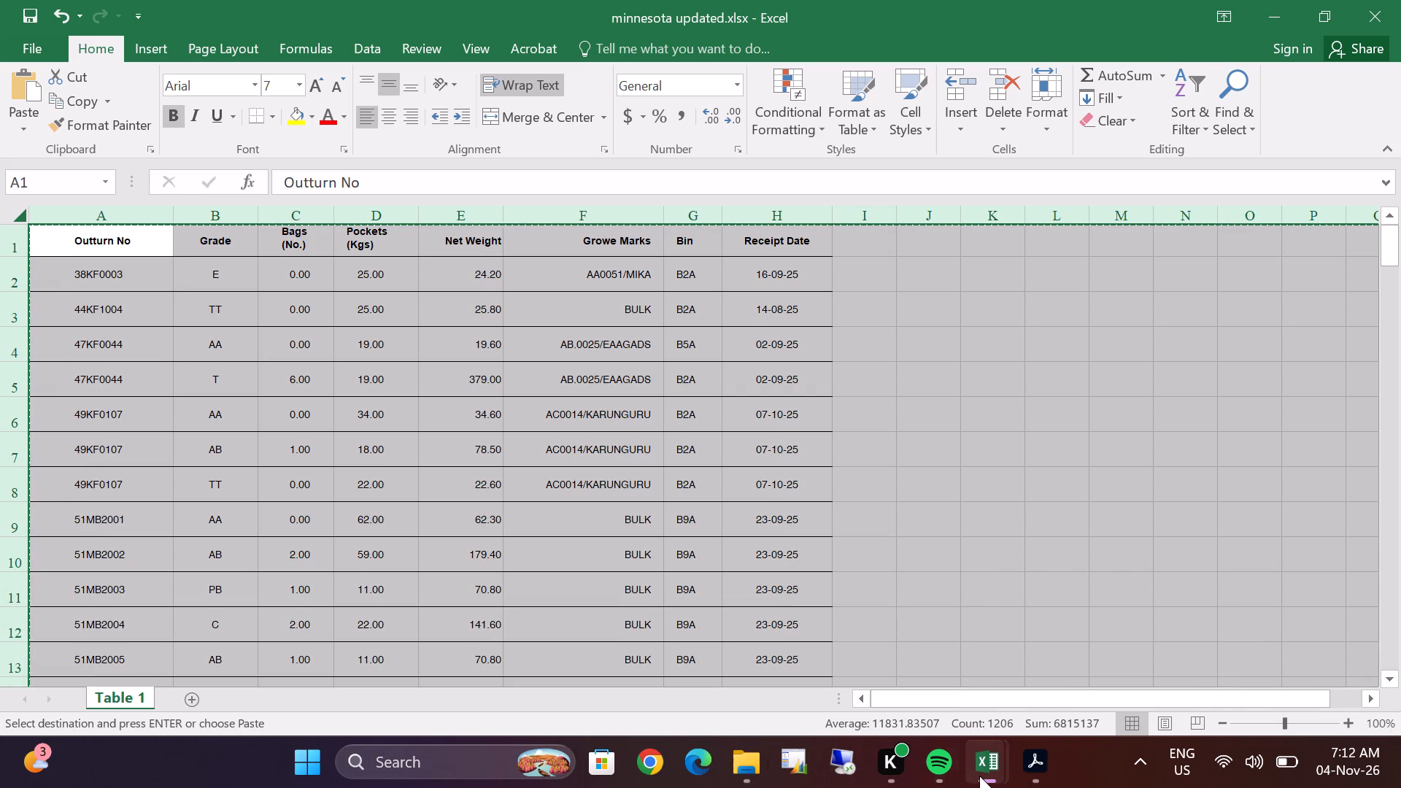
double_click(145, 687)
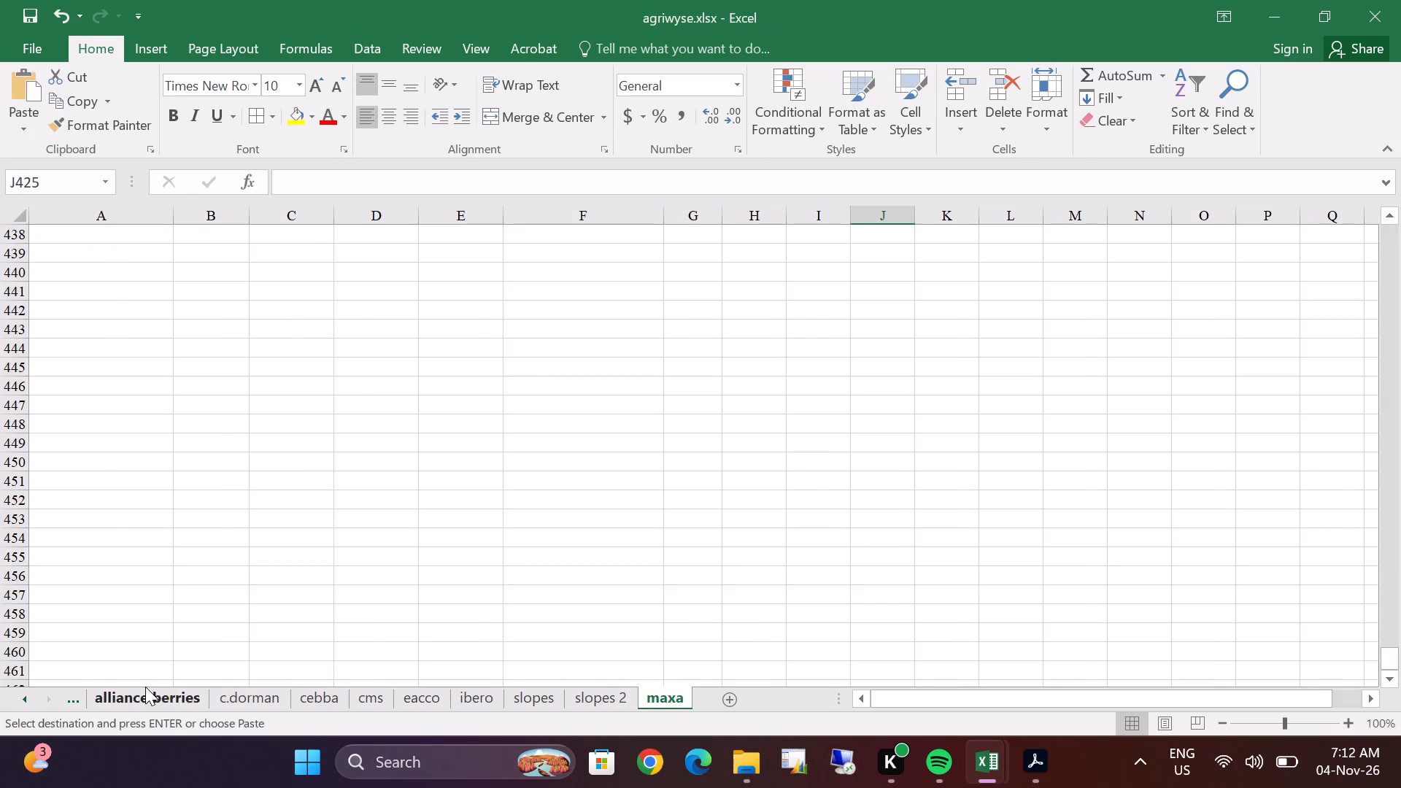
double_click(730, 701)
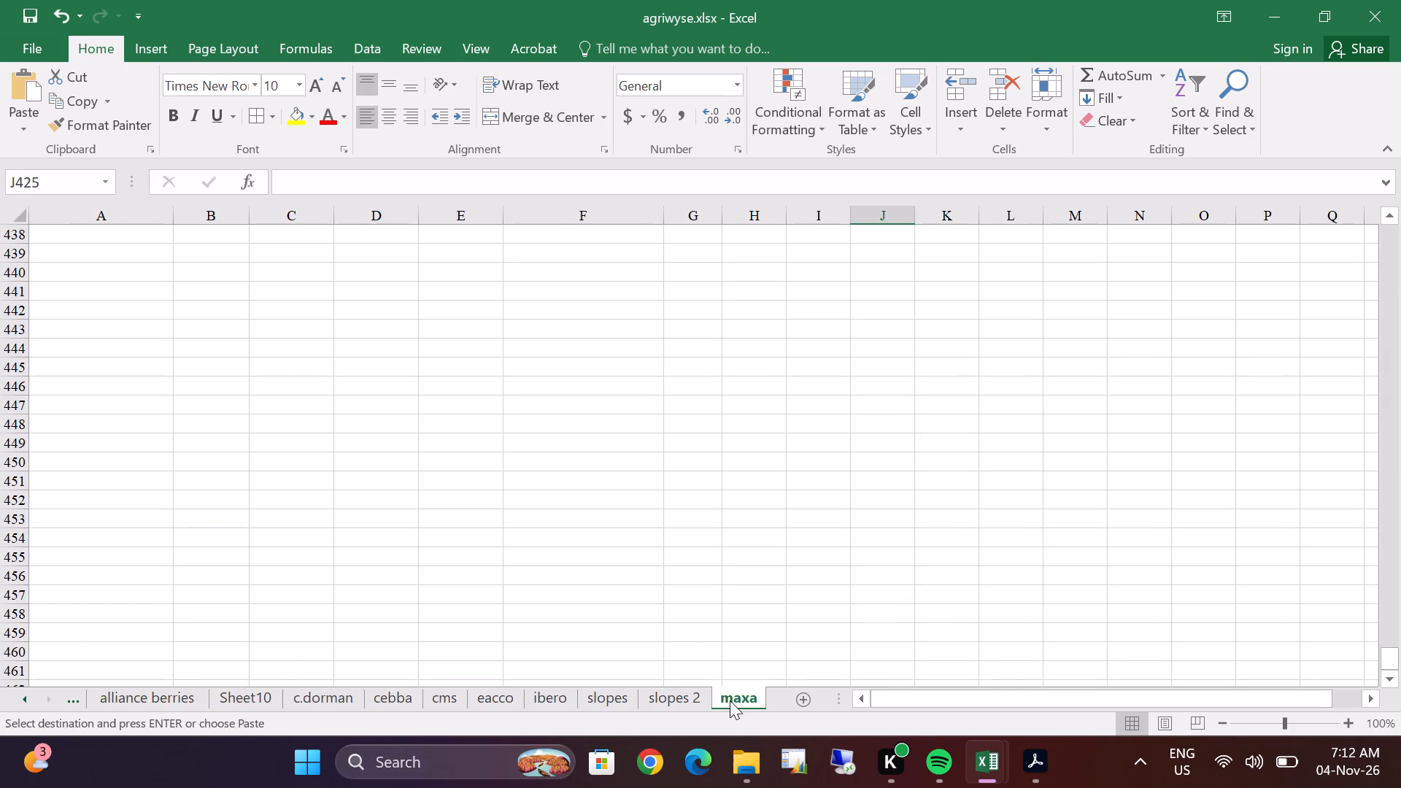
double_click(806, 700)
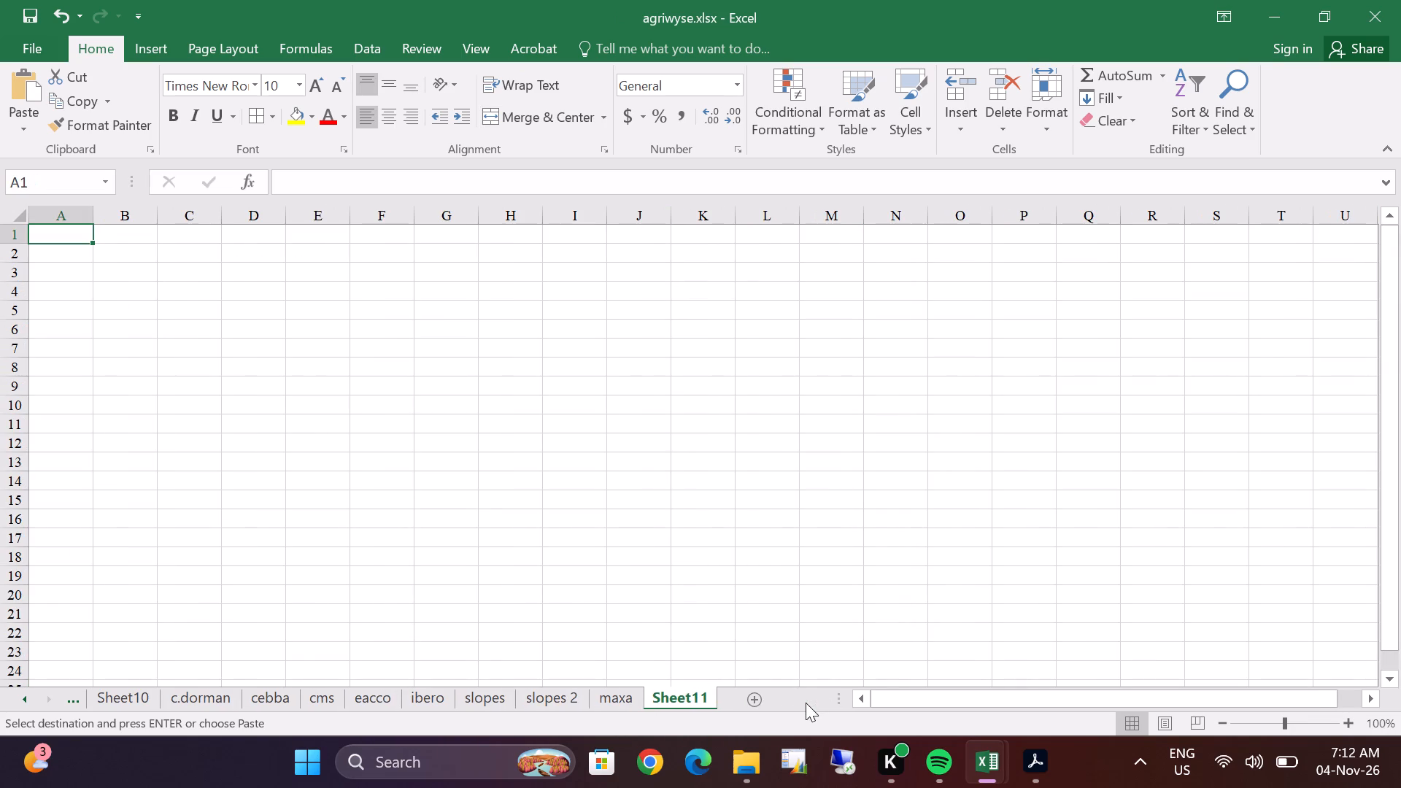
right_click(62, 233)
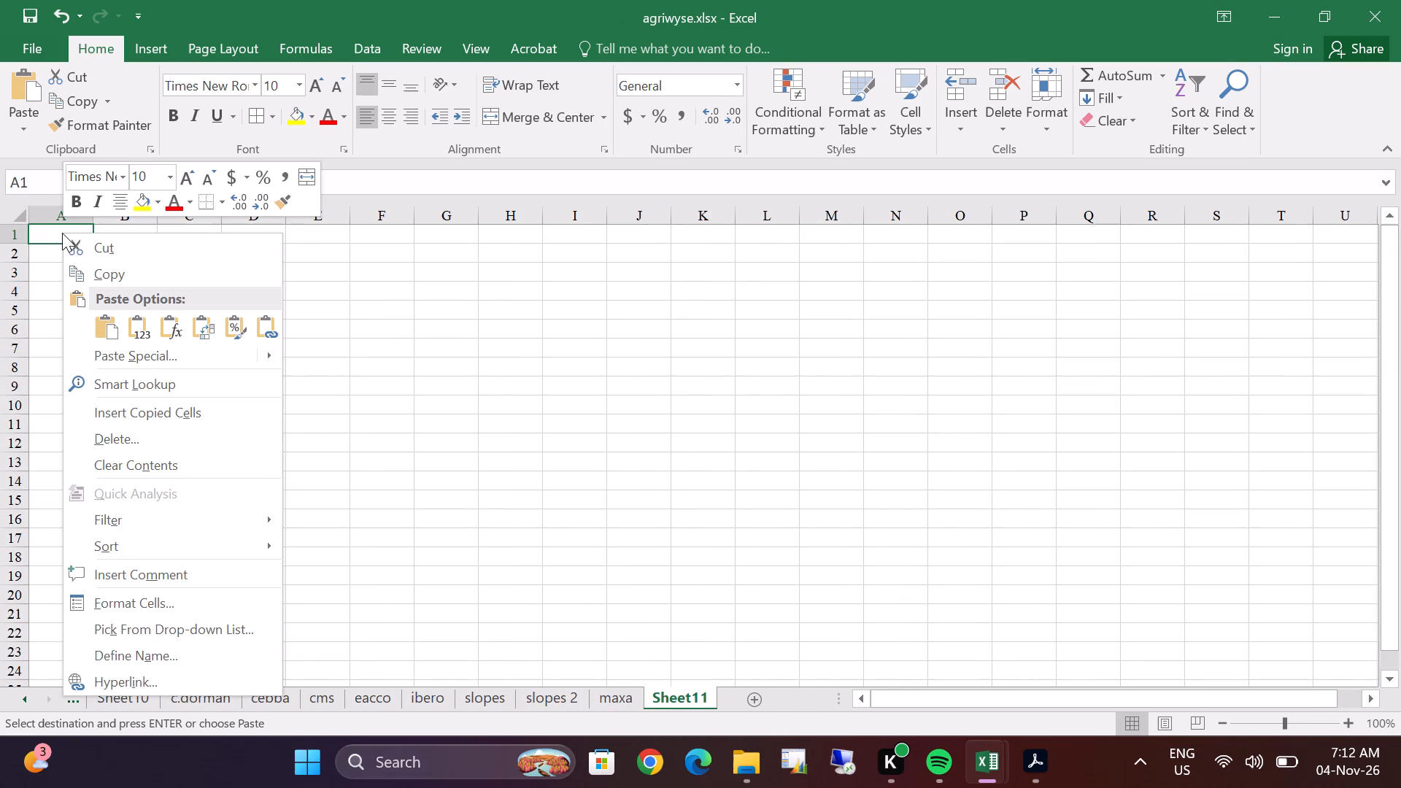
left_click(107, 324)
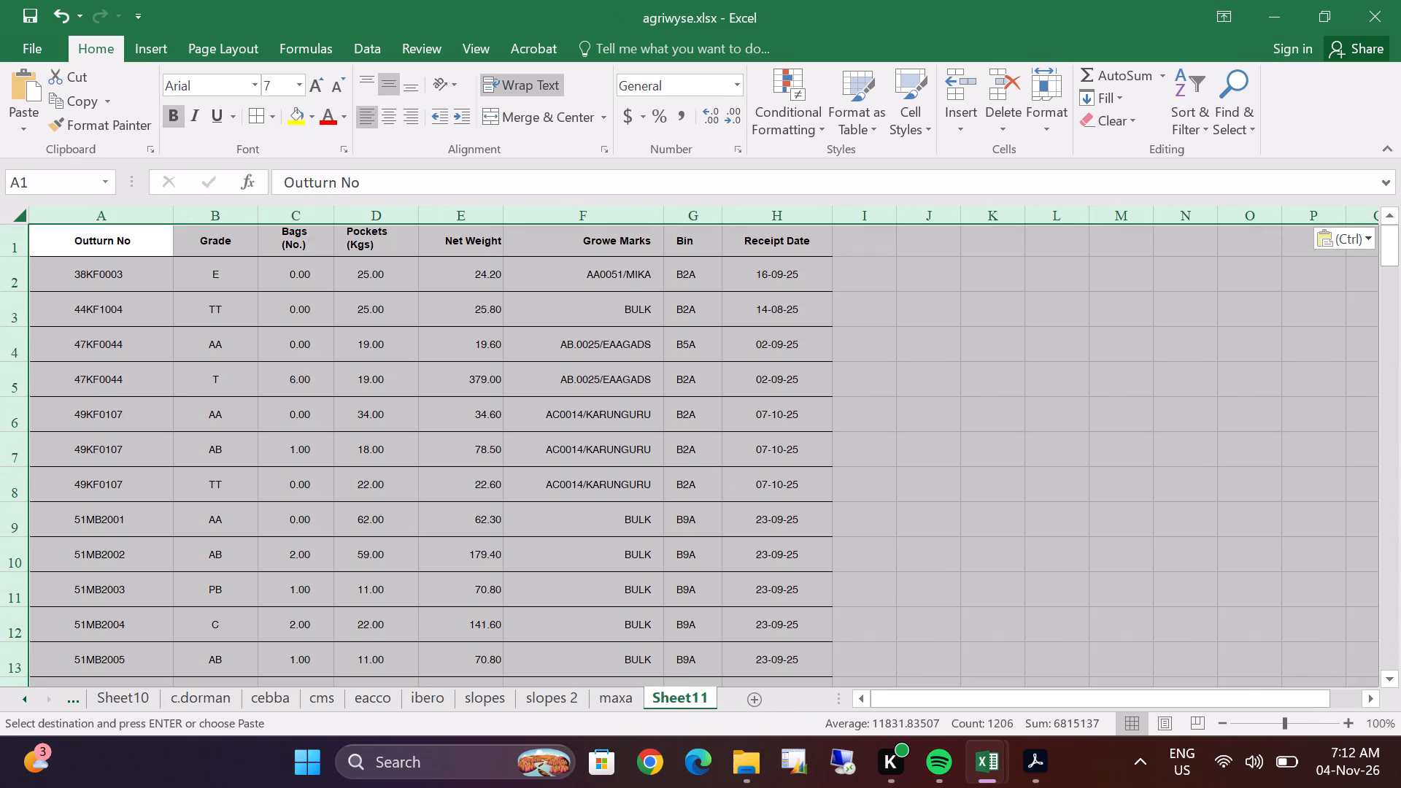
Delete the Receipt Date column from the pasted minnesota stock table.
left_click(695, 353)
left_click(770, 217)
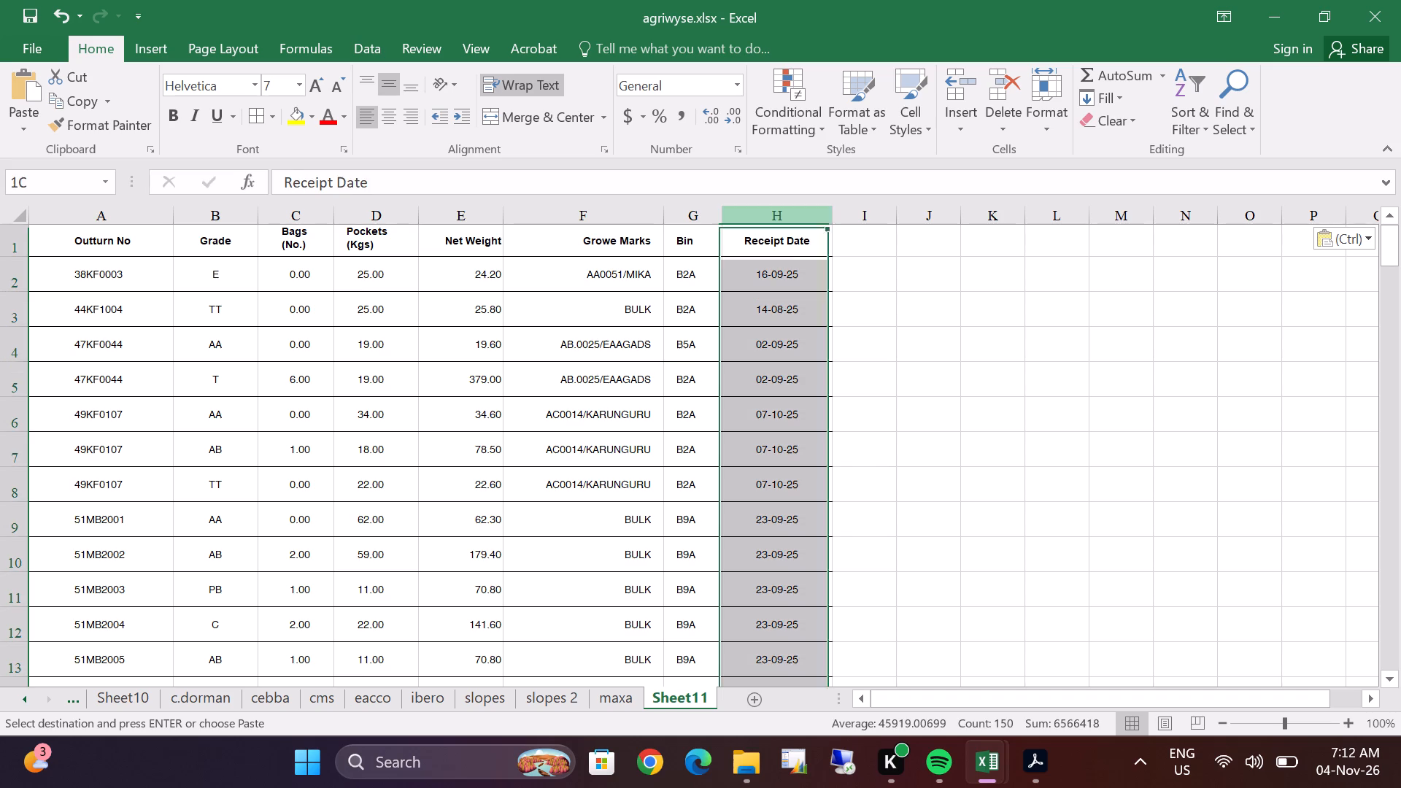
right_click(783, 294)
left_click(819, 465)
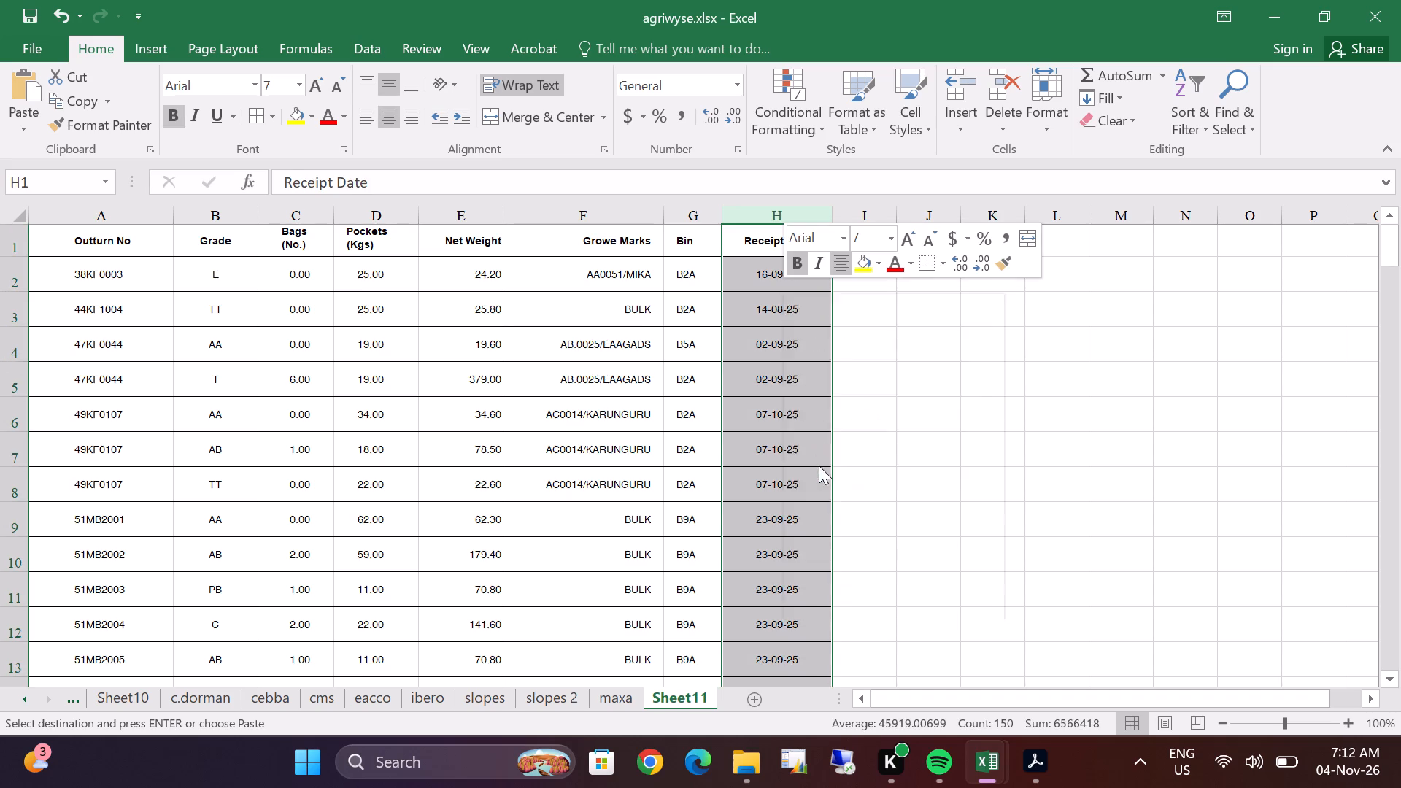
left_click(465, 433)
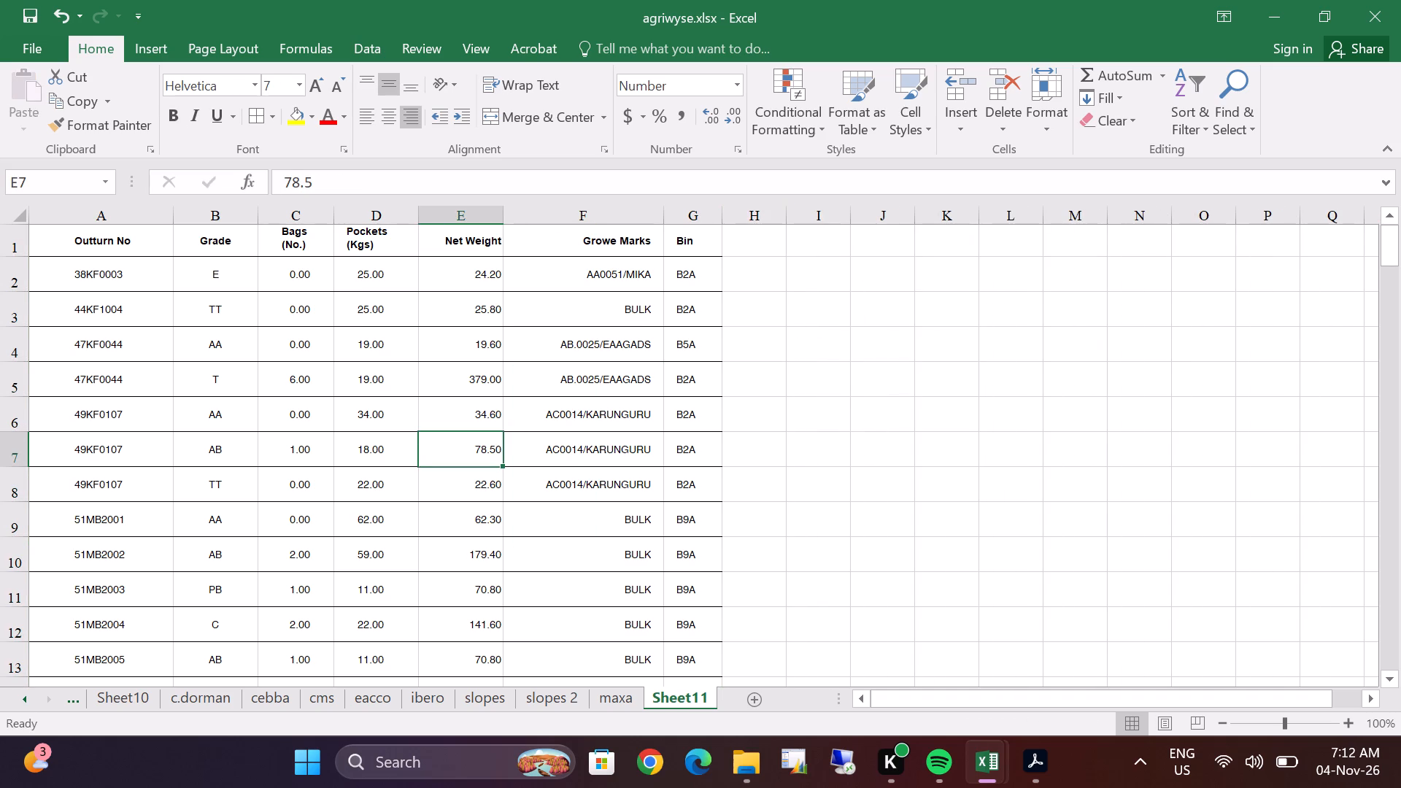
Review the pasted minnesota stock rows from the header row downward, checking outturn numbers, grades and repeated header rows.
key("Down")
key("Down")
key("Up")
key("Up")
key("Up")
key("Up")
key("Up")
key("Up")
key("Up")
key("Up")
key("Up")
key("Up")
key("Up")
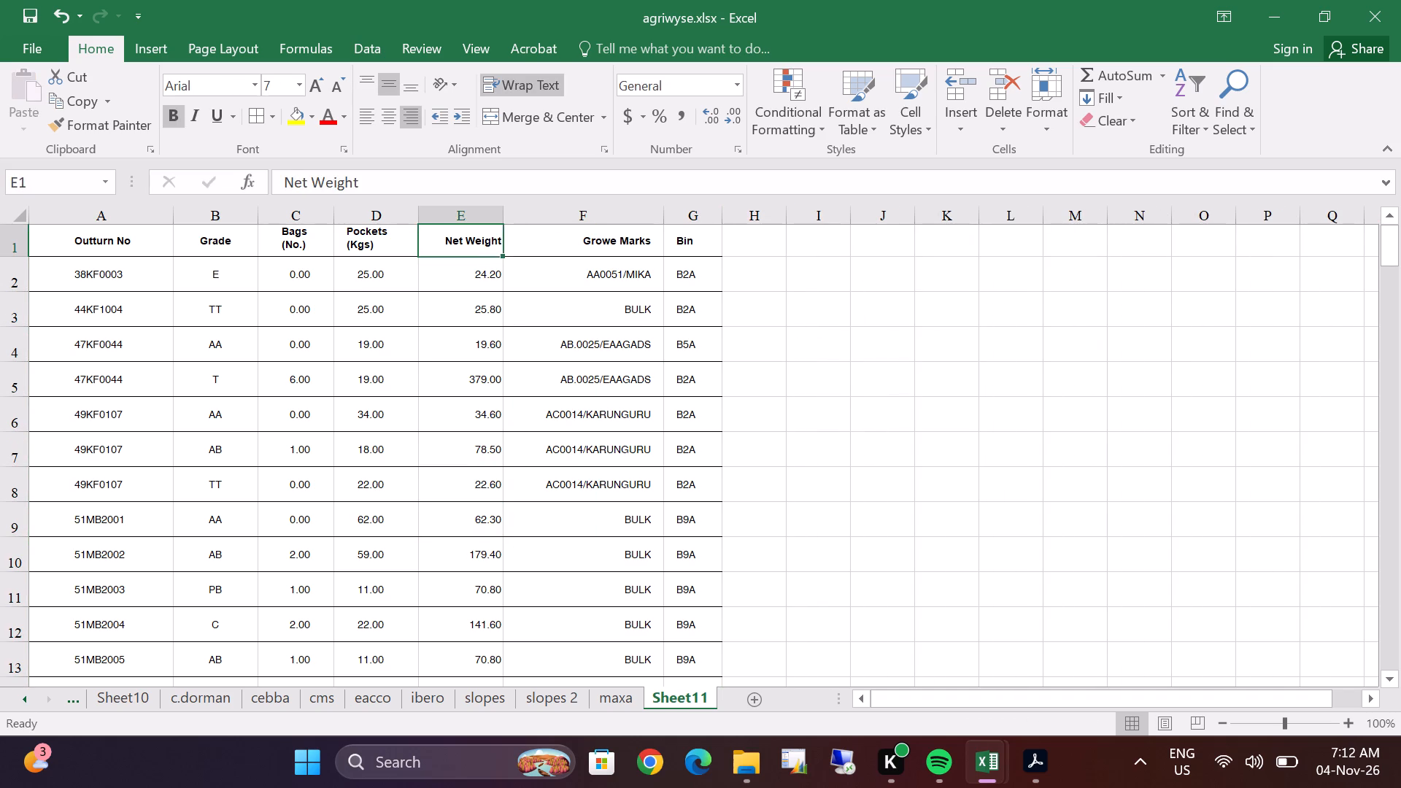
key("Down")
key("Up")
key("Left")
key("Left")
key("Left")
key("Left")
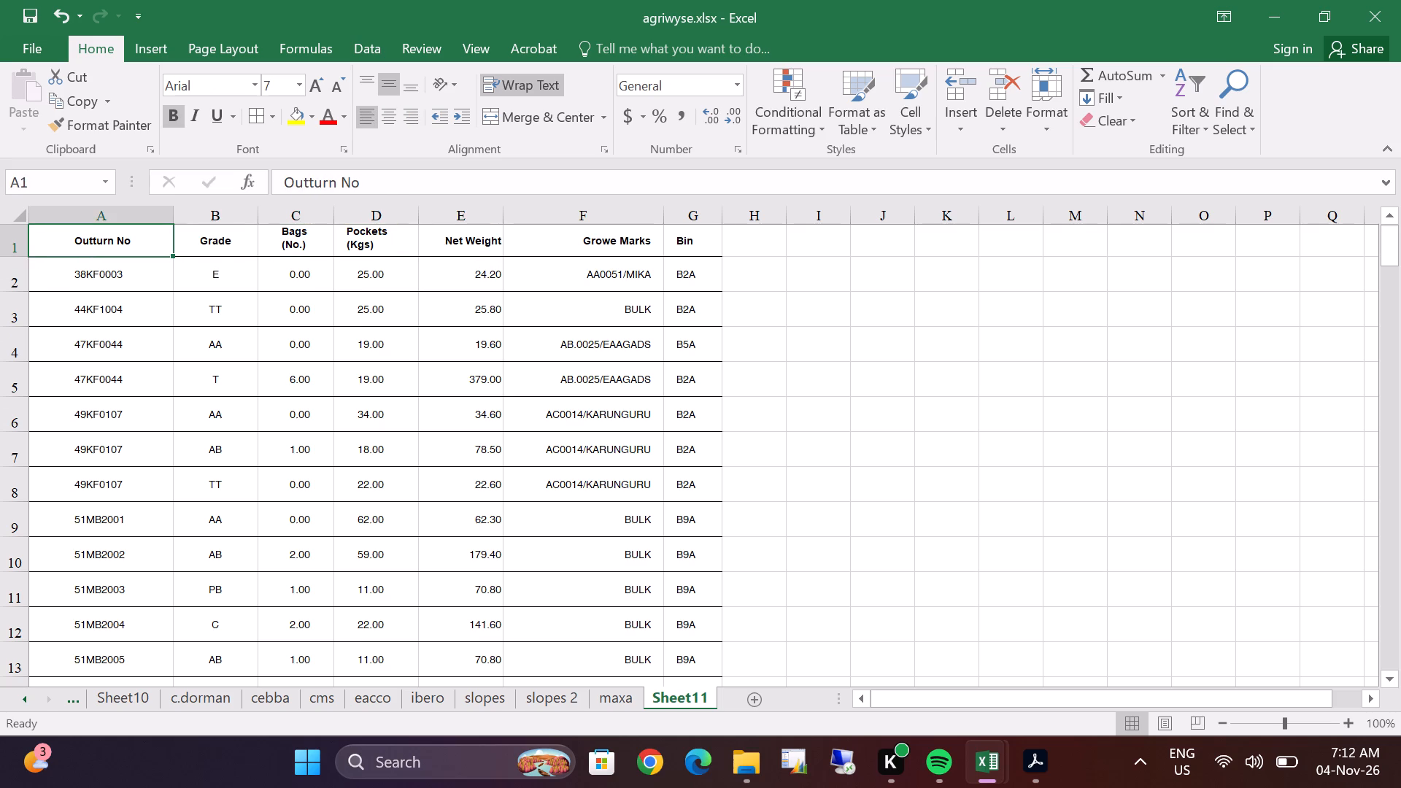
key("Down")
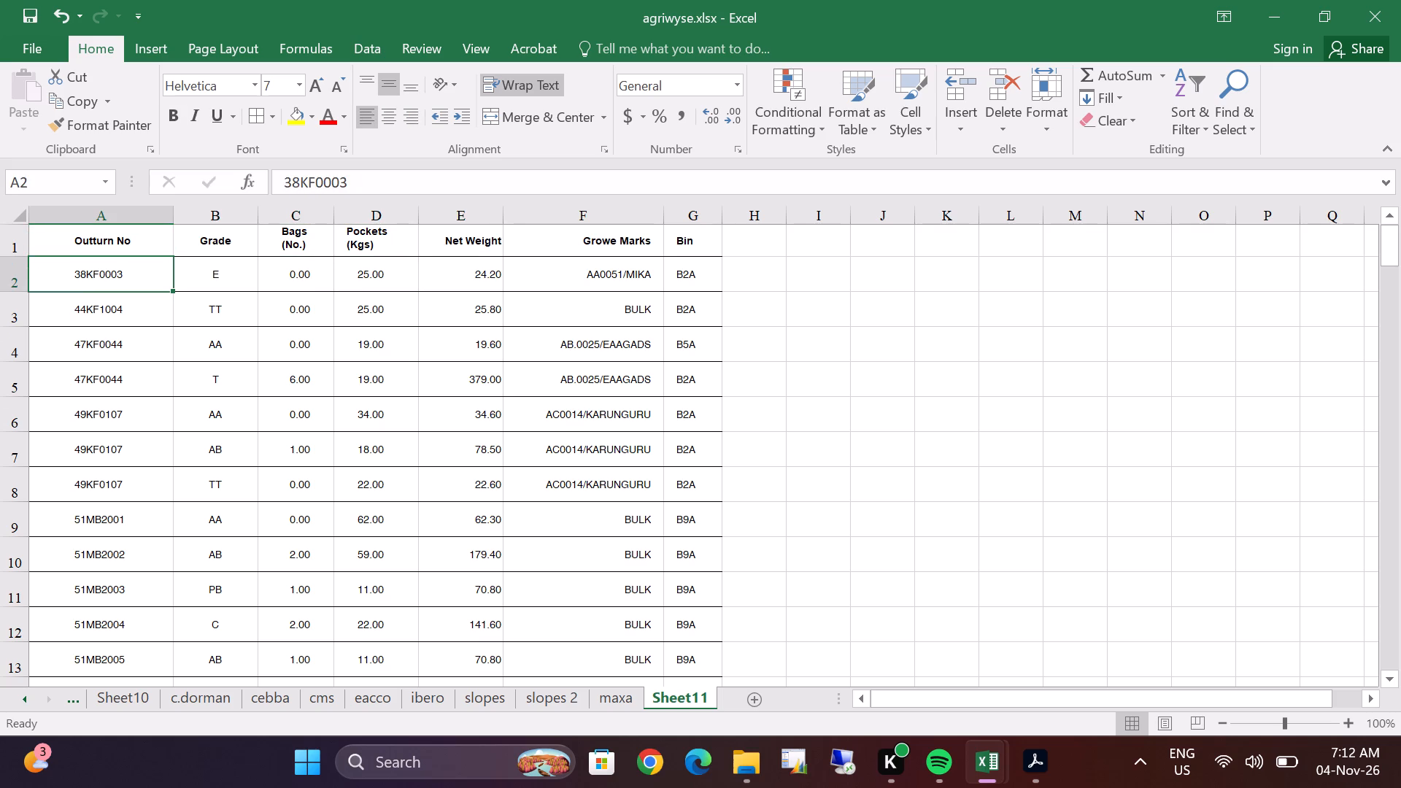
key("Down")
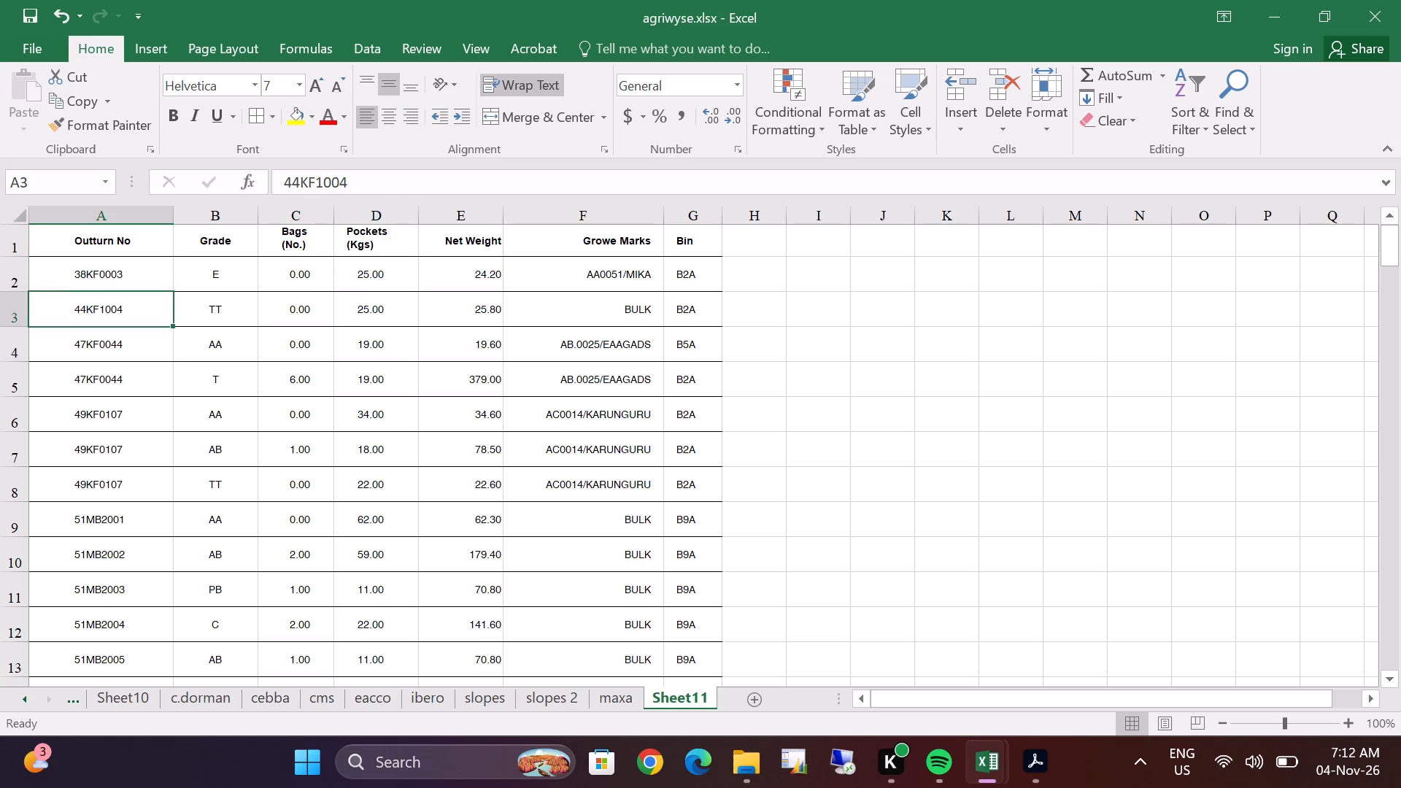
key("Down")
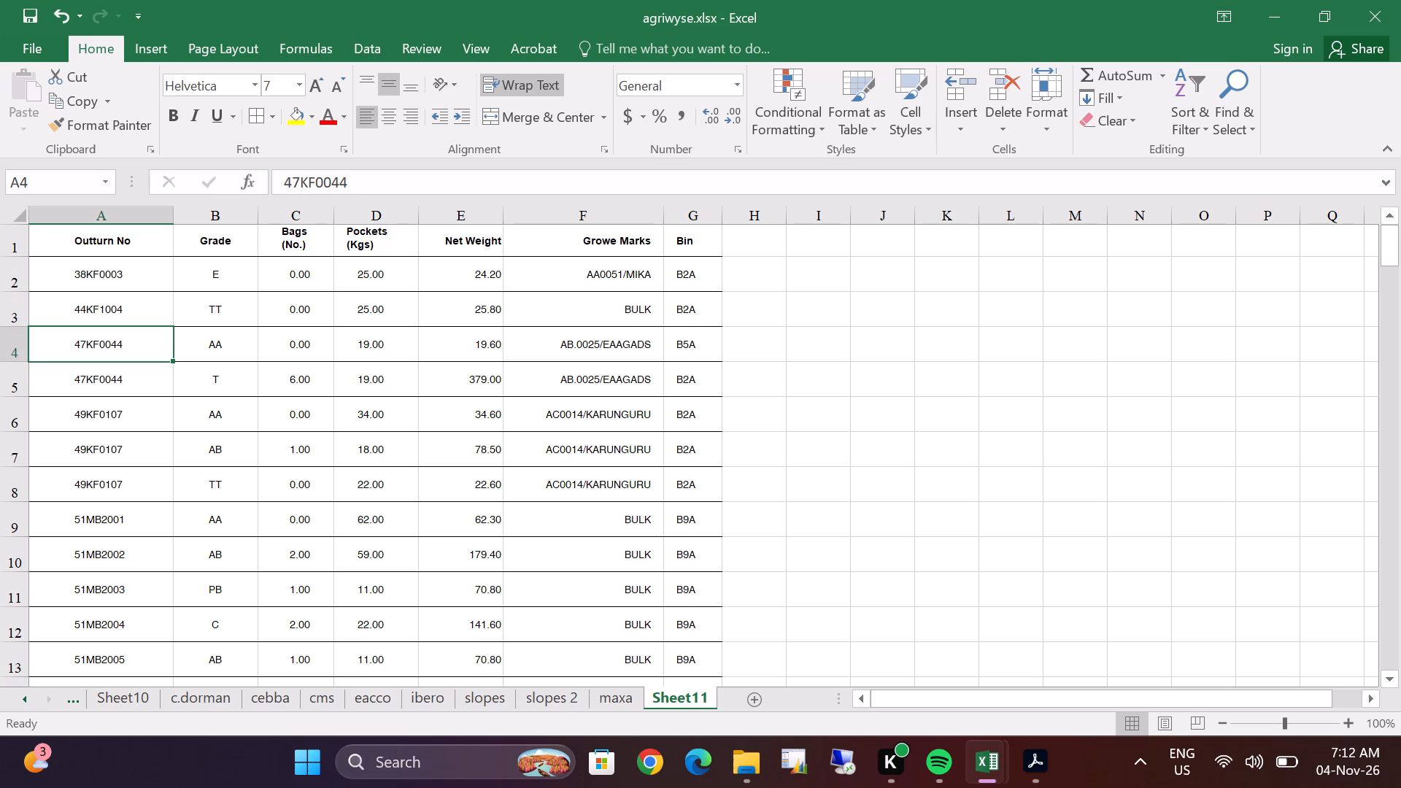
key("Down")
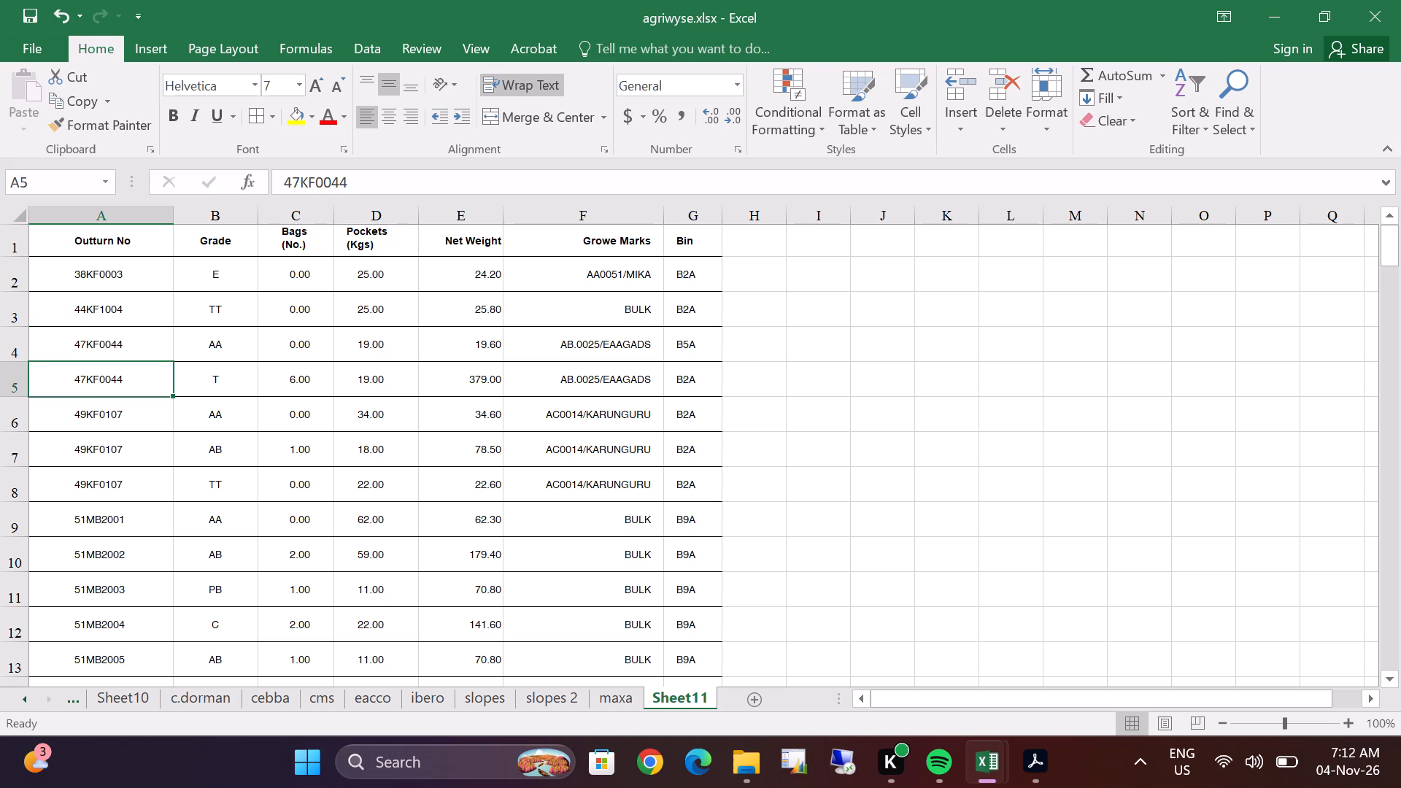
key("Down")
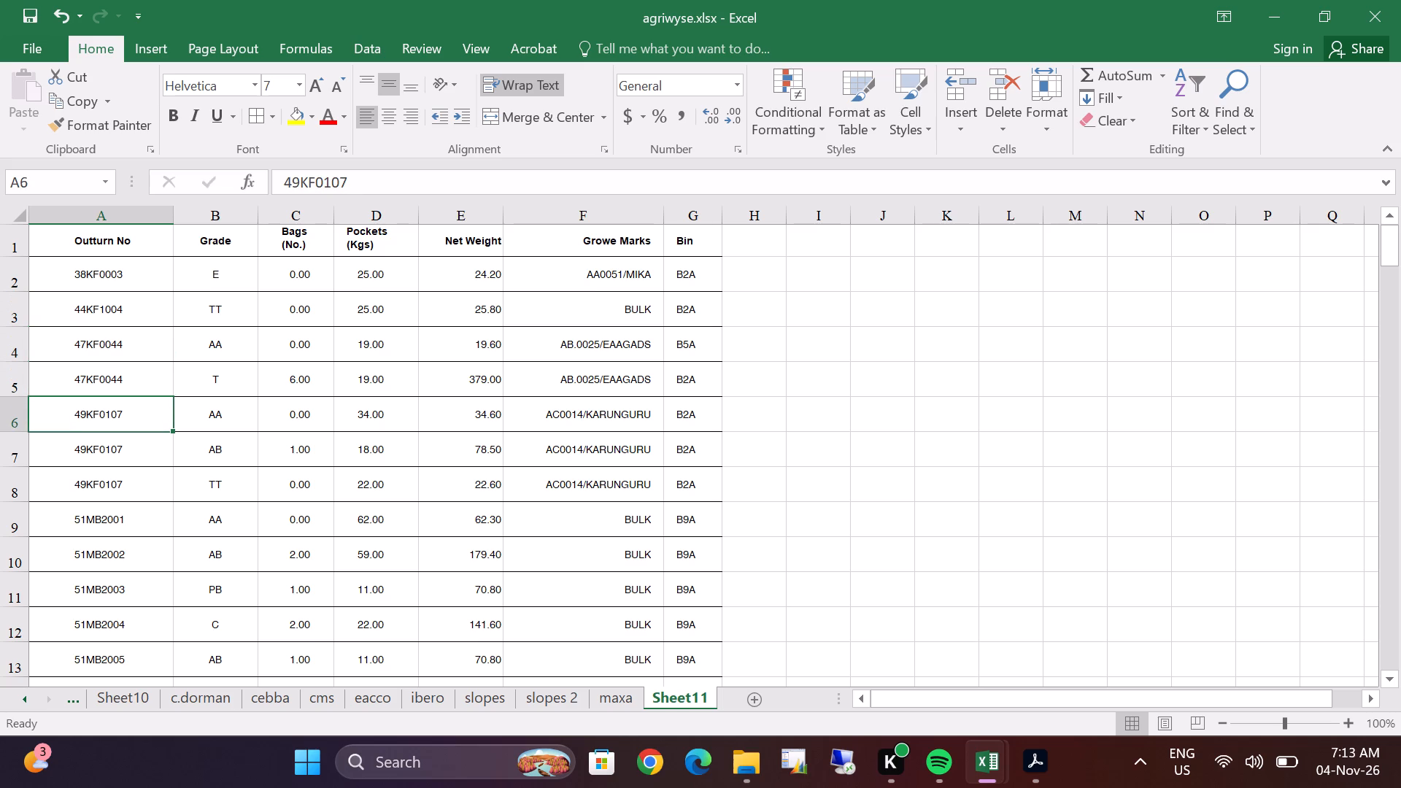
key("Down")
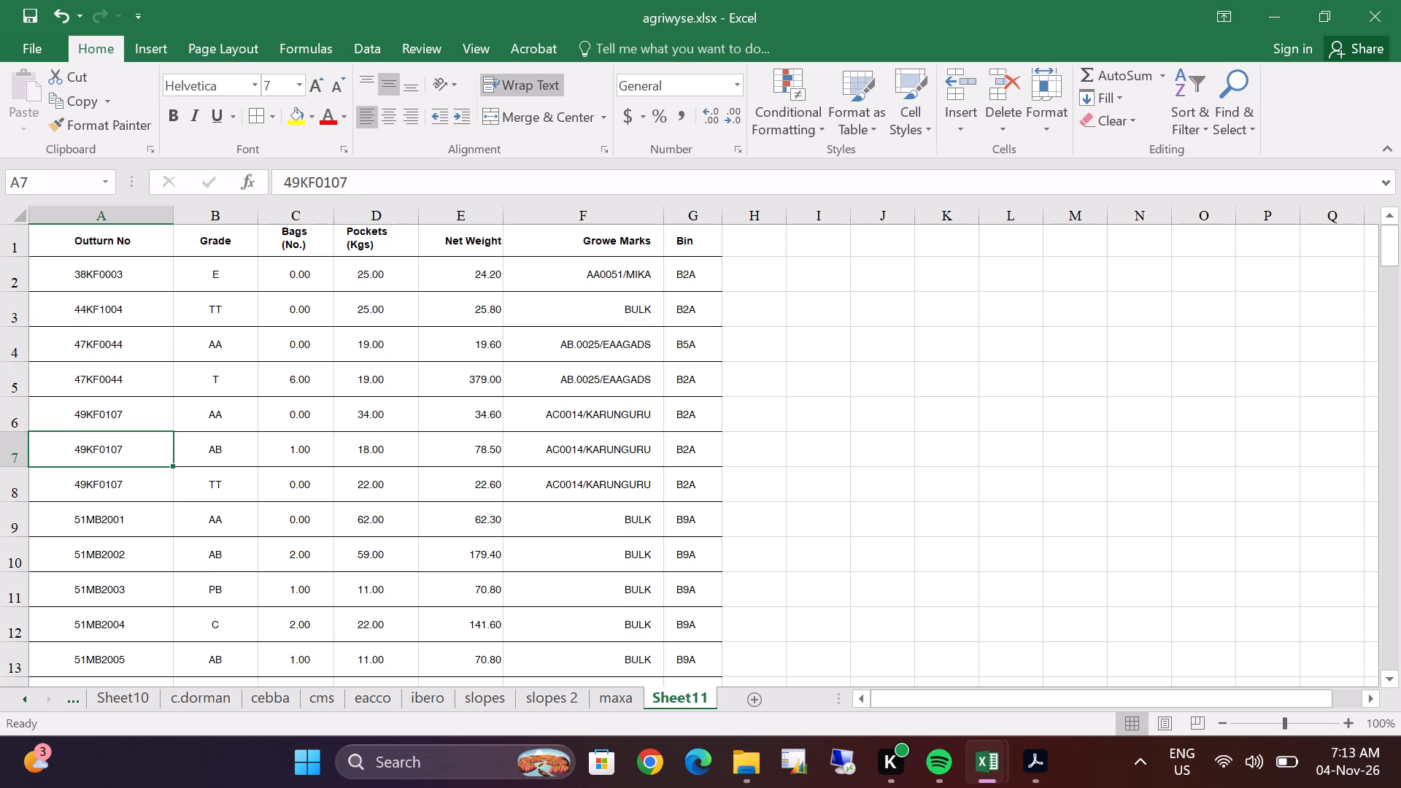
key("Down")
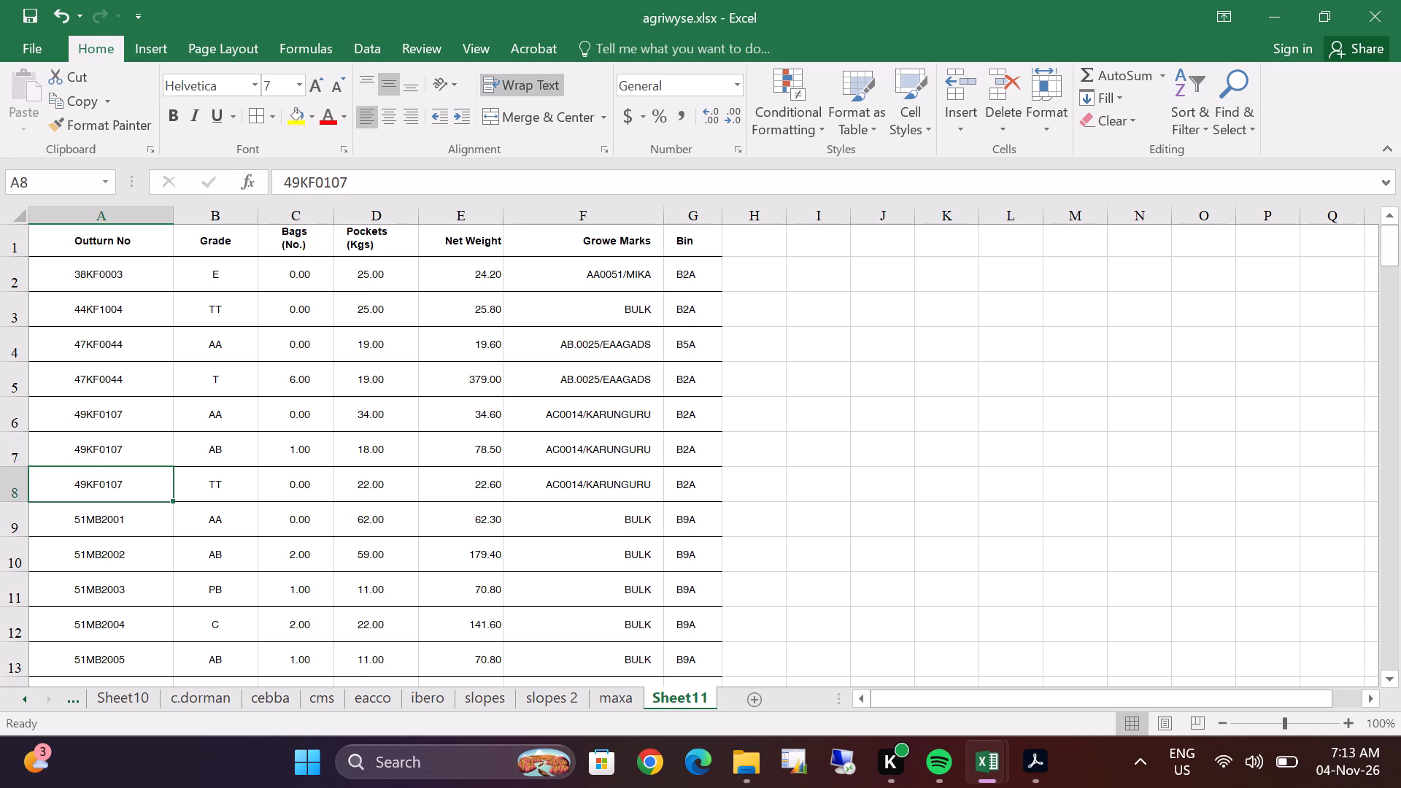
key("Down")
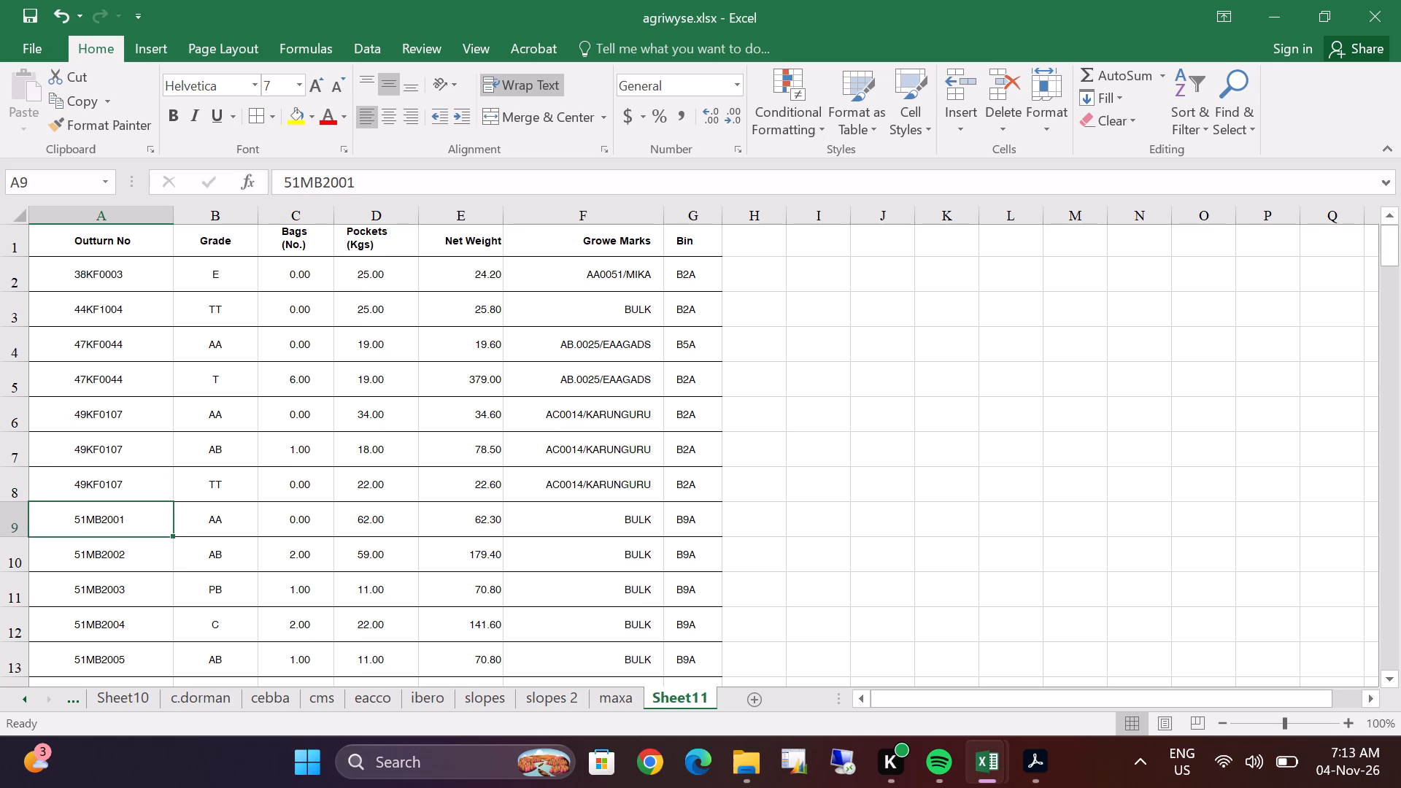
key("Down")
key("Down")
key("Down")
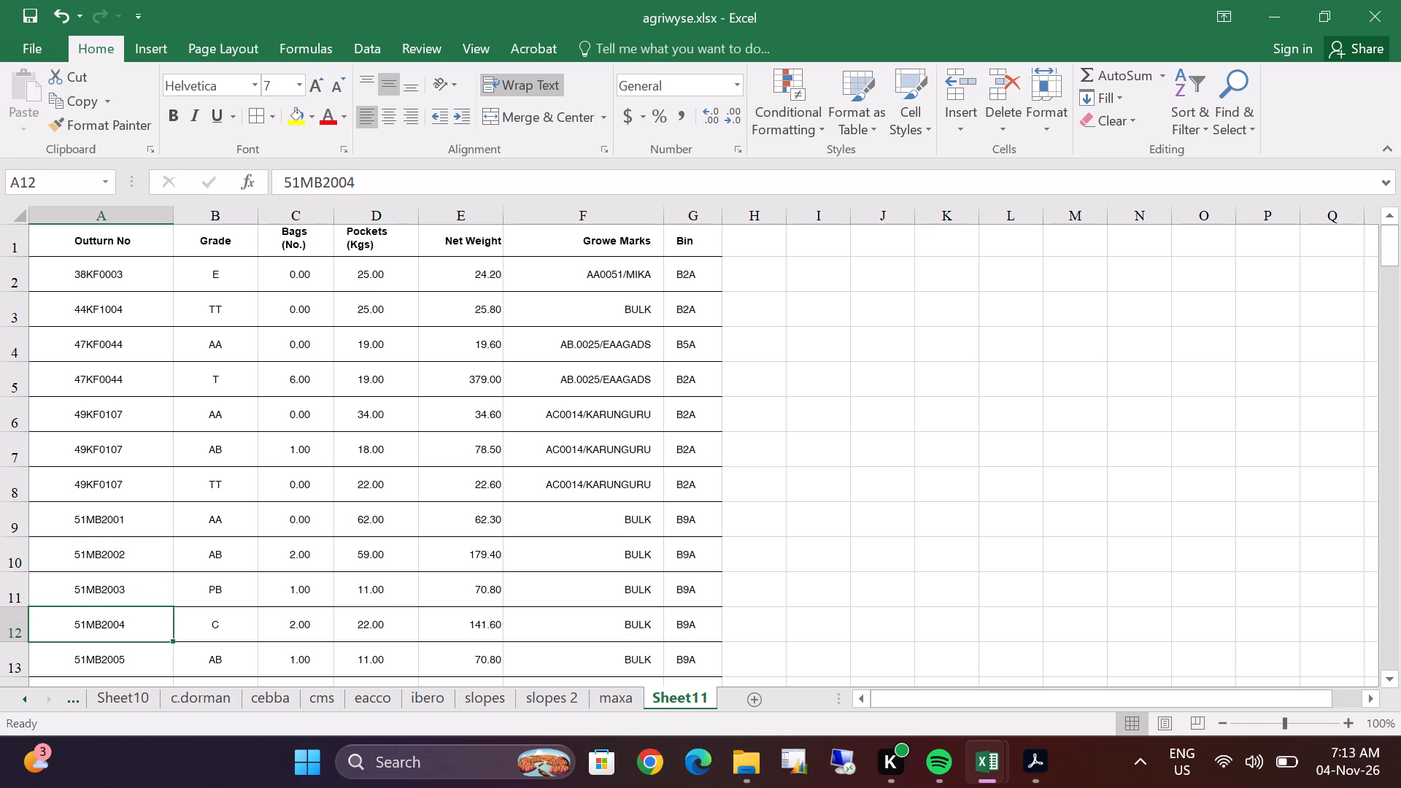
key("Down")
key("Down")
key("Down")
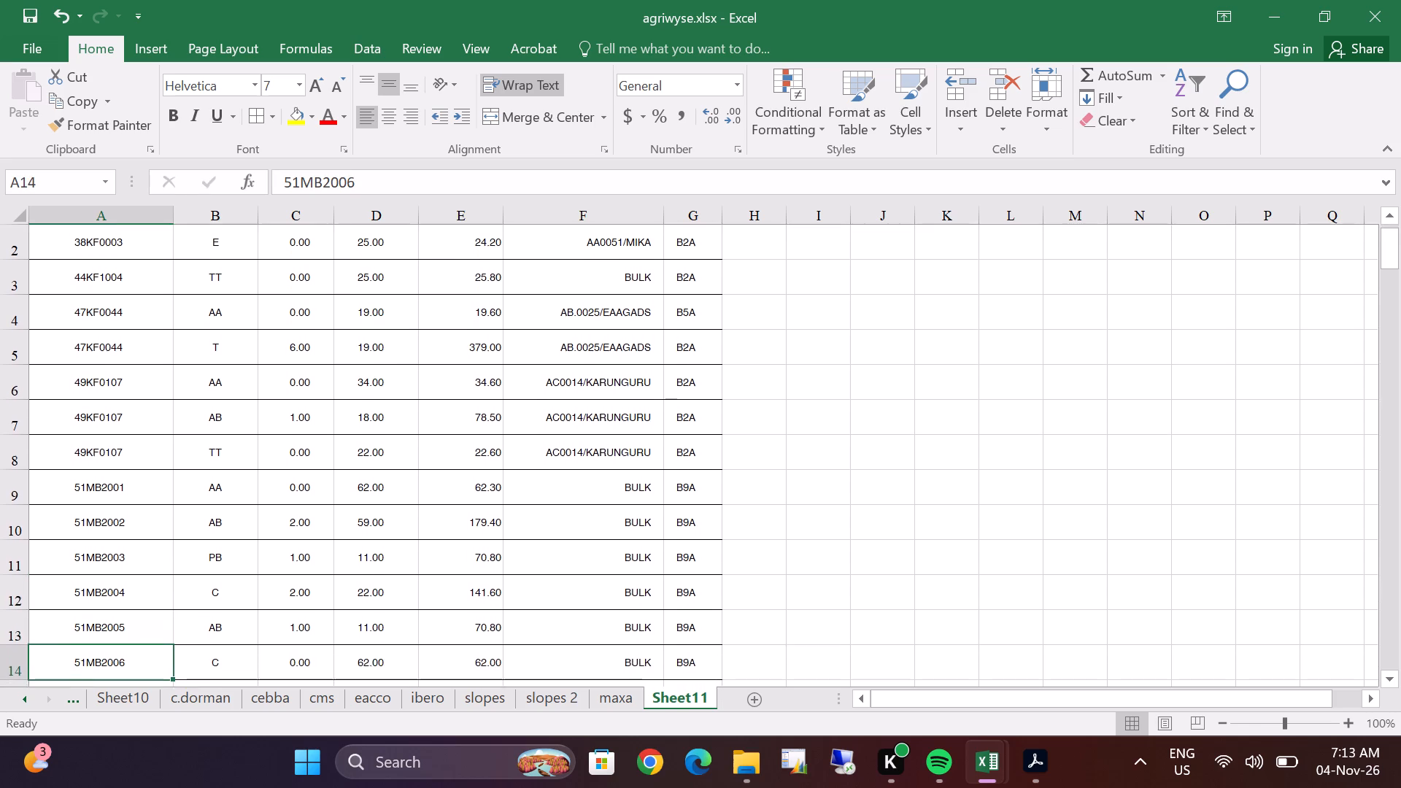
key("Down")
key("Down")
key("Down")
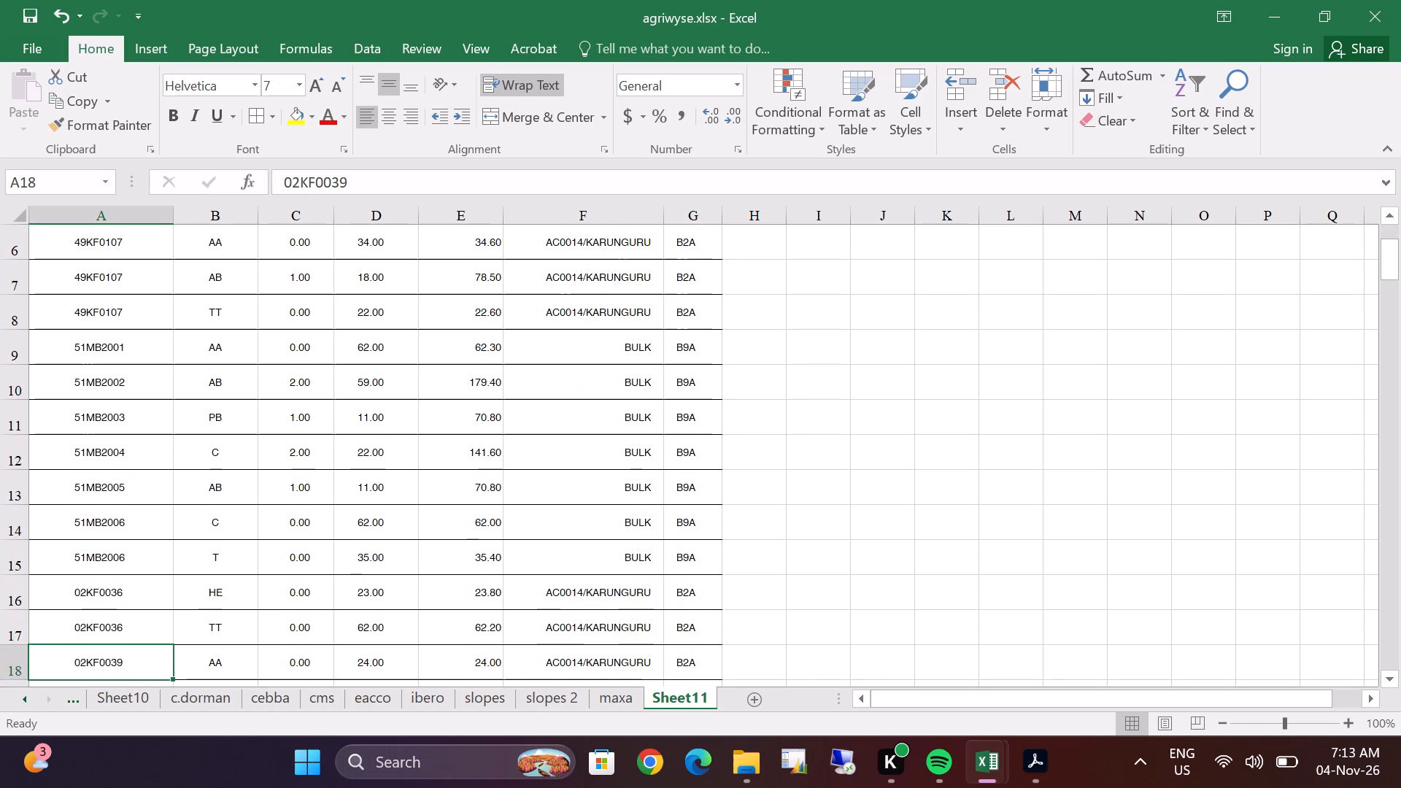
key("Down")
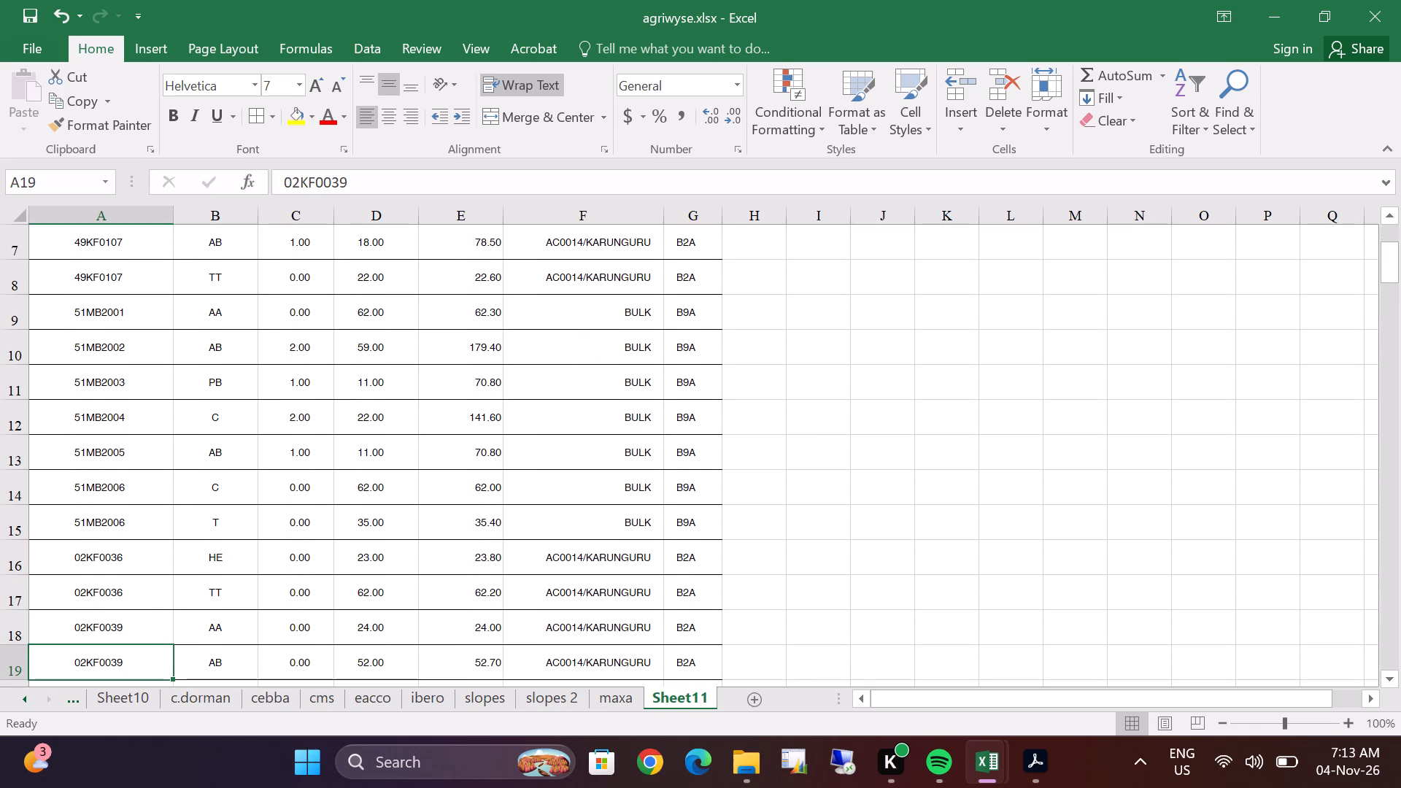
key("Down")
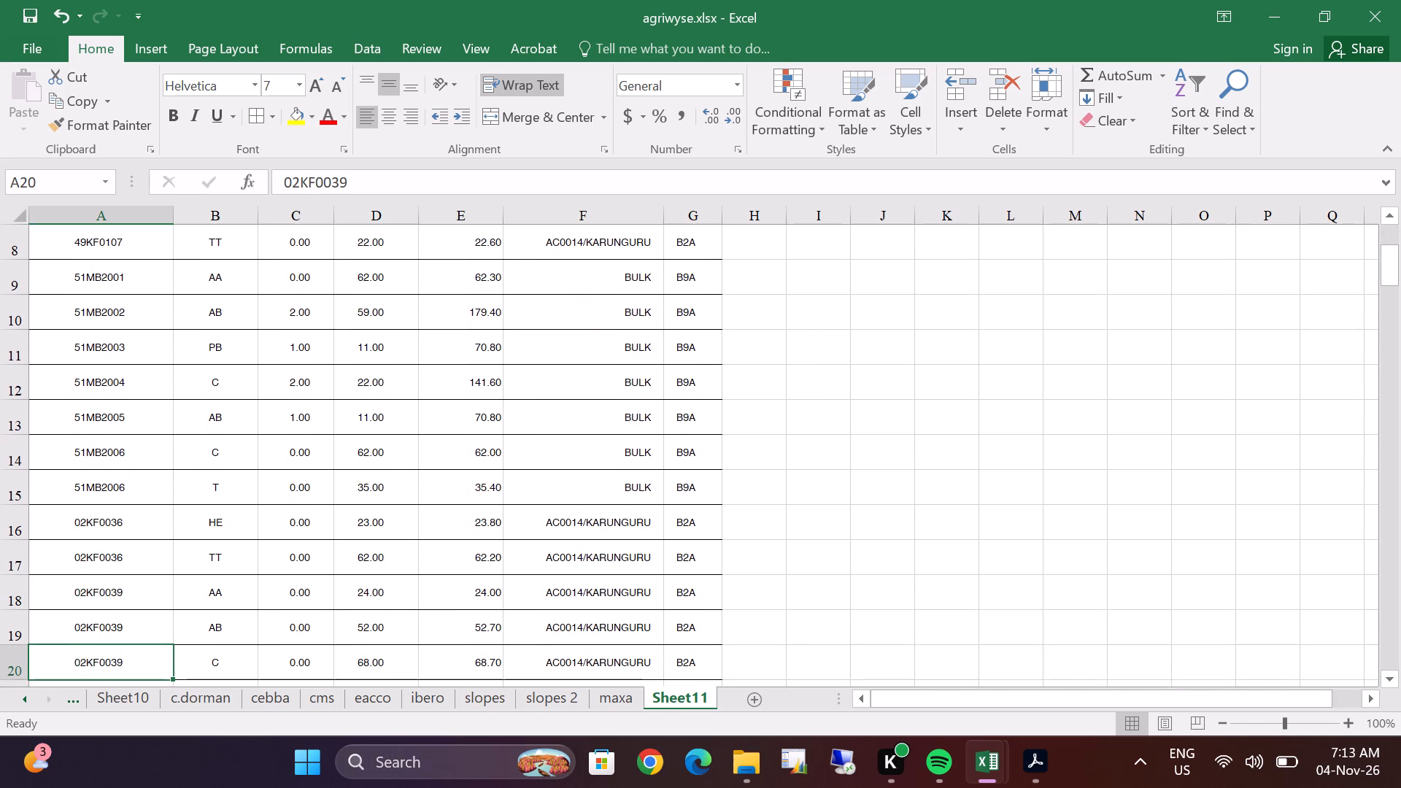
key("Down")
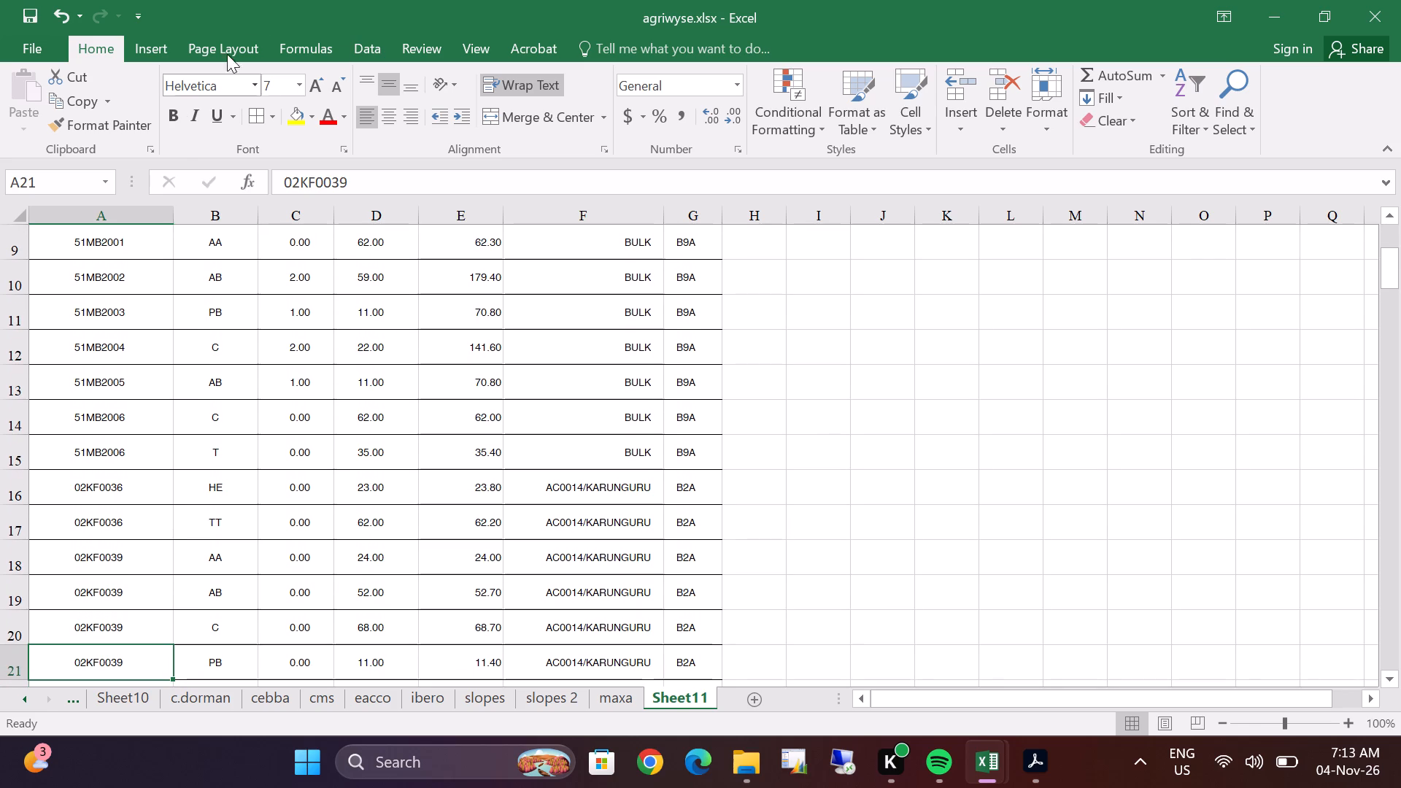
scroll(681, 143, "down", 3)
scroll(452, 452, "down", 4)
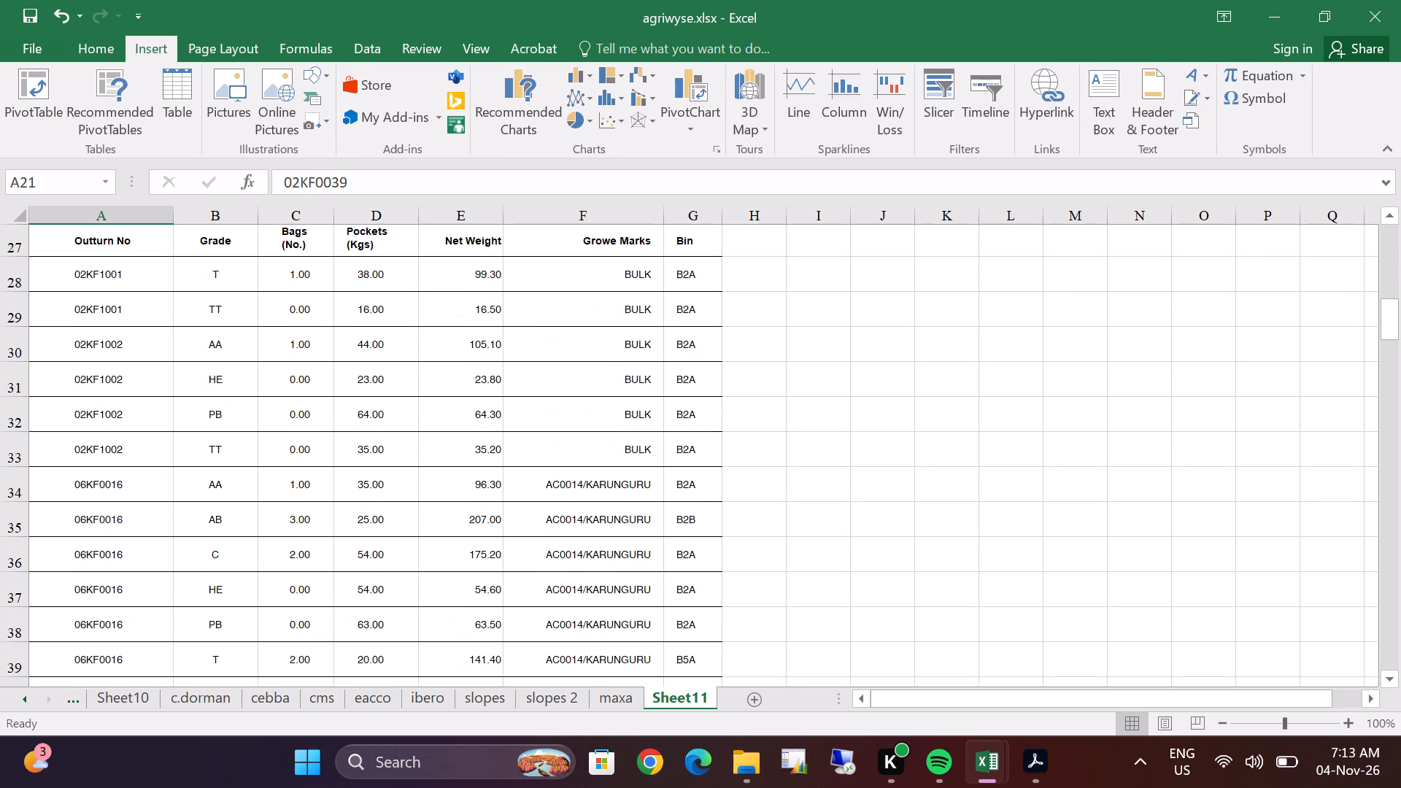
scroll(451, 439, "down", 7)
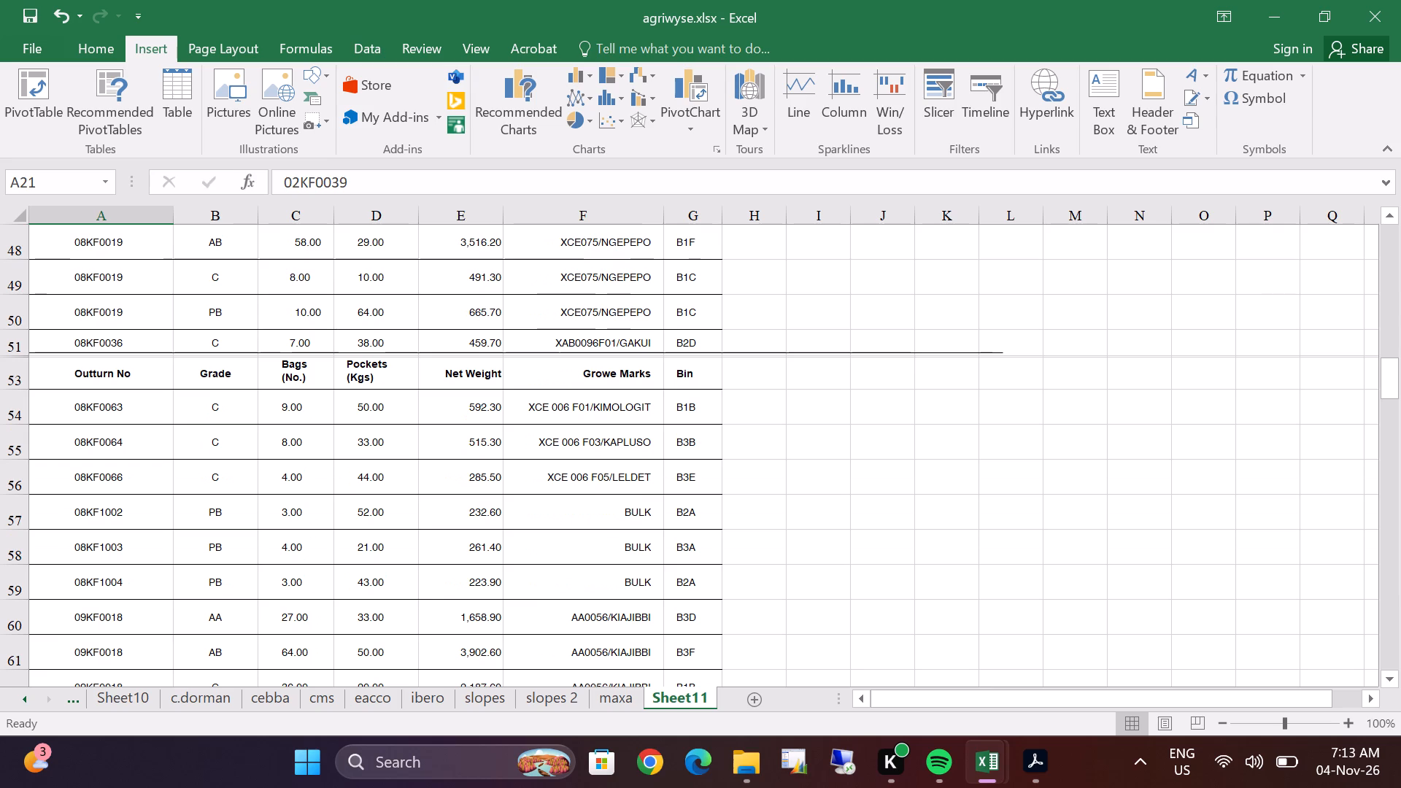
scroll(448, 438, "down", 4)
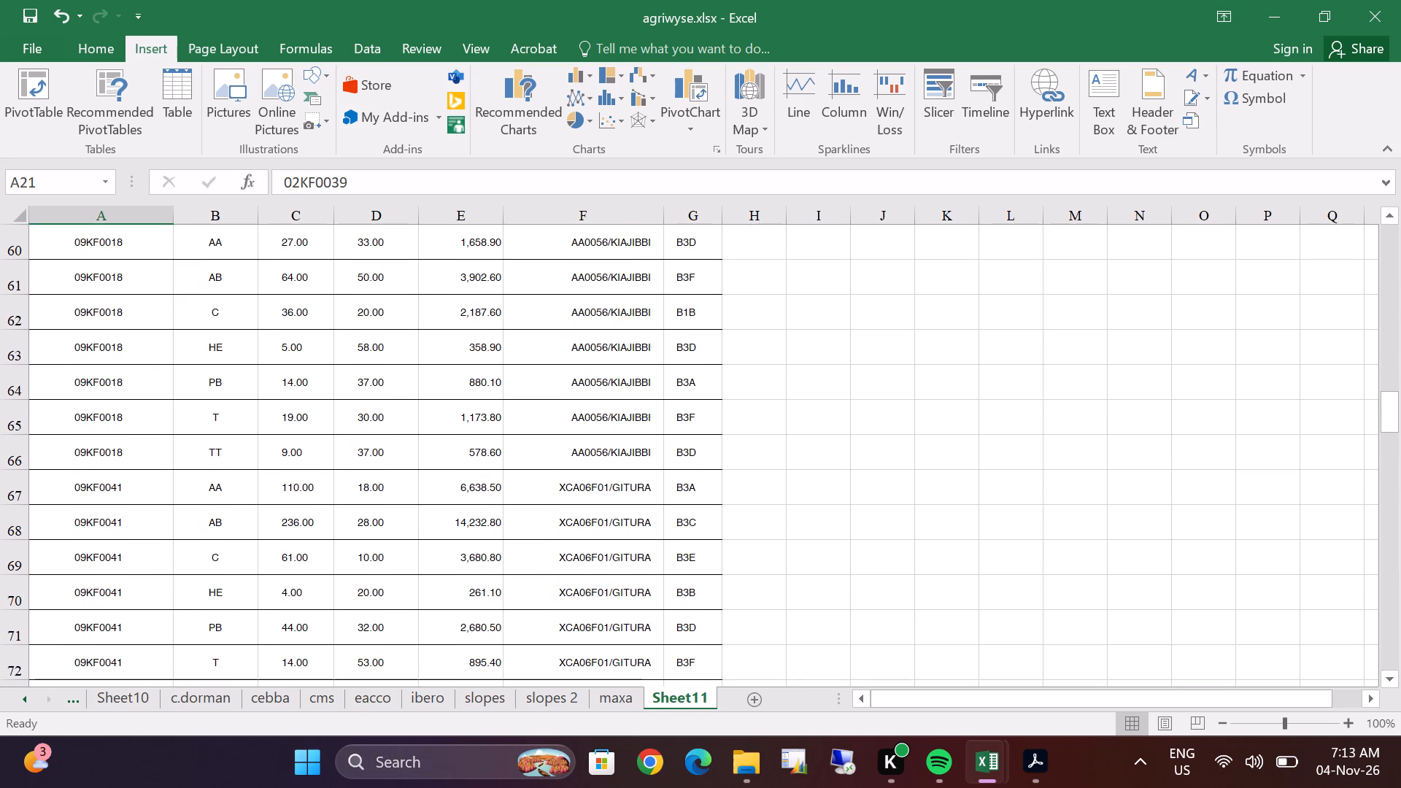
scroll(448, 438, "down", 4)
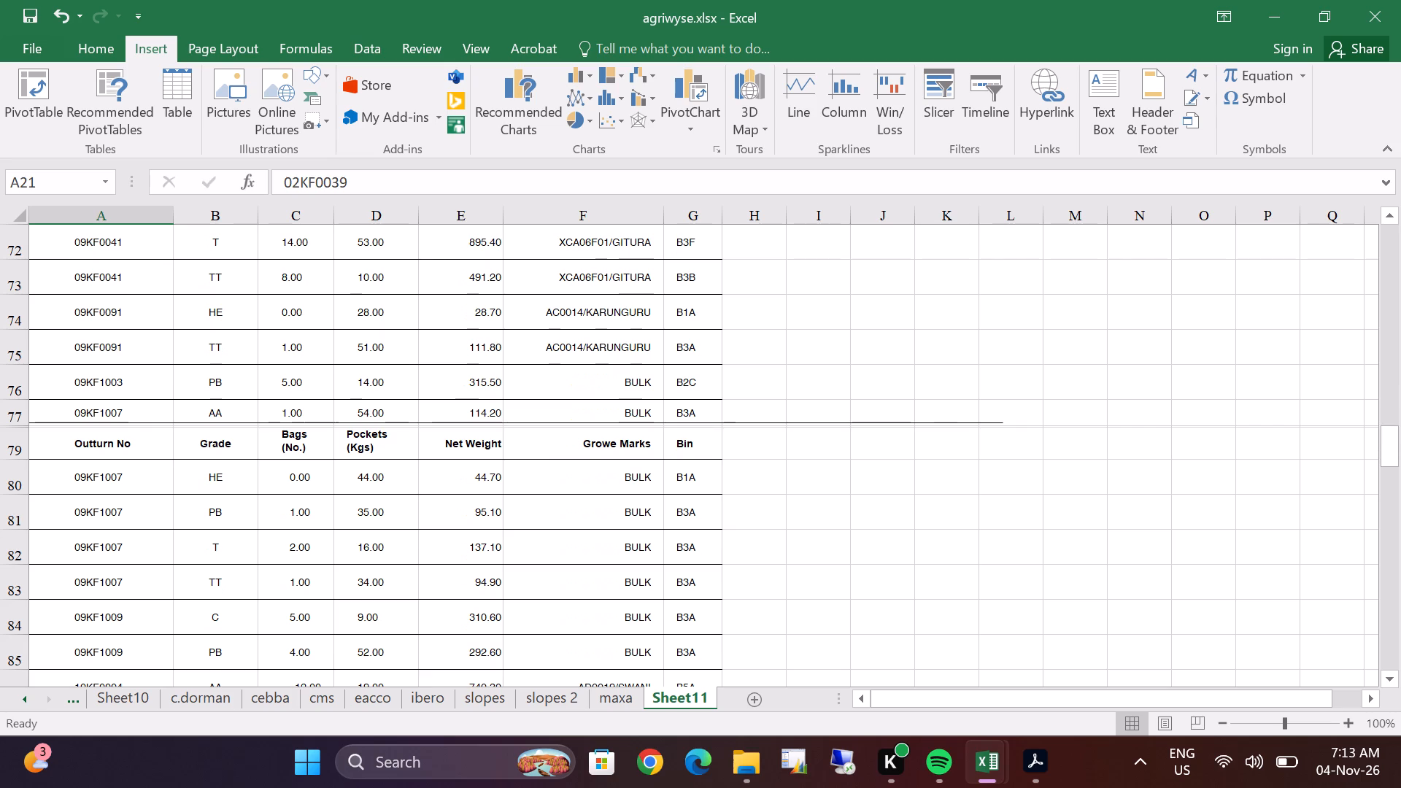
Review the remaining pasted minnesota stock rows down to the total and packet count rows at the end.
scroll(448, 438, "down", 3)
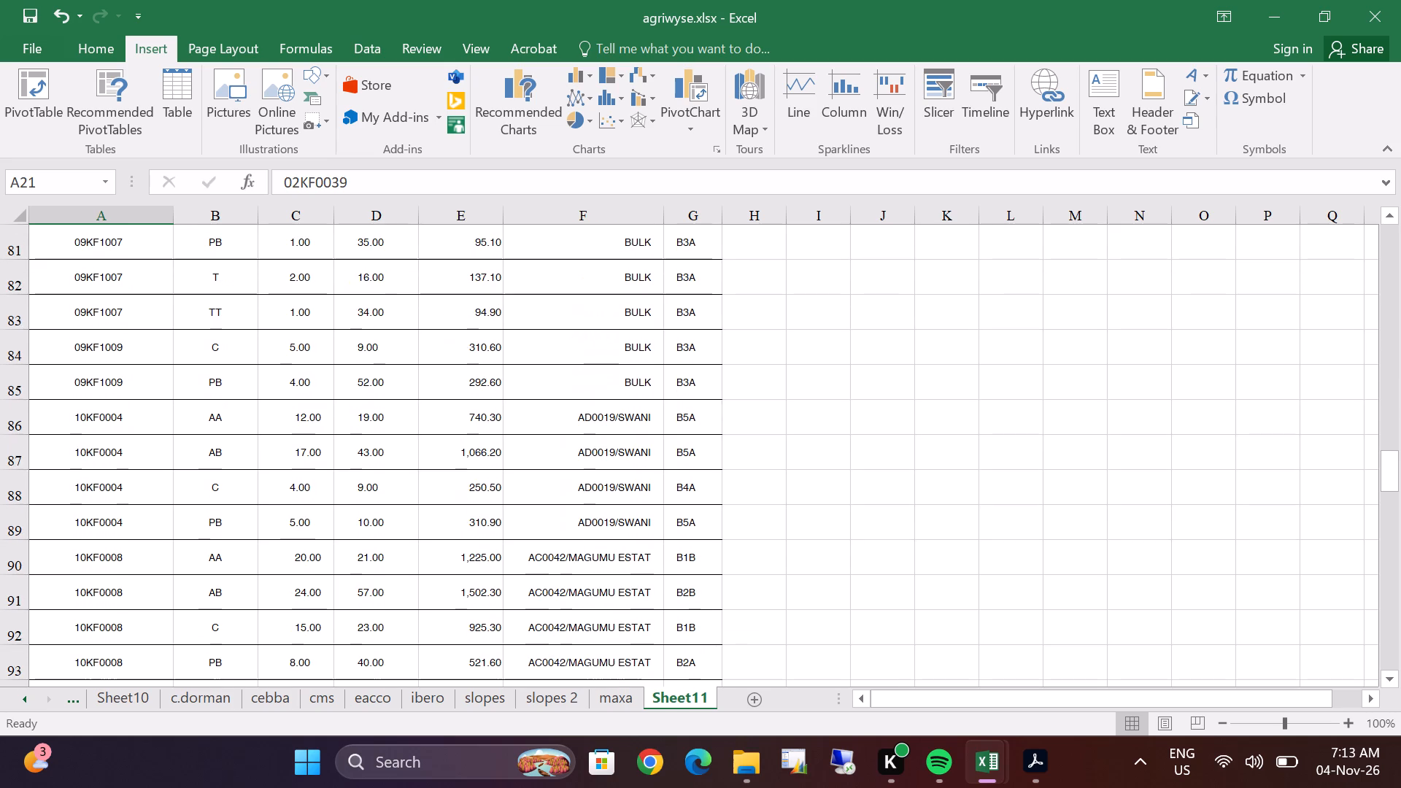
scroll(448, 438, "down", 3)
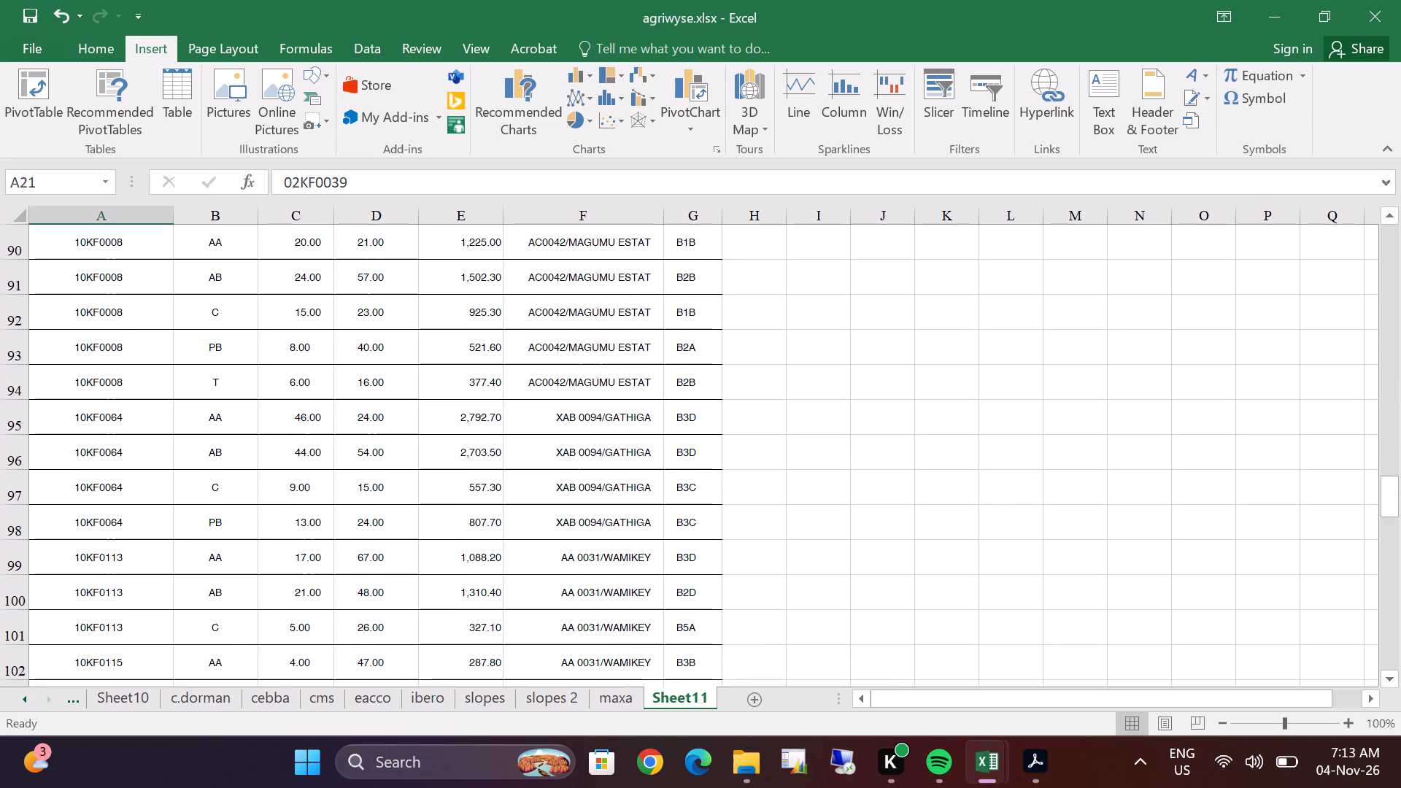
scroll(448, 438, "down", 2)
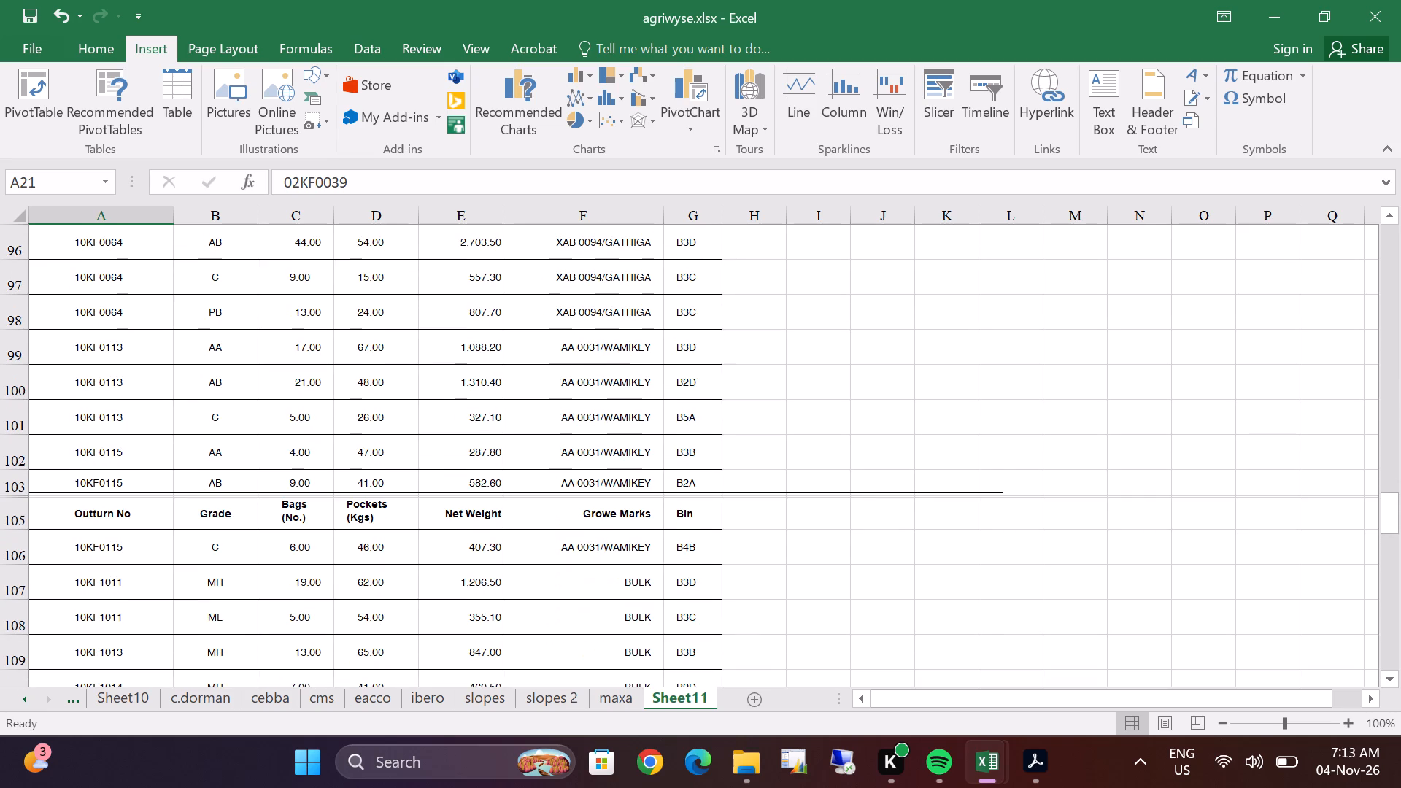
scroll(448, 438, "down", 1)
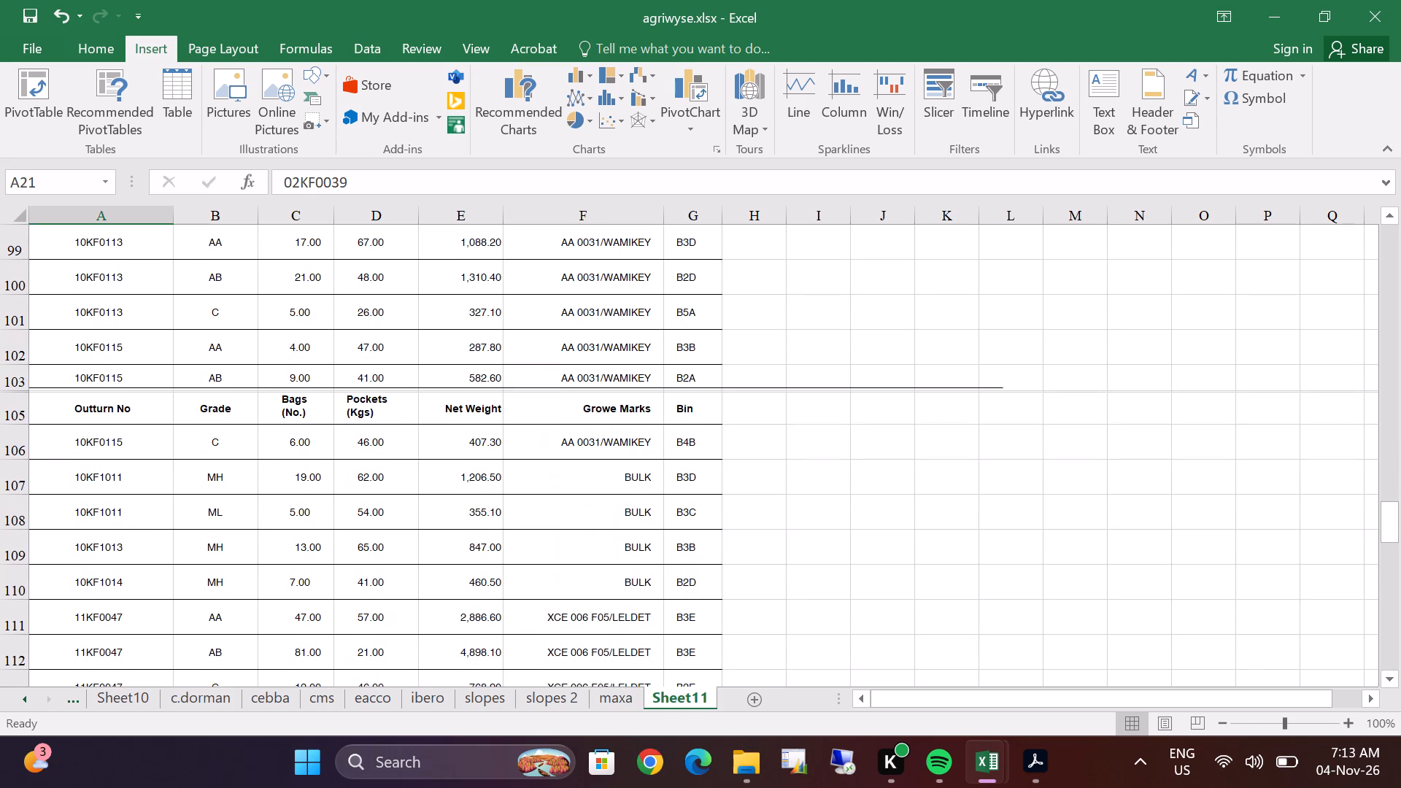
scroll(448, 438, "down", 3)
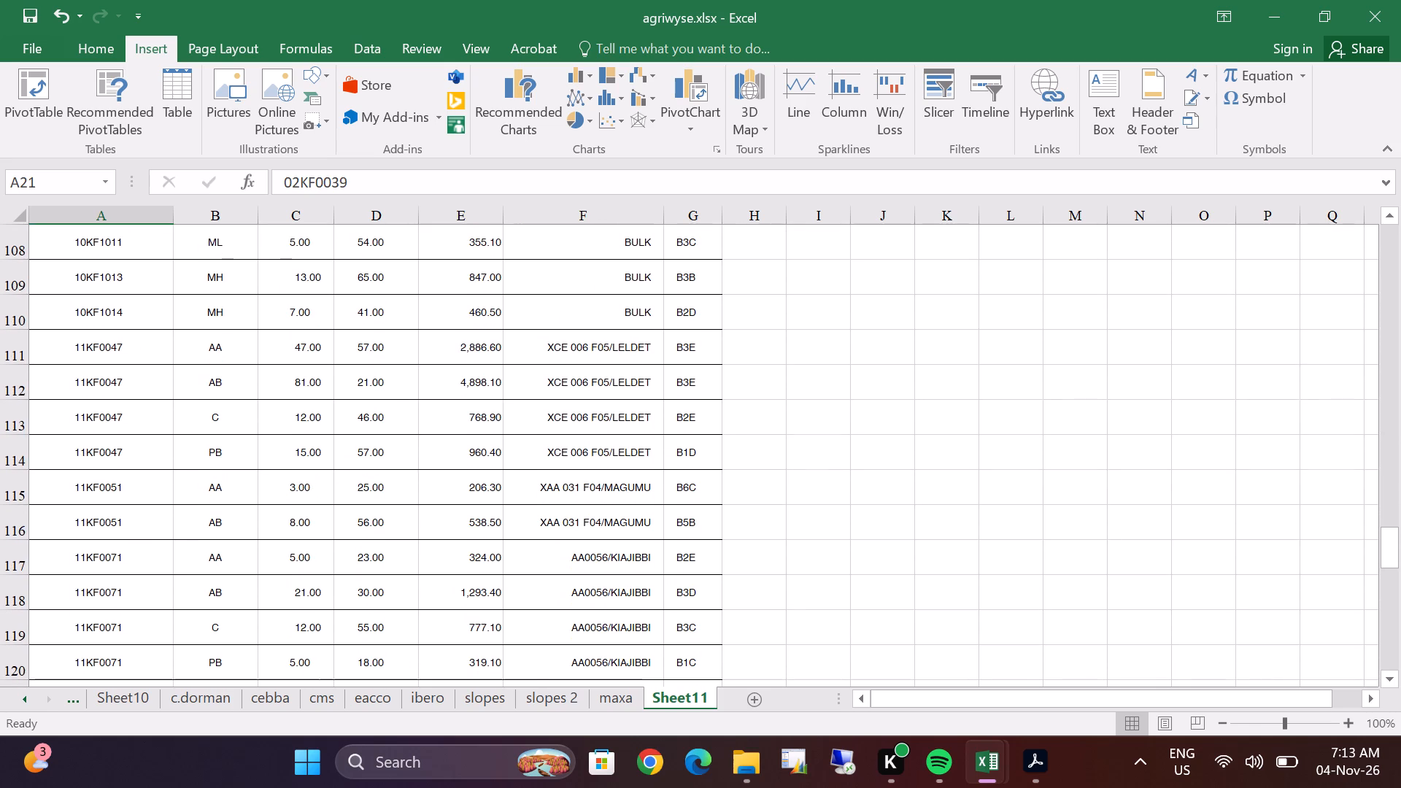
scroll(448, 438, "down", 9)
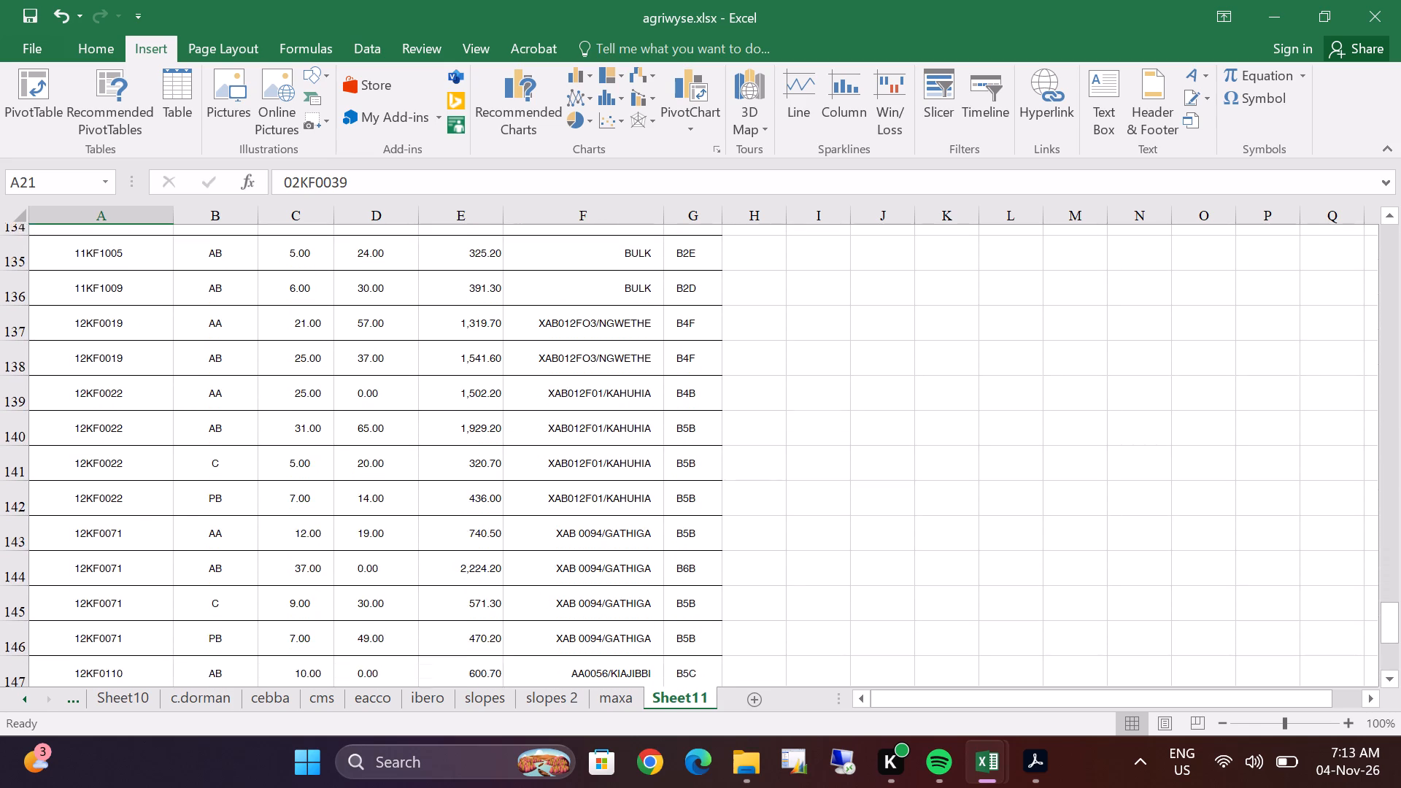
scroll(448, 438, "down", 4)
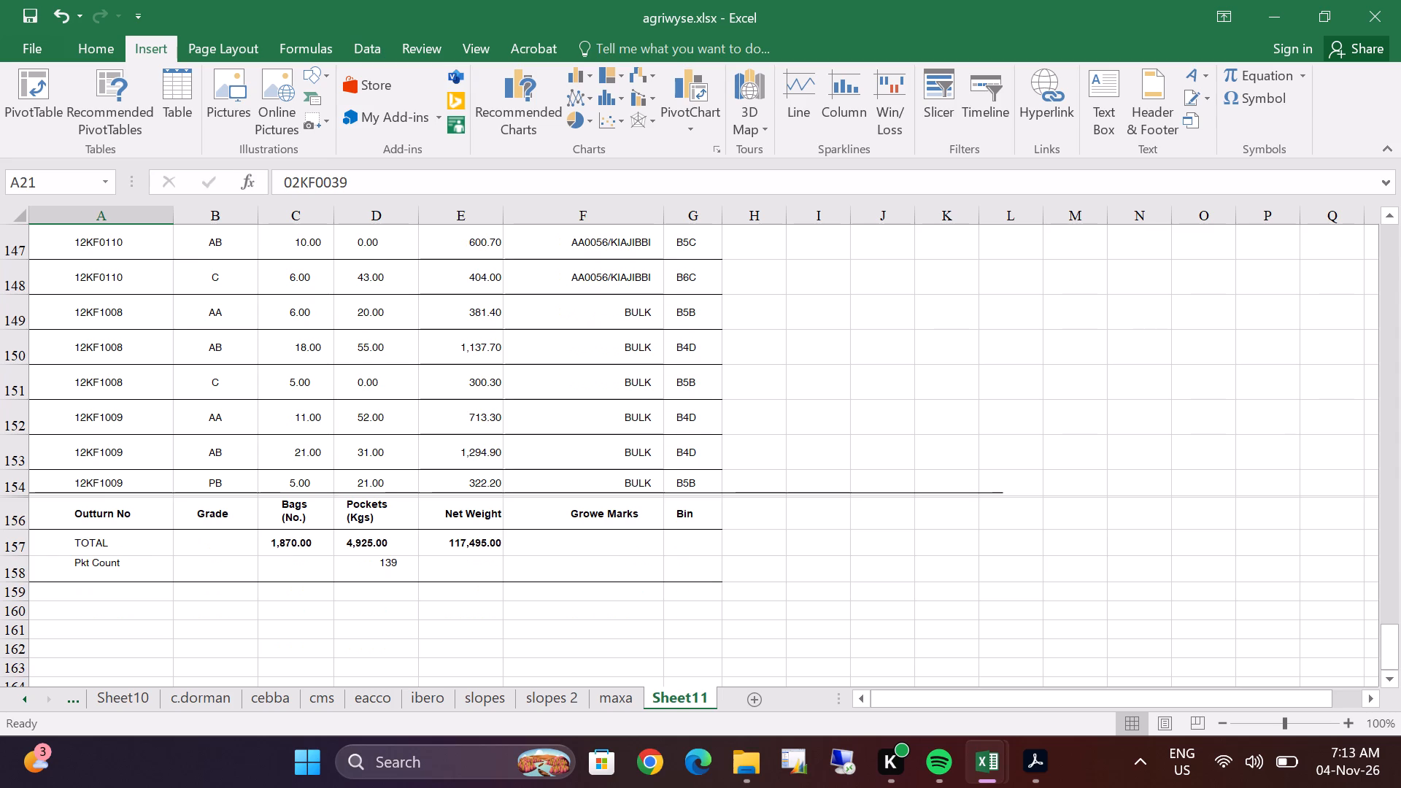
scroll(448, 438, "down", 4)
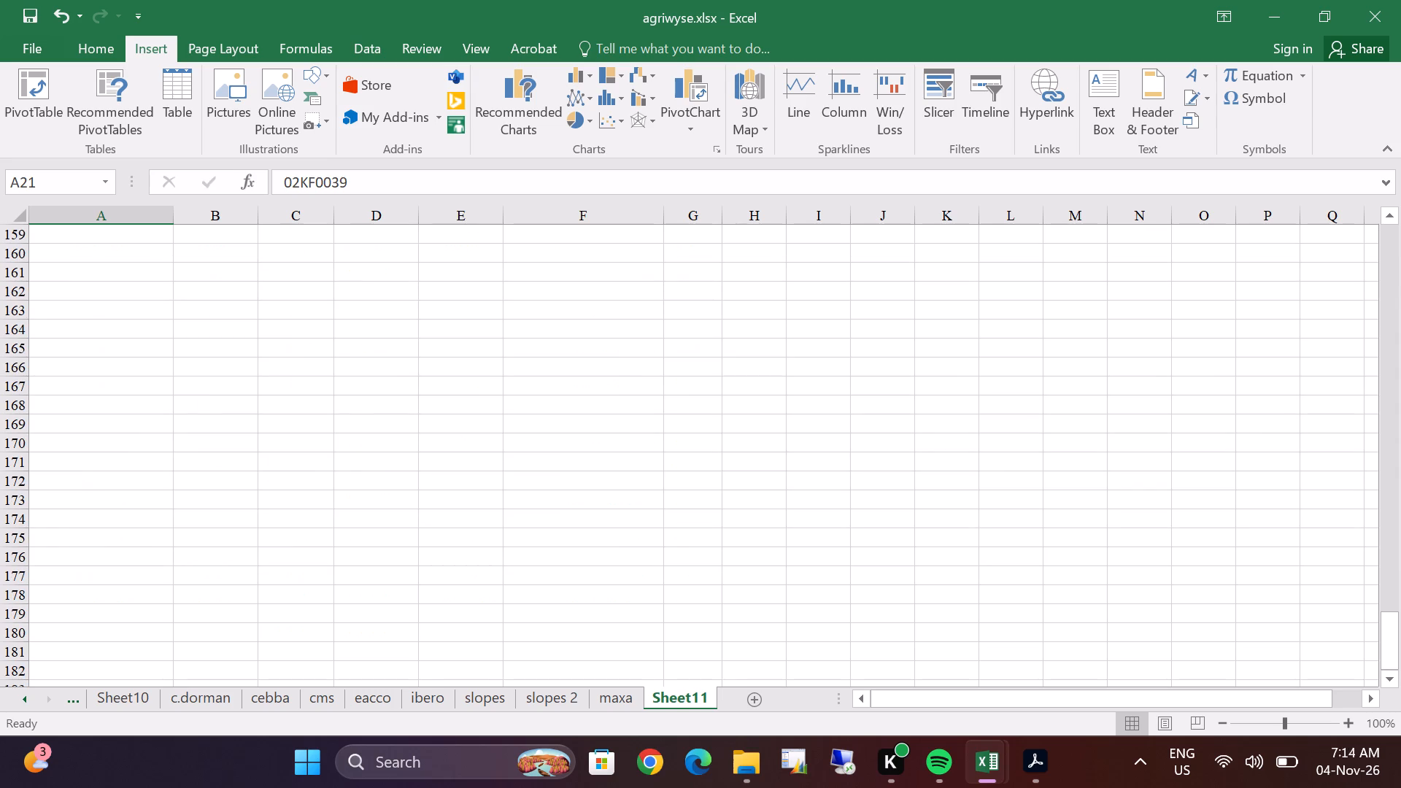
scroll(448, 438, "down", 1)
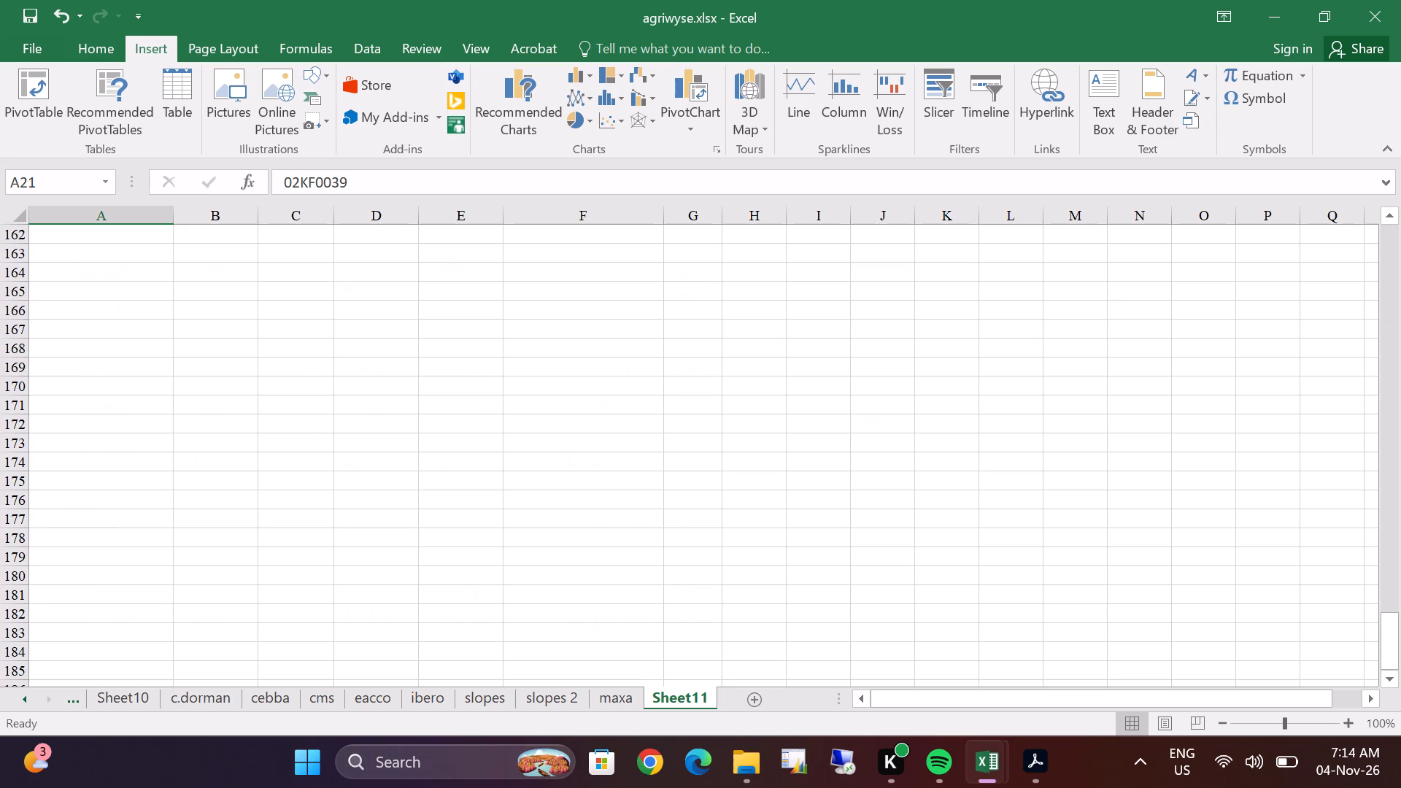
scroll(448, 438, "down", 1)
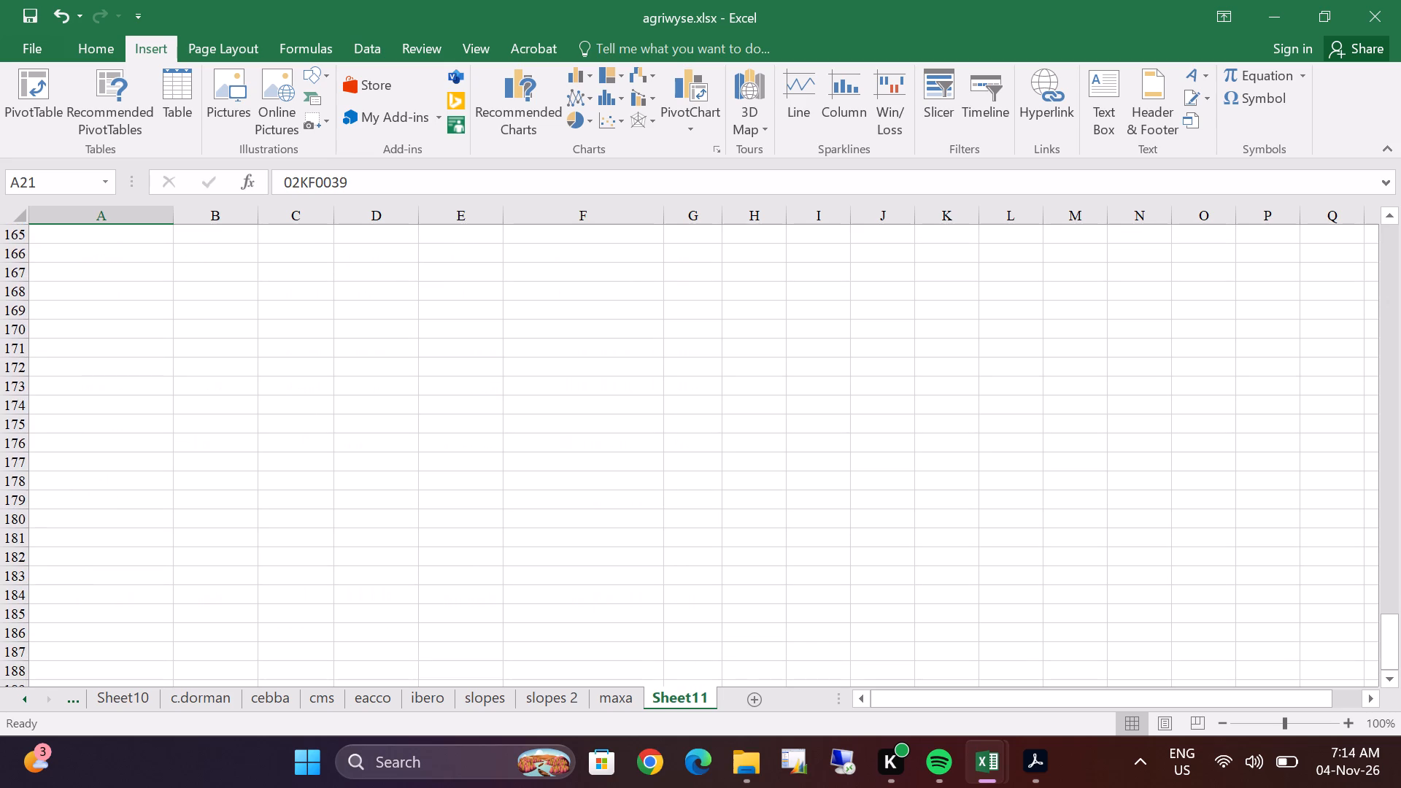
scroll(448, 438, "down", 4)
scroll(448, 438, "up", 16)
scroll(447, 438, "up", 7)
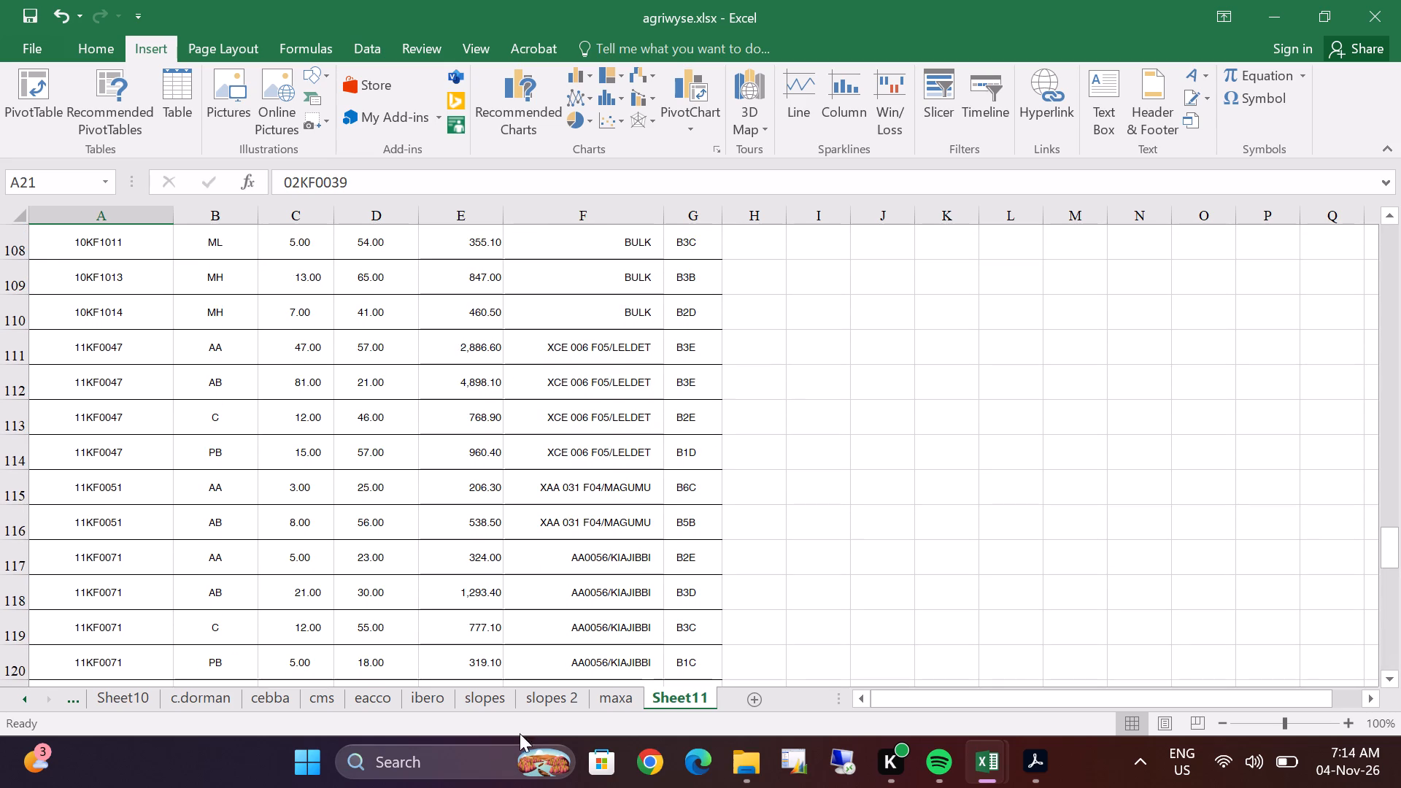
Rename the new sheet holding the pasted stock table as minnesota.
right_click(686, 689)
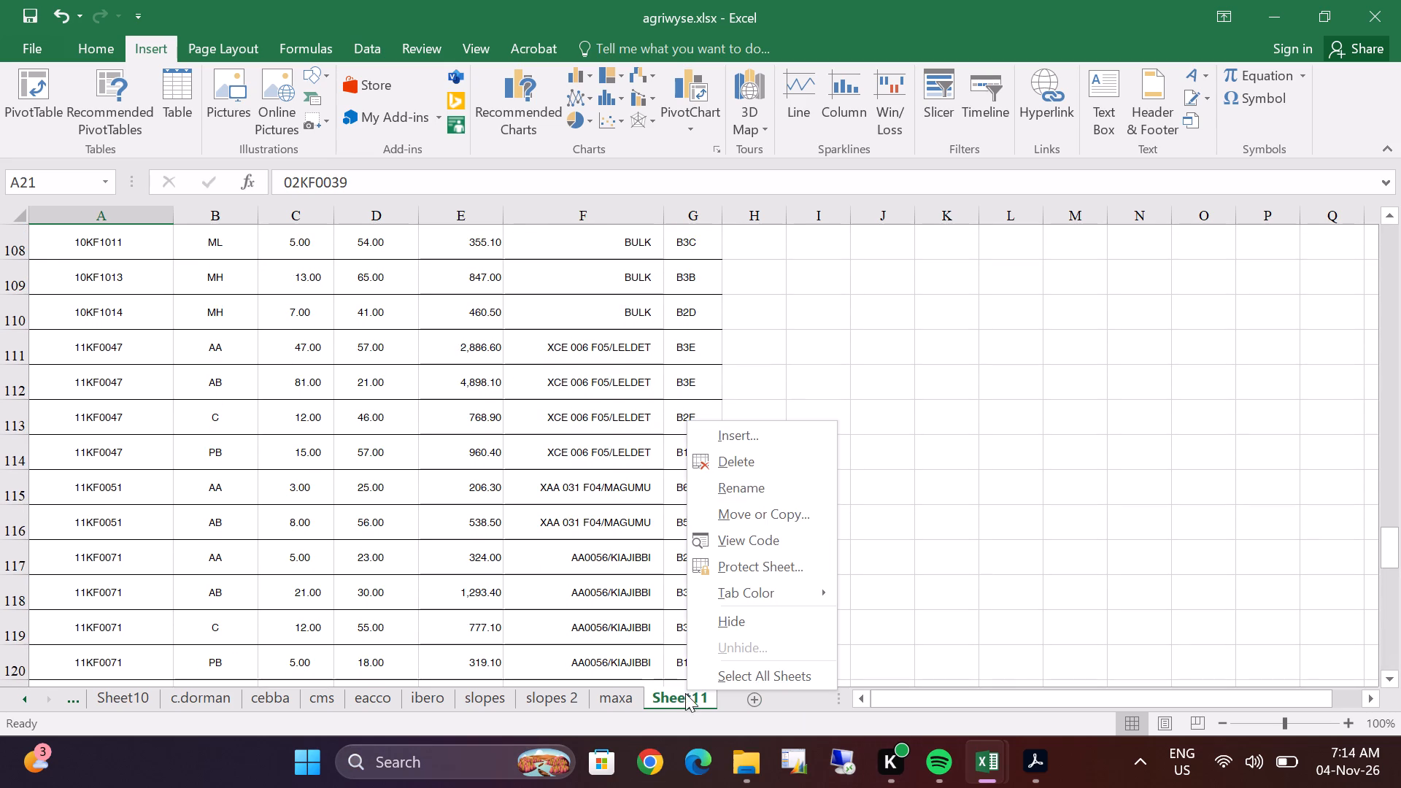
left_click(733, 491)
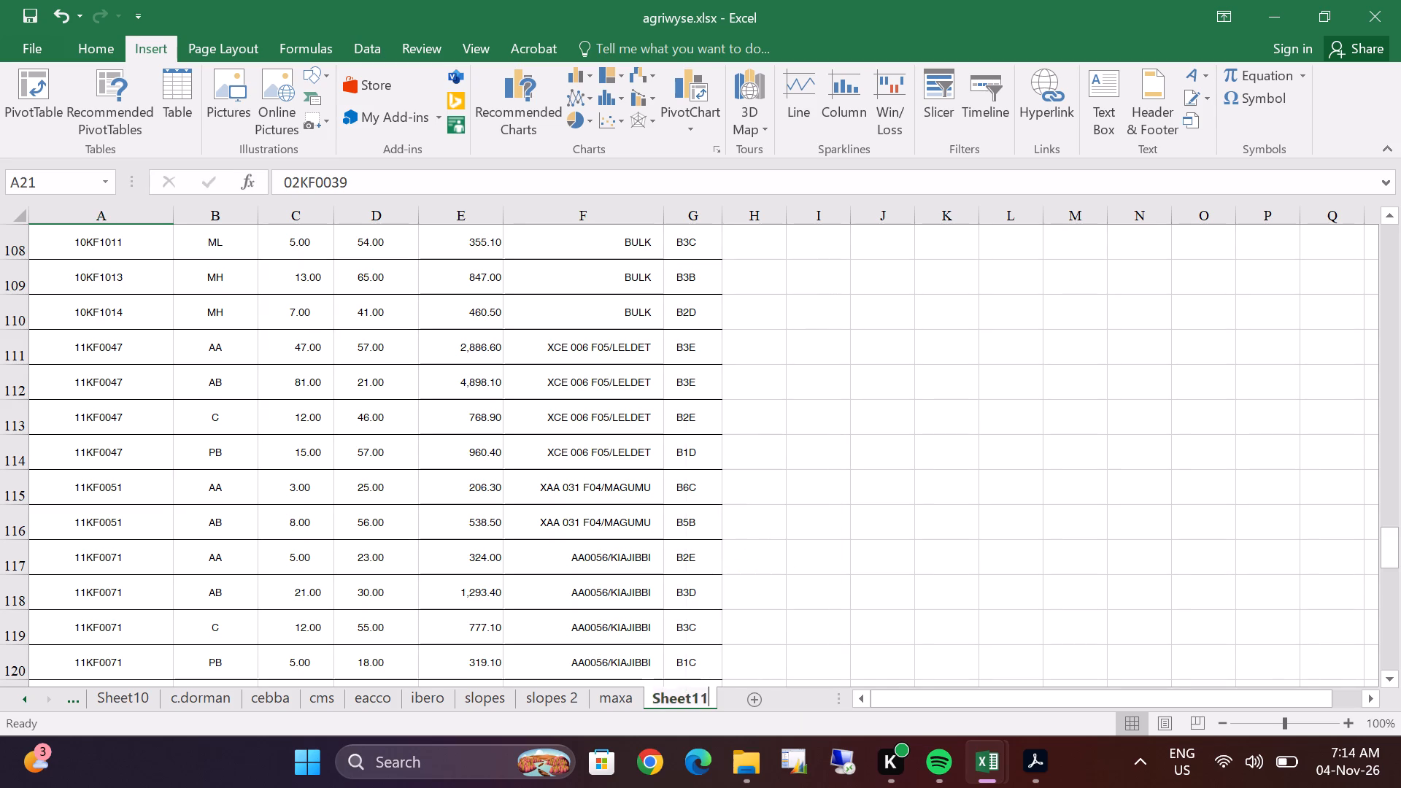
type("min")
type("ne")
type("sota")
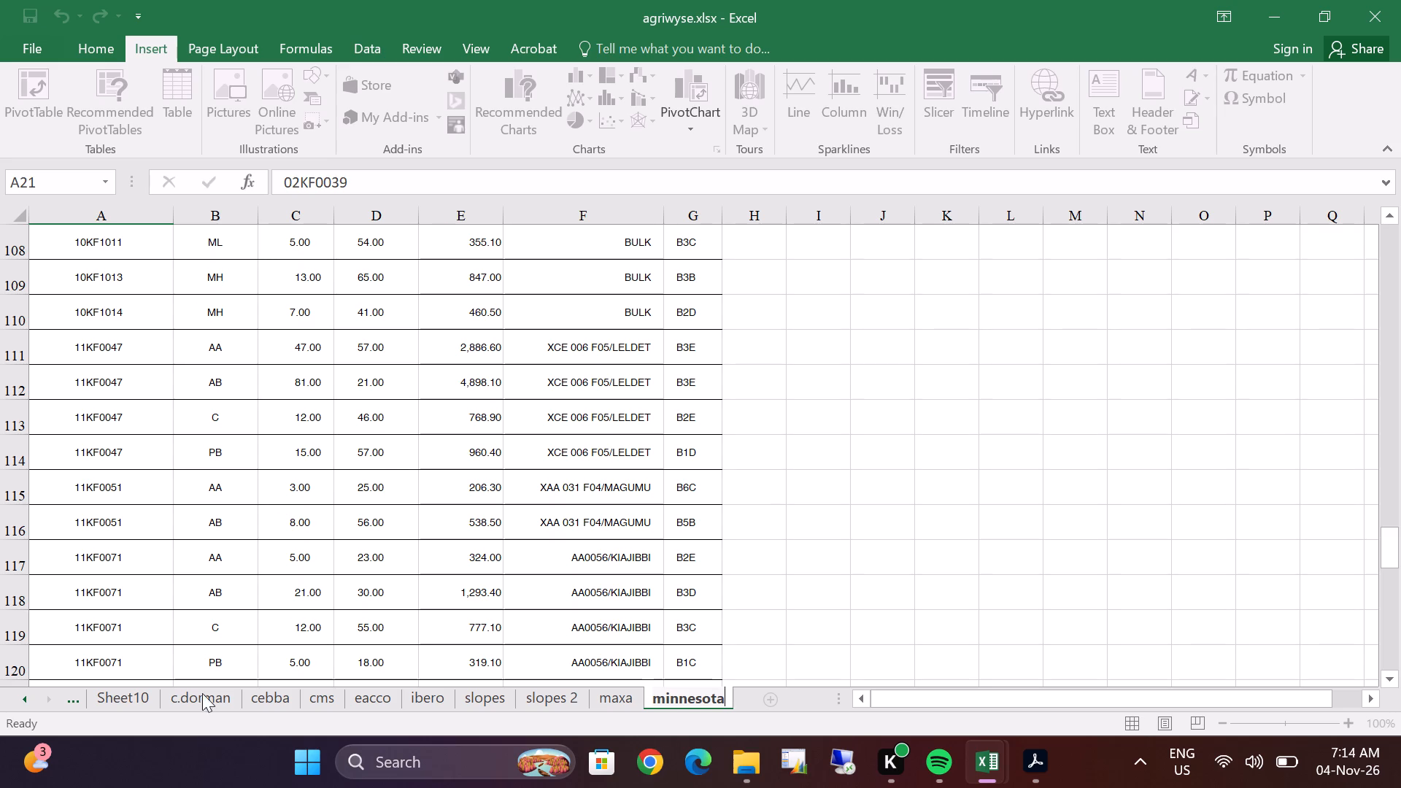
Colour the agriwyse sheet tab theme dark blue and the alliance berries sheet tab theme red.
left_click(69, 700)
left_click(69, 699)
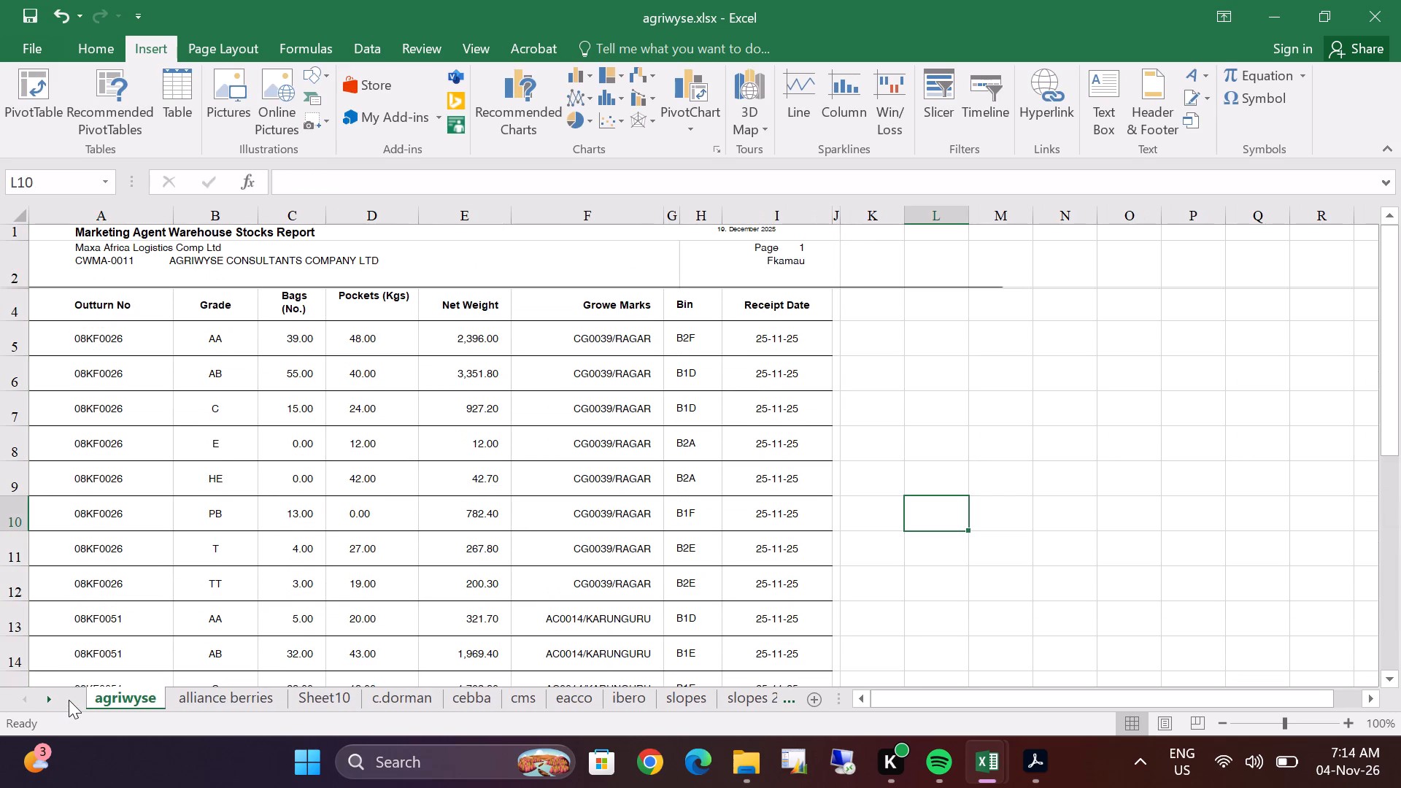
left_click(68, 698)
right_click(113, 700)
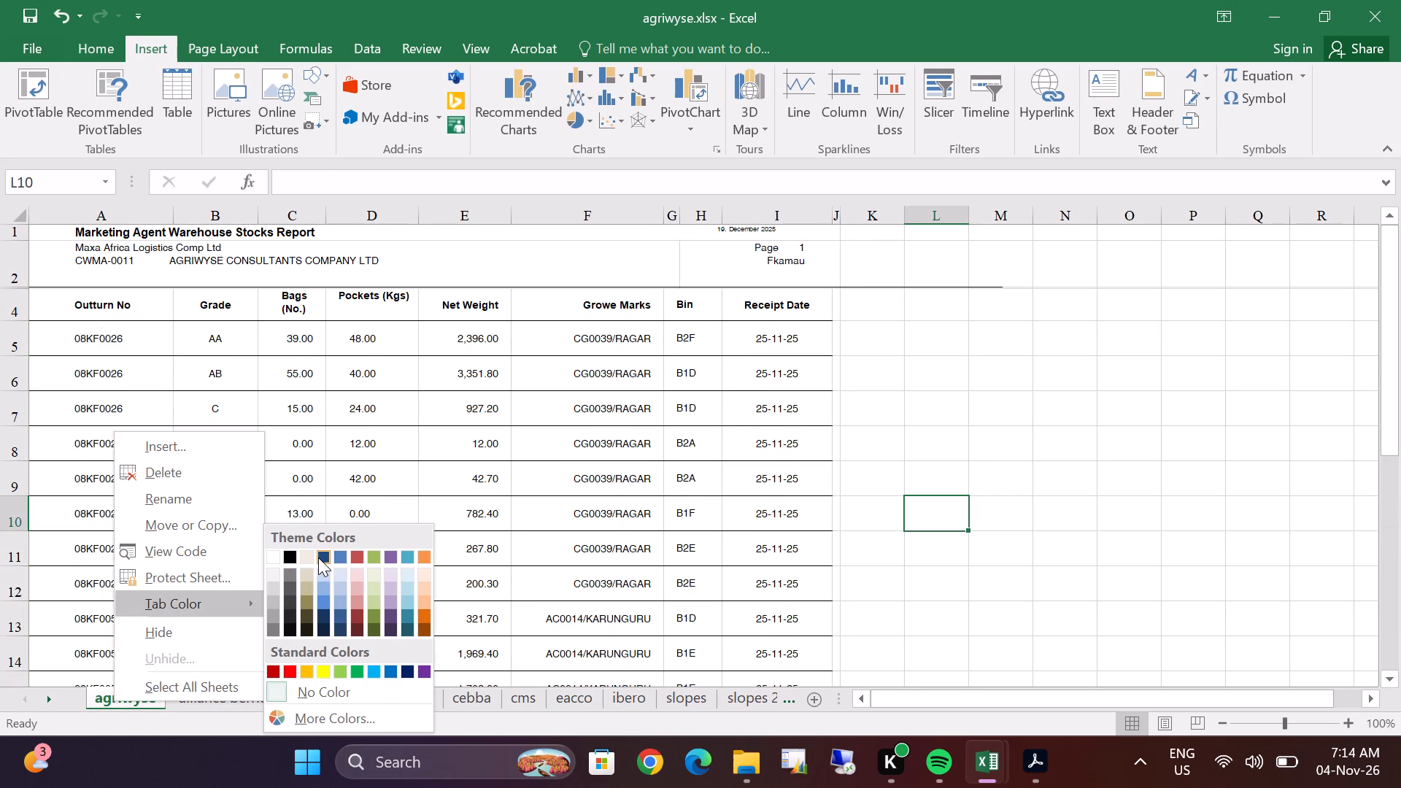
triple_click(318, 557)
left_click(207, 697)
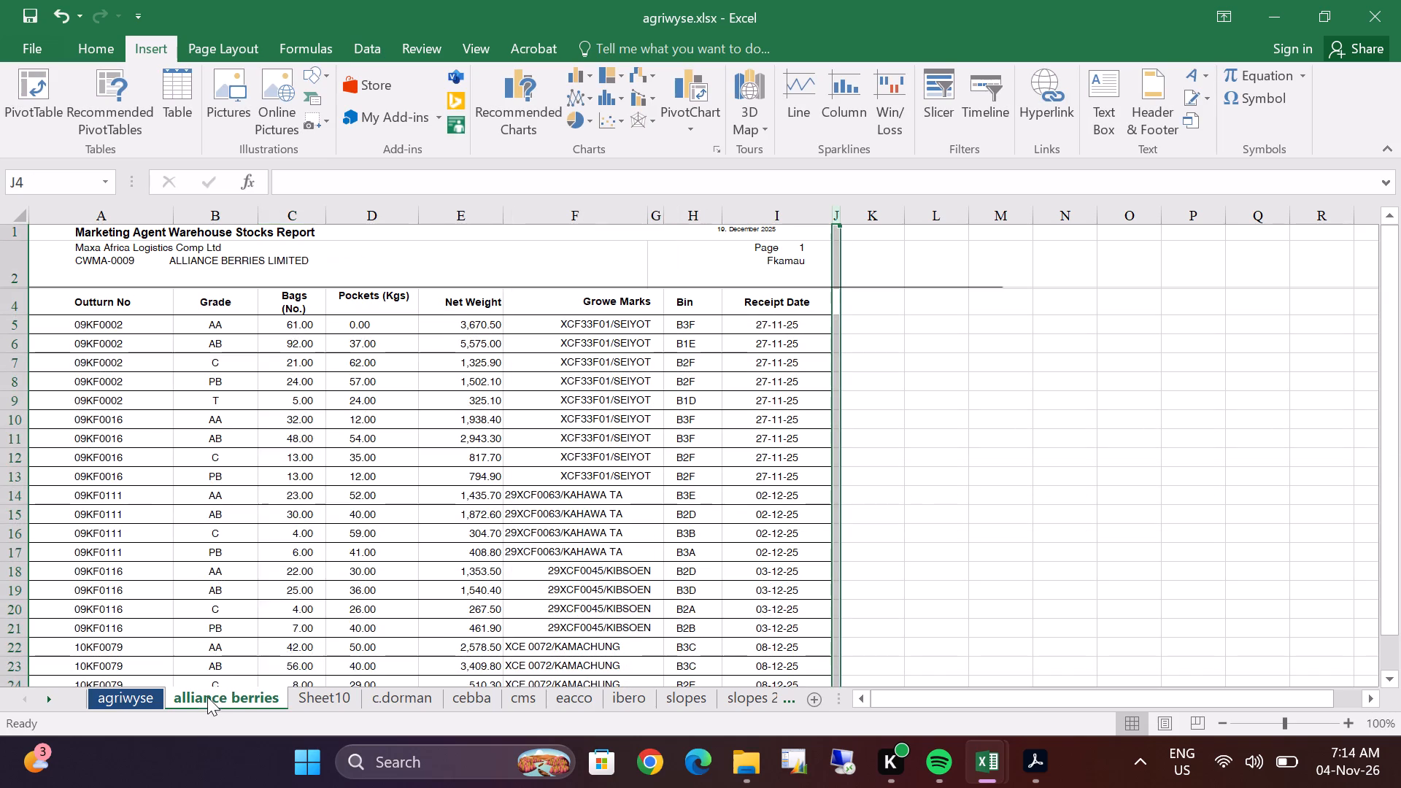
right_click(207, 697)
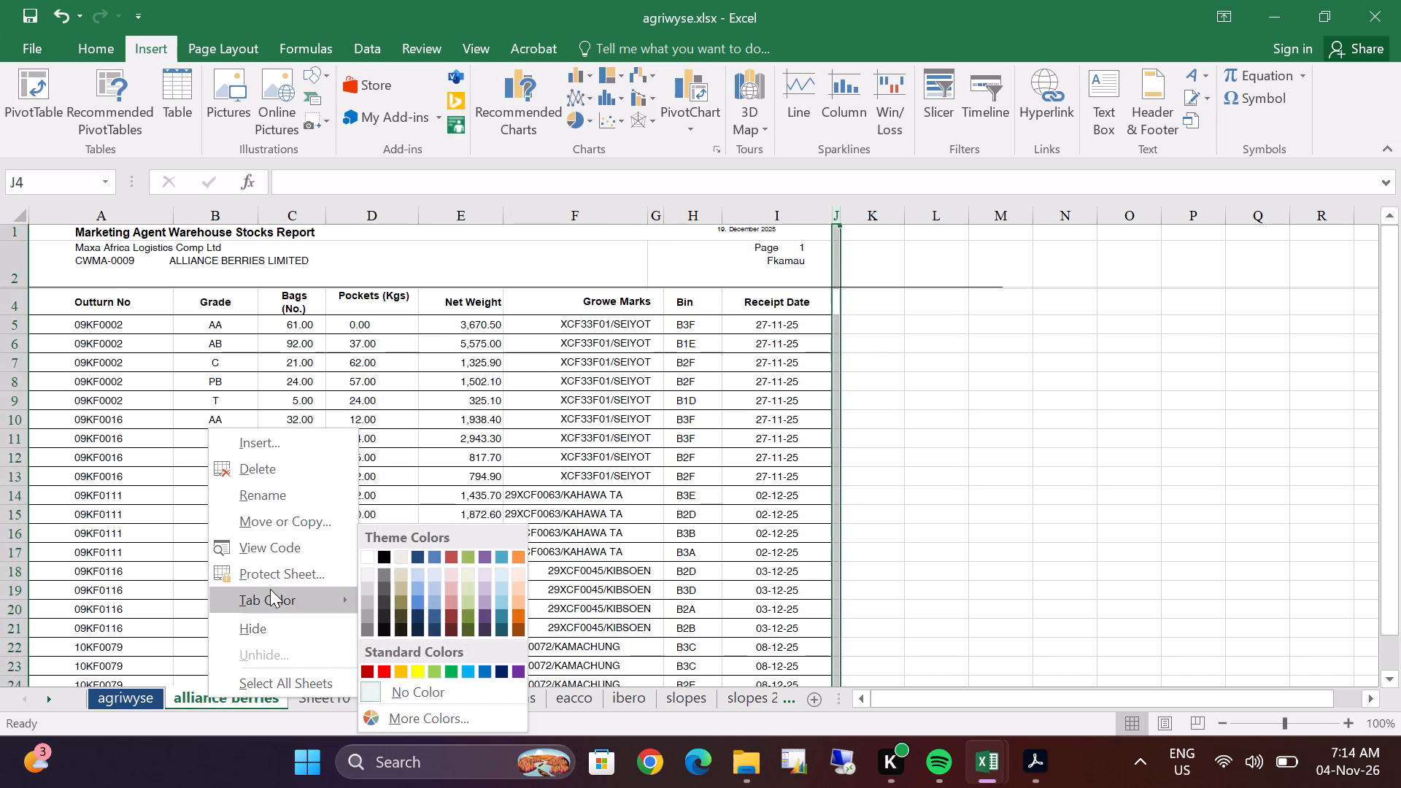
double_click(454, 555)
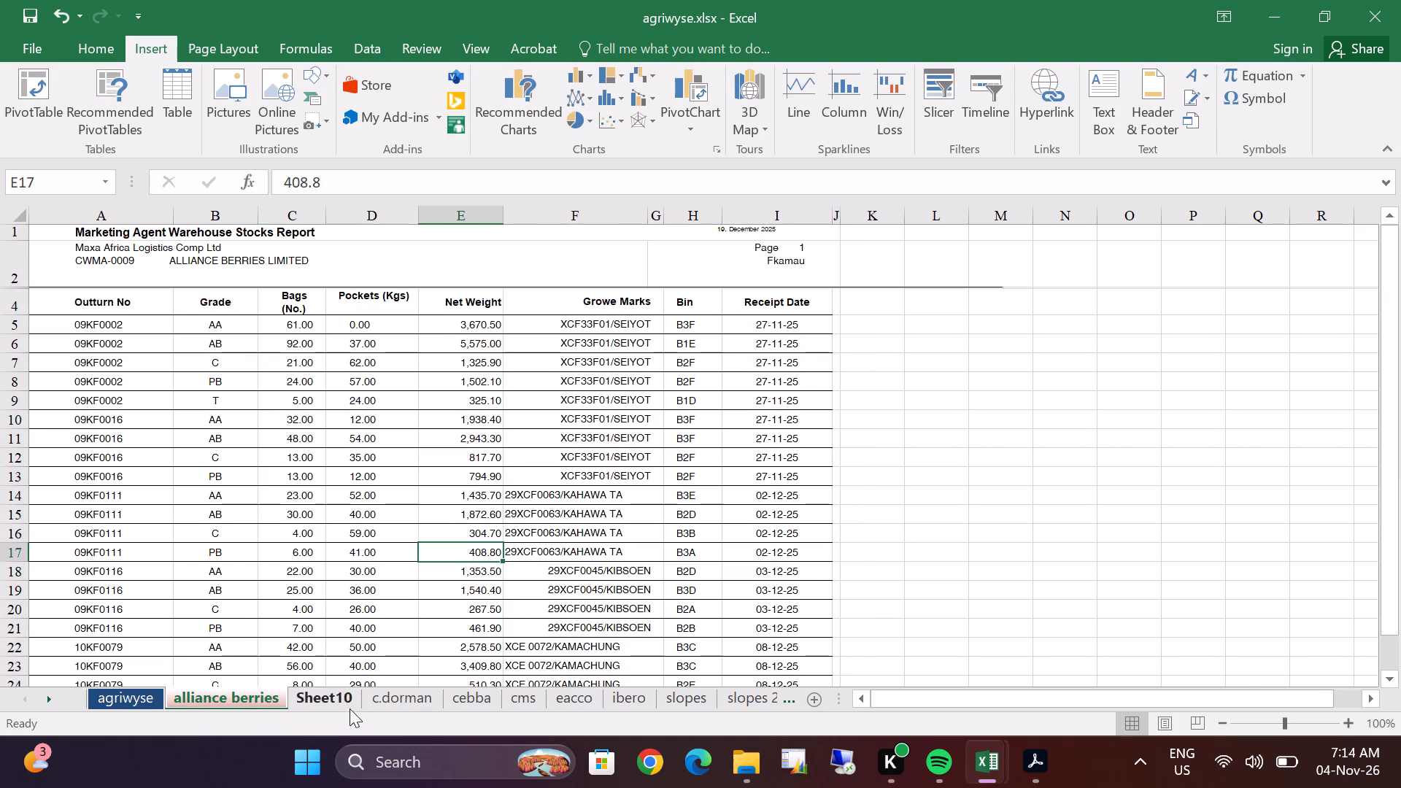
left_click(336, 689)
right_click(327, 698)
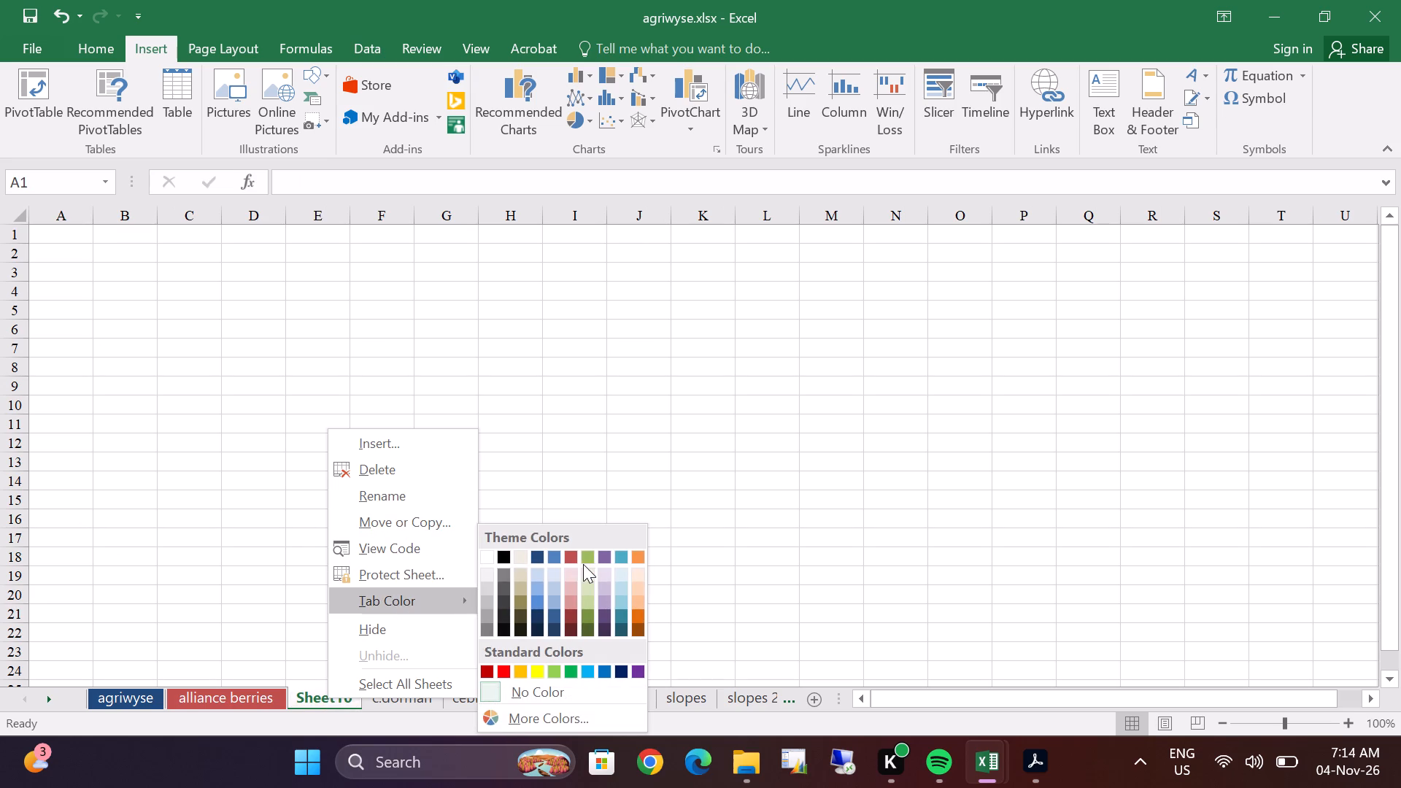
left_click(587, 551)
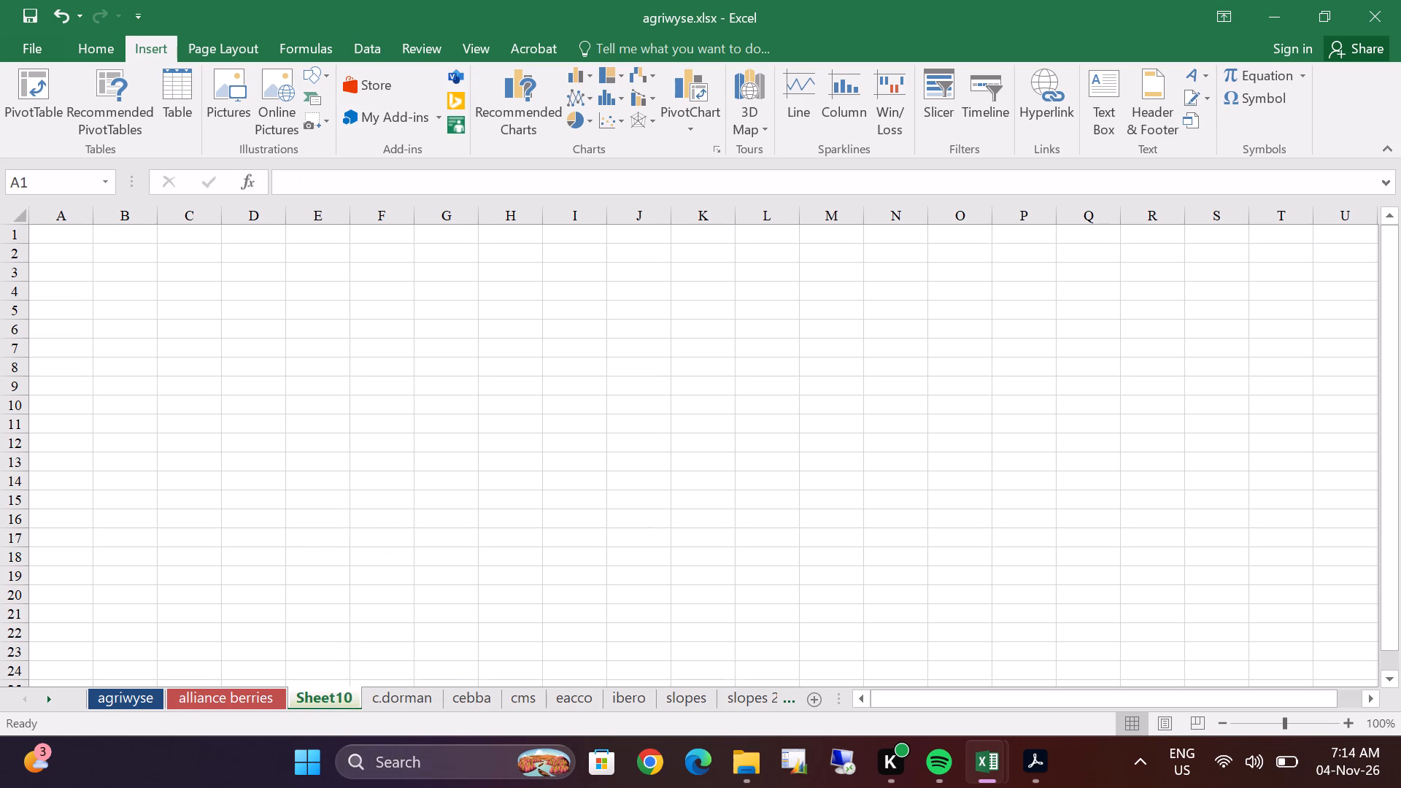
left_click(411, 703)
right_click(410, 700)
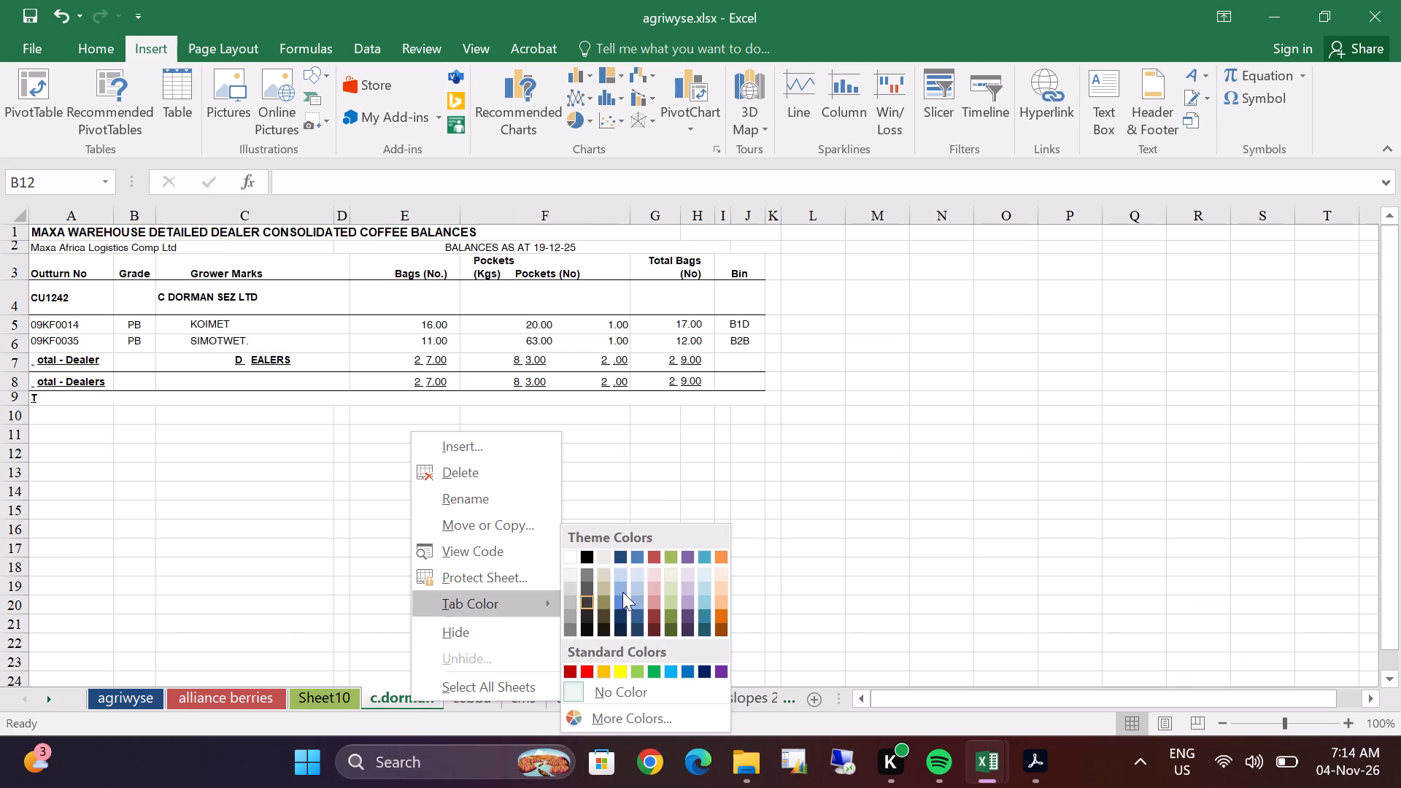
left_click(691, 554)
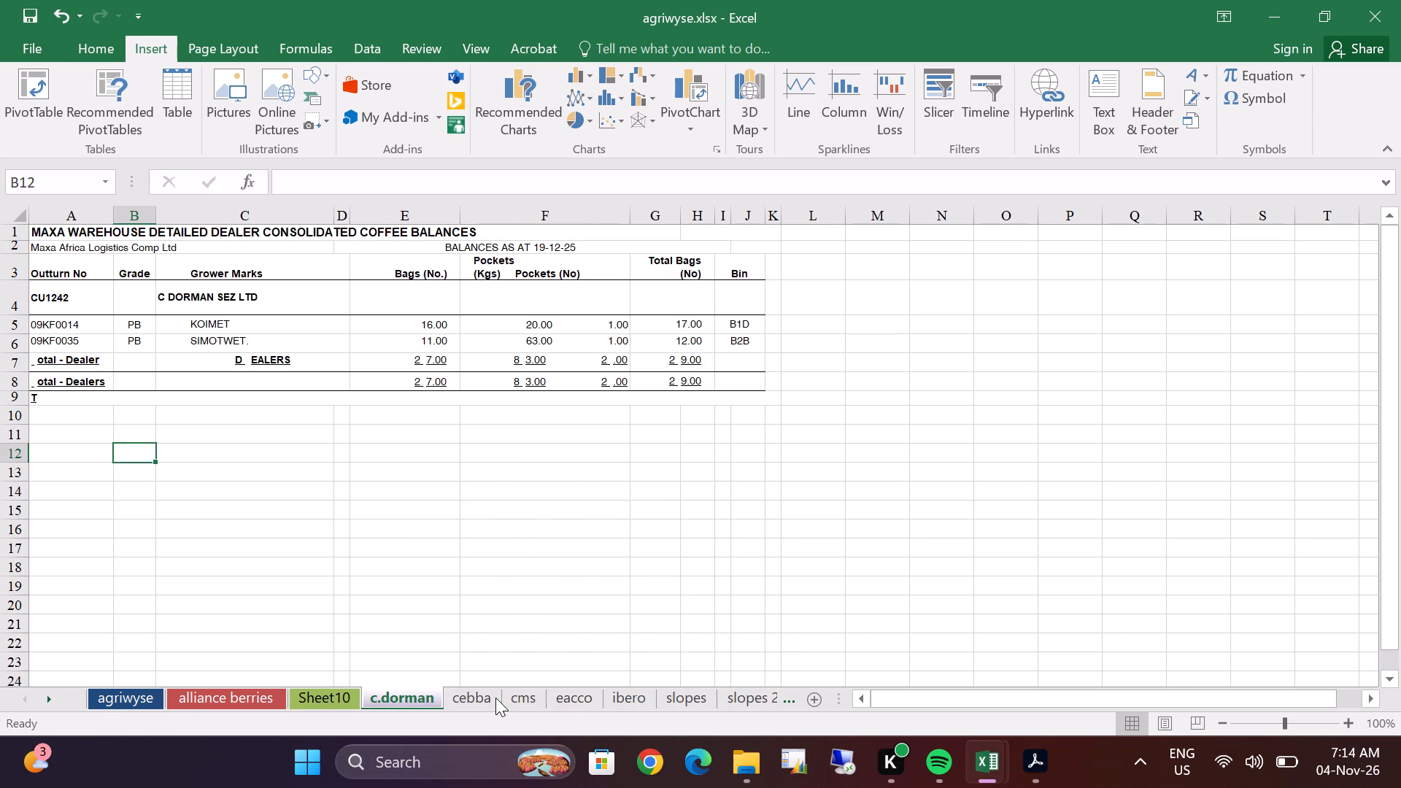
Colour the cebba sheet tab theme aqua and the cms sheet tab standard red.
left_click(487, 698)
right_click(487, 698)
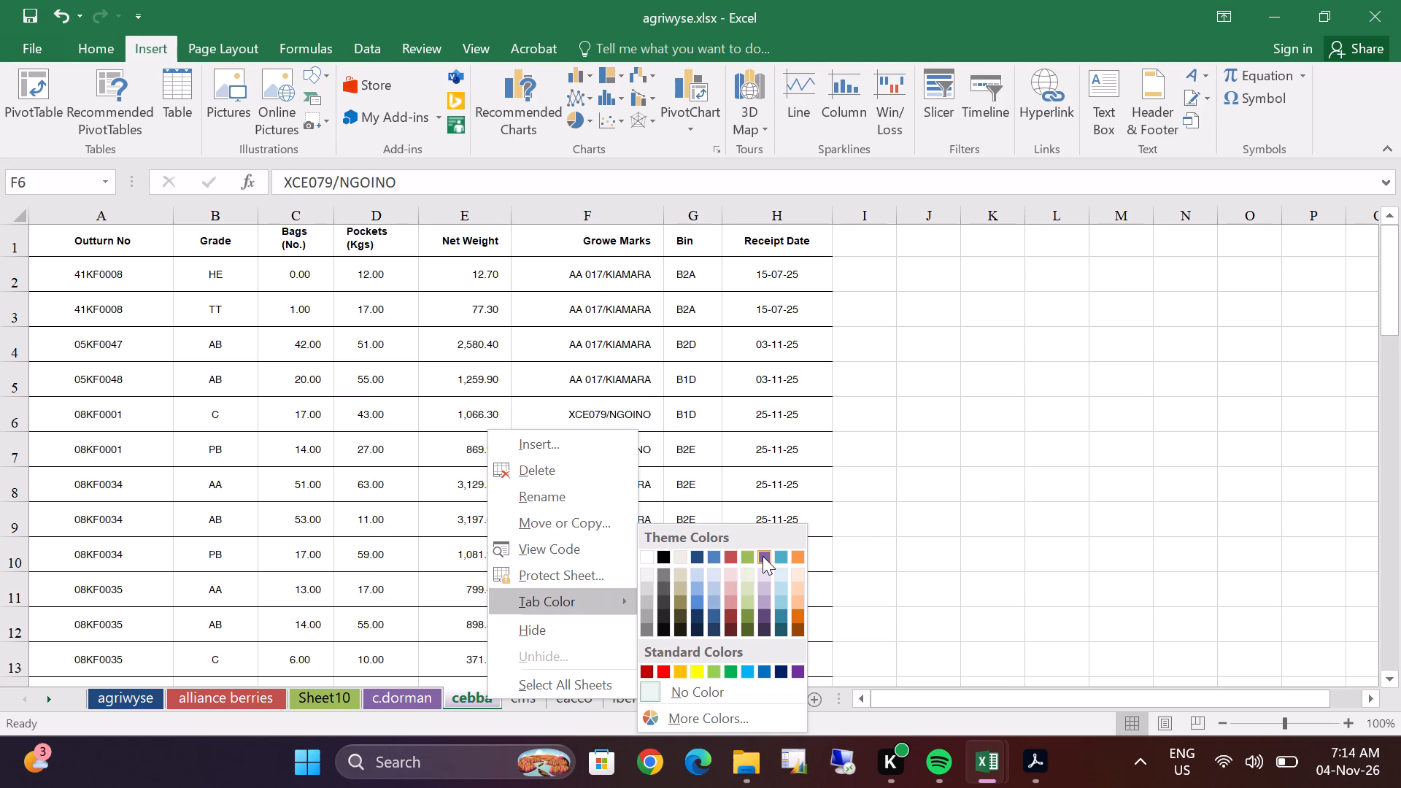
left_click(781, 556)
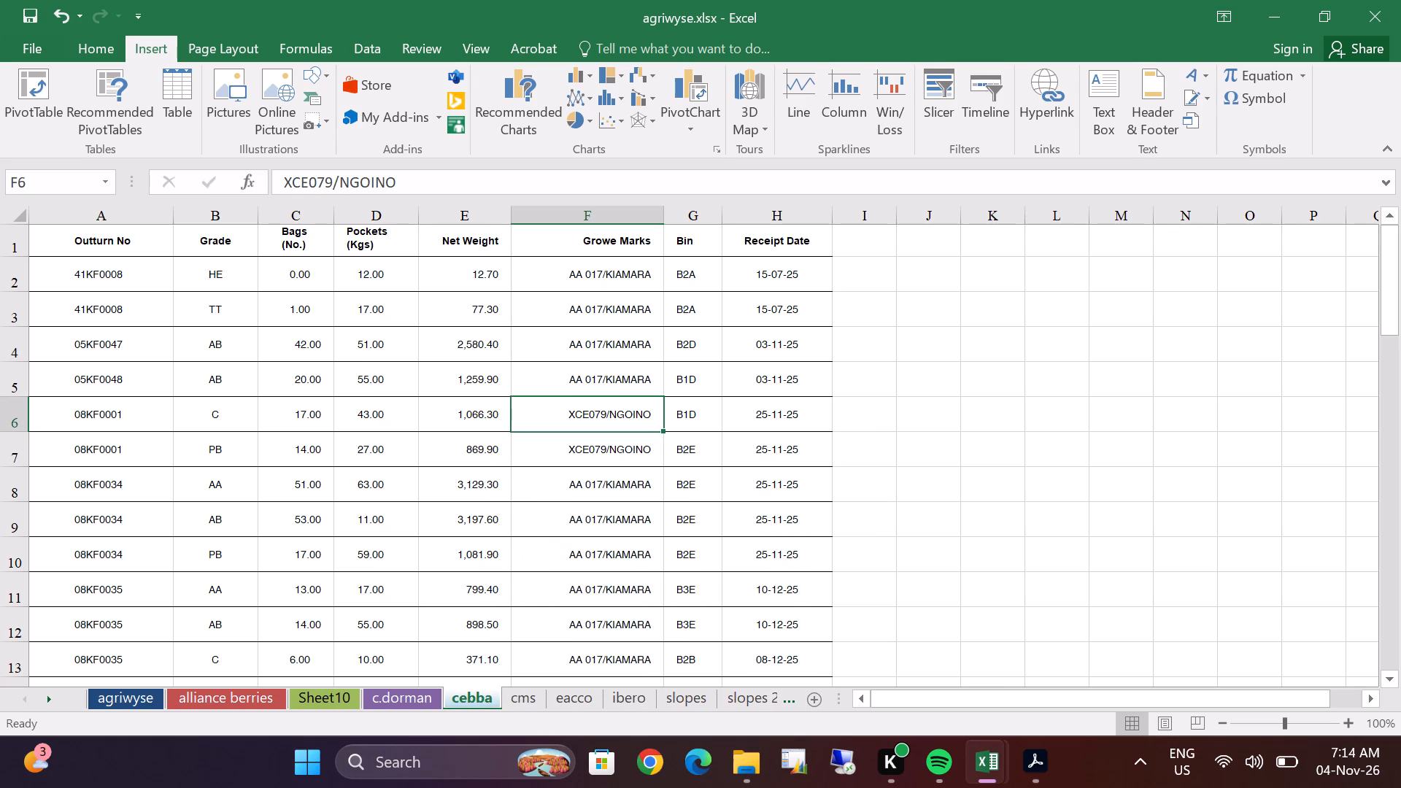
left_click(531, 693)
right_click(524, 698)
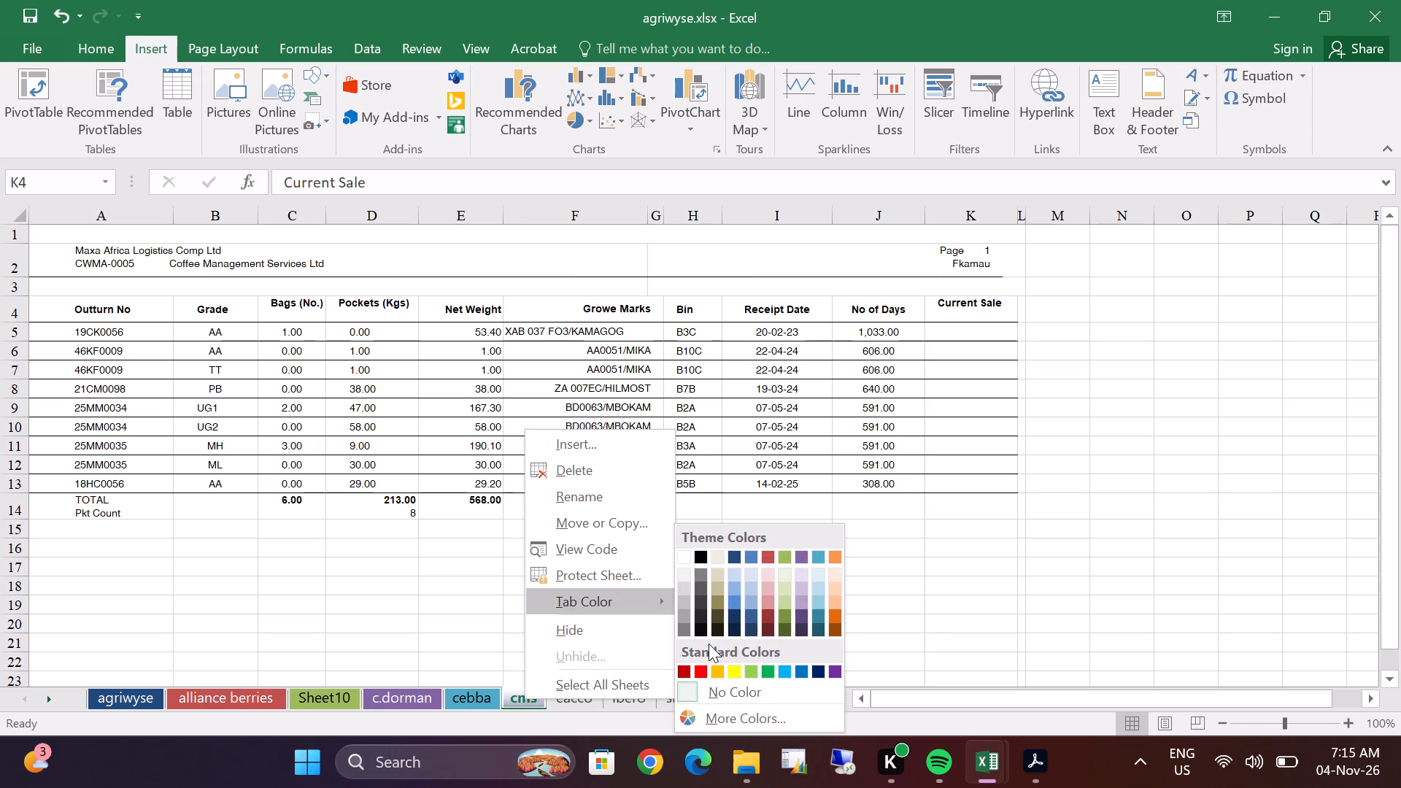
left_click(705, 671)
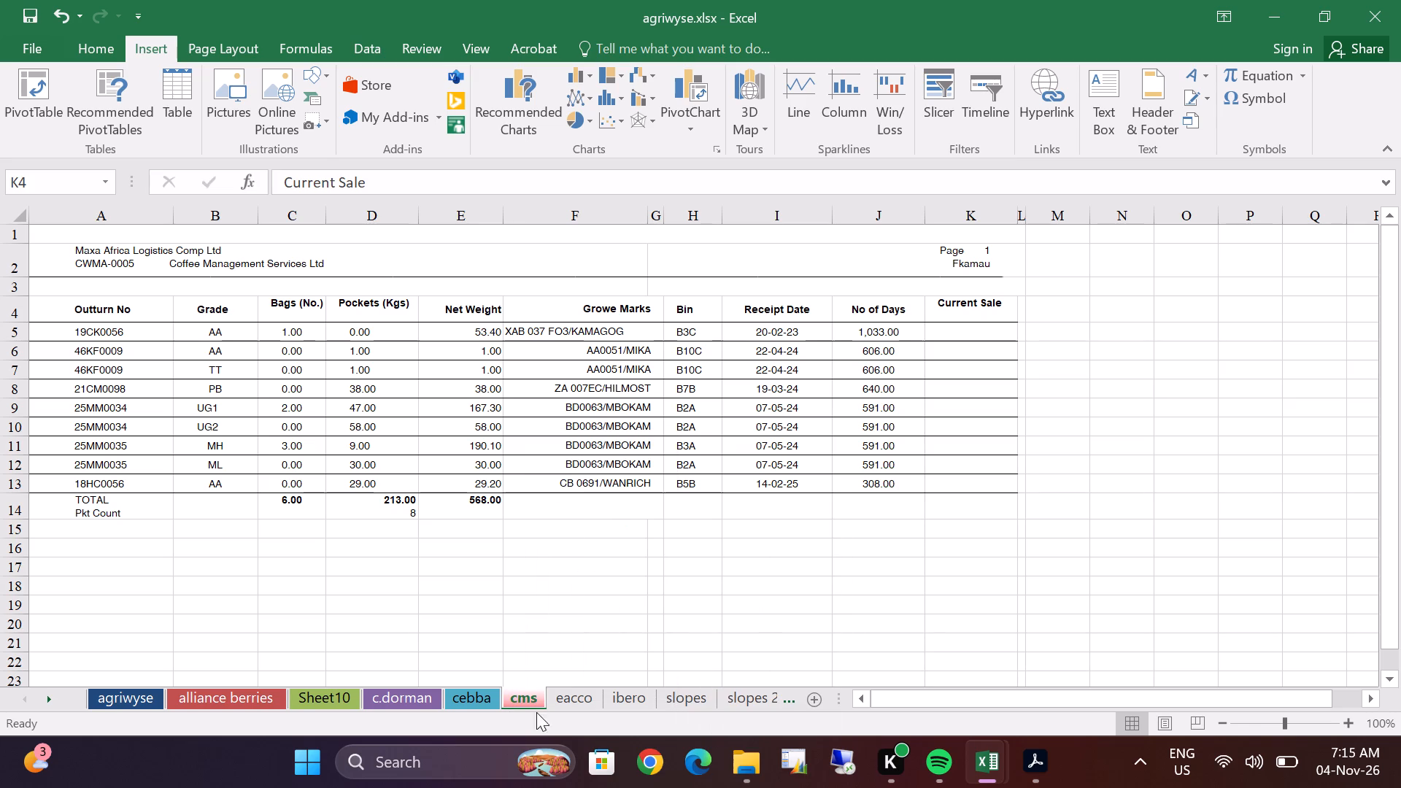
Colour the eacco sheet tab standard orange, keeping the sheet names as they are.
double_click(576, 699)
right_click(576, 699)
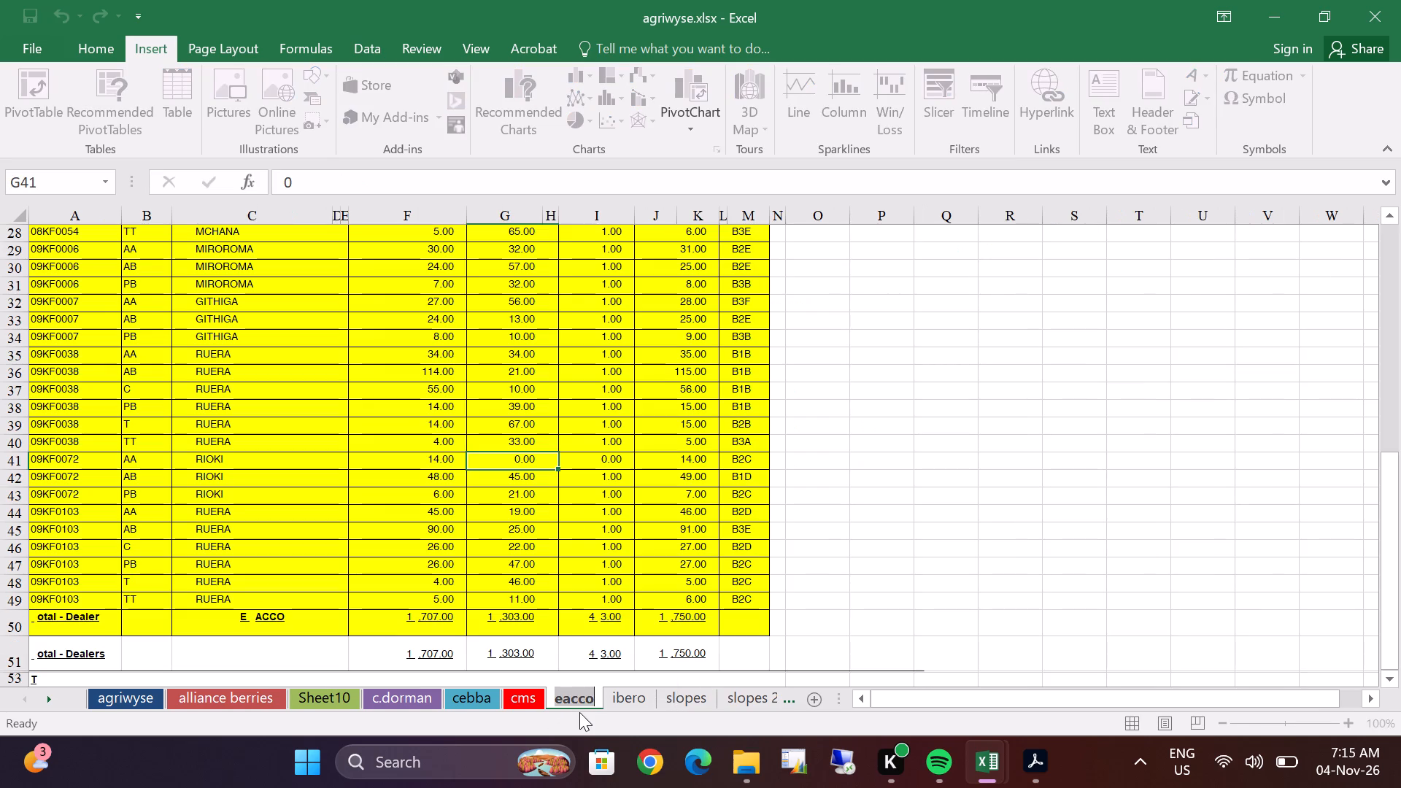
left_click(579, 715)
left_click(574, 705)
double_click(528, 699)
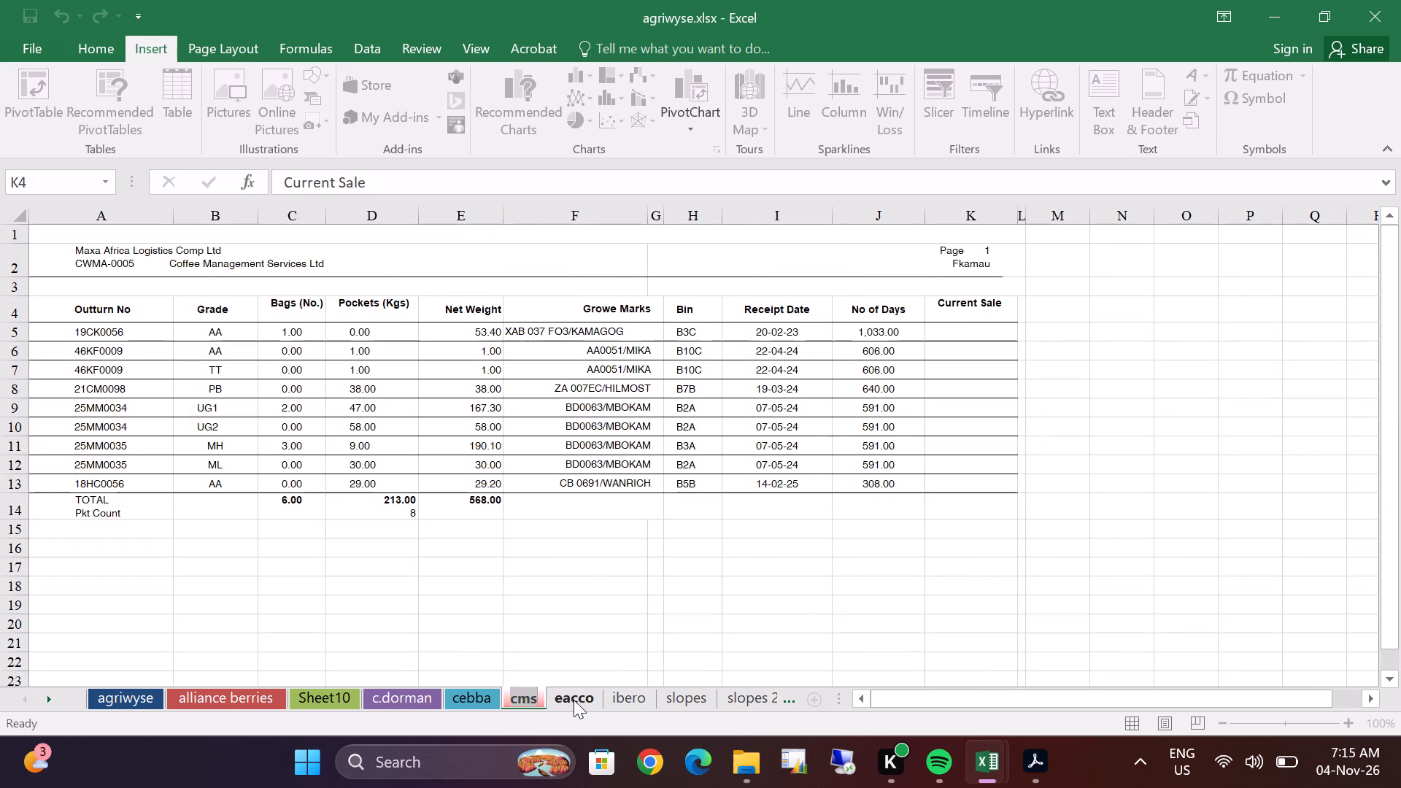
right_click(574, 699)
left_click(574, 700)
right_click(574, 700)
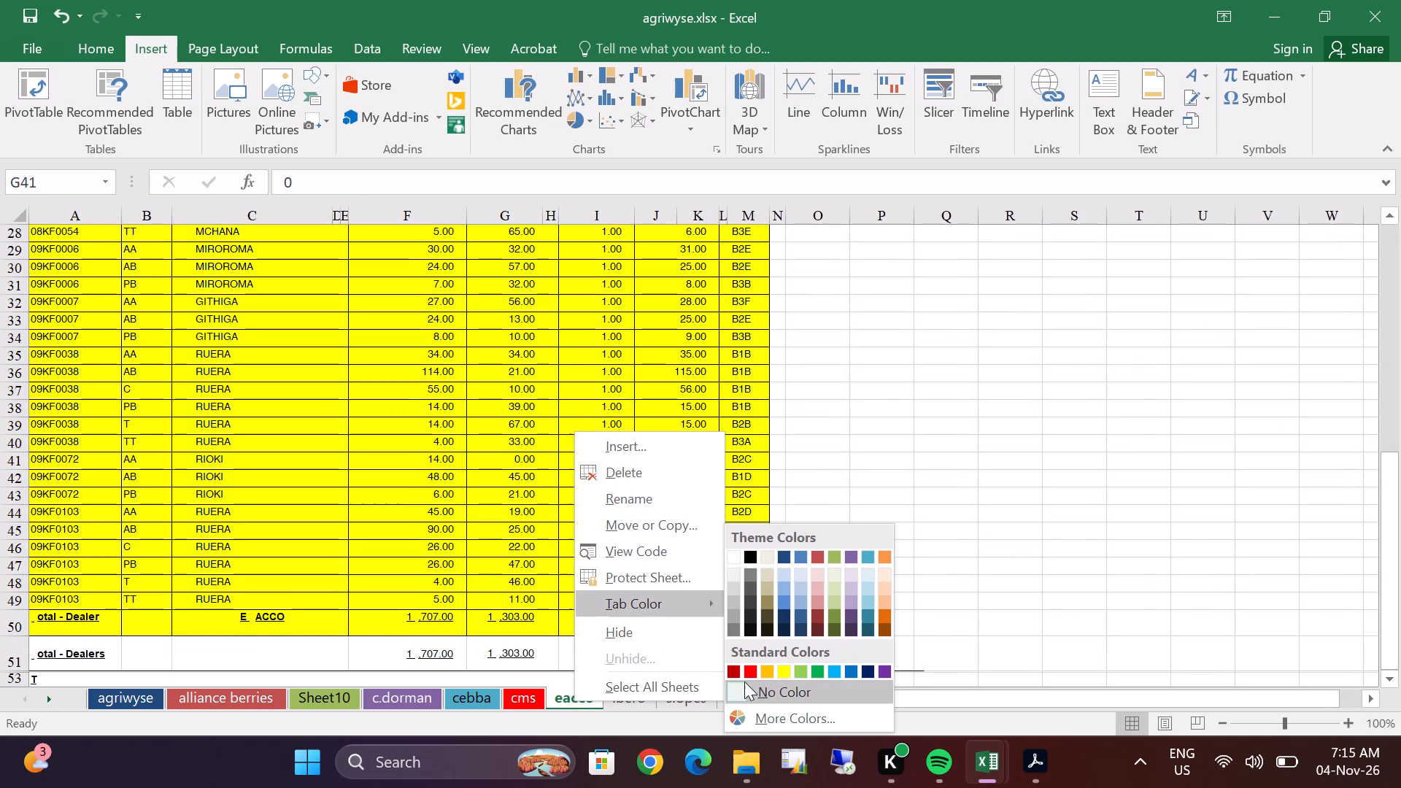
left_click(762, 671)
Colour the ibero sheet tab standard yellow and the slopes sheet tab standard green.
left_click(636, 699)
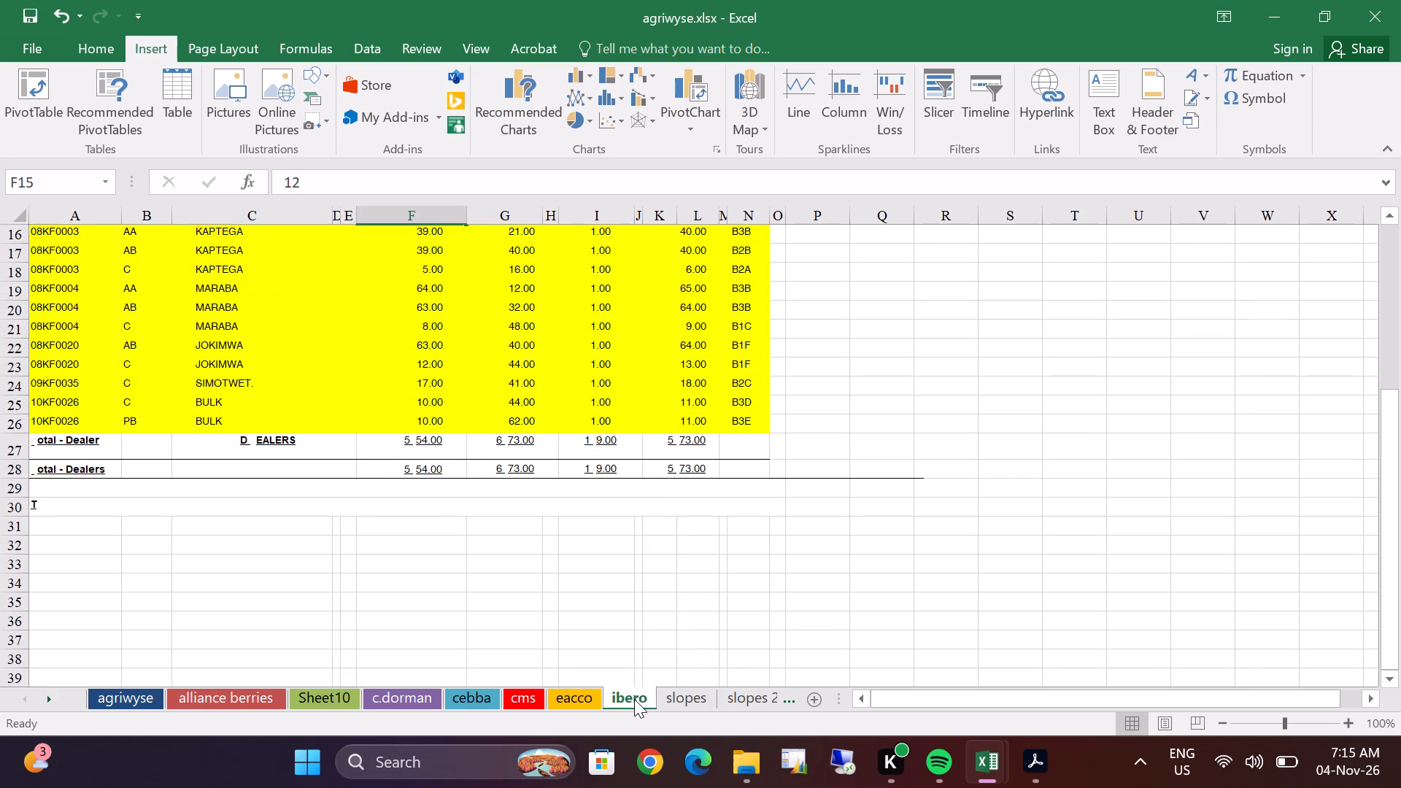
right_click(633, 700)
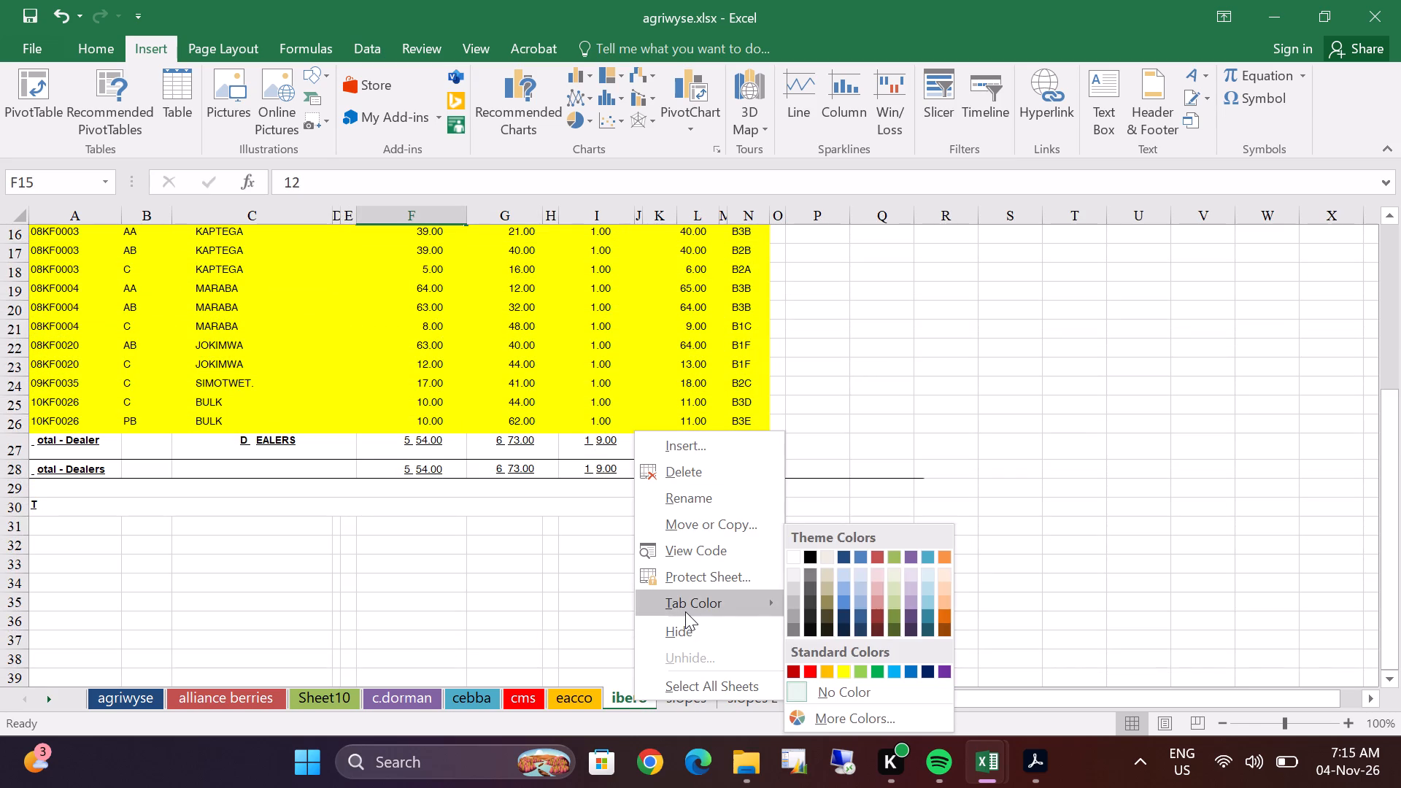
left_click(844, 668)
left_click(671, 700)
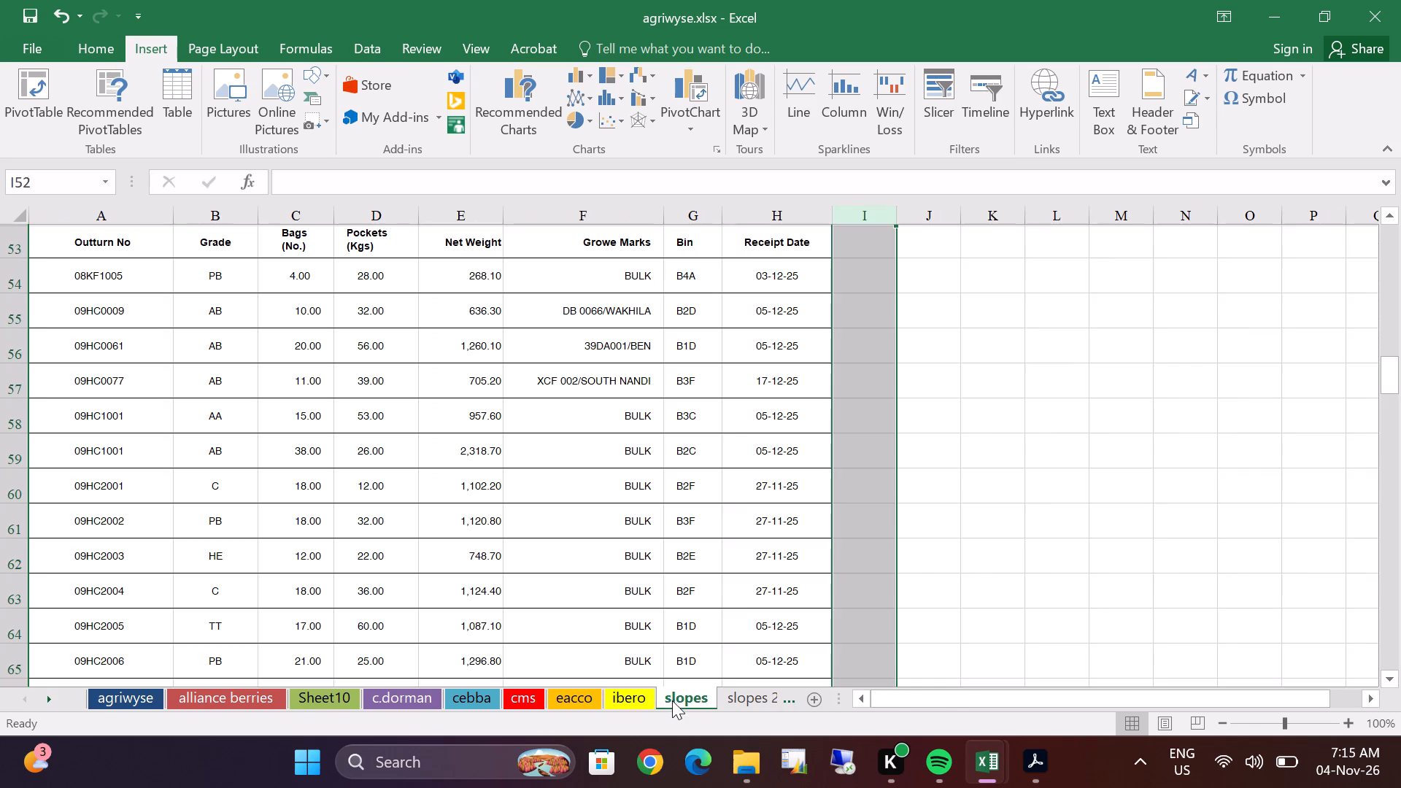
right_click(680, 703)
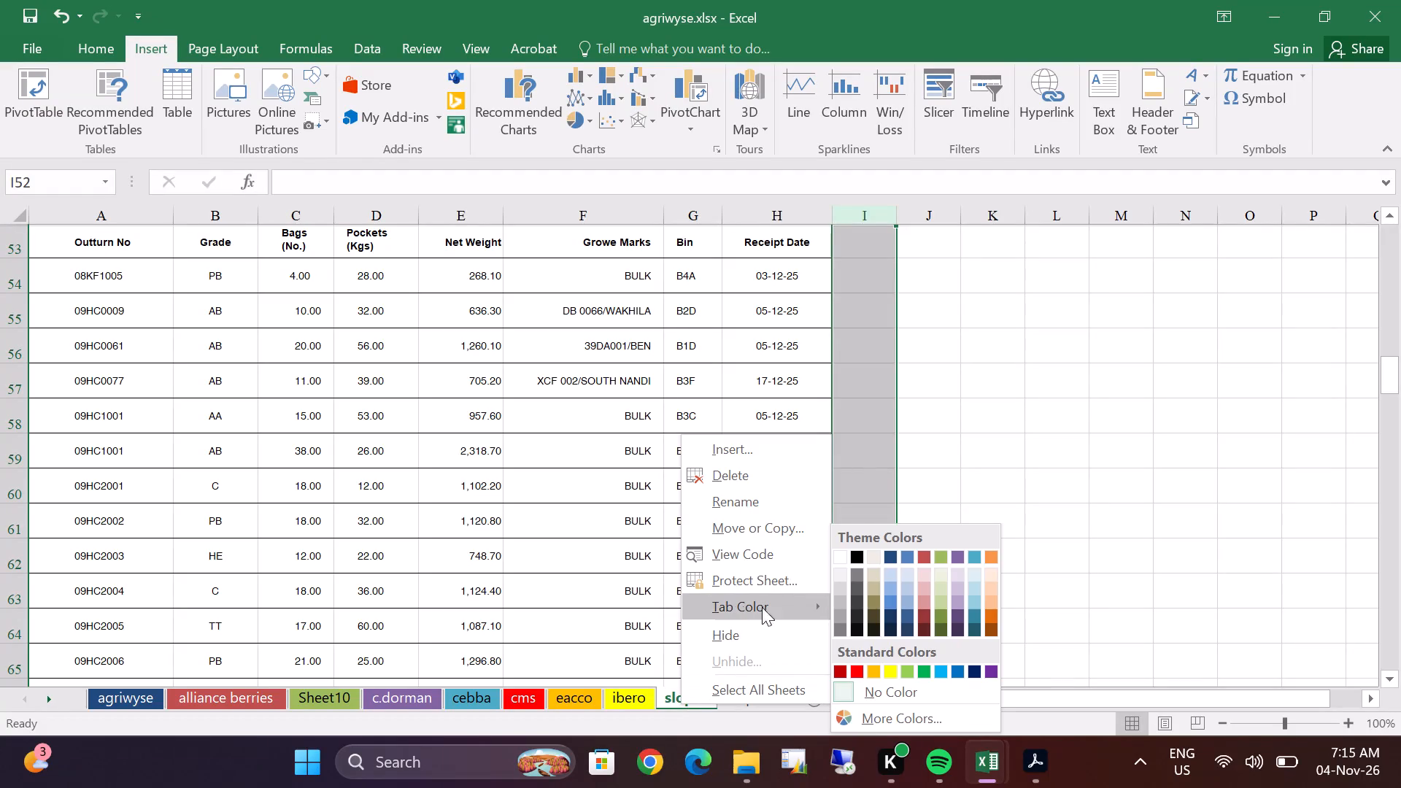
left_click(926, 672)
Colour the slopes 2 sheet tab standard green, matching the slopes tab and keeping its name.
double_click(752, 706)
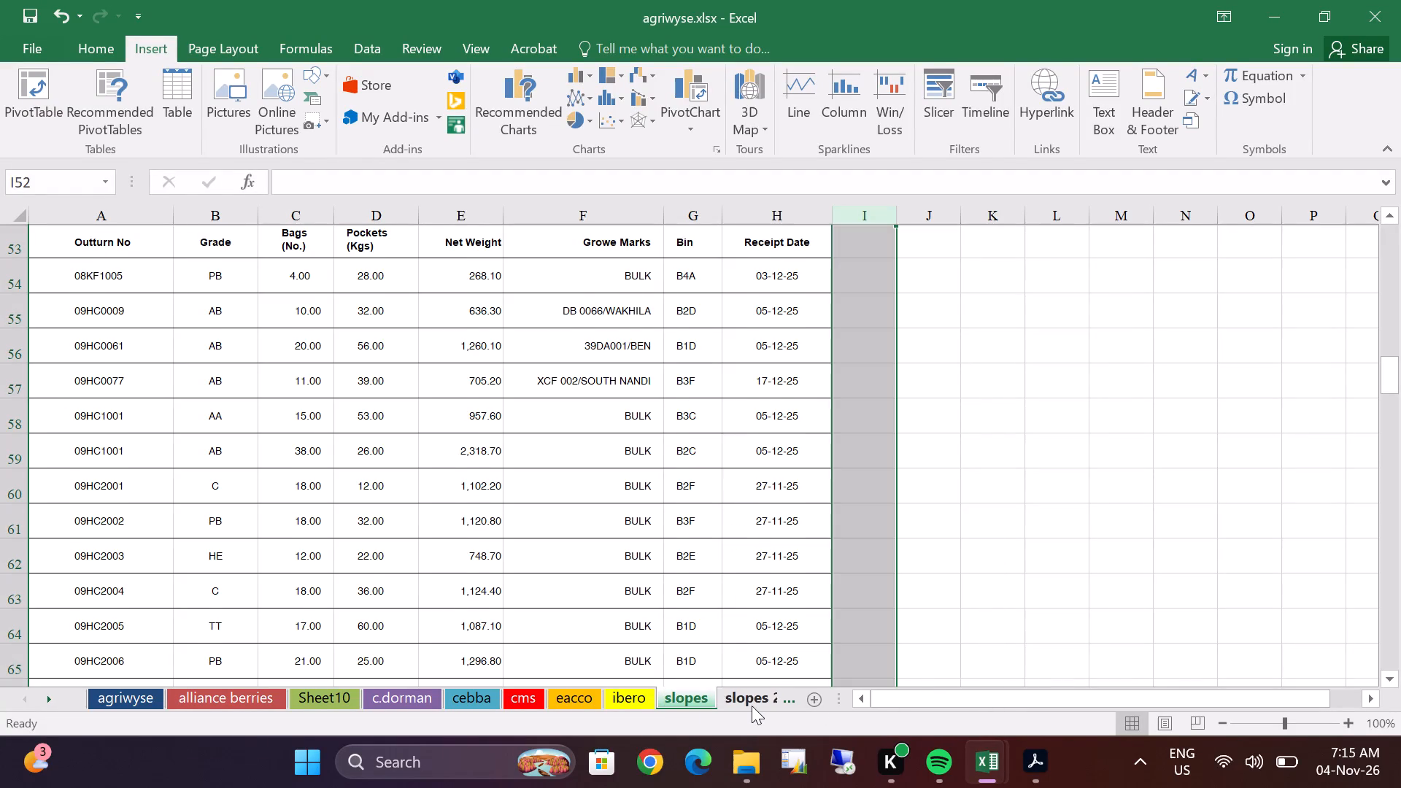
right_click(682, 701)
right_click(682, 702)
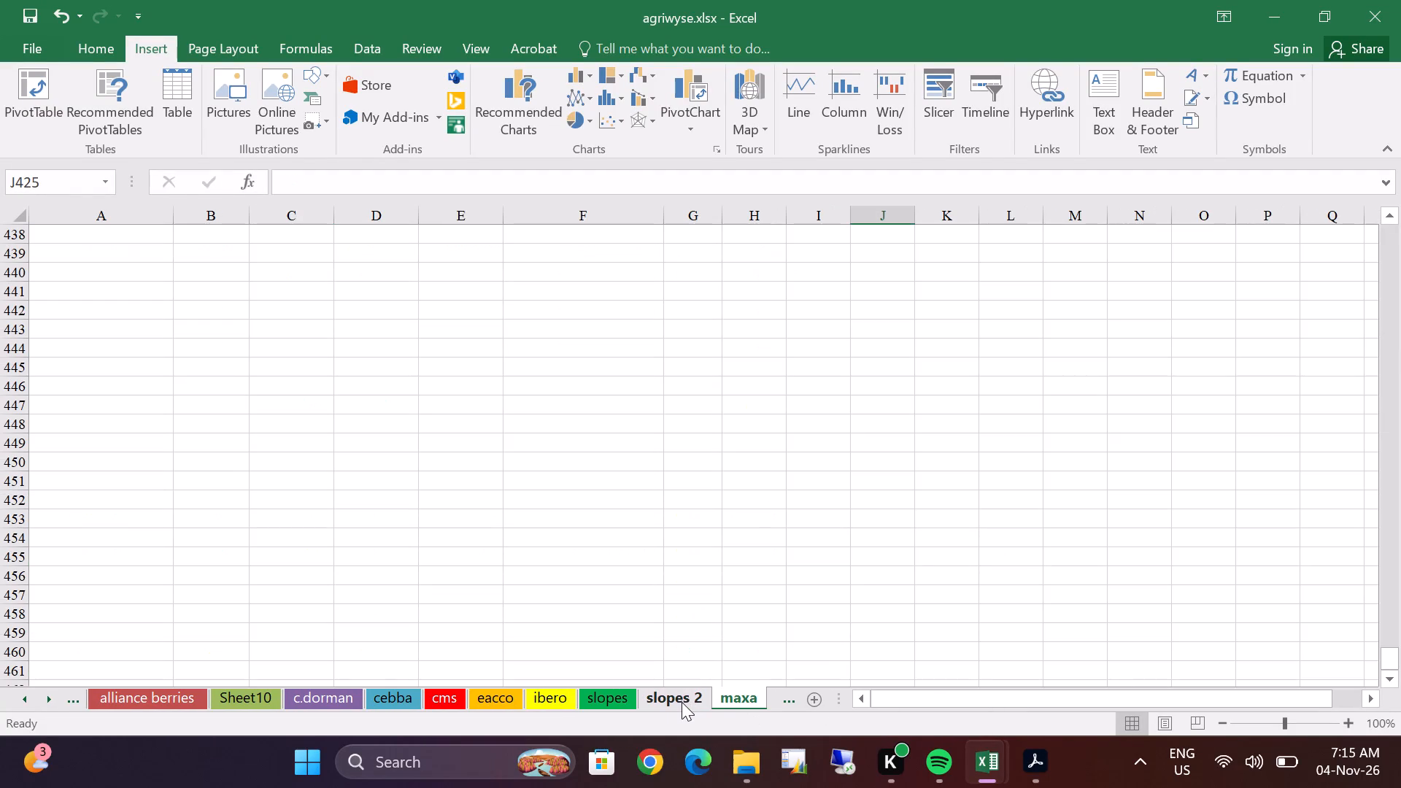
left_click(682, 702)
right_click(681, 701)
left_click(678, 699)
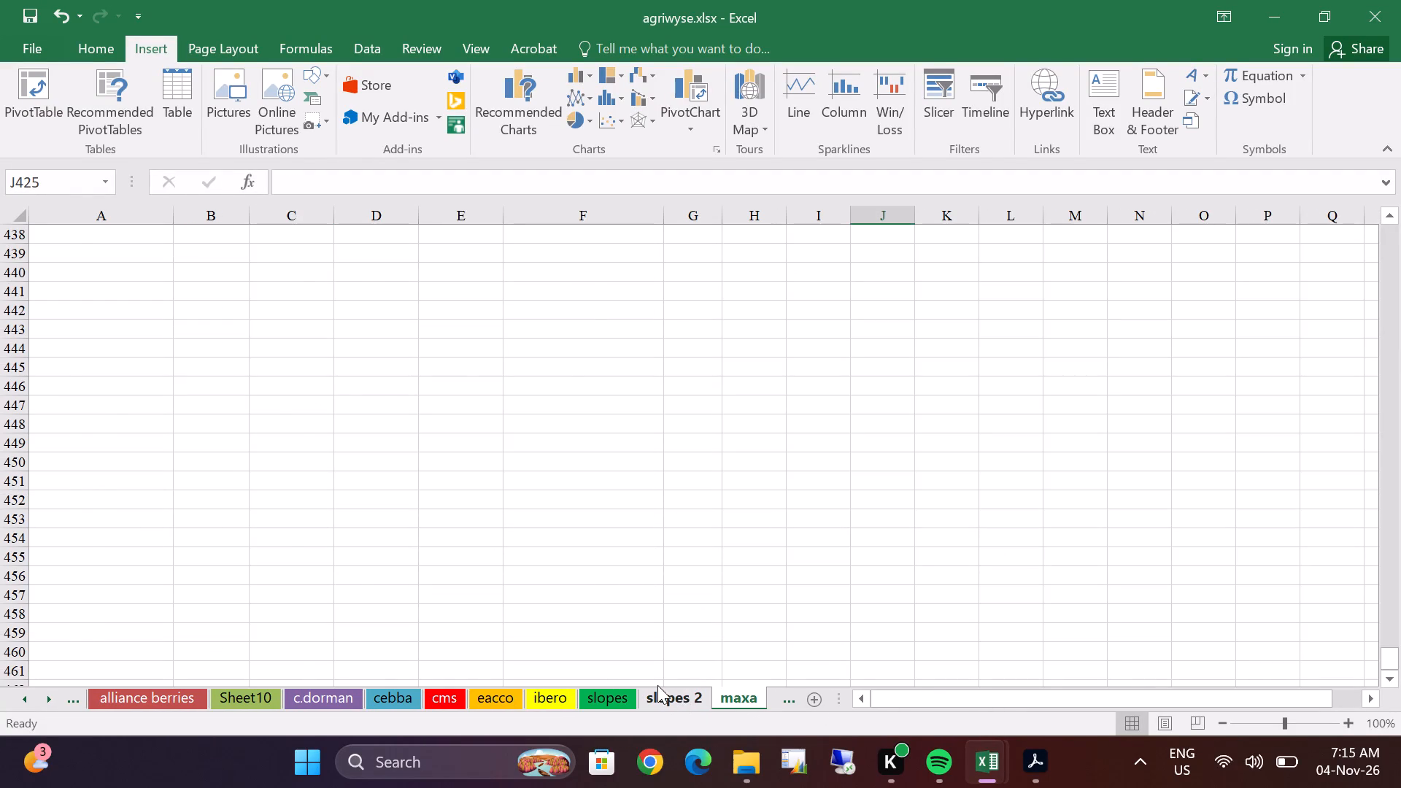
right_click(663, 698)
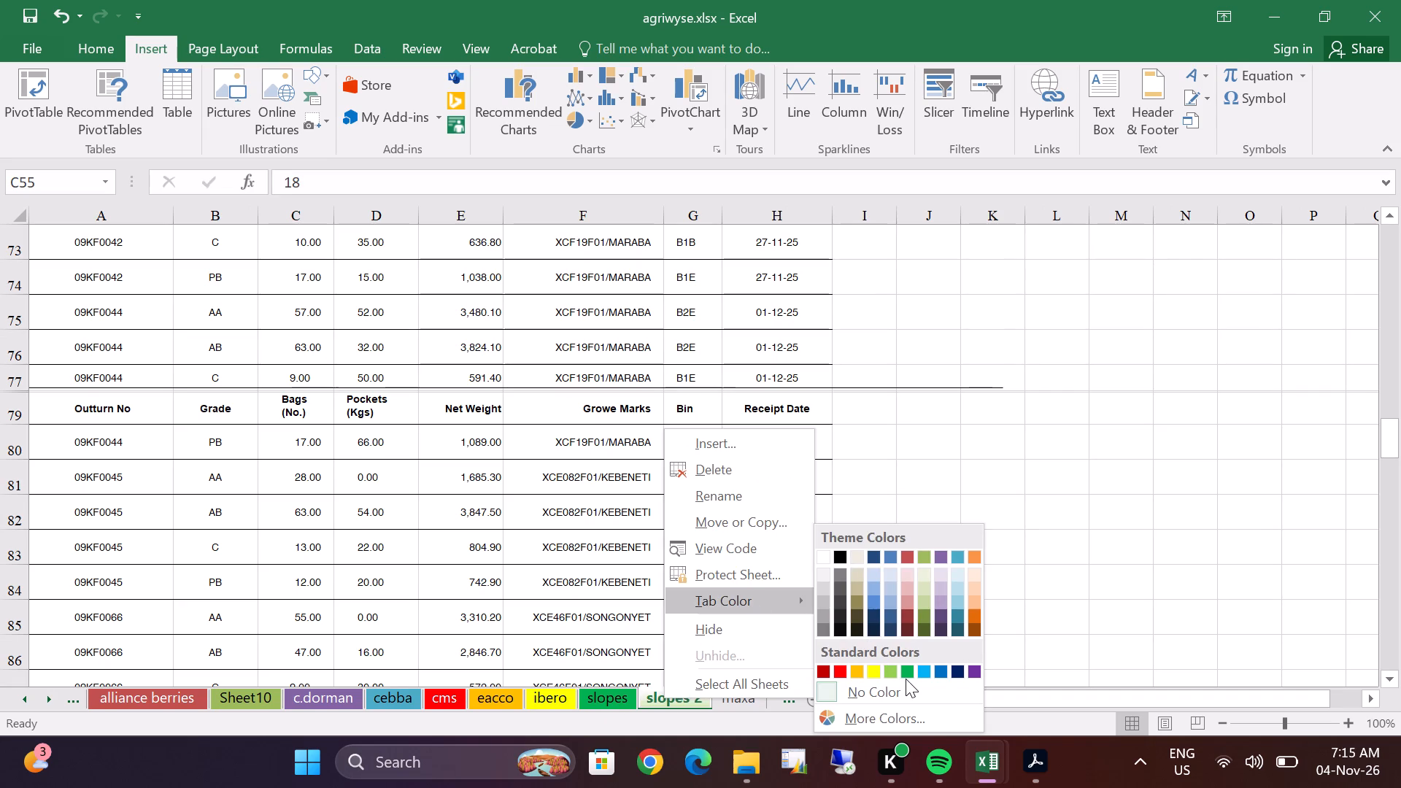
double_click(906, 675)
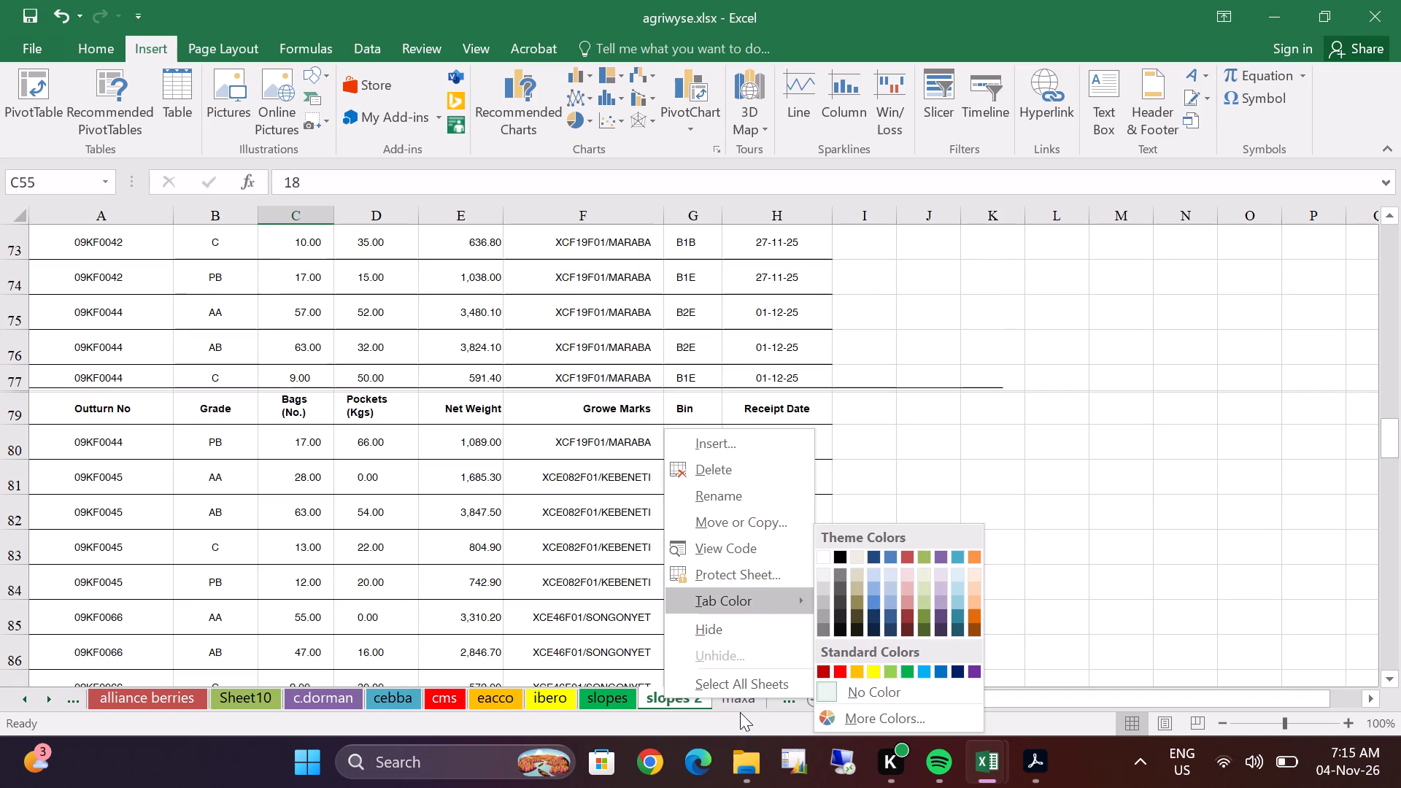
left_click(746, 703)
right_click(738, 695)
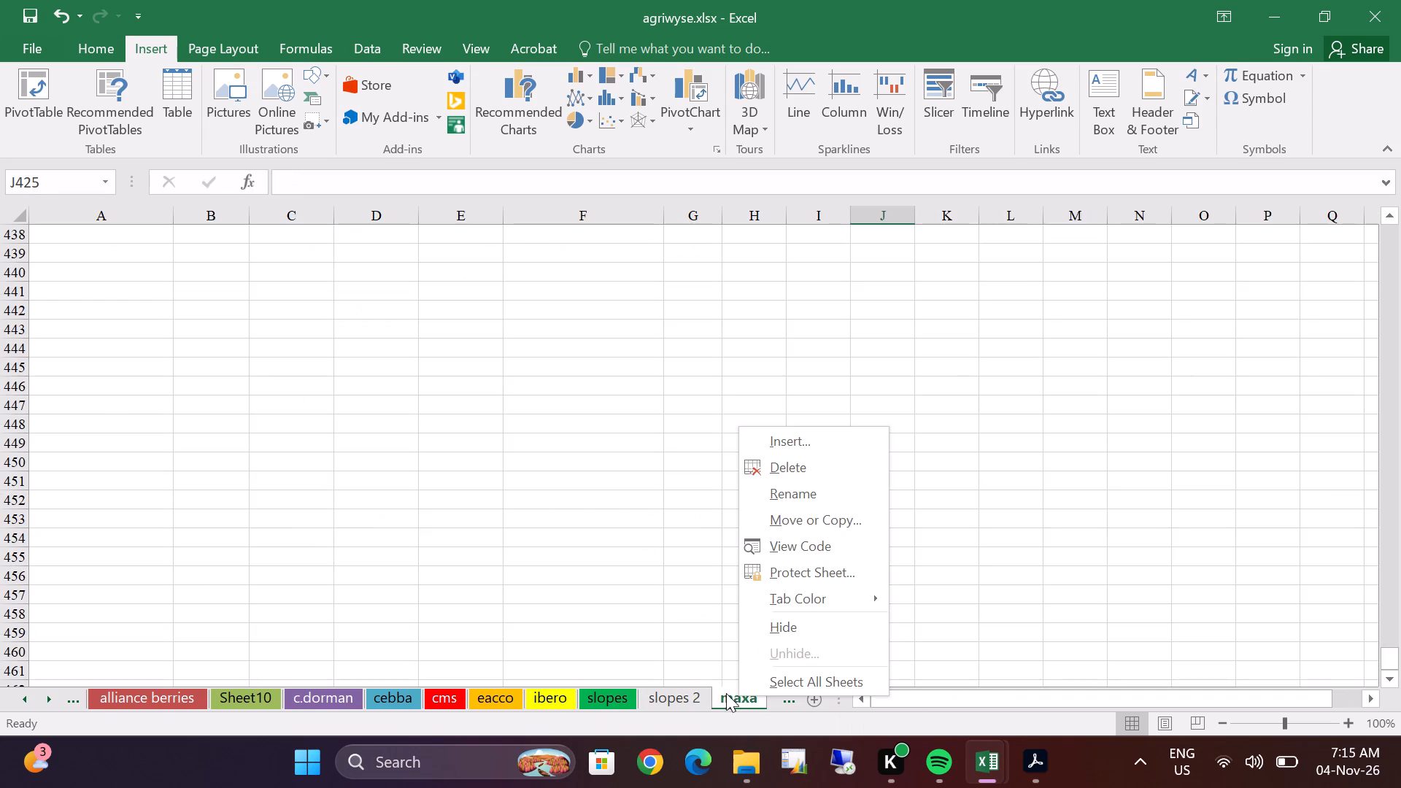
left_click(683, 691)
double_click(679, 695)
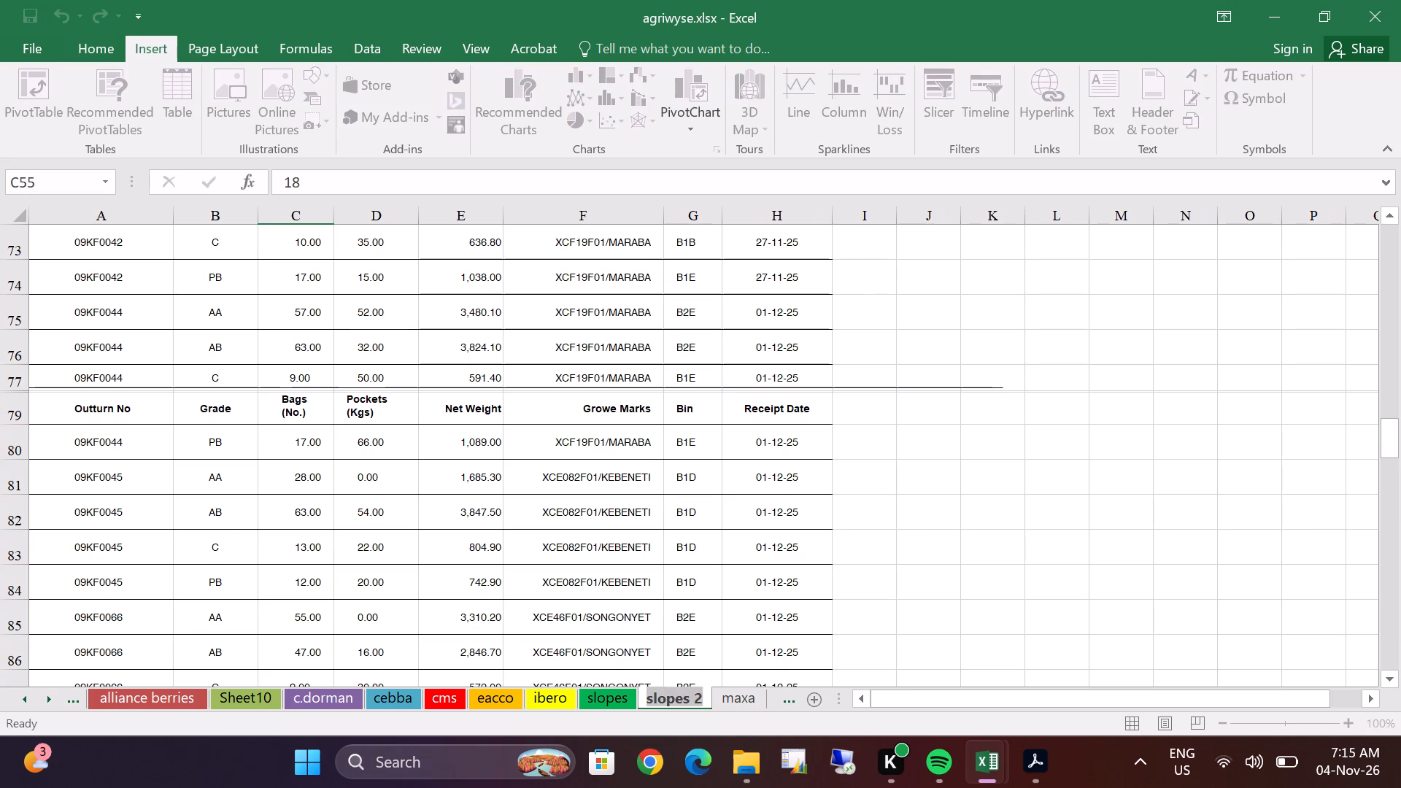
left_click(677, 709)
left_click(679, 699)
right_click(679, 700)
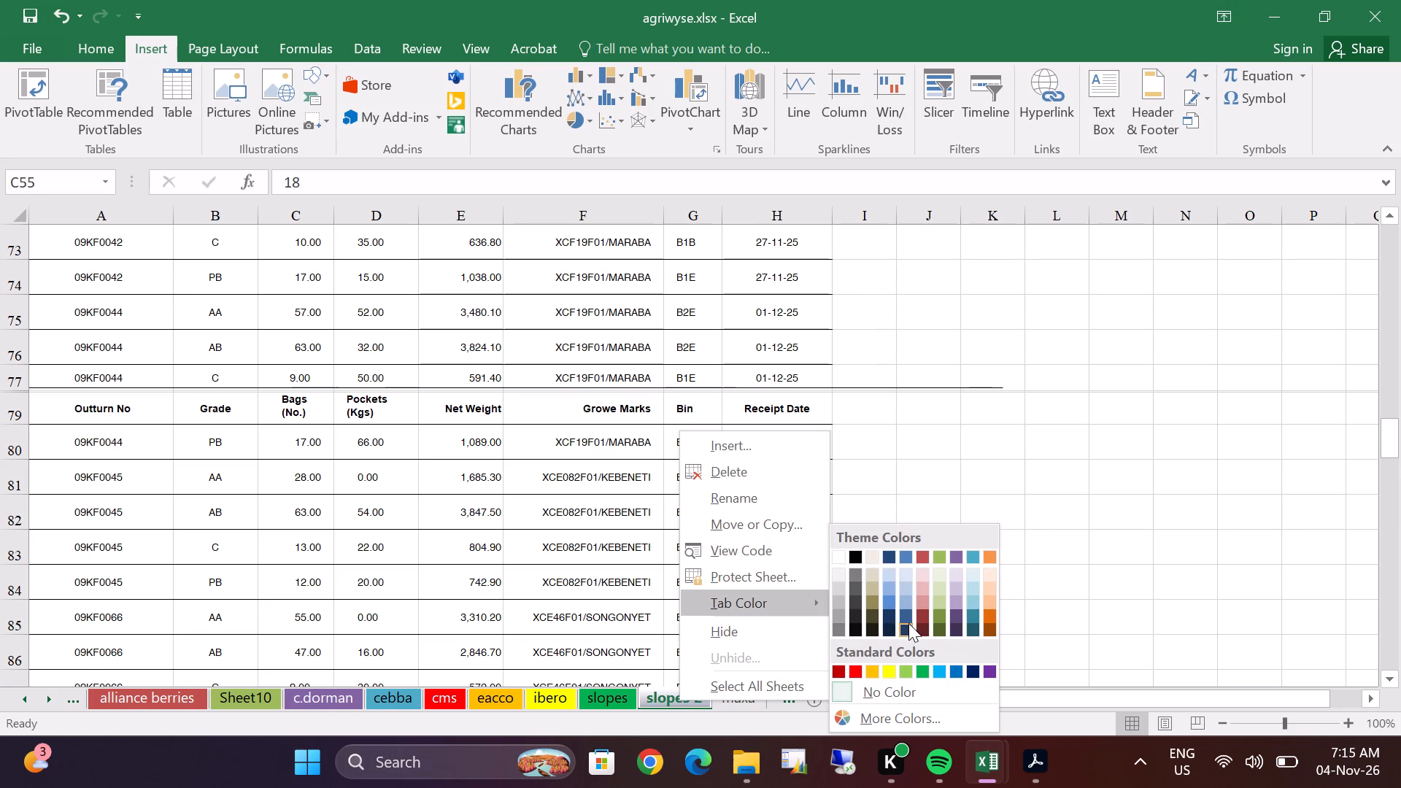
double_click(924, 677)
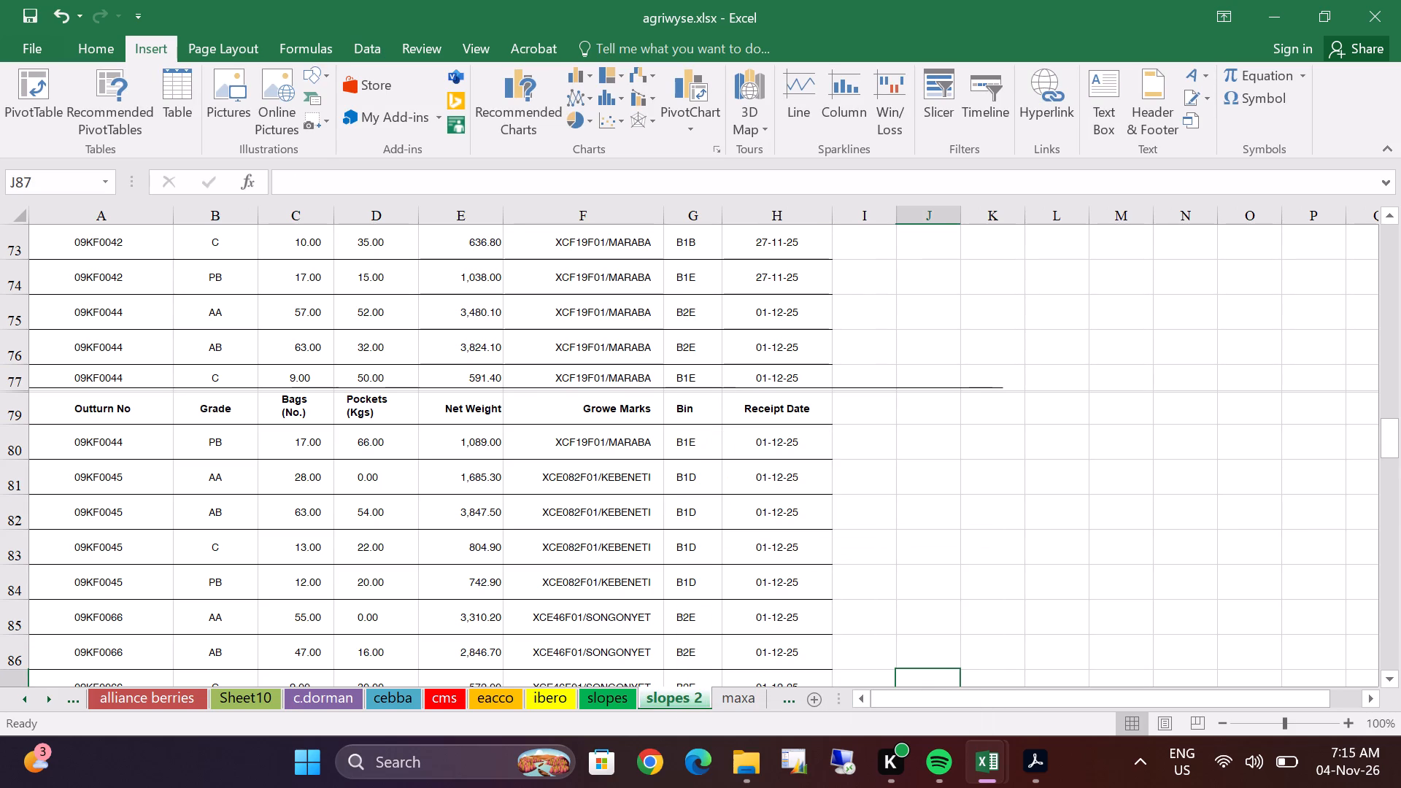
Colour the maxa sheet tab standard light blue and the minnesota sheet tab standard blue.
double_click(756, 700)
right_click(741, 700)
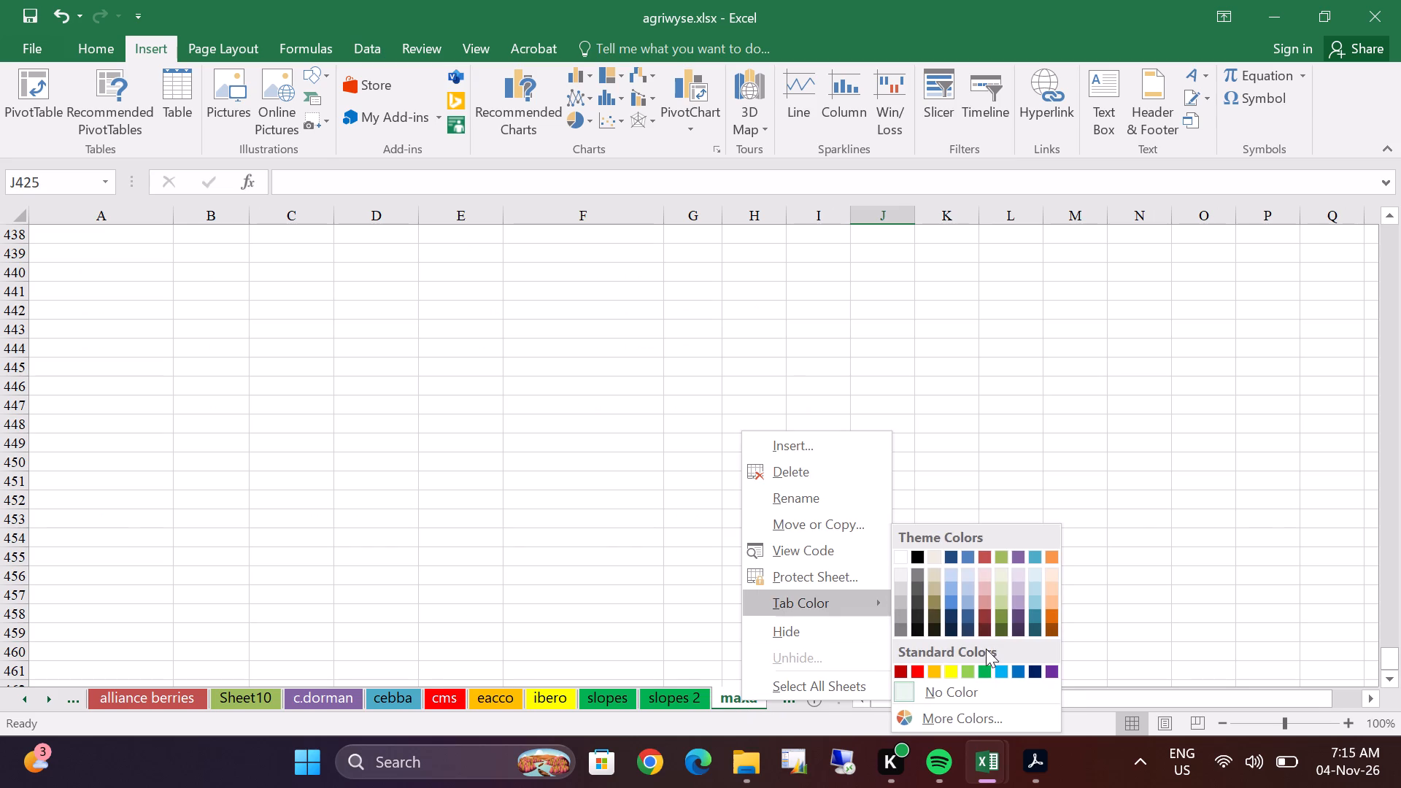
double_click(1001, 673)
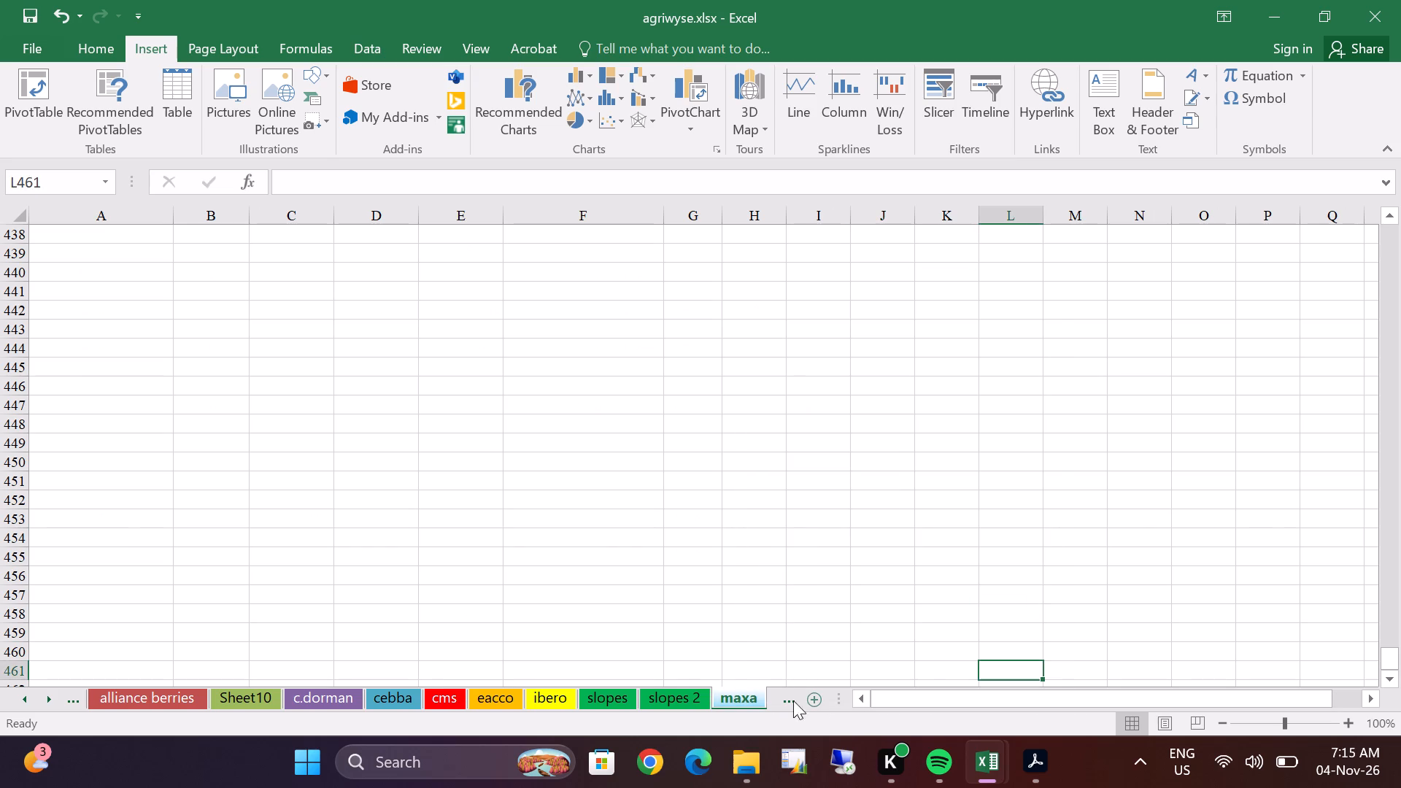
left_click(787, 702)
right_click(693, 702)
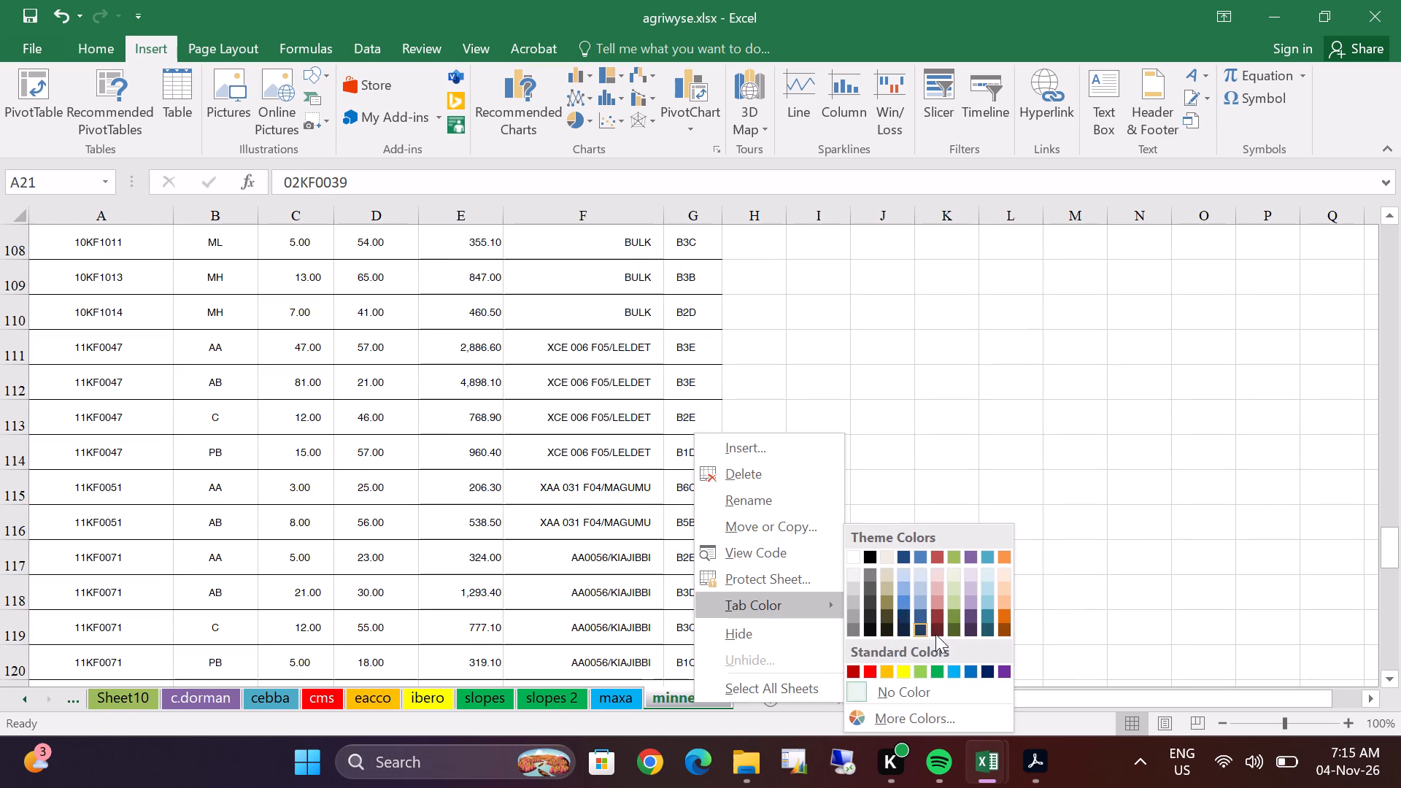
double_click(970, 673)
left_click(684, 703)
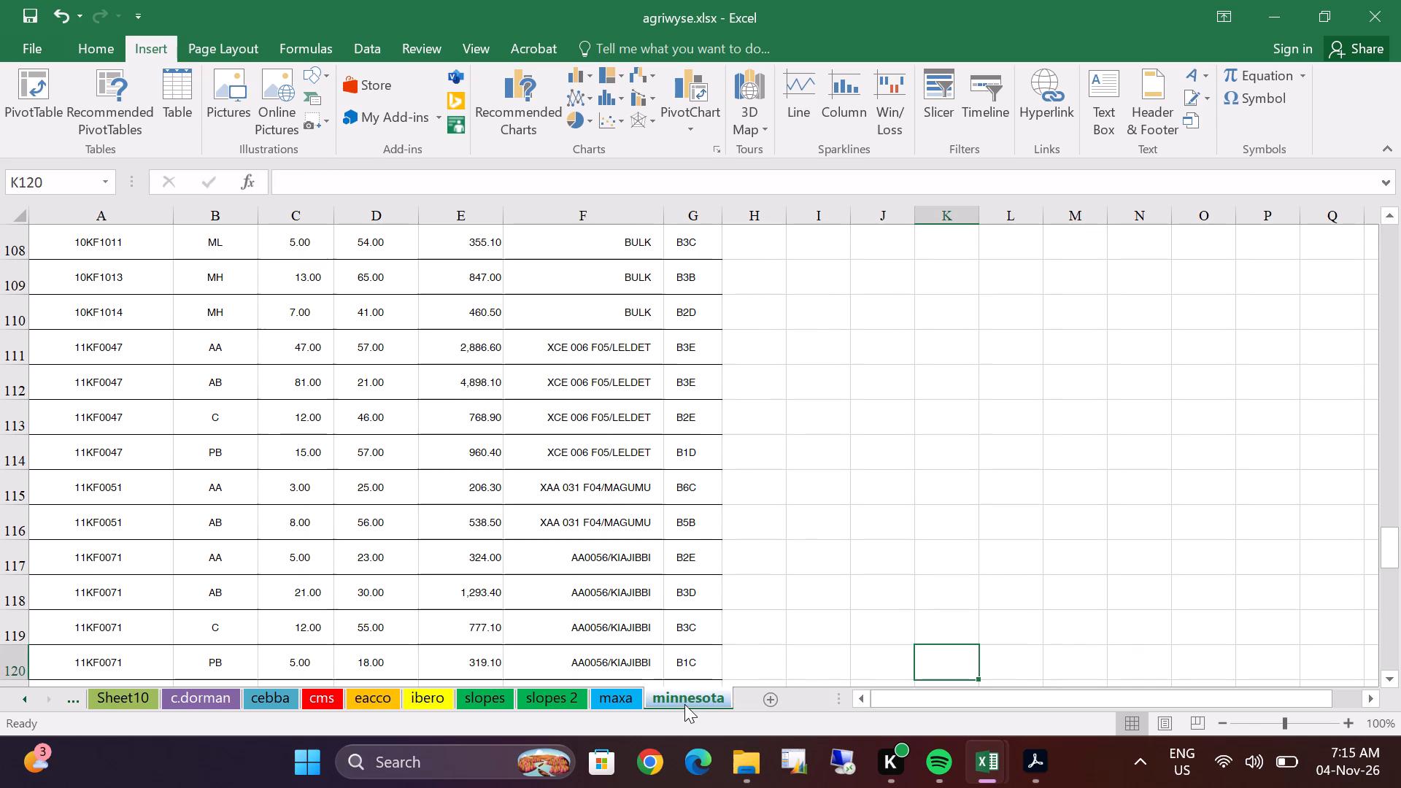
left_click(625, 705)
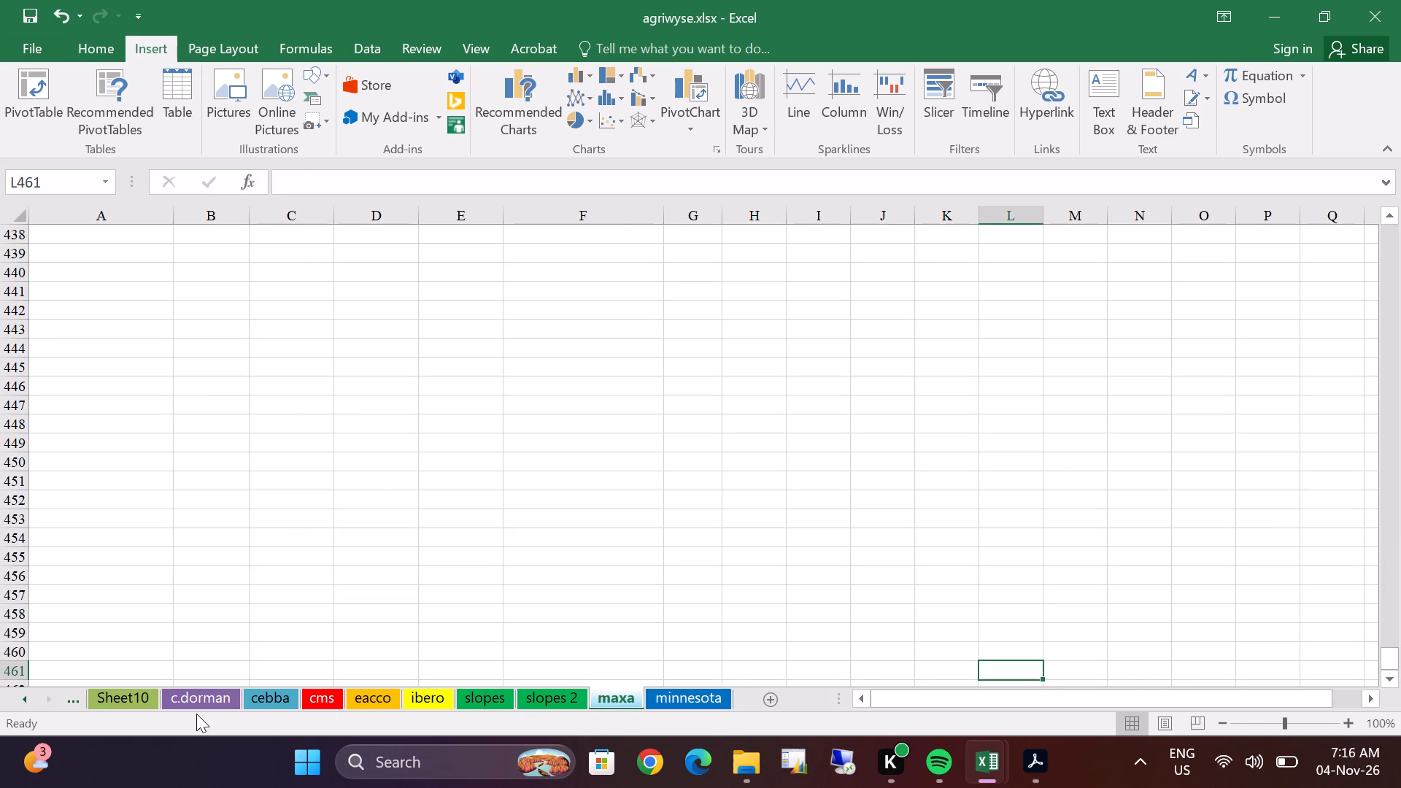
Delete the empty Sheet10 worksheet between the alliance berries and c.dorman sheets.
left_click(79, 701)
left_click(74, 699)
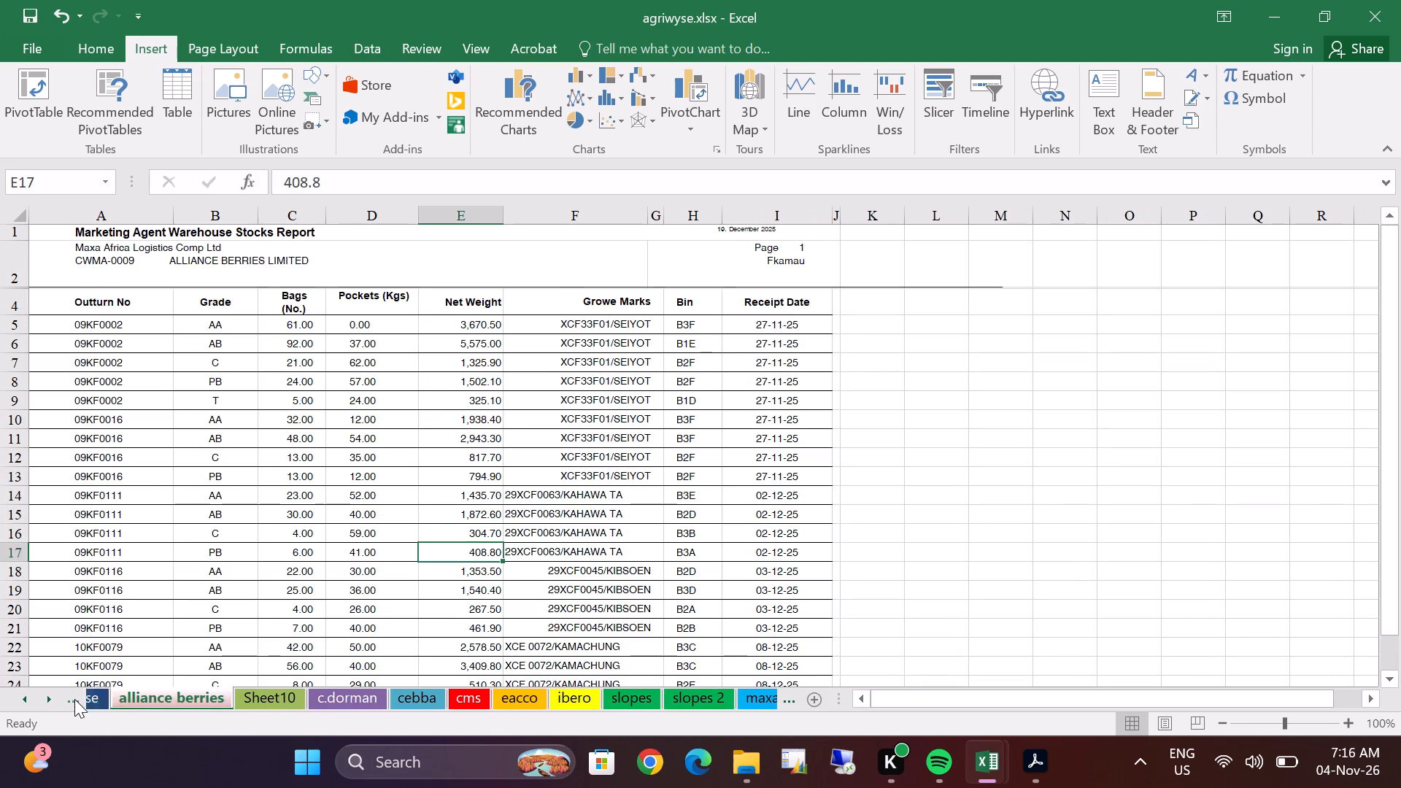
scroll(557, 534, "up", 3)
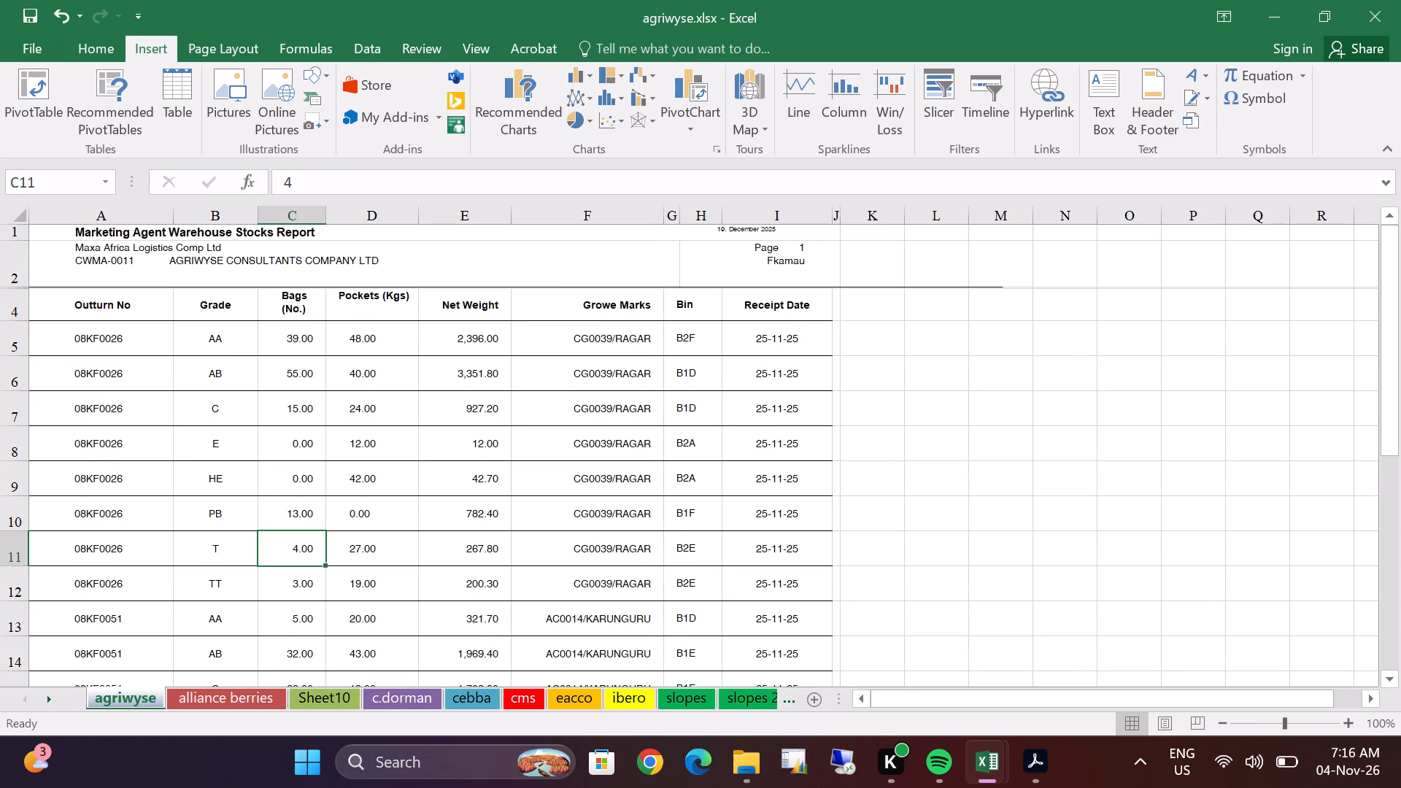
scroll(452, 524, "down", 6)
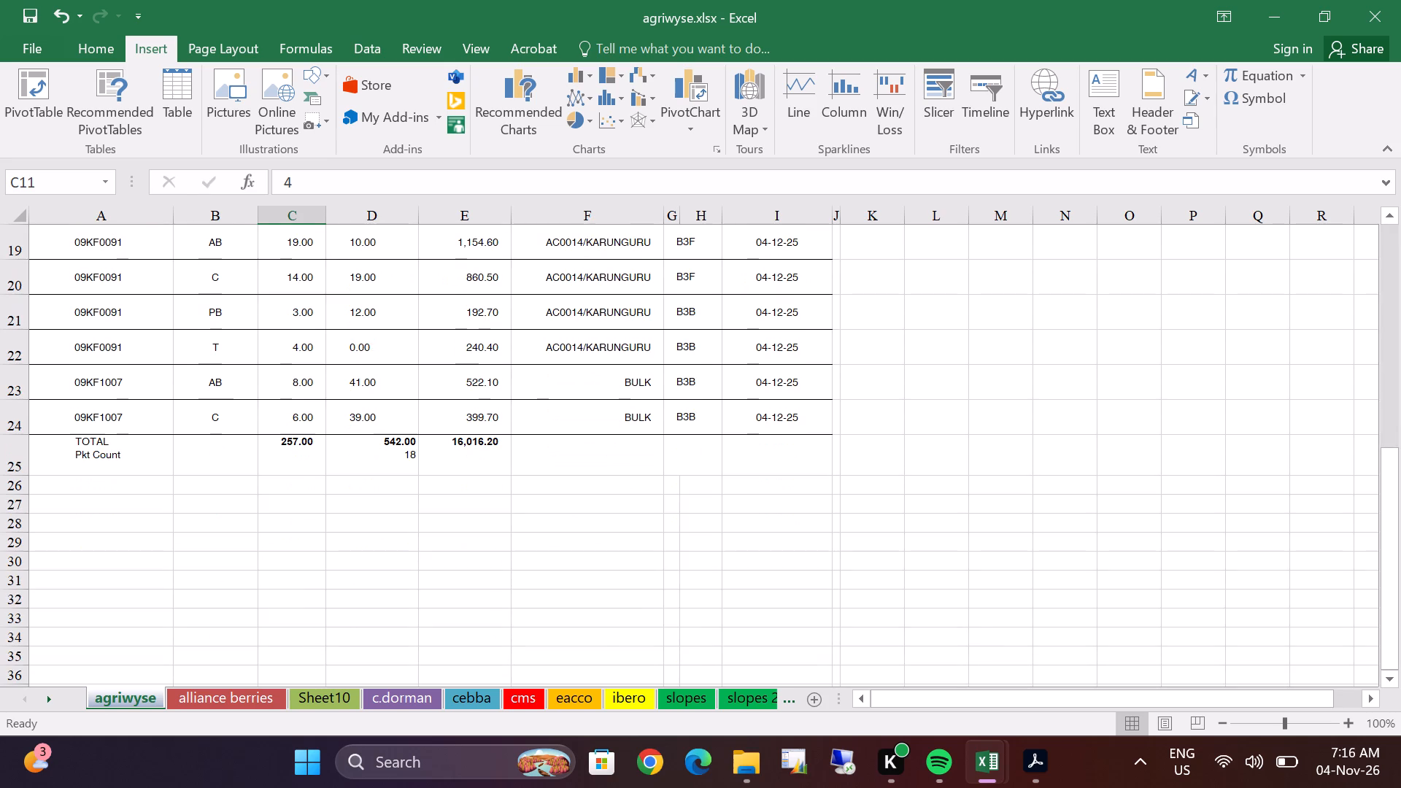
double_click(329, 700)
scroll(368, 624, "up", 4)
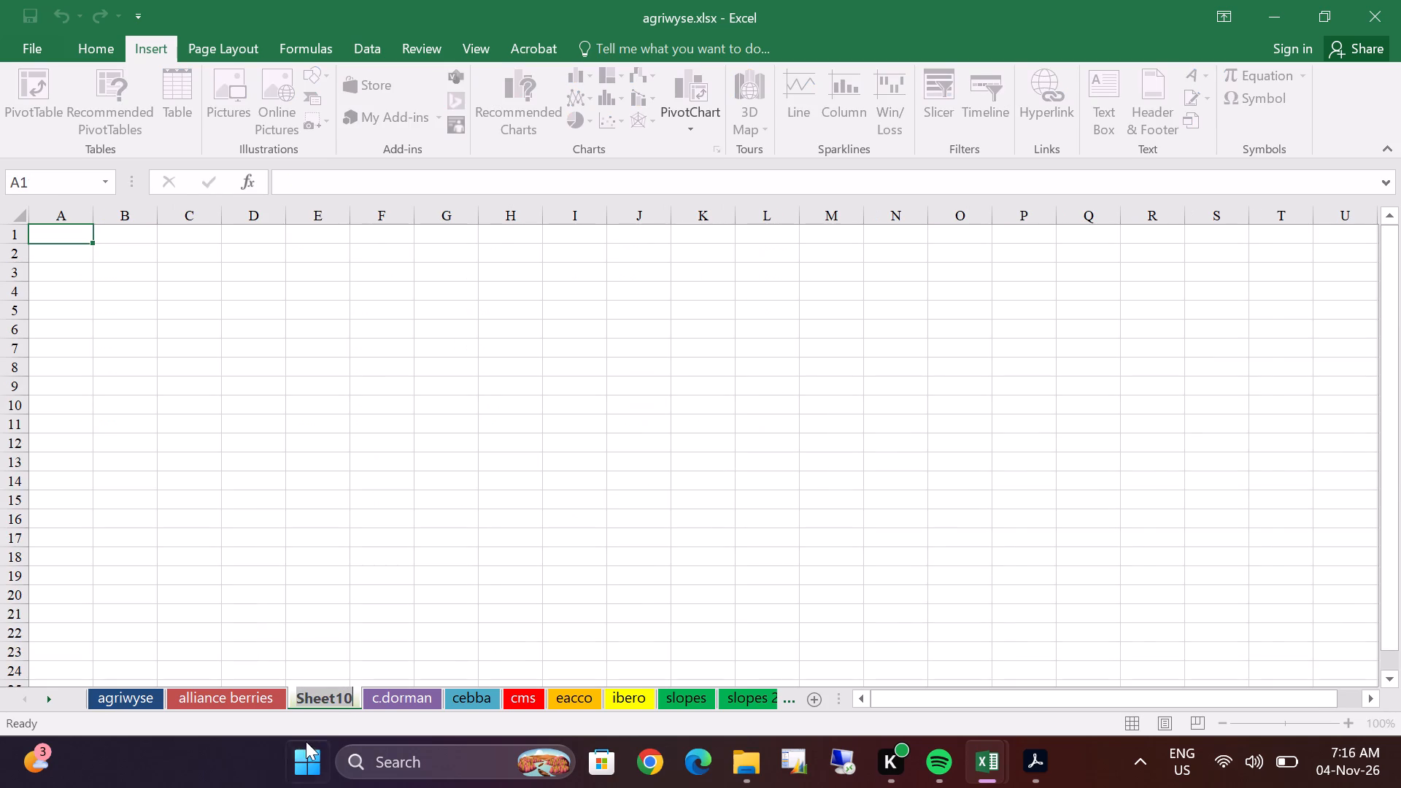
right_click(326, 702)
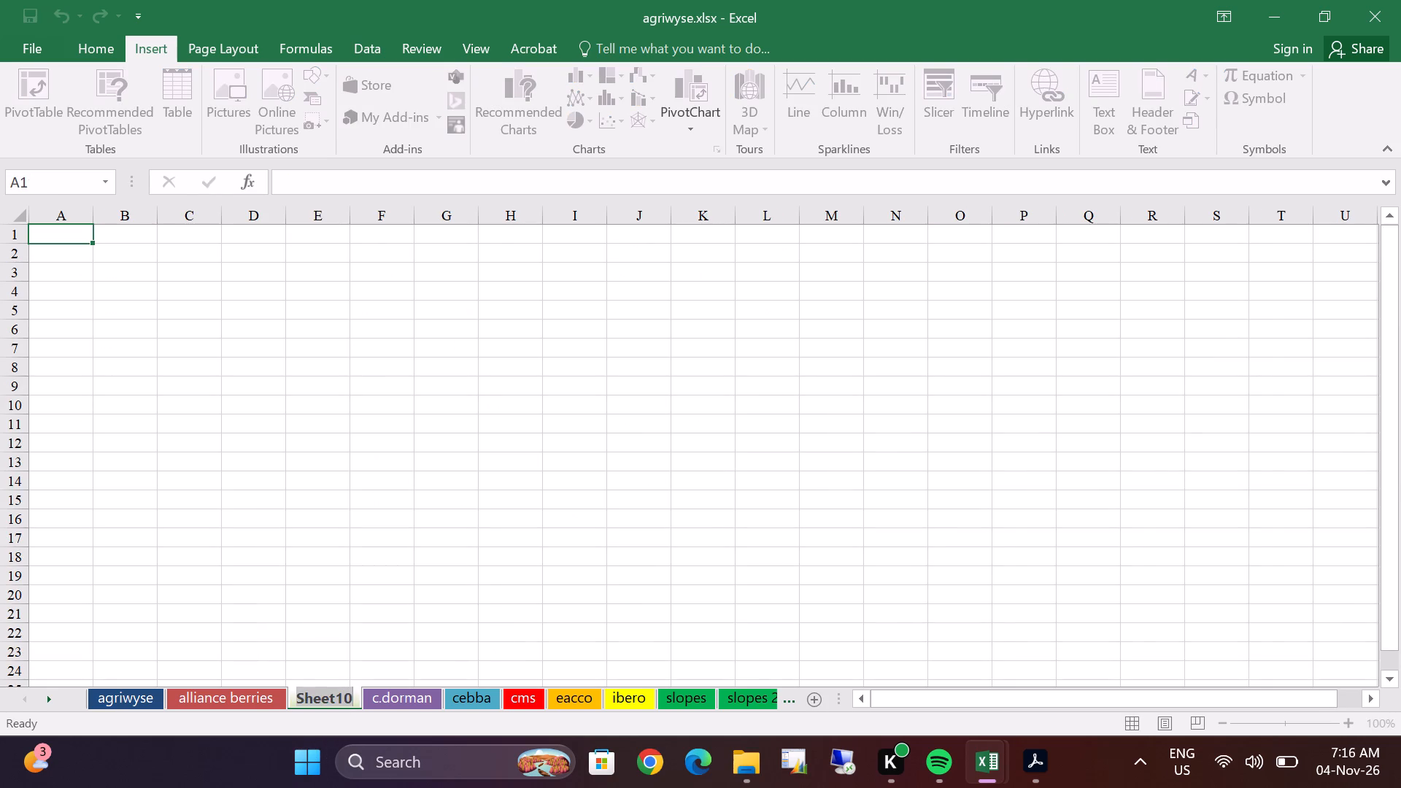
right_click(325, 700)
left_click(239, 707)
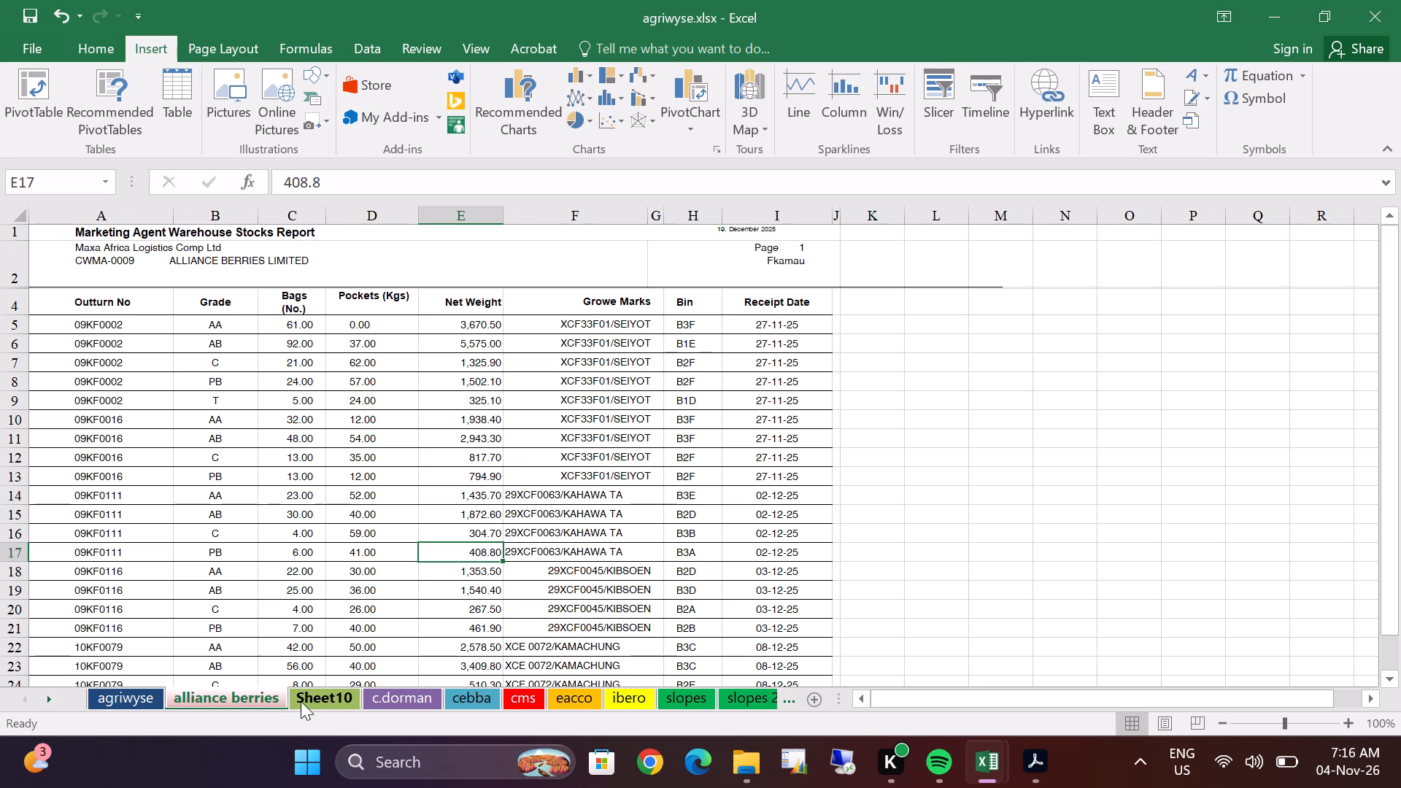
right_click(316, 700)
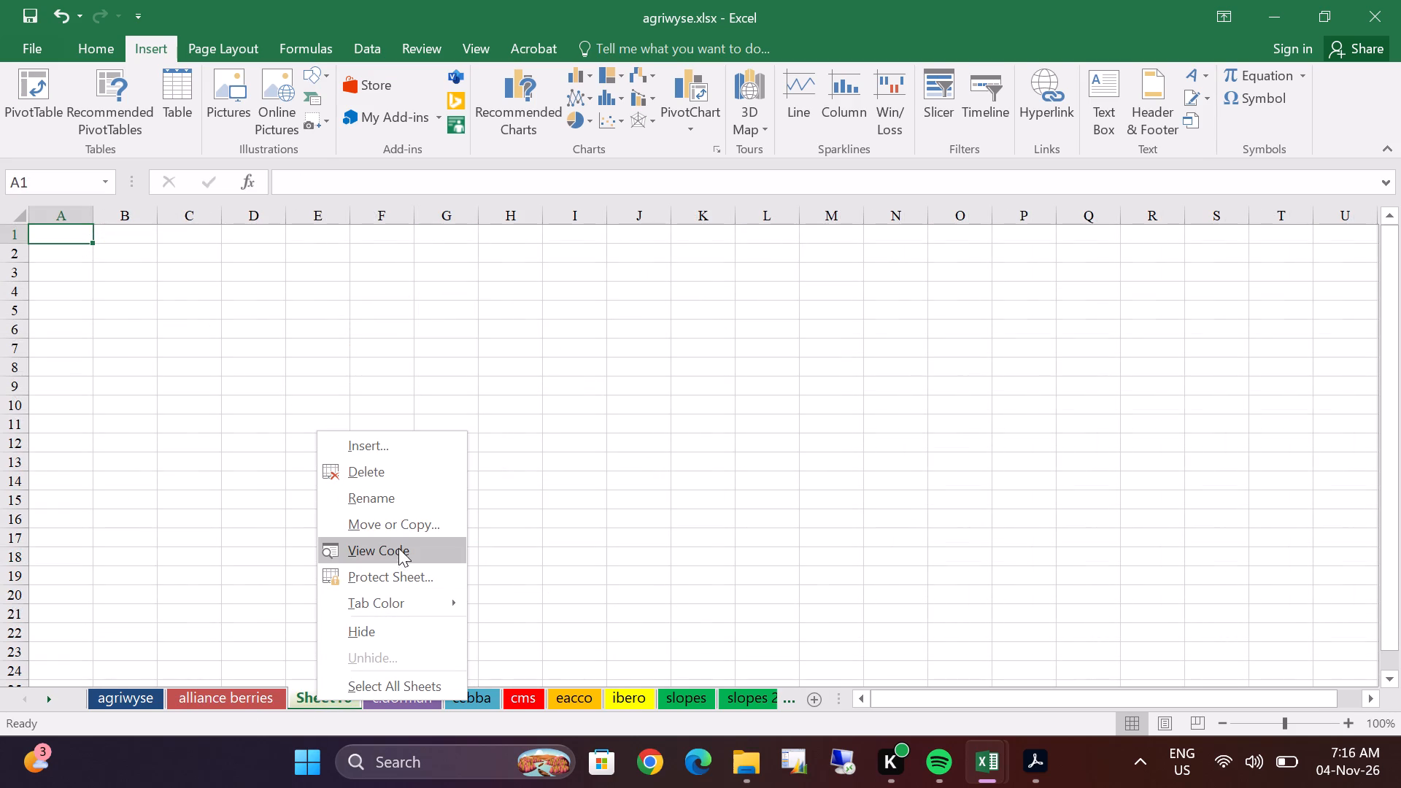
left_click(366, 474)
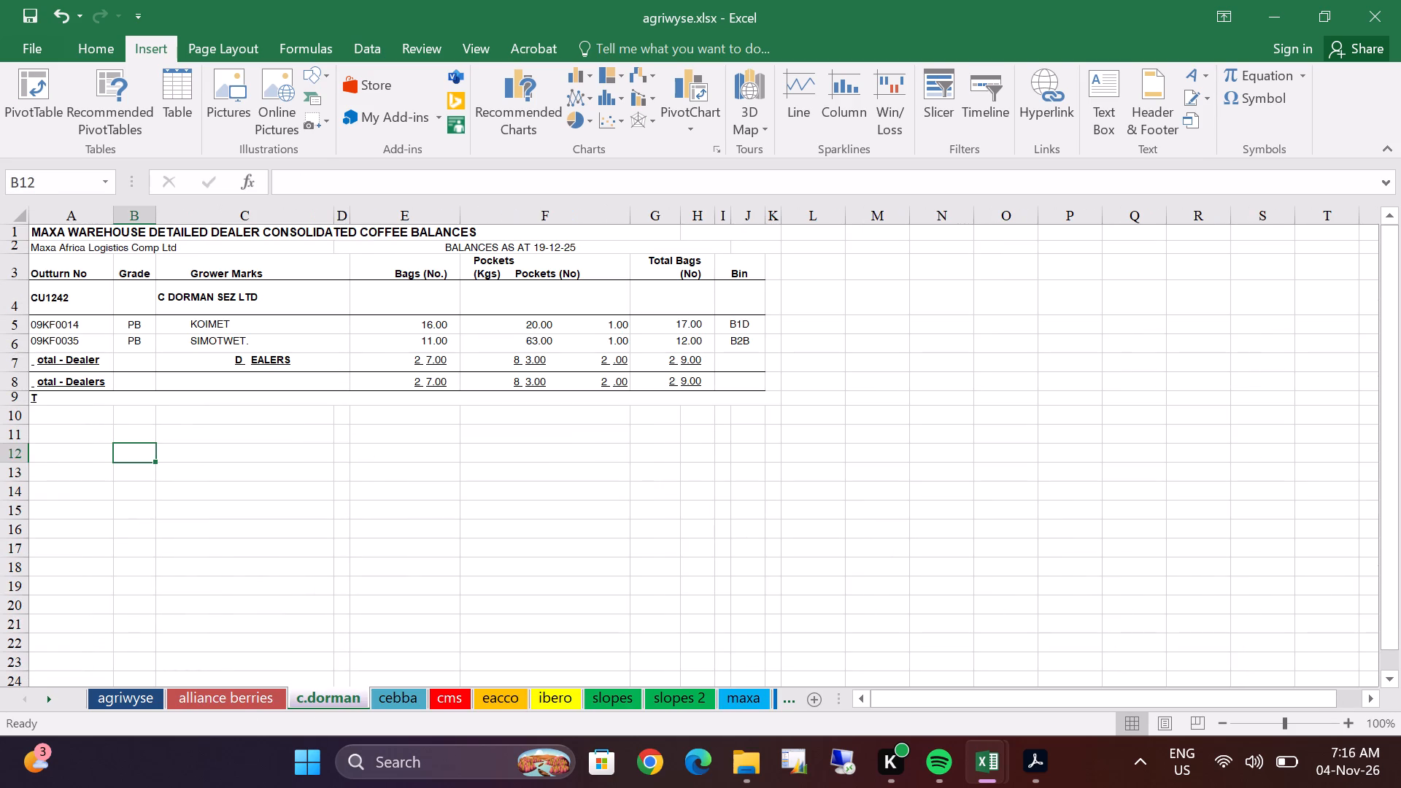
Add filters to the header row, row 4, of the agriwyse sheet.
scroll(217, 448, "up", 3)
left_click(136, 702)
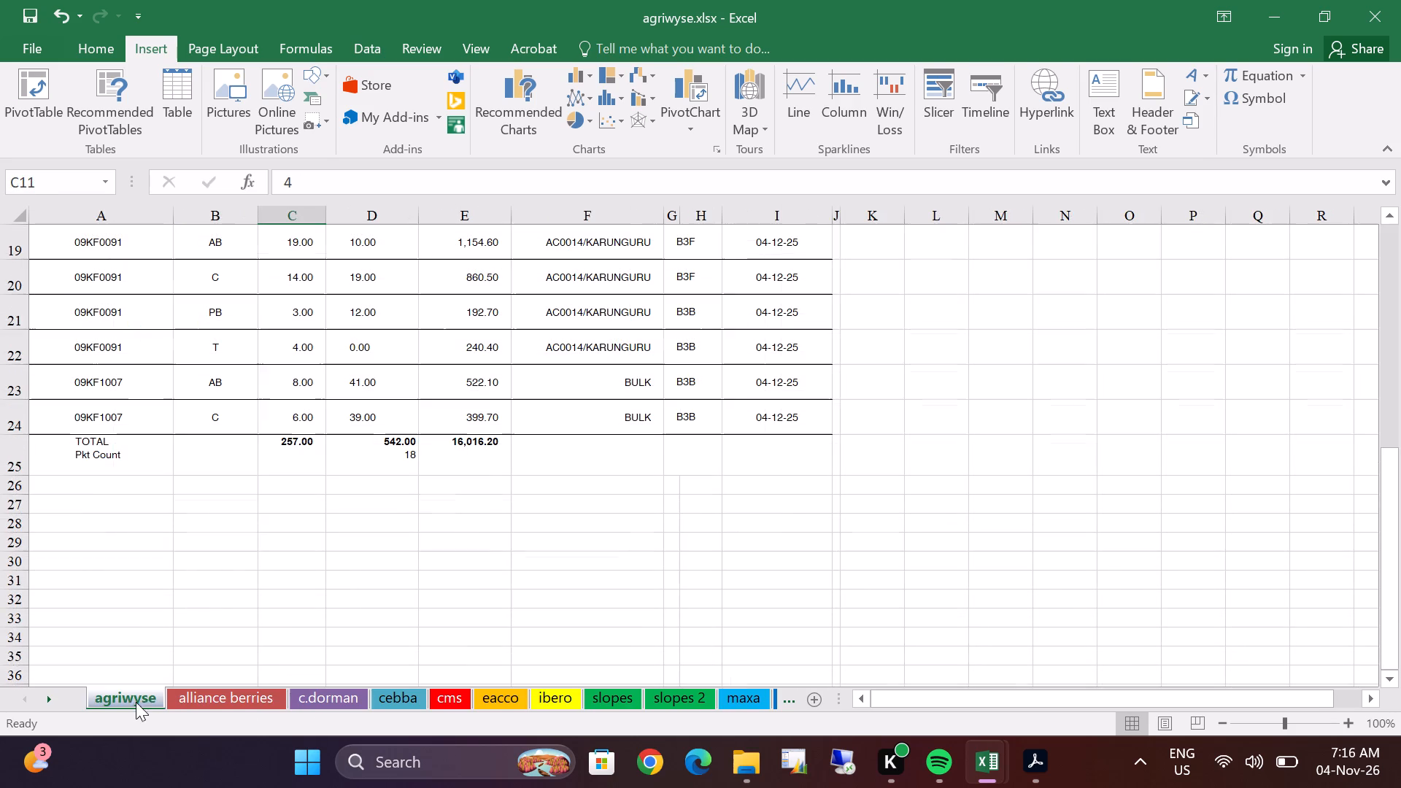
scroll(290, 531, "up", 15)
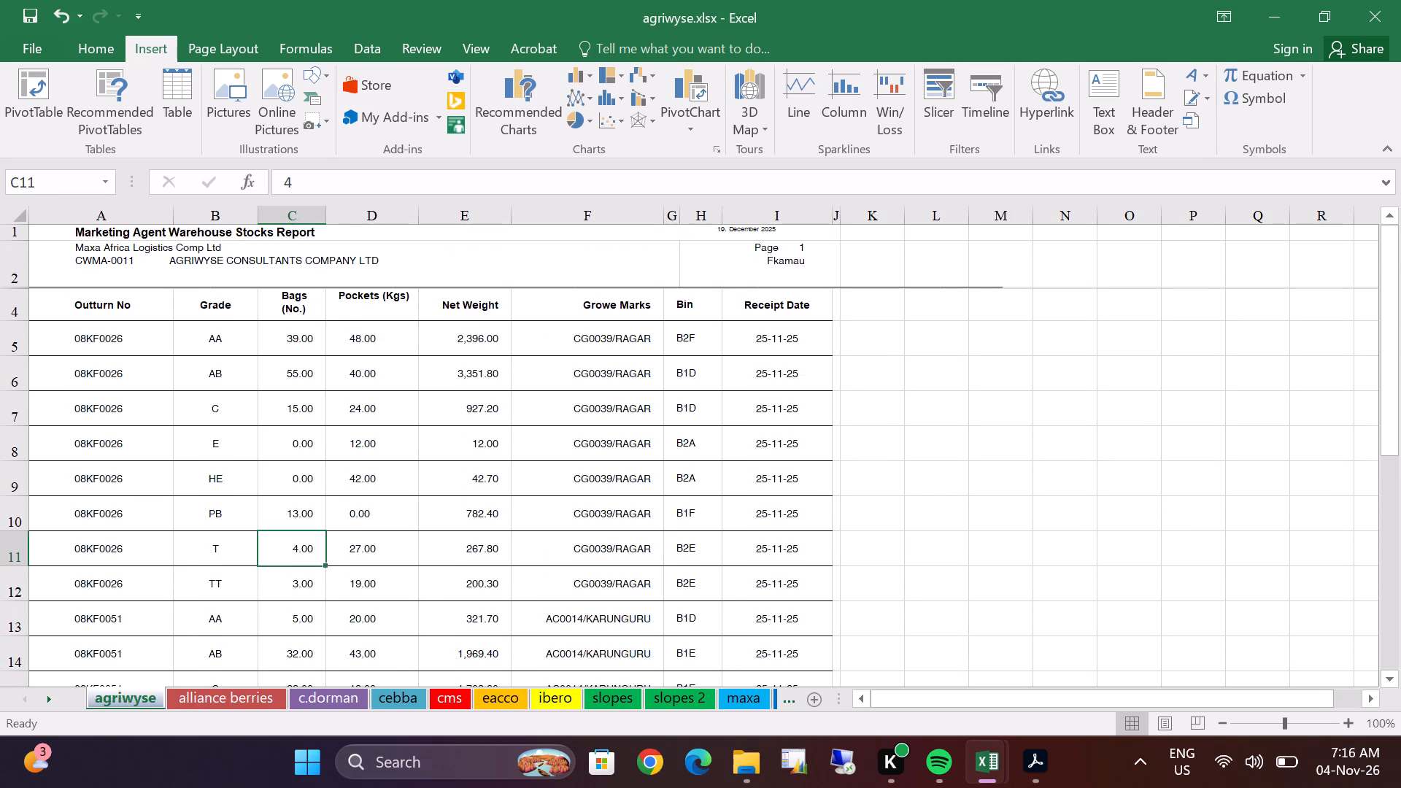
scroll(281, 531, "up", 2)
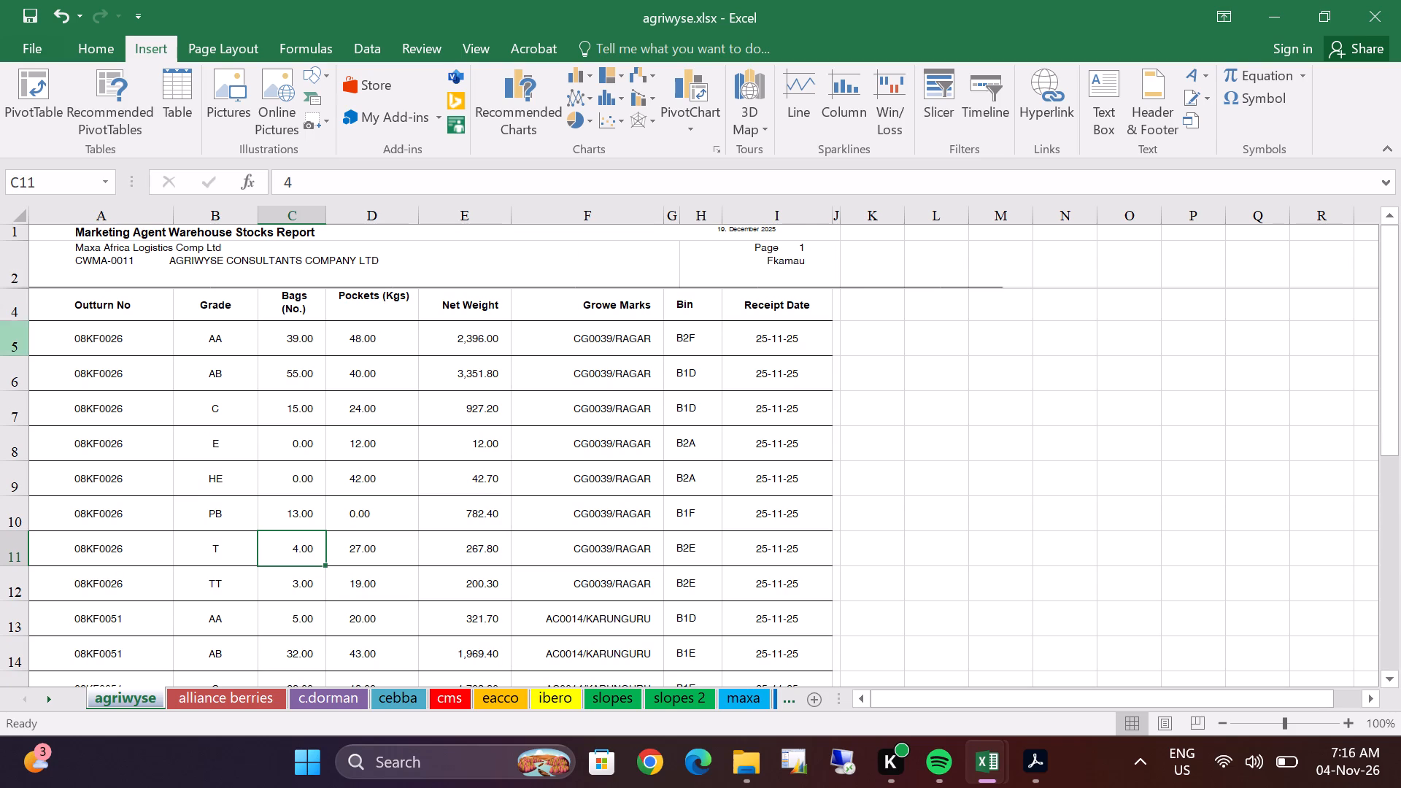
left_click(22, 304)
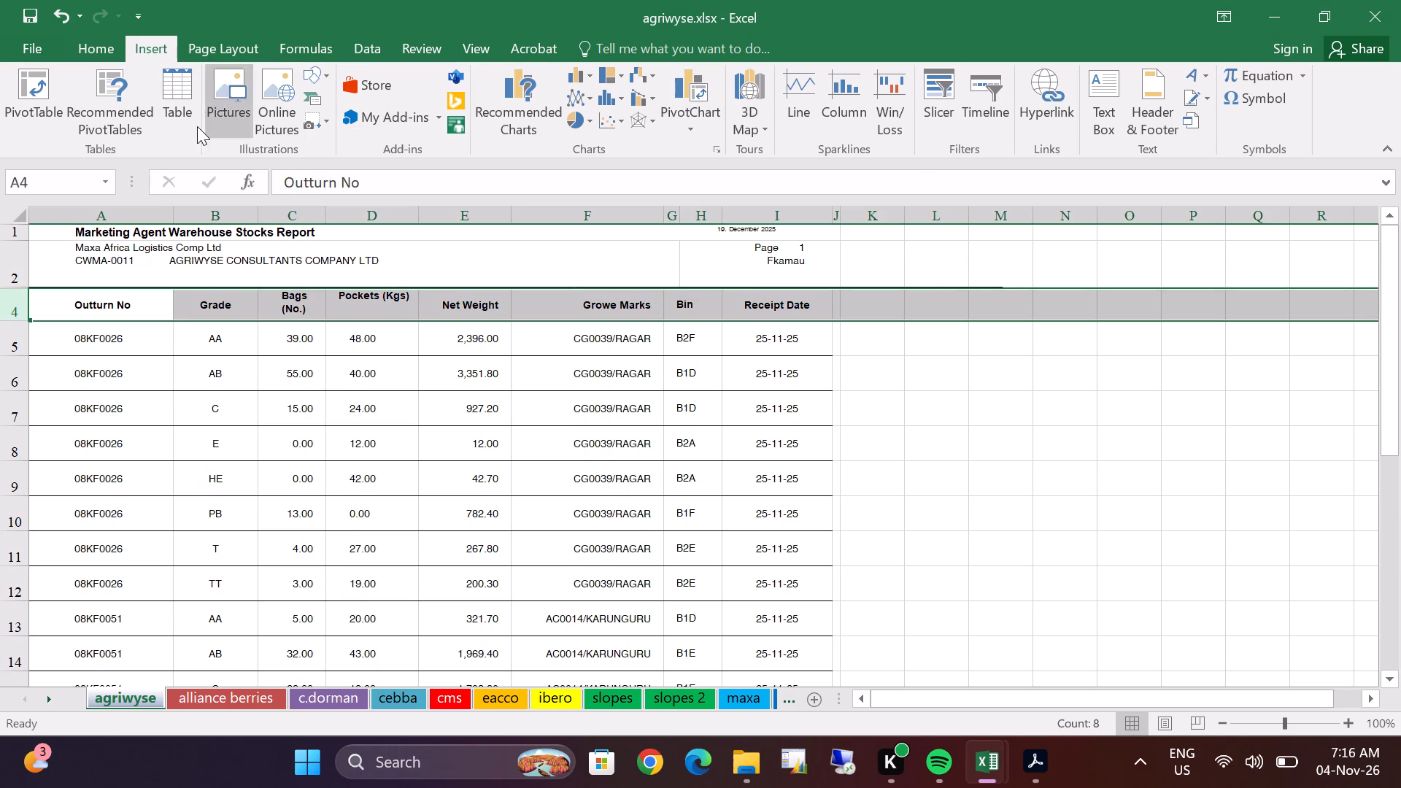
double_click(104, 45)
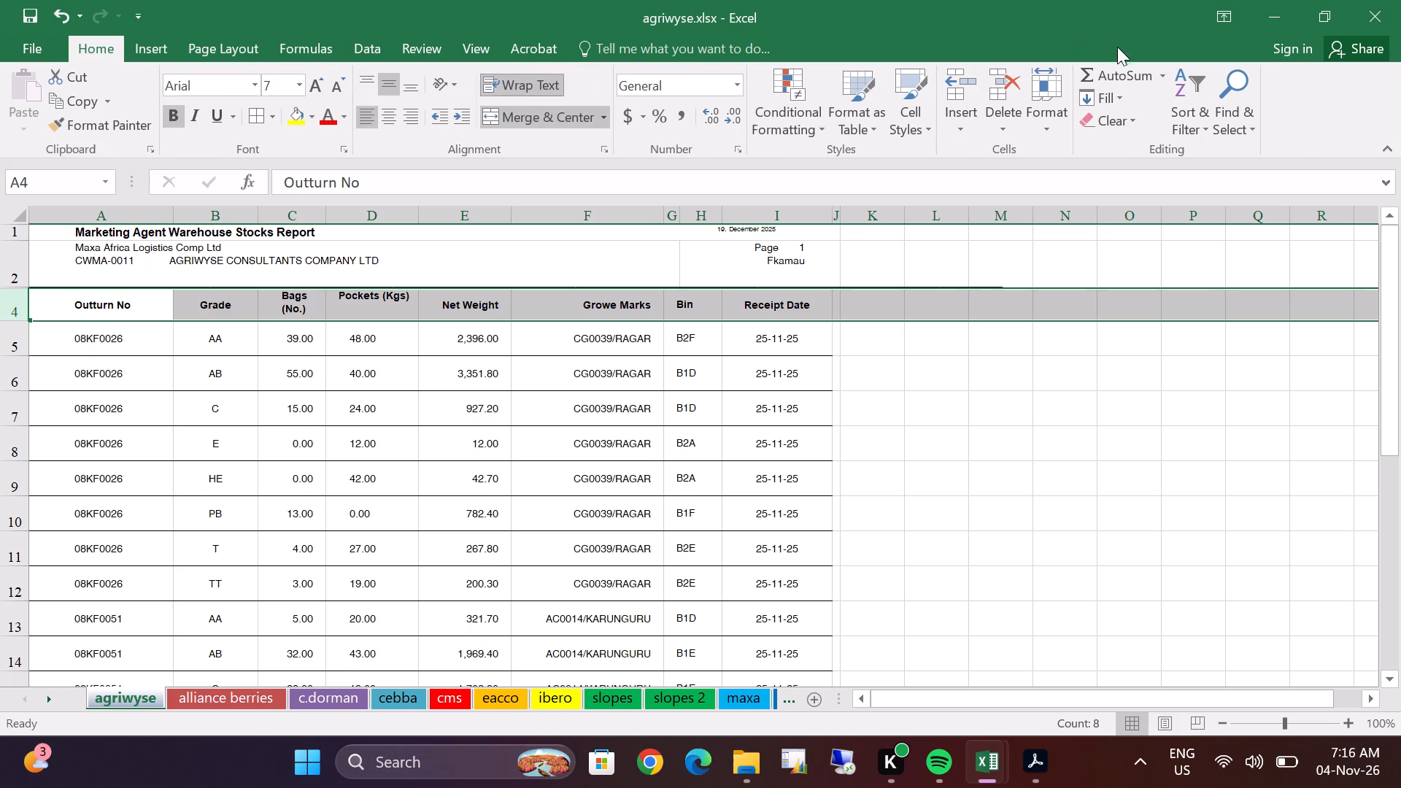
double_click(1190, 84)
left_click(1190, 84)
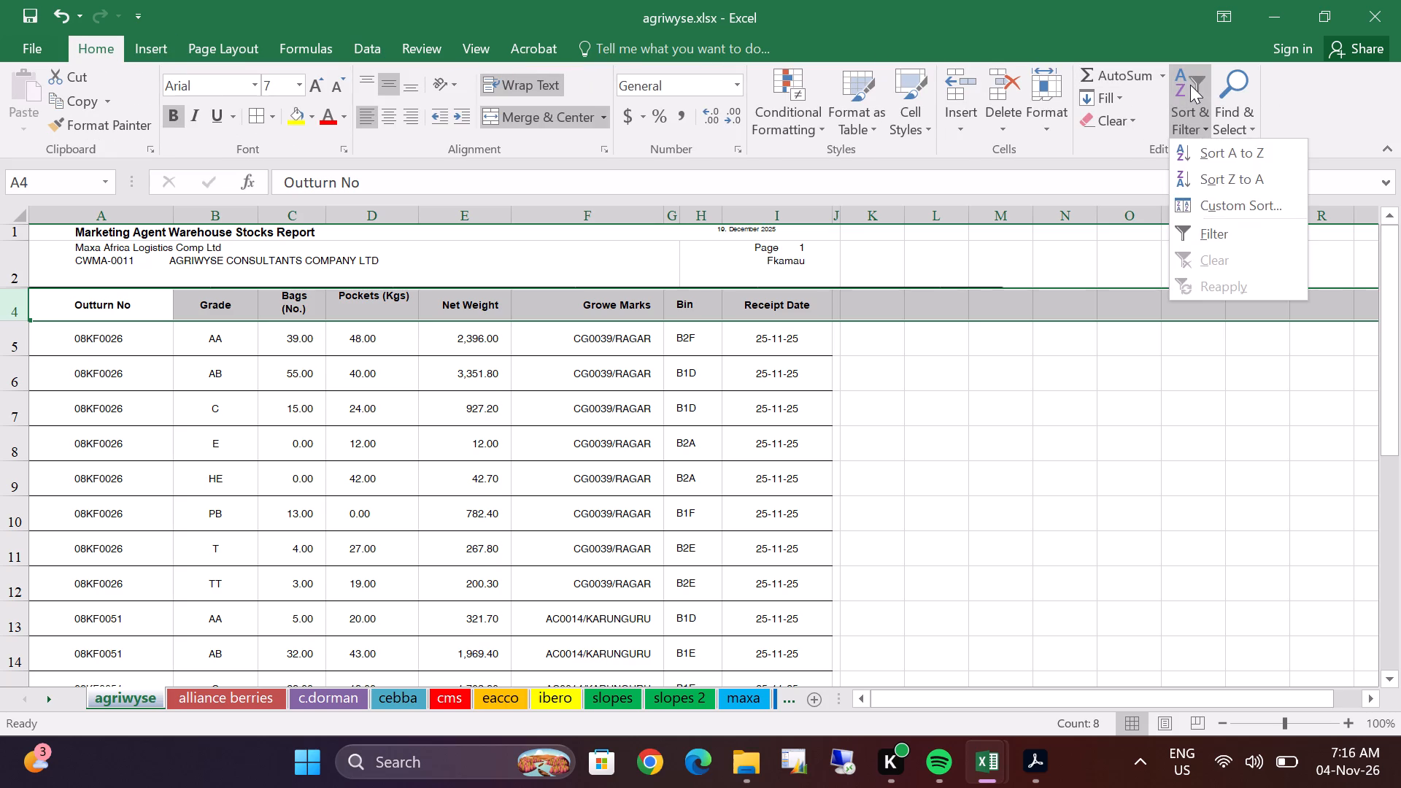
left_click(1225, 222)
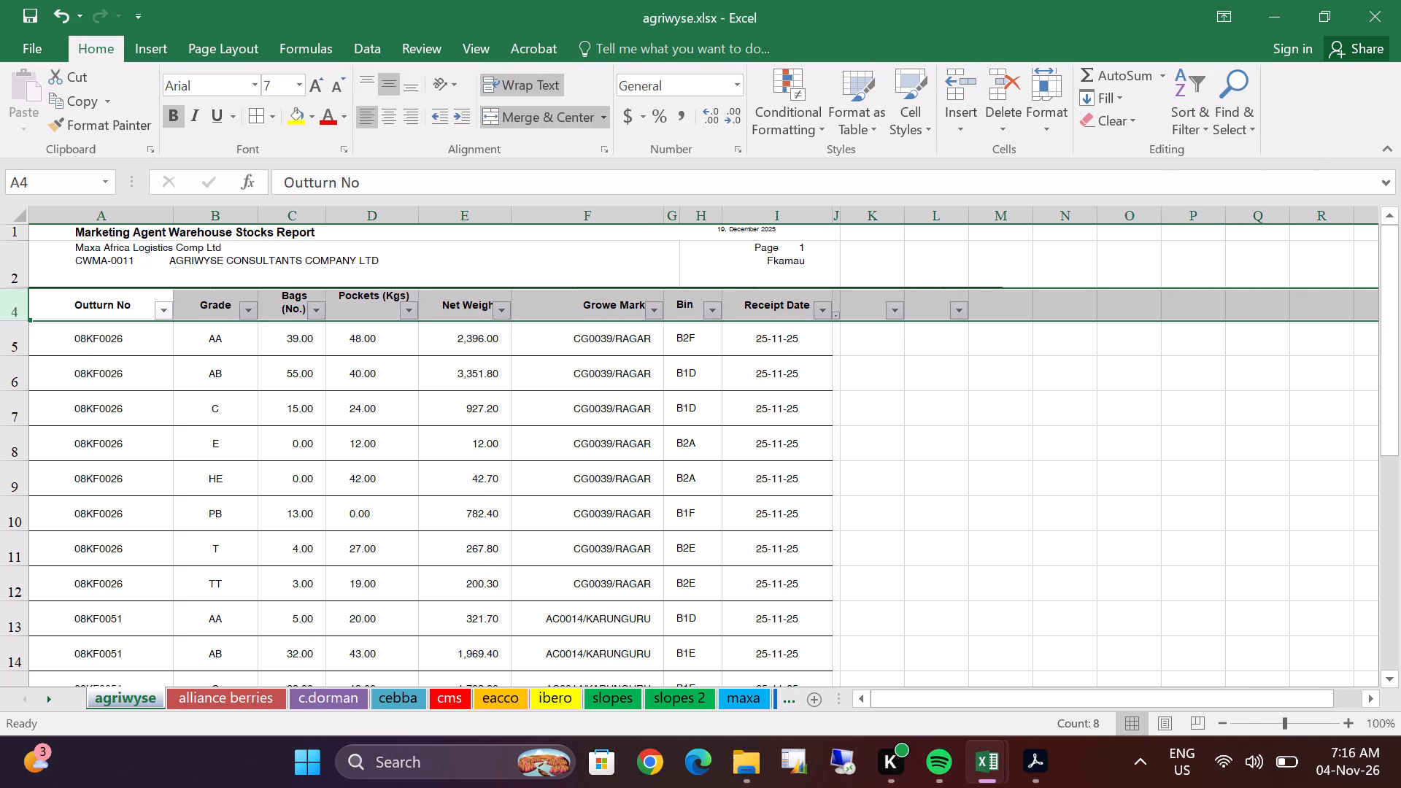
Filter the agriwyse sheet's Grade column to show only grade AA.
left_click(251, 312)
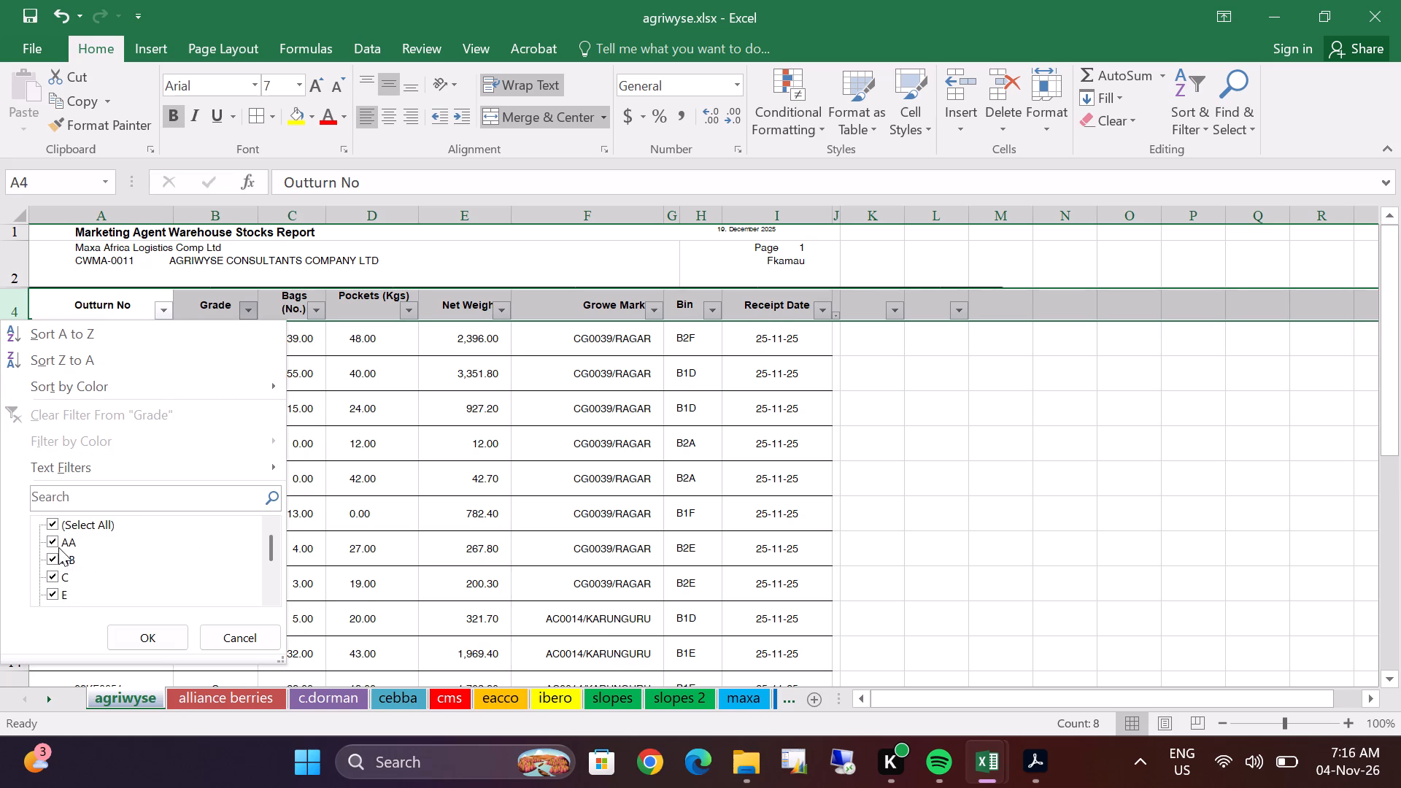
double_click(414, 412)
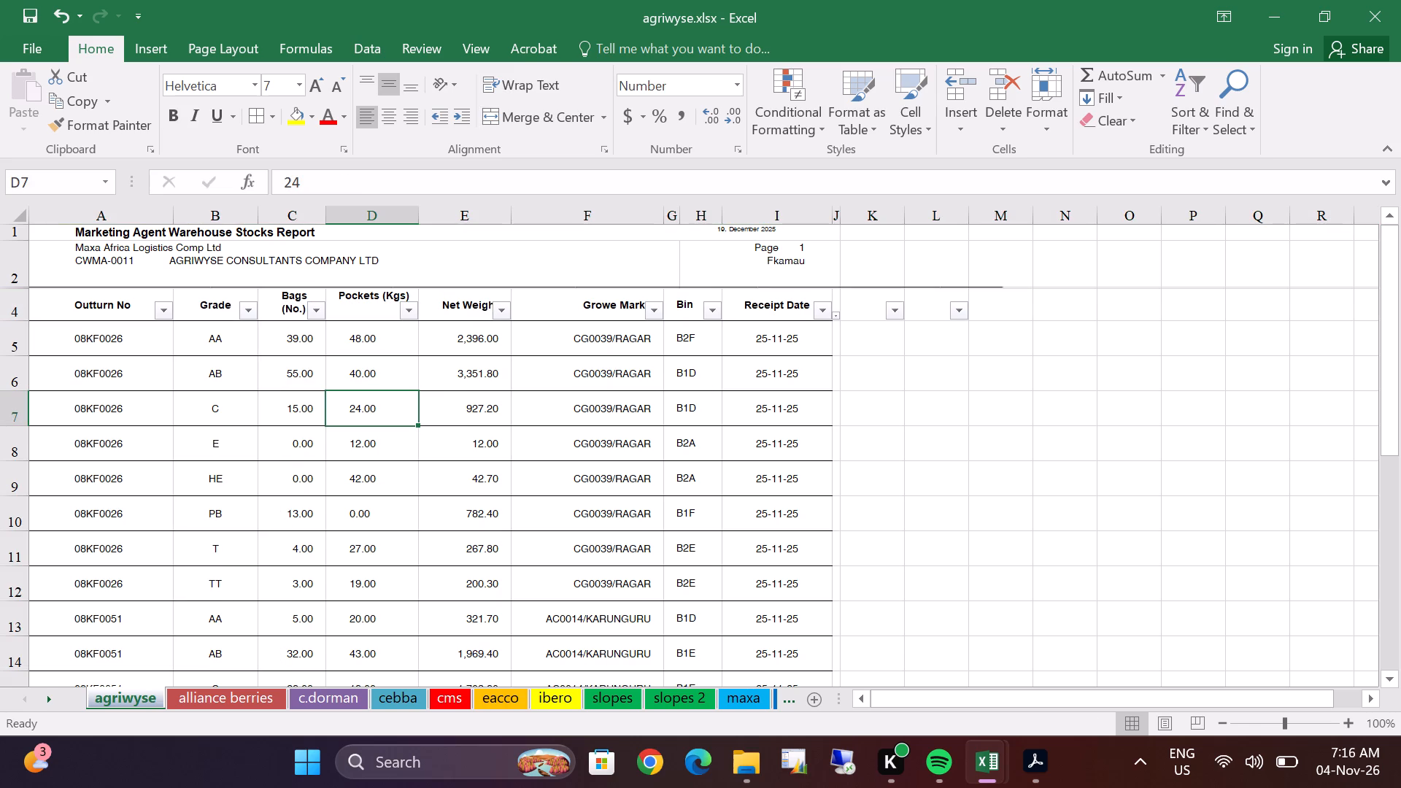
left_click(250, 315)
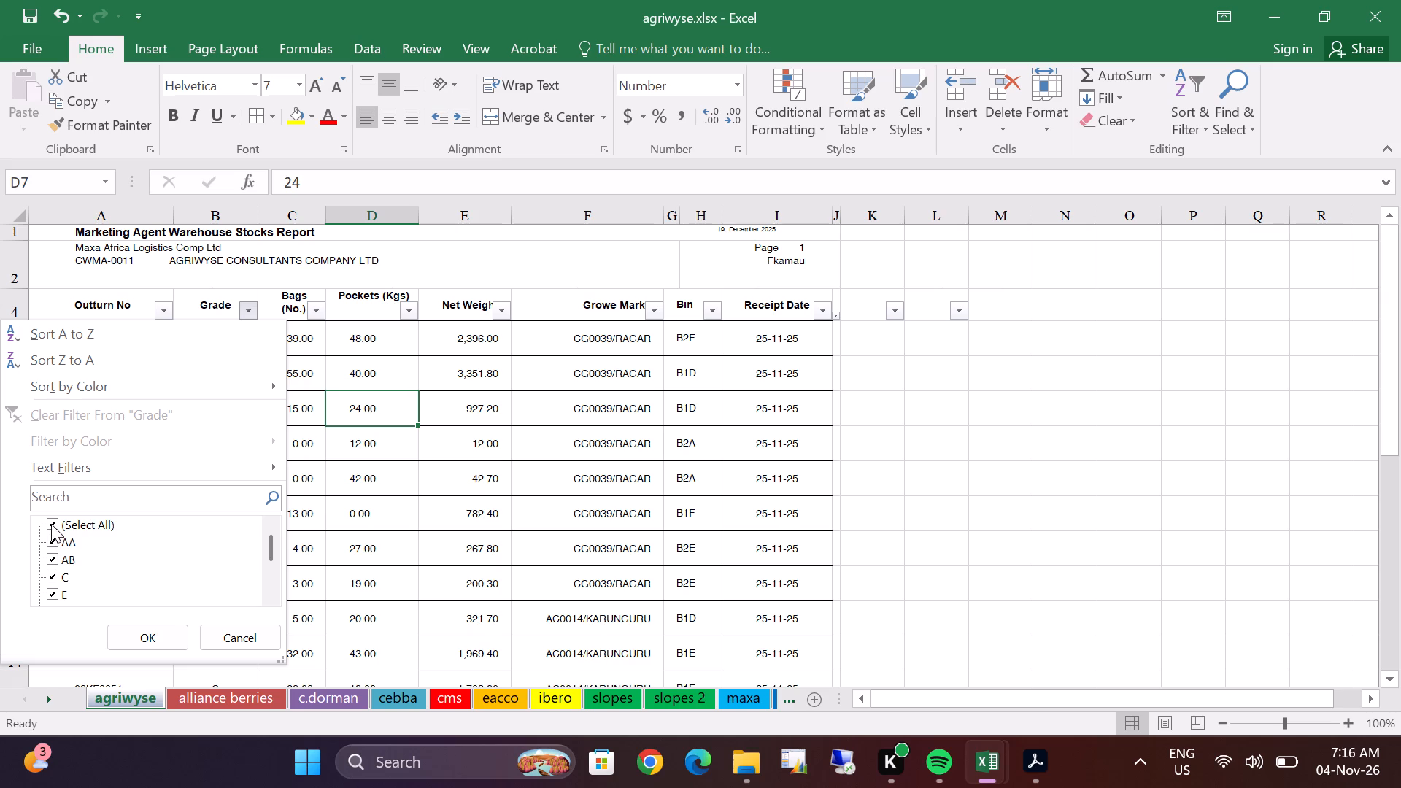
left_click(51, 524)
left_click(50, 541)
left_click(148, 630)
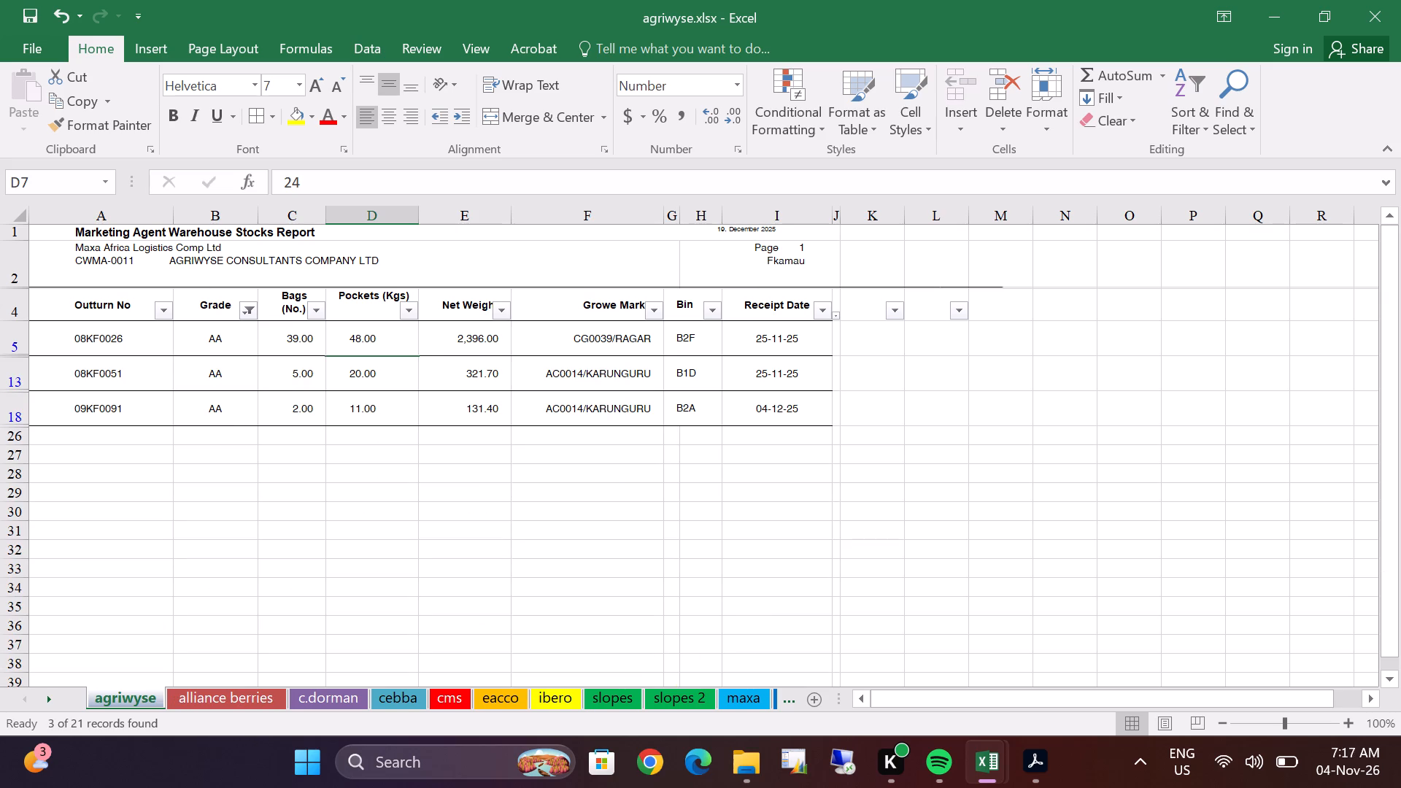
Add filters to the header row, row 4, of the alliance berries sheet.
left_click(244, 695)
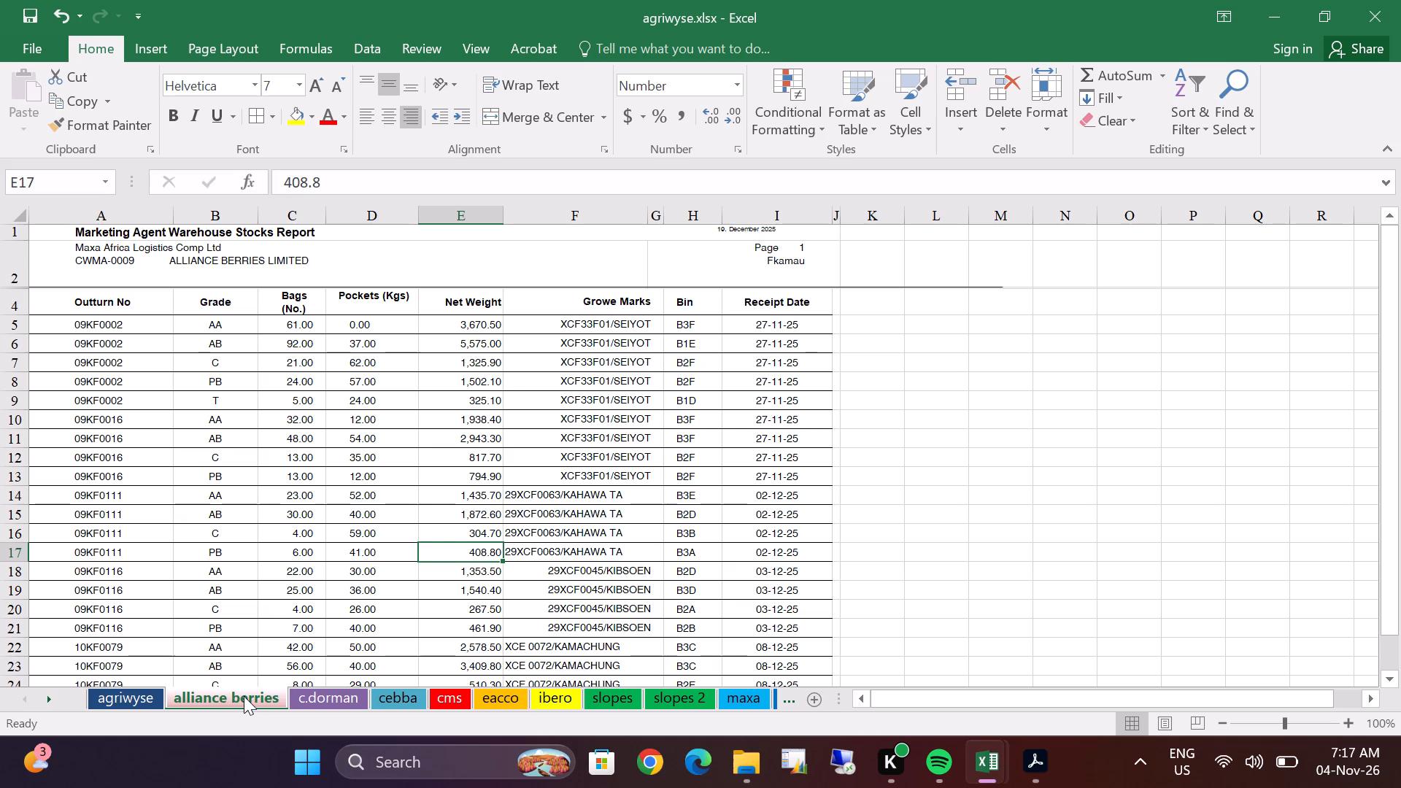
left_click(10, 305)
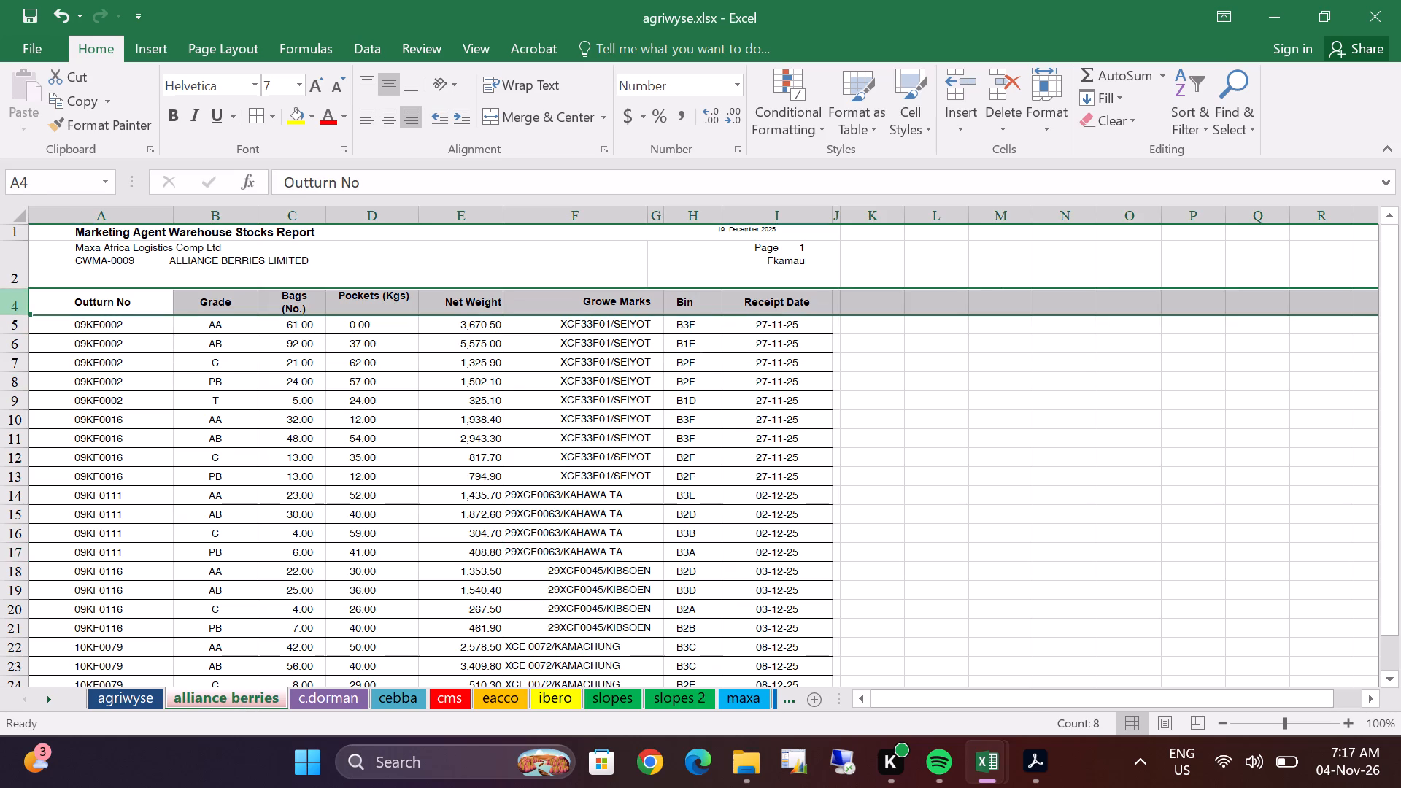
left_click(1192, 112)
left_click(1200, 225)
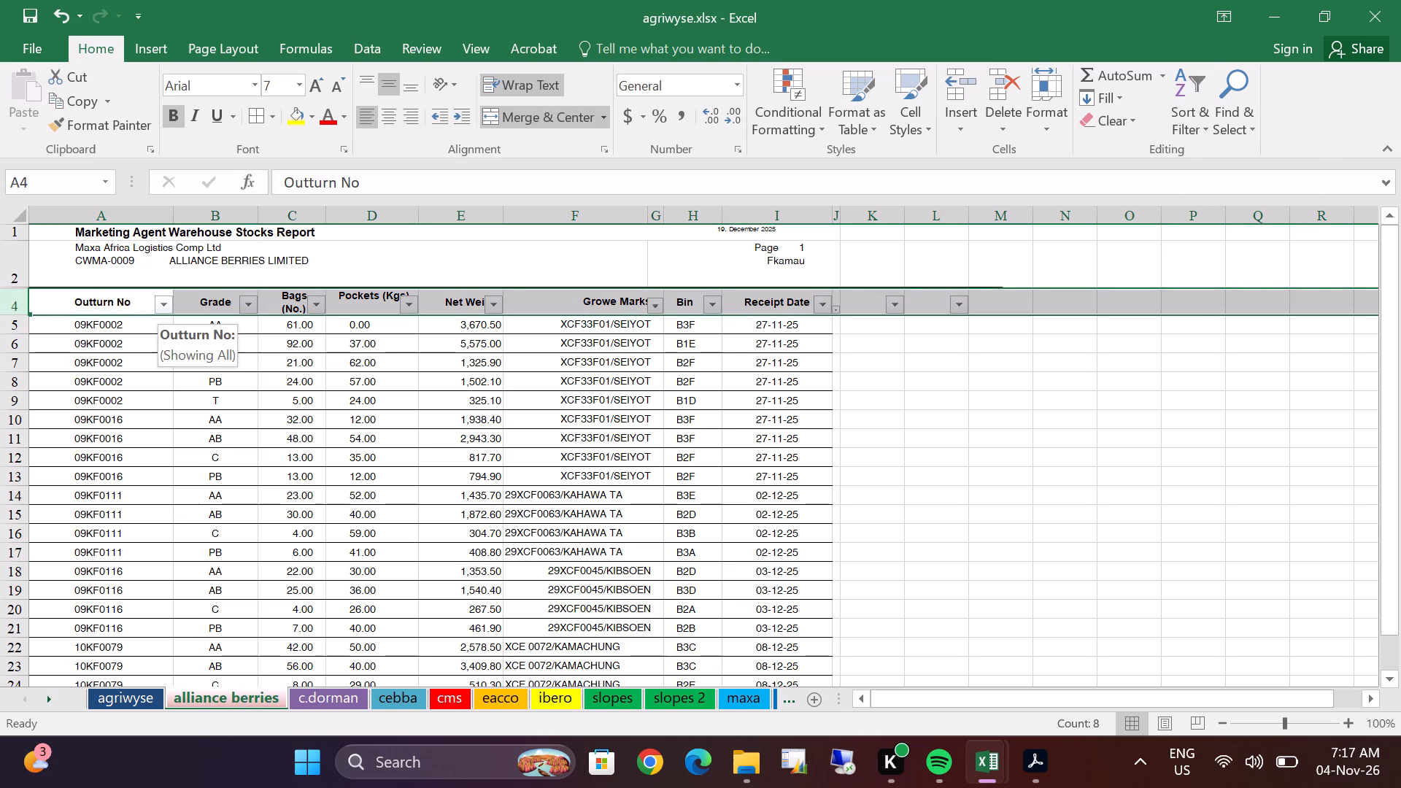
Filter the alliance berries sheet's Grade column to show only grade AA.
left_click(248, 312)
left_click(56, 520)
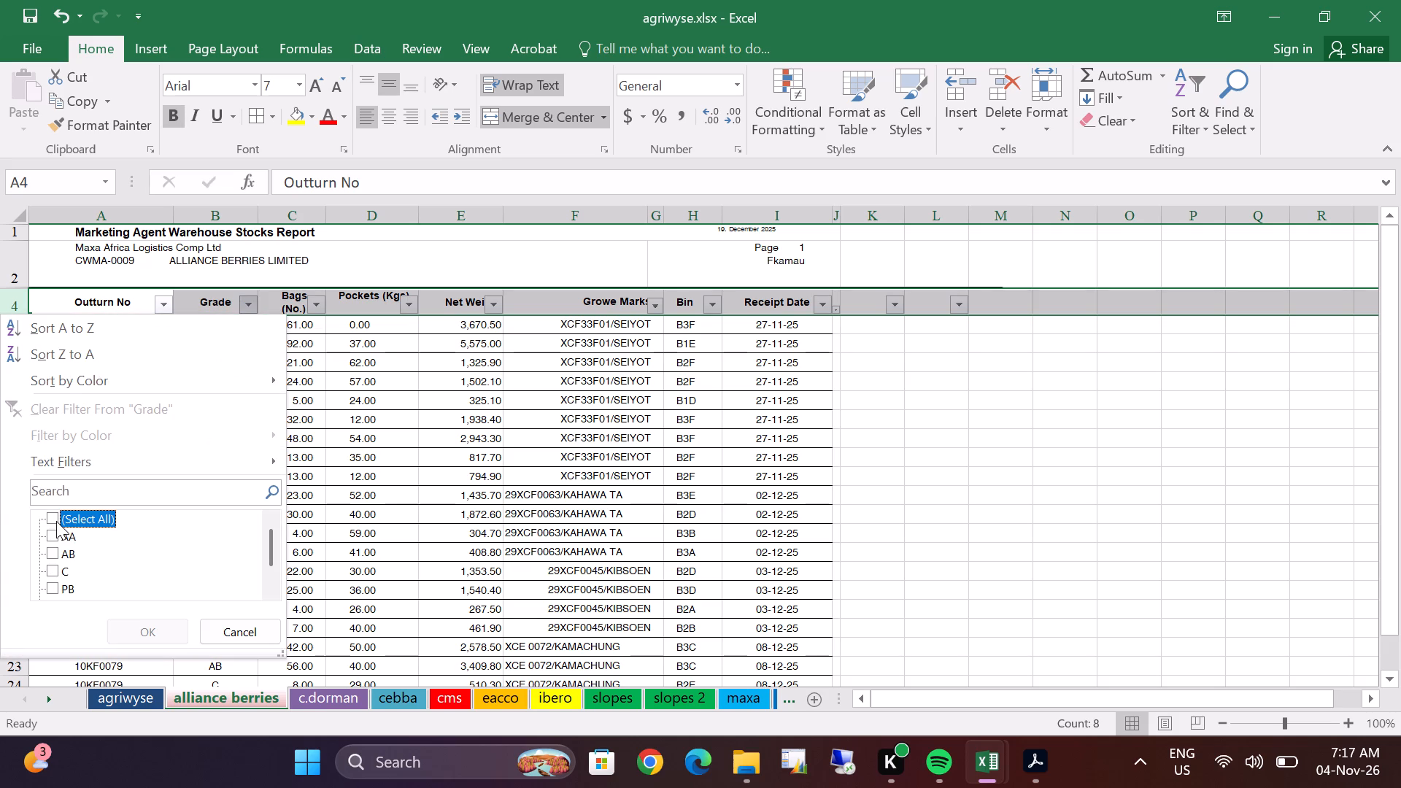
left_click(59, 539)
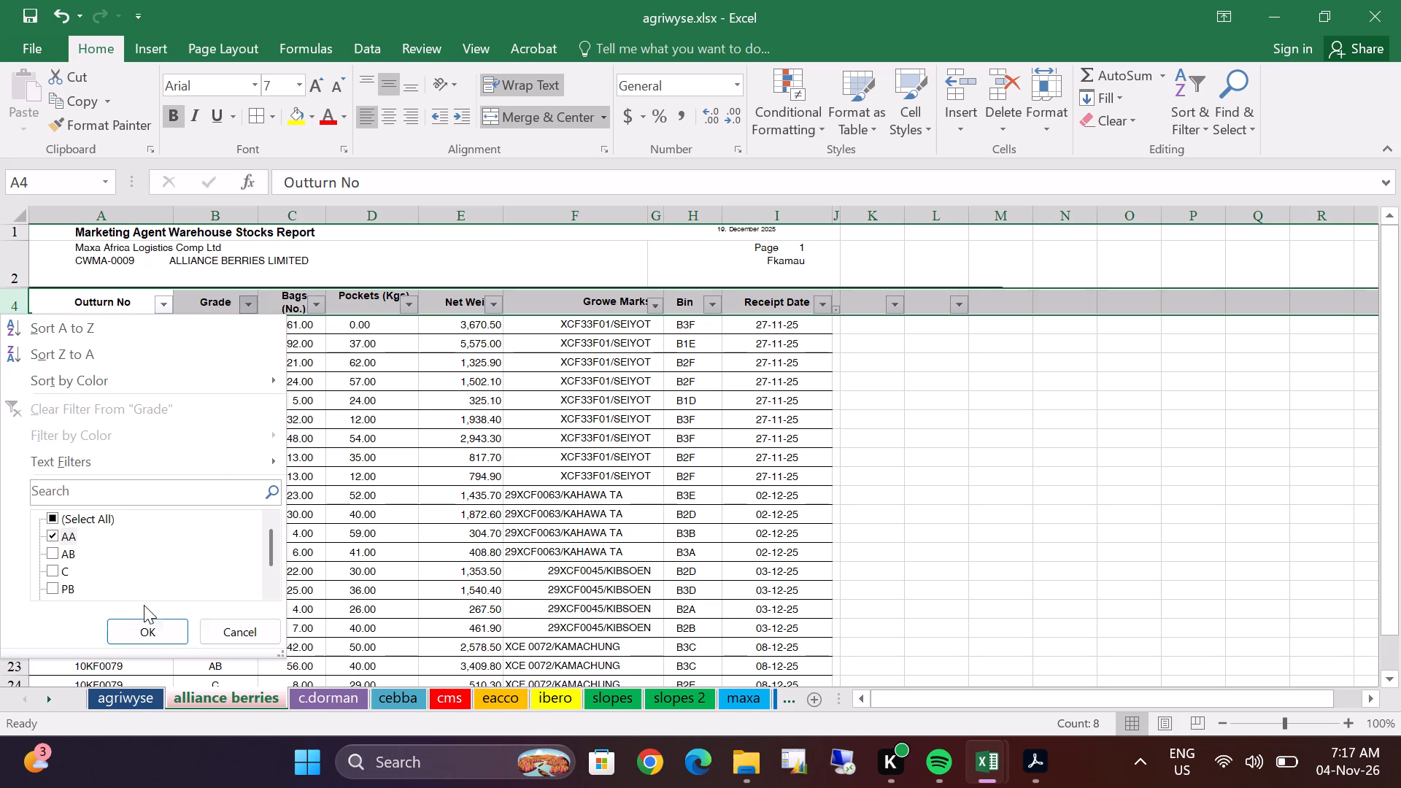
double_click(149, 626)
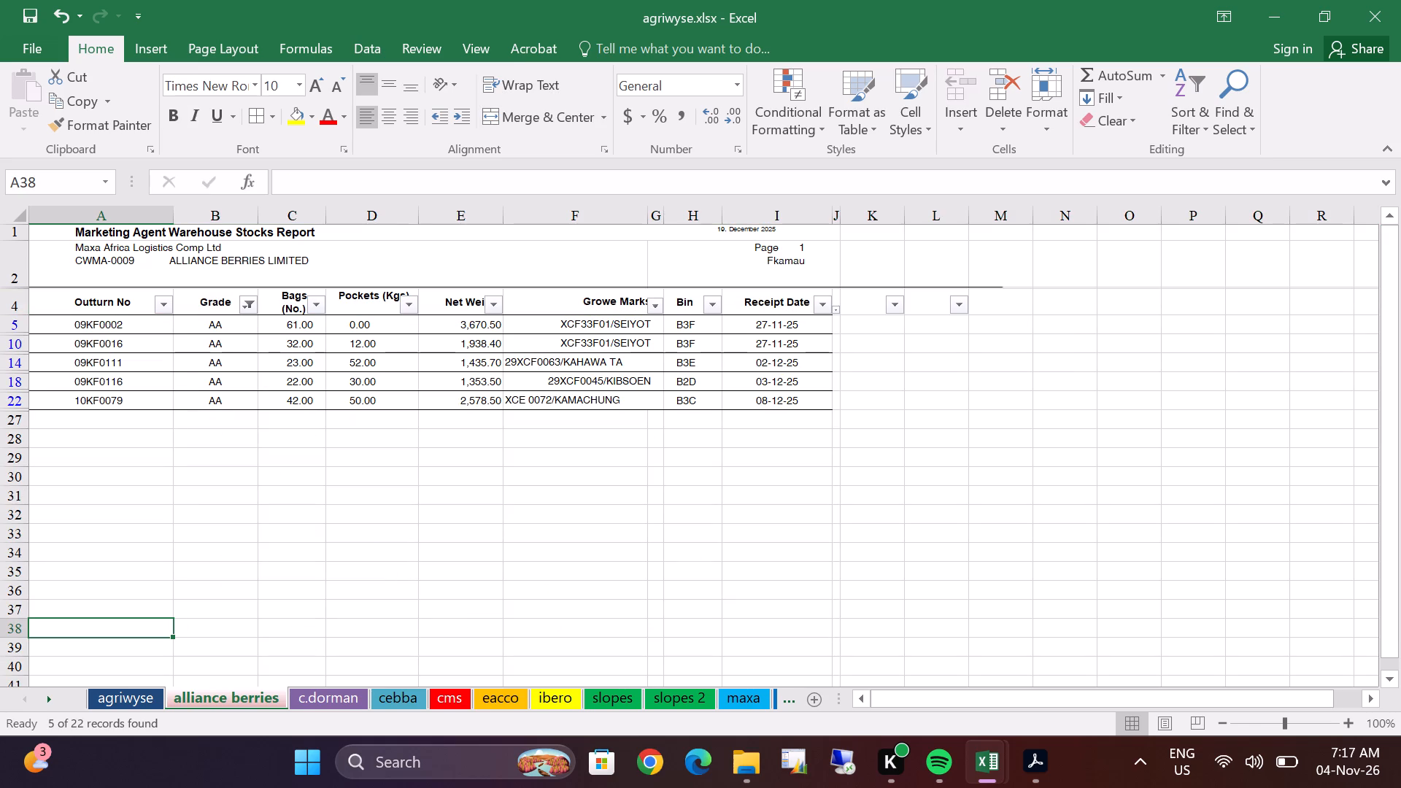
Add filters to row 4 of the c.dorman sheet, the row with the C DORMAN SEZ LTD entry.
left_click(336, 698)
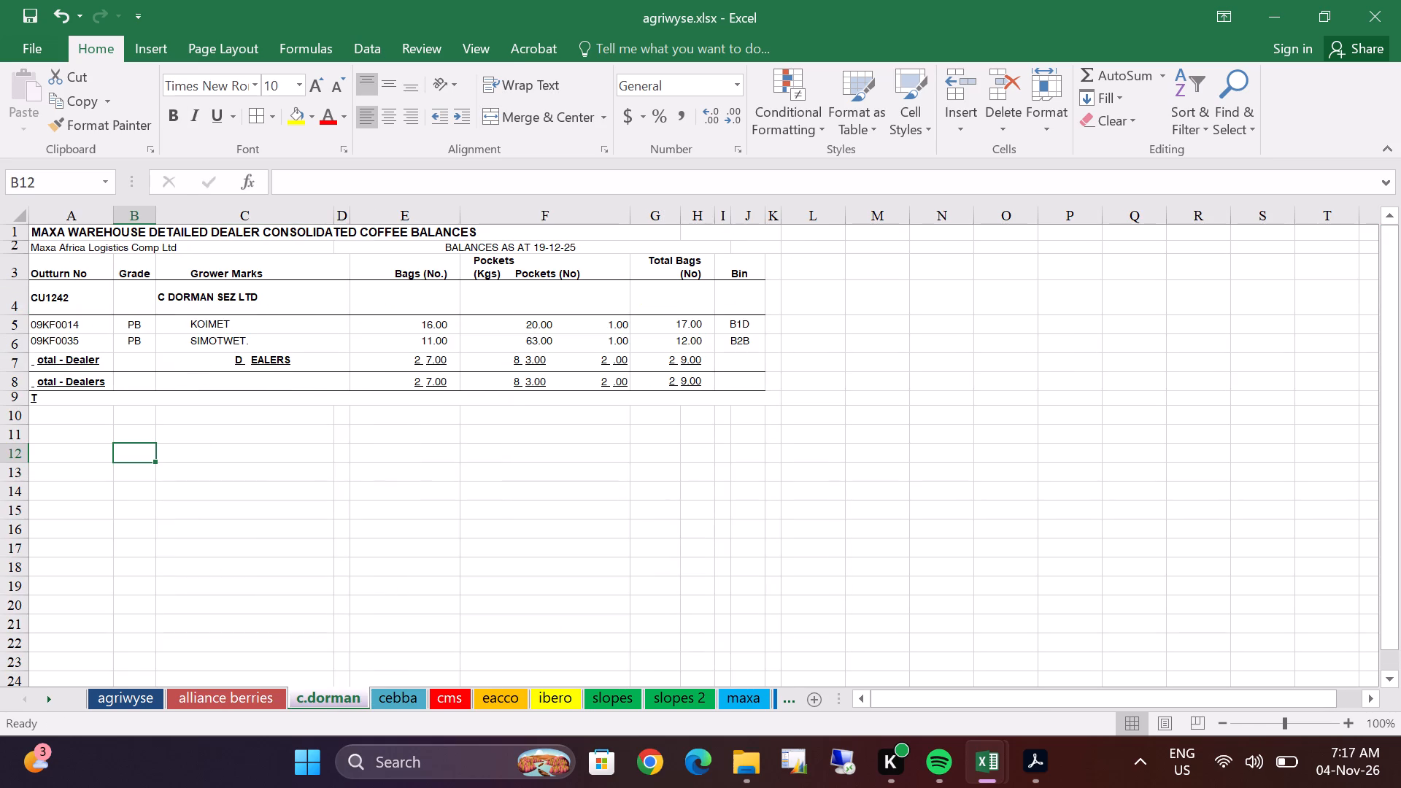
double_click(23, 295)
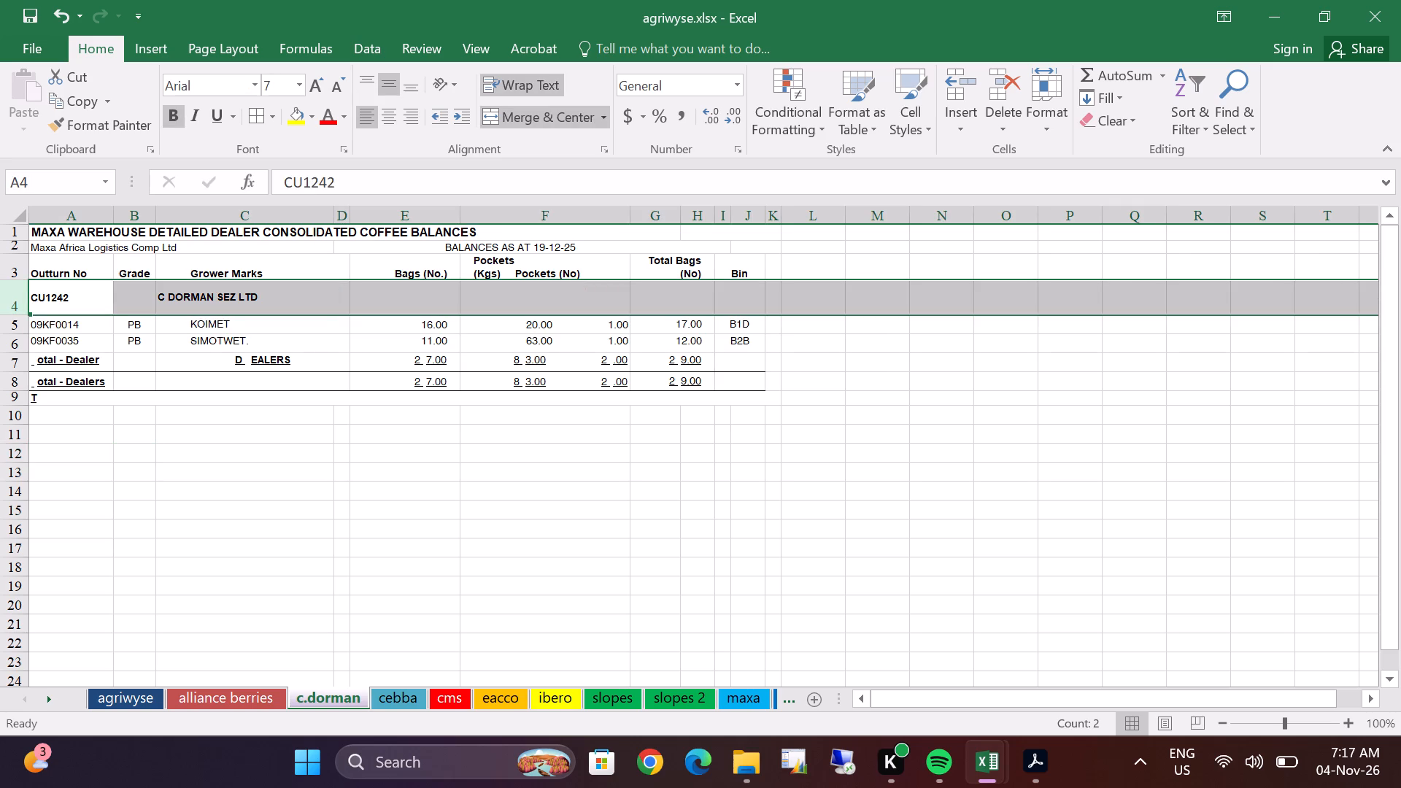
double_click(1183, 89)
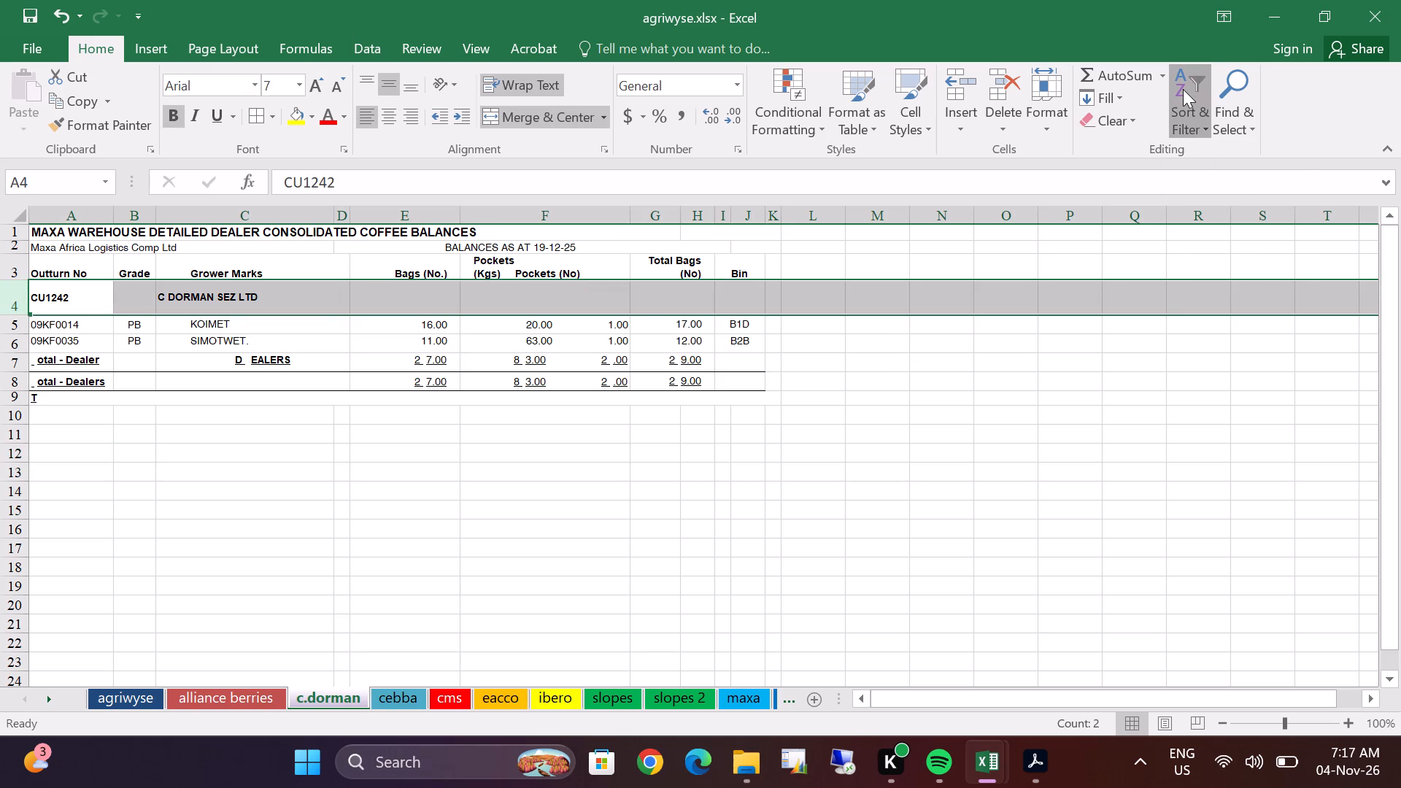
left_click(1183, 89)
double_click(1203, 232)
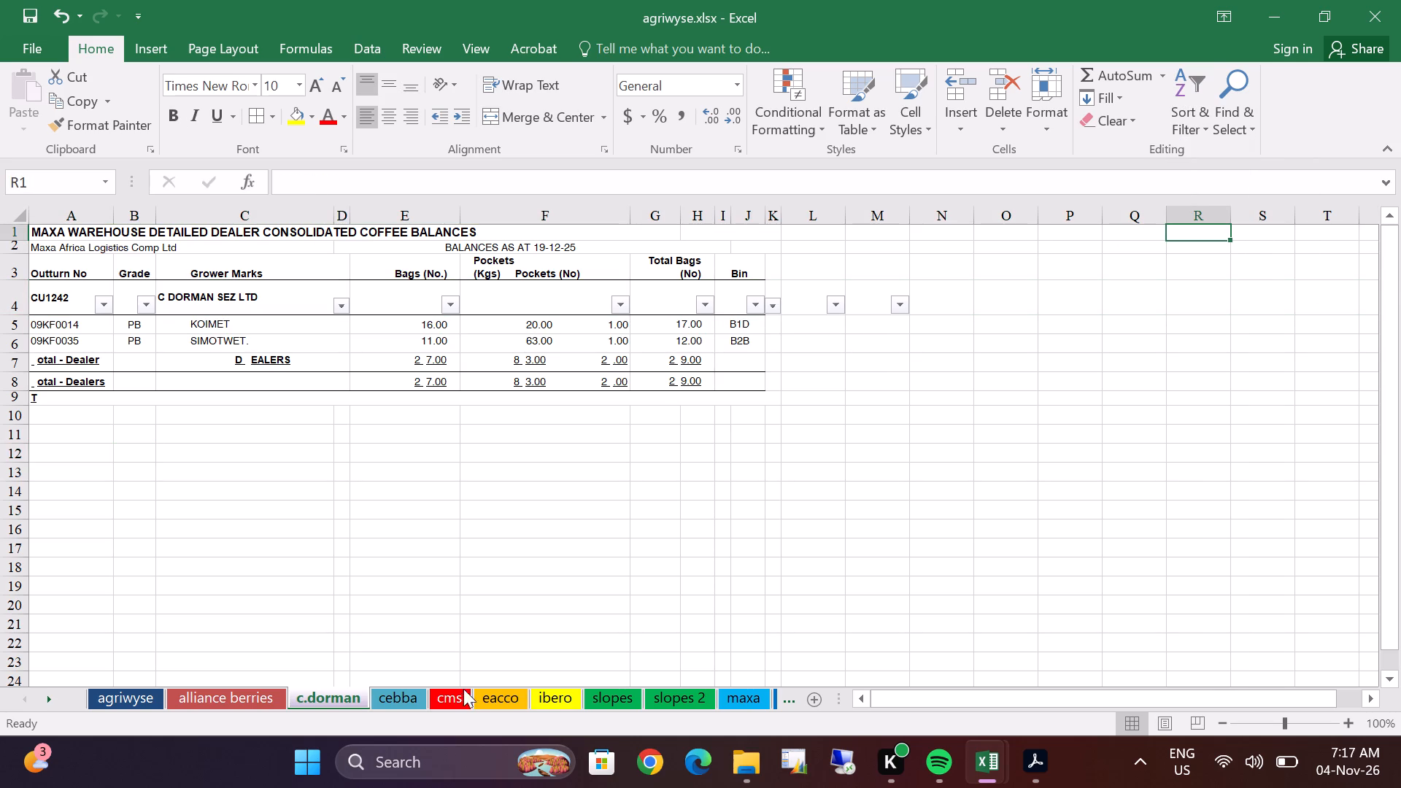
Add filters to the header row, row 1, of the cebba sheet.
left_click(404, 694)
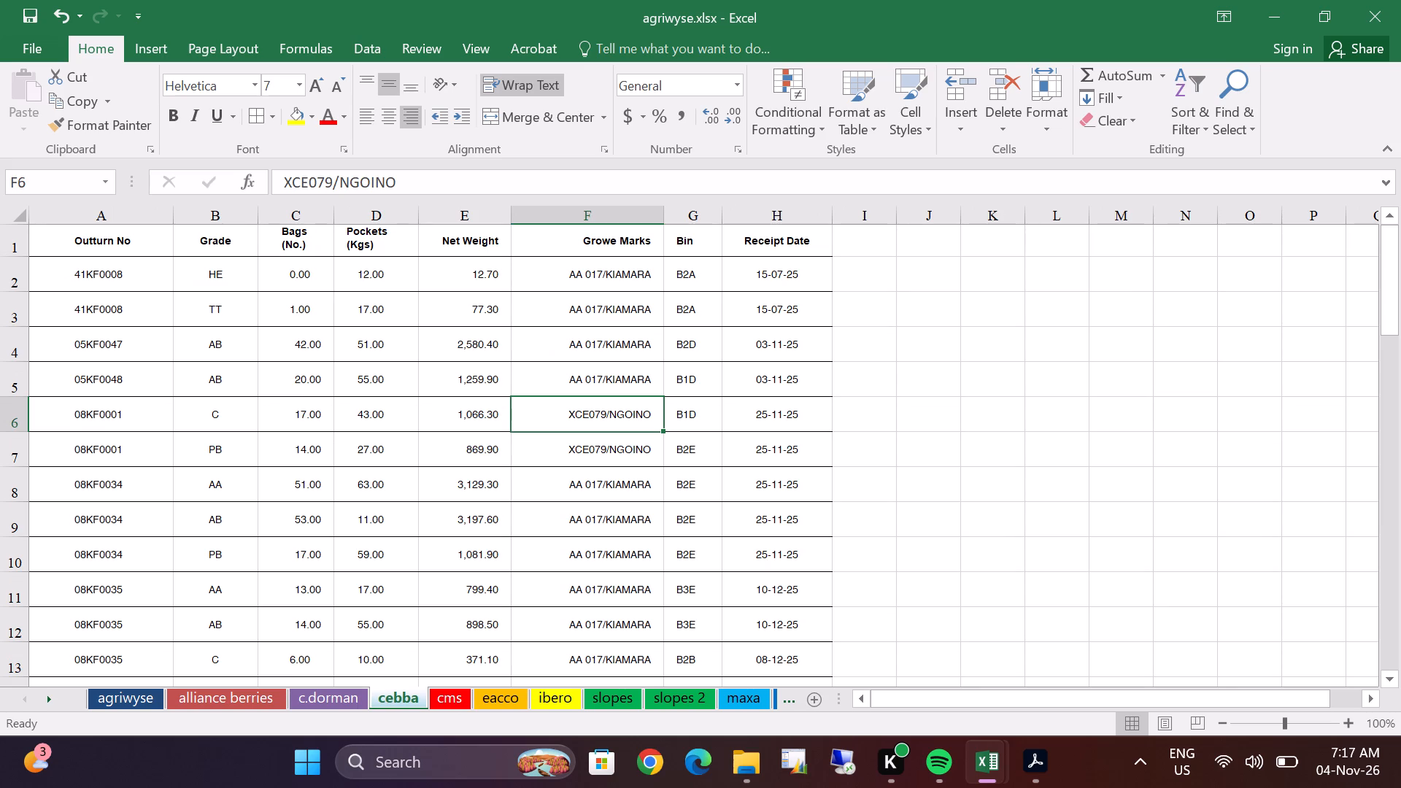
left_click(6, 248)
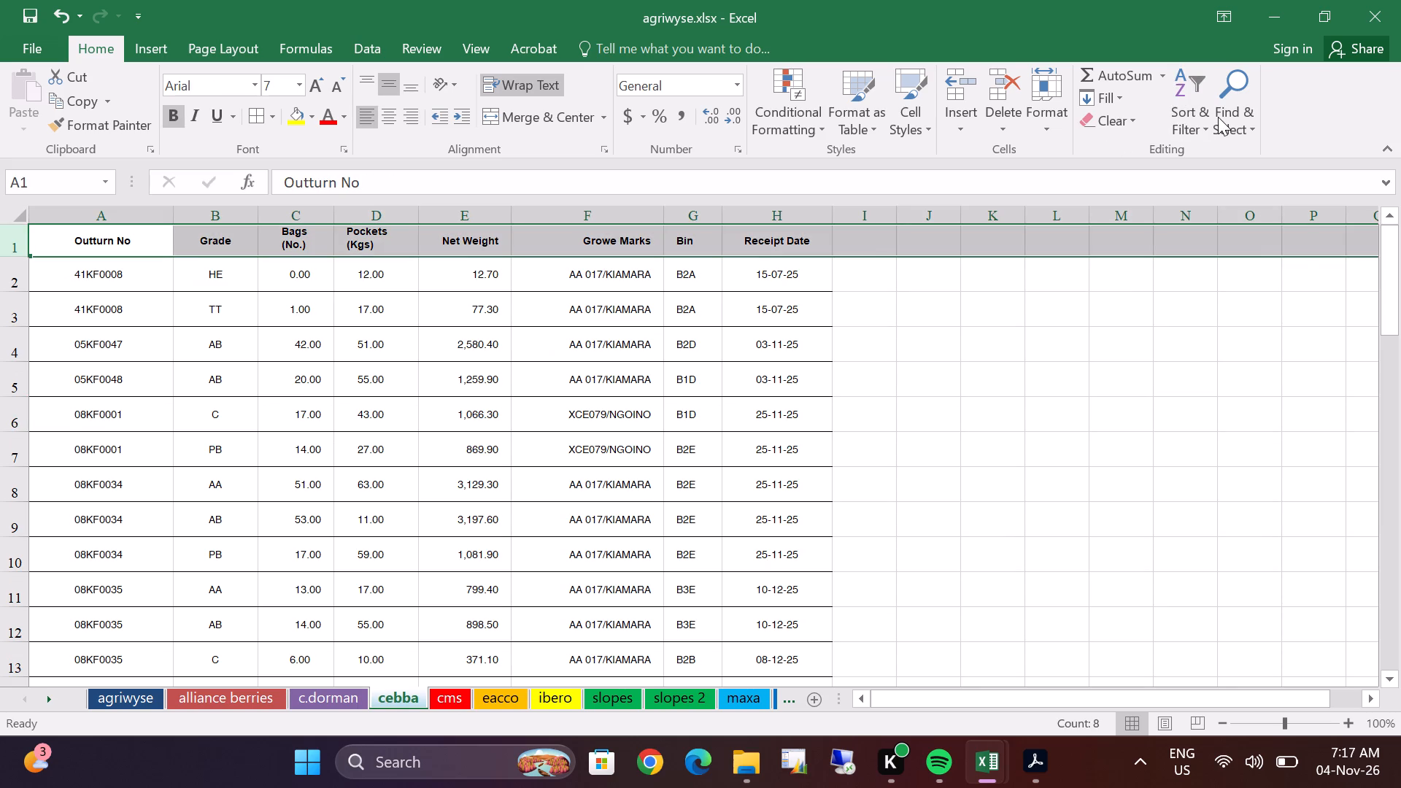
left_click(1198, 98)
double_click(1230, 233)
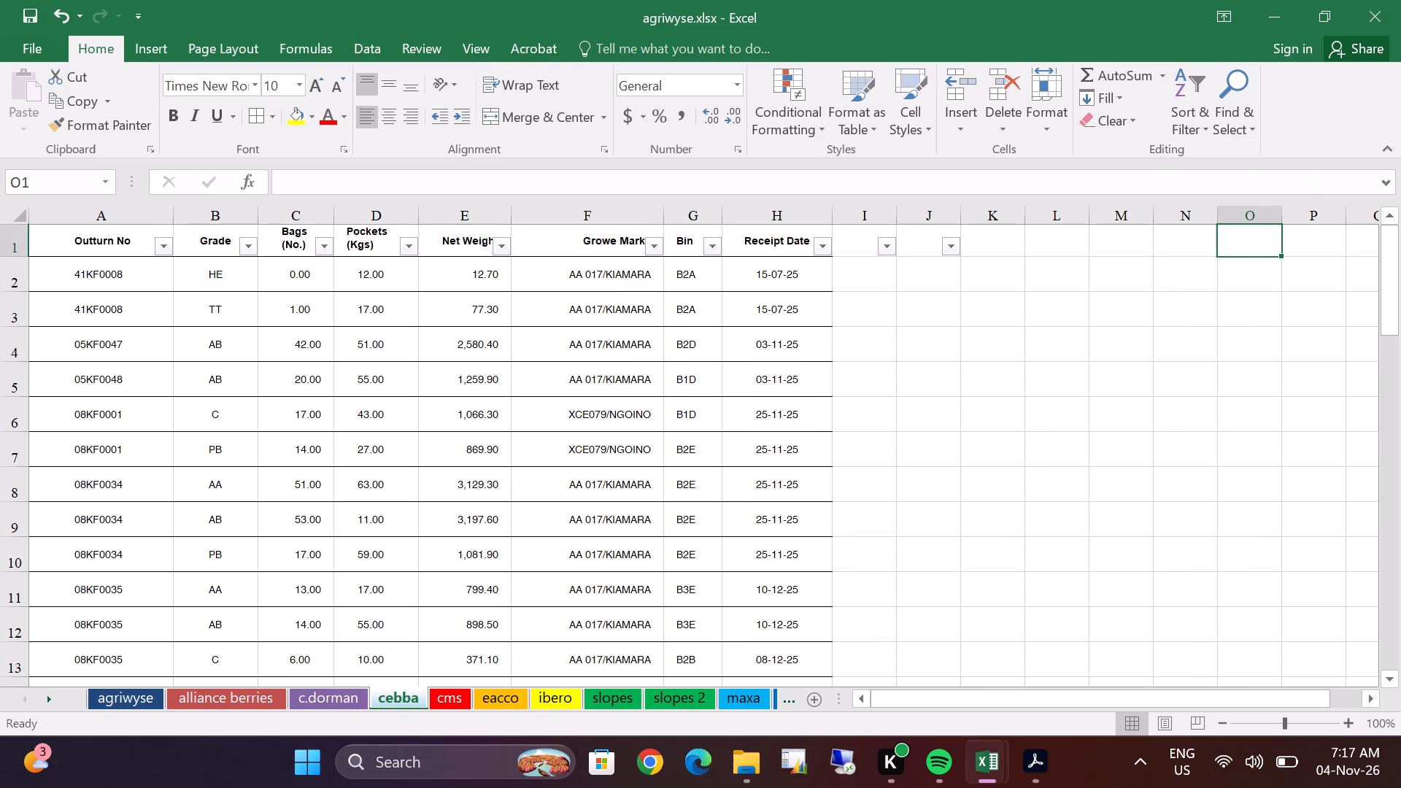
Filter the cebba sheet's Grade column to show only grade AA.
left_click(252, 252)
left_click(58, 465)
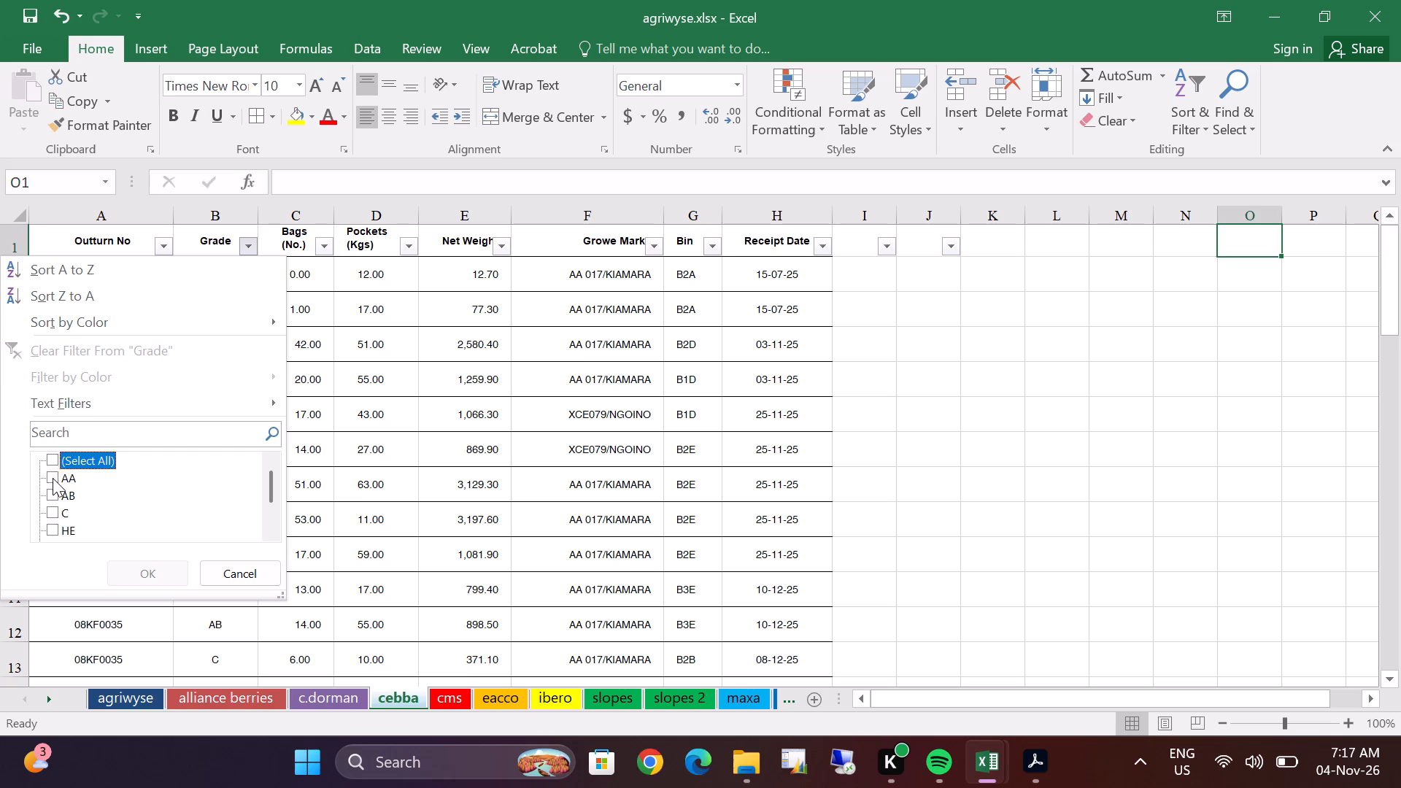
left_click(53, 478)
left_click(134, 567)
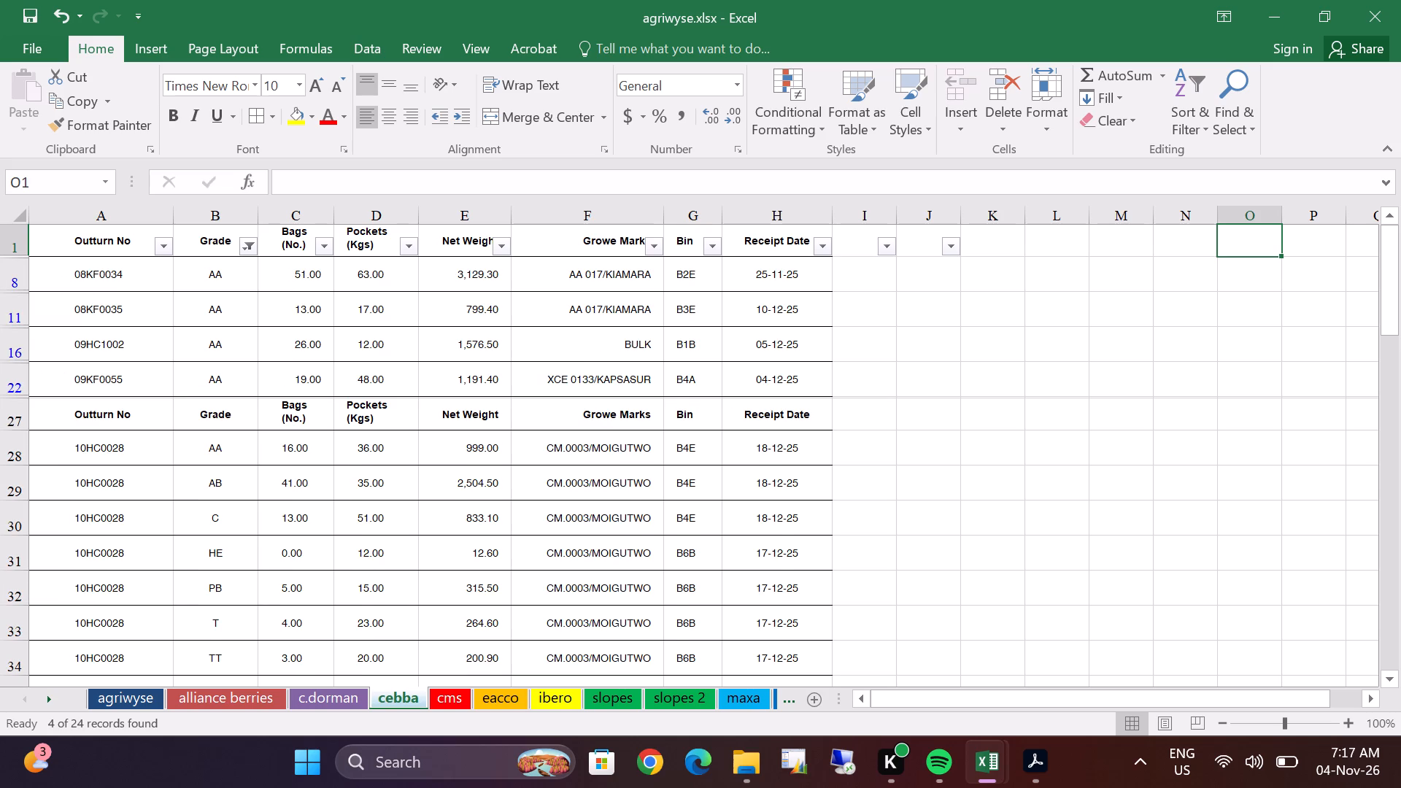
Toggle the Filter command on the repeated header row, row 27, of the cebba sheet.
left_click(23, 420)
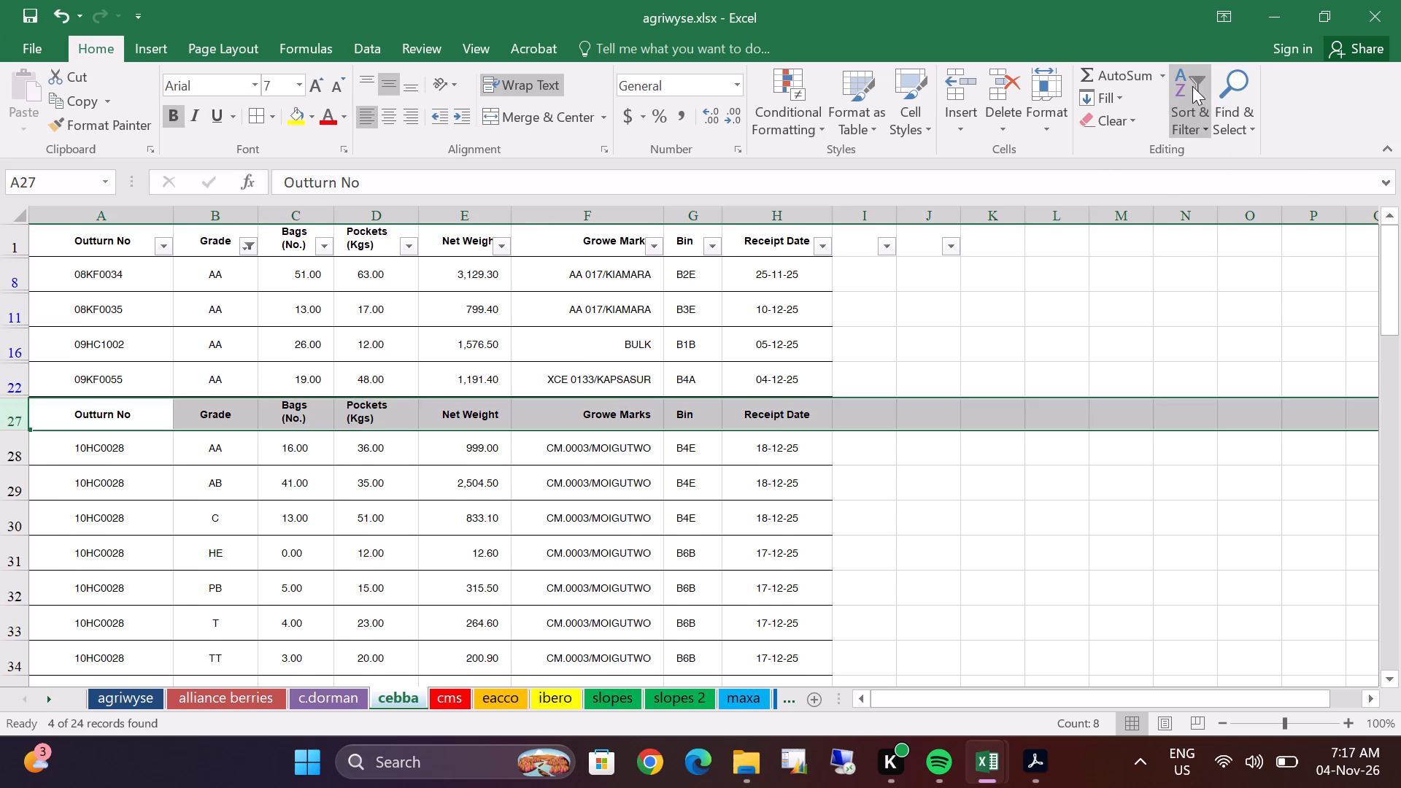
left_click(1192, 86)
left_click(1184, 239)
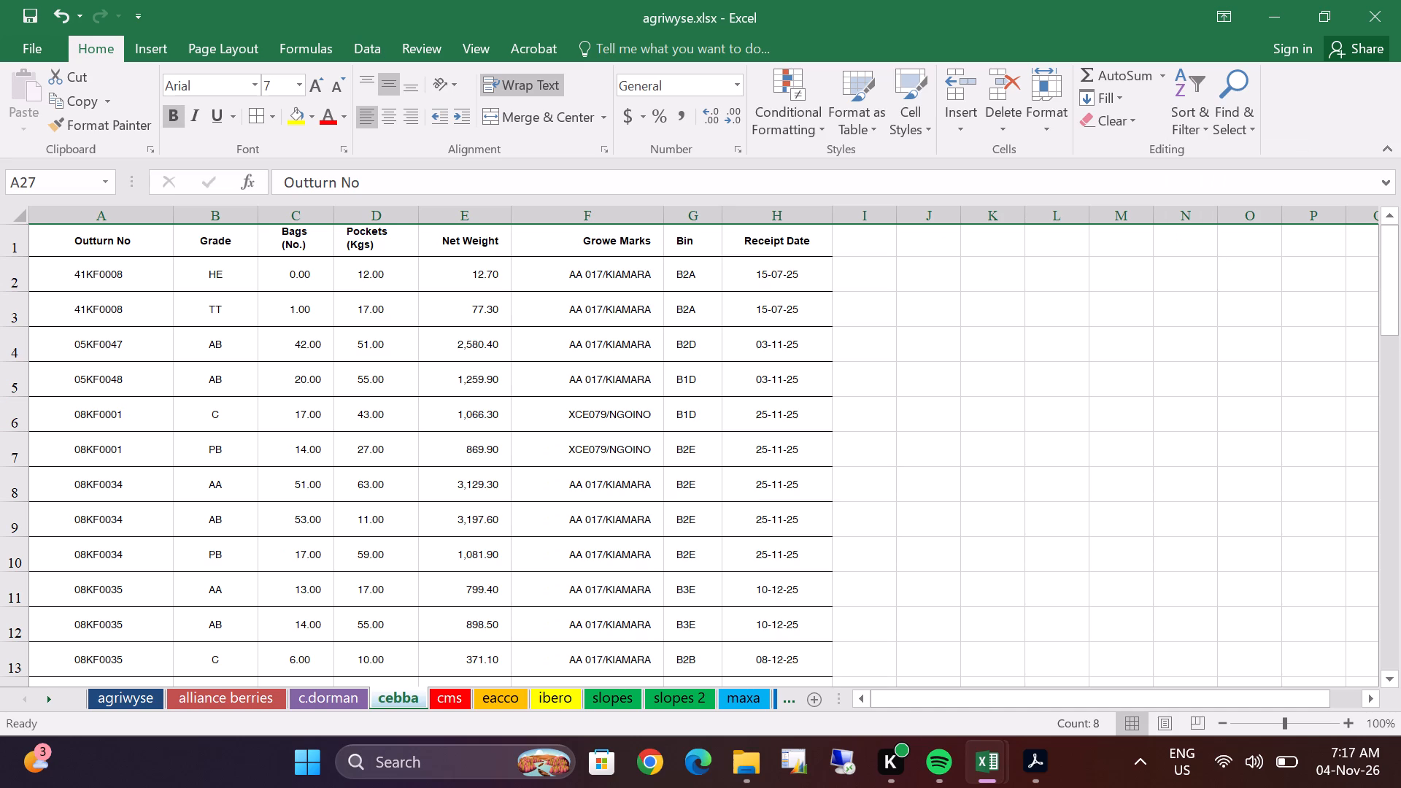
Delete the repeated header row, row 53, from the cebba sheet.
scroll(317, 414, "down", 4)
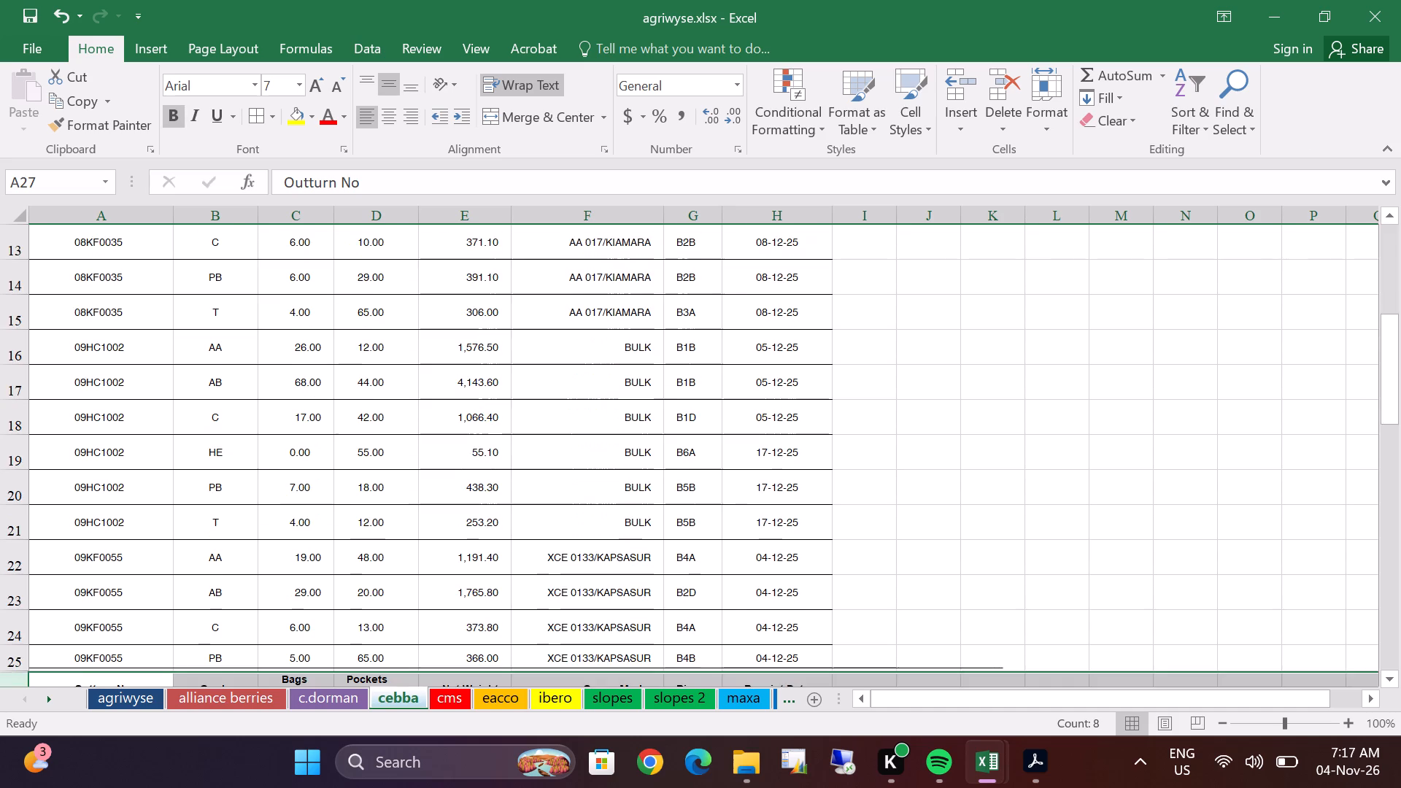
scroll(317, 414, "down", 15)
scroll(317, 414, "up", 4)
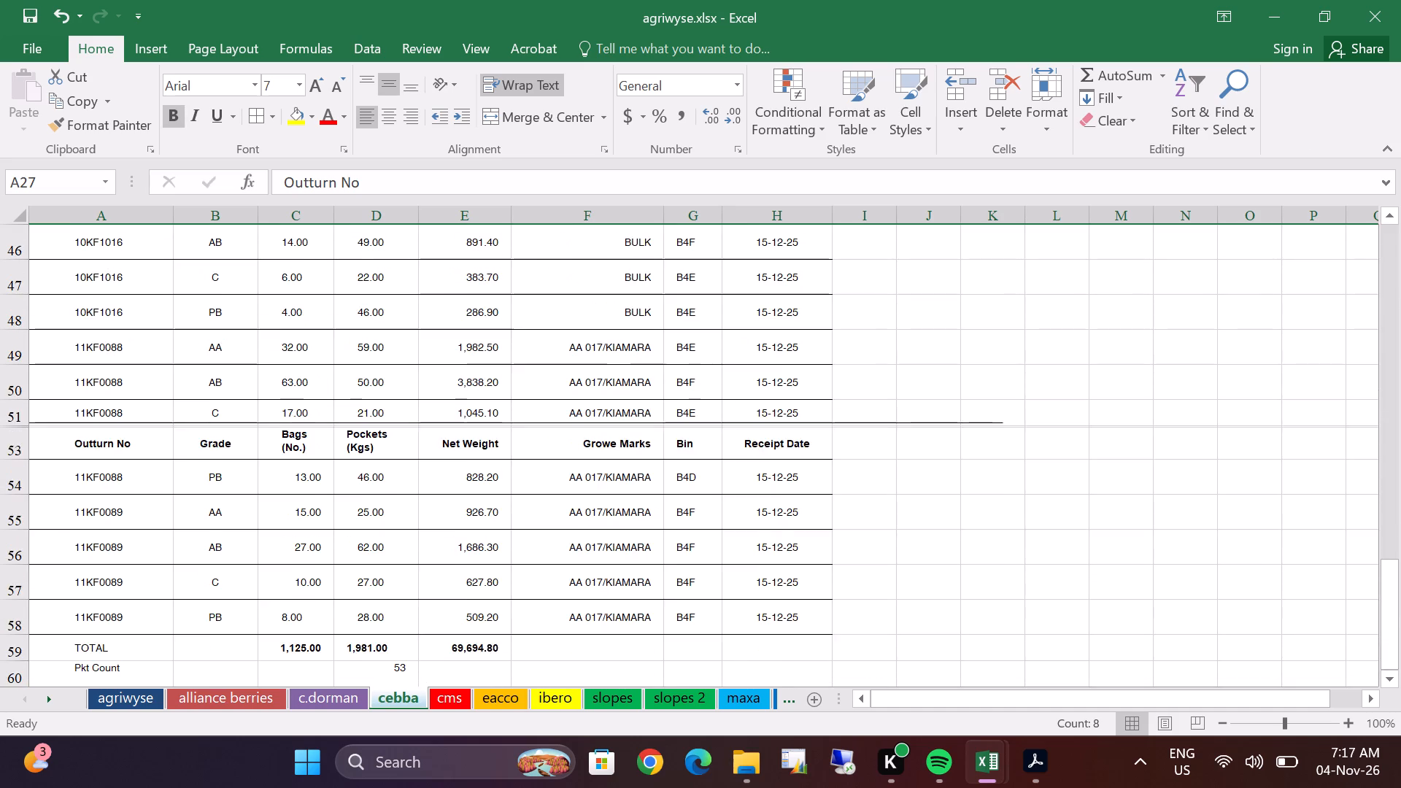
scroll(317, 414, "up", 2)
scroll(224, 468, "down", 2)
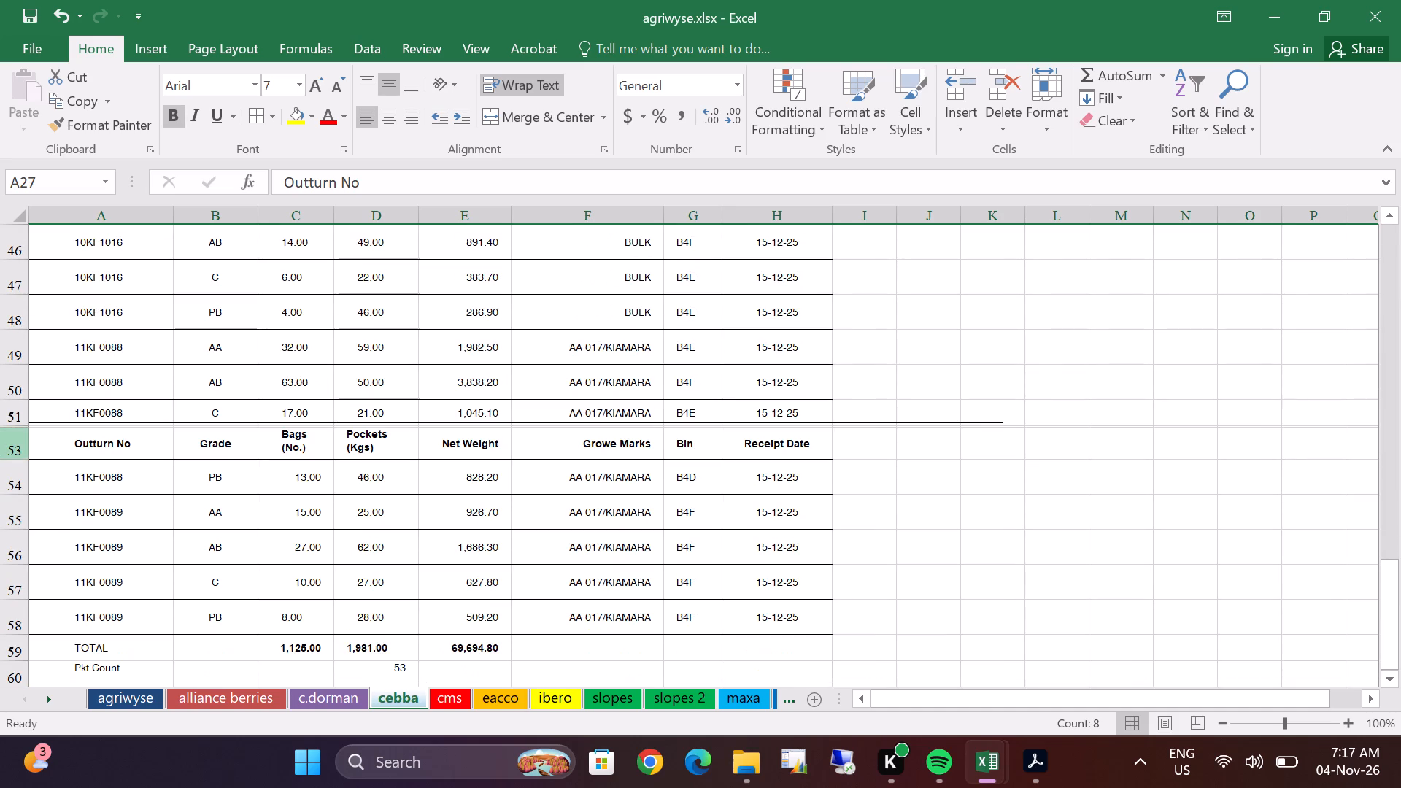
left_click(18, 438)
right_click(166, 451)
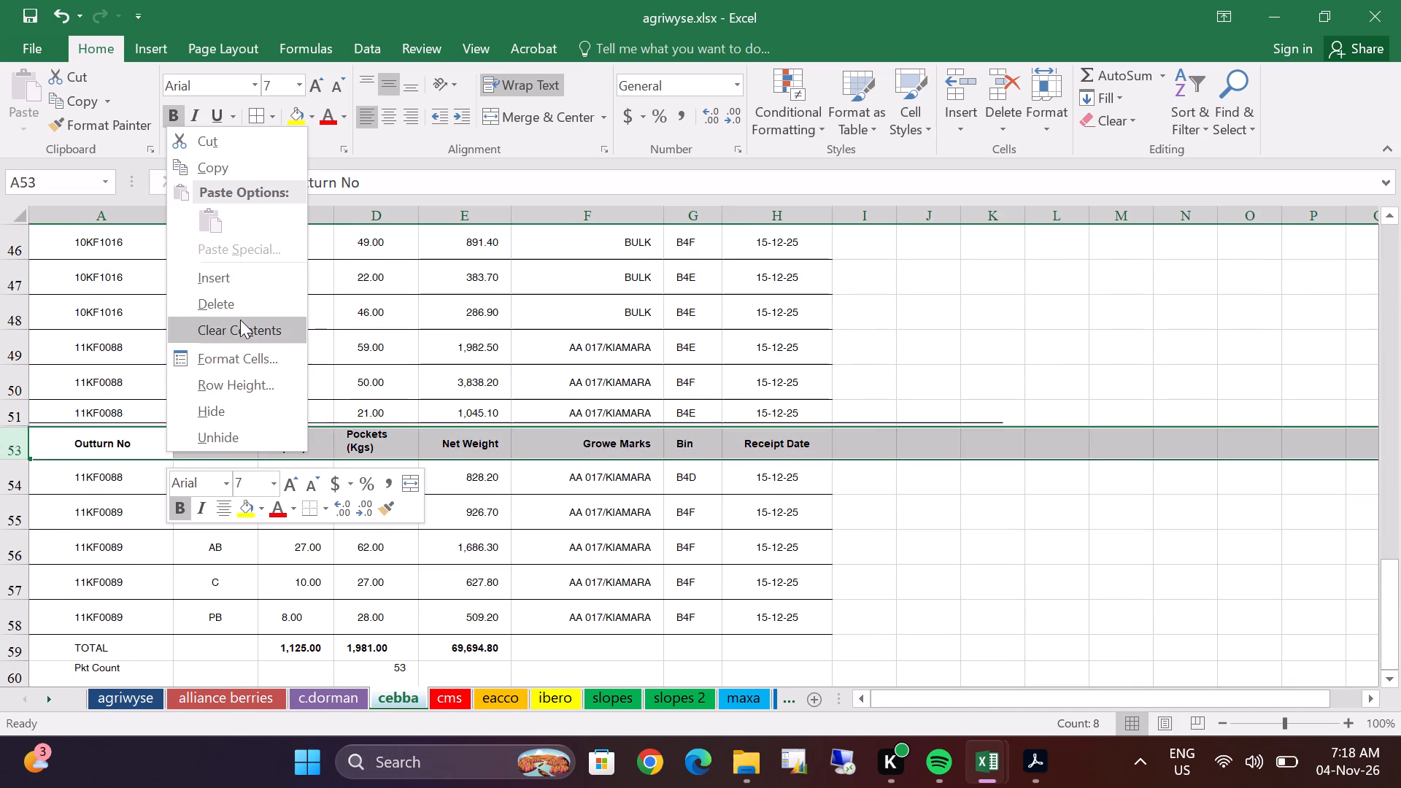
left_click(240, 312)
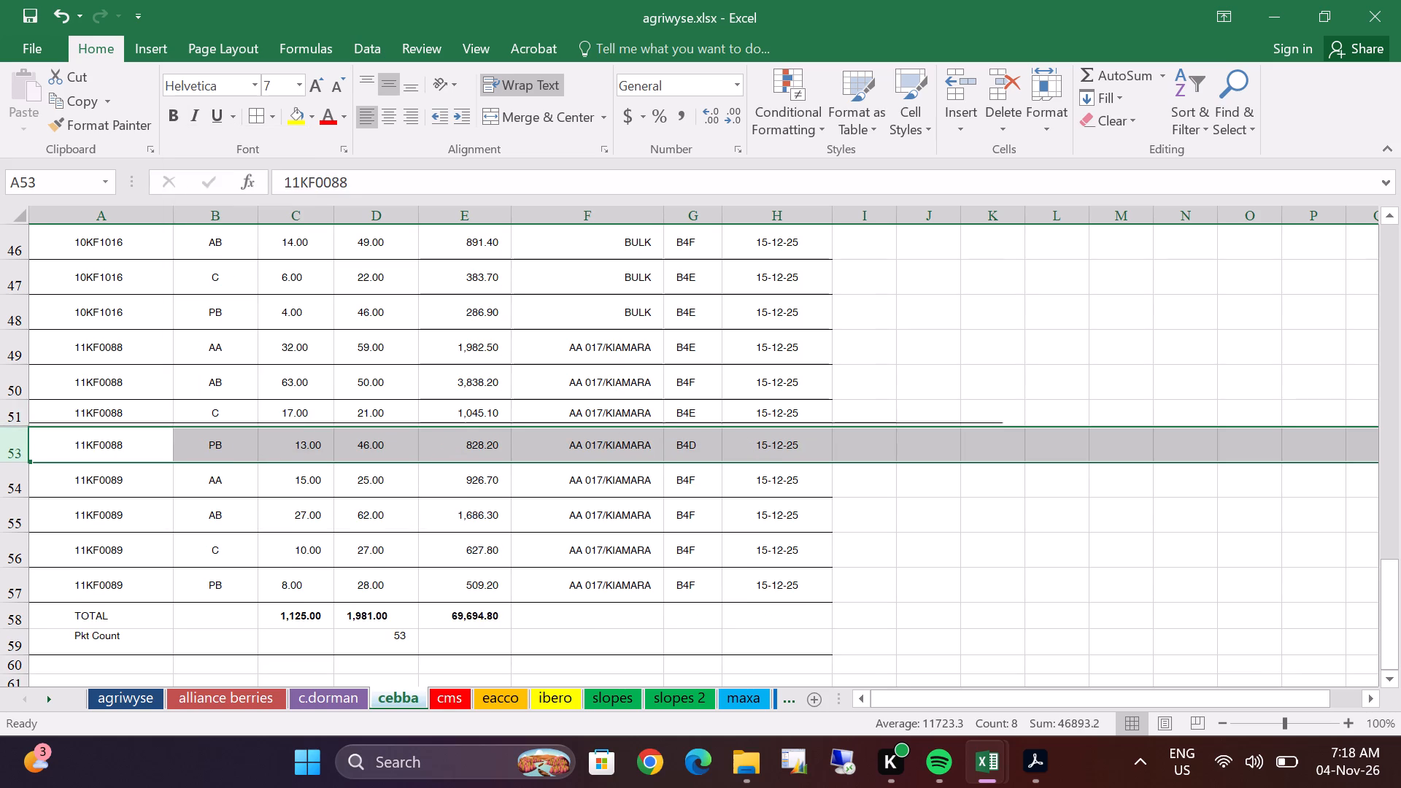
Add filters to the top header row, row 1, of the cebba sheet.
scroll(505, 383, "up", 11)
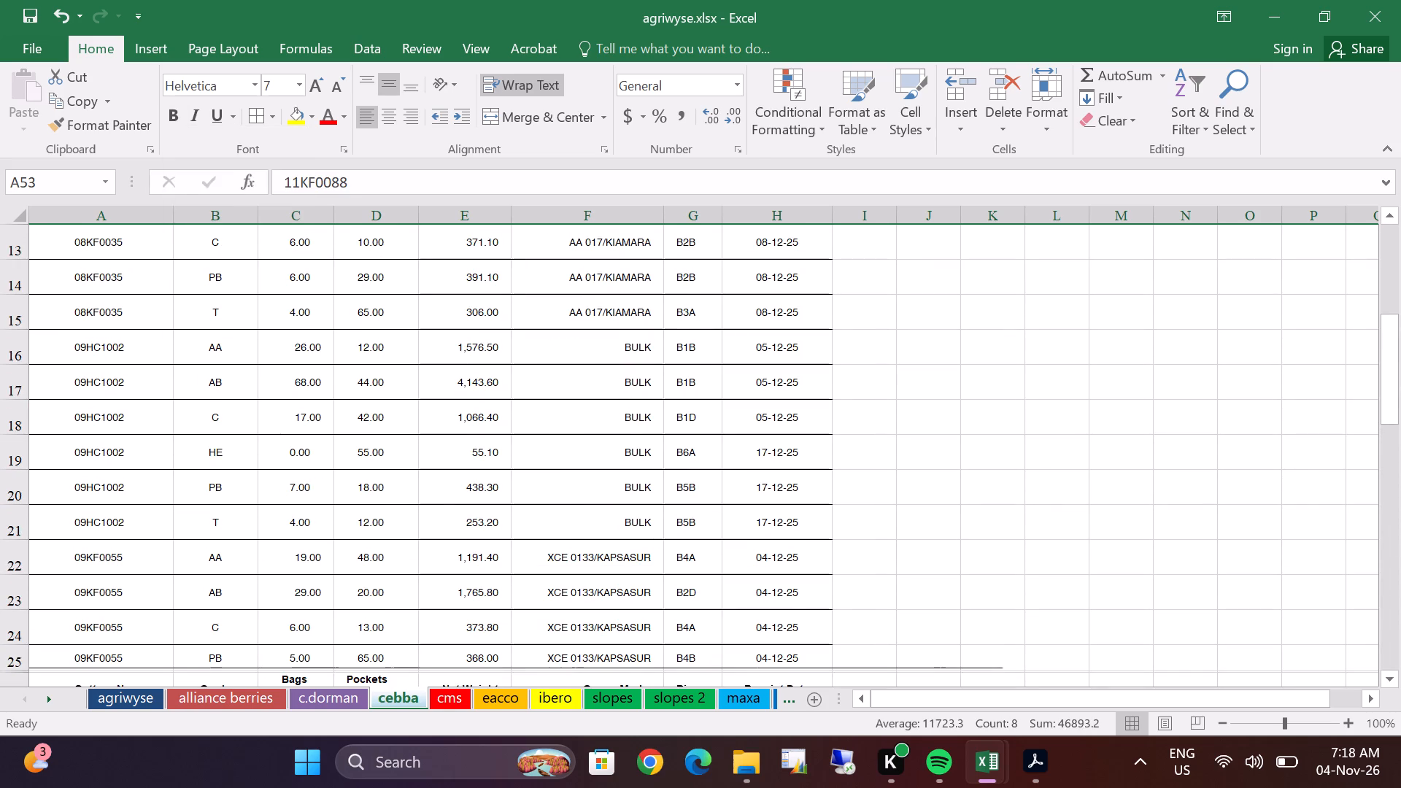
scroll(158, 327, "up", 8)
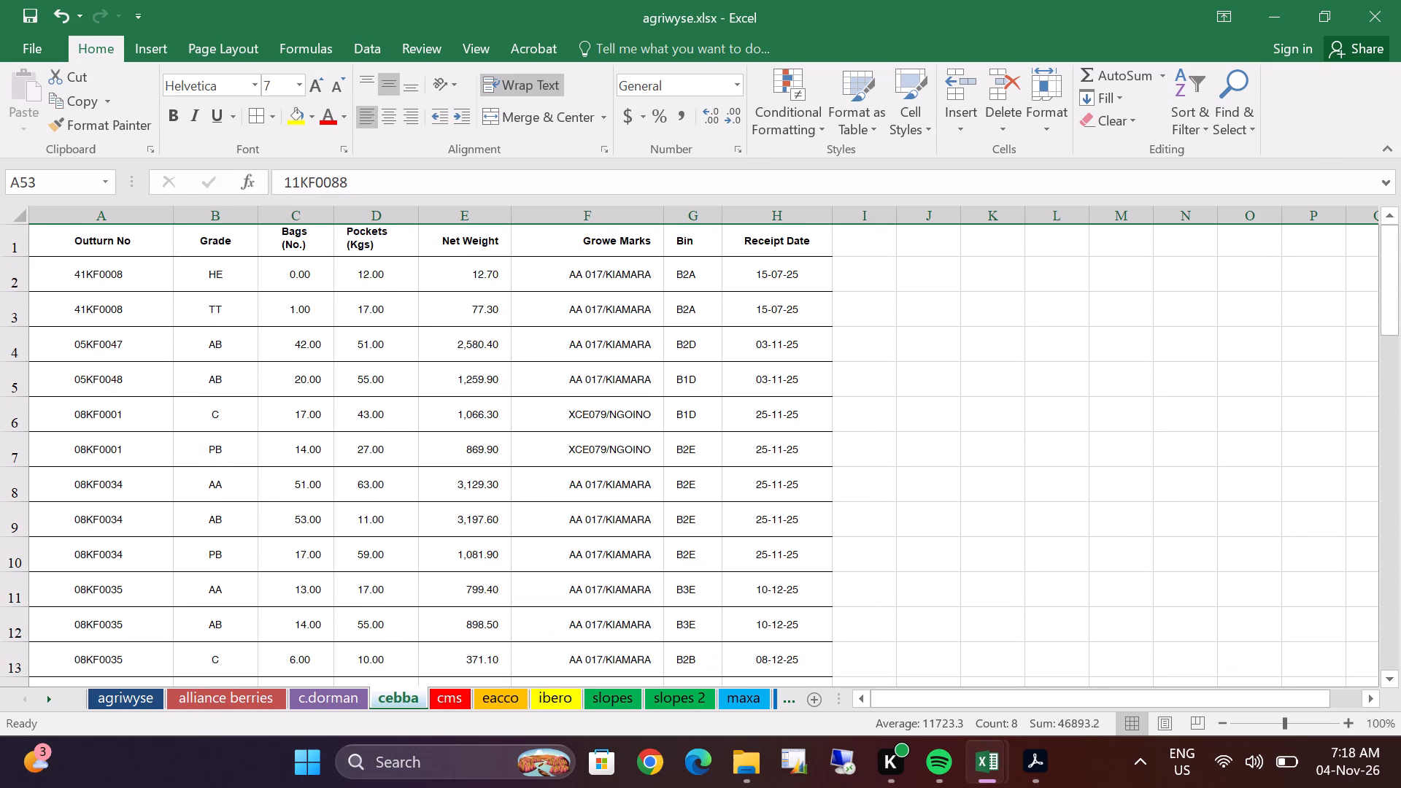
left_click(11, 239)
left_click(1185, 101)
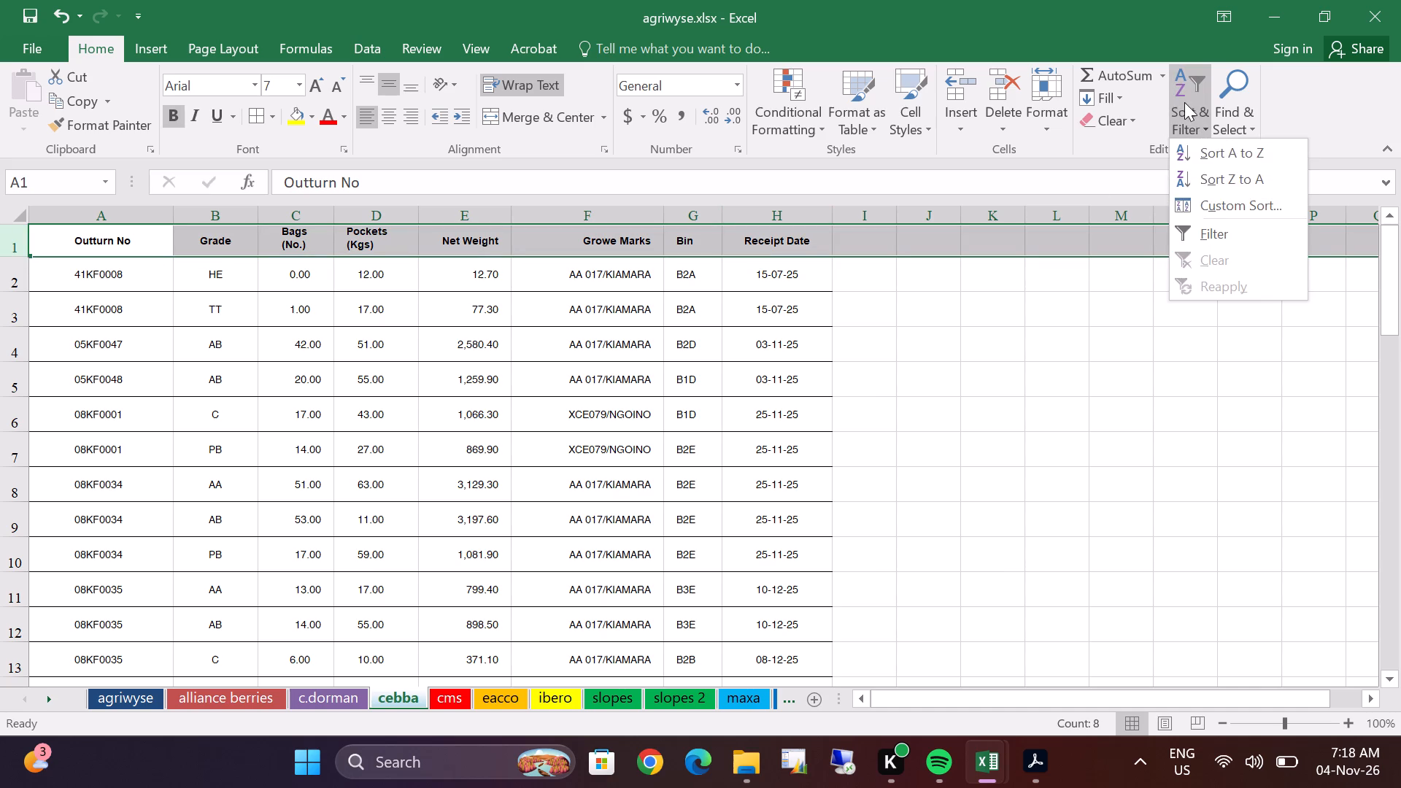
left_click(1213, 239)
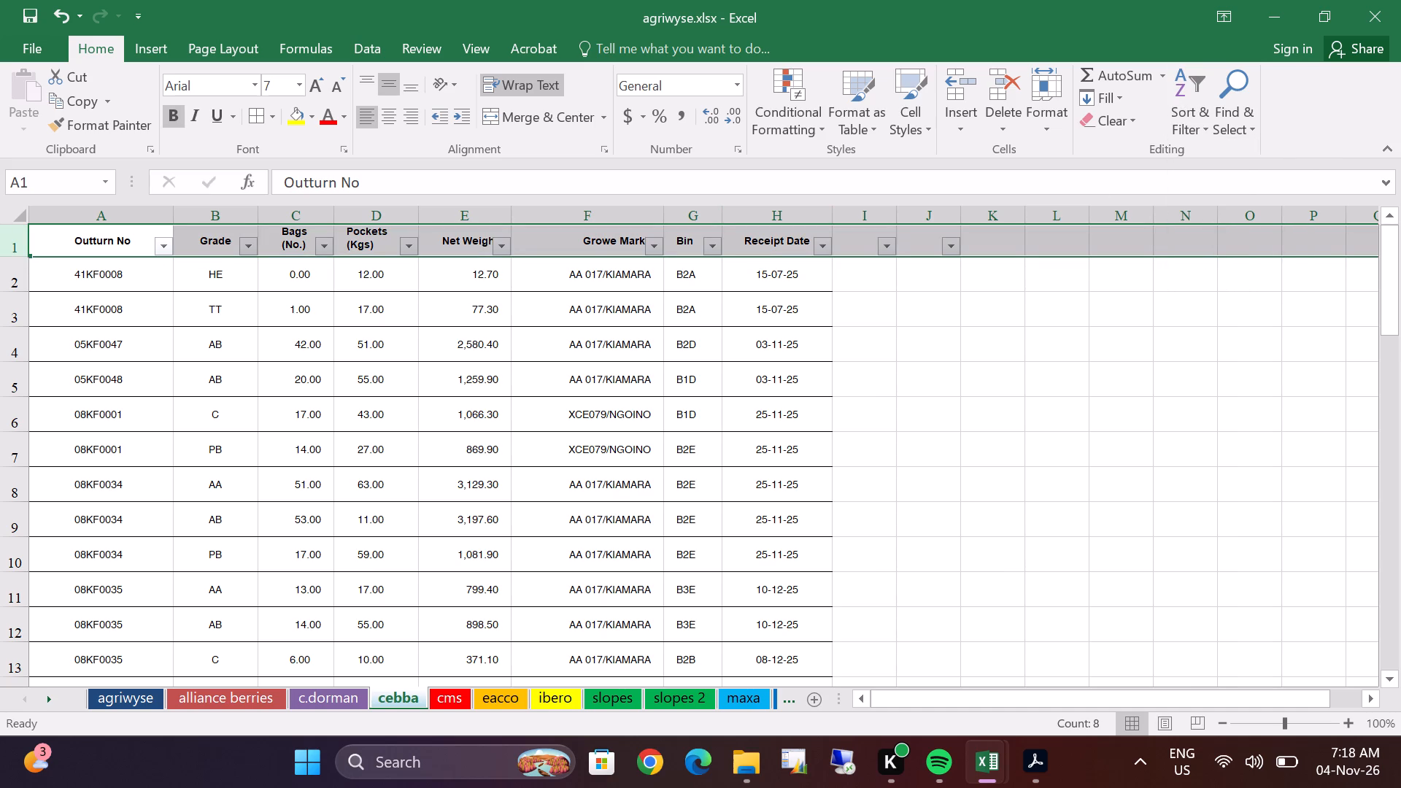
Filter the cebba sheet's Grade column to show only grade AA and check the rows that remain.
left_click(245, 243)
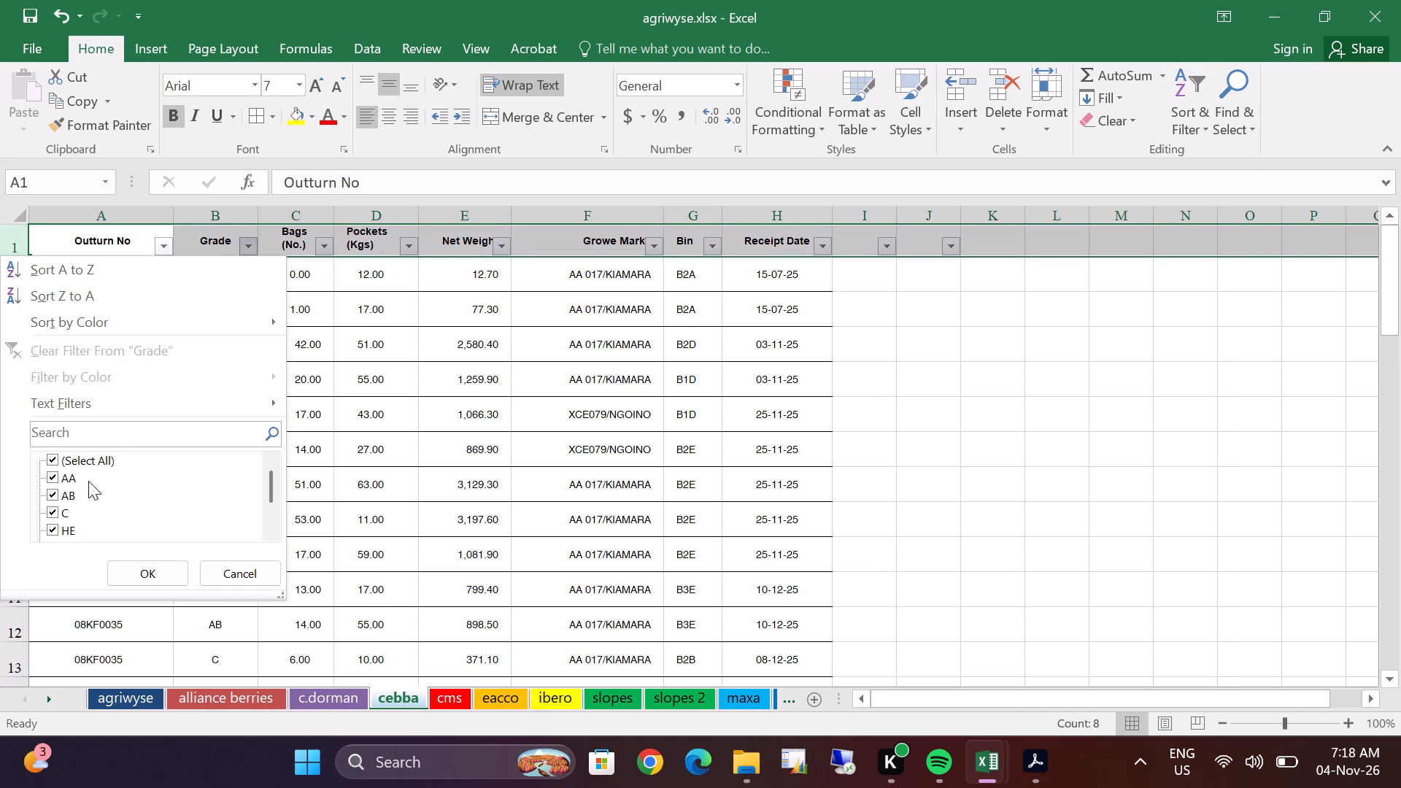
left_click(74, 460)
left_click(69, 482)
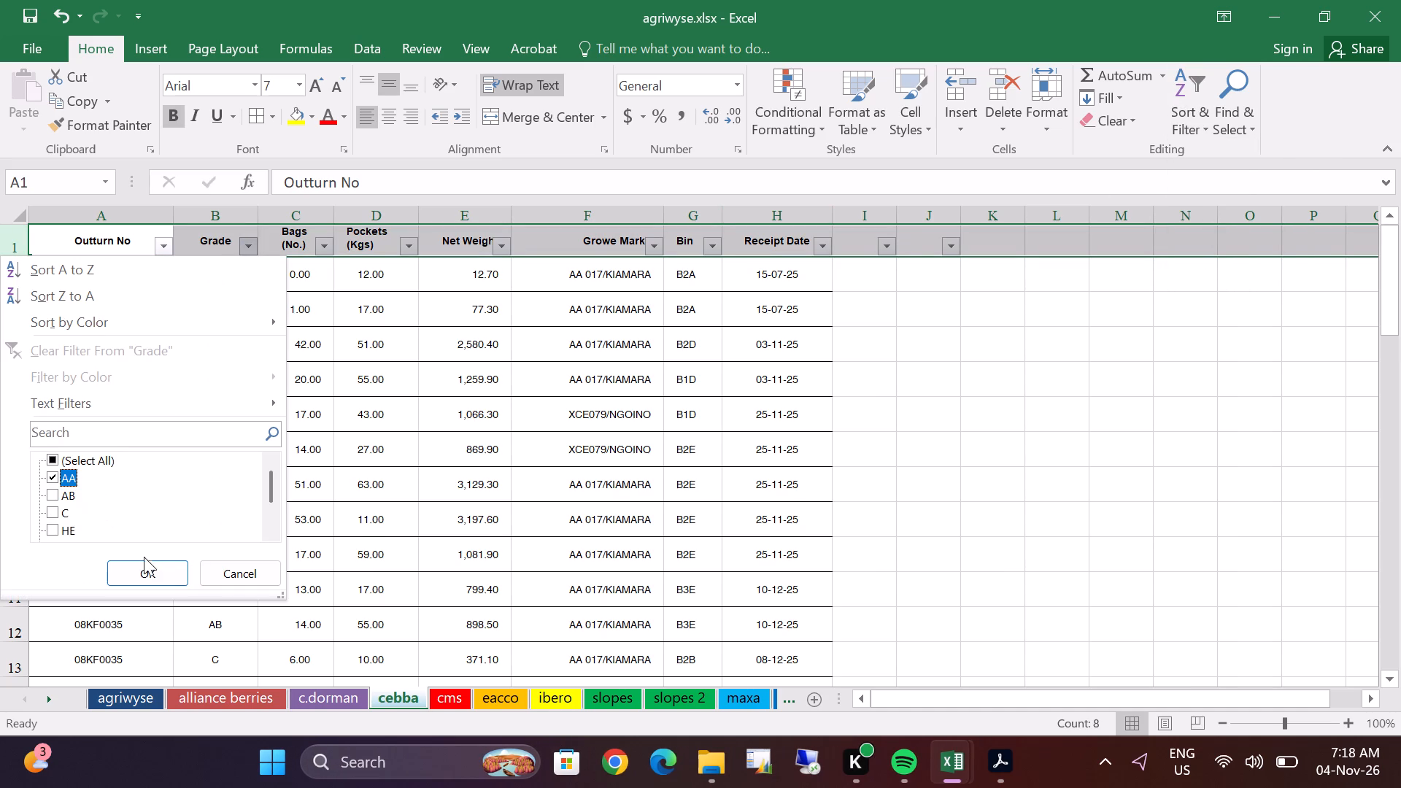
left_click(145, 566)
scroll(620, 358, "down", 3)
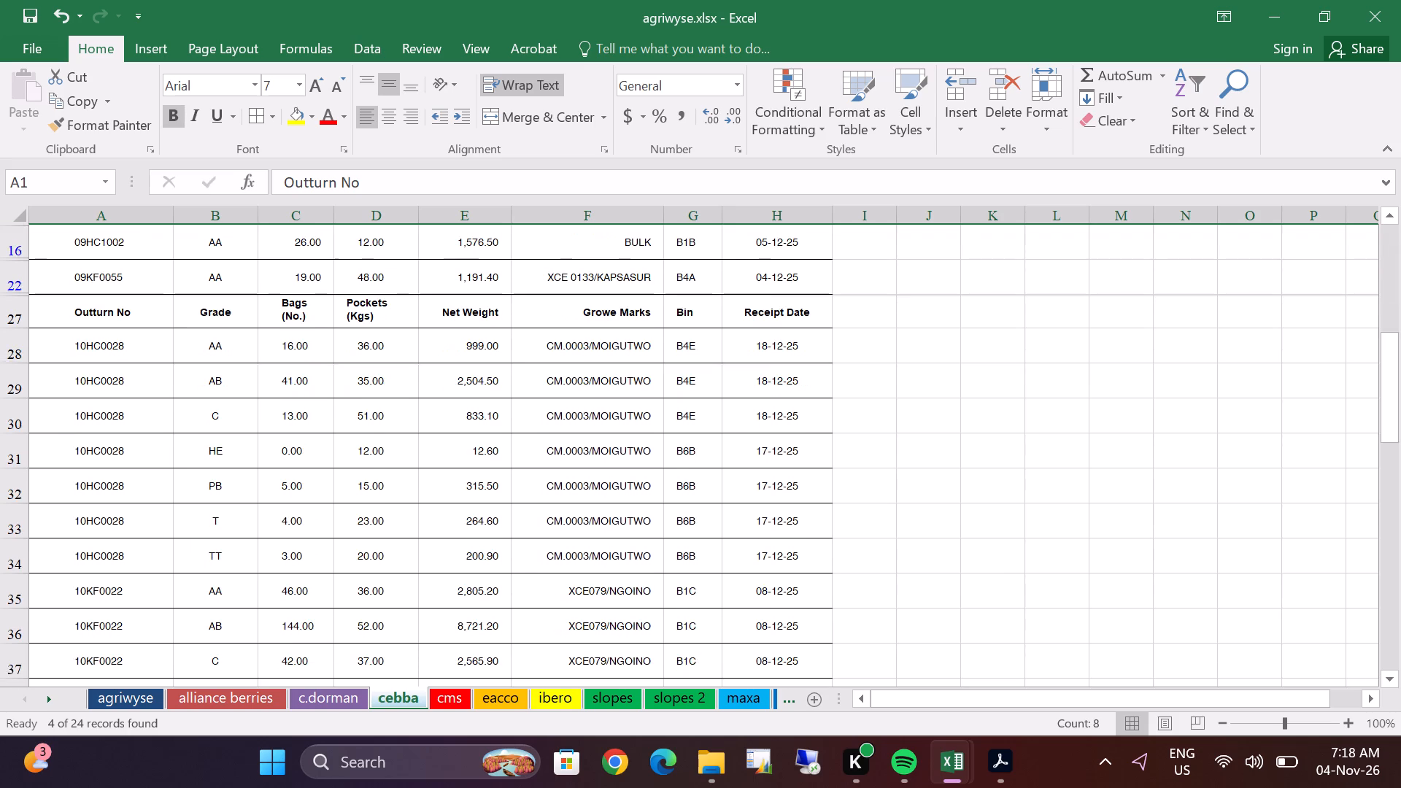
scroll(620, 358, "down", 1)
scroll(620, 358, "up", 4)
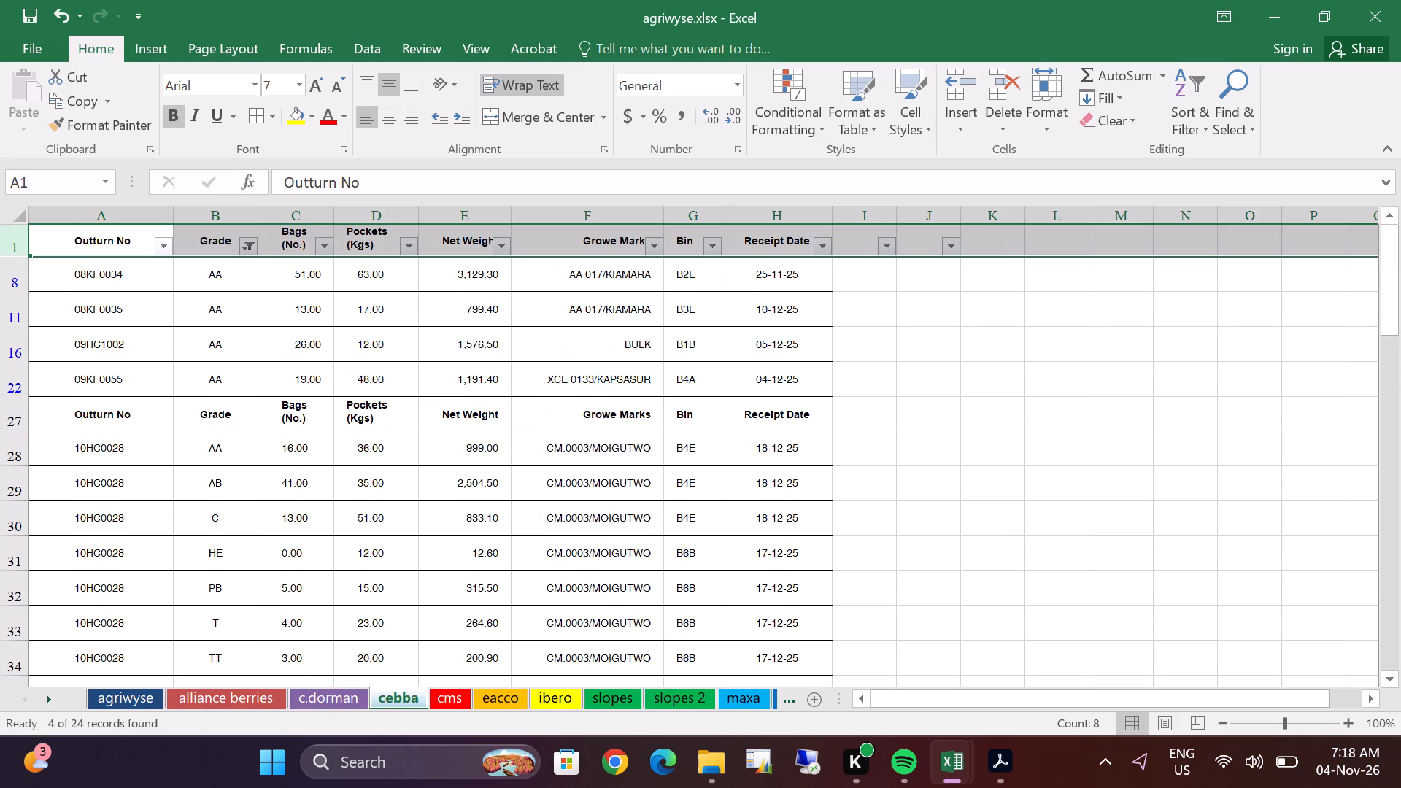
scroll(611, 357, "up", 4)
left_click(733, 425)
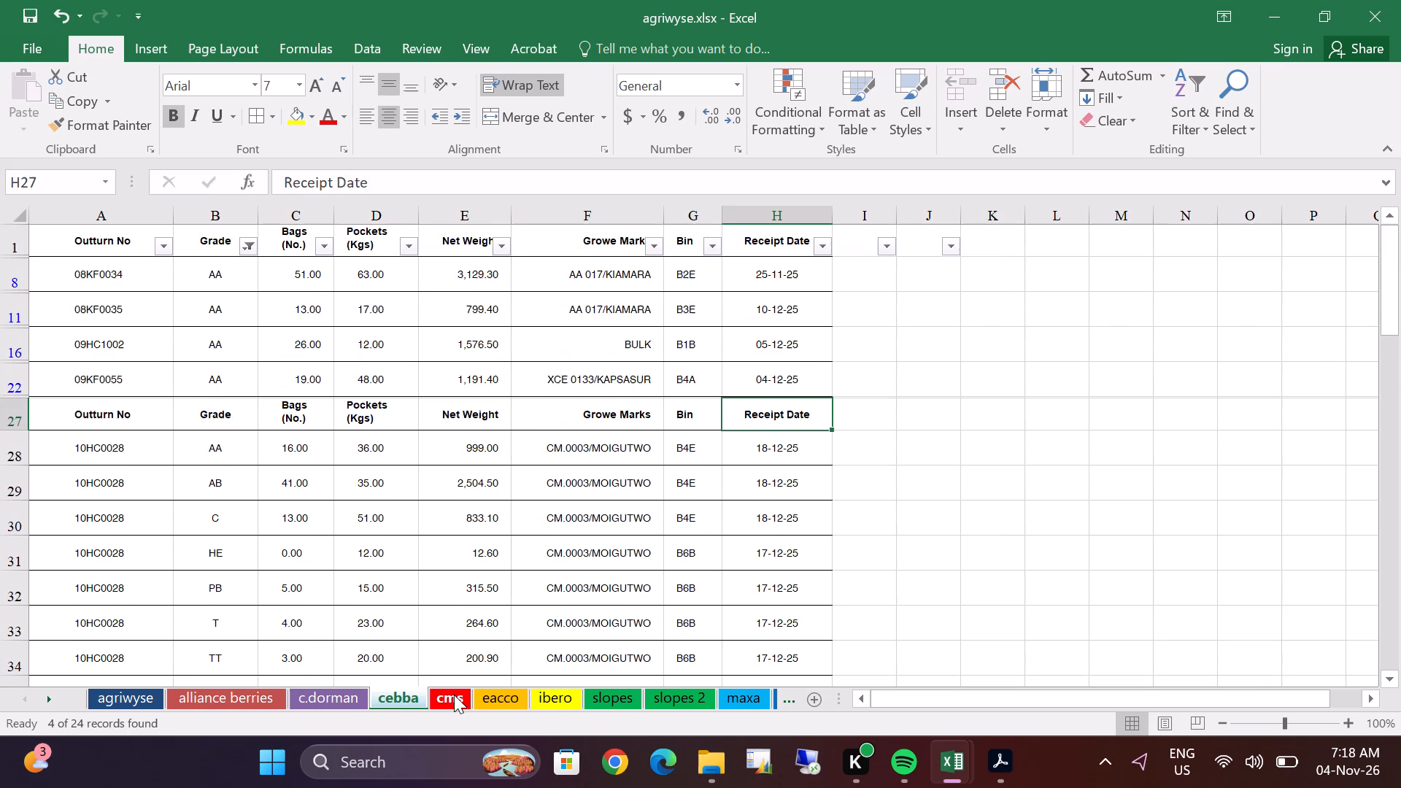
Examine the cms sheet's header row, row 4, and its stock entries, including the grower marks and No of Days columns.
left_click(454, 695)
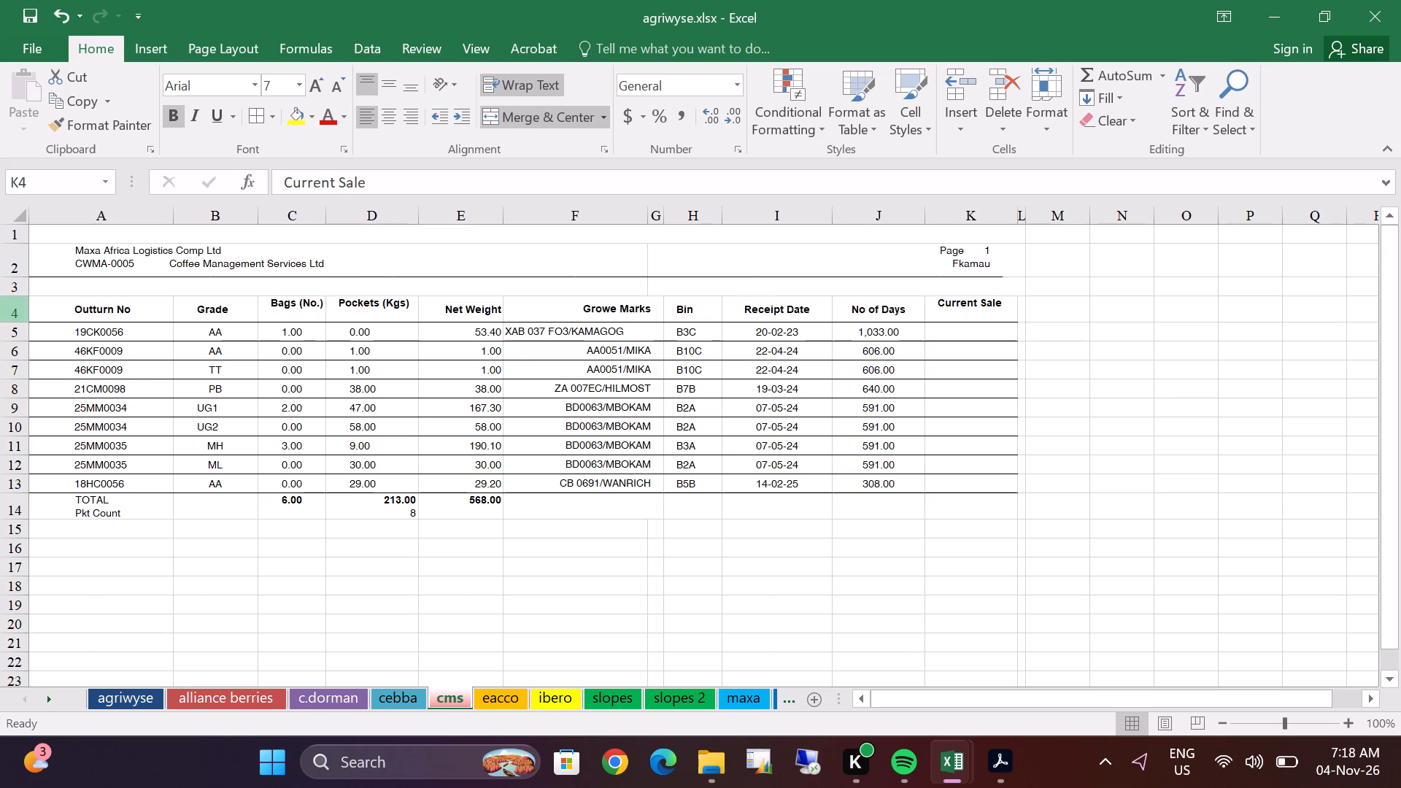
left_click(8, 309)
left_click(8, 309)
triple_click(19, 314)
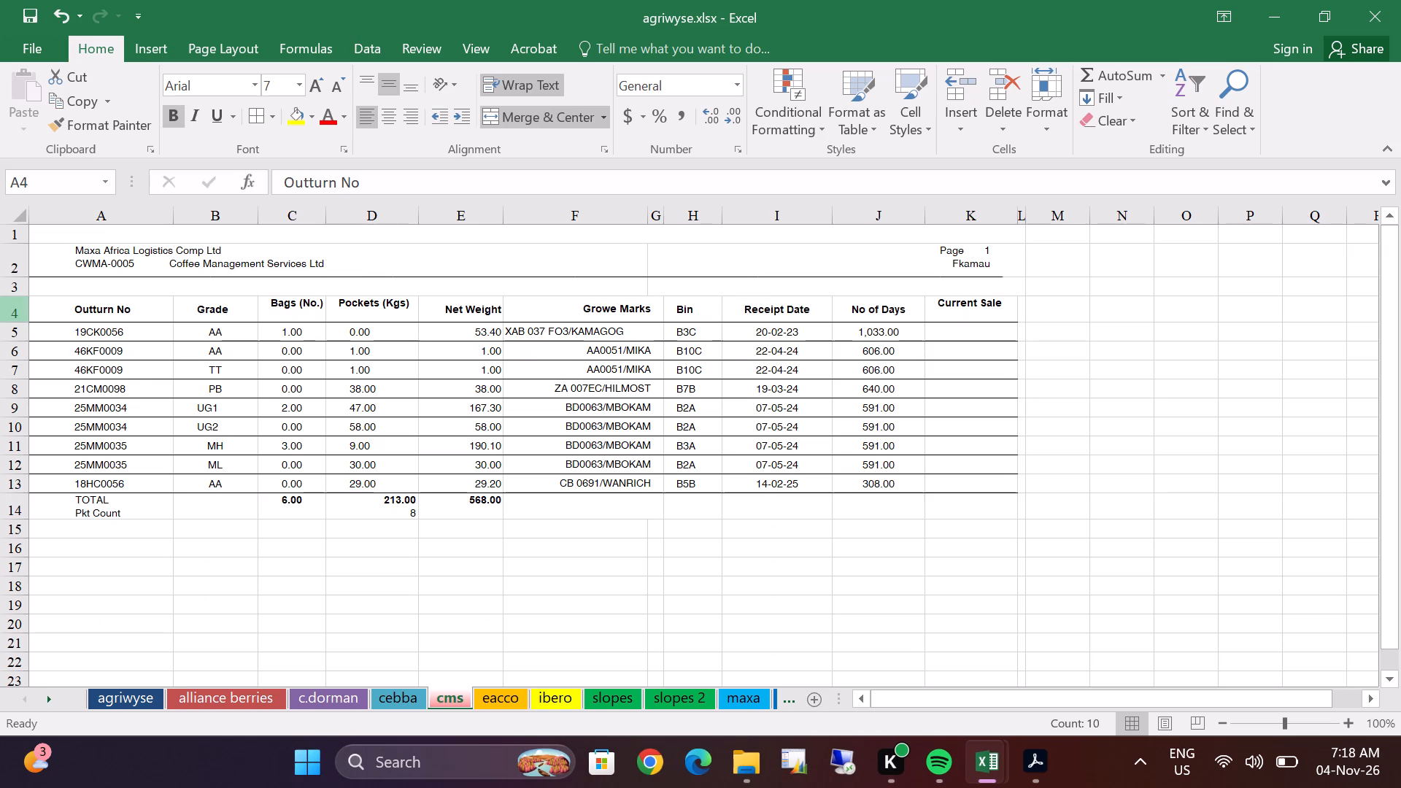
left_click(18, 314)
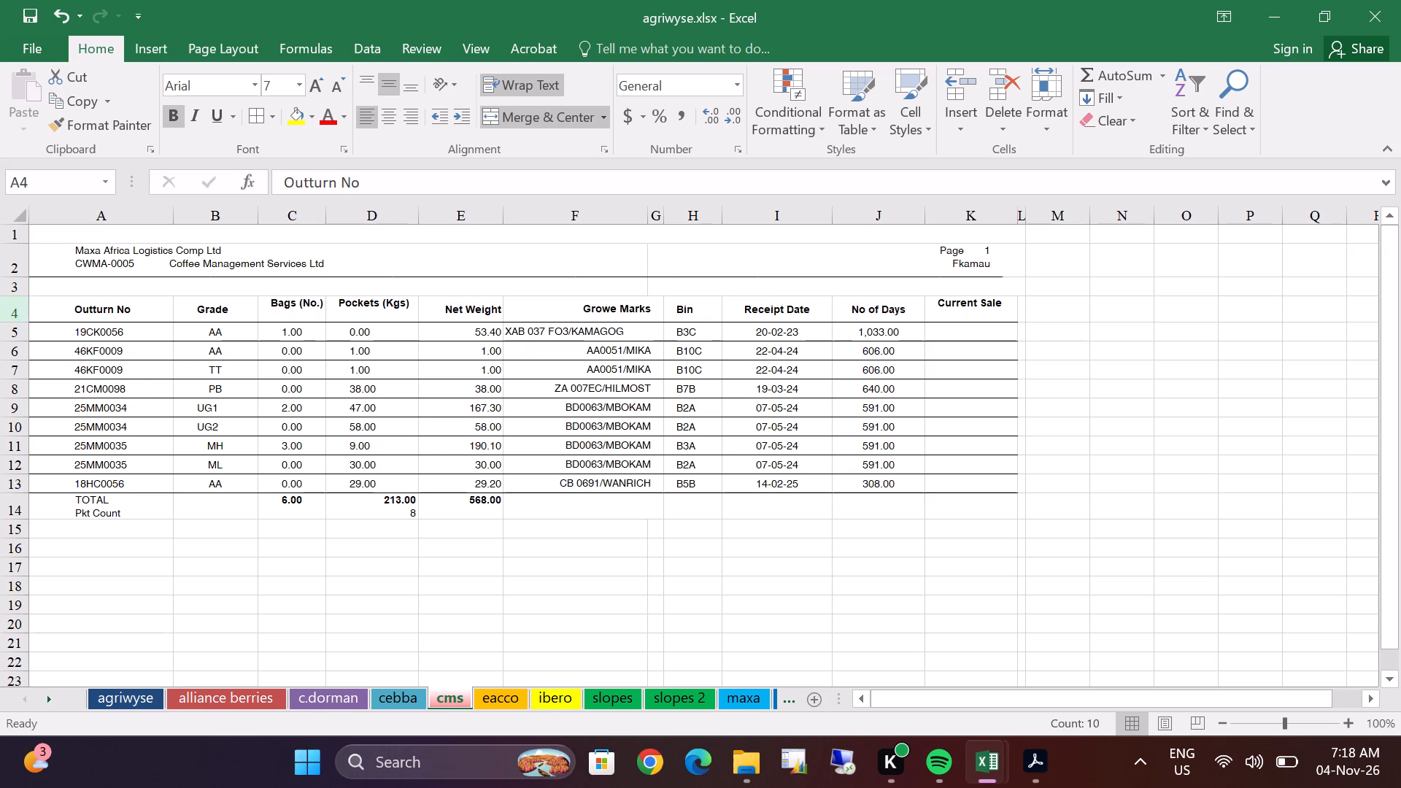
left_click(747, 385)
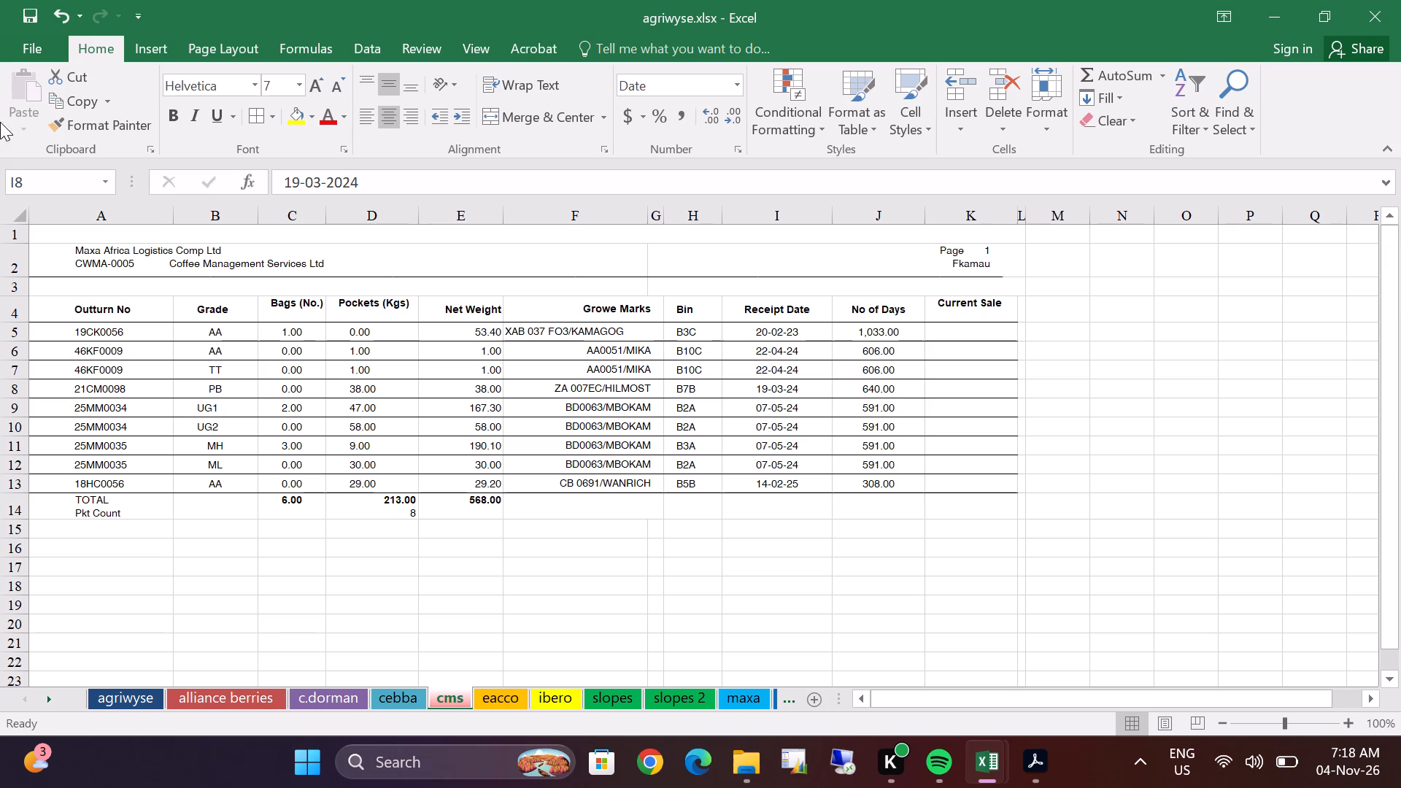
left_click(13, 313)
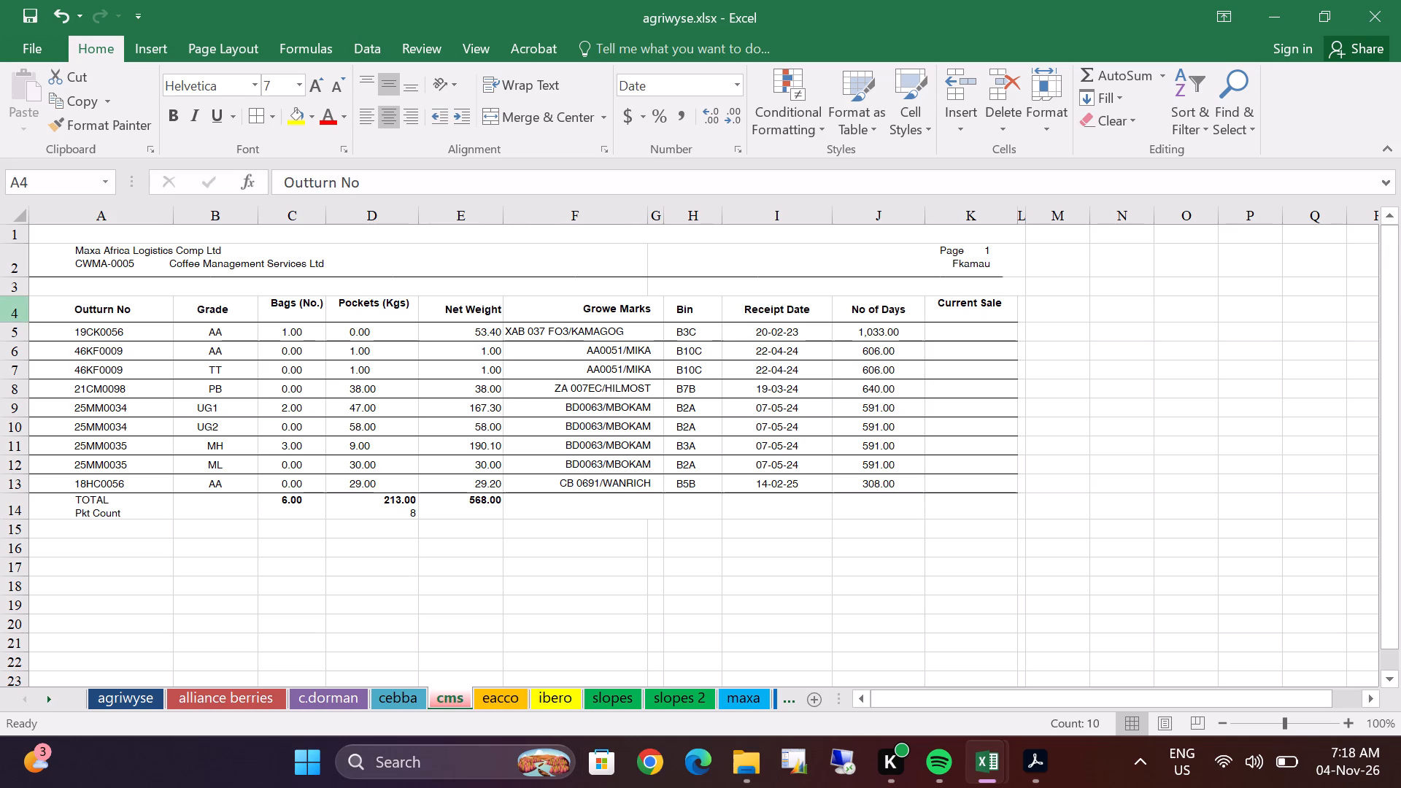
left_click(213, 302)
double_click(290, 308)
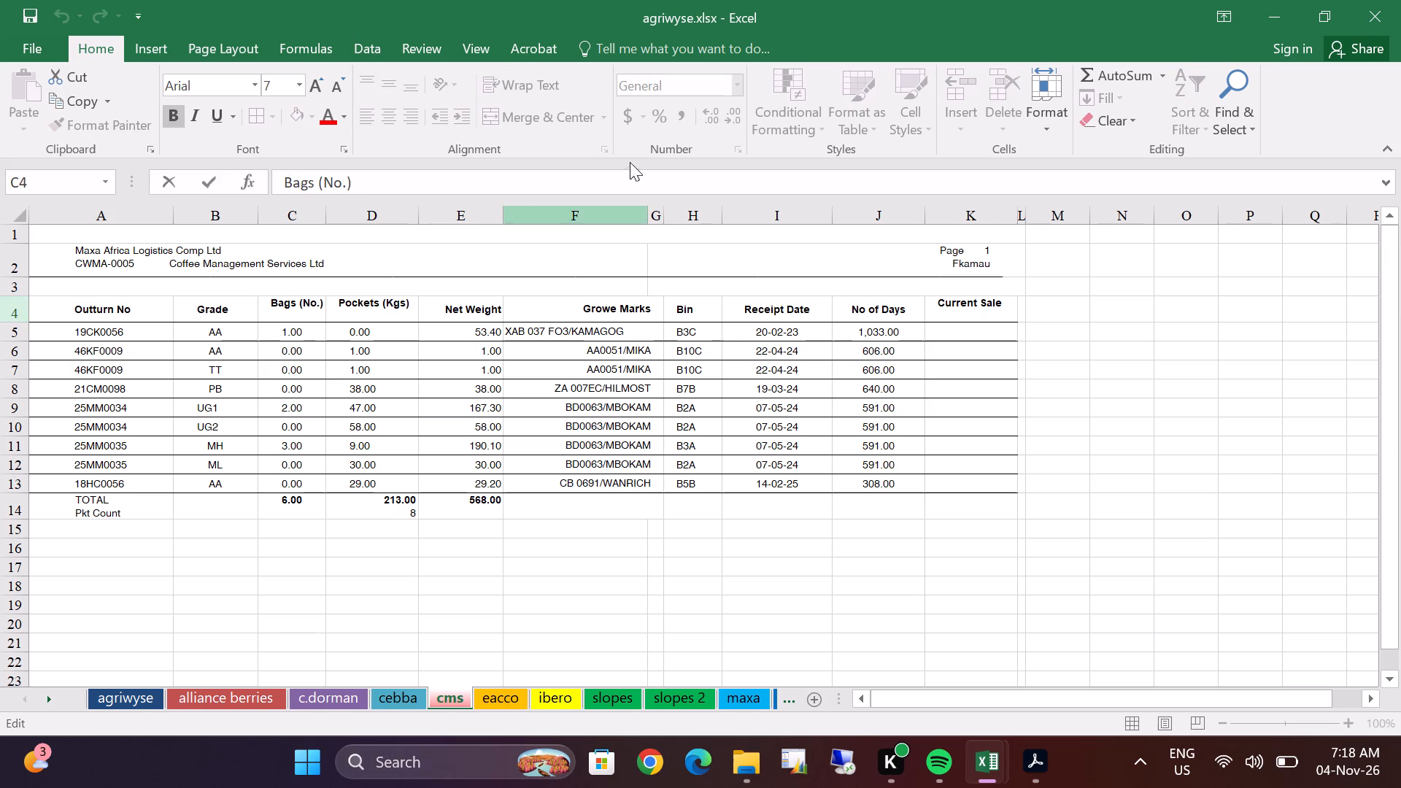
left_click(597, 456)
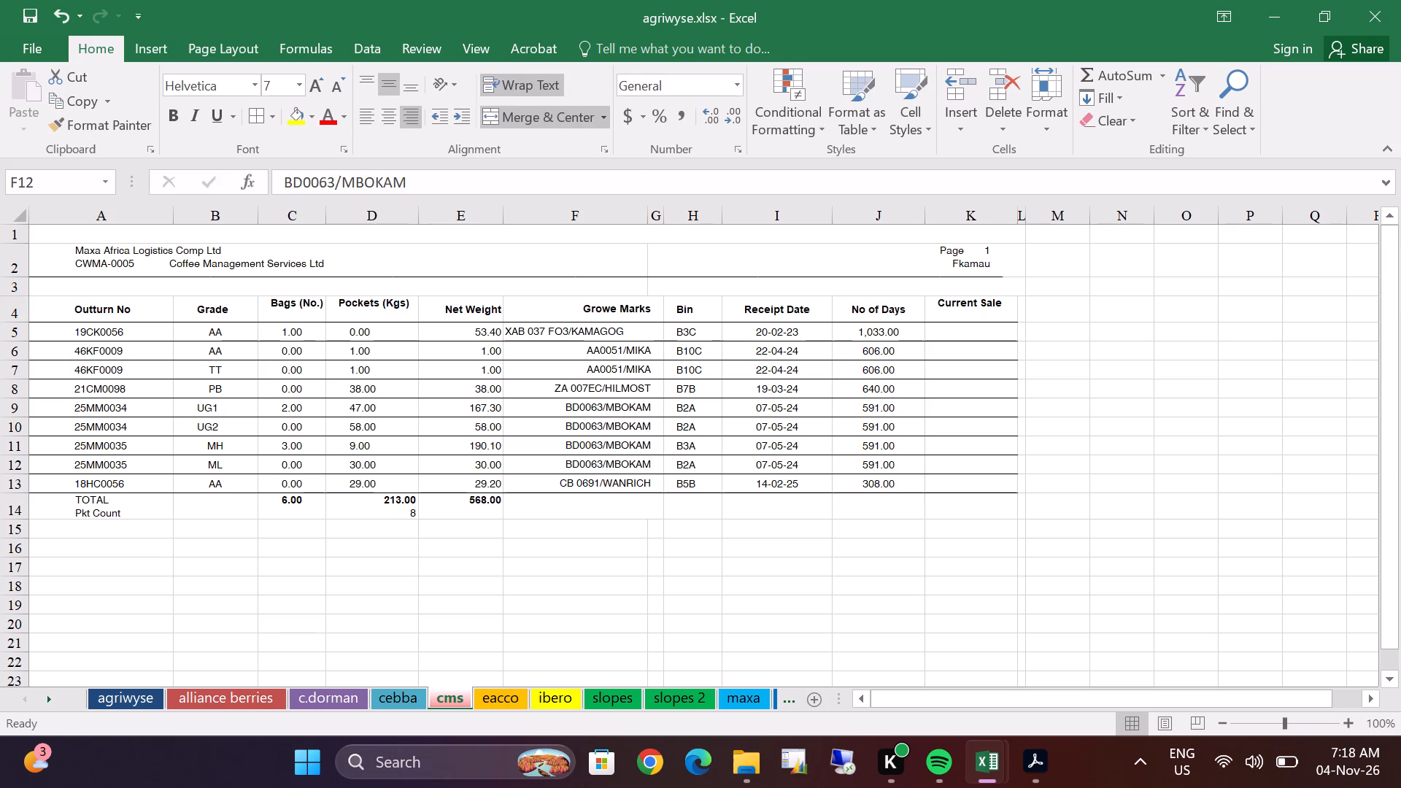
double_click(608, 406)
left_click(634, 366)
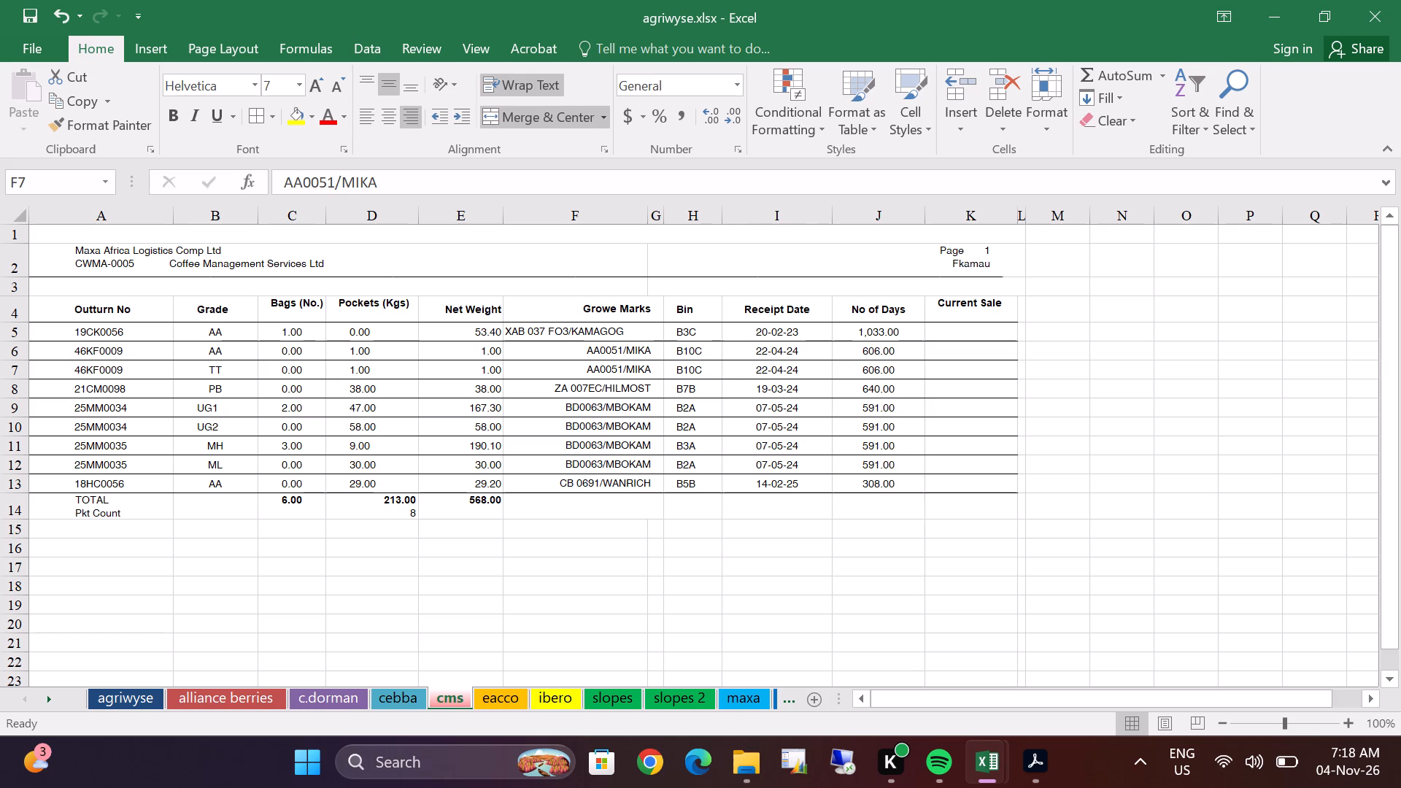
double_click(887, 214)
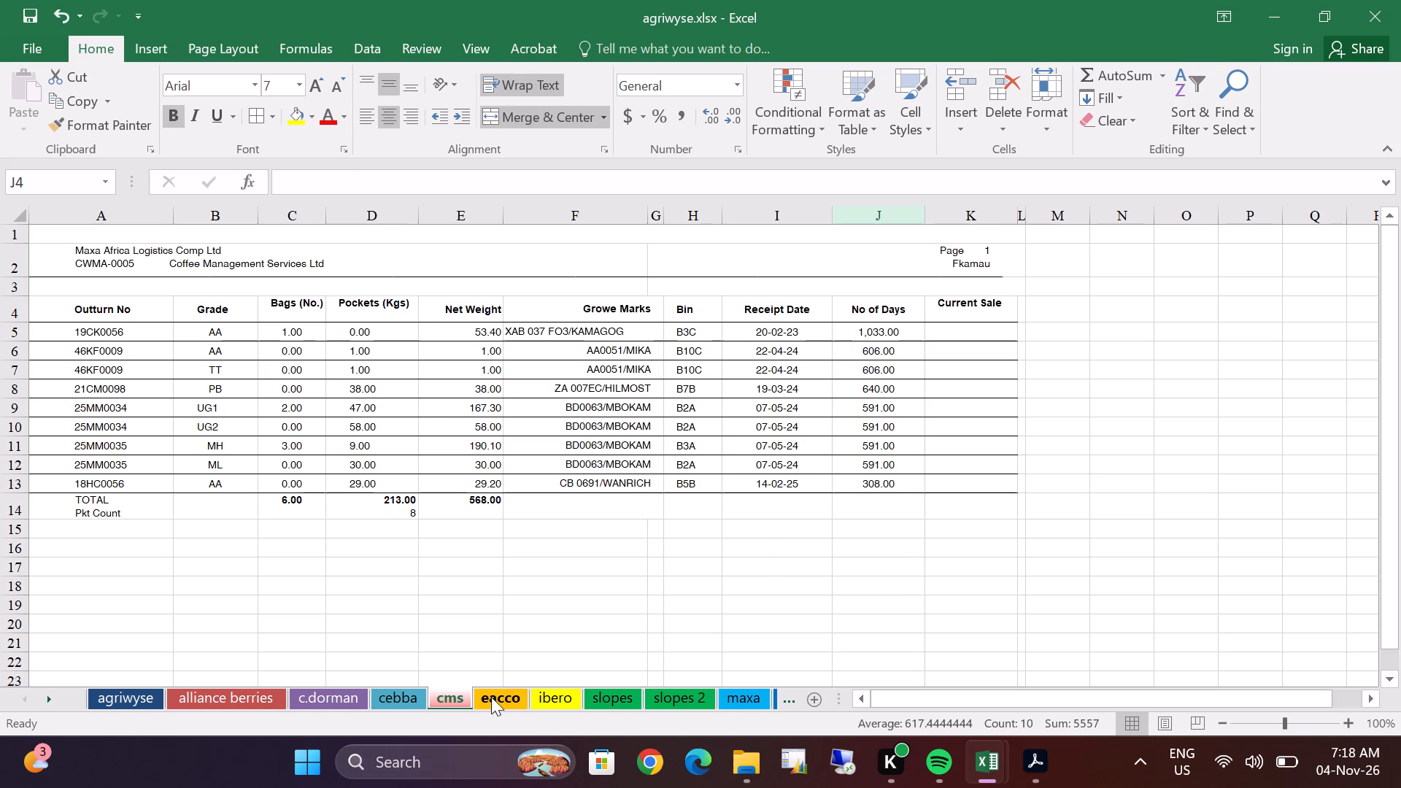
Delete the dealer name row, row 5 (CU774 East Africa Coffee Co), from the eacco sheet.
double_click(525, 703)
scroll(212, 368, "up", 8)
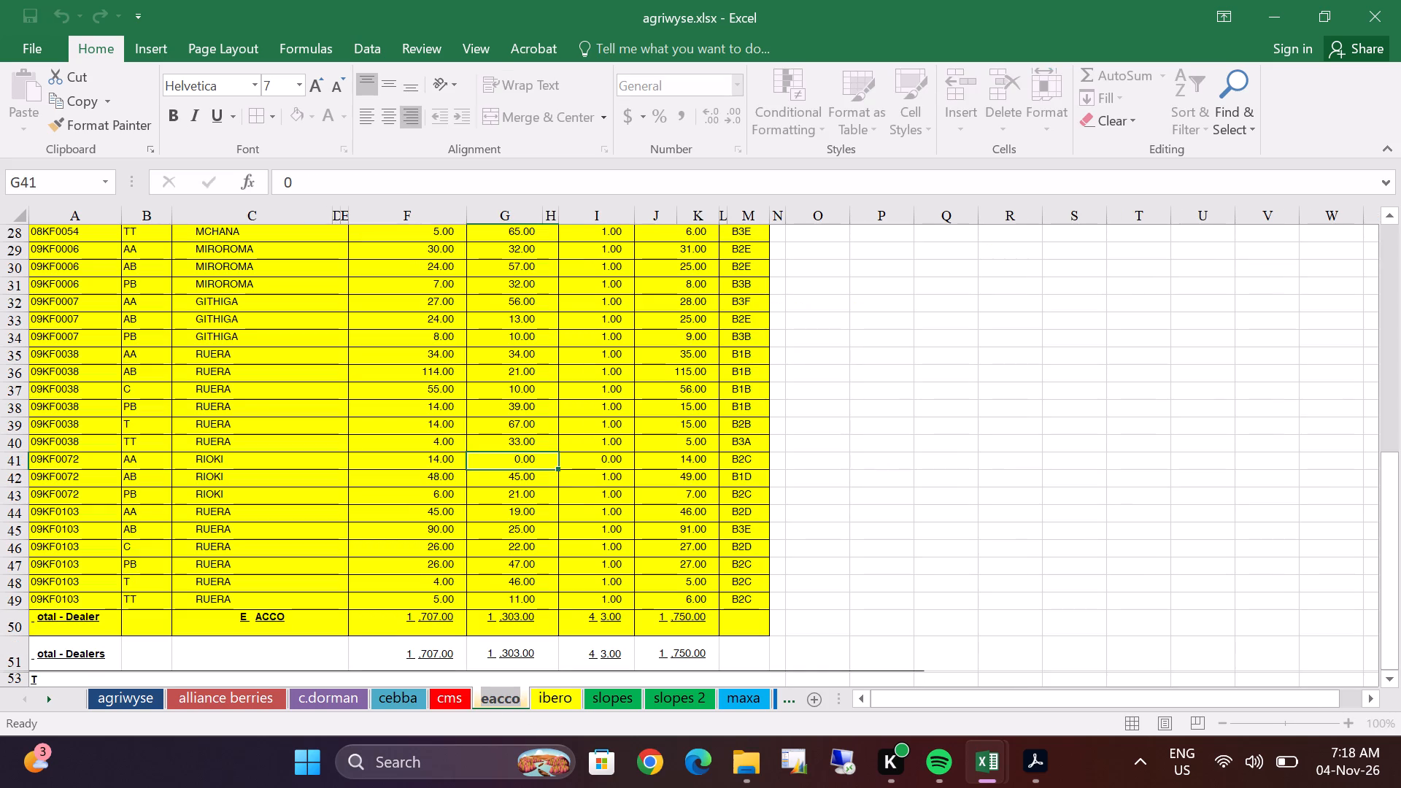
double_click(211, 368)
scroll(263, 316, "up", 13)
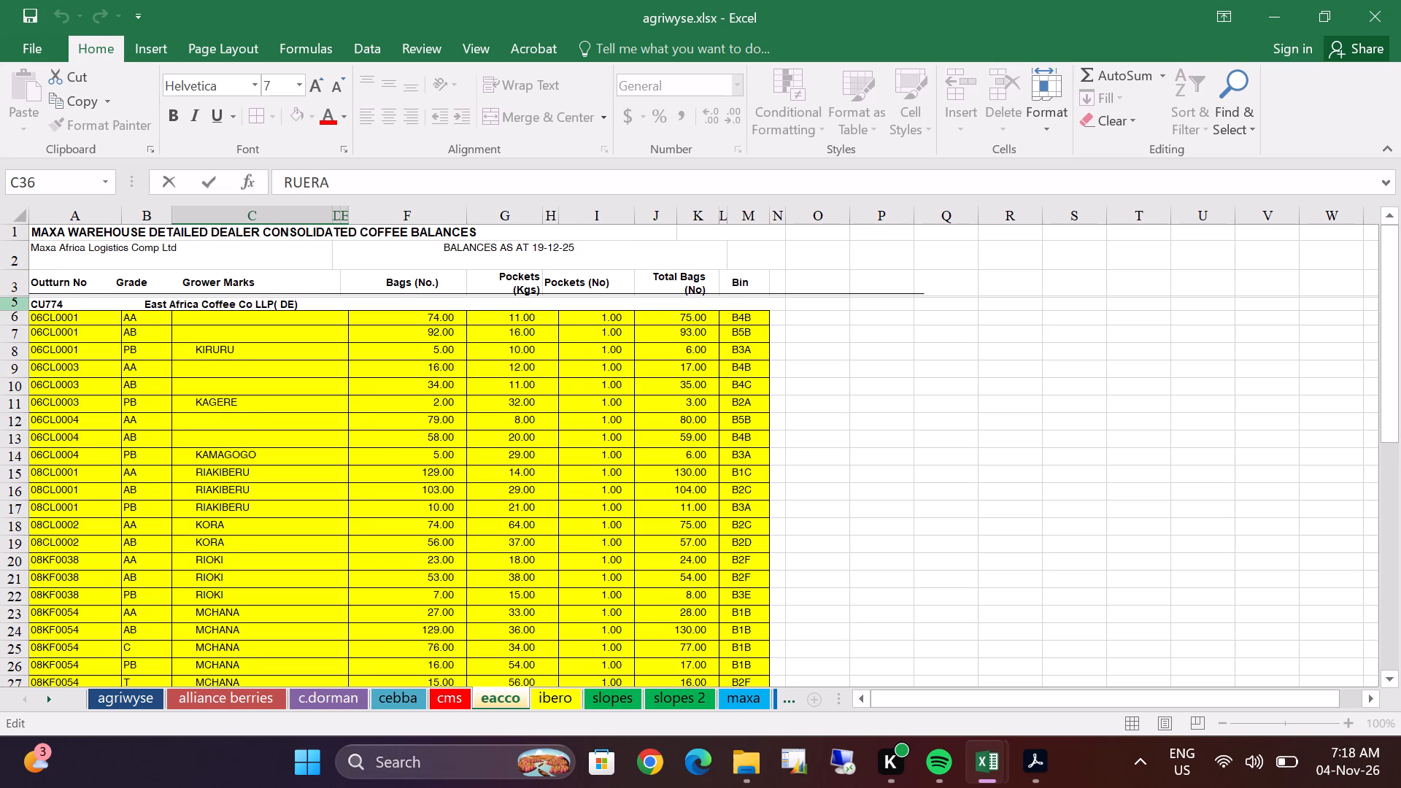
left_click(20, 307)
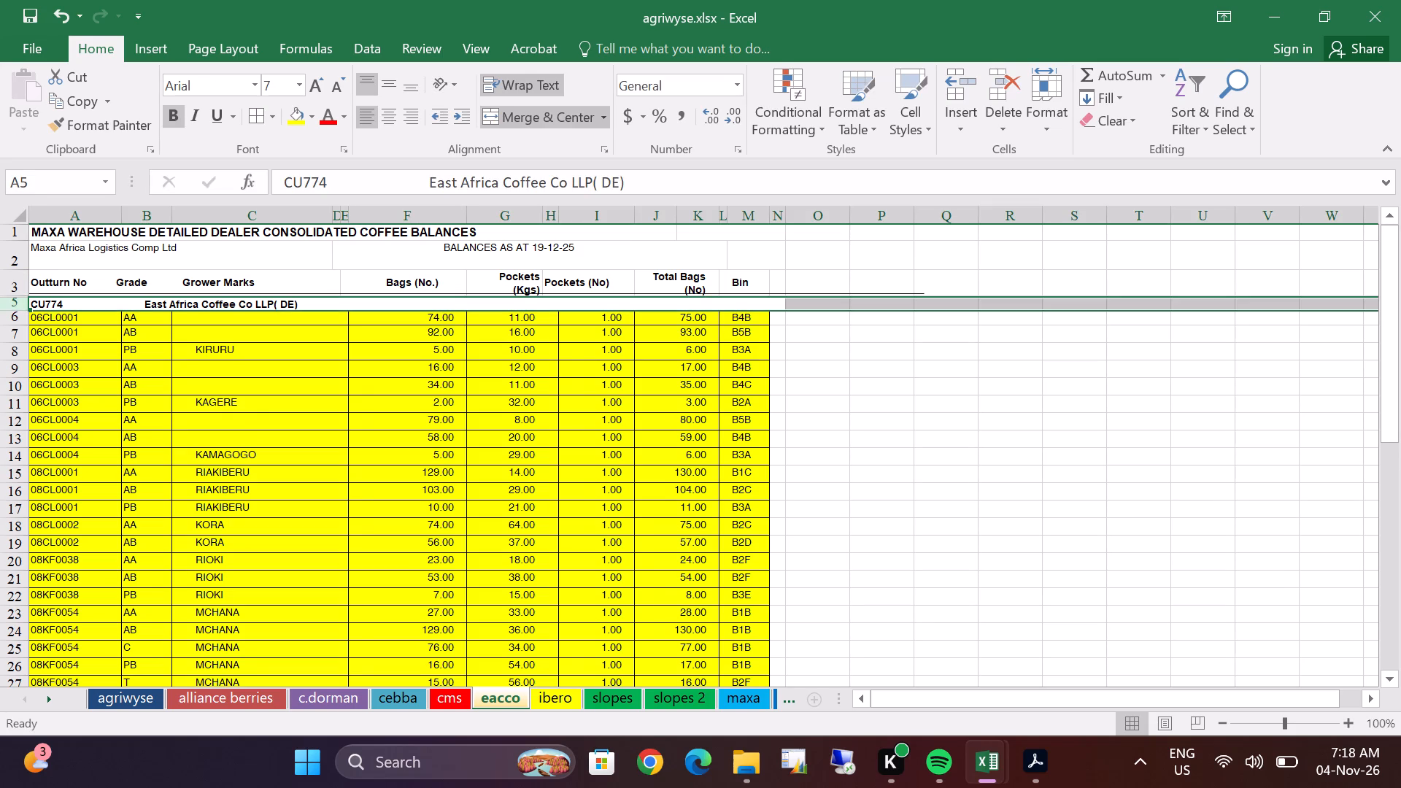
right_click(65, 304)
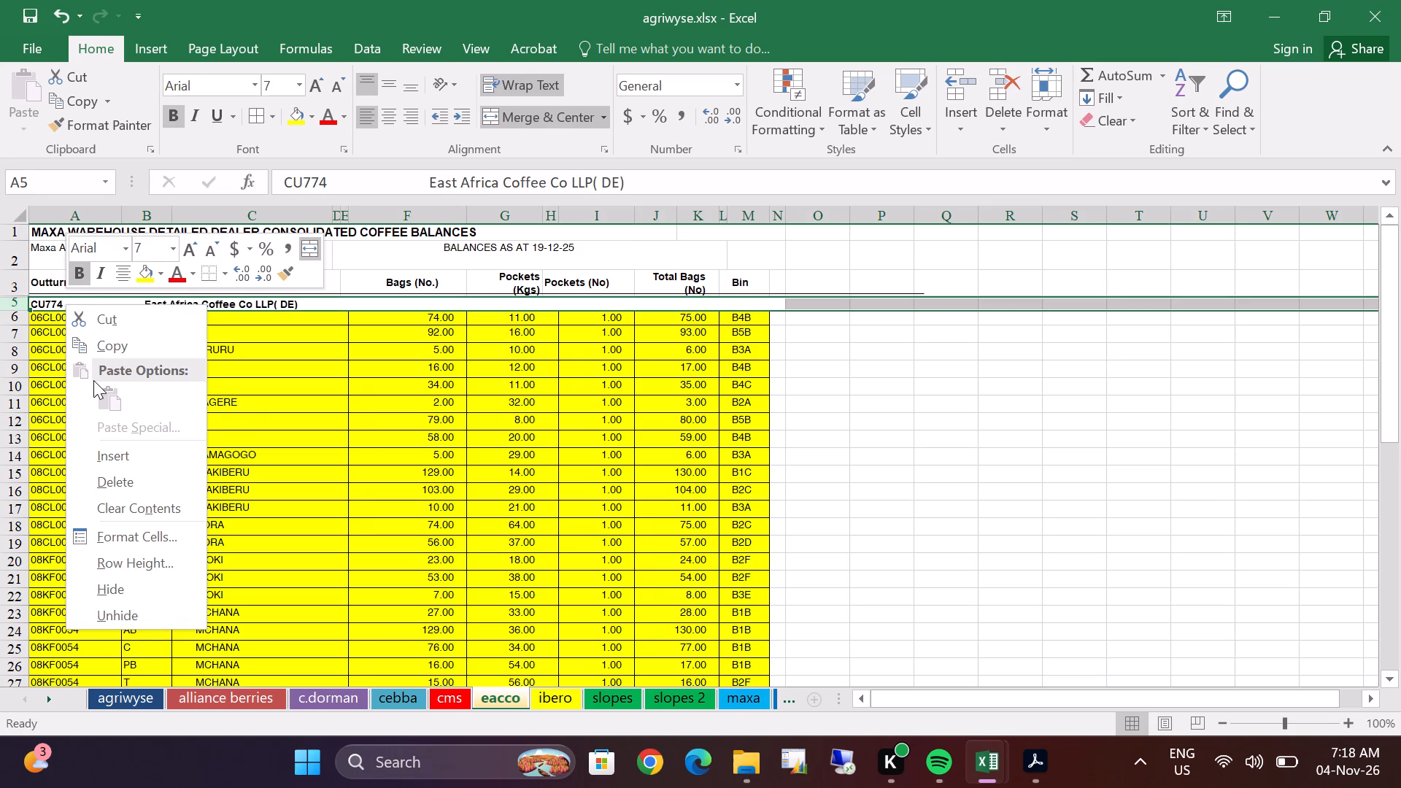
left_click(112, 474)
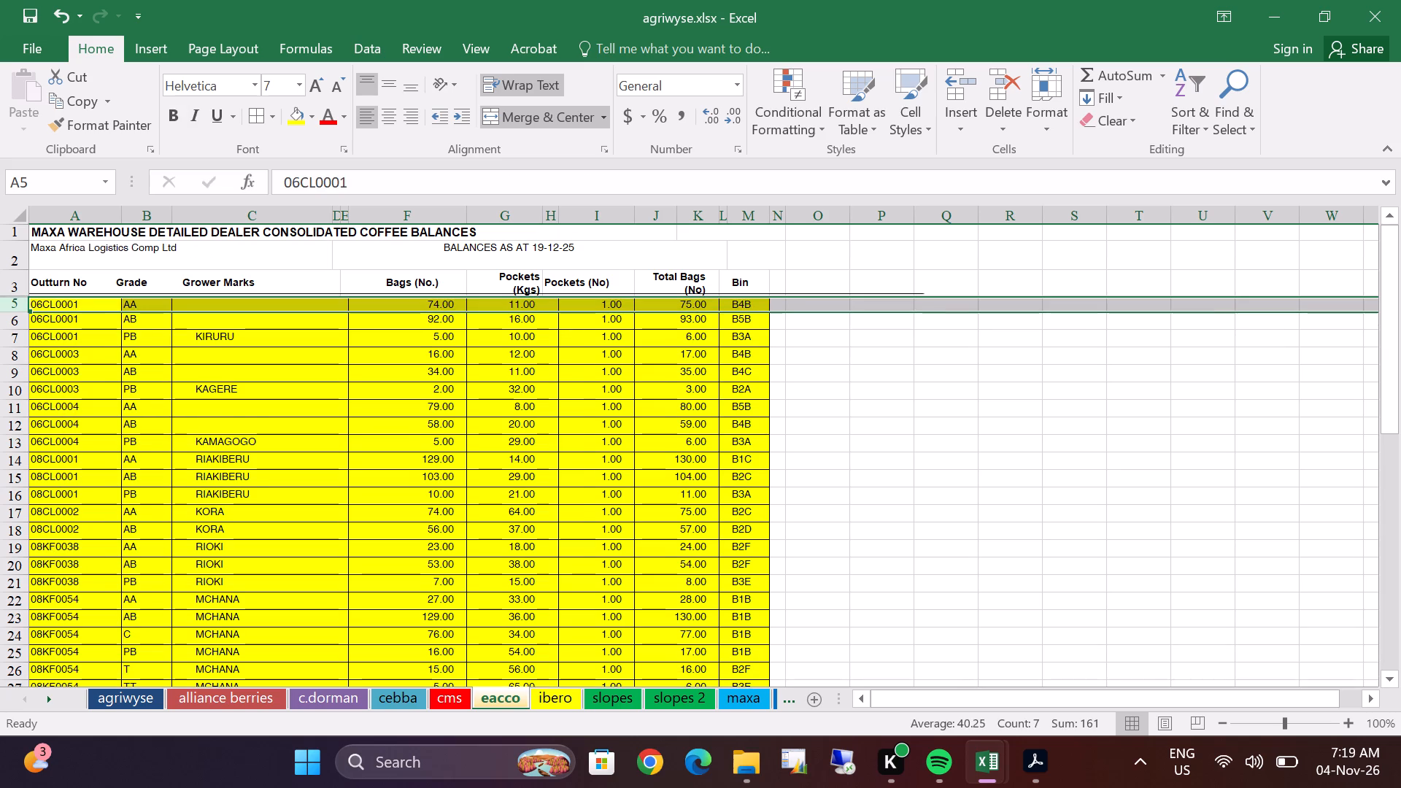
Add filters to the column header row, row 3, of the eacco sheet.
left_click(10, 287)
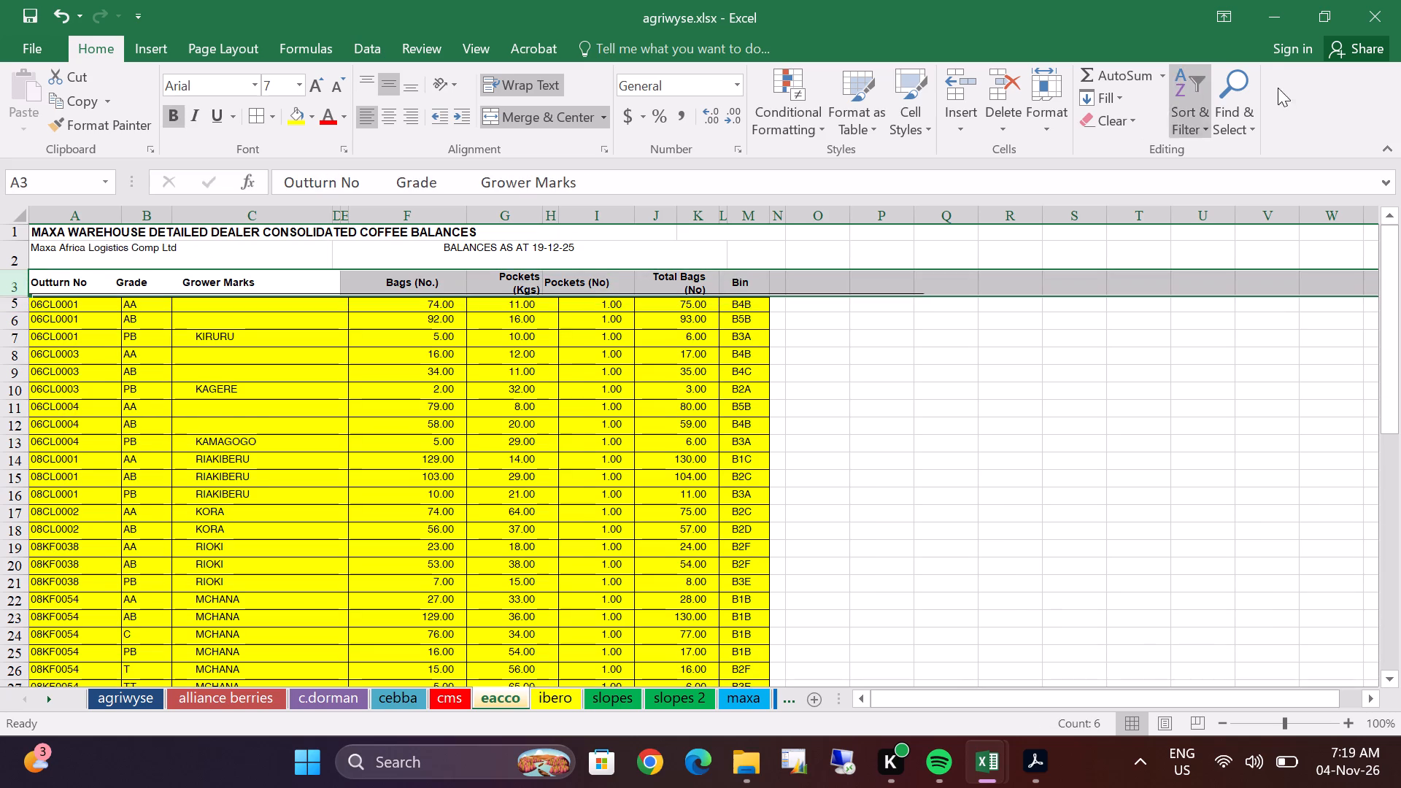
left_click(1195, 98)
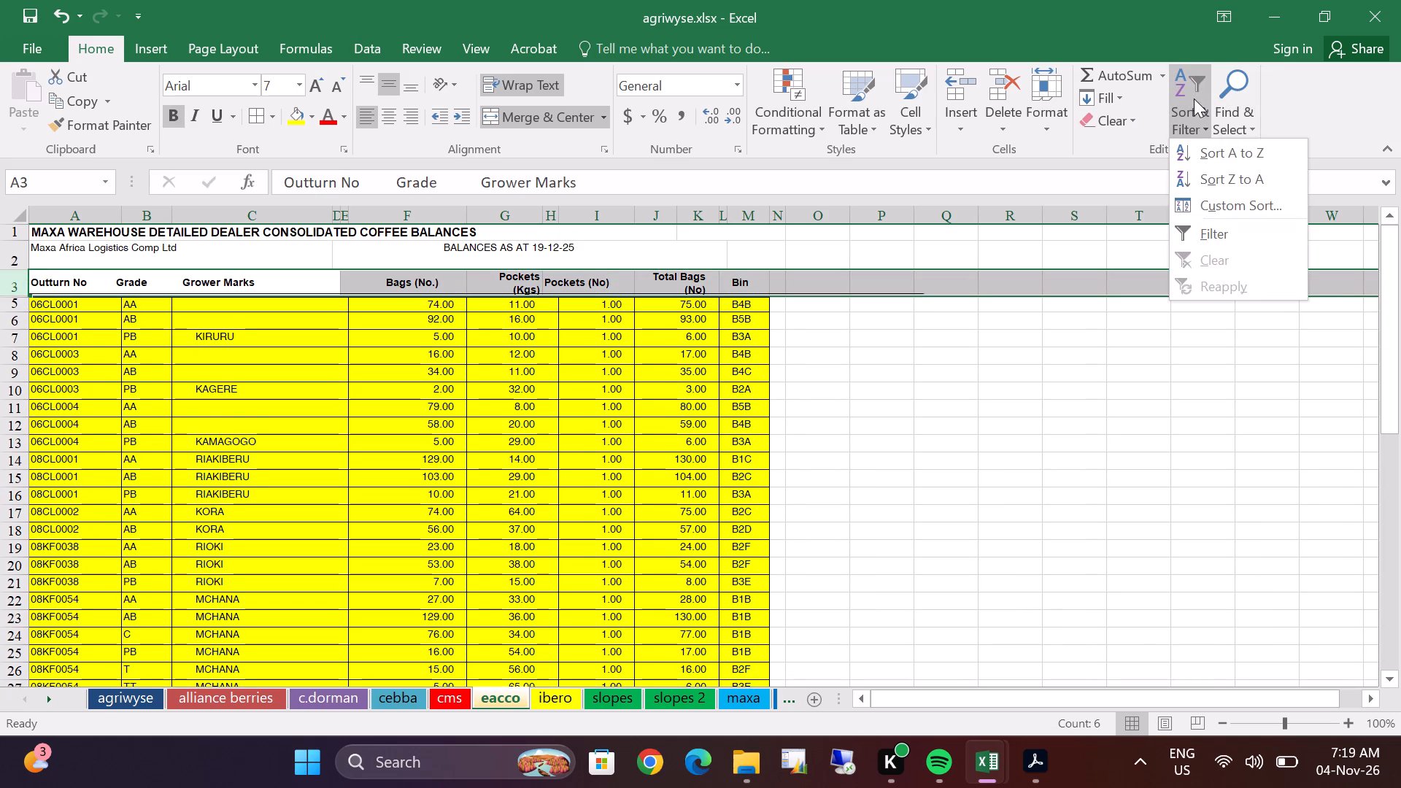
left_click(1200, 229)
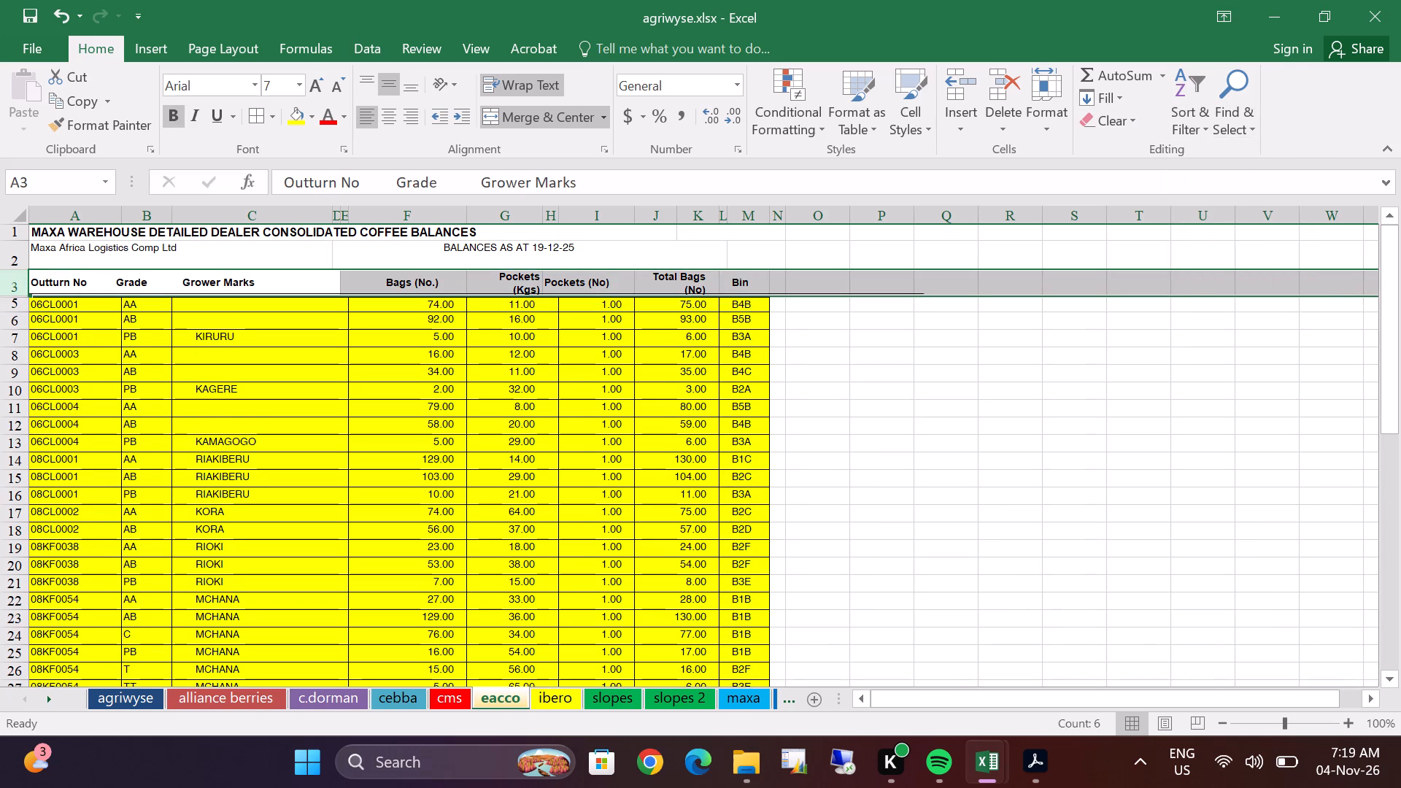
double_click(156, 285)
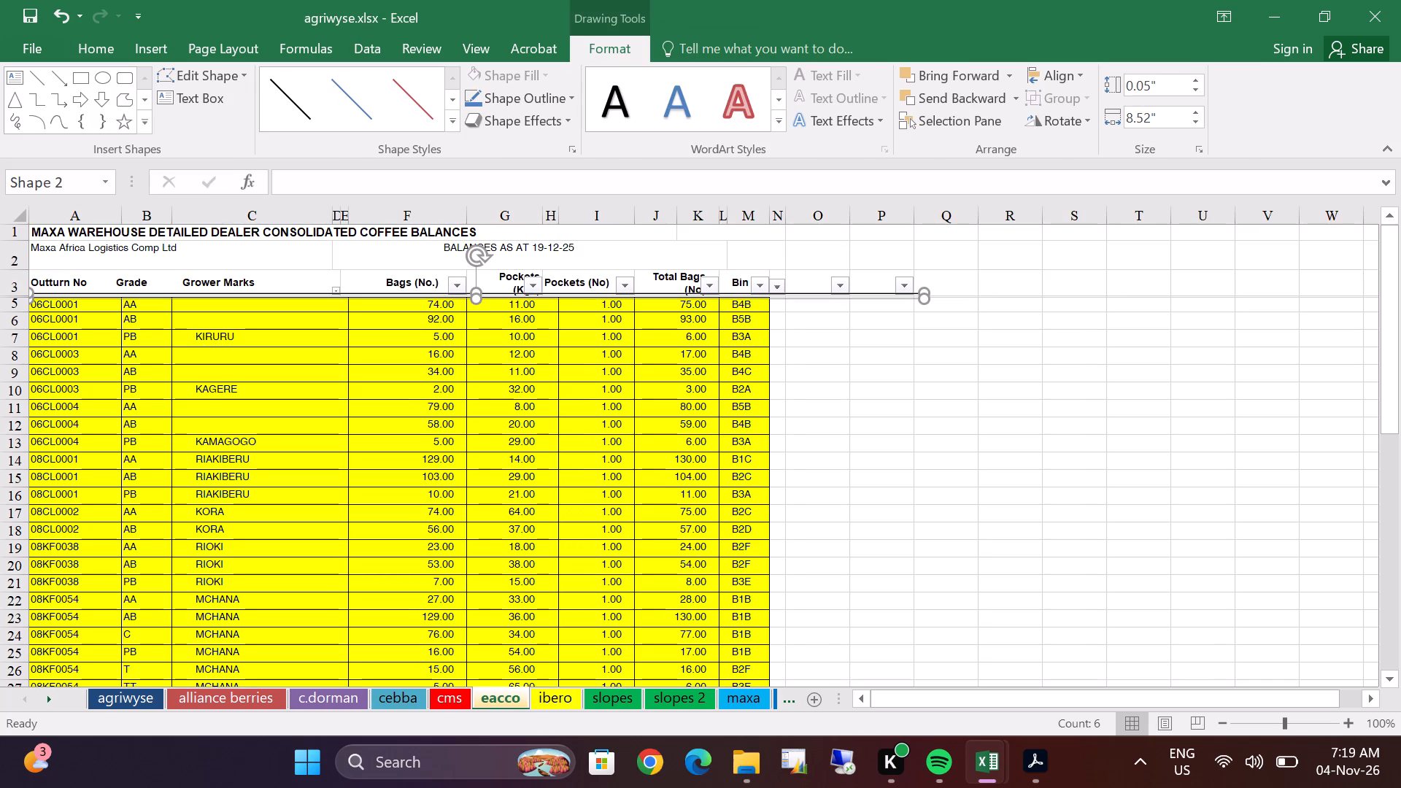
Delete rows 1 to 3, holding the report title, company line and column headers, from the eacco sheet.
double_click(56, 248)
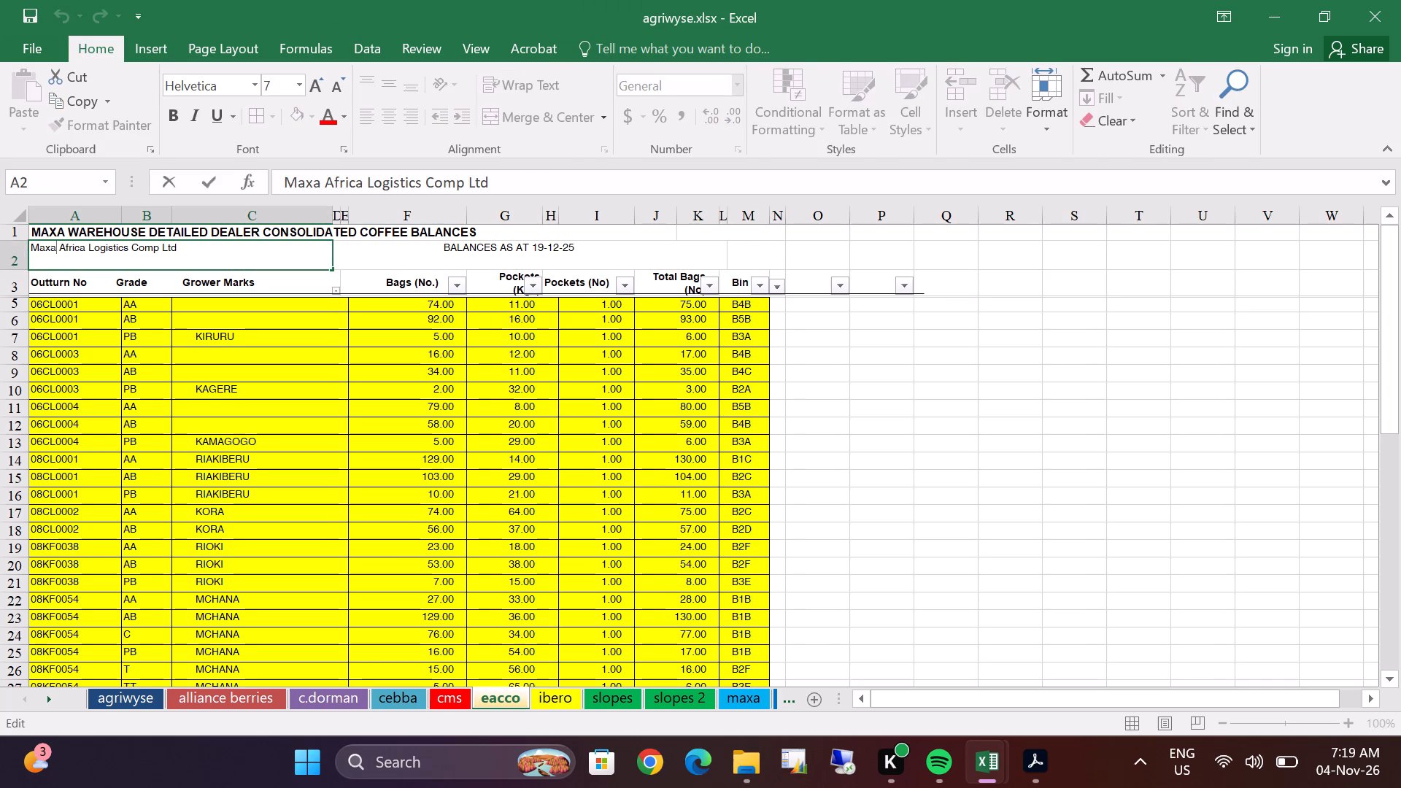
left_click(17, 233)
left_click_drag(17, 236, 12, 285)
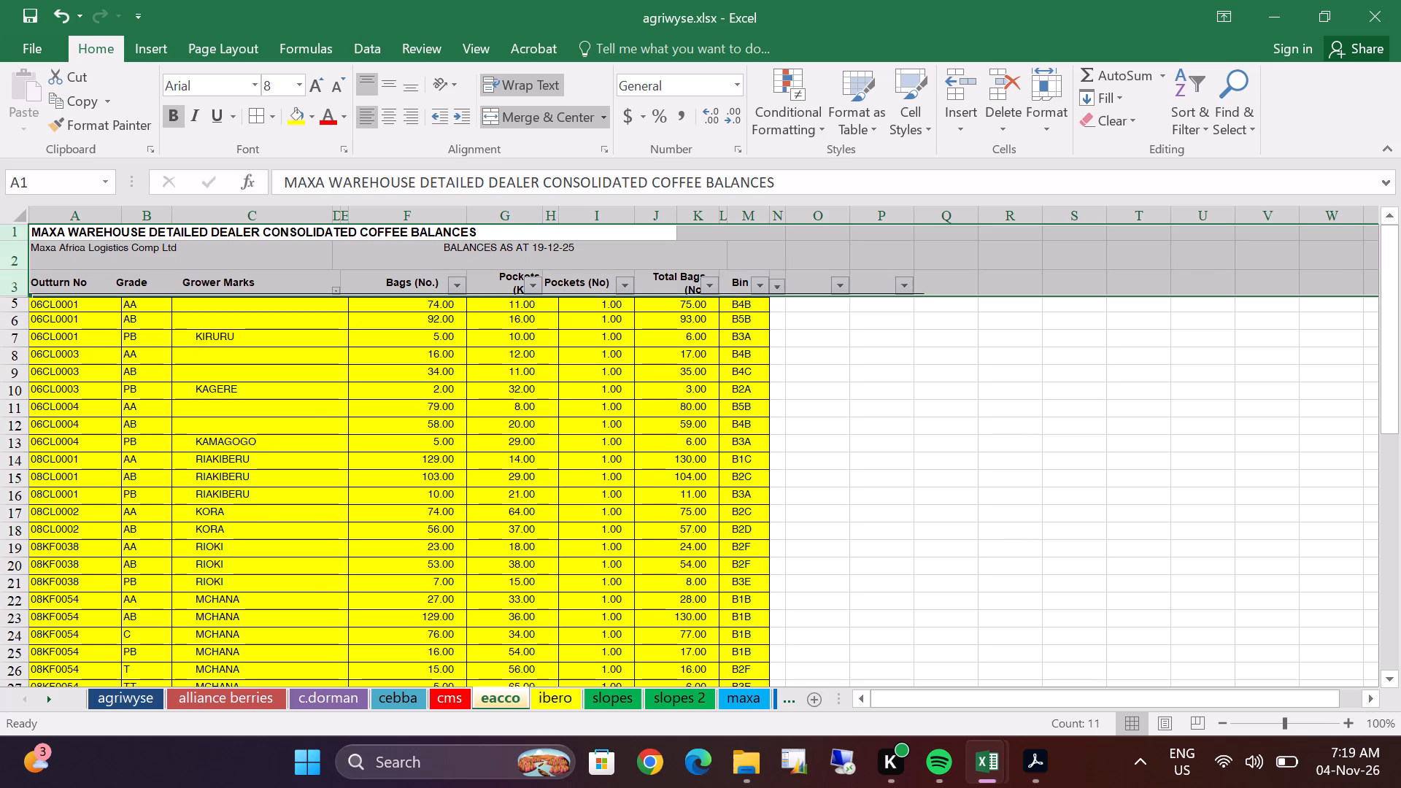
right_click(176, 259)
left_click(214, 430)
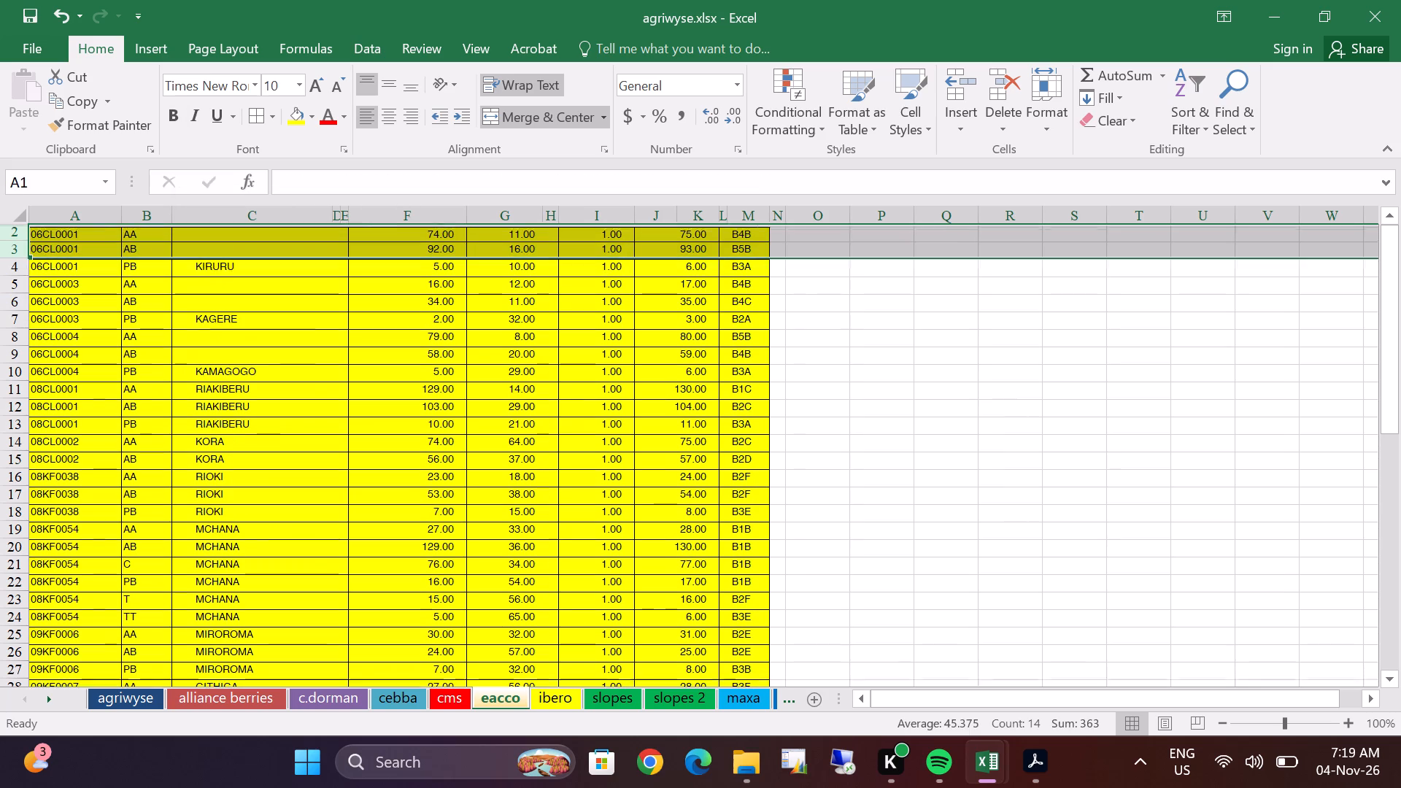
Insert a blank row above the first data row, row 2, of the eacco sheet.
right_click(14, 236)
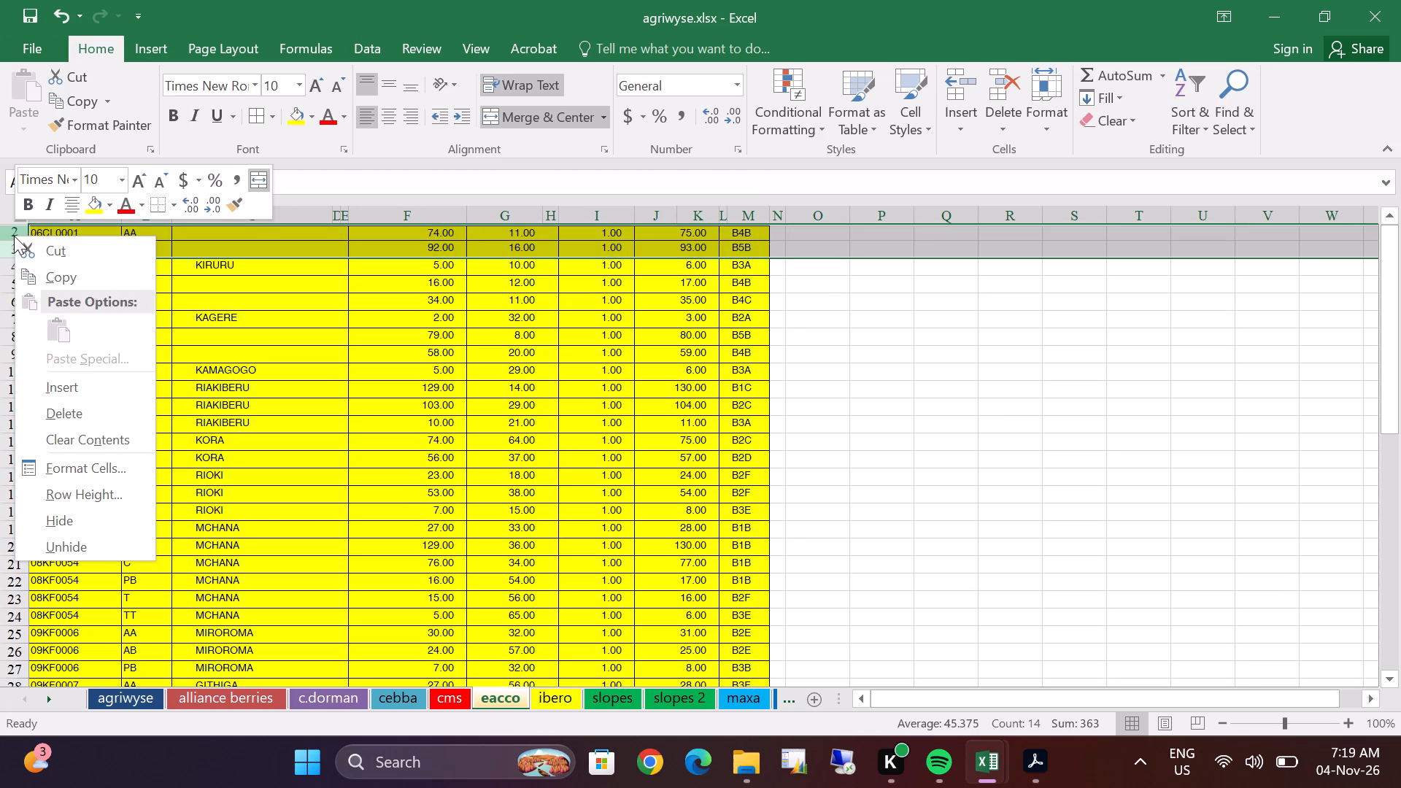
left_click(241, 255)
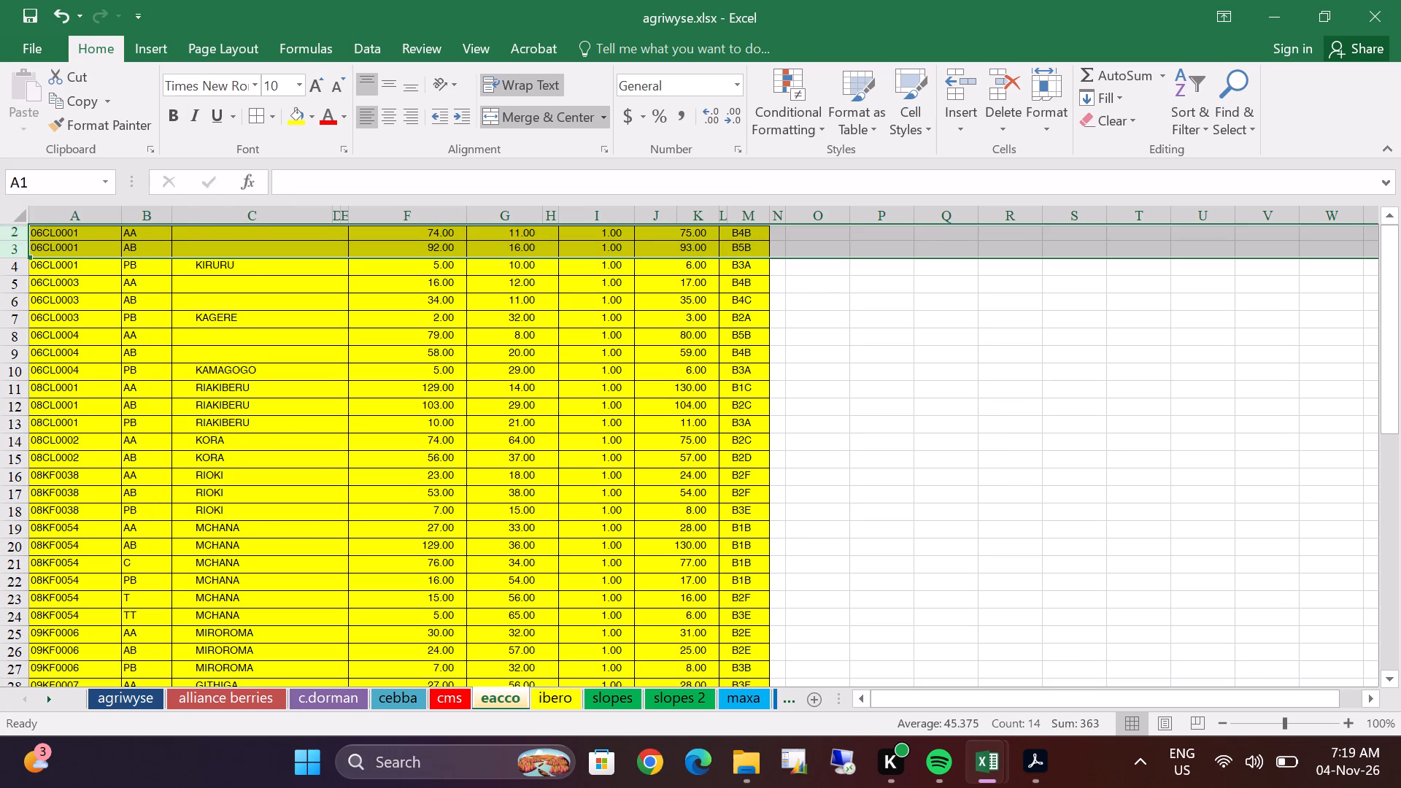
left_click(88, 303)
left_click(13, 235)
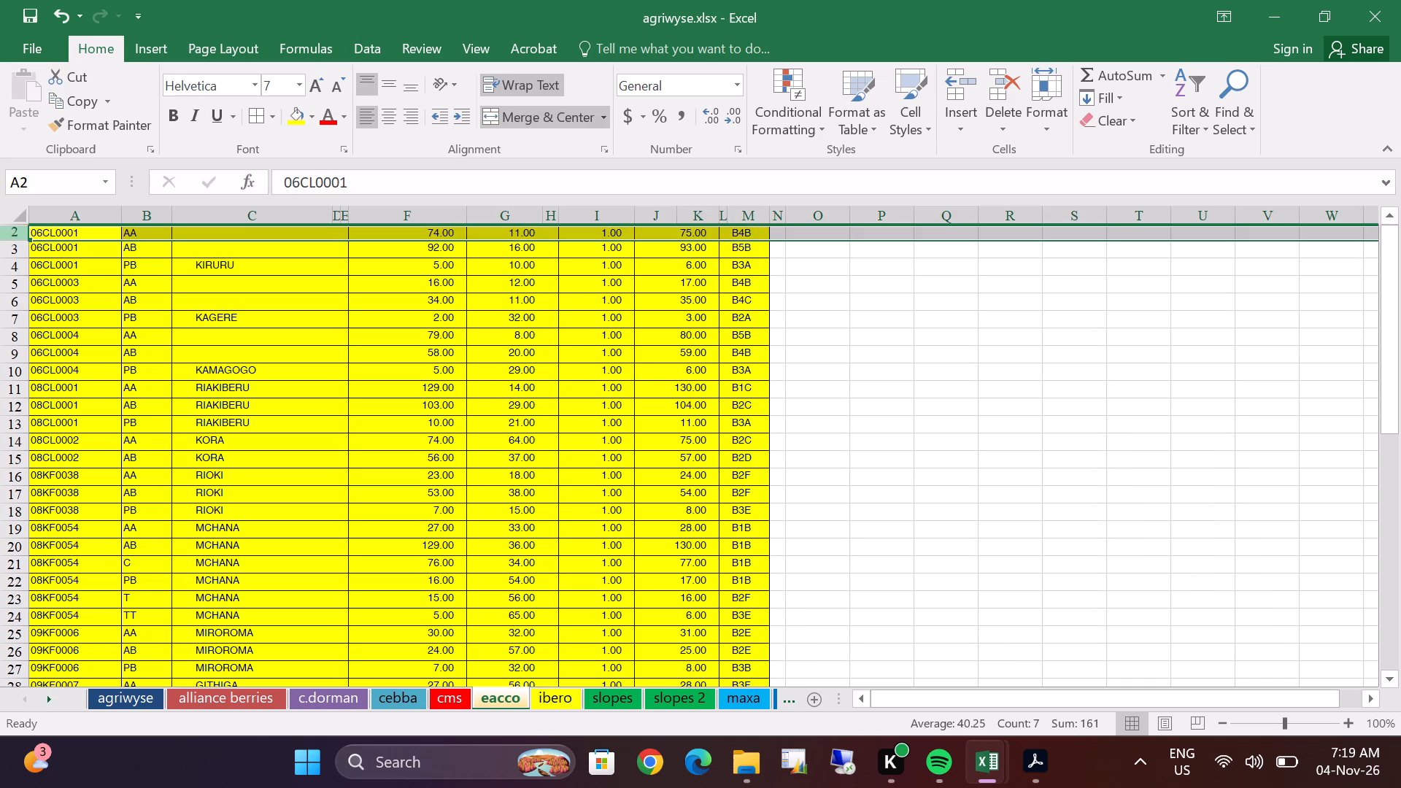
right_click(95, 236)
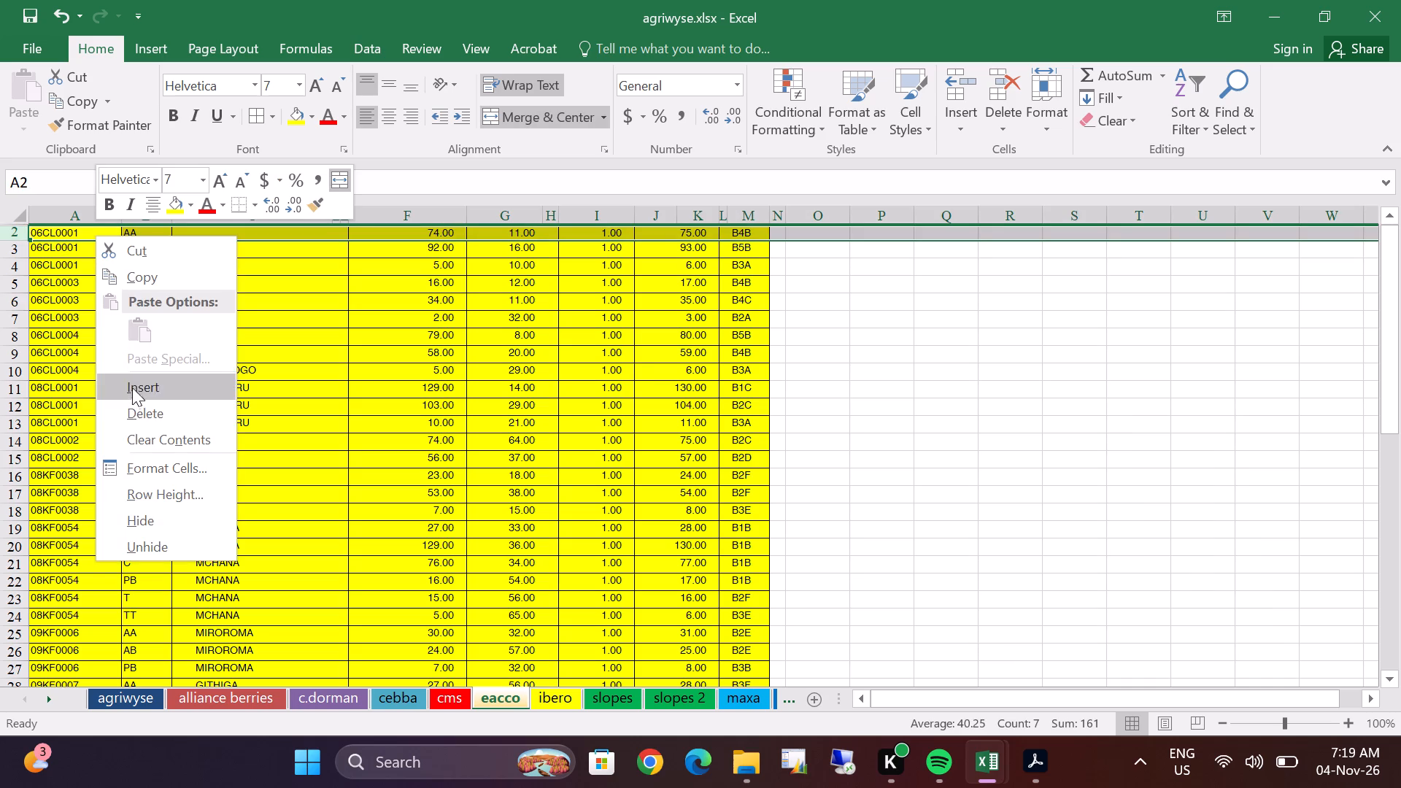
left_click(147, 388)
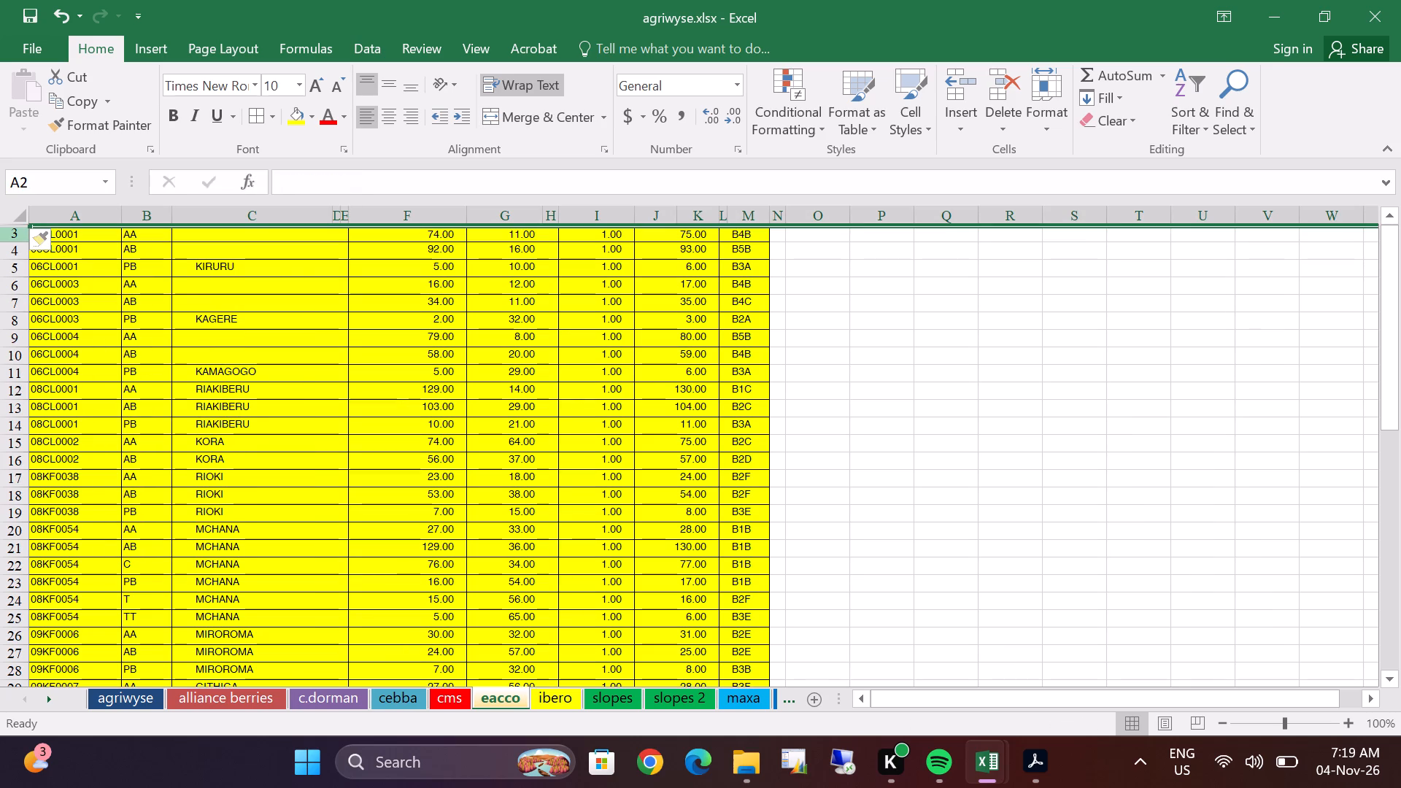
left_click(15, 236)
left_click(503, 544)
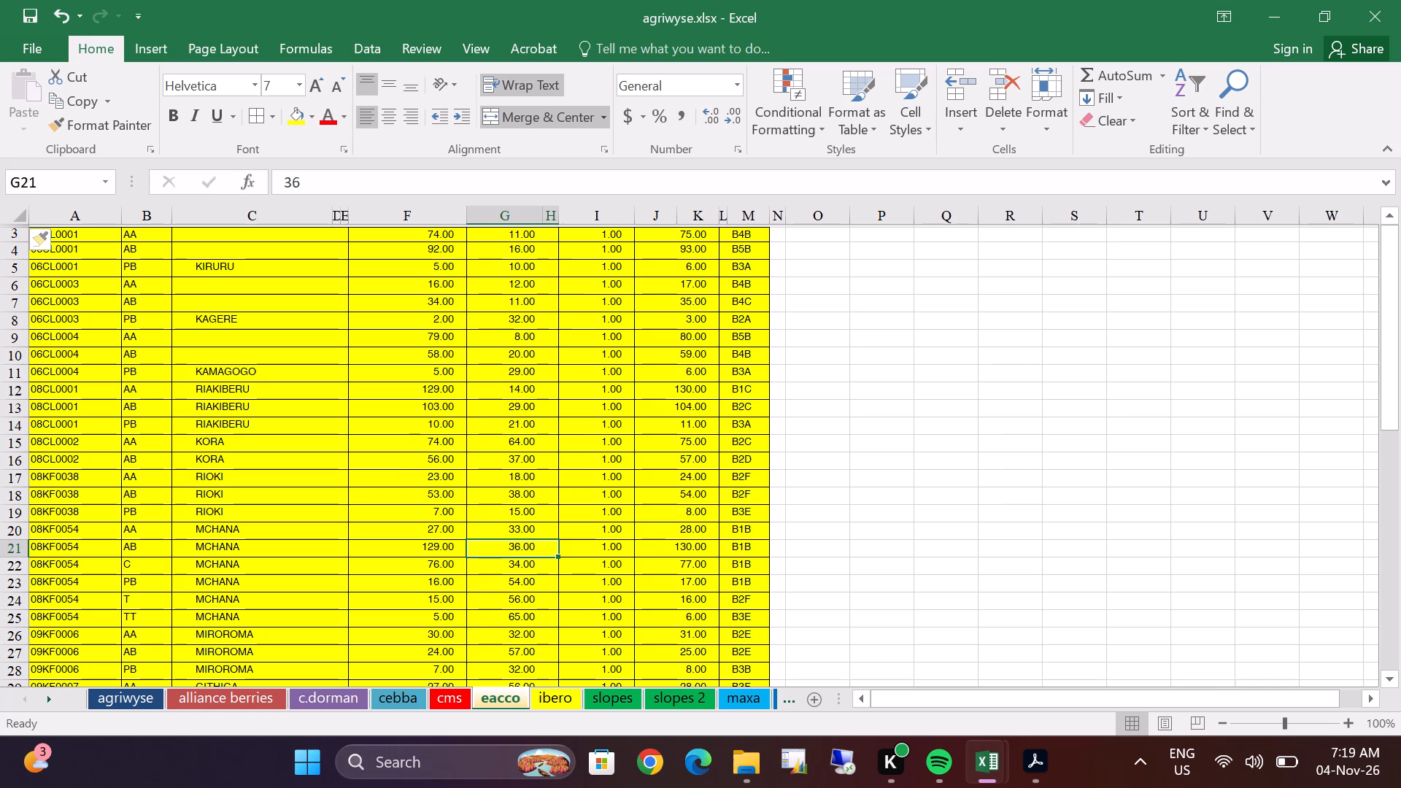
Add filters to the top header row, row 1, of the slopes sheet.
left_click(603, 698)
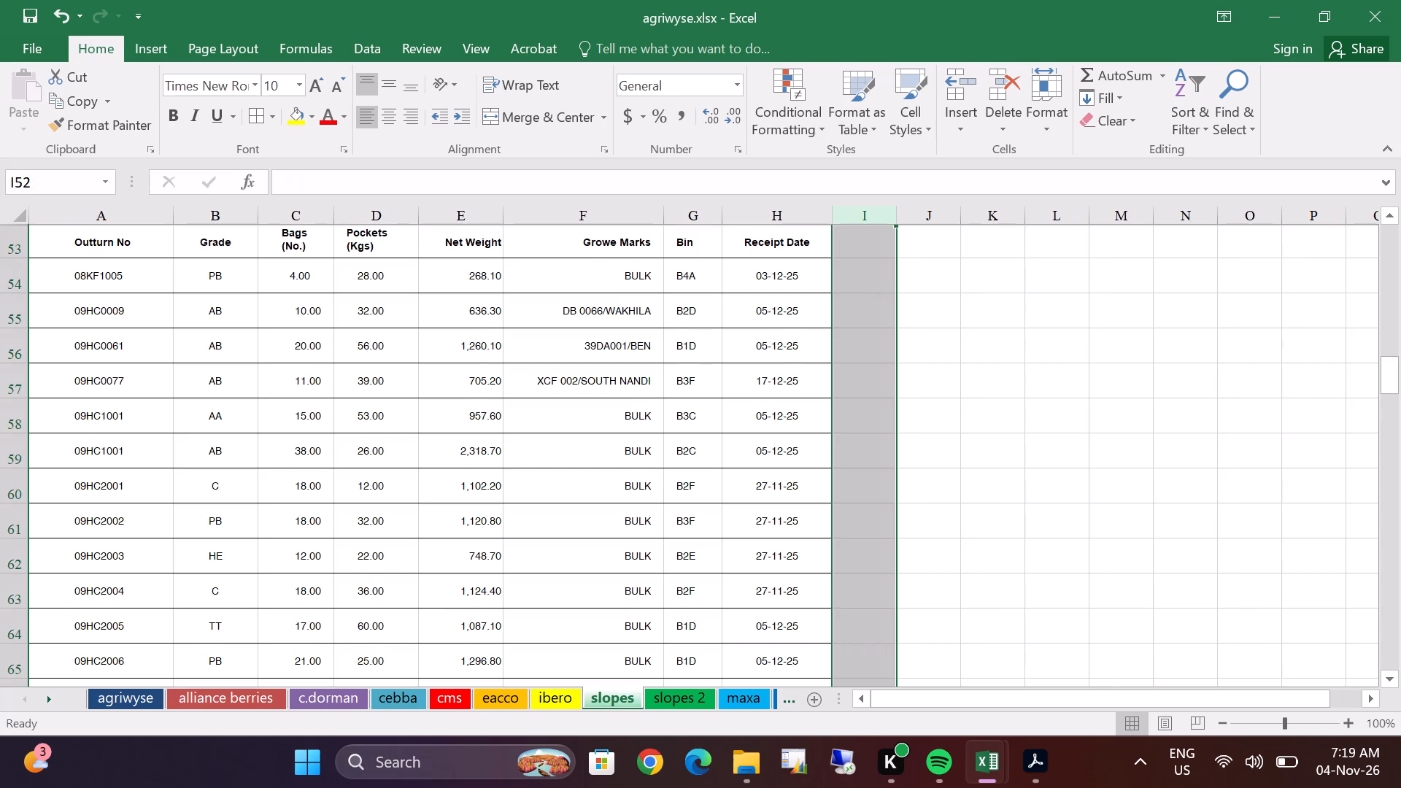
scroll(393, 481, "up", 20)
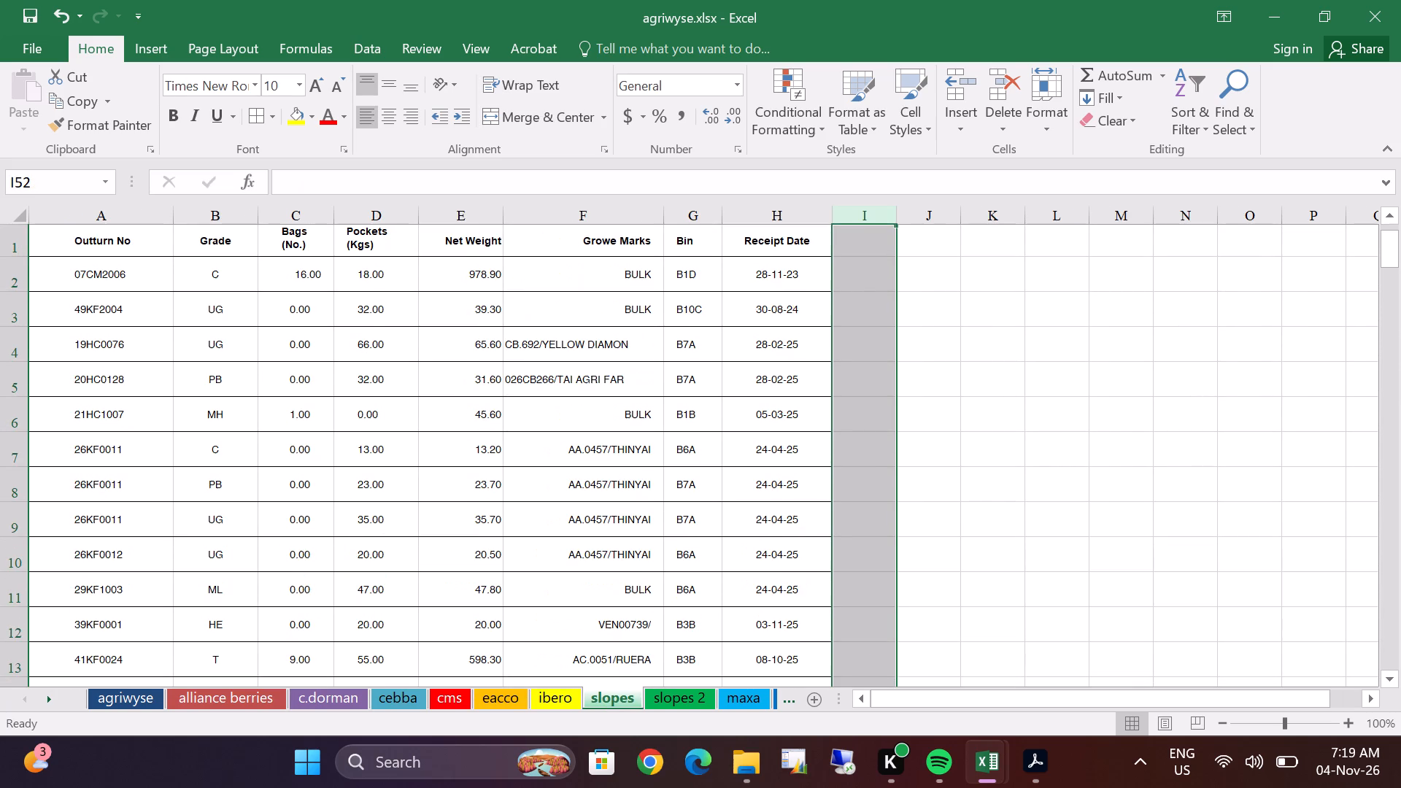
scroll(387, 481, "up", 15)
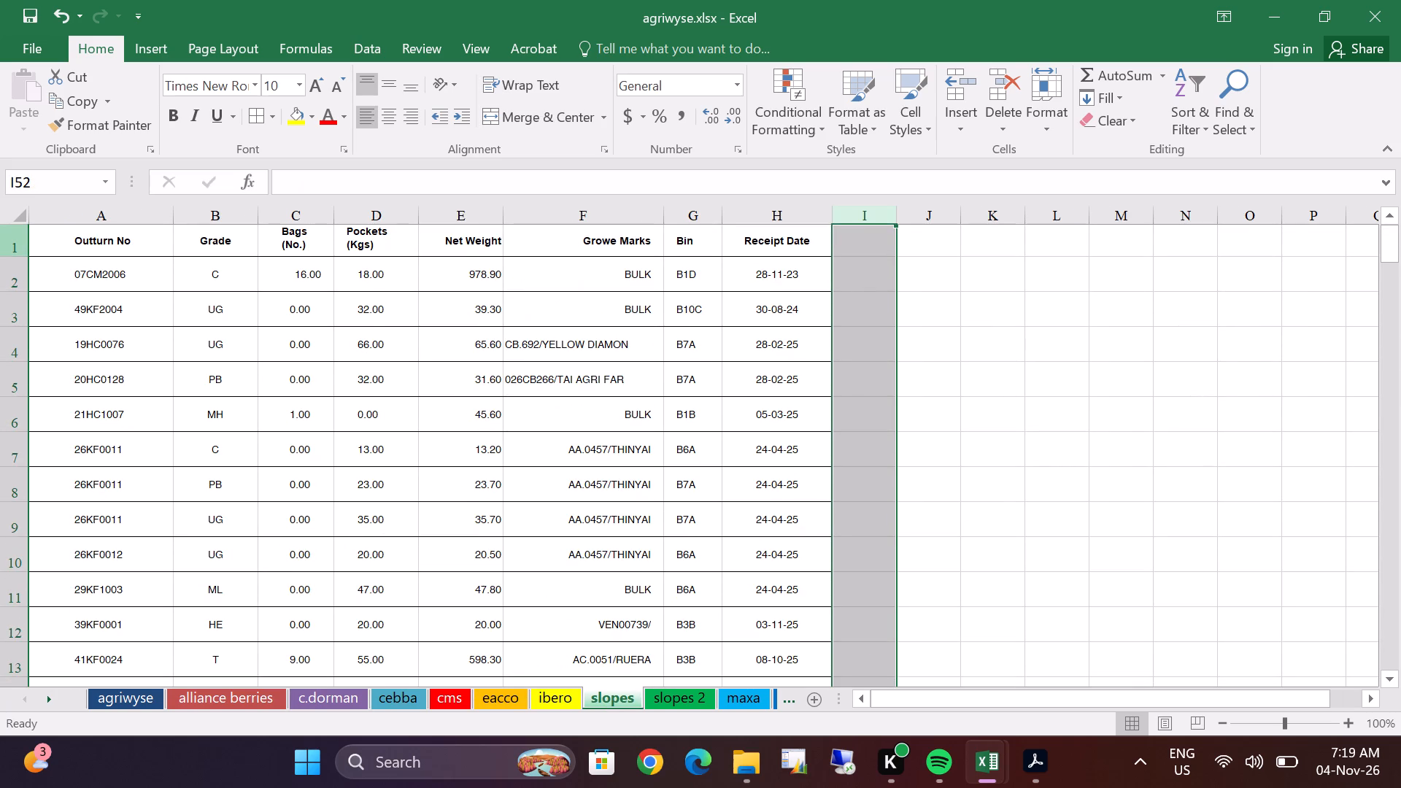
left_click(9, 236)
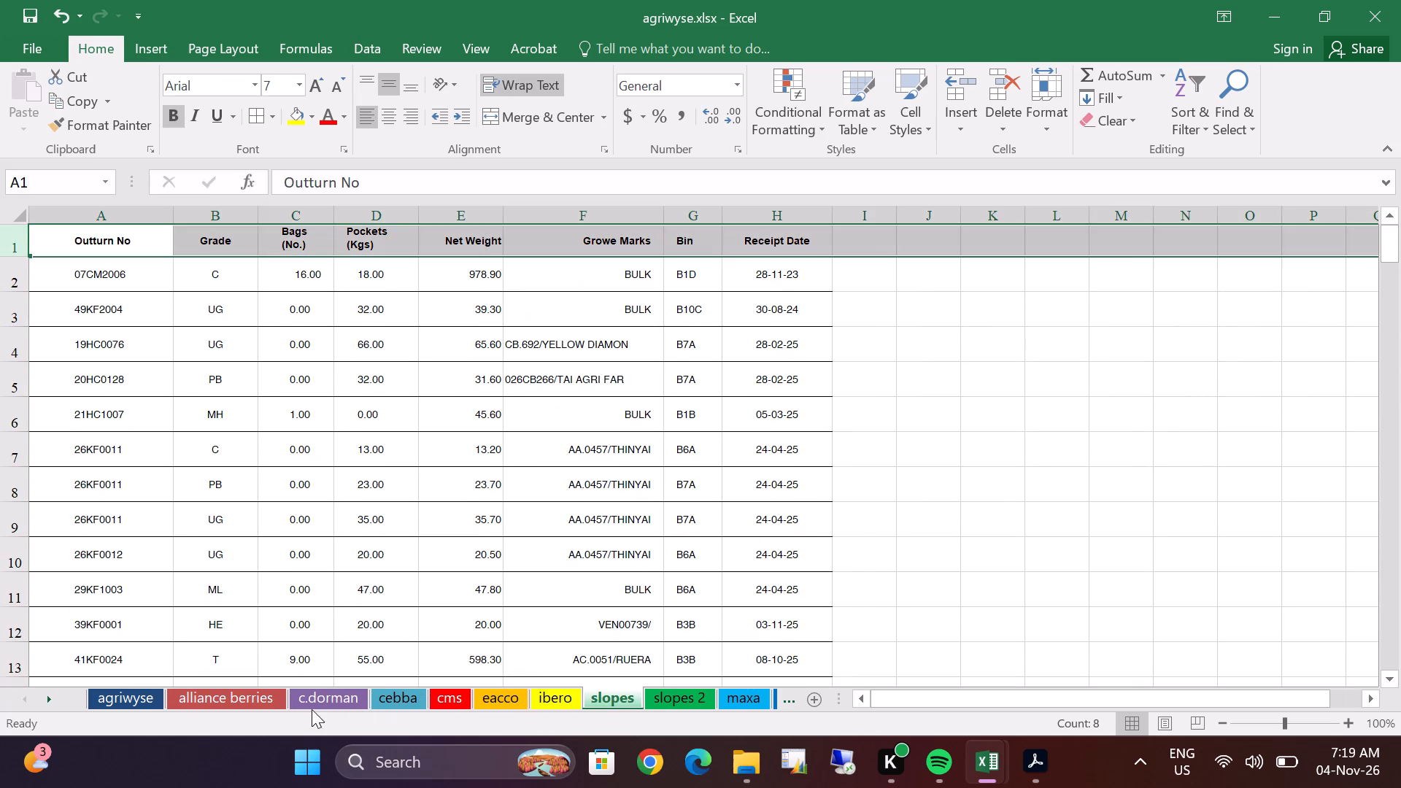
left_click(1177, 90)
left_click(1205, 240)
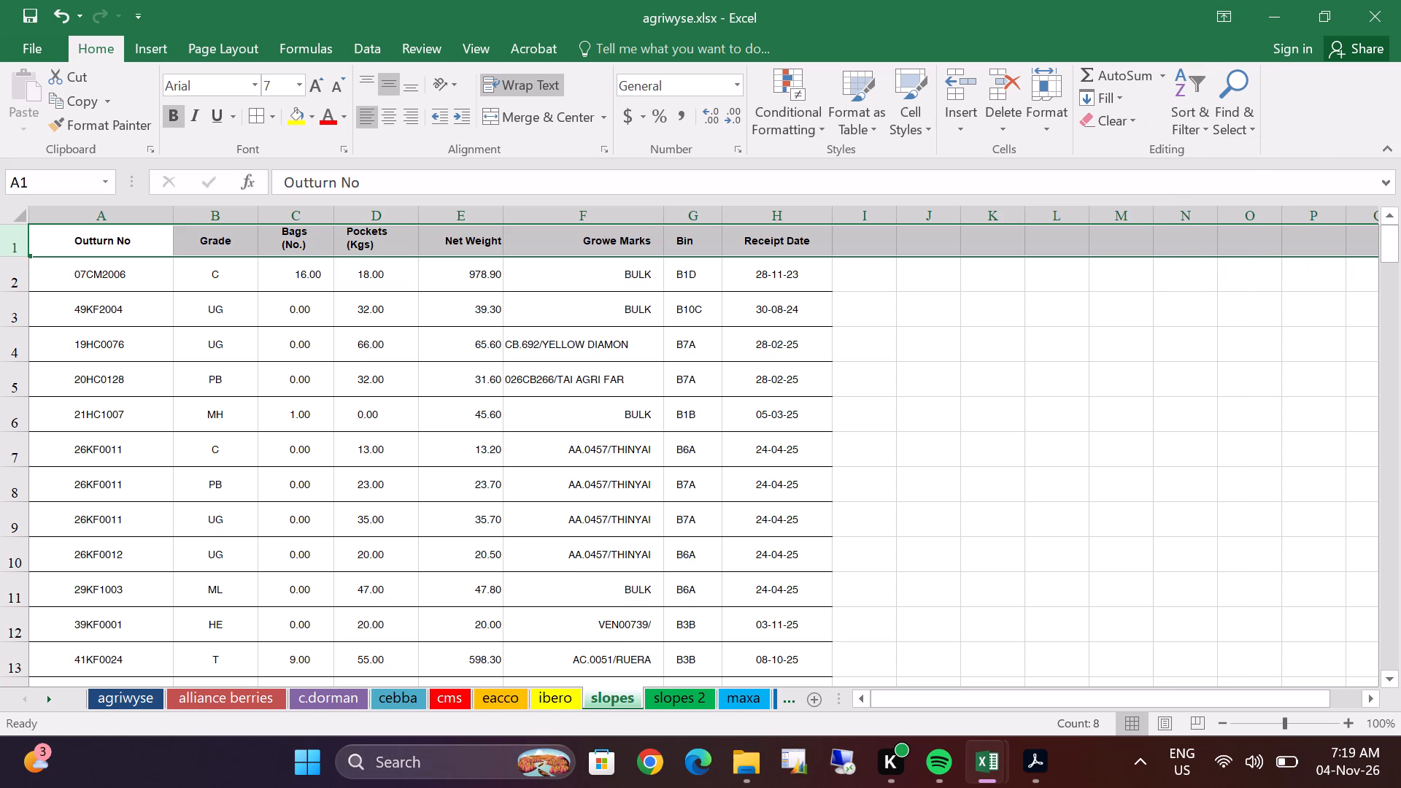
Filter the Grade column of the slopes sheet to show only grade AA.
double_click(246, 244)
left_click(246, 244)
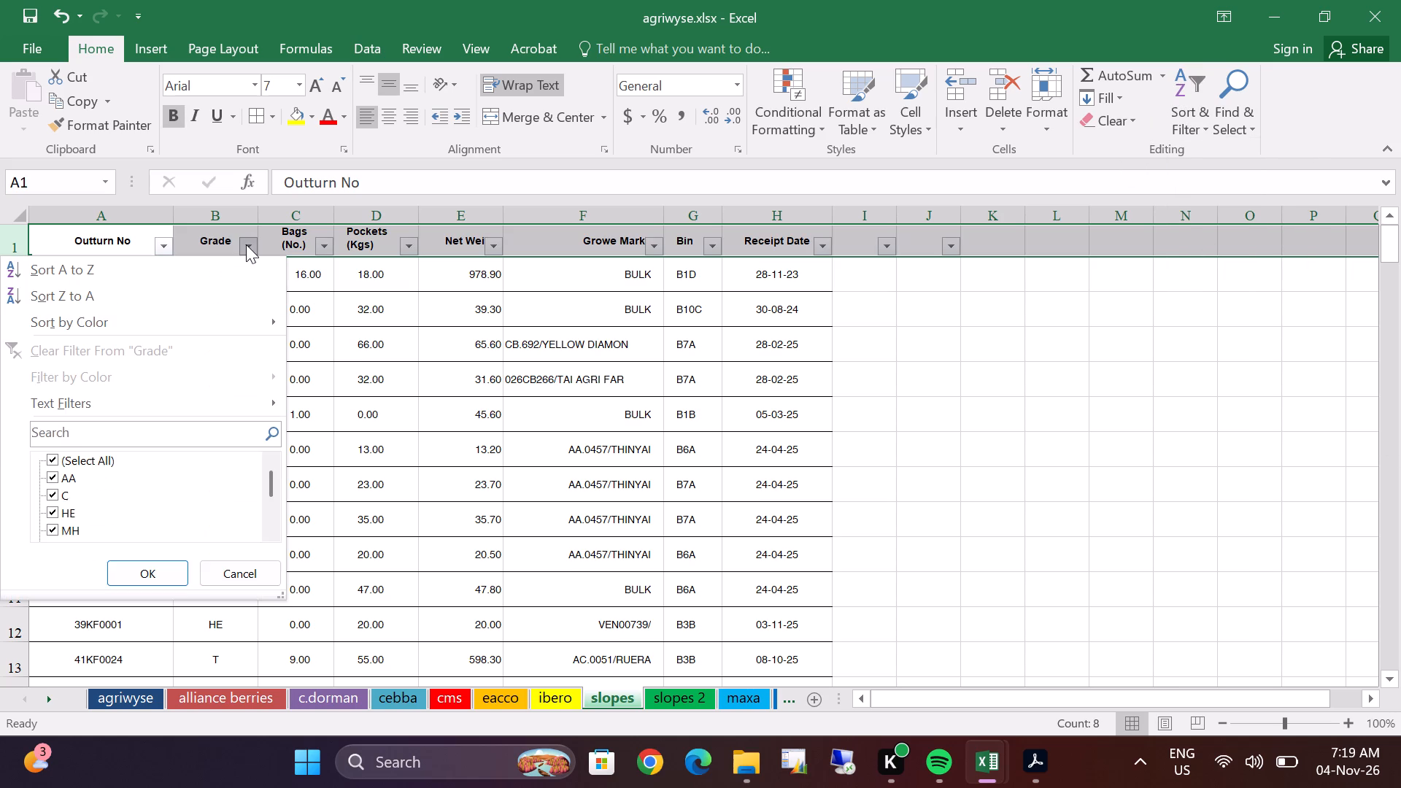
left_click(63, 480)
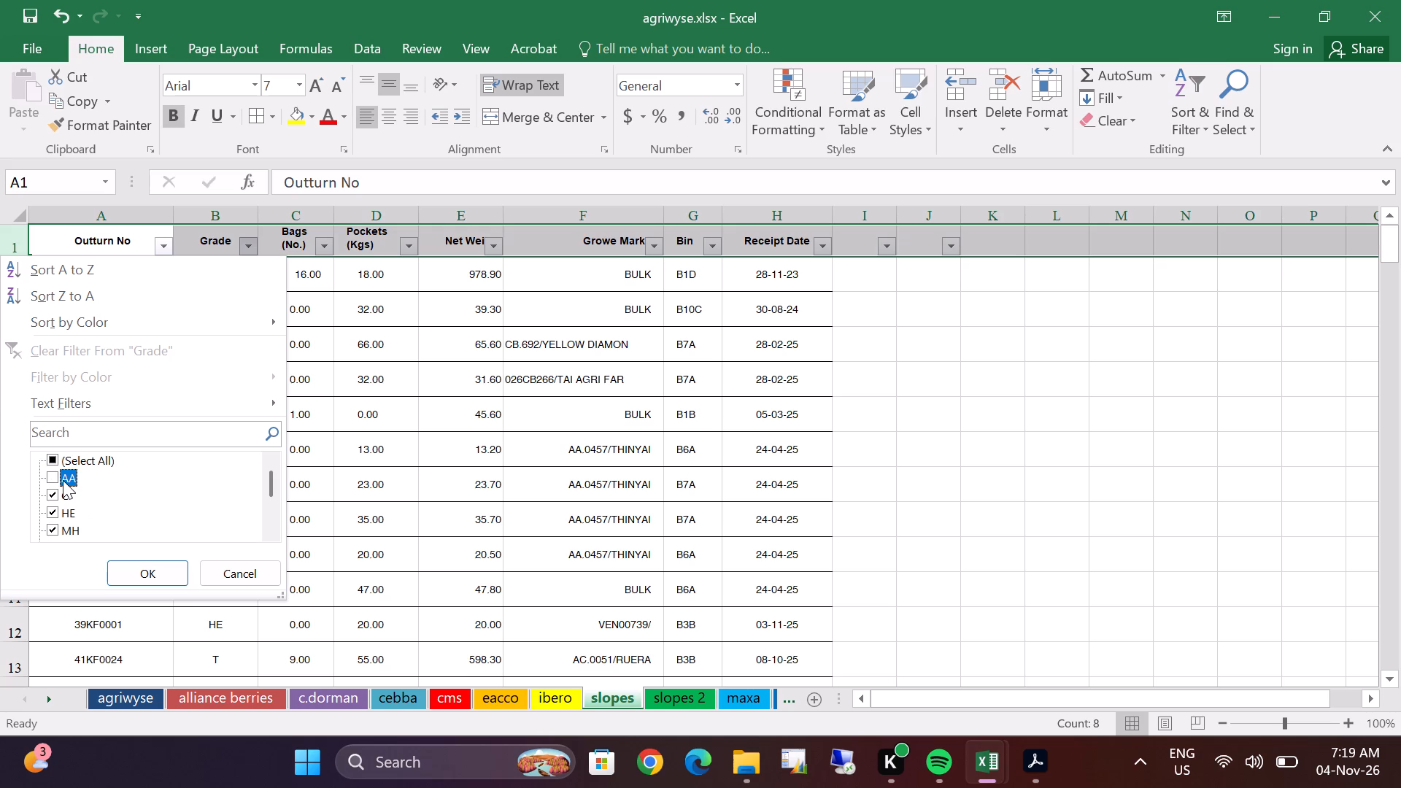
left_click(51, 457)
double_click(55, 476)
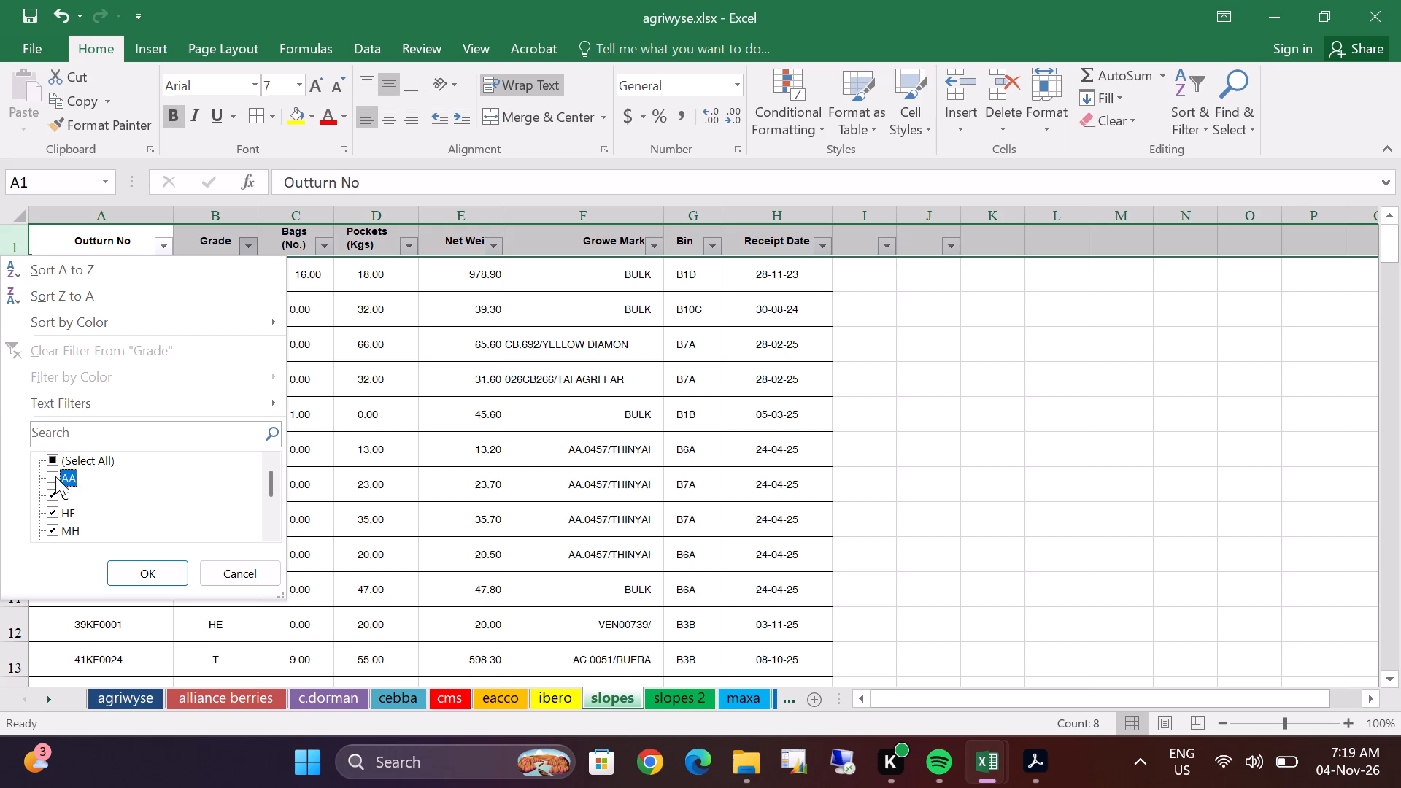
double_click(53, 463)
left_click(53, 463)
double_click(52, 474)
double_click(111, 573)
scroll(155, 411, "up", 2)
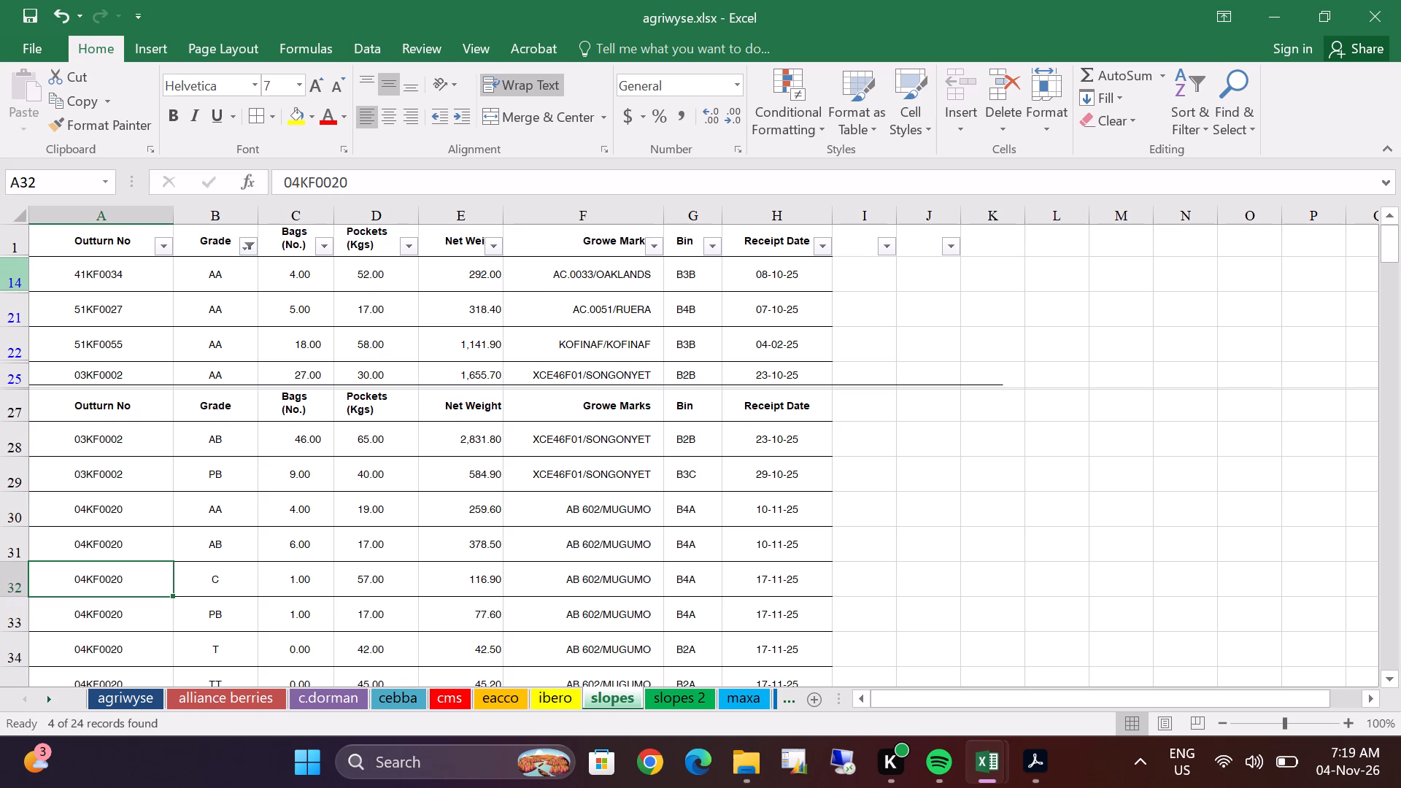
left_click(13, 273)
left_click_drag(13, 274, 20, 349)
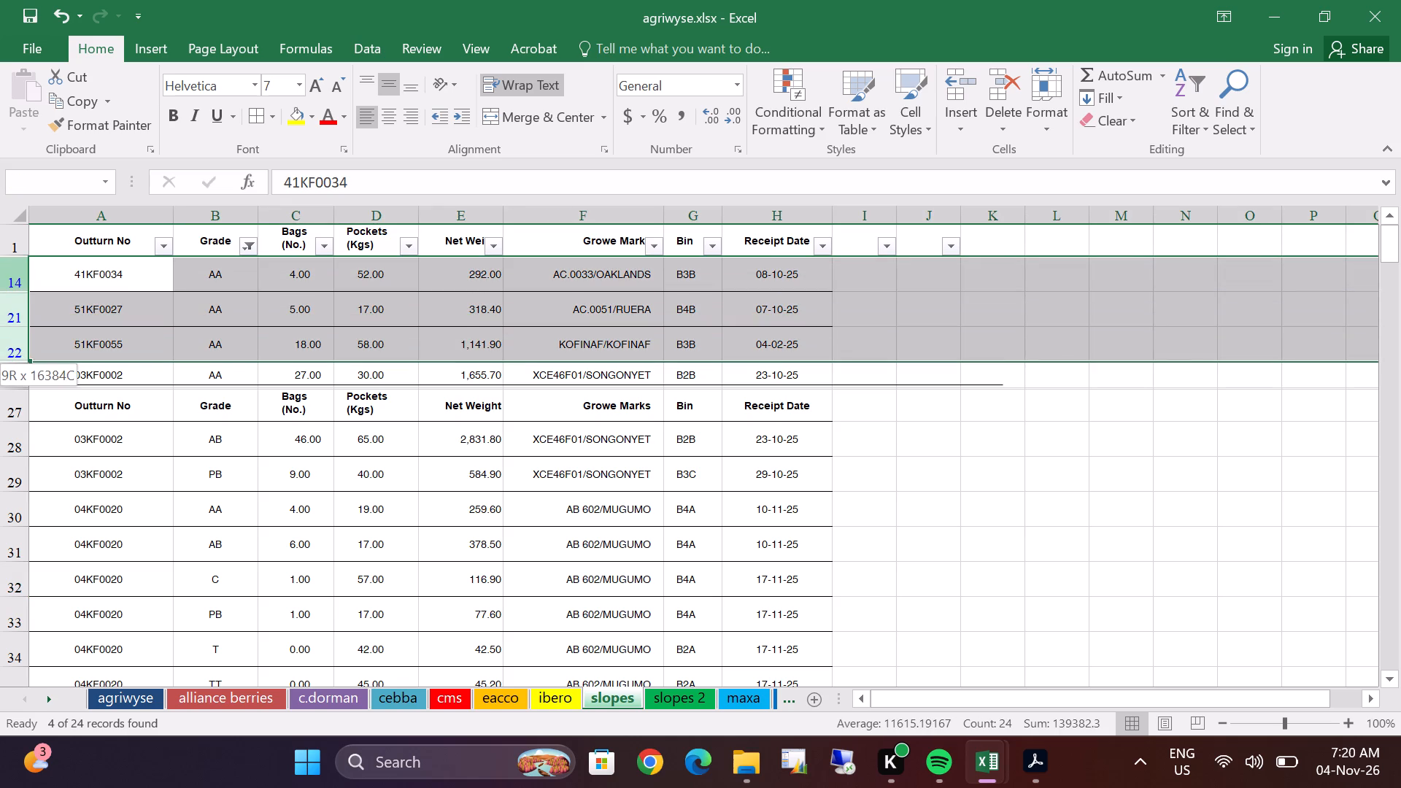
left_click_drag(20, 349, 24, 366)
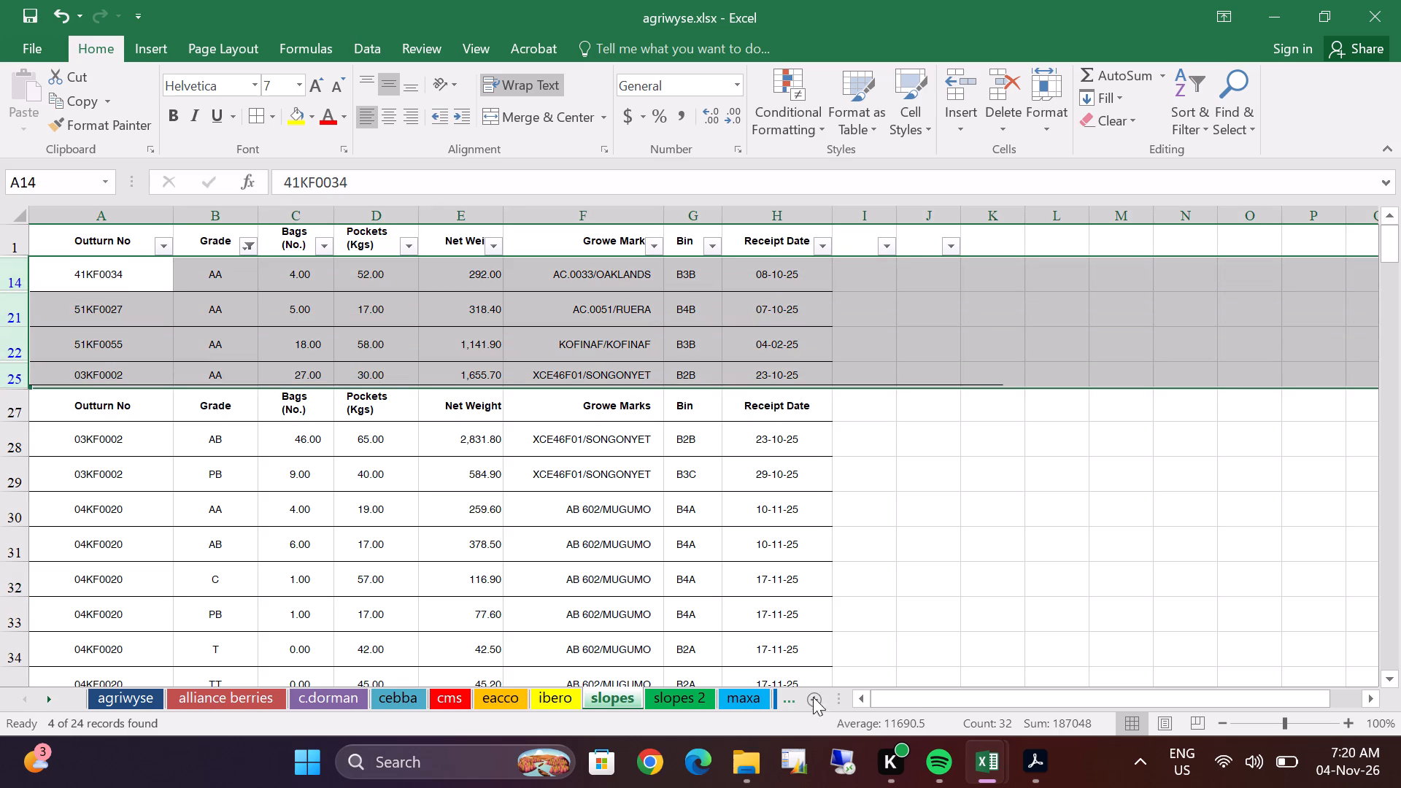
Insert five blank worksheets directly after the slopes sheet.
triple_click(815, 705)
left_click(813, 700)
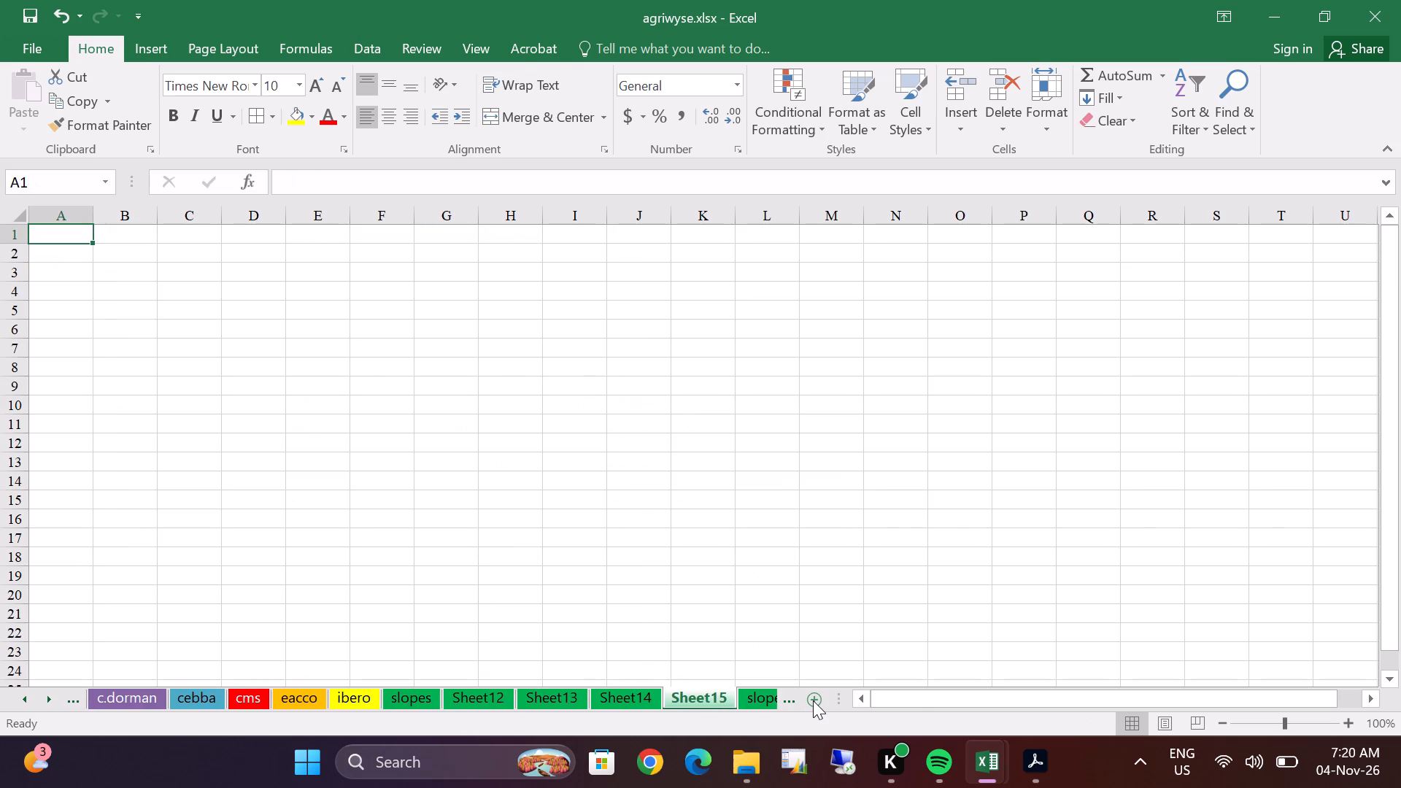
left_click(813, 700)
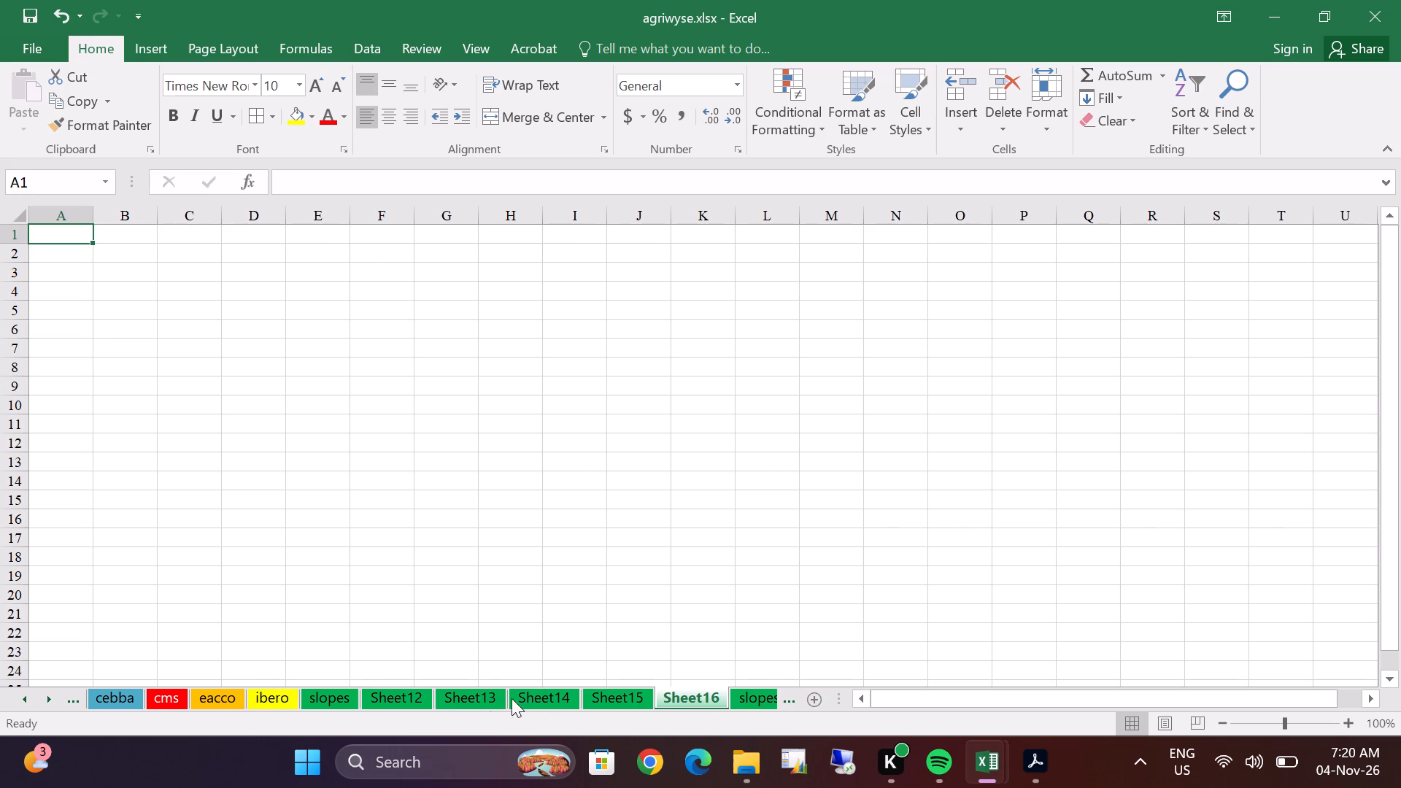
double_click(393, 700)
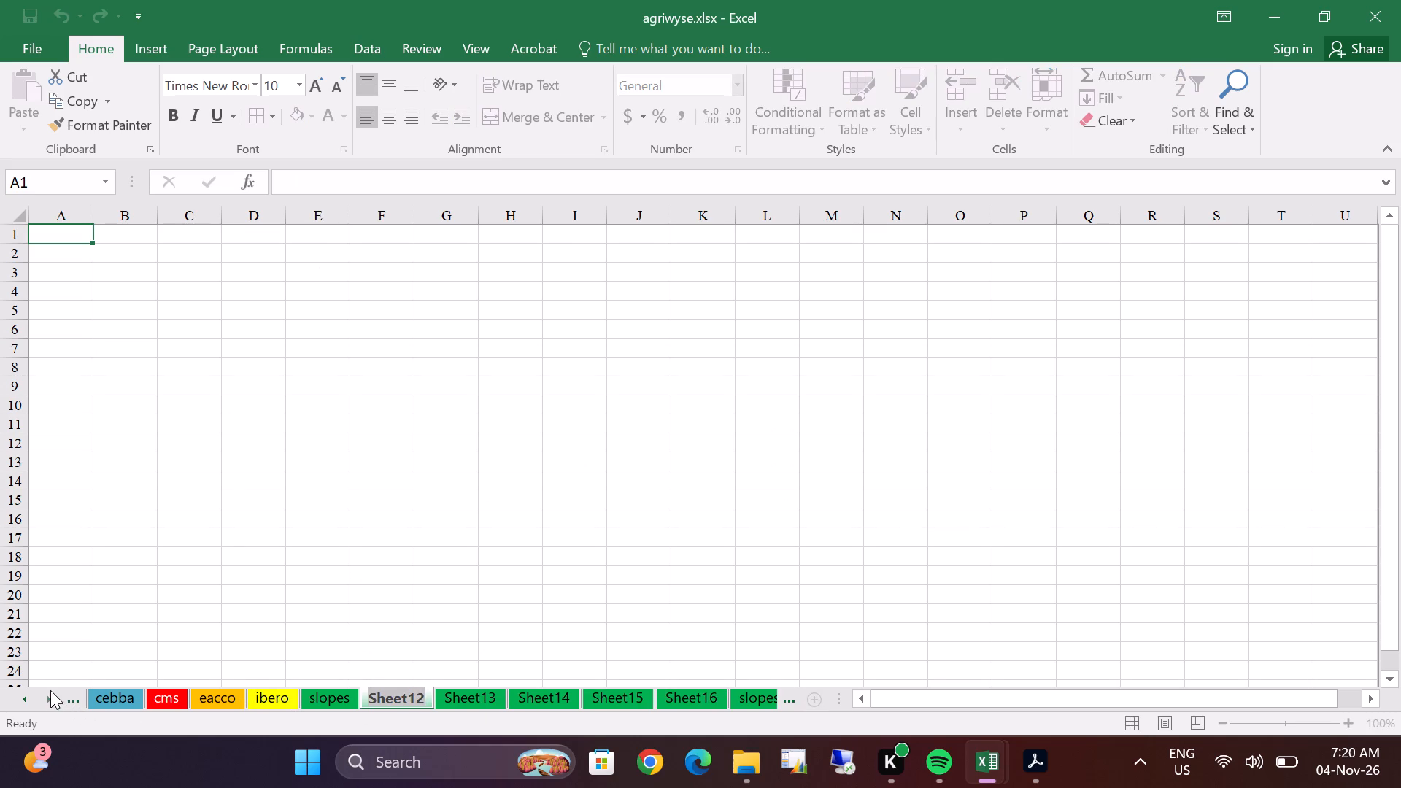
Copy the filtered AA rows of the agriwyse sheet, from row 5 down, into the blank Sheet12 starting at cell A1.
triple_click(26, 700)
triple_click(26, 700)
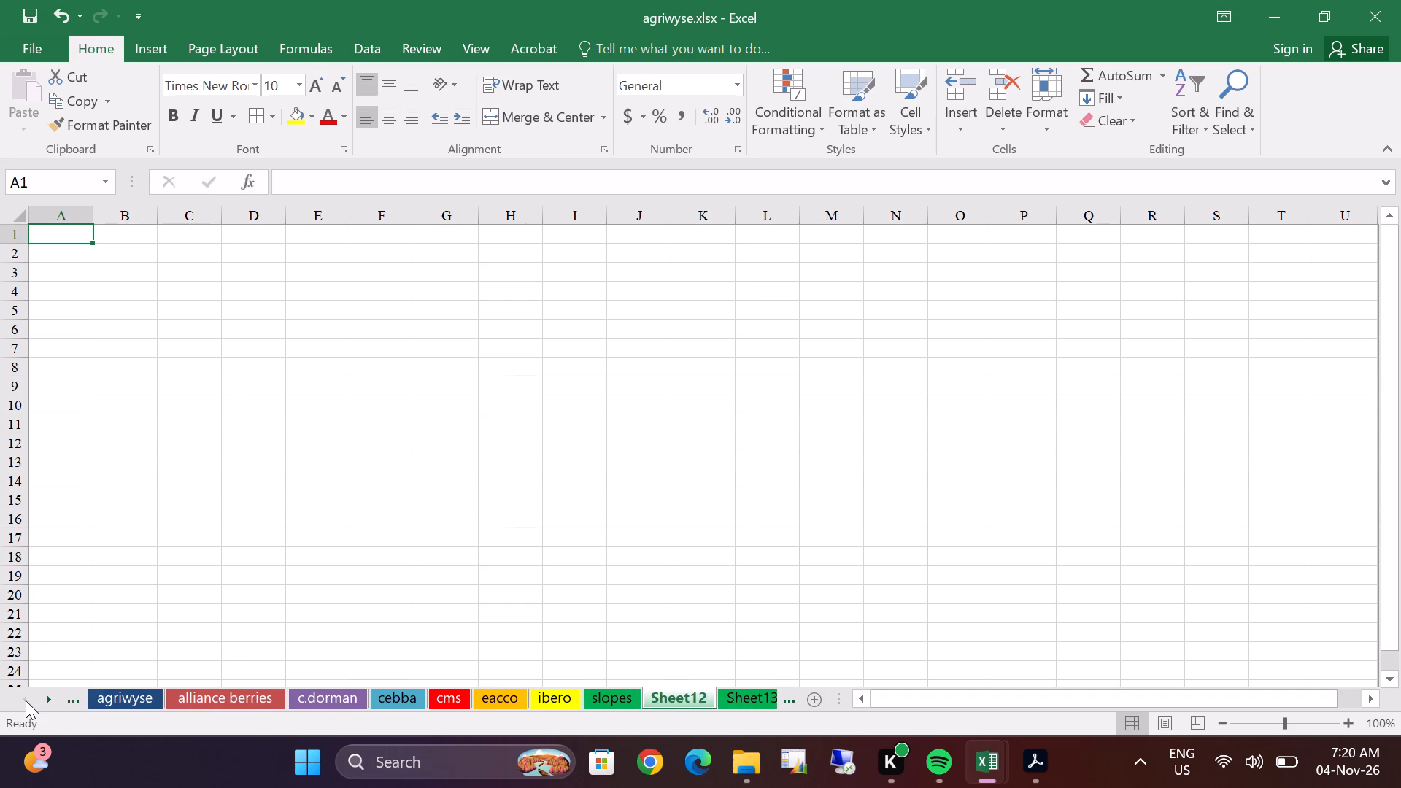
left_click(26, 700)
left_click(104, 698)
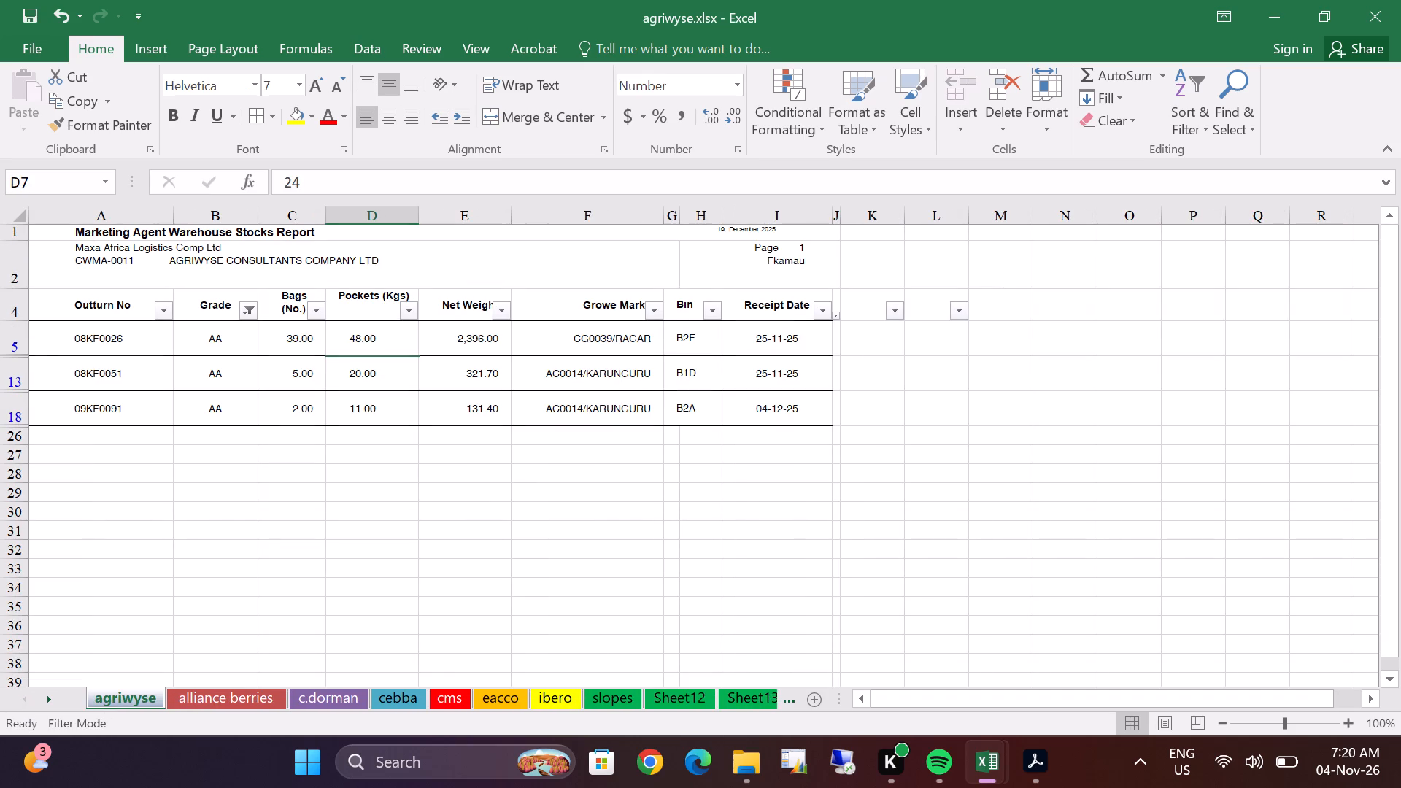
left_click(15, 342)
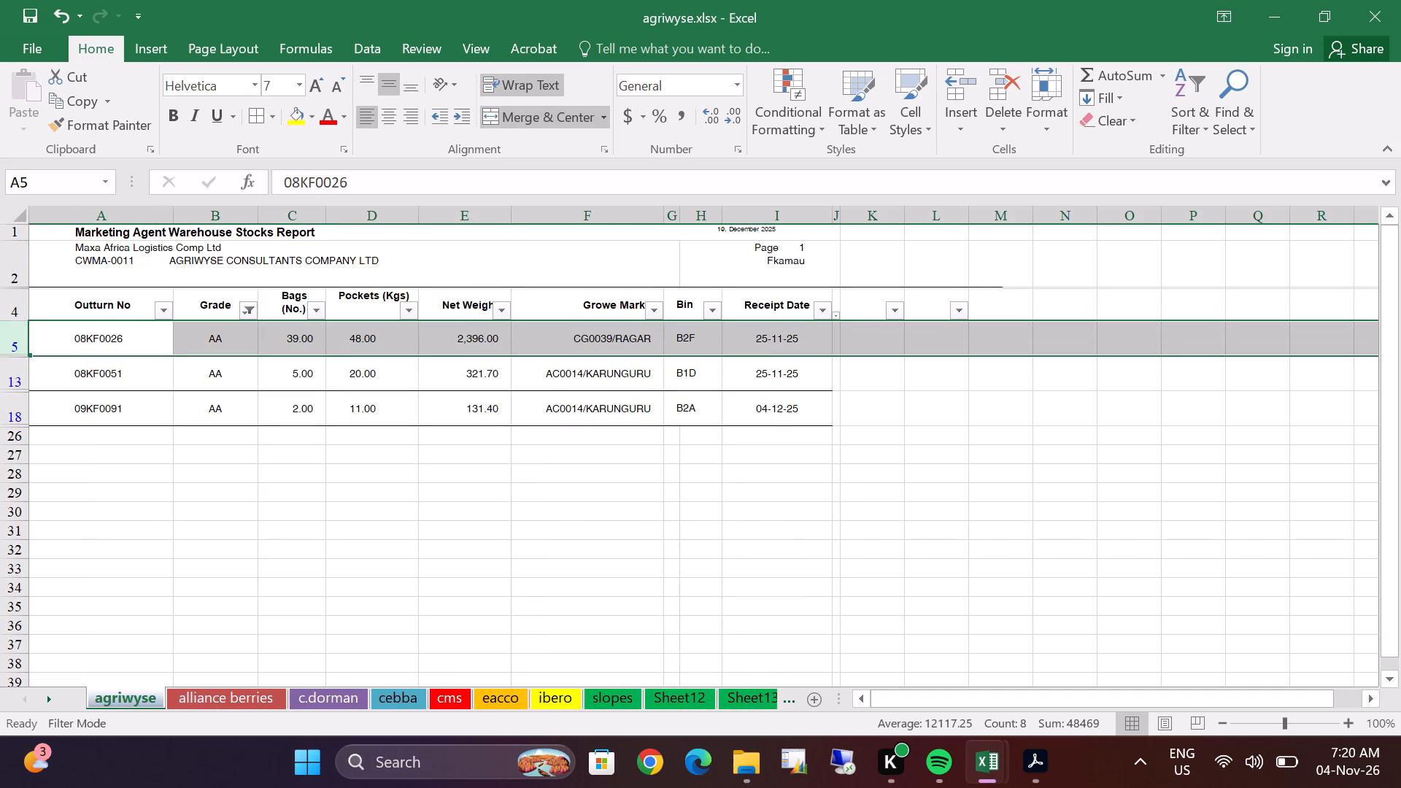
left_click_drag(23, 339, 28, 426)
right_click(181, 388)
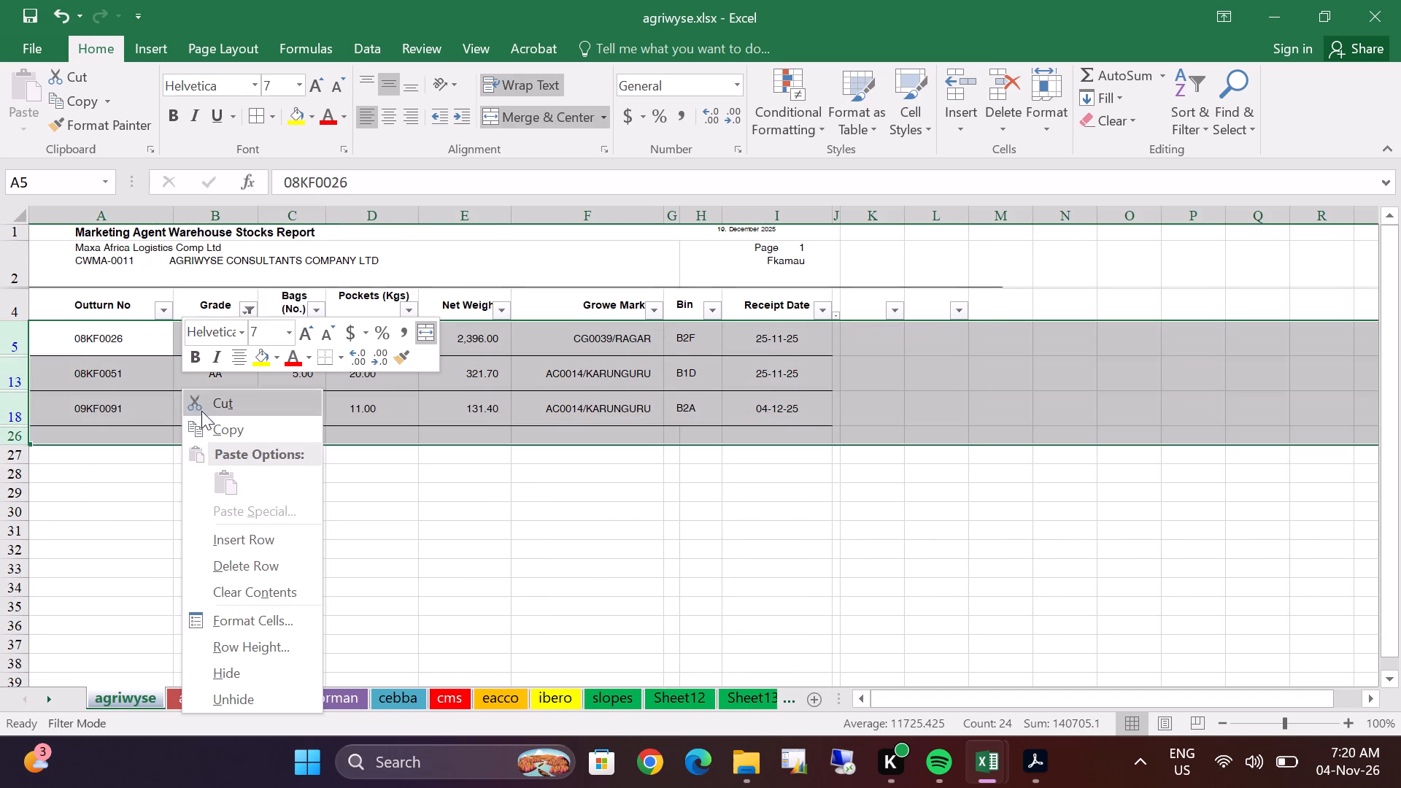
left_click(233, 432)
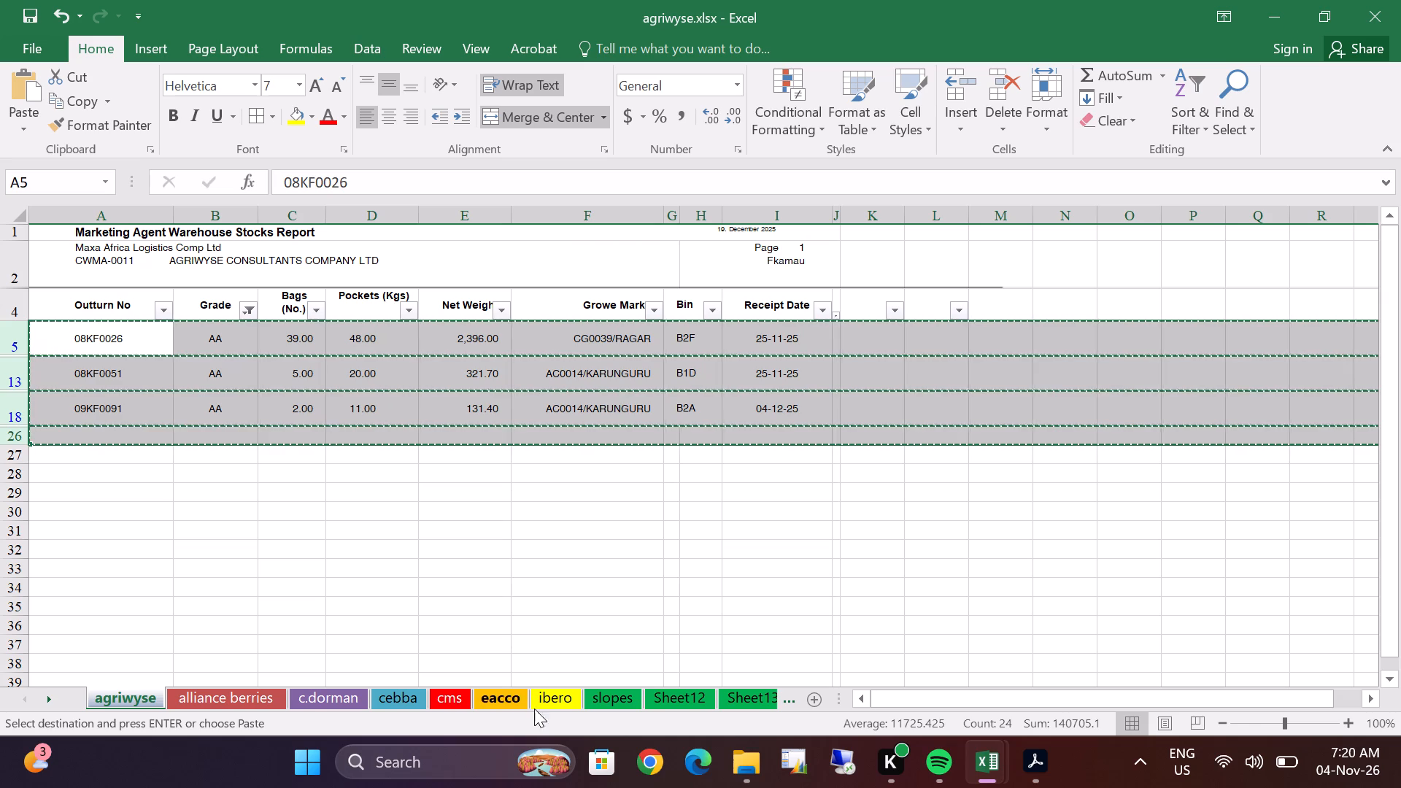
left_click(662, 692)
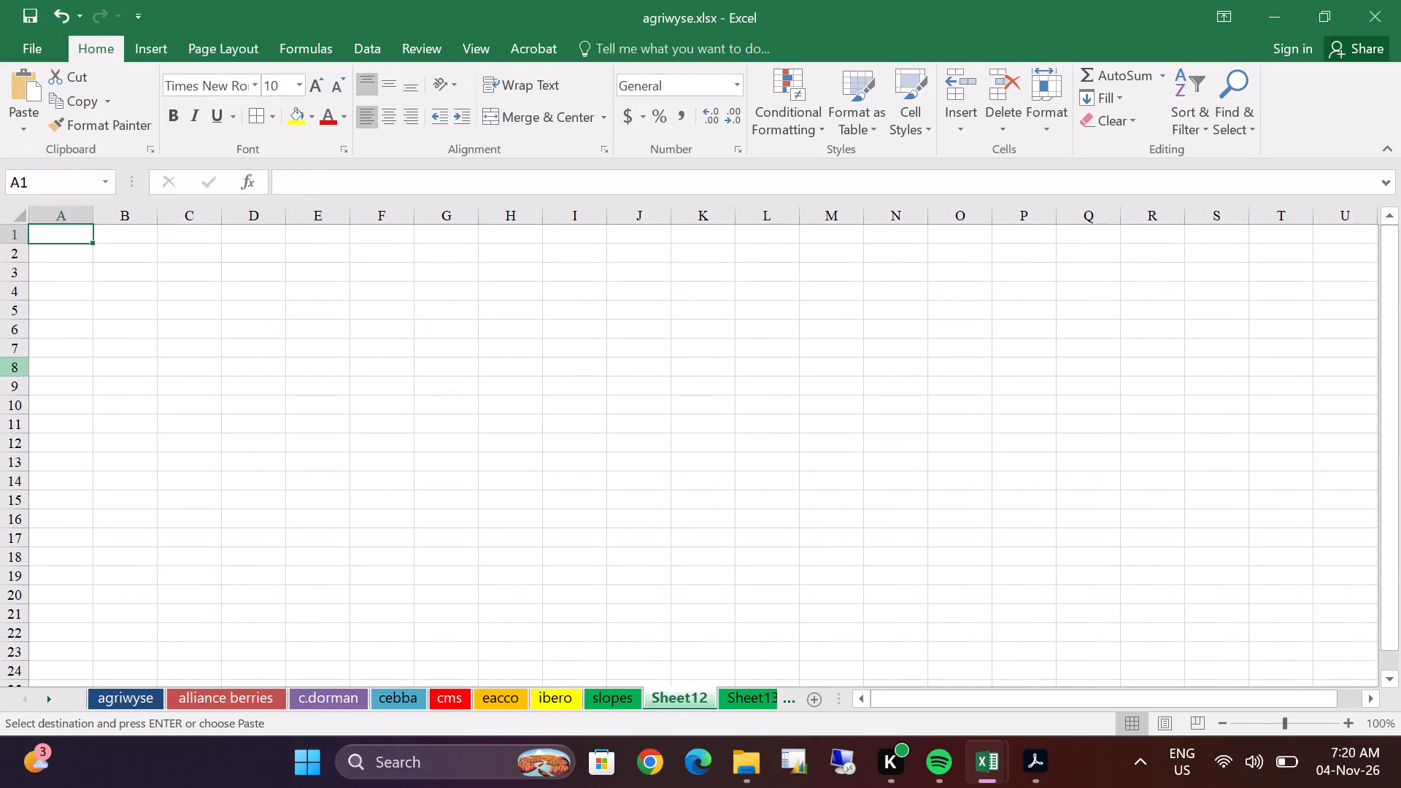
right_click(55, 234)
left_click(97, 321)
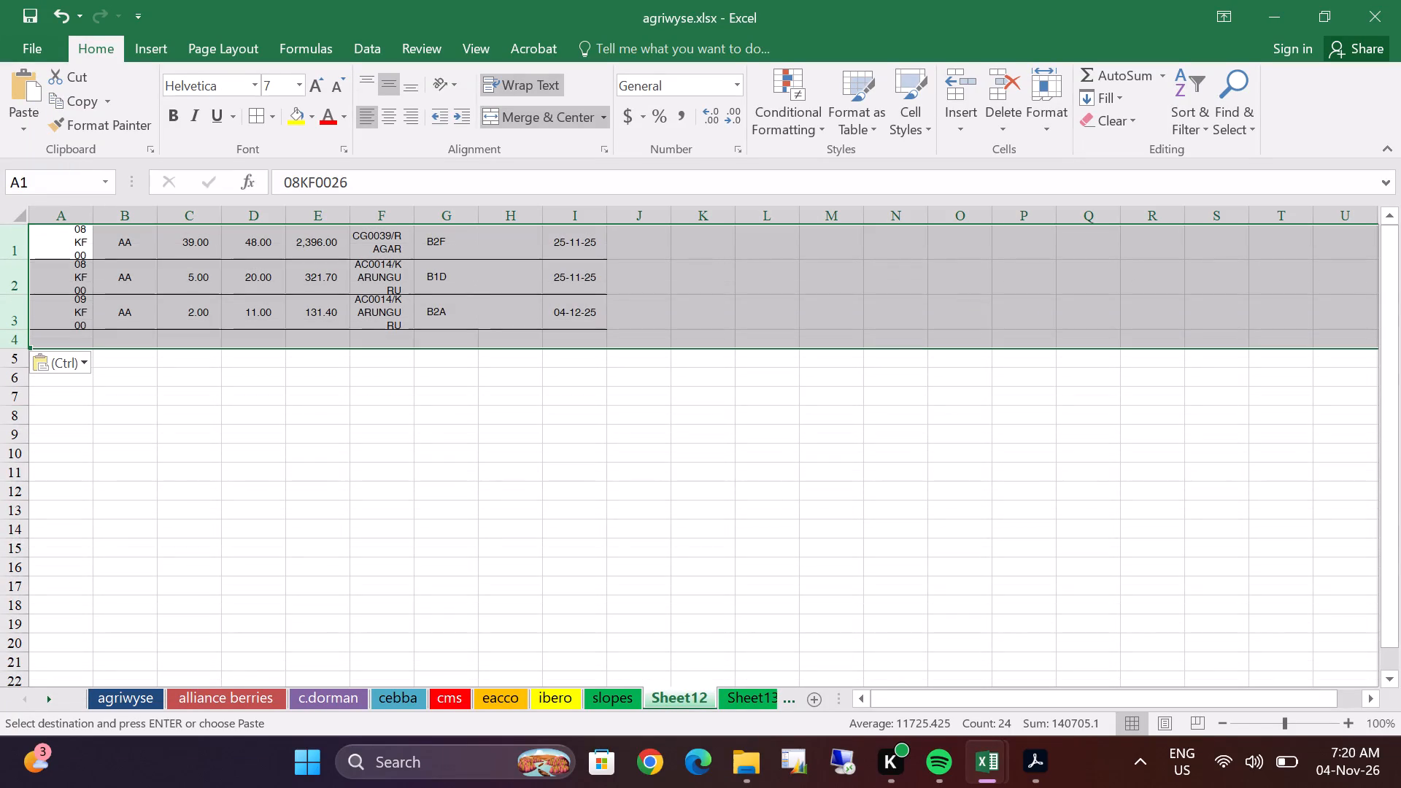
Copy the filtered AA rows 5 to 22 of the alliance berries sheet into Sheet12 starting at cell A4.
left_click(239, 703)
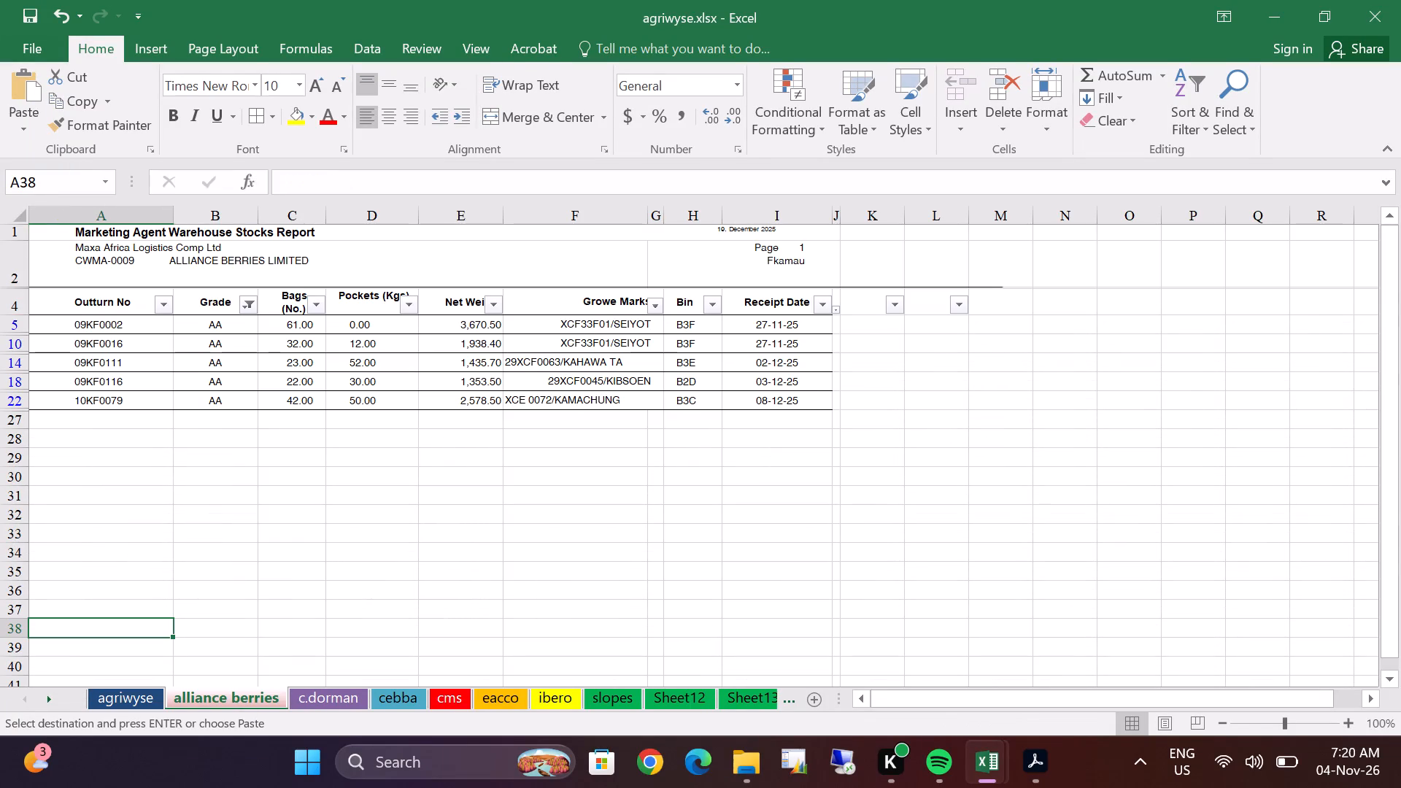
double_click(9, 317)
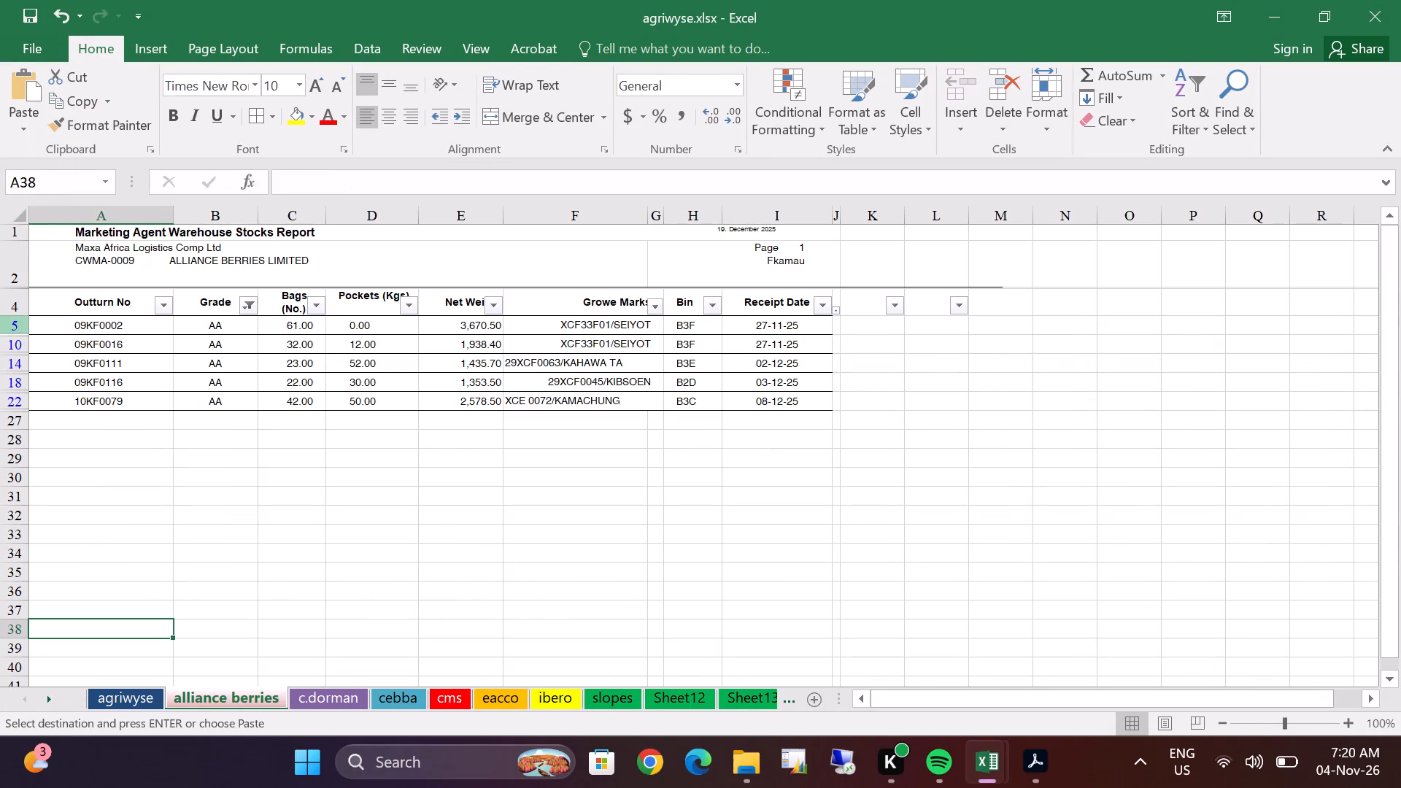
left_click(9, 328)
left_click_drag(9, 328, 9, 398)
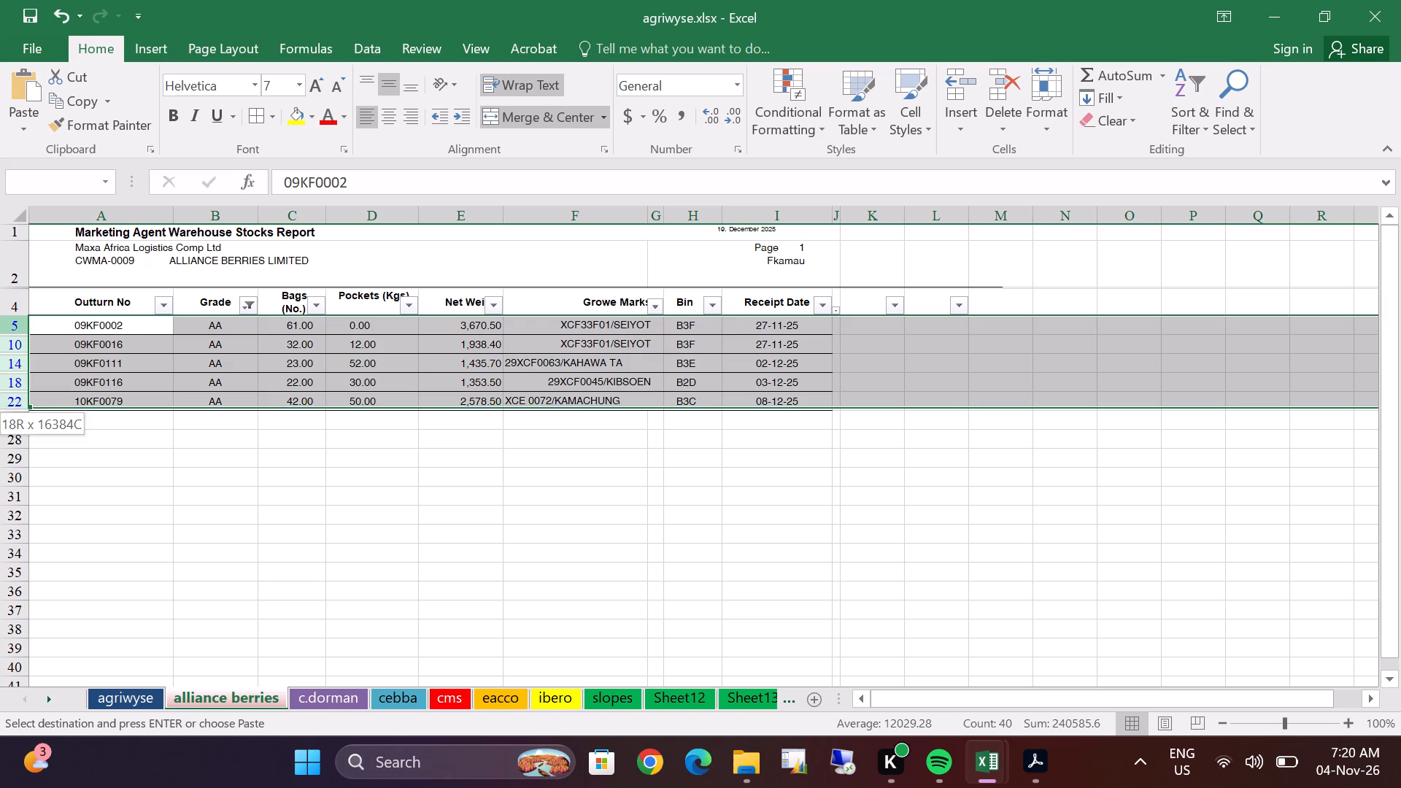
left_click_drag(9, 398, 9, 398)
right_click(126, 347)
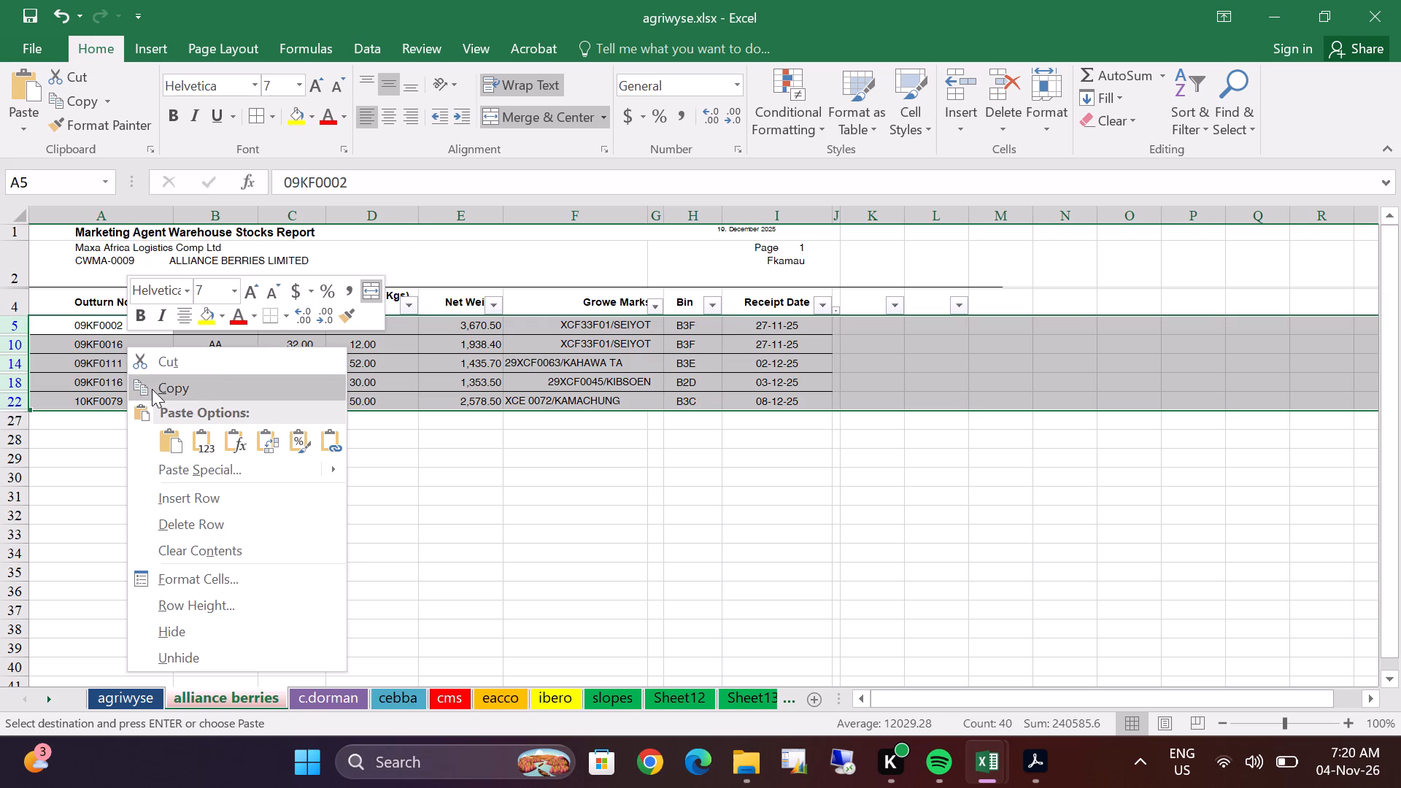
double_click(152, 389)
double_click(671, 703)
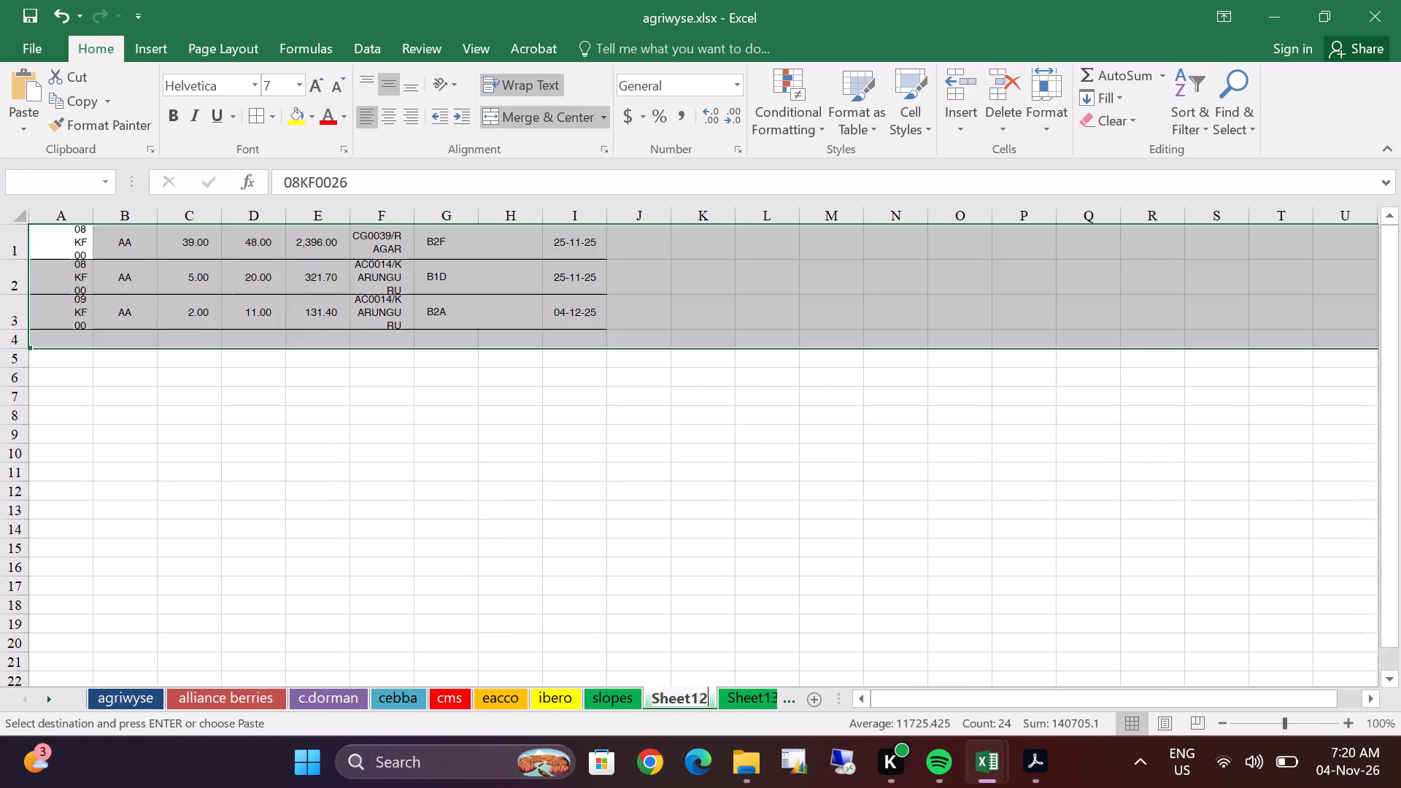
right_click(81, 339)
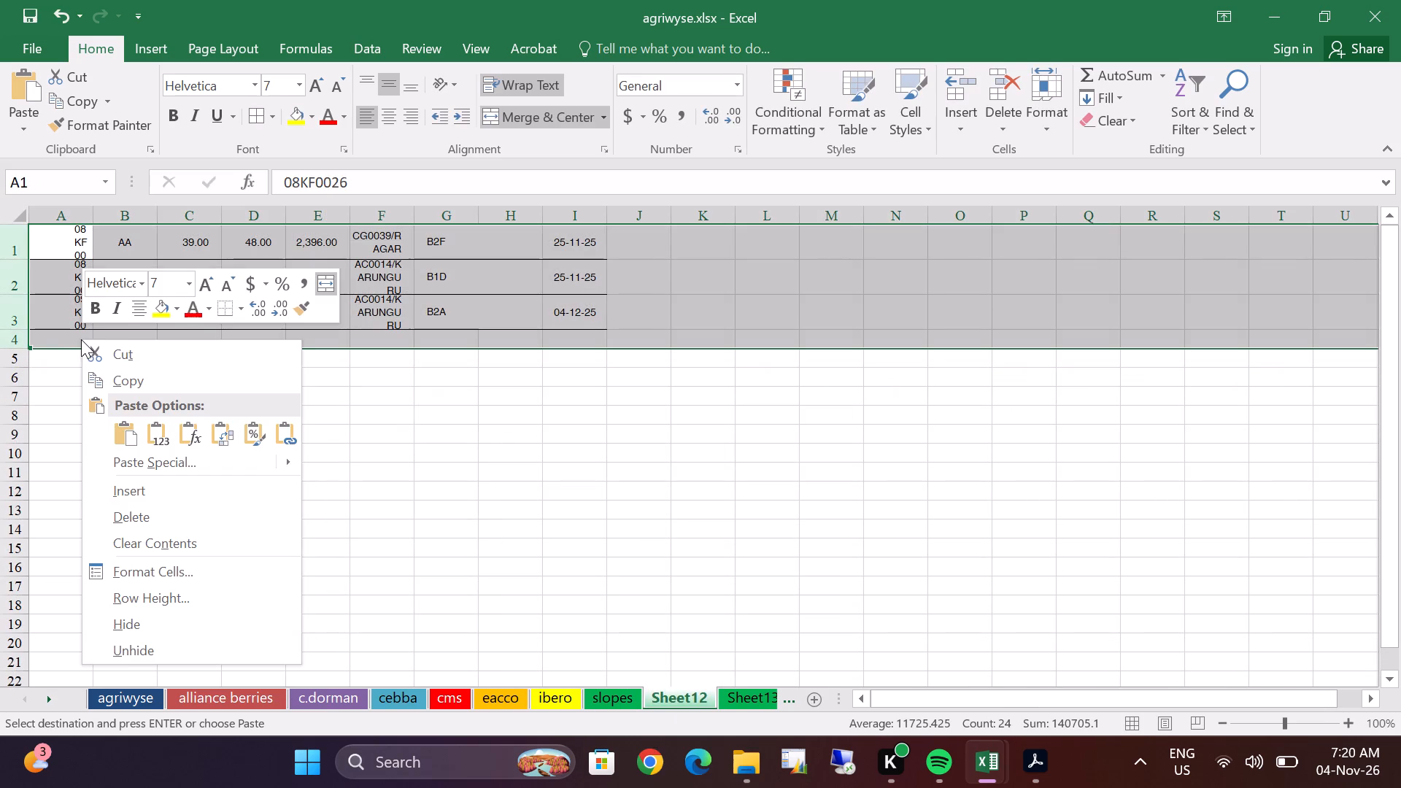
double_click(61, 337)
right_click(61, 339)
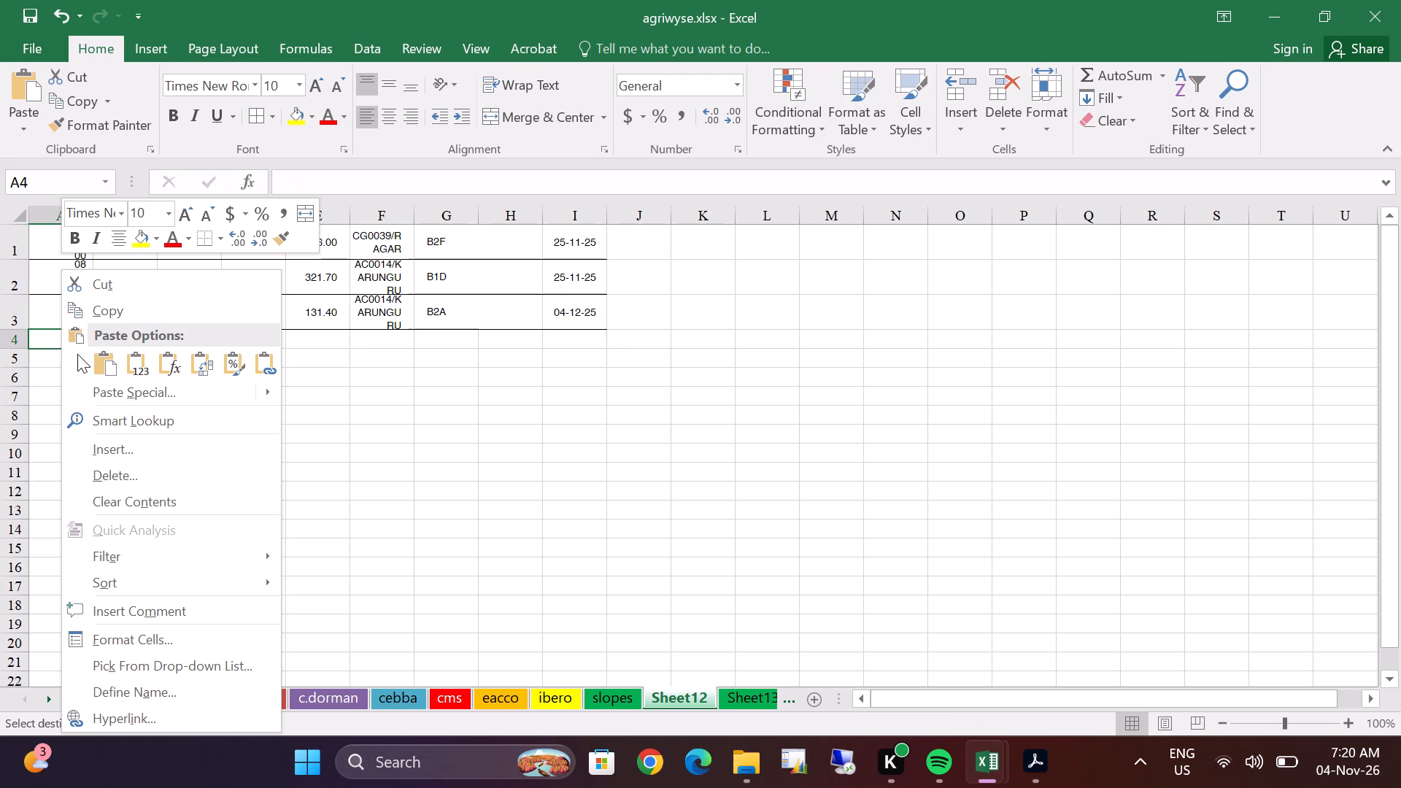
left_click(91, 363)
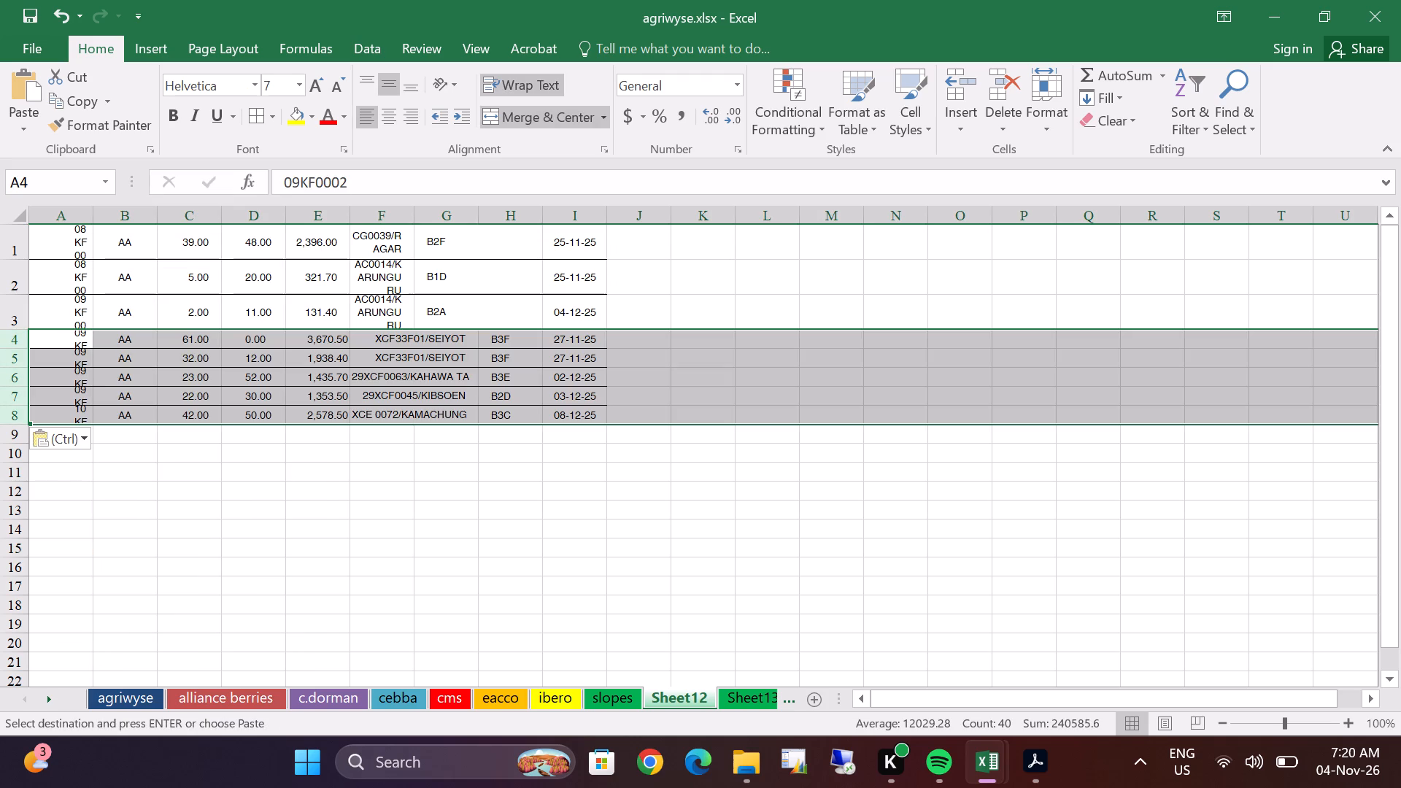
Copy the filtered AA rows 8 to 22 of the cebba sheet into Sheet12 starting at cell A9.
double_click(257, 703)
left_click(309, 696)
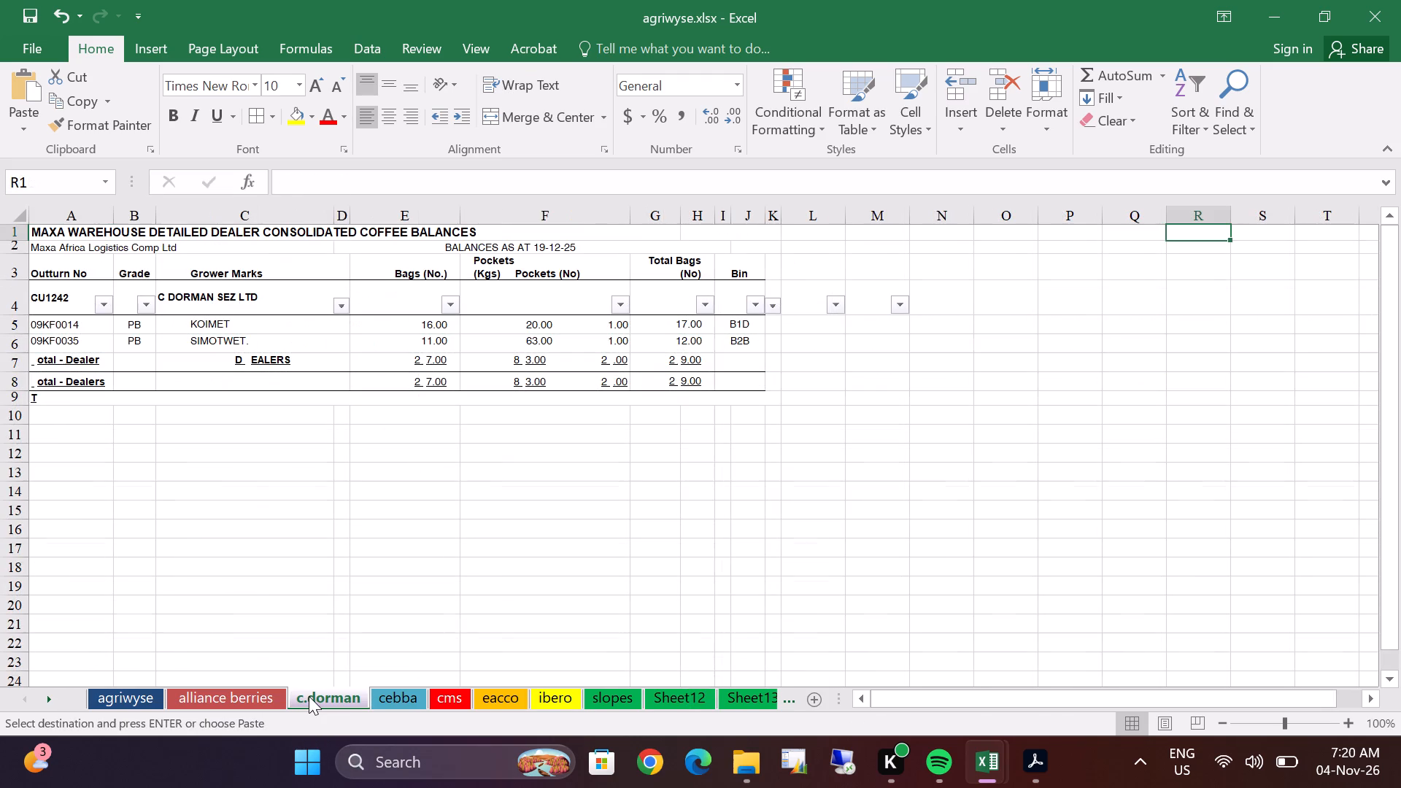
double_click(399, 695)
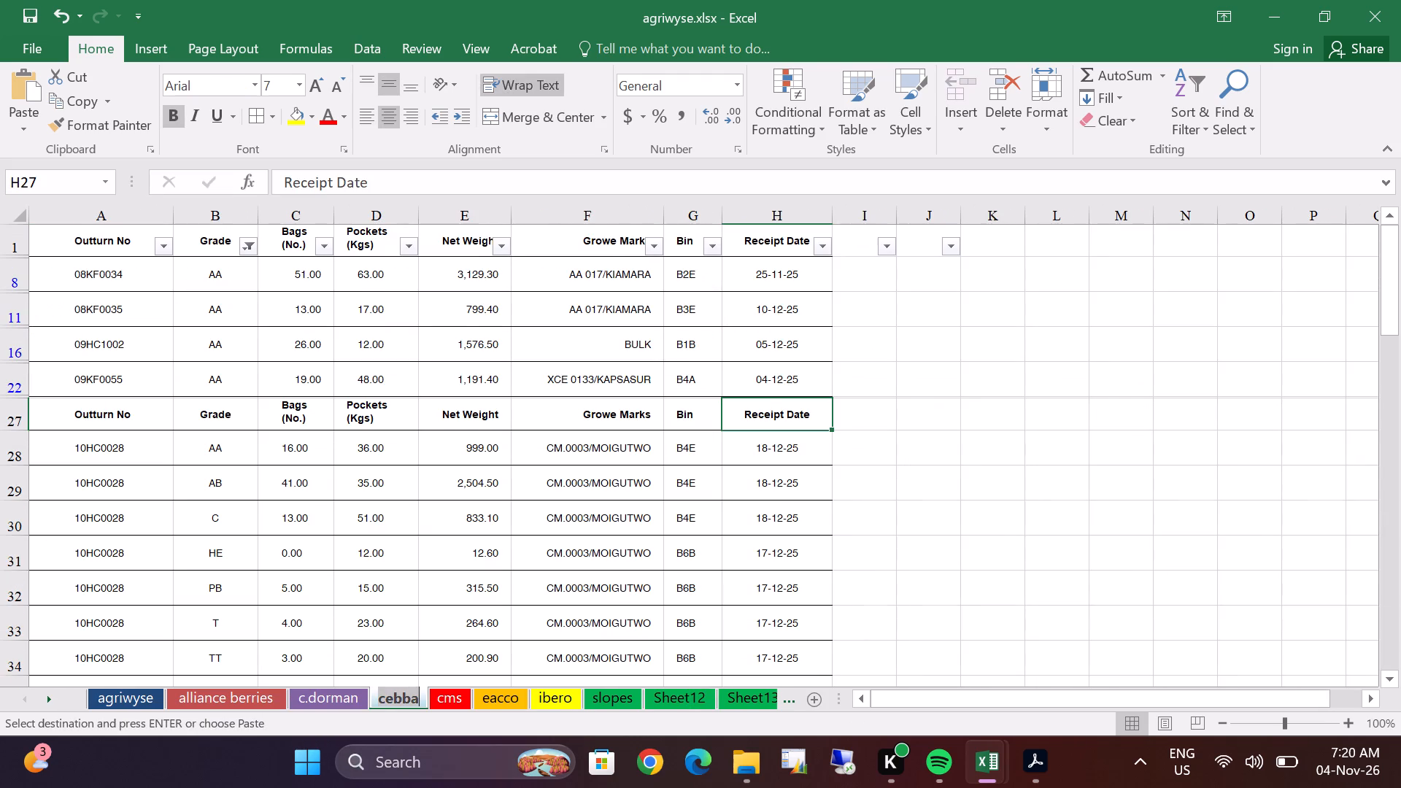
scroll(174, 548, "up", 2)
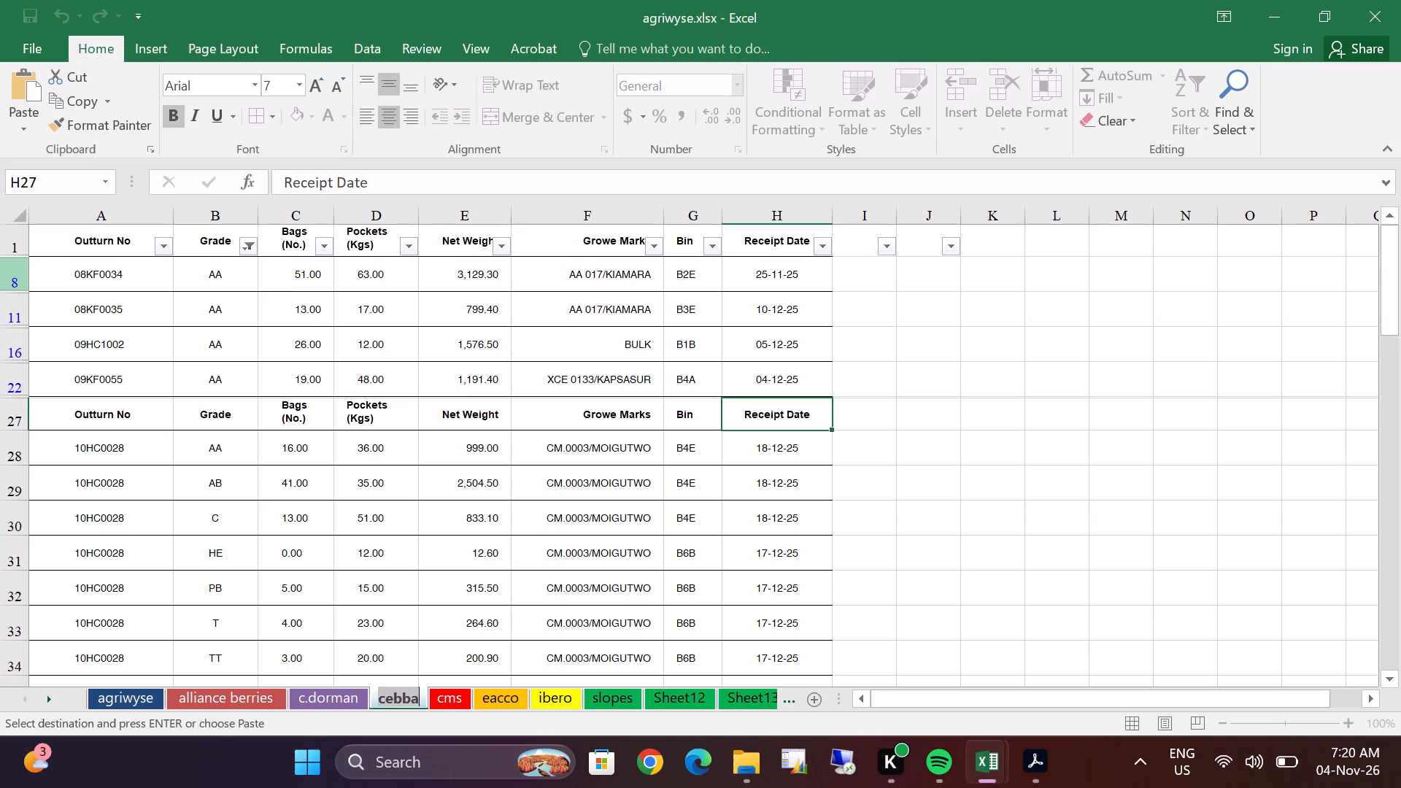
left_click(20, 275)
left_click_drag(20, 276, 22, 379)
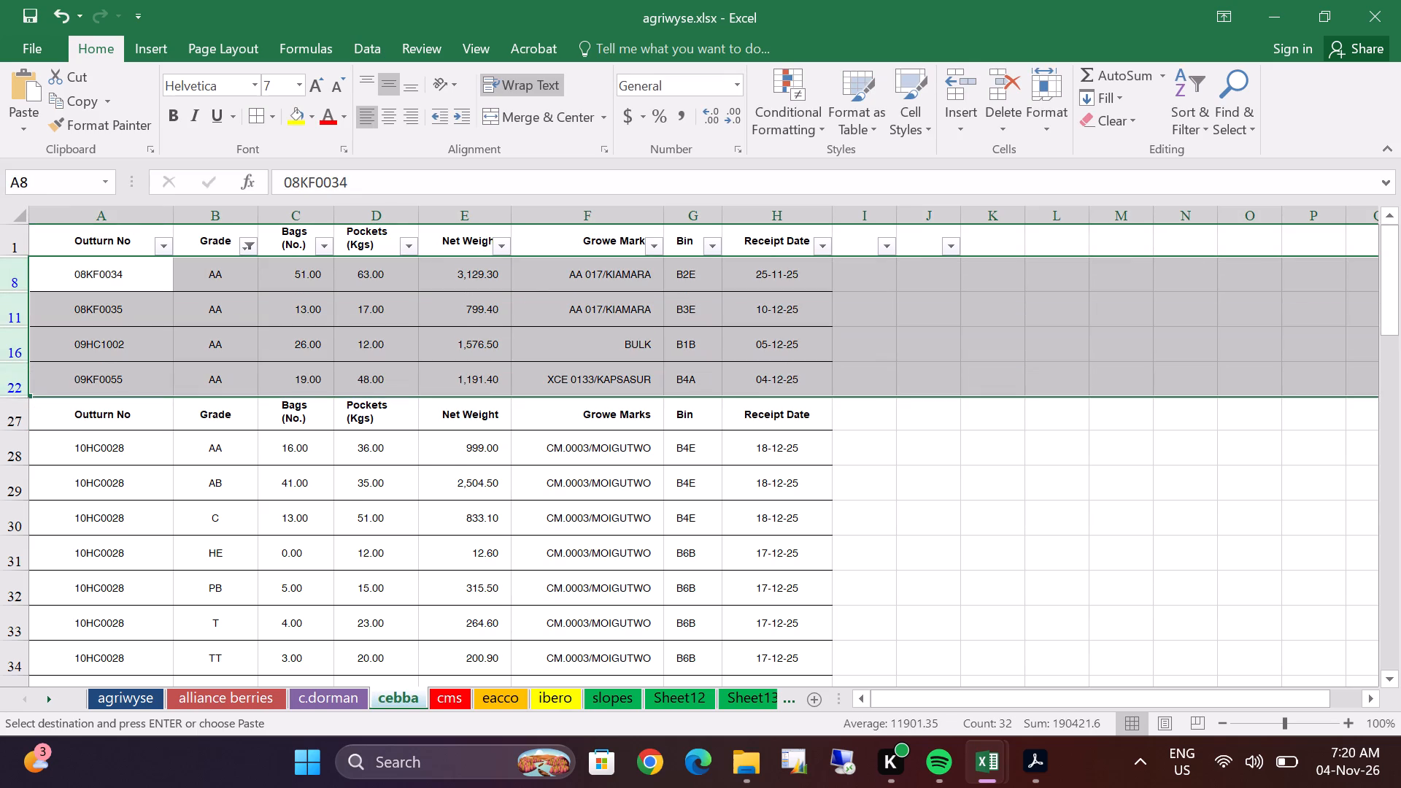
right_click(276, 354)
left_click(311, 395)
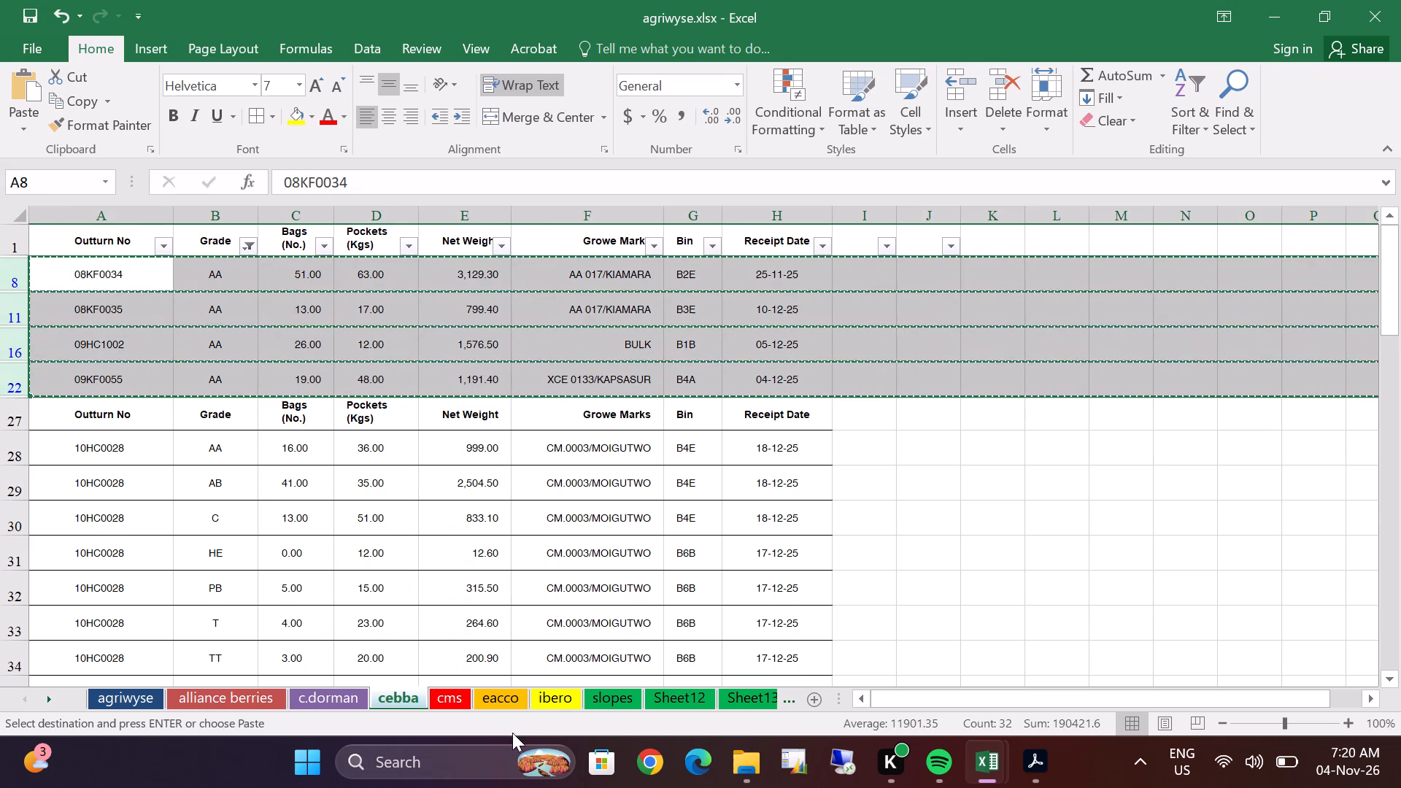
left_click(672, 694)
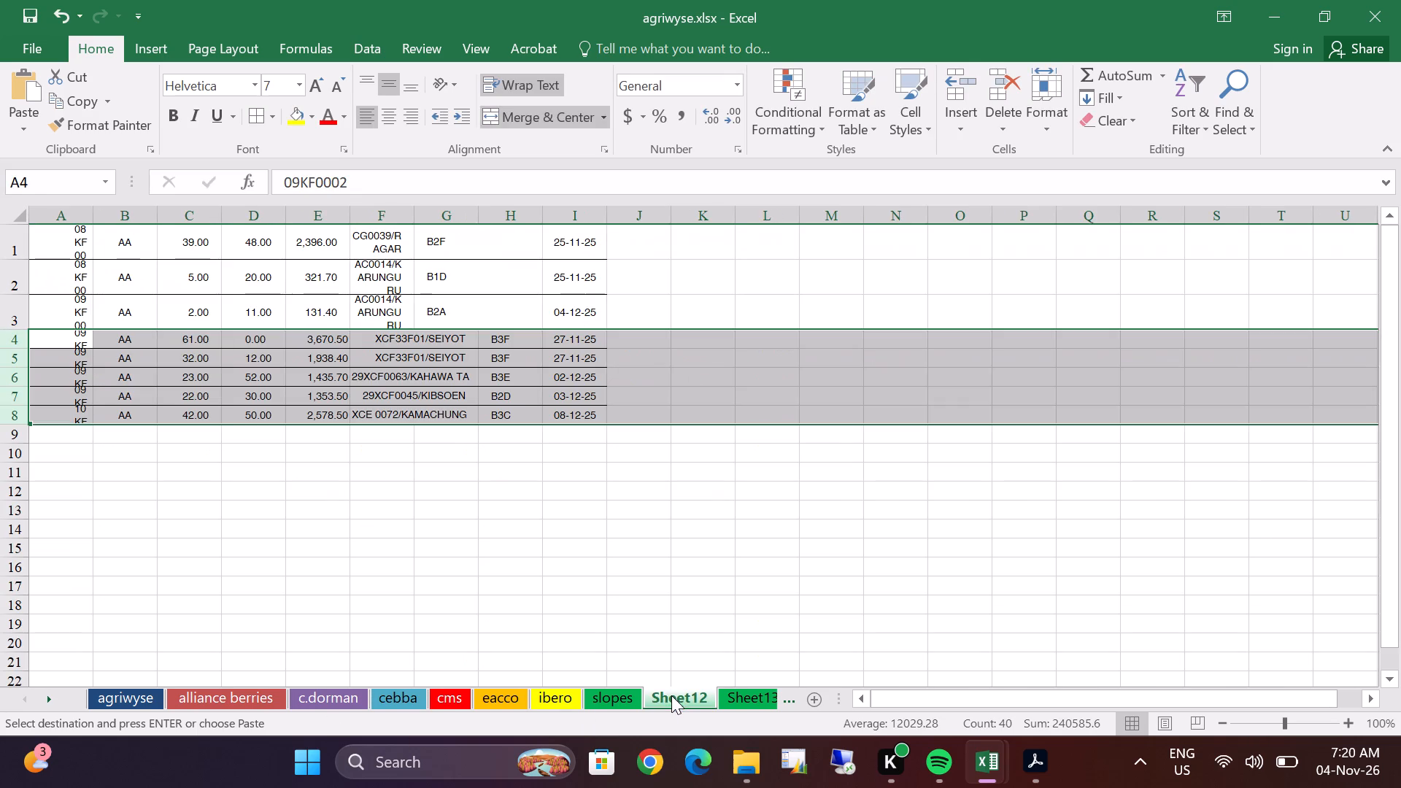
left_click(46, 437)
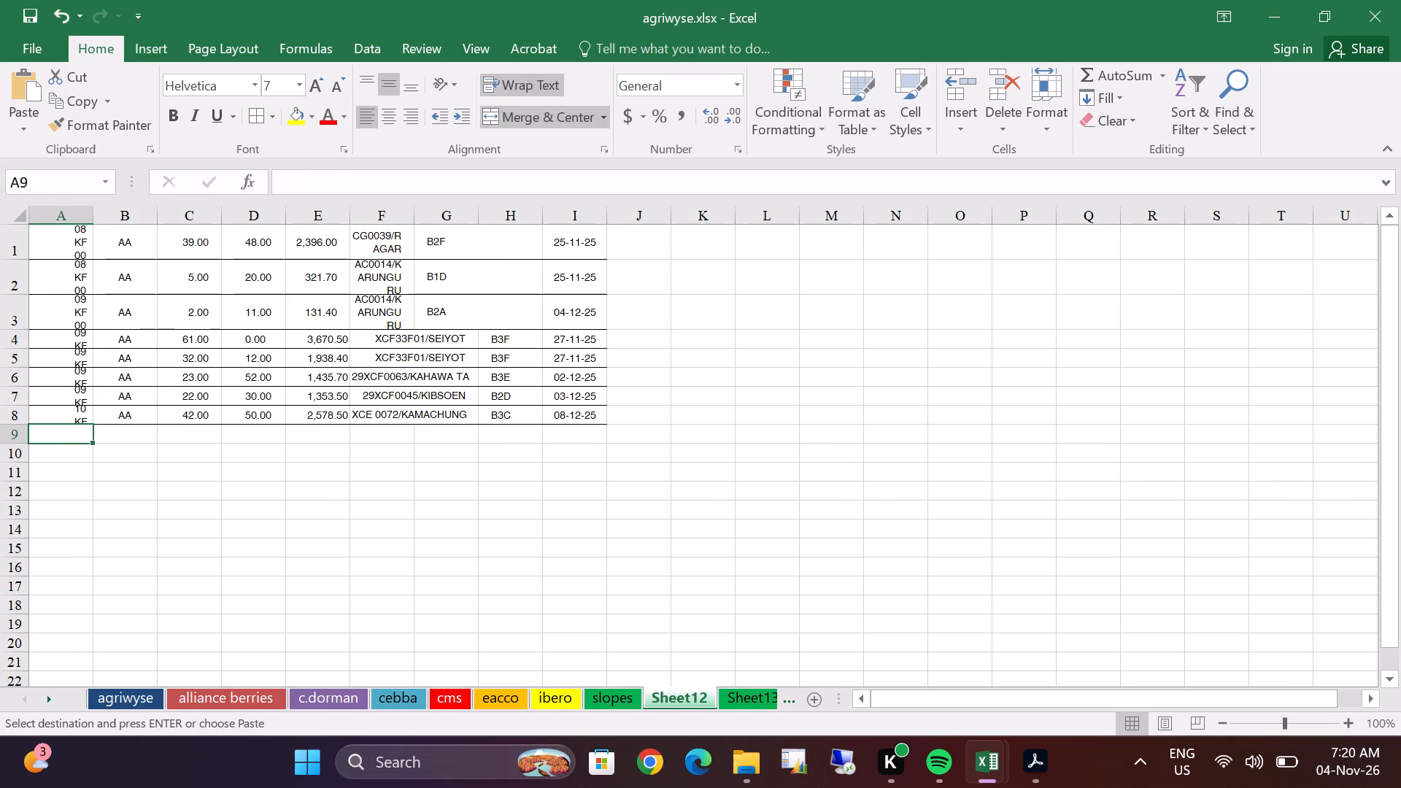
right_click(48, 438)
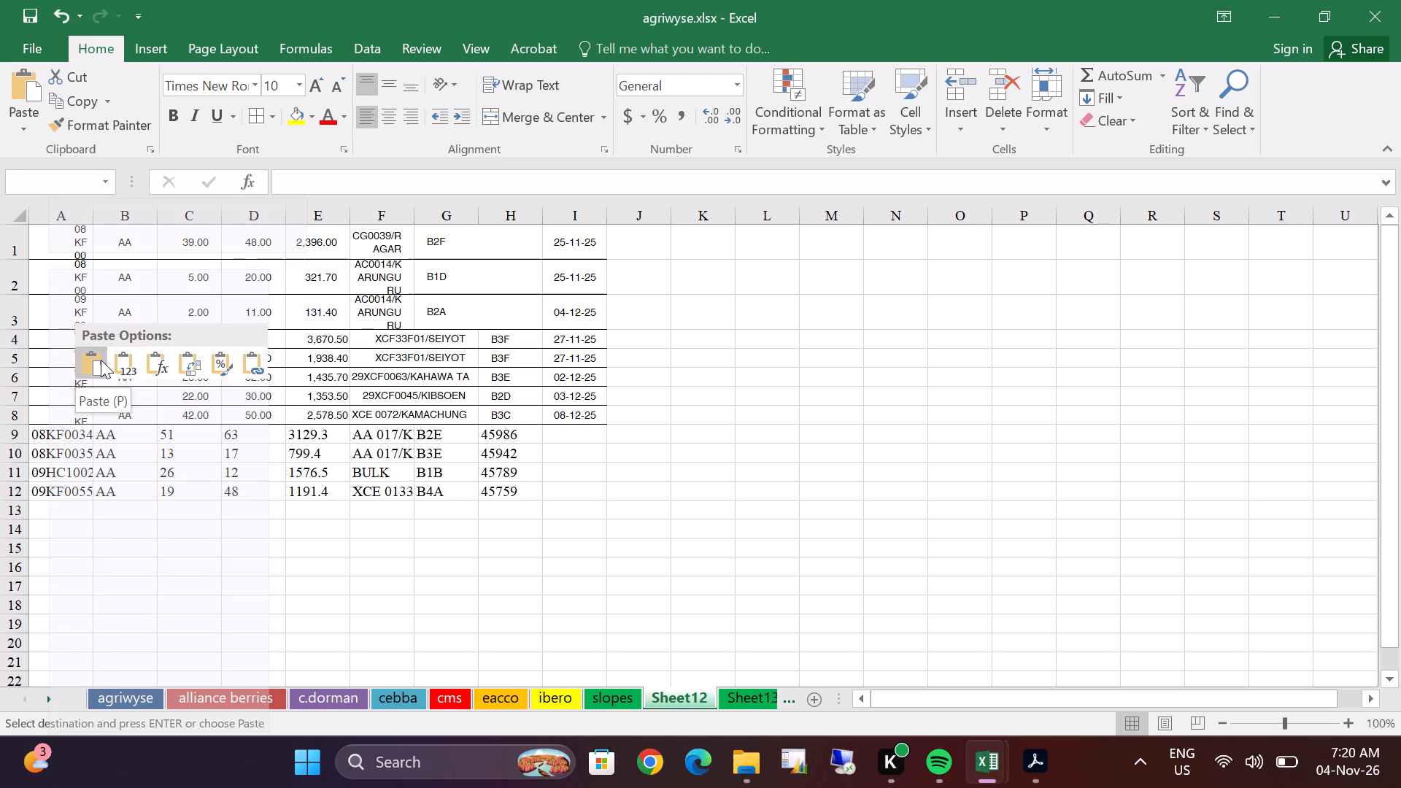
double_click(101, 360)
double_click(467, 379)
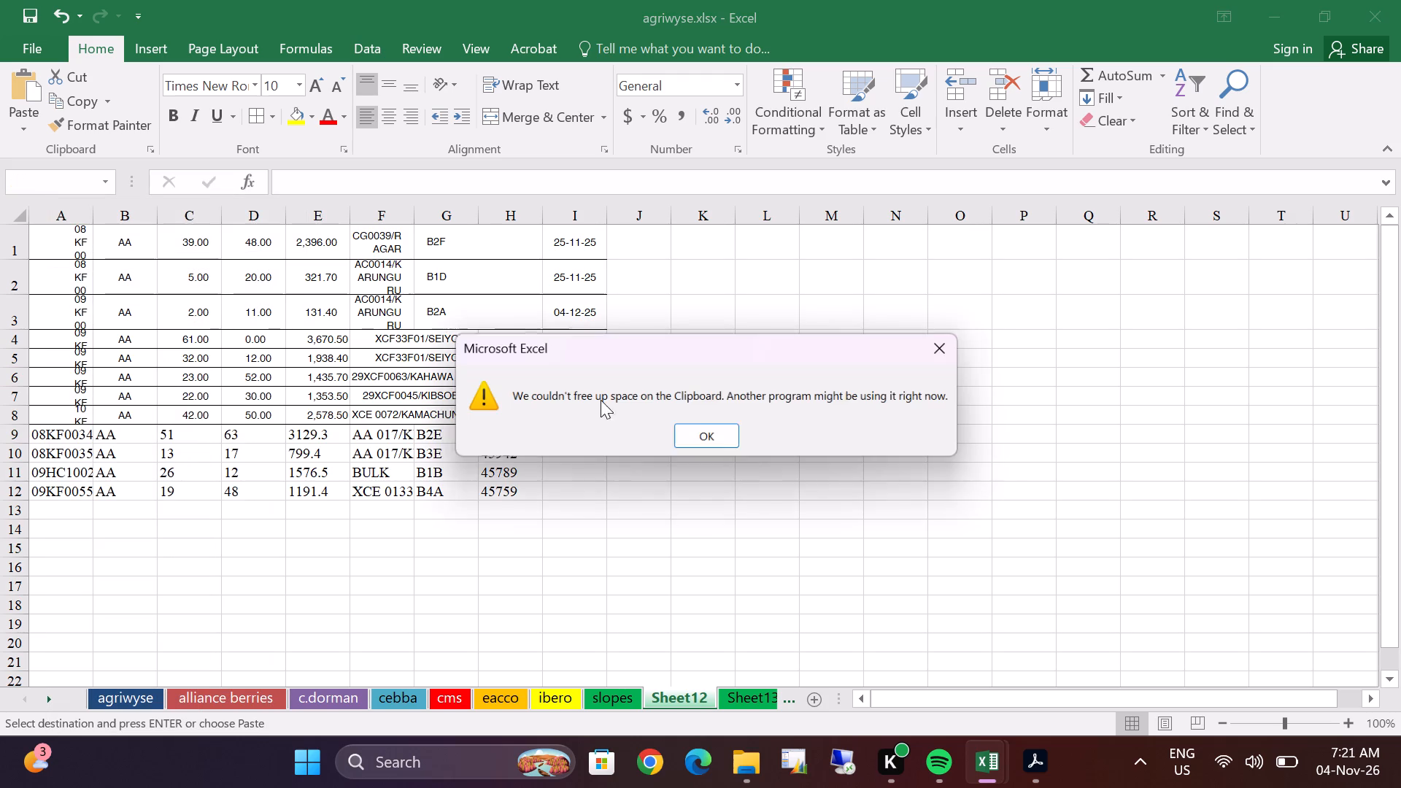
double_click(717, 438)
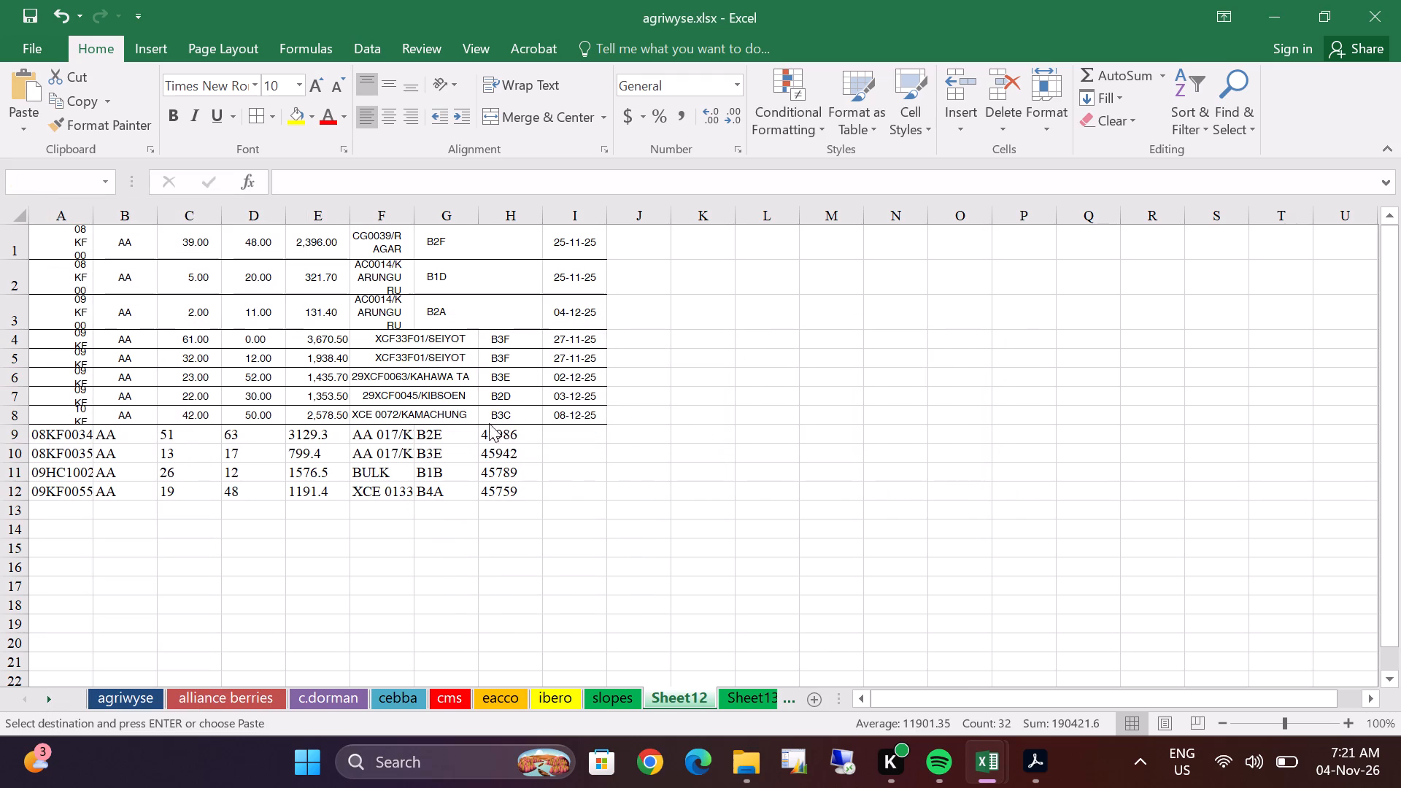
Undo the pasted AA rows from the cebba, alliance berries and agriwyse sheets until Sheet12 is blank.
double_click(0, 425)
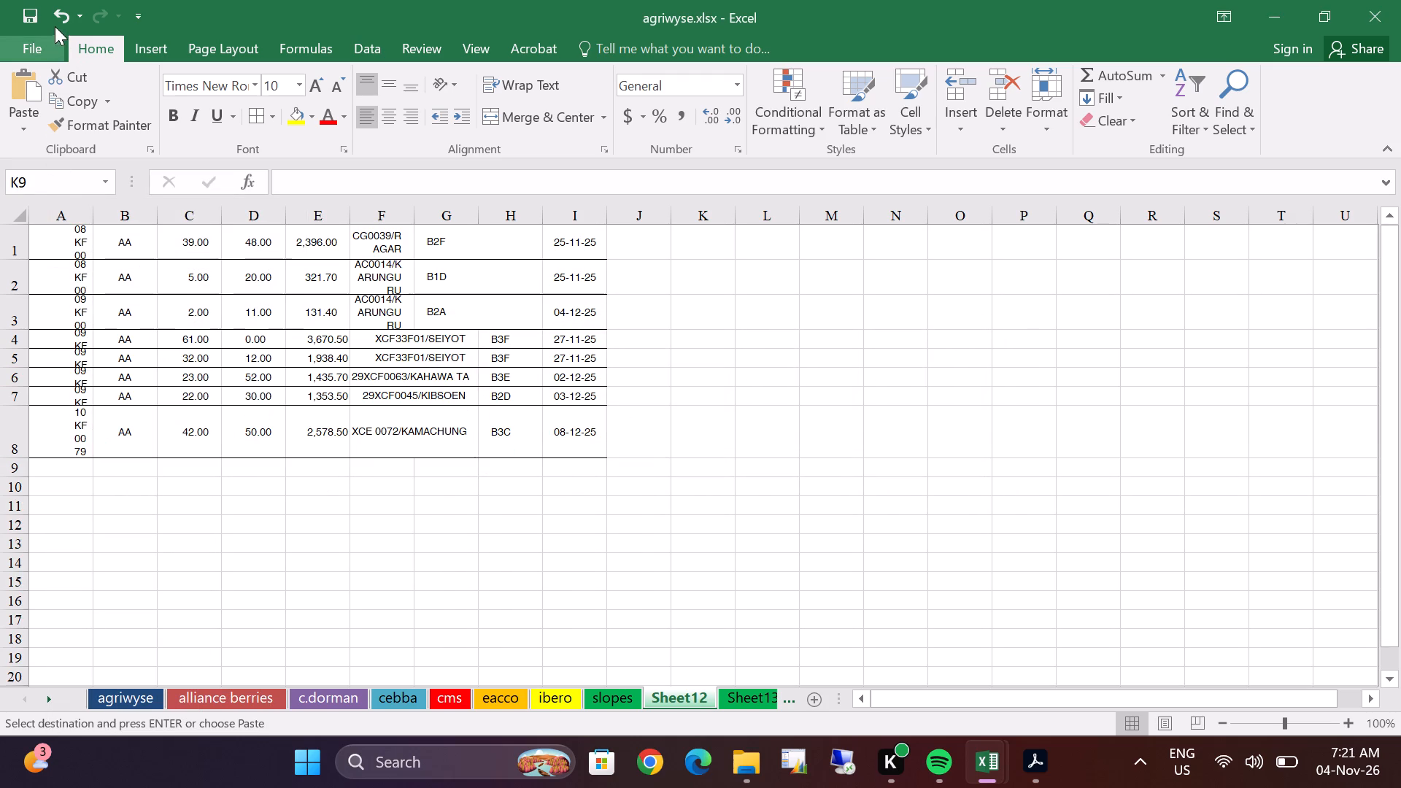
double_click(55, 20)
double_click(55, 21)
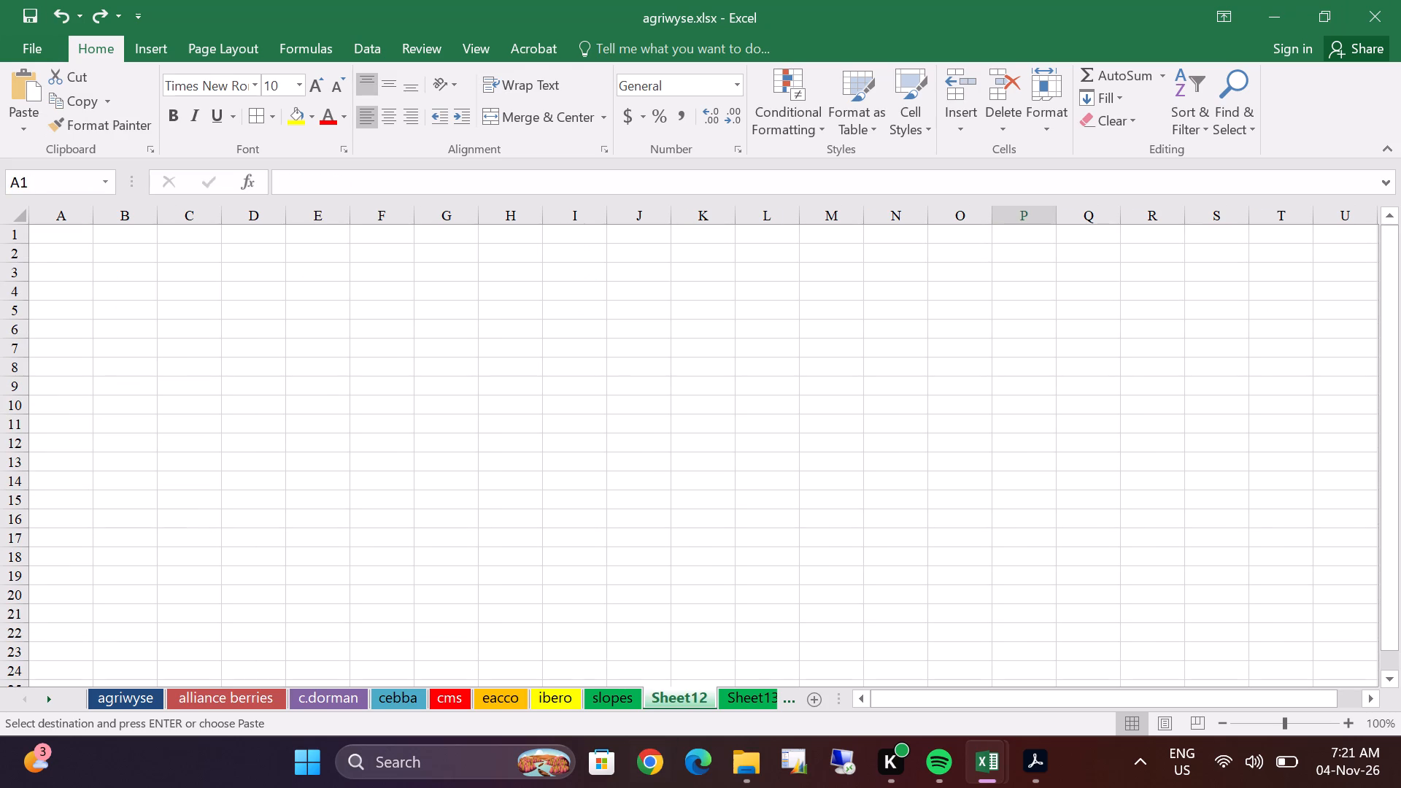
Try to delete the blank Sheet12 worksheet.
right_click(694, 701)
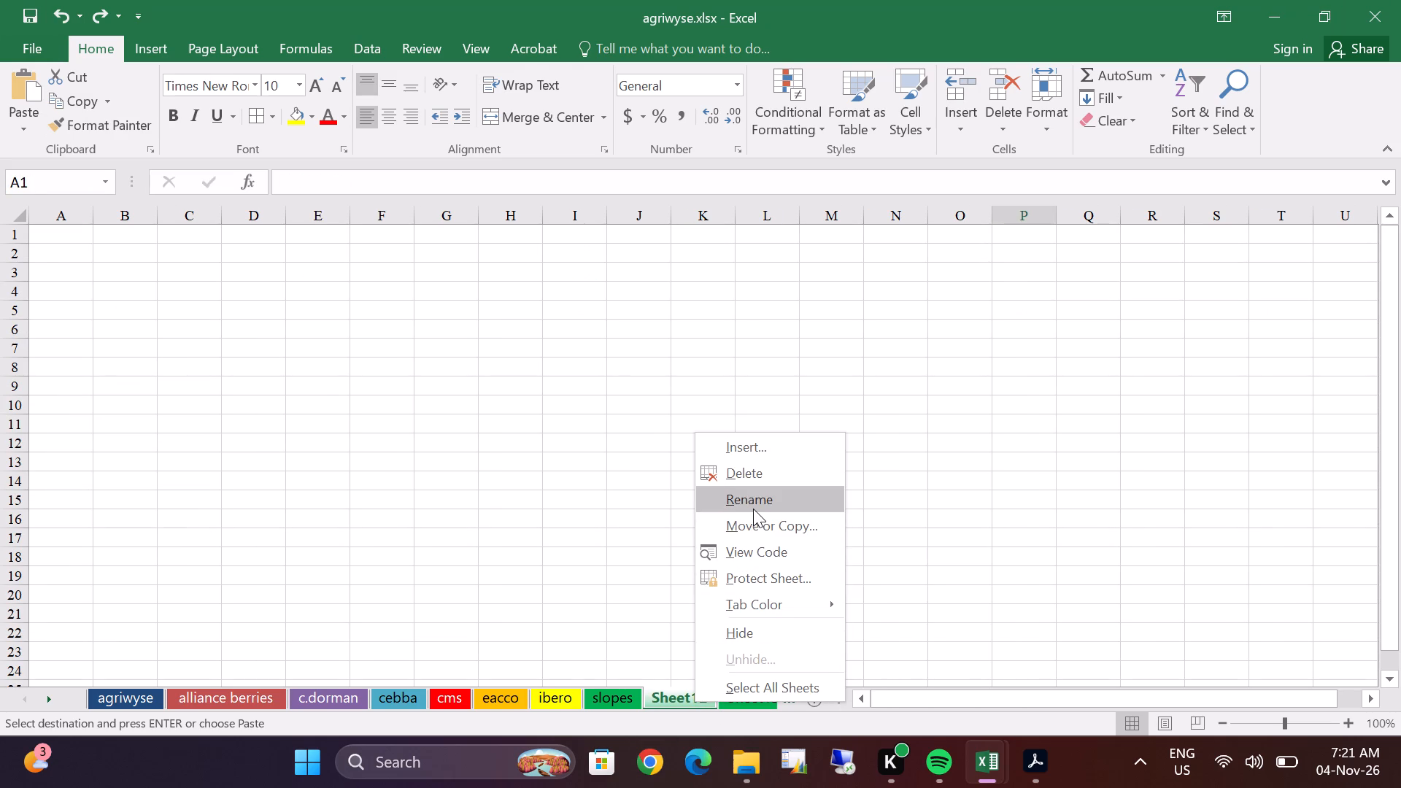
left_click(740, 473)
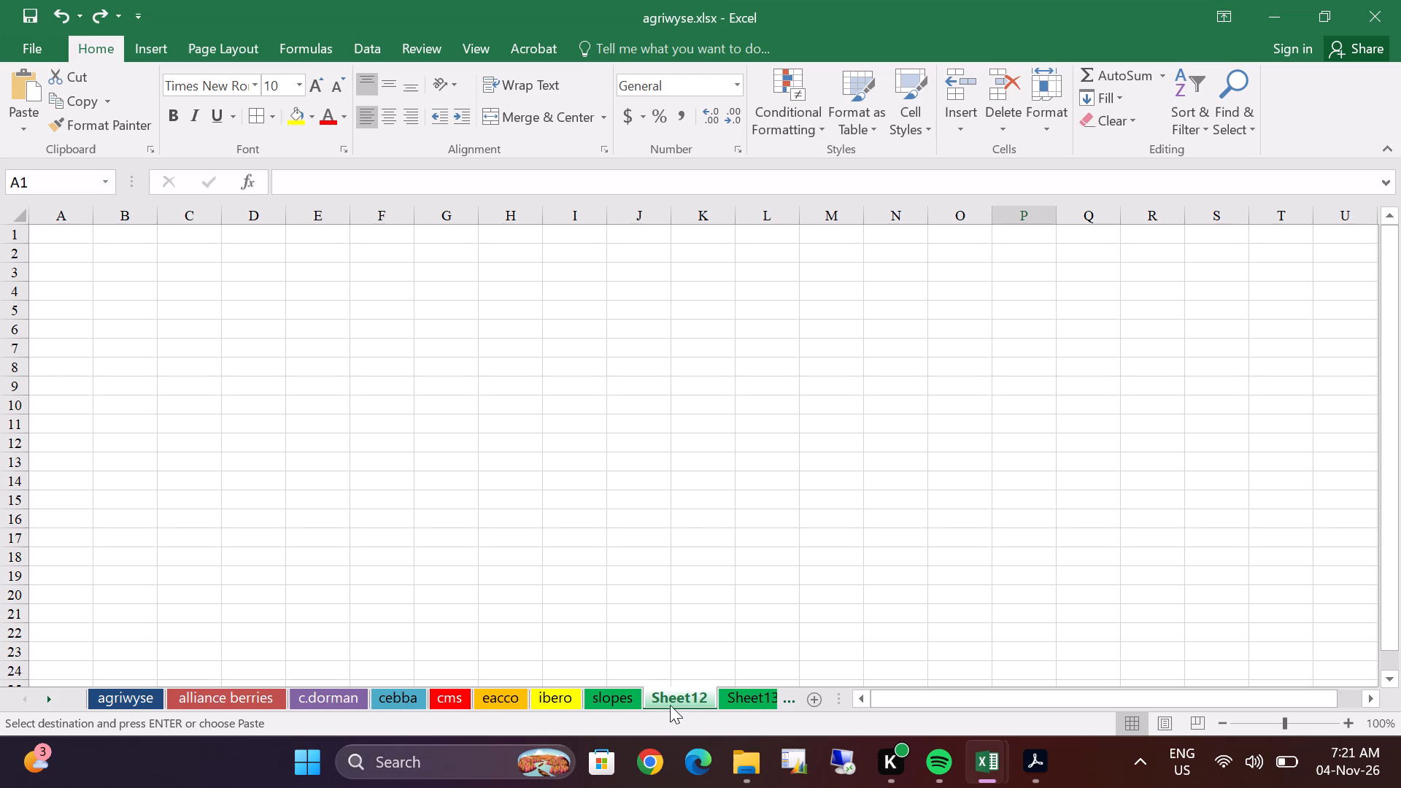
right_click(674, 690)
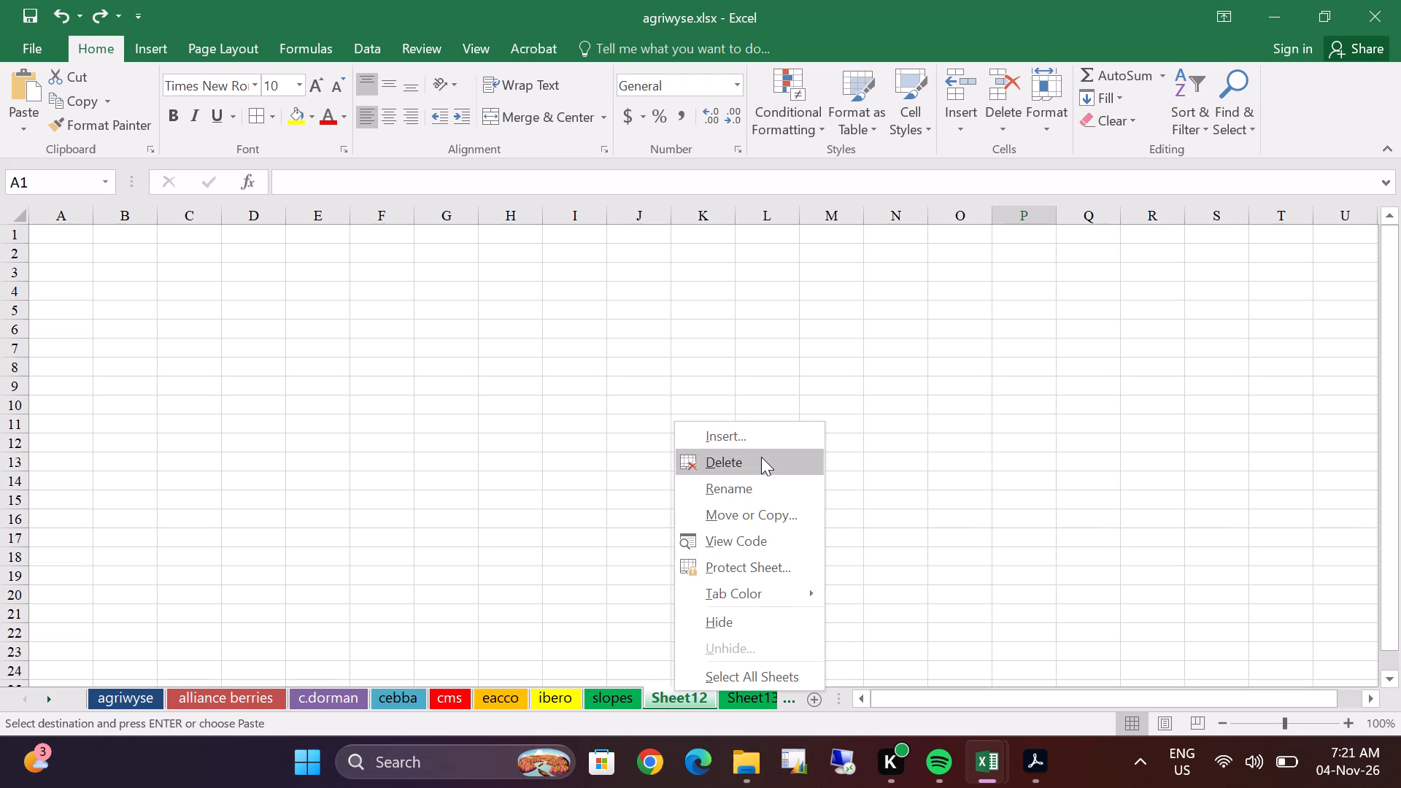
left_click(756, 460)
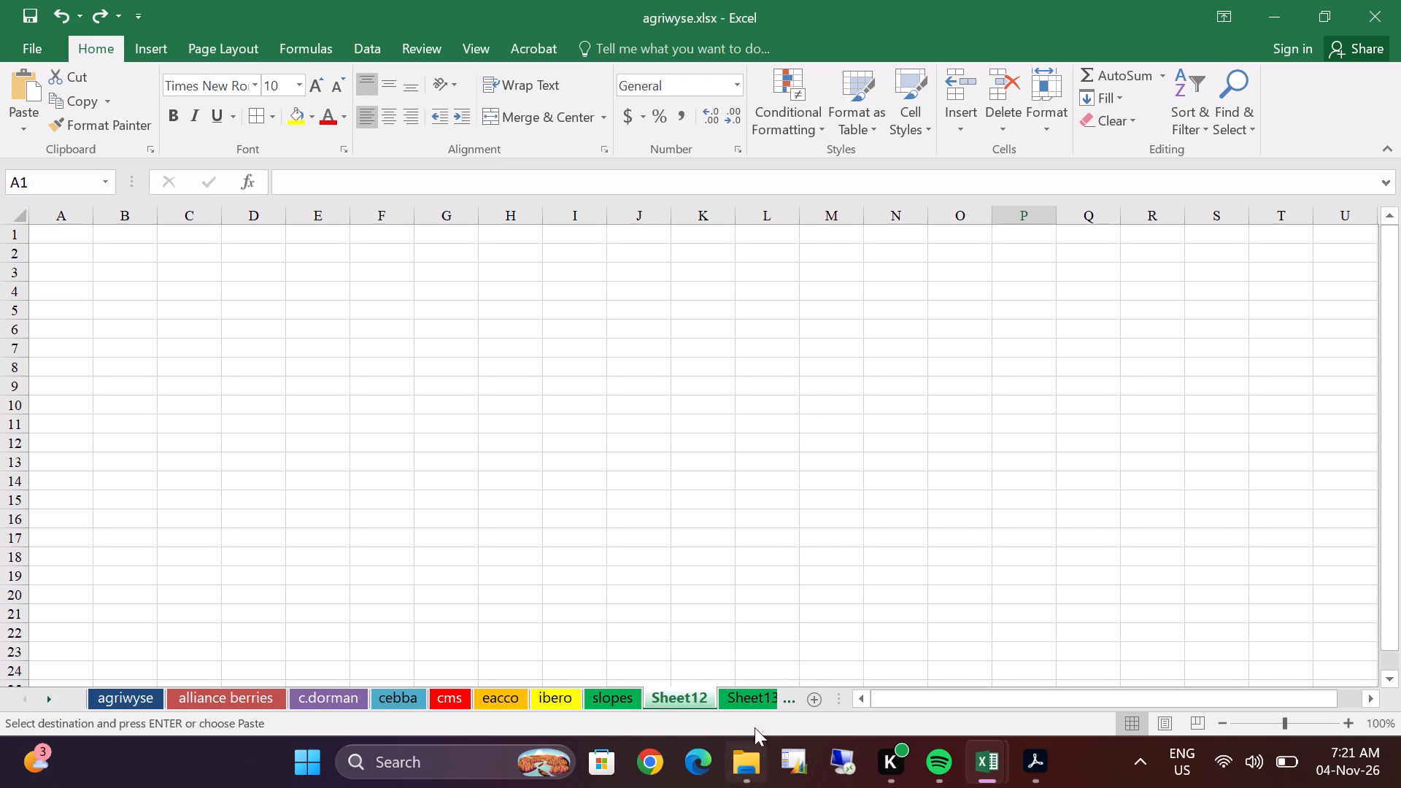
Cancel the pending copy of the AA rows on the agriwyse sheet and deselect them.
left_click(750, 703)
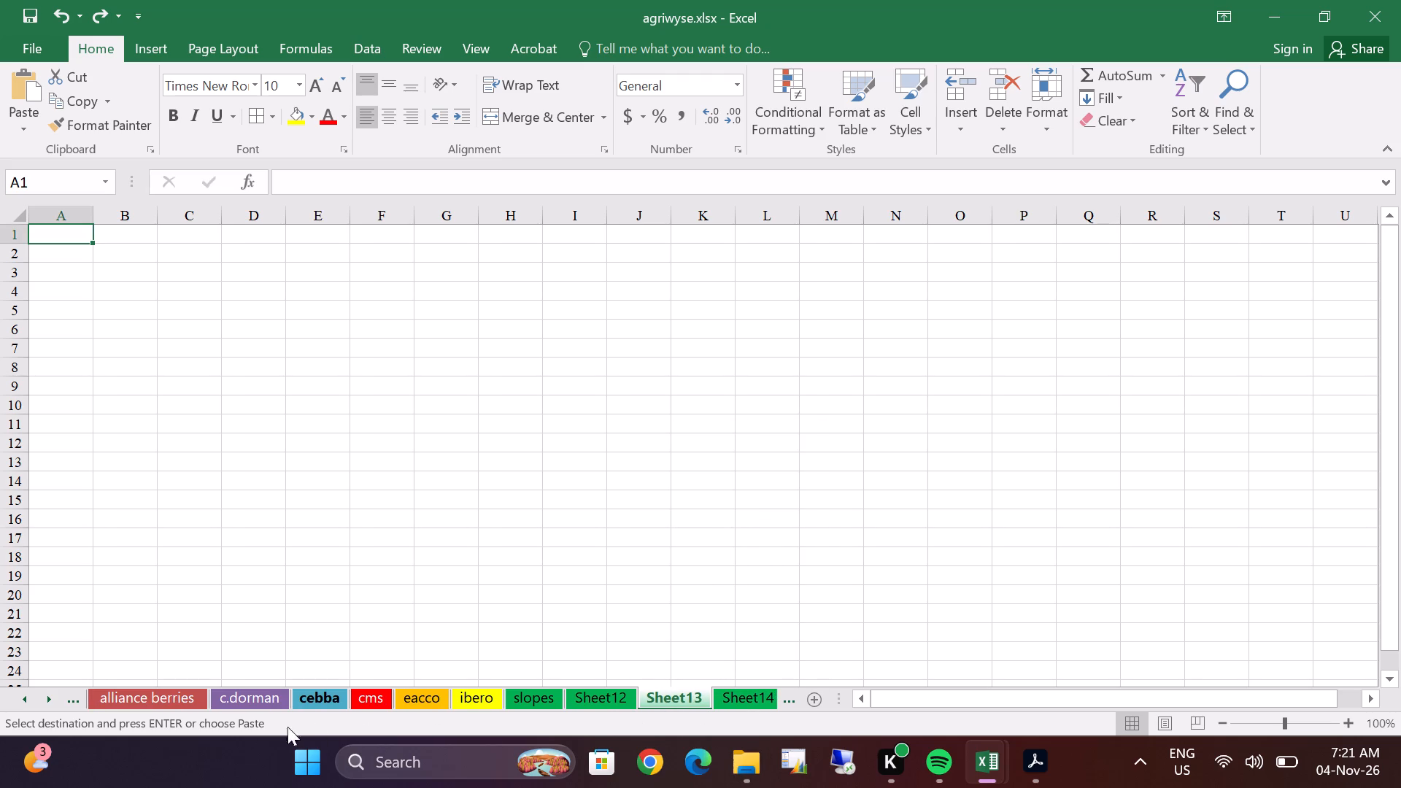
left_click(137, 702)
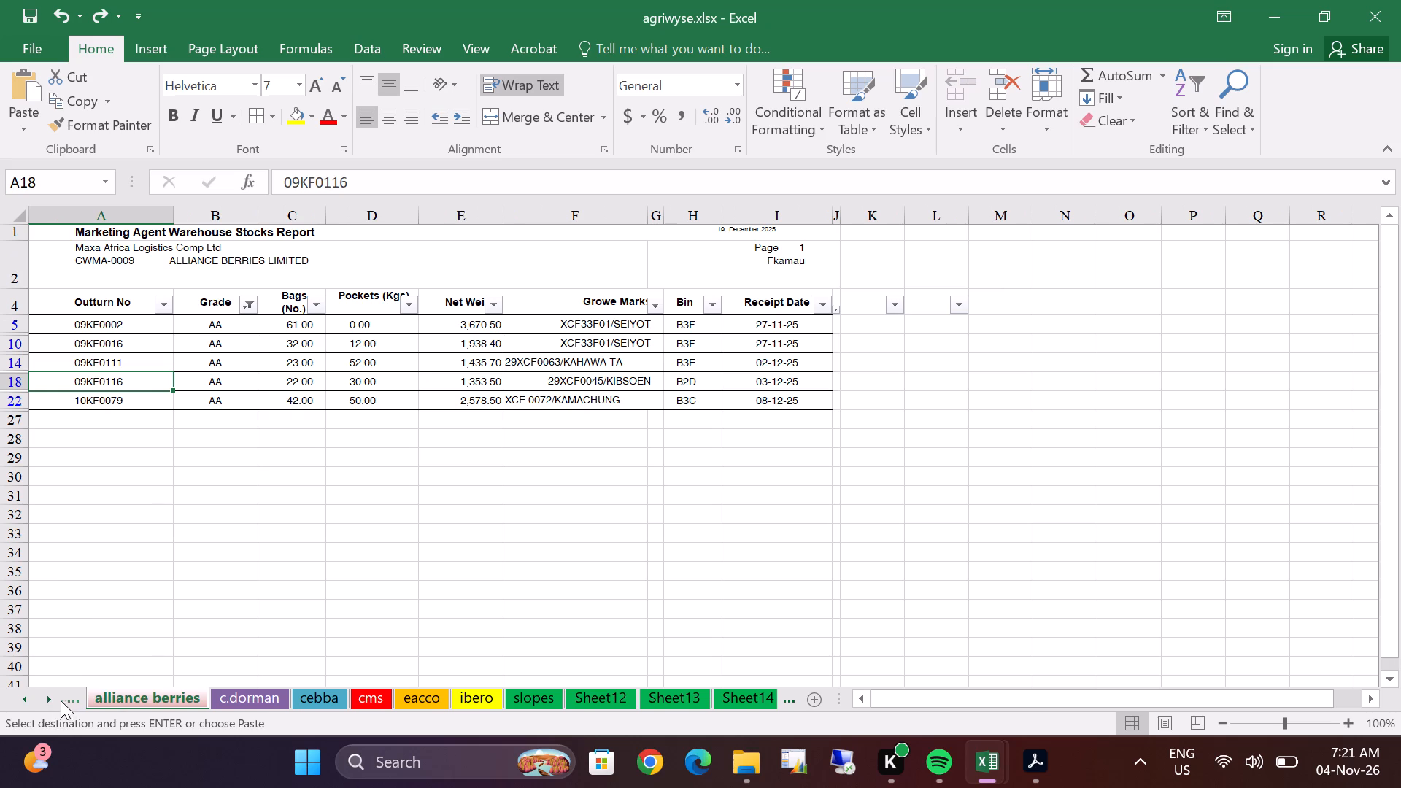
left_click(20, 699)
double_click(20, 702)
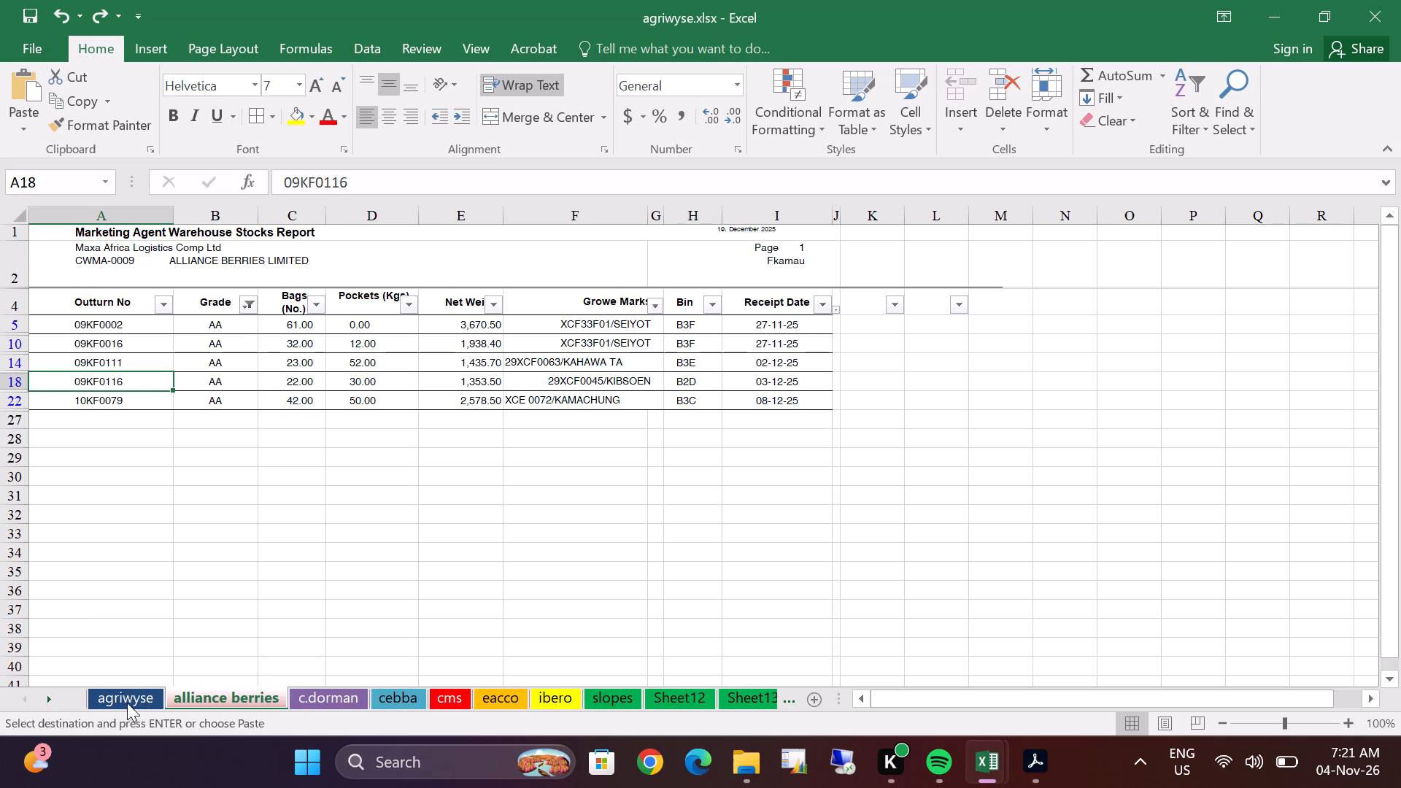
left_click(121, 707)
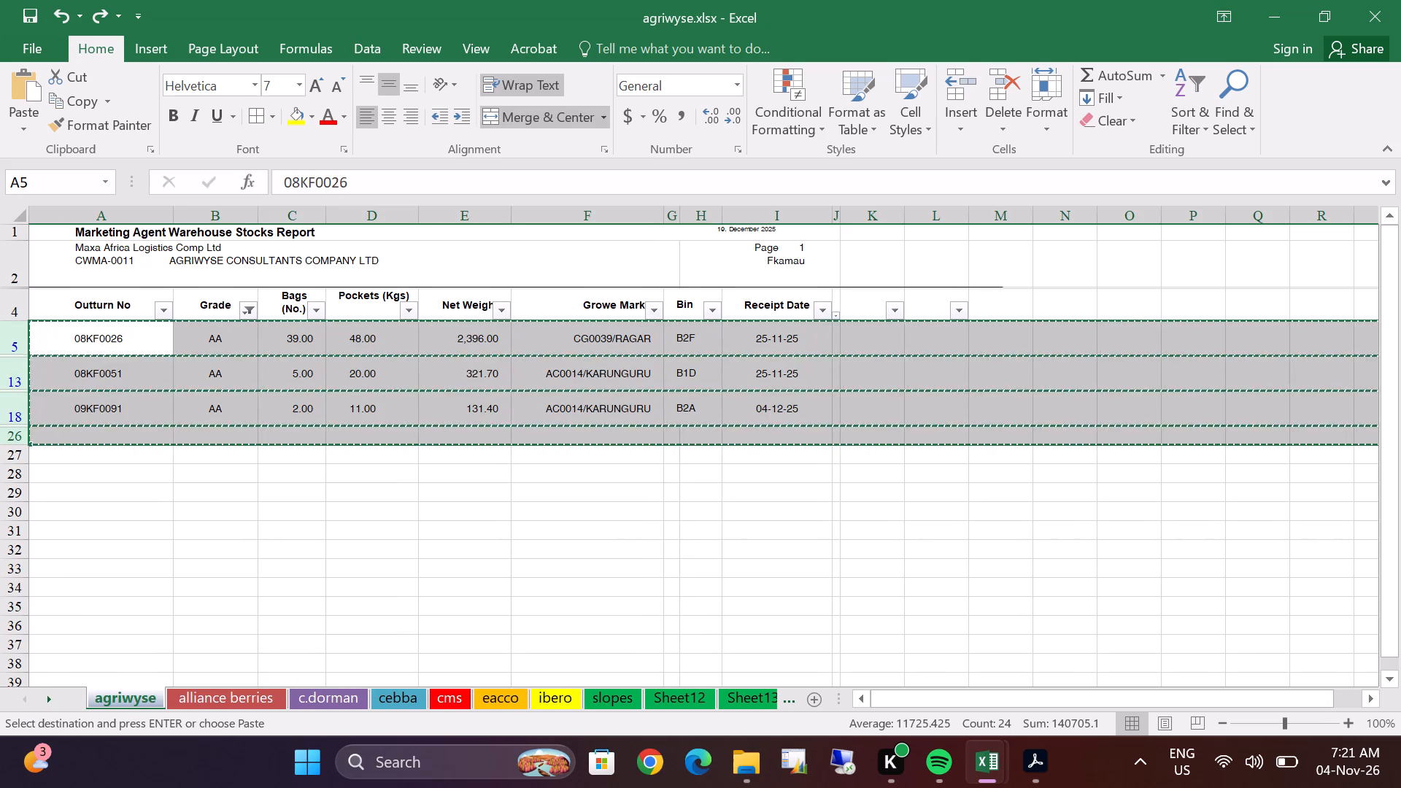
key("Escape")
key("Escape")
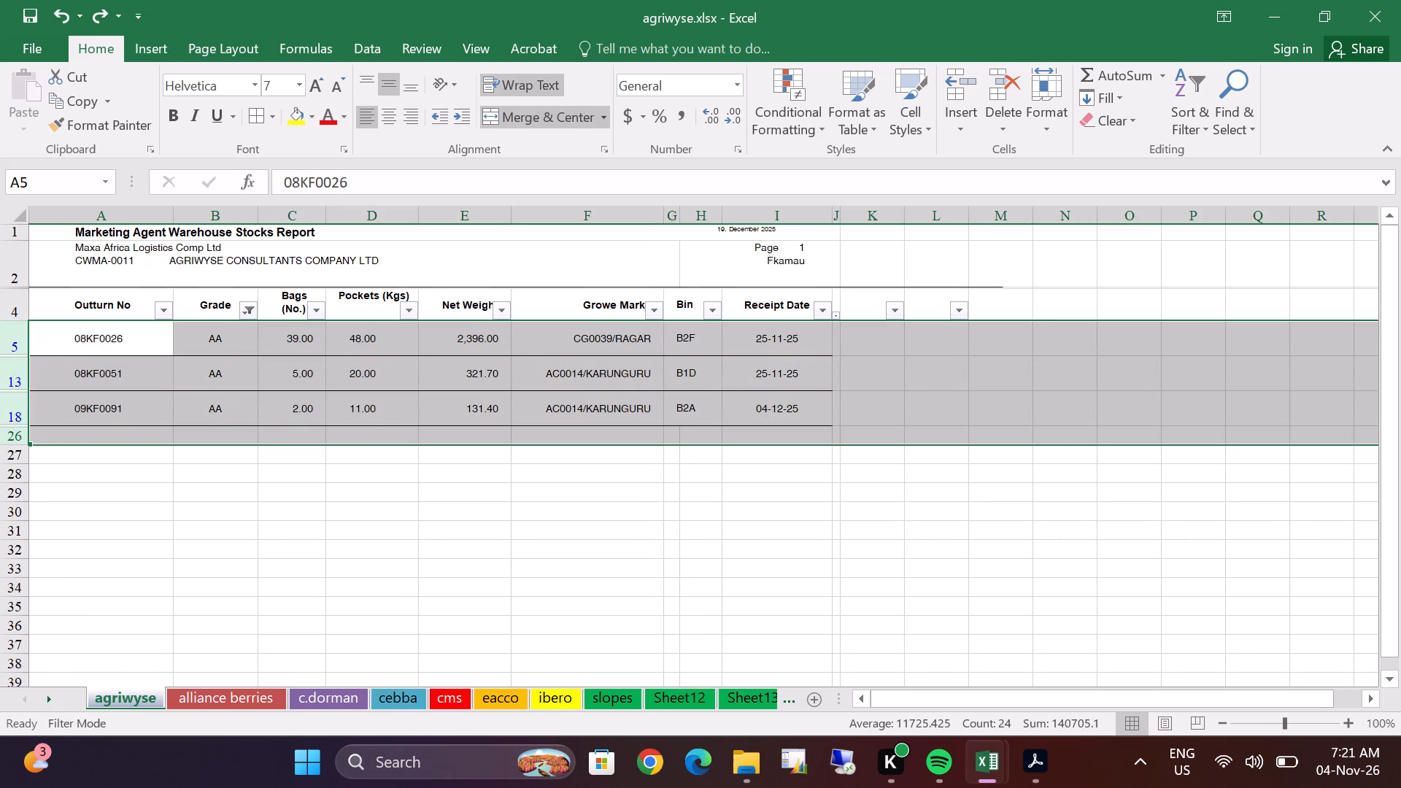
left_click(439, 418)
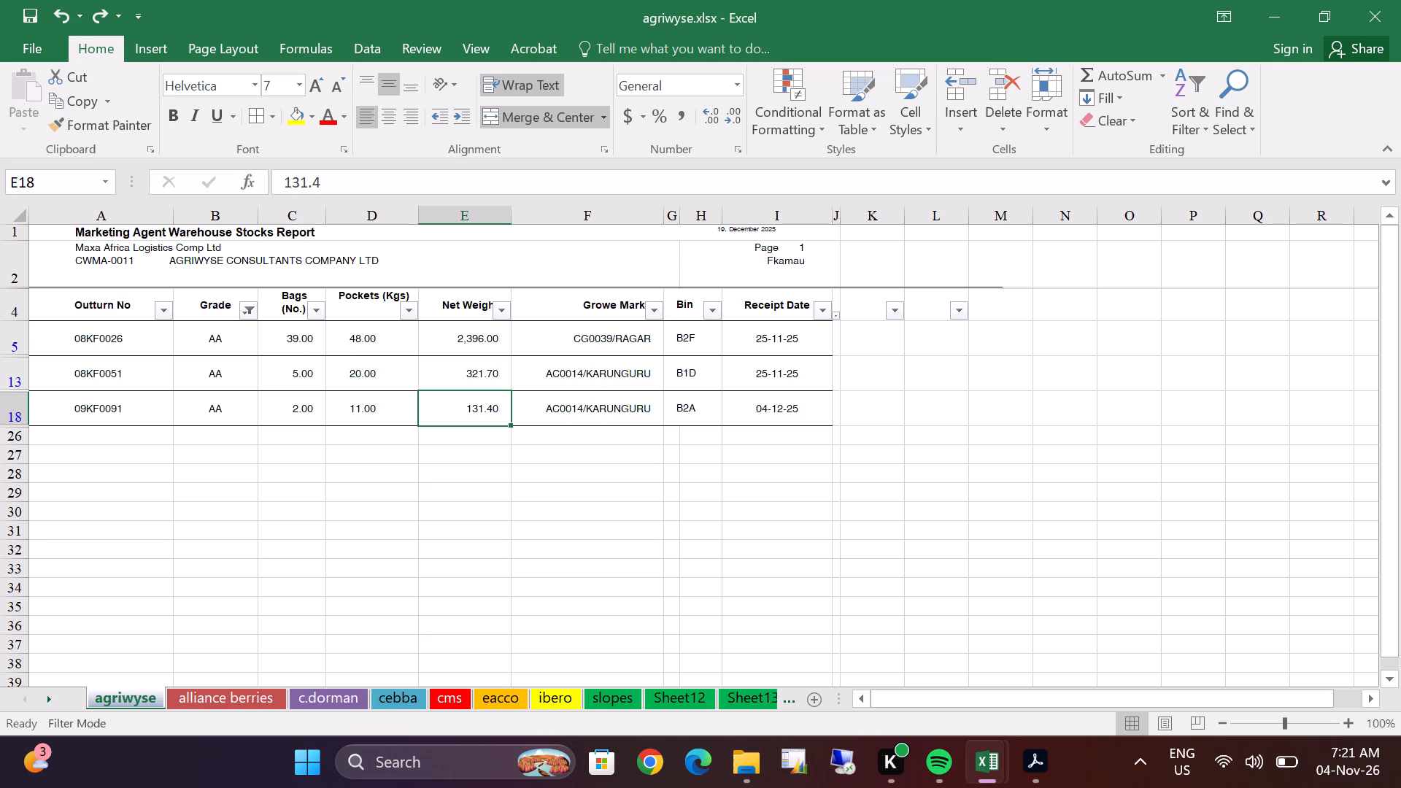
Review the filtered stock rows on the alliance berries, c.dorman and cebba sheets, and the dealer balances on the eacco sheet.
scroll(614, 360, "up", 1)
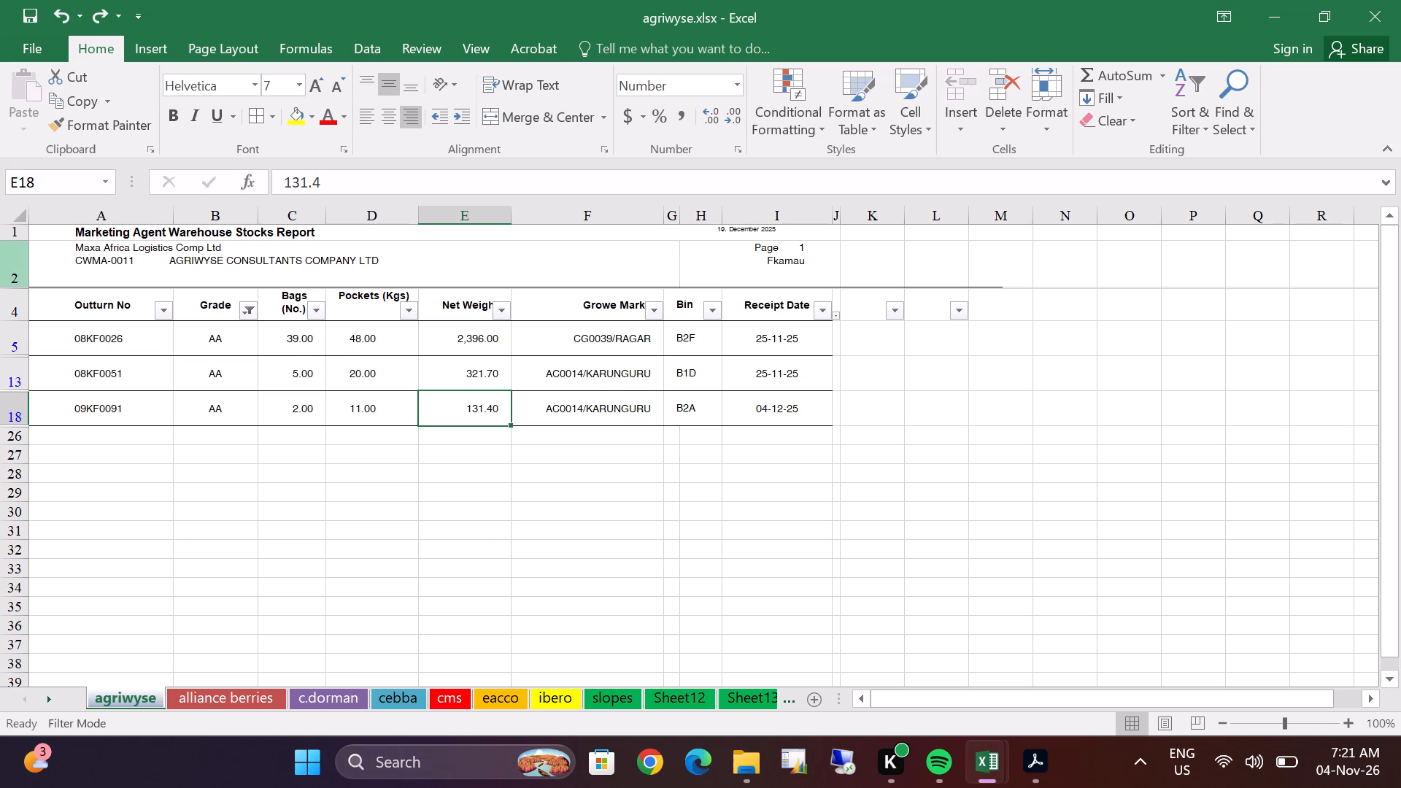
left_click(220, 703)
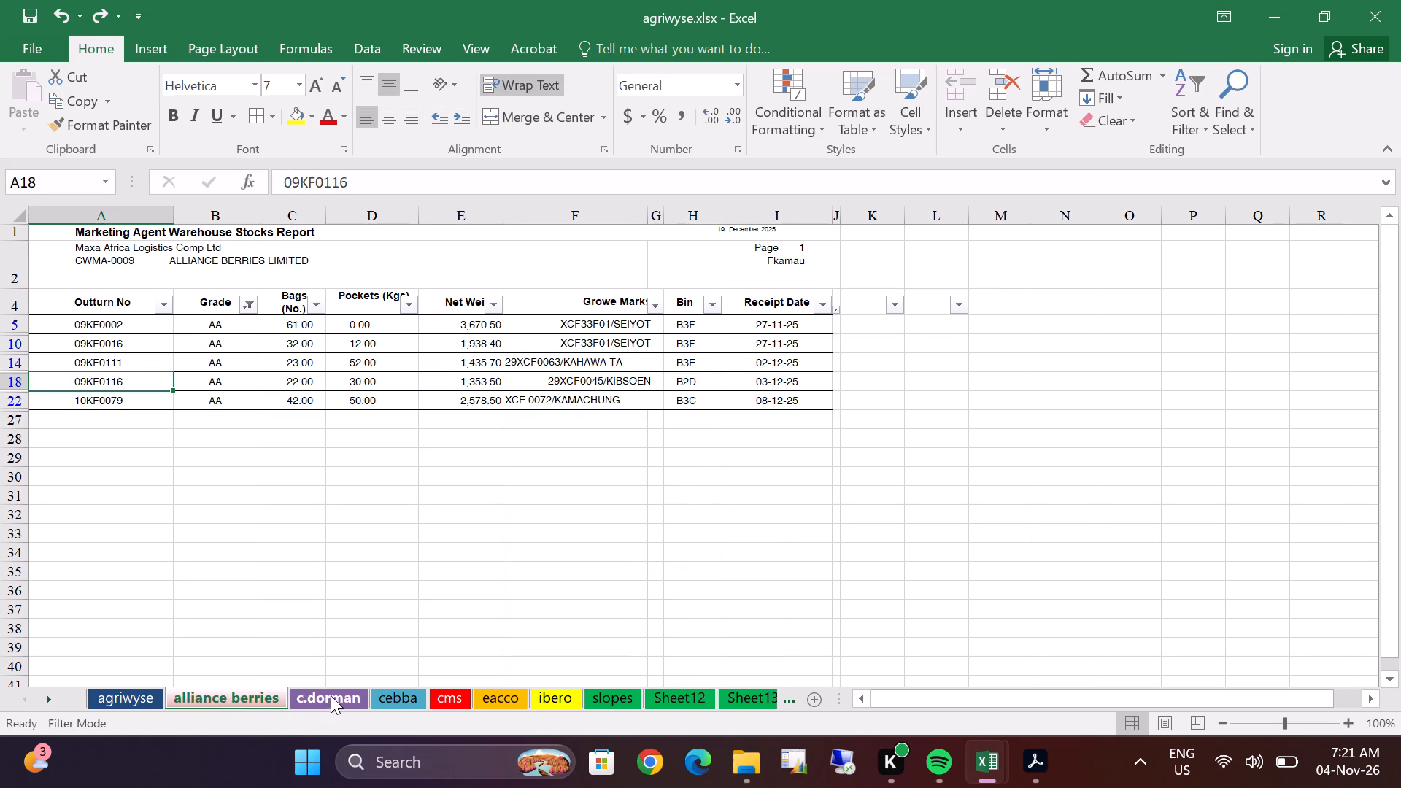
left_click(331, 695)
left_click(401, 701)
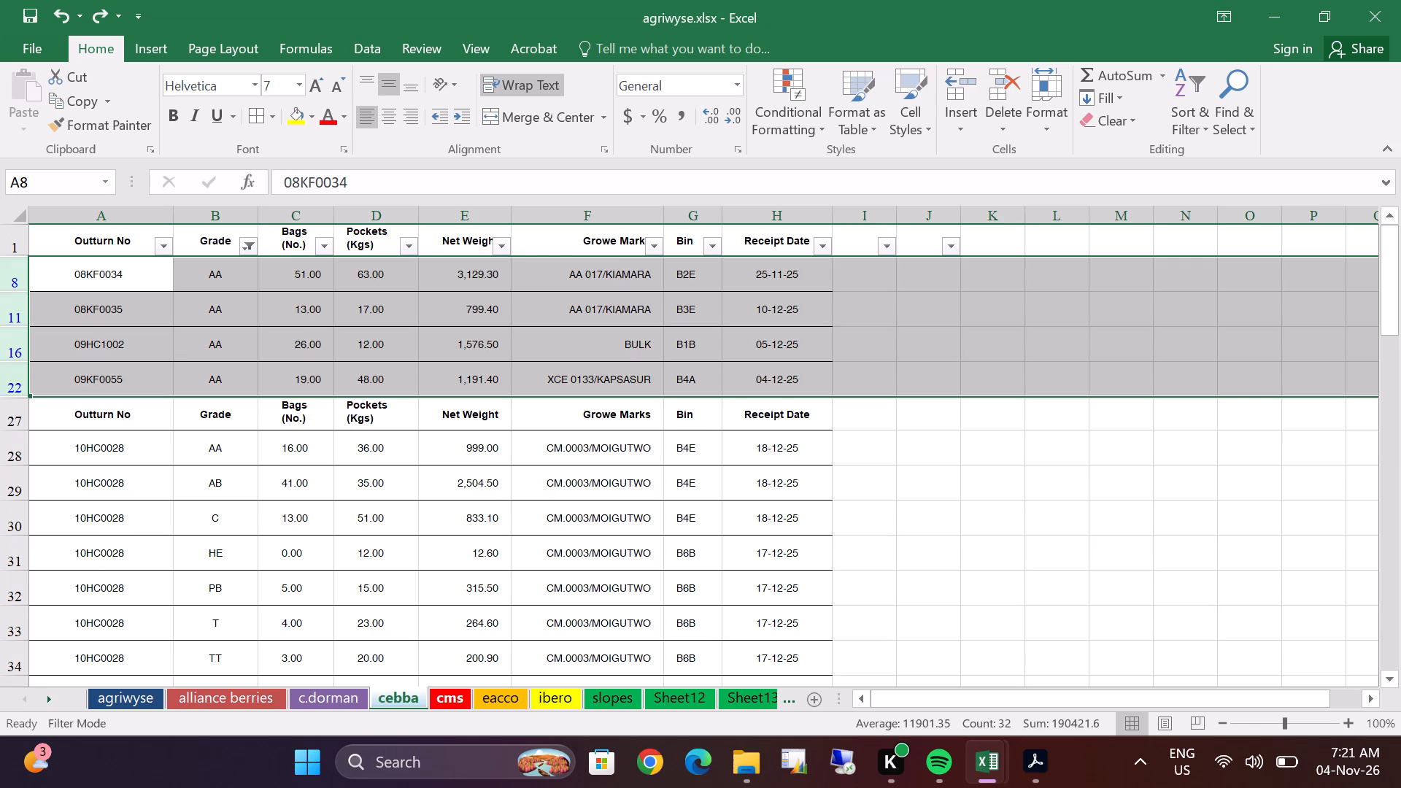
double_click(618, 331)
left_click(446, 687)
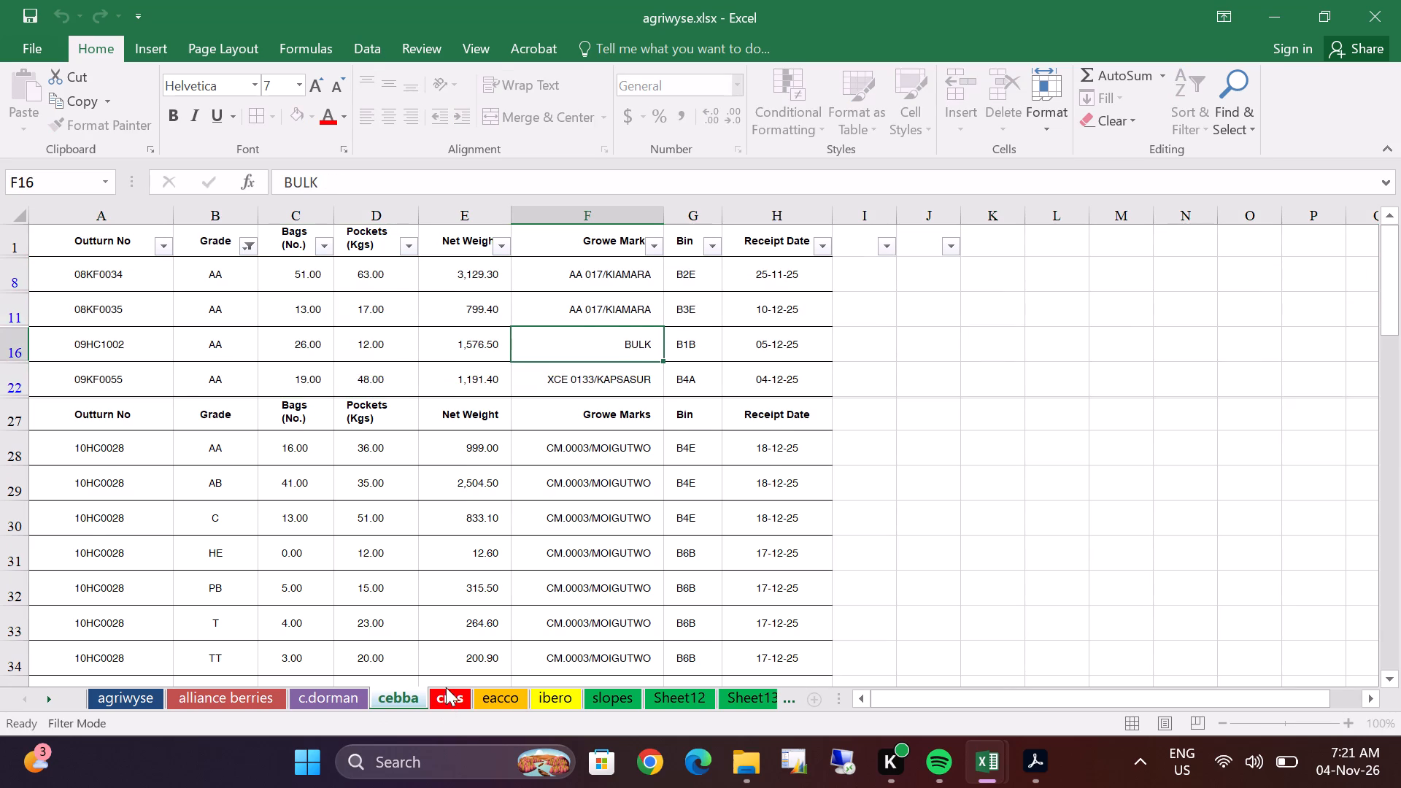
double_click(455, 696)
left_click(498, 698)
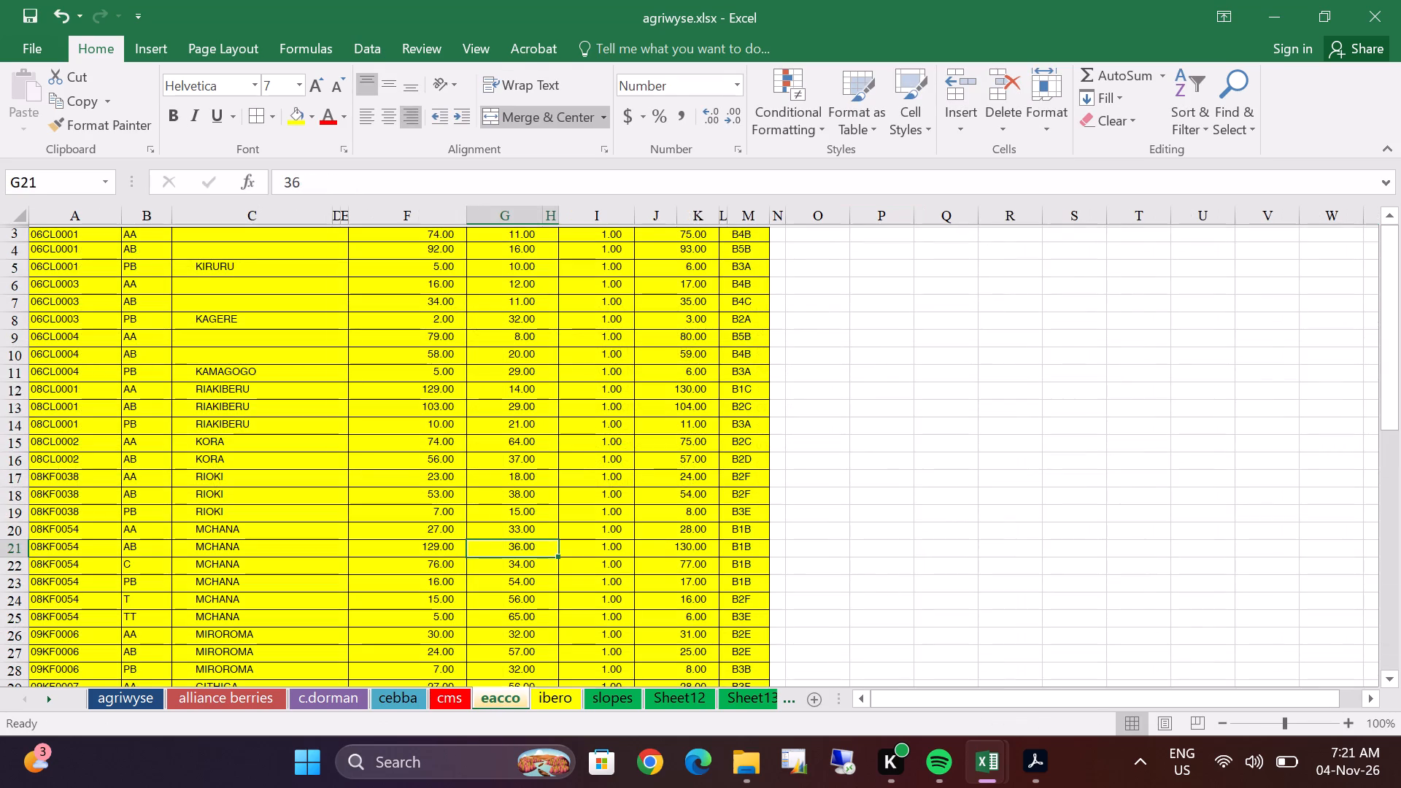
left_click(563, 532)
scroll(560, 533, "up", 7)
scroll(692, 415, "up", 2)
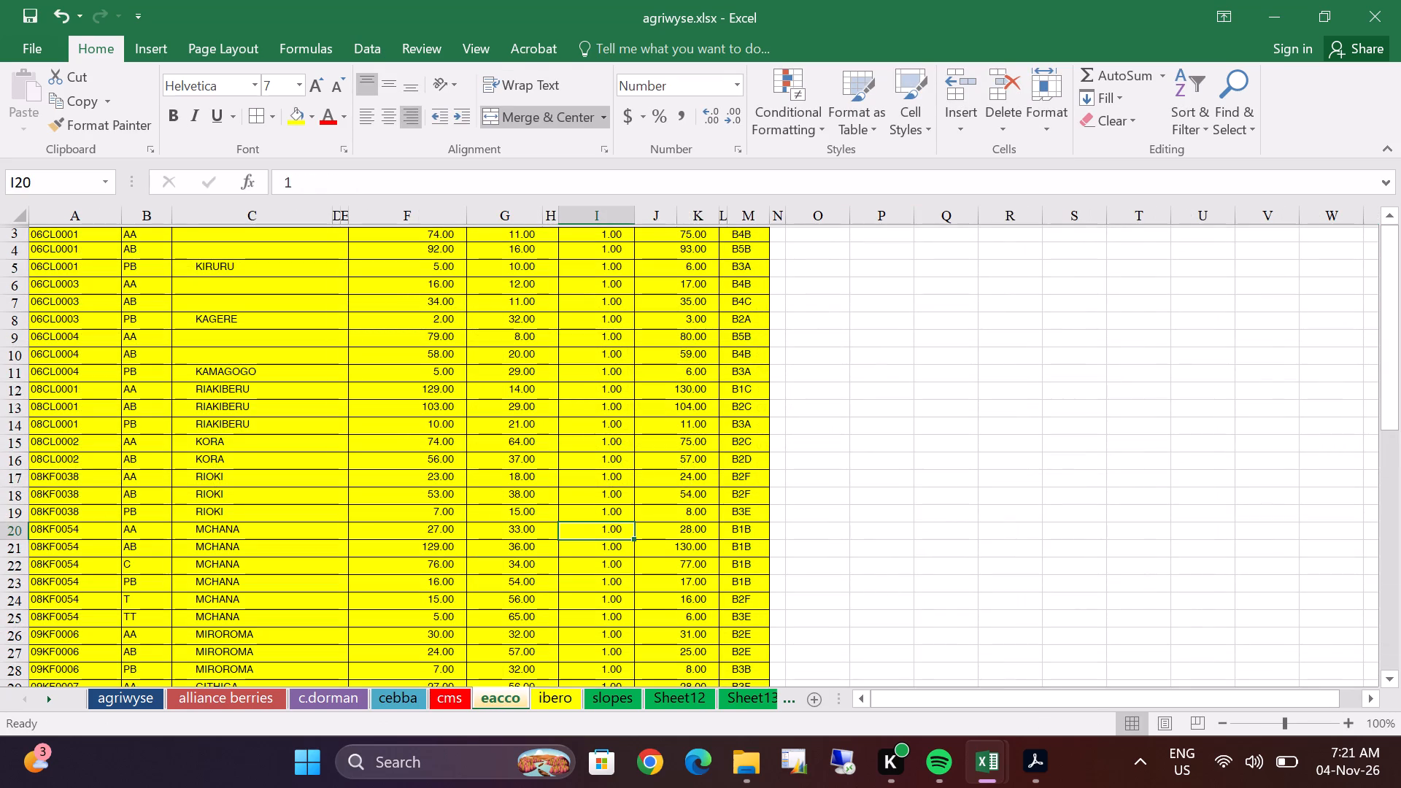
scroll(691, 420, "up", 2)
scroll(629, 377, "down", 9)
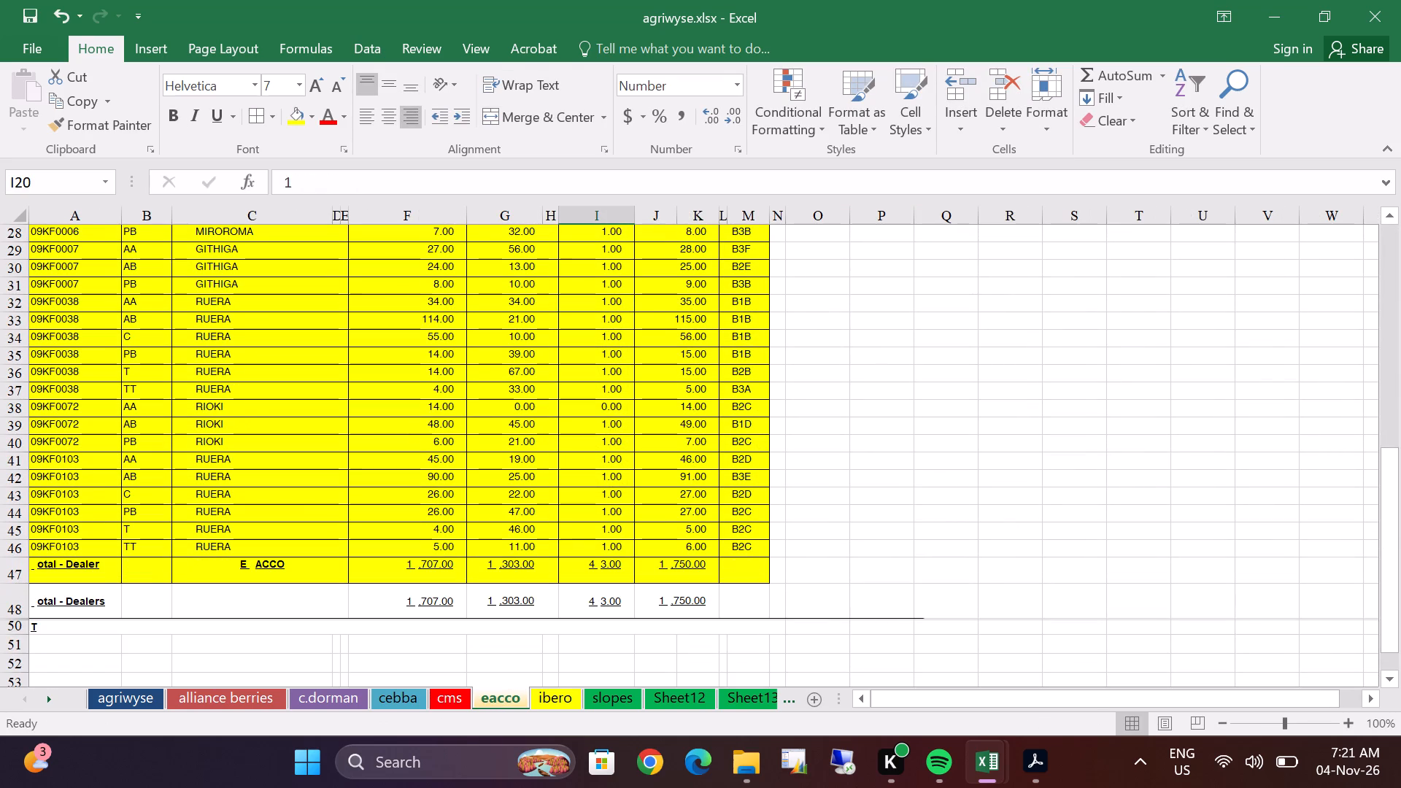
Delete the Total - Dealer row, row 27, below the yellow data on the ibero sheet.
left_click(561, 707)
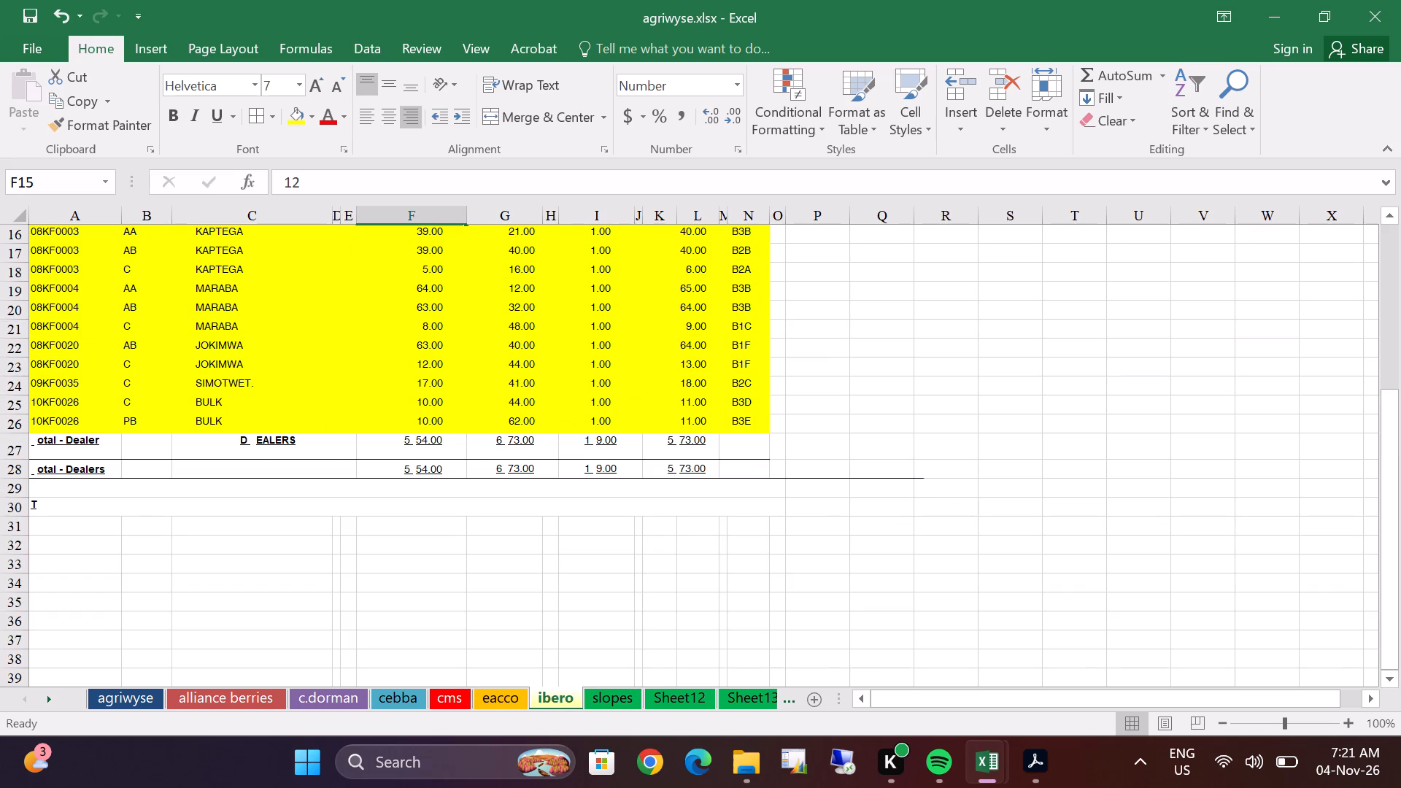
scroll(489, 580, "up", 4)
scroll(351, 609, "up", 3)
scroll(351, 609, "down", 4)
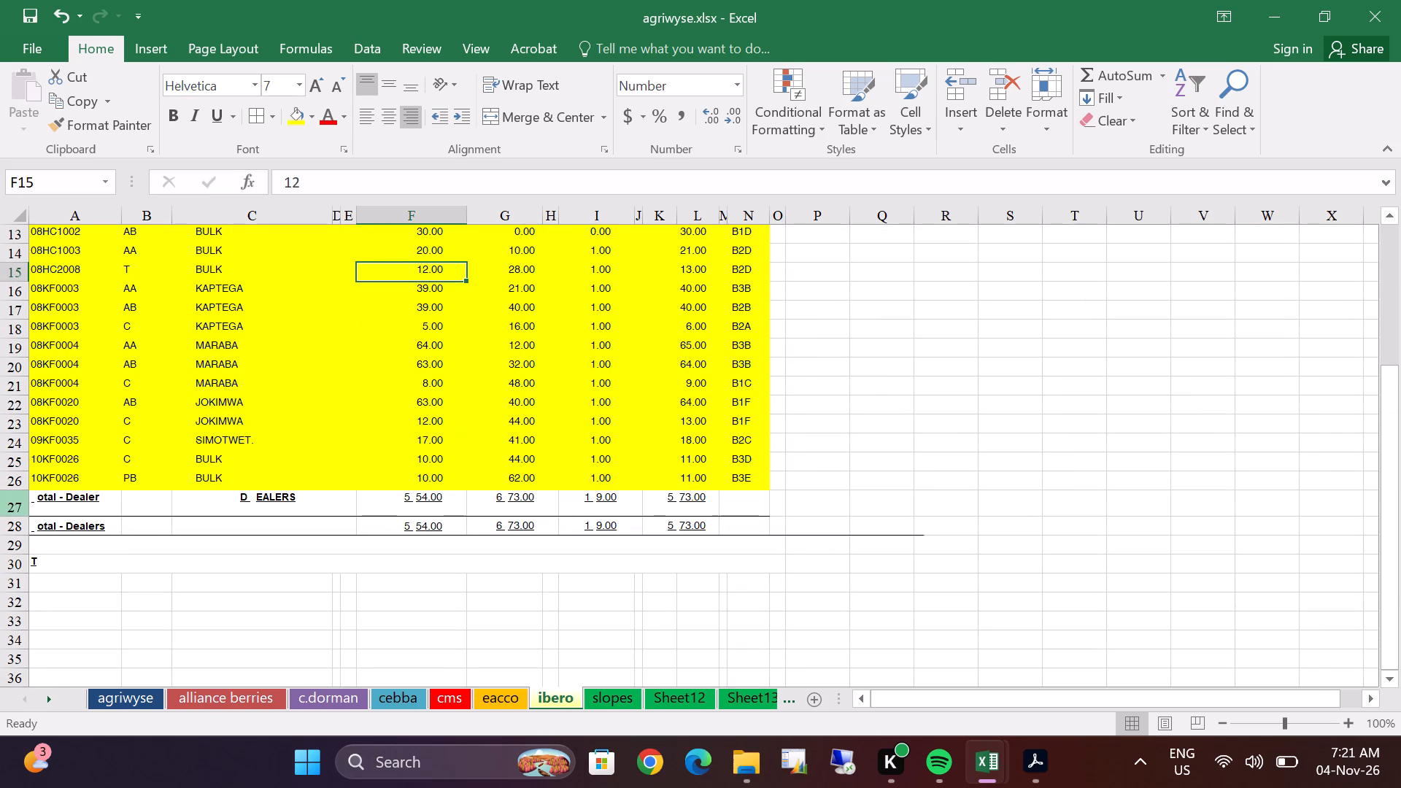
double_click(15, 509)
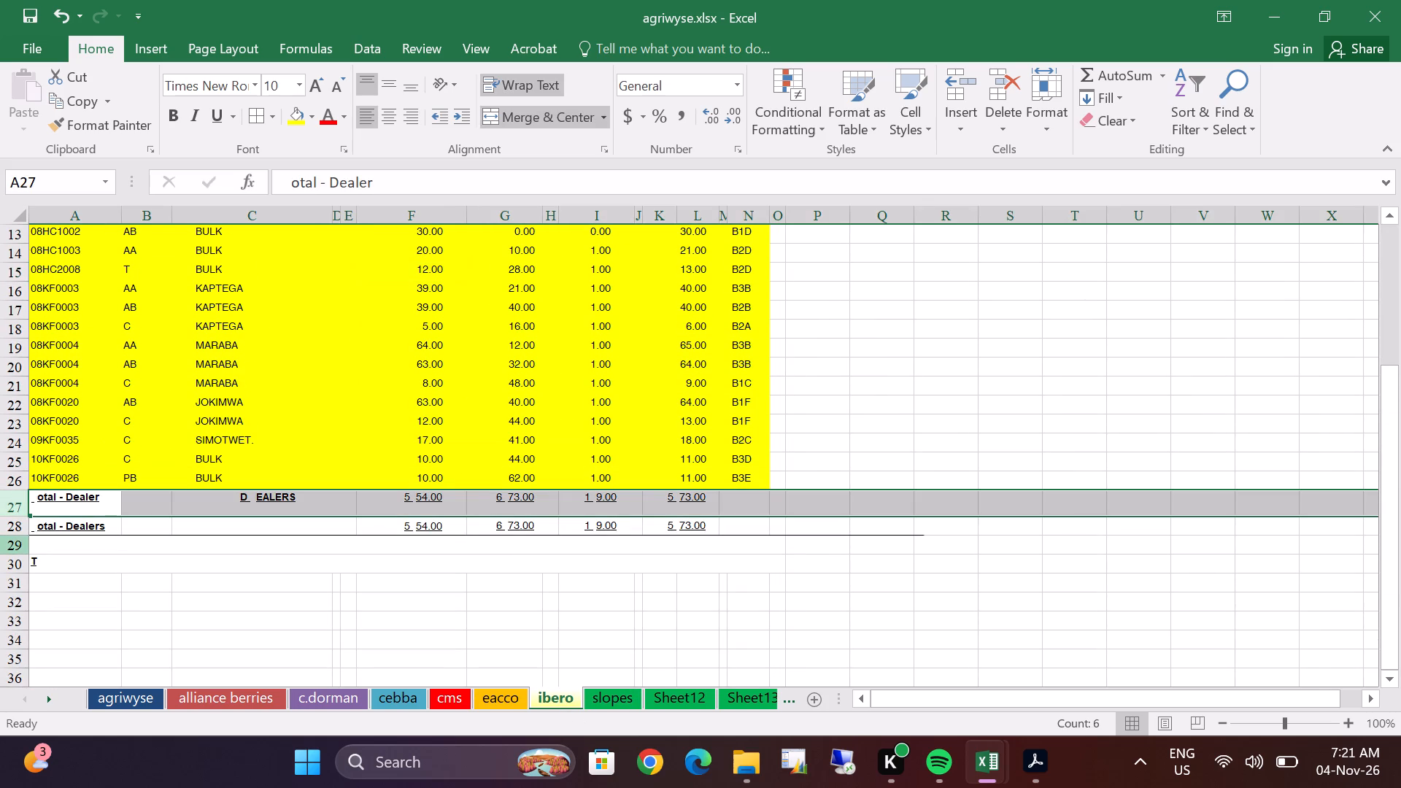
left_click(15, 546)
left_click(12, 506)
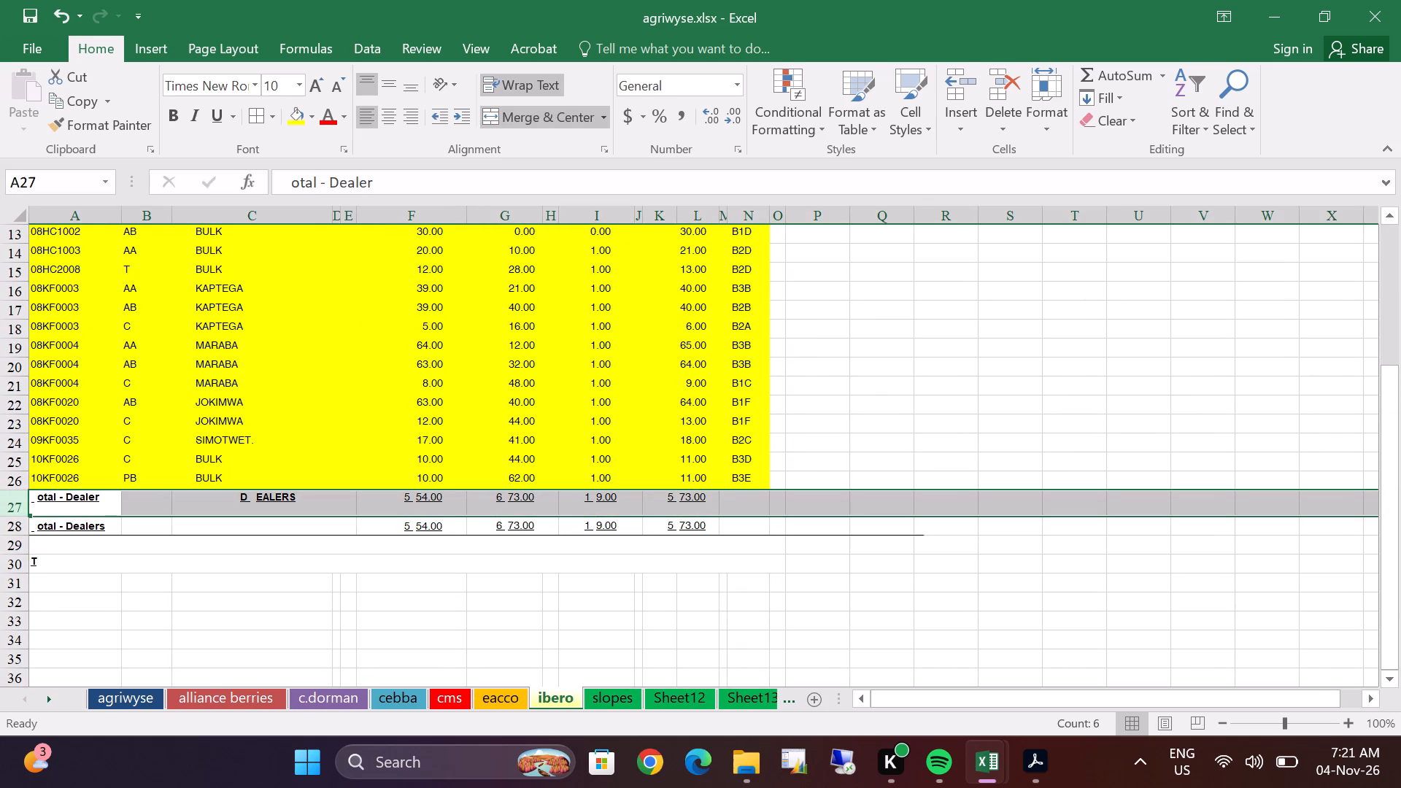
right_click(123, 503)
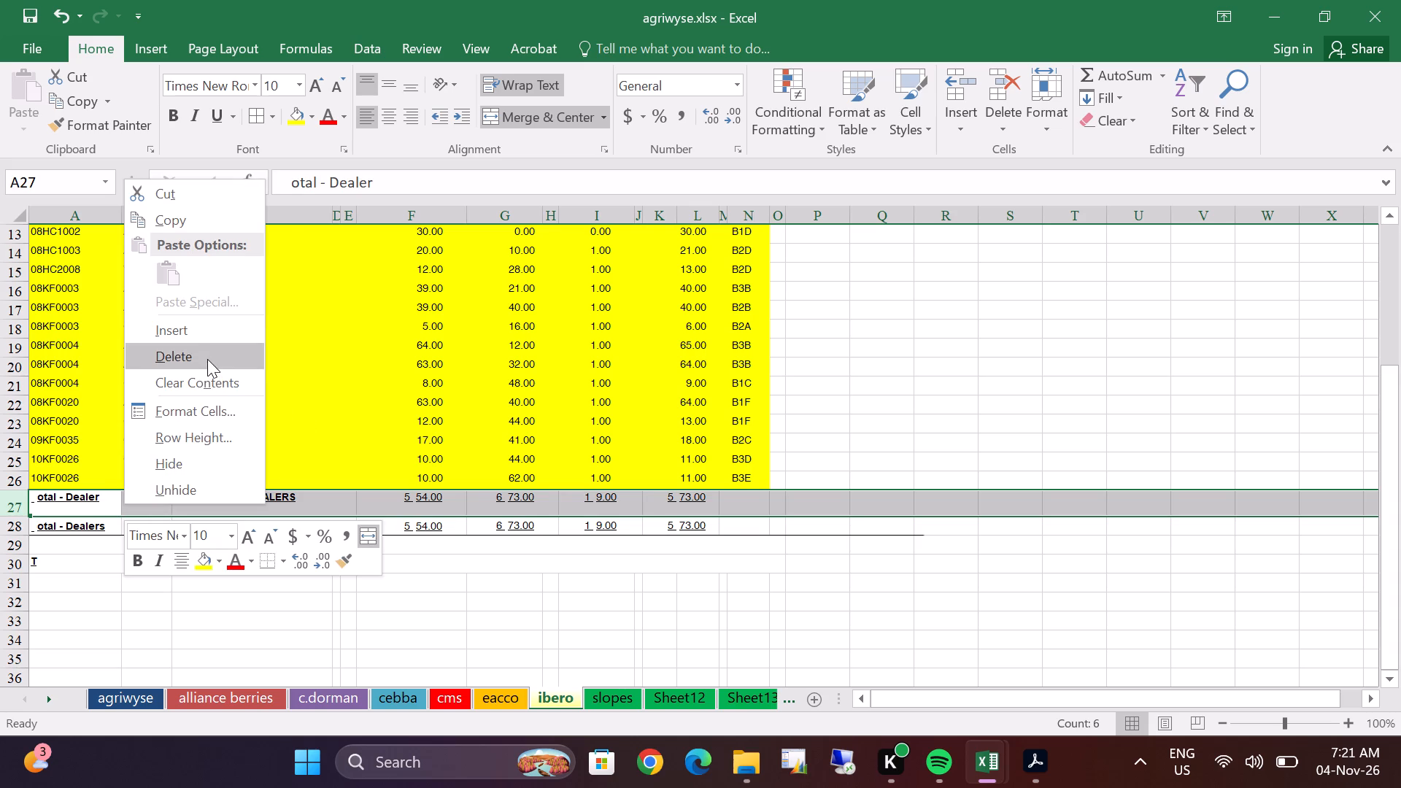
left_click(207, 359)
Delete the remaining Total - Dealers row, now row 27, on the ibero sheet.
right_click(96, 504)
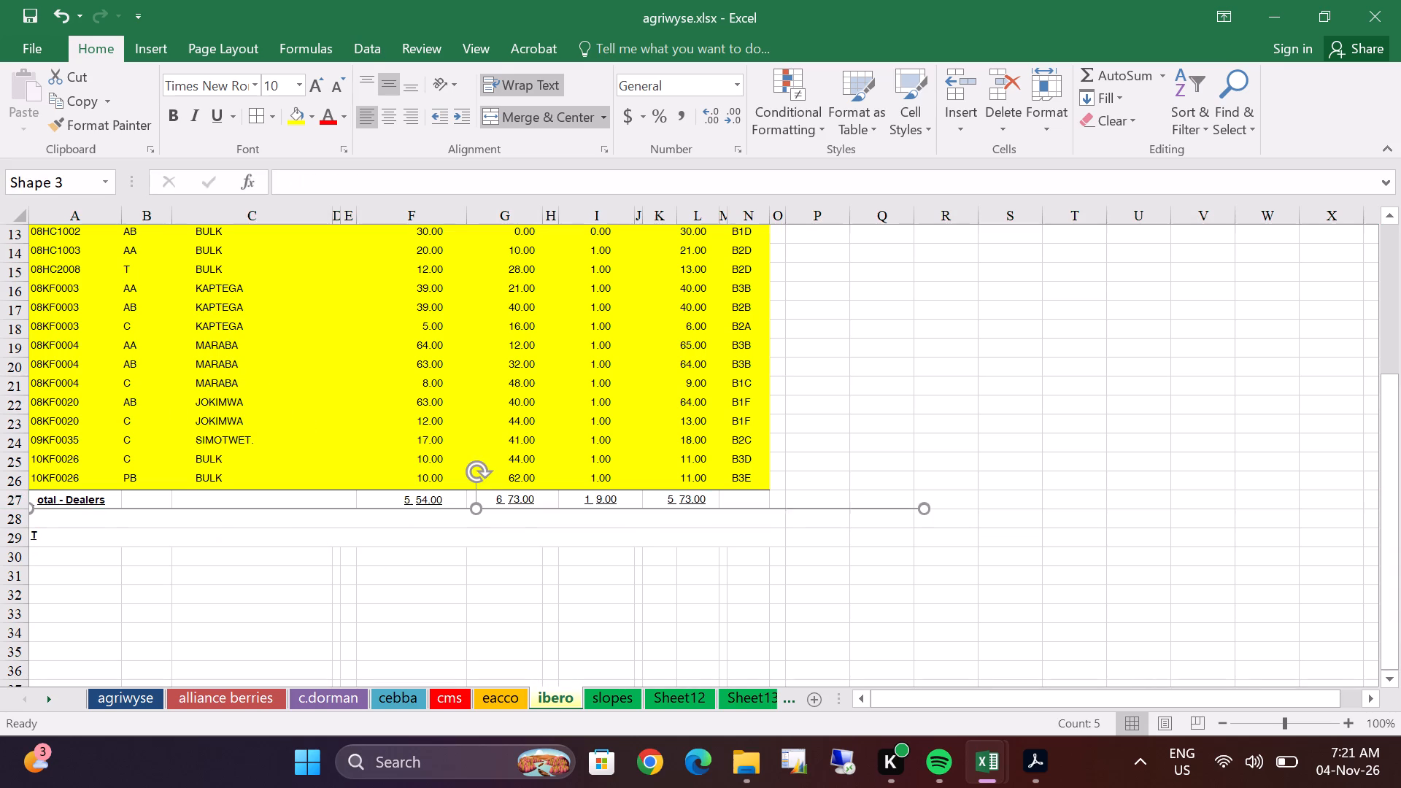
double_click(11, 498)
right_click(57, 501)
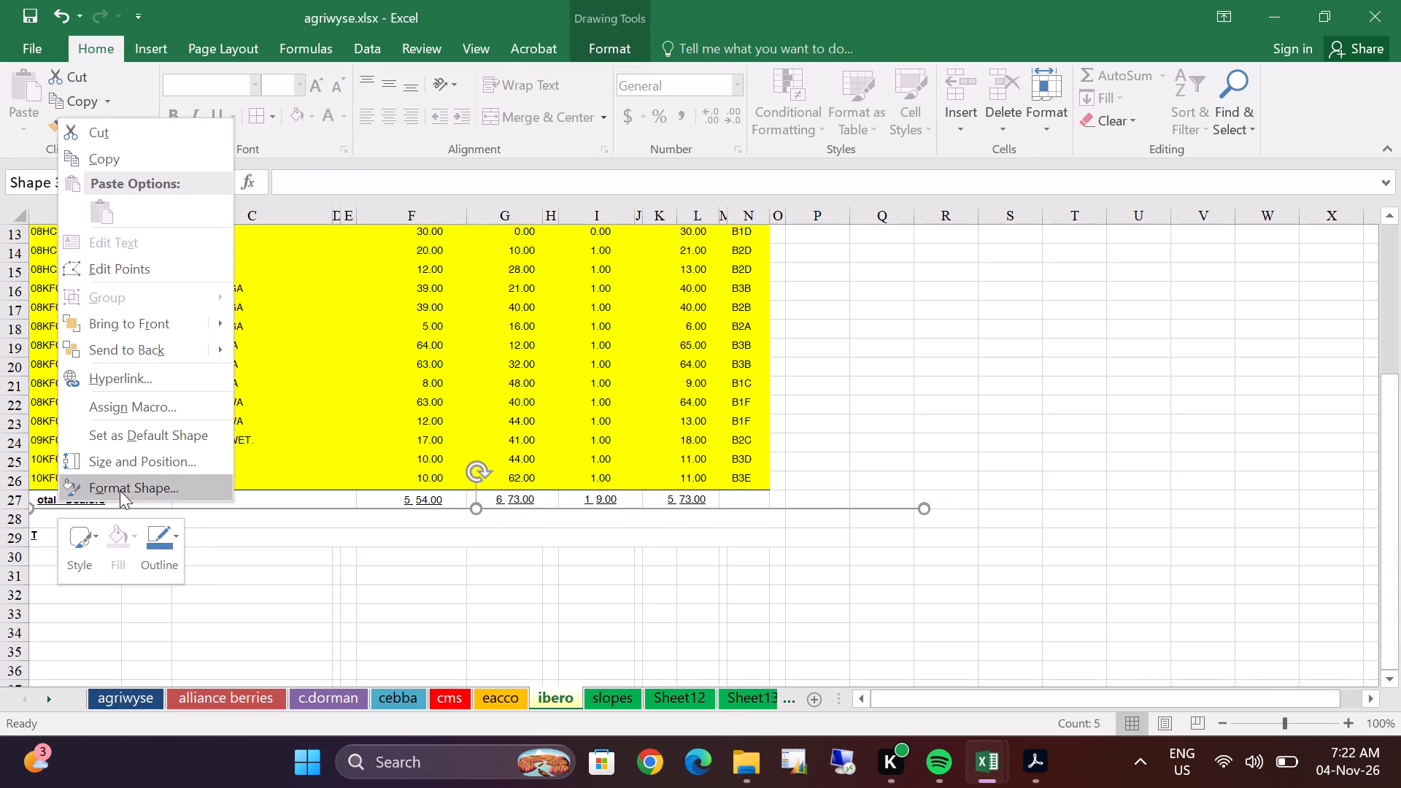
left_click(20, 513)
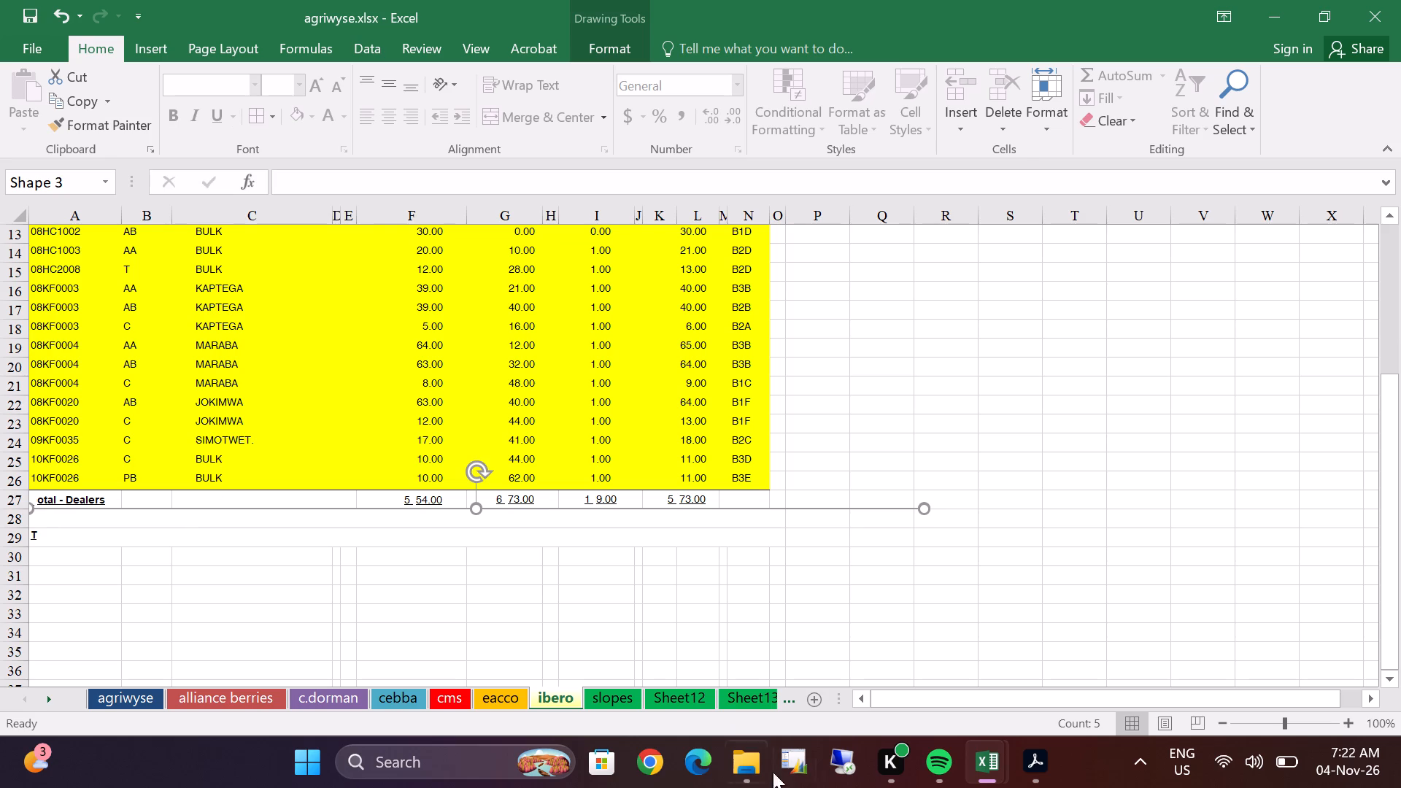
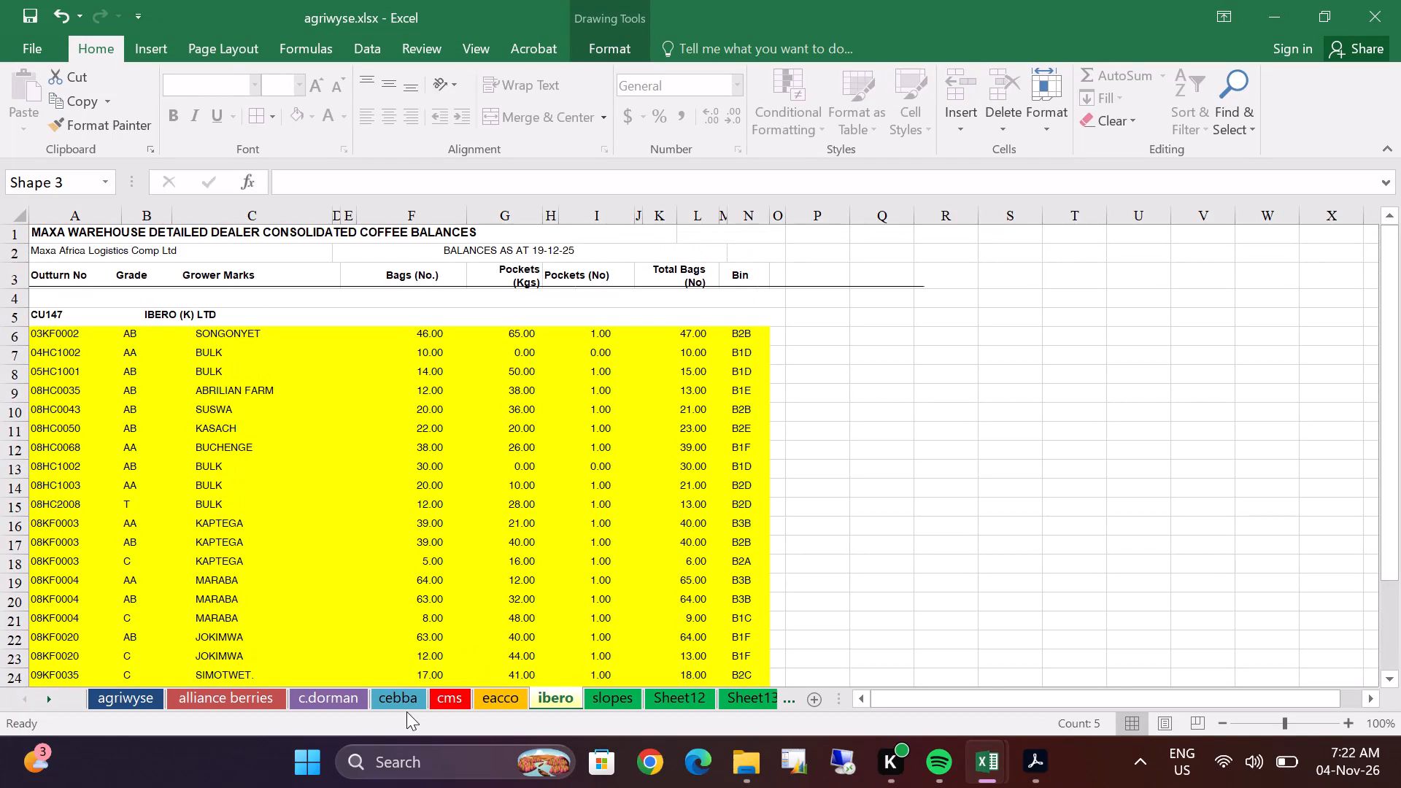
Review the ibero balances, the slopes stock rows, Sheet12 and the filtered alliance berries sheet.
scroll(793, 475, "down", 2)
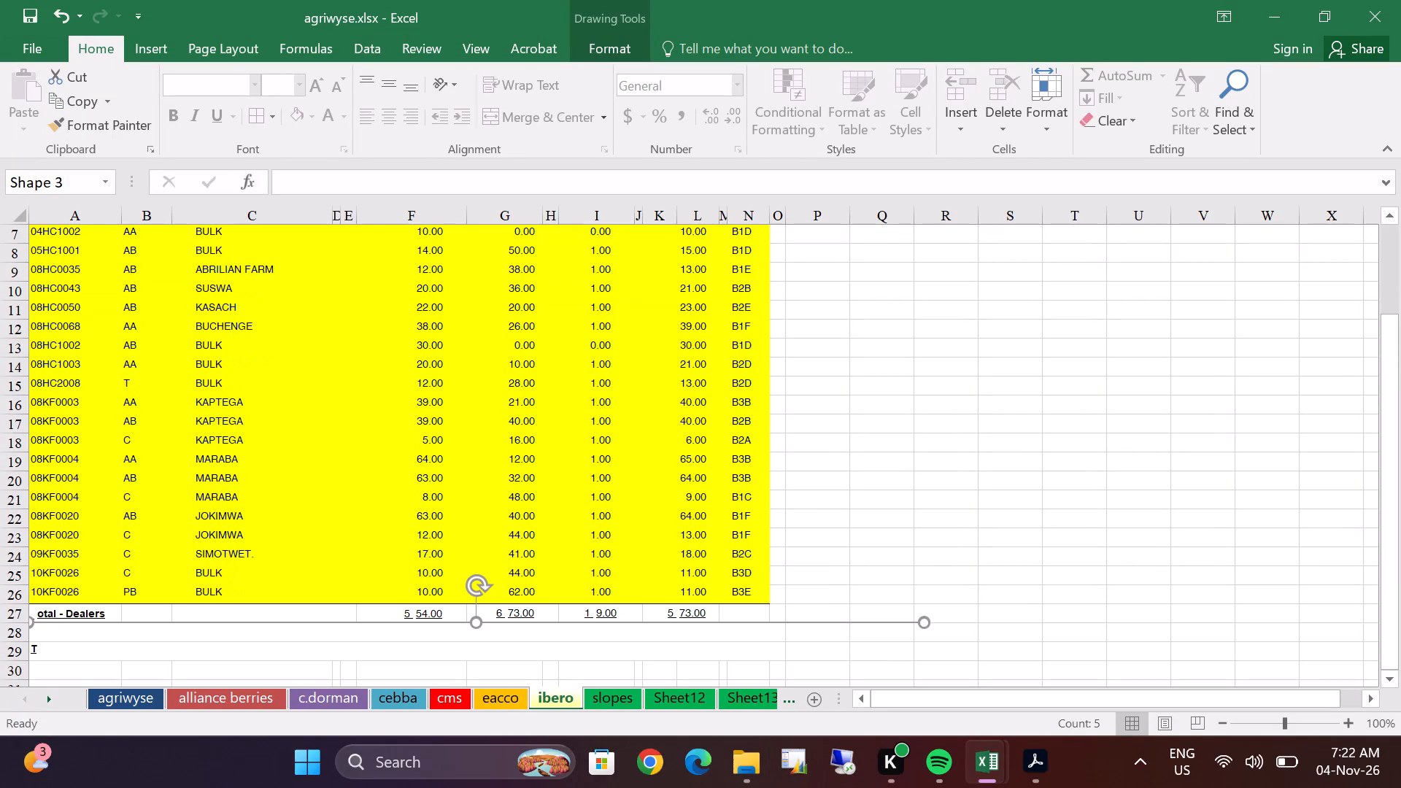
scroll(789, 496, "up", 6)
scroll(785, 495, "down", 4)
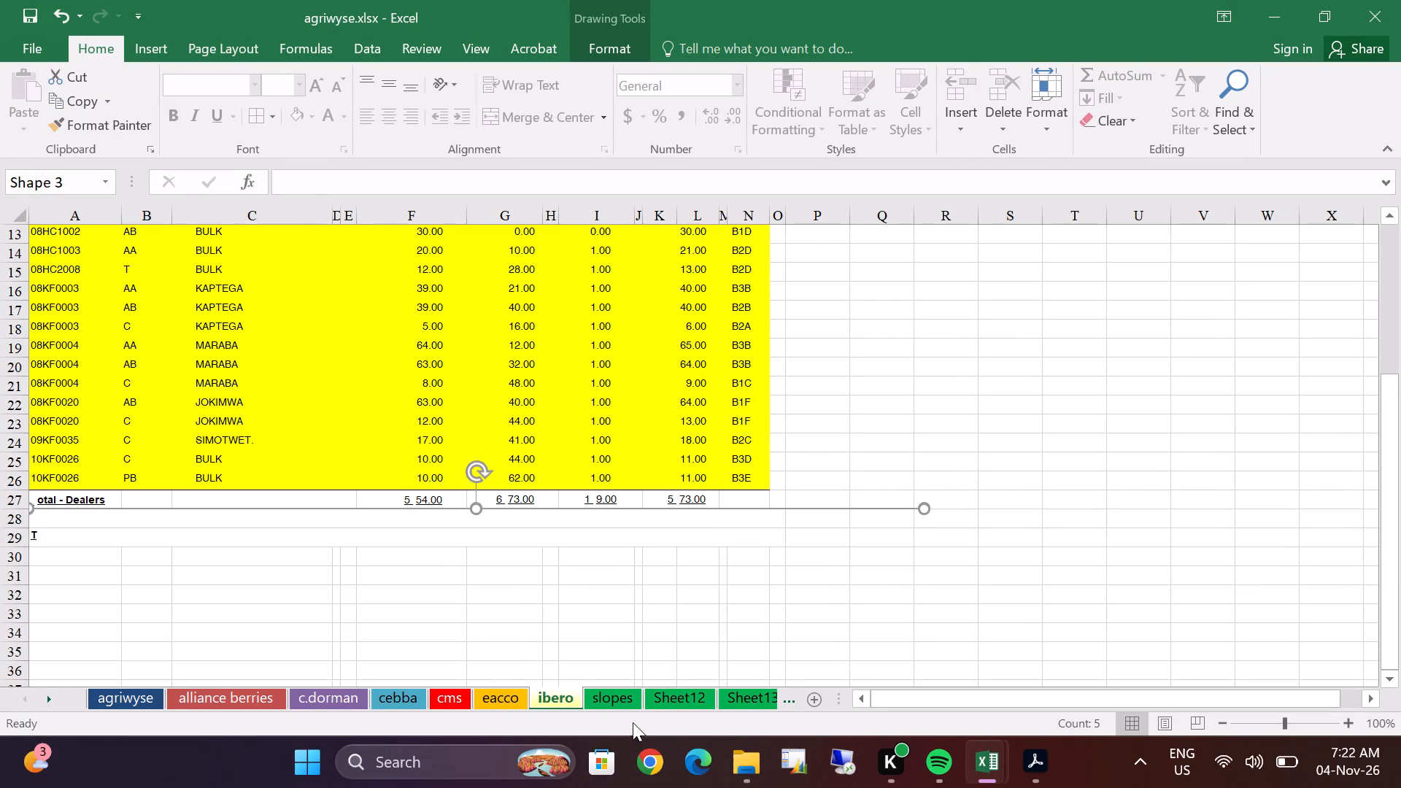
left_click(627, 707)
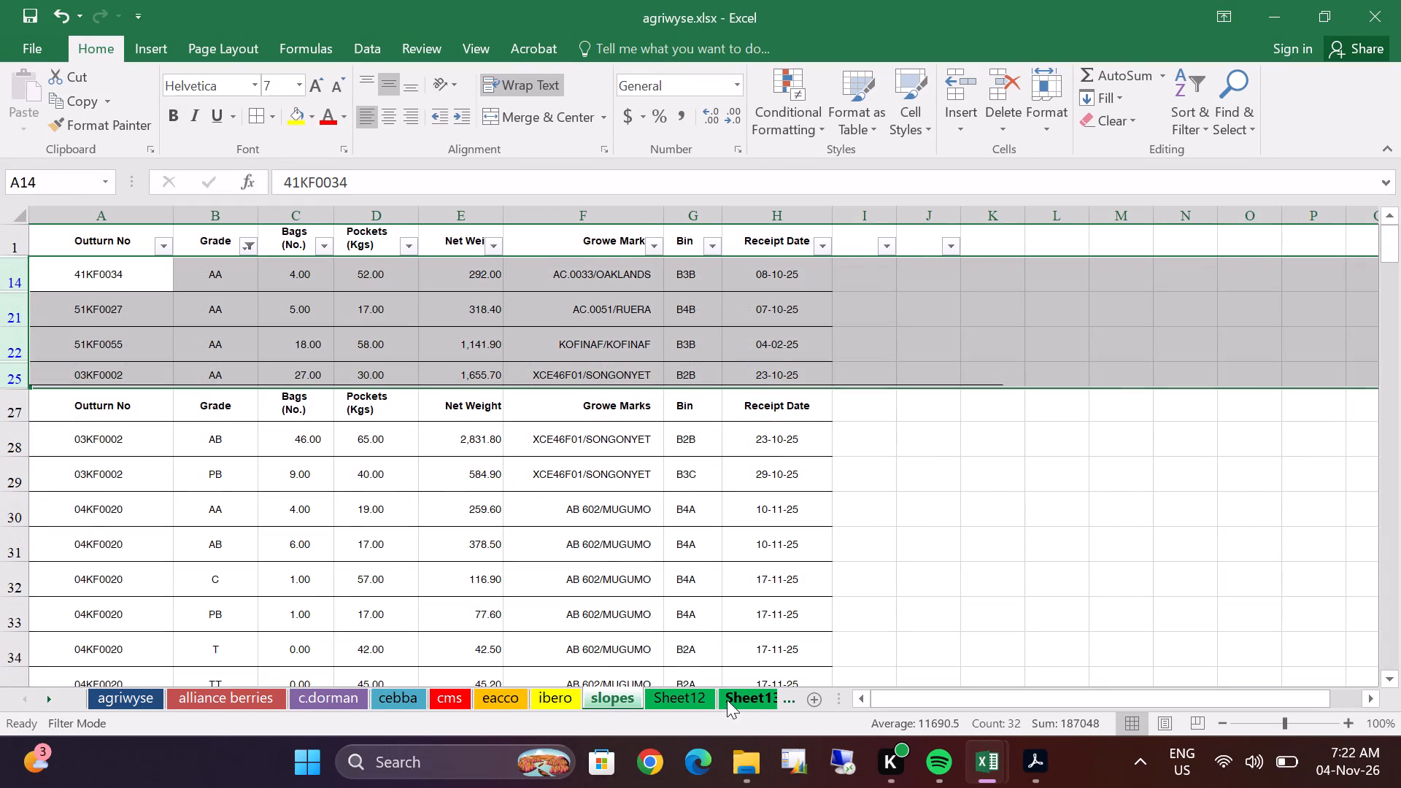
double_click(700, 695)
scroll(361, 438, "up", 4)
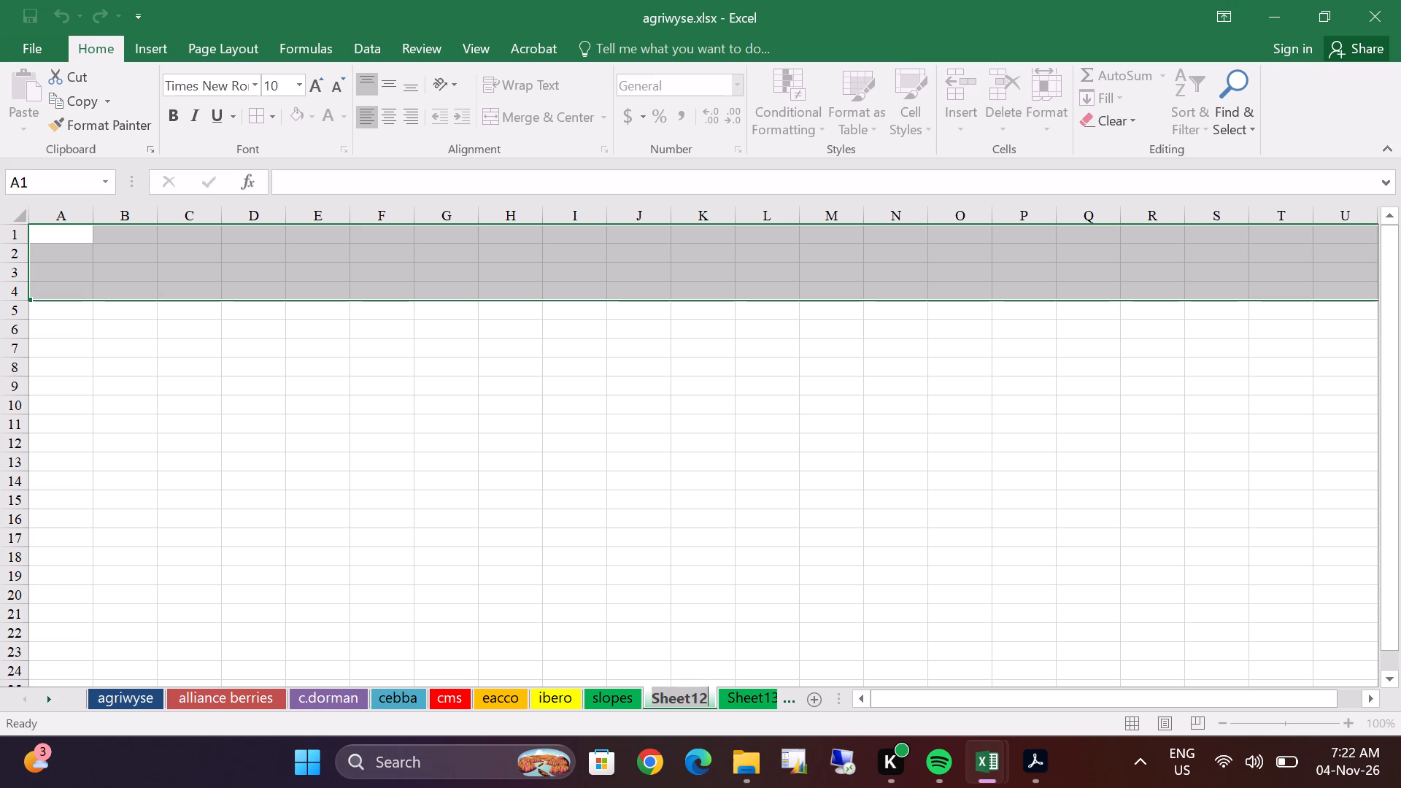
scroll(365, 439, "down", 4)
left_click(224, 692)
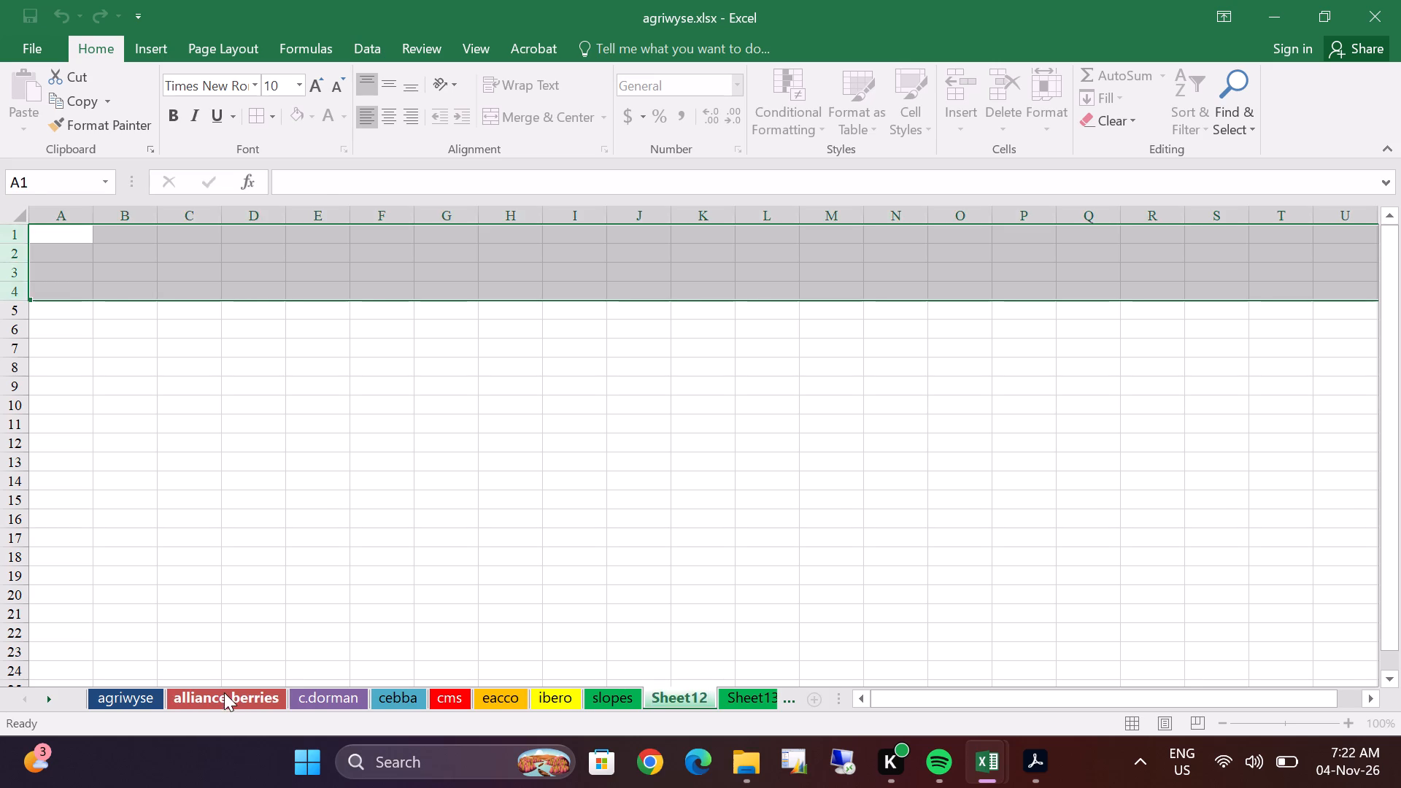
scroll(664, 398, "up", 5)
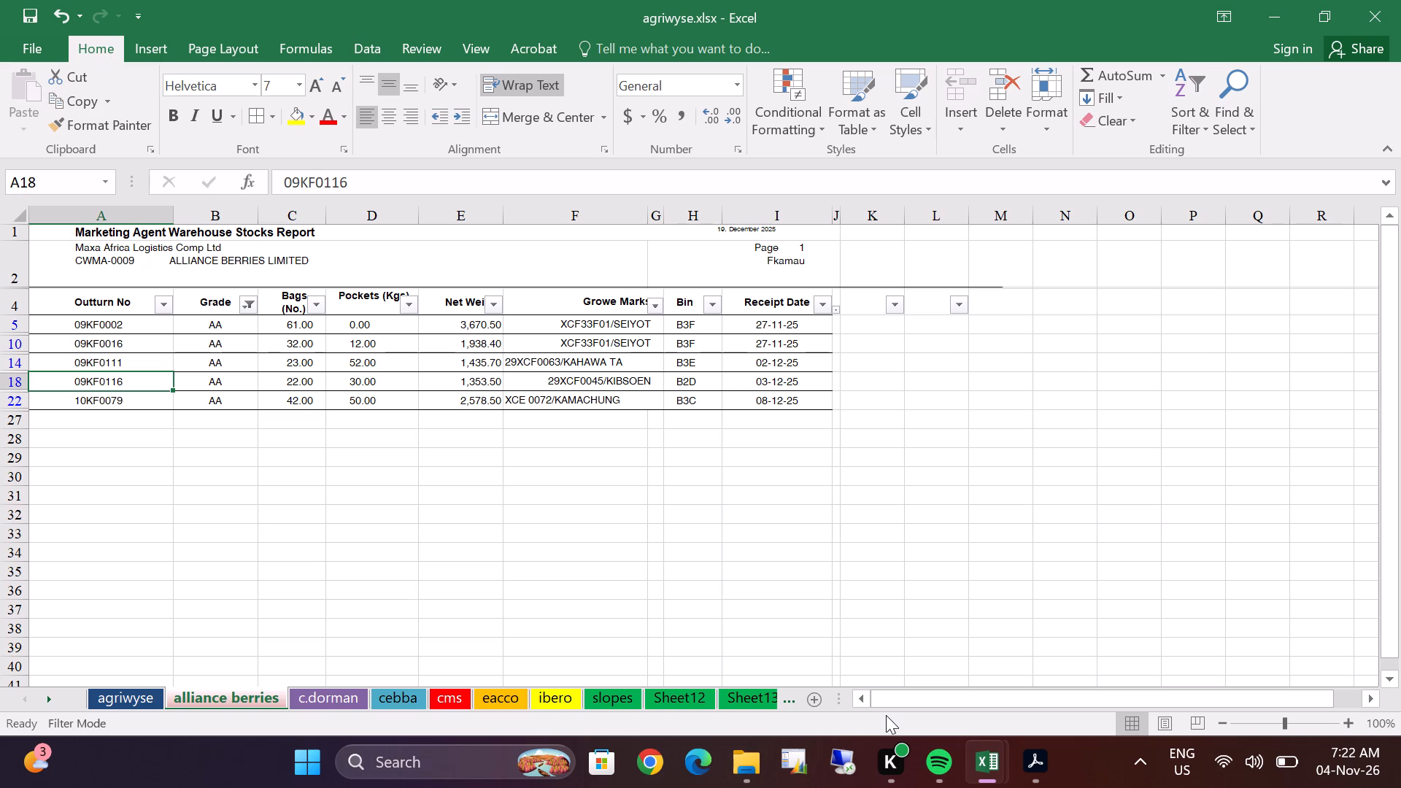
Switch to File Explorer and open ocml.pdf from the DECEMBER folder.
double_click(738, 766)
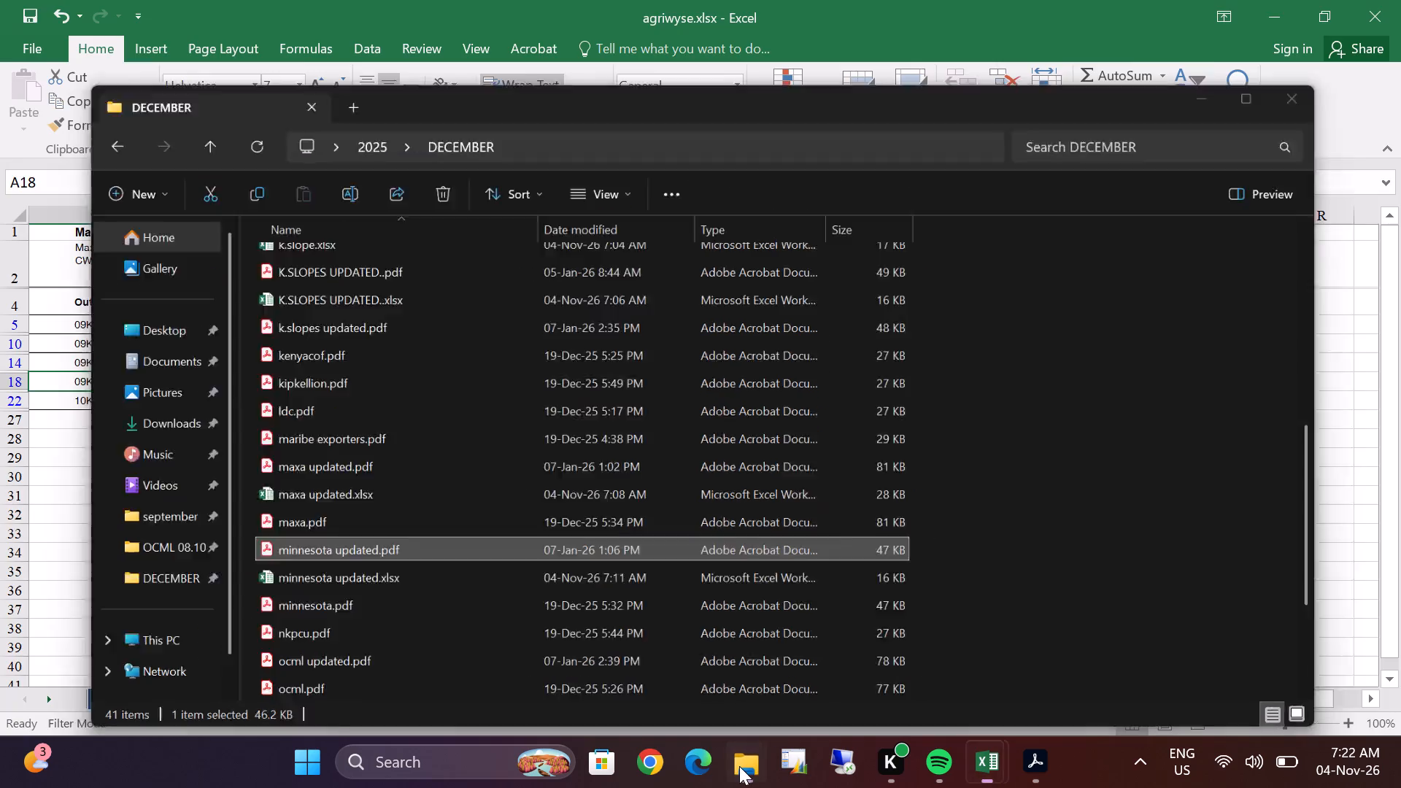
left_click(739, 766)
scroll(544, 495, "down", 3)
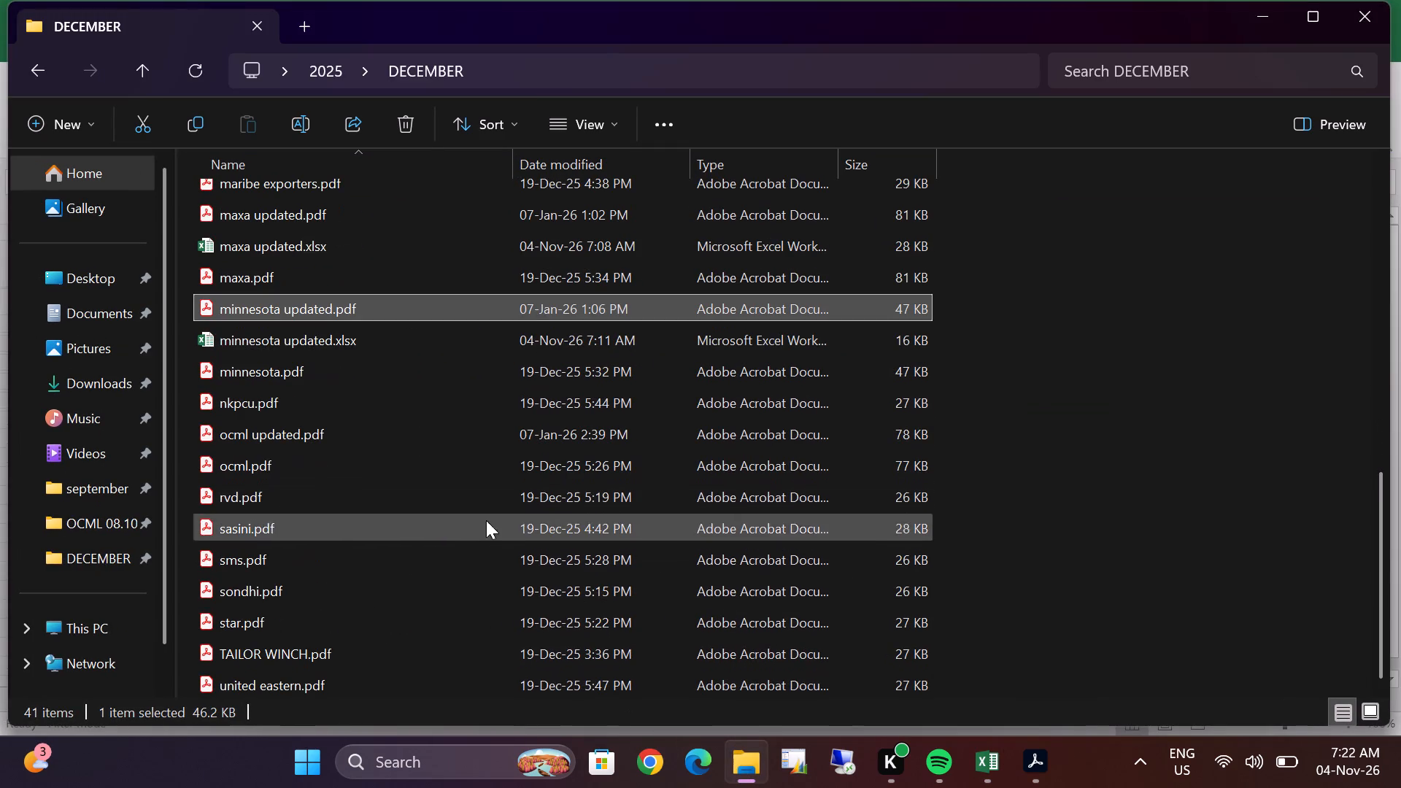
scroll(304, 636, "down", 2)
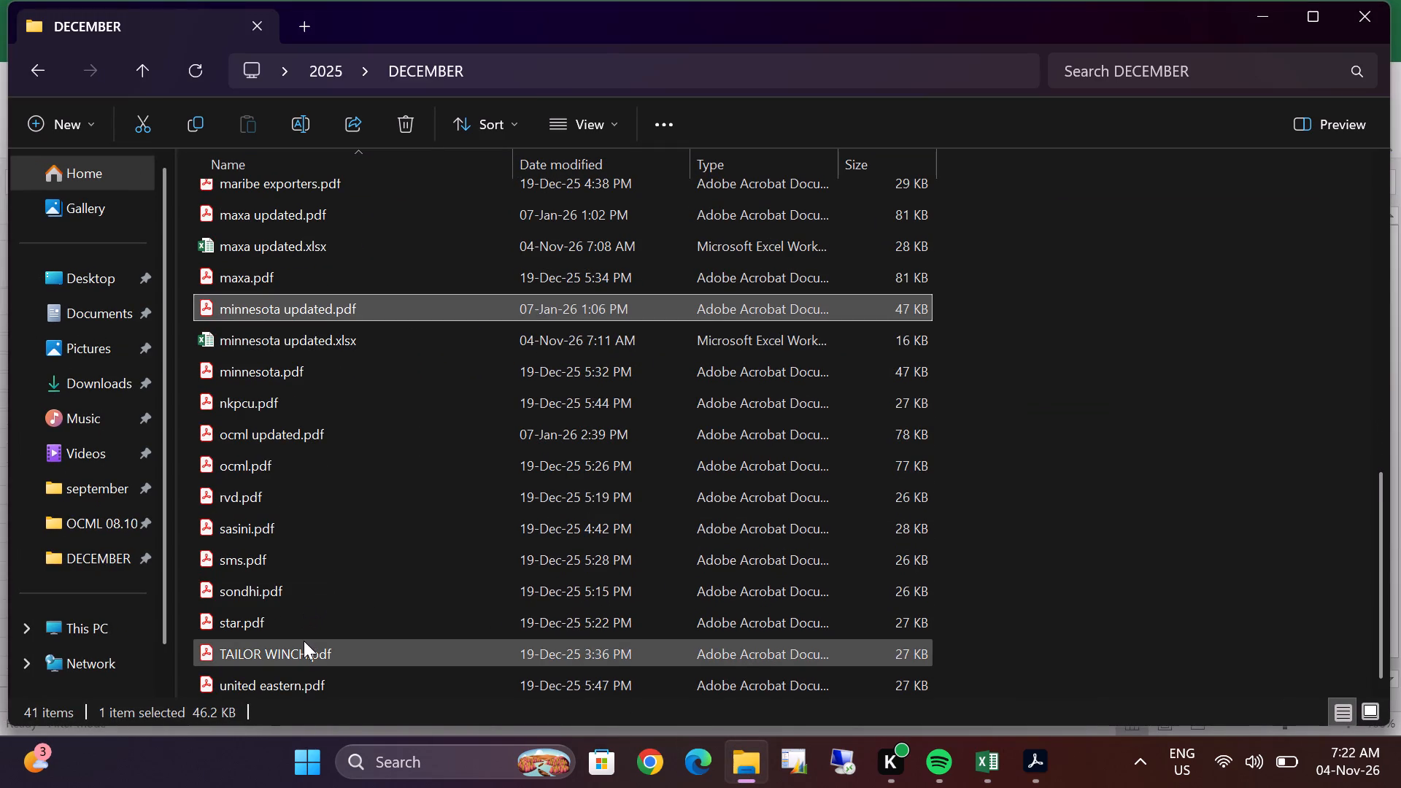
left_click(313, 474)
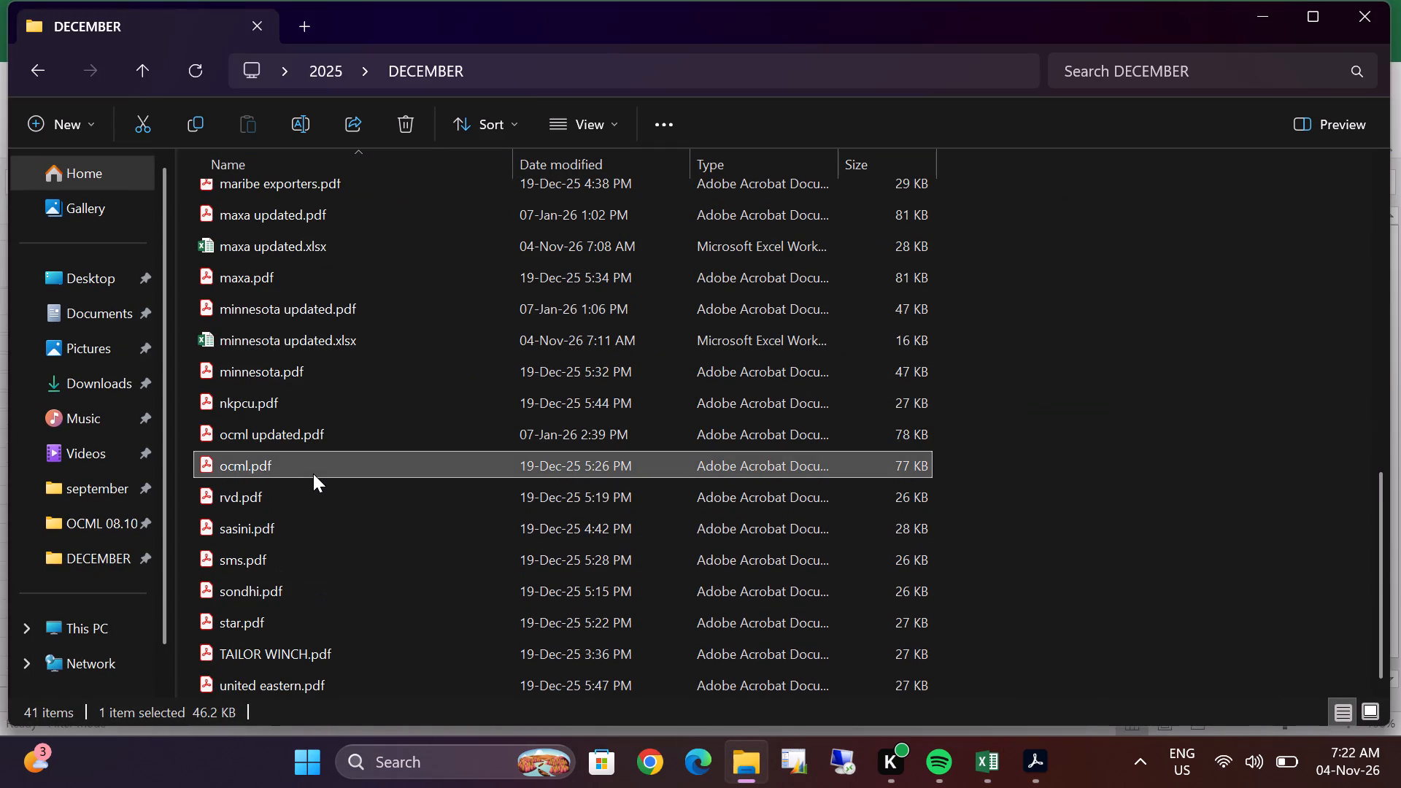
triple_click(313, 474)
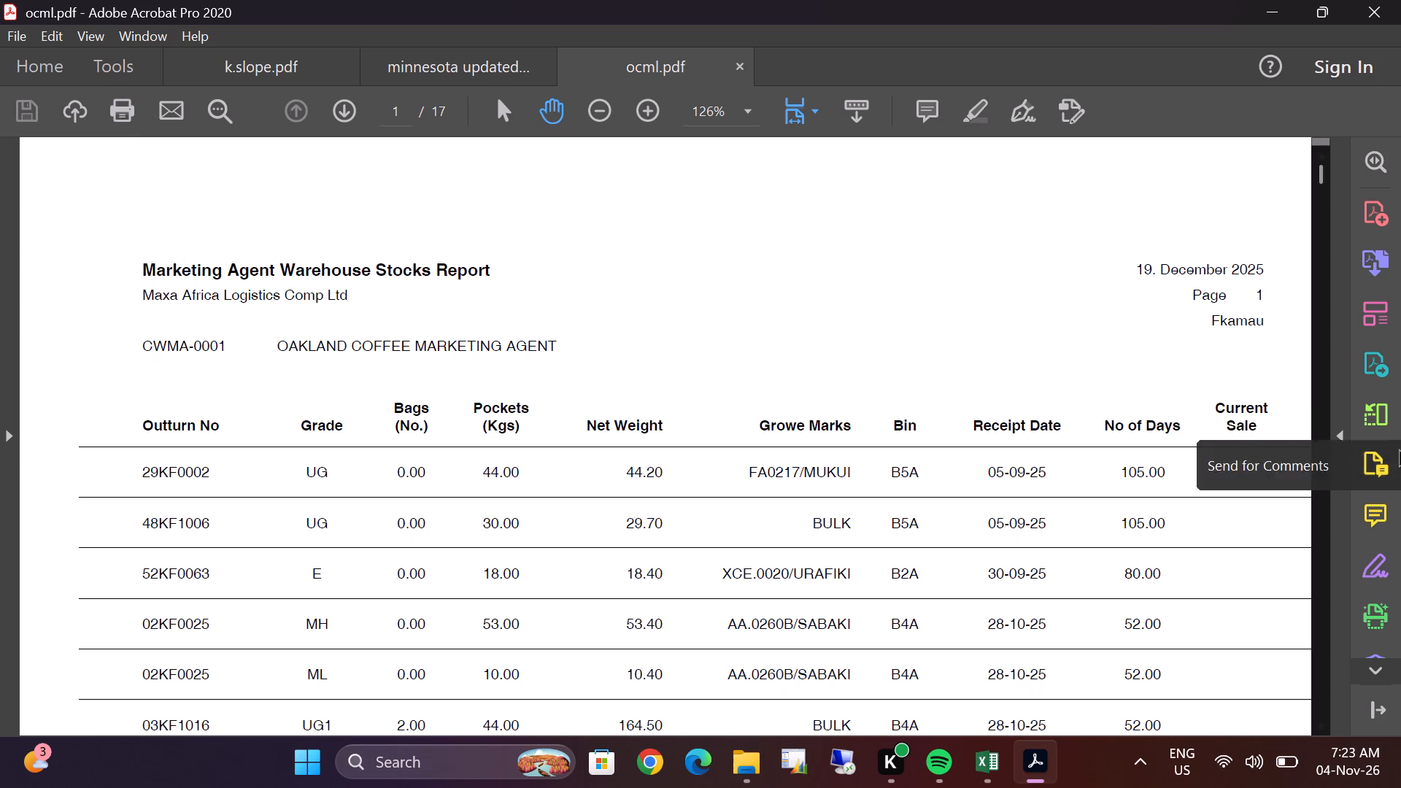
Export ocml.pdf as a Microsoft Excel Workbook, saving it as ocml.xlsx in the DECEMBER folder.
left_click(1378, 369)
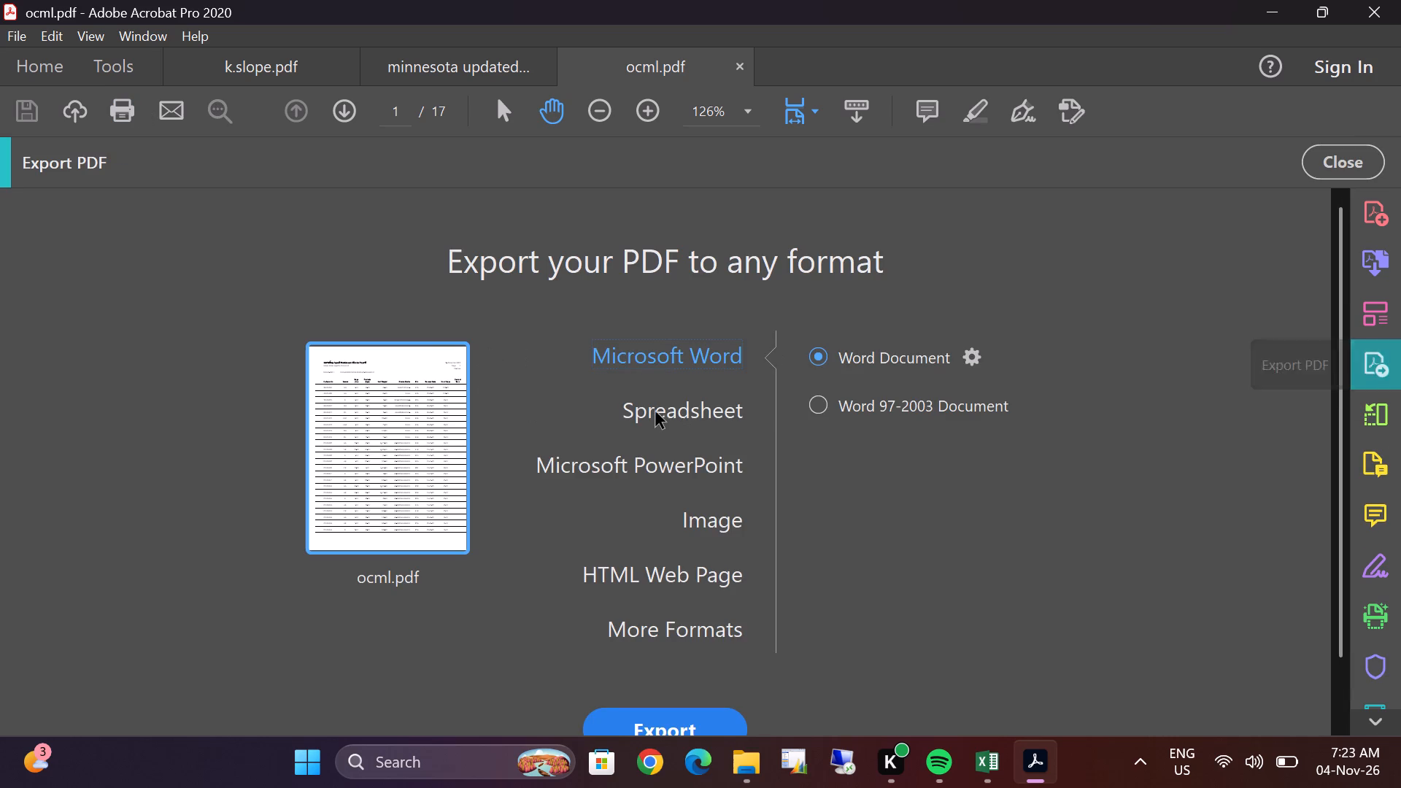
left_click(649, 417)
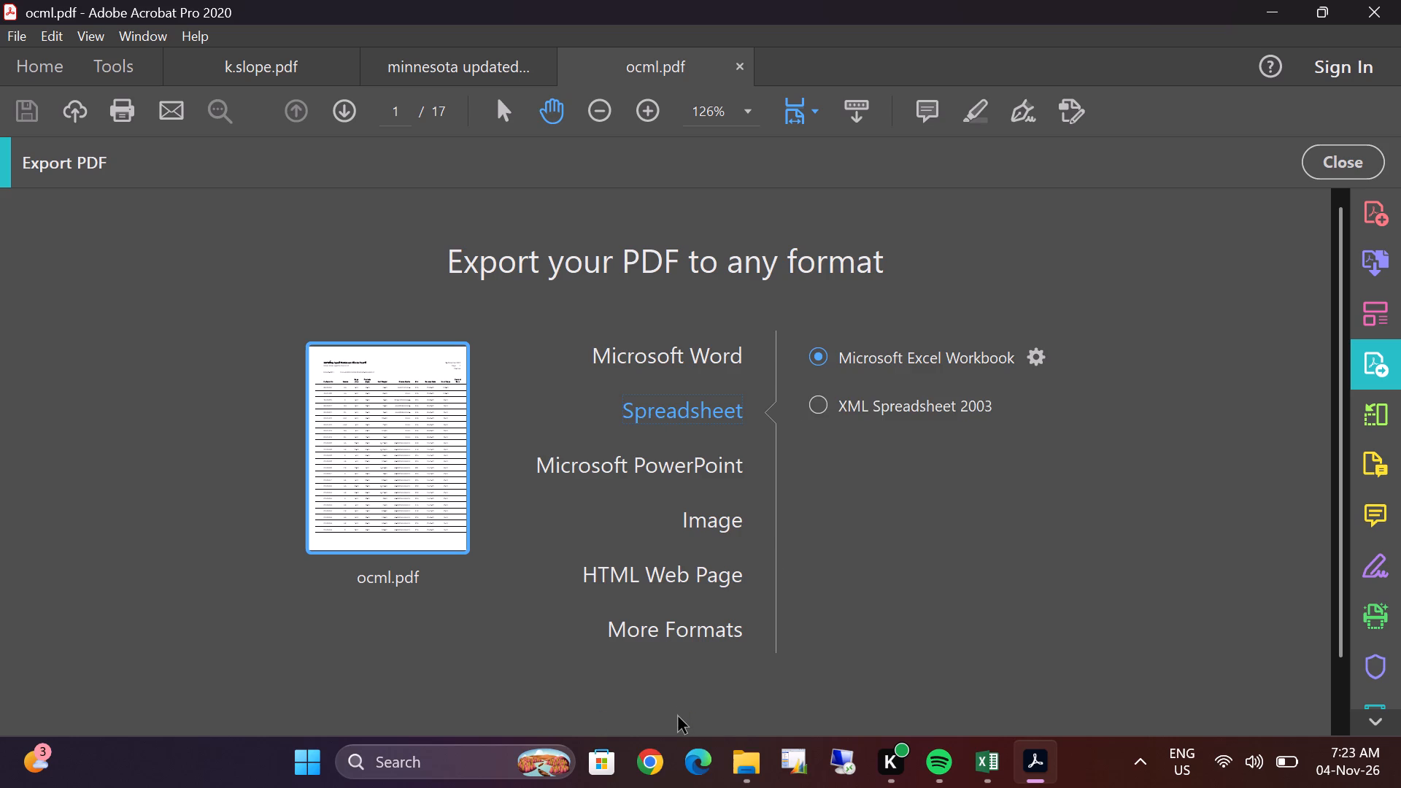
left_click(679, 717)
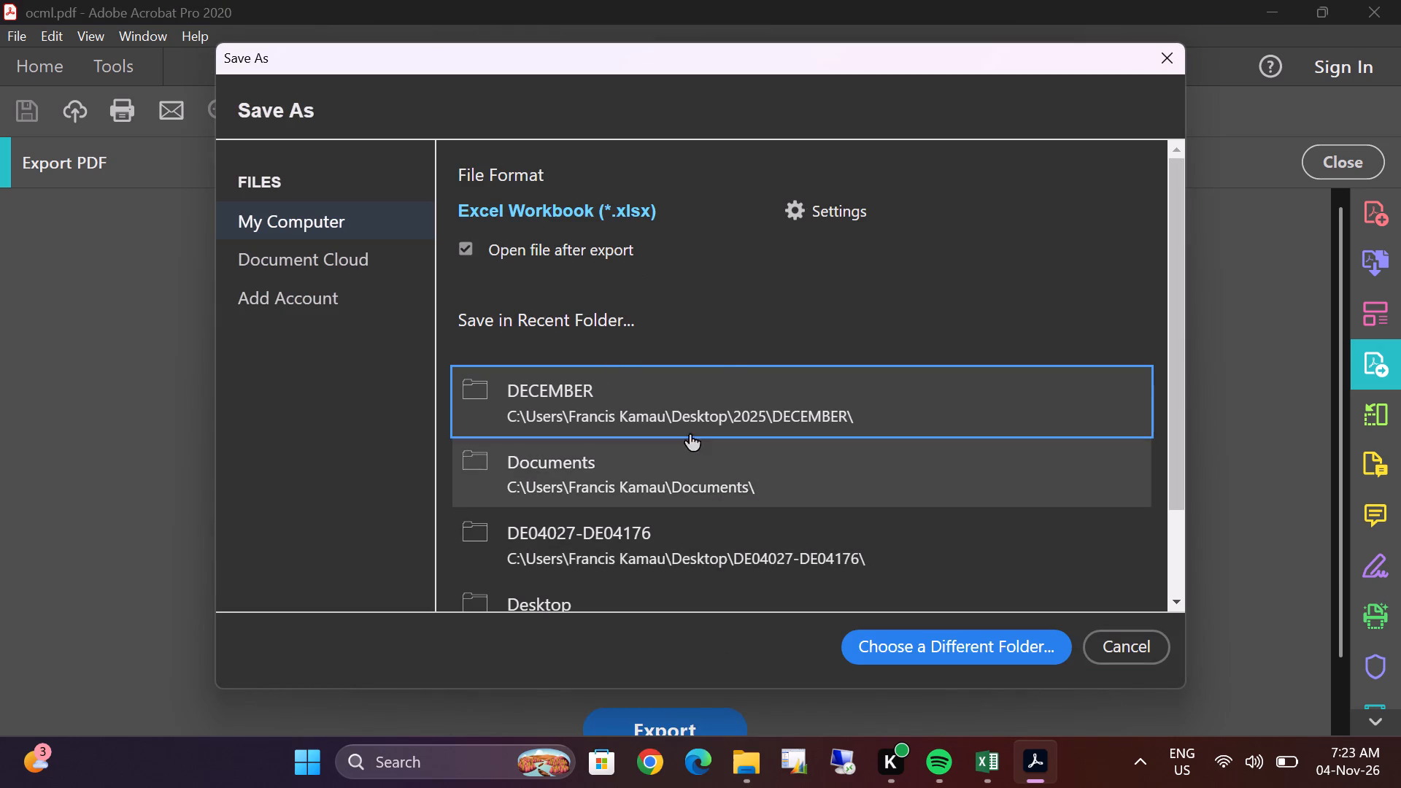
left_click(680, 395)
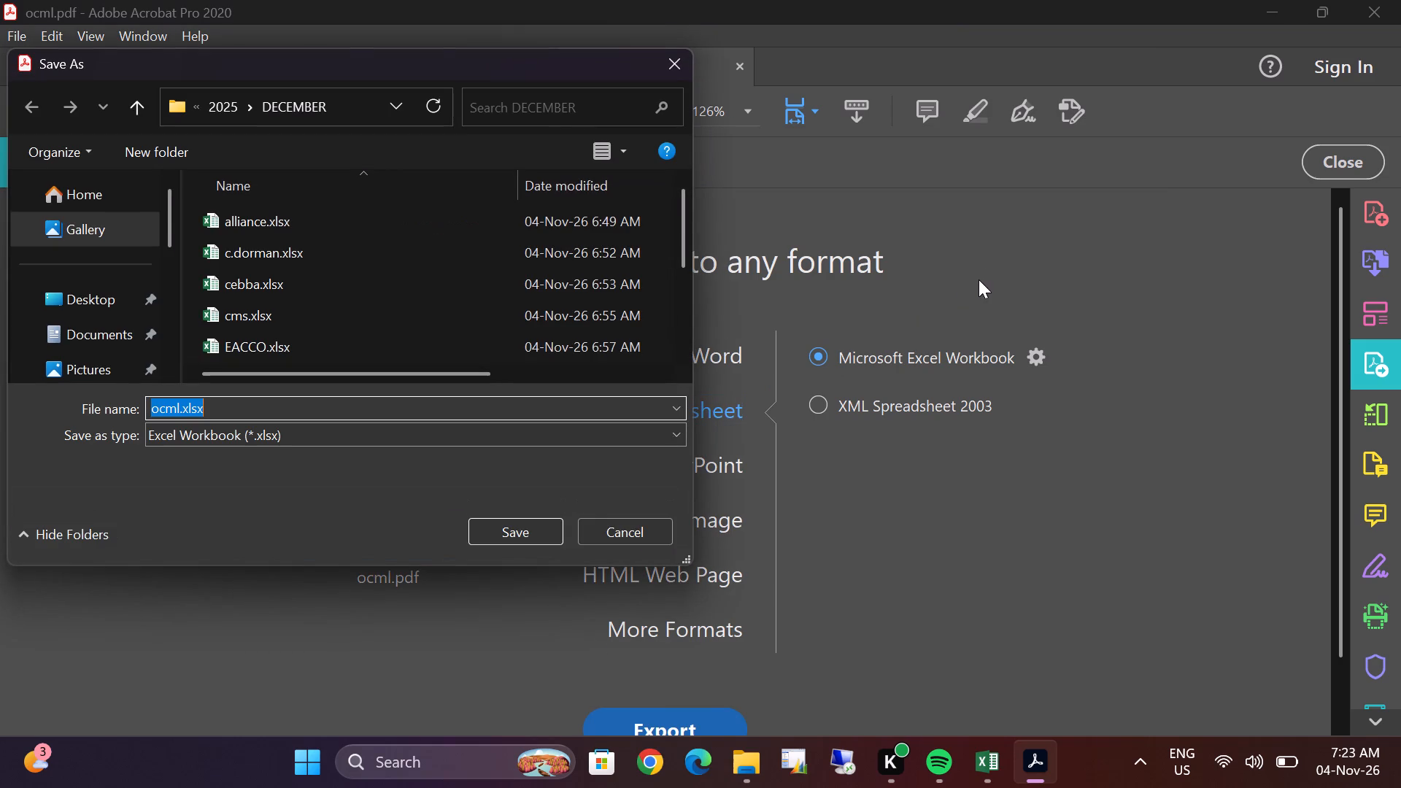
double_click(519, 524)
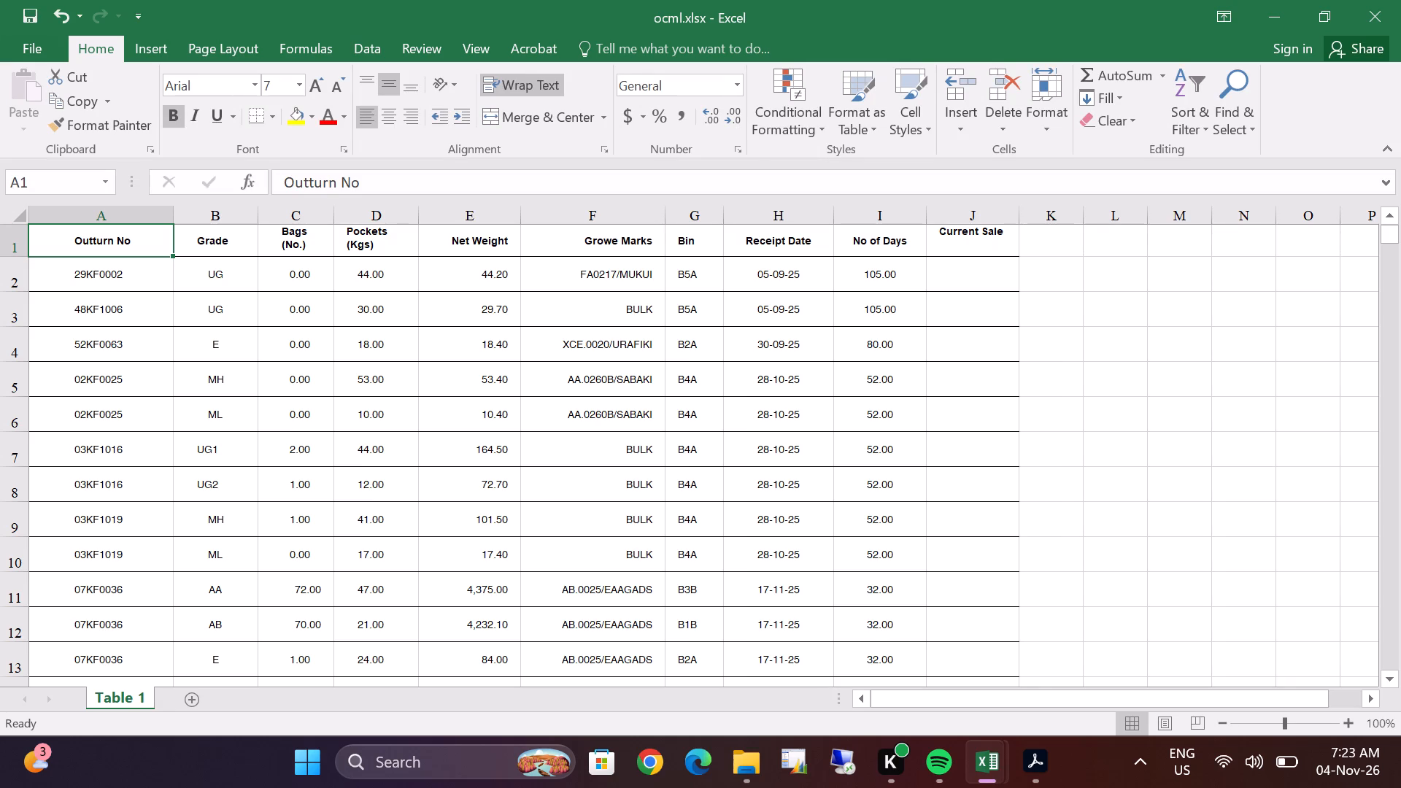
Look through the exported stock rows in ocml.xlsx for repeated page headers and columns that are not needed.
scroll(572, 398, "down", 1)
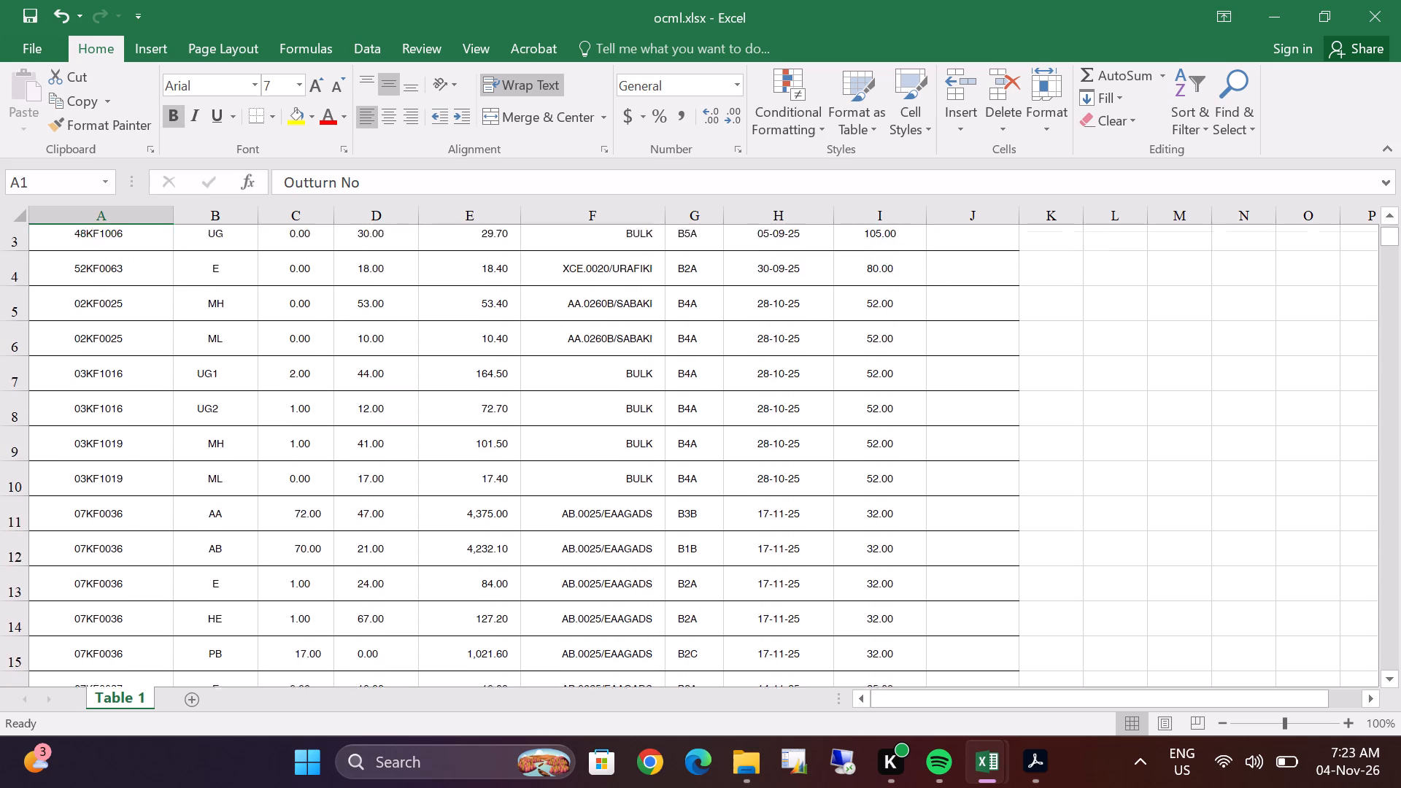
scroll(572, 398, "down", 5)
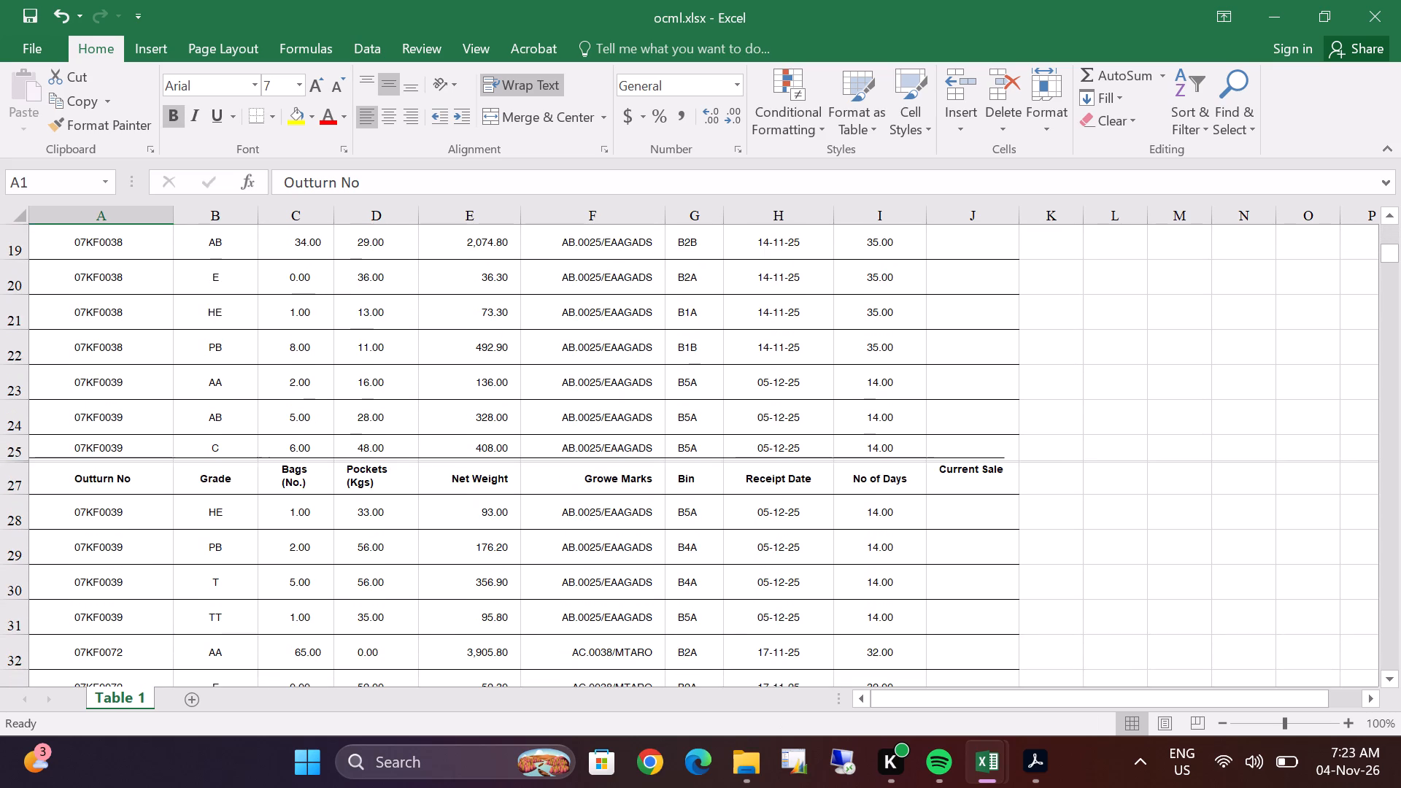
scroll(572, 398, "down", 4)
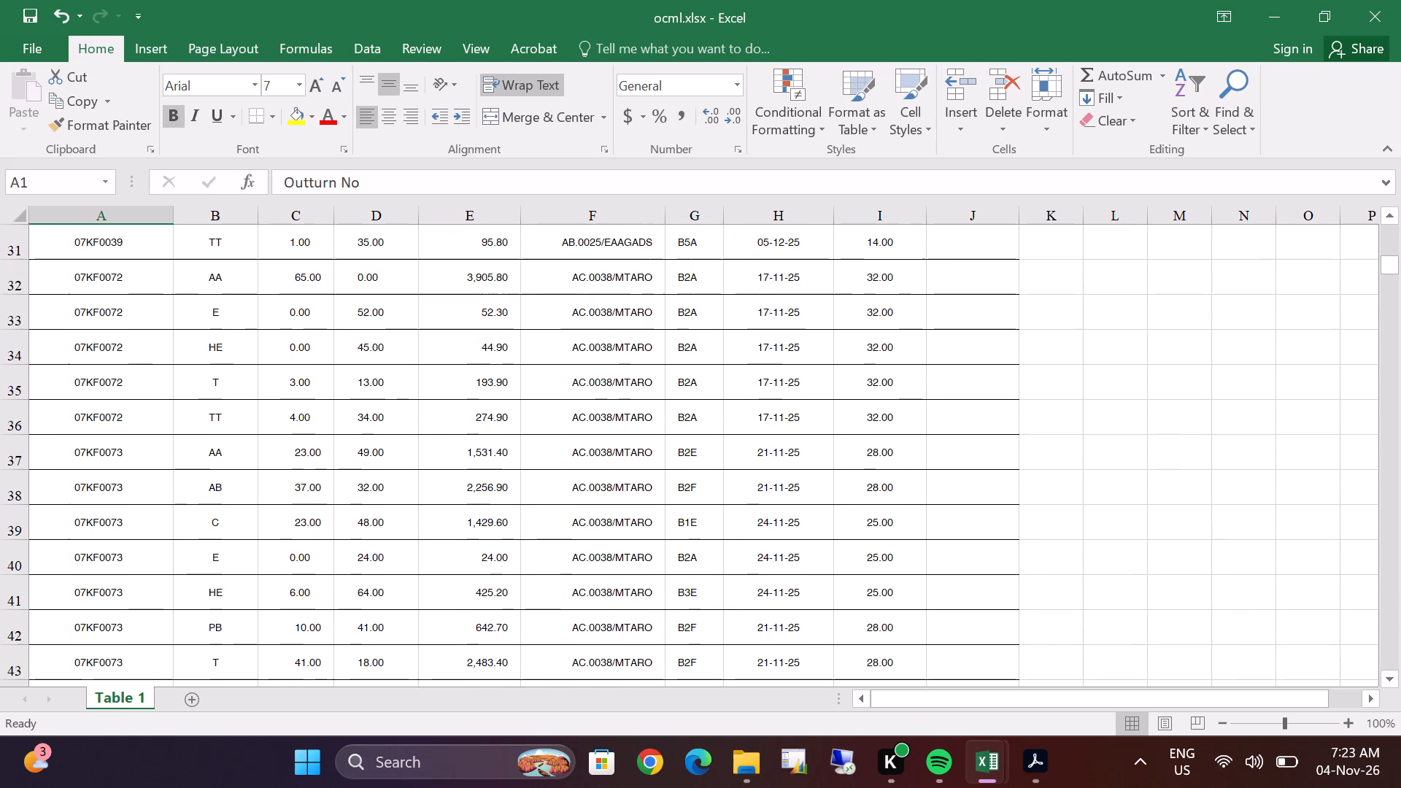
scroll(572, 398, "down", 3)
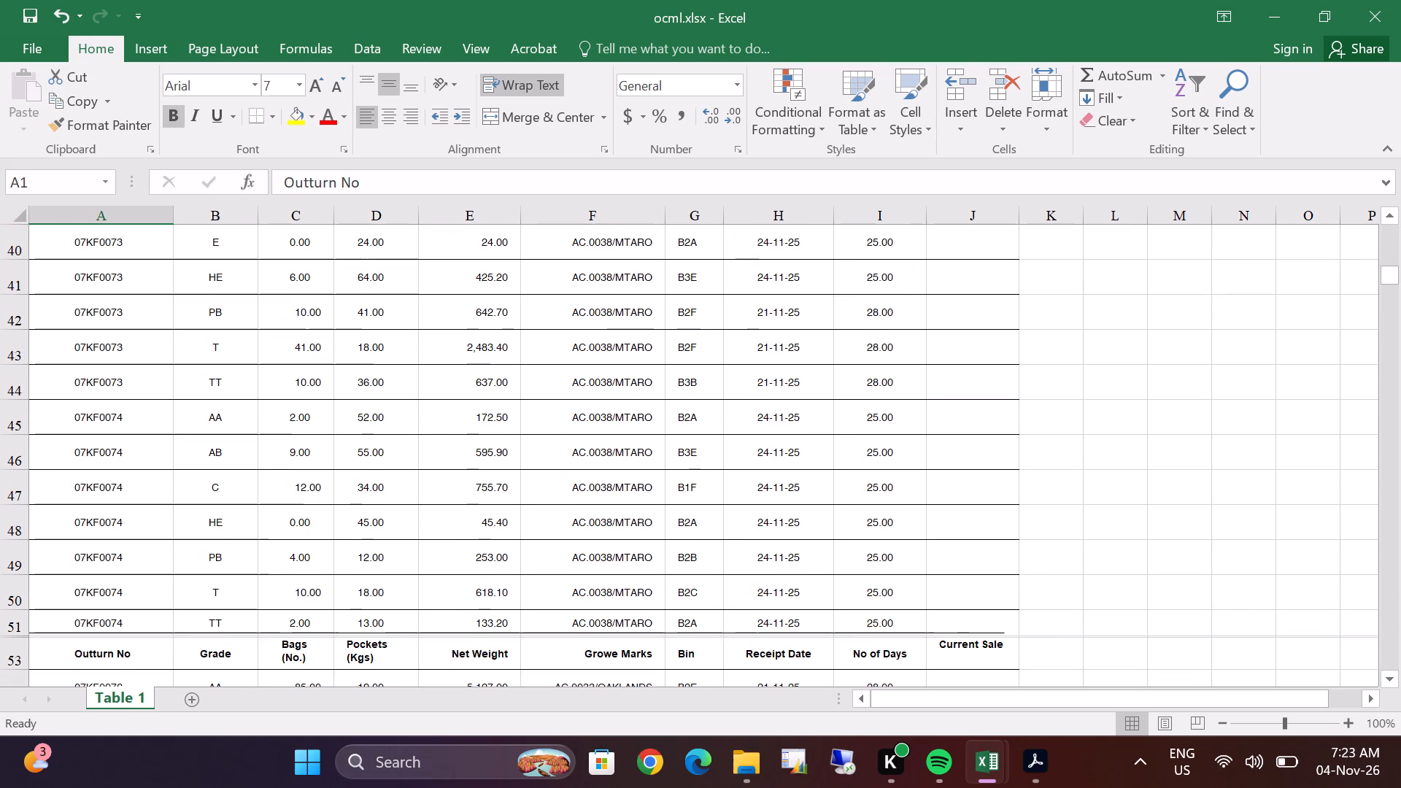
scroll(572, 398, "down", 2)
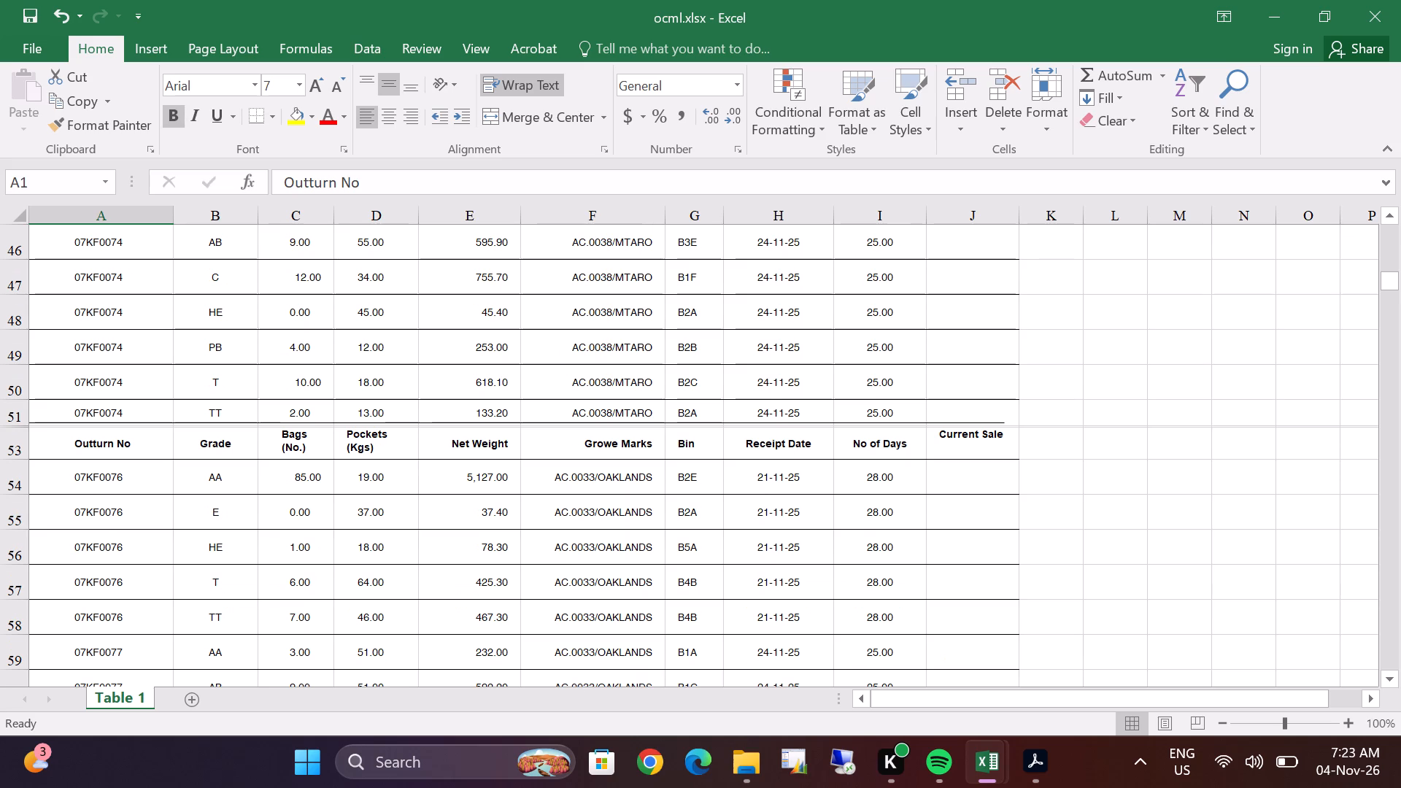
scroll(572, 398, "down", 4)
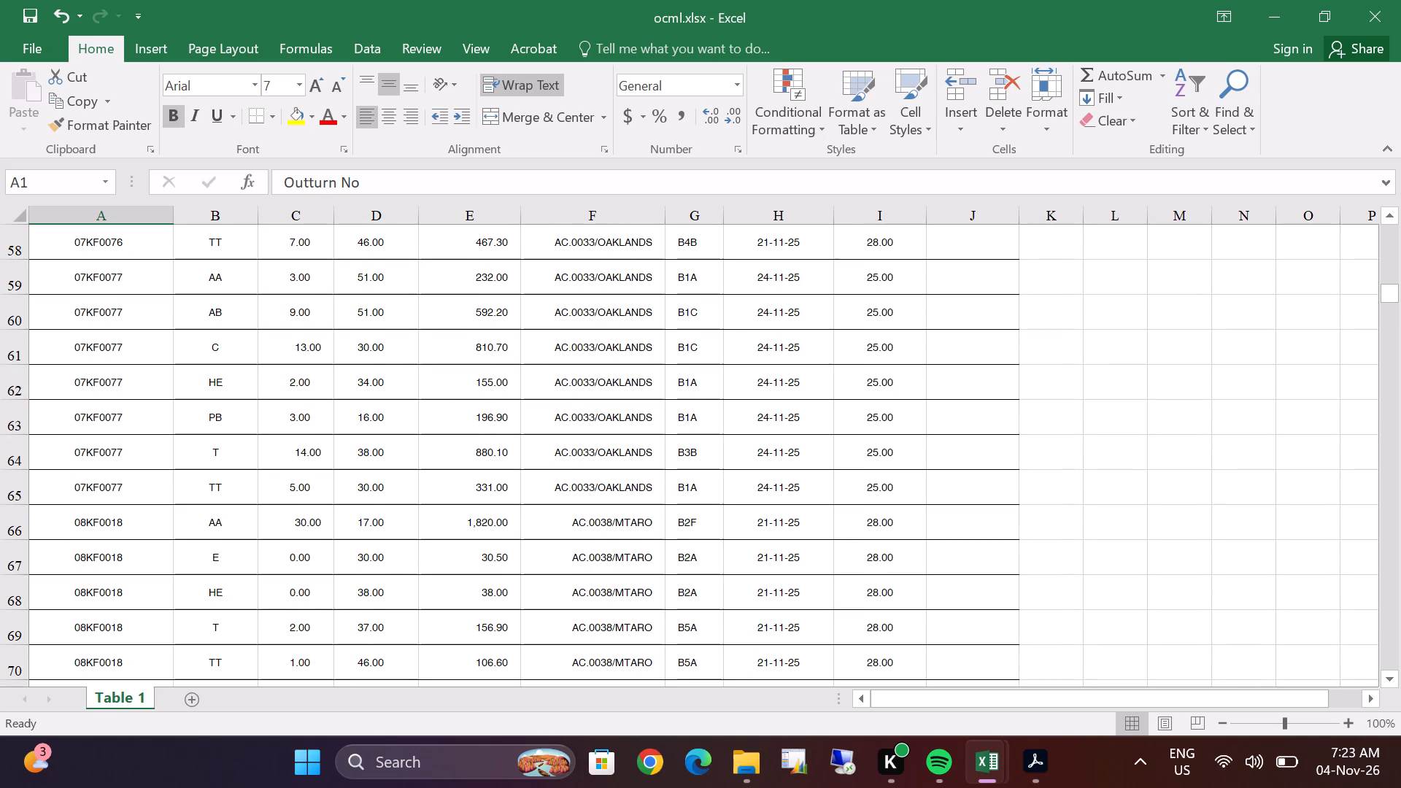
scroll(503, 412, "down", 5)
scroll(888, 370, "up", 8)
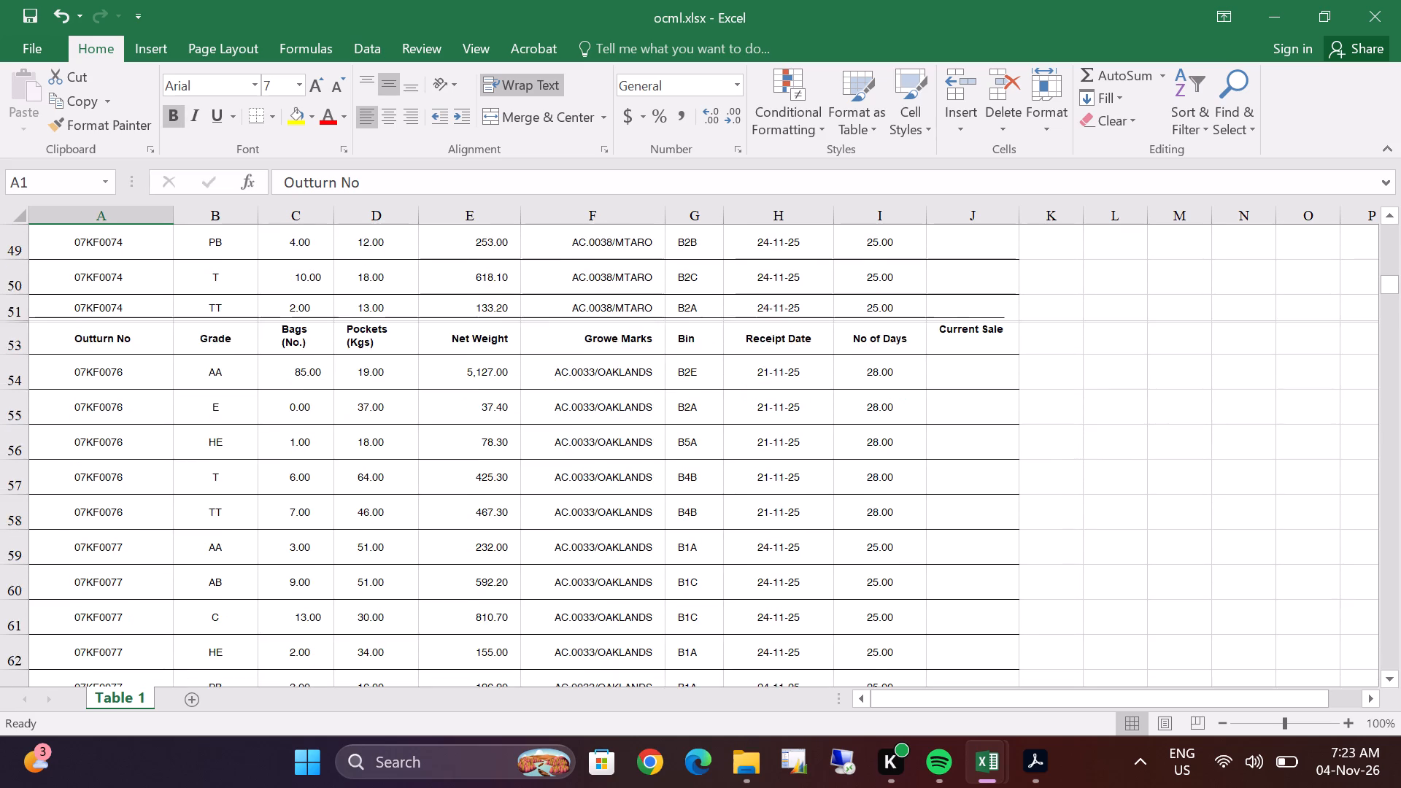
scroll(887, 370, "up", 19)
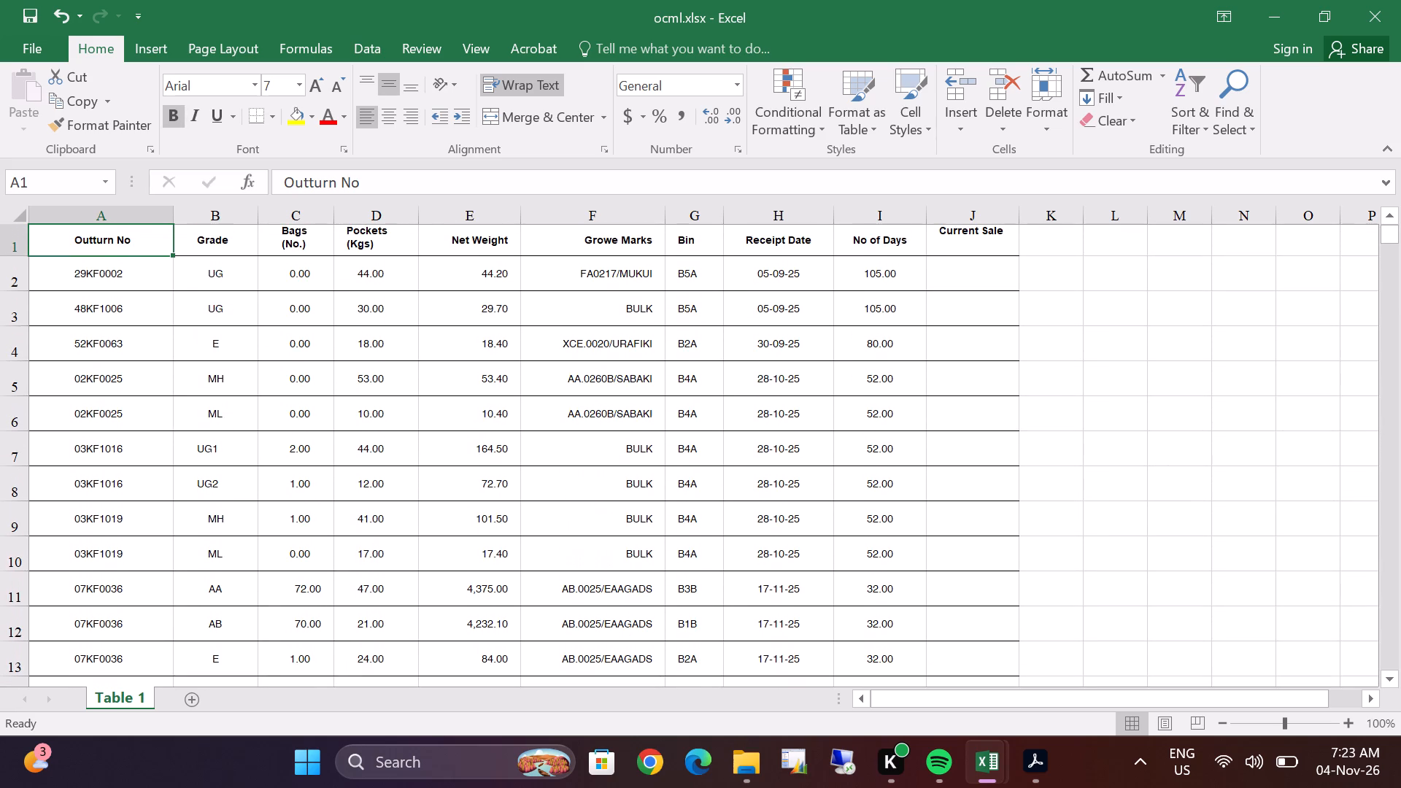
scroll(868, 358, "up", 3)
Delete the No of Days column, column I, from the Table 1 sheet.
left_click(893, 223)
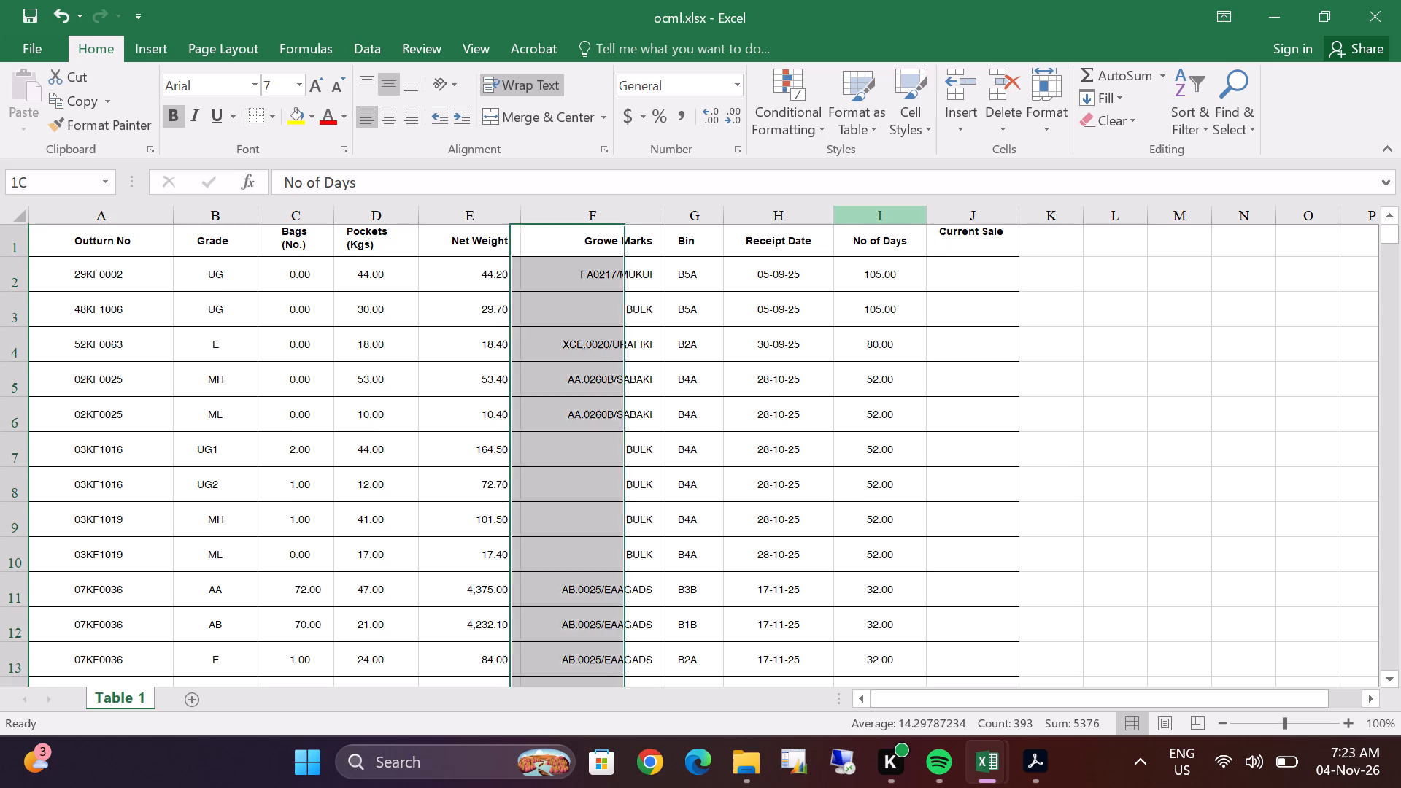
right_click(876, 422)
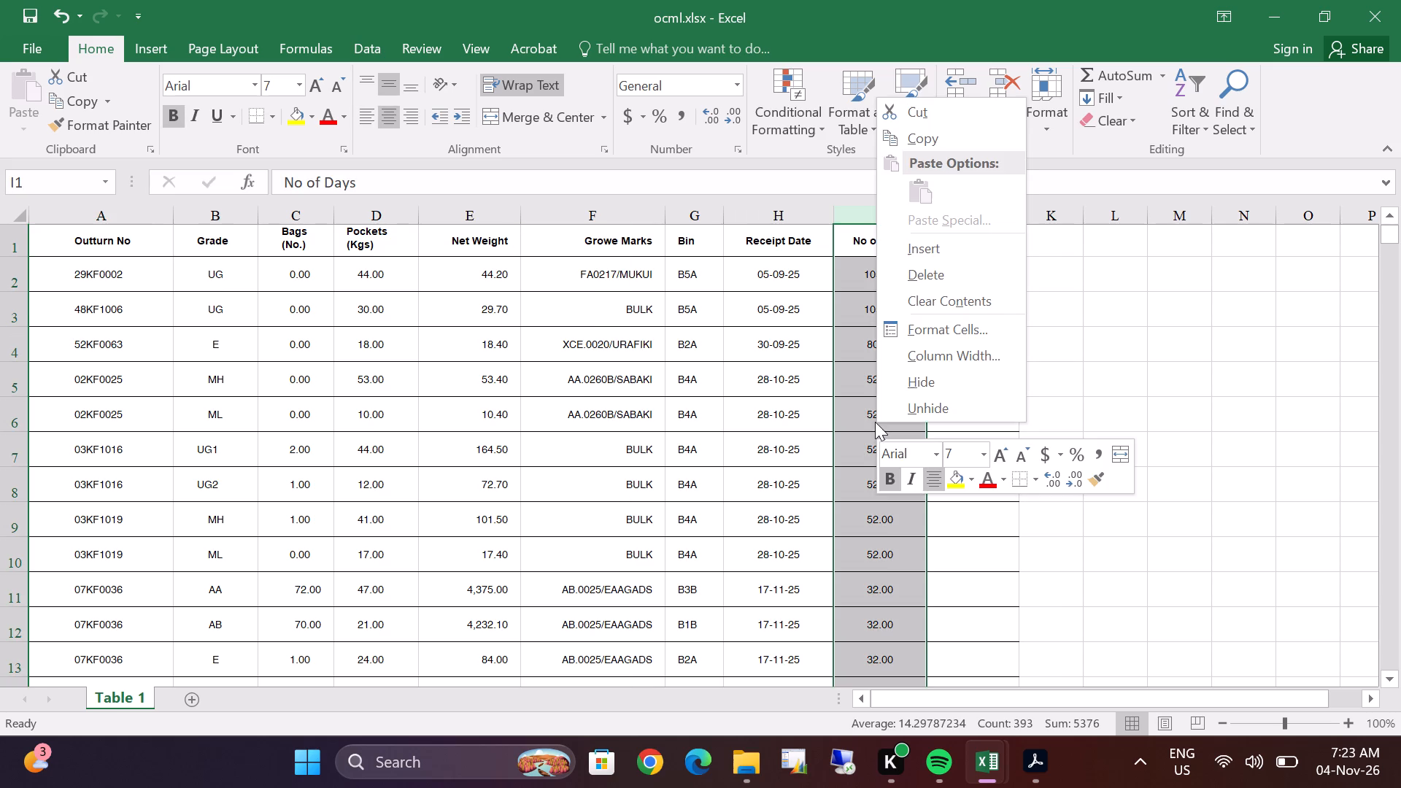
left_click(929, 274)
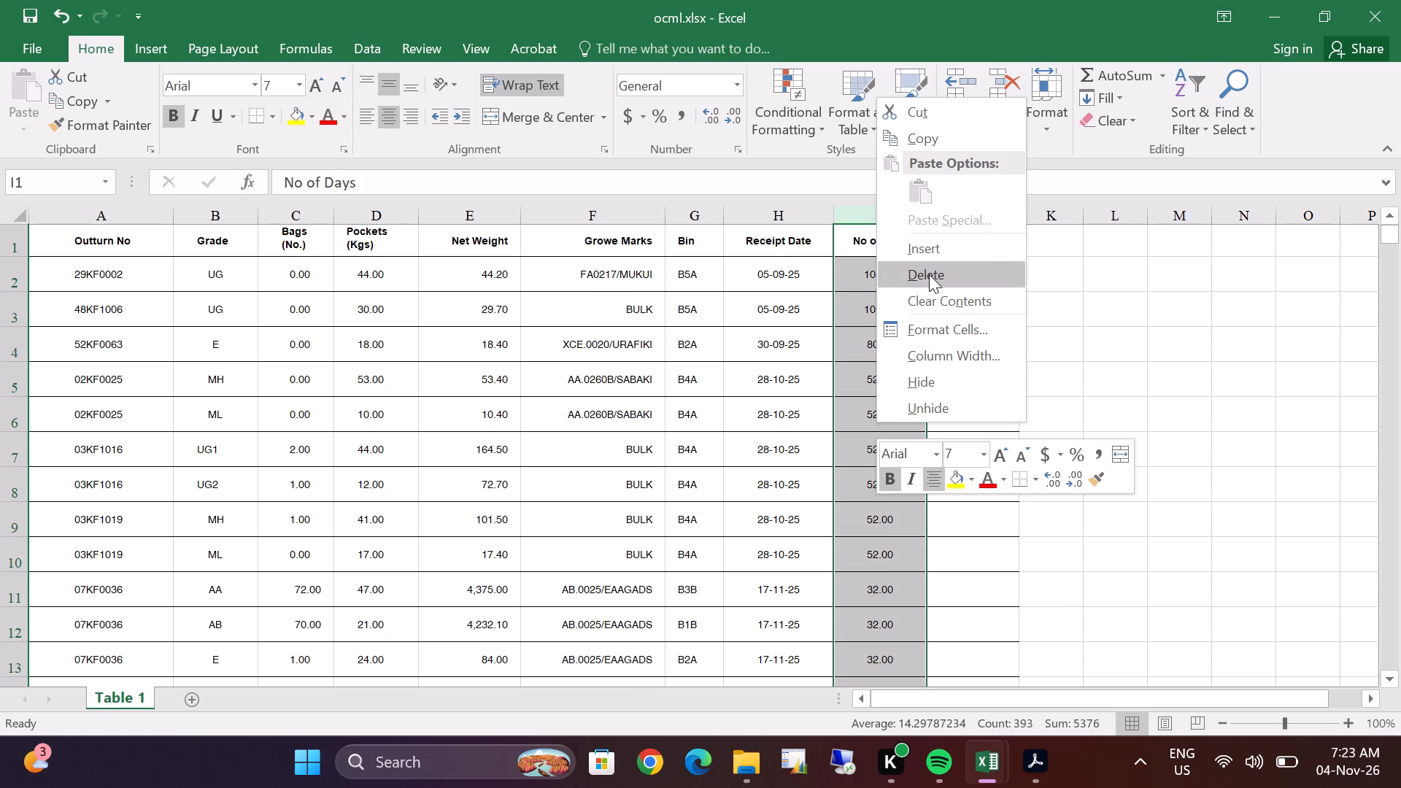
right_click(865, 305)
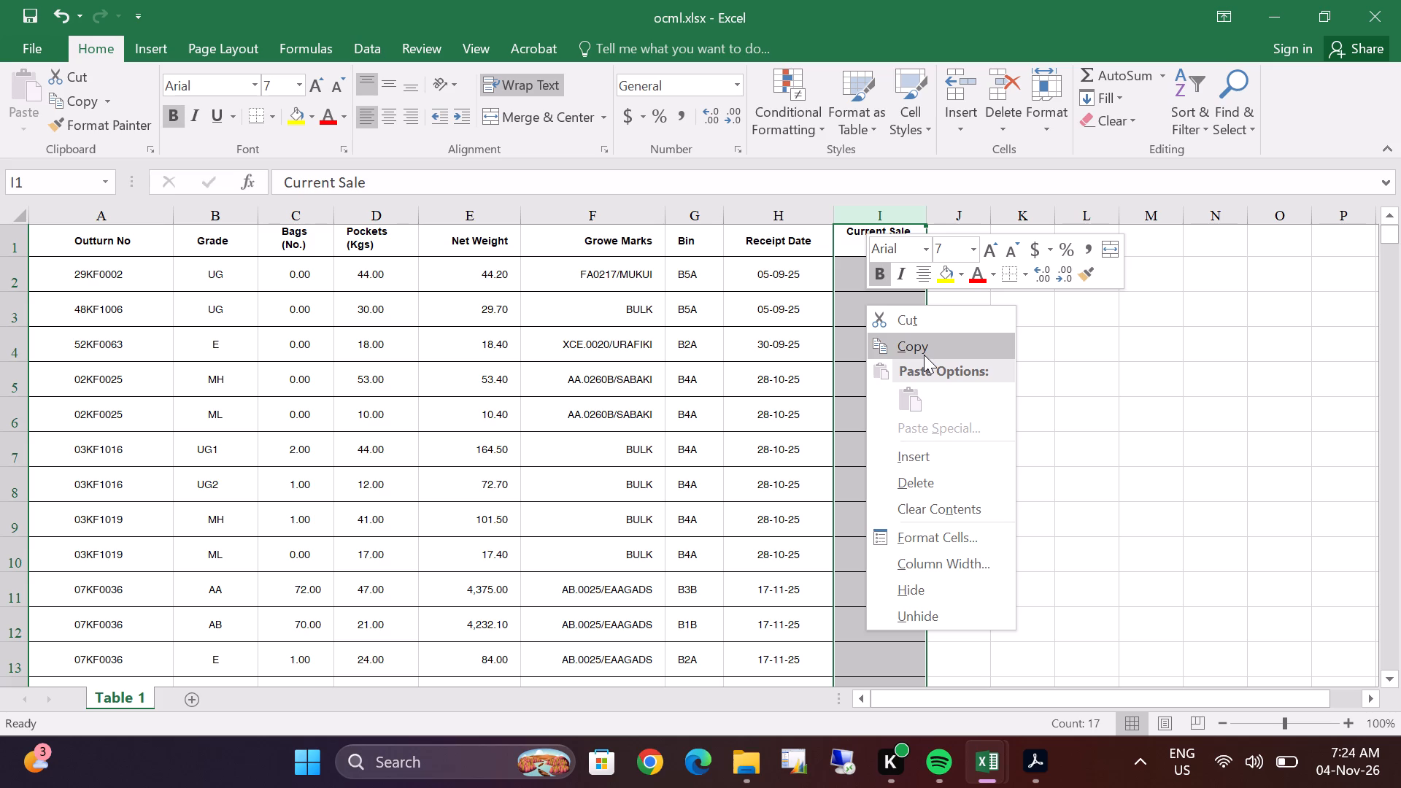
left_click(727, 471)
Delete the repeated Outturn No header row, row 27, between the 07KF0039 stock rows.
scroll(580, 466, "down", 6)
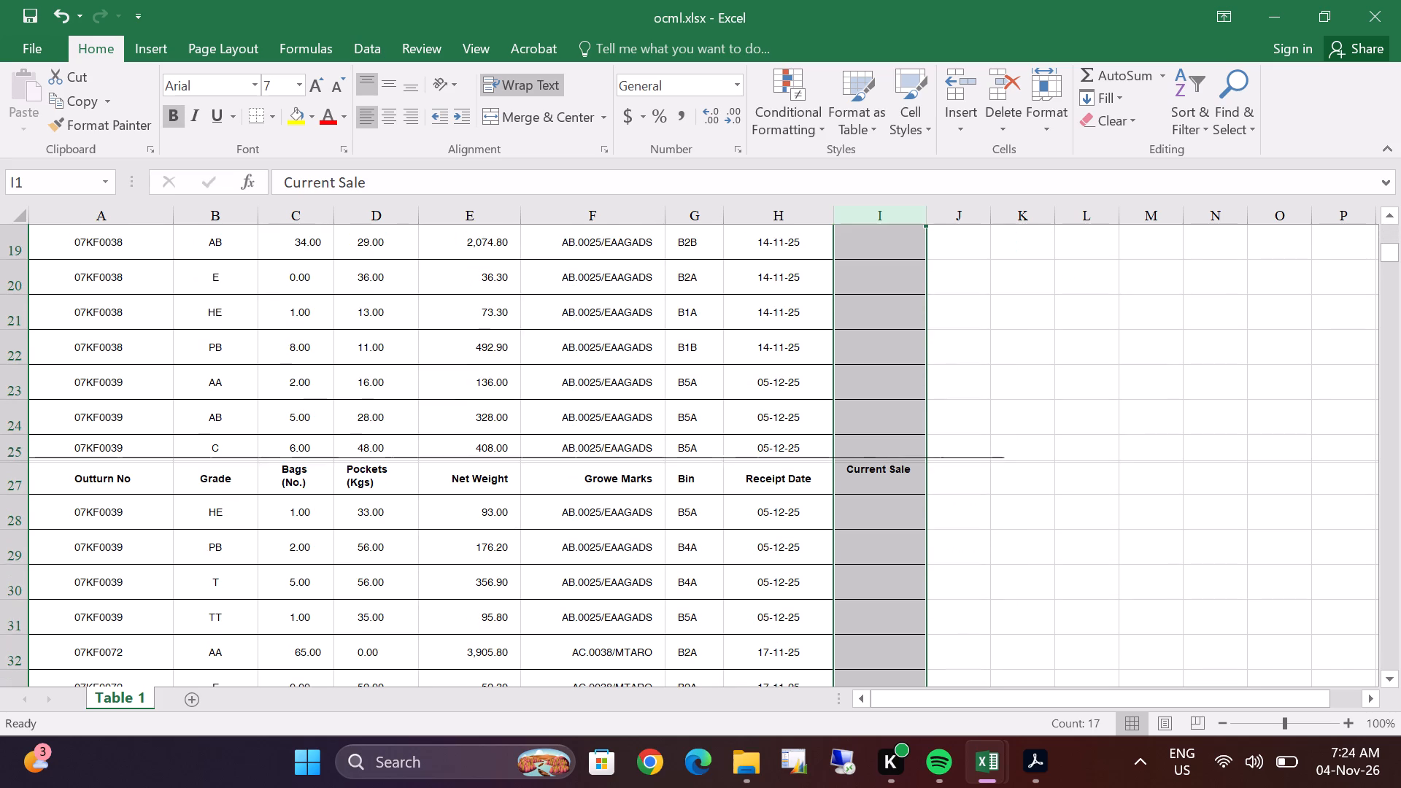
left_click(7, 479)
right_click(128, 492)
right_click(126, 479)
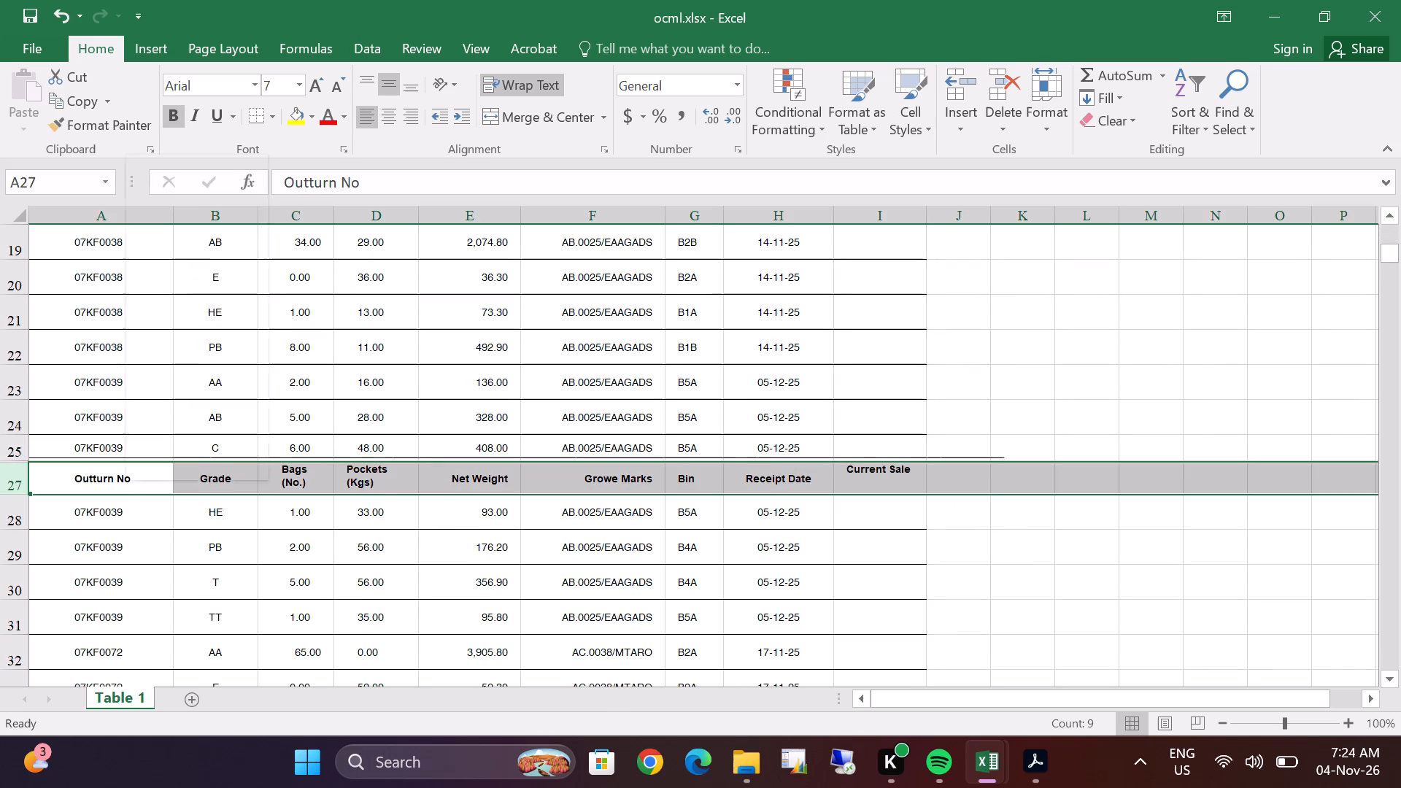
left_click(168, 335)
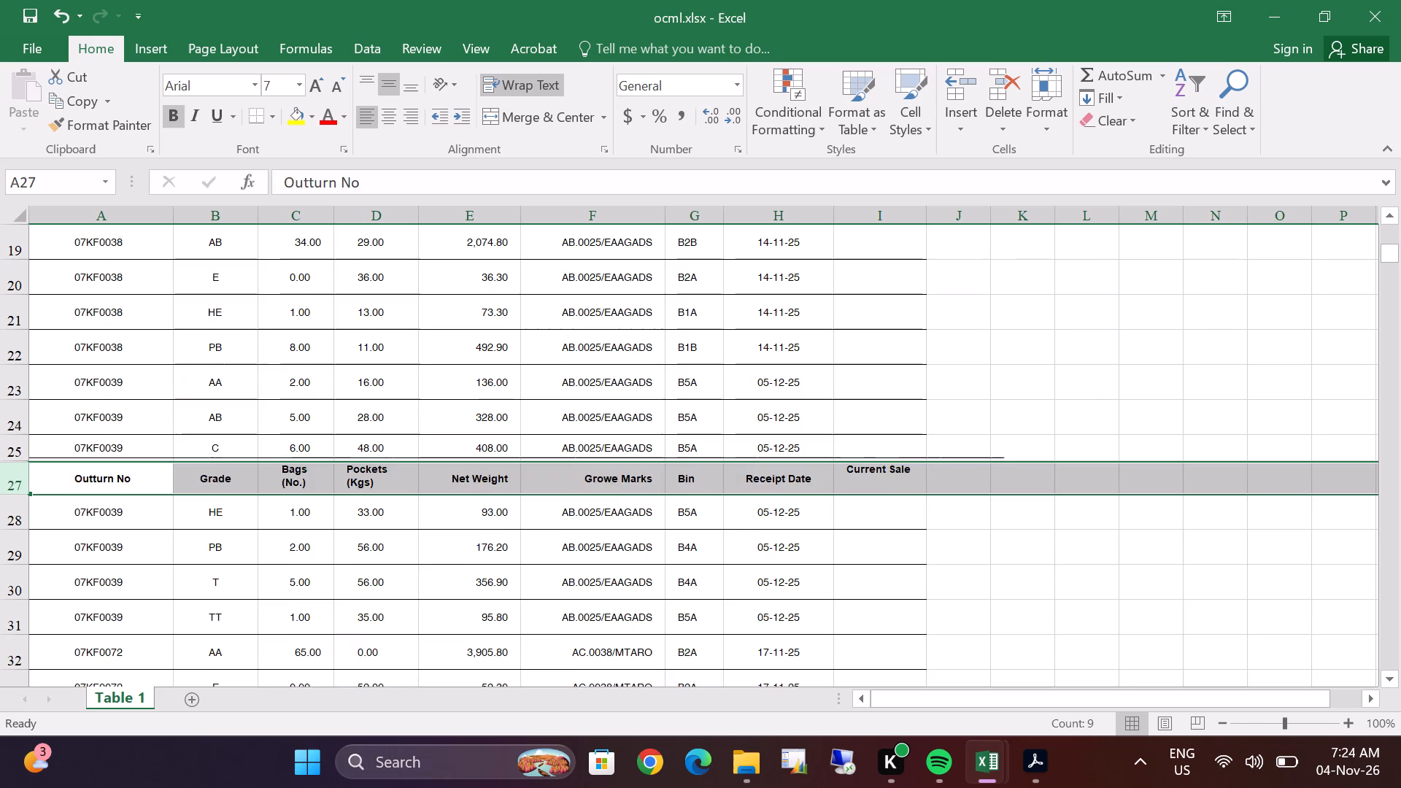
Delete the repeated Outturn No header row, row 52, between the 07KF0074 and 07KF0076 stock rows.
scroll(200, 432, "down", 7)
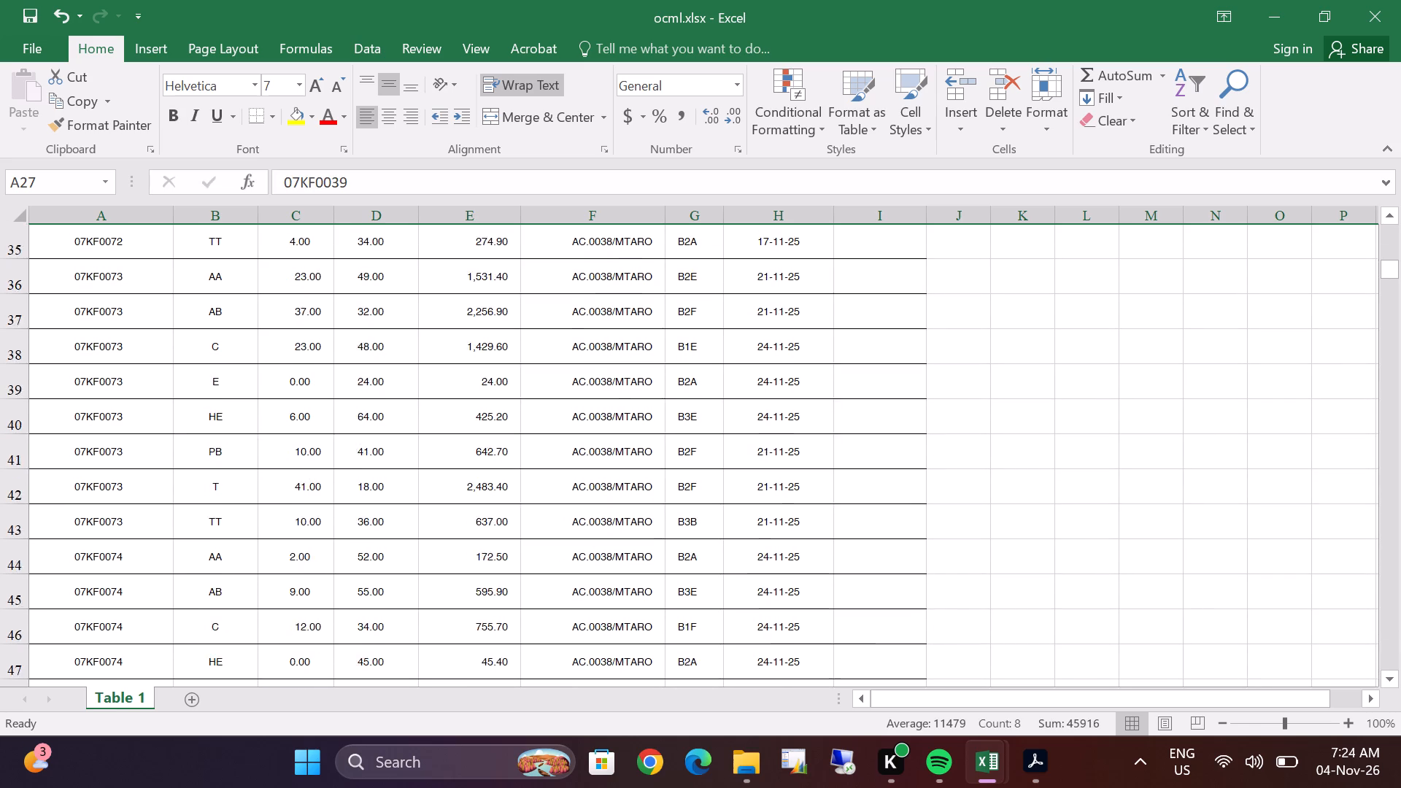
scroll(200, 432, "down", 1)
double_click(0, 520)
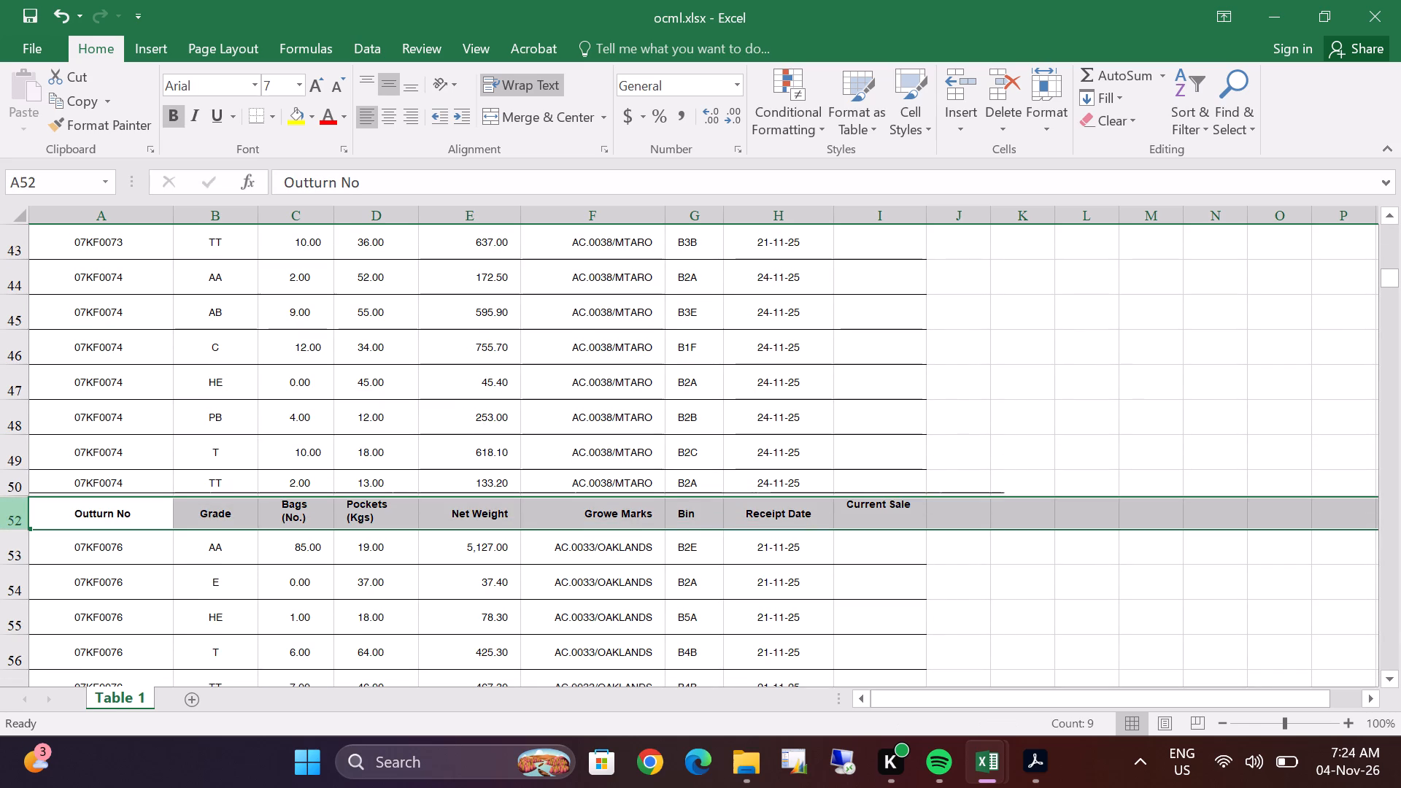
right_click(121, 519)
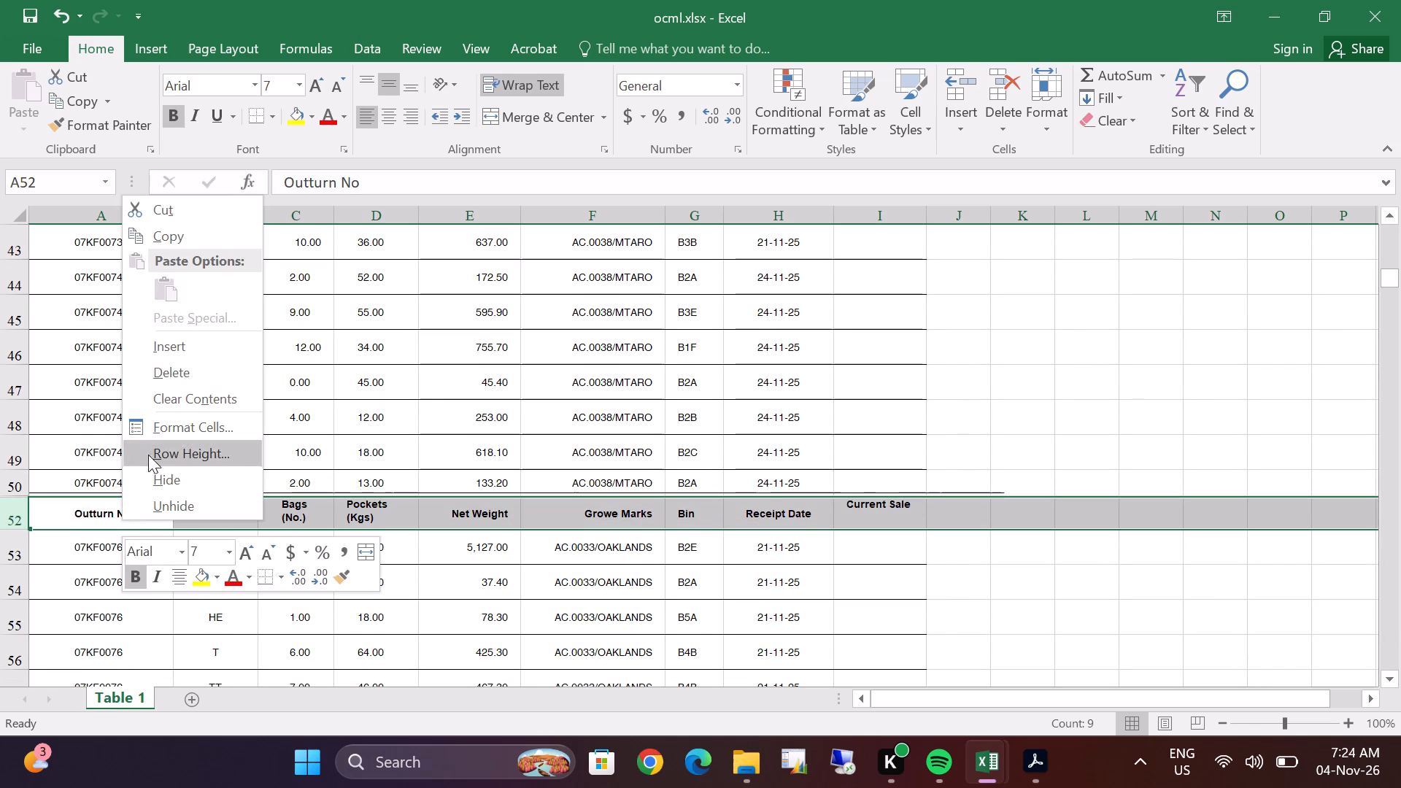
left_click(183, 371)
Delete the repeated Outturn No header row, row 77, between the 08KF0044 and 08KF0045 stock rows.
scroll(347, 401, "down", 10)
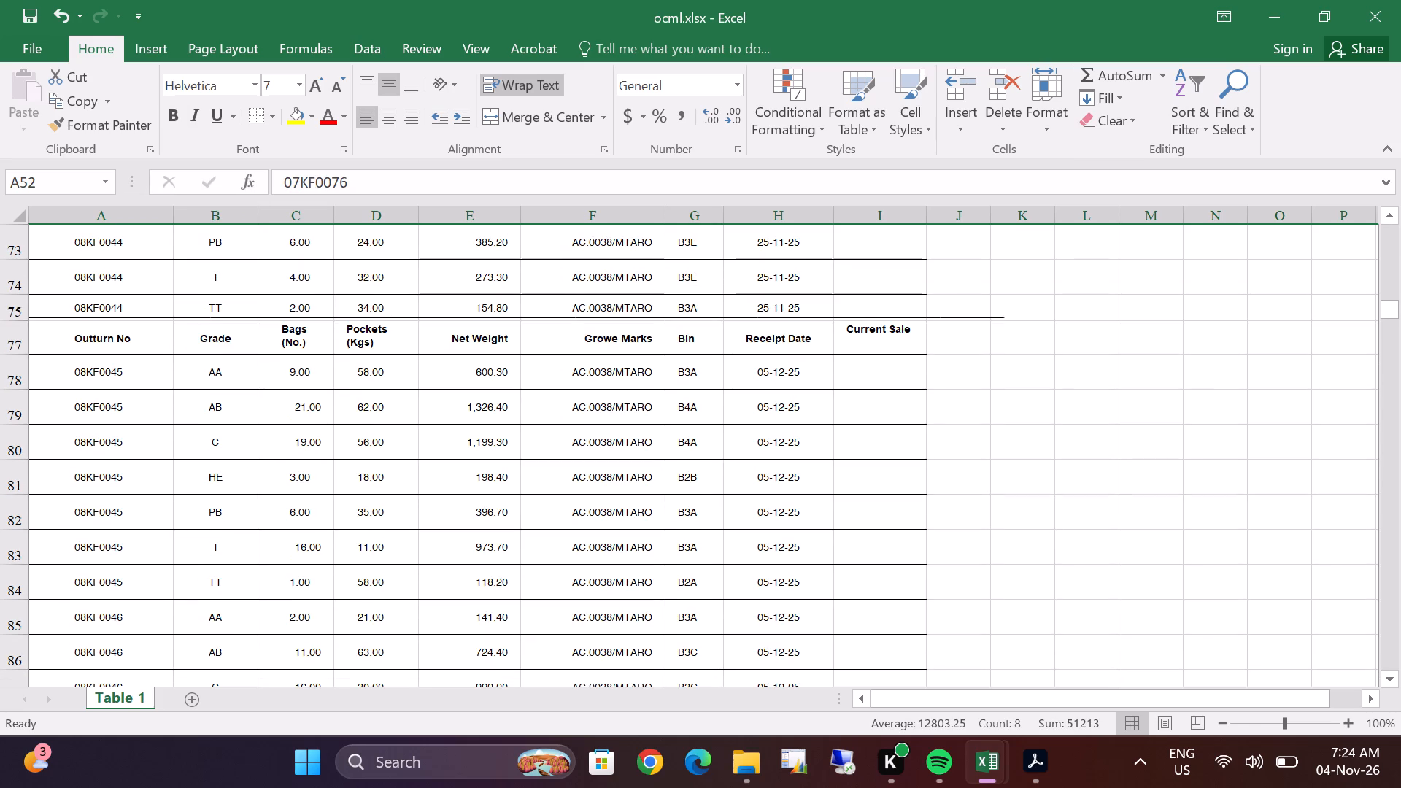
double_click(19, 339)
right_click(109, 348)
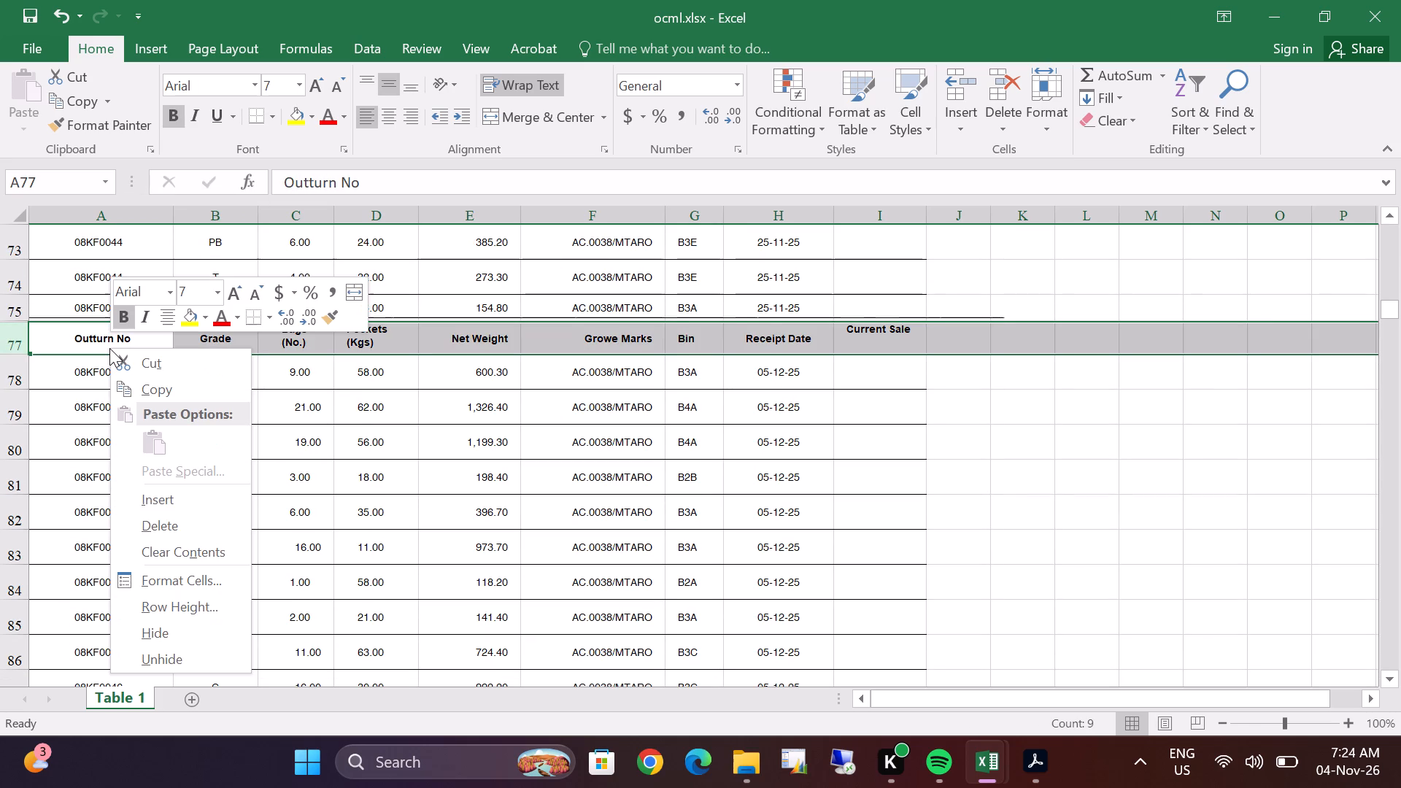
left_click(168, 534)
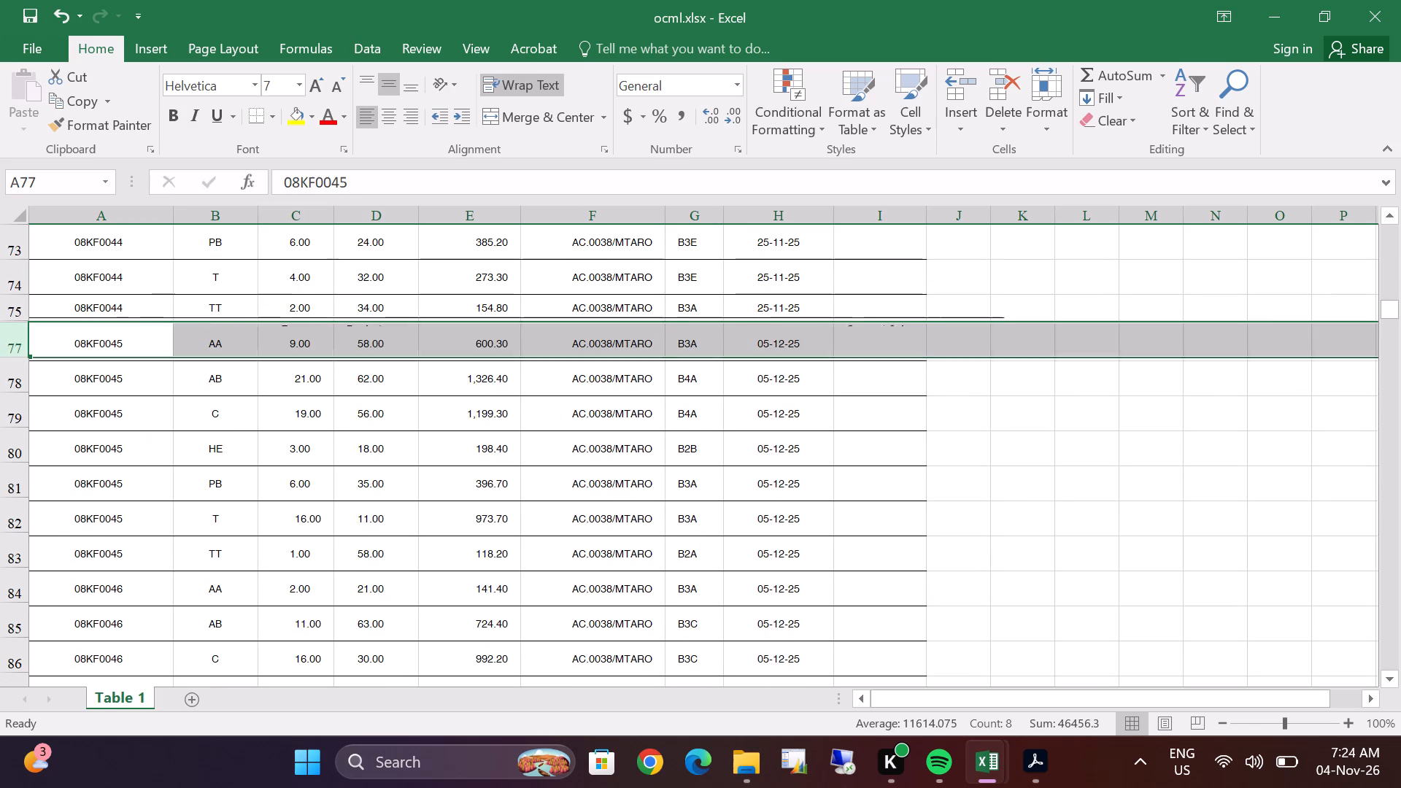
Delete the repeated Outturn No header row, row 102, between the 08KF0049 and 08KF0050 stock rows.
scroll(269, 447, "down", 8)
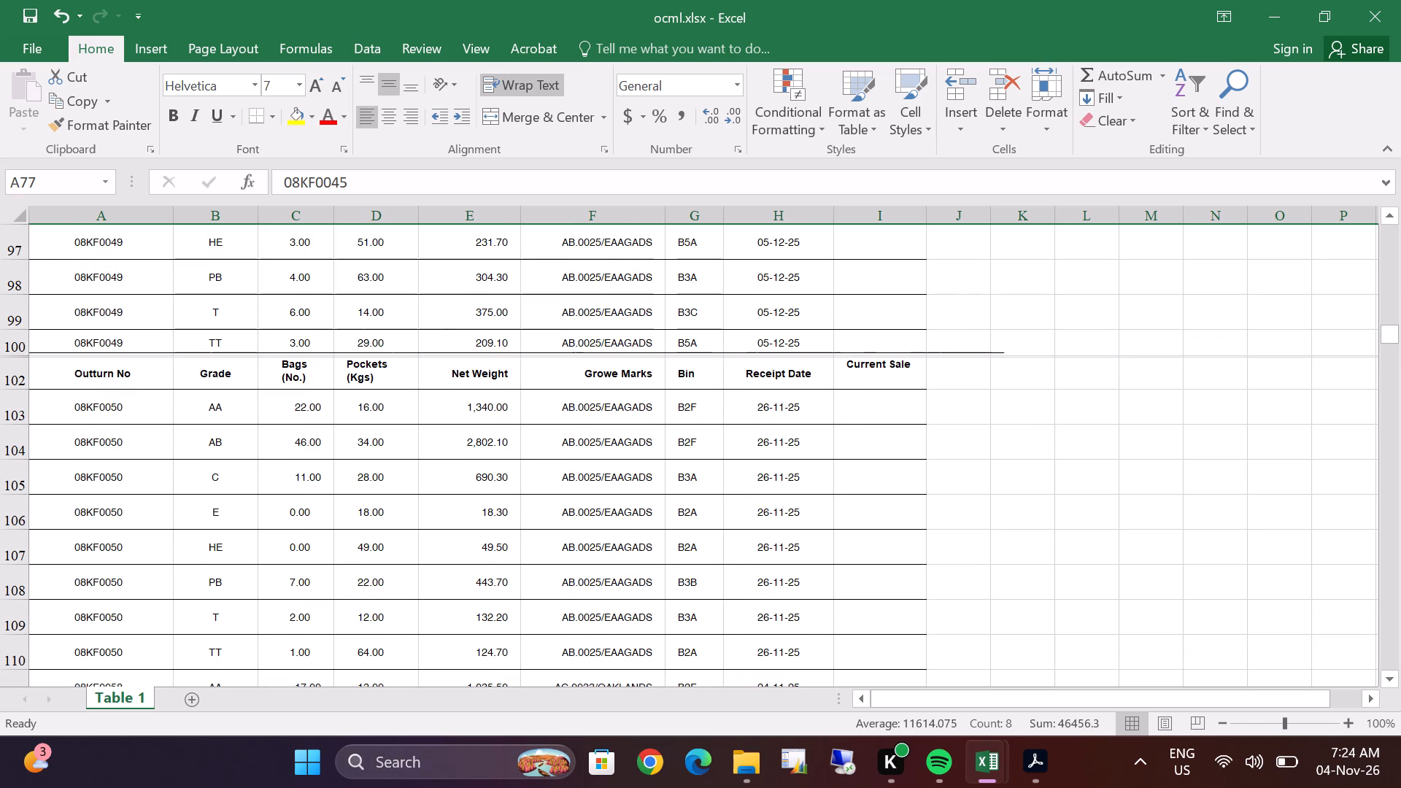
left_click(0, 368)
right_click(90, 370)
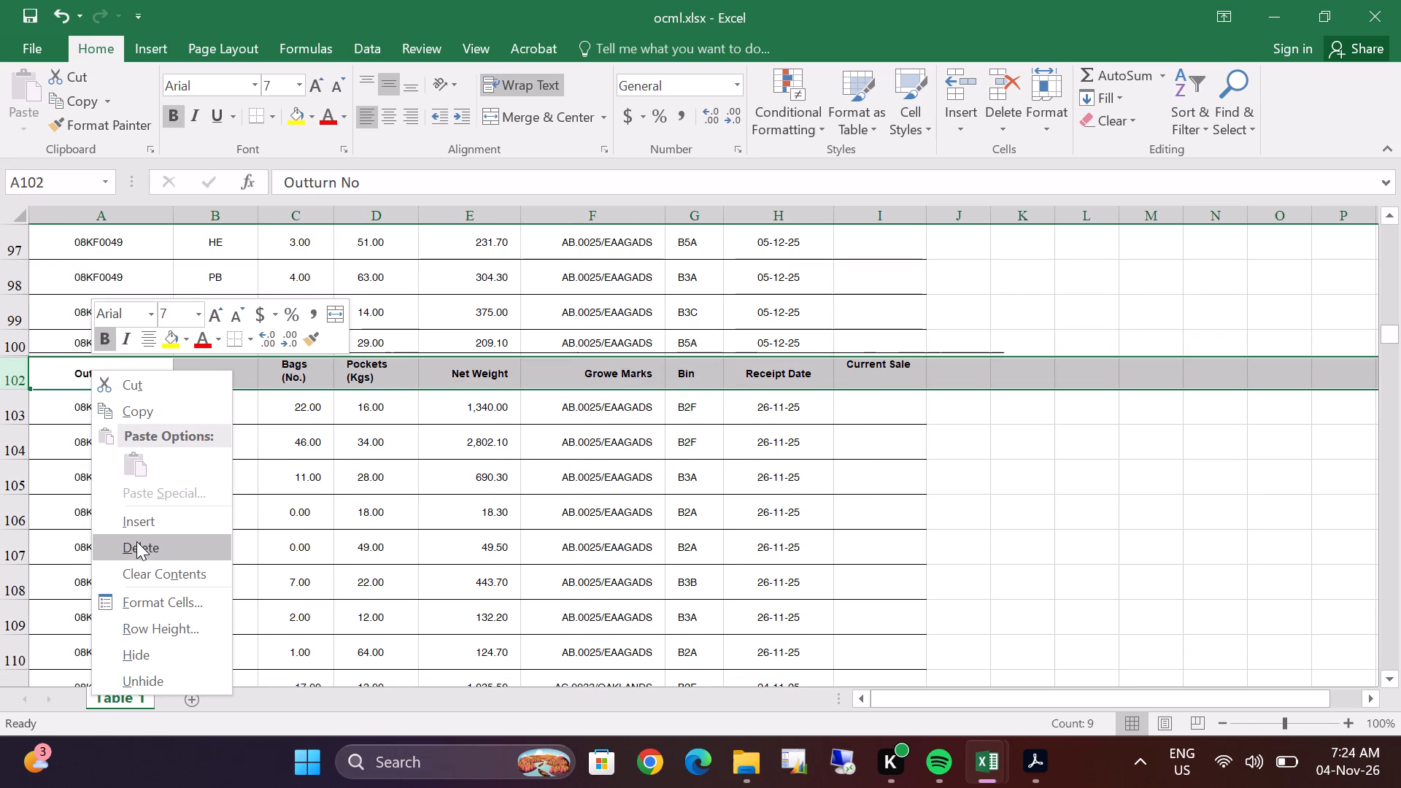
double_click(136, 541)
Delete the repeated Outturn No header row, row 127, between the 09KF0068 stock rows.
scroll(308, 469, "down", 8)
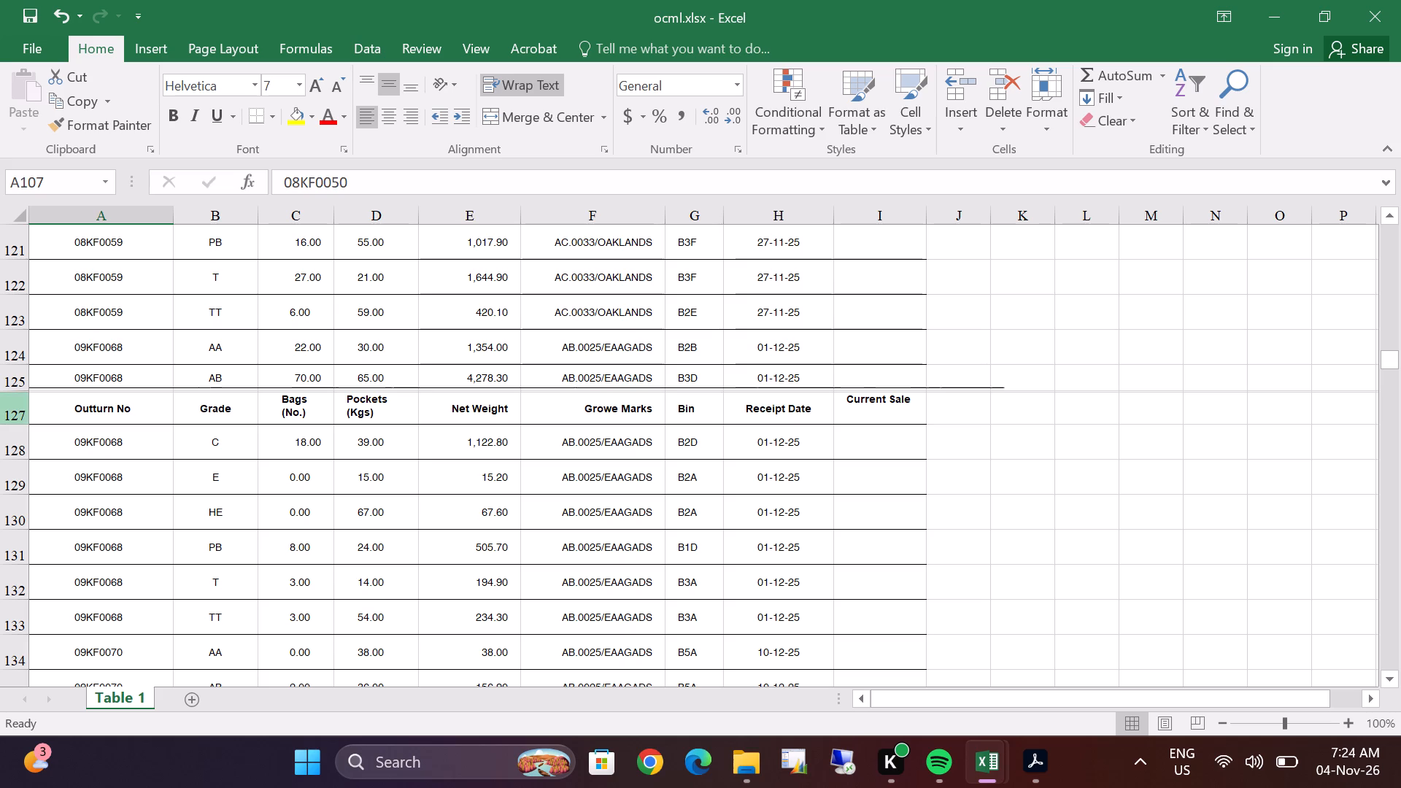
double_click(0, 404)
right_click(101, 406)
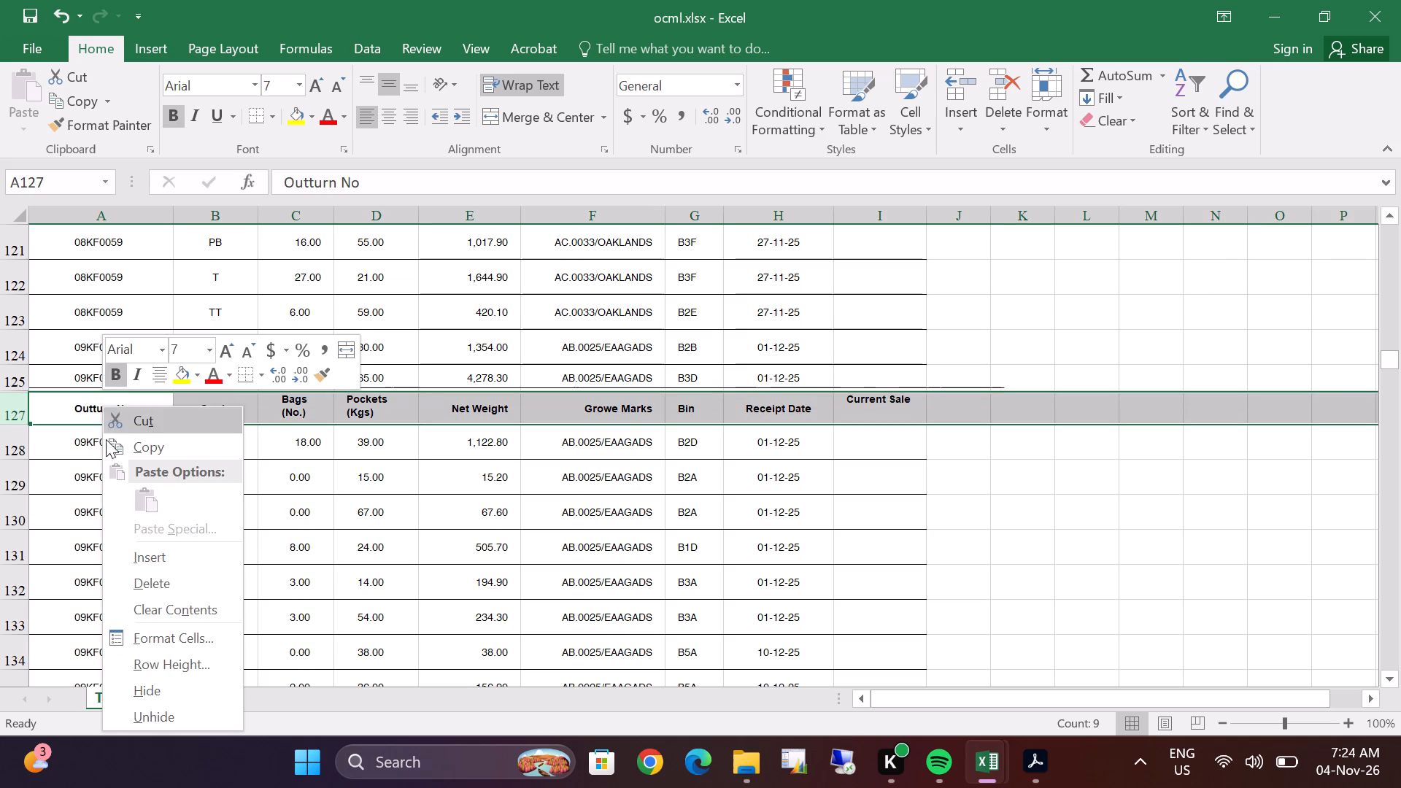
left_click(136, 576)
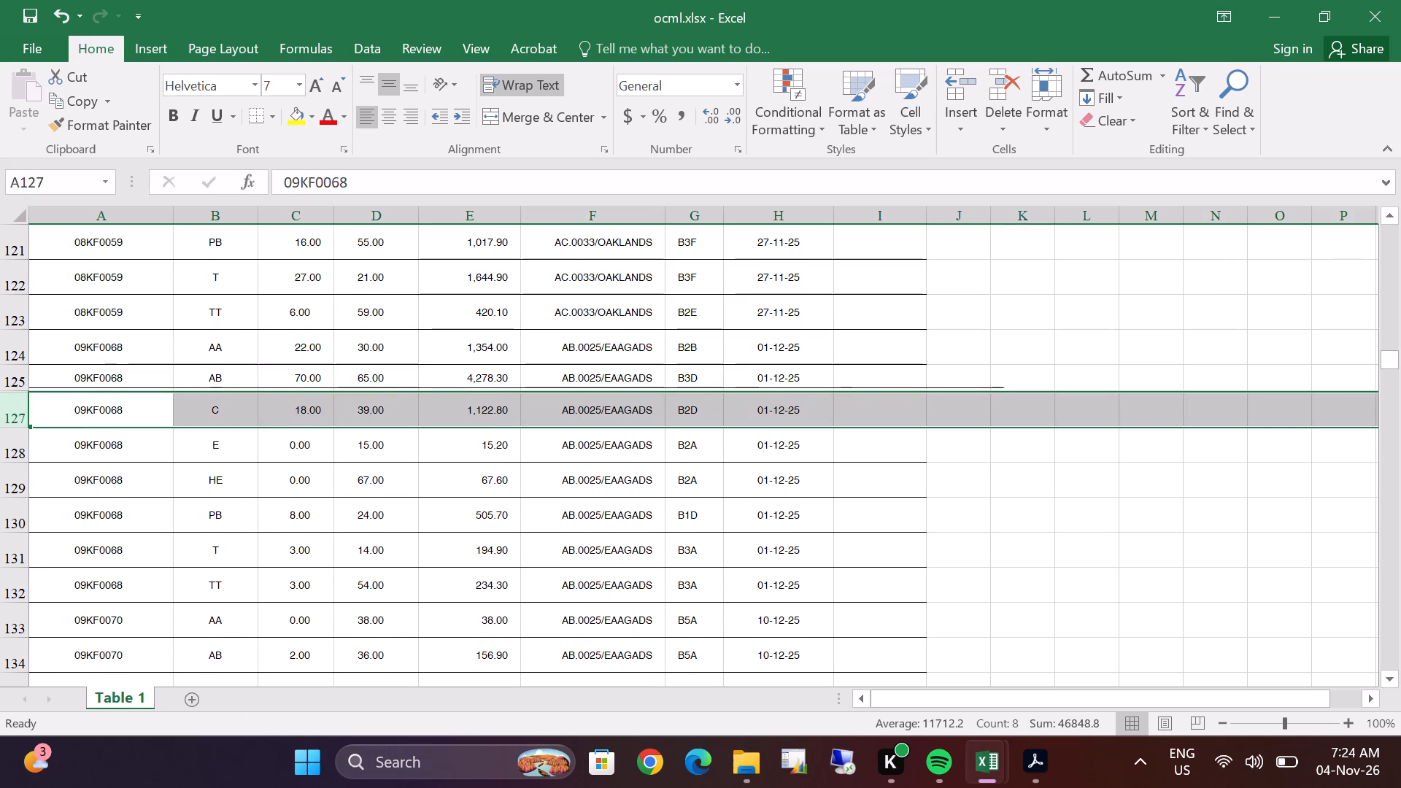
Delete the repeated Outturn No header row, row 152, between the 09KF0087 stock rows.
scroll(319, 417, "down", 8)
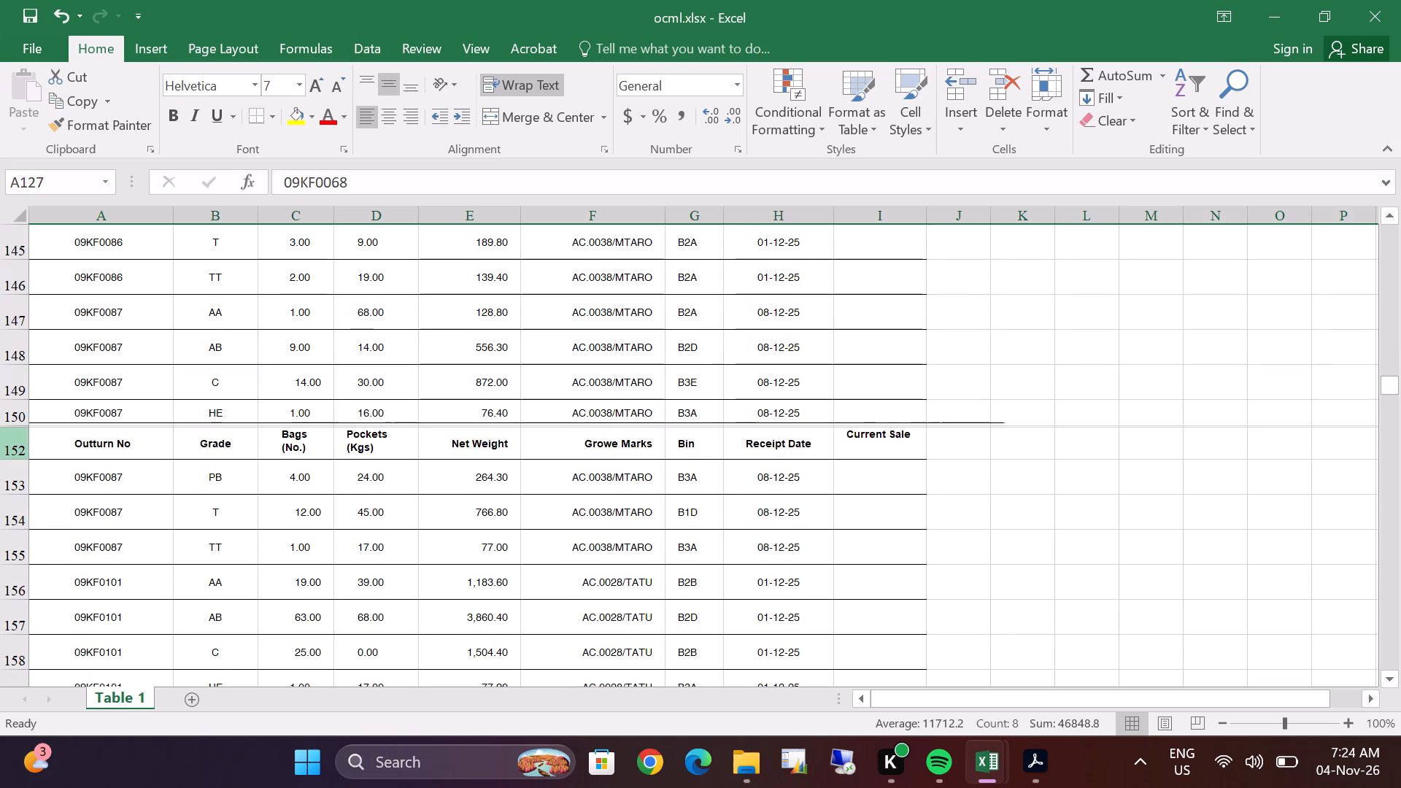
double_click(15, 445)
right_click(118, 442)
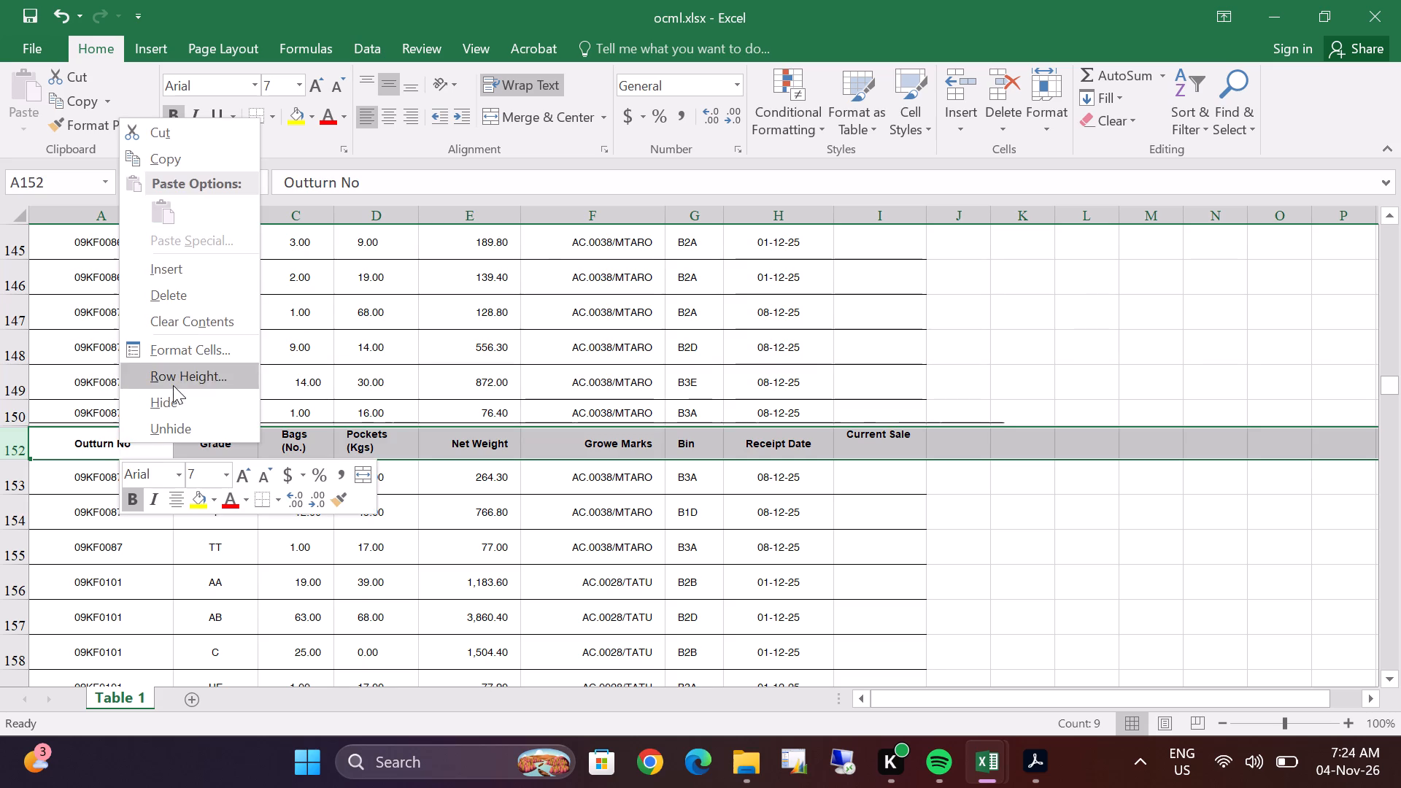
double_click(156, 298)
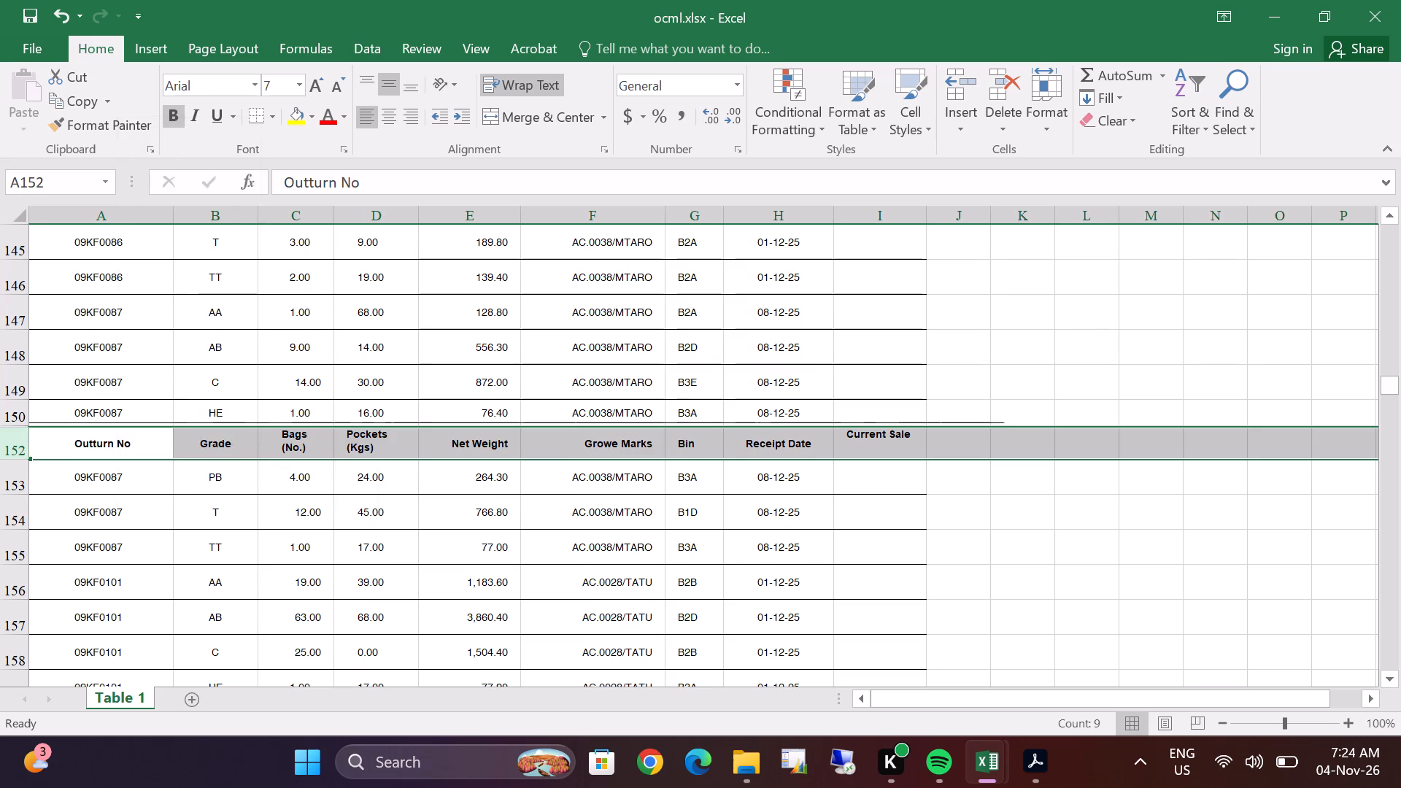
Delete the repeated Outturn No header row, row 177, between the 09KF1002 stock rows.
scroll(115, 405, "down", 11)
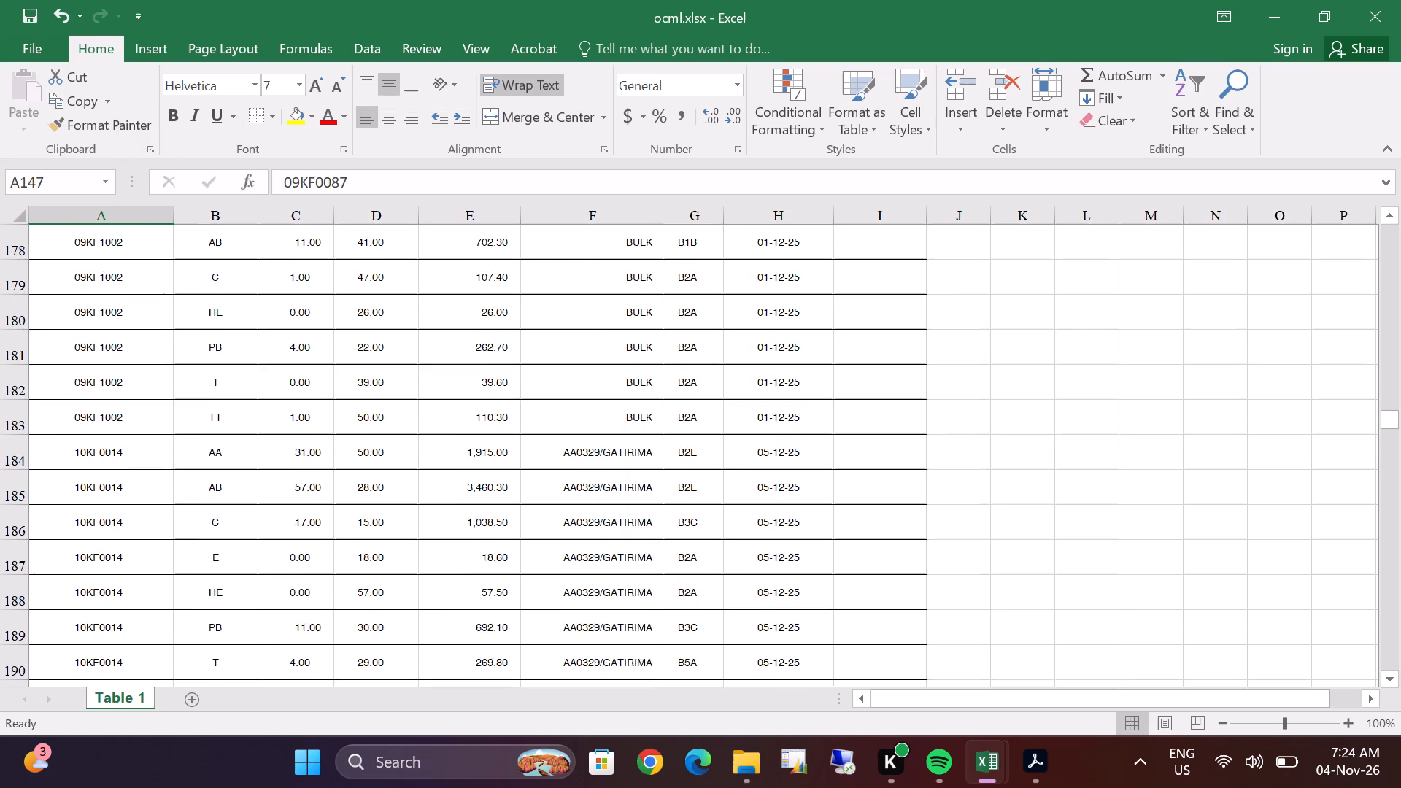
scroll(115, 406, "up", 3)
left_click(12, 475)
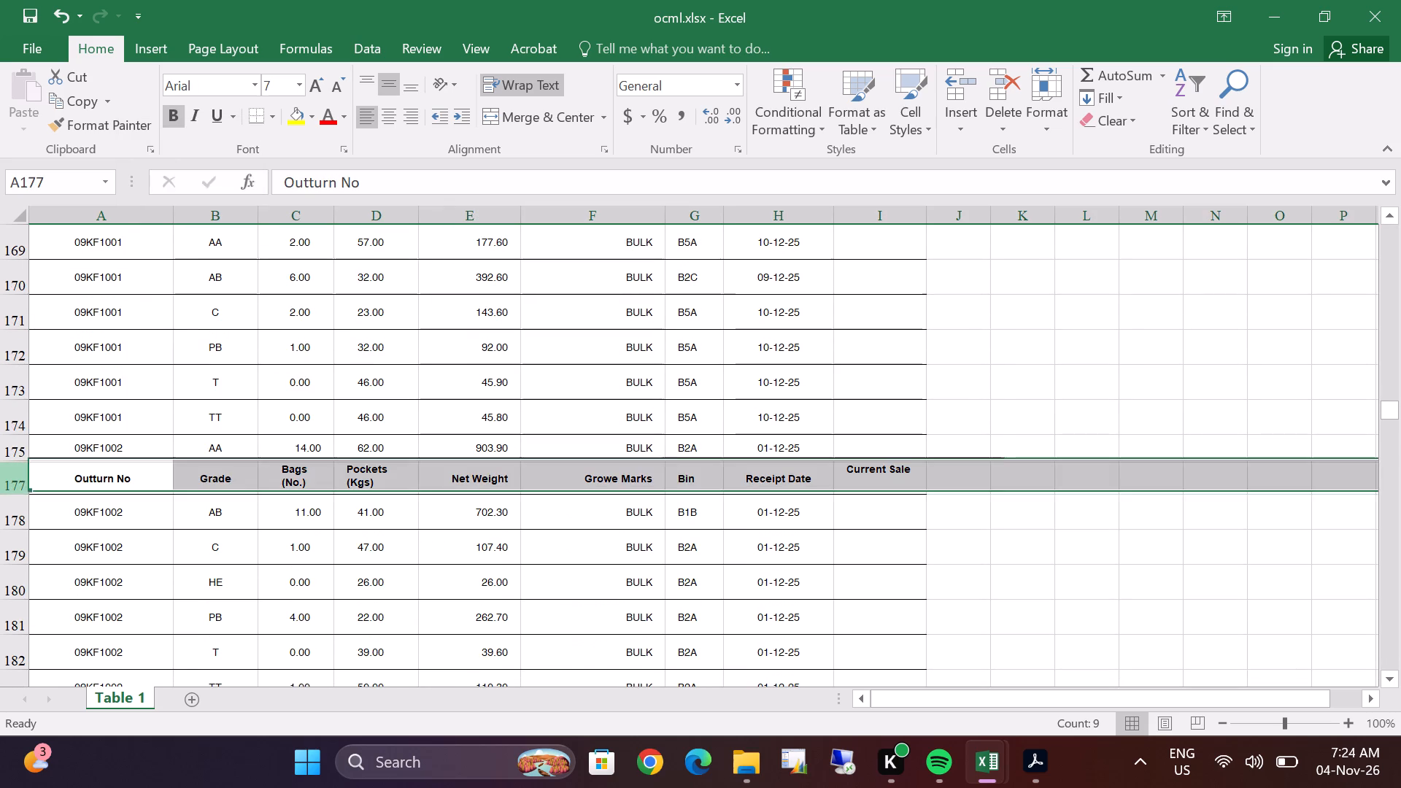
right_click(120, 475)
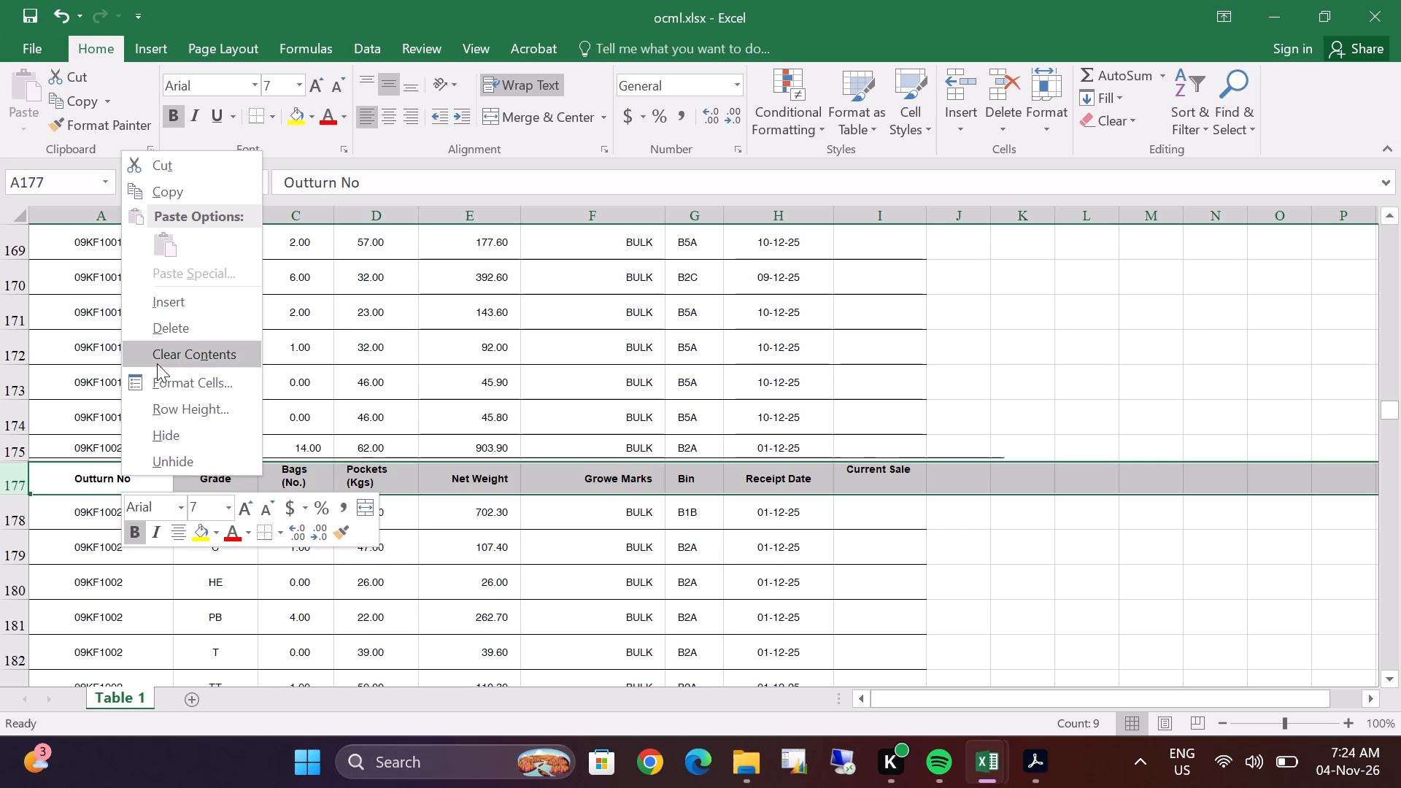
left_click(164, 336)
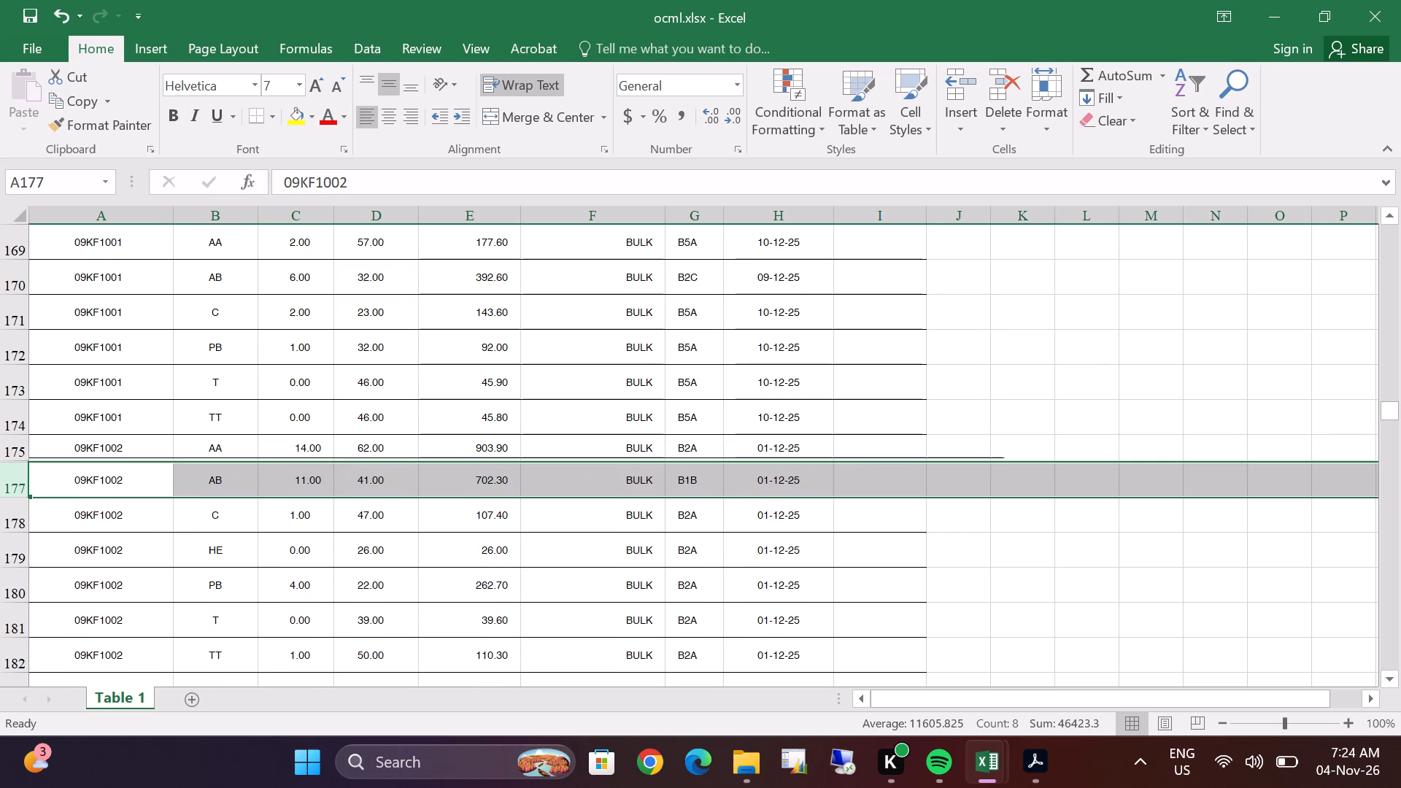
Delete the repeated Outturn No header row, row 202, between the 10KF0084 stock rows.
scroll(202, 423, "down", 10)
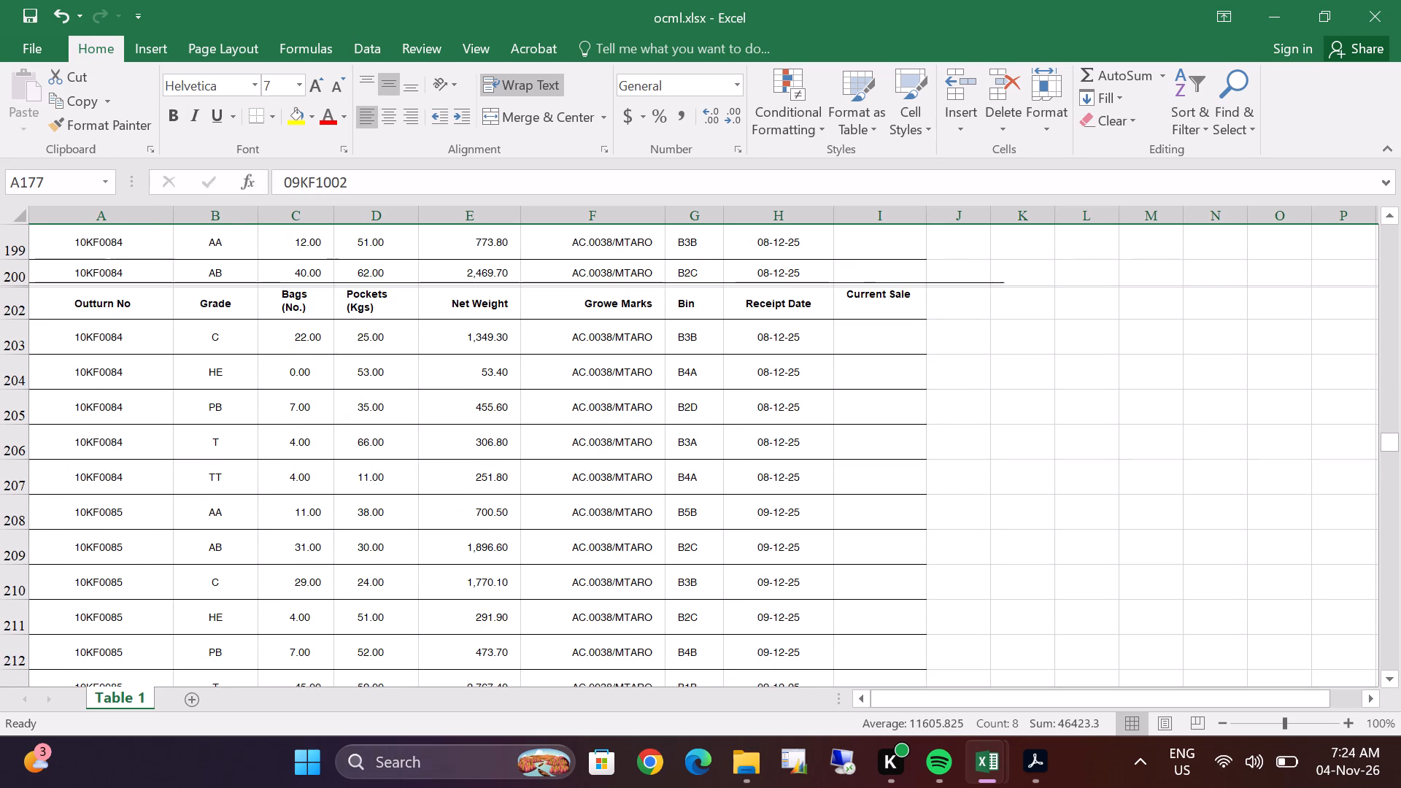
scroll(19, 306, "down", 1)
left_click(19, 306)
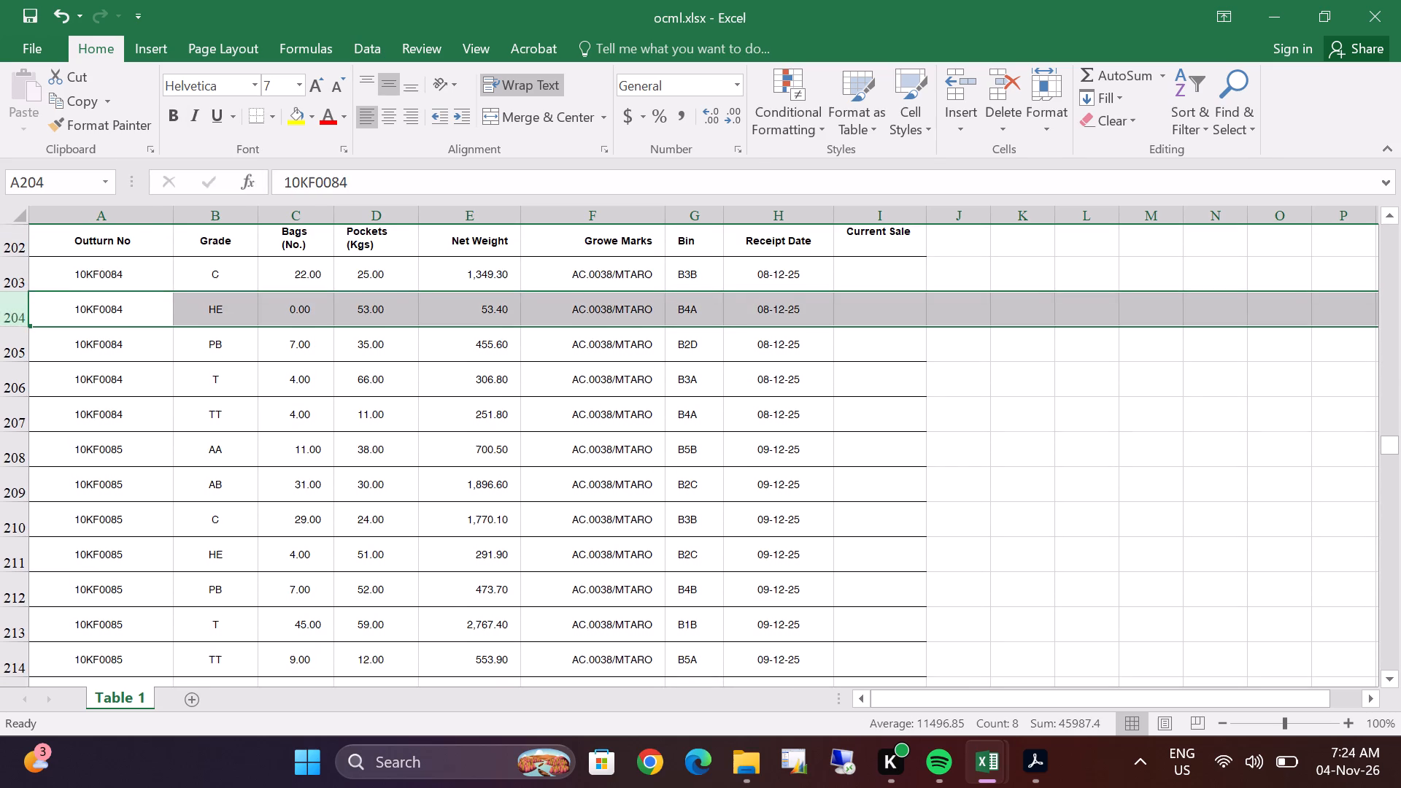
scroll(0, 322, "up", 3)
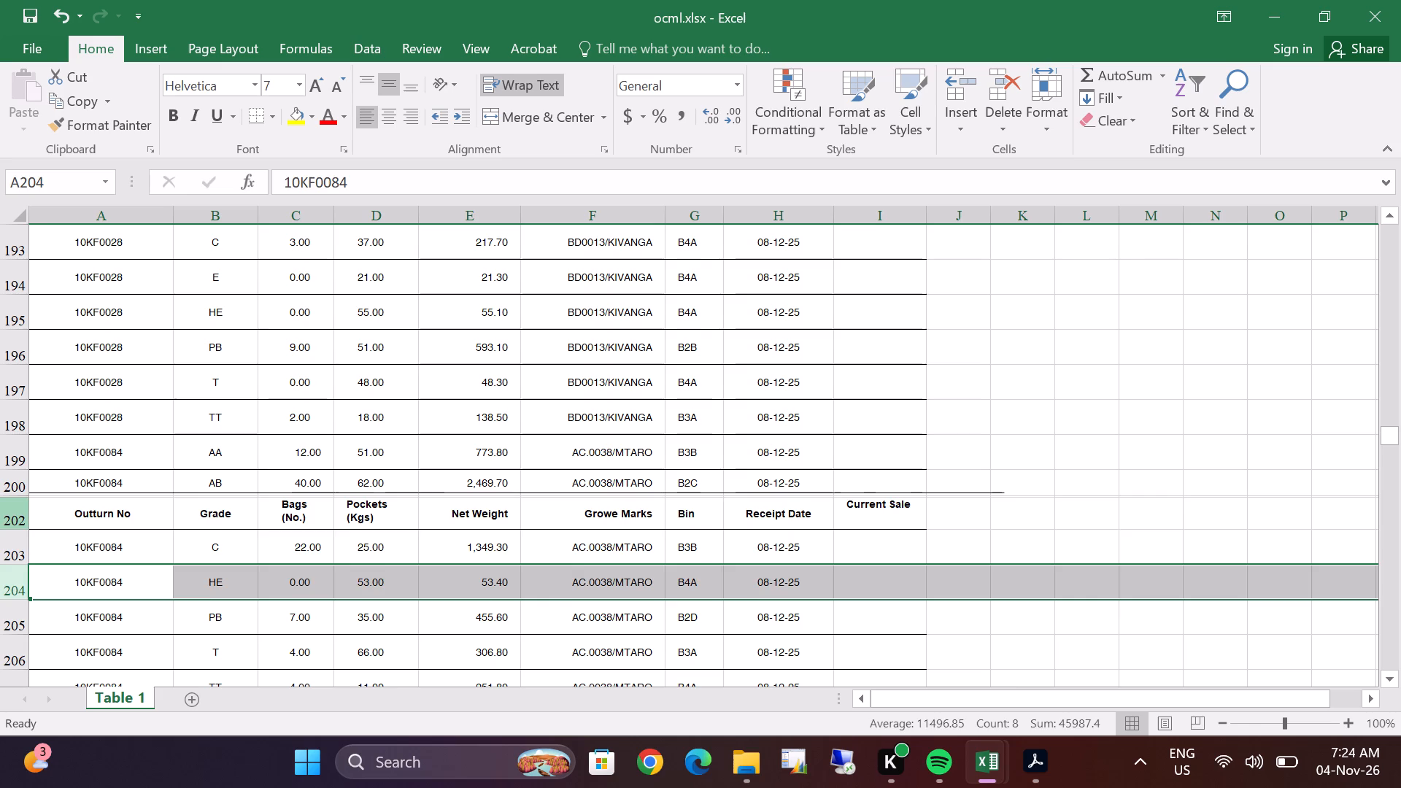
left_click(5, 509)
right_click(85, 518)
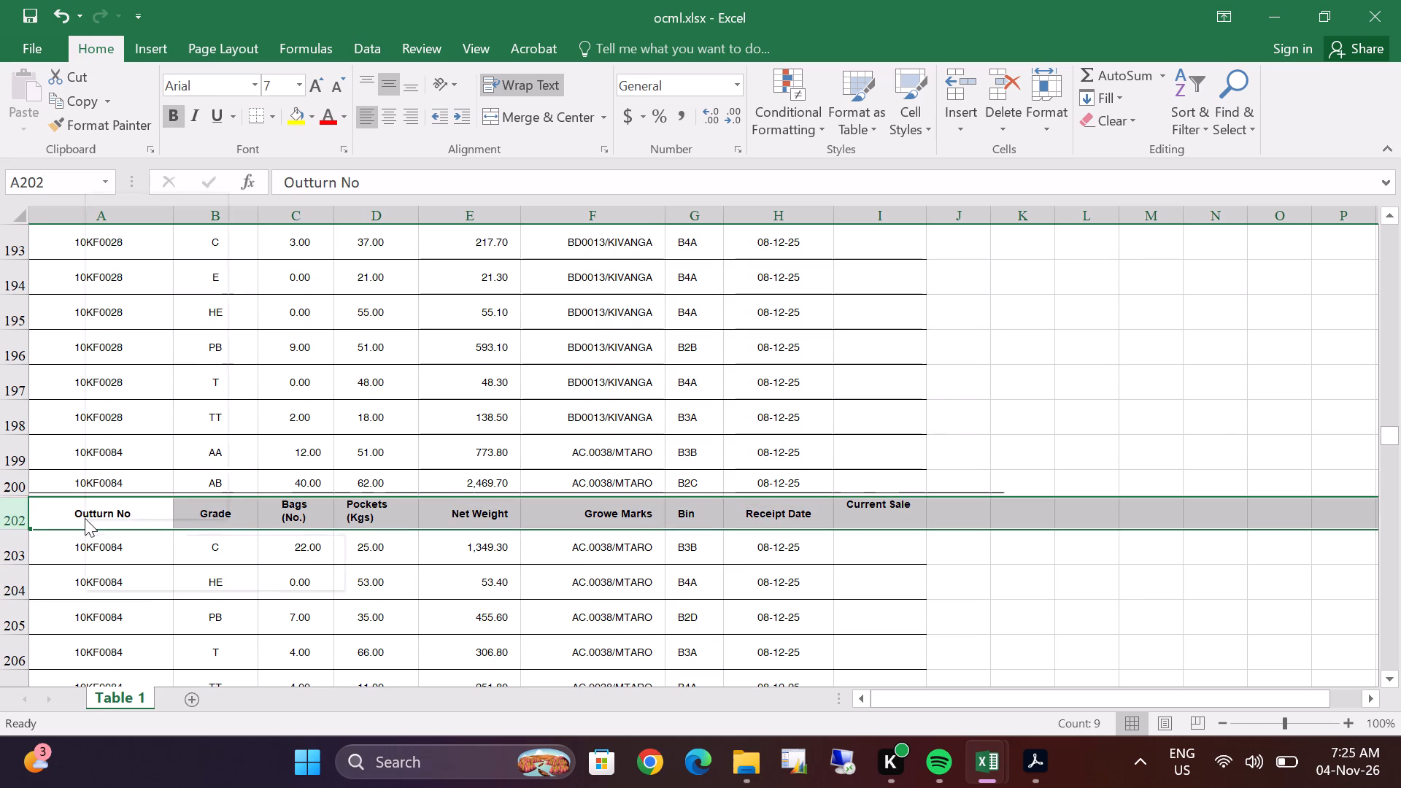
left_click(160, 377)
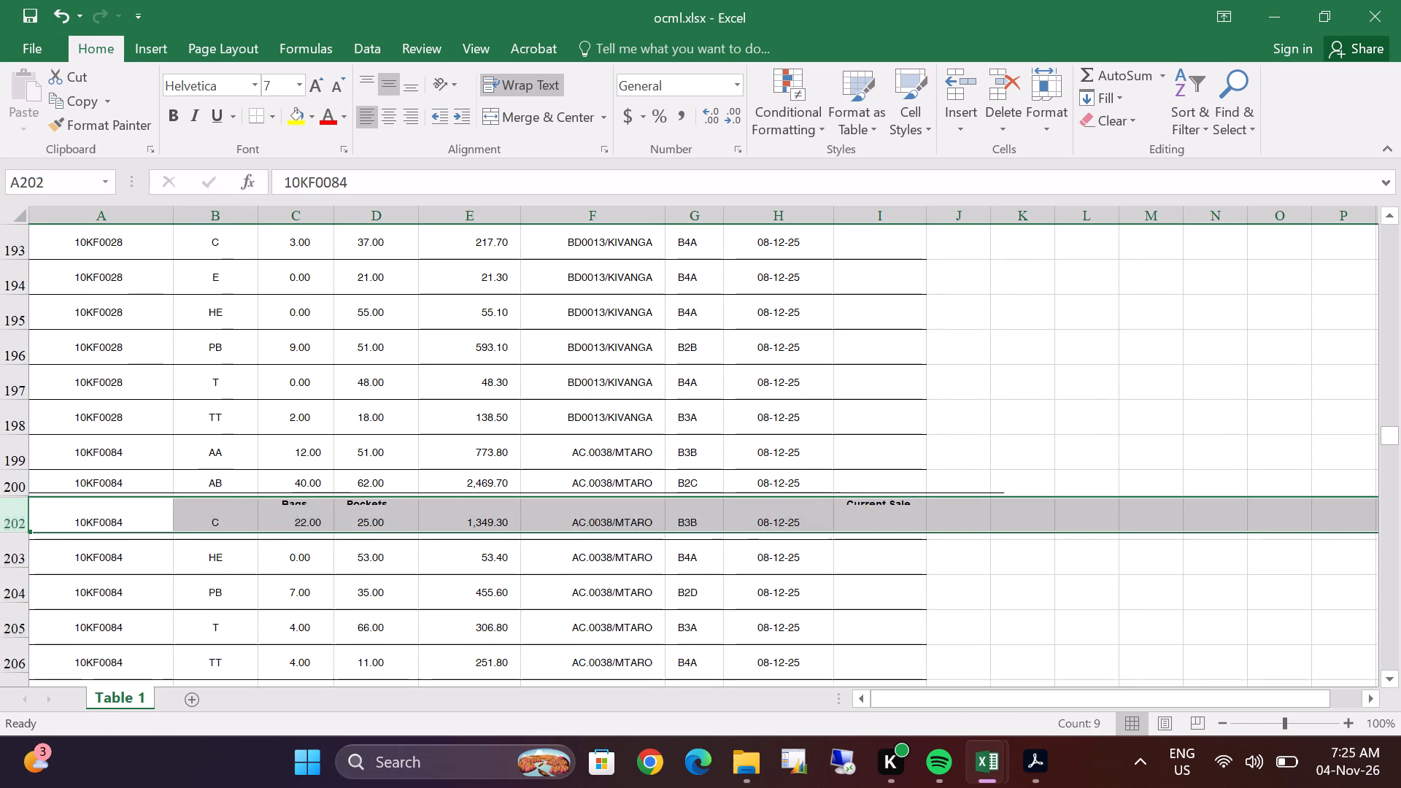
Delete the repeated Outturn No header row, row 227, between the 10KF0092 stock rows.
scroll(237, 387, "down", 9)
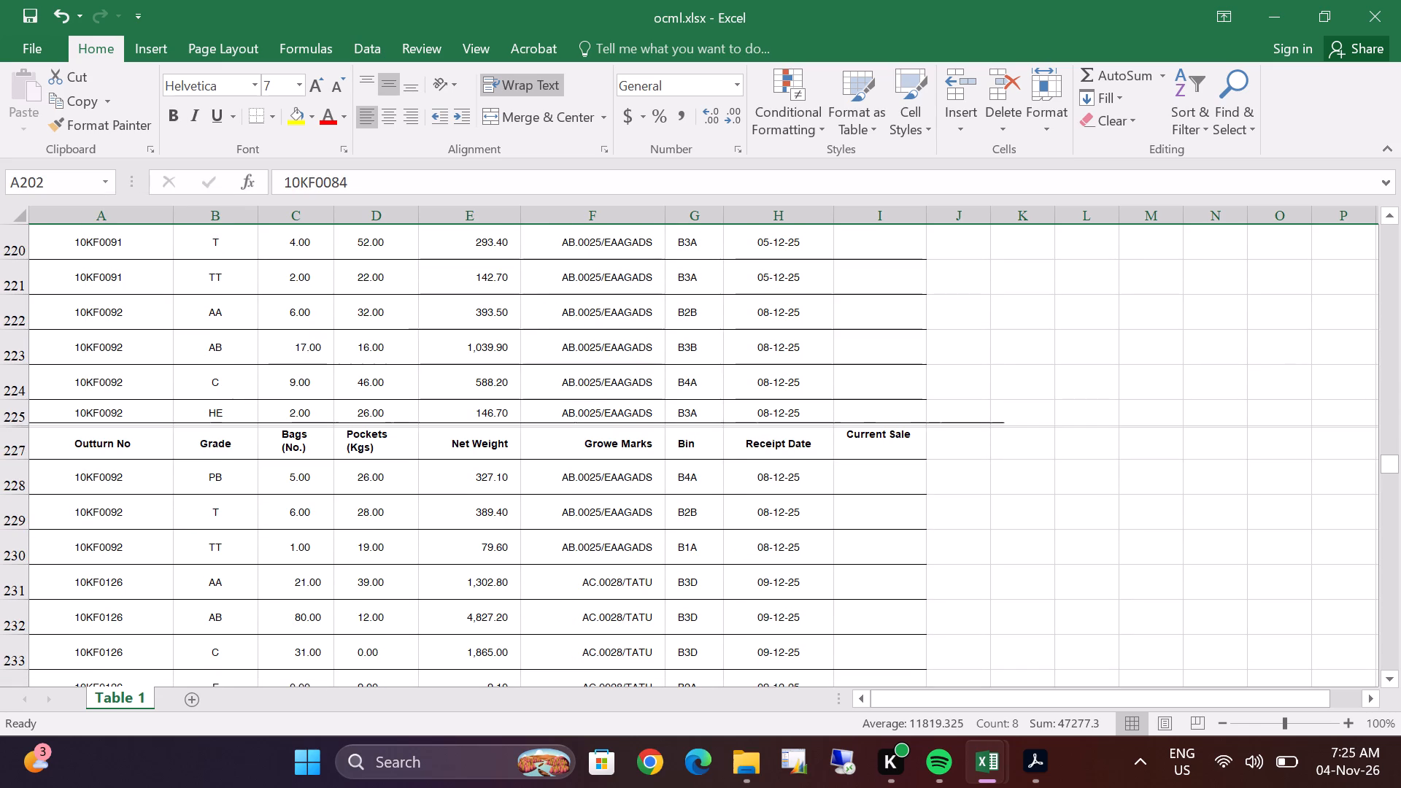
left_click(18, 447)
right_click(136, 446)
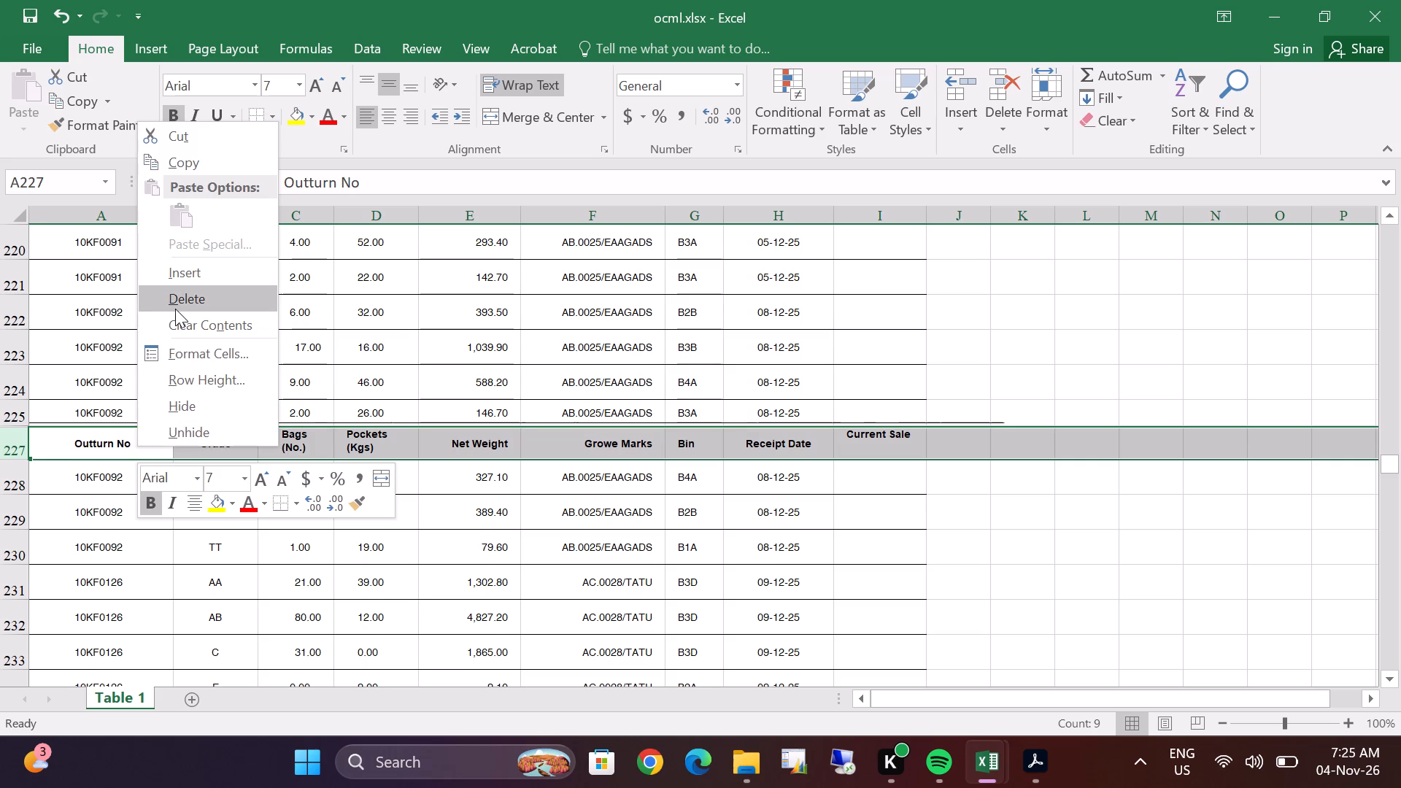
left_click(175, 310)
Delete the repeated Outturn No header row, row 252, between the 10KF1005 stock rows.
scroll(381, 412, "down", 8)
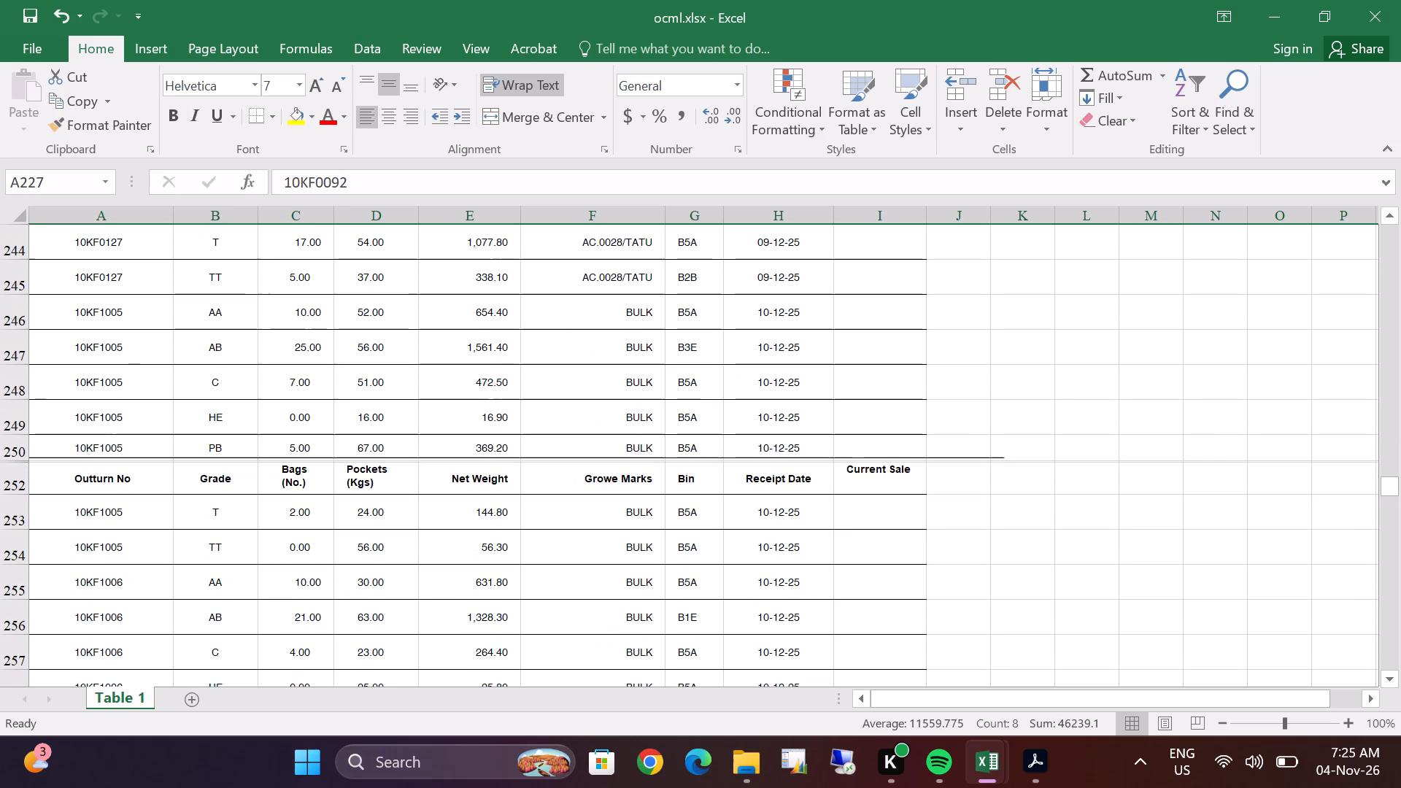
left_click(9, 474)
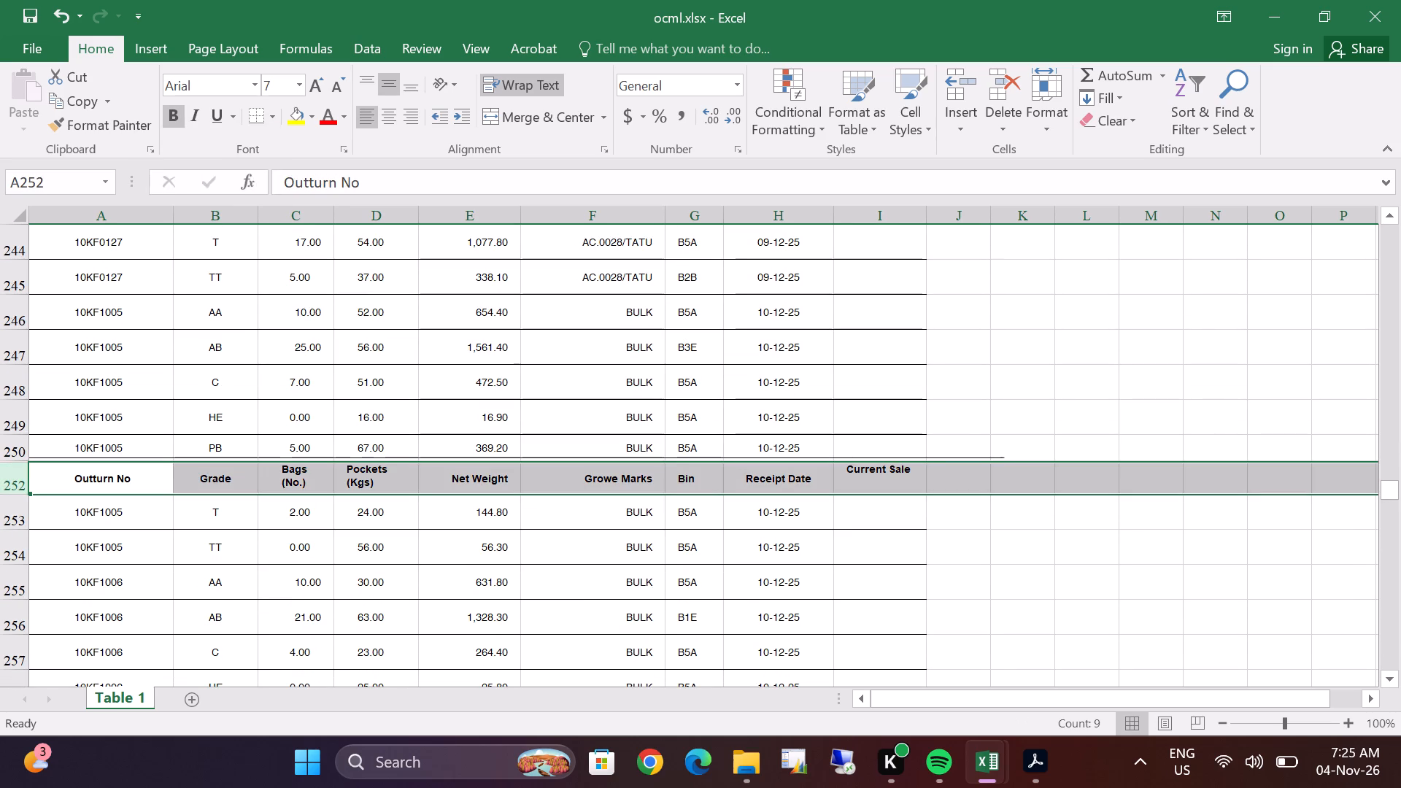
right_click(61, 482)
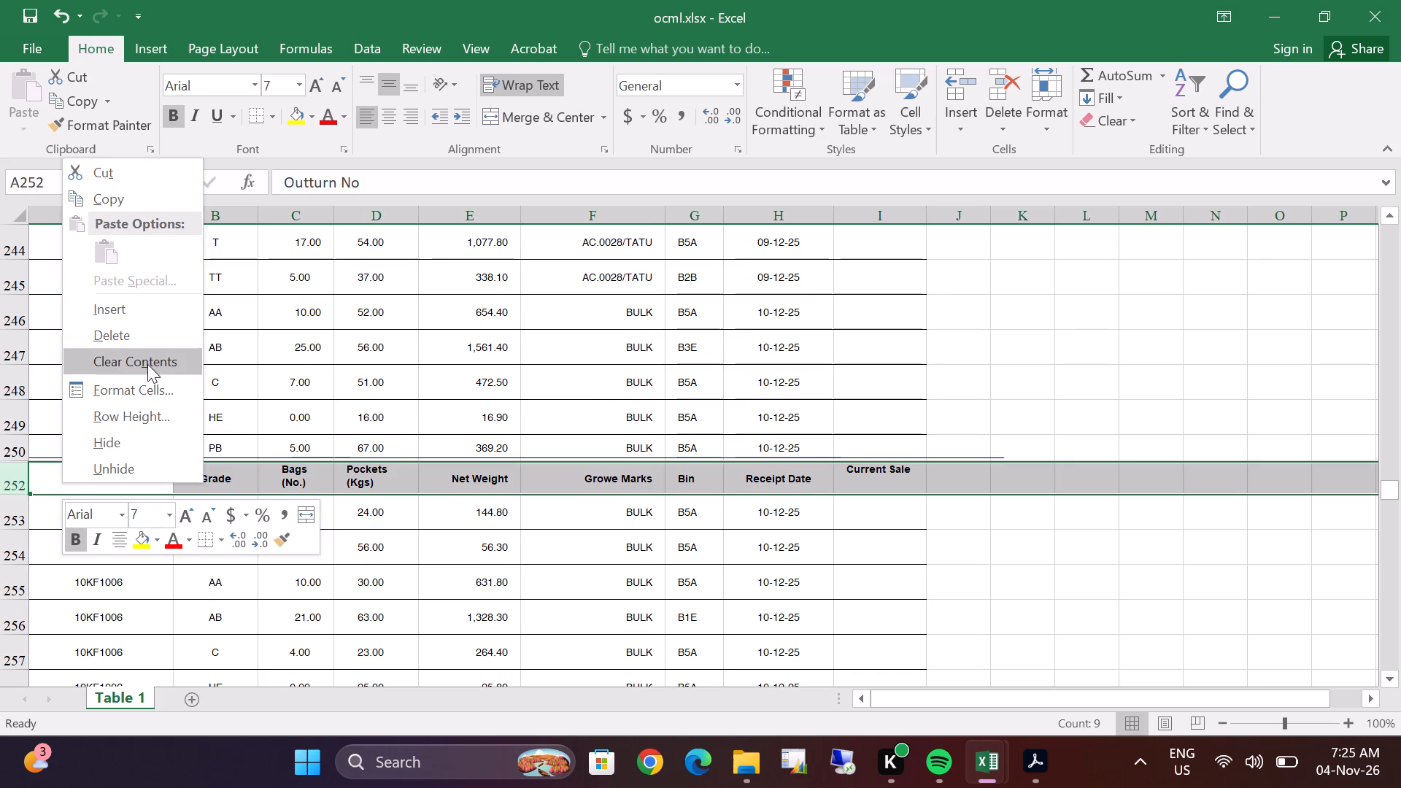
left_click(146, 344)
Delete the repeated Outturn No header row, row 277, between the 10KF1008 and 11KF0081 stock rows.
scroll(134, 456, "down", 2)
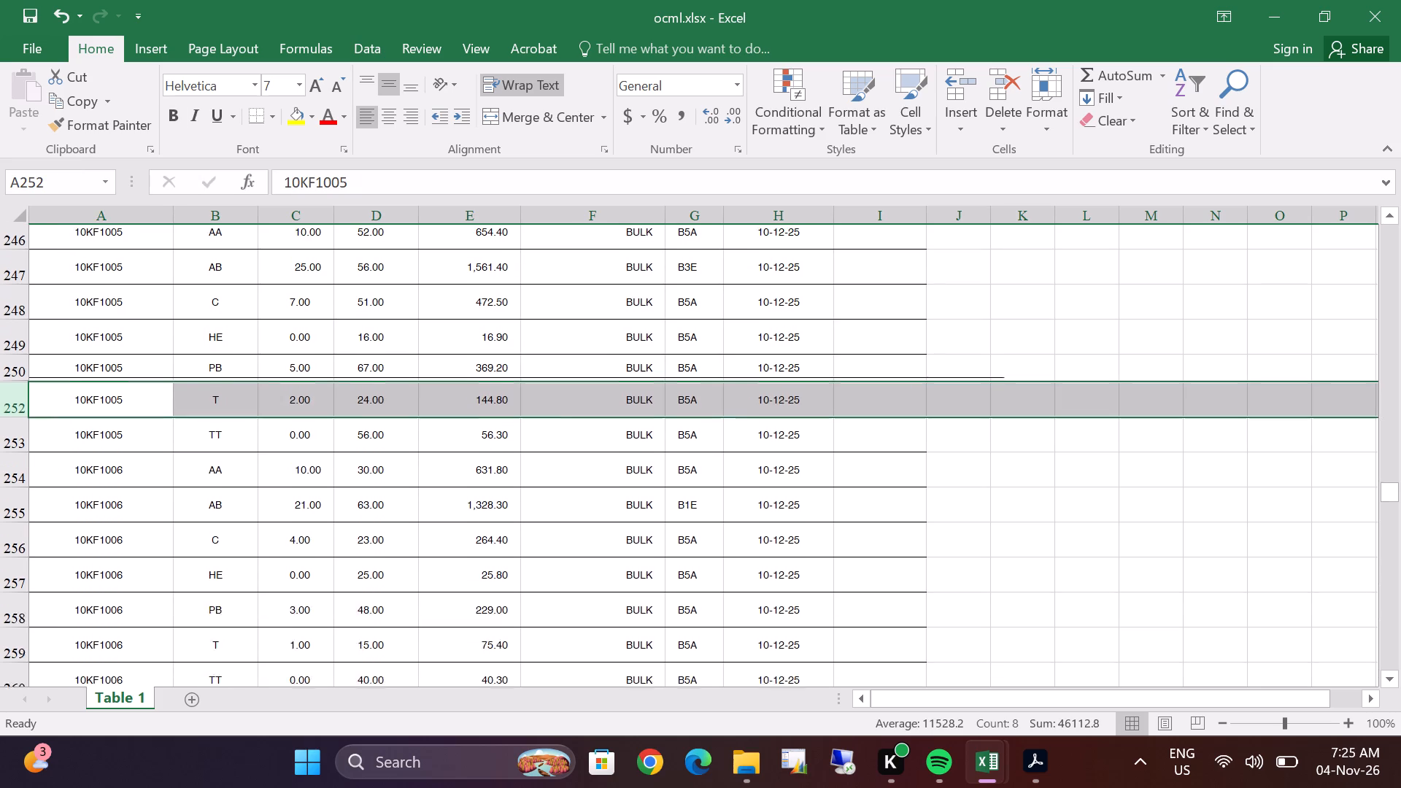
scroll(134, 457, "down", 5)
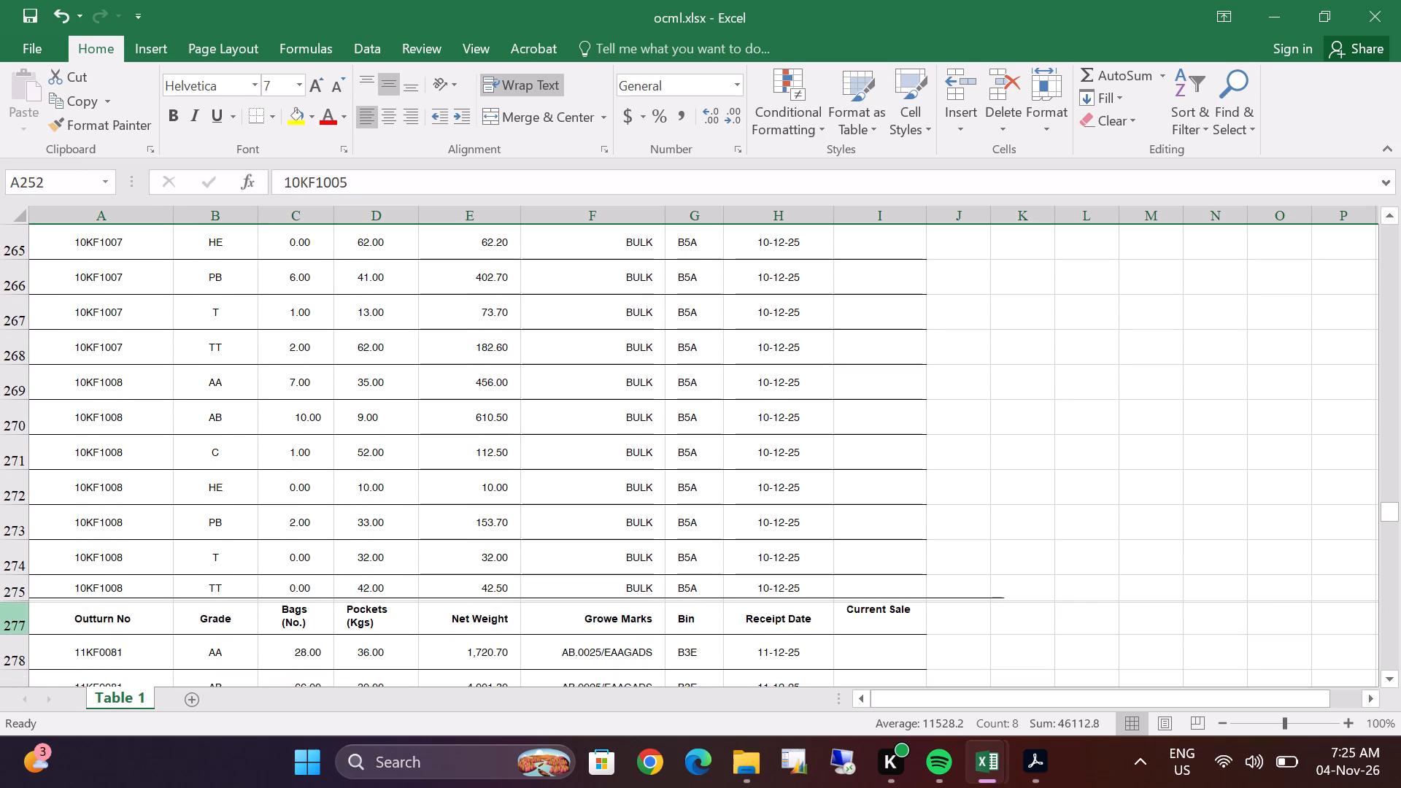
left_click(7, 619)
right_click(92, 615)
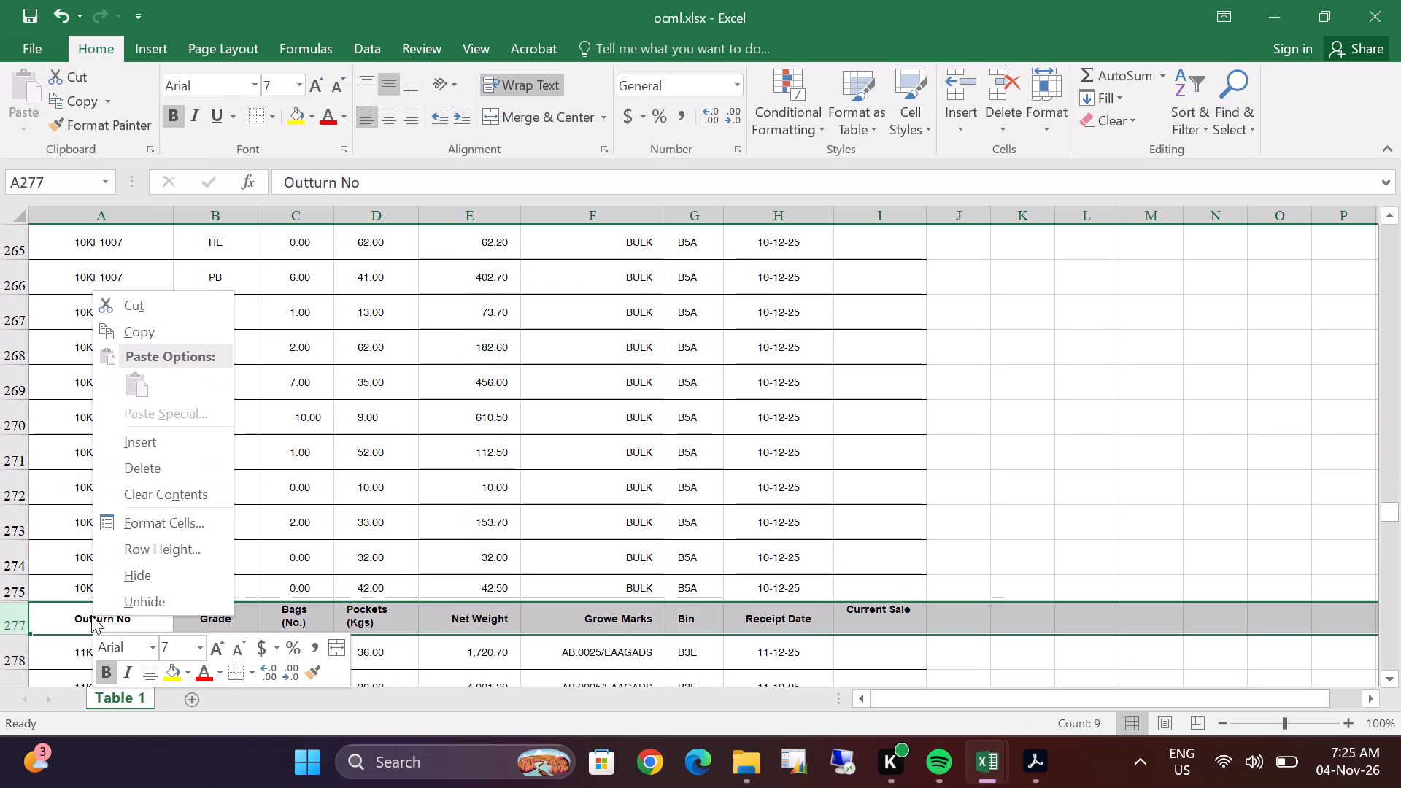
left_click(150, 473)
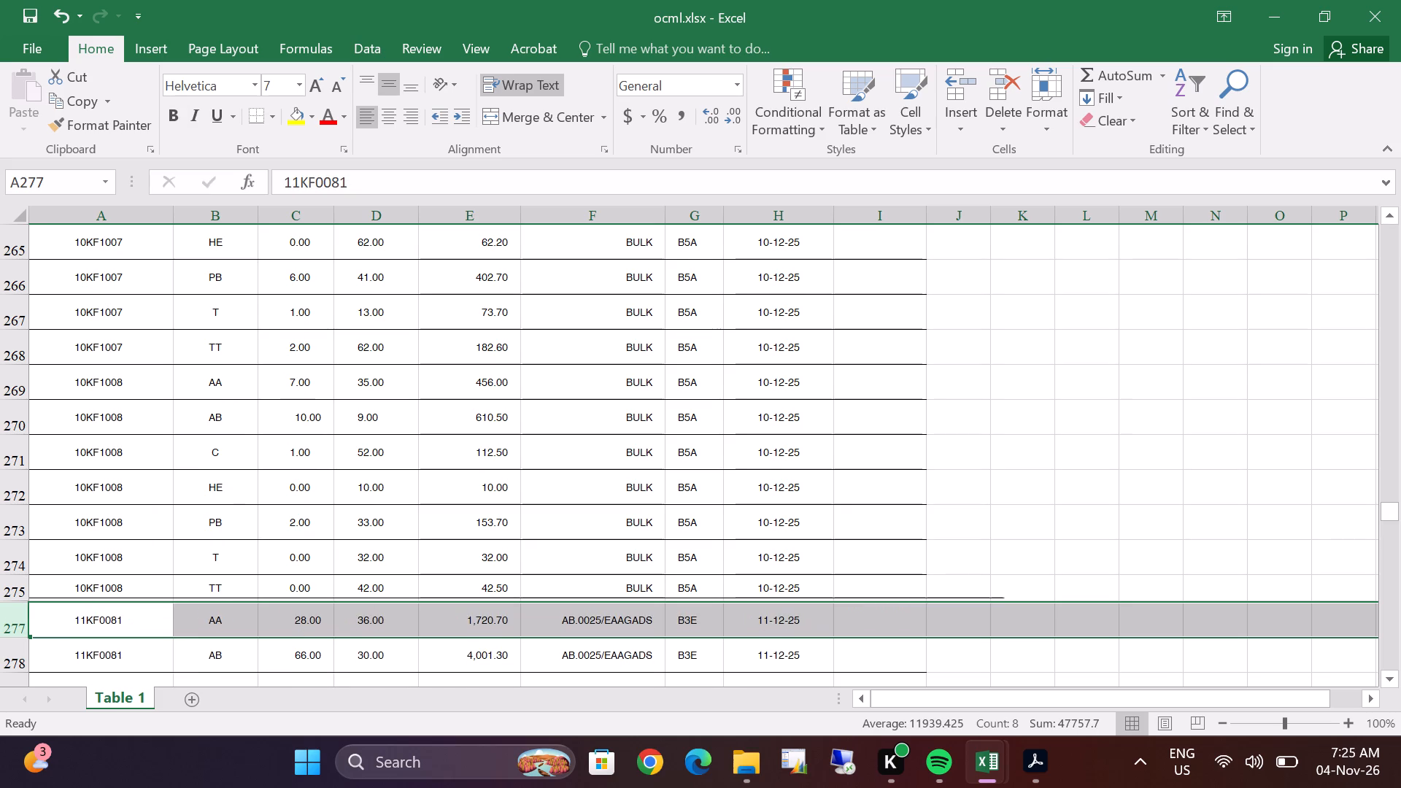
Delete the repeated Outturn No header row, row 302, between the 11KF0104 stock rows.
scroll(247, 482, "down", 10)
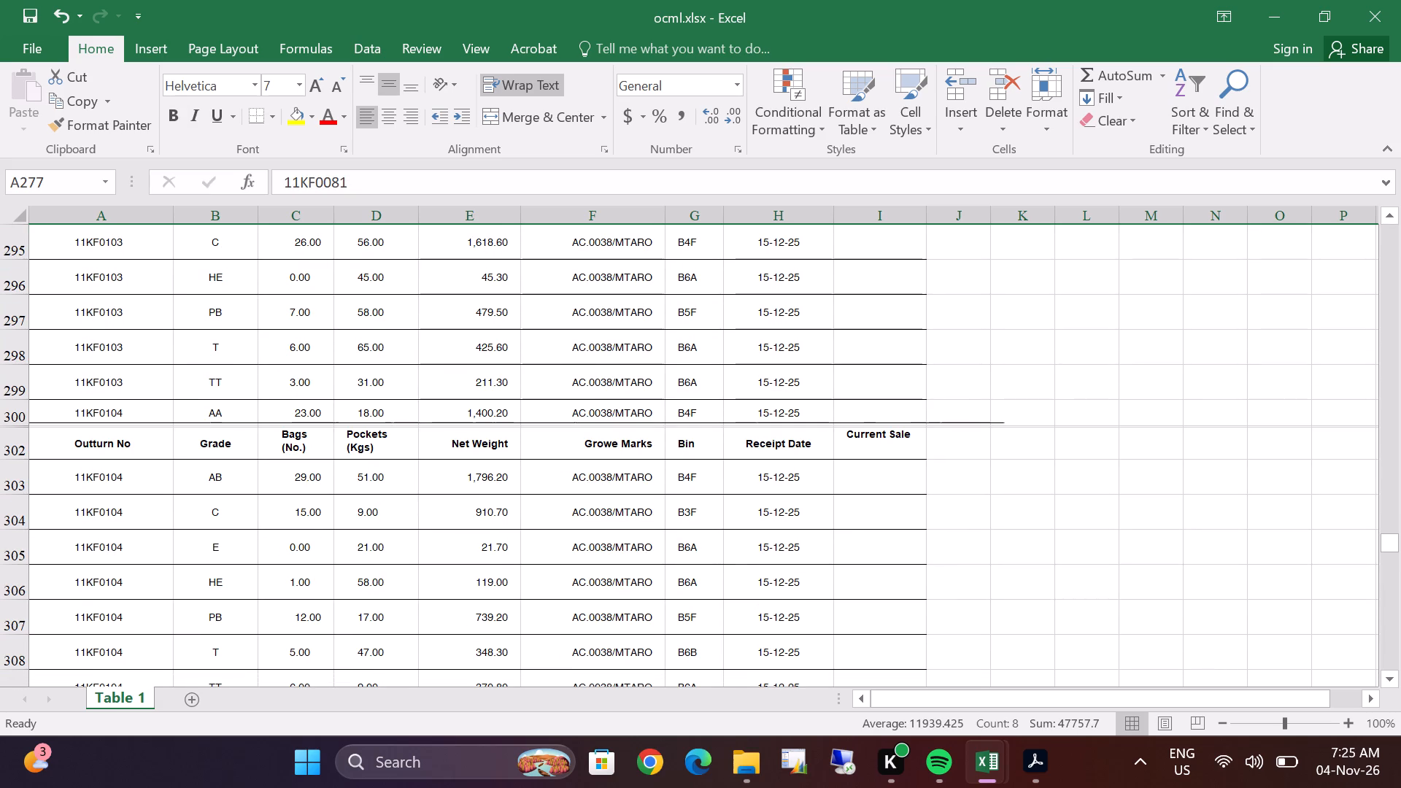
left_click(12, 452)
right_click(128, 447)
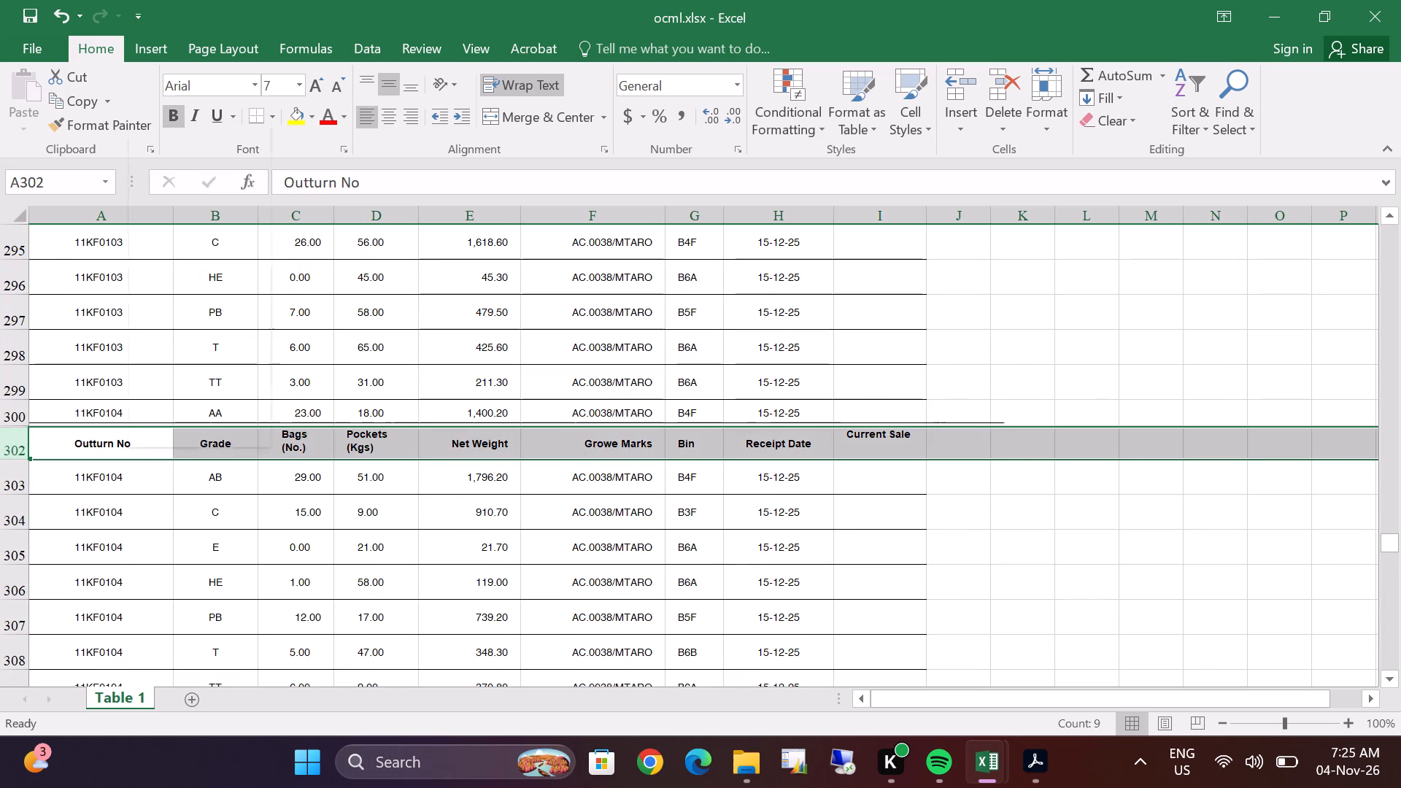
left_click(198, 303)
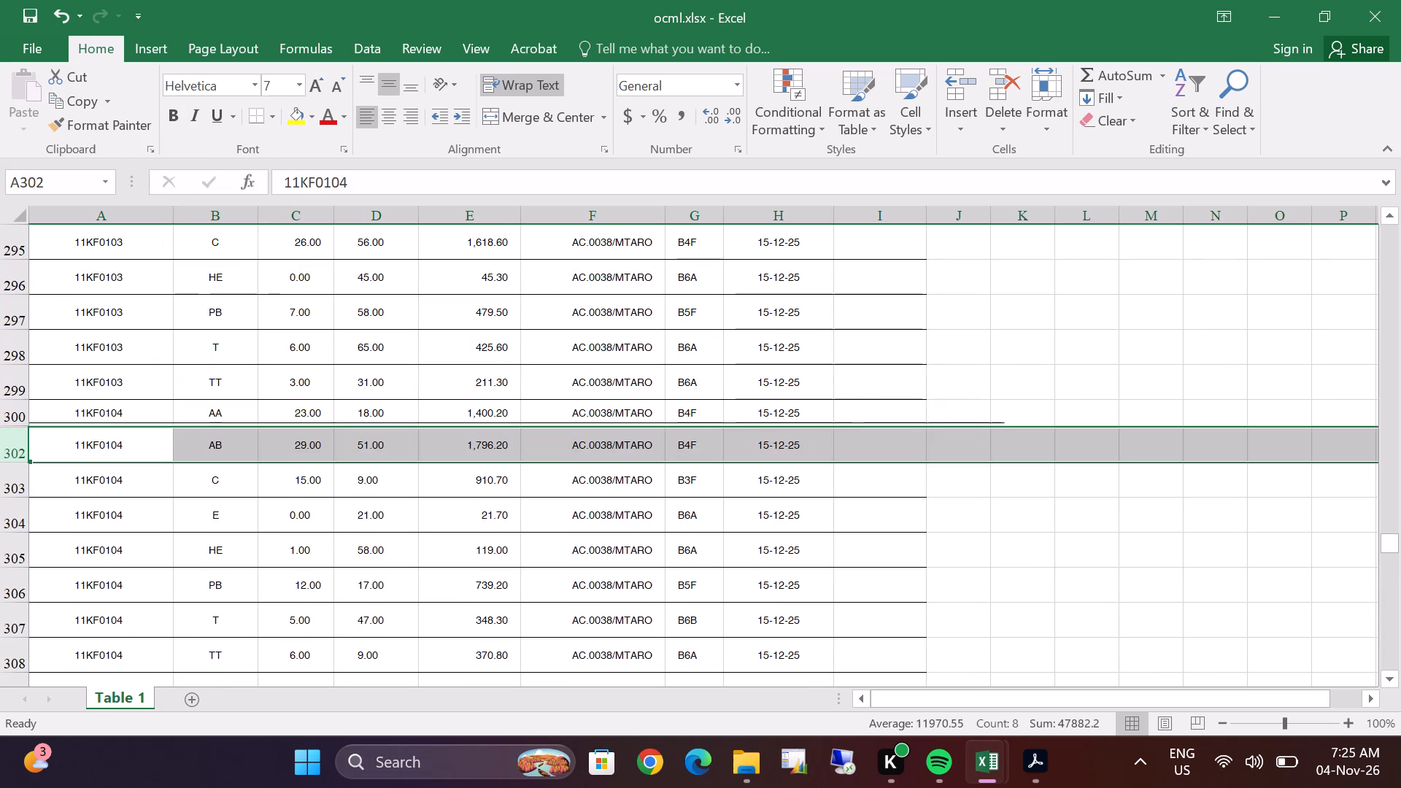
Delete the repeated Outturn No header row, row 327, between the 11KF1008 stock rows.
scroll(291, 358, "down", 8)
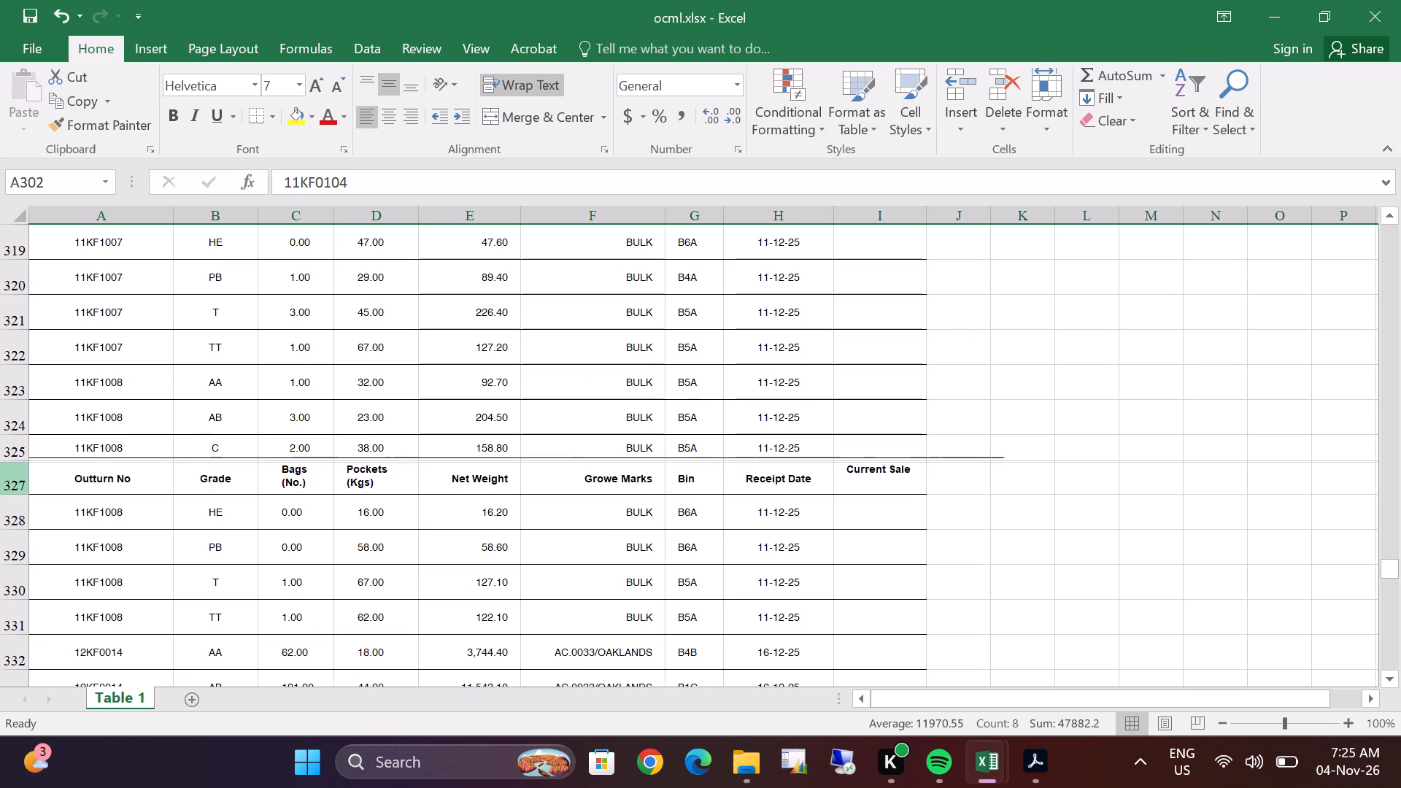
left_click(4, 490)
left_click(4, 483)
right_click(144, 474)
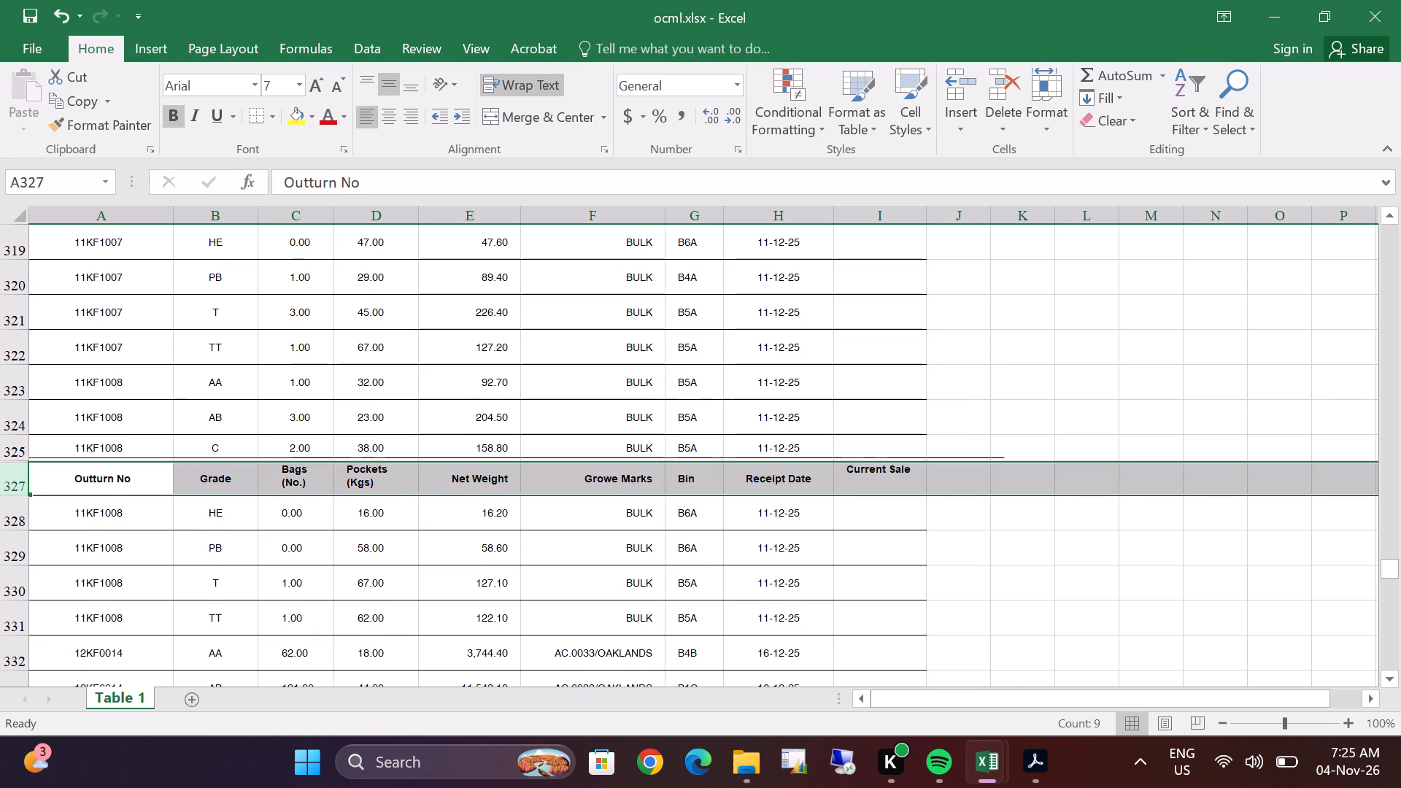
left_click(212, 334)
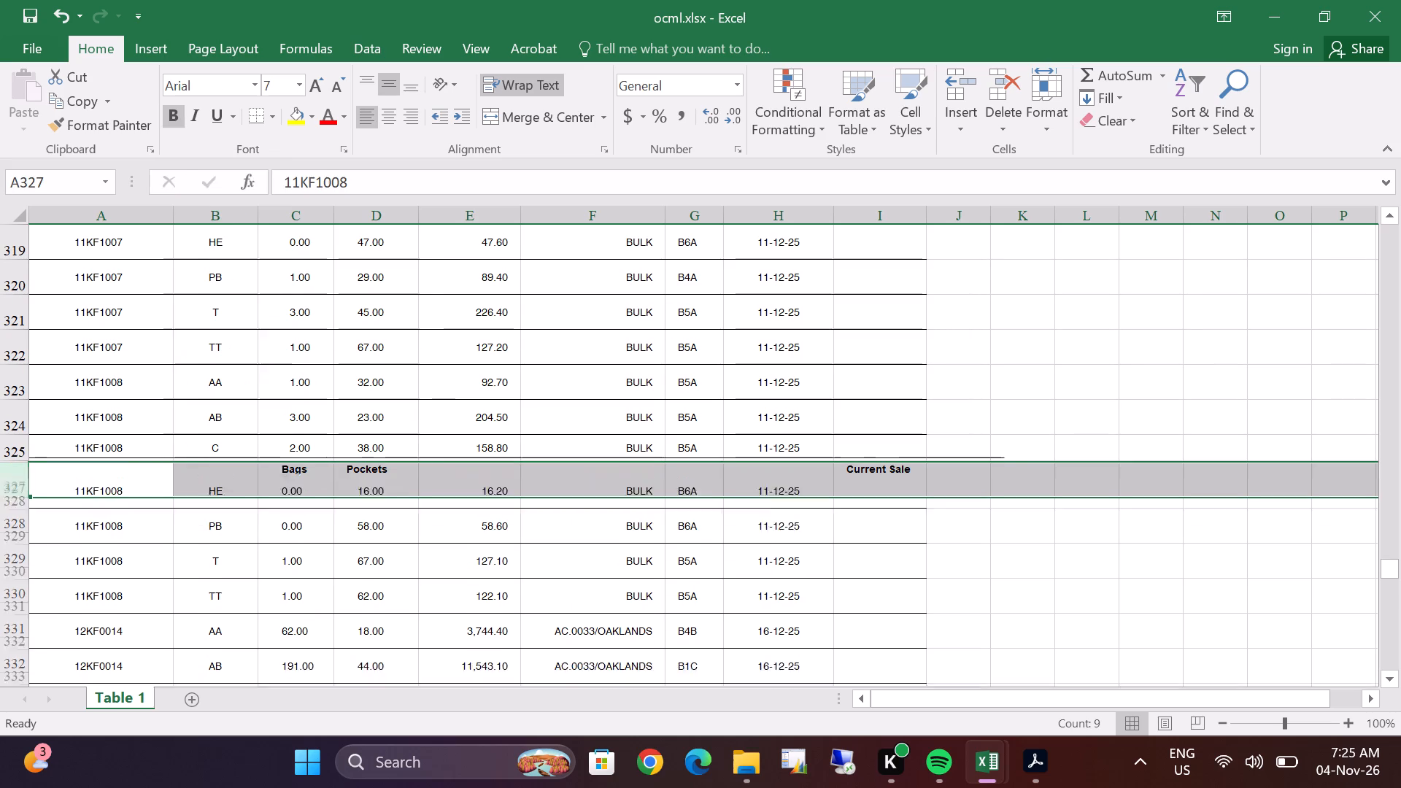
Delete the repeated Outturn No header row, row 352, between the 12KF0111 stock rows.
scroll(139, 495, "down", 8)
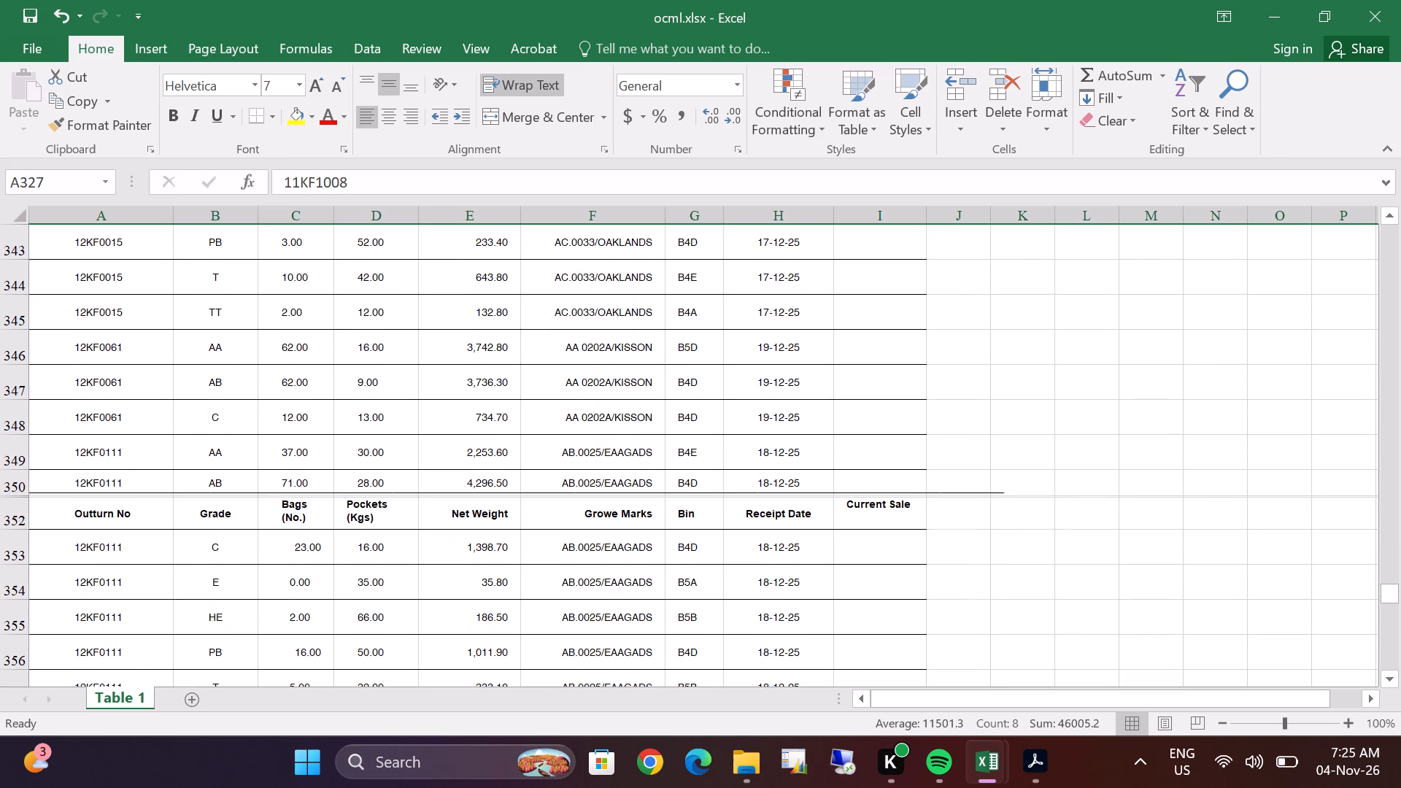
left_click(9, 511)
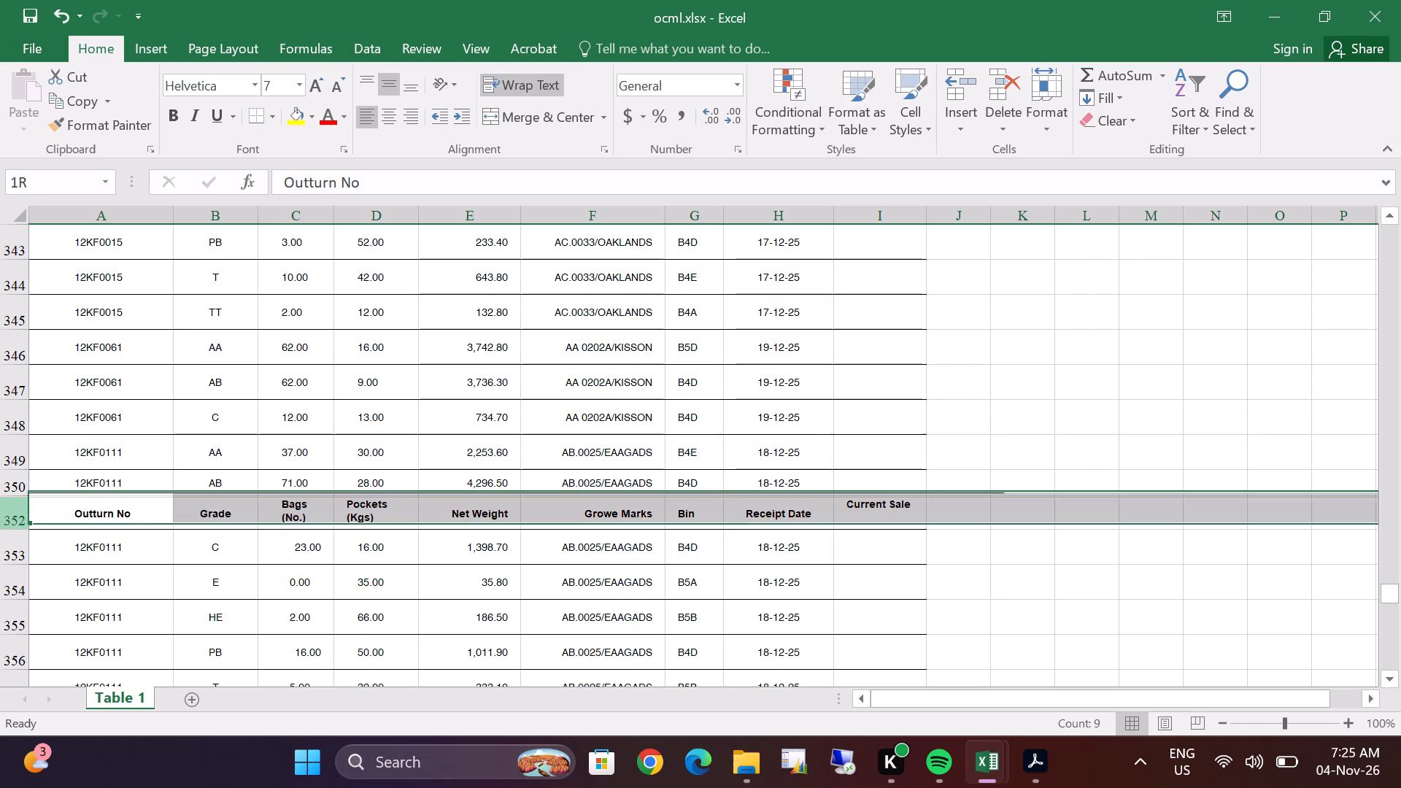
right_click(55, 515)
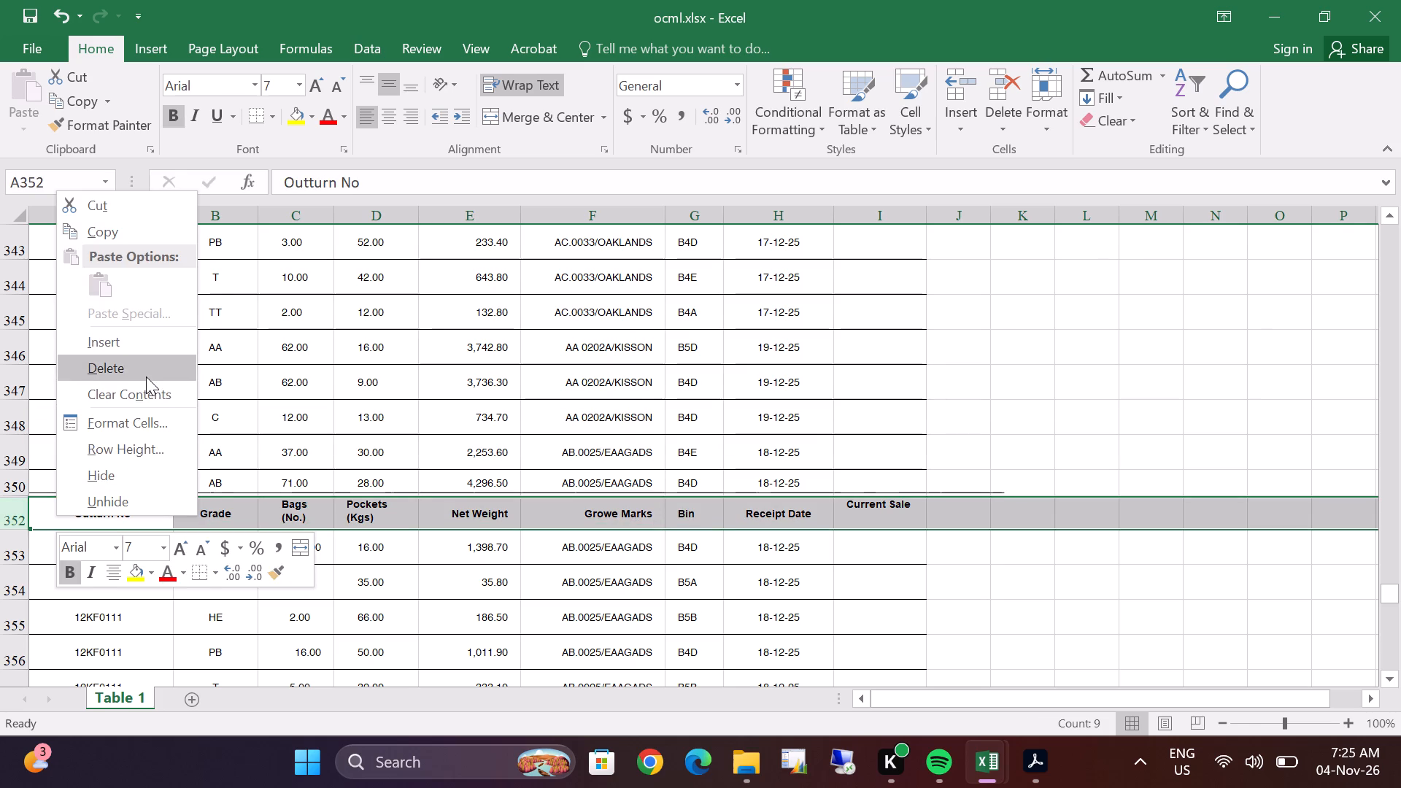
left_click(146, 376)
Delete the repeated Outturn No header row, row 377, between the 12KF0114 stock rows.
scroll(92, 461, "down", 6)
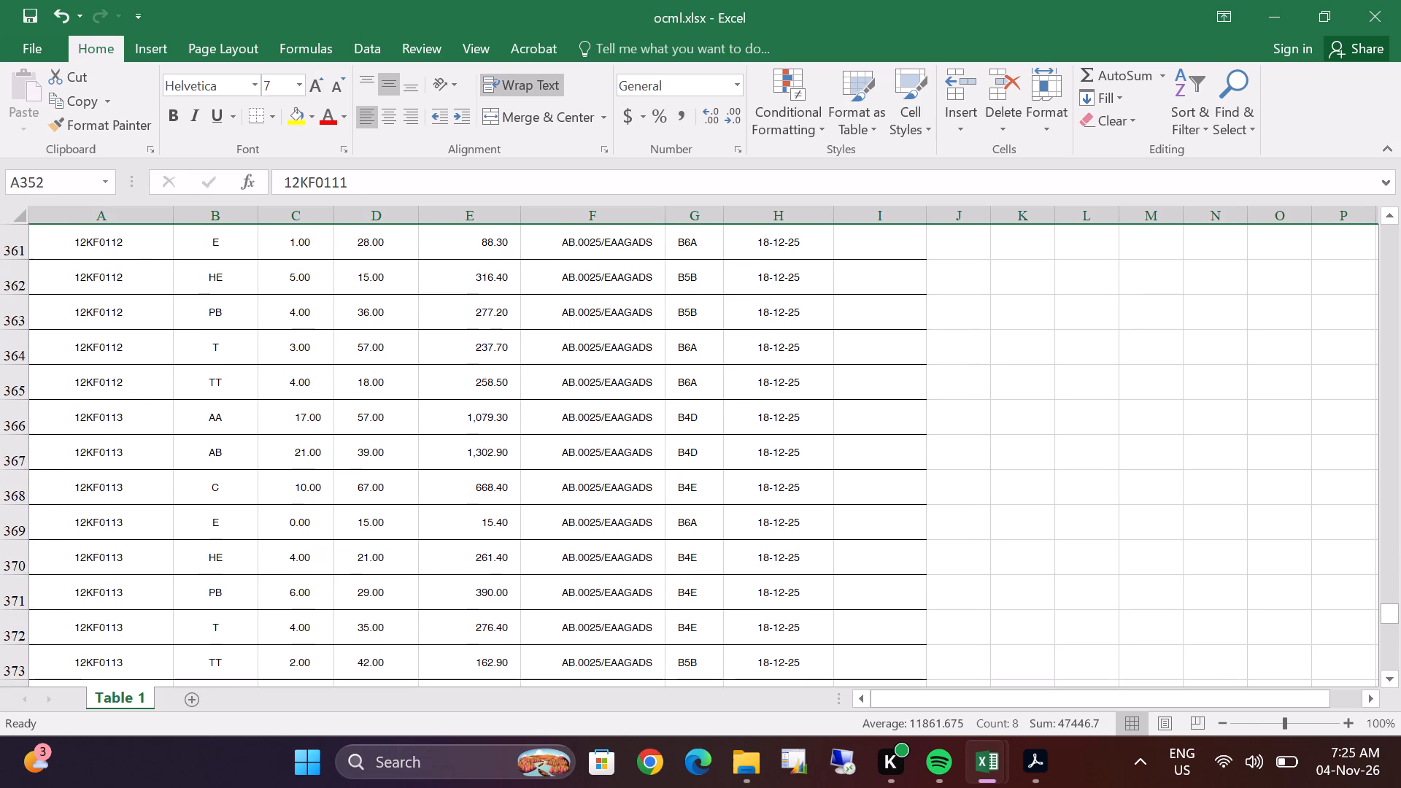
scroll(92, 464, "down", 5)
scroll(92, 464, "up", 2)
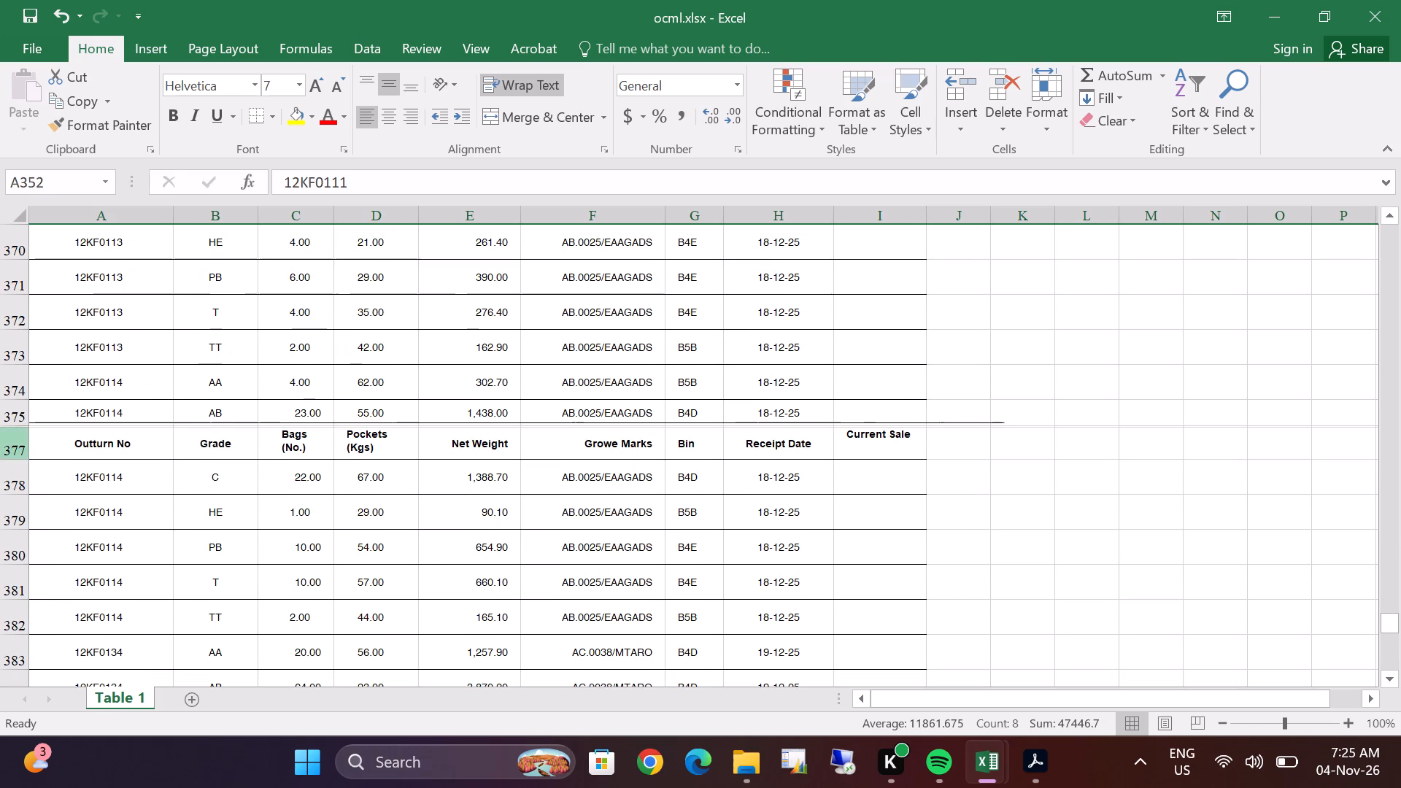
left_click(15, 447)
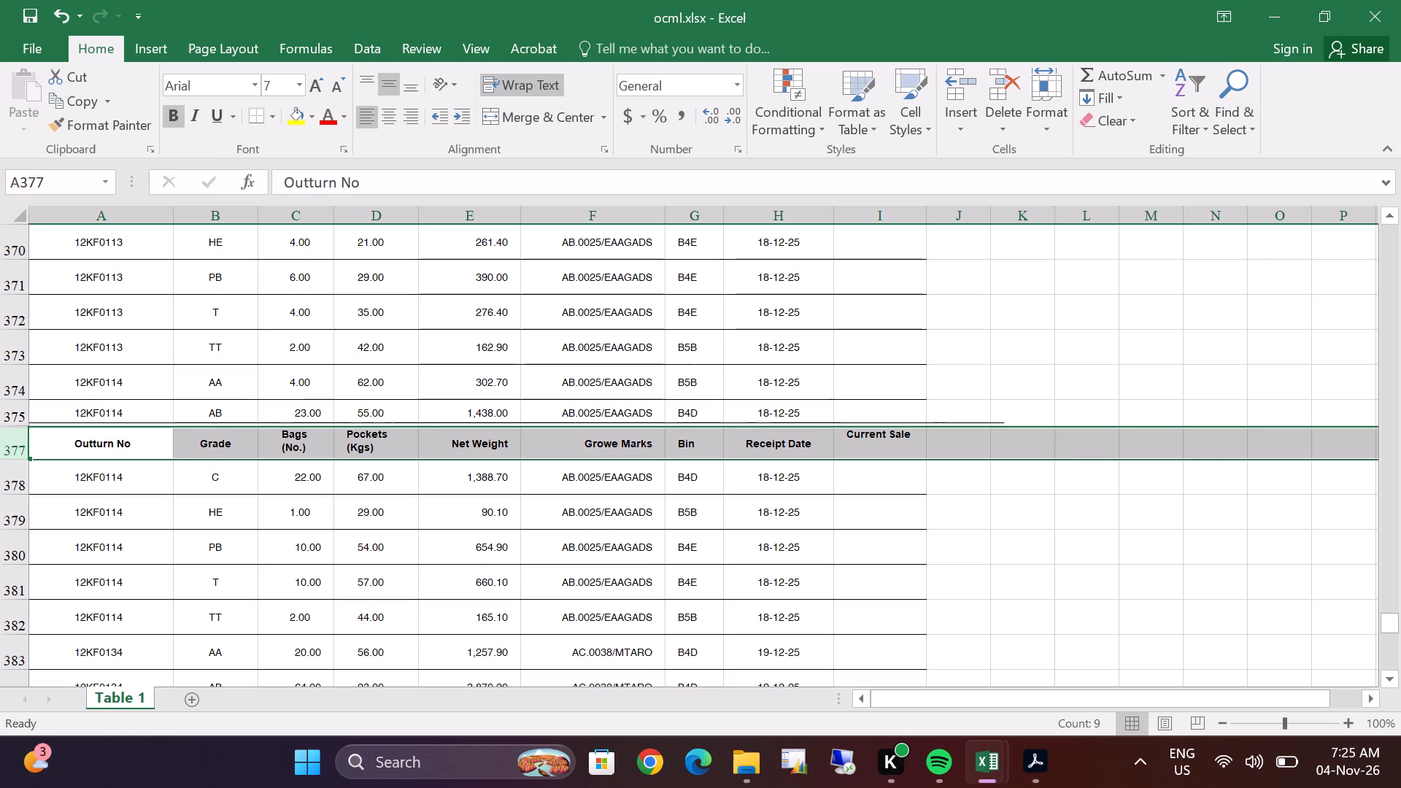
right_click(113, 445)
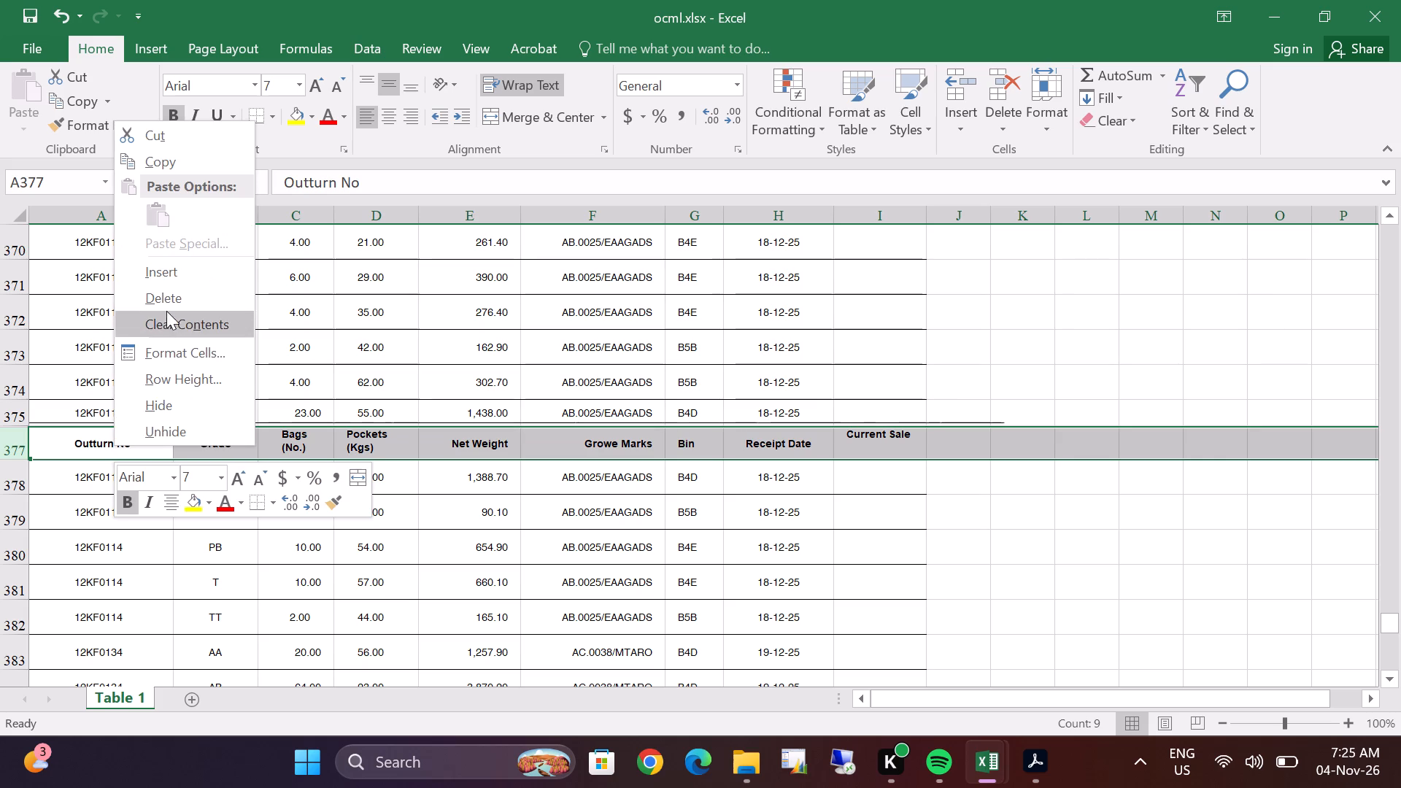
left_click(166, 309)
Delete the repeated Outturn No header row, row 402, between the 12KF1002 stock rows.
scroll(210, 396, "down", 2)
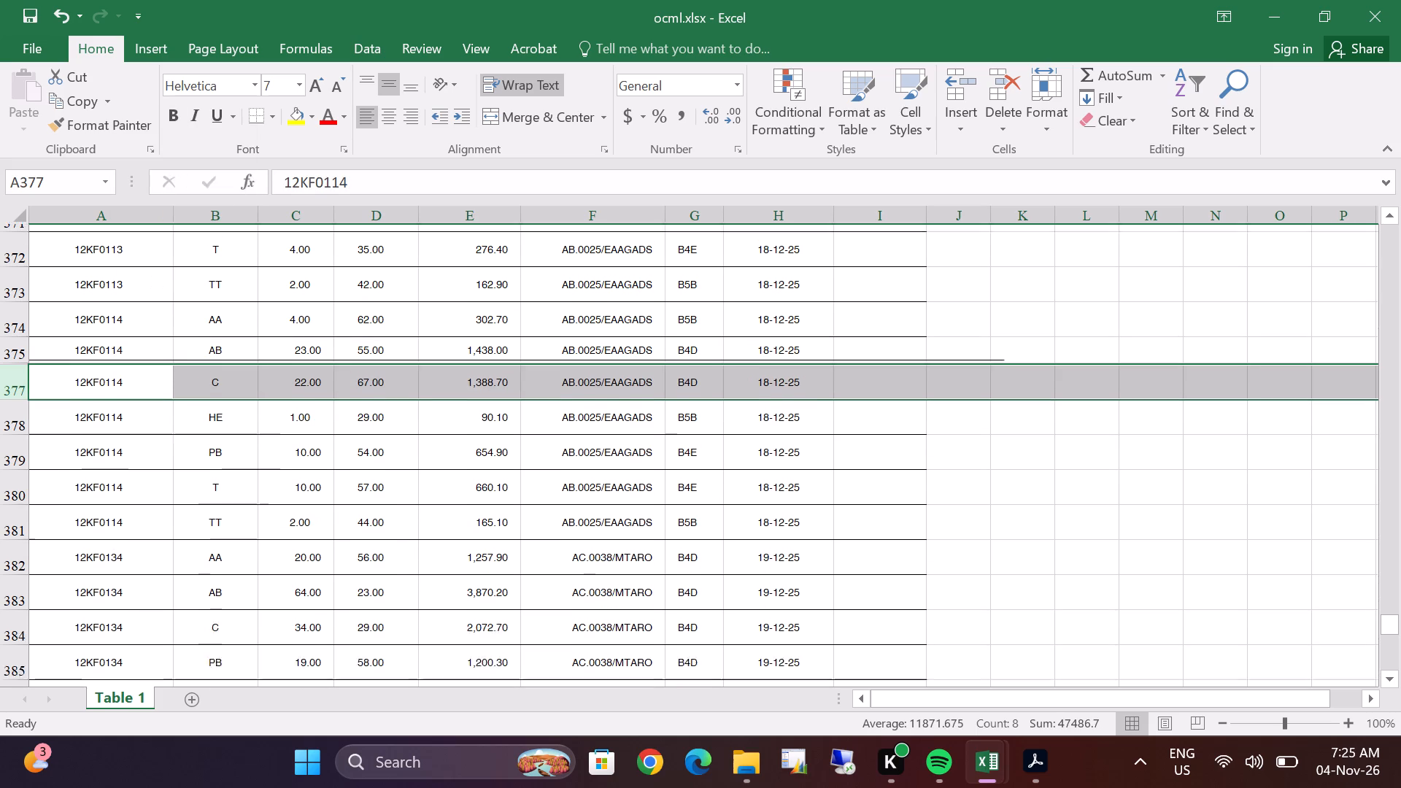
scroll(210, 396, "down", 8)
scroll(150, 396, "up", 1)
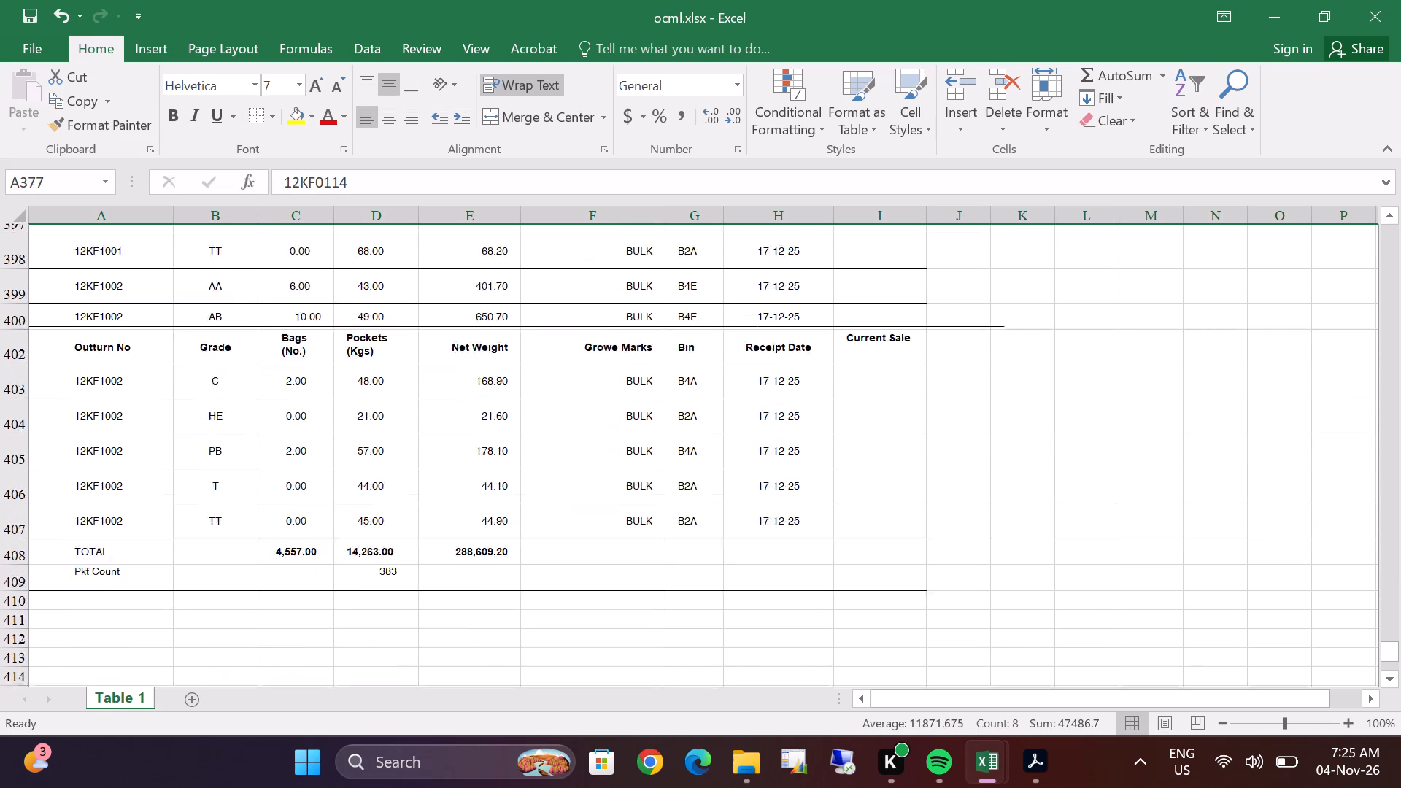
scroll(150, 396, "up", 1)
left_click(9, 478)
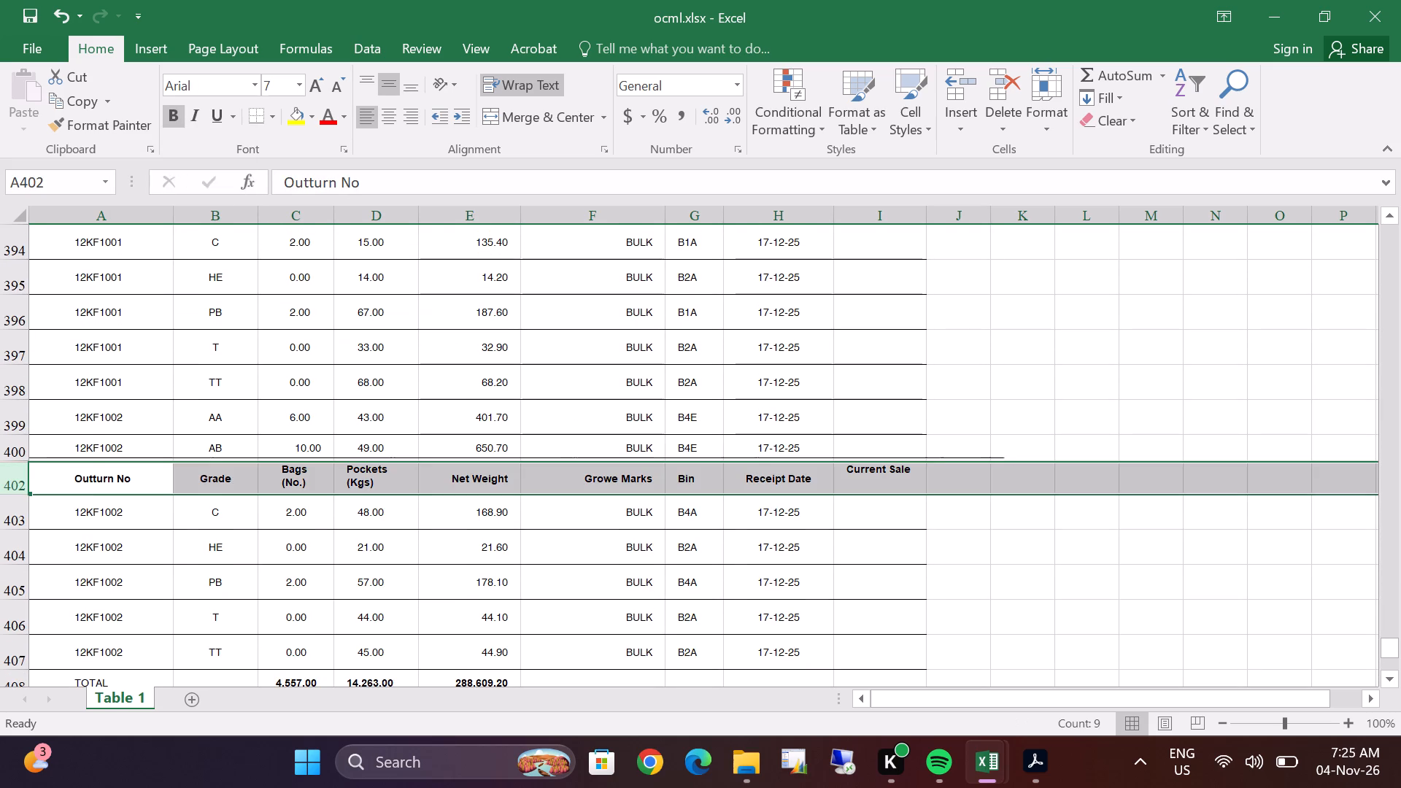
right_click(84, 484)
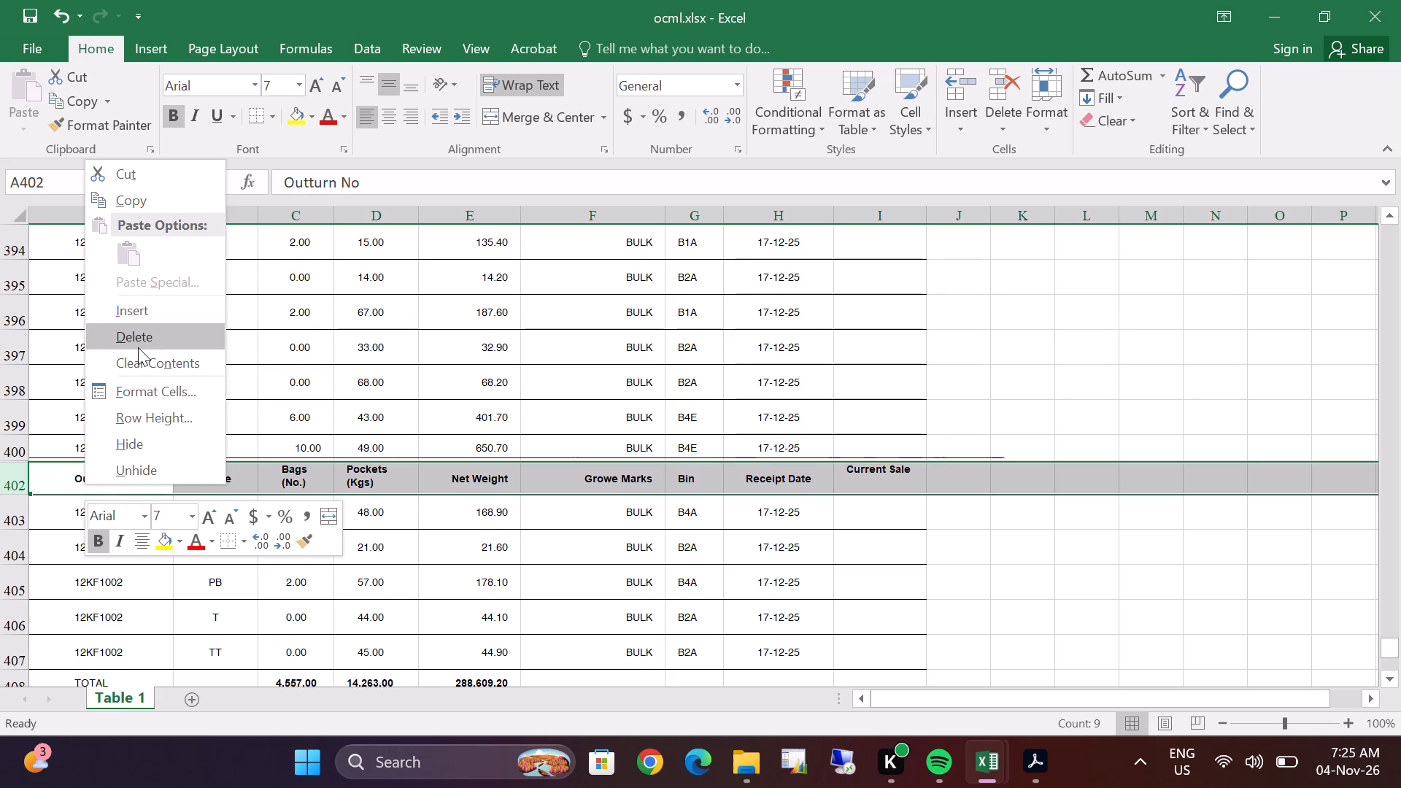
left_click(138, 347)
Insert a blank column before the Outturn No column at the start of the table.
scroll(237, 442, "down", 5)
scroll(237, 444, "up", 3)
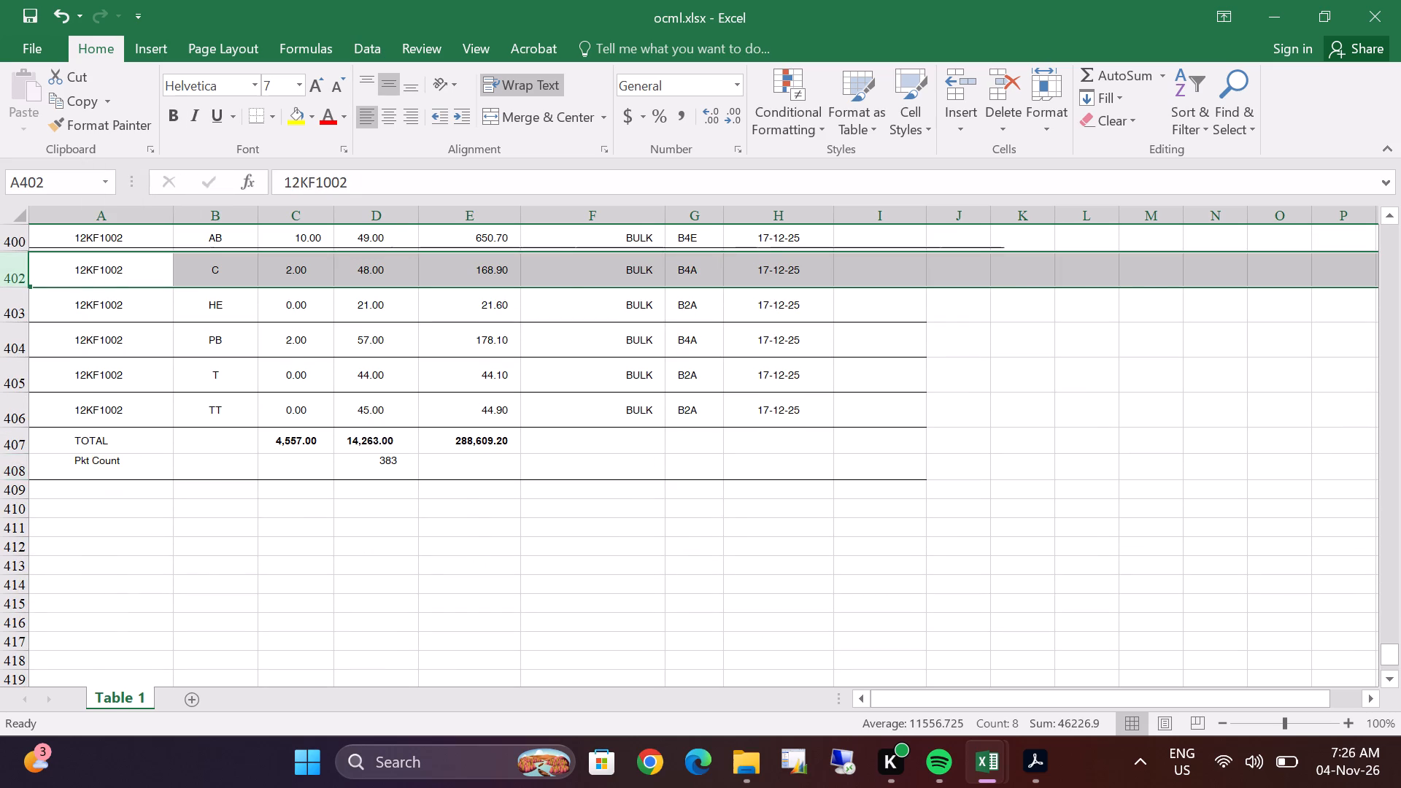
scroll(155, 455, "up", 16)
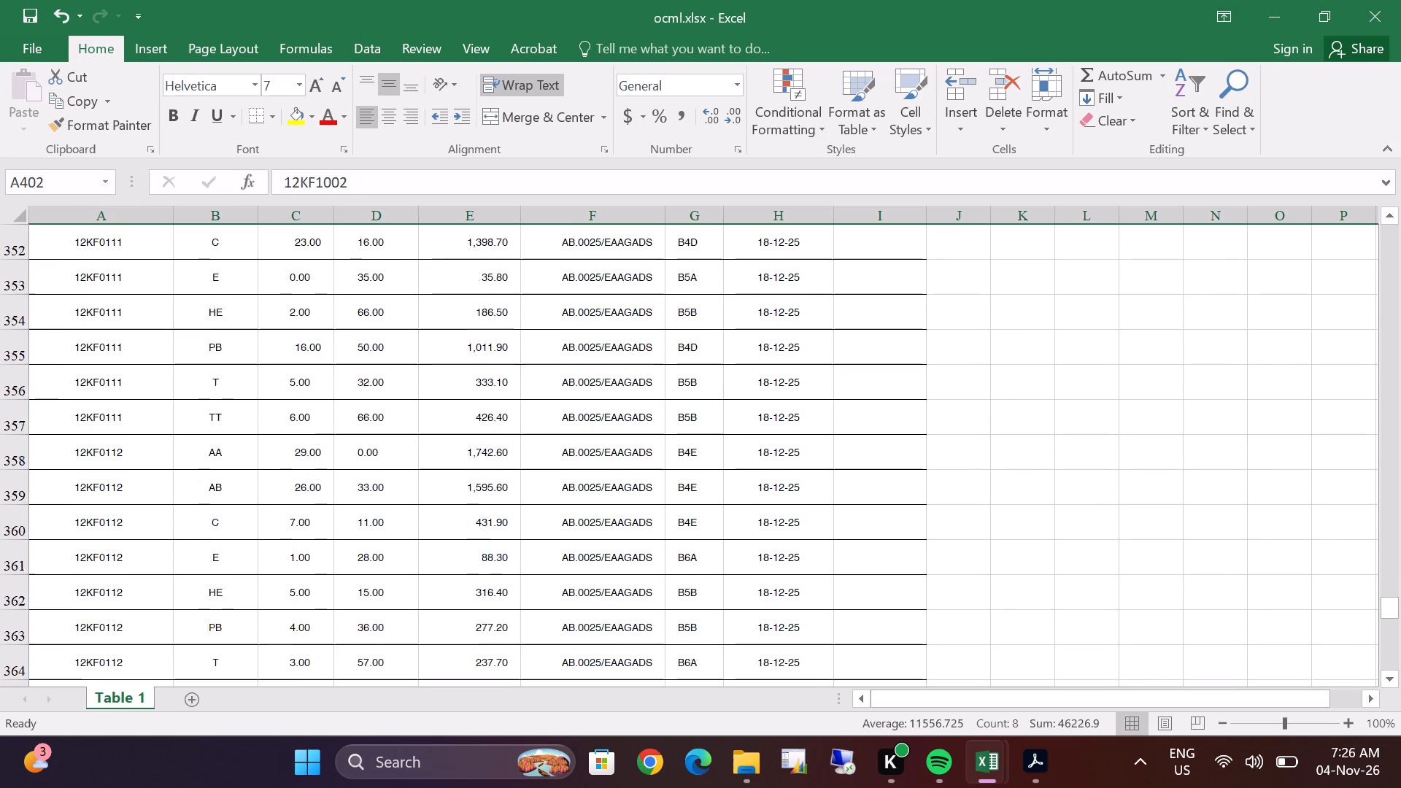
scroll(134, 459, "up", 11)
scroll(134, 459, "up", 14)
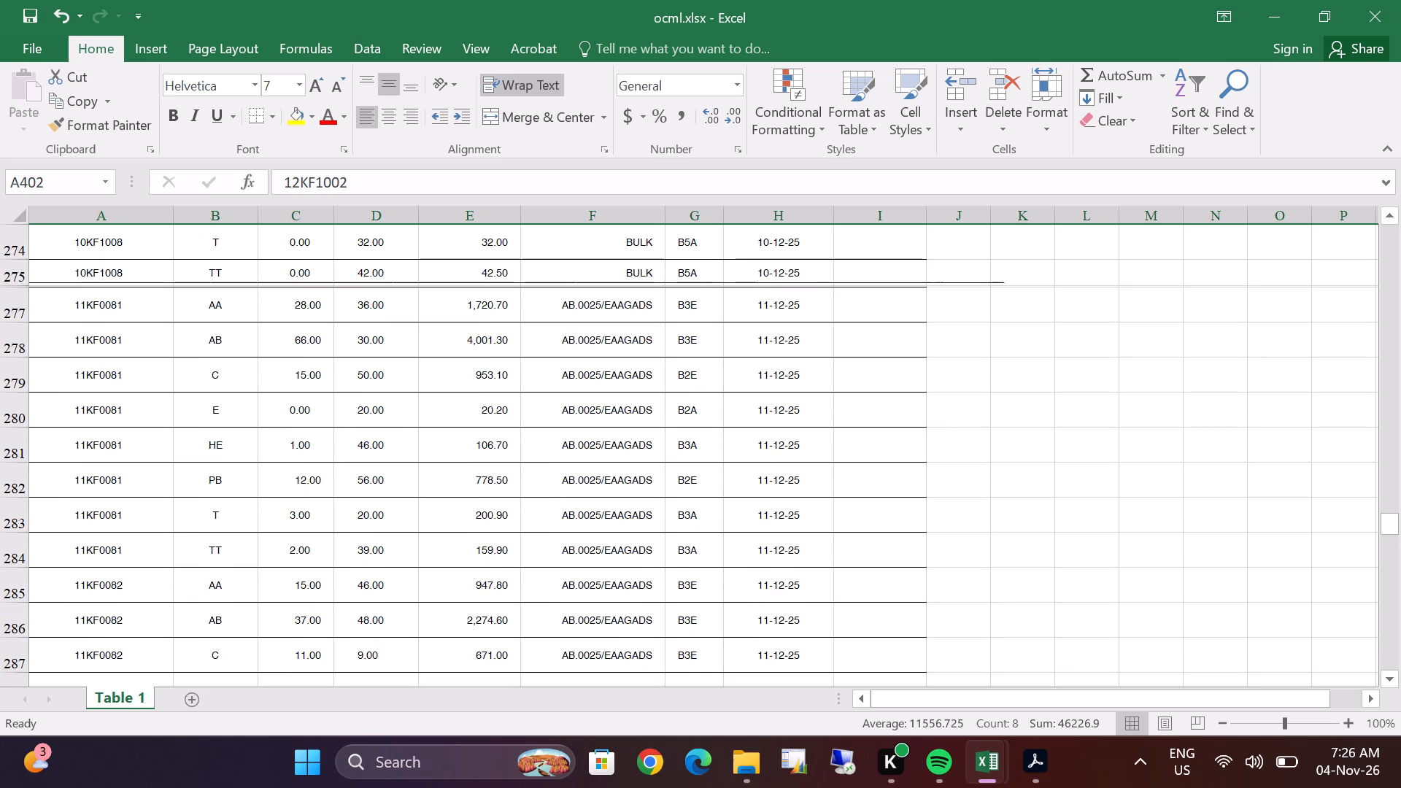
scroll(134, 459, "up", 16)
scroll(134, 459, "up", 10)
scroll(134, 459, "up", 20)
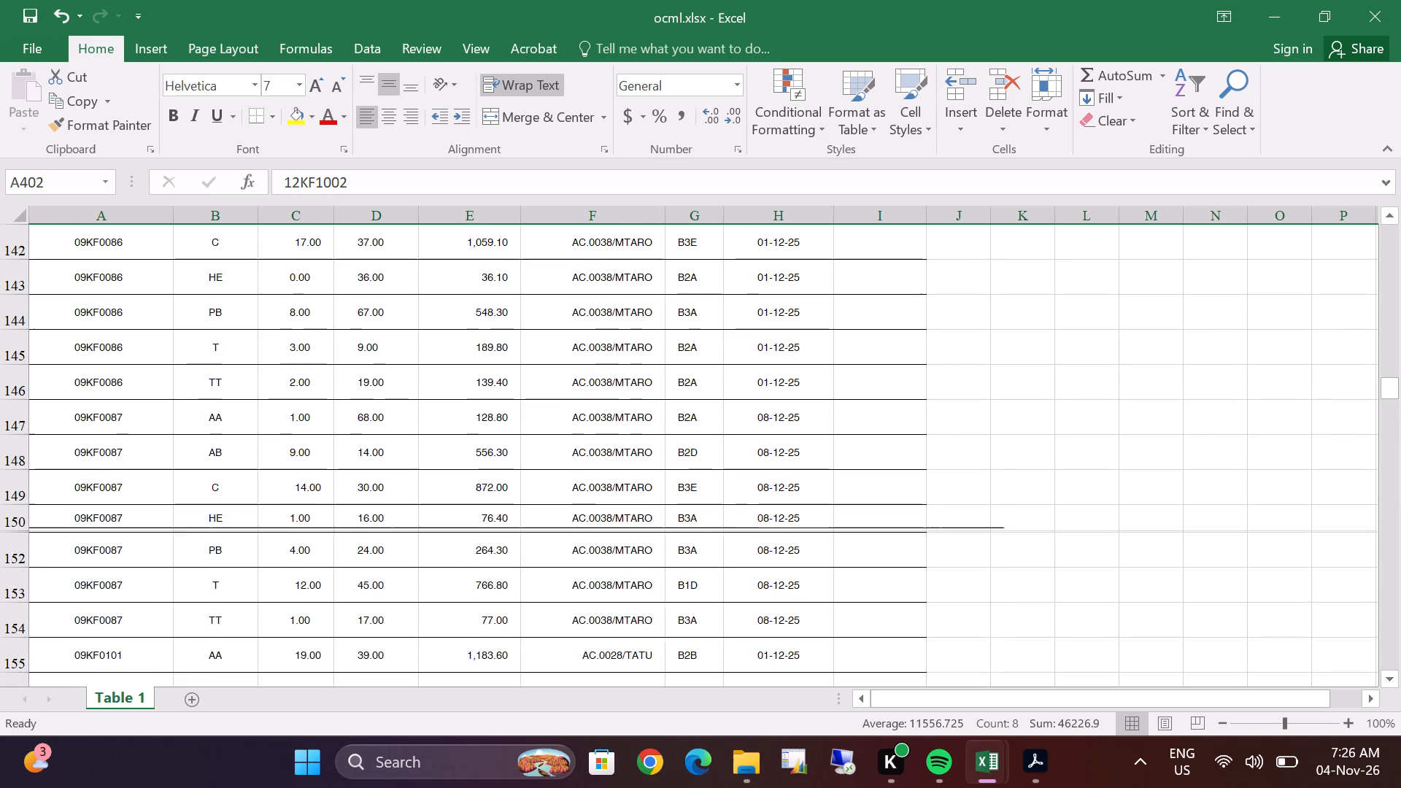
scroll(107, 399, "up", 20)
scroll(107, 399, "up", 3)
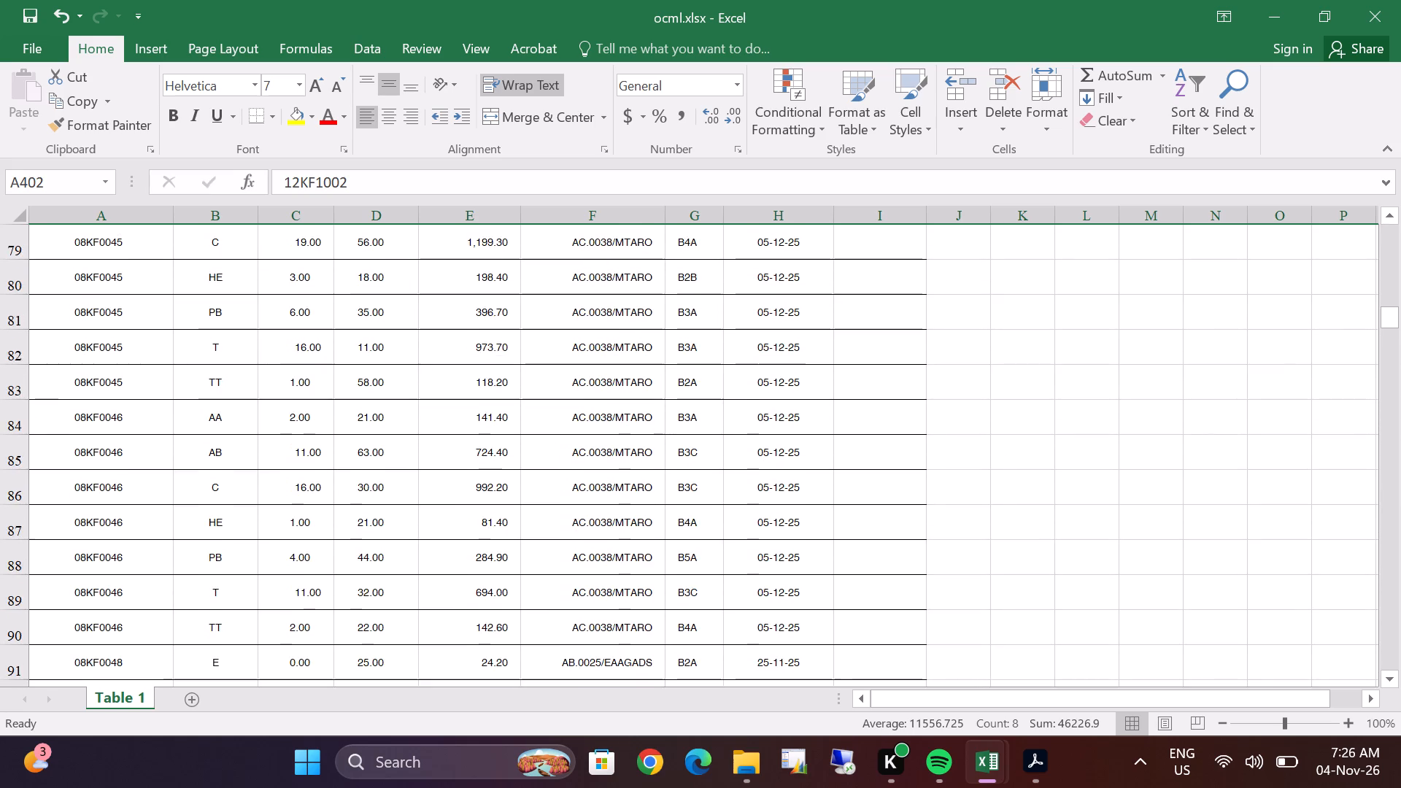
scroll(107, 399, "up", 20)
scroll(107, 399, "up", 12)
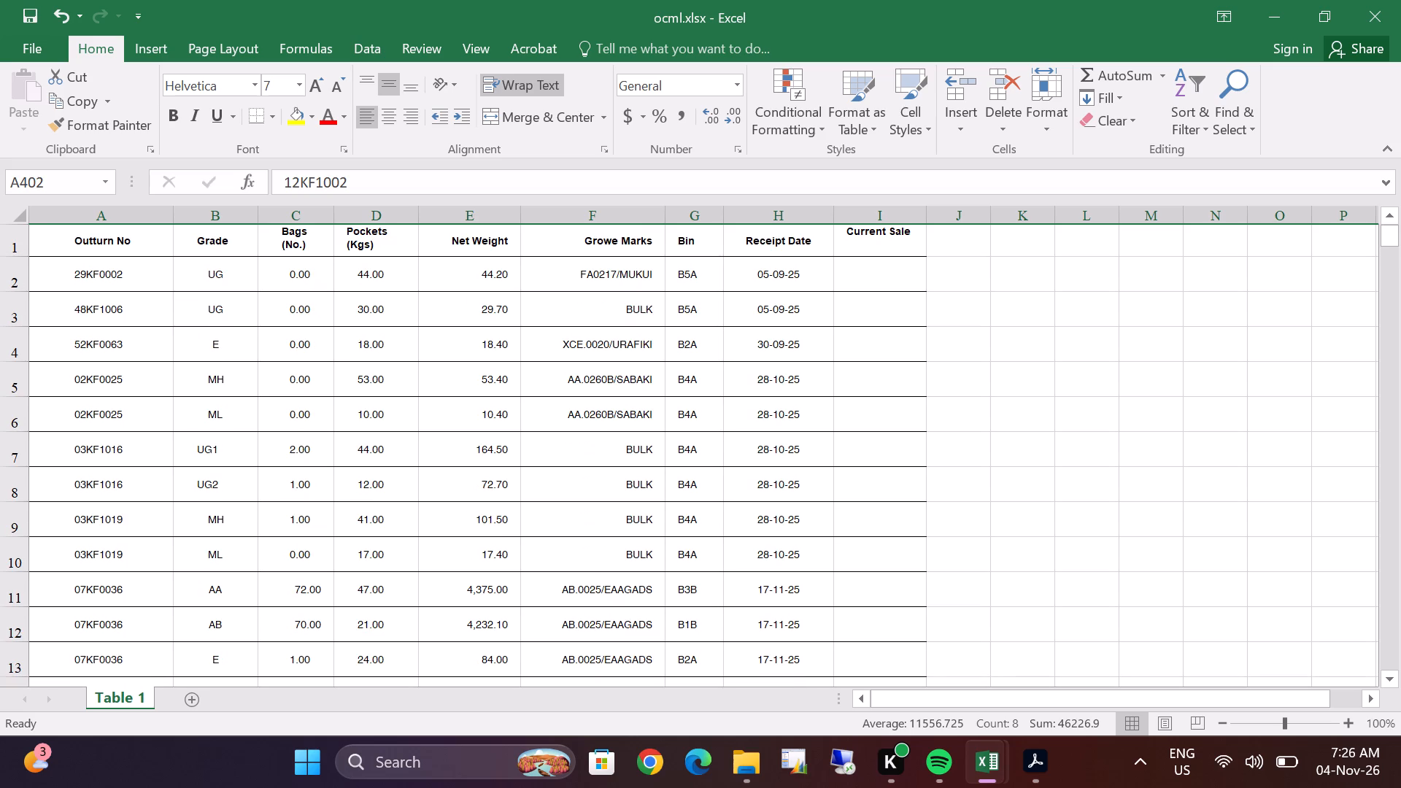
scroll(107, 399, "up", 4)
left_click(114, 216)
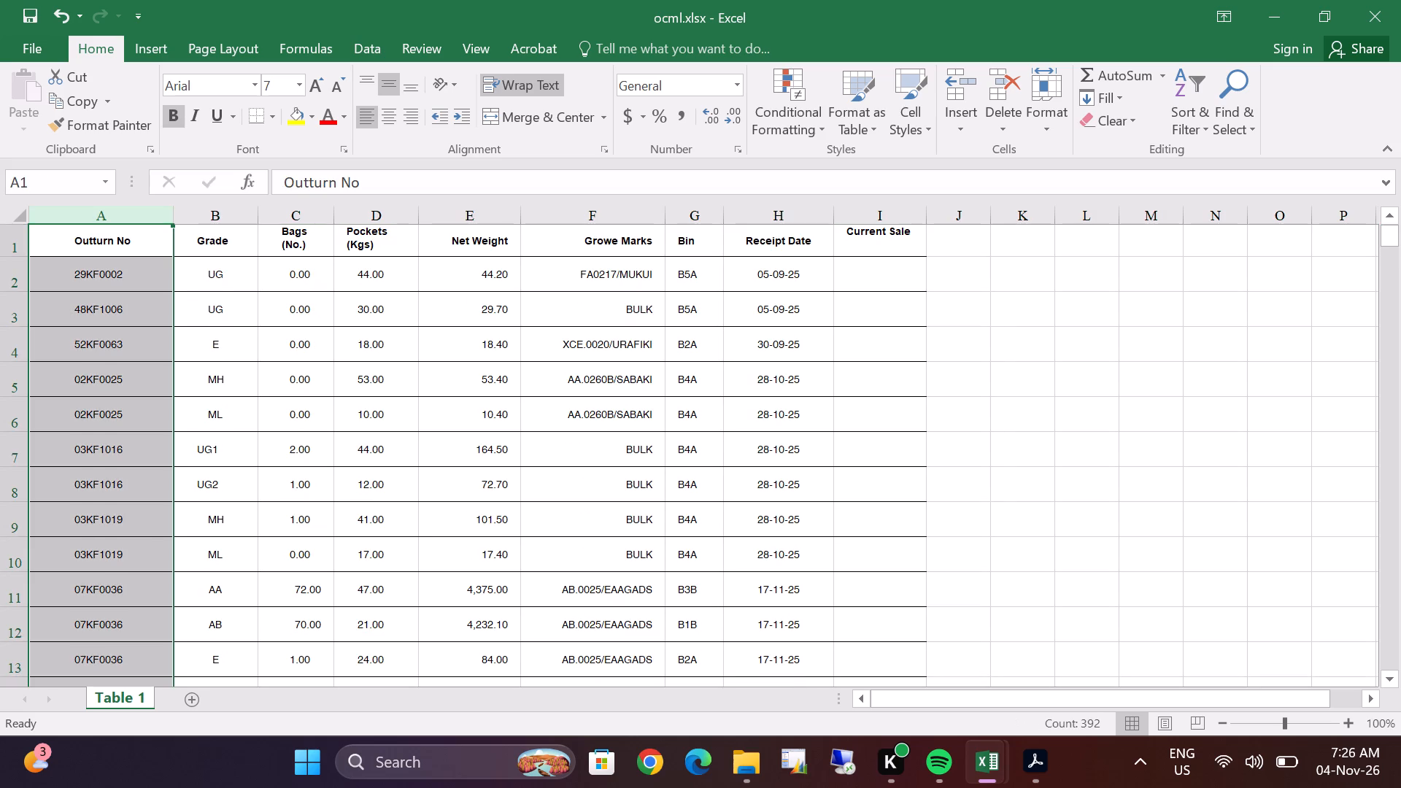
right_click(72, 287)
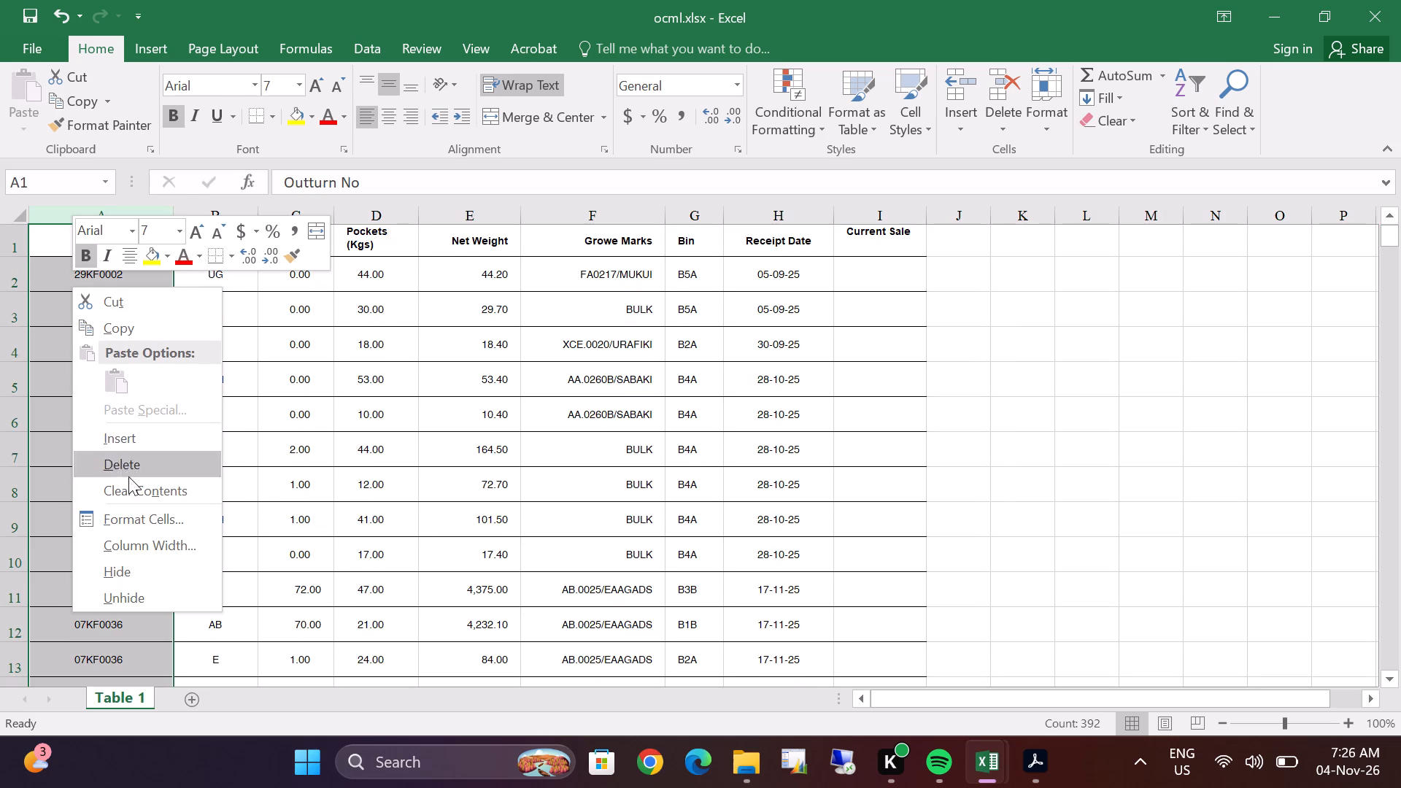
left_click(137, 437)
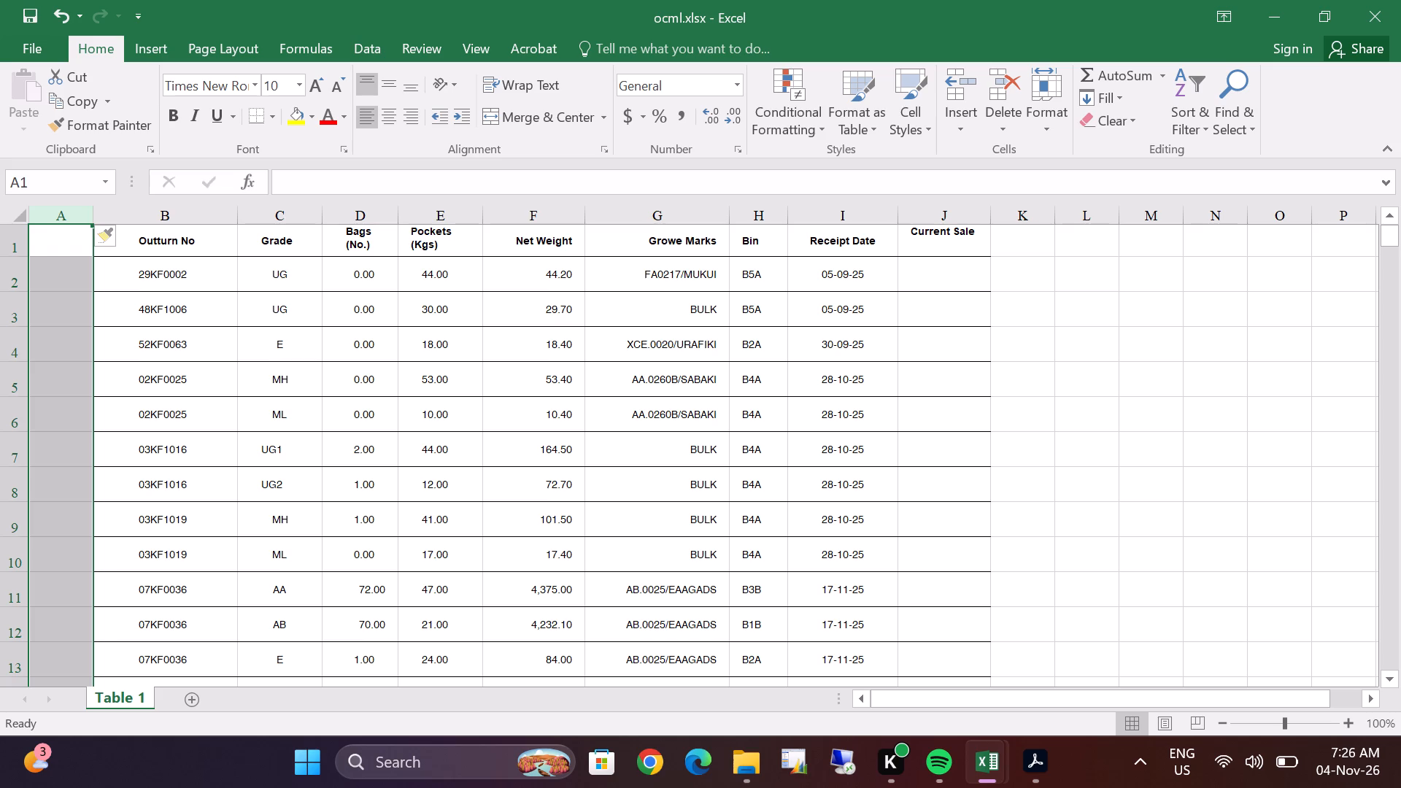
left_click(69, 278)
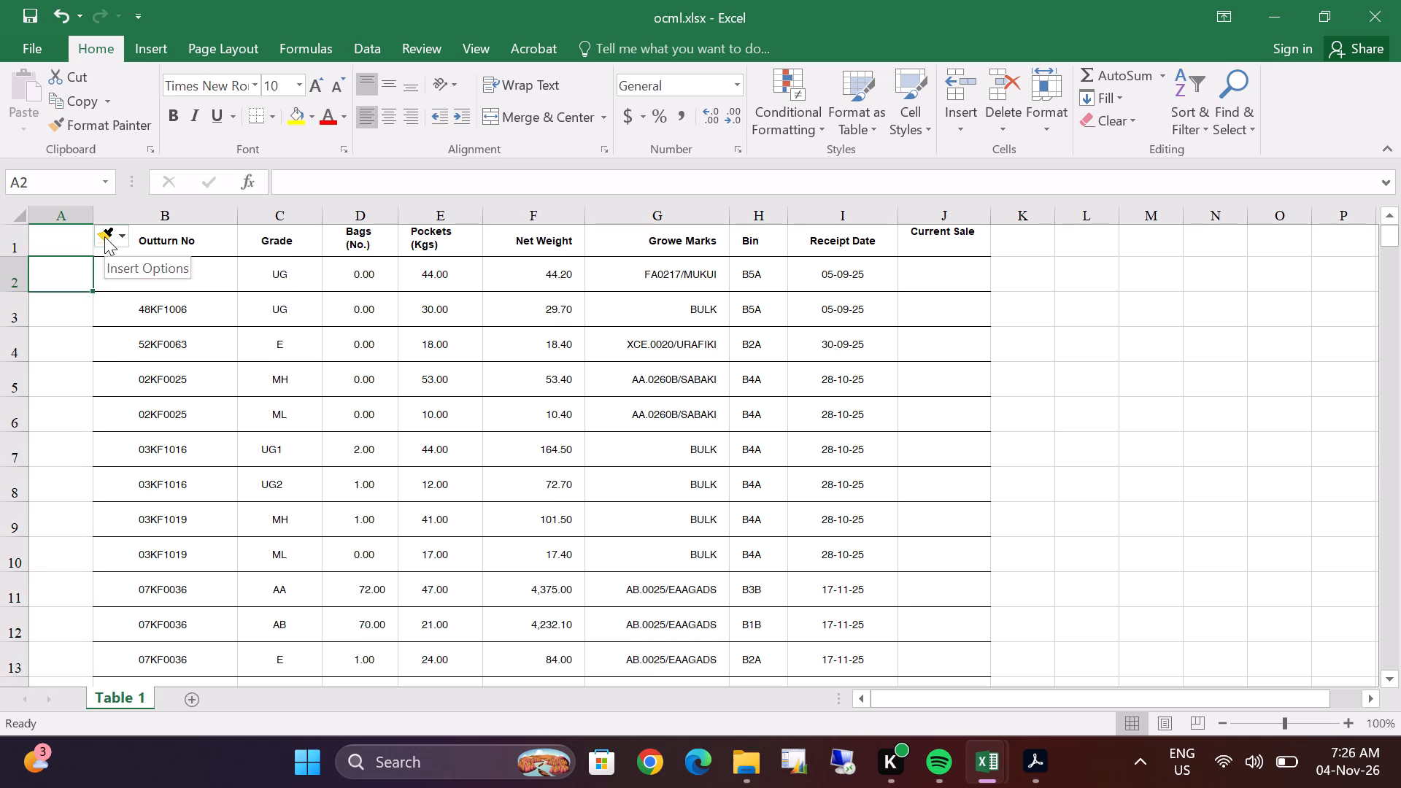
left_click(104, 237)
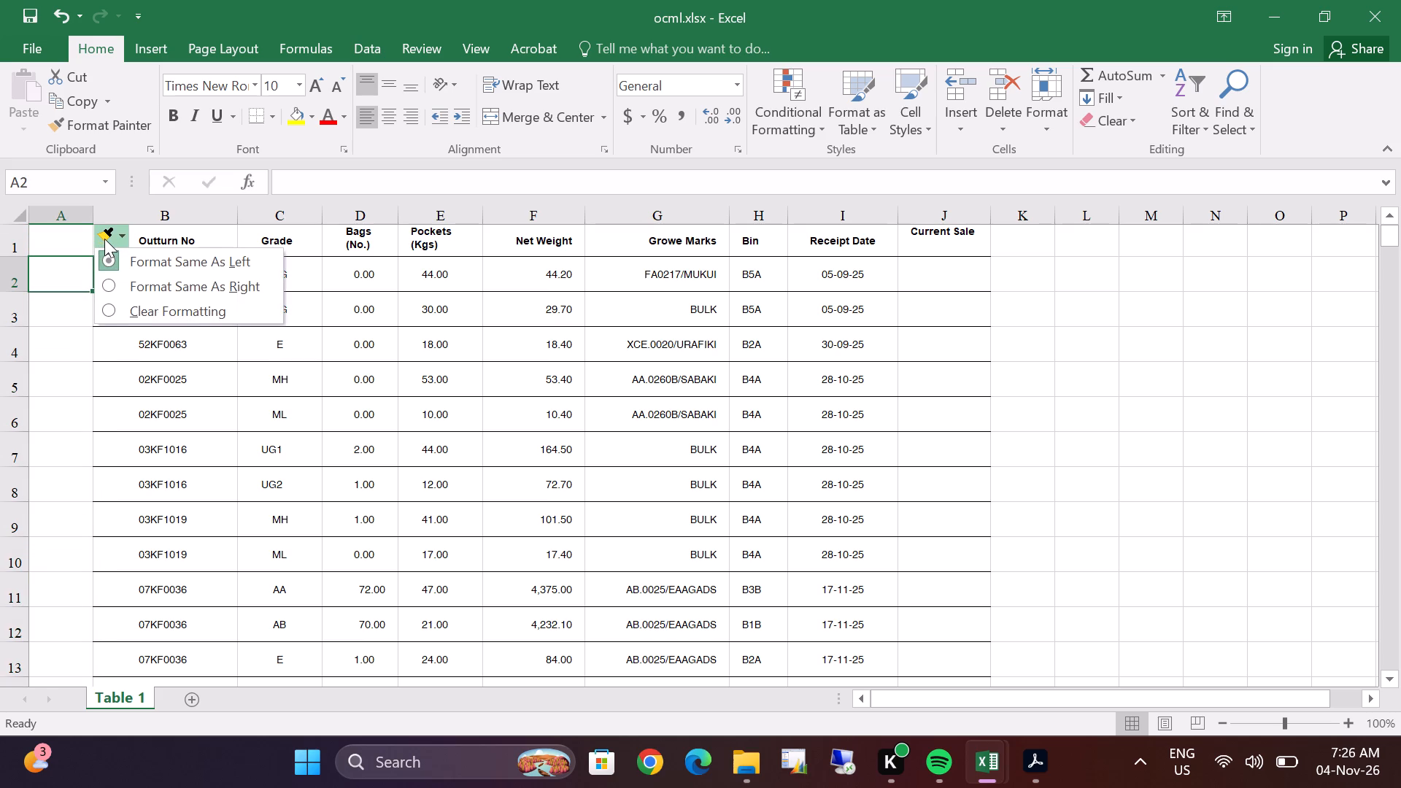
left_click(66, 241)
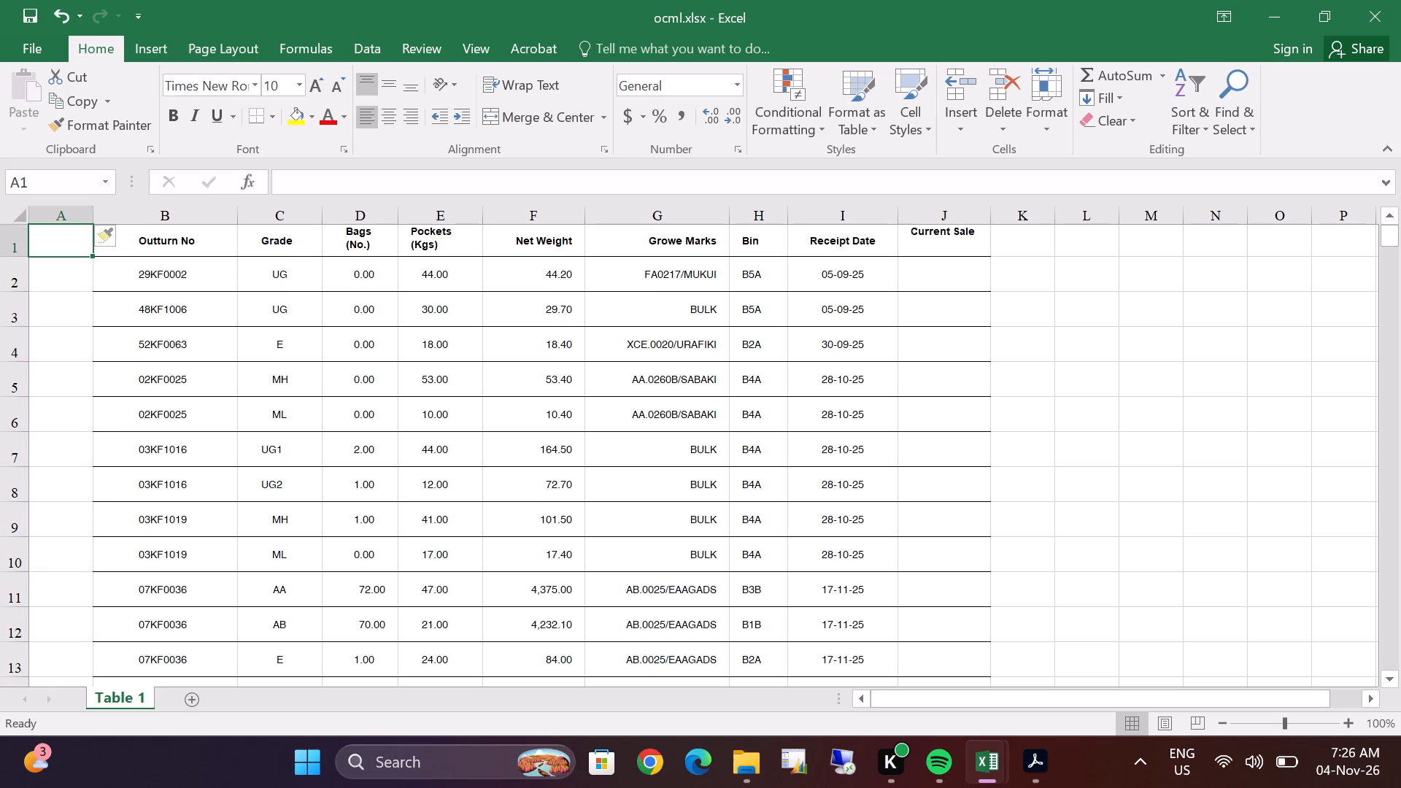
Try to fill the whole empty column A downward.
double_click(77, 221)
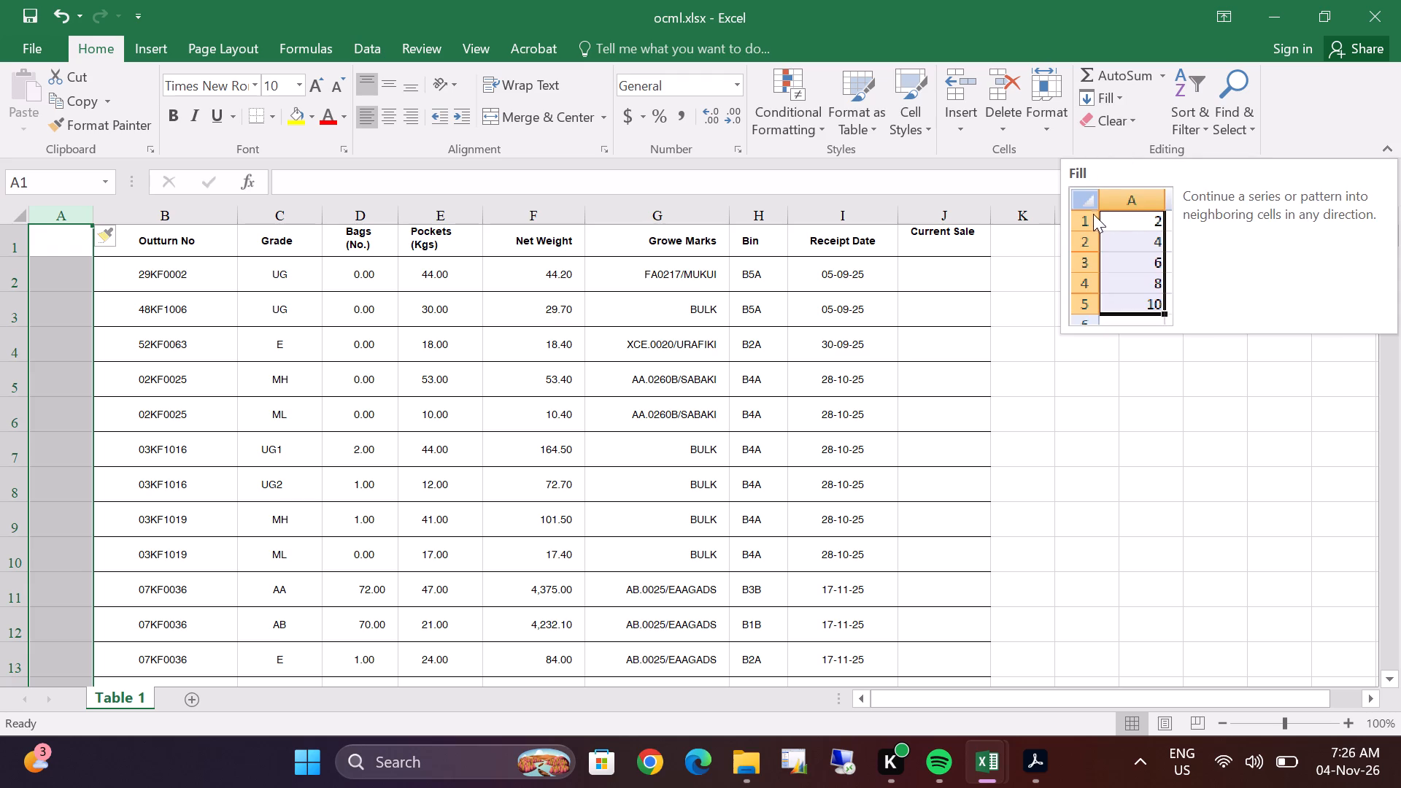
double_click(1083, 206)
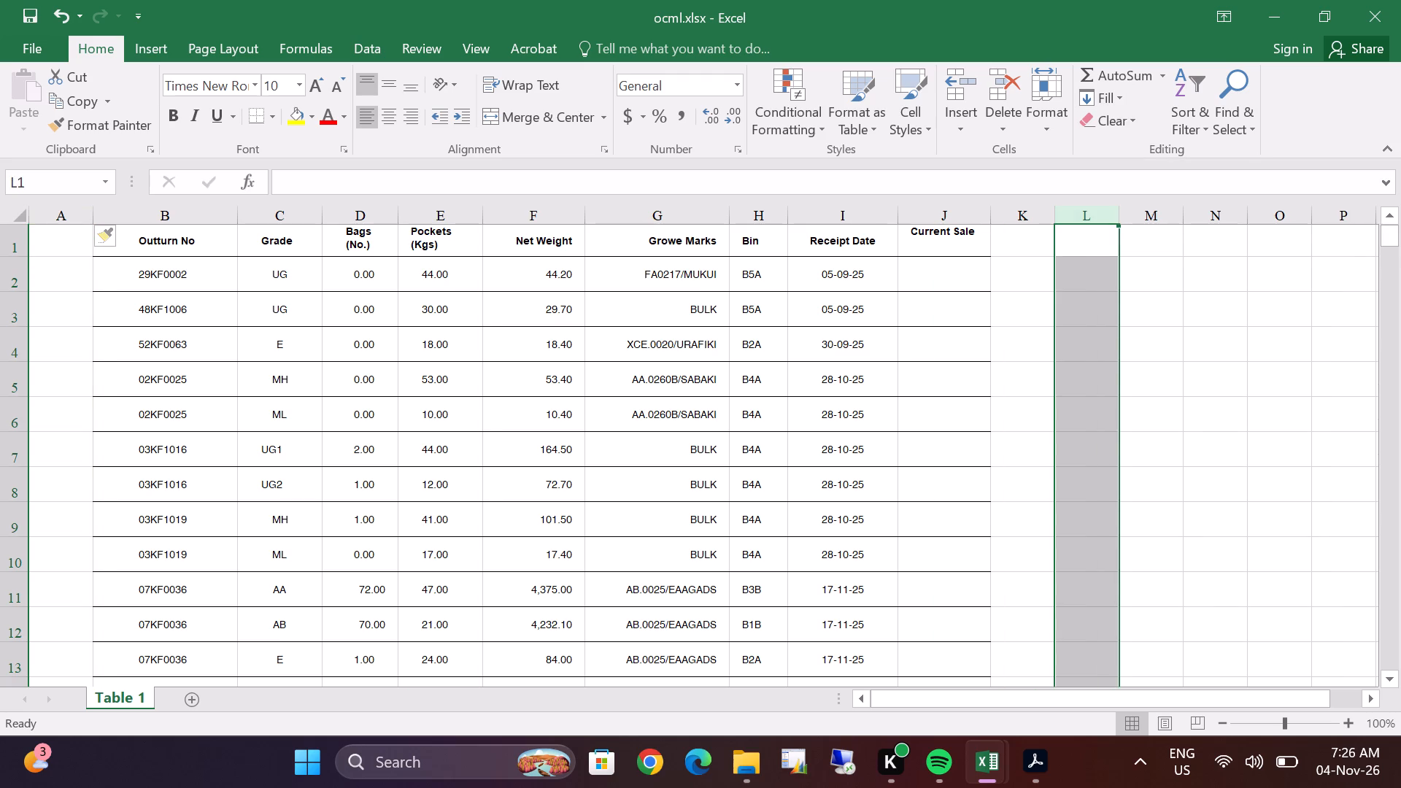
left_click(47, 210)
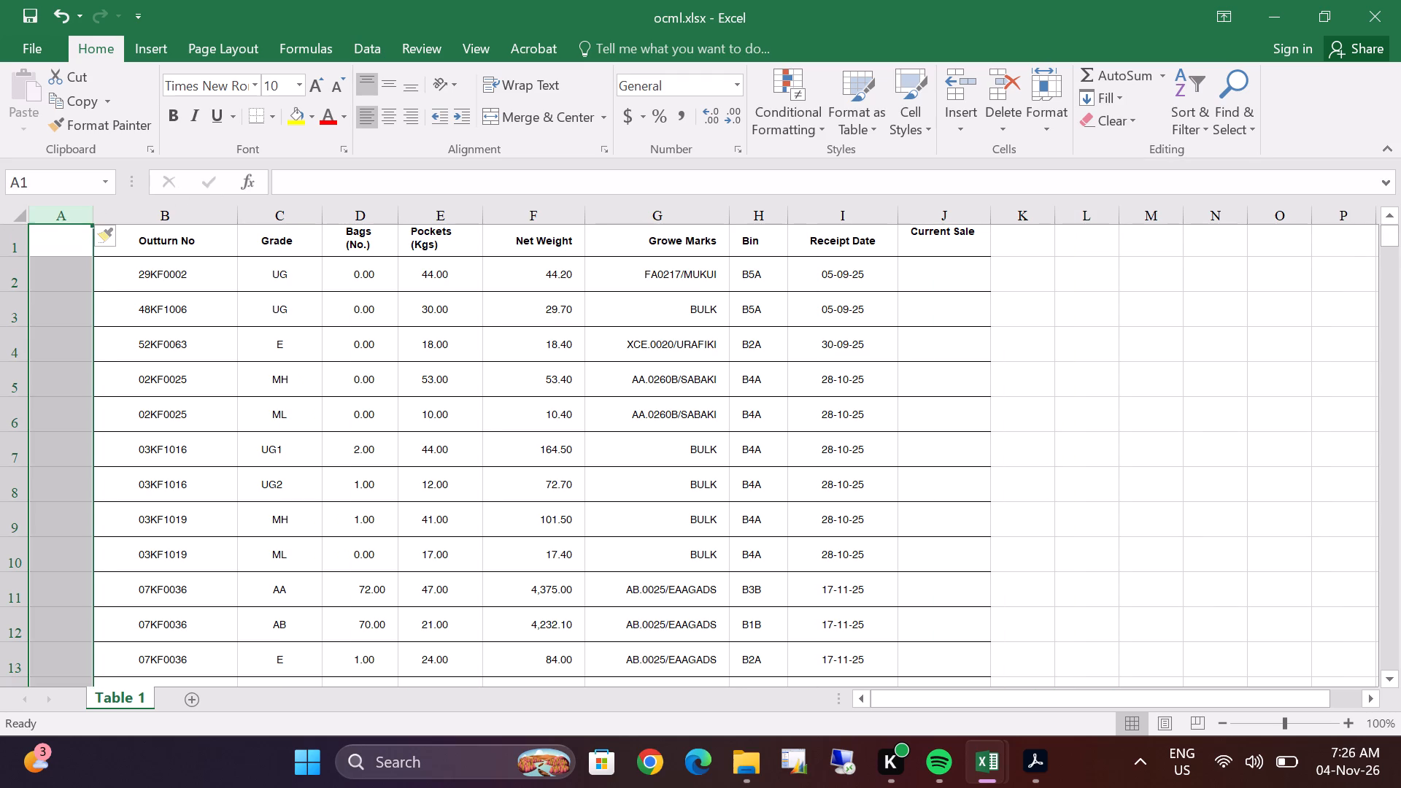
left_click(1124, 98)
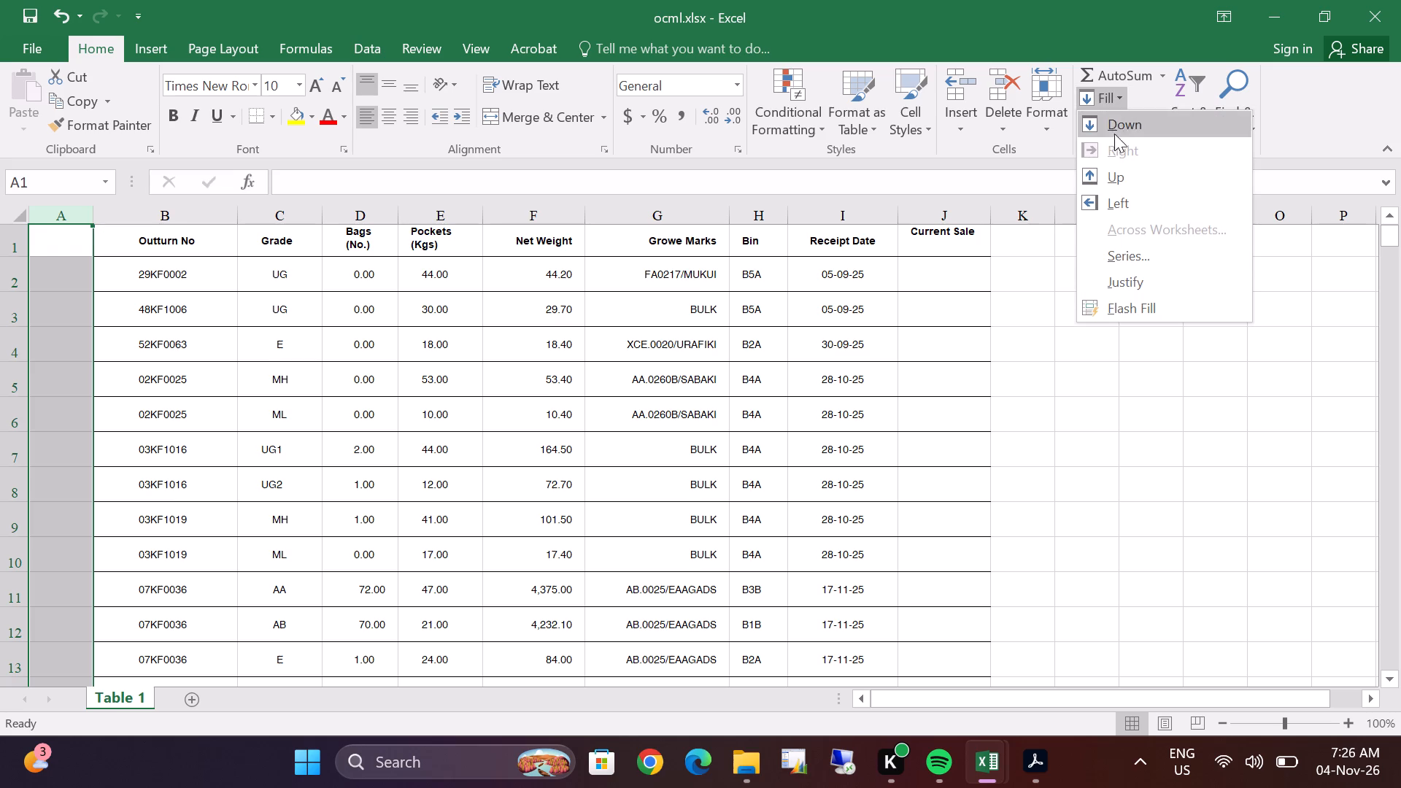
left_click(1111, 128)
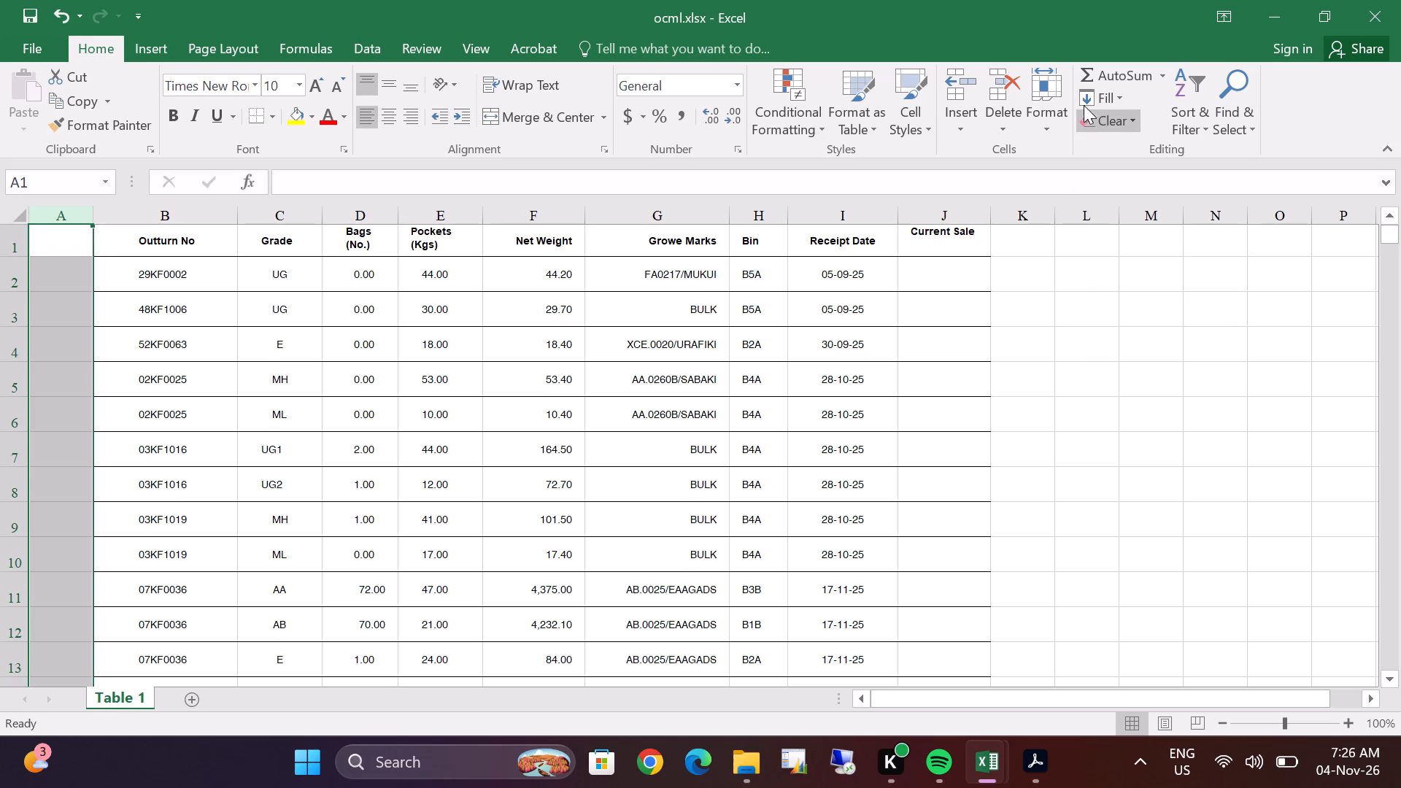
Enter 1 in cell A2, beside the 29KF0002 stock row.
left_click(69, 271)
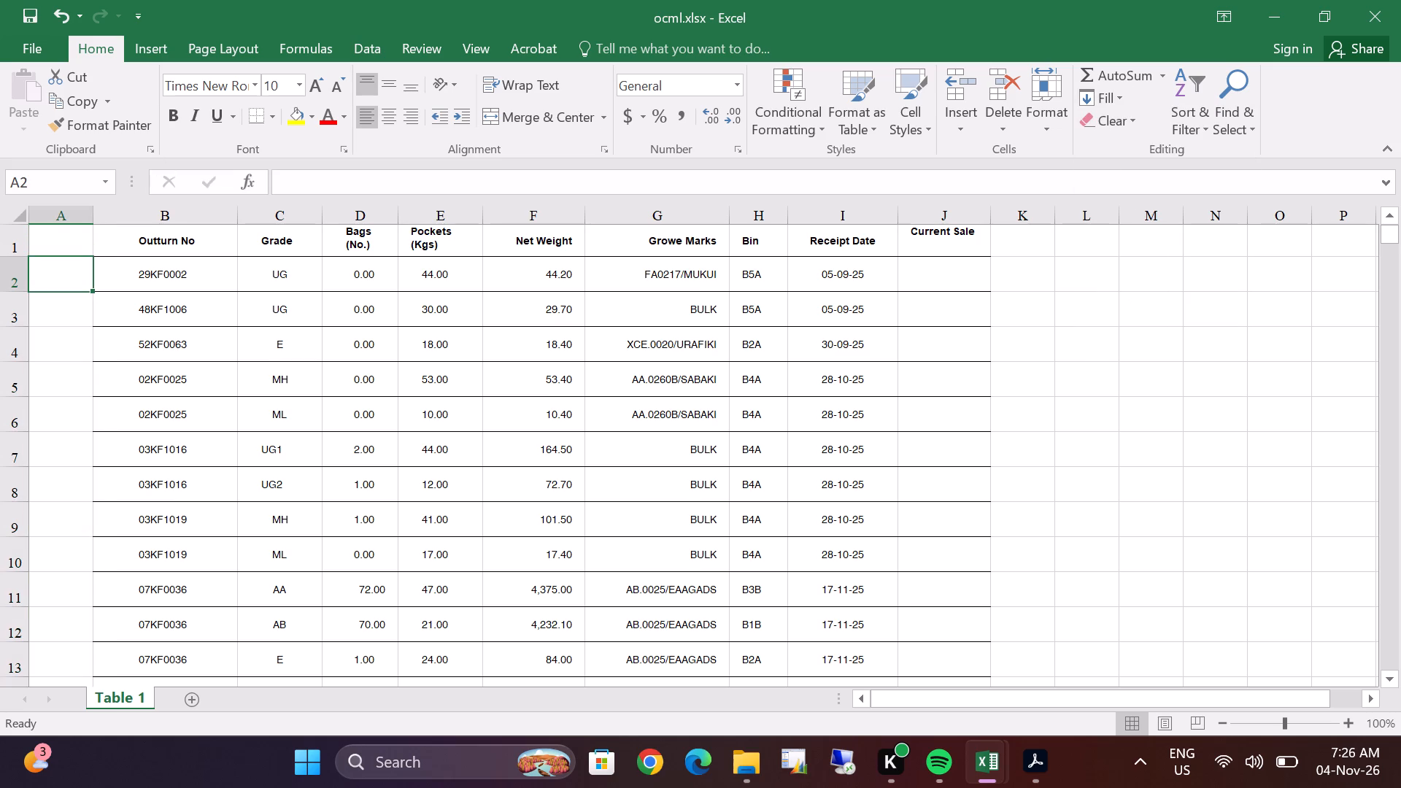
key("1")
left_click(48, 348)
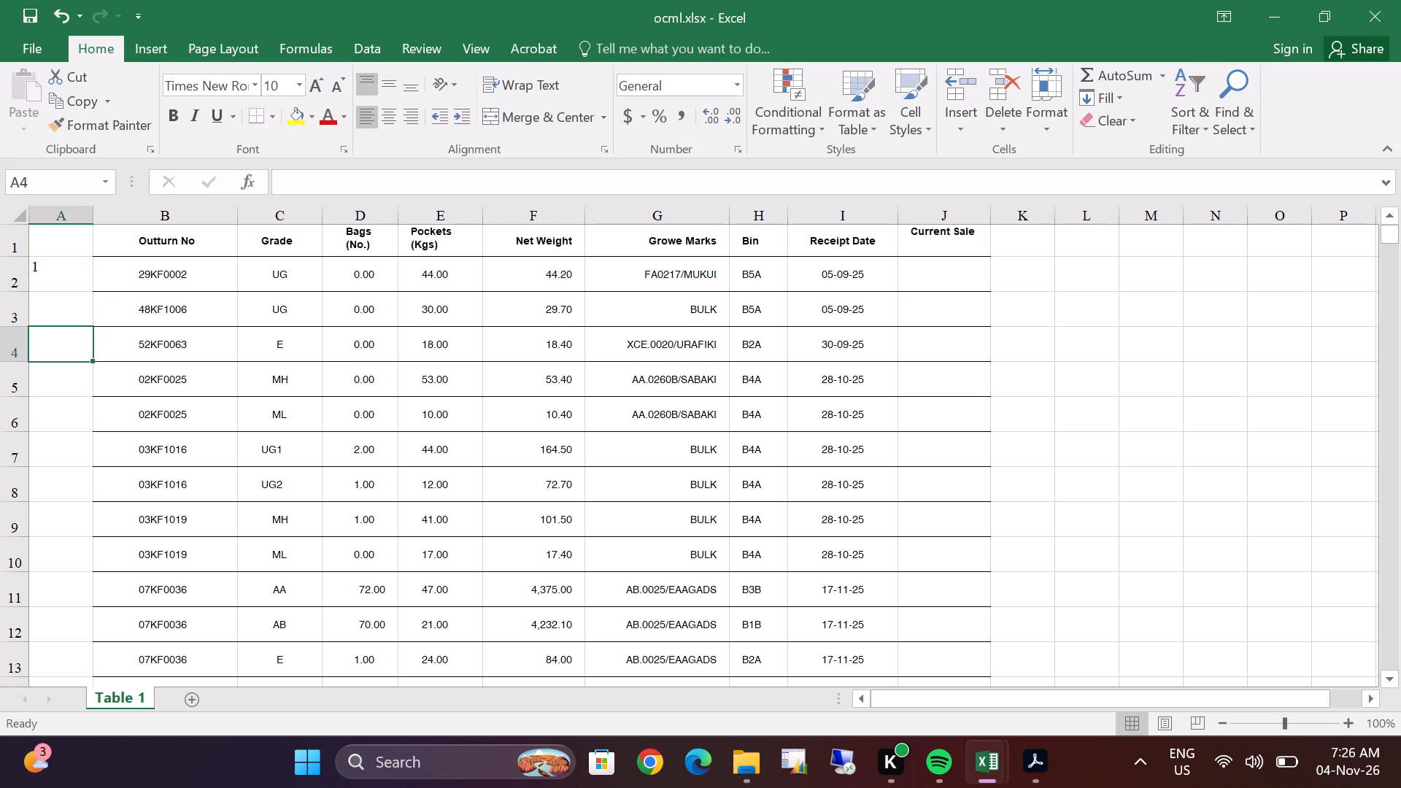
Fill the value in A2 down through A14 in the new first column.
double_click(55, 282)
double_click(53, 296)
left_click_drag(55, 274, 7, 714)
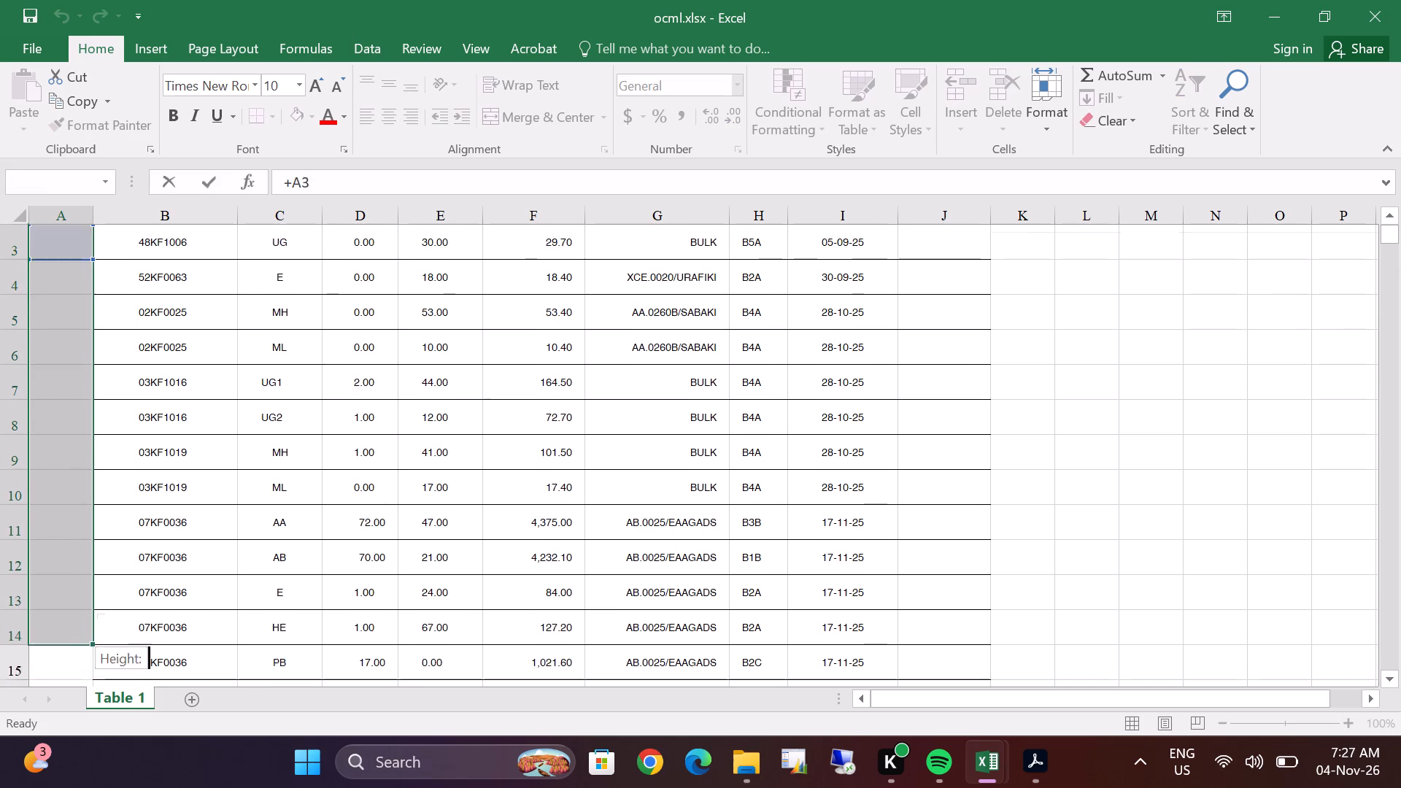
left_click_drag(7, 714, 7, 711)
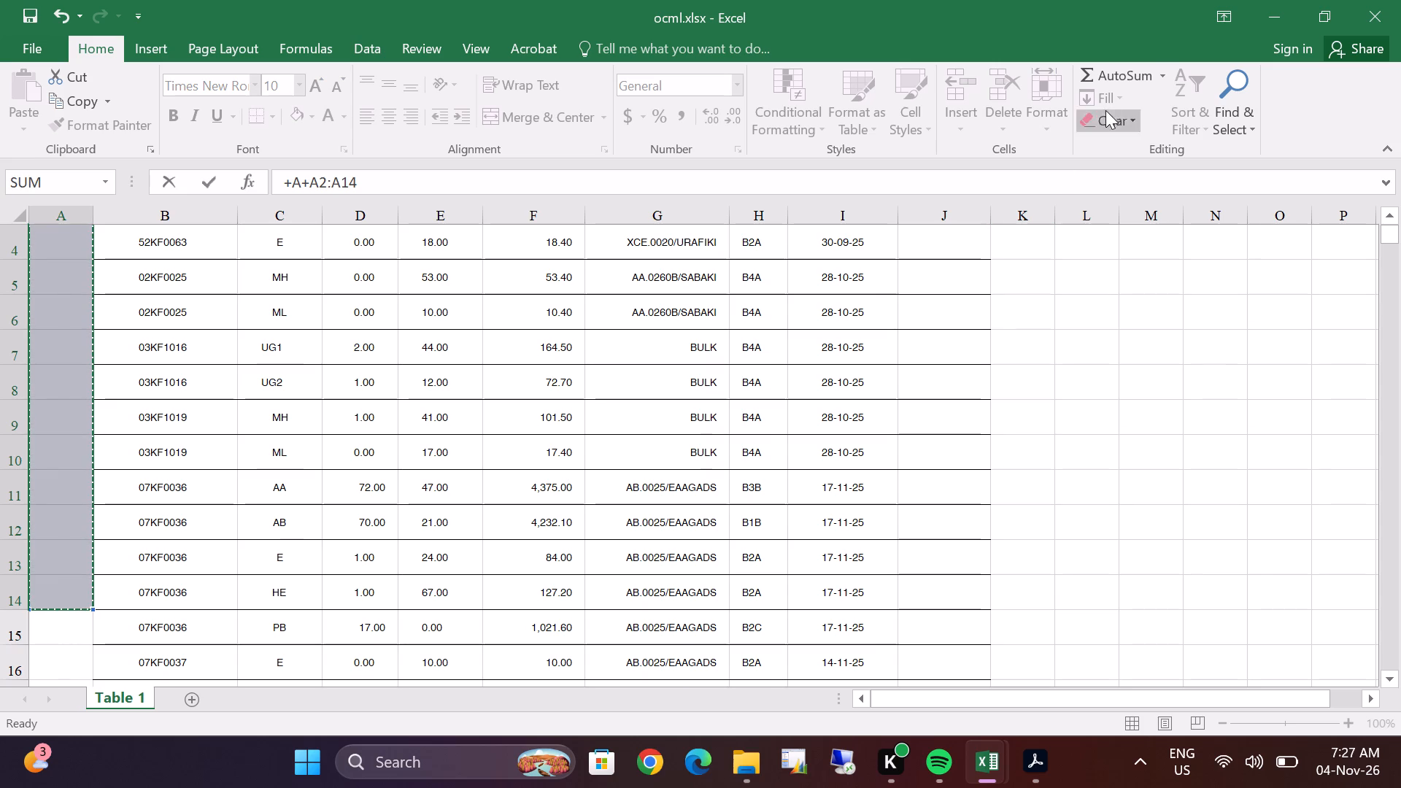
scroll(264, 379, "up", 8)
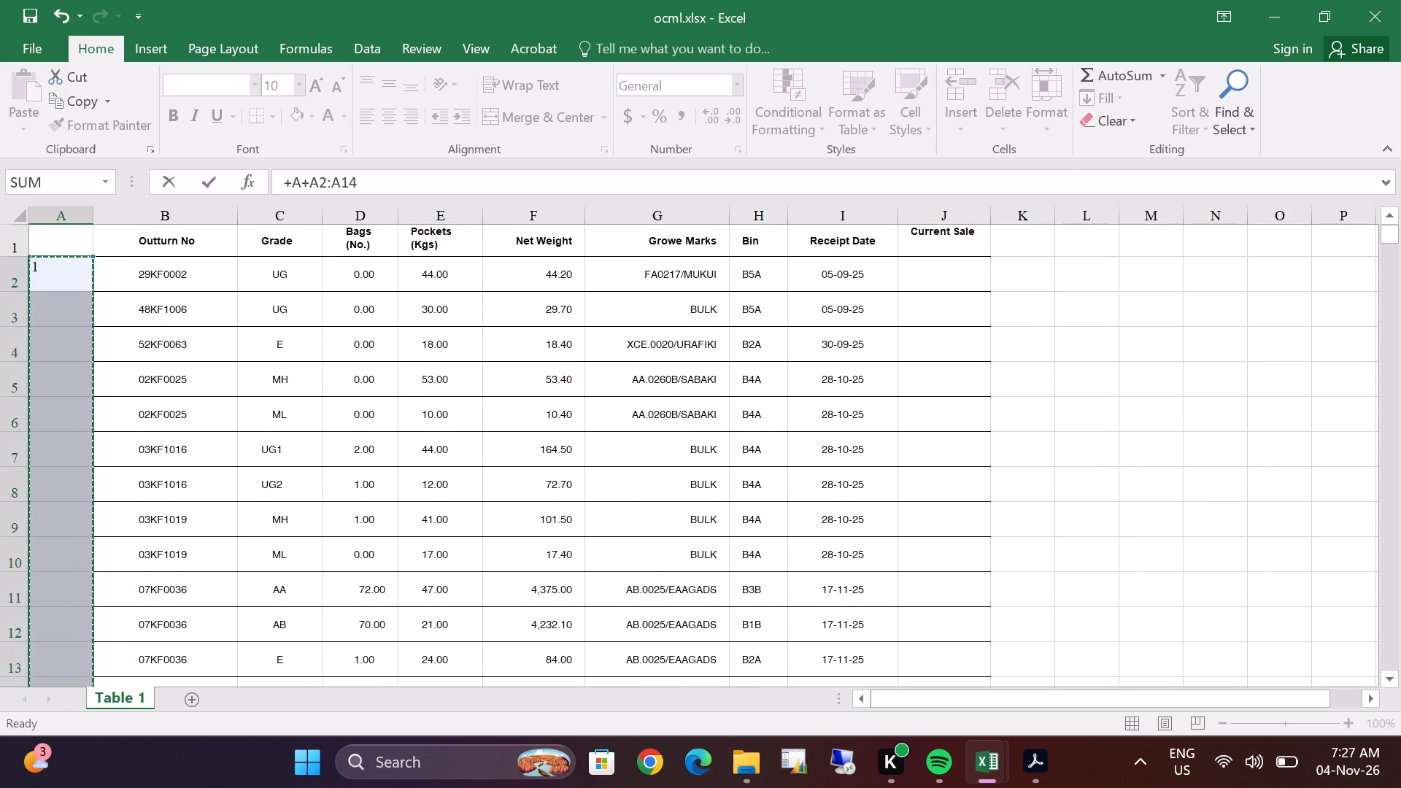
left_click(74, 337)
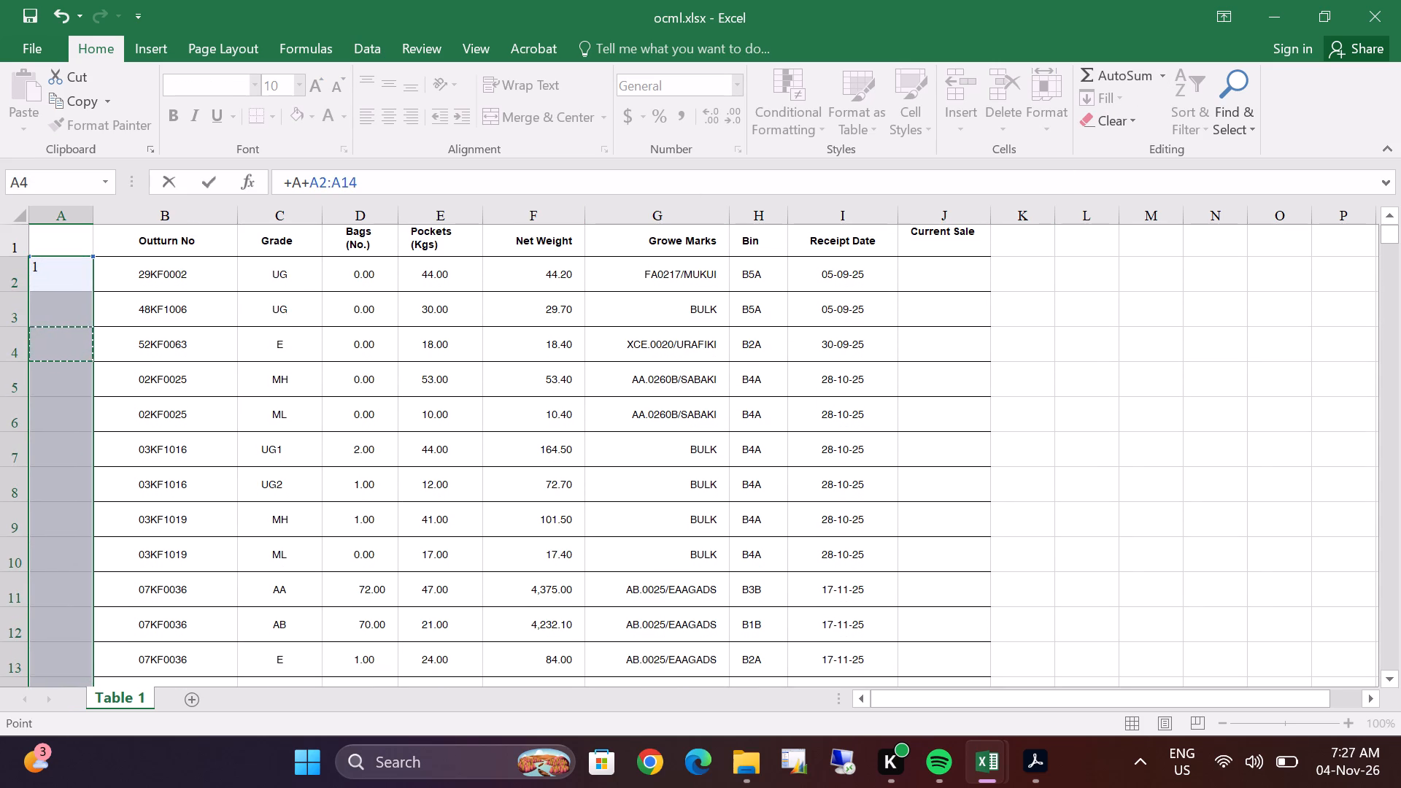
key("Escape")
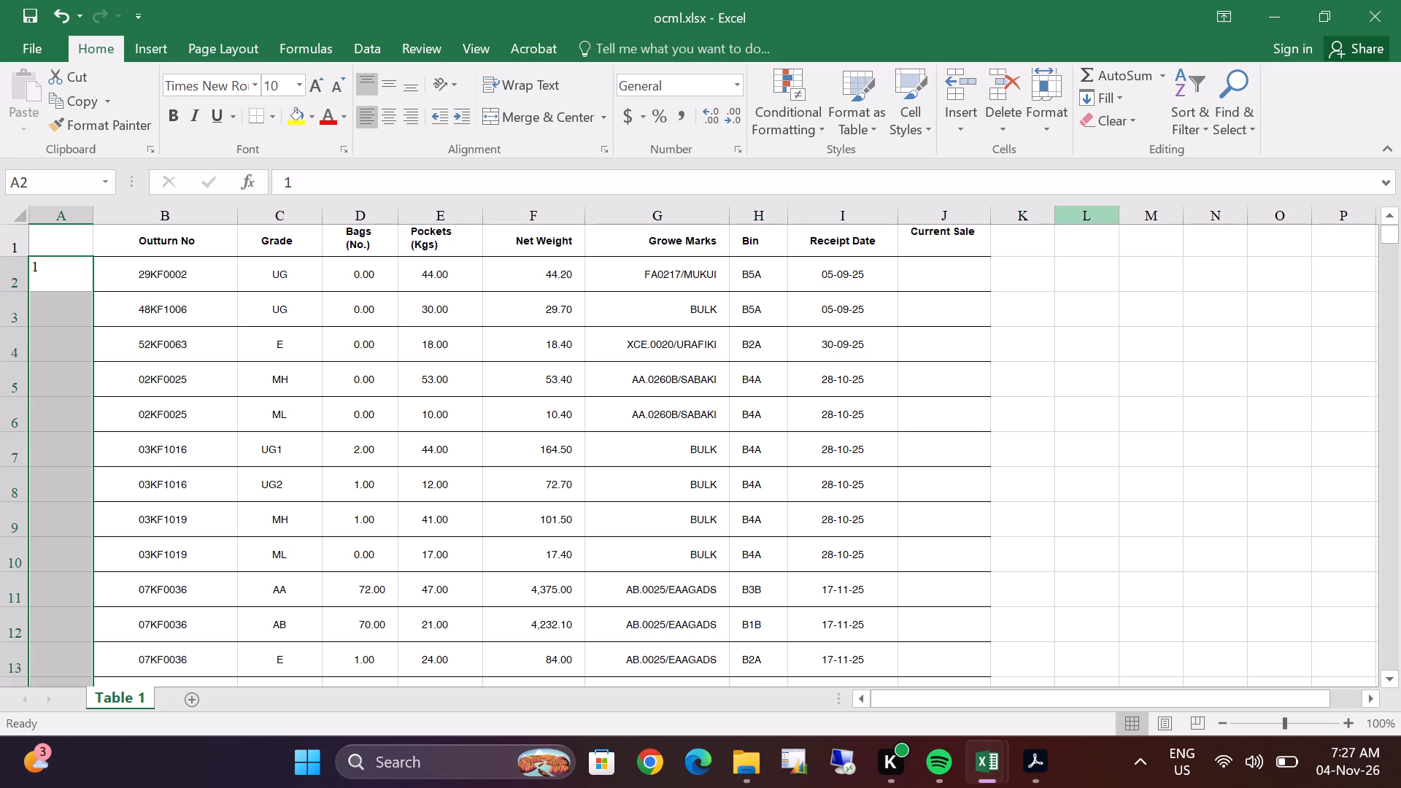
left_click(1103, 98)
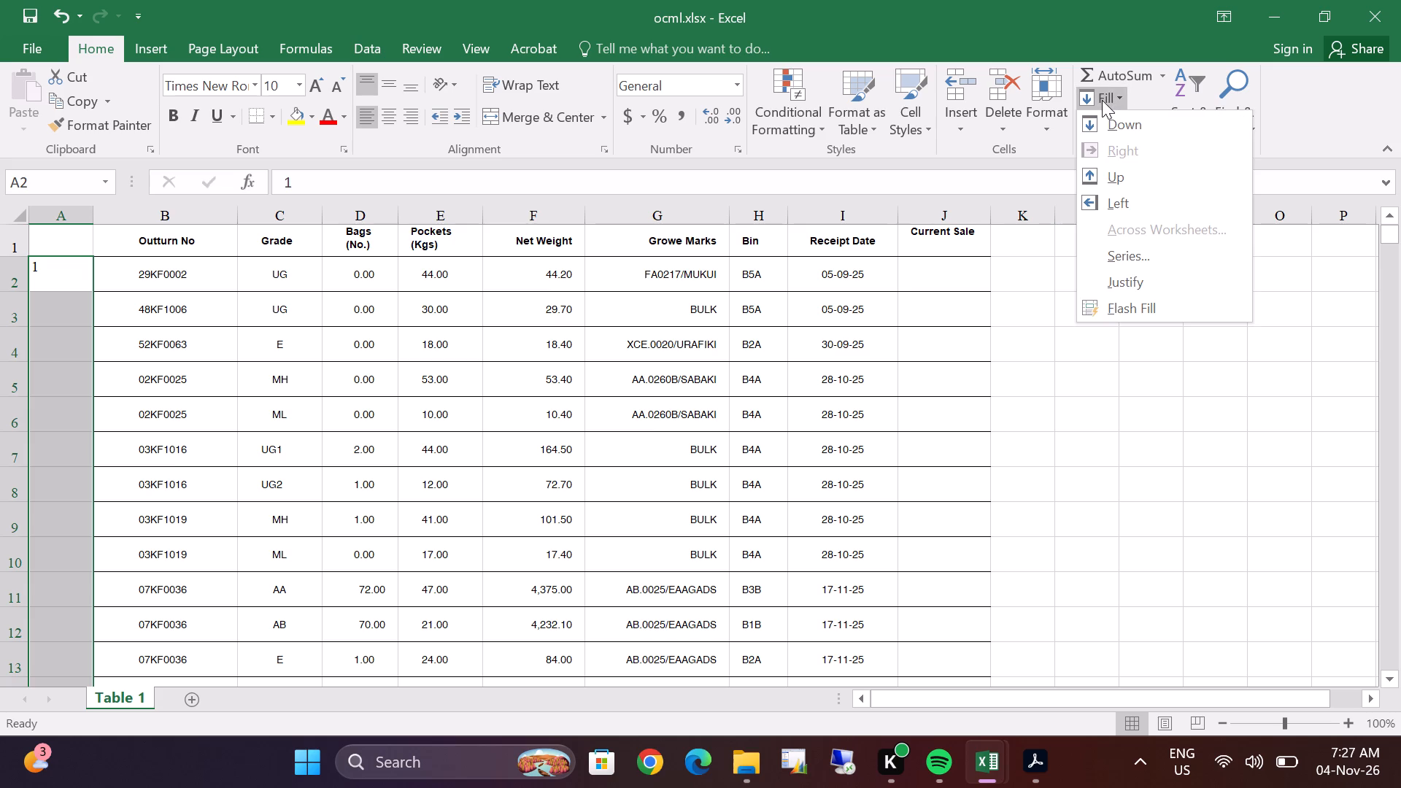
double_click(1098, 131)
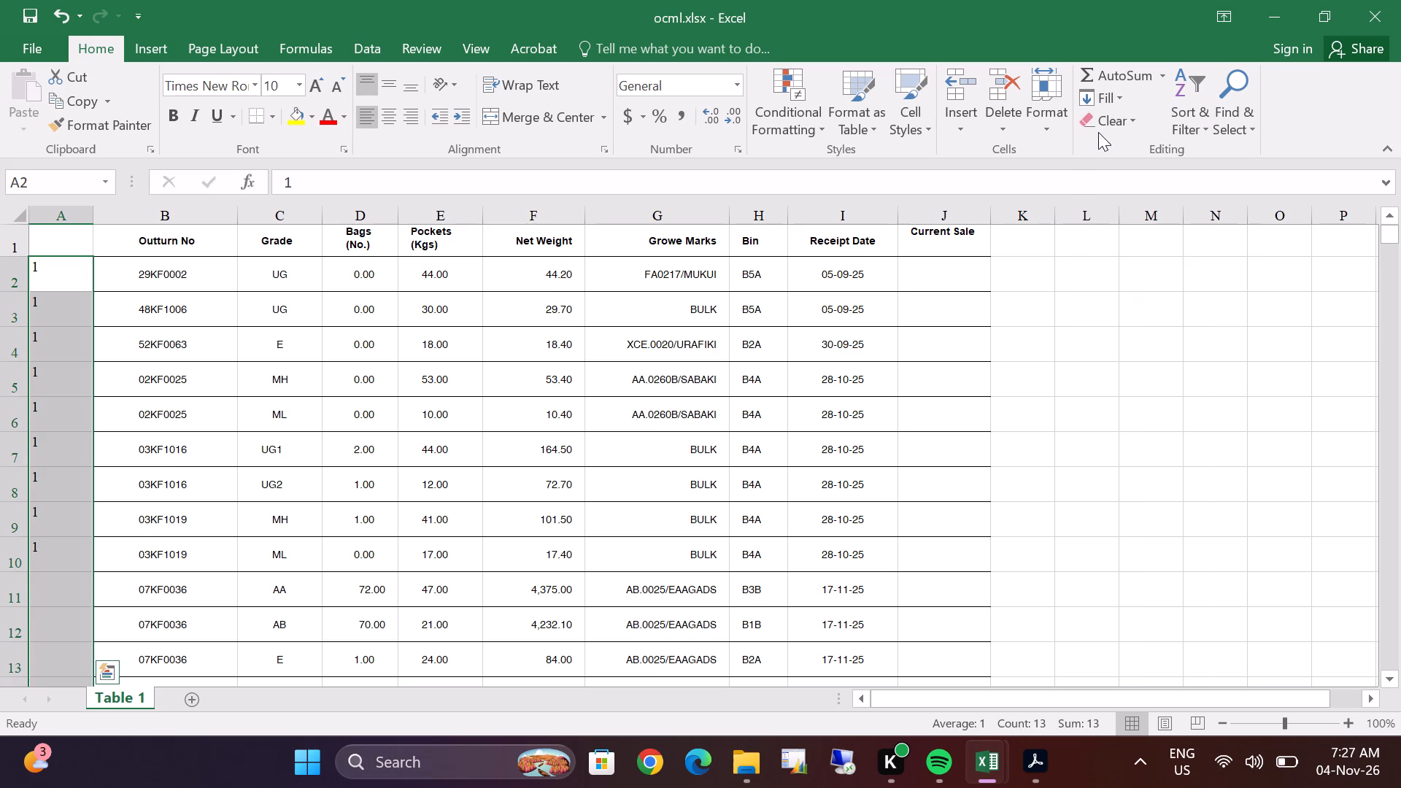
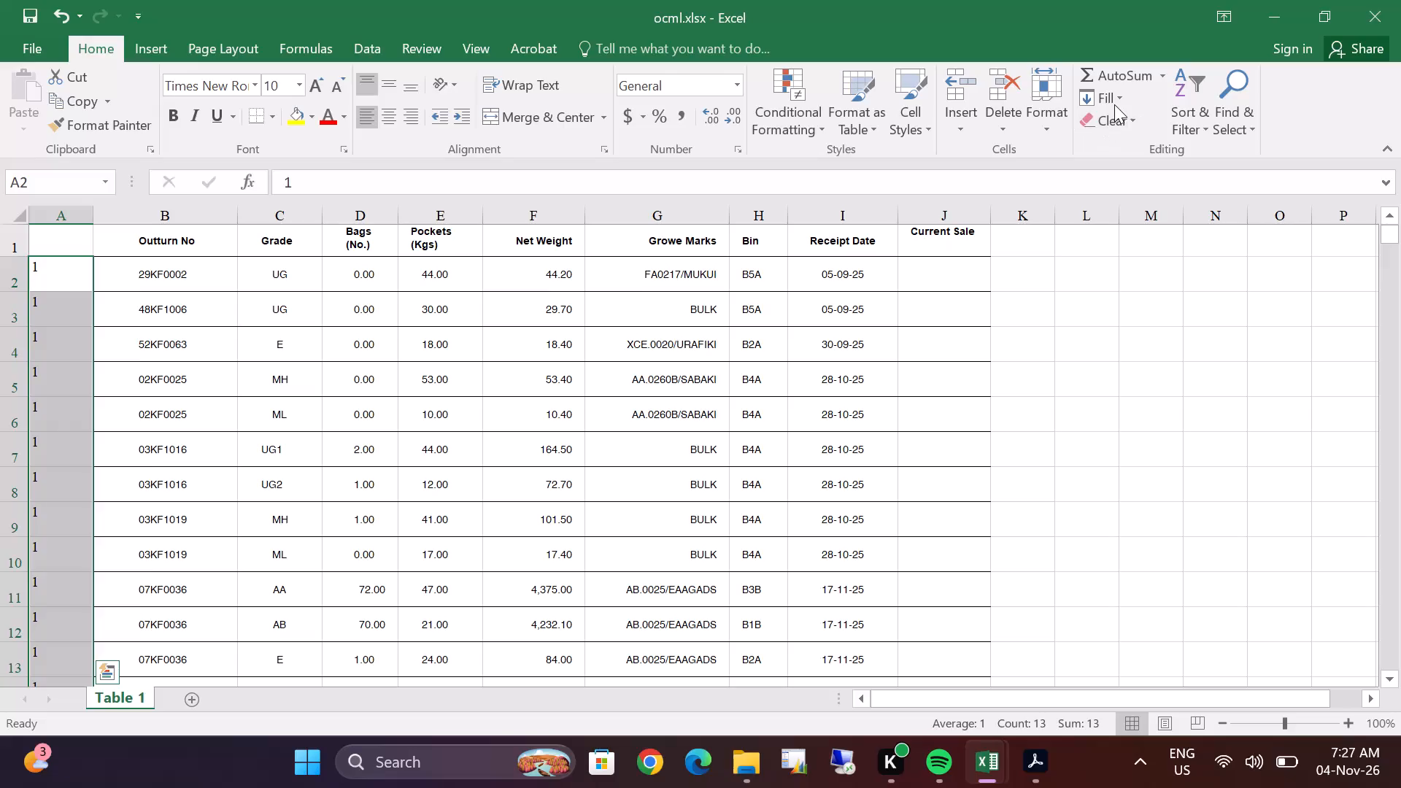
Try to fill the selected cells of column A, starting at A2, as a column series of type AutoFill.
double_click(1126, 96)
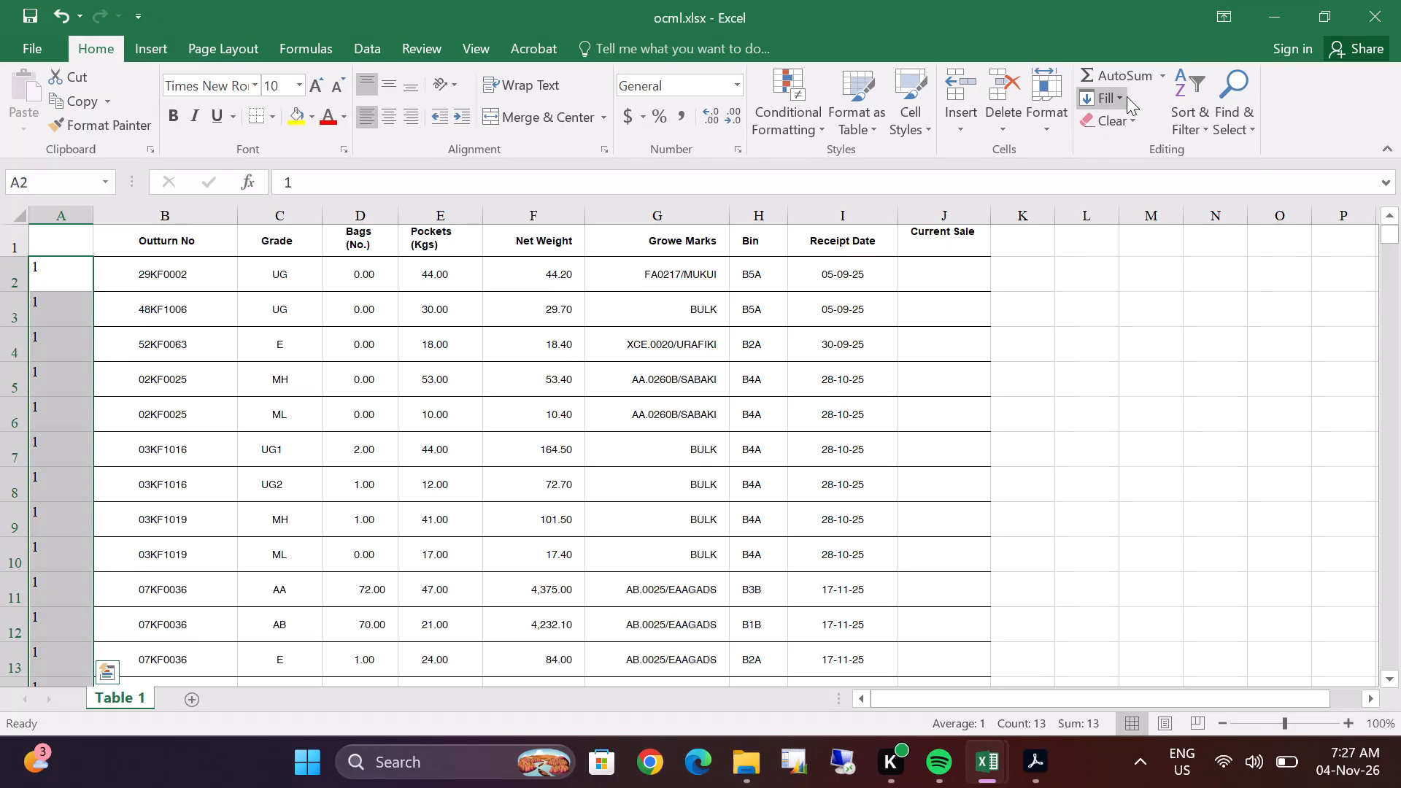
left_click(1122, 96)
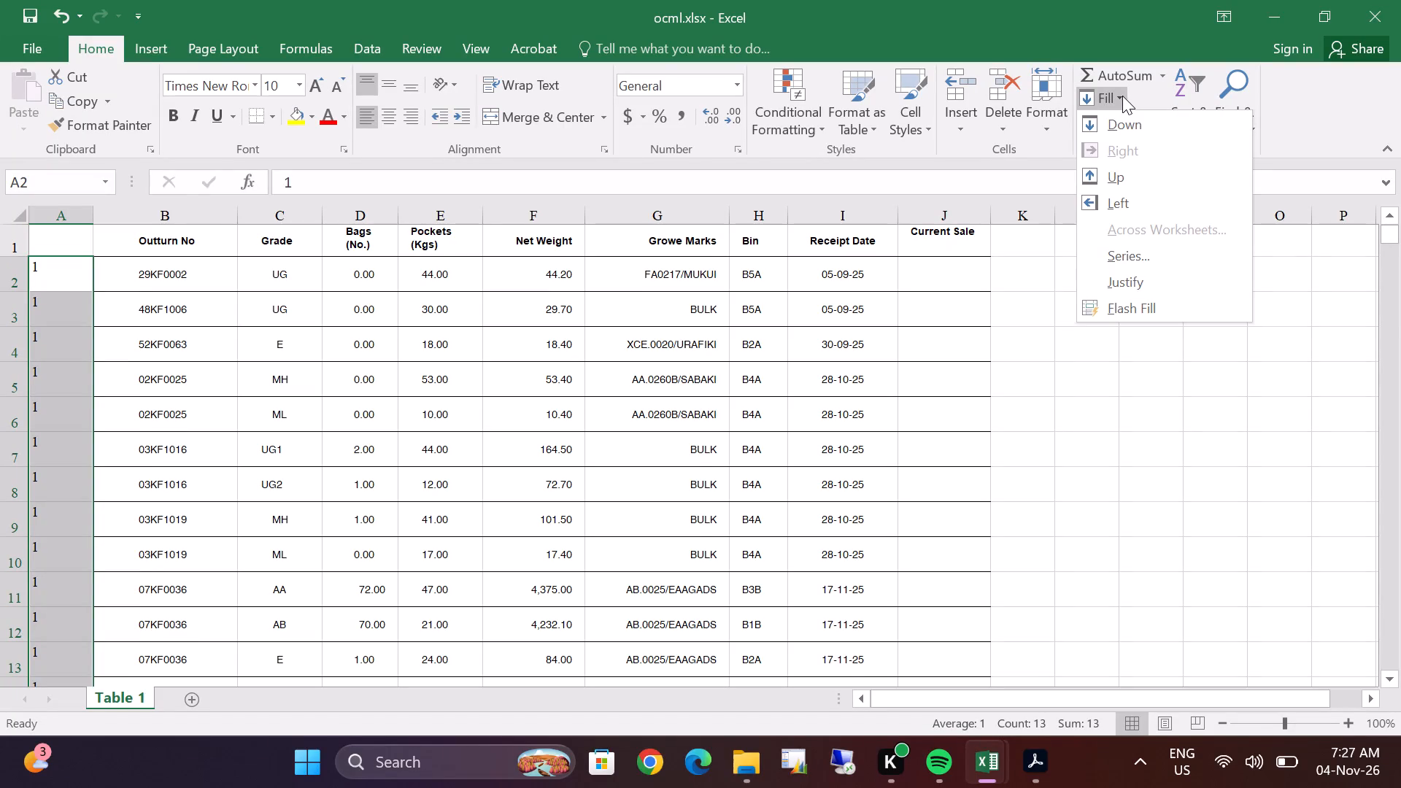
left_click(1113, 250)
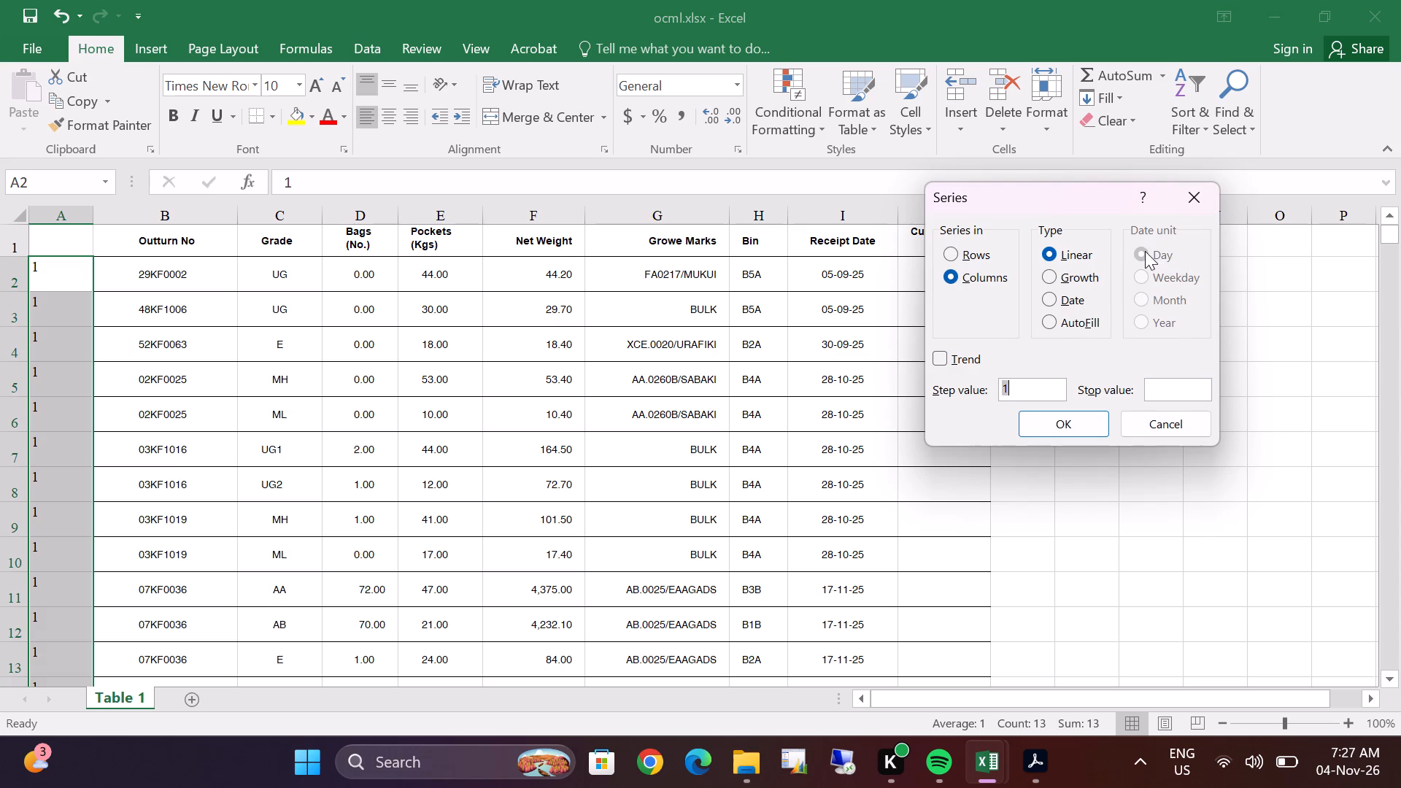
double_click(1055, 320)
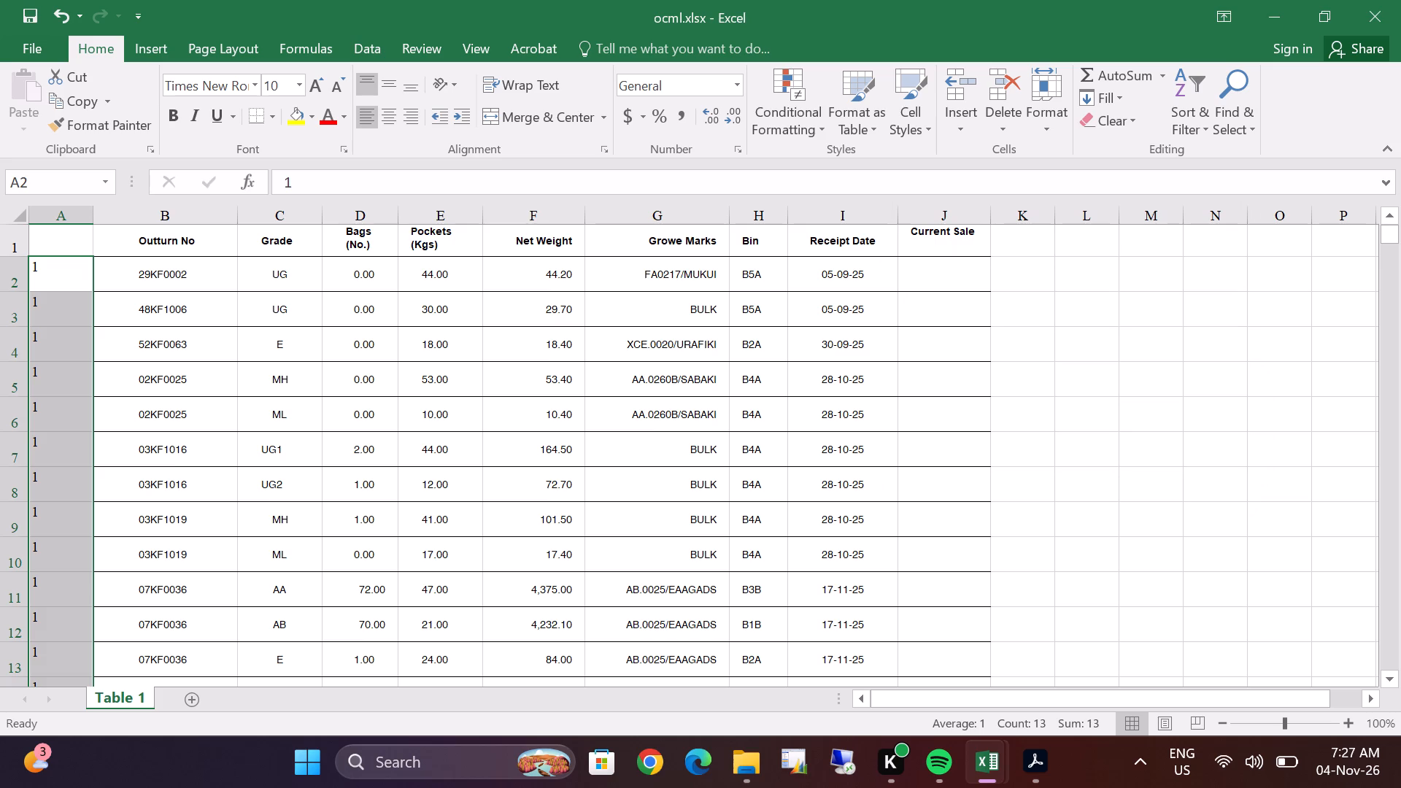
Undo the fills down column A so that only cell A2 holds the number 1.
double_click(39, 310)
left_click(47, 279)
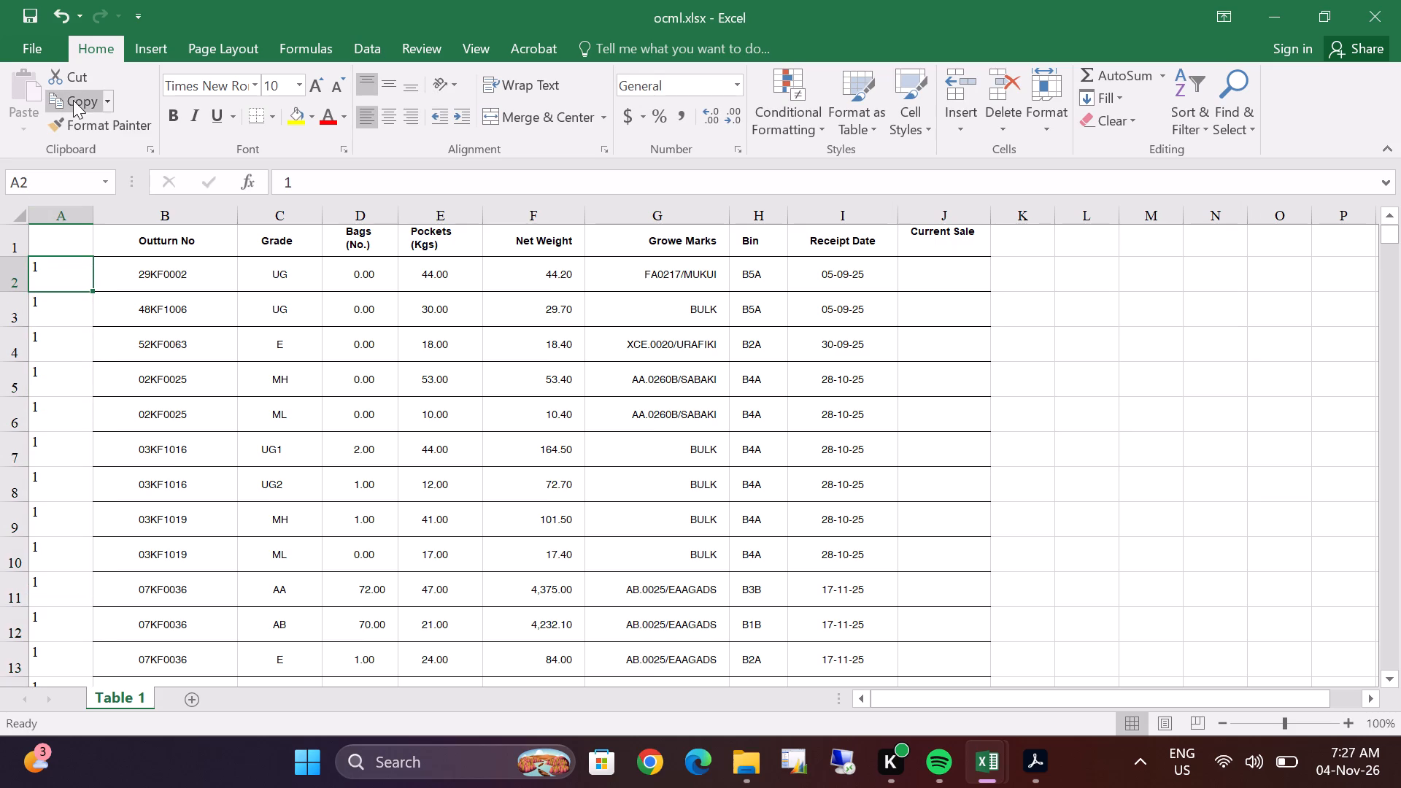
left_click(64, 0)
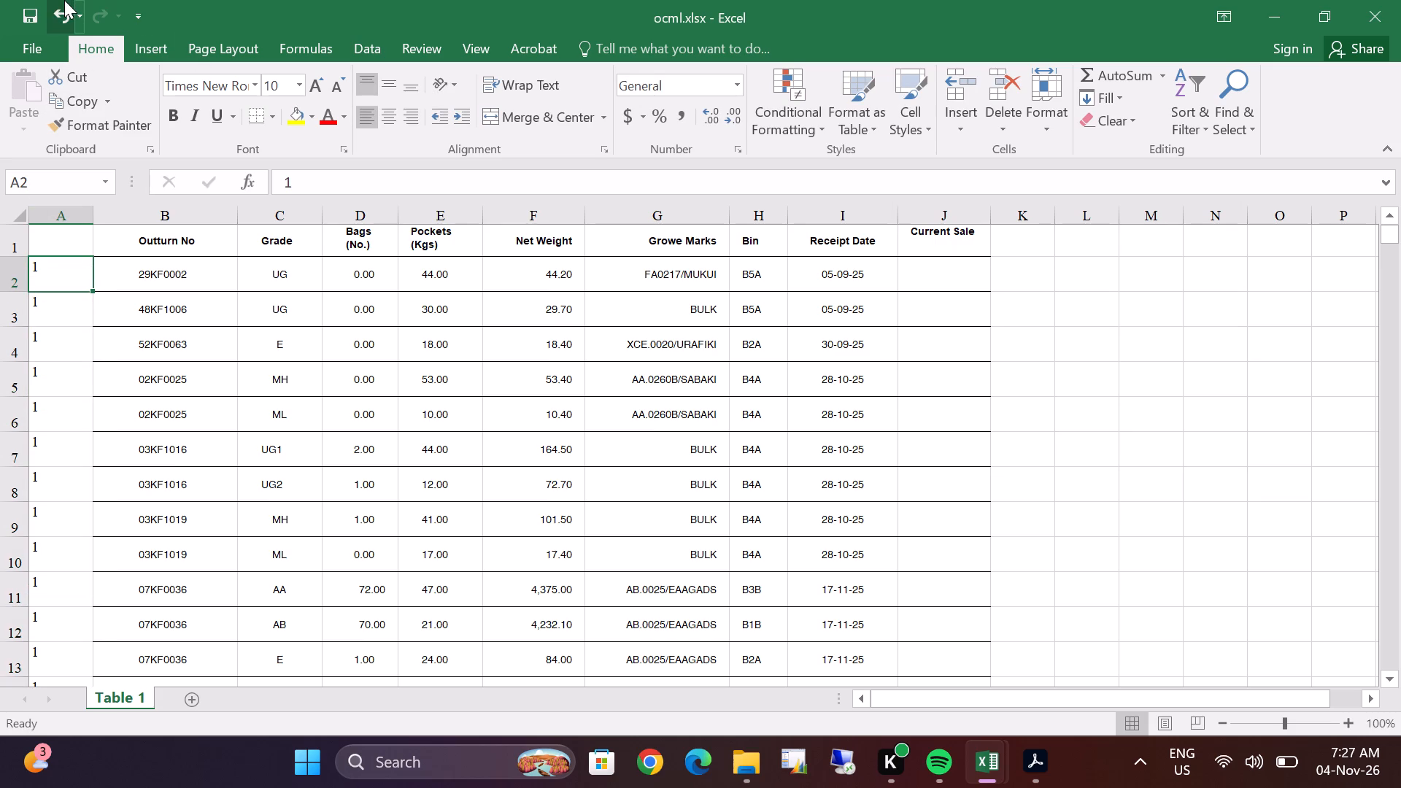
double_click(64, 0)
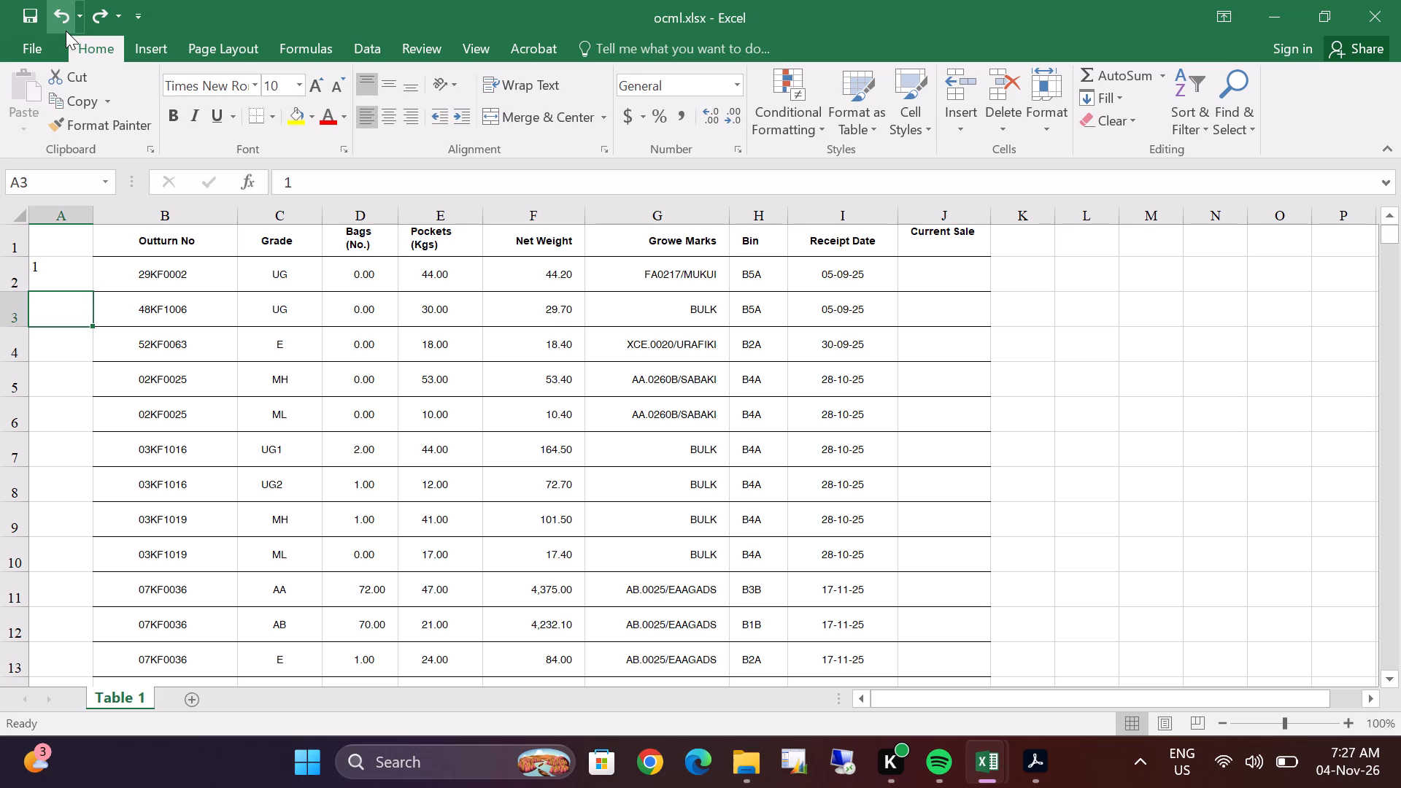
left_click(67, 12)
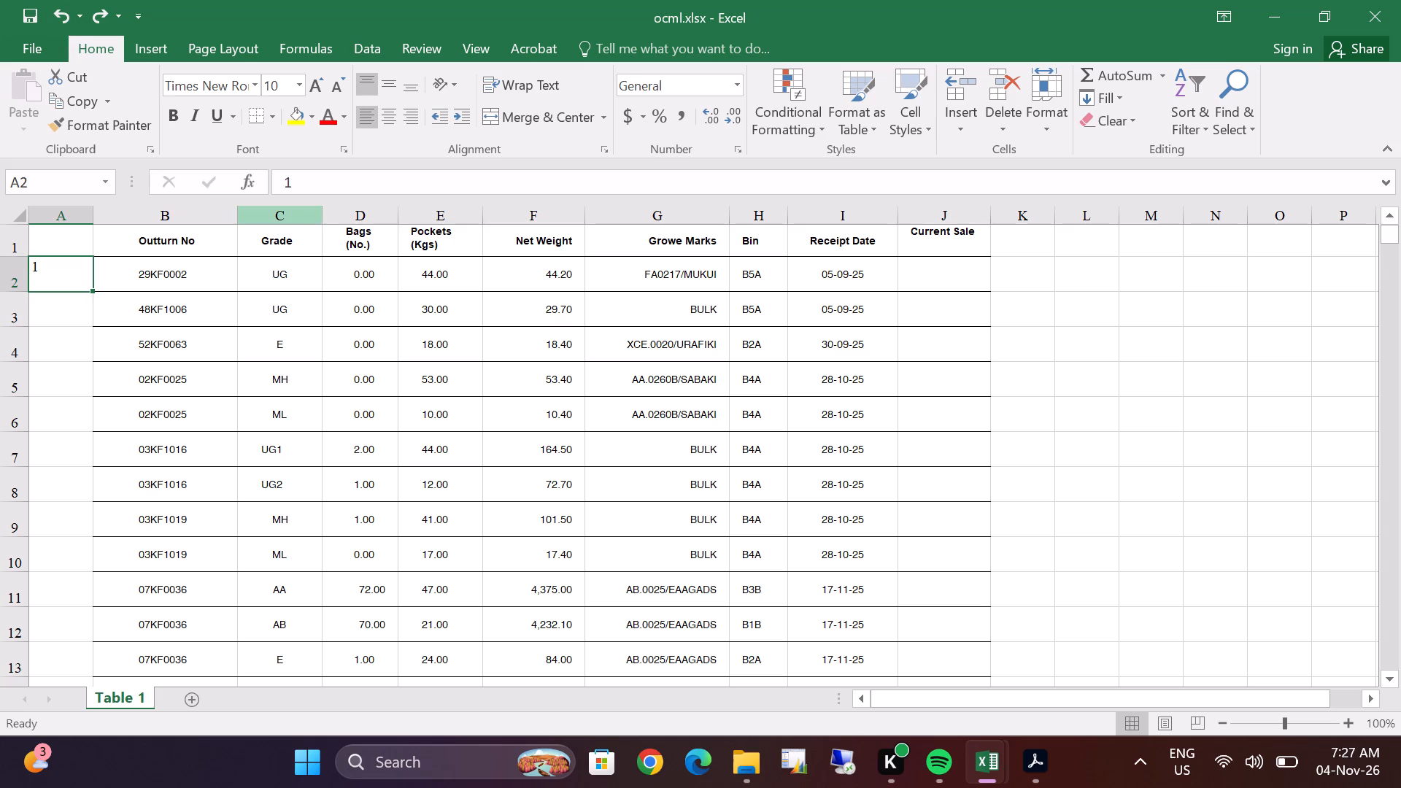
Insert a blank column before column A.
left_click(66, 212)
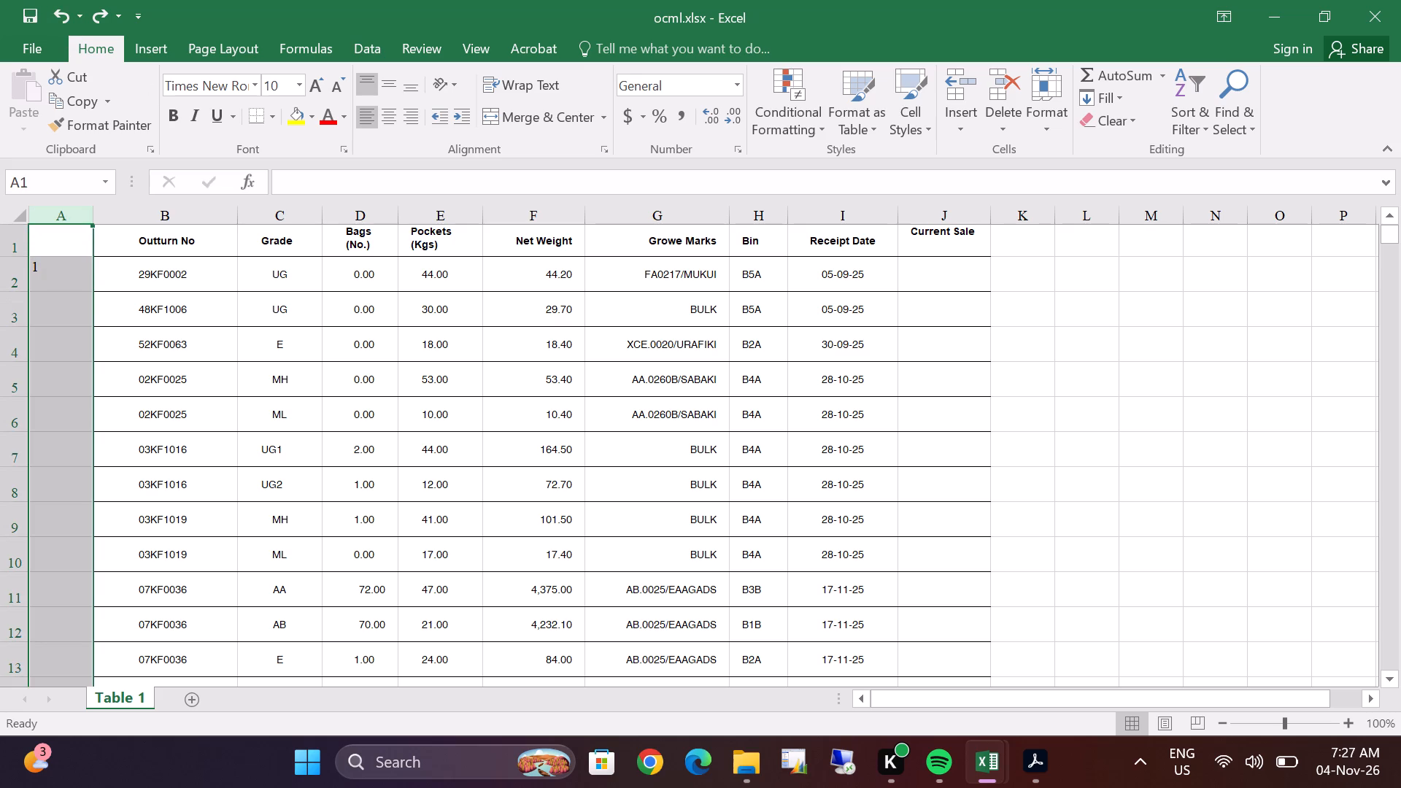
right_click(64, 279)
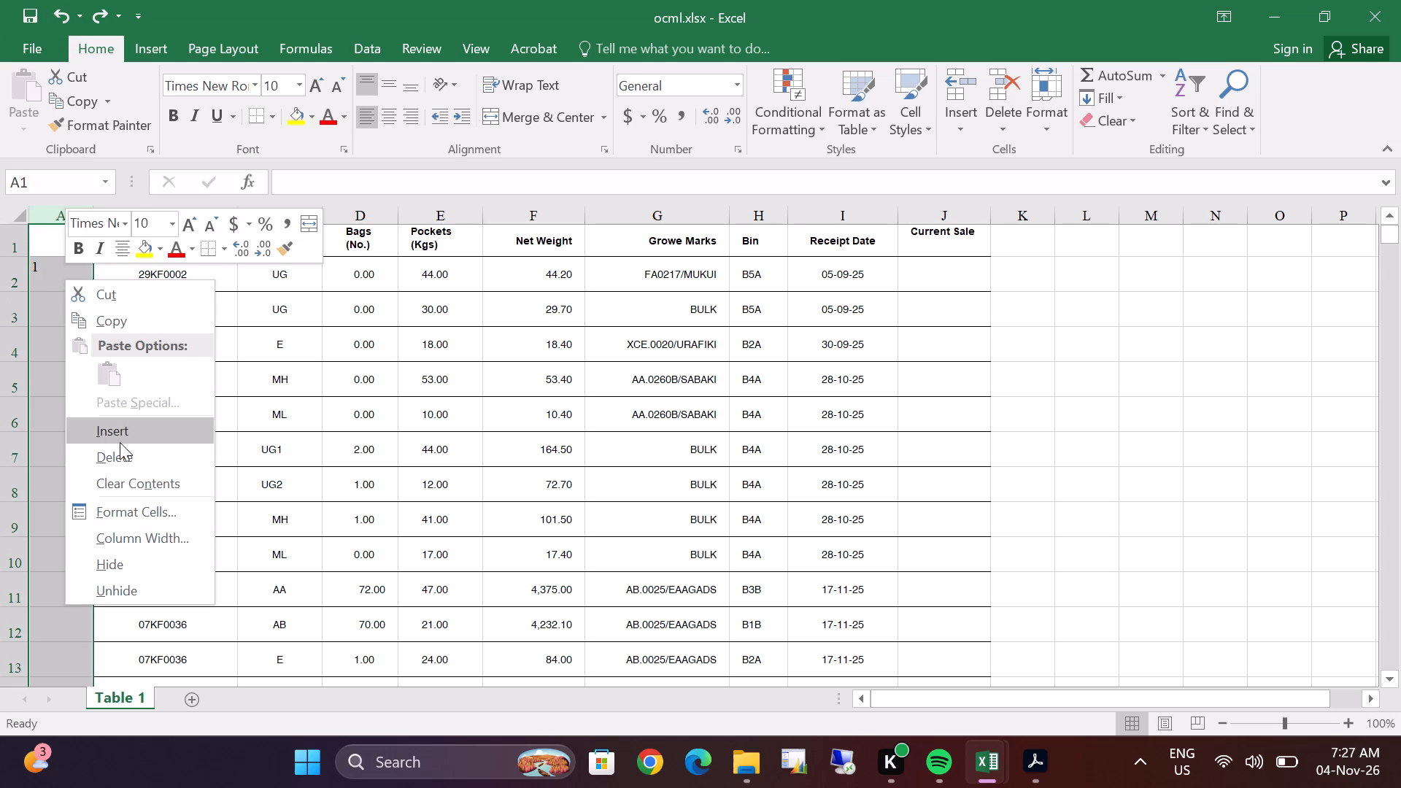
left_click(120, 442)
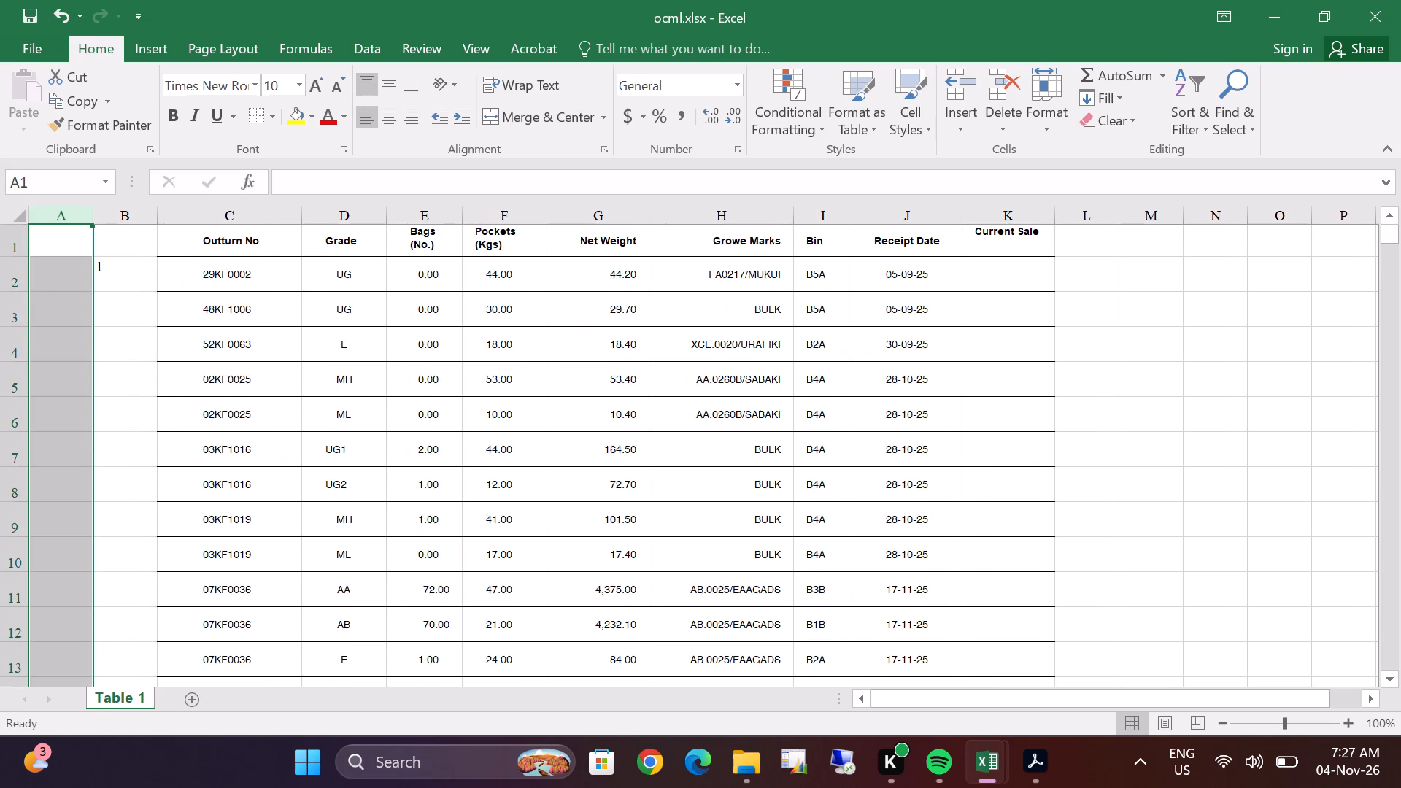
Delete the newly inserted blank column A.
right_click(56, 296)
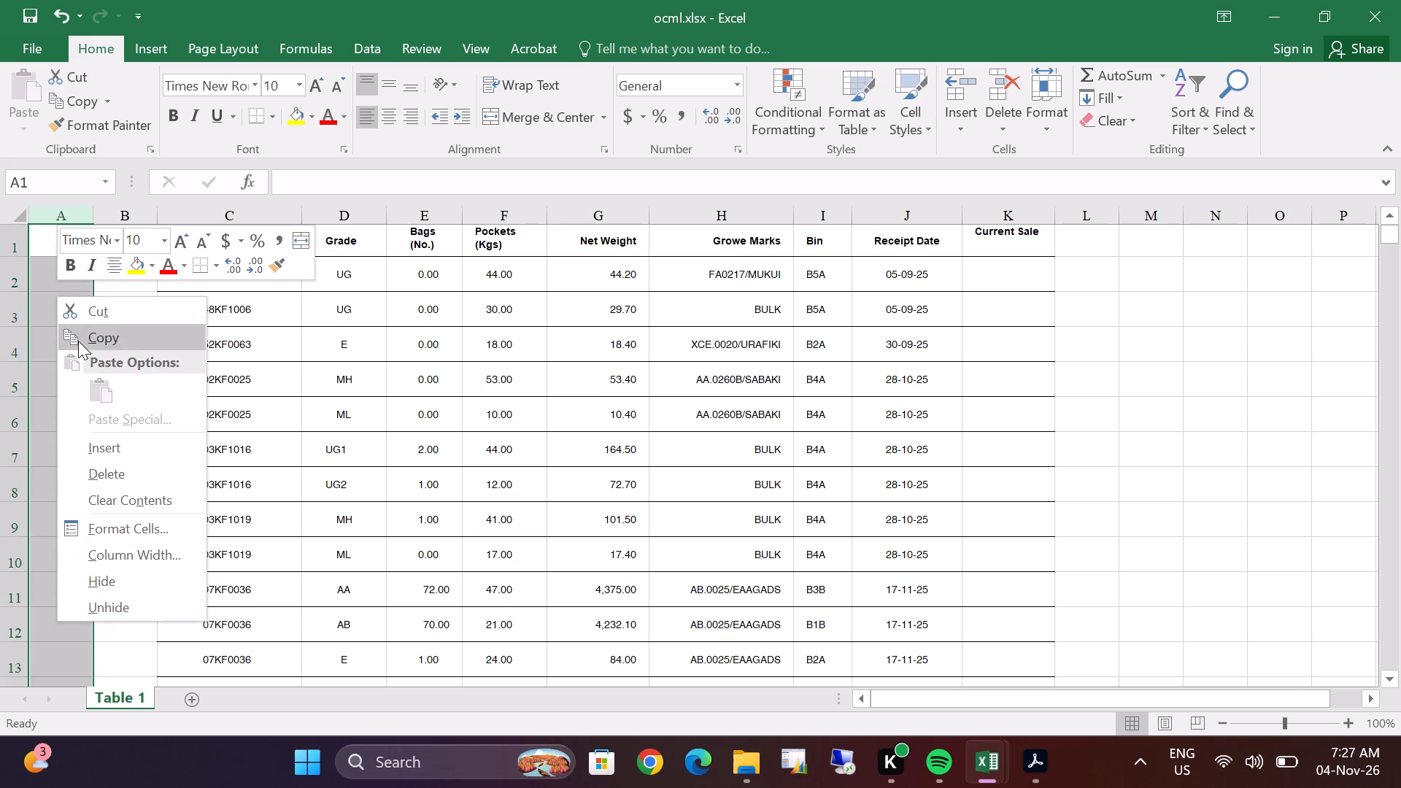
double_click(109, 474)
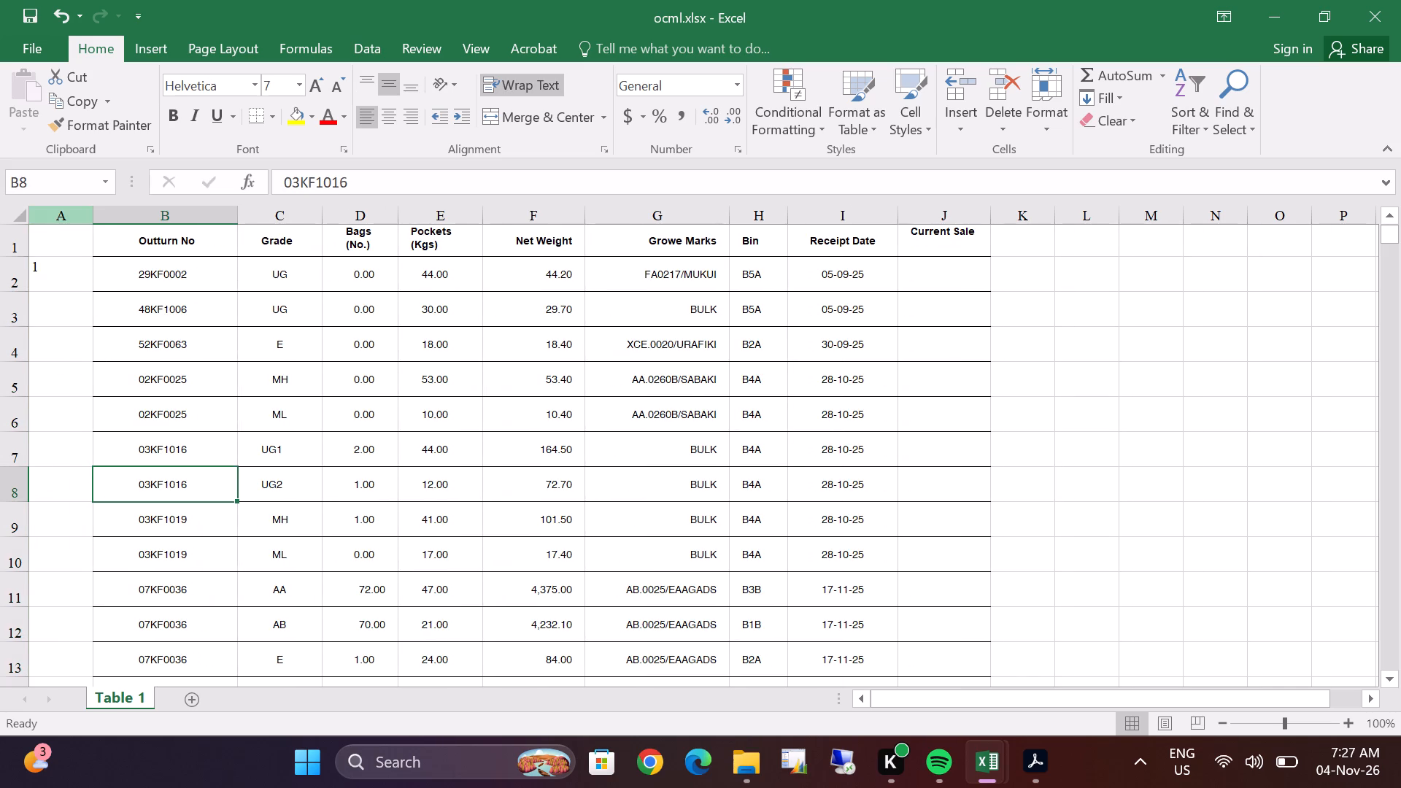
Delete the numbering column A in front of the Outturn No column.
double_click(68, 216)
right_click(50, 292)
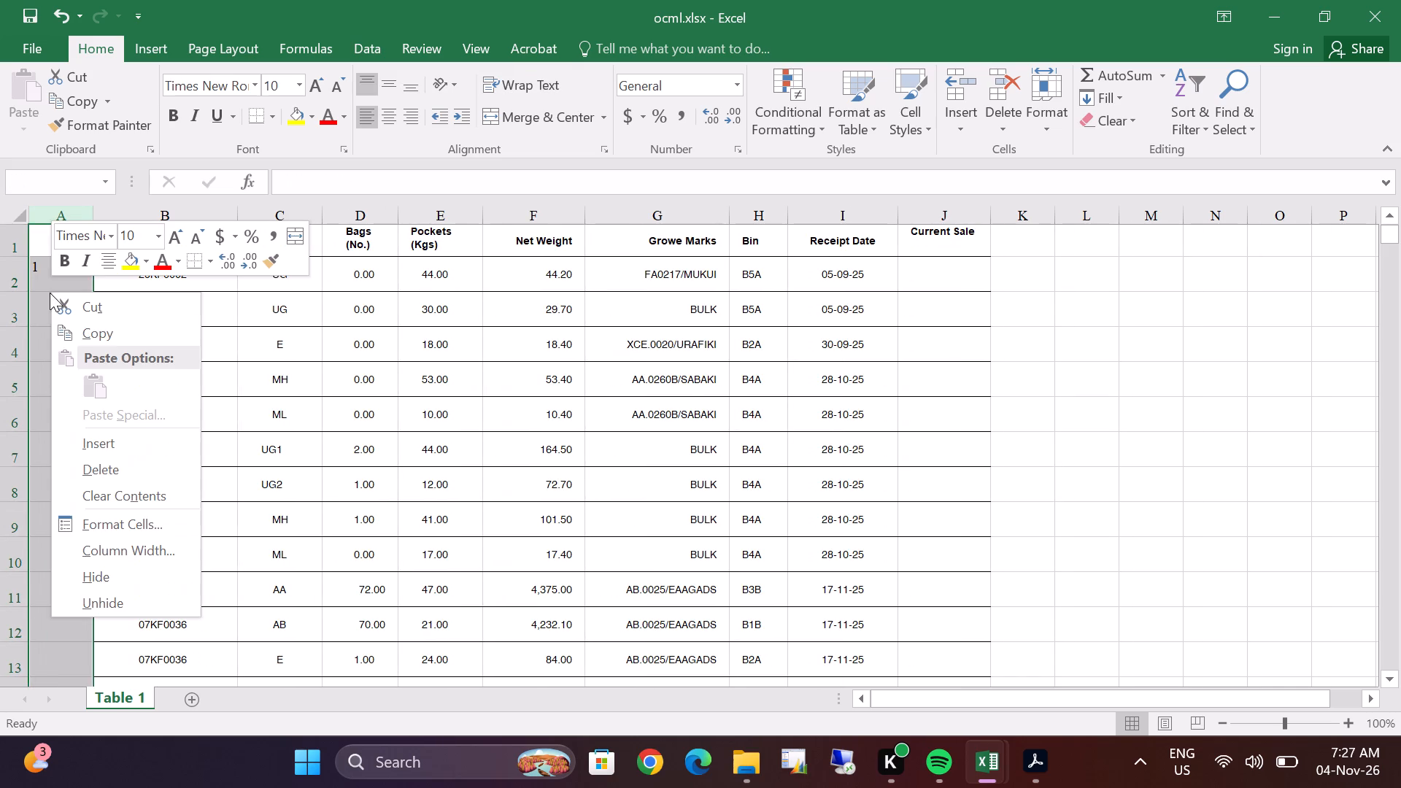
left_click(105, 466)
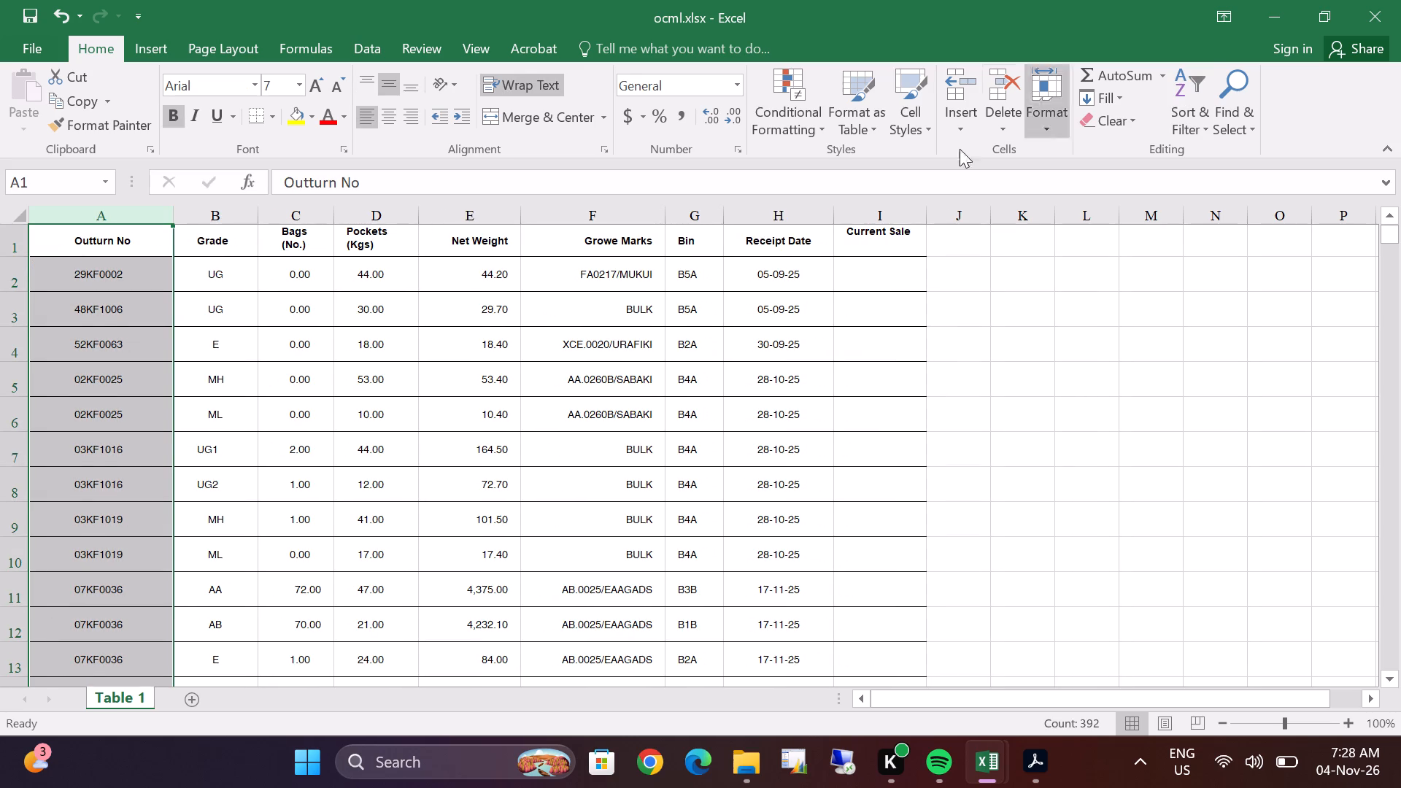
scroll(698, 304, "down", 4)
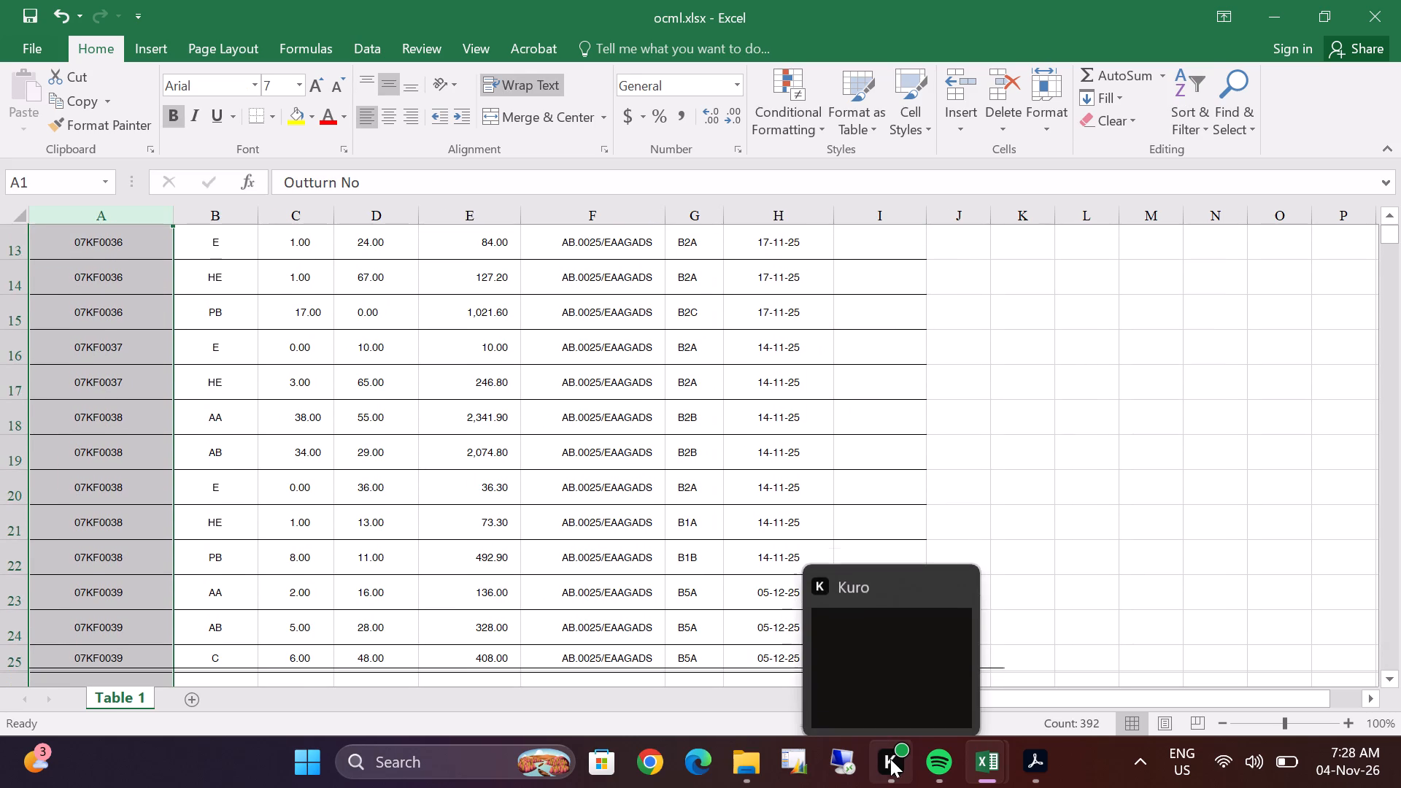
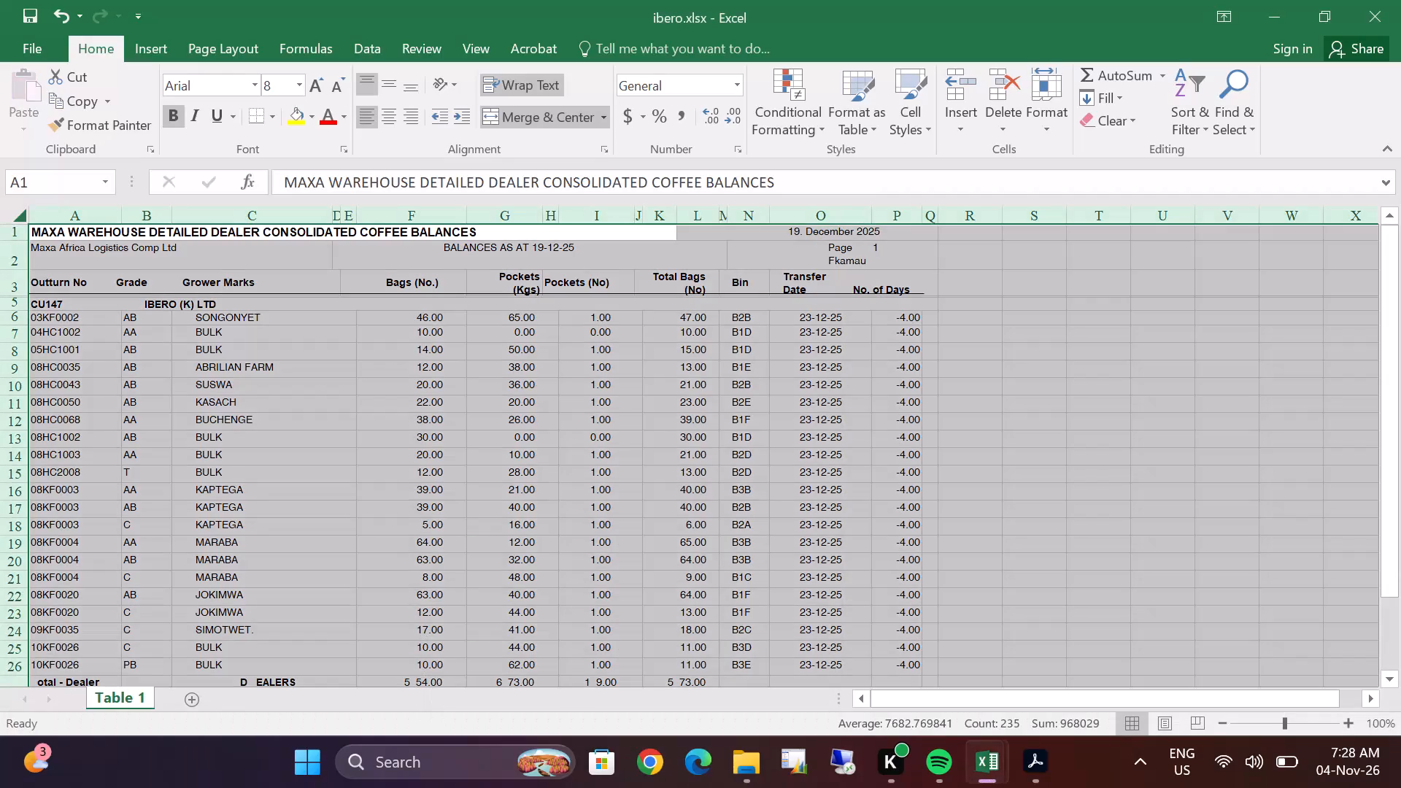
Switch from ibero.xlsx to the agriwyse.xlsx workbook.
double_click(625, 403)
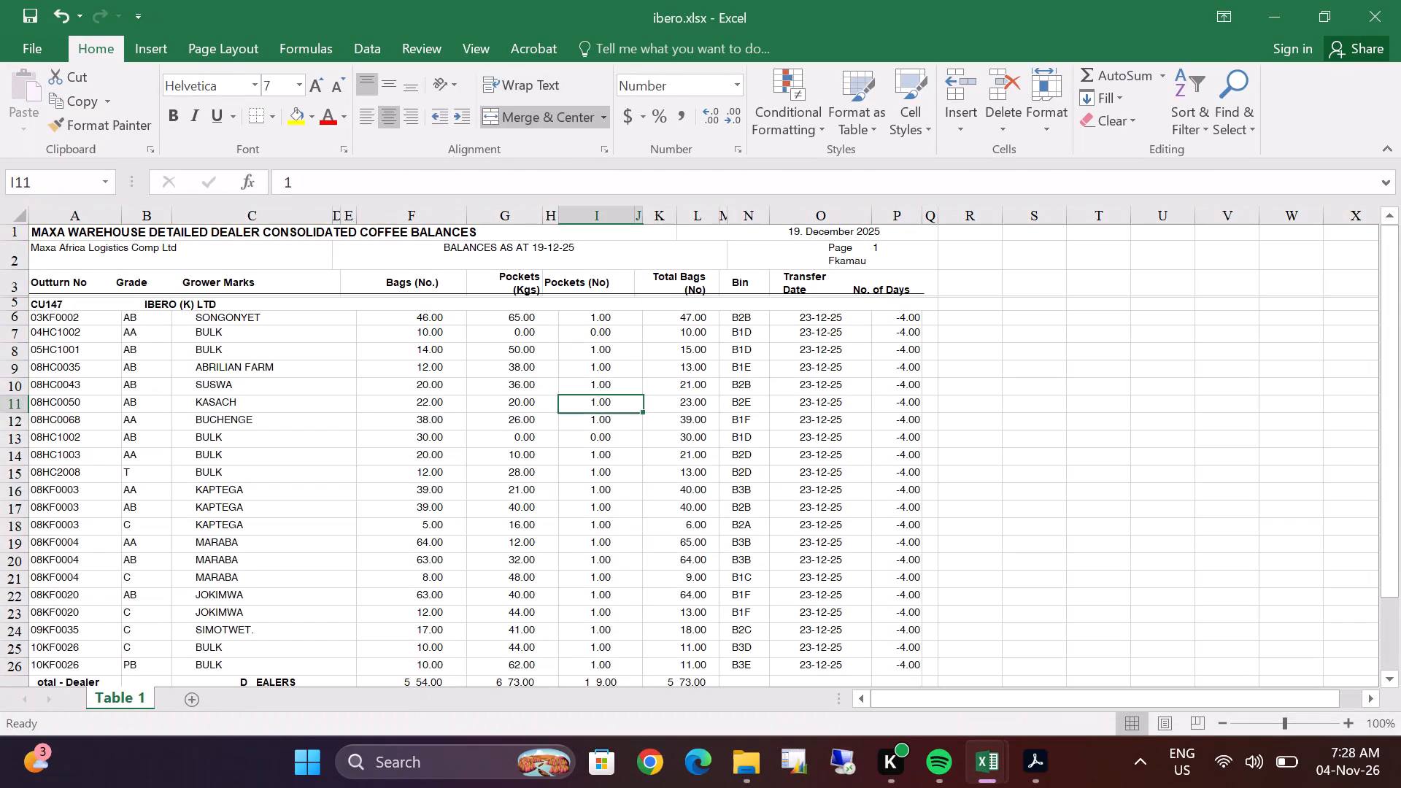
double_click(621, 345)
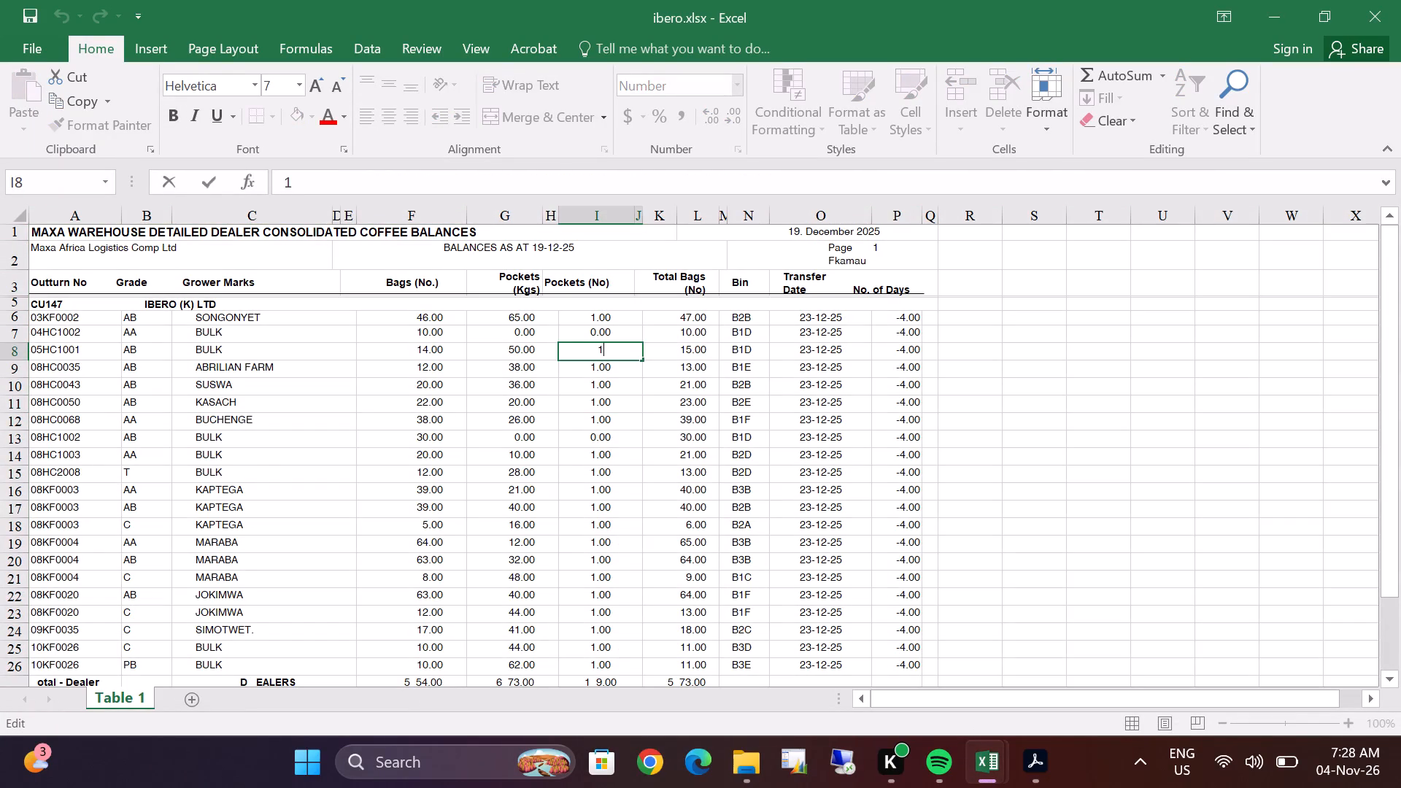
scroll(622, 345, "down", 3)
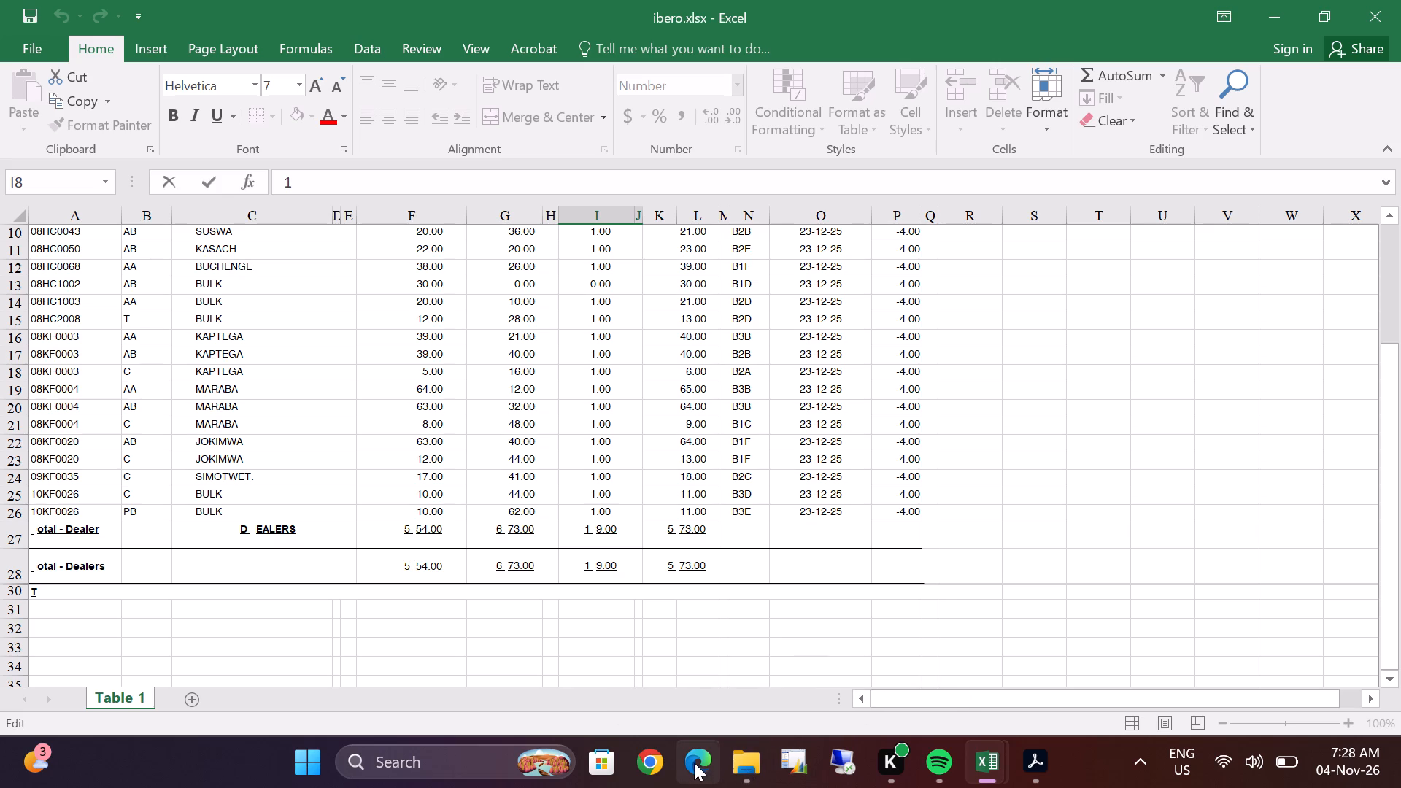
double_click(992, 768)
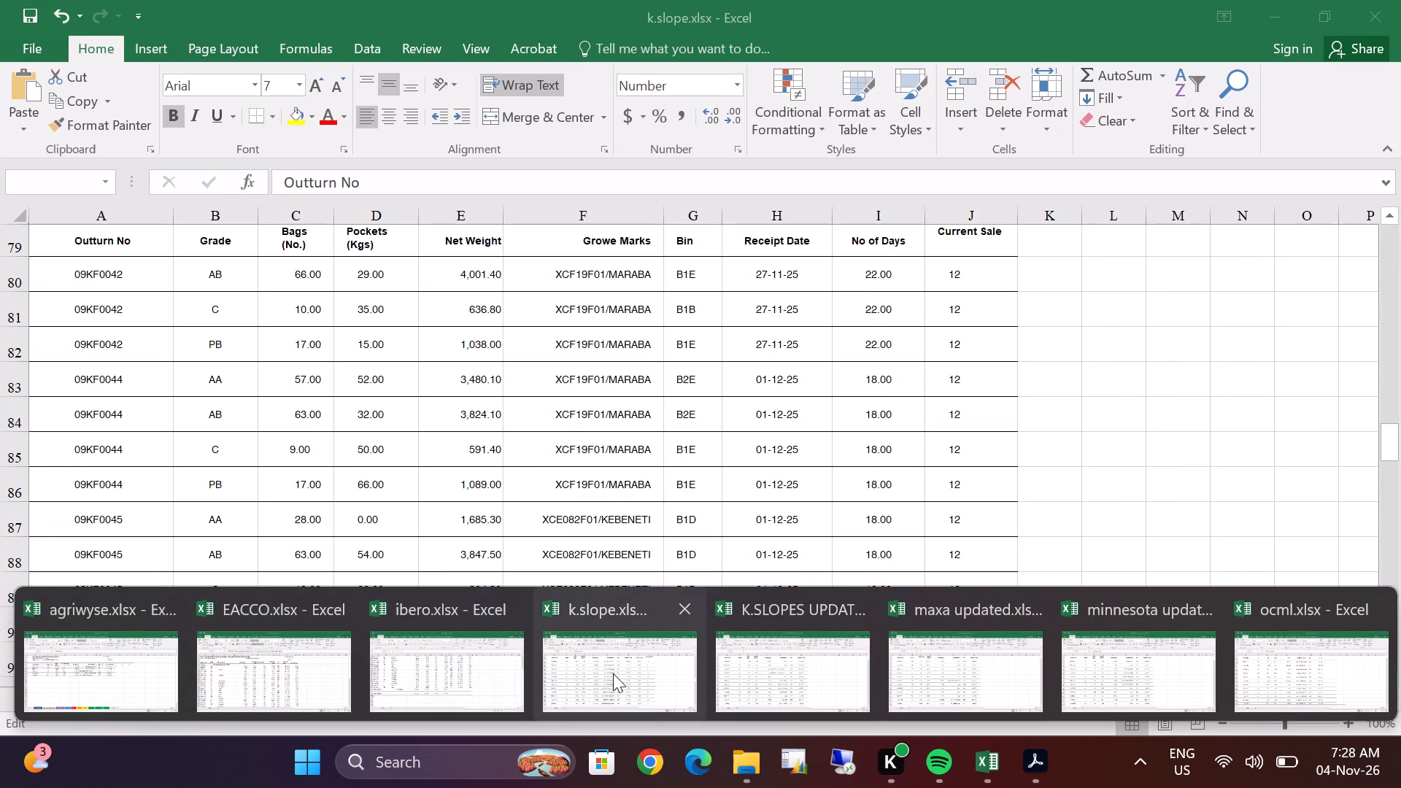
double_click(87, 654)
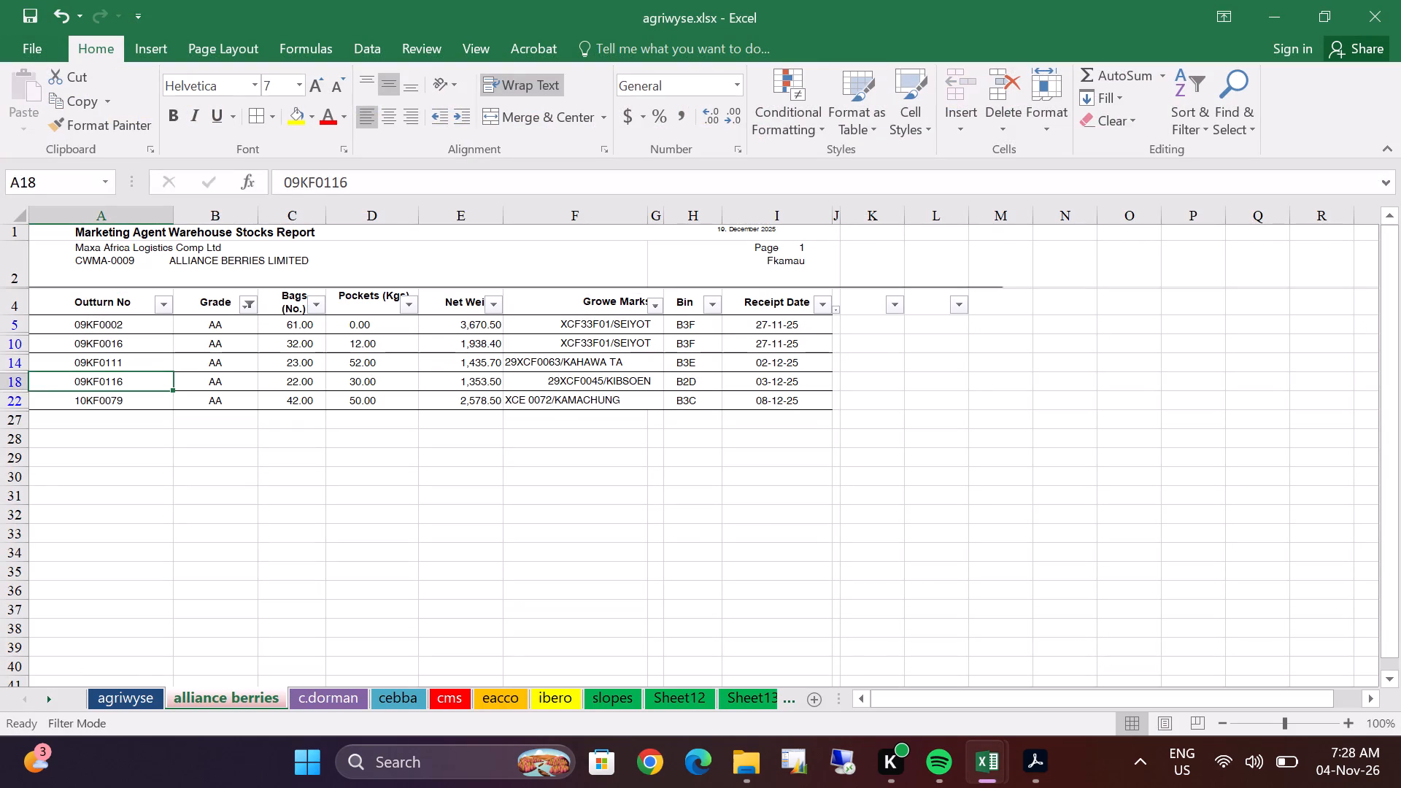
Look through the alliance berries, c.dorman and slopes sheets, checking how the stock rows and headers are laid out.
scroll(374, 412, "up", 3)
double_click(22, 302)
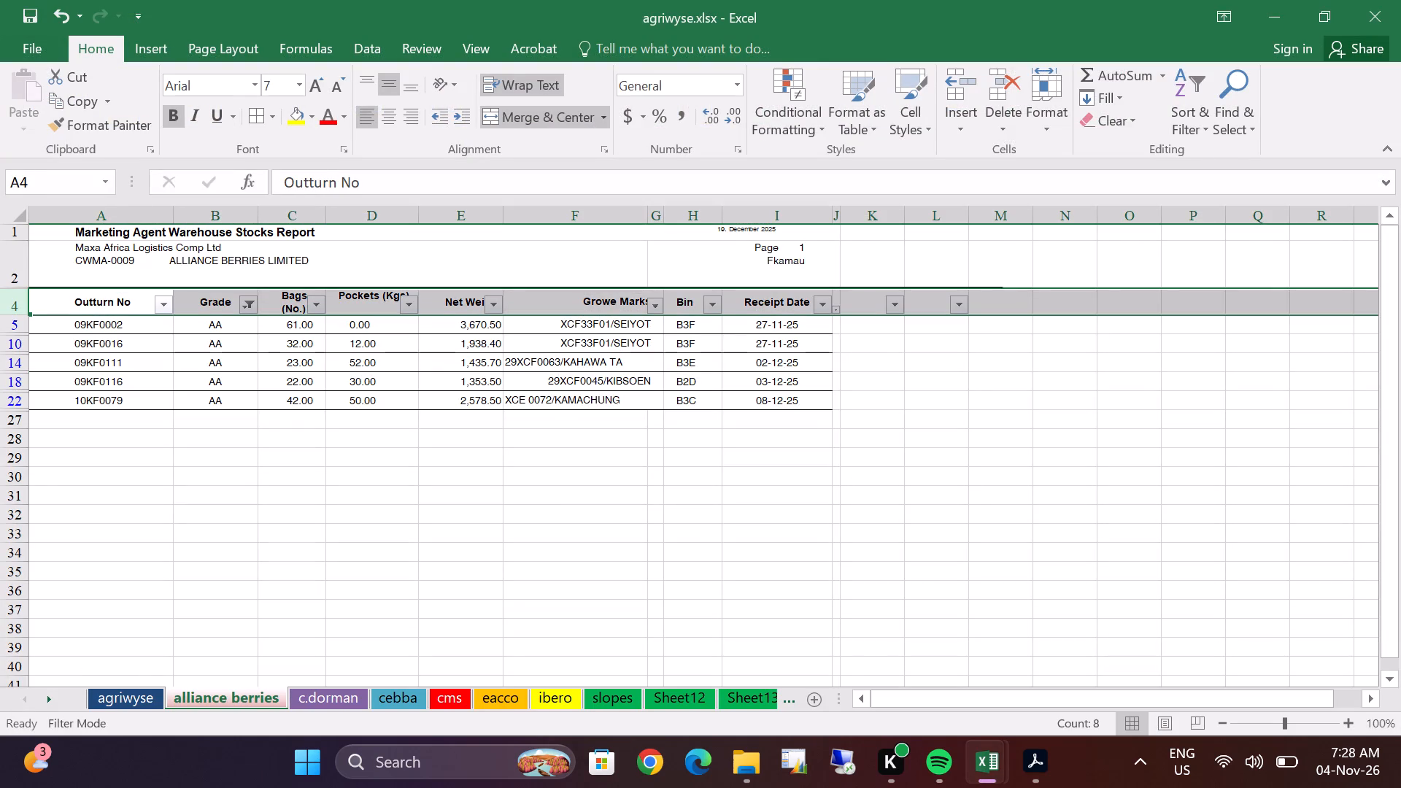
triple_click(99, 330)
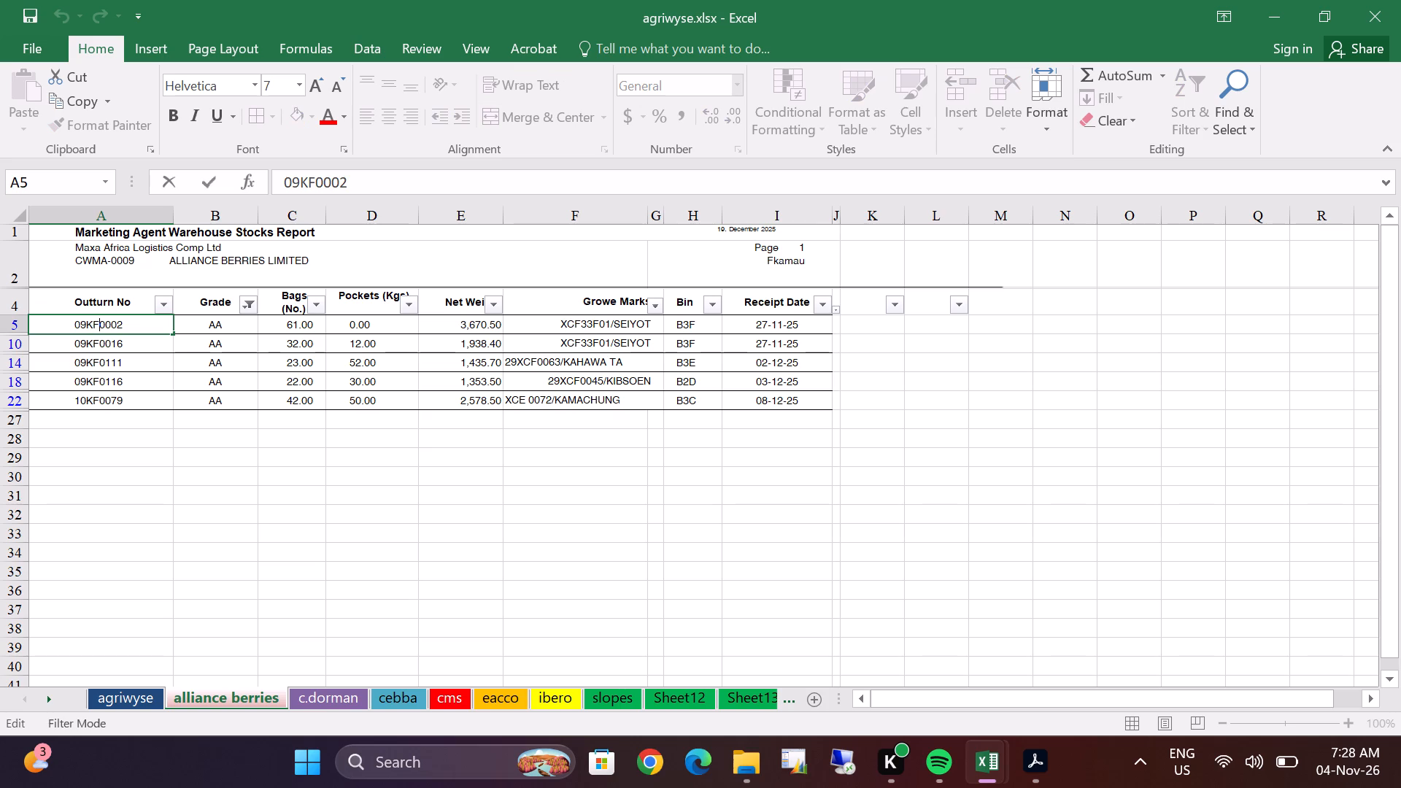
left_click(339, 703)
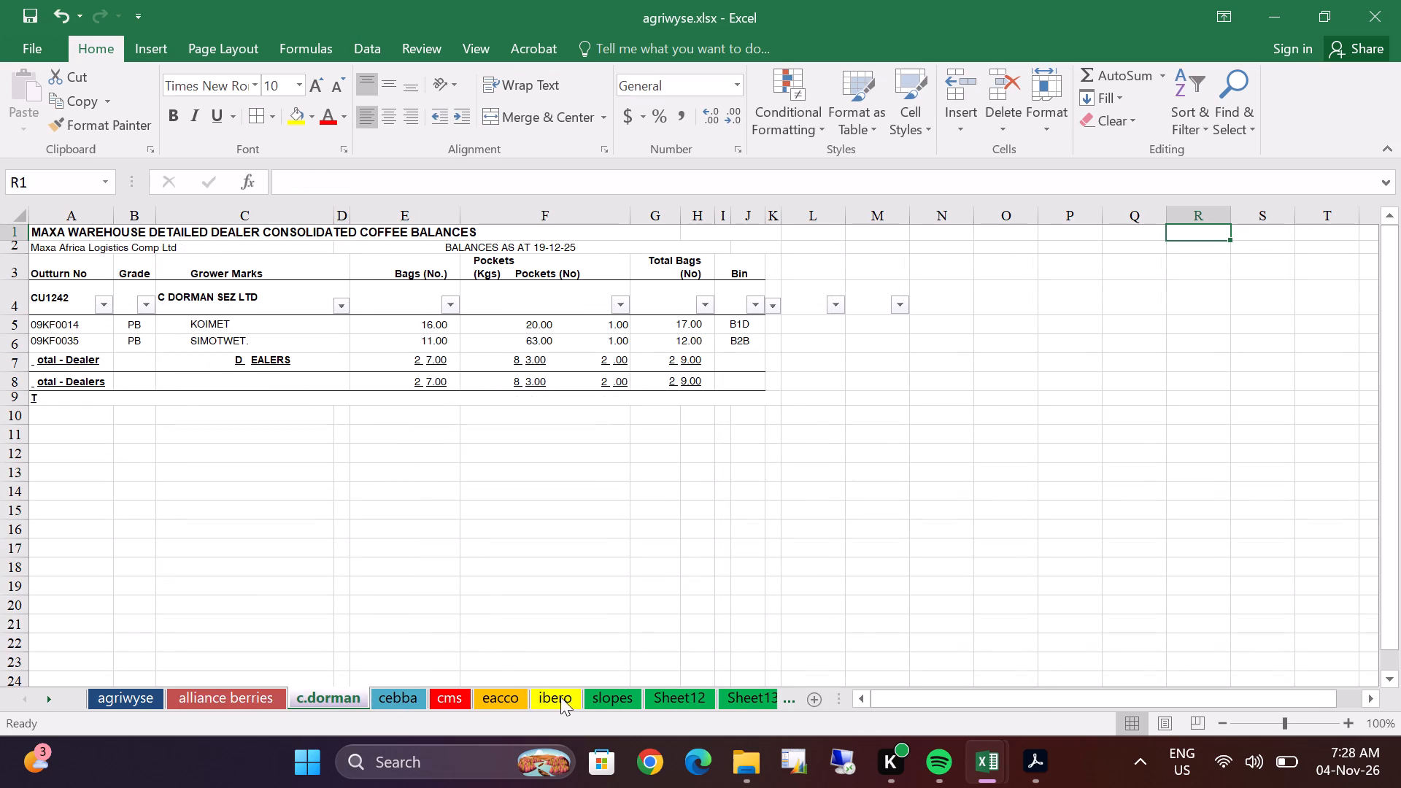
left_click(628, 697)
left_click(556, 433)
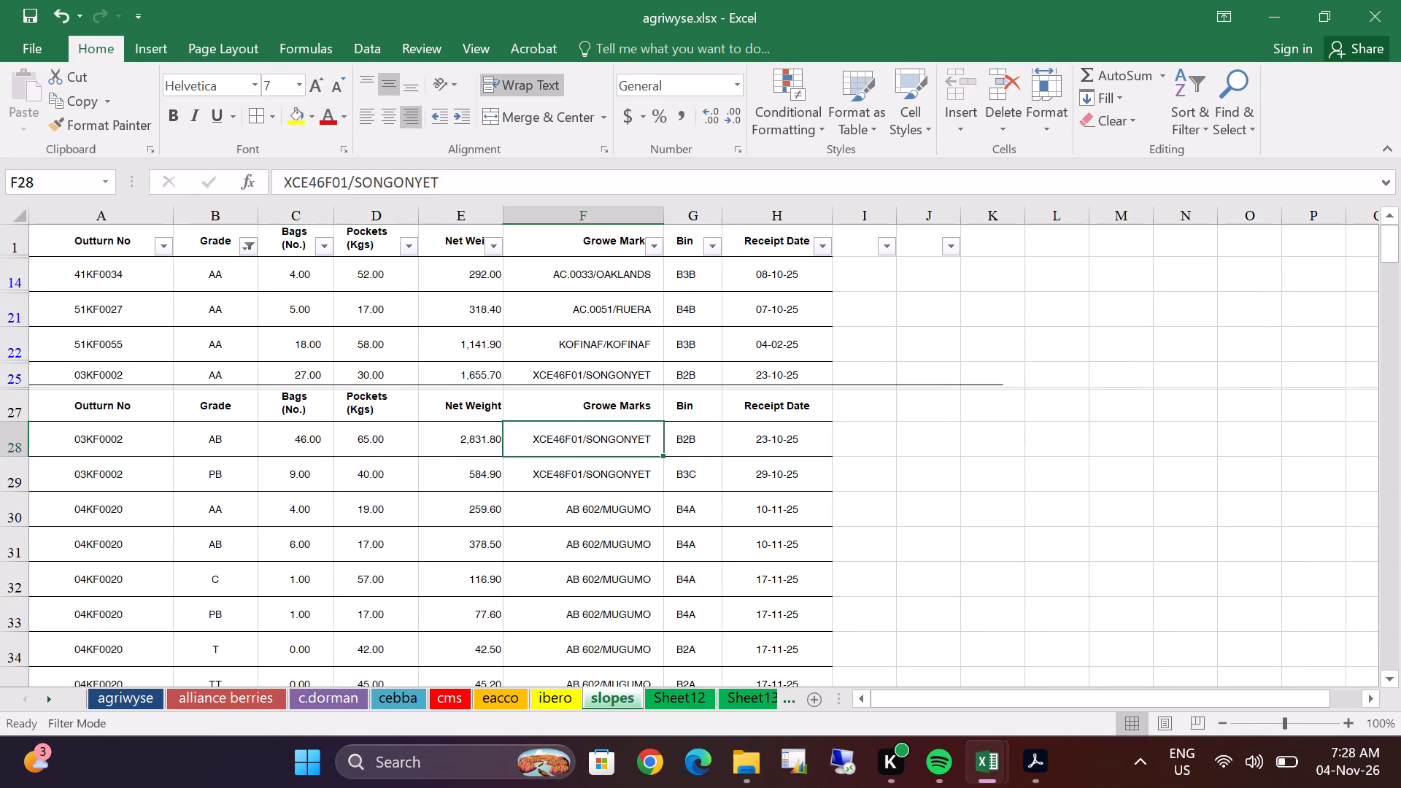
scroll(87, 341, "down", 3)
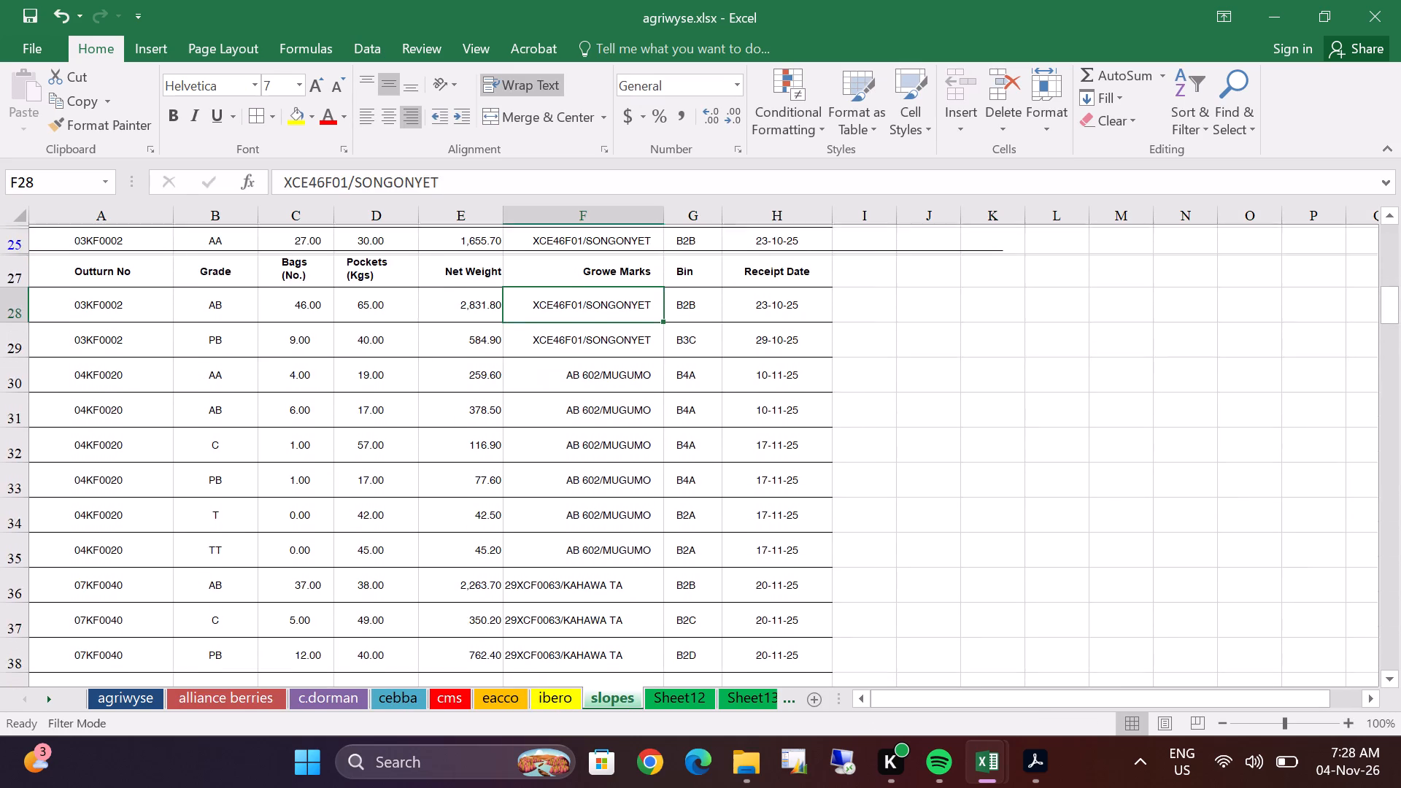
scroll(87, 341, "up", 4)
scroll(87, 341, "down", 3)
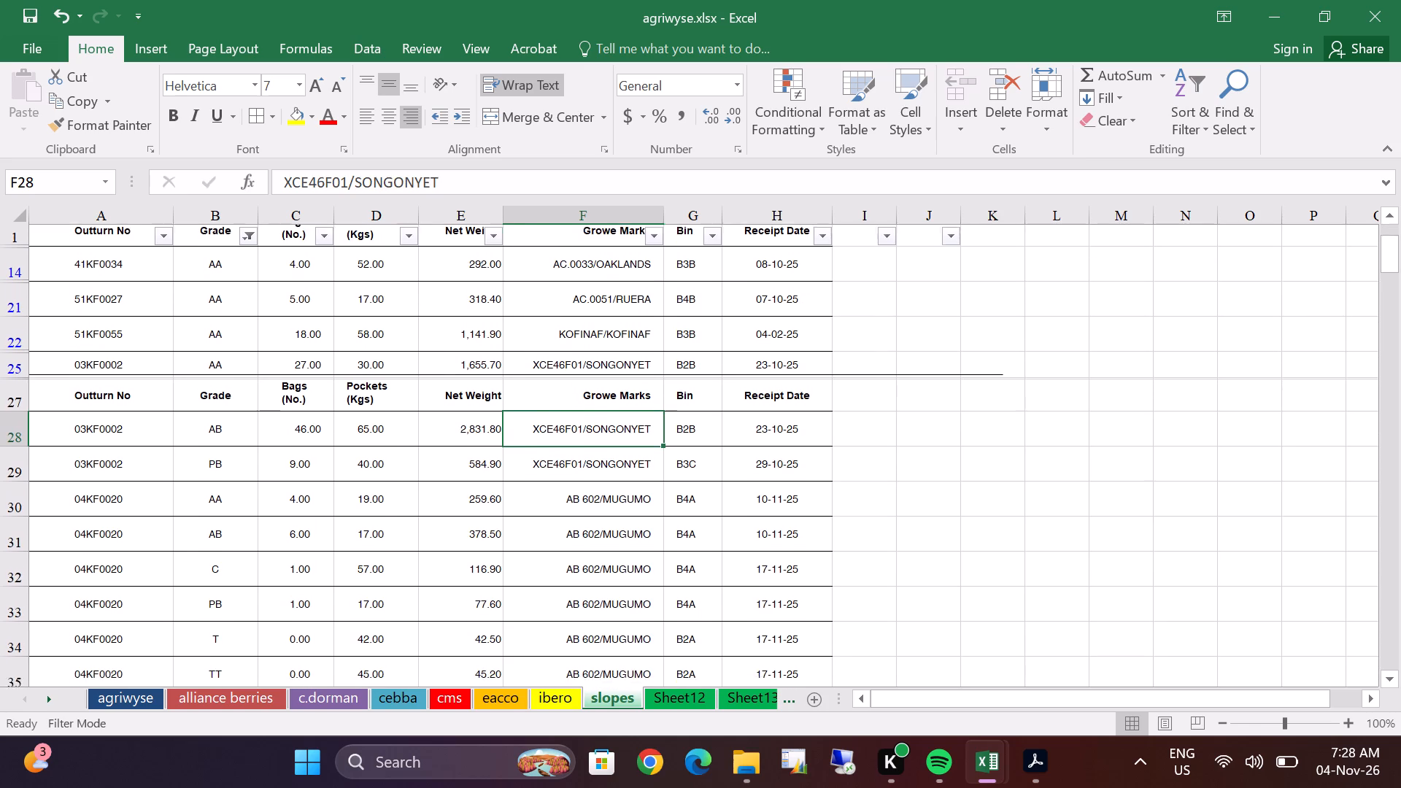
scroll(87, 341, "down", 7)
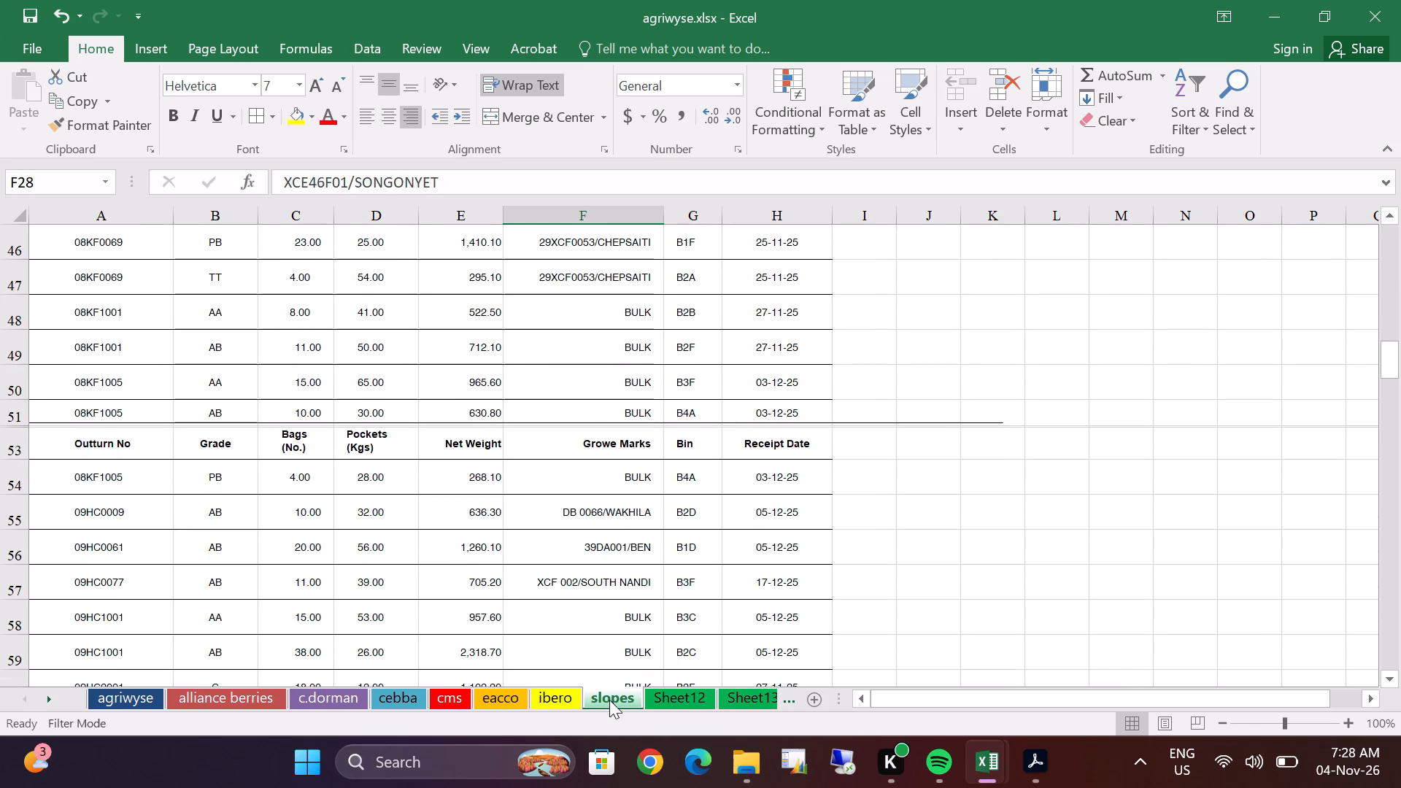
left_click(609, 698)
left_click(609, 698)
left_click(535, 516)
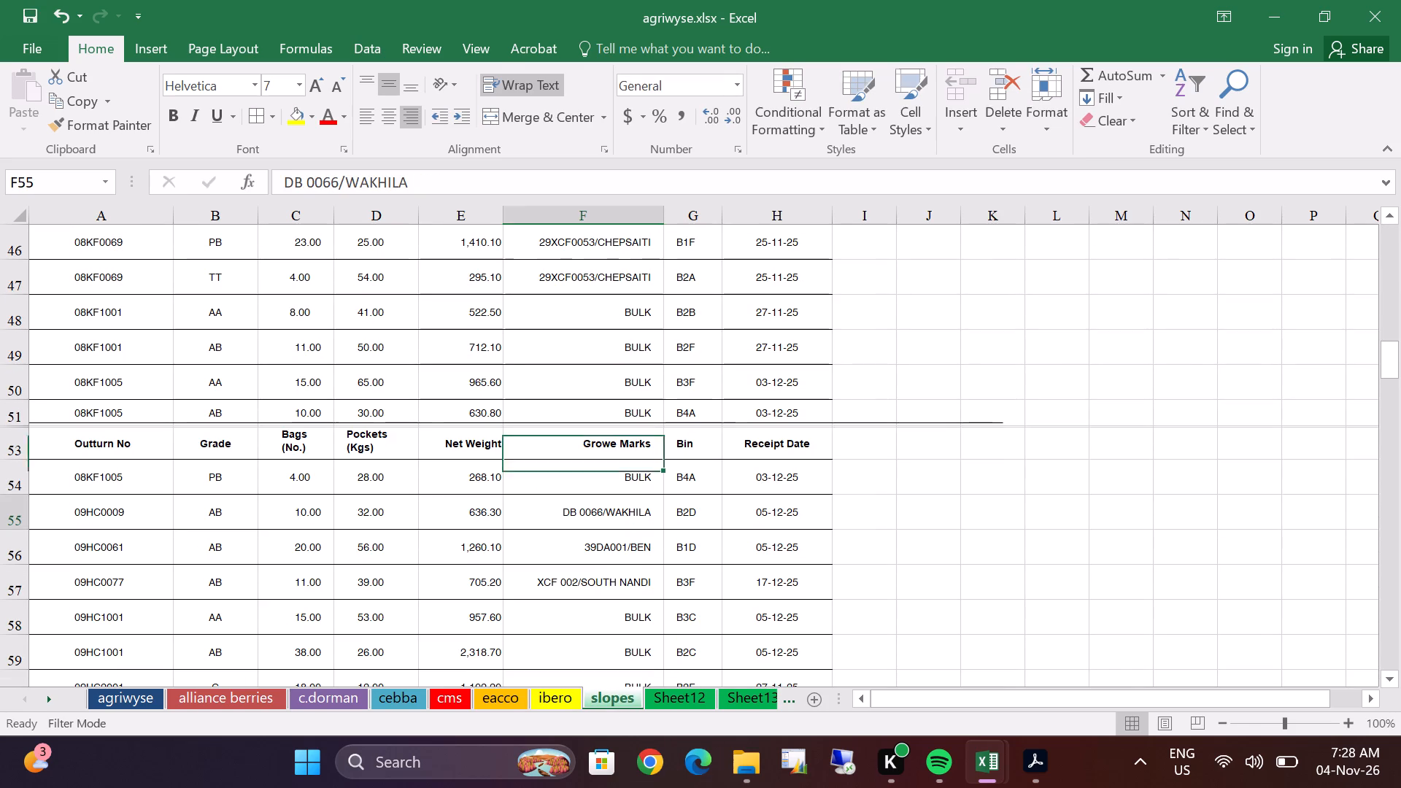
Examine the highlighted stock table on the ibero sheet from its totals up to its header.
left_click(555, 706)
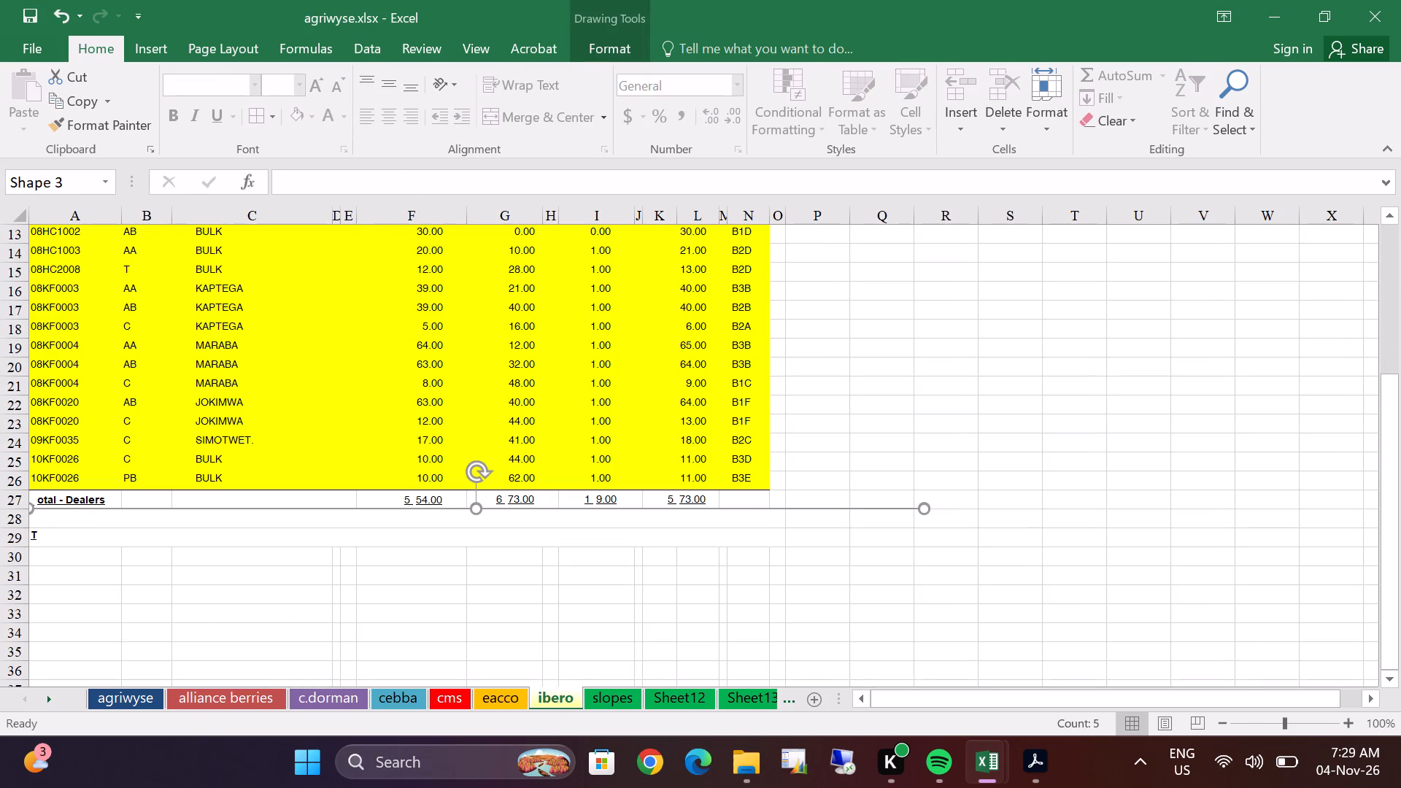
scroll(516, 549, "up", 6)
scroll(516, 549, "down", 3)
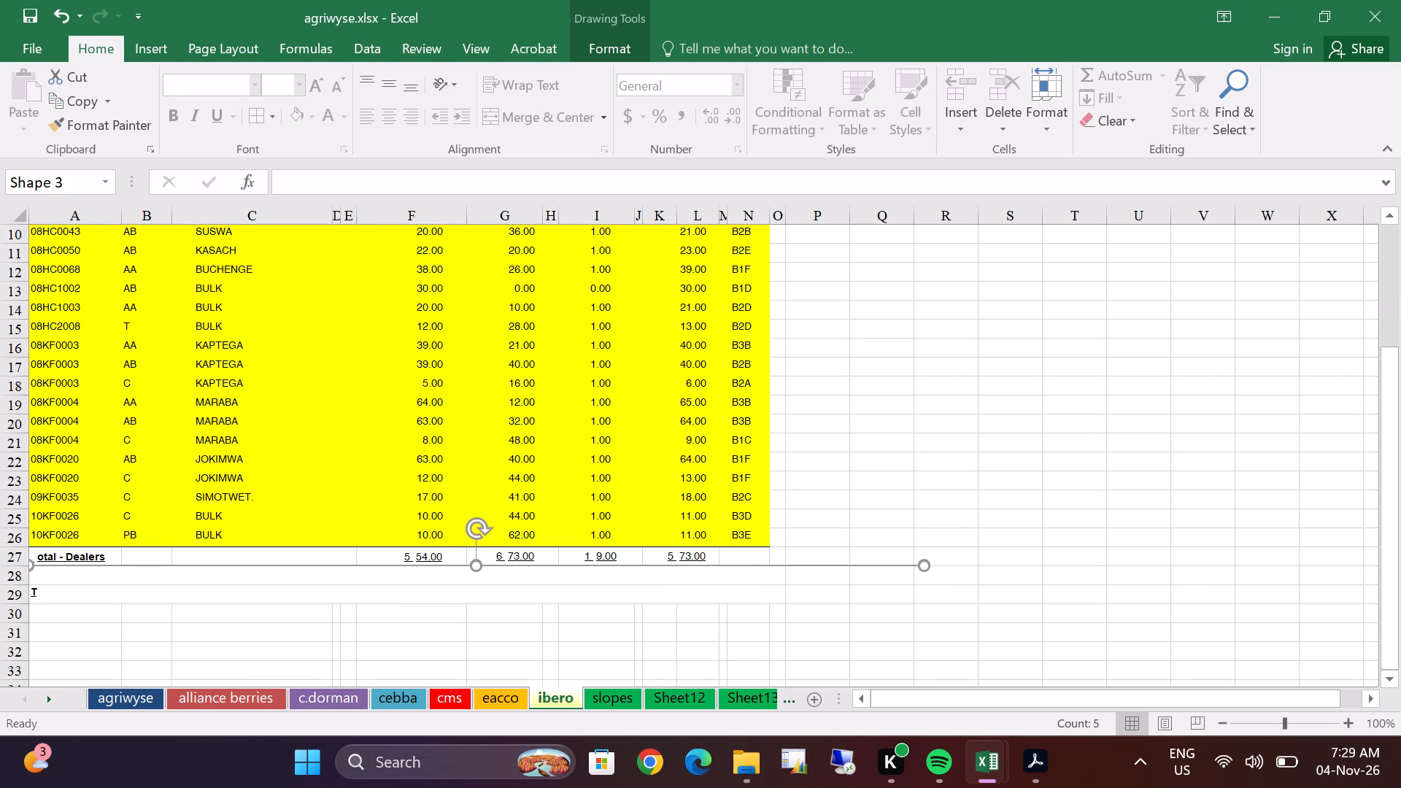
left_click(542, 430)
scroll(651, 377, "up", 4)
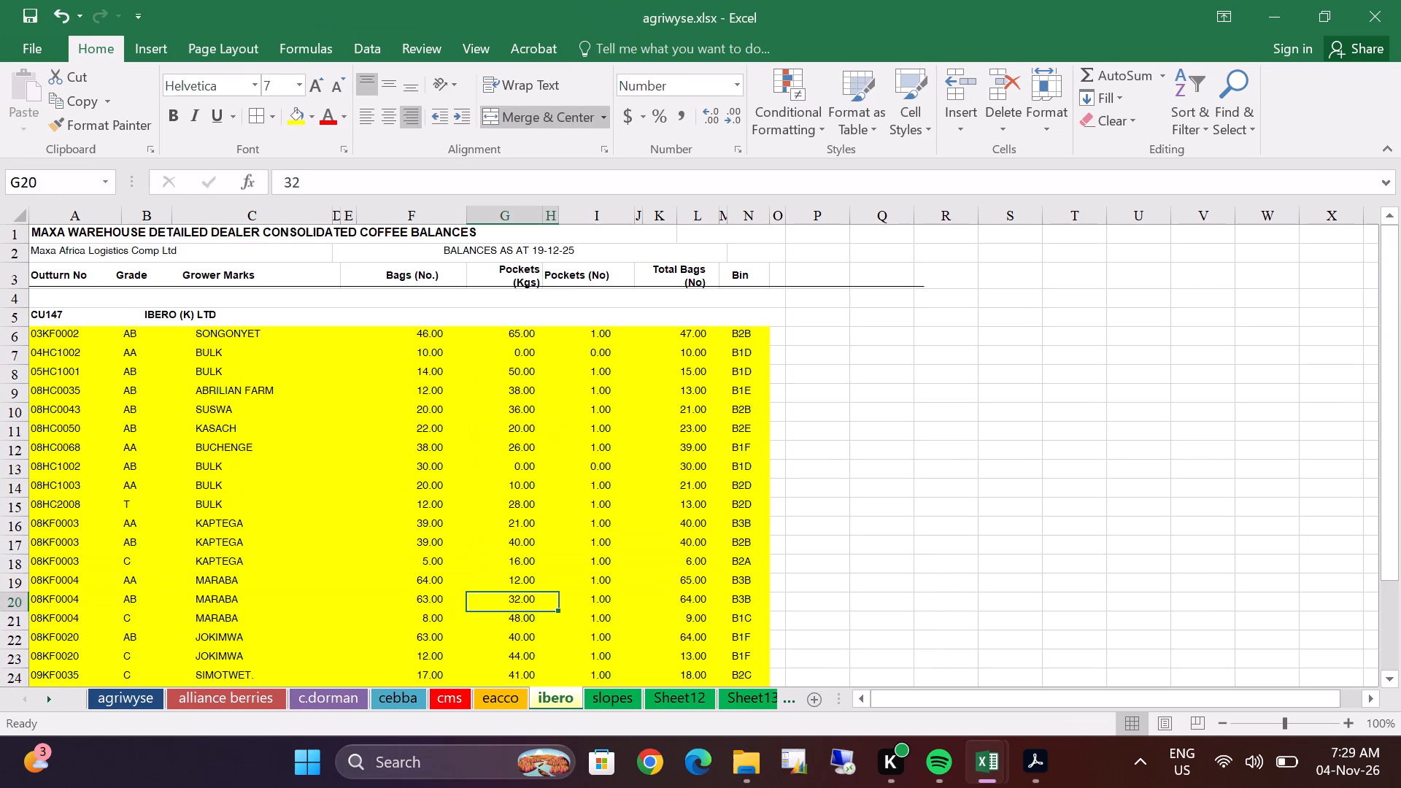
scroll(649, 377, "up", 2)
Delete the repeated header row 27 from the stock table on the cebba sheet.
left_click(393, 698)
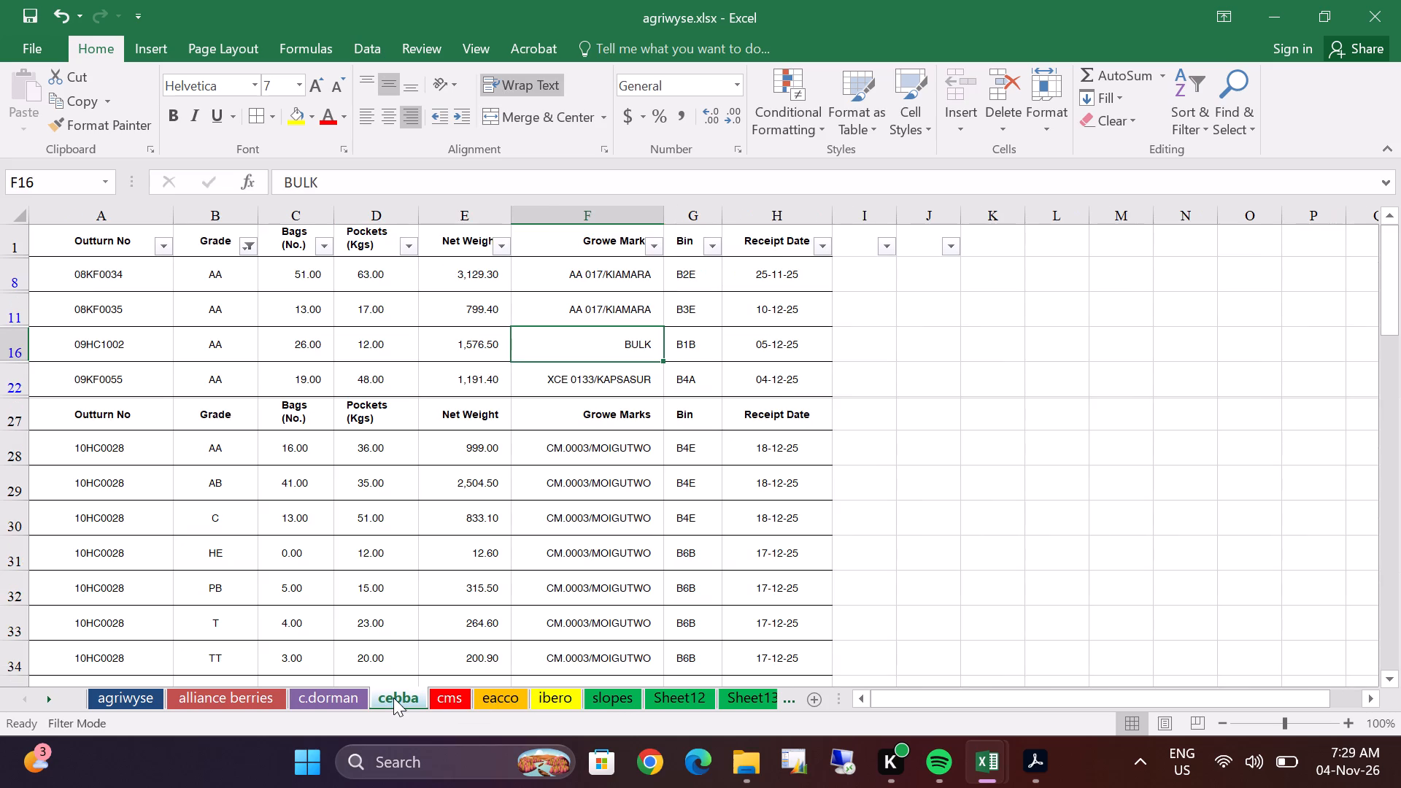
scroll(312, 447, "down", 4)
scroll(312, 447, "up", 7)
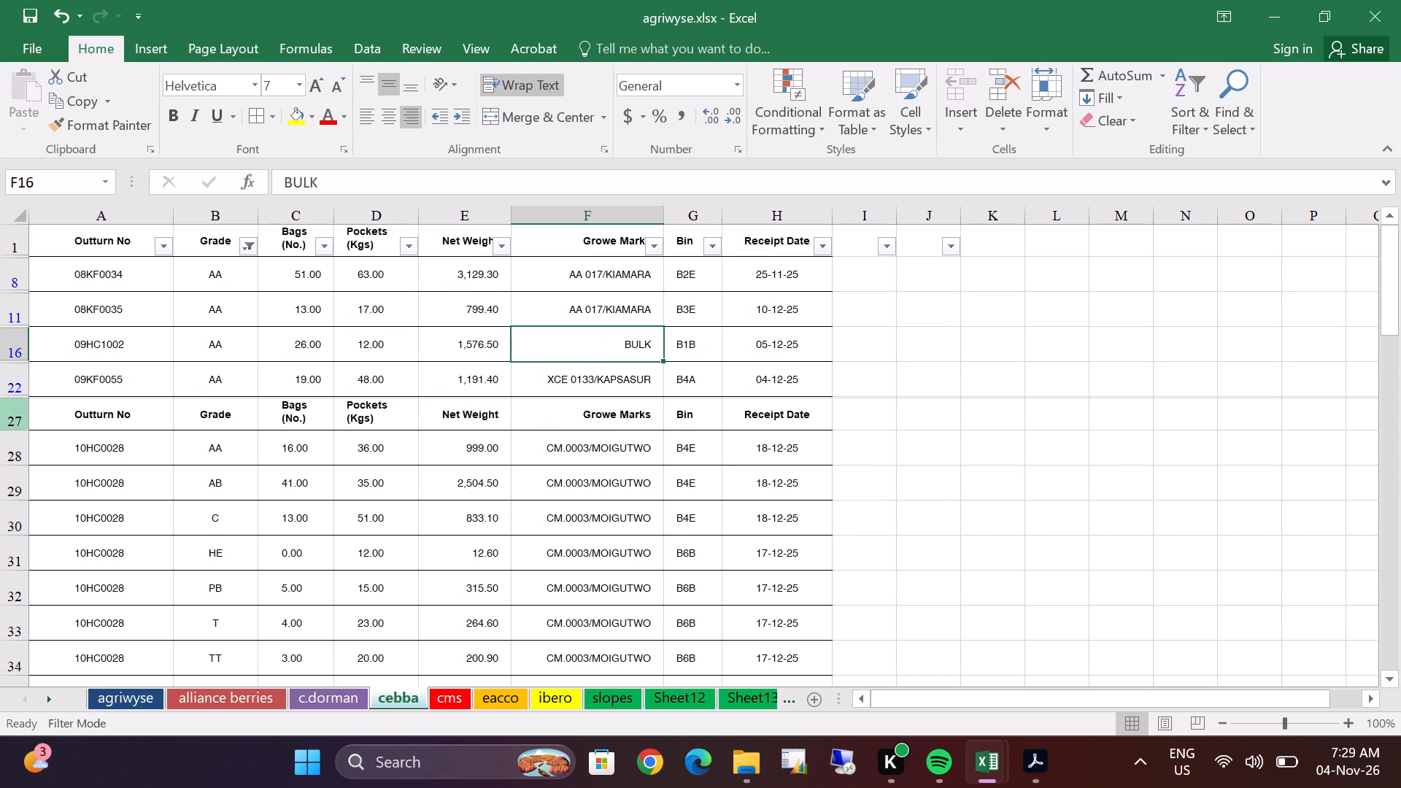
double_click(7, 418)
right_click(112, 416)
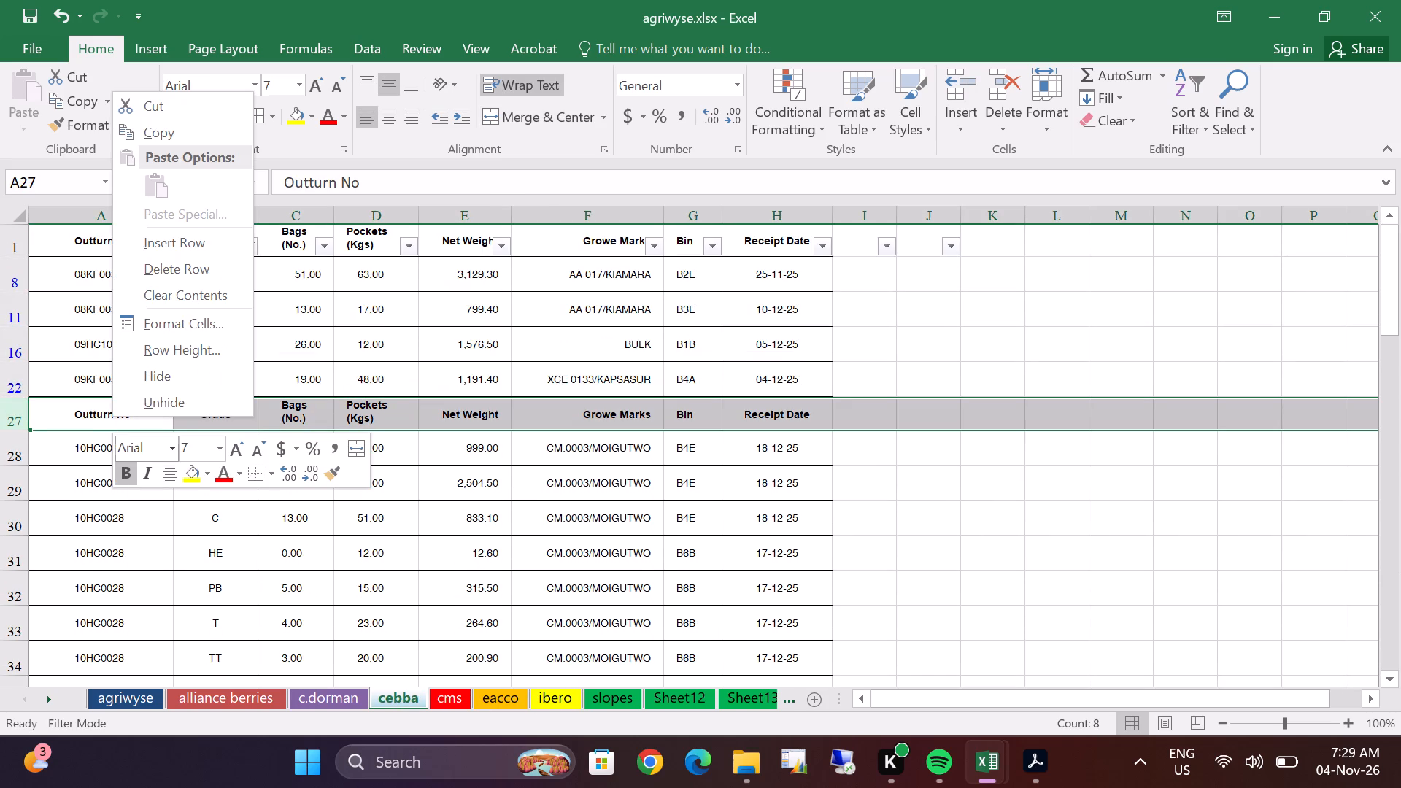
double_click(172, 277)
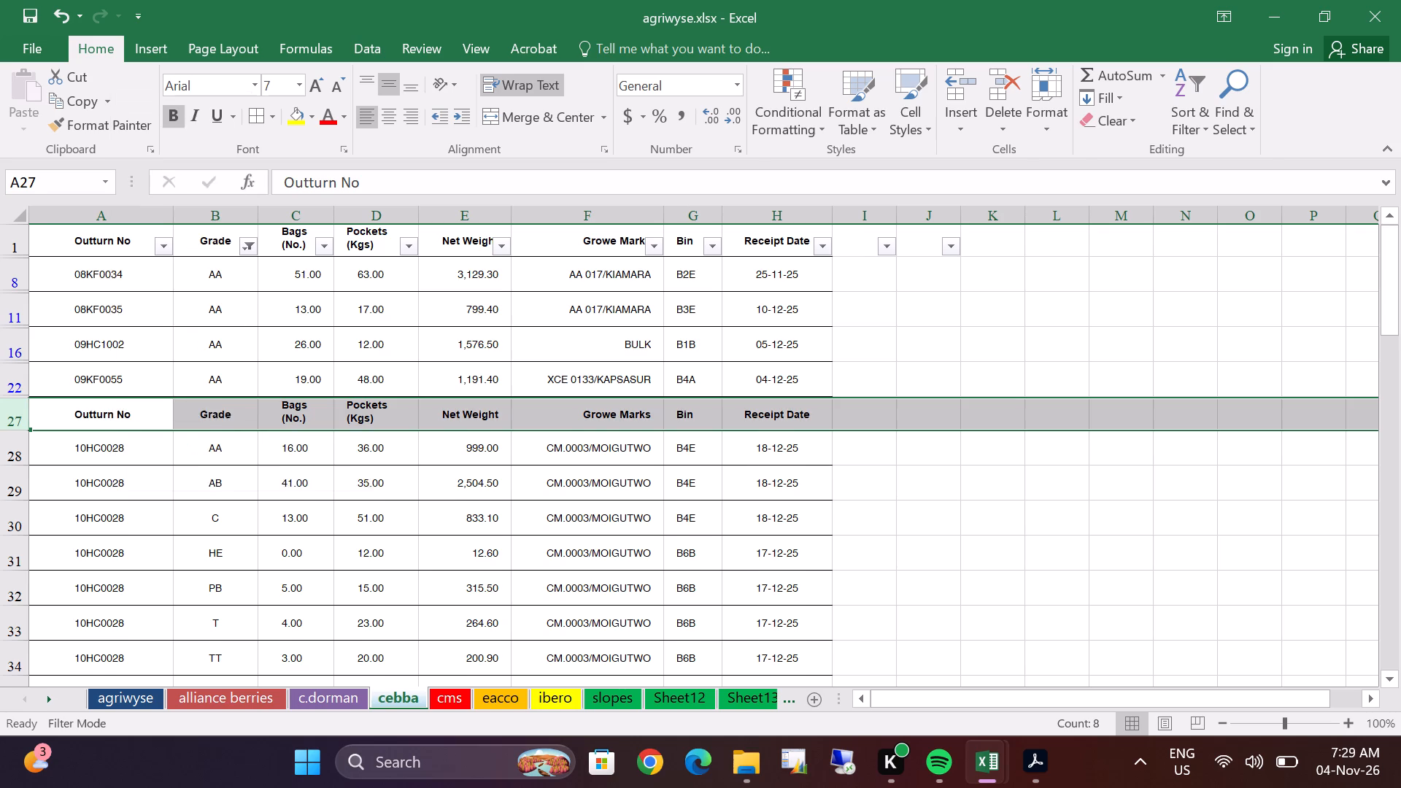
Delete the Pkt Count row at the end of the cebba stock table.
scroll(171, 360, "up", 4)
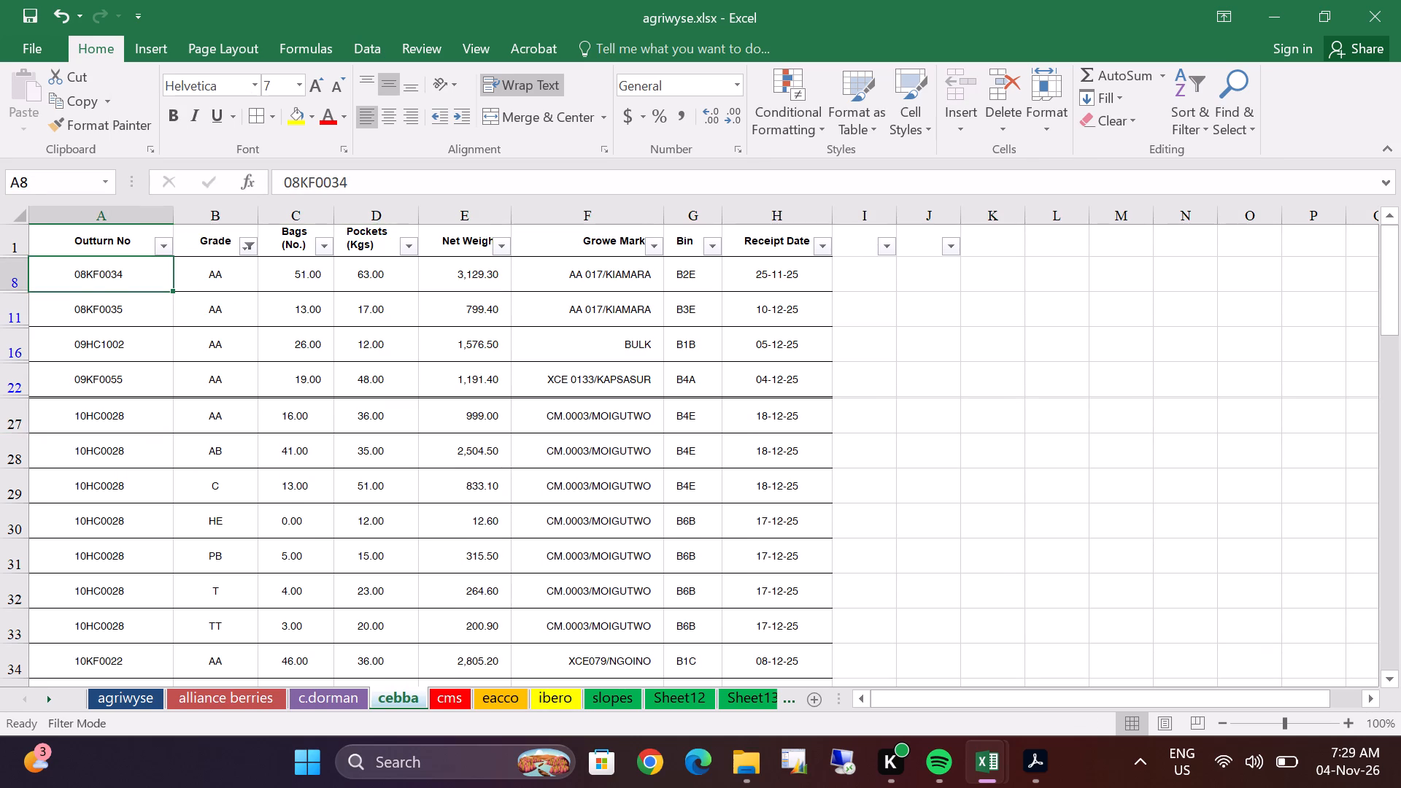
scroll(660, 565, "down", 4)
scroll(712, 490, "down", 9)
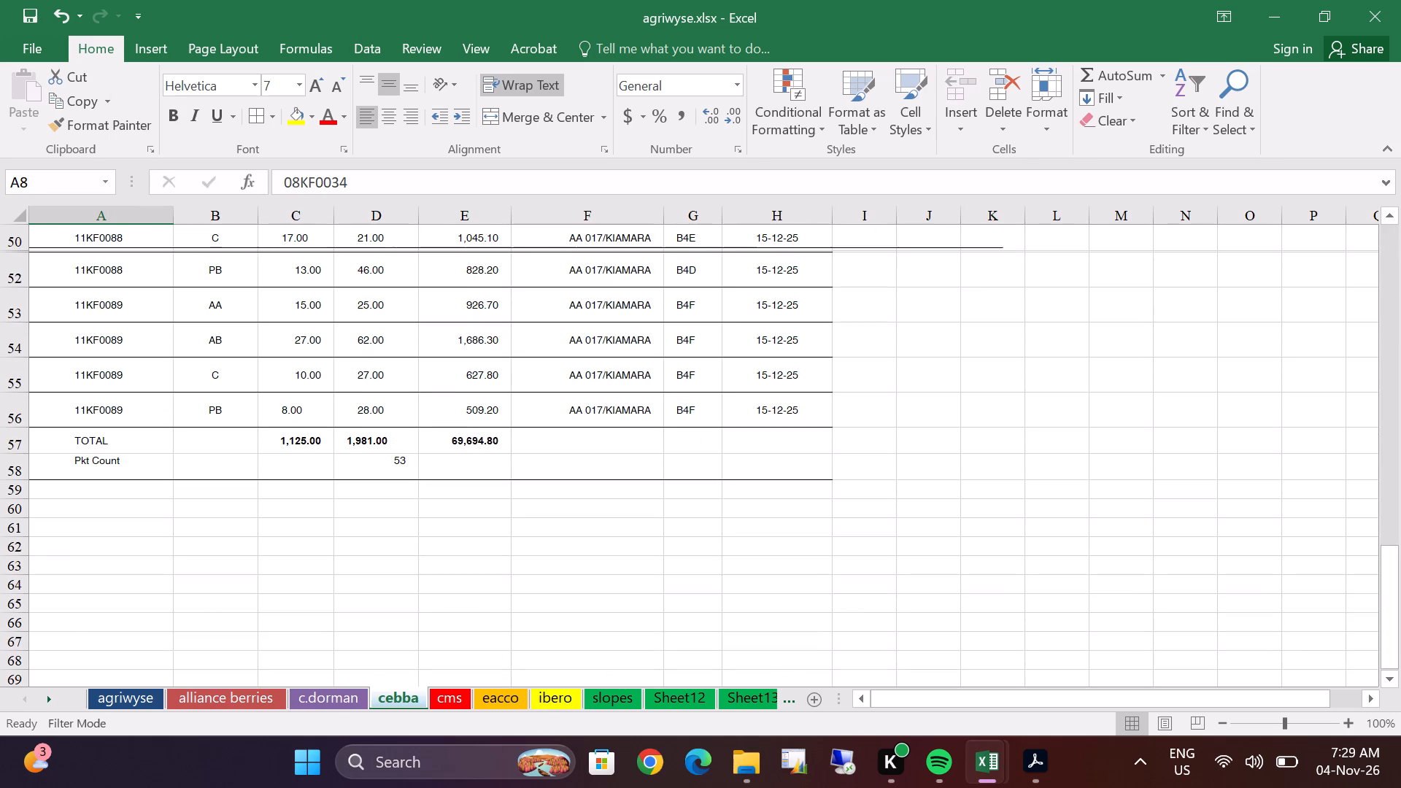
left_click(12, 466)
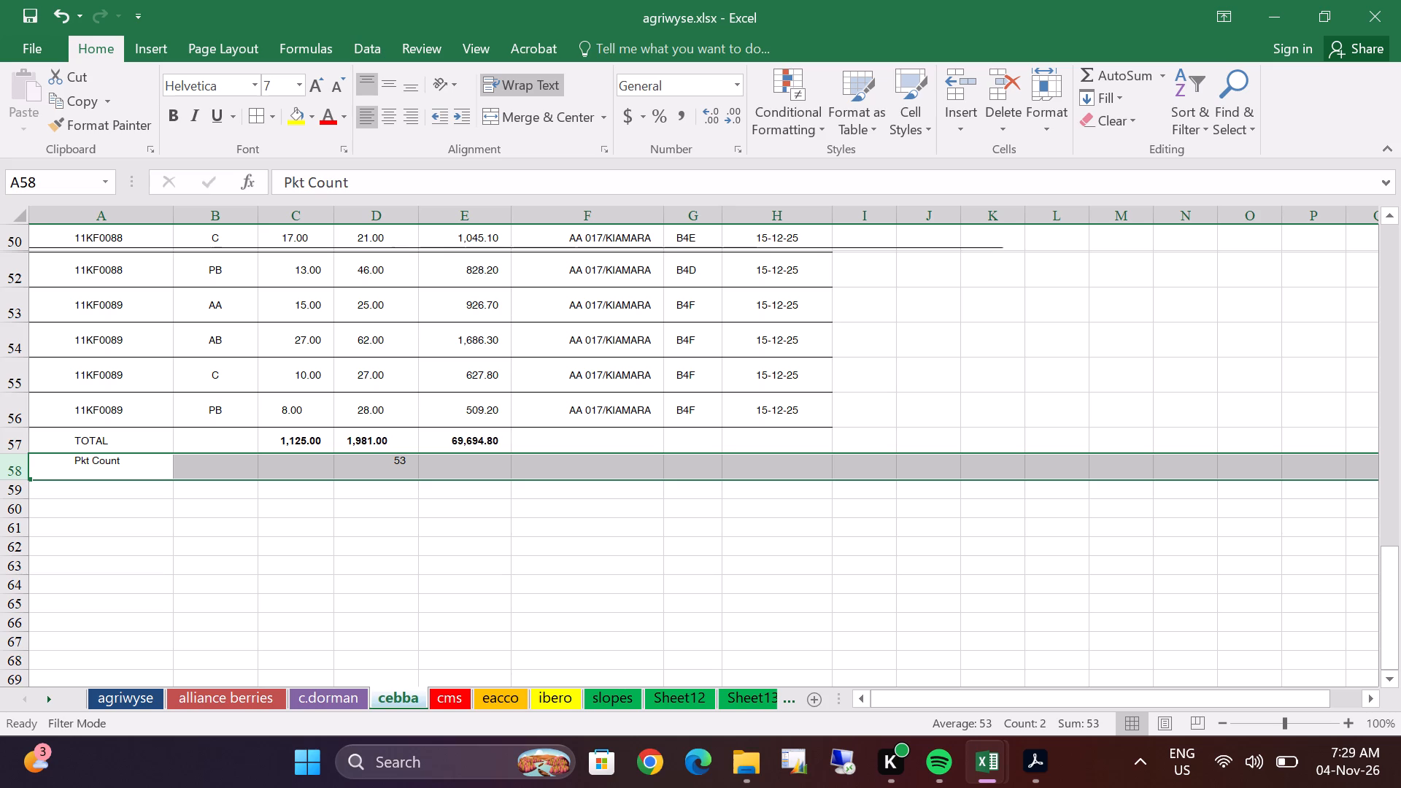
right_click(292, 468)
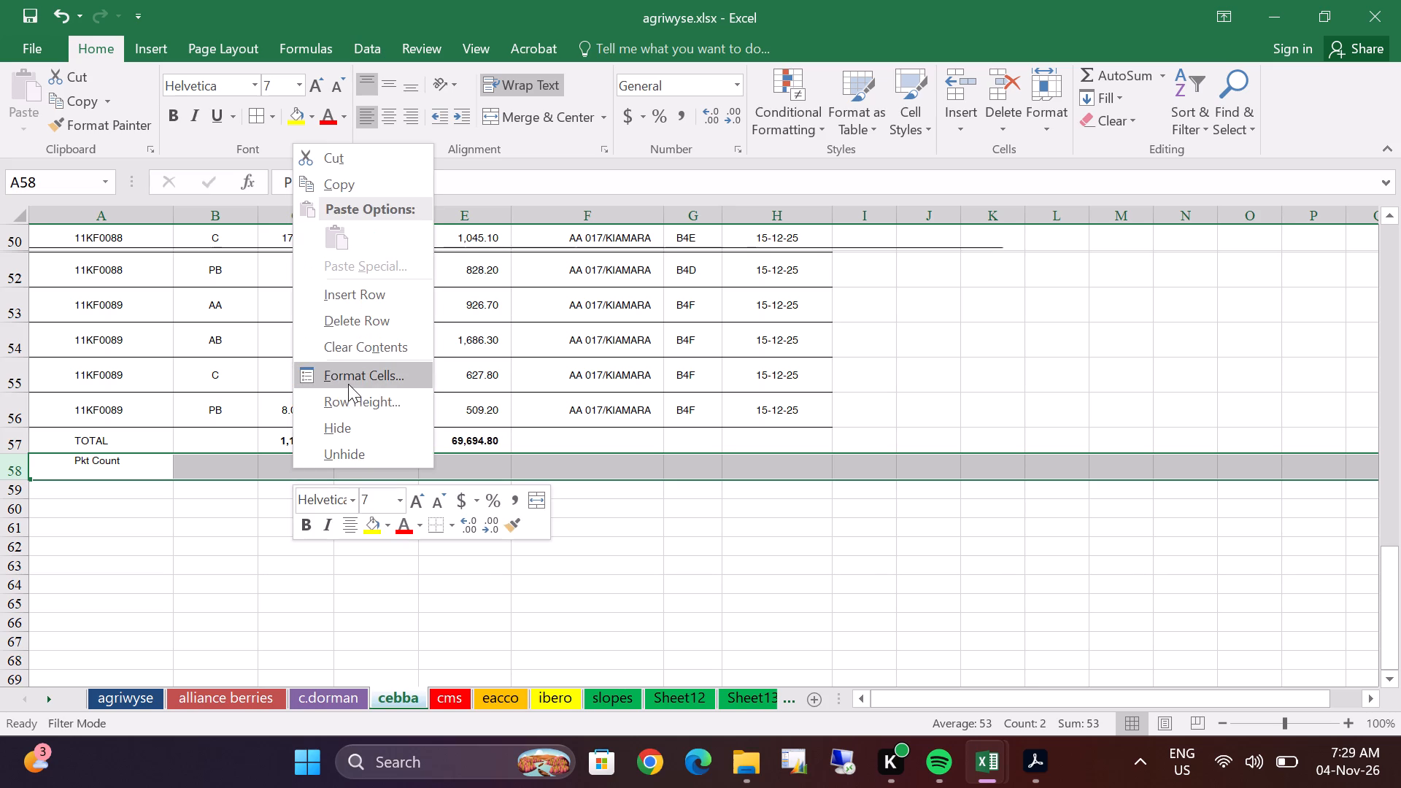
double_click(360, 328)
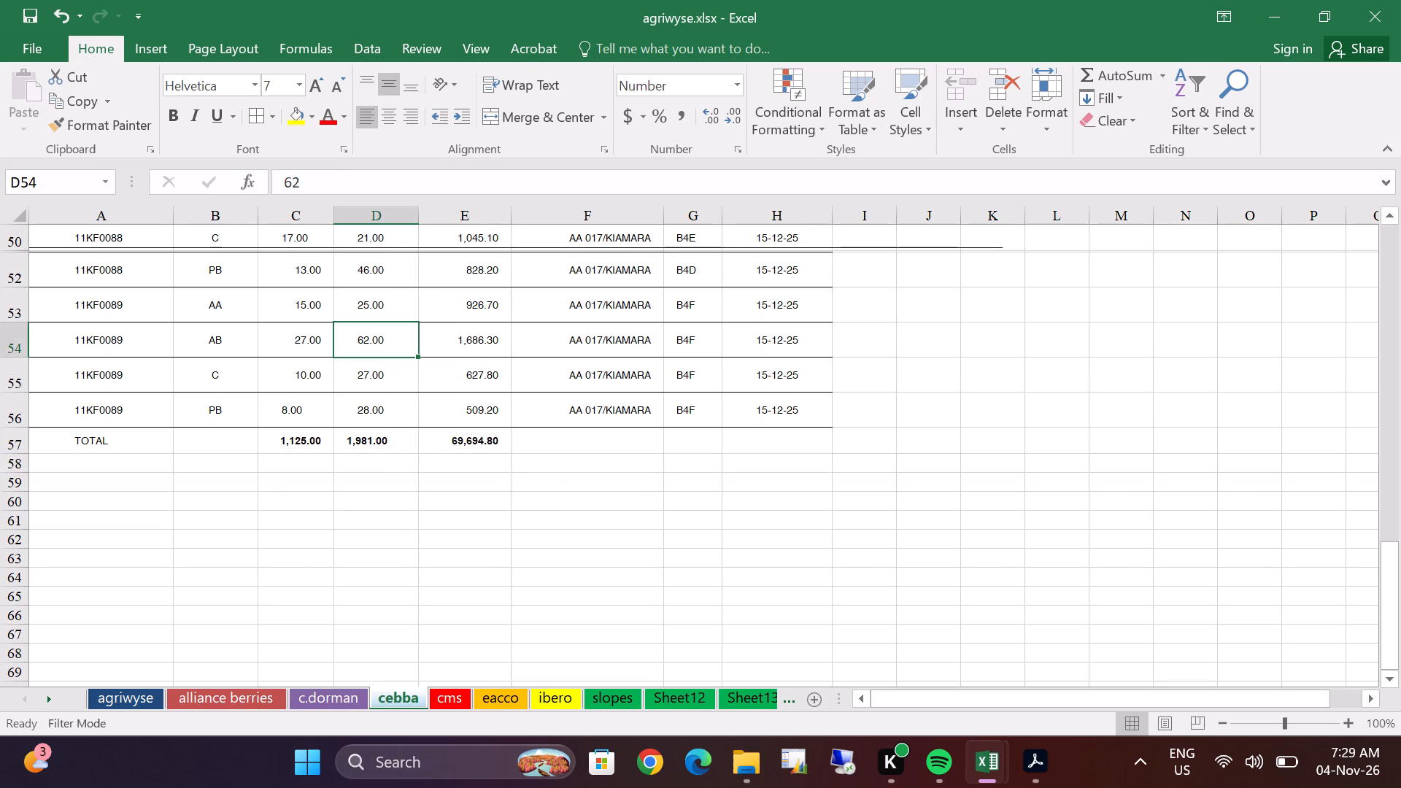
Delete the TOTAL row below the last stock entry on the cebba sheet.
left_click(5, 444)
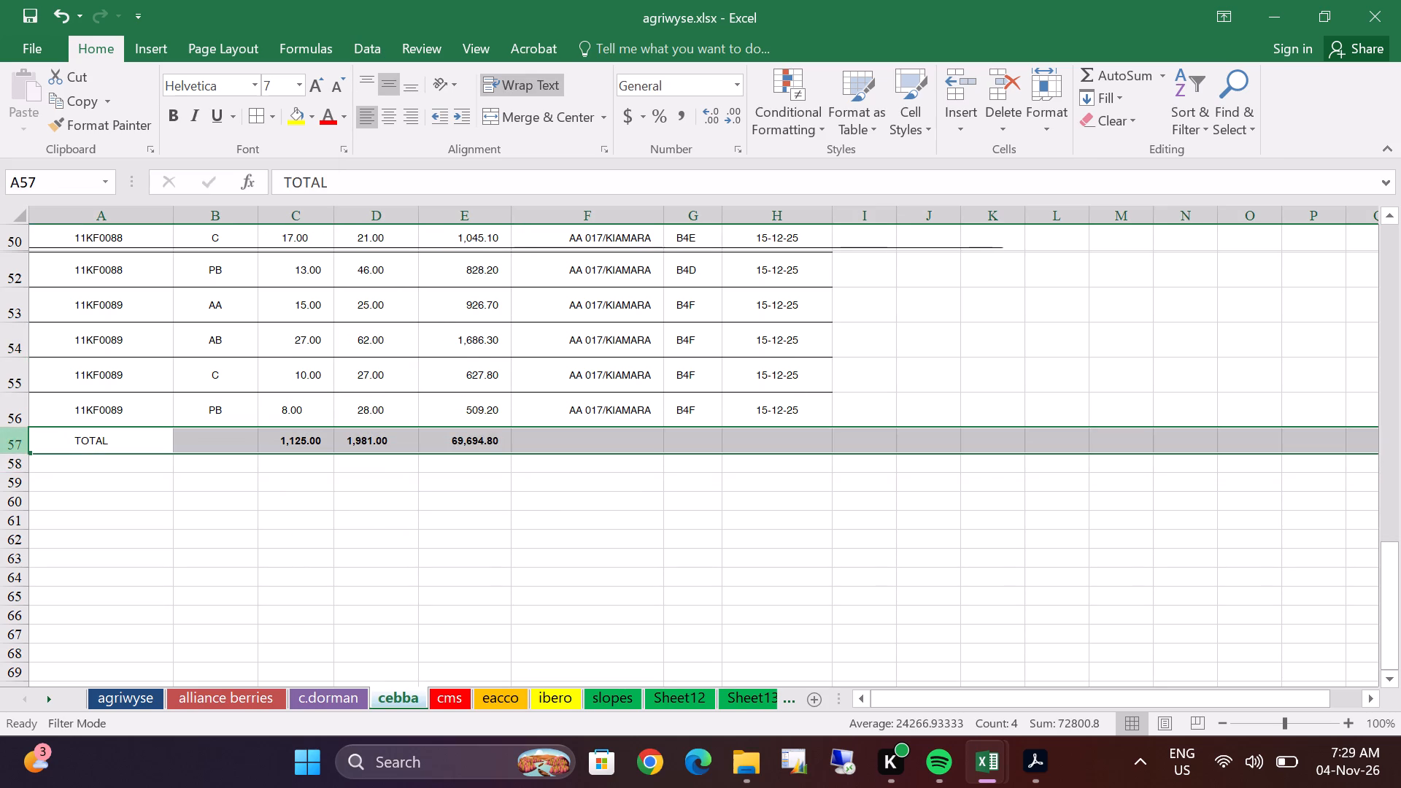
right_click(293, 441)
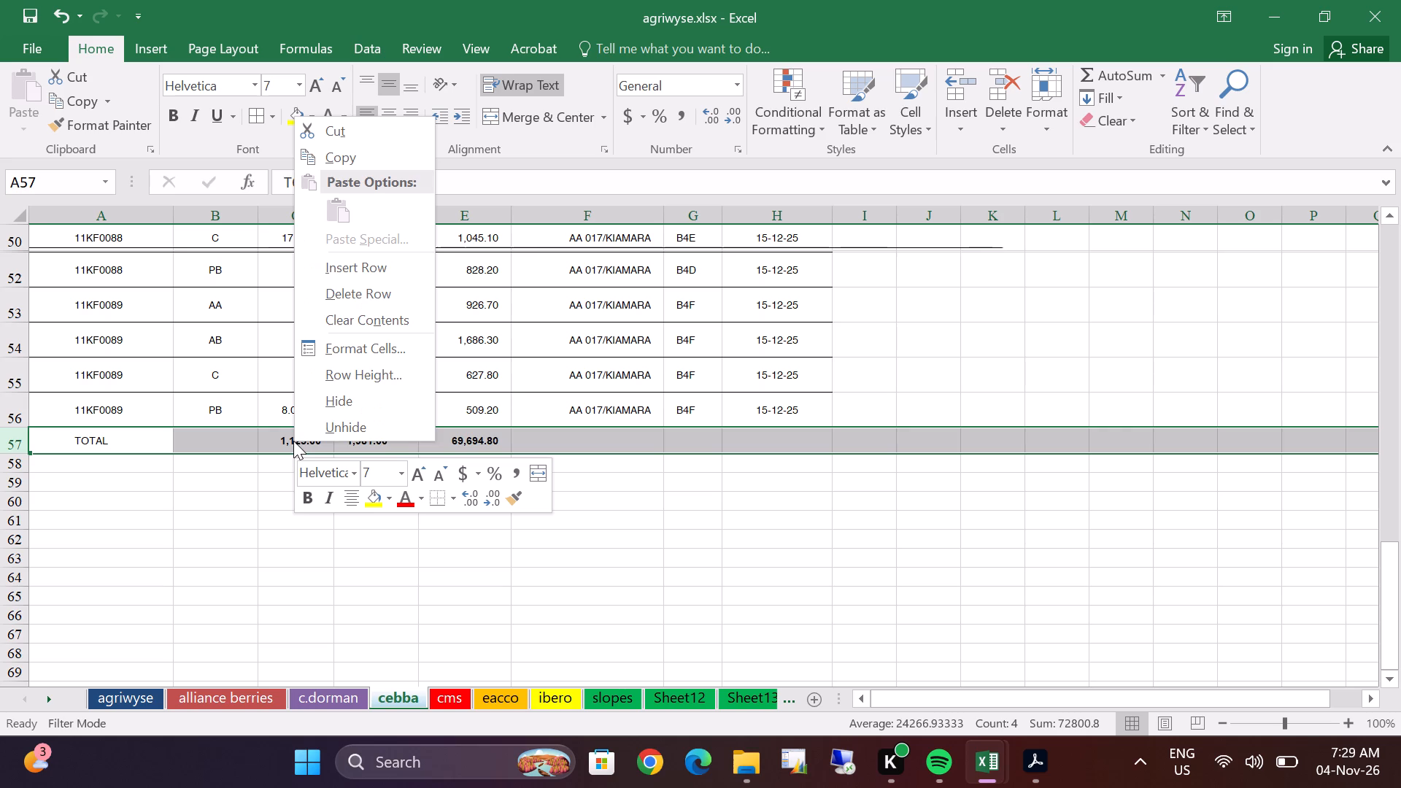
left_click(363, 301)
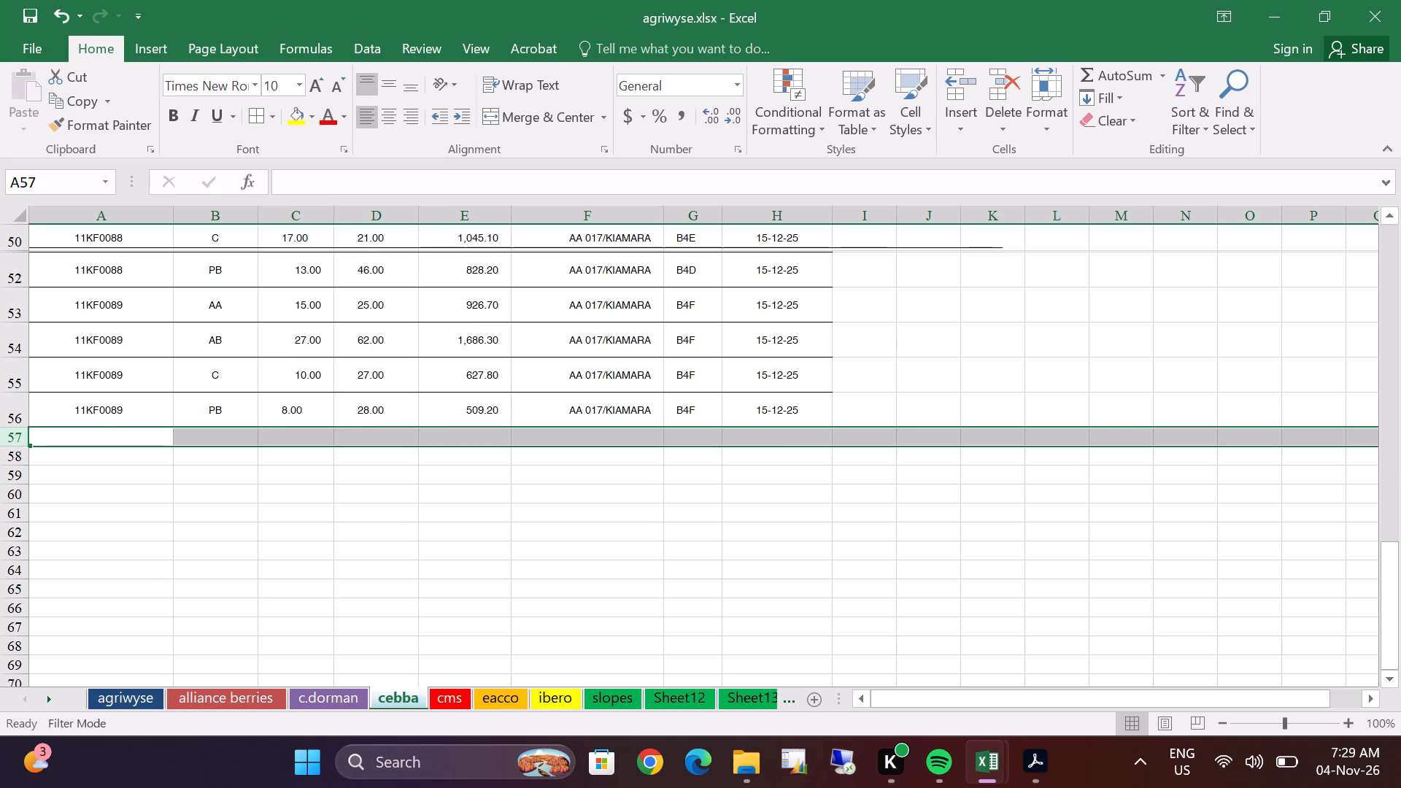
scroll(406, 346, "up", 4)
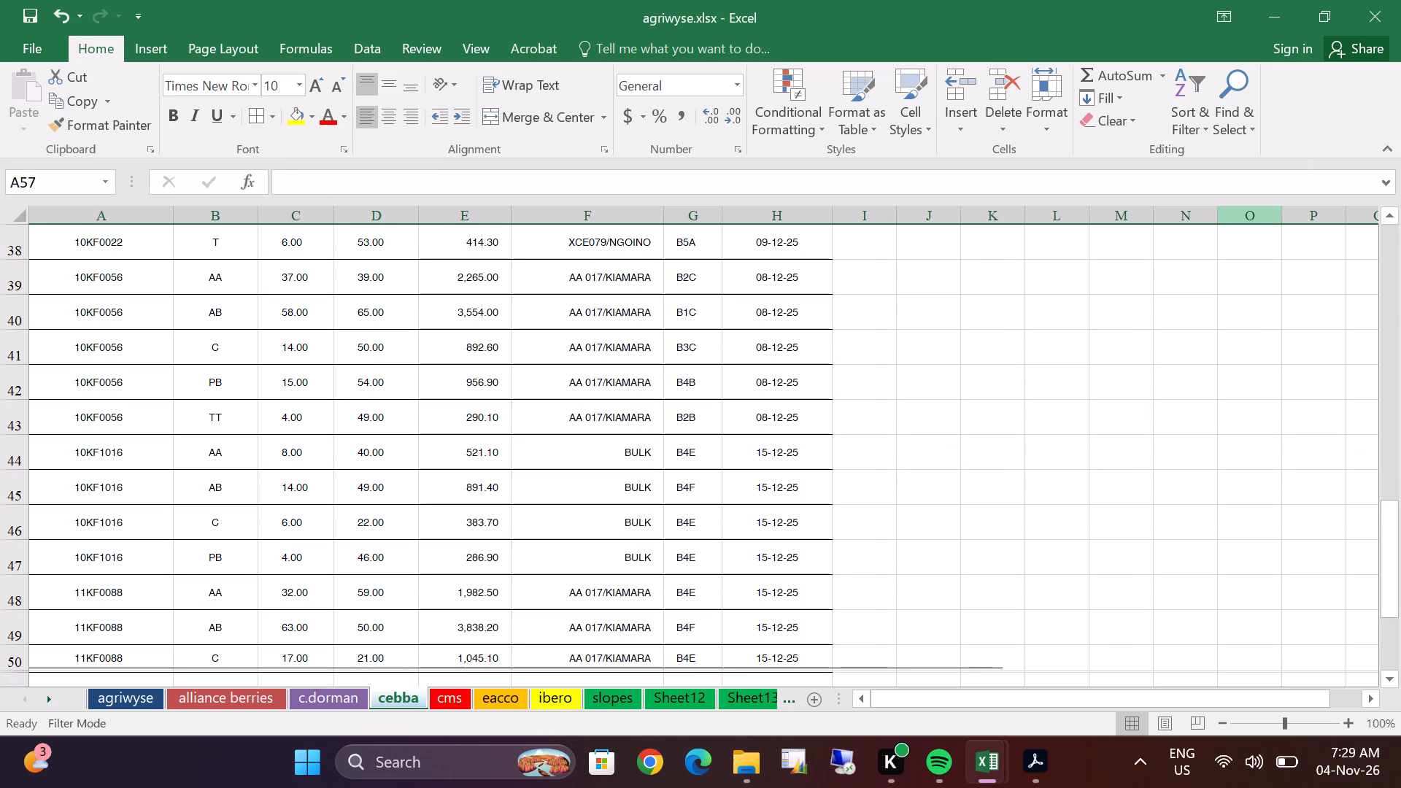
left_click(481, 703)
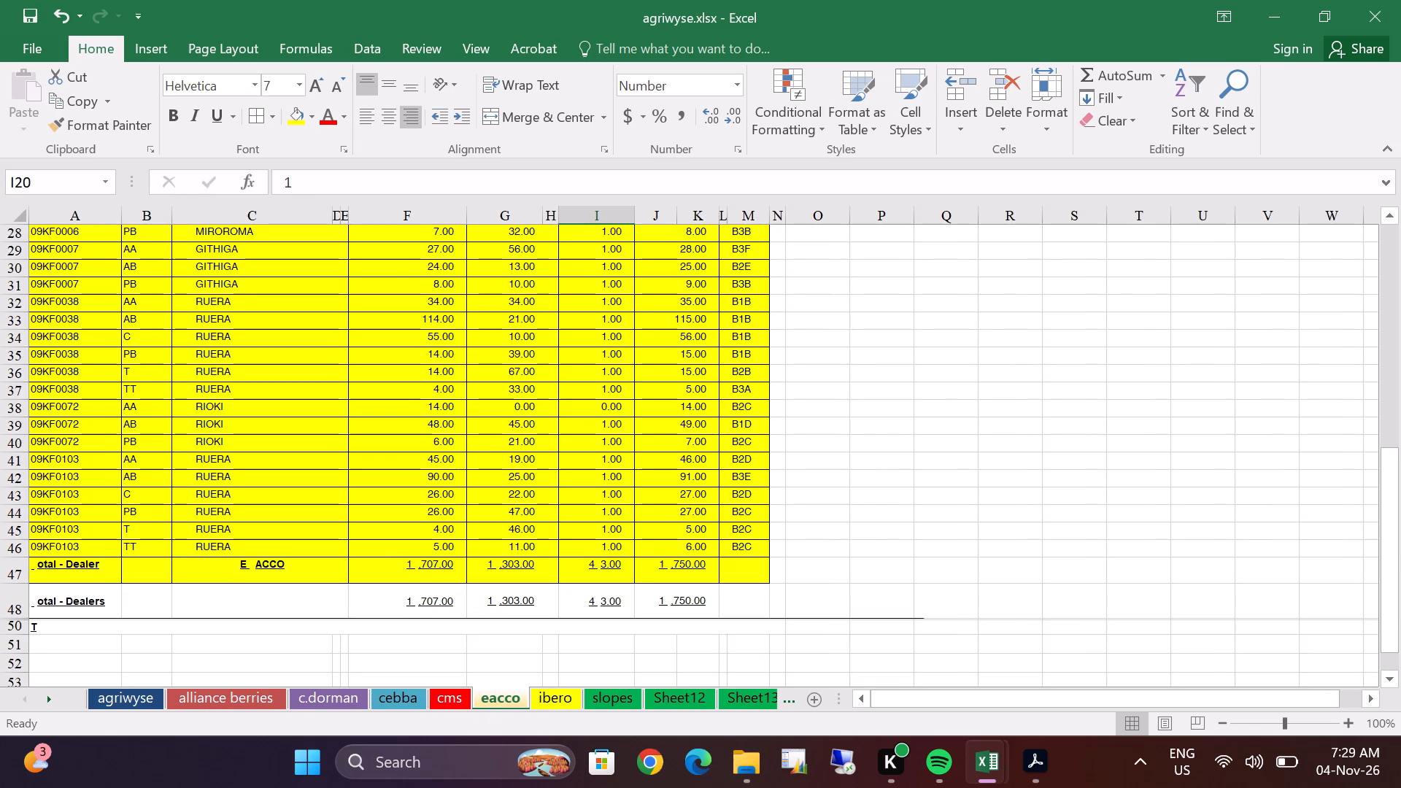
scroll(470, 540, "up", 13)
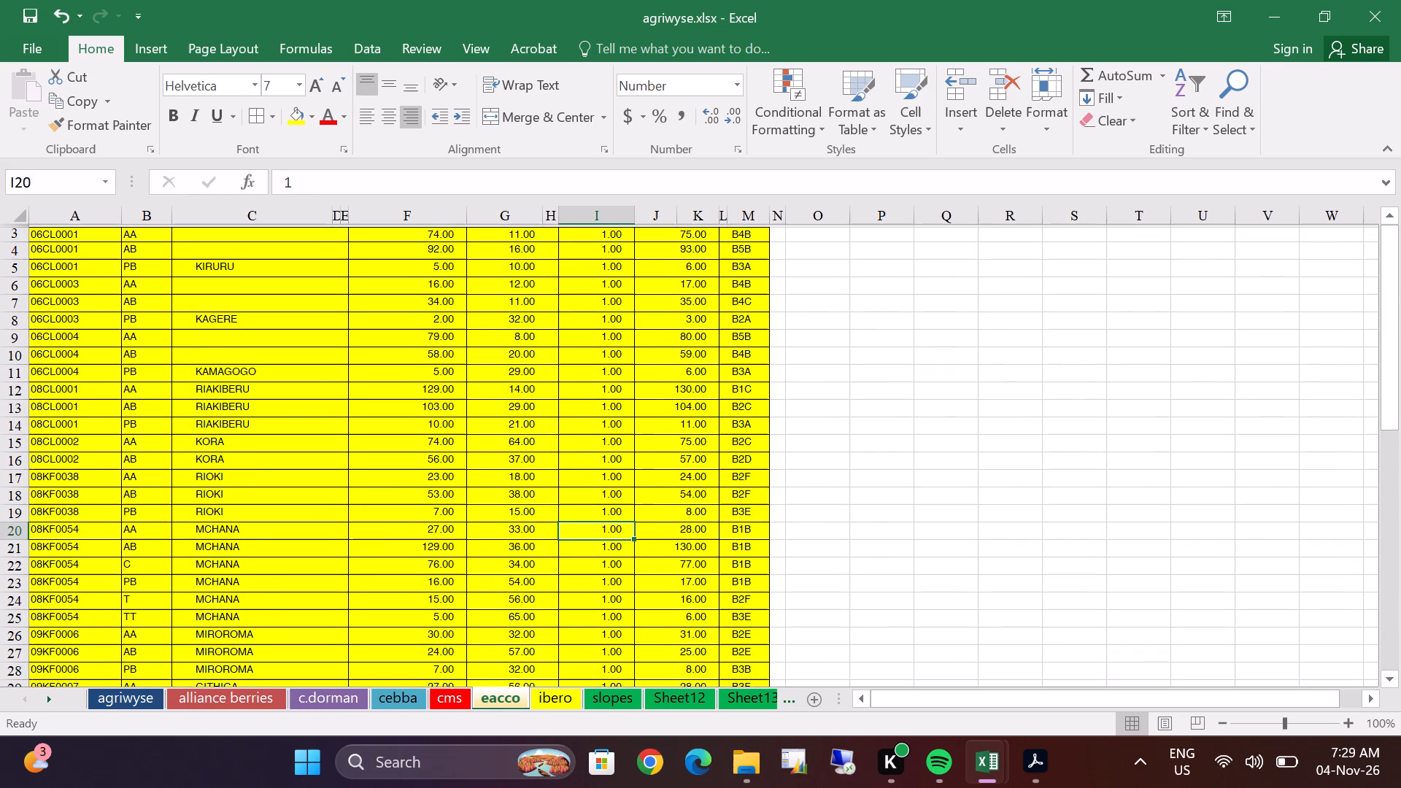
left_click(698, 700)
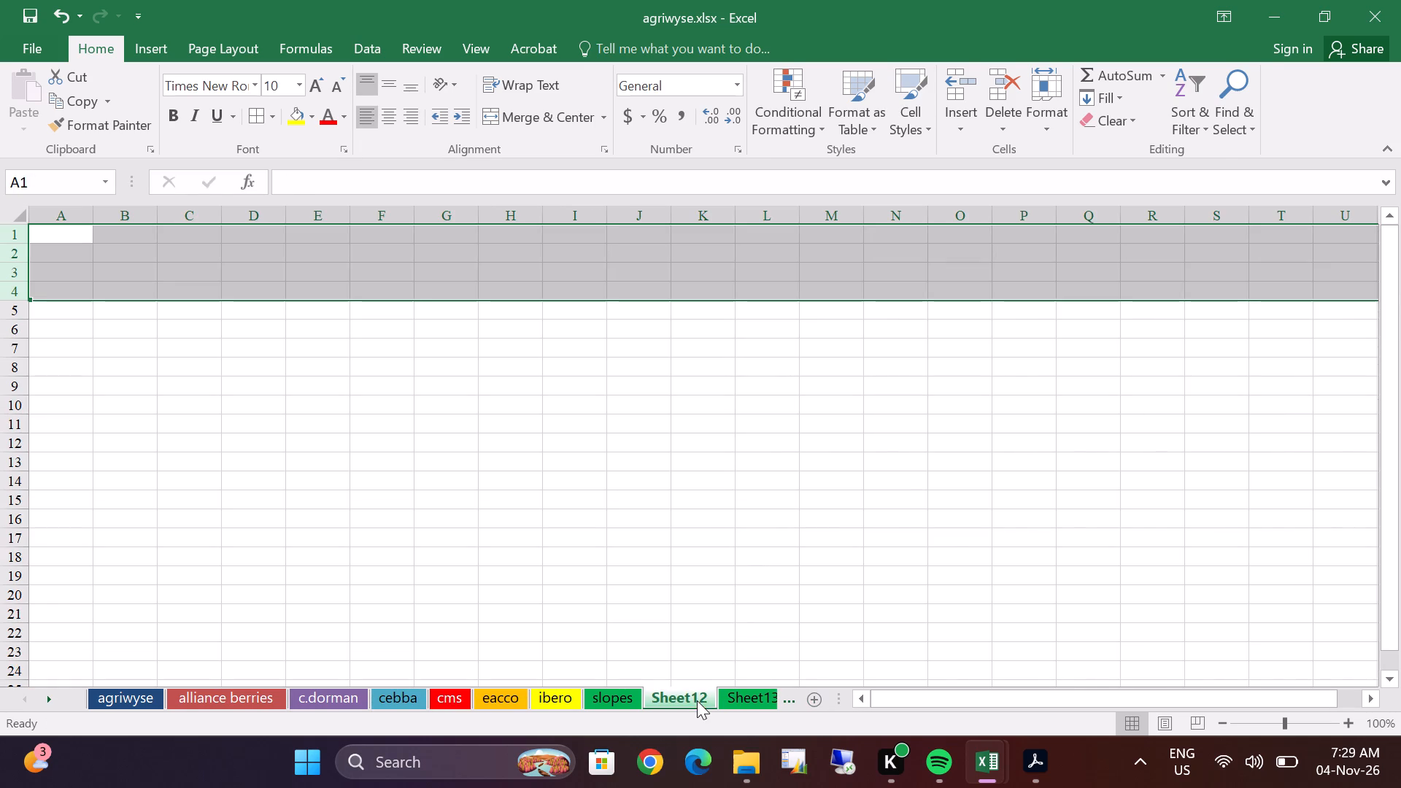
left_click(129, 696)
left_click(242, 708)
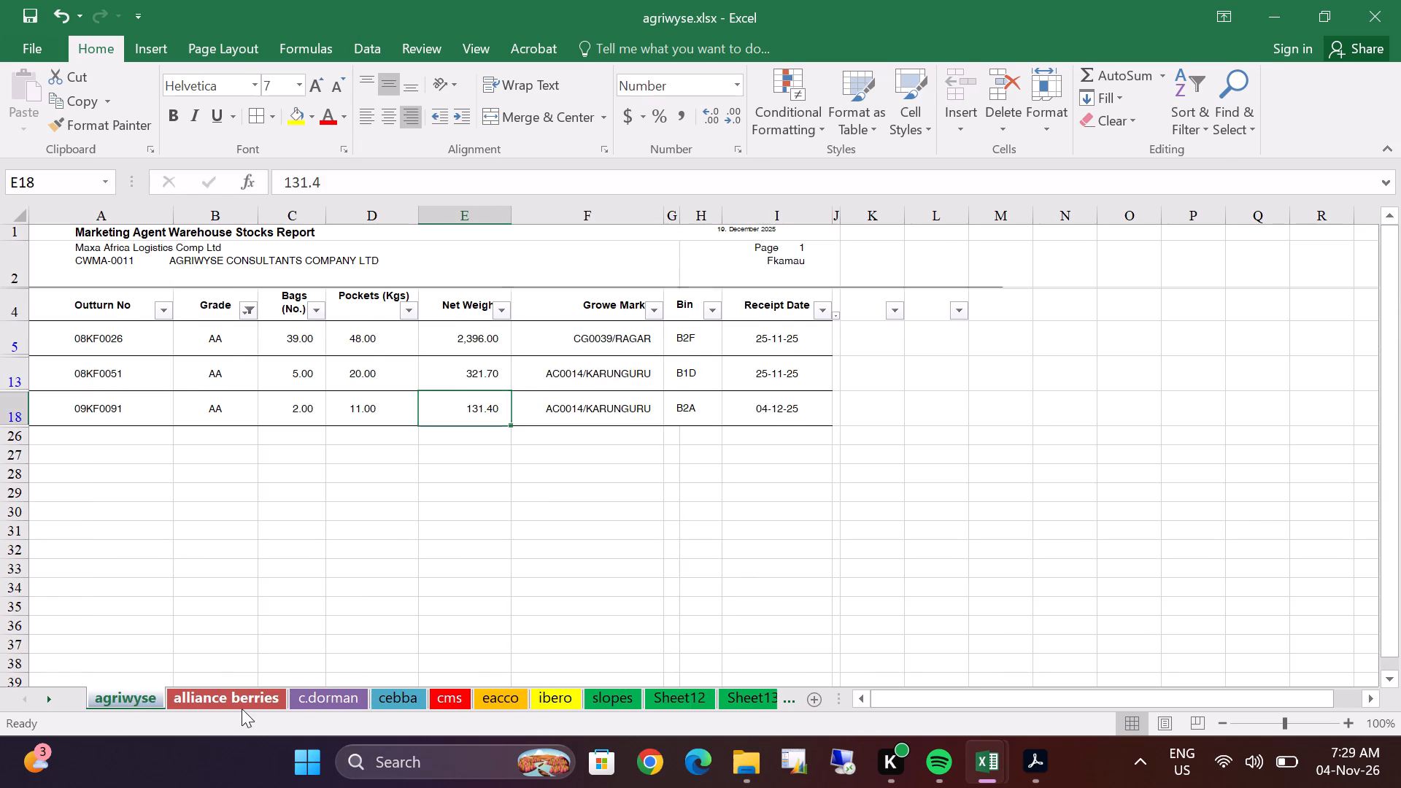
double_click(331, 706)
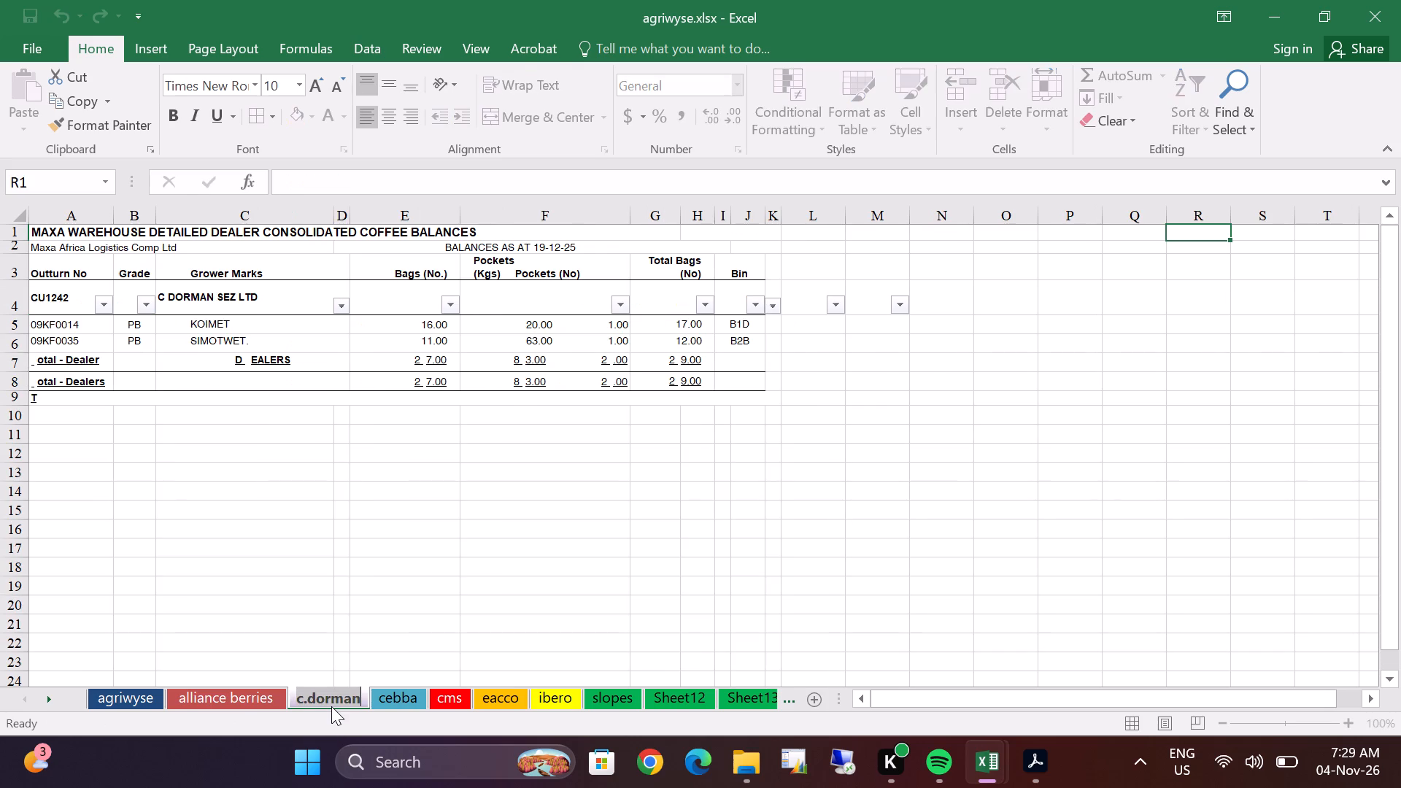
Look through the cebba, cms and eacco sheets of agriwyse.xlsx, and check the stock table in minnesota updated.xlsx.
left_click(398, 703)
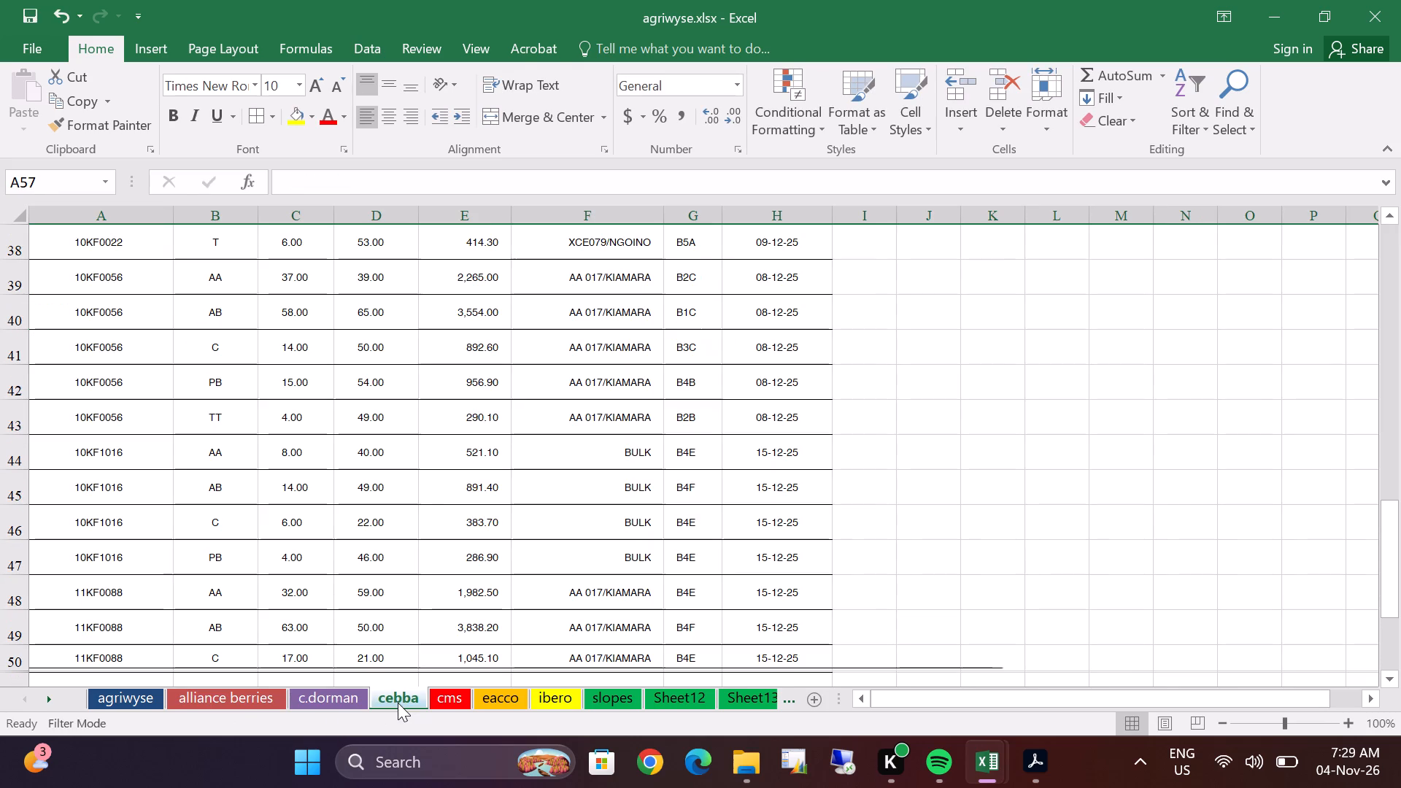
left_click(441, 694)
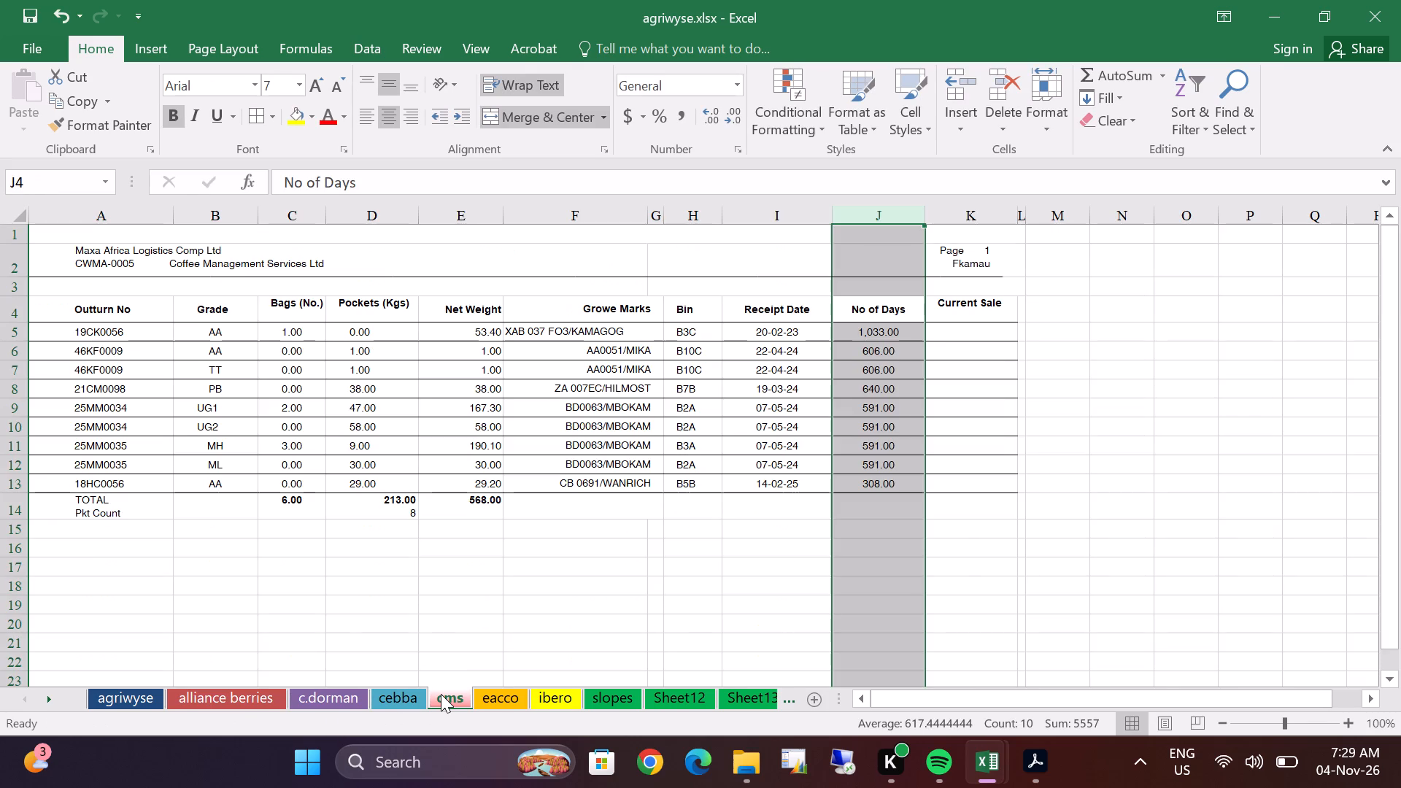
left_click(501, 700)
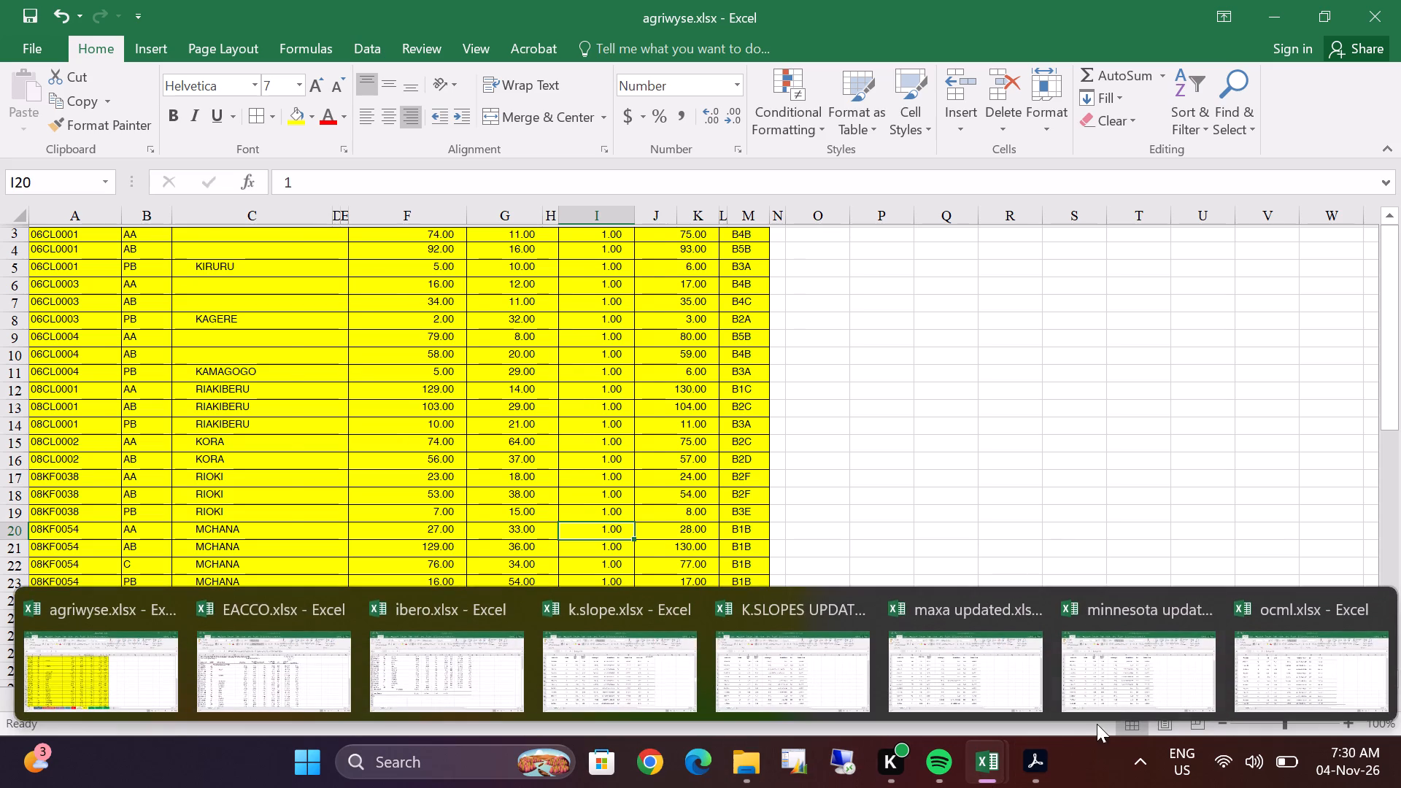
double_click(1136, 679)
double_click(523, 432)
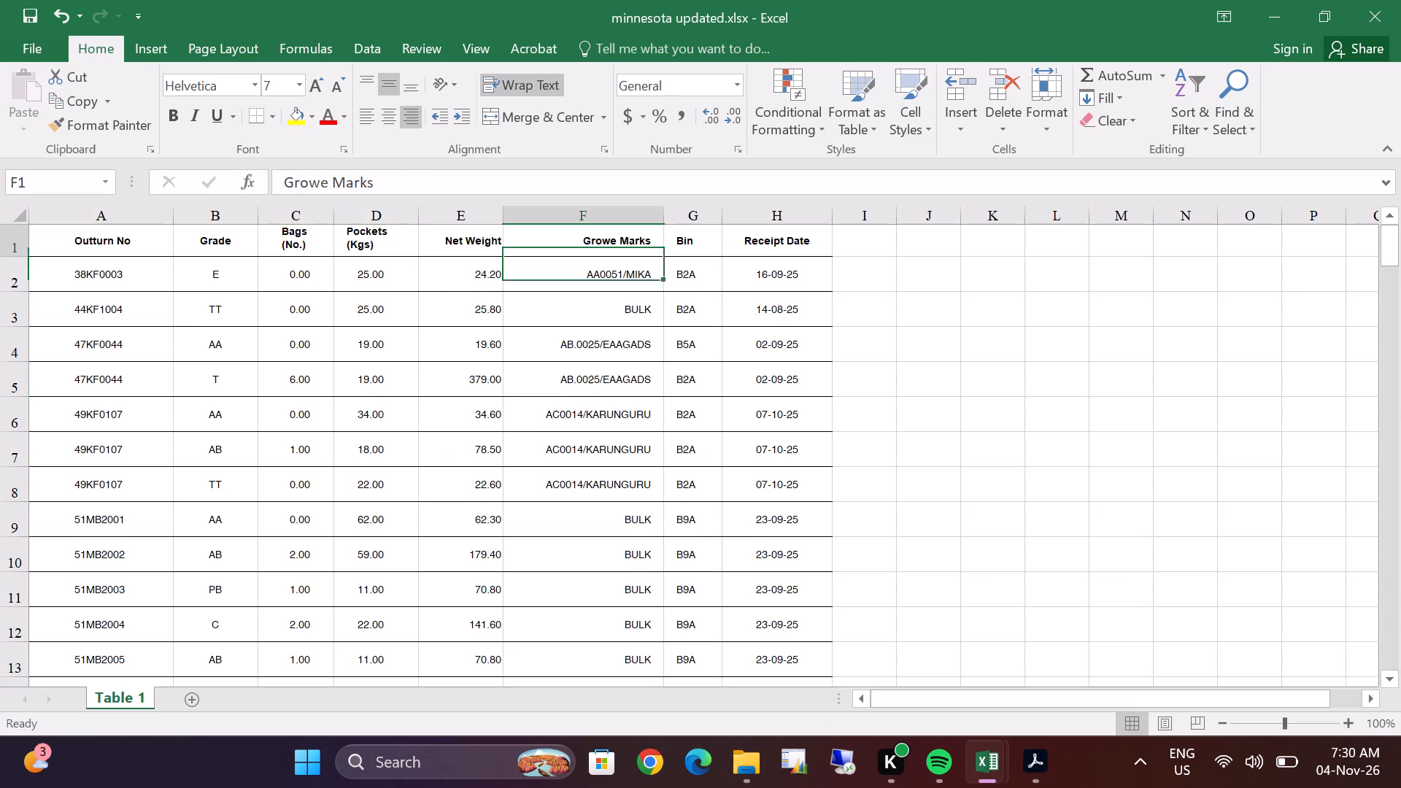
scroll(596, 351, "down", 3)
scroll(585, 363, "up", 6)
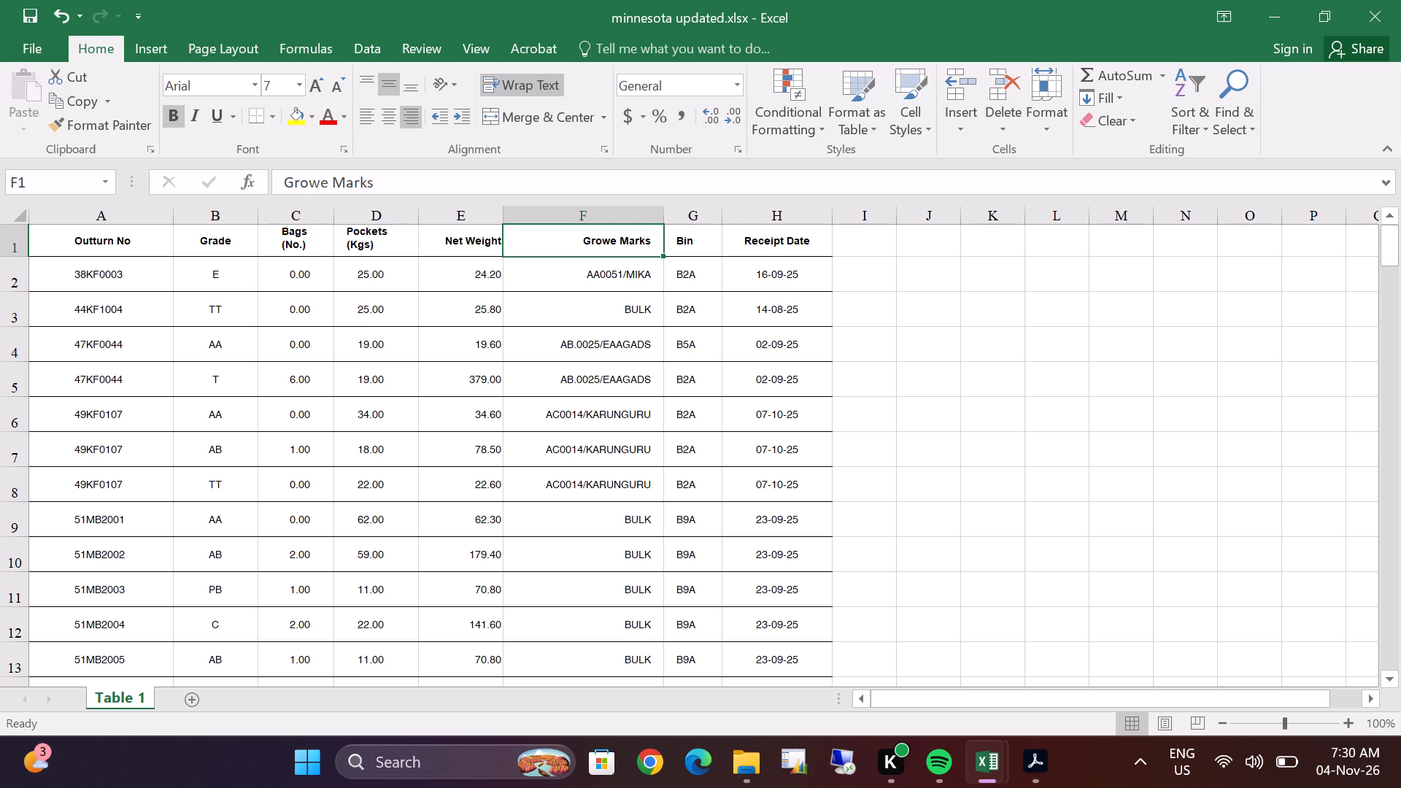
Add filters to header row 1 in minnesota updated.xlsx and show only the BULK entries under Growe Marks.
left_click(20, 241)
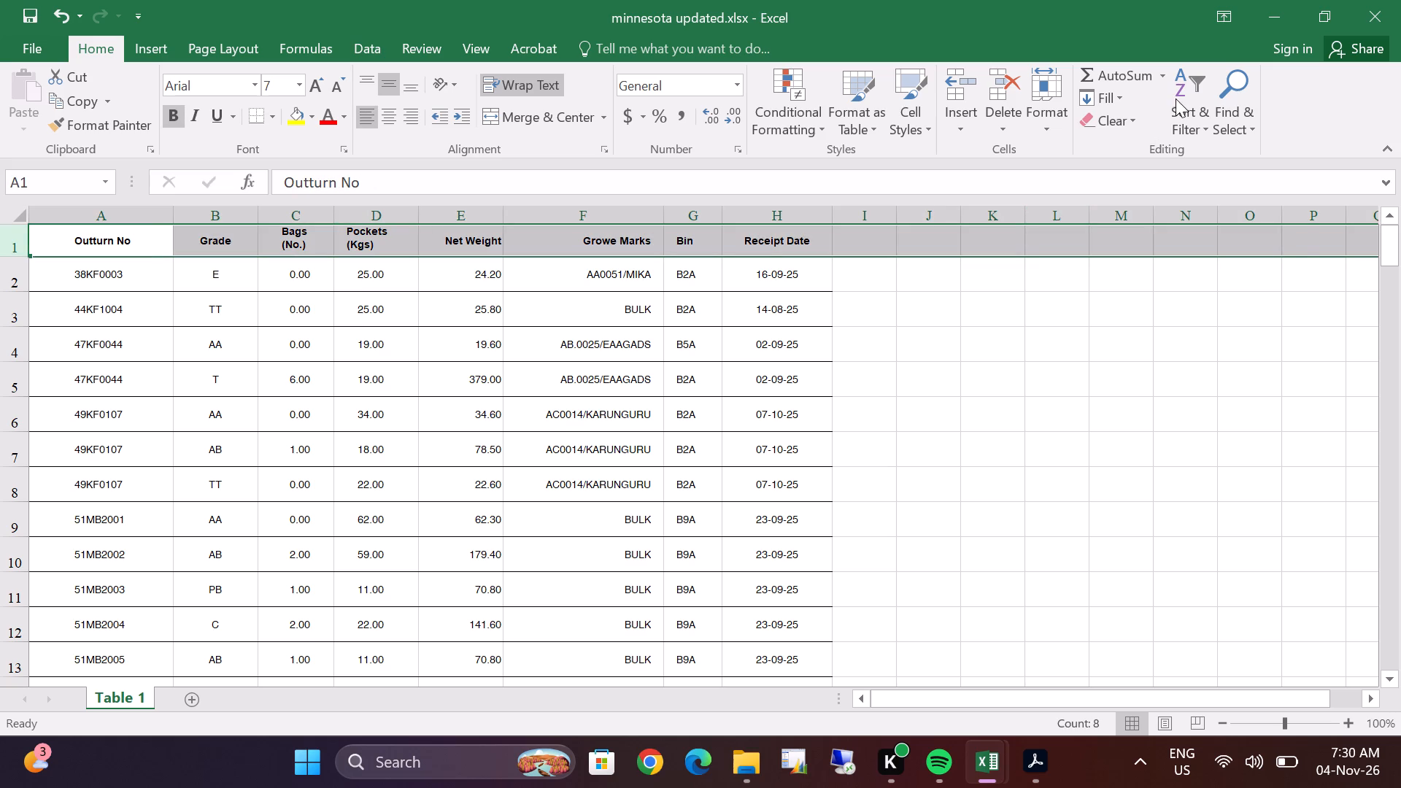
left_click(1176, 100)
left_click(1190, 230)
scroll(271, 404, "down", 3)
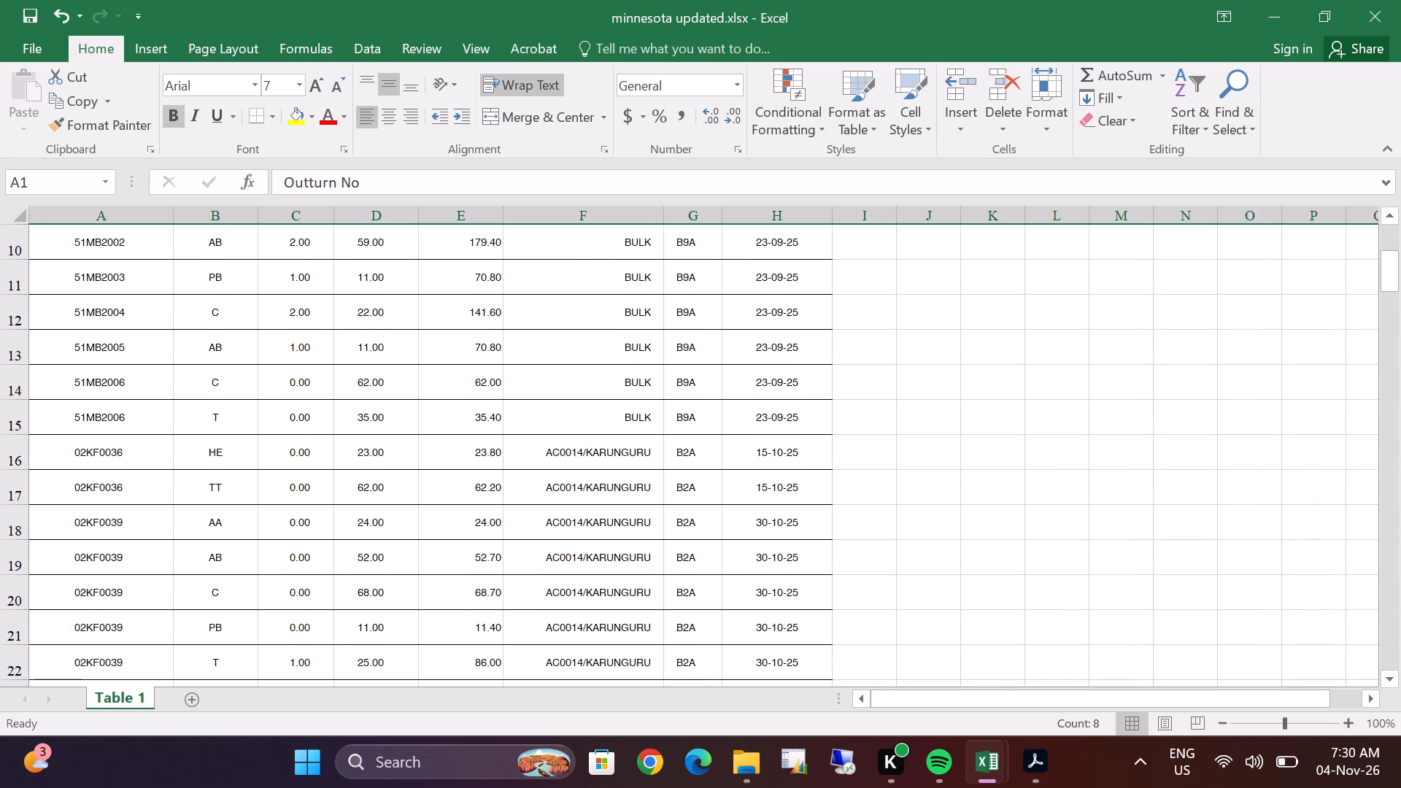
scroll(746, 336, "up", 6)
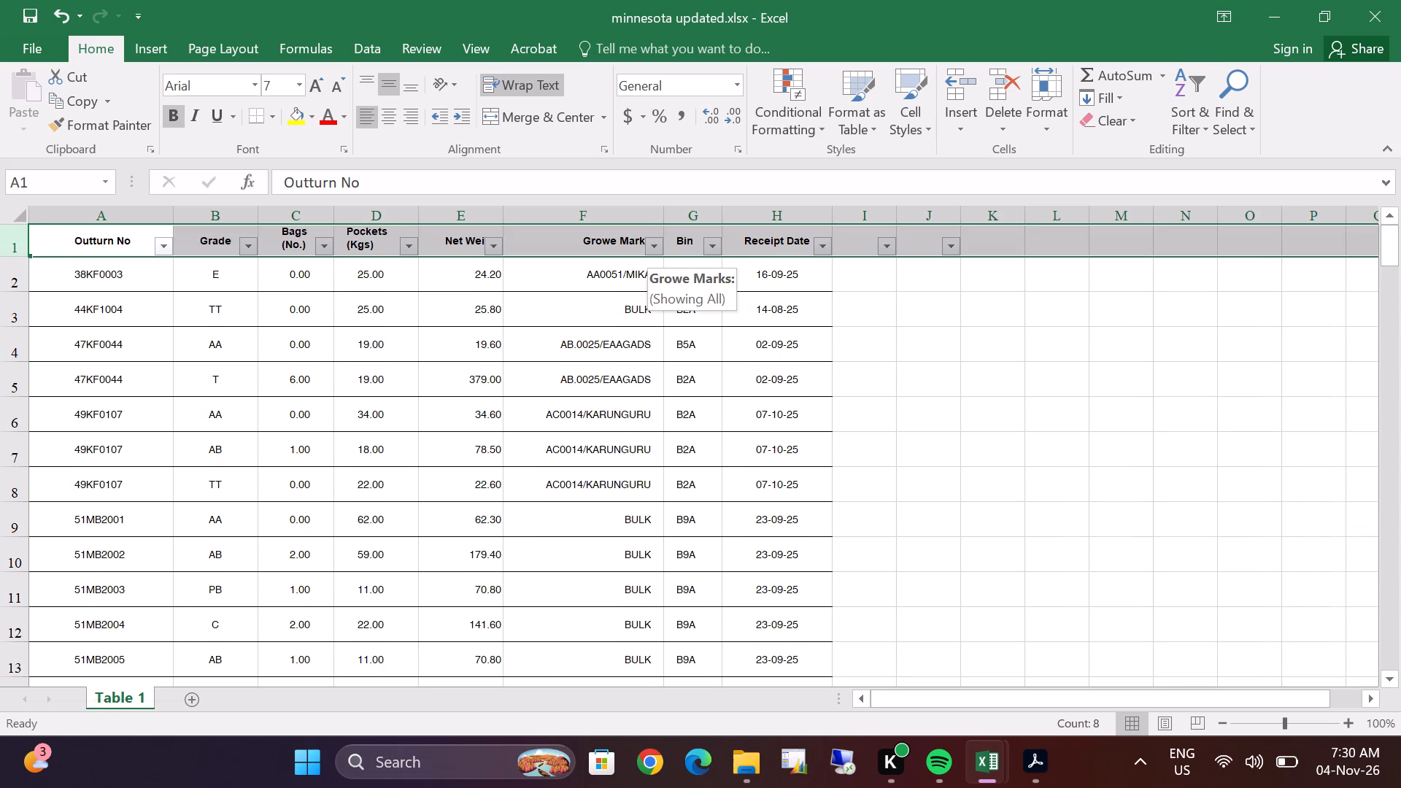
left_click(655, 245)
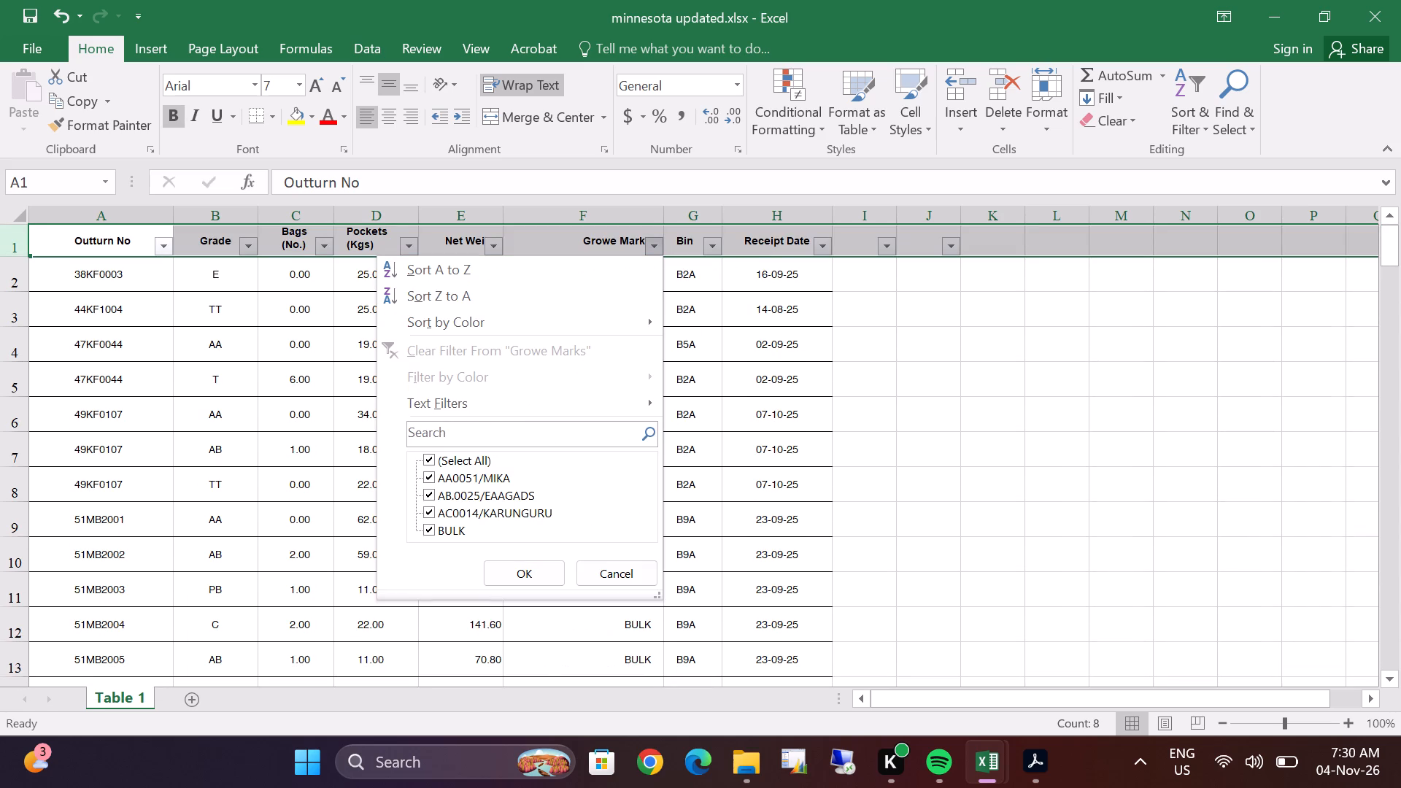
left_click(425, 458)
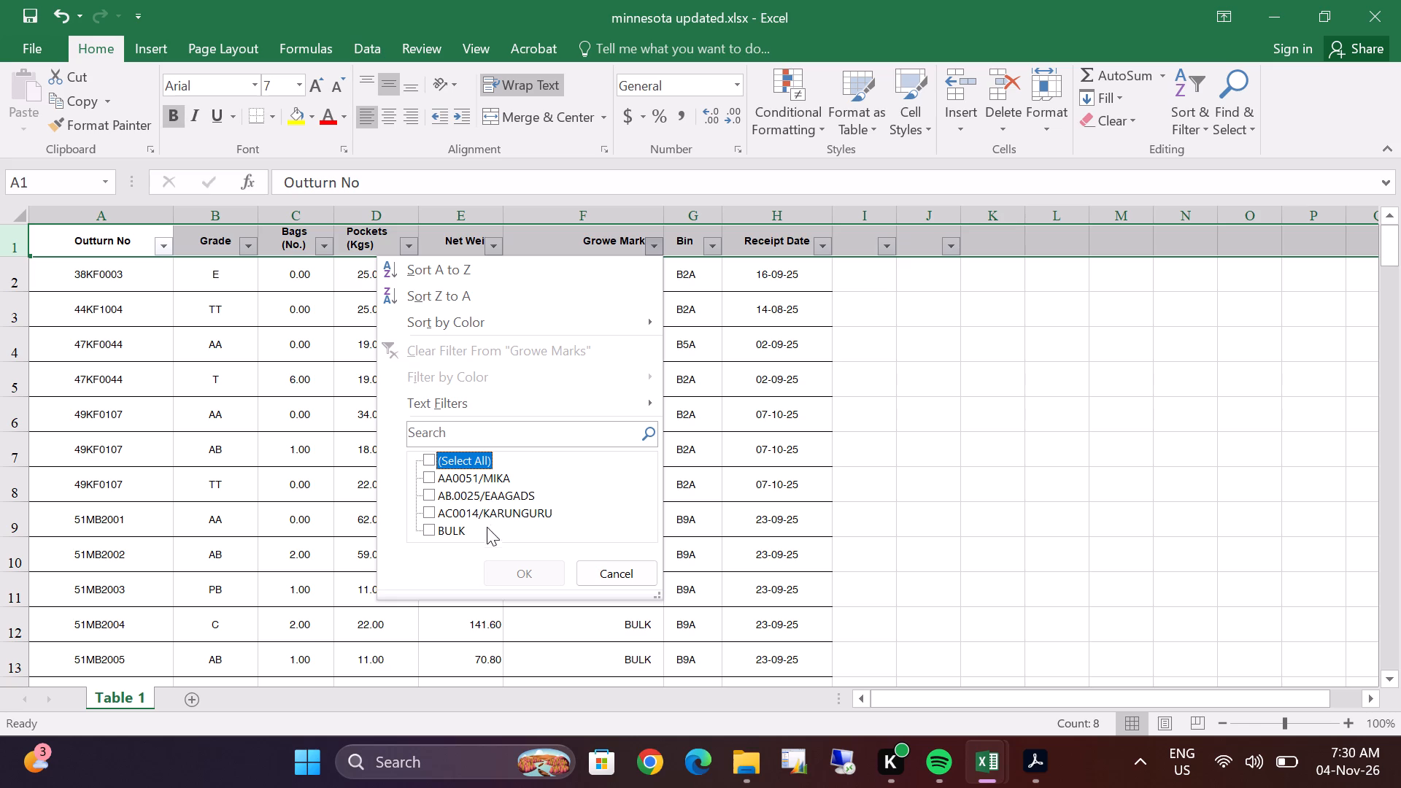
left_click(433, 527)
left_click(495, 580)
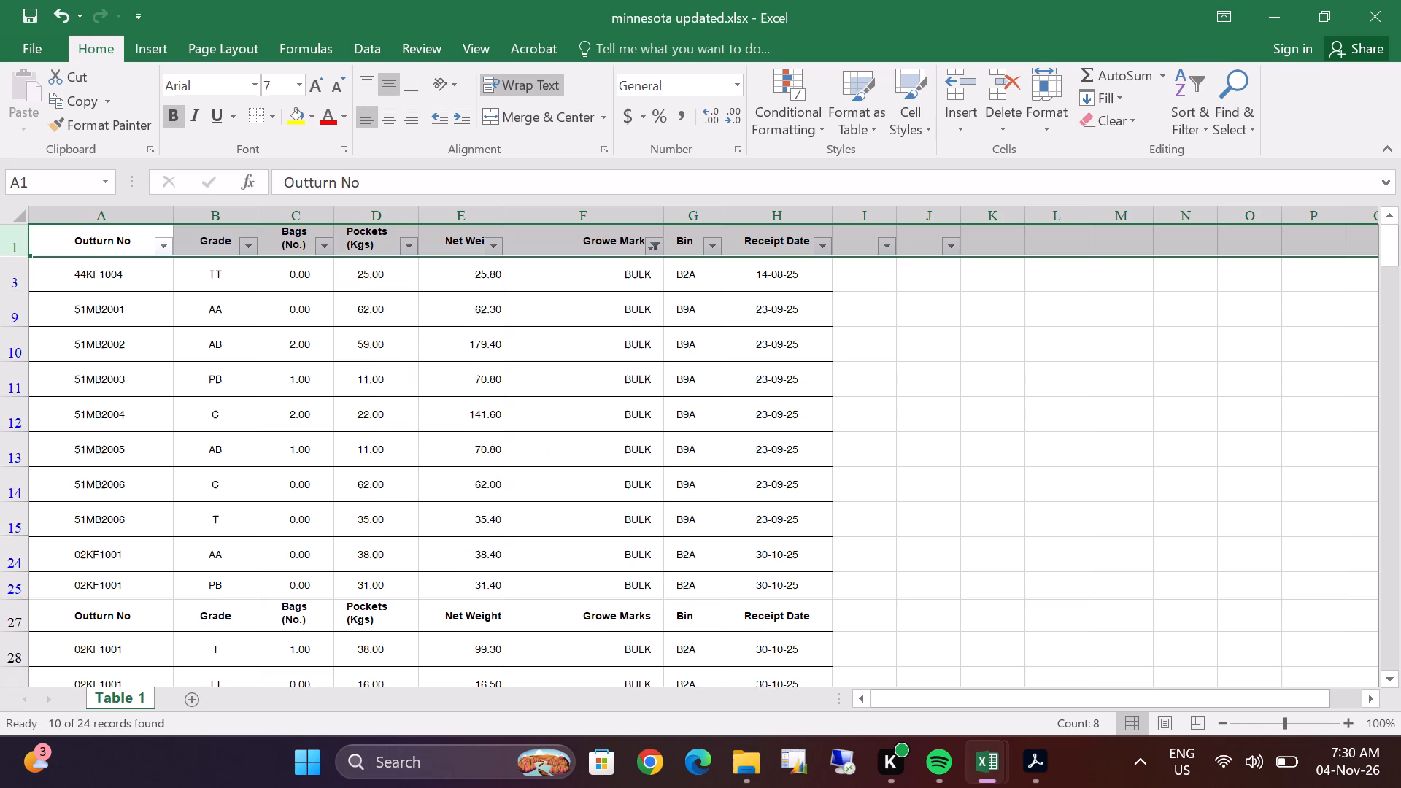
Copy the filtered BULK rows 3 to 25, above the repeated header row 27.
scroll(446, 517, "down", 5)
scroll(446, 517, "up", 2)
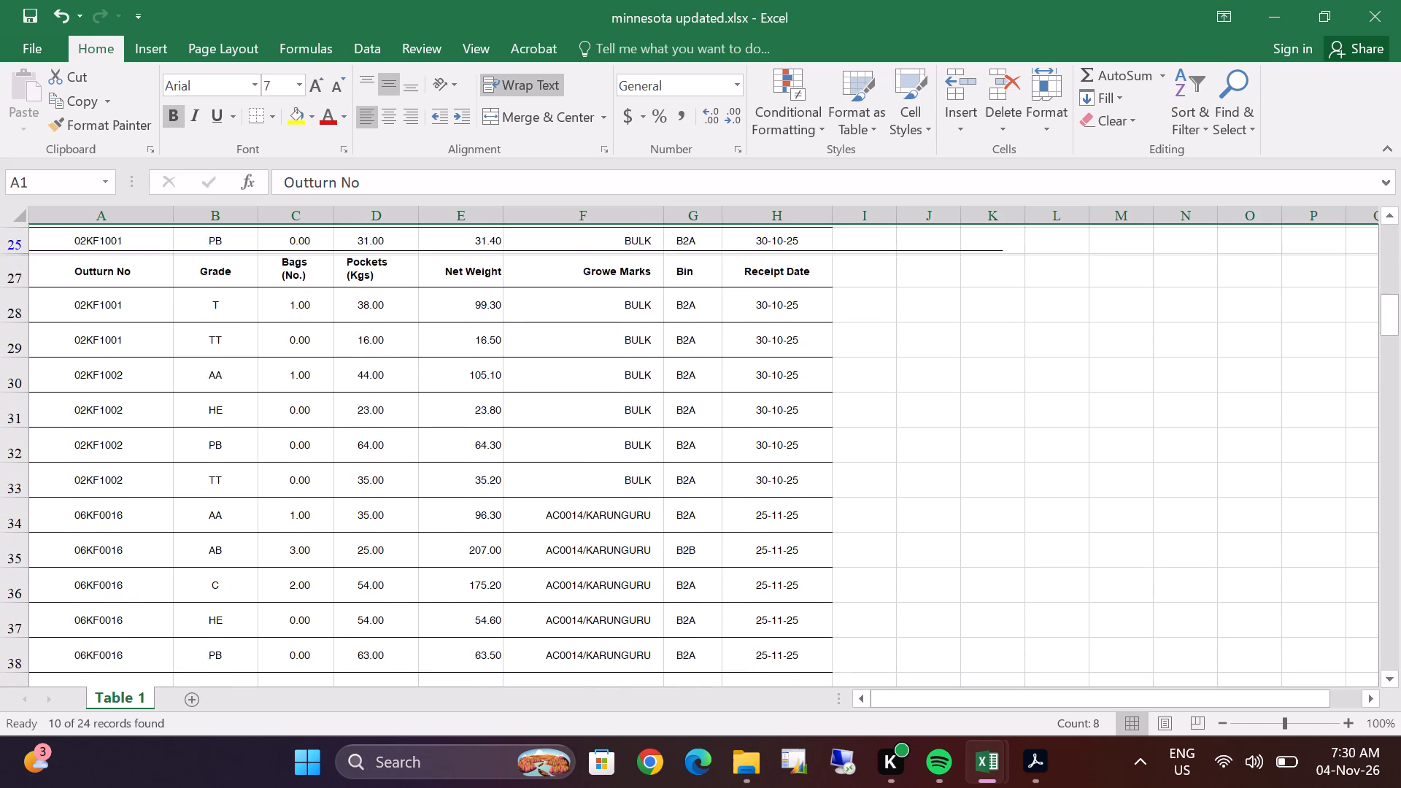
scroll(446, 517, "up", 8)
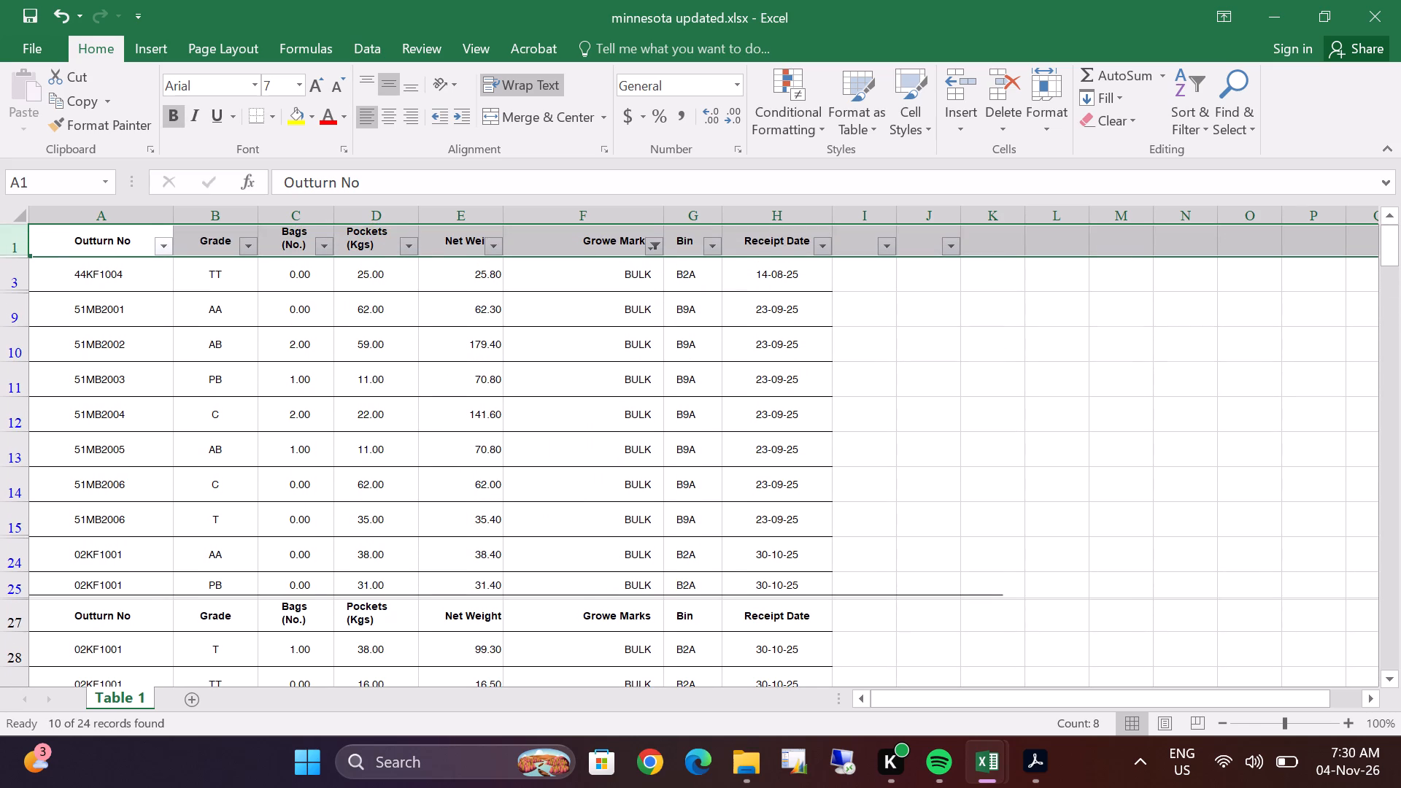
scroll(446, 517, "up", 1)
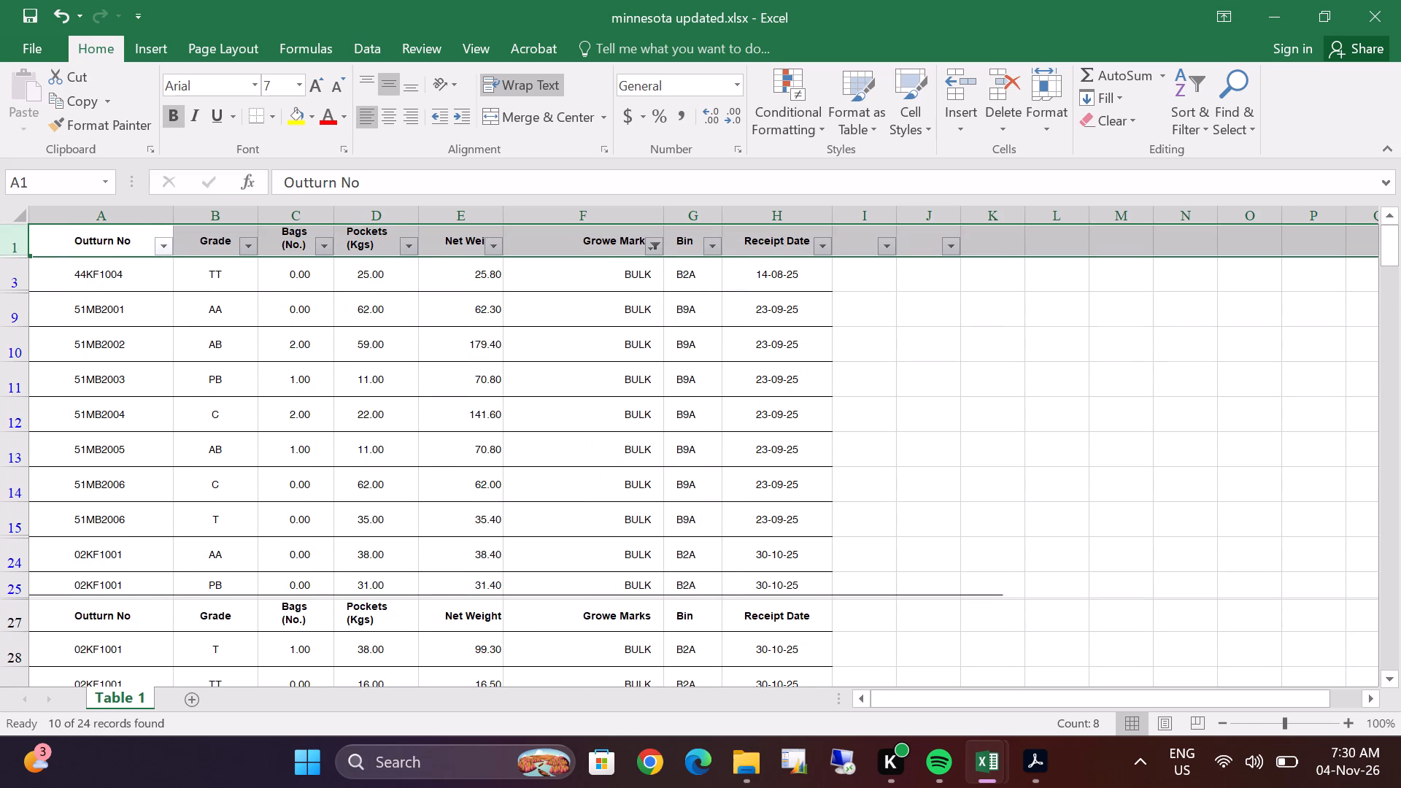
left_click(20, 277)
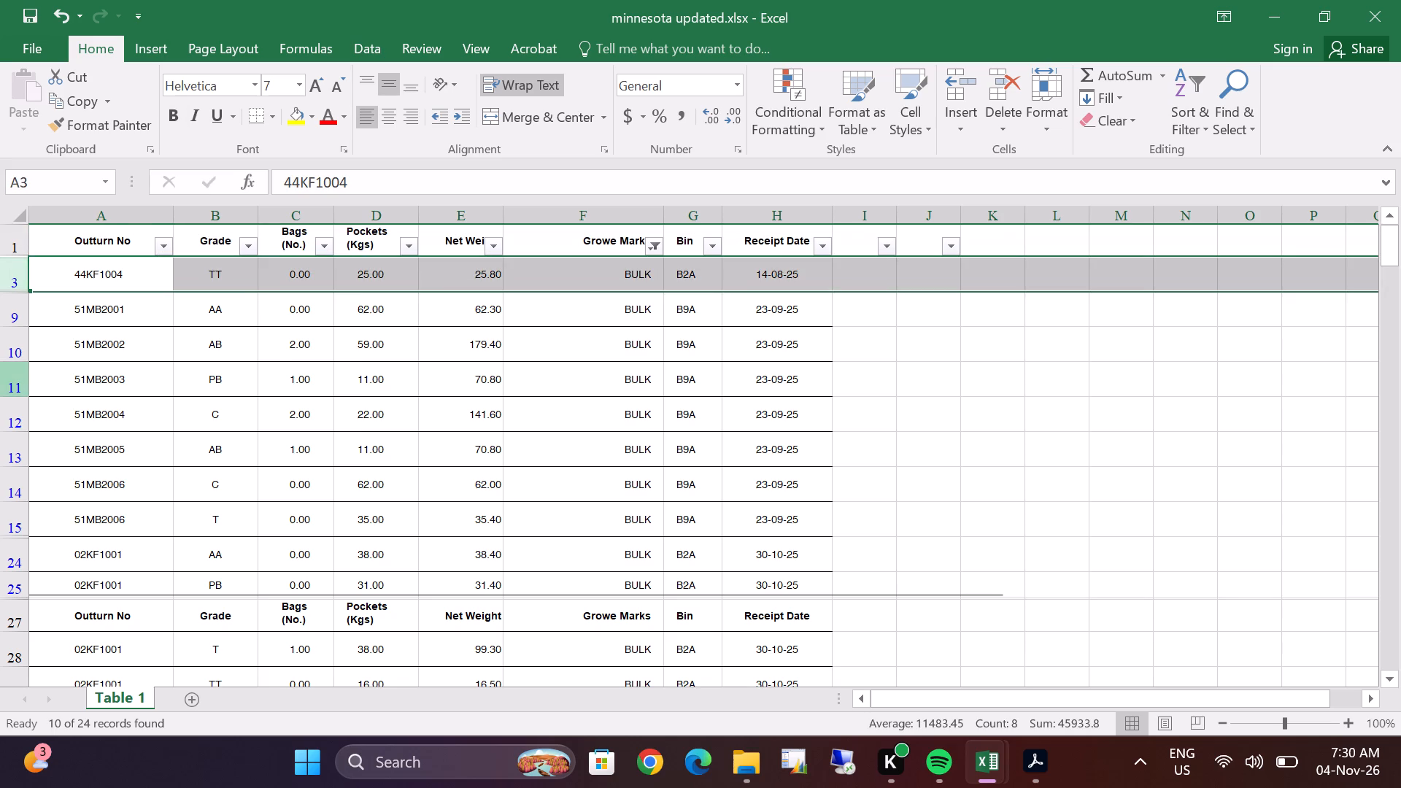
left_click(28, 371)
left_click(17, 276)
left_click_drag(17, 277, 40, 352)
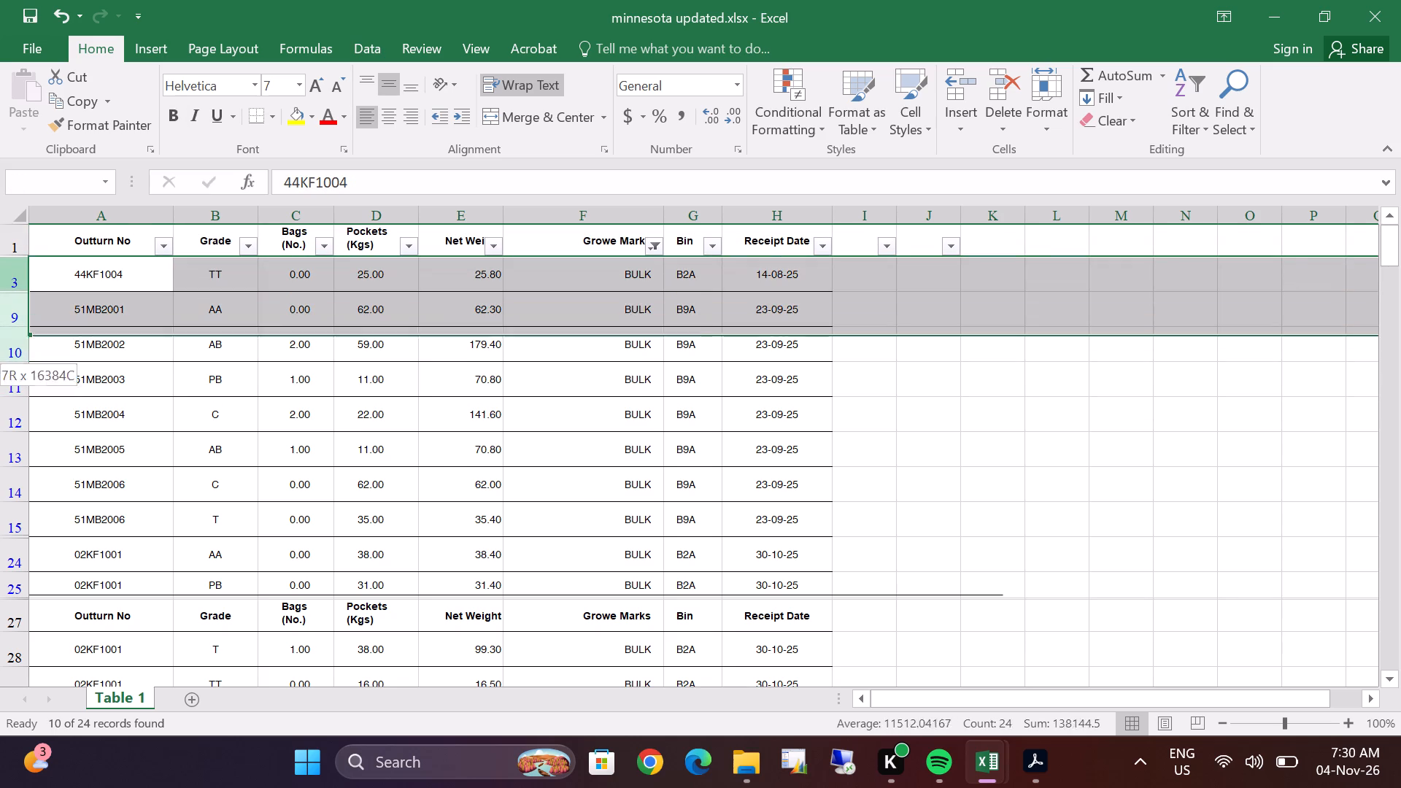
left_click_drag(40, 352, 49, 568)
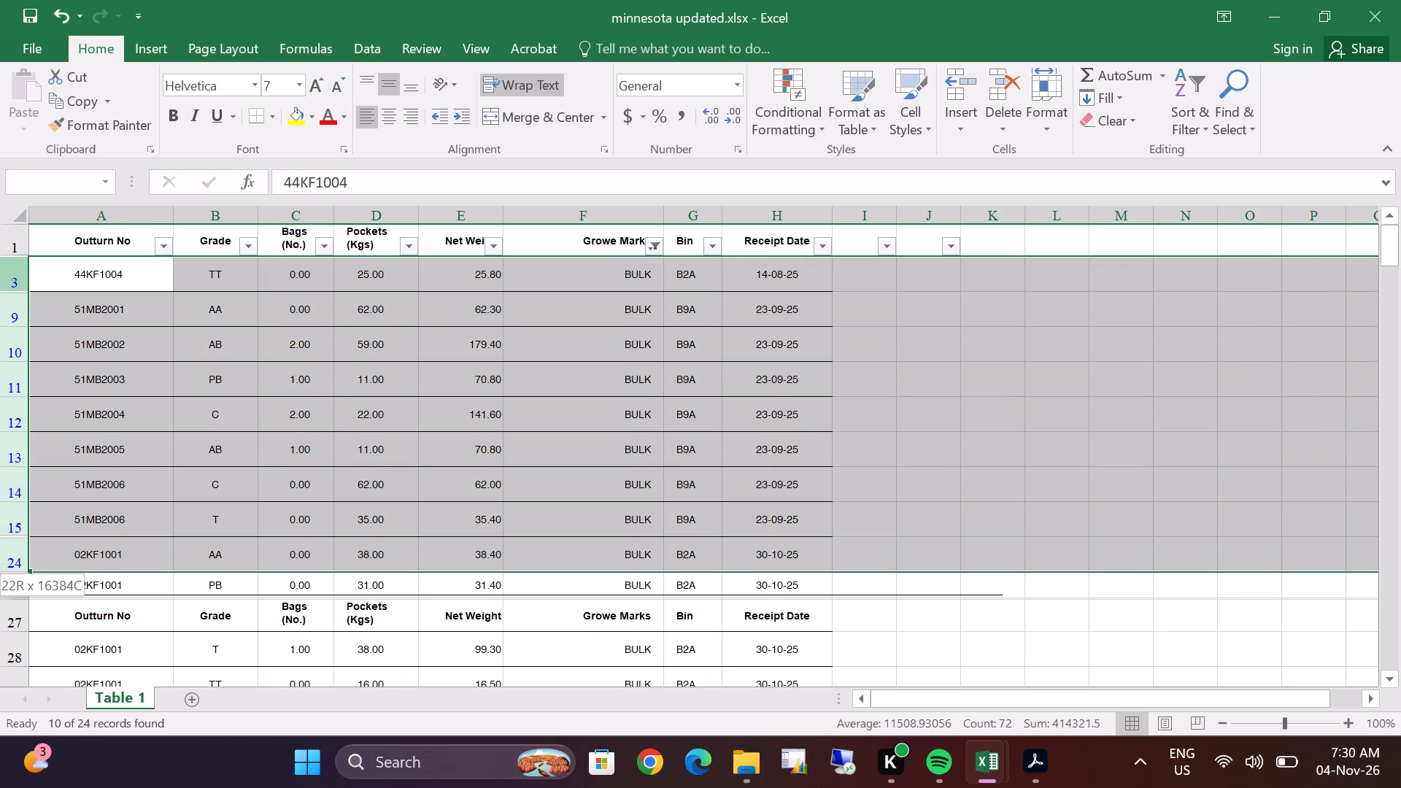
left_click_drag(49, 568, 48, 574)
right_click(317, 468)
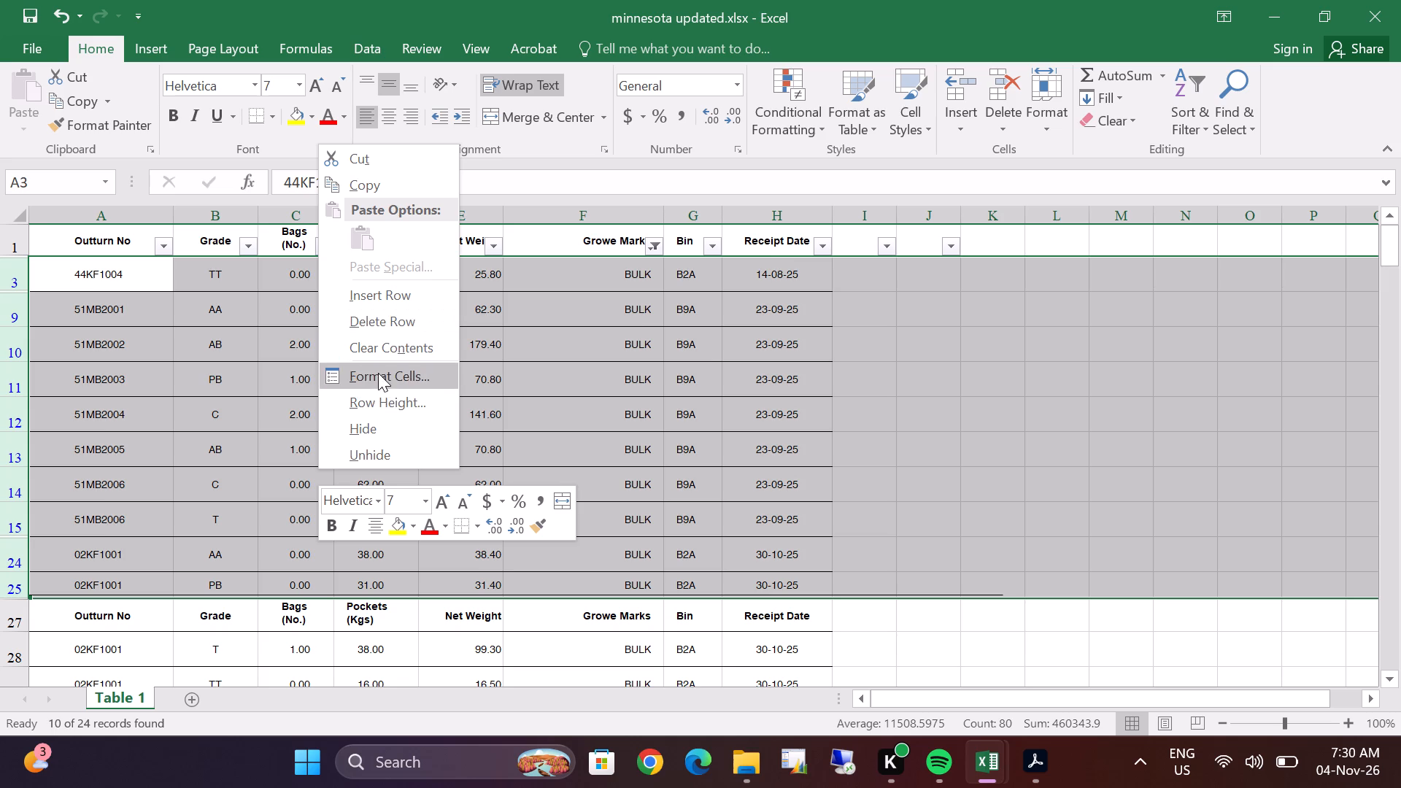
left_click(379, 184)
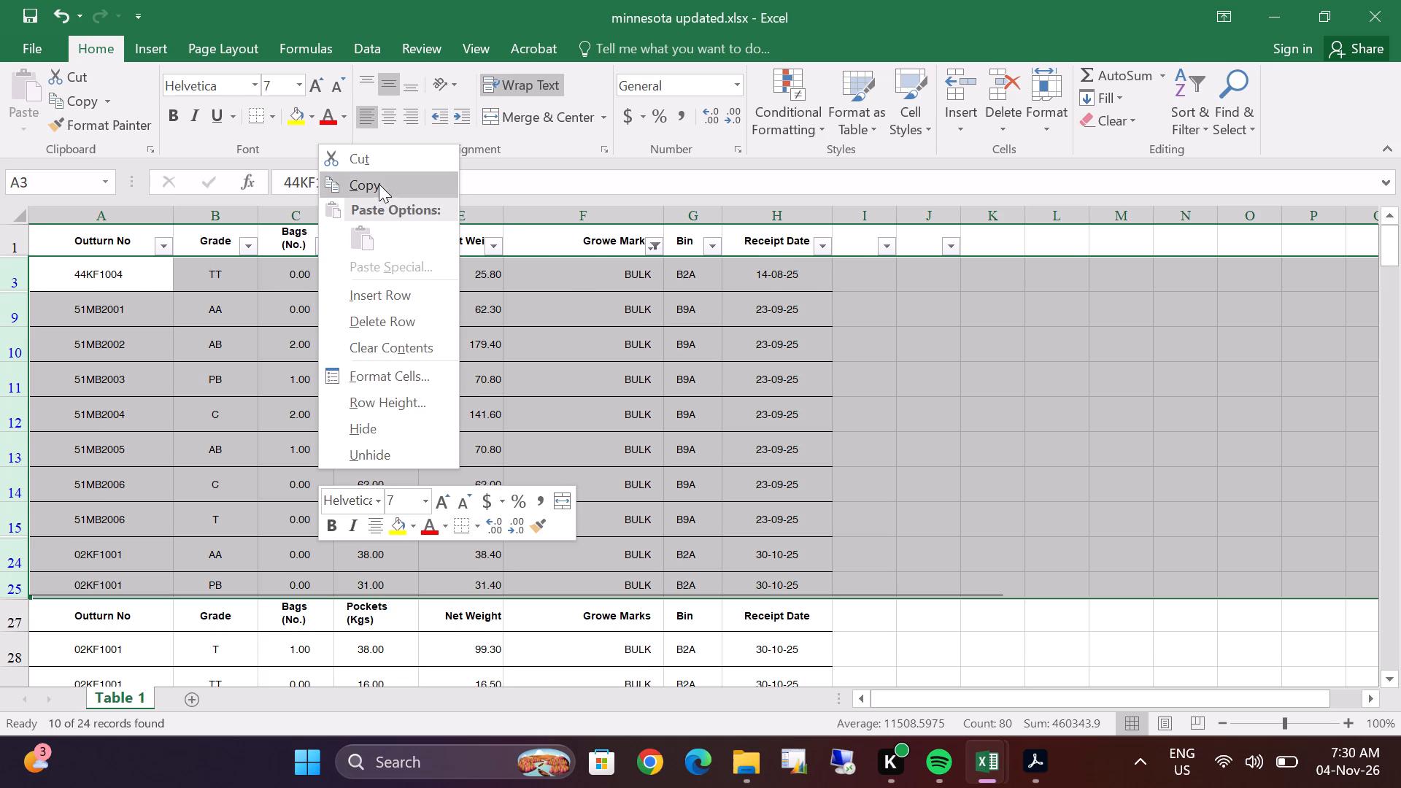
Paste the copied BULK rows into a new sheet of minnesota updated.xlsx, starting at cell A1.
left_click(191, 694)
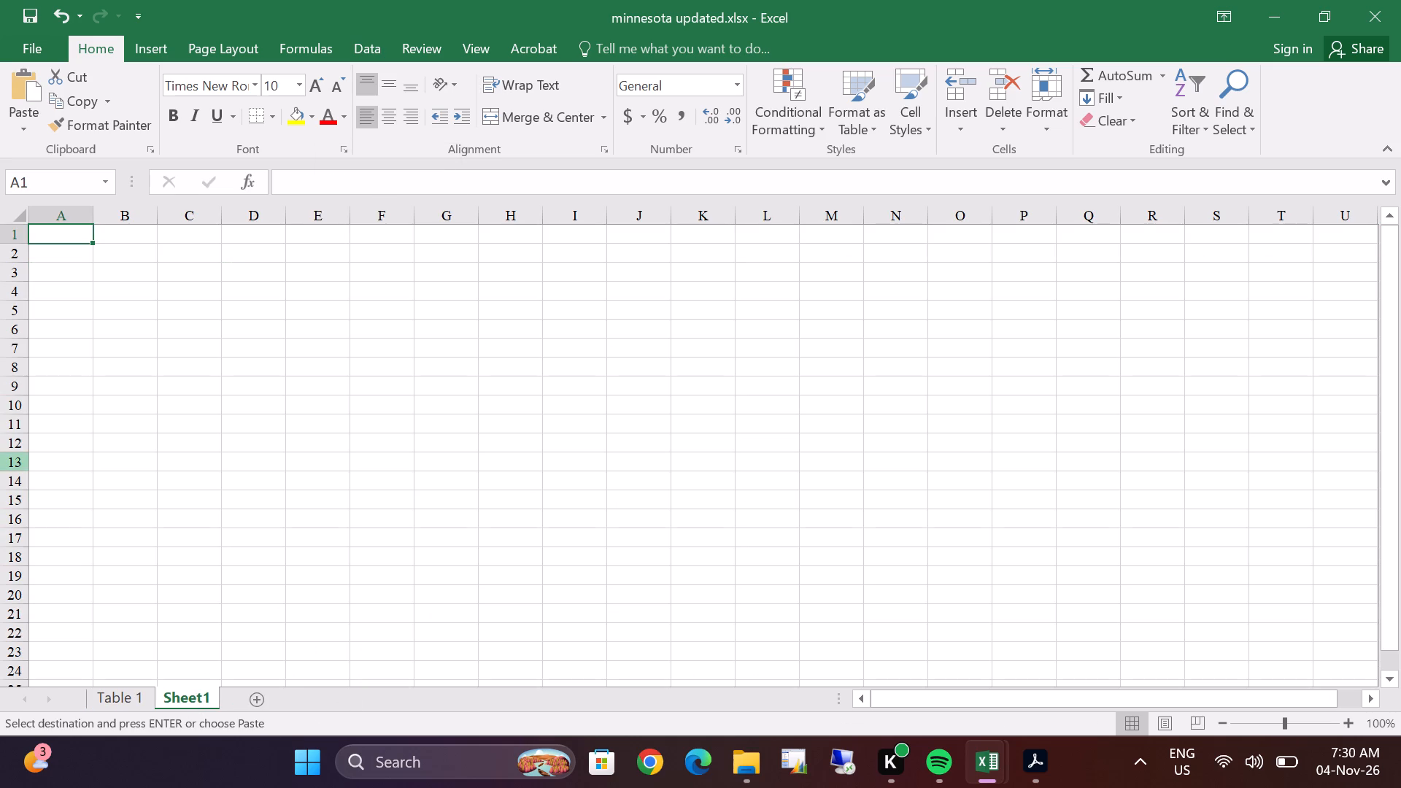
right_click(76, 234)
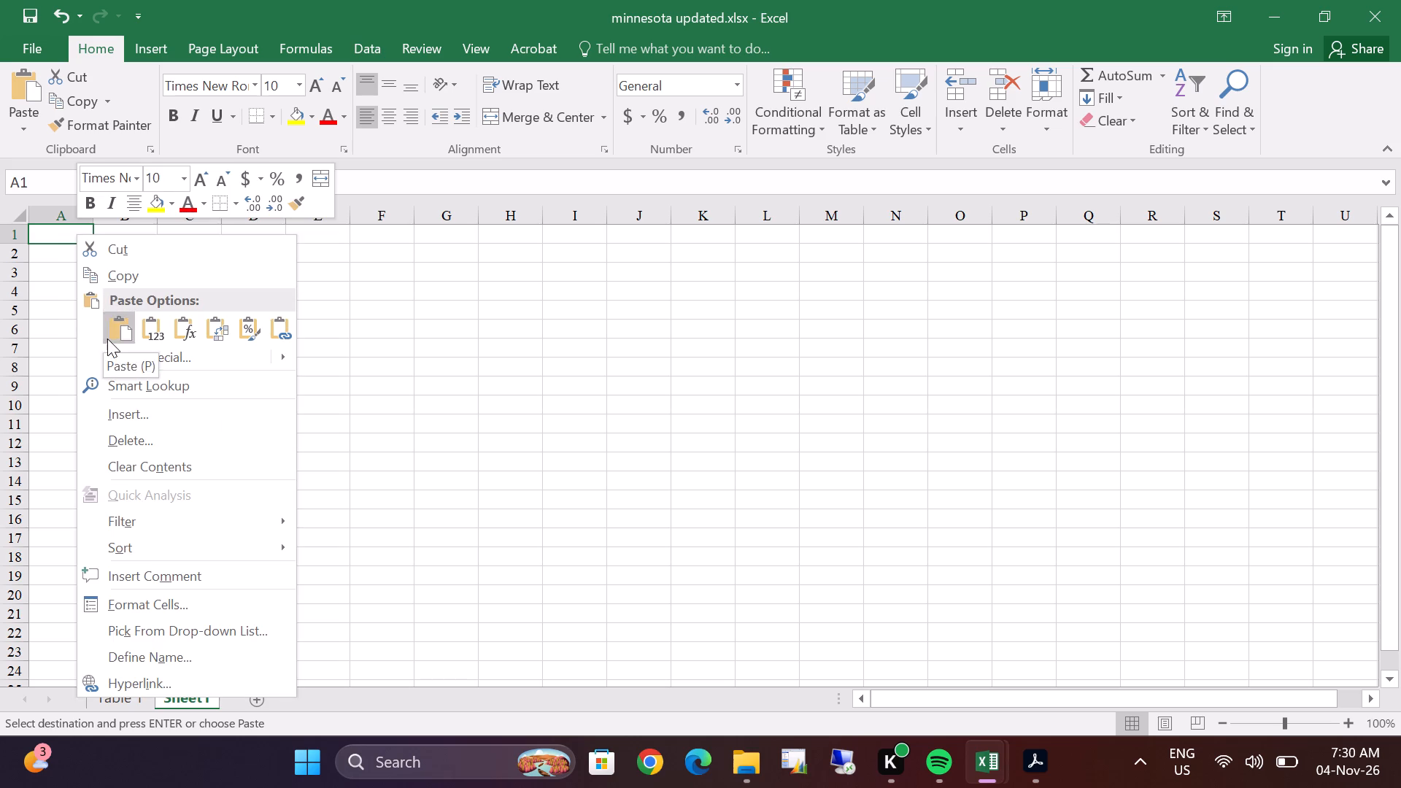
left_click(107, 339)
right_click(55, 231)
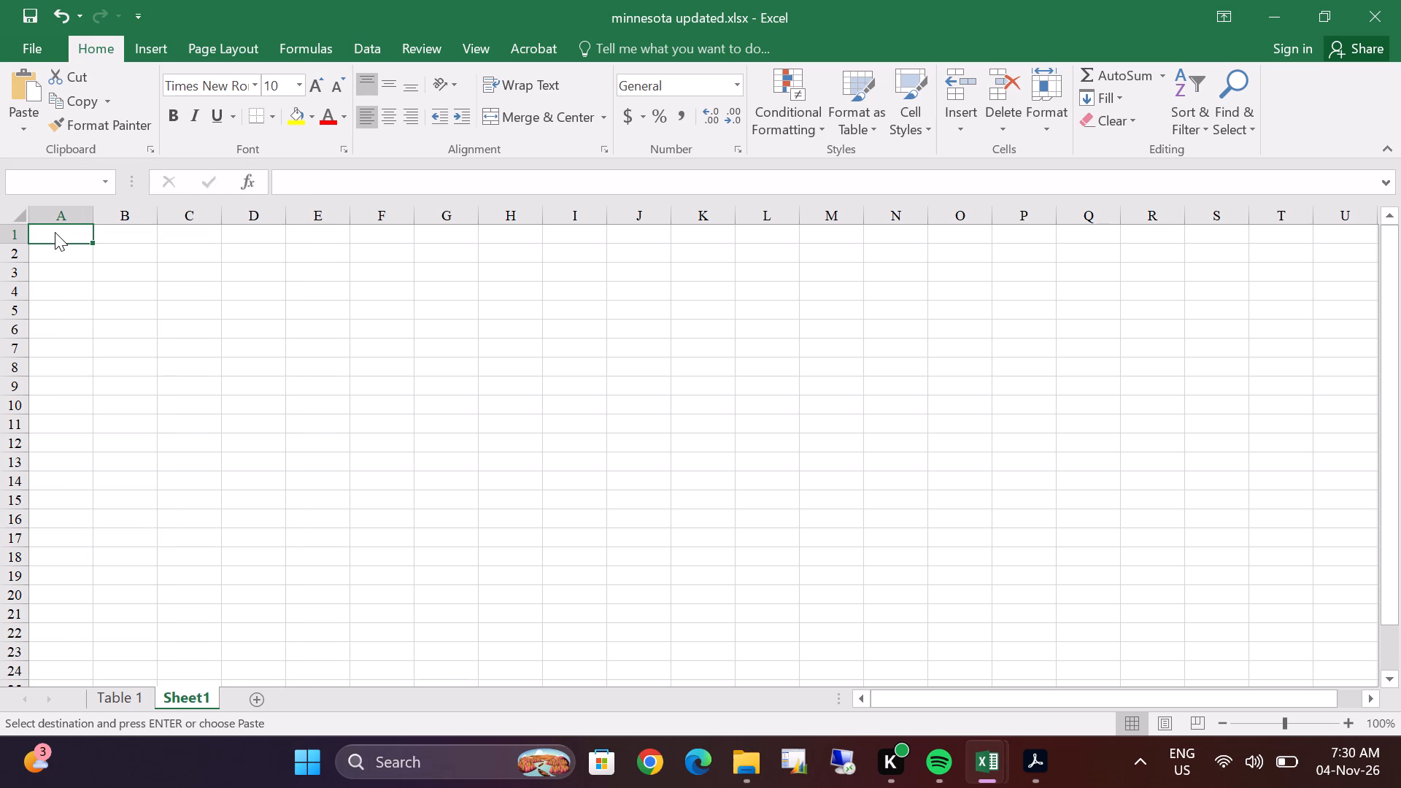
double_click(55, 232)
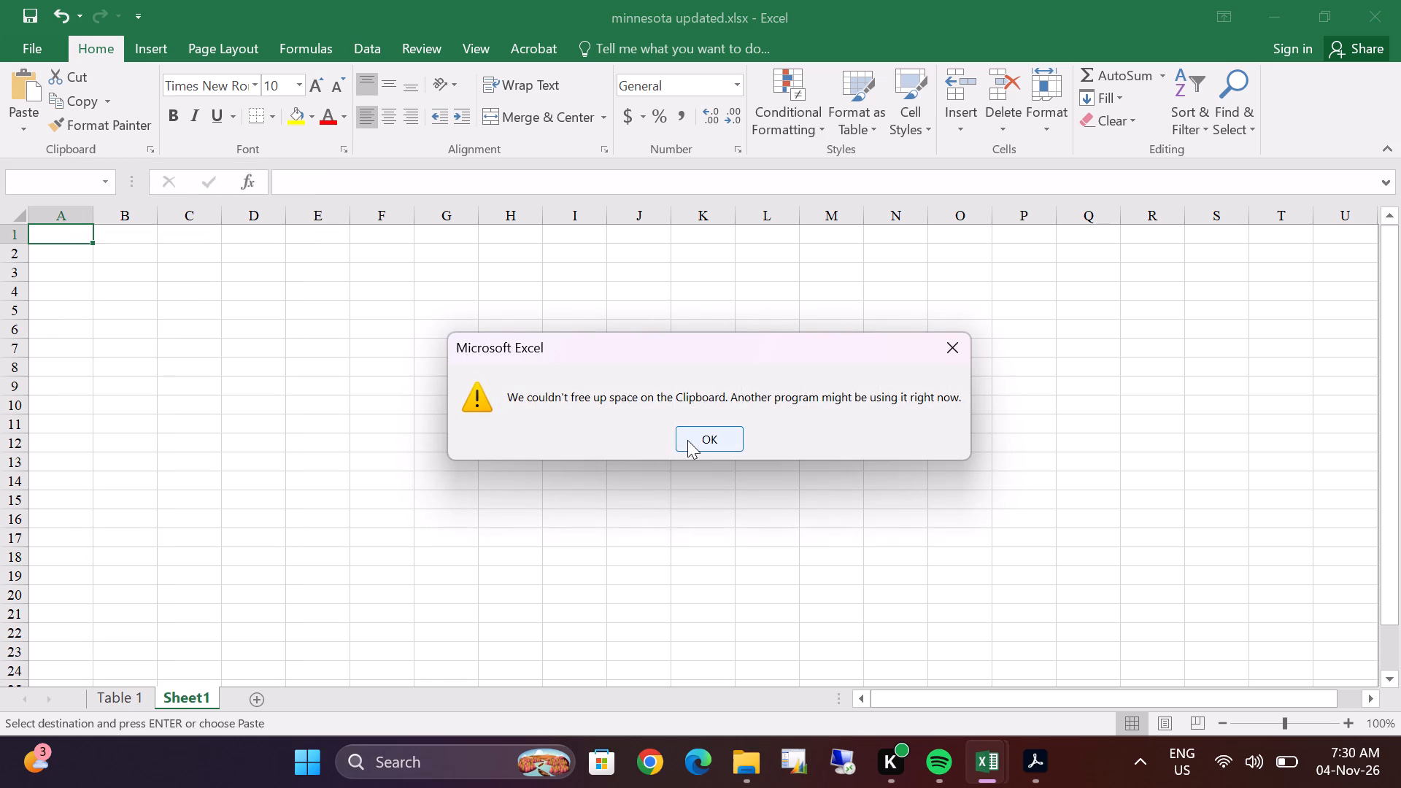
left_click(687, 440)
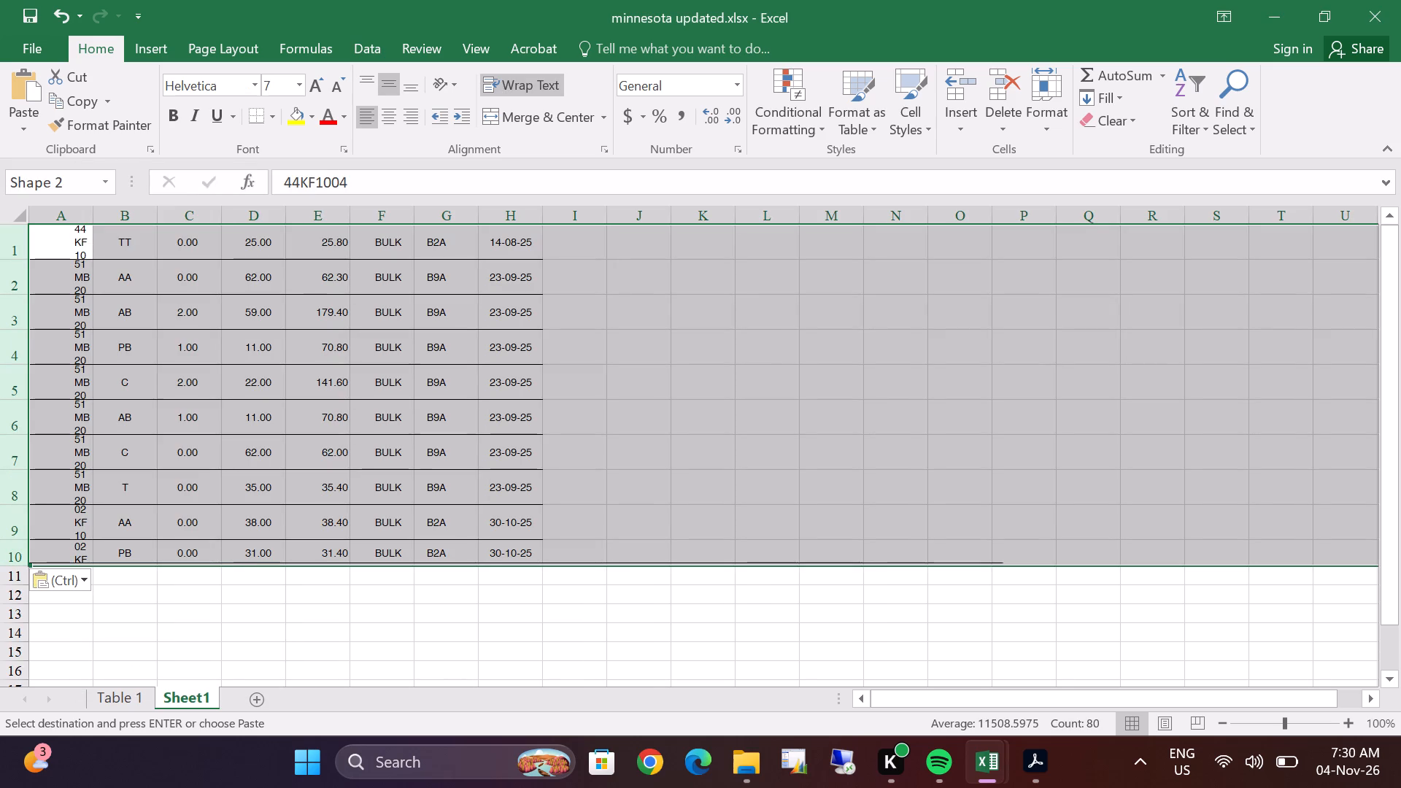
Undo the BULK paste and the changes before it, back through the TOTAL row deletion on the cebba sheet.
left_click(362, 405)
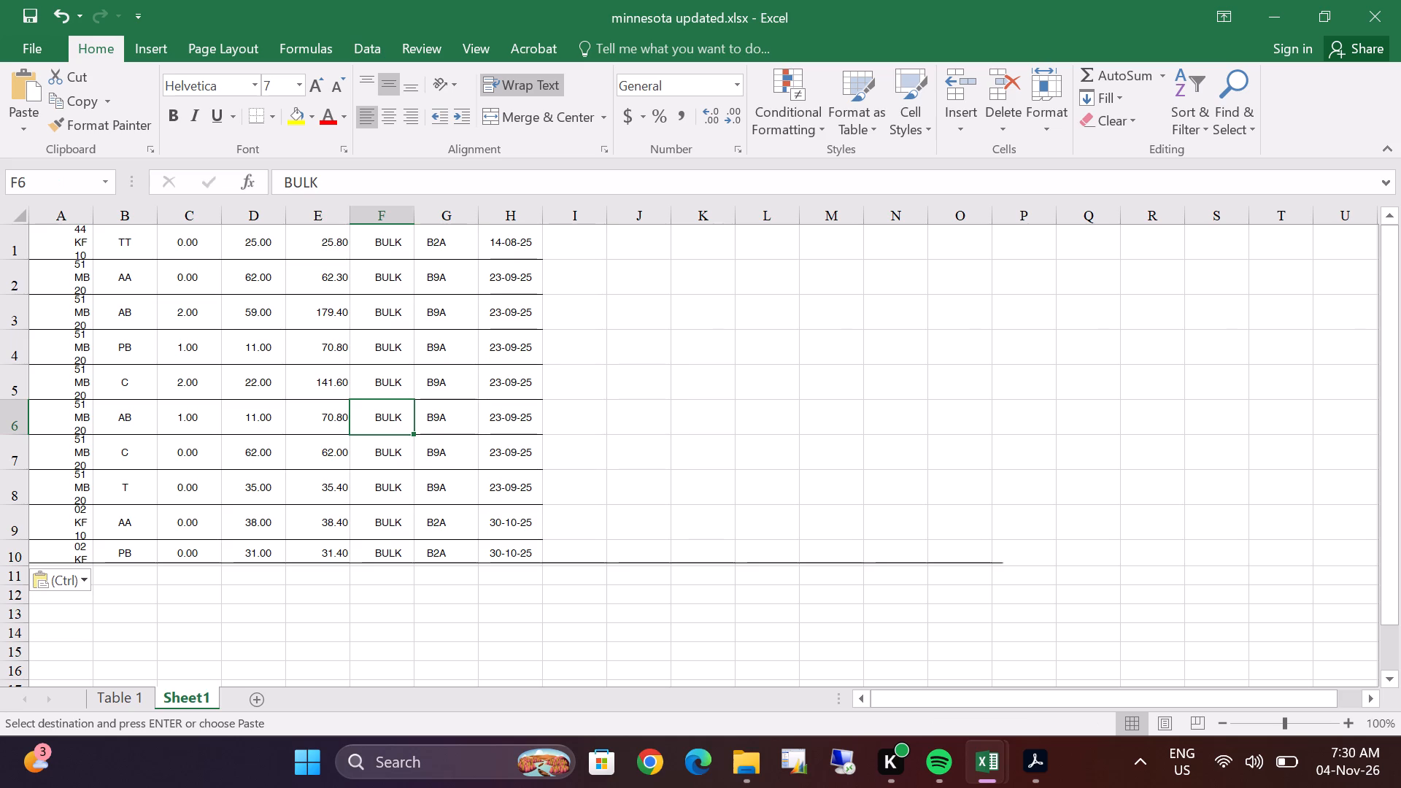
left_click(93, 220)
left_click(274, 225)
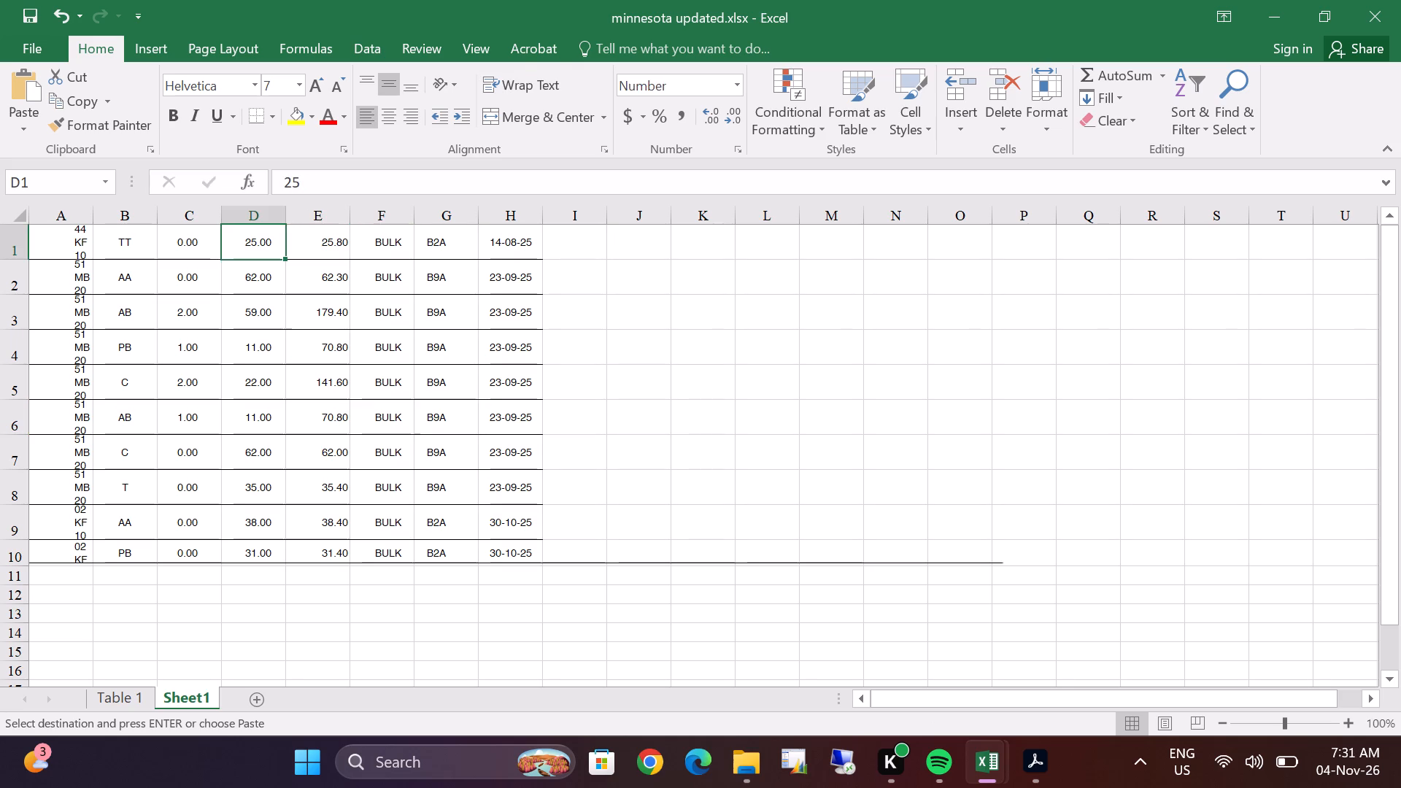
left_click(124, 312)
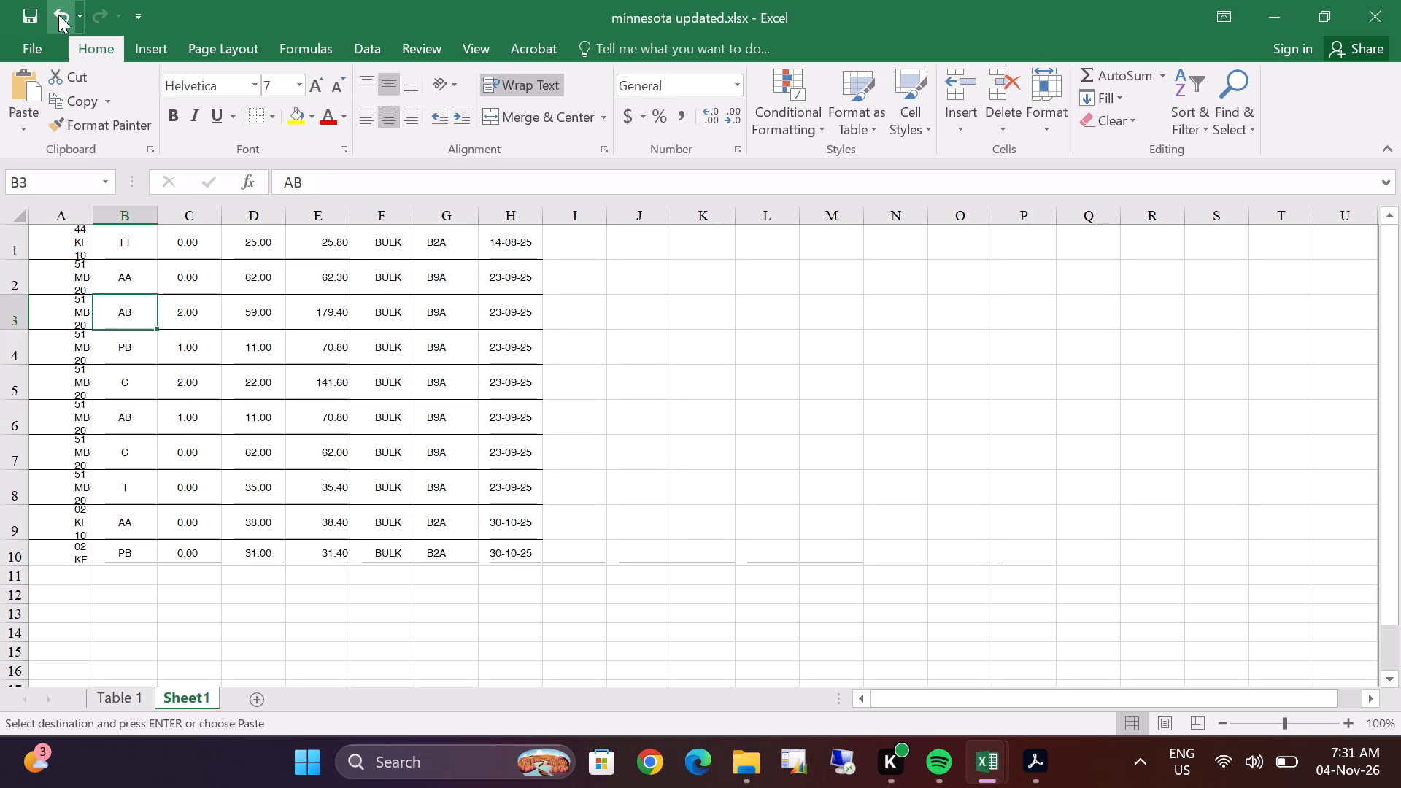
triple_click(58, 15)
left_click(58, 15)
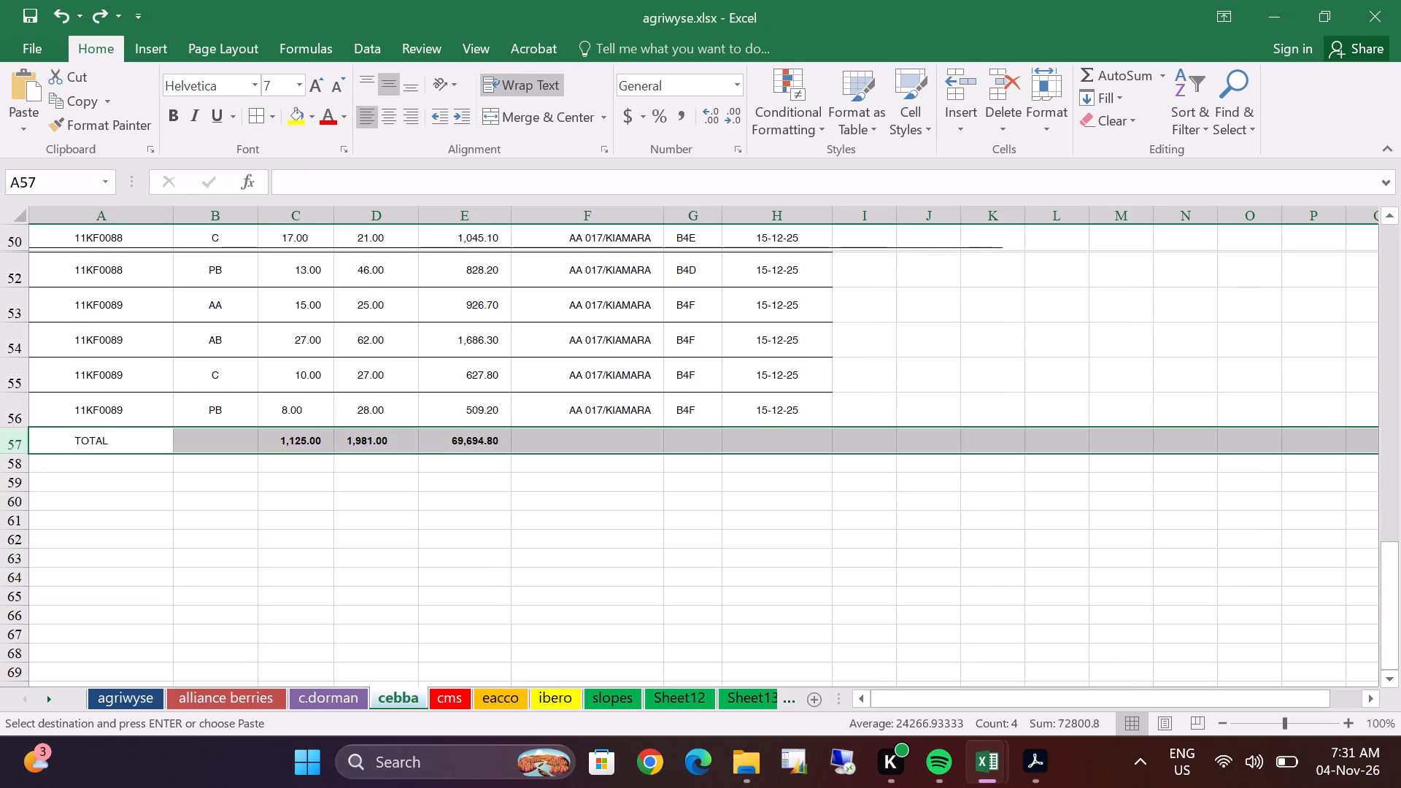
Check the cebba stock table between its TOTAL row 57 and its header row.
scroll(293, 417, "up", 7)
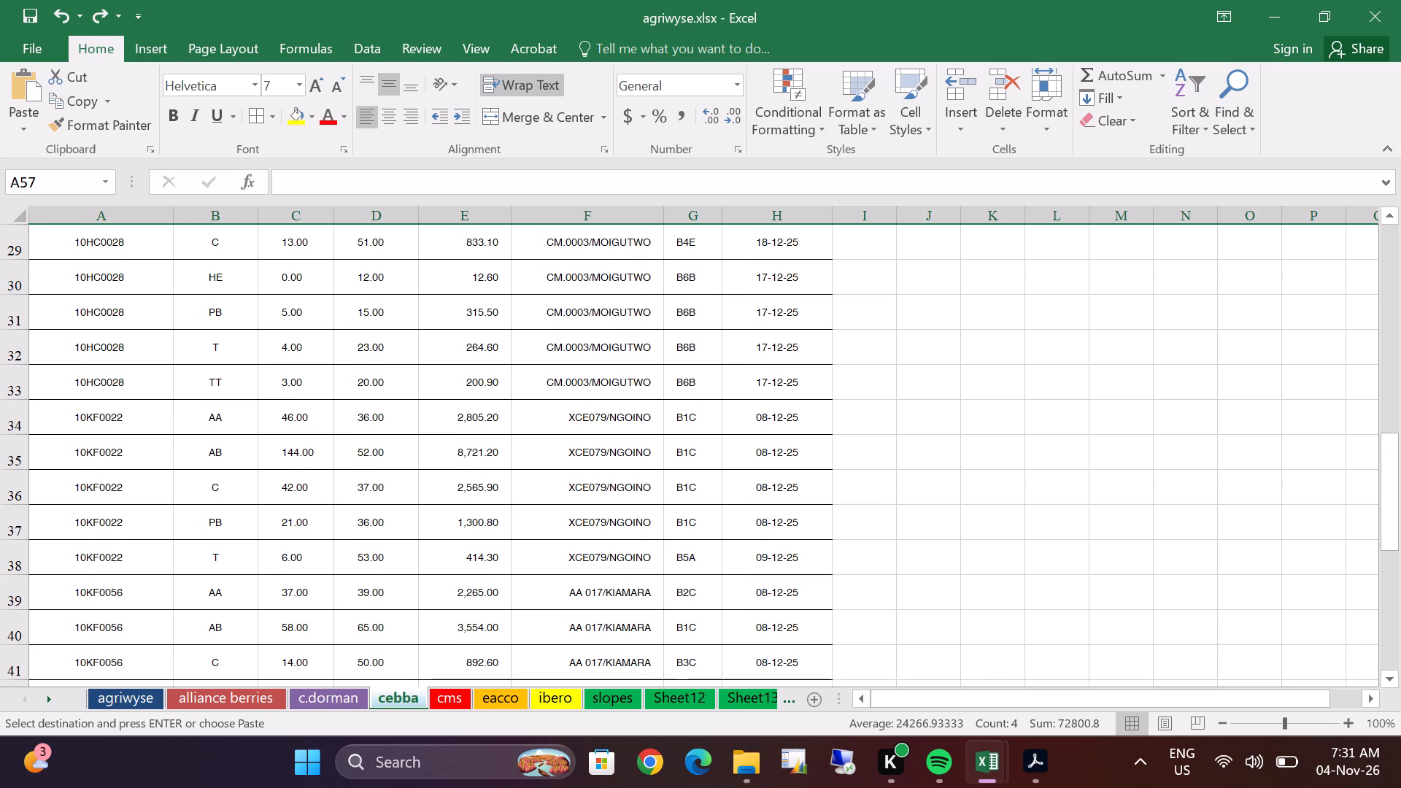
scroll(498, 471, "down", 5)
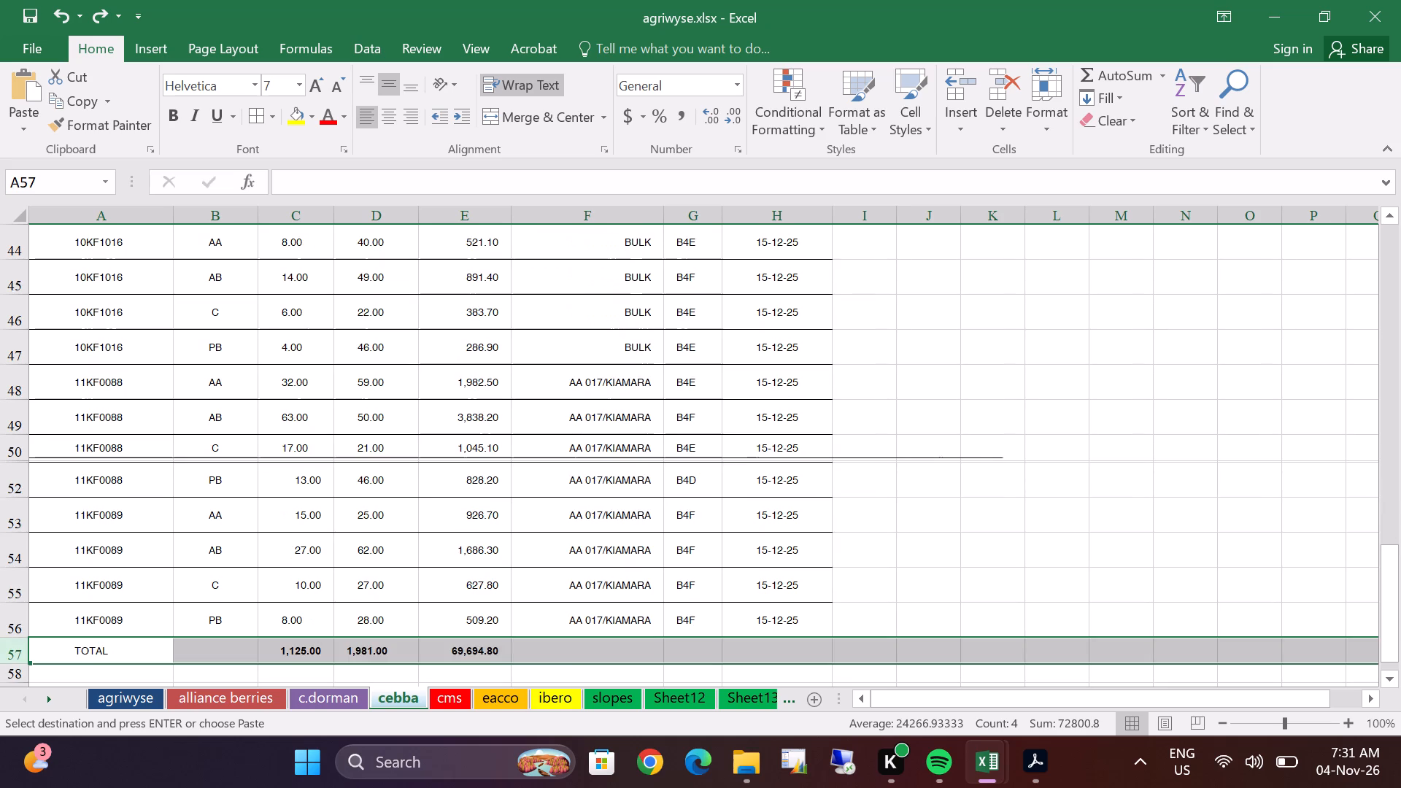
scroll(498, 471, "down", 2)
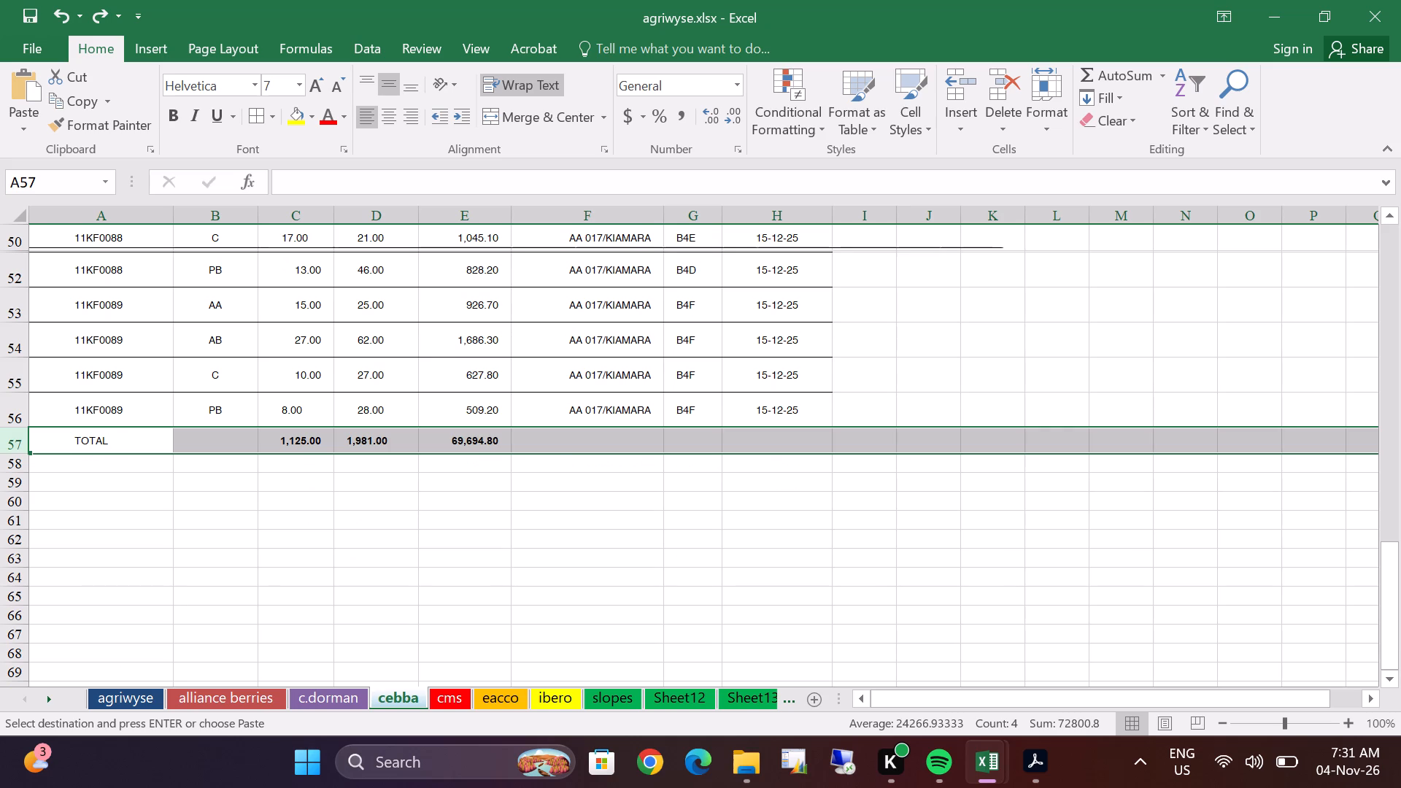
scroll(498, 471, "down", 2)
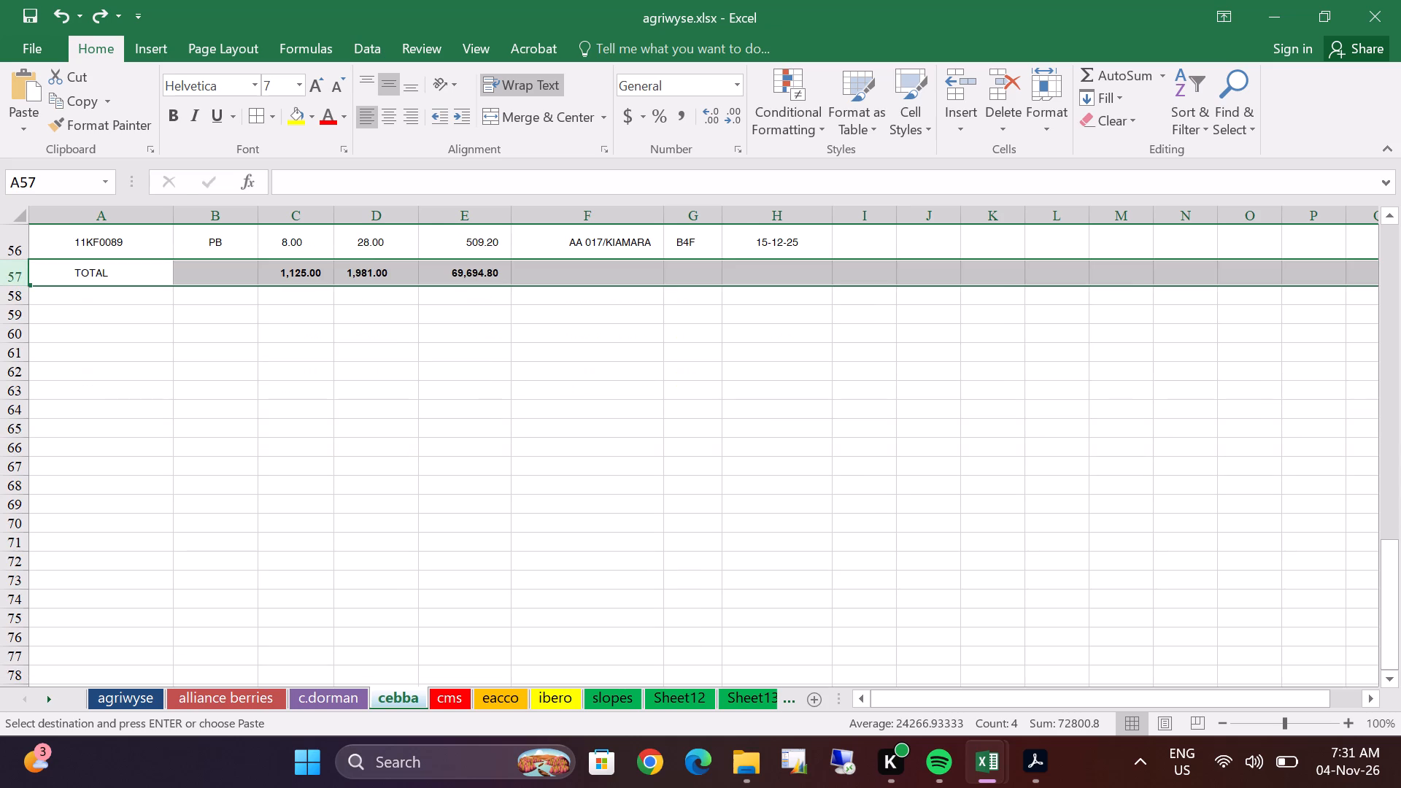
scroll(498, 471, "down", 3)
scroll(498, 471, "up", 13)
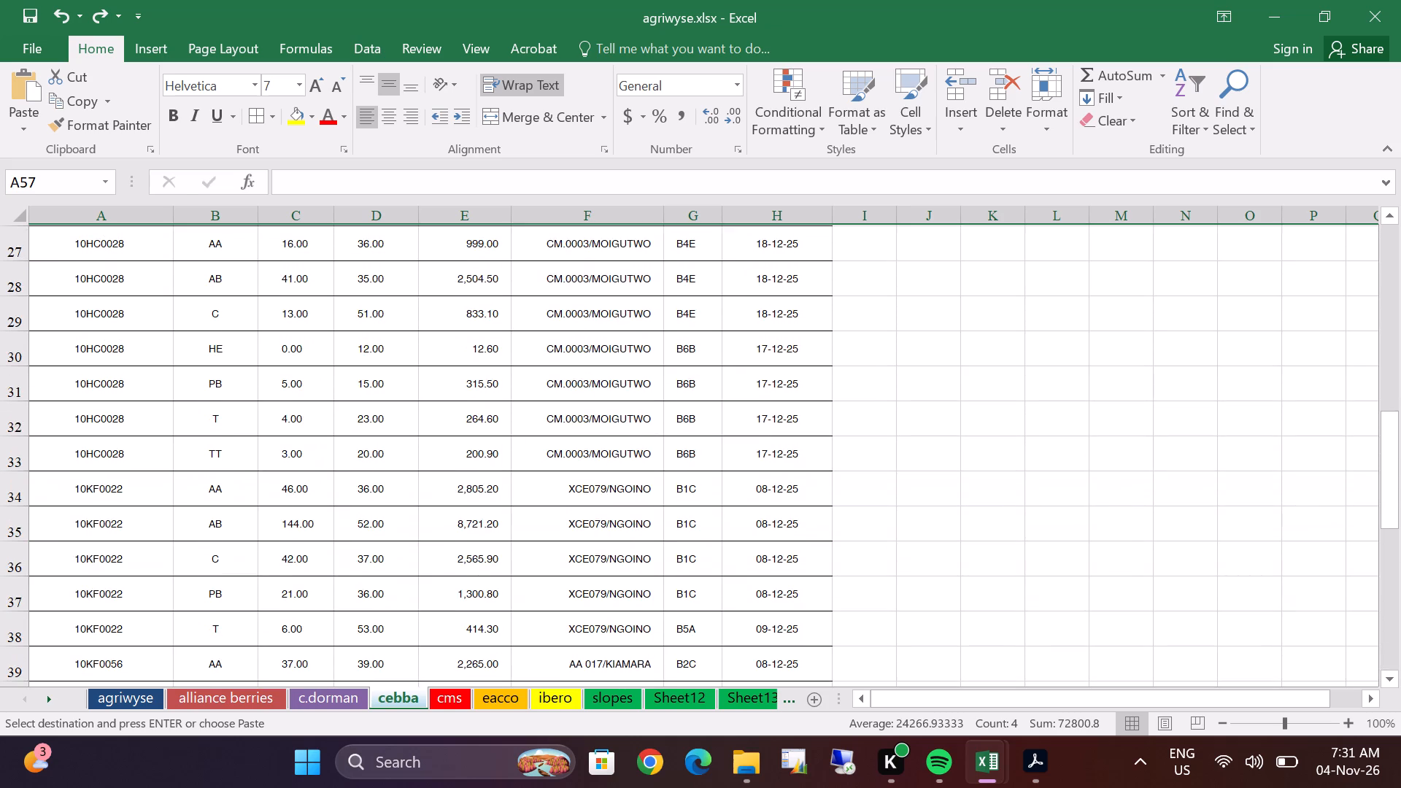
scroll(498, 471, "up", 9)
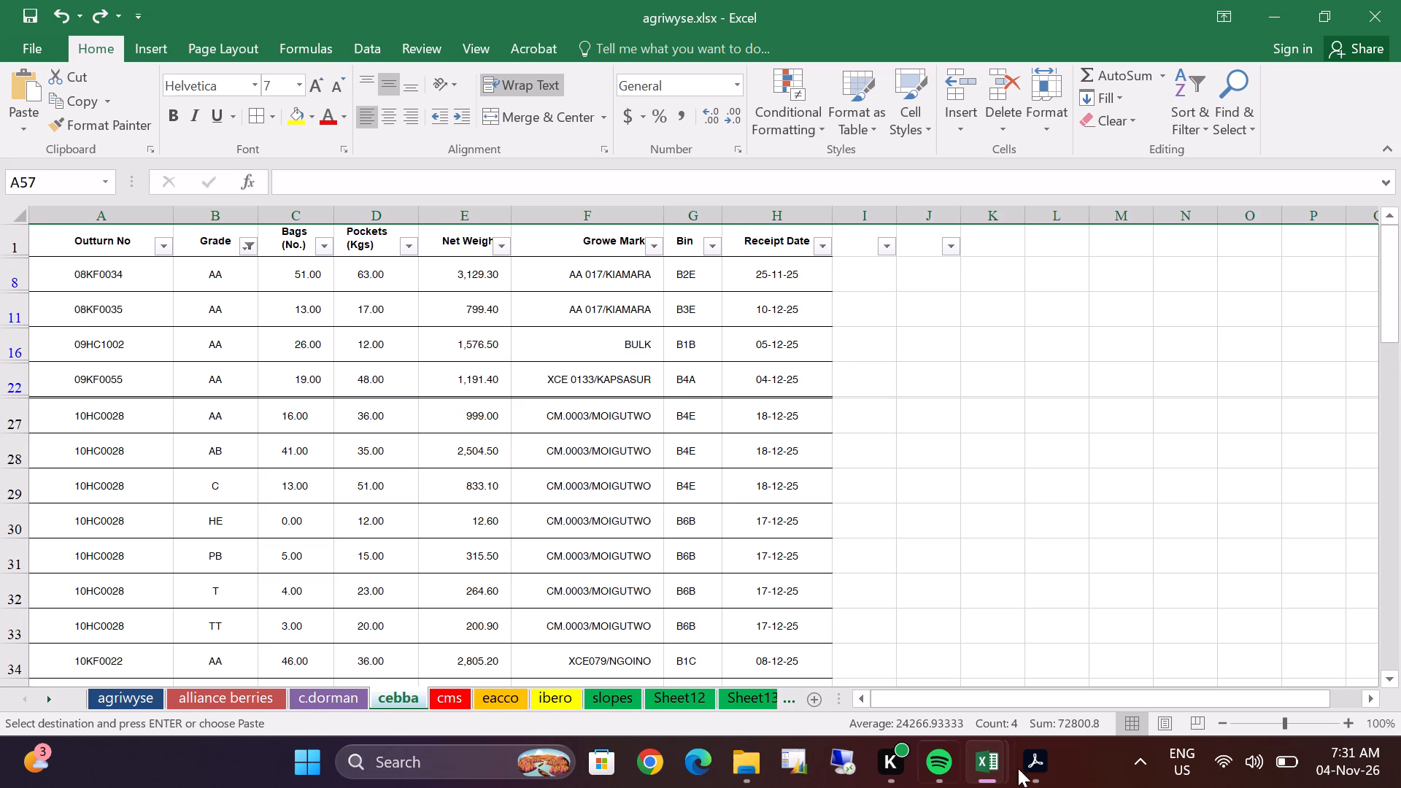
Check the stock table on the slopes sheet around its repeated header row 53.
left_click(459, 495)
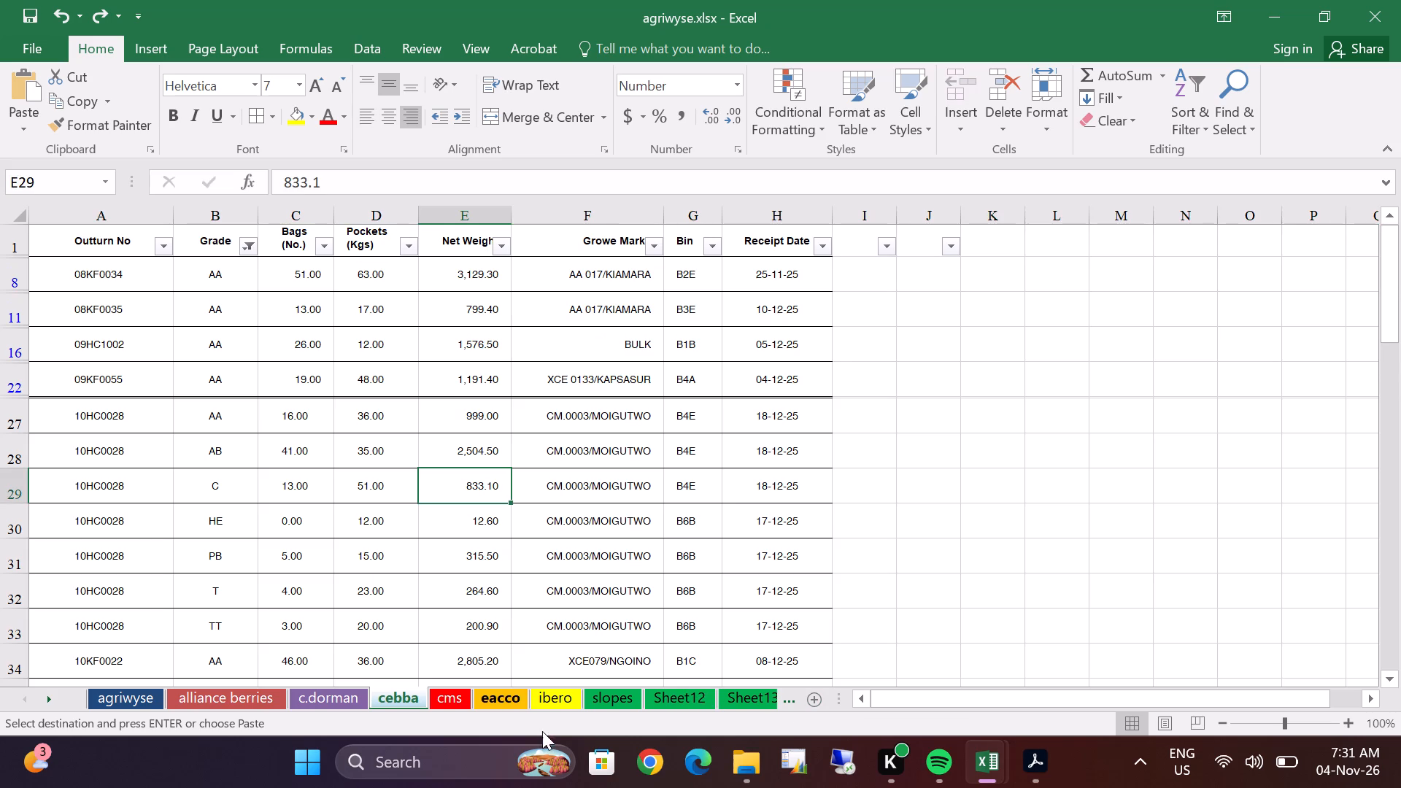
left_click(620, 702)
left_click(620, 702)
left_click(598, 538)
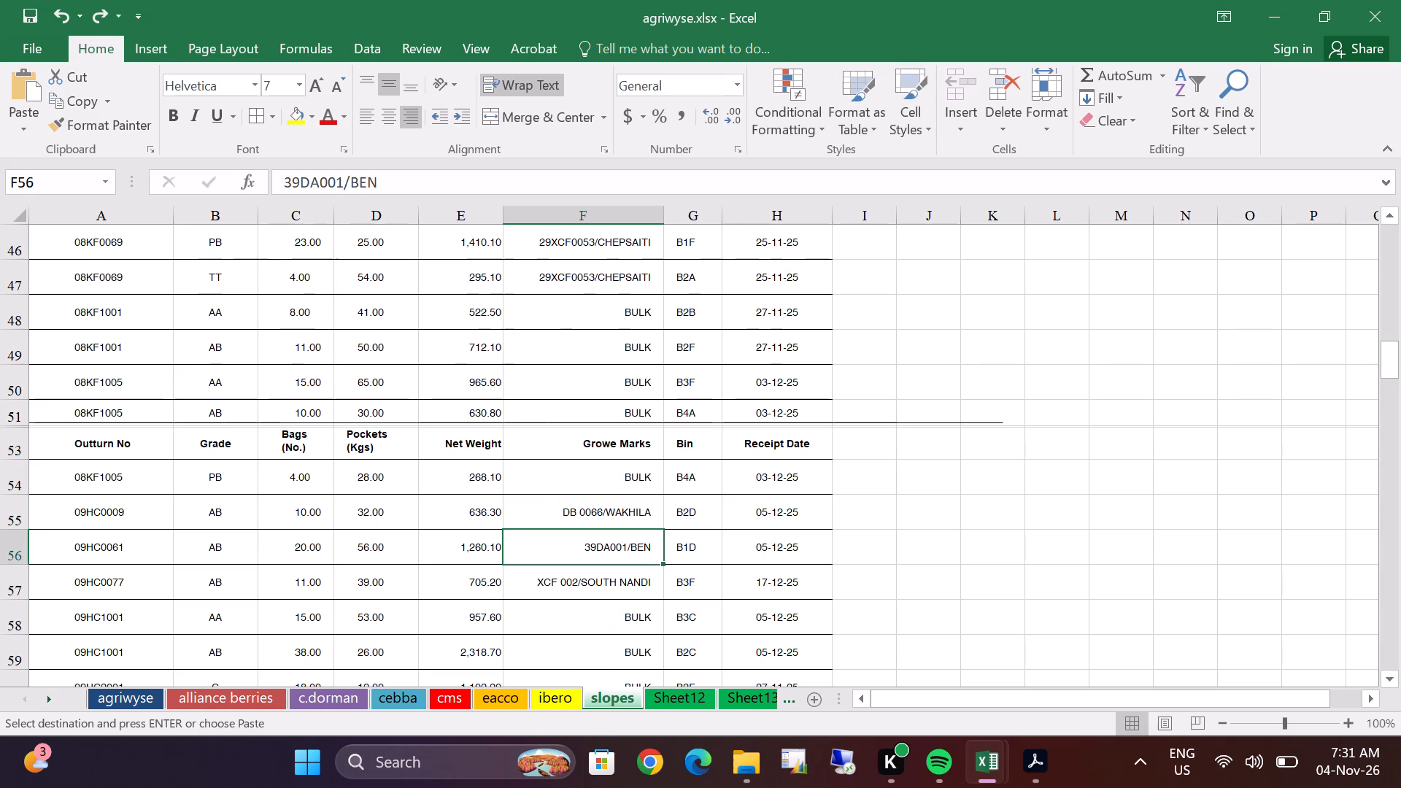
scroll(598, 542, "down", 4)
scroll(598, 542, "up", 5)
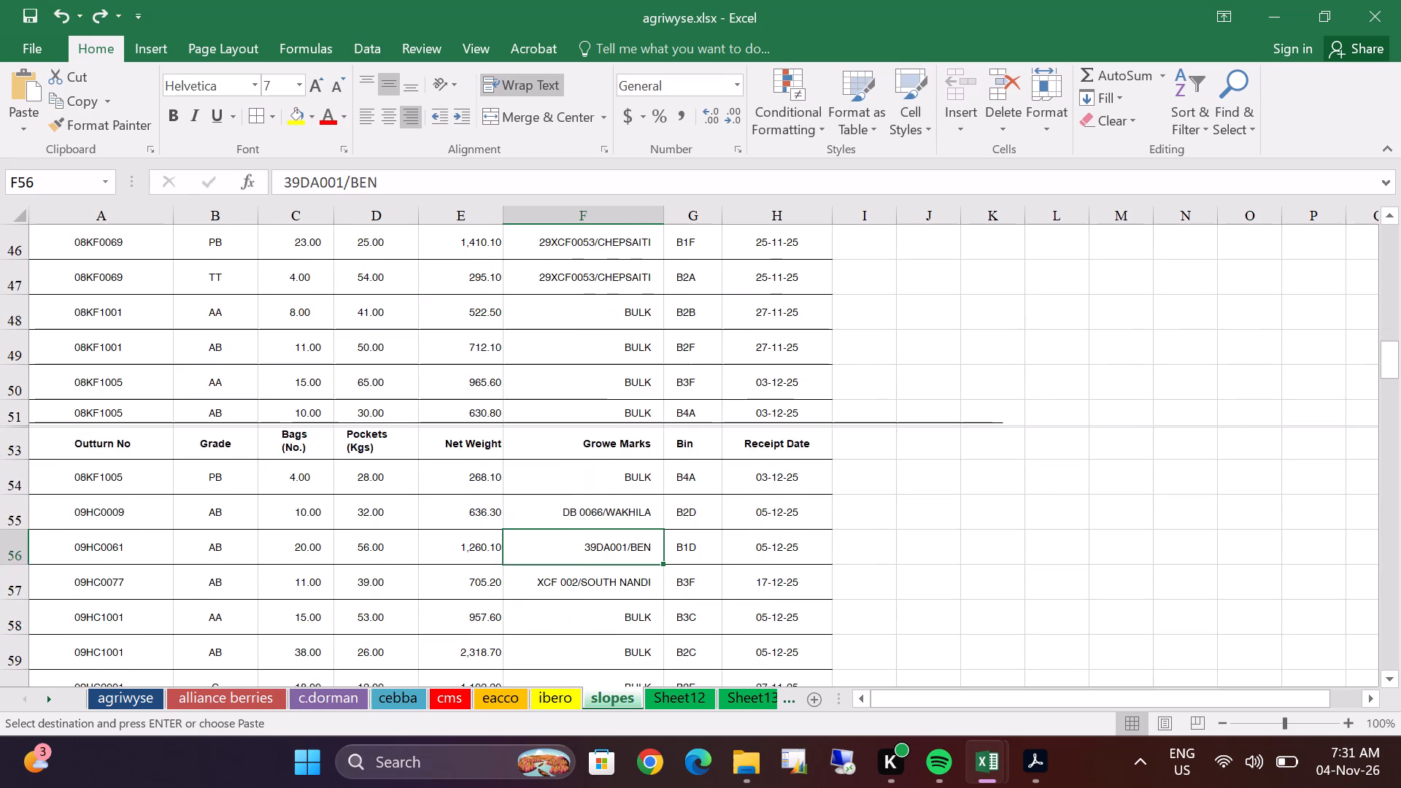
scroll(598, 542, "up", 2)
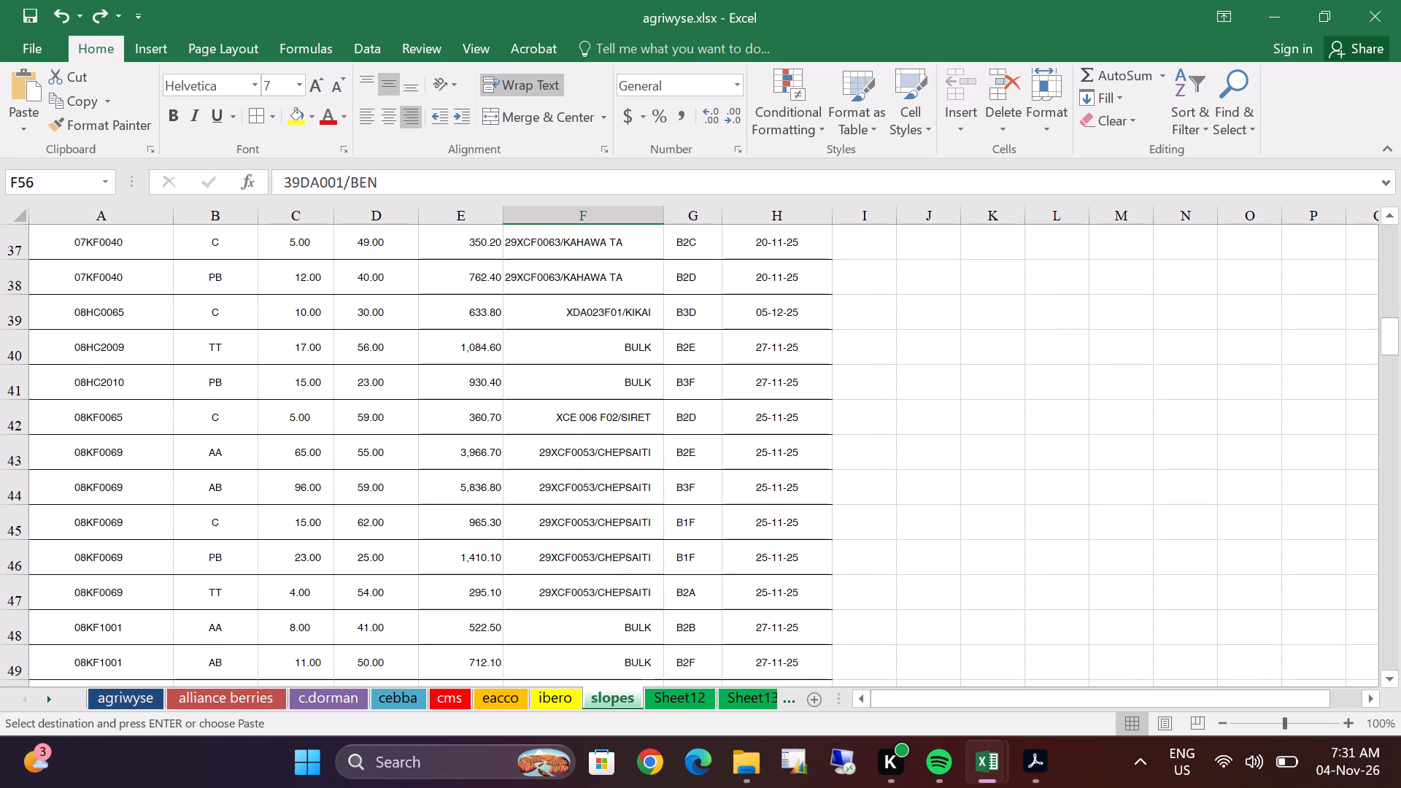
Add an AutoSum total below the filtered AA rows of the Pockets (Kgs) column on the agriwyse sheet.
left_click(134, 710)
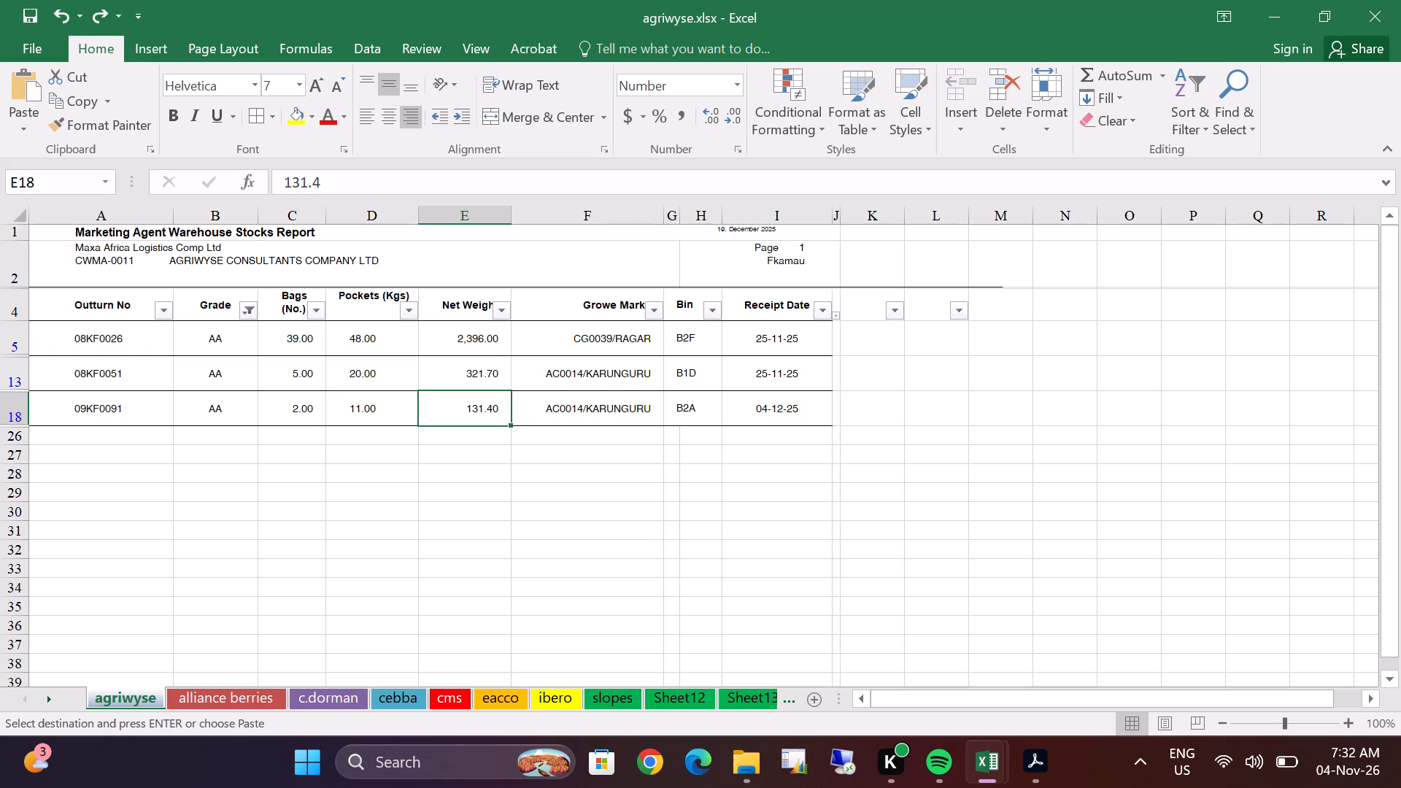
left_click_drag(380, 343, 381, 343)
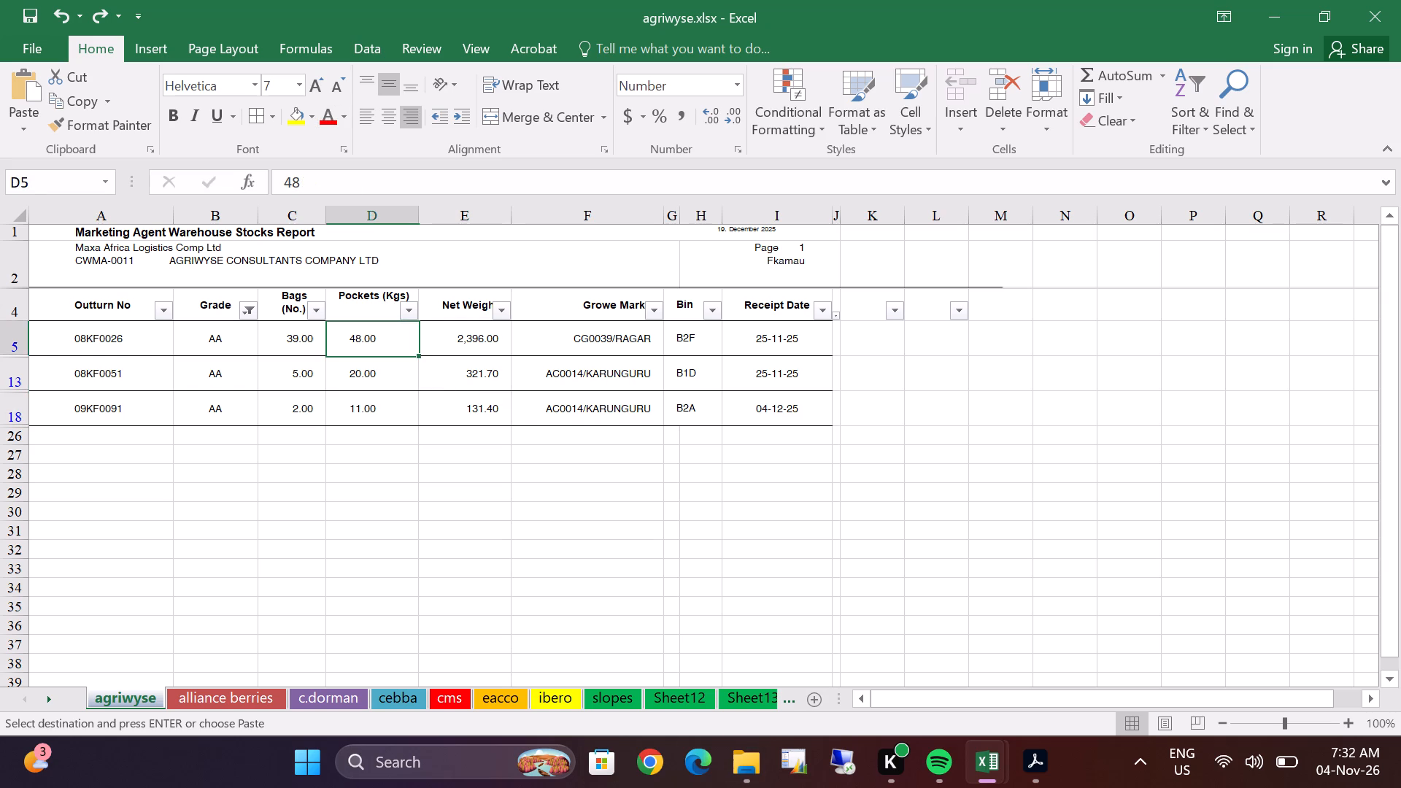
left_click_drag(381, 343, 386, 398)
left_click(1130, 74)
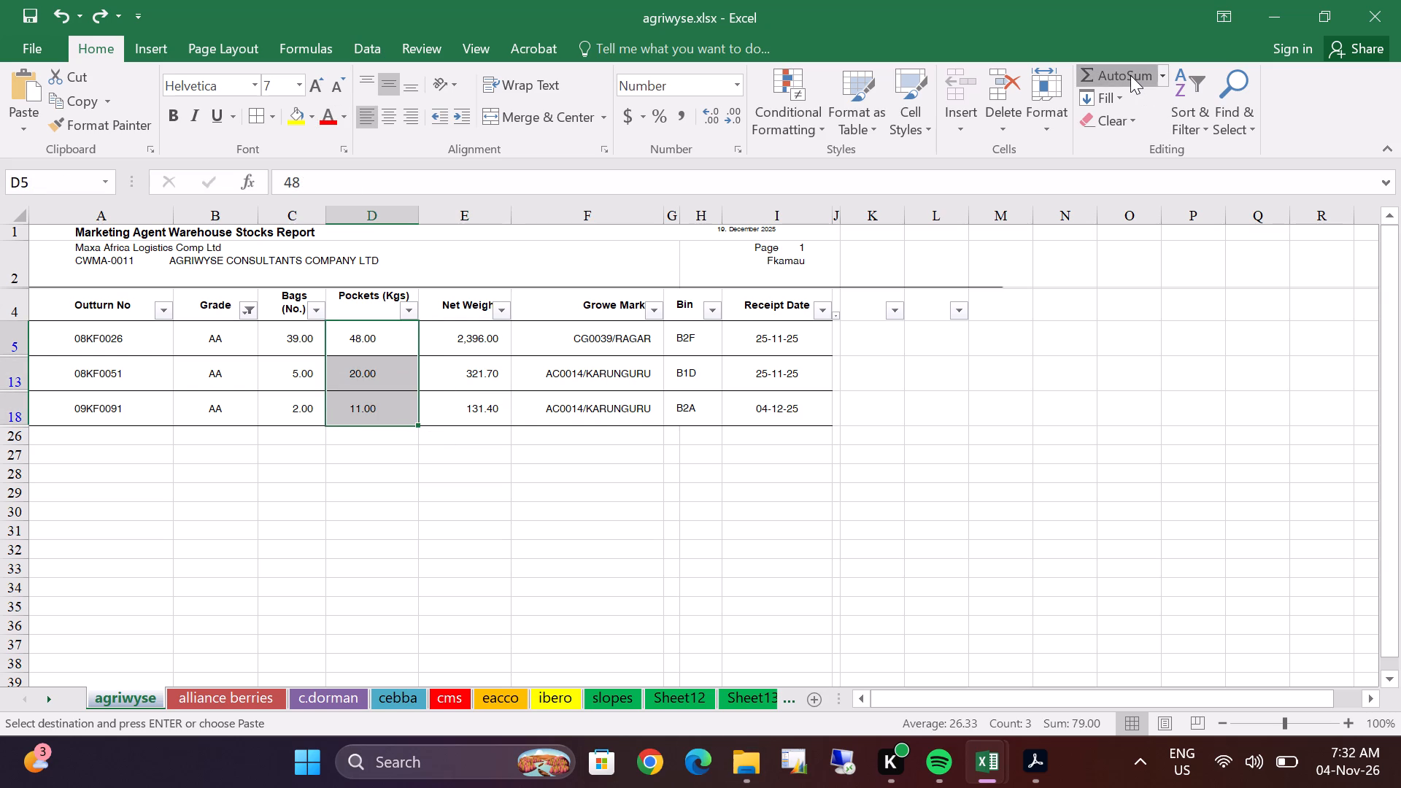
Add a Sum total below the filtered AA rows of the Net Weight column on the agriwyse sheet.
left_click(460, 339)
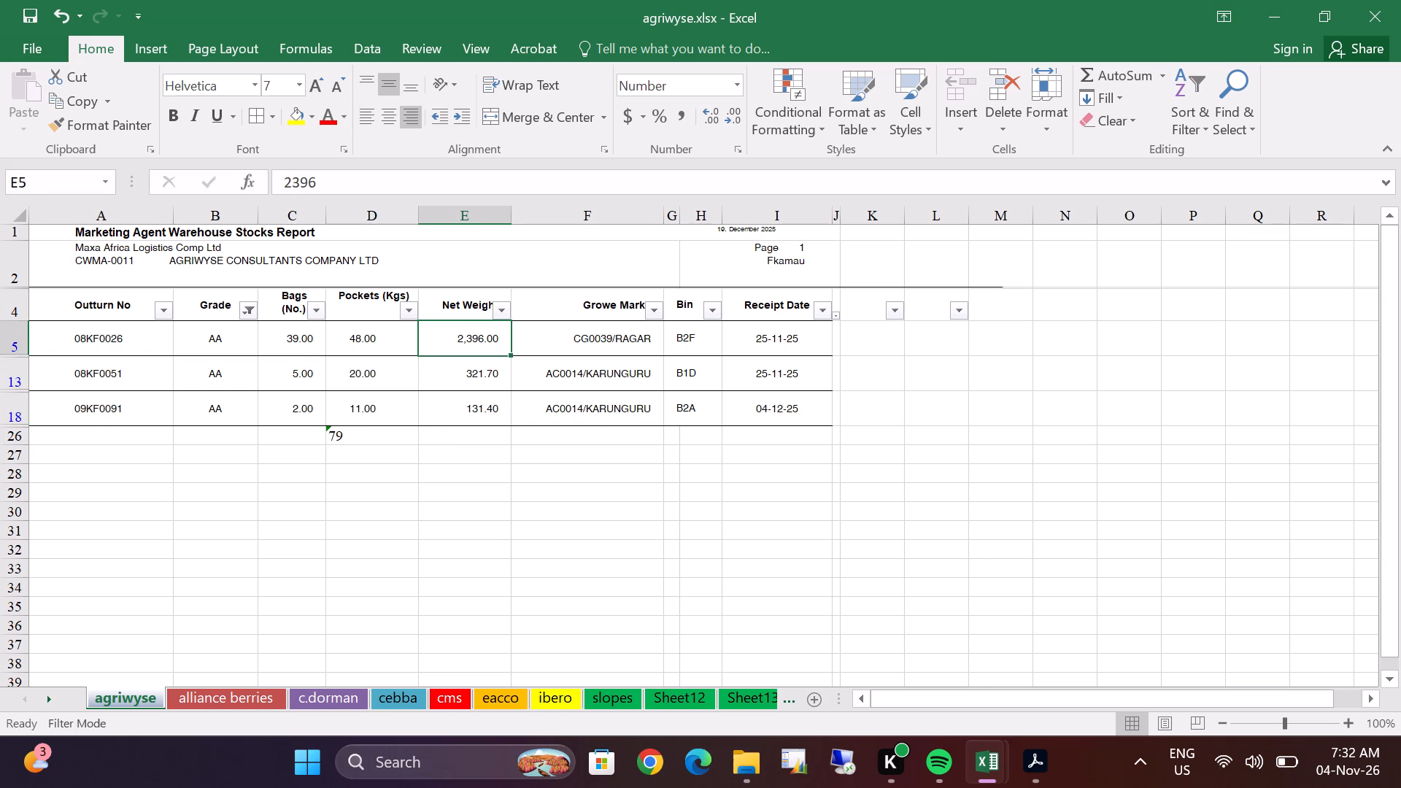
left_click(452, 434)
double_click(468, 338)
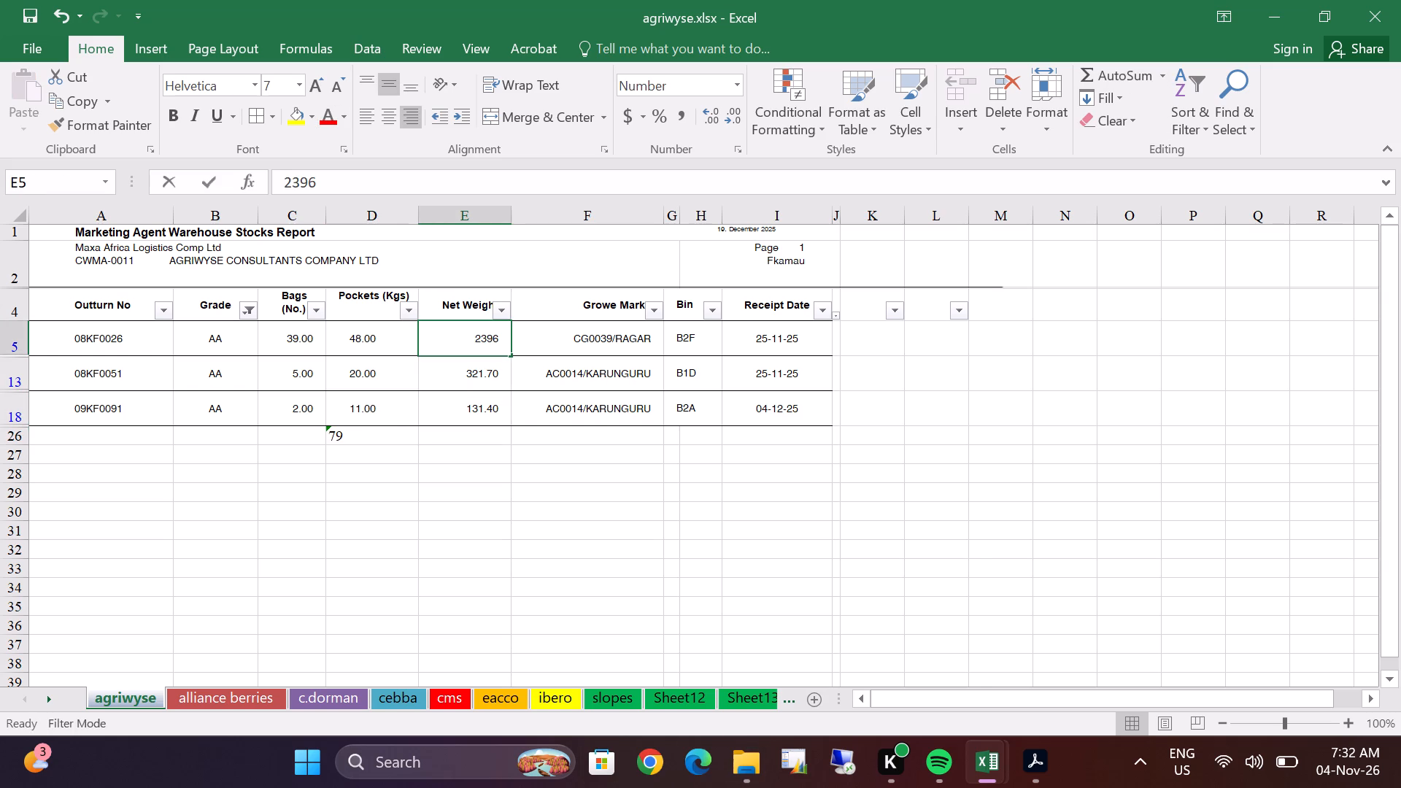
left_click(447, 371)
left_click(466, 331)
left_click_drag(466, 331, 467, 398)
left_click(464, 397)
left_click_drag(454, 333, 455, 393)
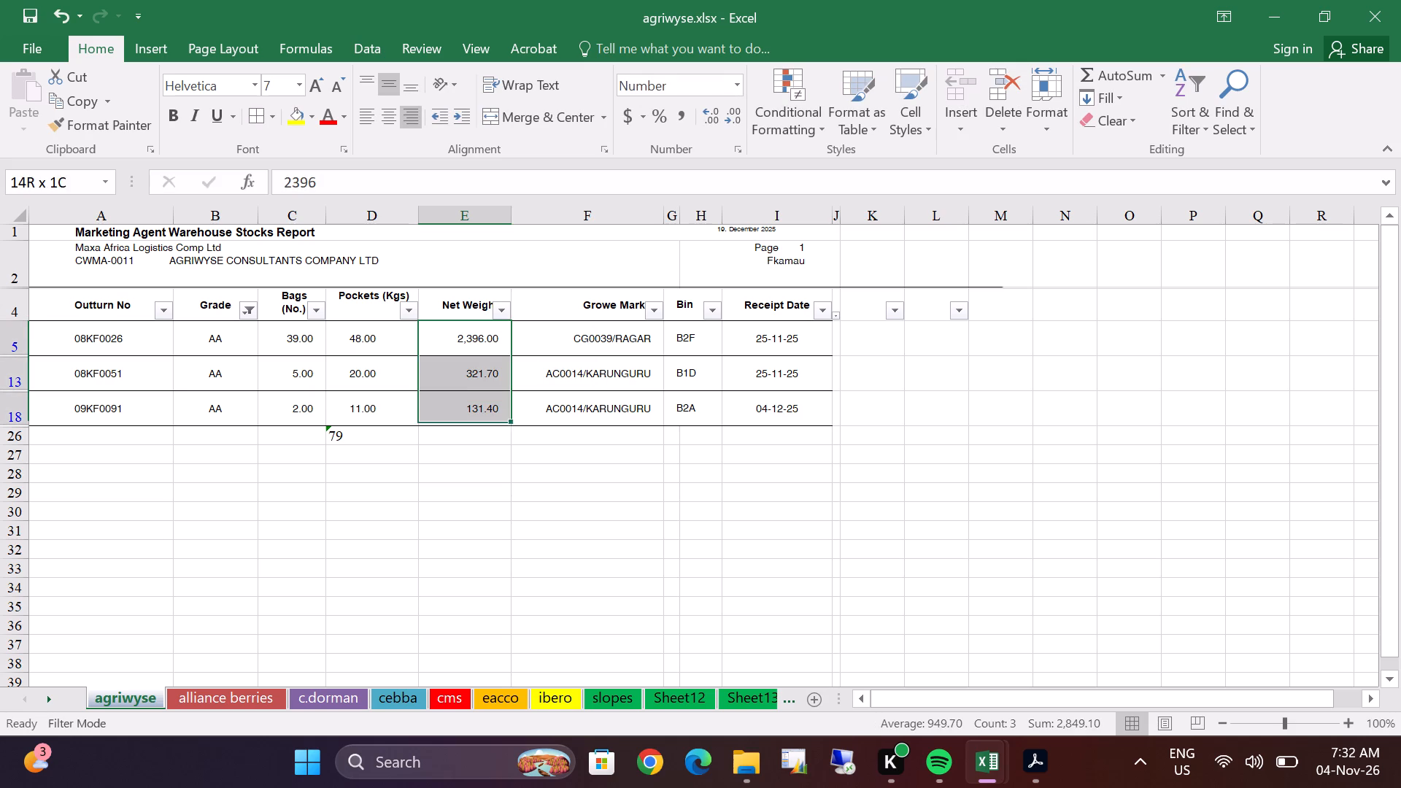
left_click_drag(455, 393, 457, 405)
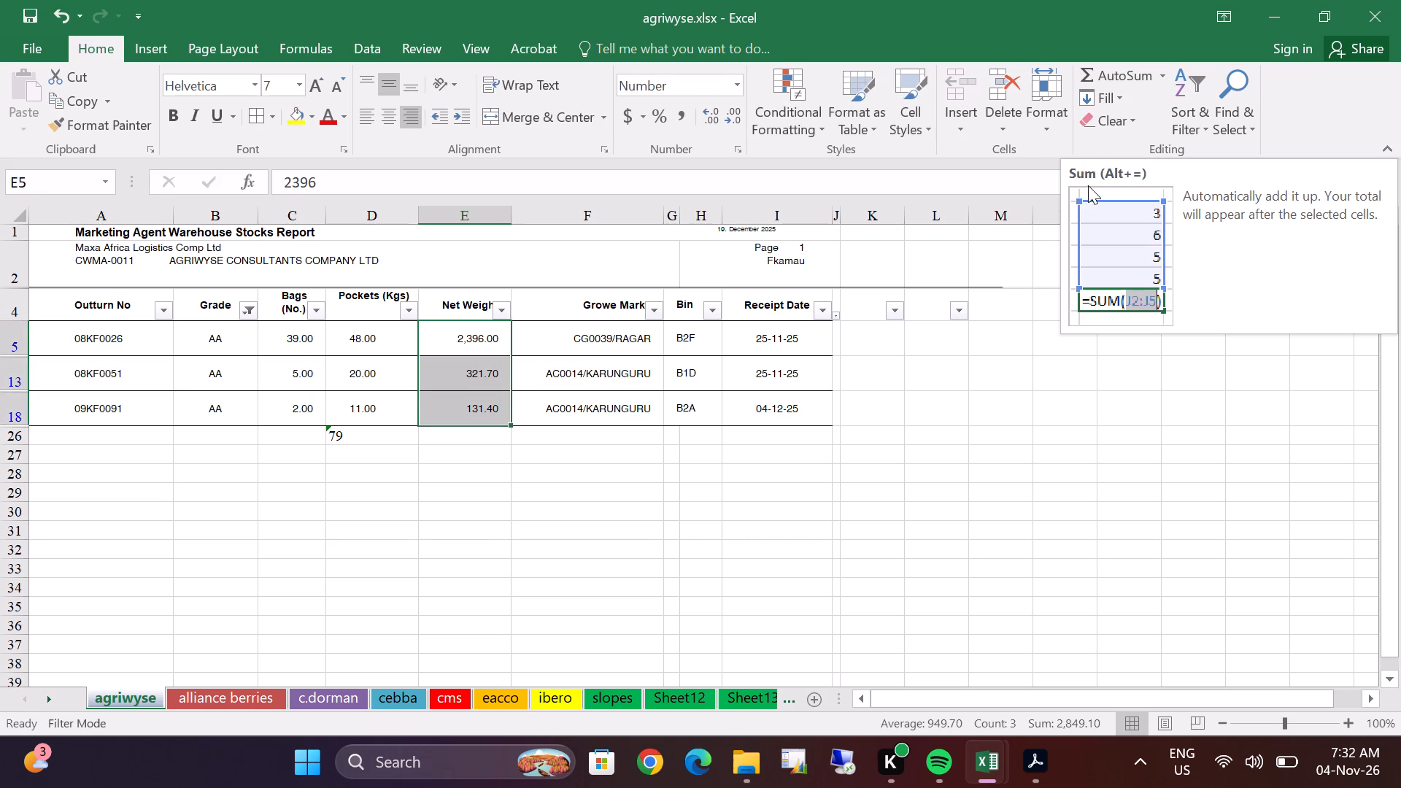
triple_click(1161, 75)
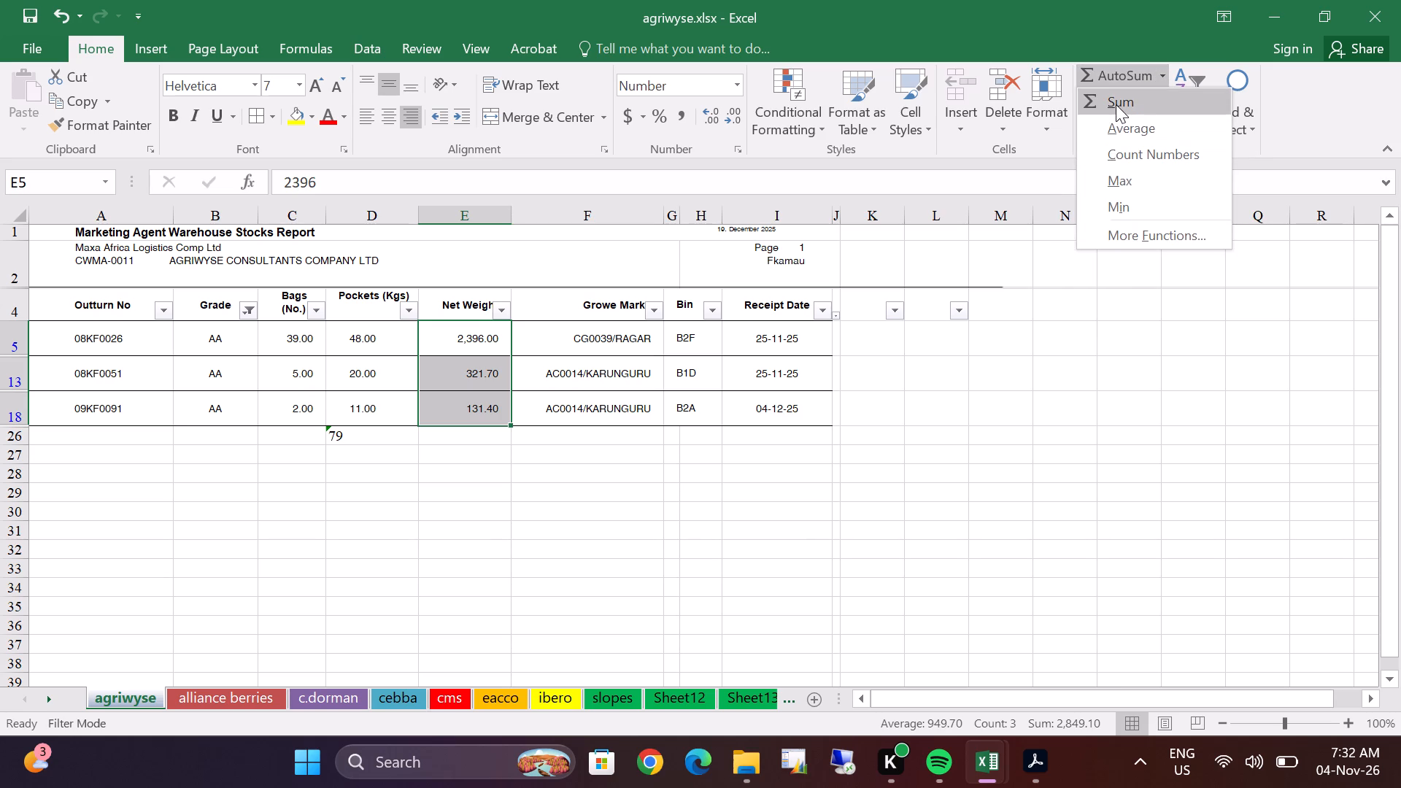
left_click(1114, 109)
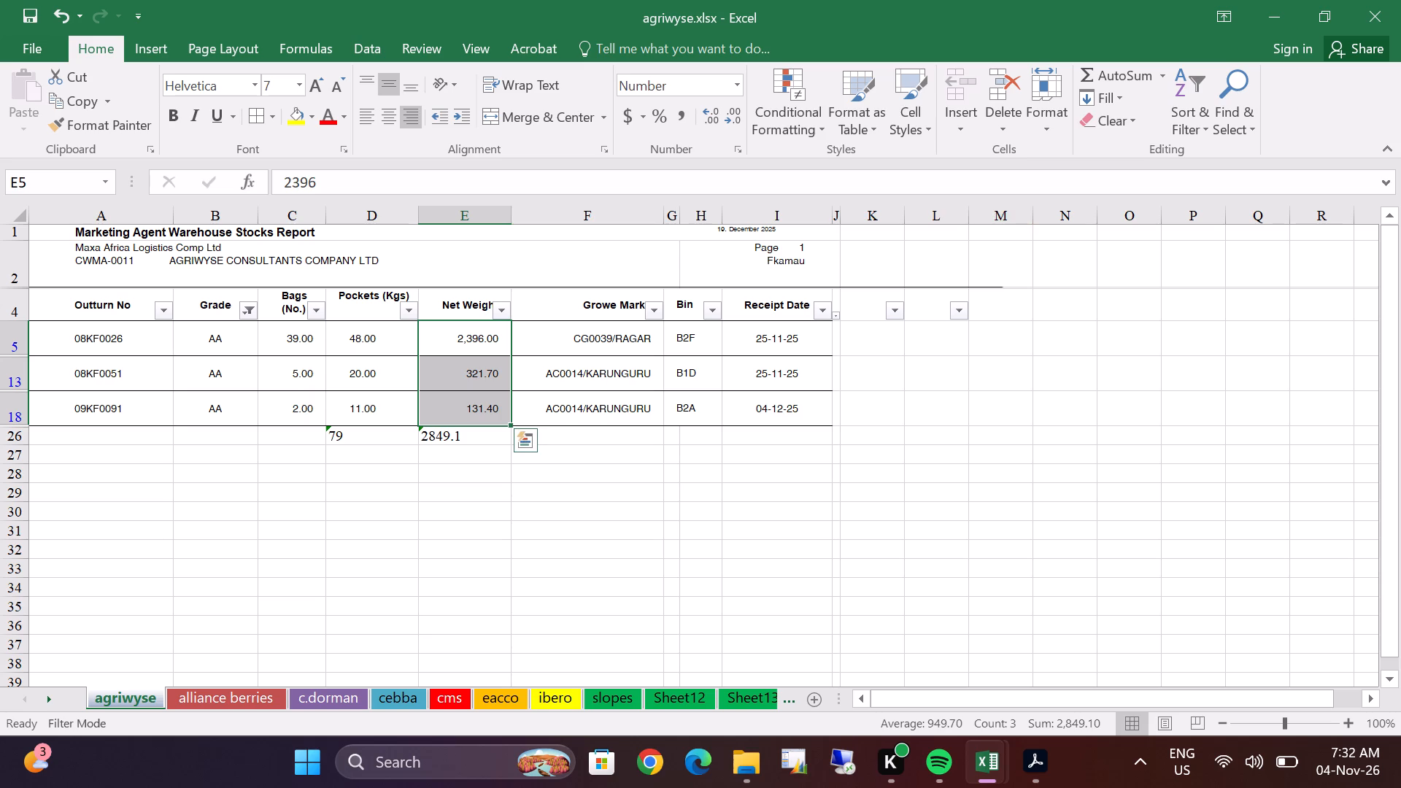
Colour the Pockets and Net Weight totals in row 26 of the agriwyse sheet with red font.
left_click(379, 445)
left_click(375, 433)
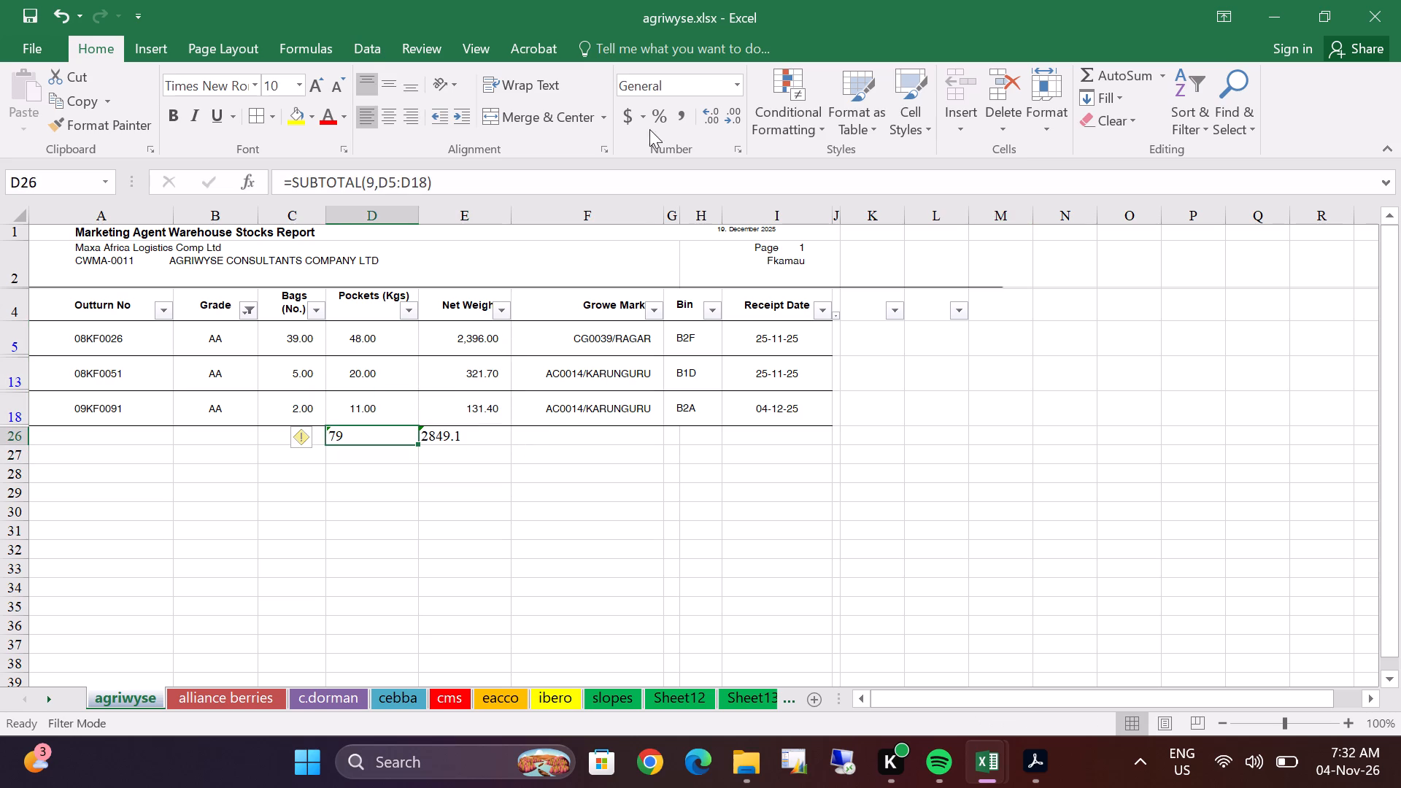
double_click(323, 117)
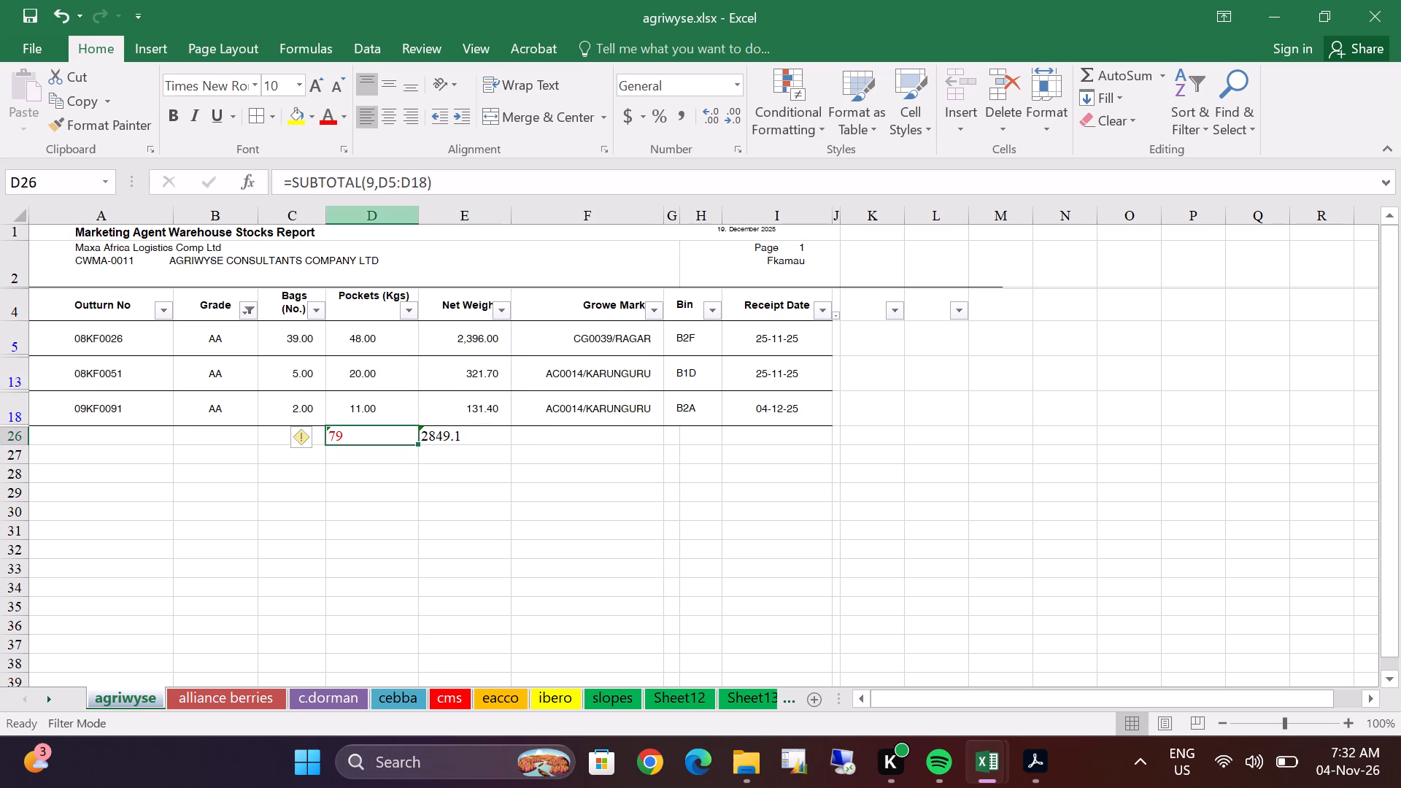
left_click(437, 439)
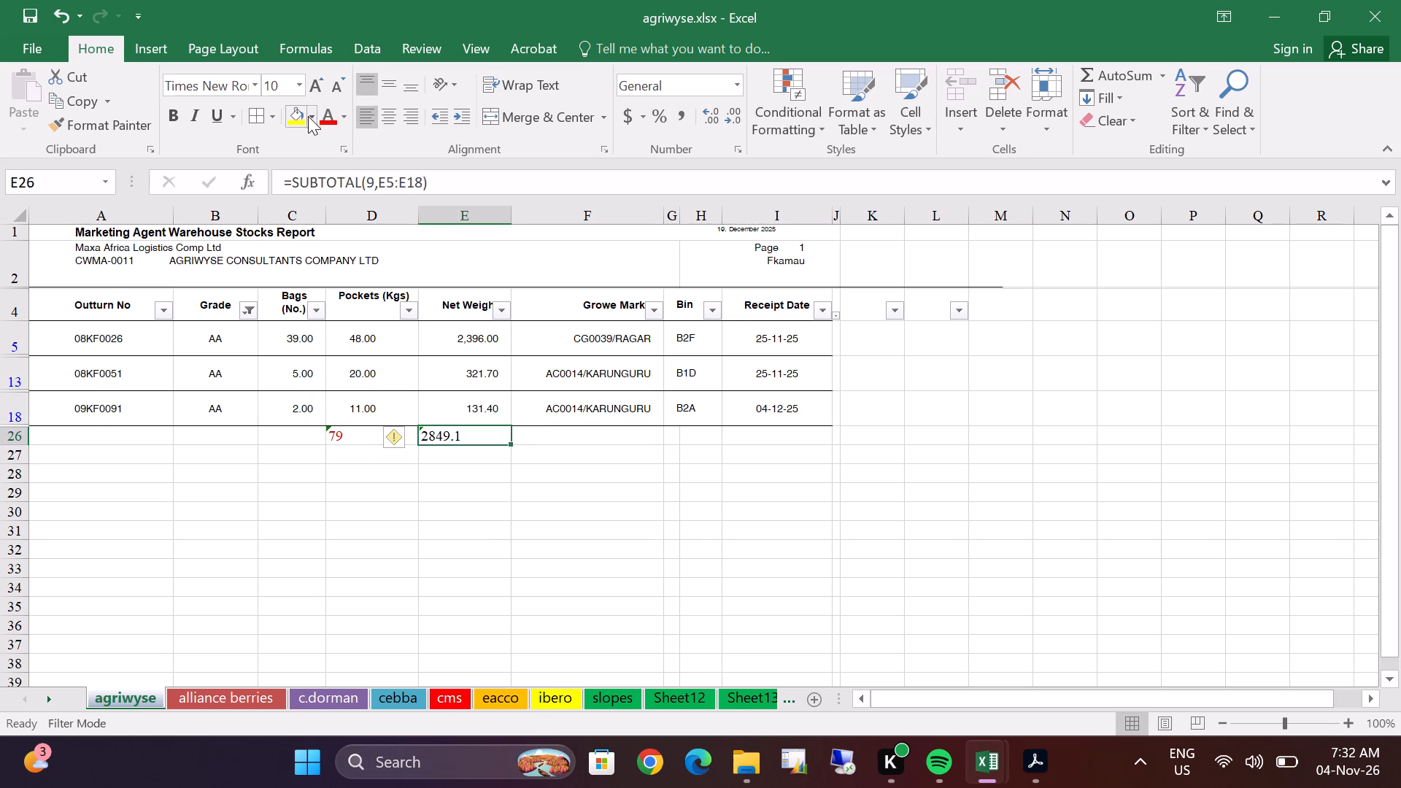
left_click(320, 117)
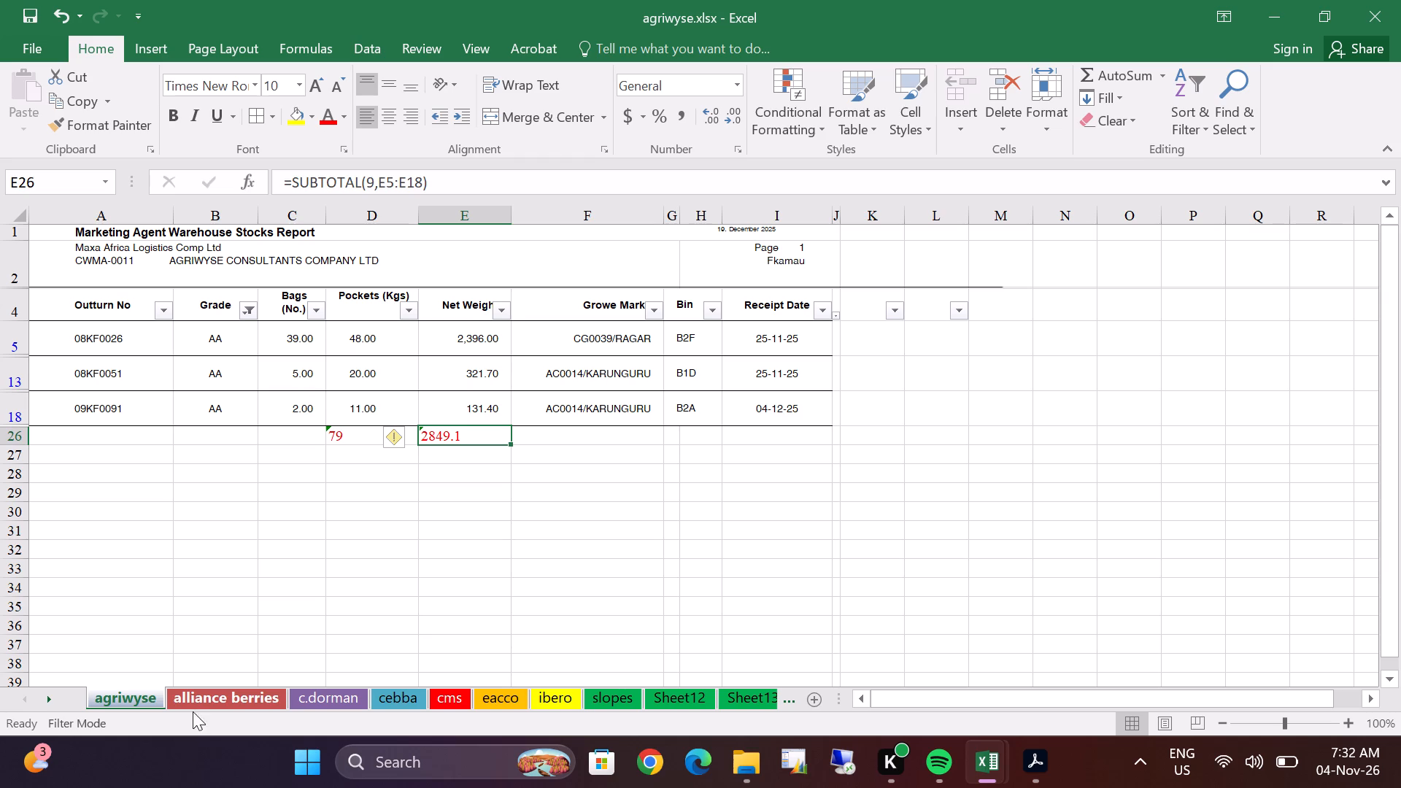
Add AutoSum totals below the filtered AA rows of the Bags, Pockets and Net Weight columns on the alliance berries sheet.
double_click(204, 684)
left_click(207, 690)
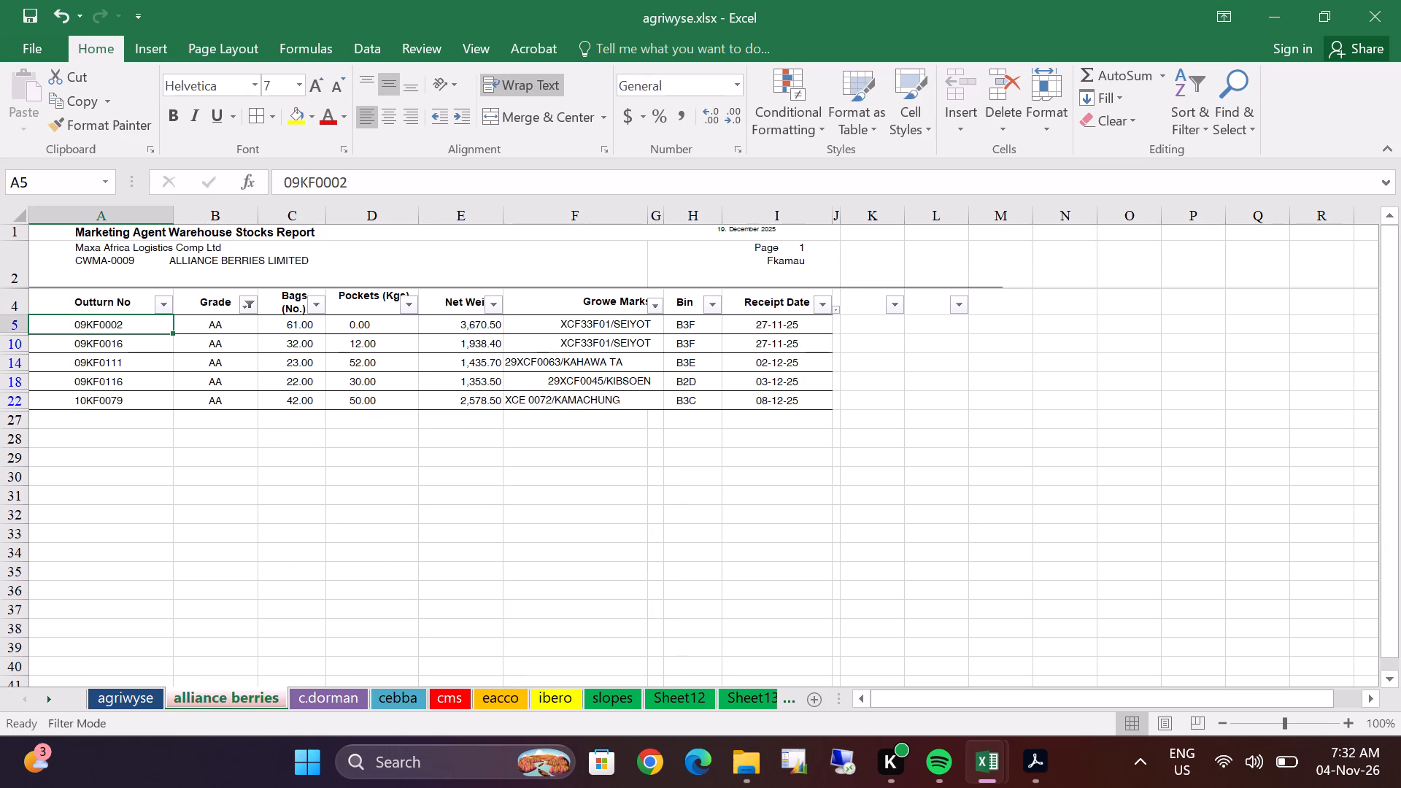
left_click_drag(296, 325, 296, 379)
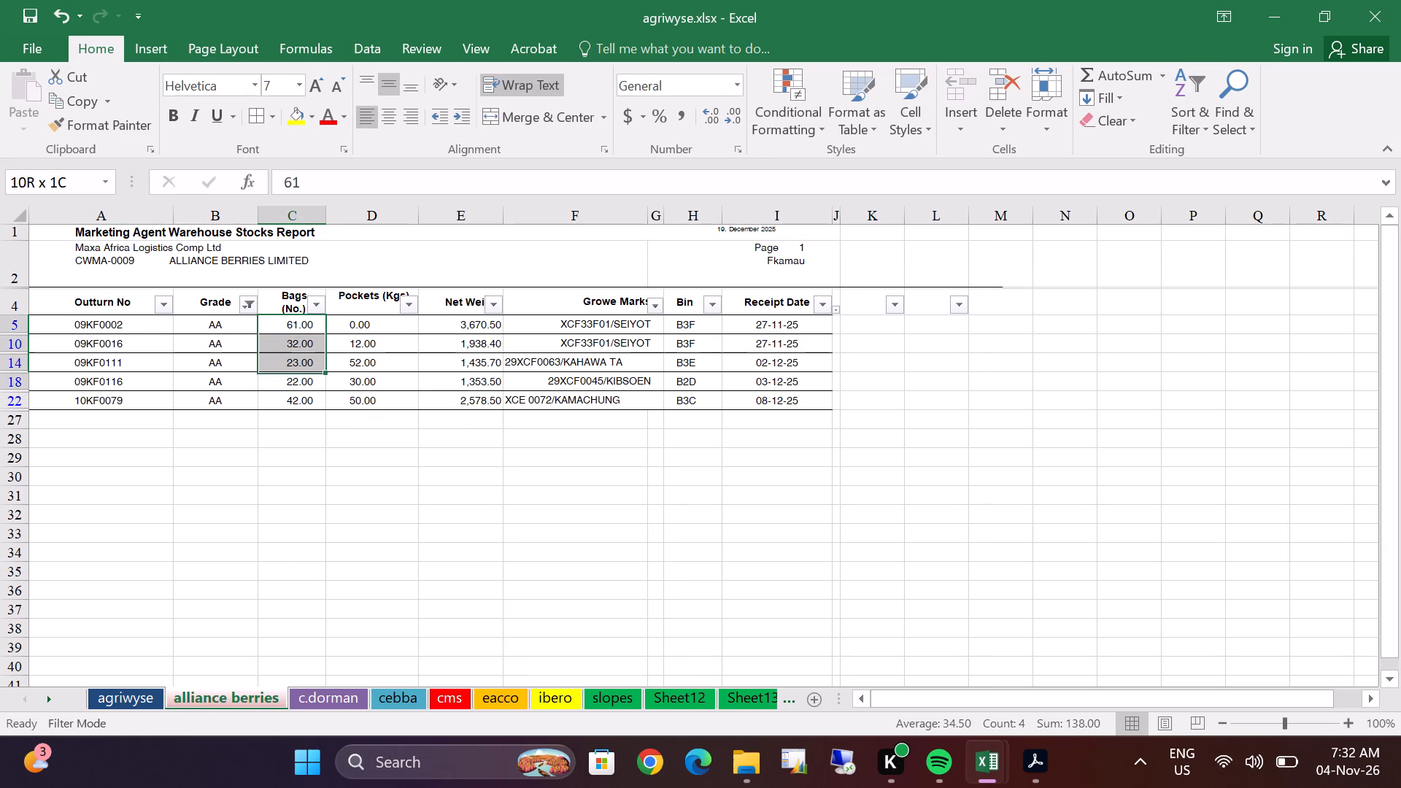
left_click_drag(296, 379, 295, 397)
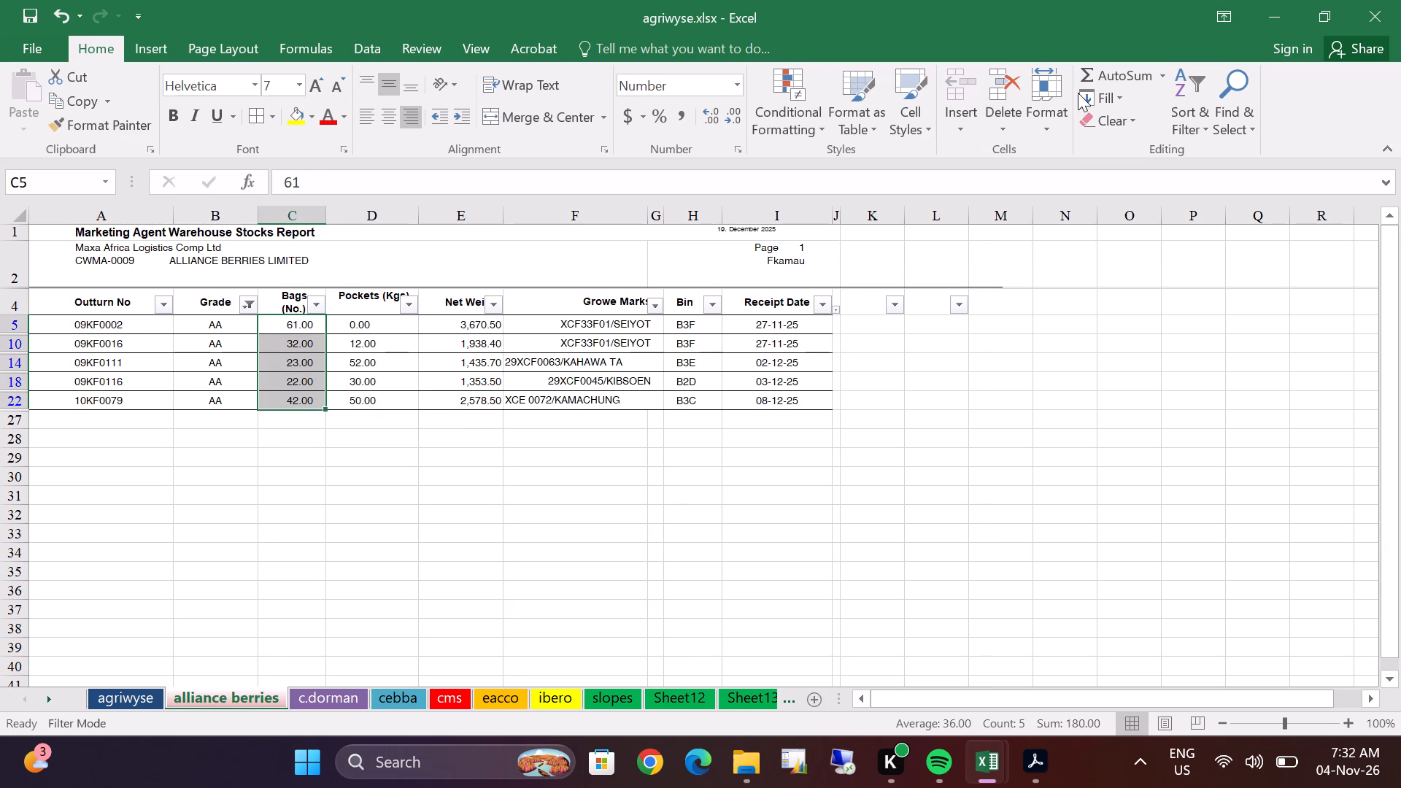
left_click(1127, 77)
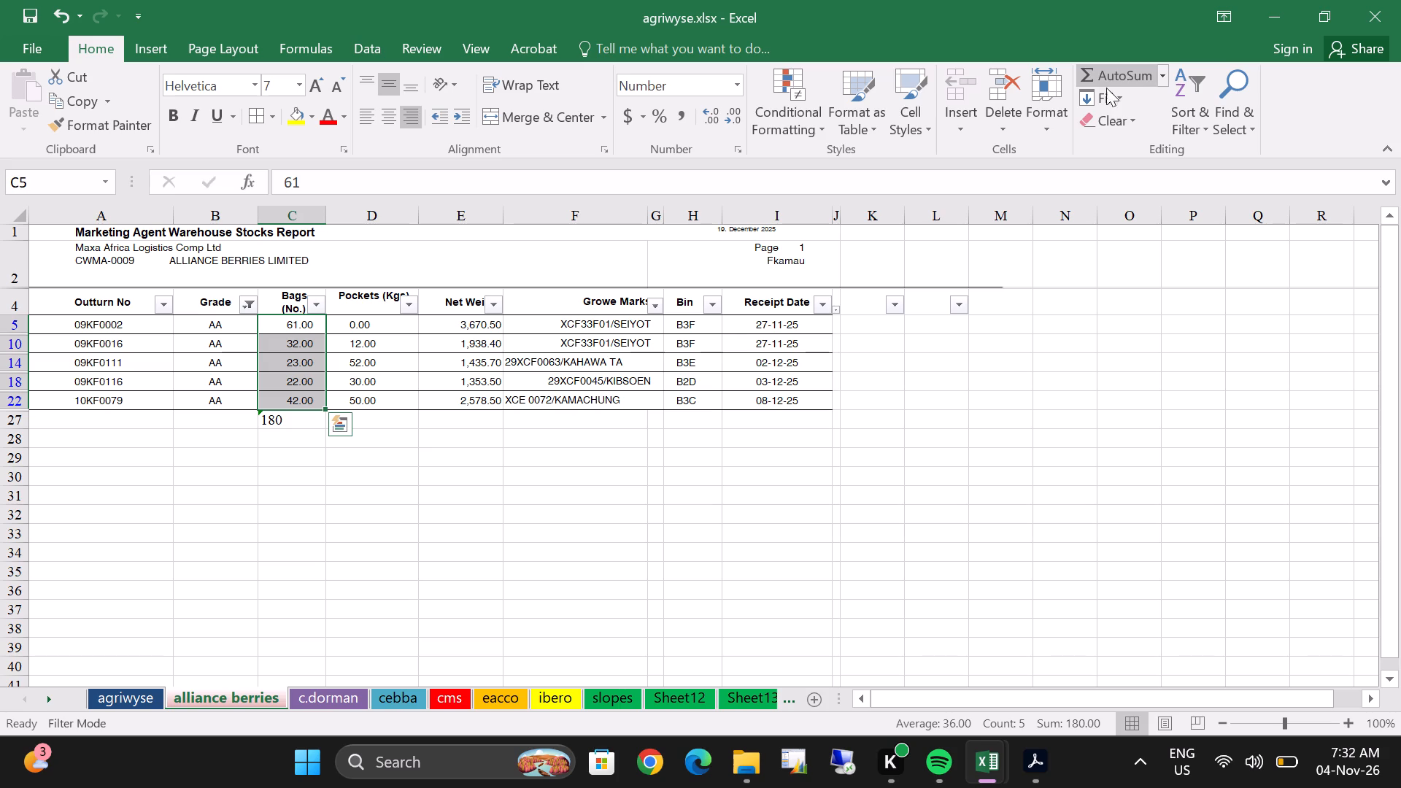
left_click(374, 330)
left_click_drag(374, 330, 374, 331)
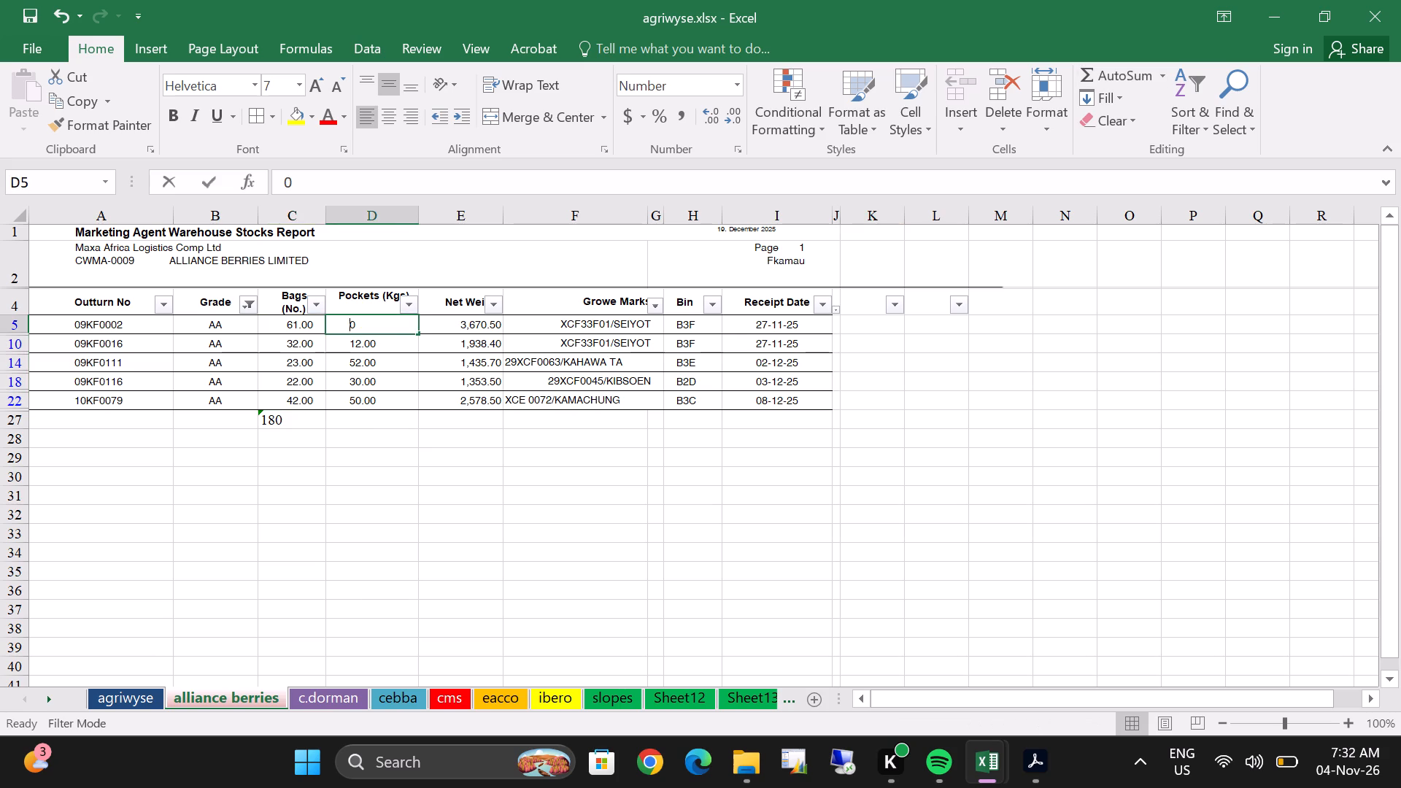
left_click_drag(374, 331, 374, 372)
left_click(371, 375)
left_click_drag(369, 328, 374, 360)
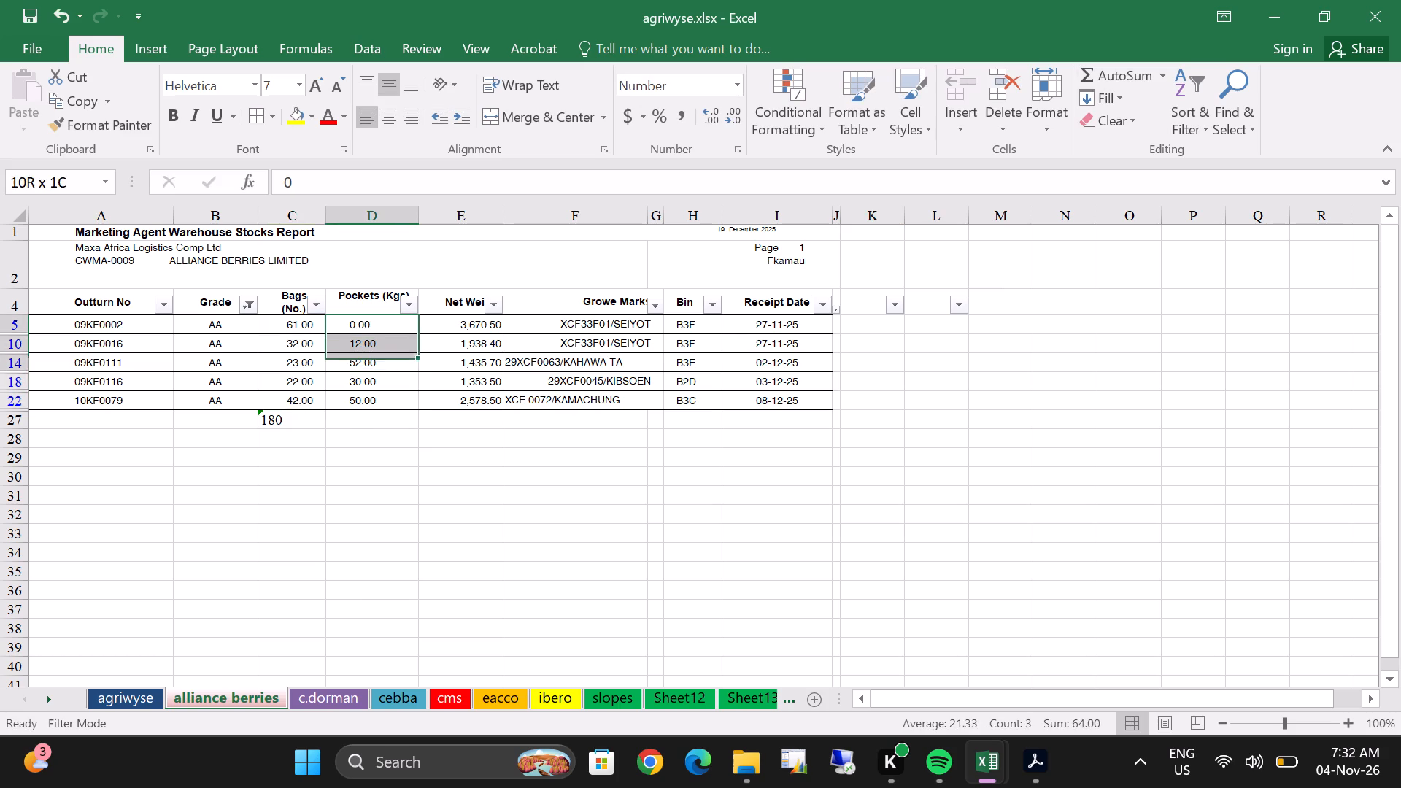
left_click_drag(374, 360, 375, 393)
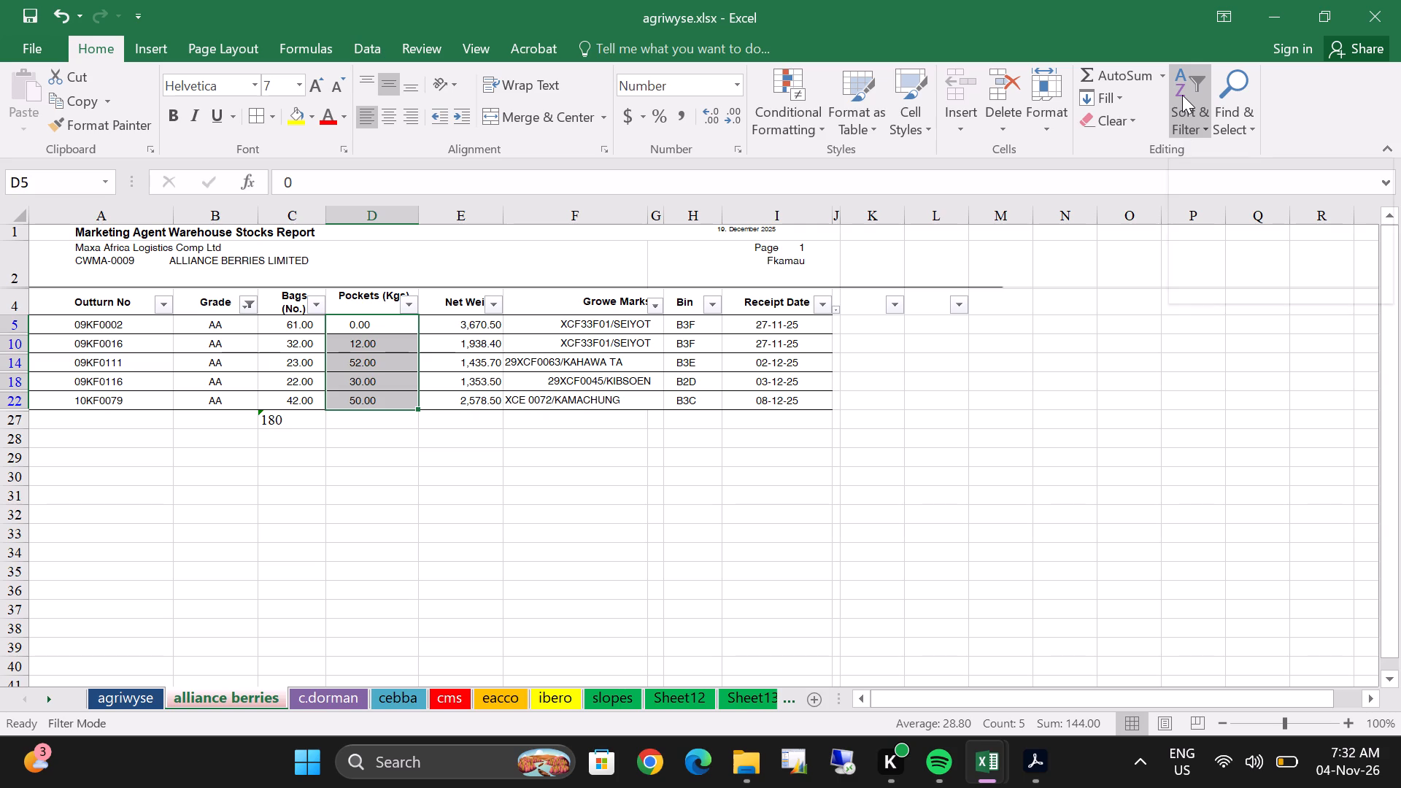
left_click(1132, 80)
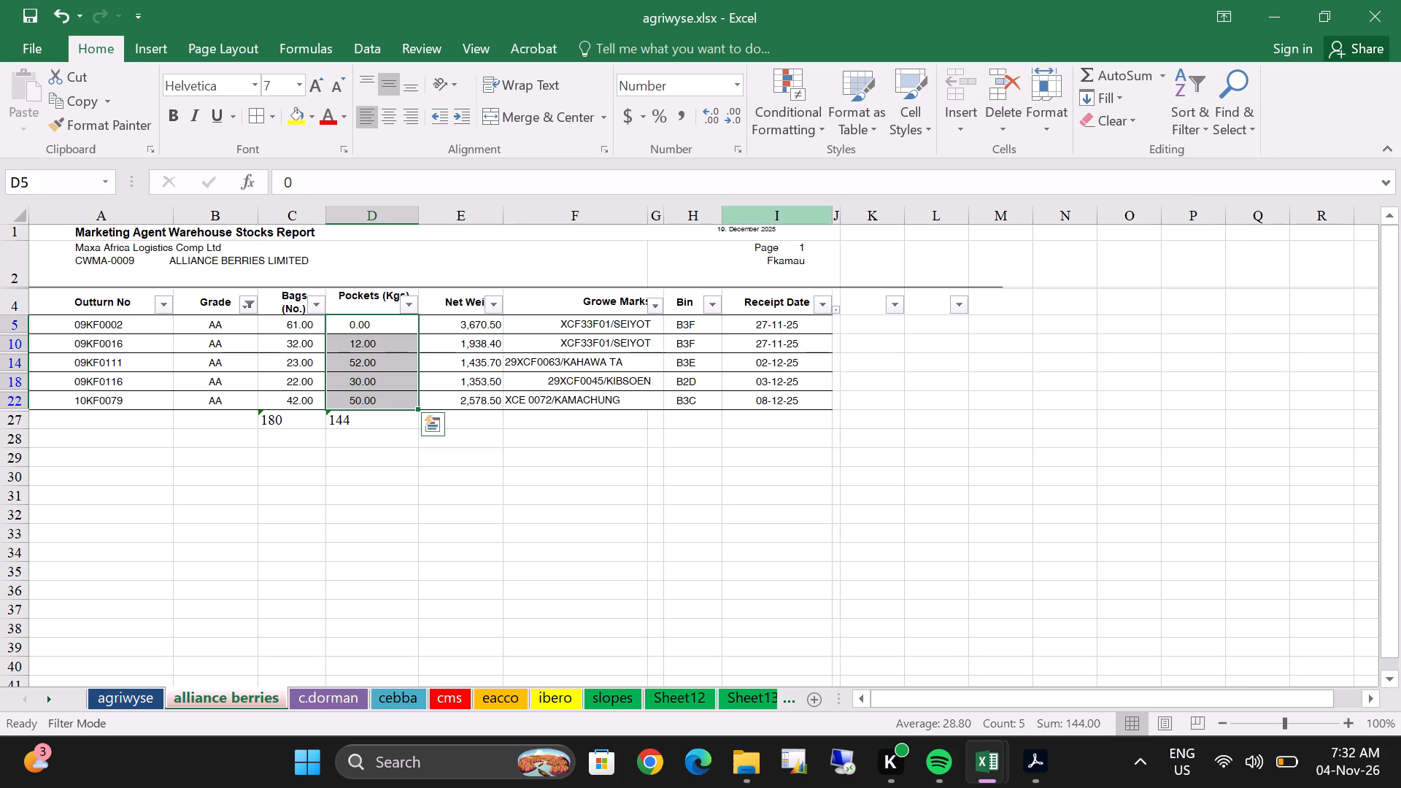
left_click_drag(473, 328, 482, 391)
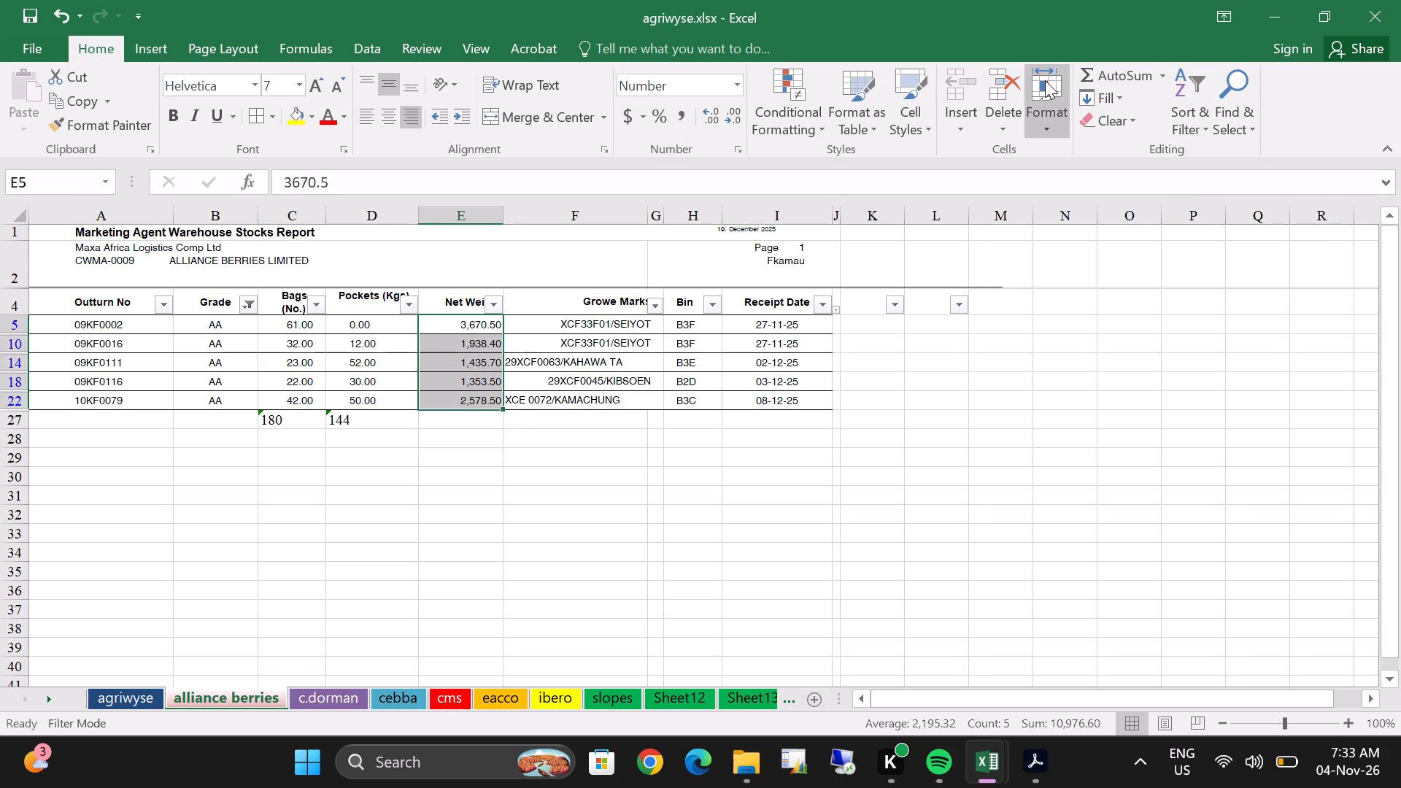
left_click(1095, 71)
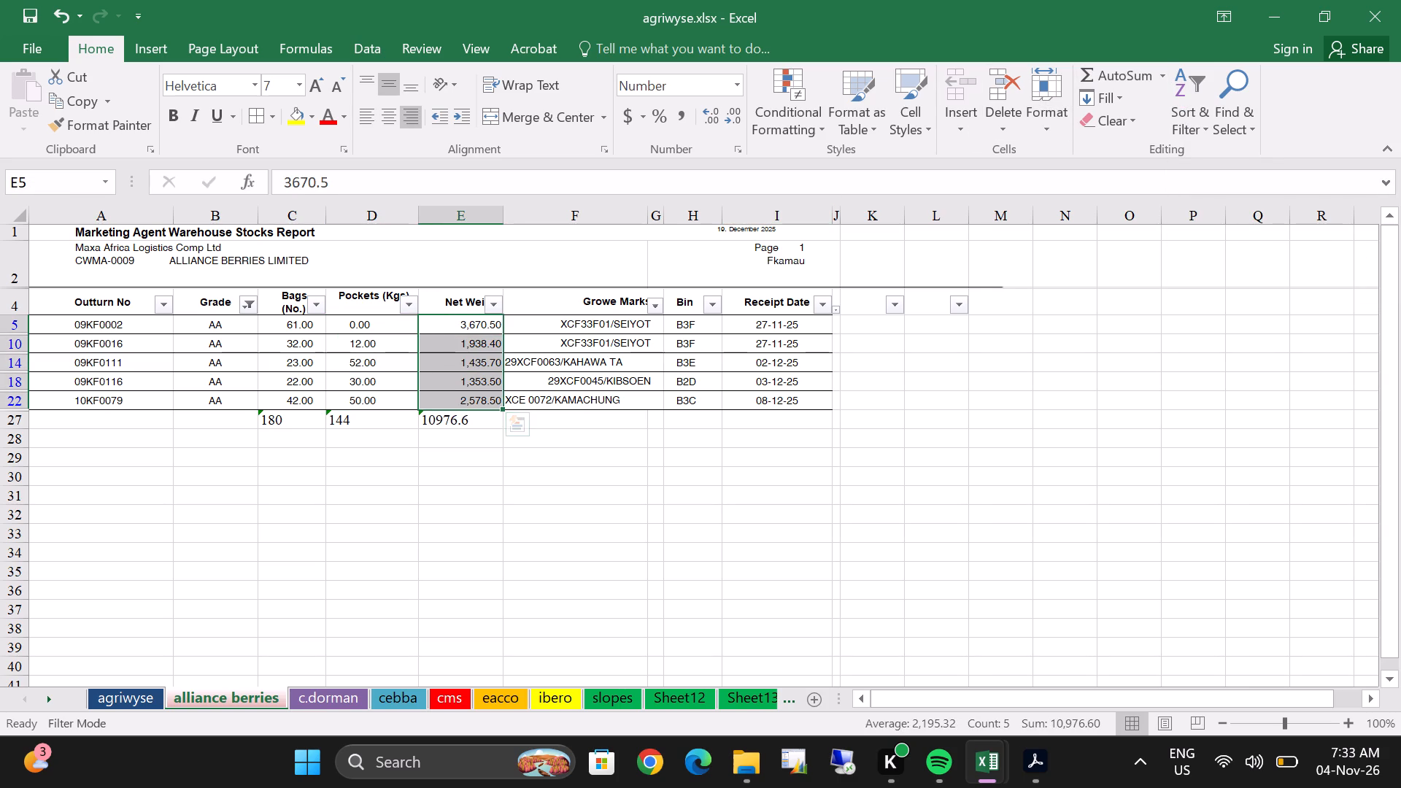
Colour the Bags, Pockets and Net Weight totals in row 27 of the alliance berries sheet with red font.
left_click(279, 424)
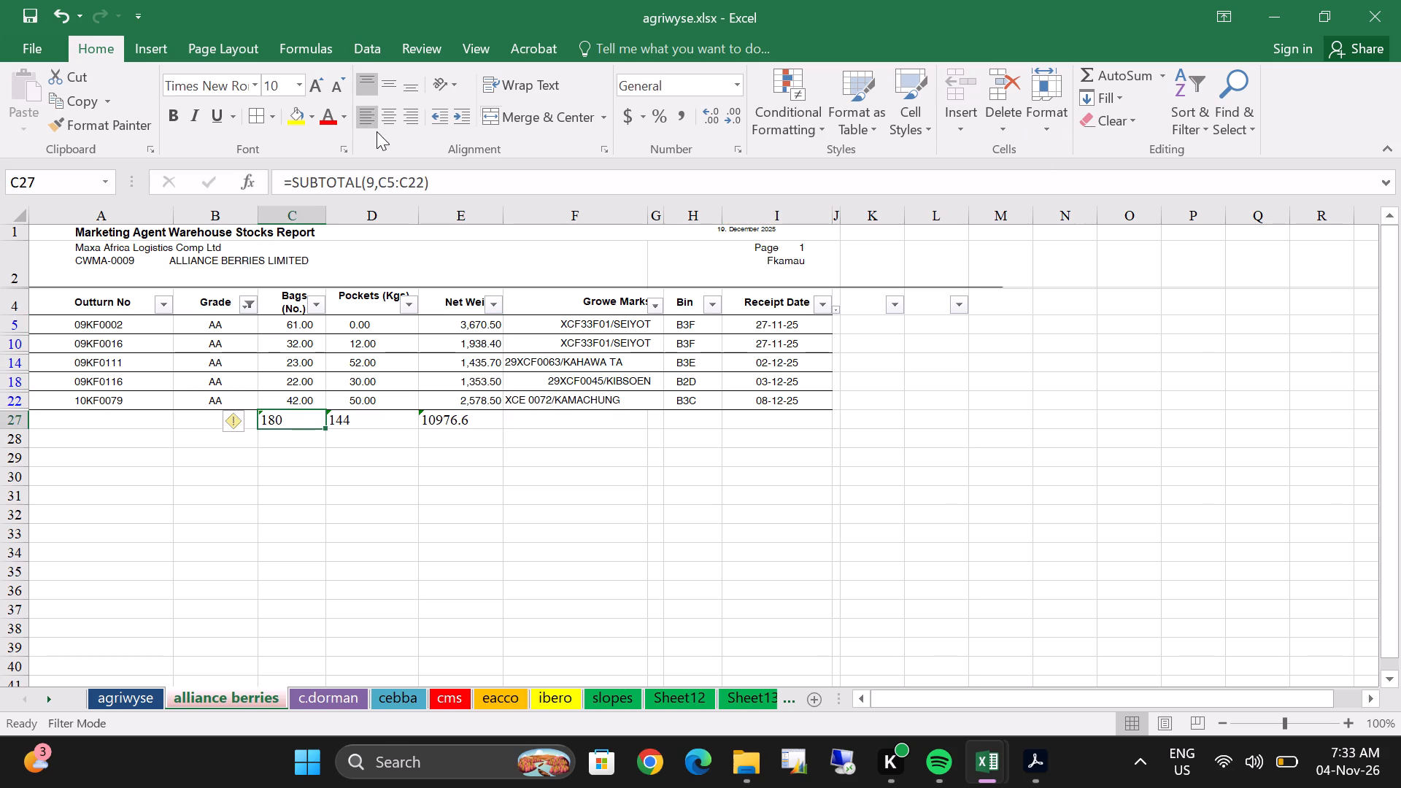
left_click(327, 120)
left_click(381, 422)
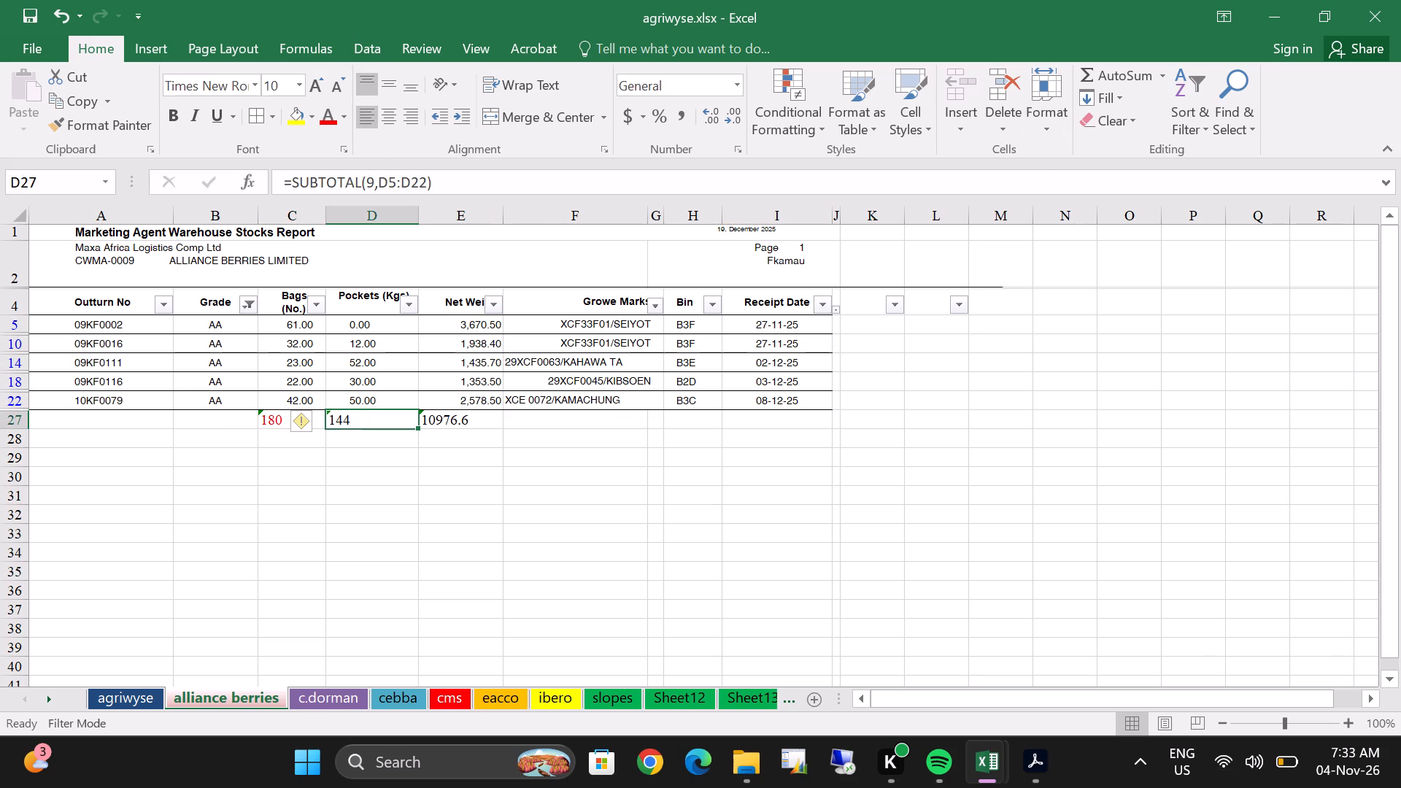
double_click(331, 118)
left_click(464, 424)
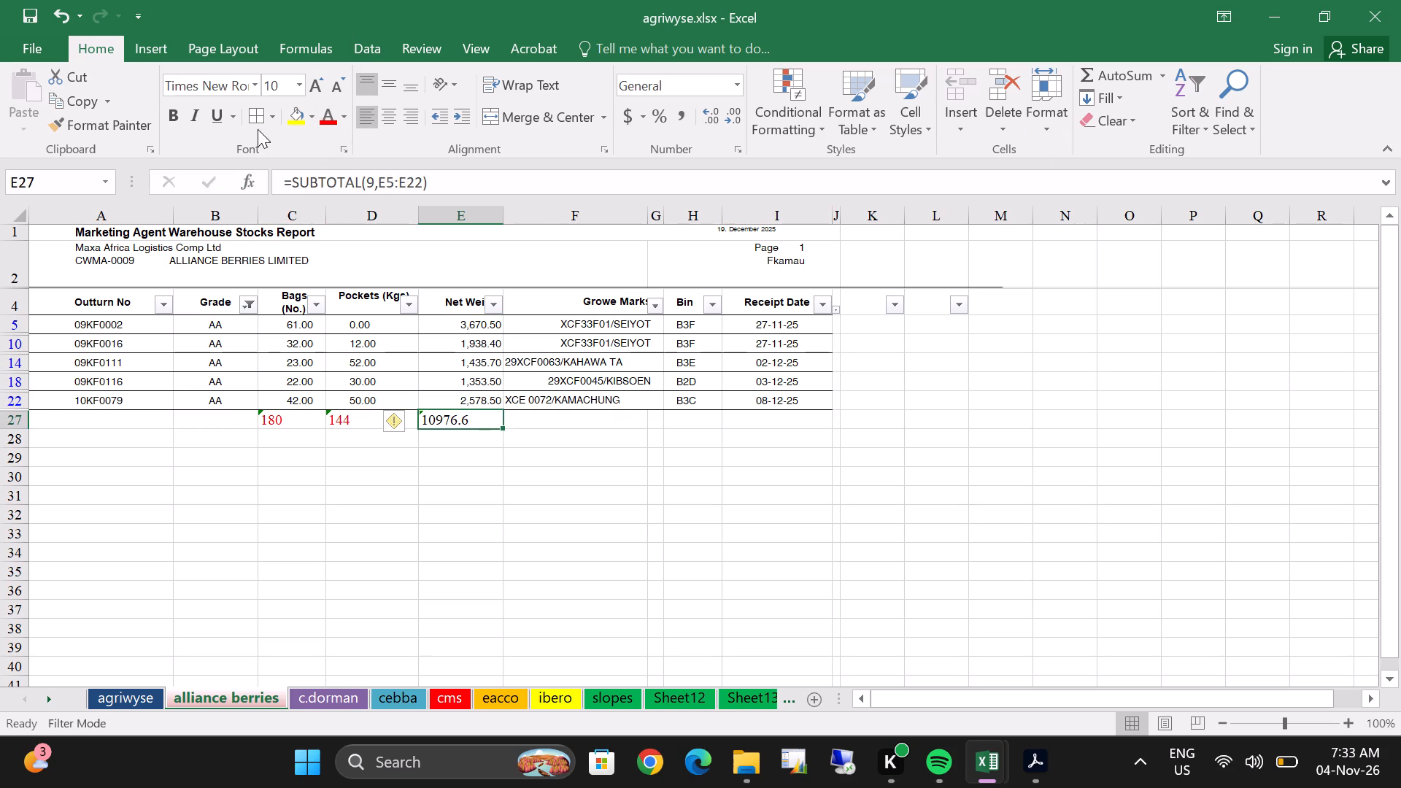
double_click(325, 117)
left_click(311, 703)
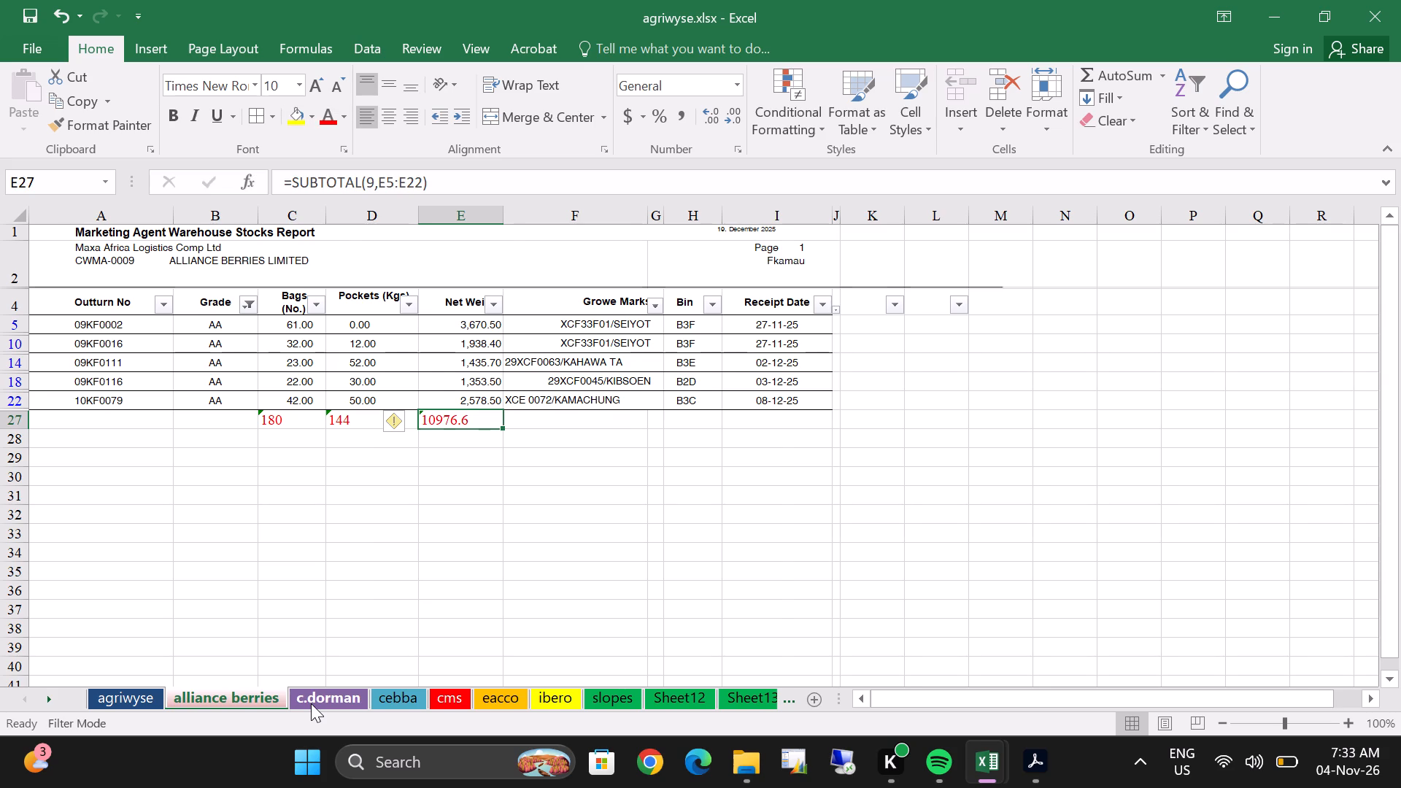
left_click(403, 702)
scroll(293, 466, "down", 4)
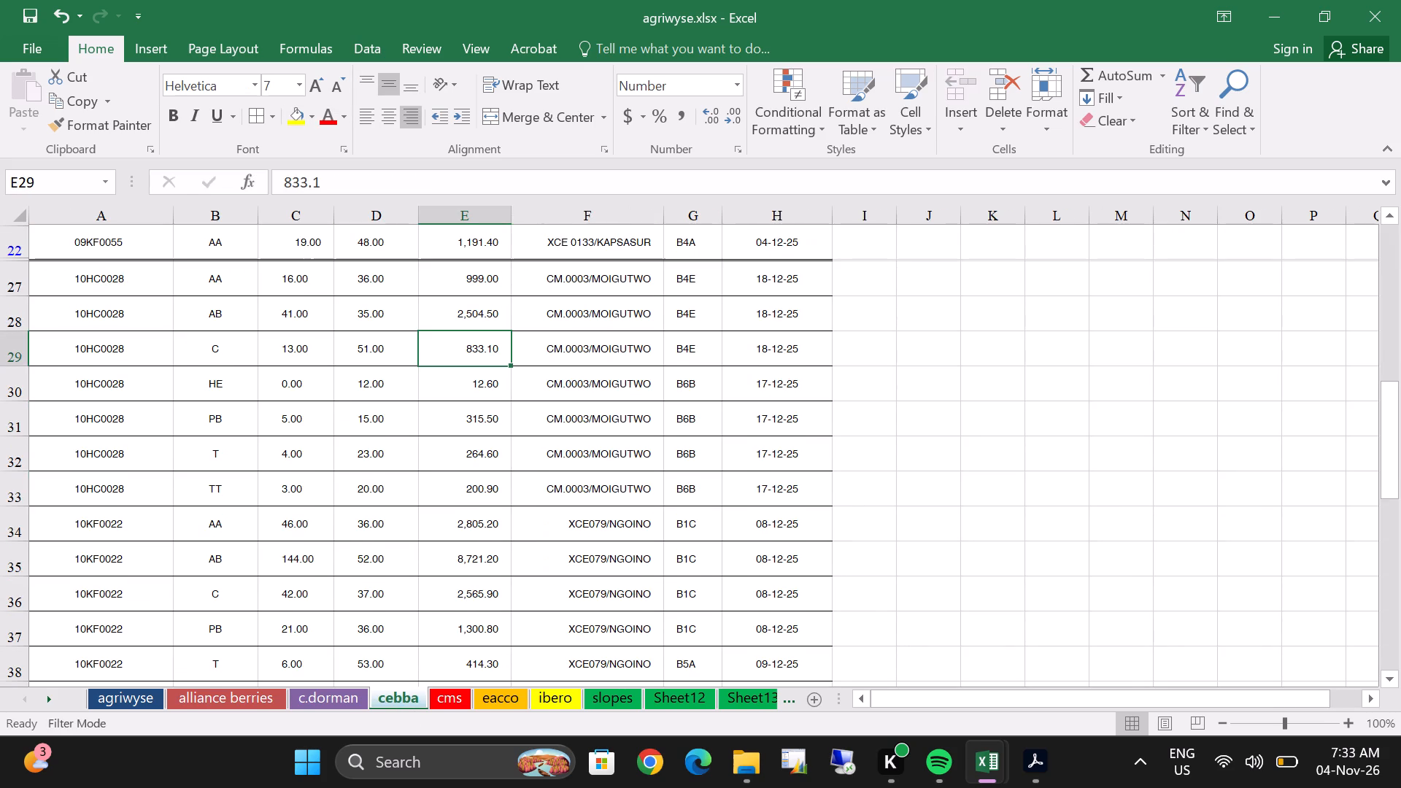
scroll(293, 469, "down", 4)
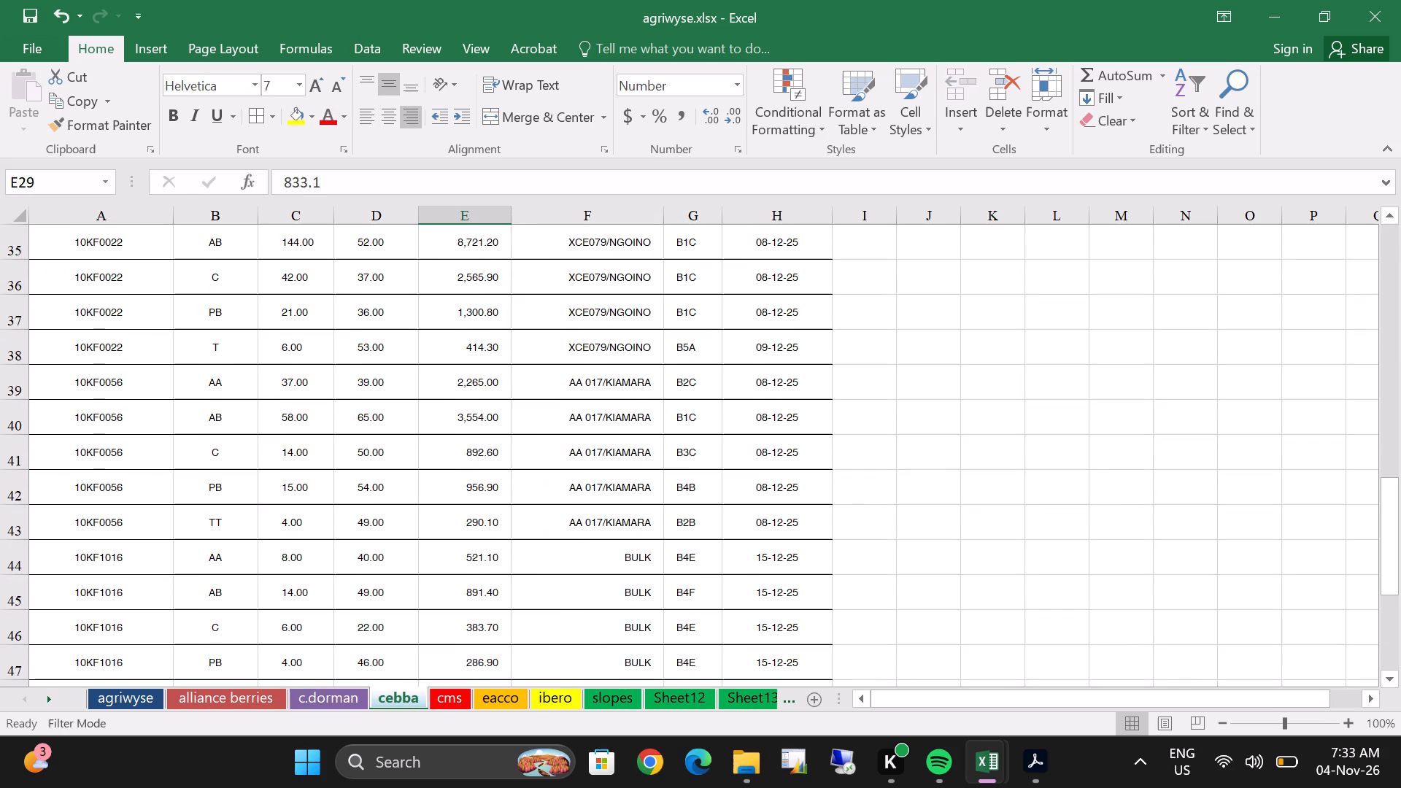
scroll(293, 470, "up", 3)
scroll(293, 470, "down", 7)
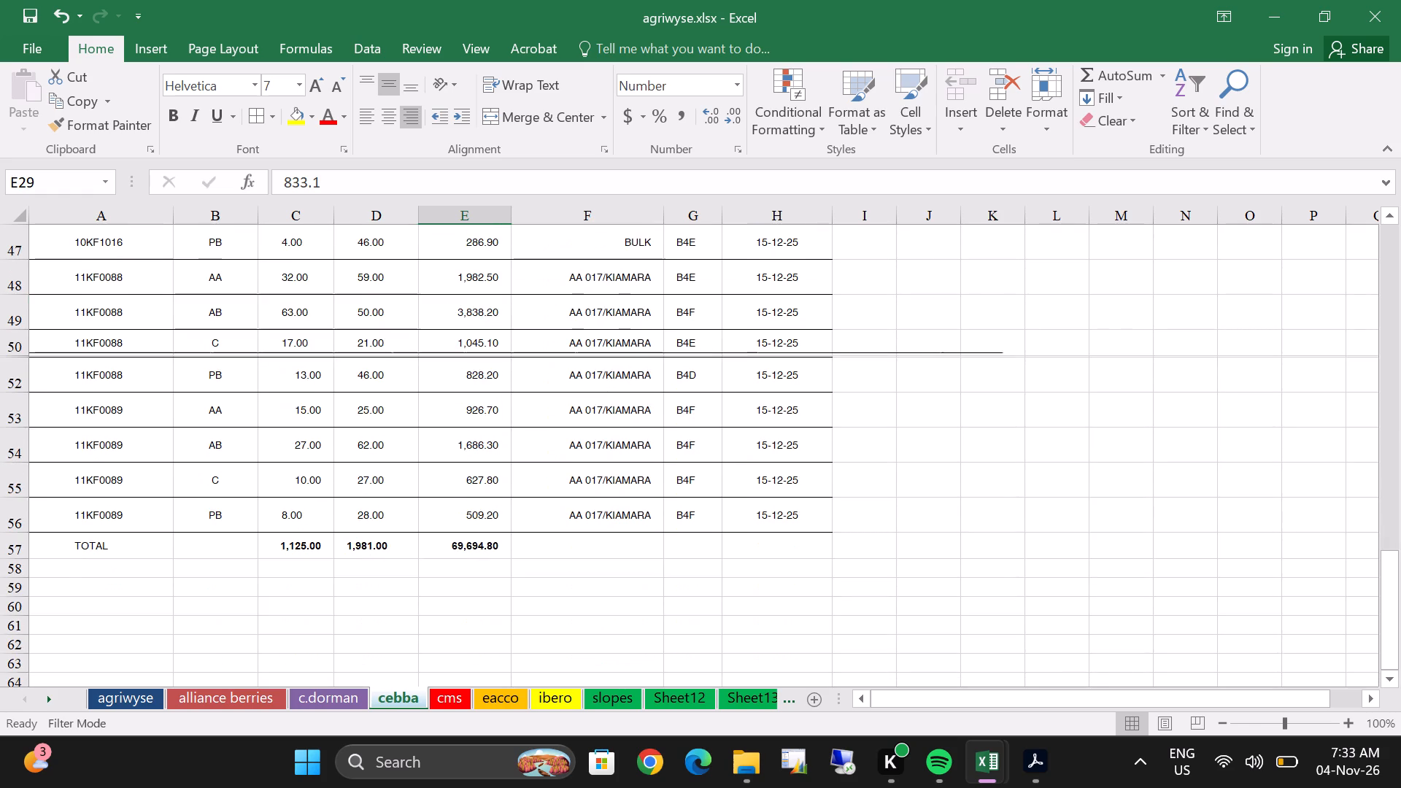
scroll(293, 470, "up", 1)
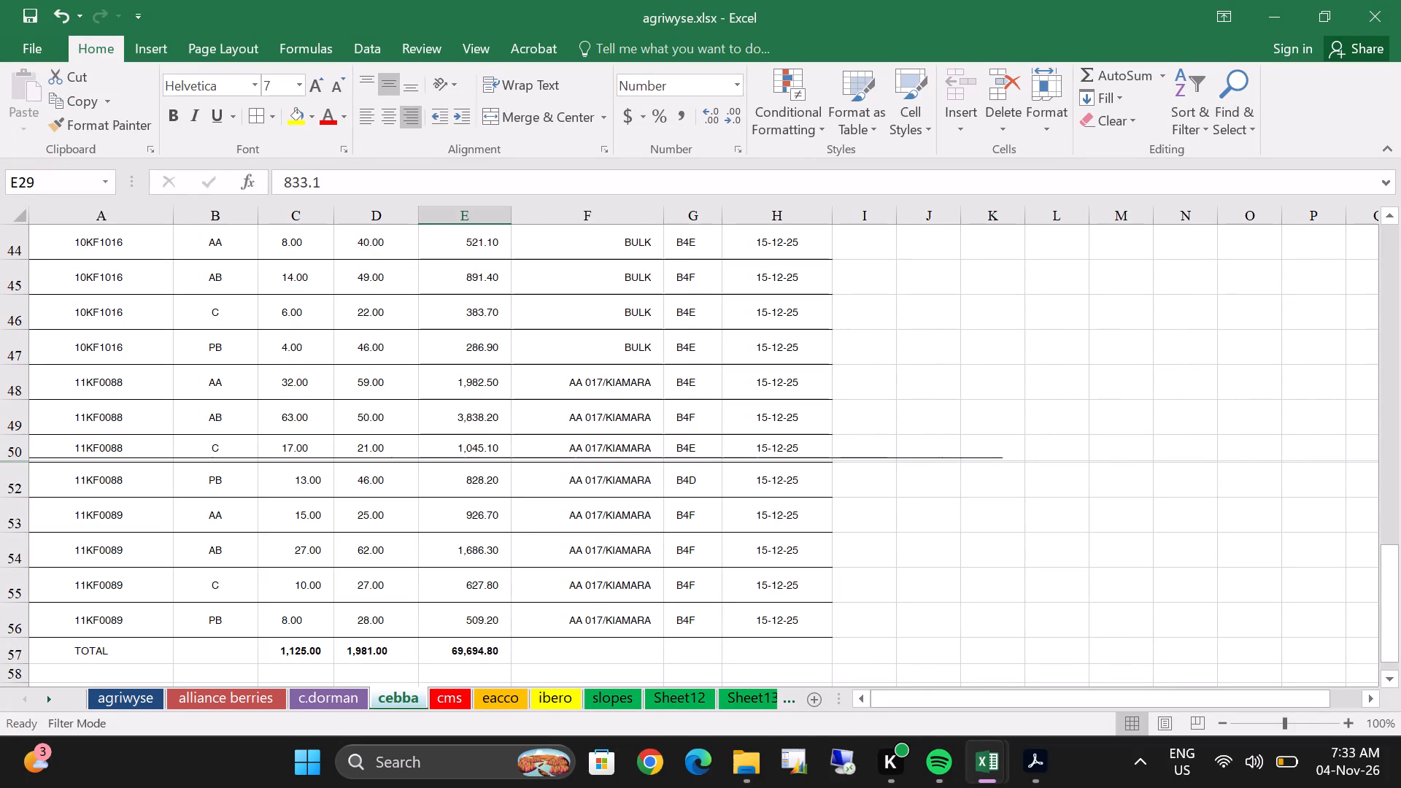
left_click(27, 463)
scroll(503, 485, "down", 4)
scroll(501, 491, "up", 11)
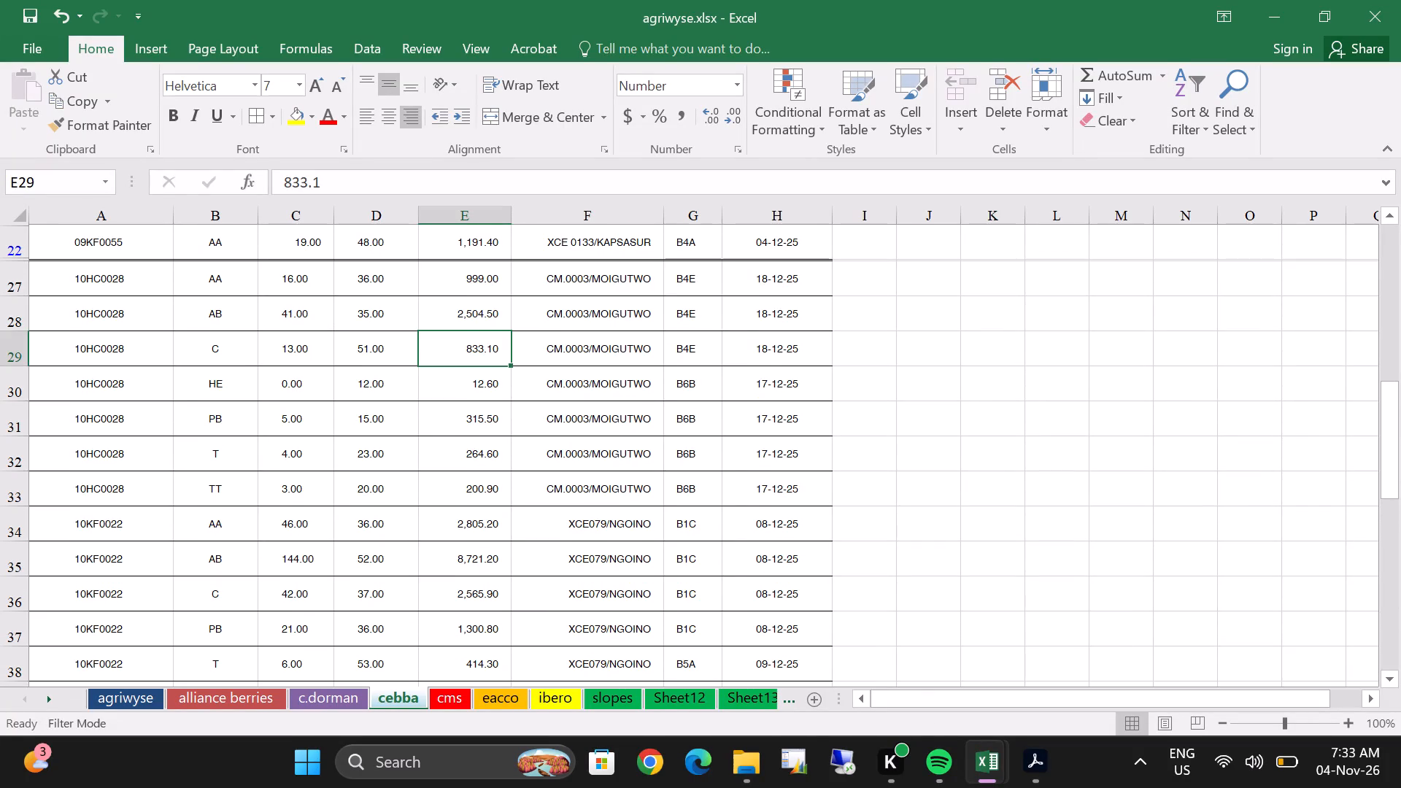
scroll(423, 422, "up", 8)
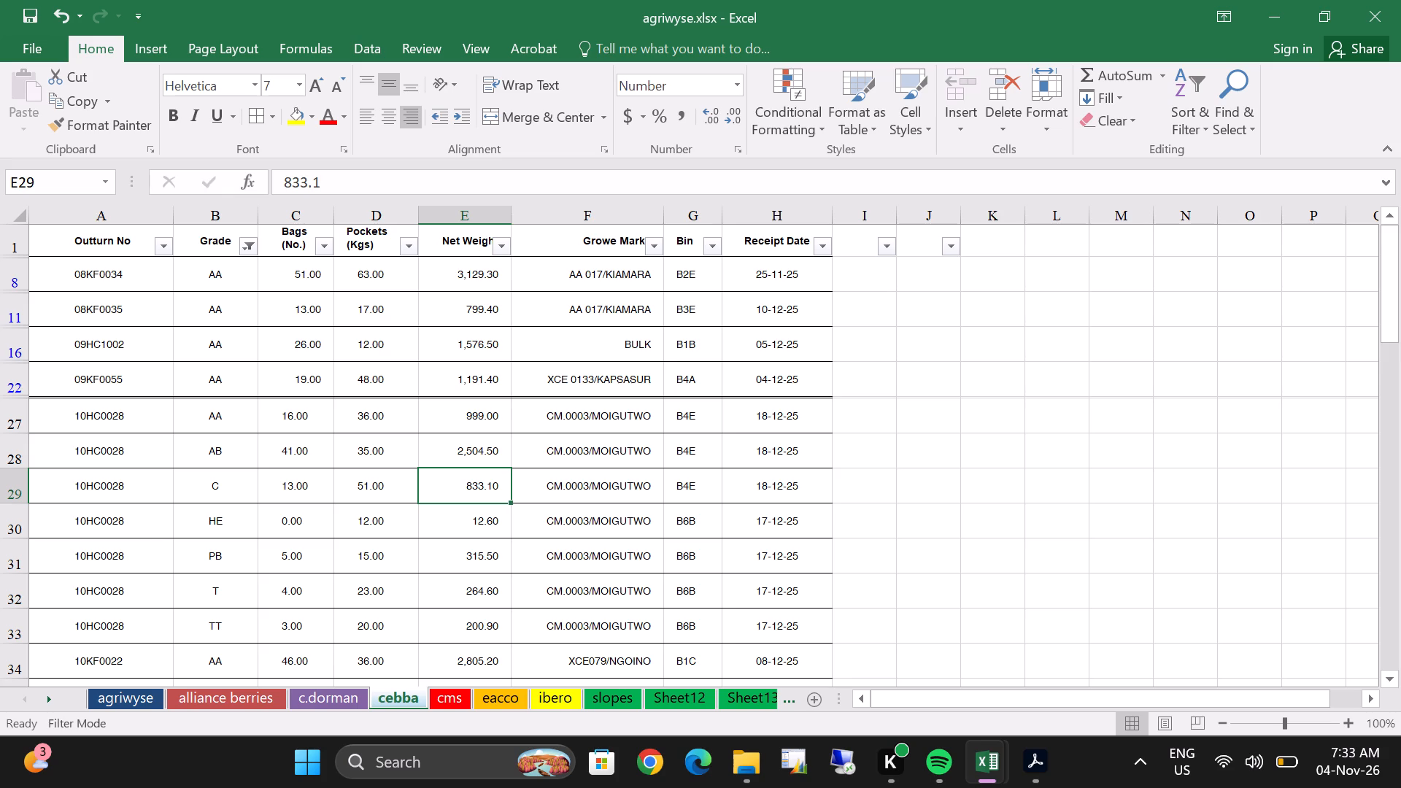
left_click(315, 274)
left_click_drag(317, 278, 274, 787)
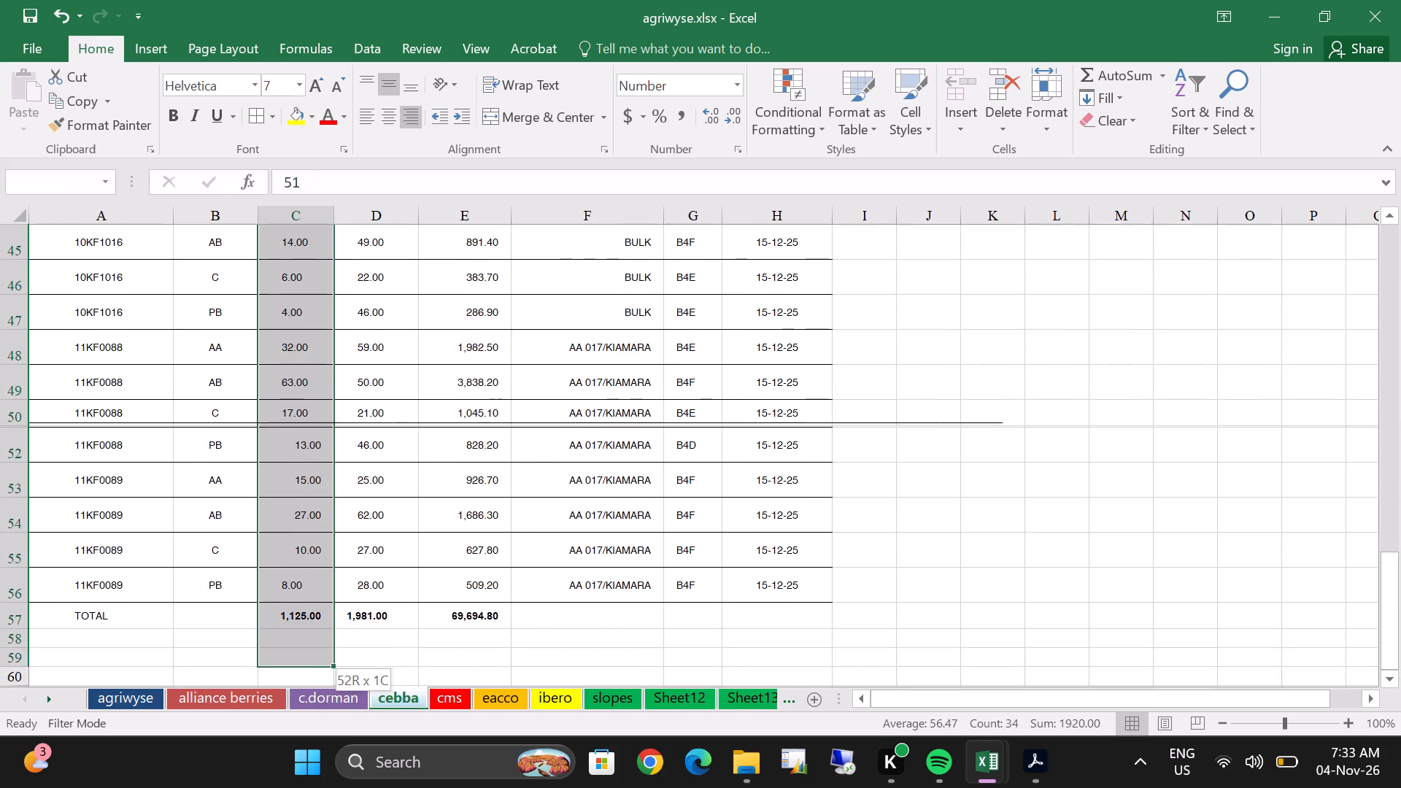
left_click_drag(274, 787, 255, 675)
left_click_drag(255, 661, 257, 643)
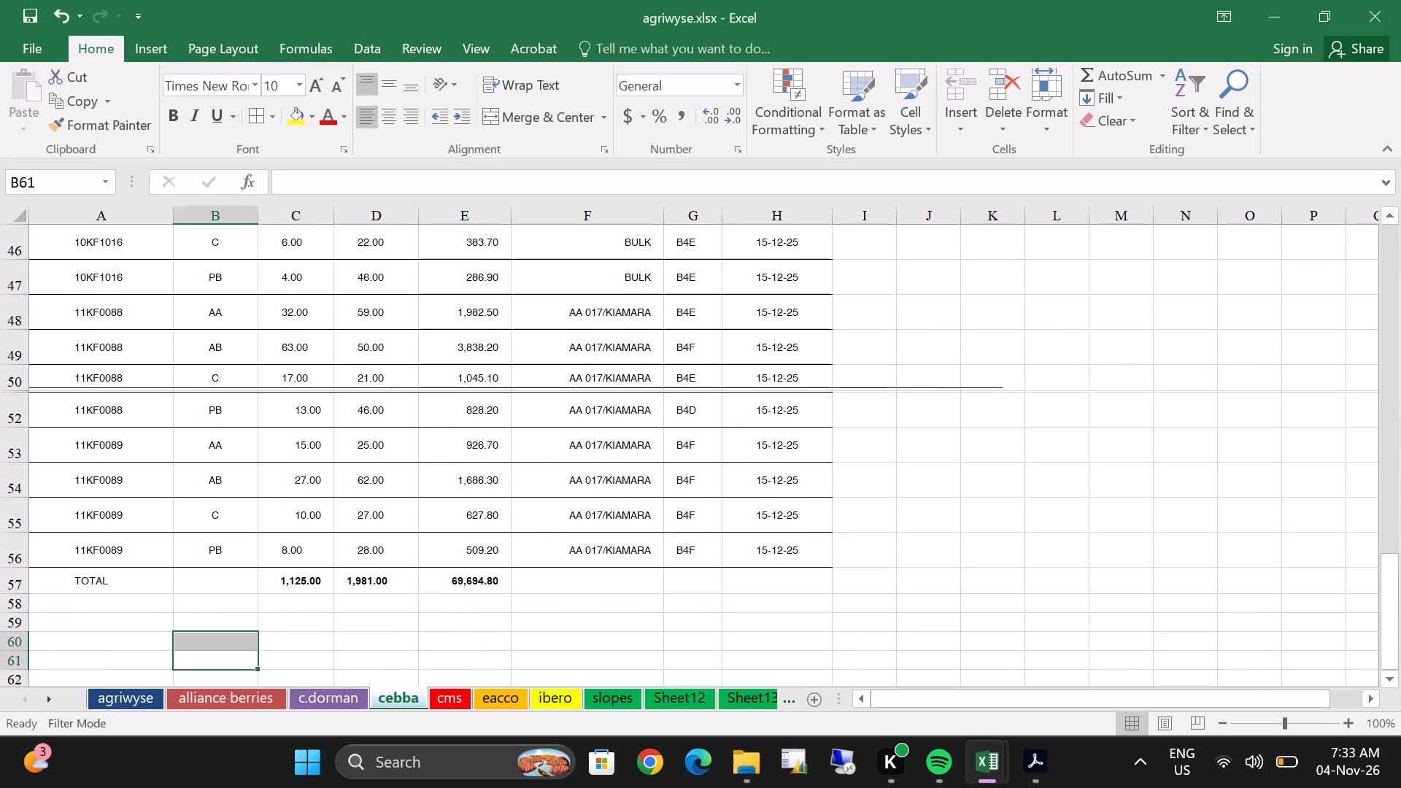
Colour the Bags and Pockets totals in row 57 of the cebba sheet with red font and try the same for Net Weight.
left_click(295, 581)
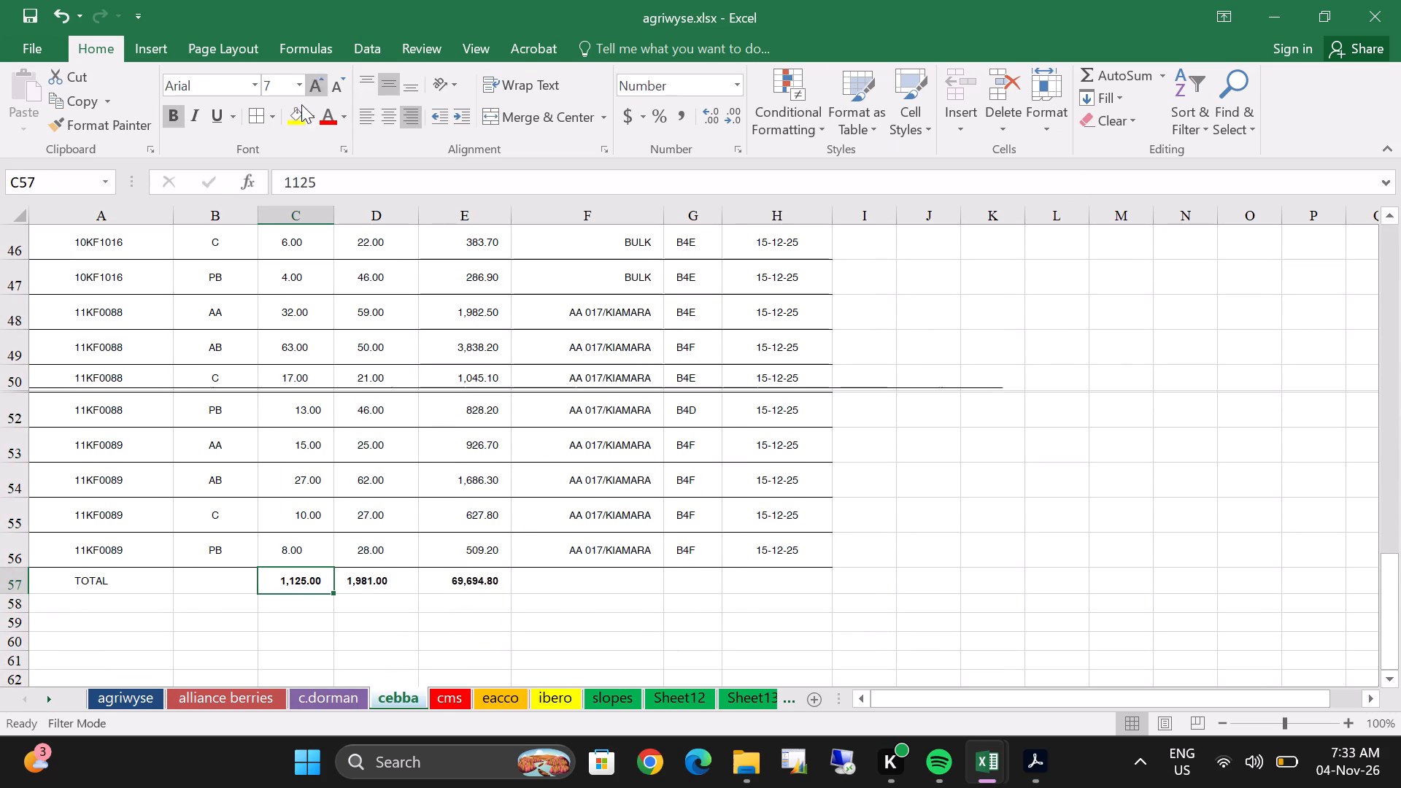
left_click(325, 114)
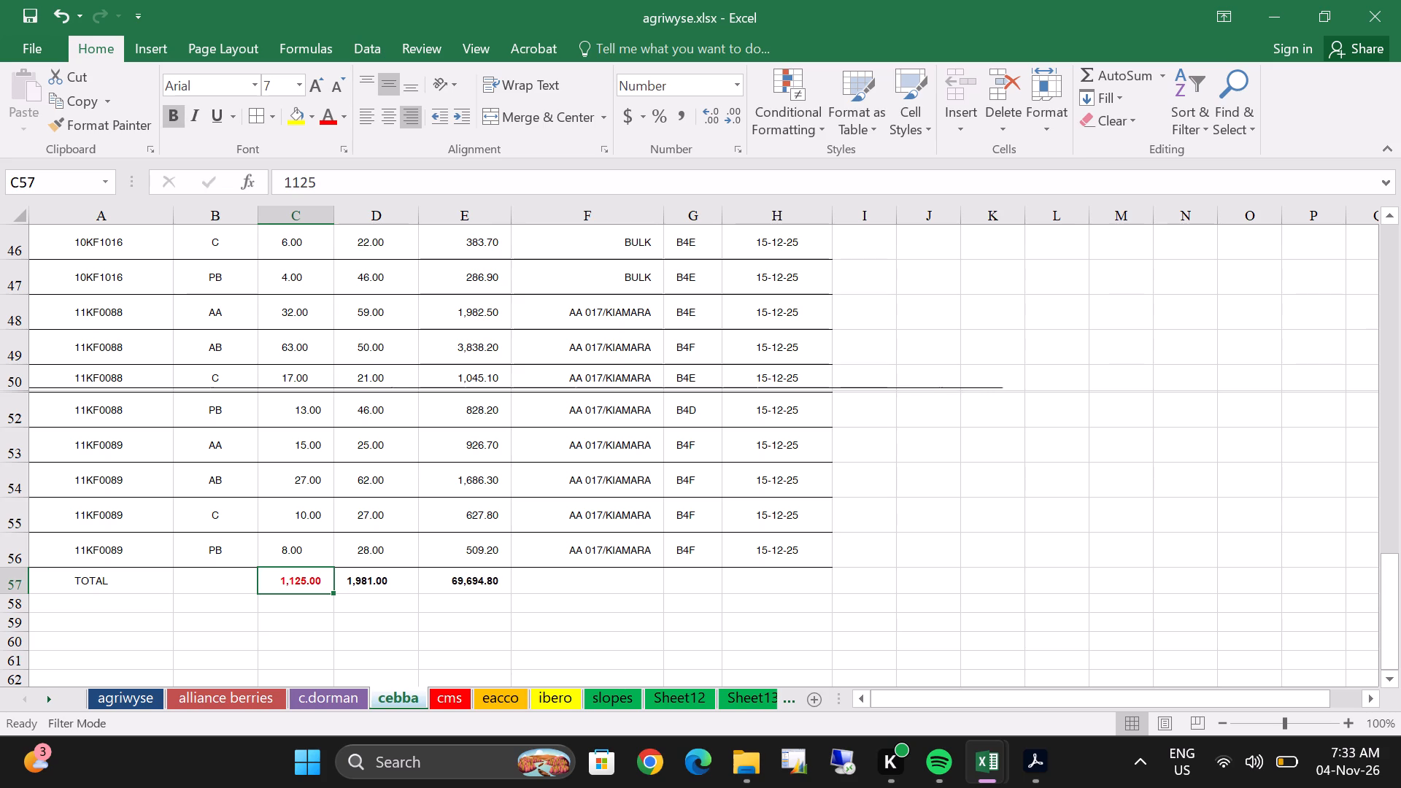
left_click(389, 581)
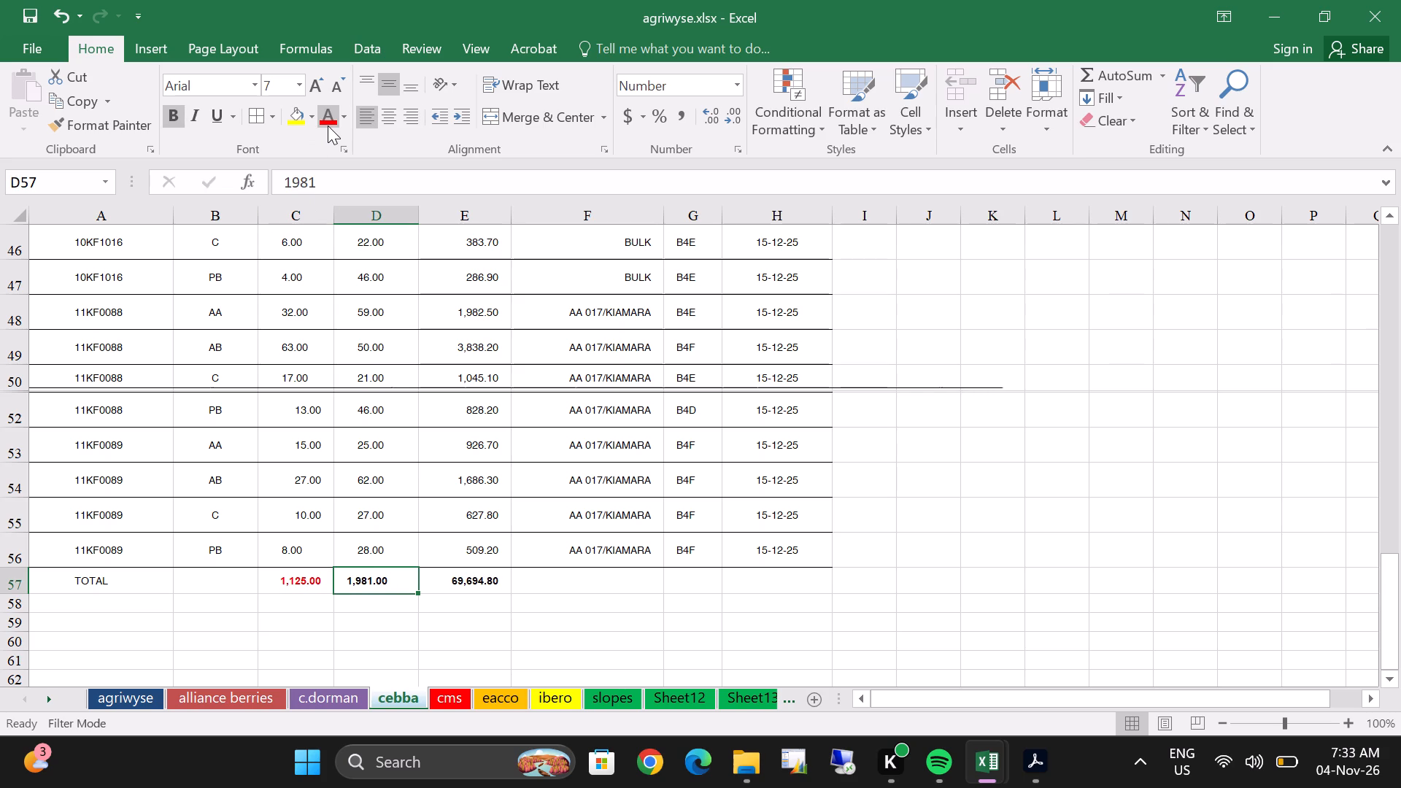
left_click(328, 125)
double_click(499, 579)
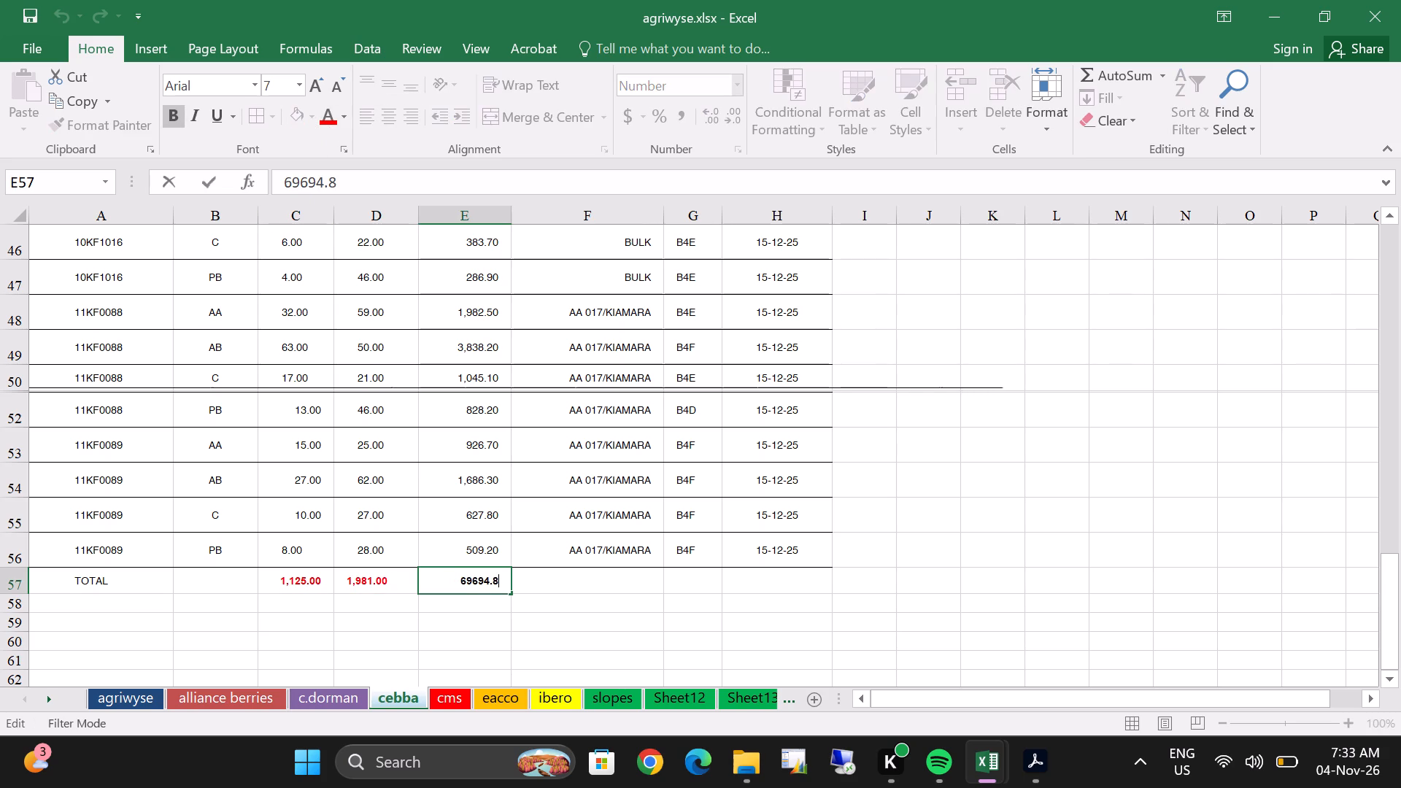
left_click(332, 114)
left_click(348, 700)
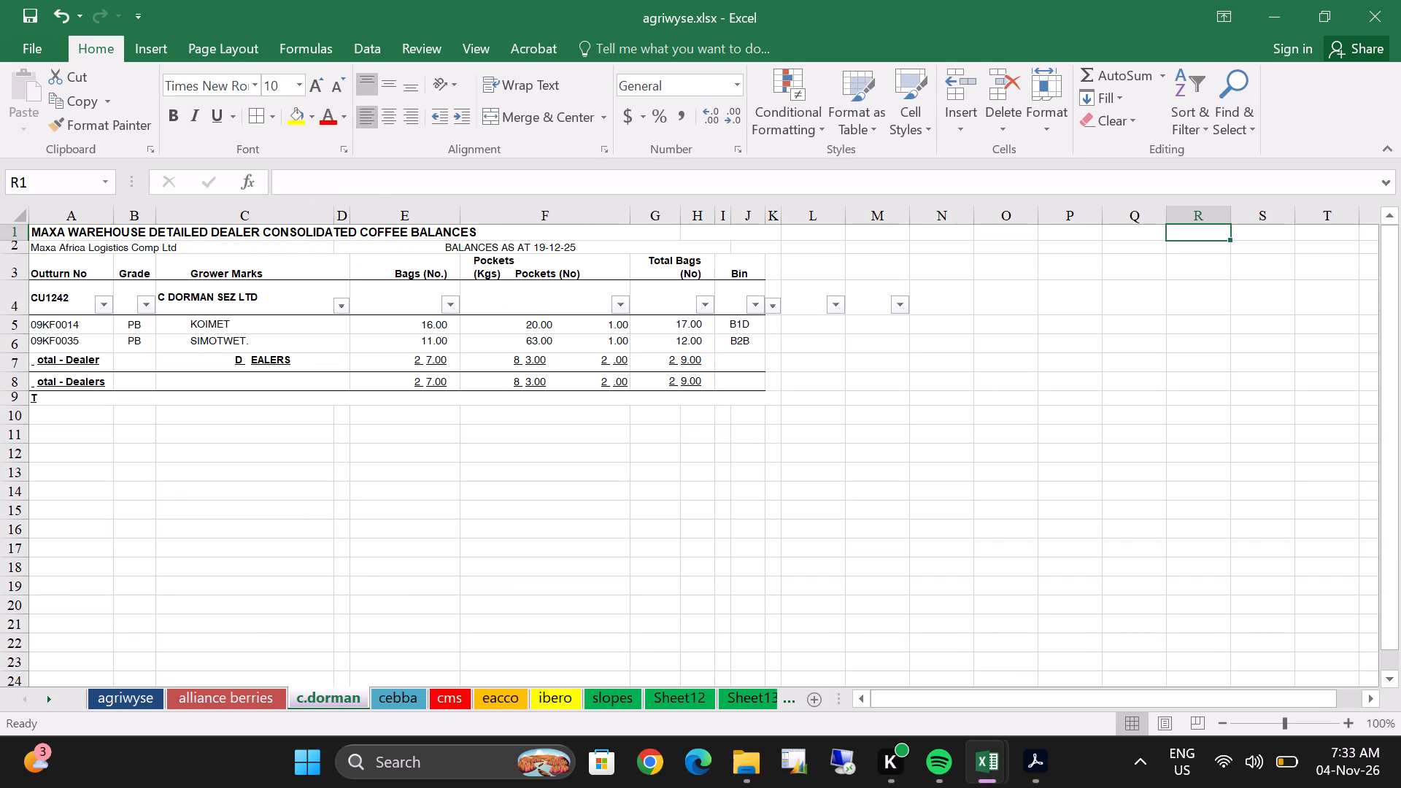
left_click(428, 379)
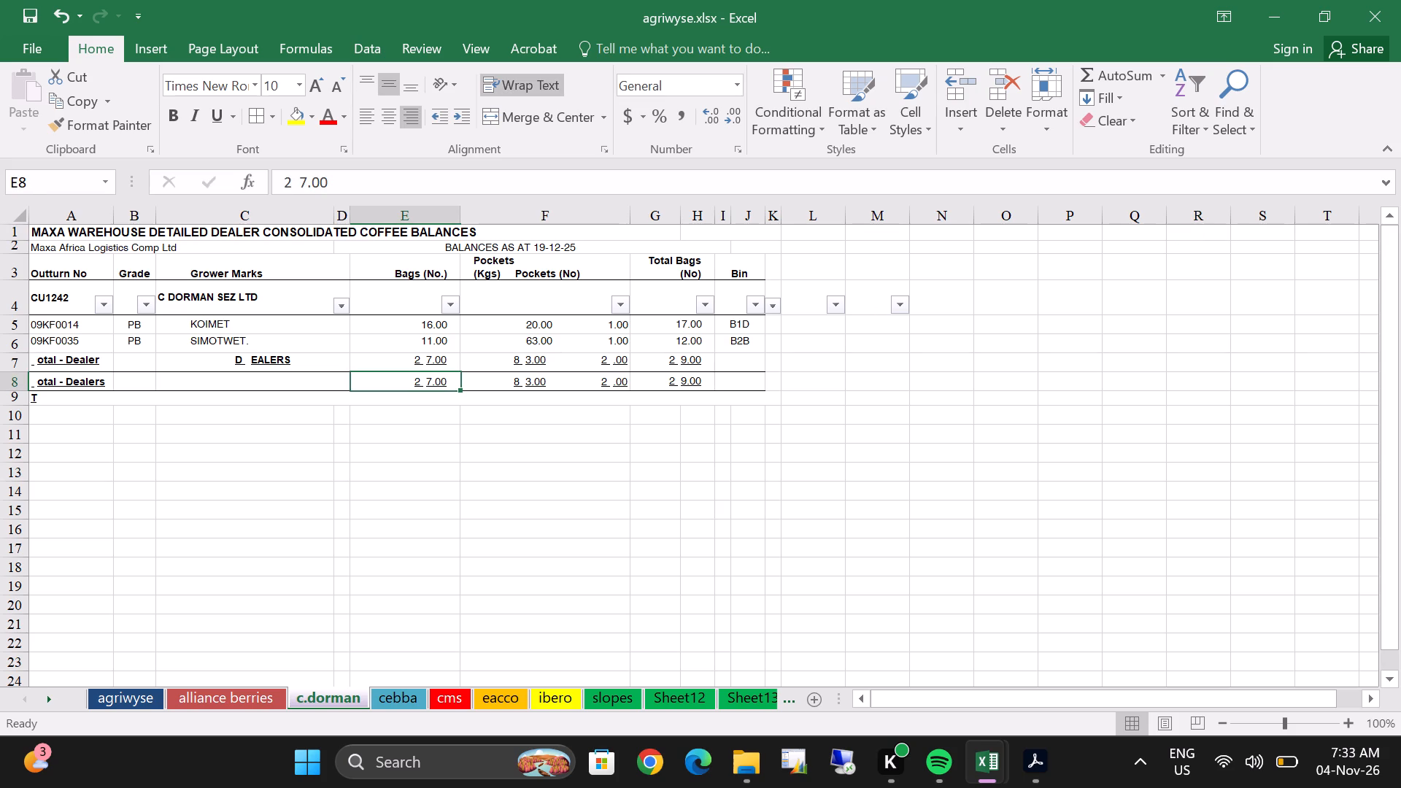
left_click(328, 123)
left_click(531, 387)
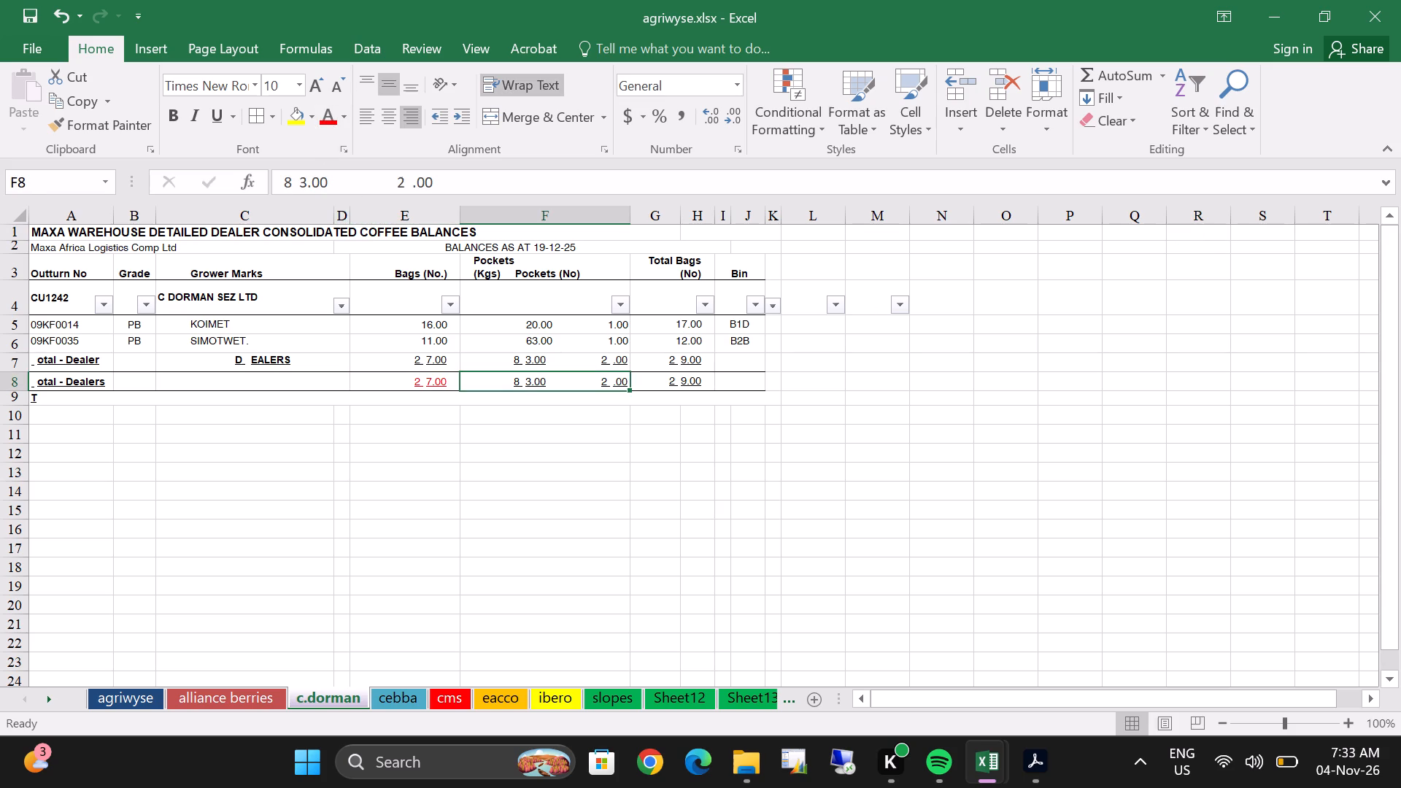
double_click(328, 119)
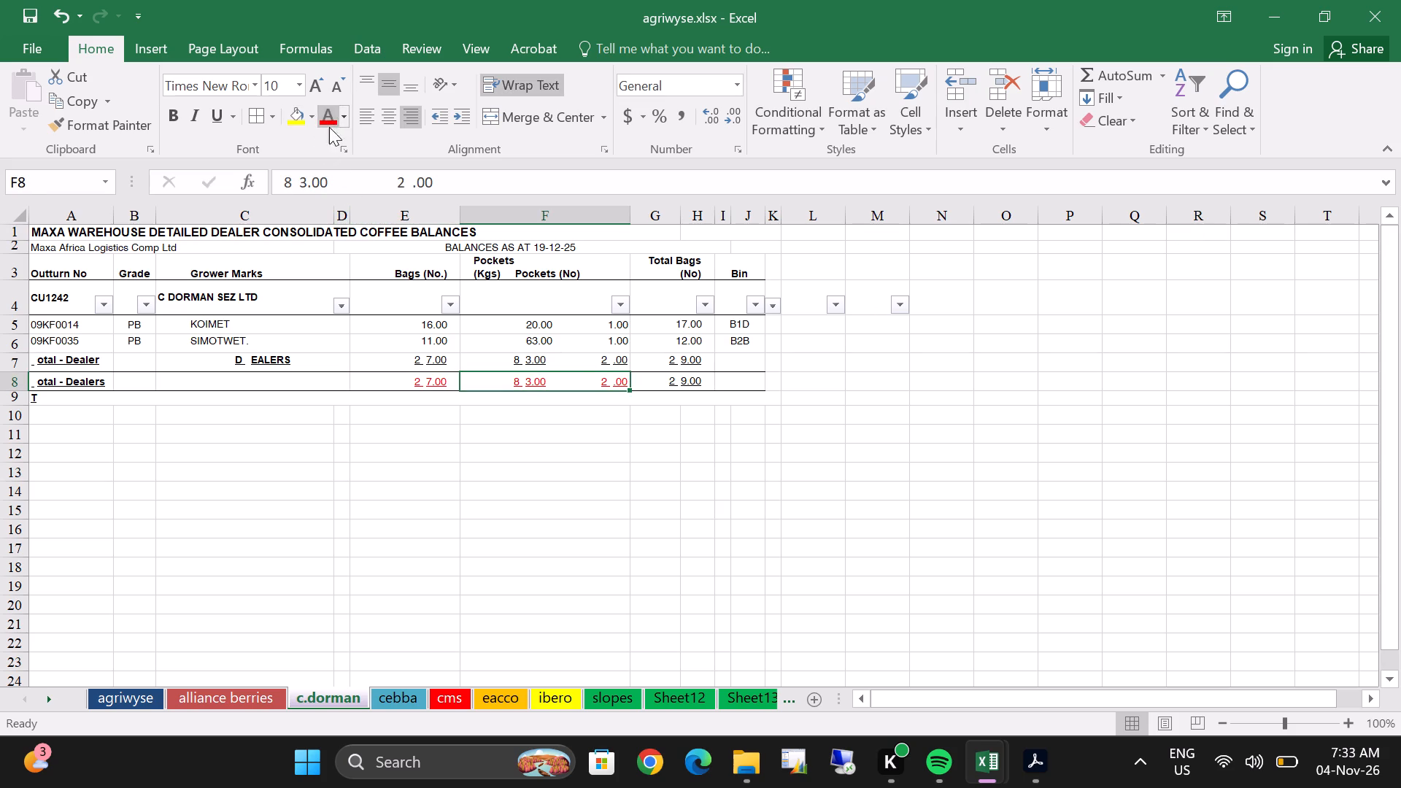
left_click(684, 384)
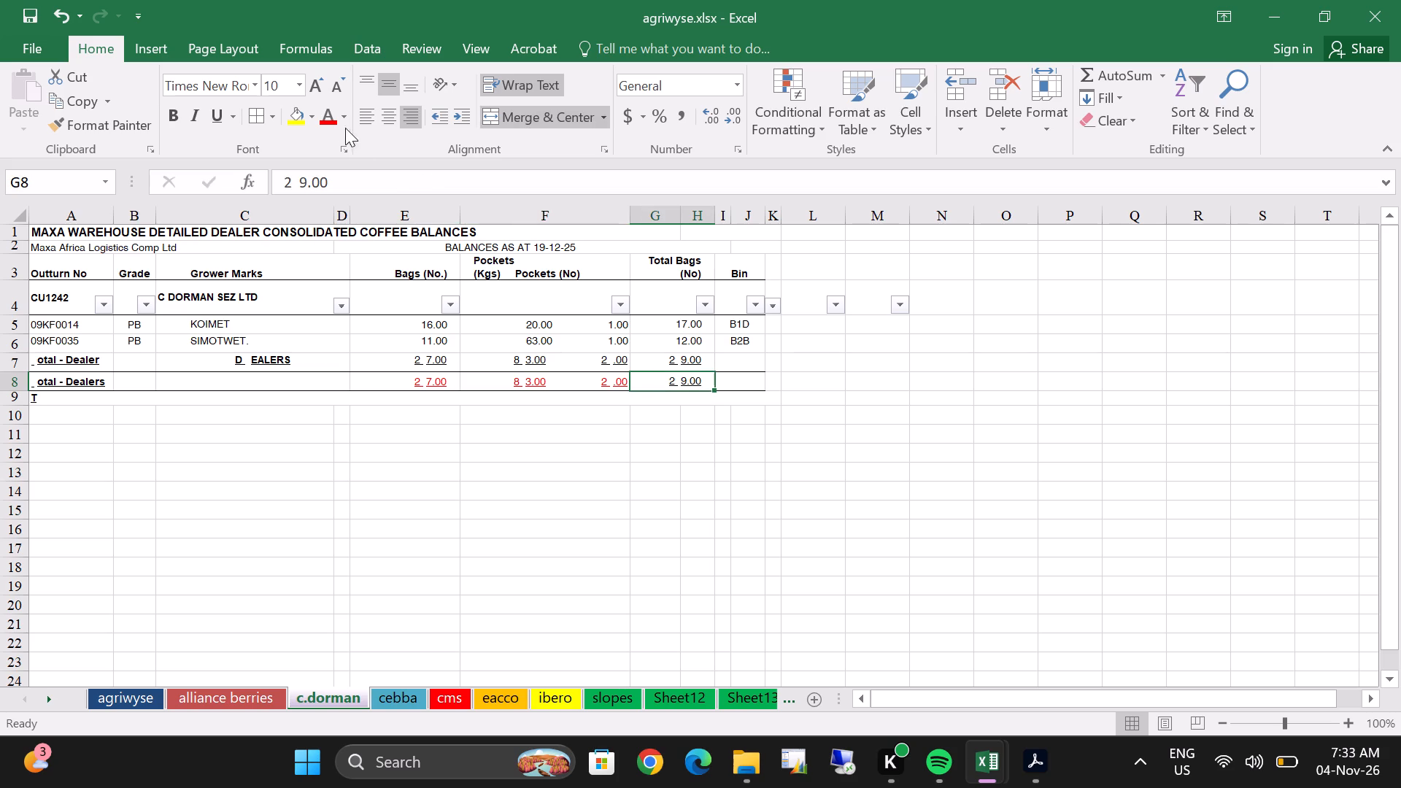
left_click(332, 117)
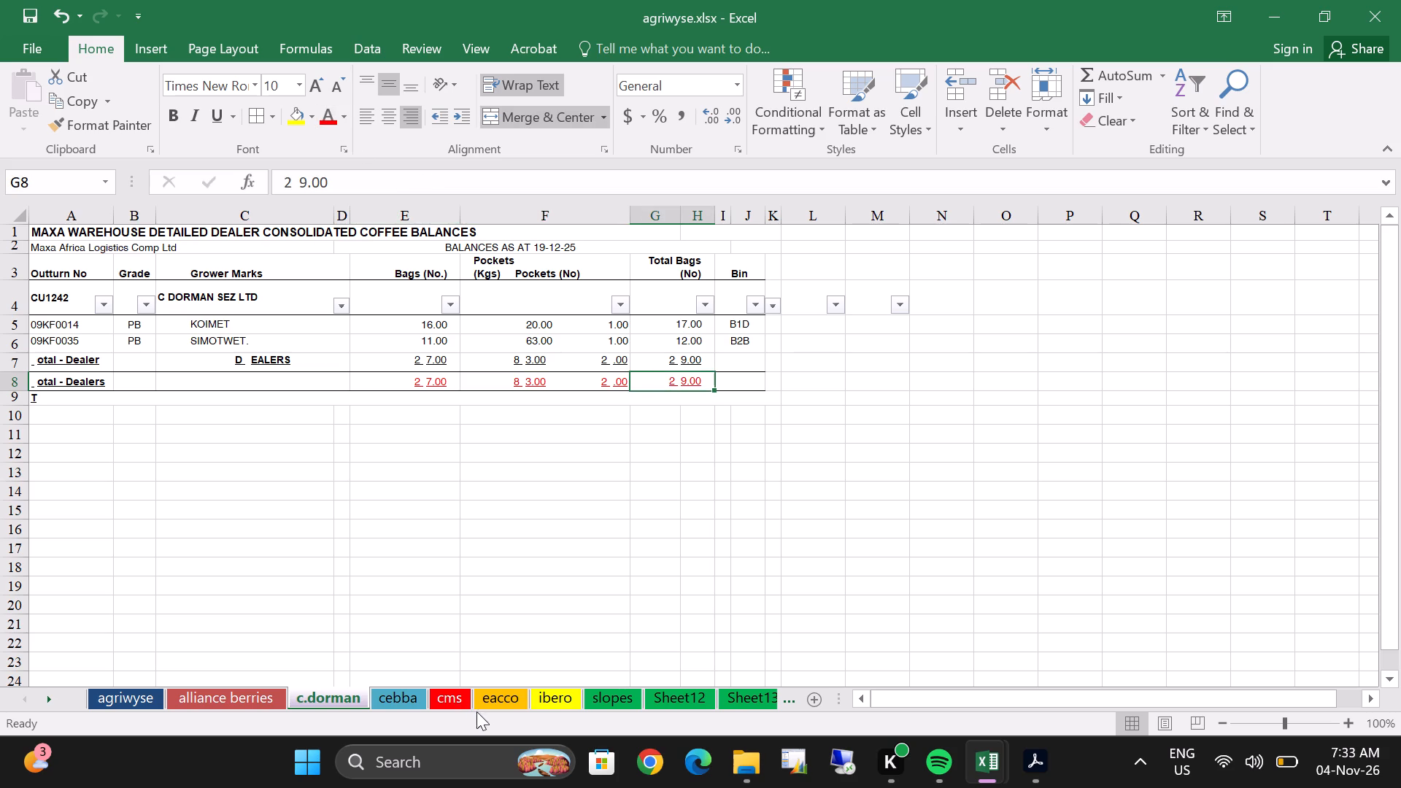
Colour all four figures in the Total - Dealers row 48 of the eacco sheet with red font.
left_click(487, 702)
scroll(159, 476, "down", 10)
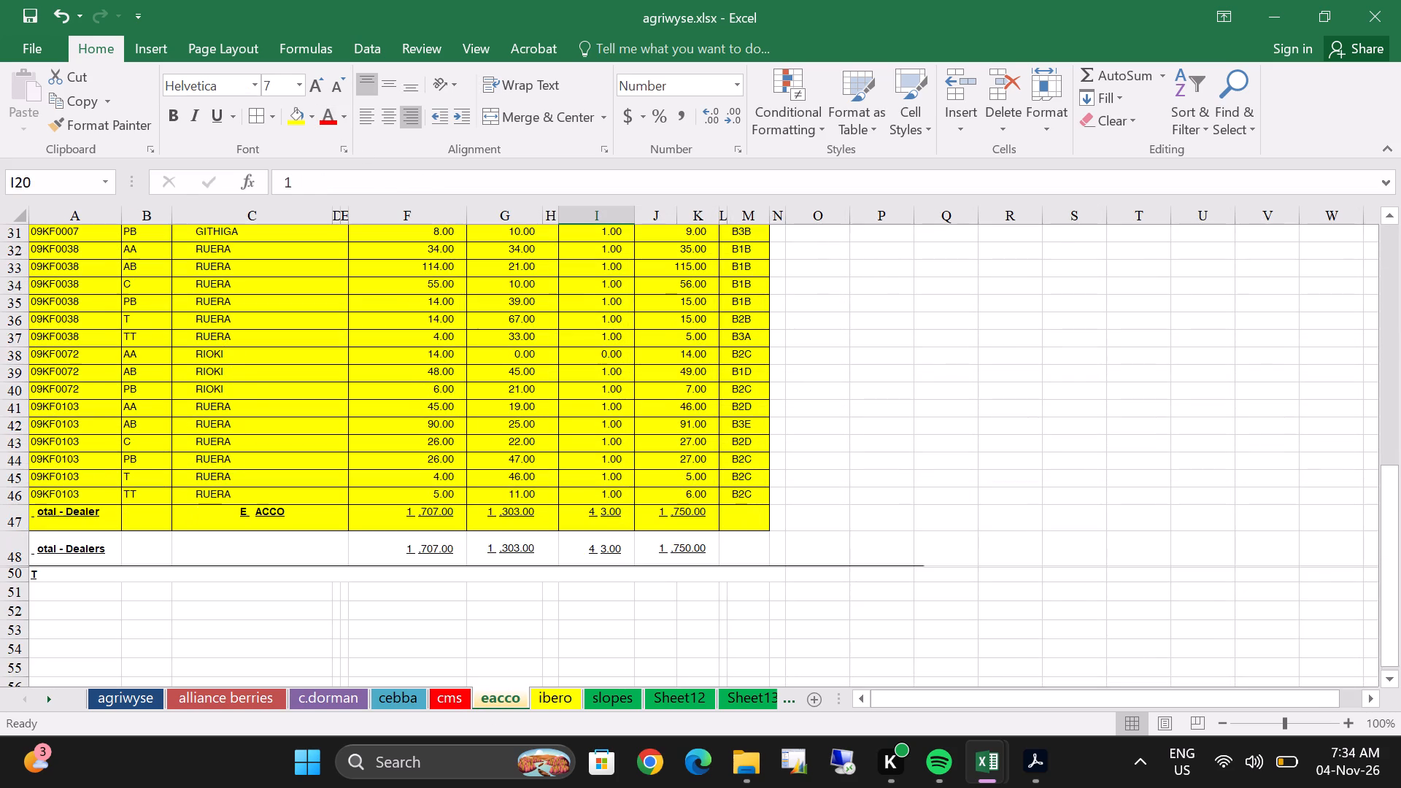
left_click(431, 544)
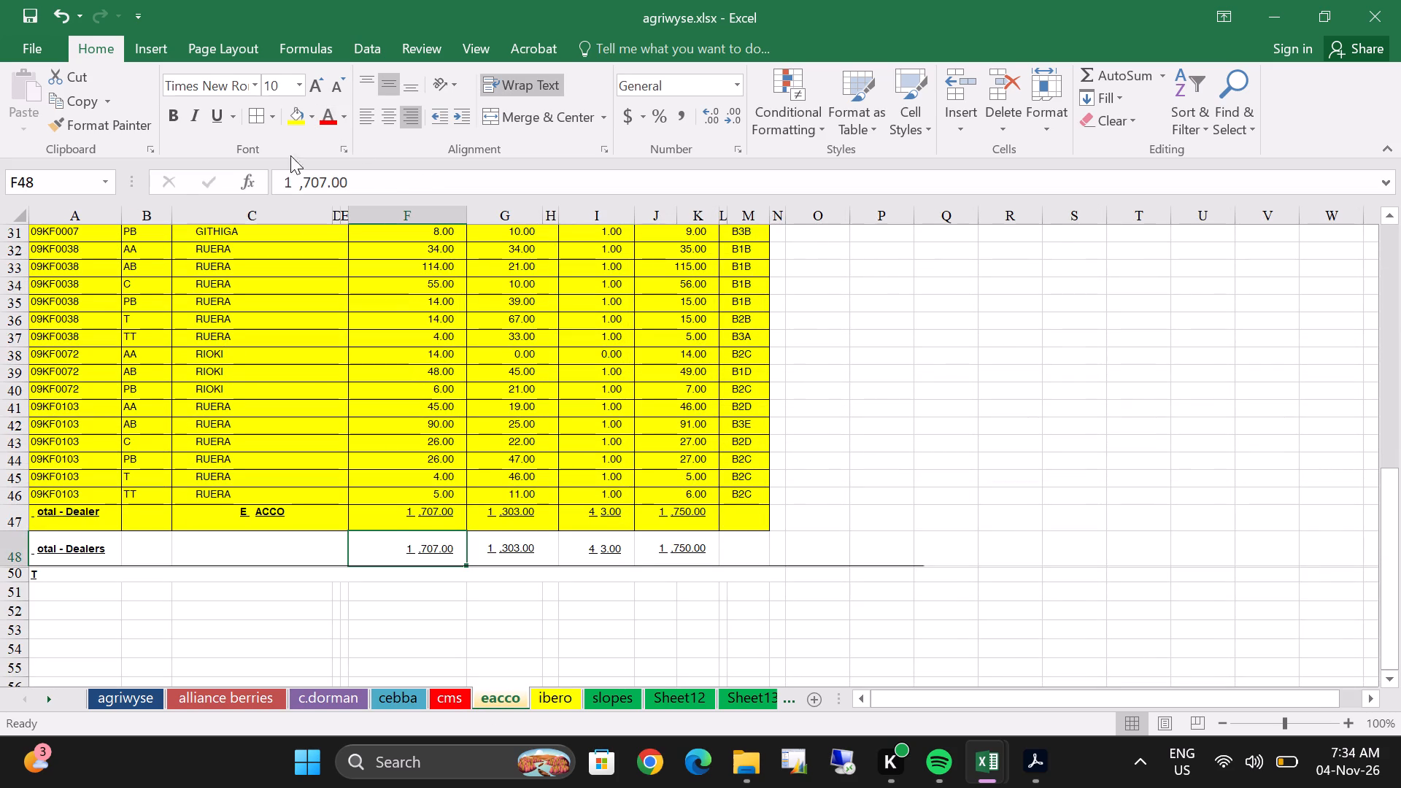
double_click(317, 117)
double_click(323, 117)
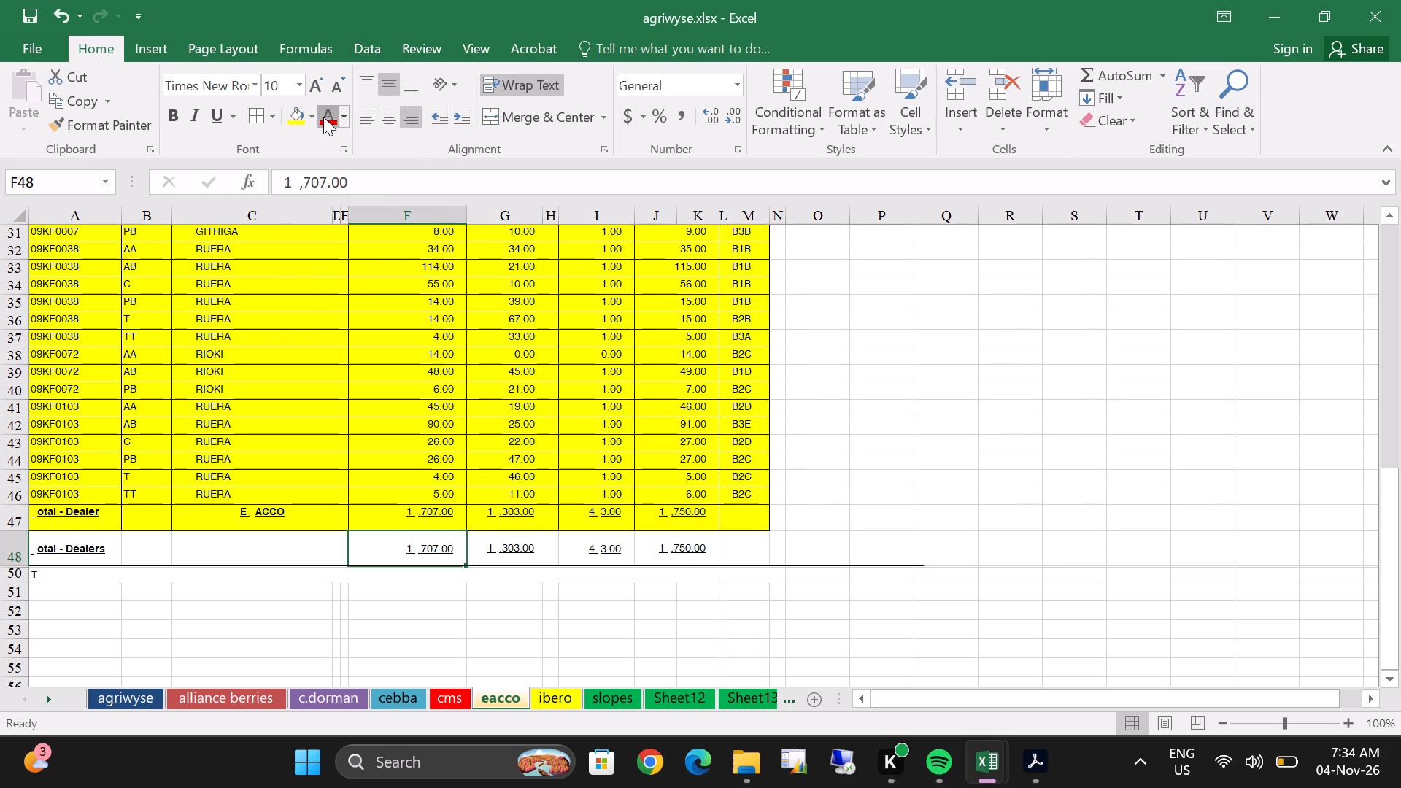
left_click(503, 552)
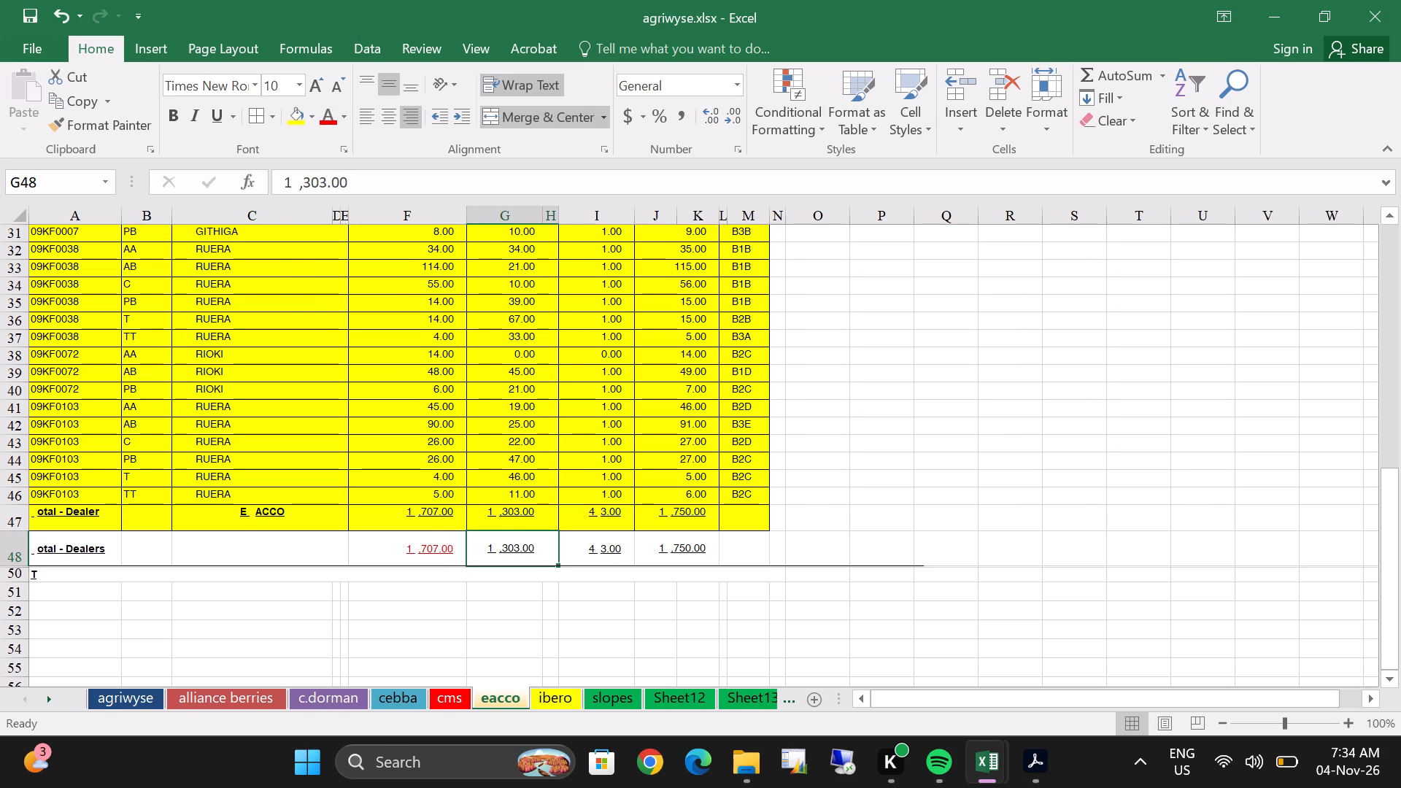
double_click(323, 123)
left_click(587, 557)
left_click(598, 544)
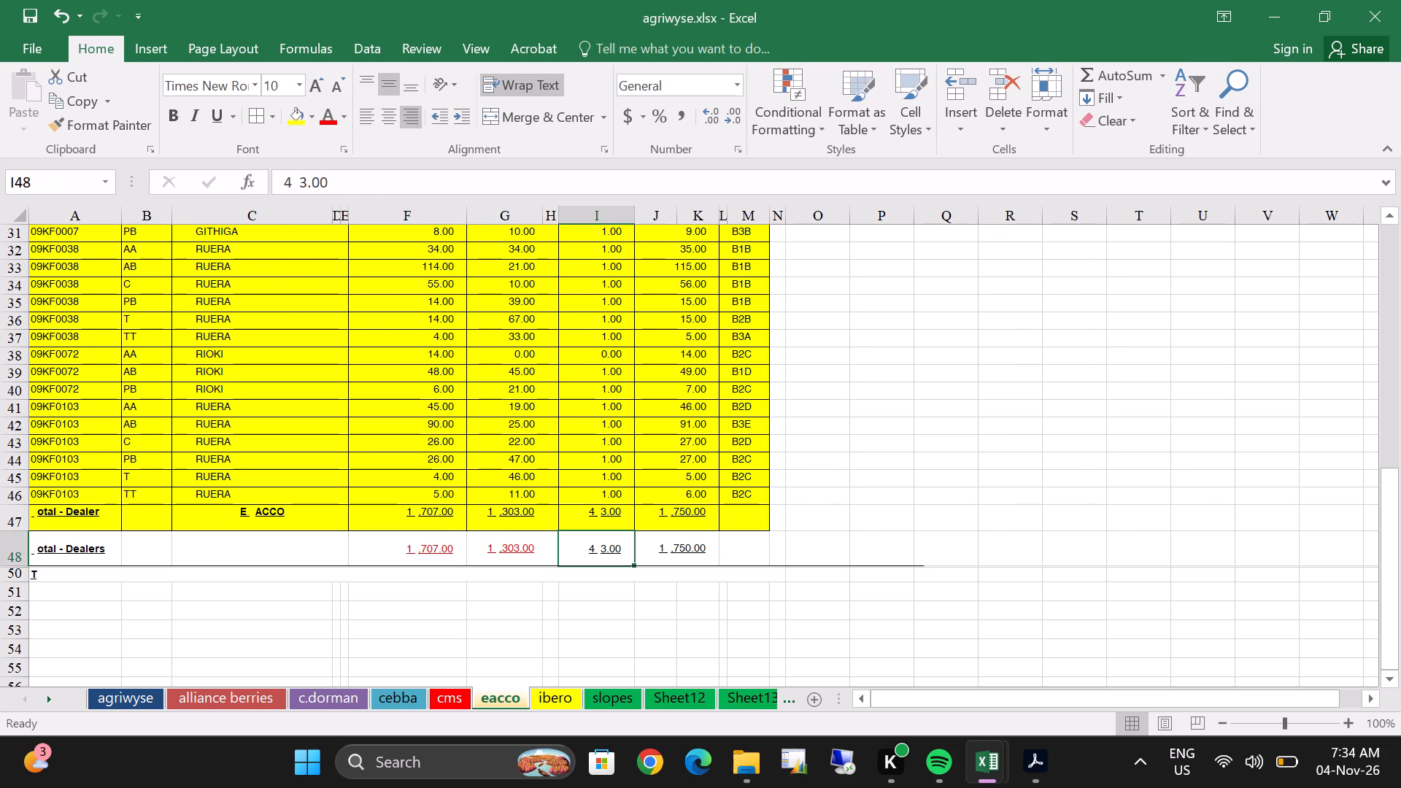
left_click(333, 123)
left_click(670, 553)
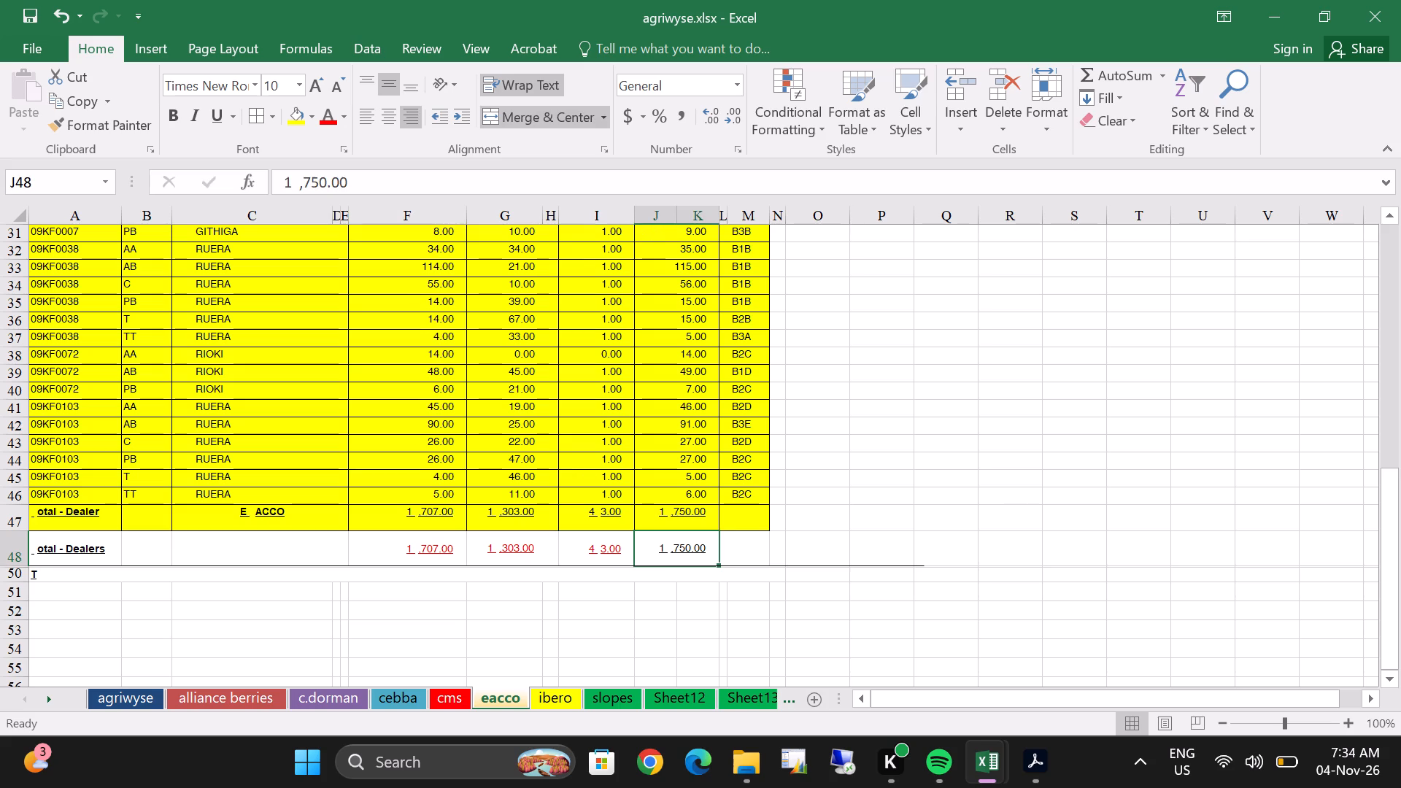
left_click(330, 122)
Colour the Bags and Pockets totals in row 171 of the slopes sheet with red font and try the same for Net Weight.
left_click(598, 699)
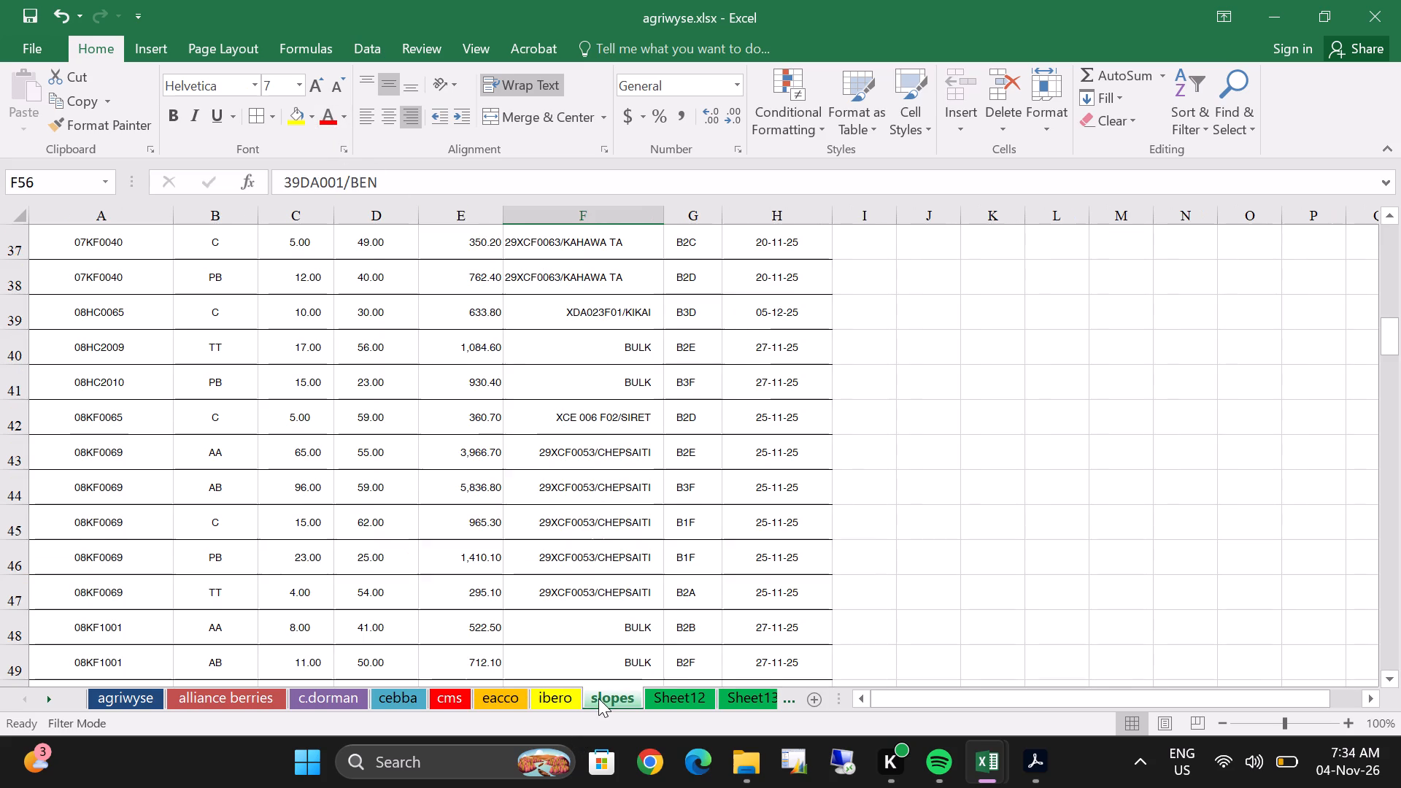
scroll(252, 433, "down", 19)
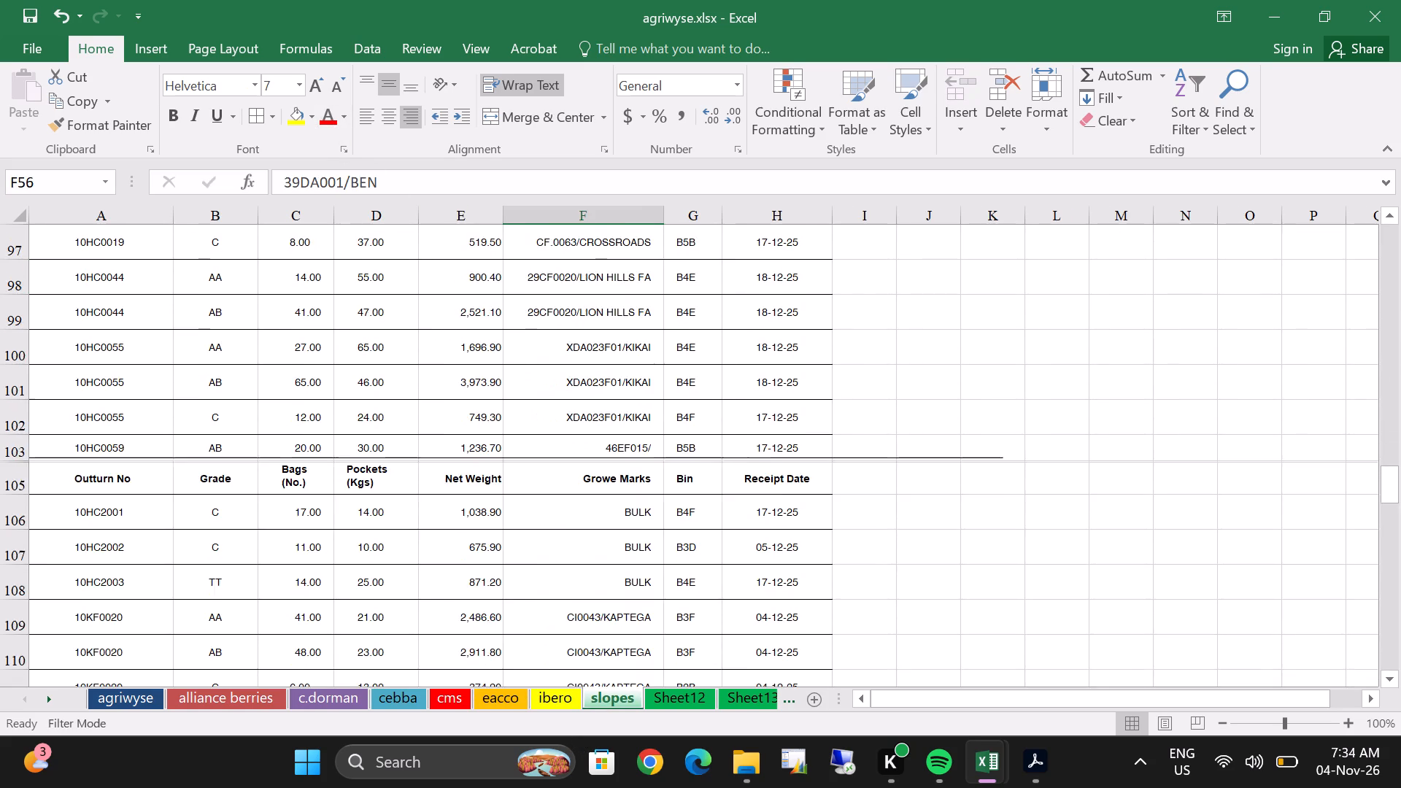
scroll(252, 445, "down", 5)
scroll(1138, 358, "down", 12)
scroll(1031, 470, "down", 7)
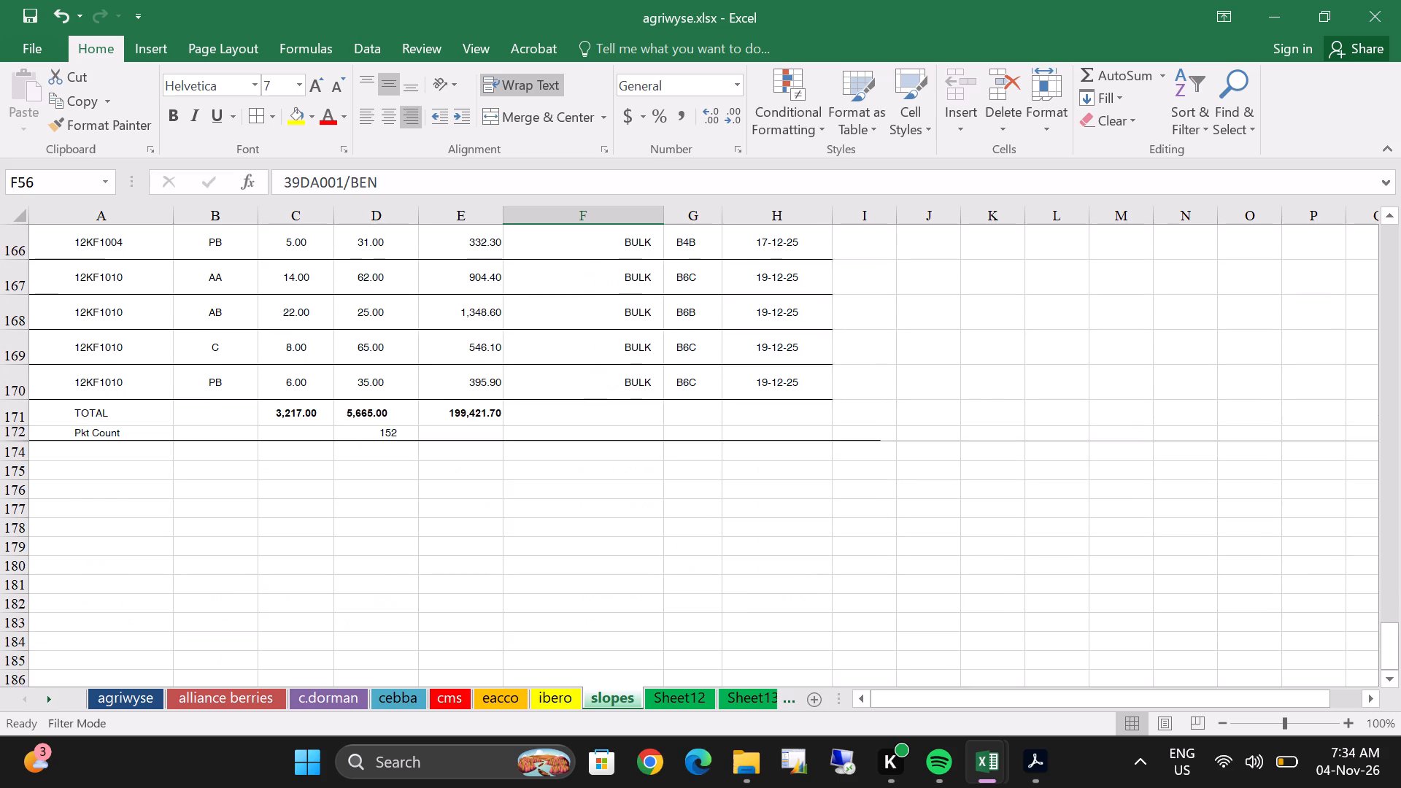
left_click(304, 420)
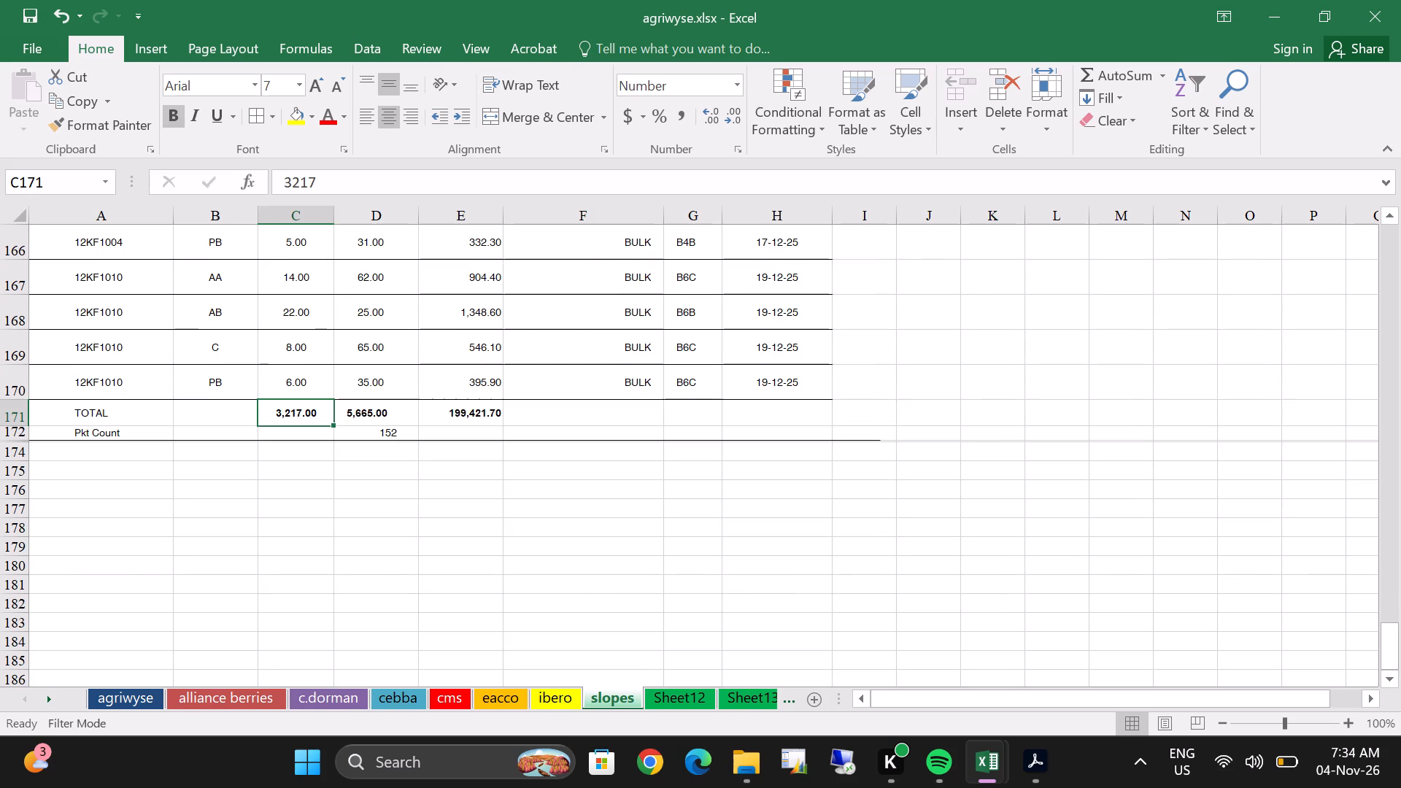
left_click(328, 115)
left_click(364, 412)
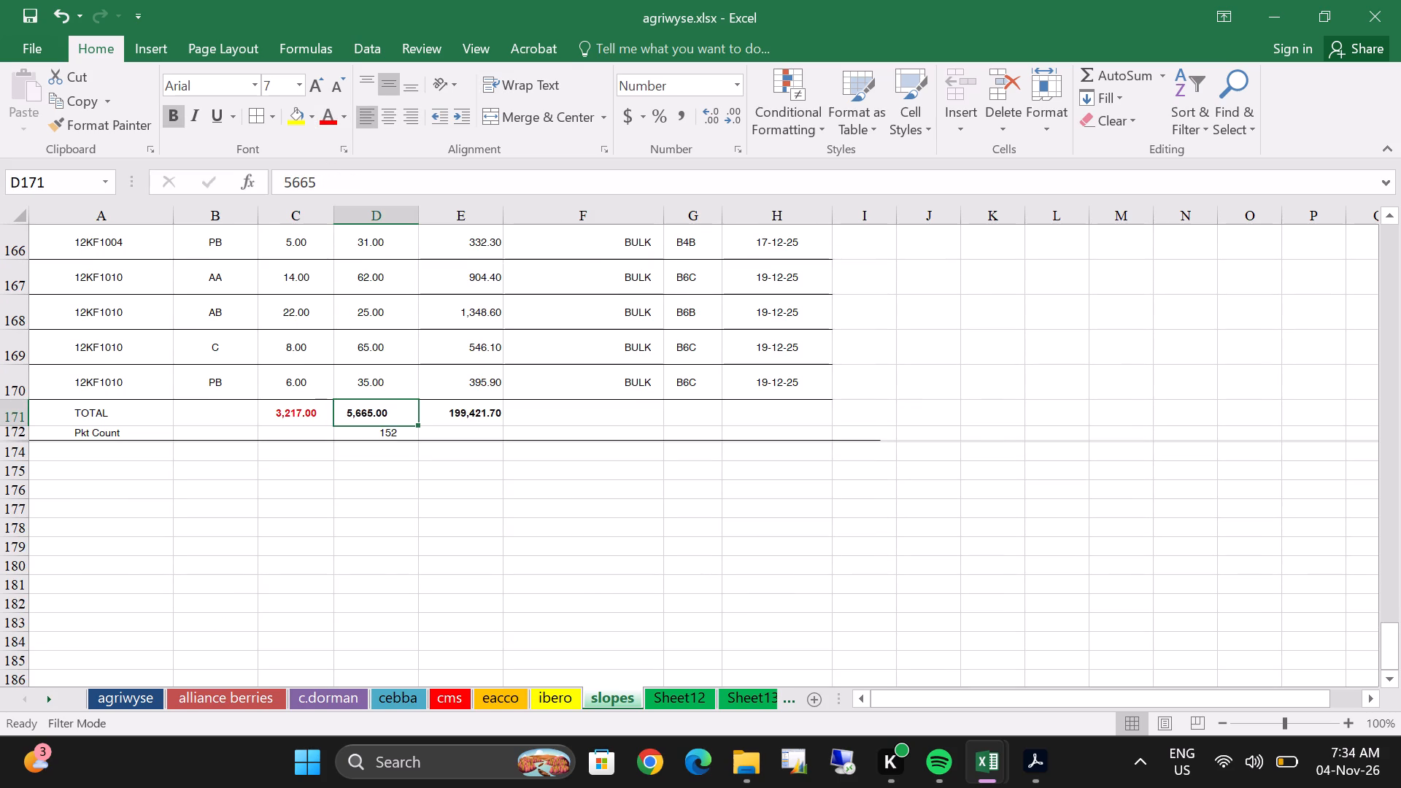
left_click(326, 119)
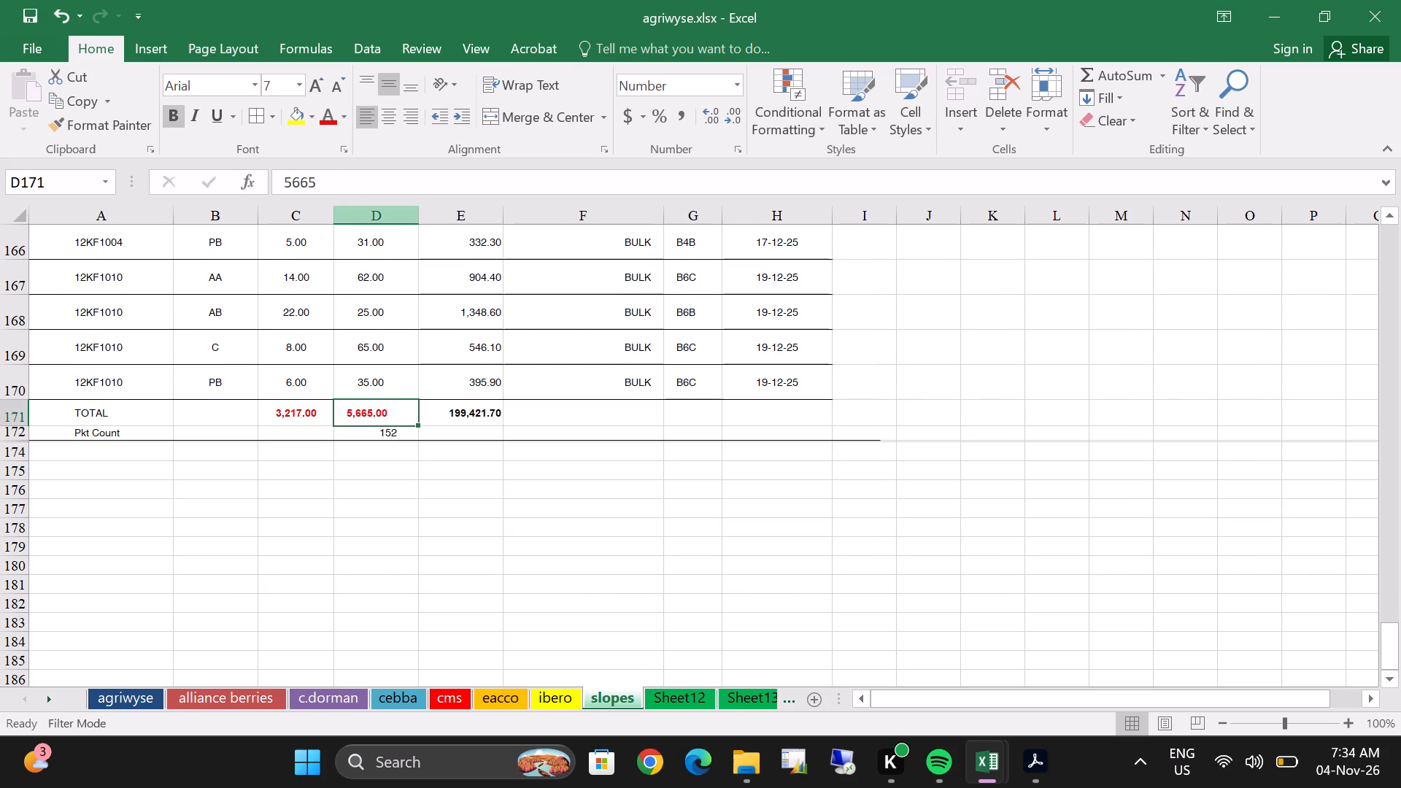
double_click(478, 415)
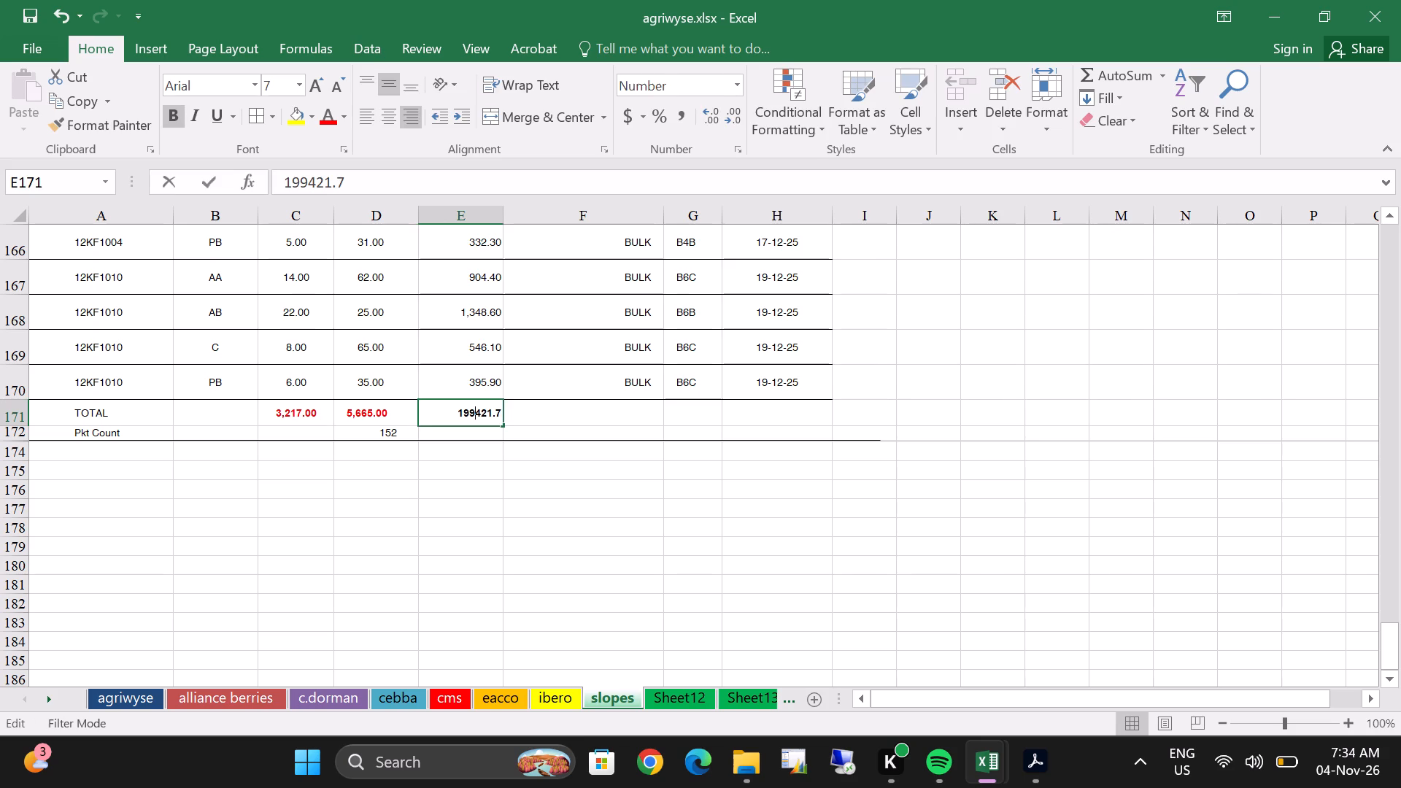
left_click(324, 107)
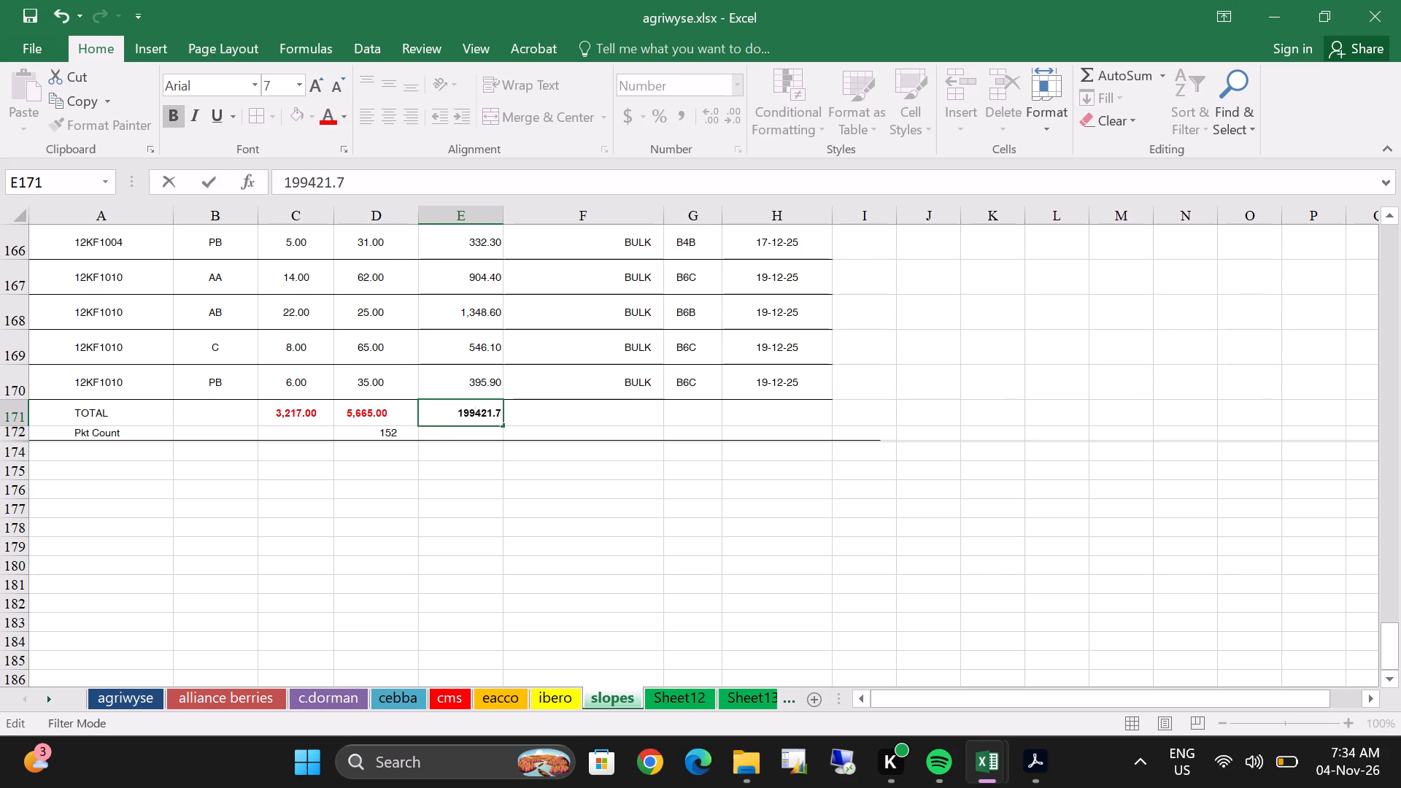
Colour the Pkt Count figure beneath the Pockets total on the slopes sheet with red font.
left_click(384, 425)
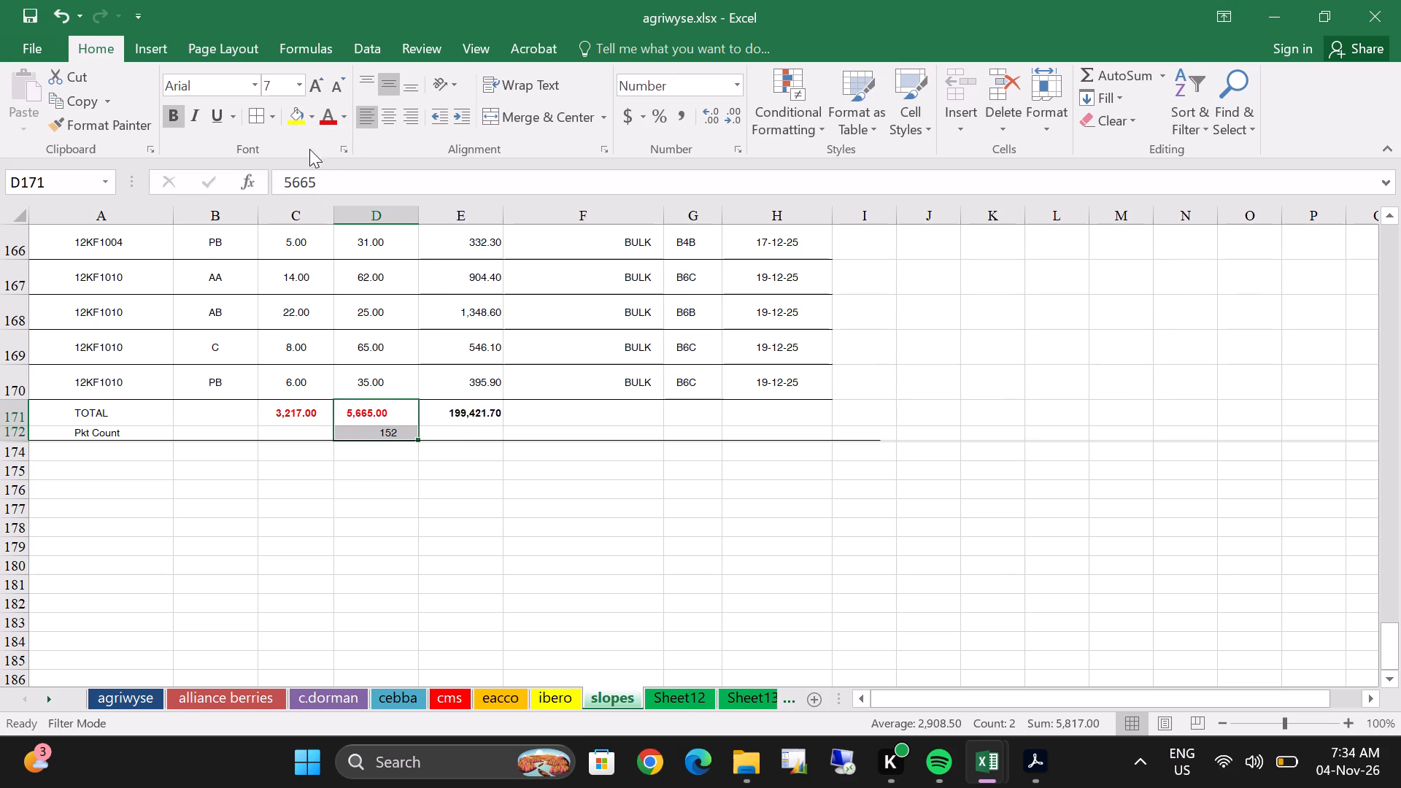
double_click(320, 123)
double_click(390, 370)
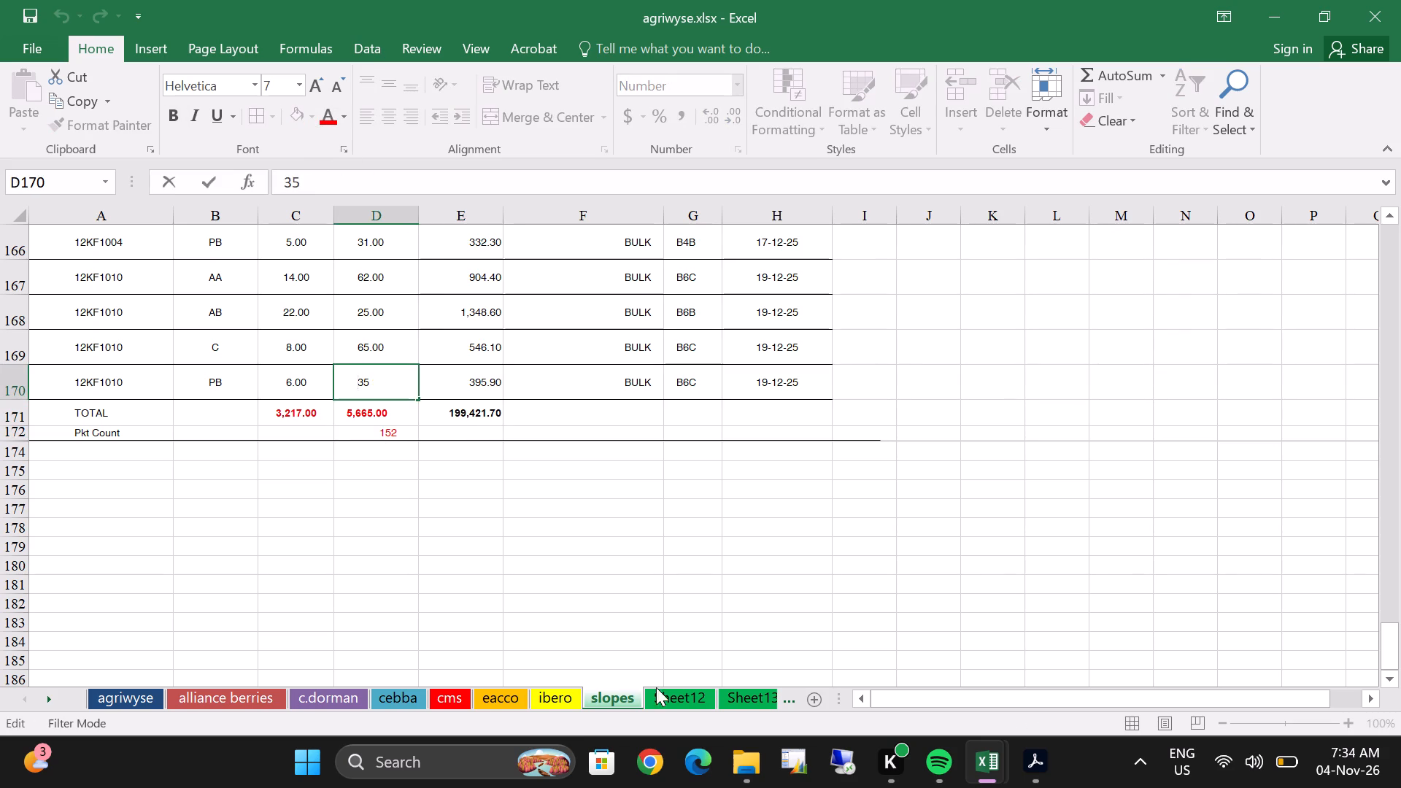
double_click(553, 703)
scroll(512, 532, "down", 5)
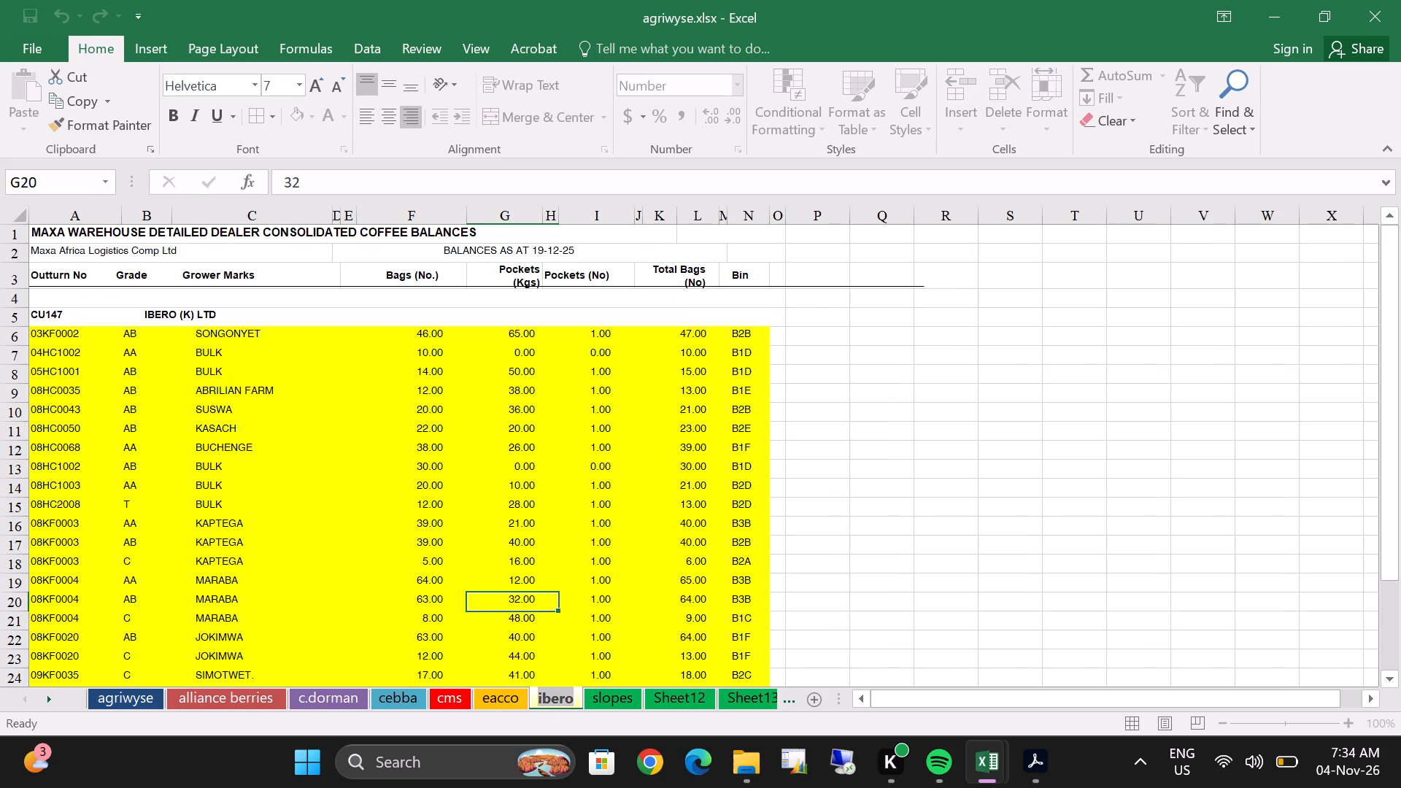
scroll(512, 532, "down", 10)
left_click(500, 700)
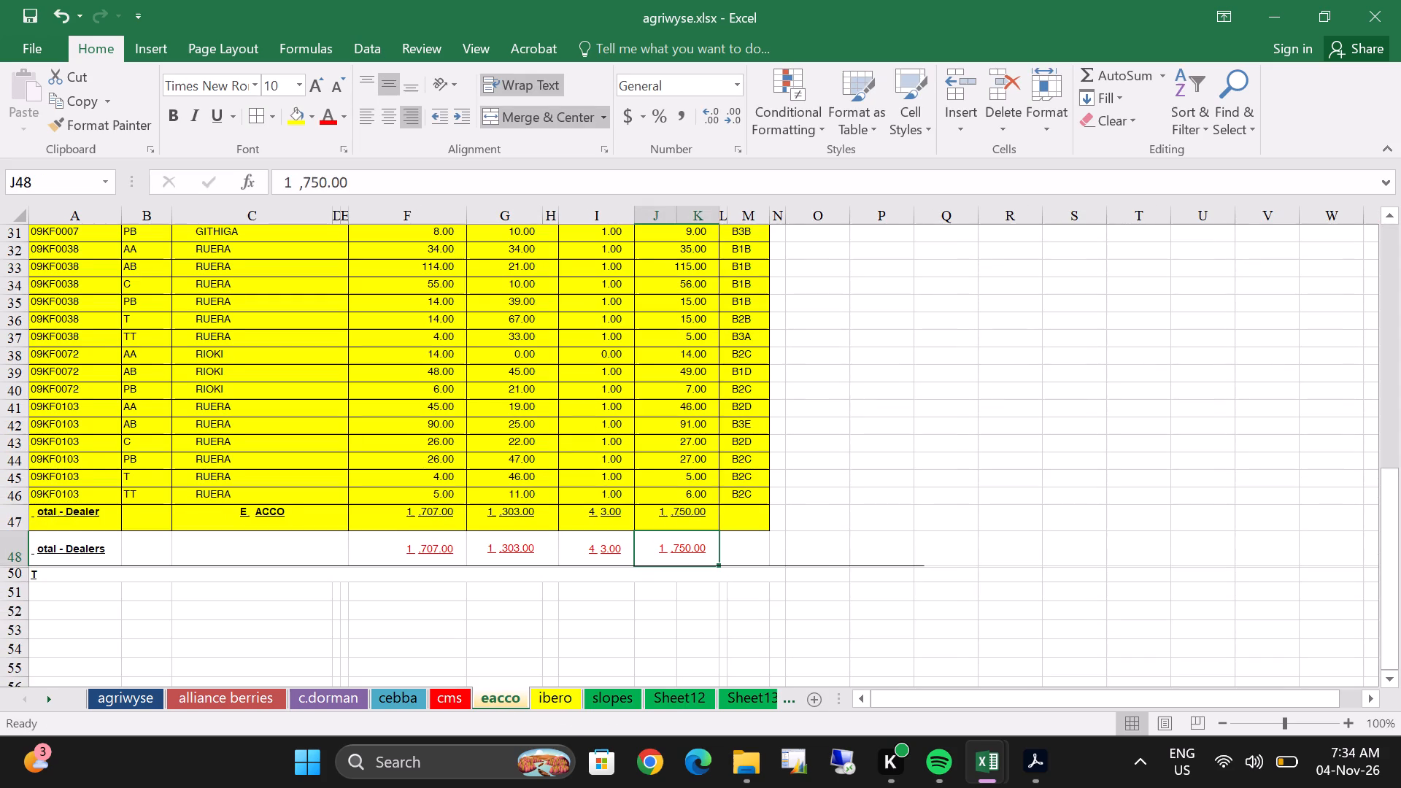
Colour all four figures in the Total - Dealers row 27 of the ibero sheet with red font.
left_click(542, 695)
scroll(611, 525, "down", 6)
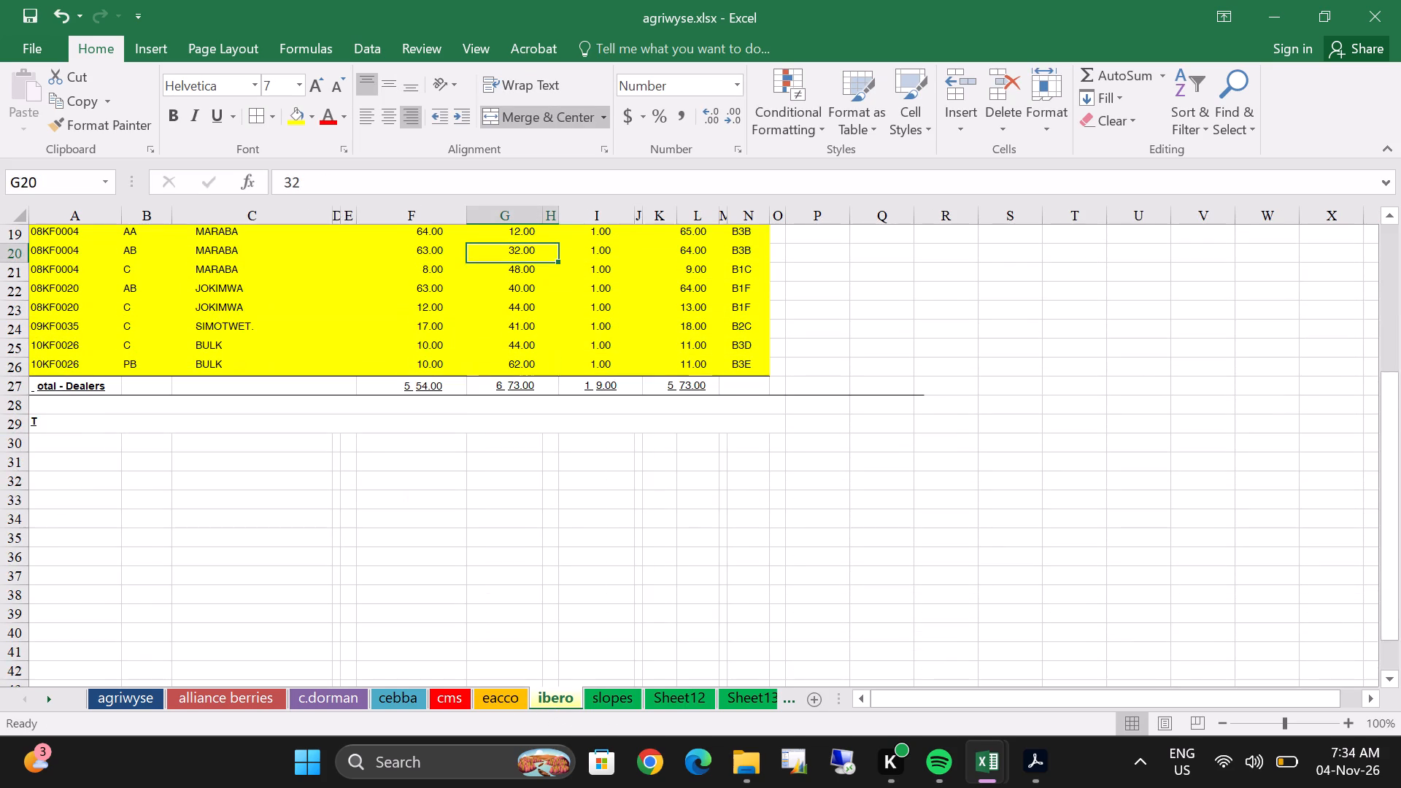
left_click(417, 385)
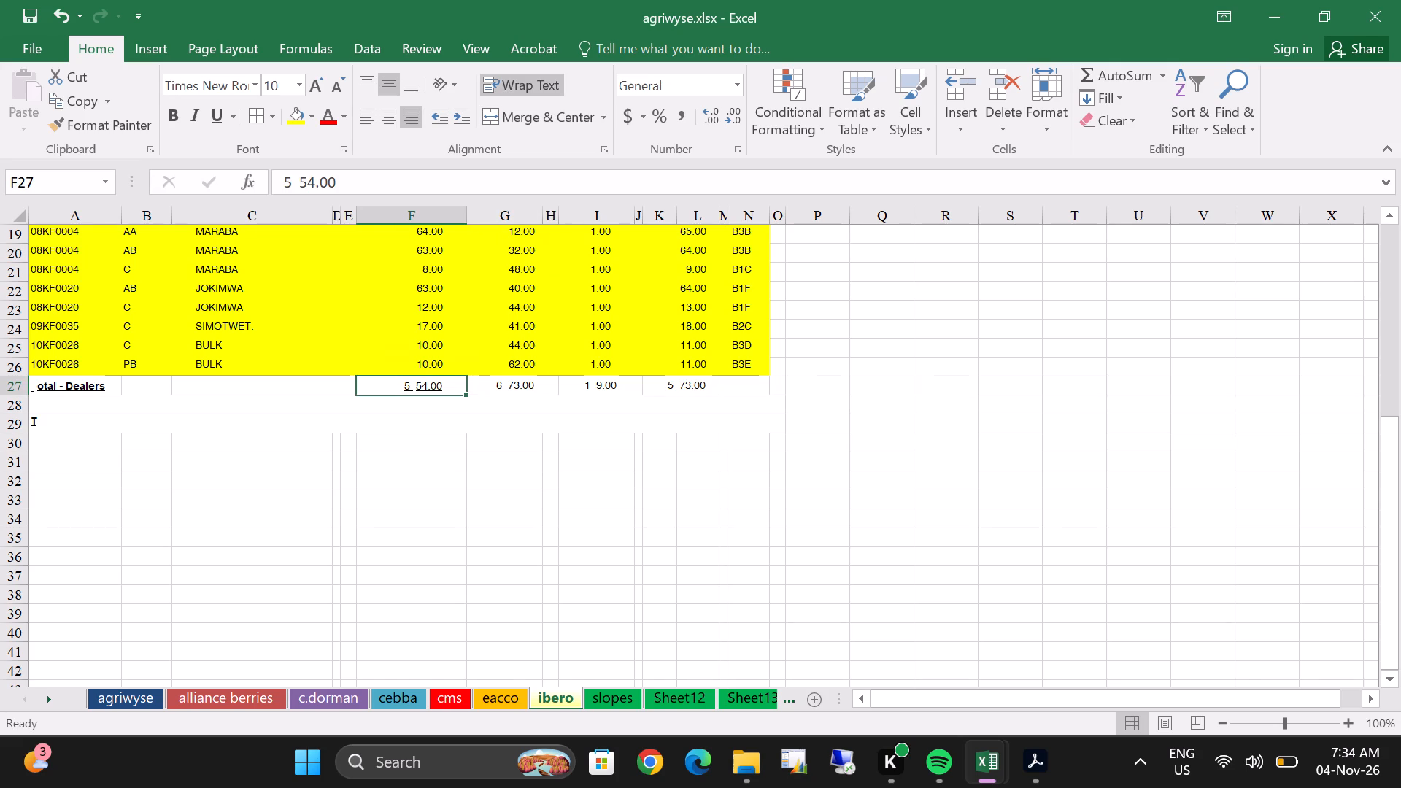
double_click(328, 119)
left_click(520, 383)
double_click(333, 117)
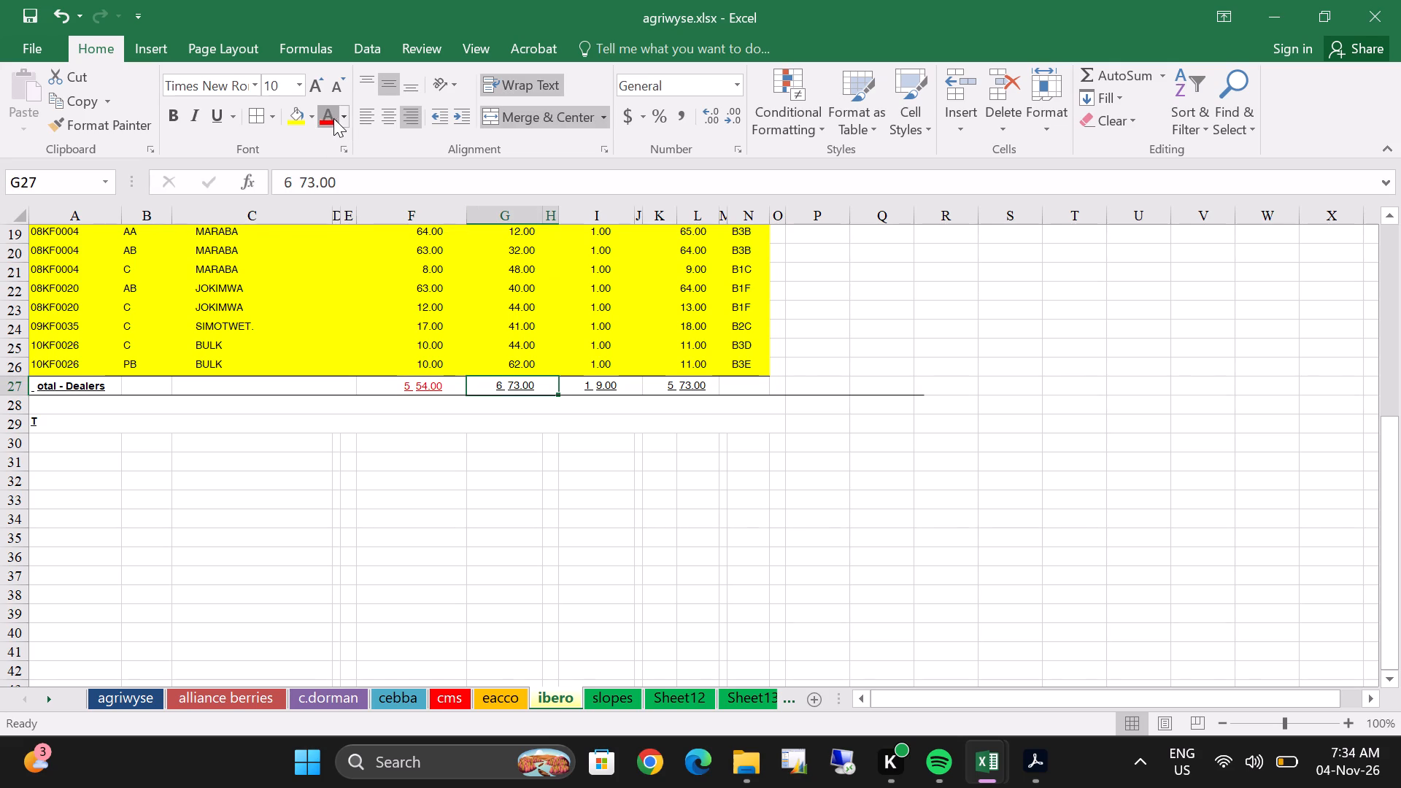
left_click(607, 388)
left_click(606, 379)
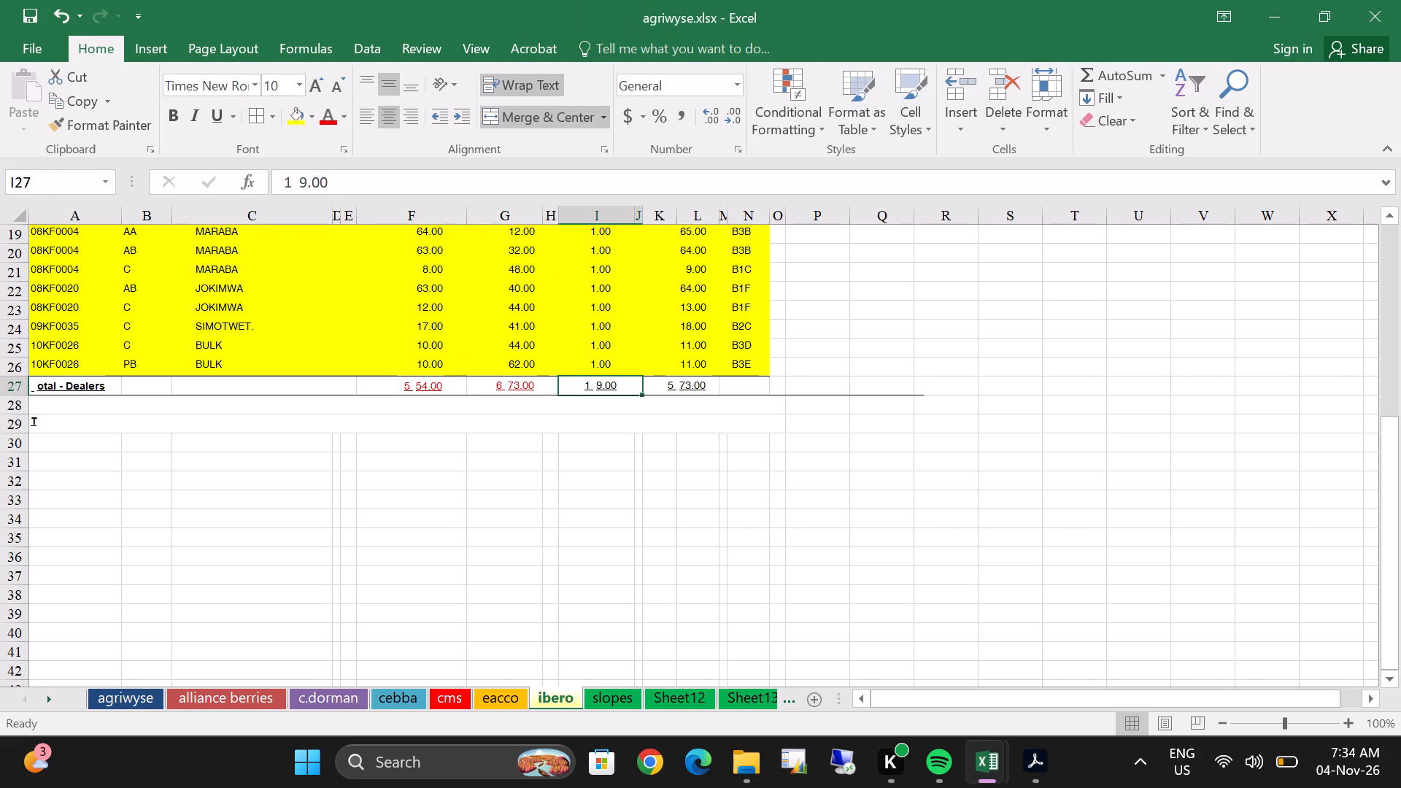
left_click(333, 117)
left_click(679, 383)
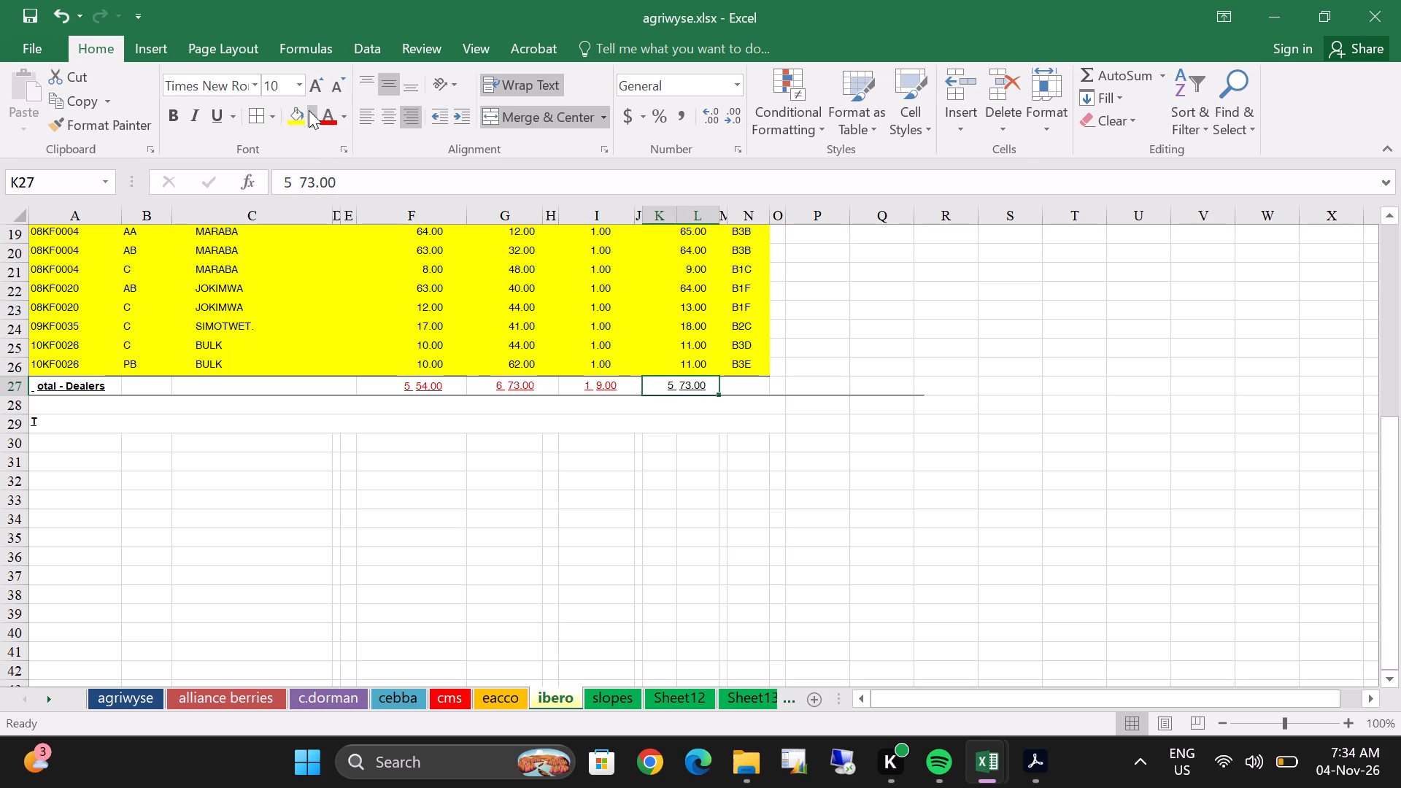
double_click(317, 112)
Check the totals on the alliance berries and agriwyse sheets and look through the rows below them.
left_click(232, 695)
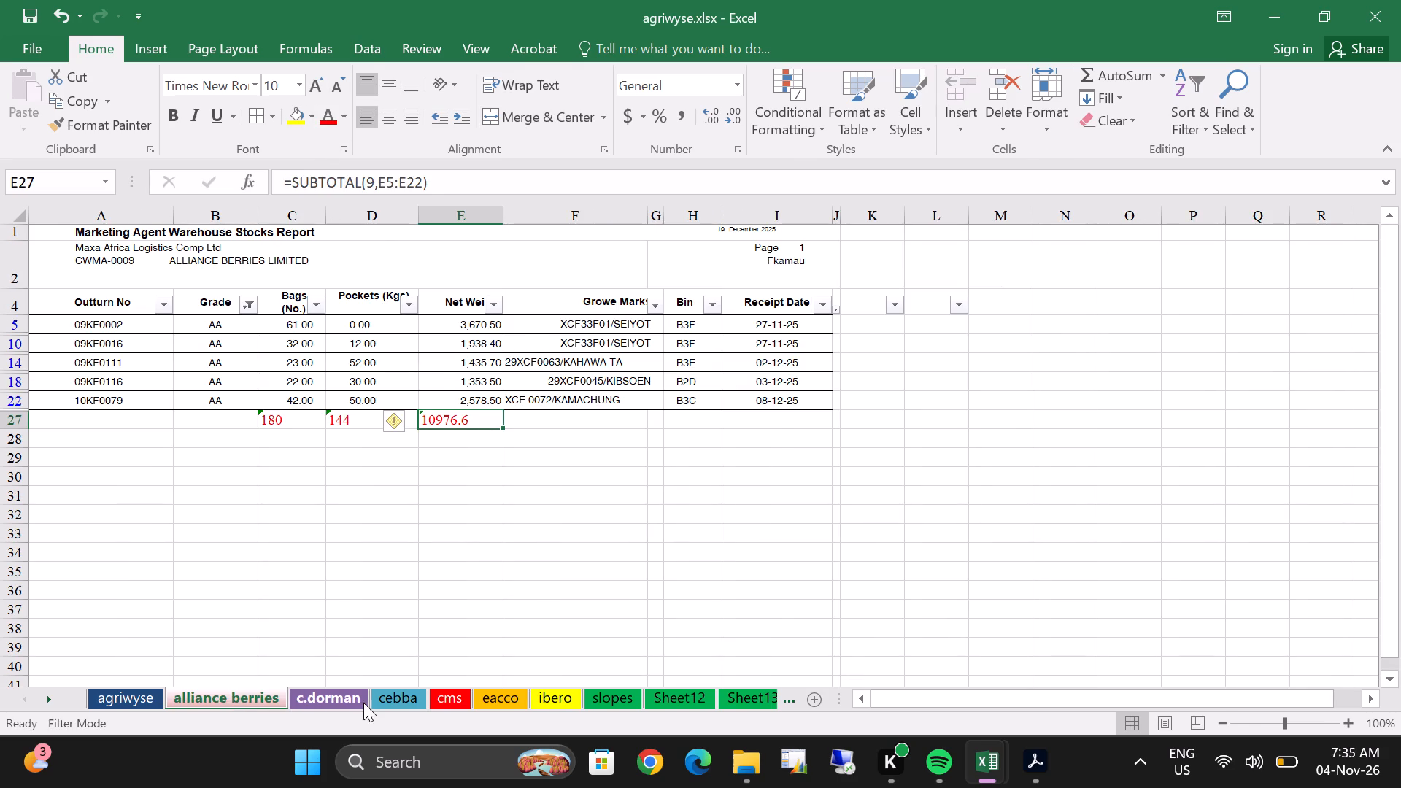
double_click(355, 707)
left_click(117, 702)
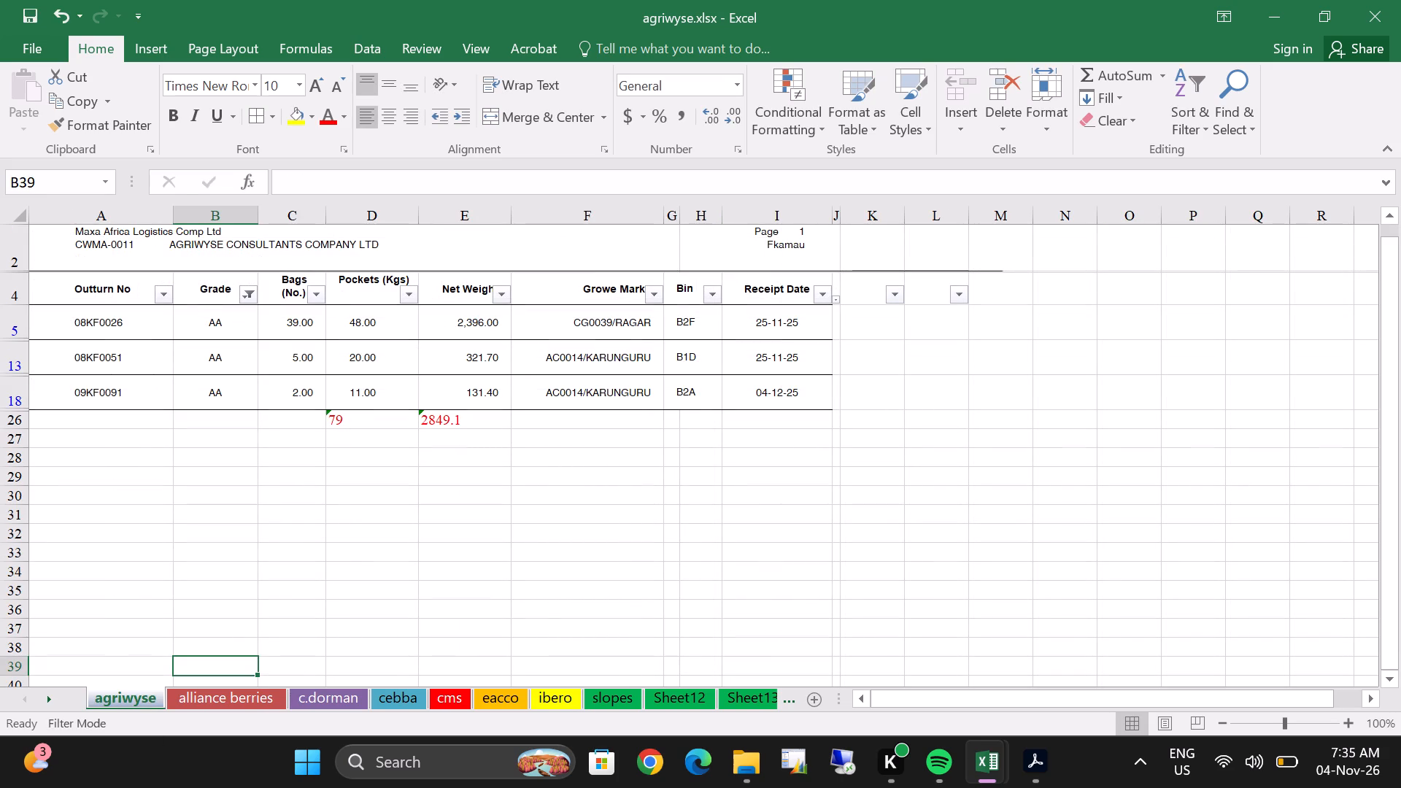
scroll(670, 487, "down", 4)
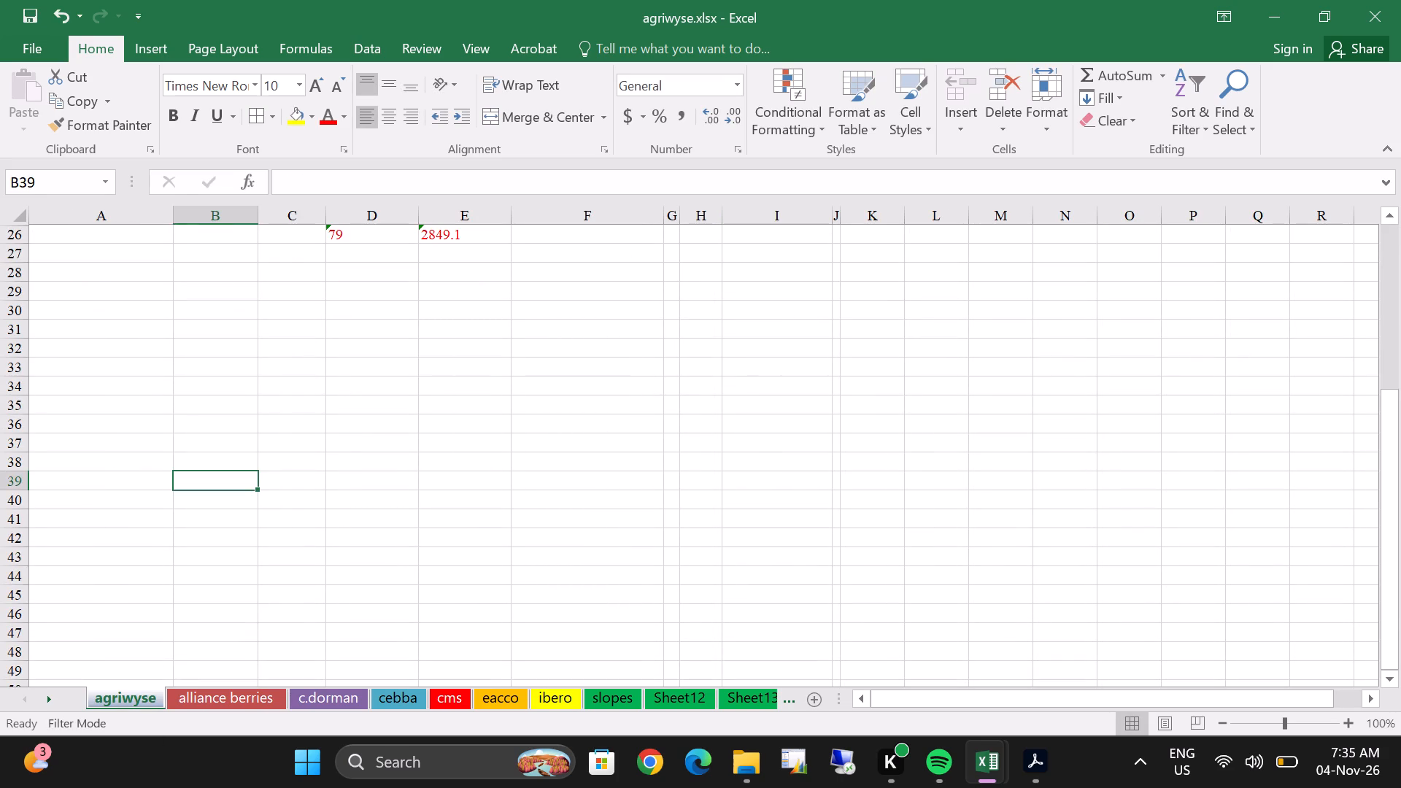
scroll(509, 518, "down", 7)
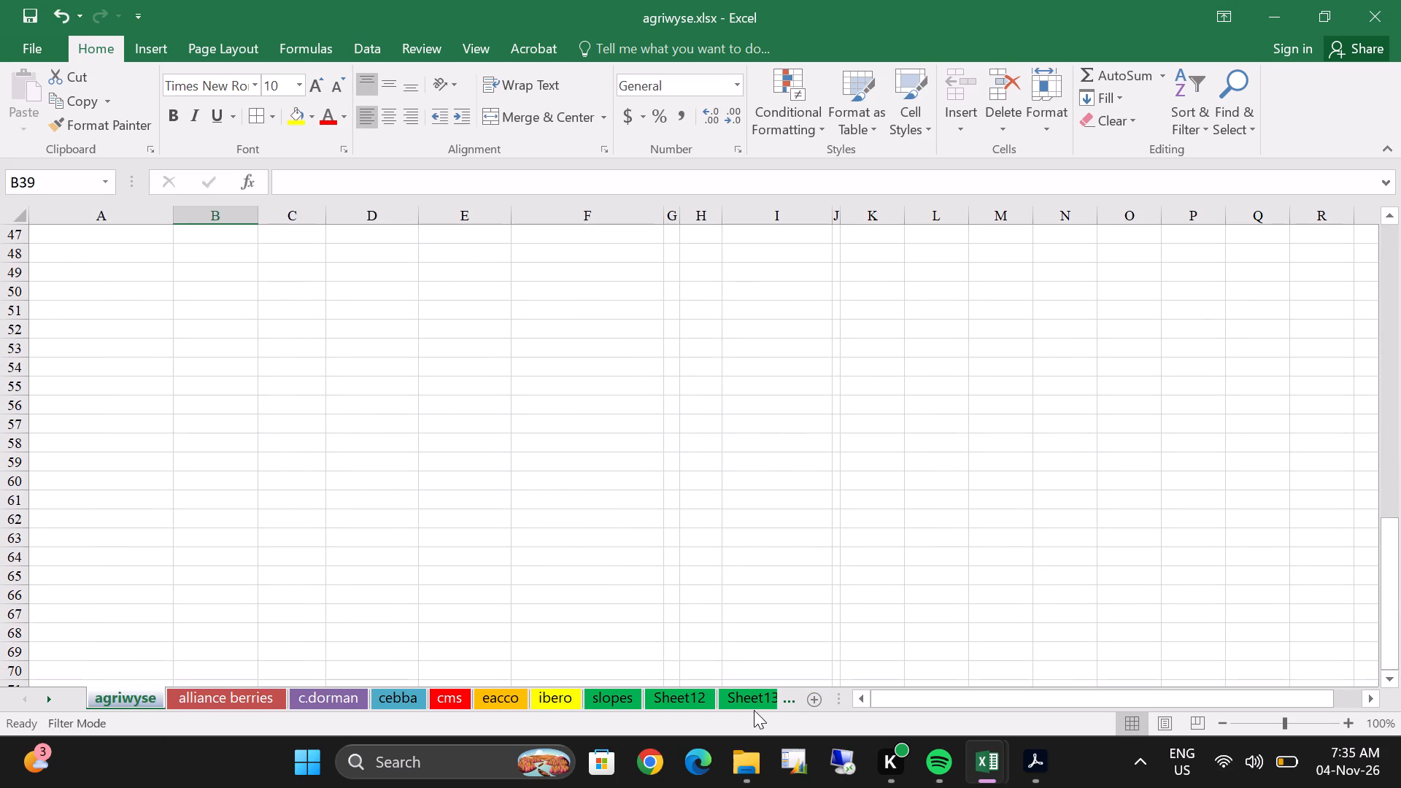
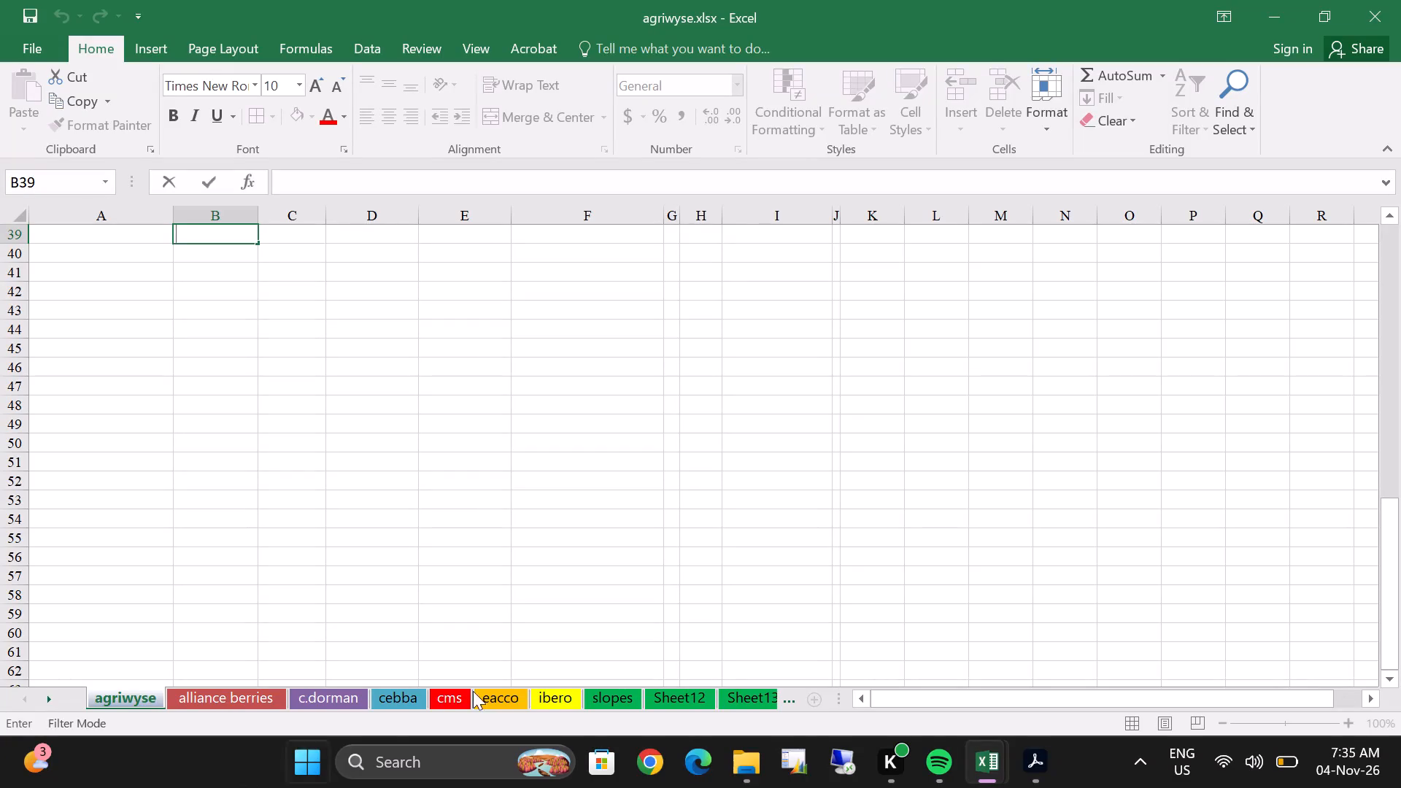
double_click(320, 698)
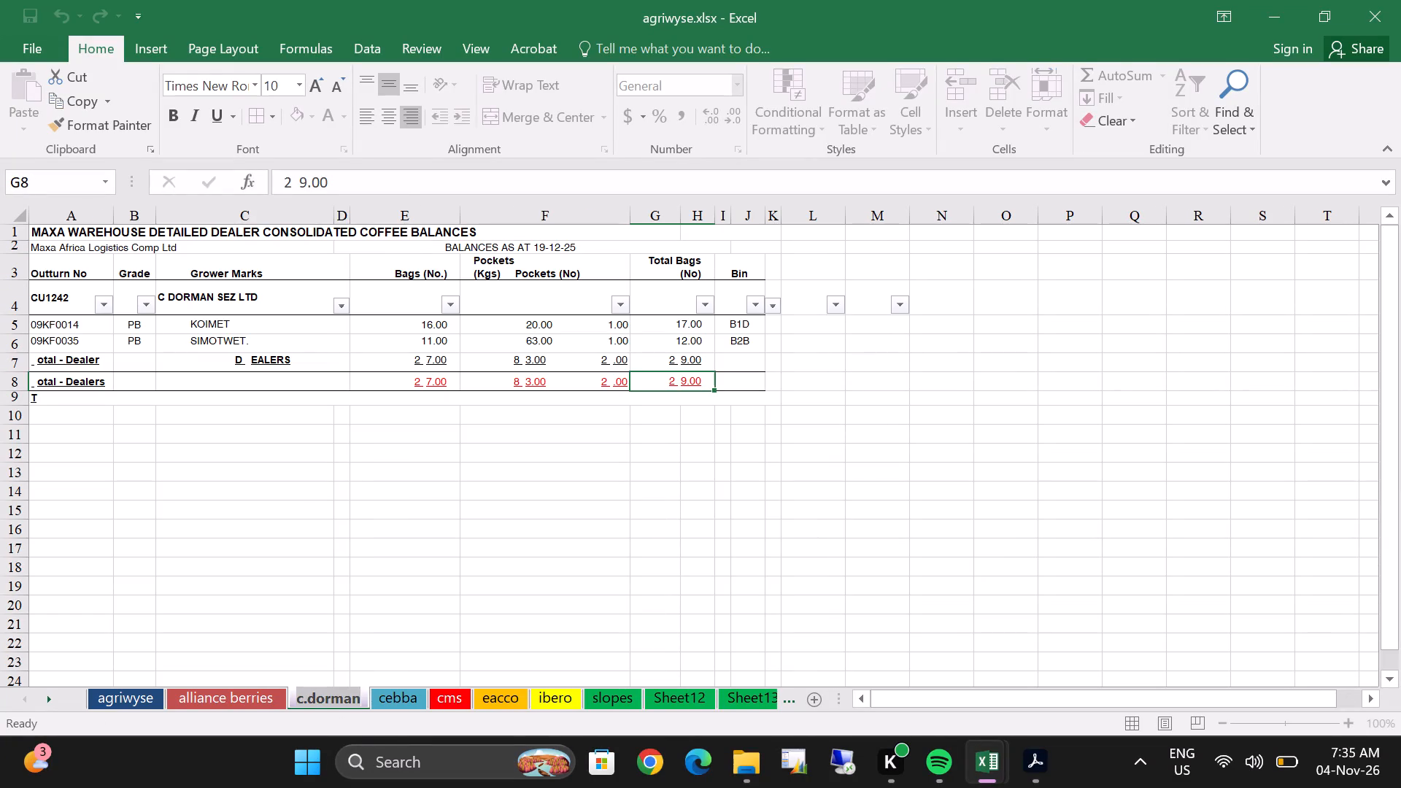
triple_click(201, 698)
left_click(145, 697)
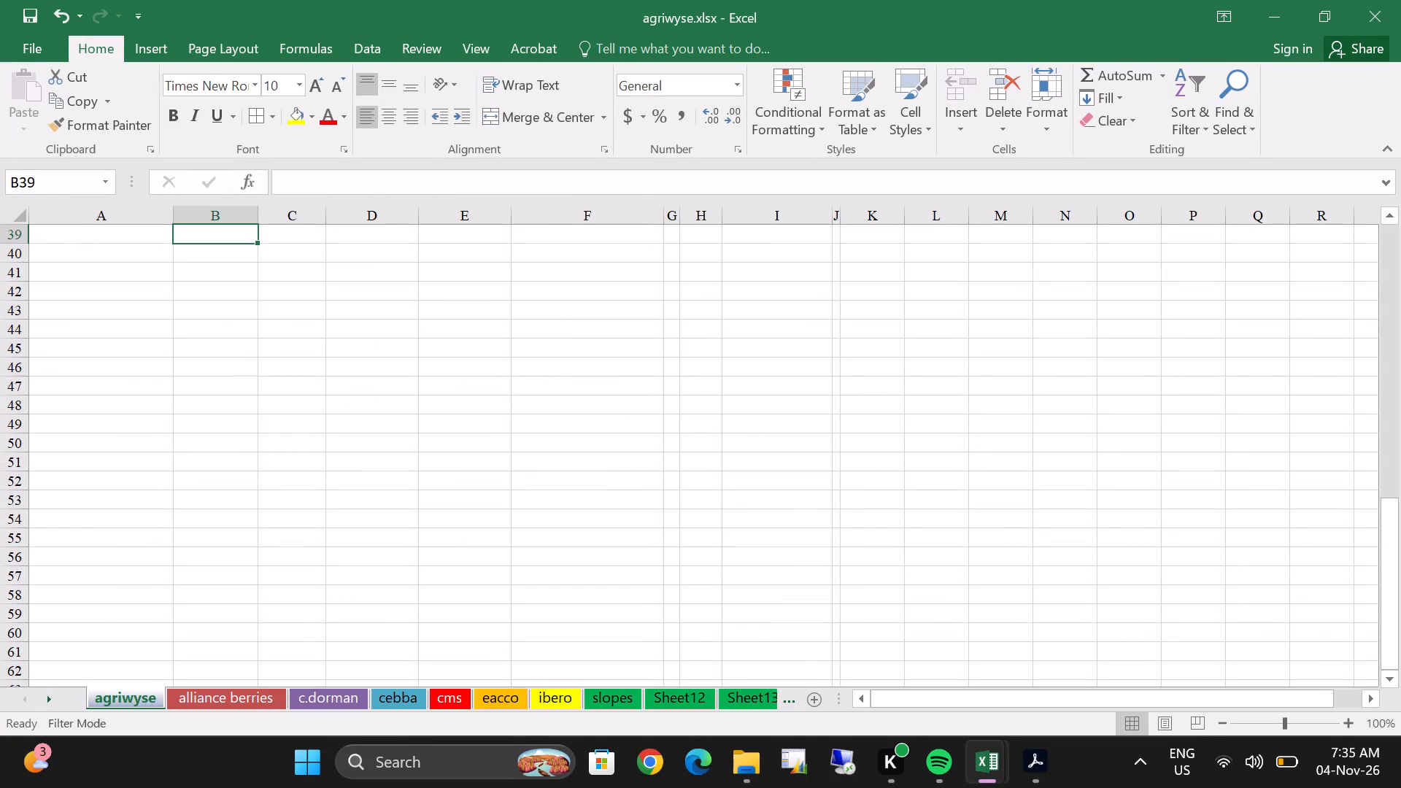
double_click(399, 697)
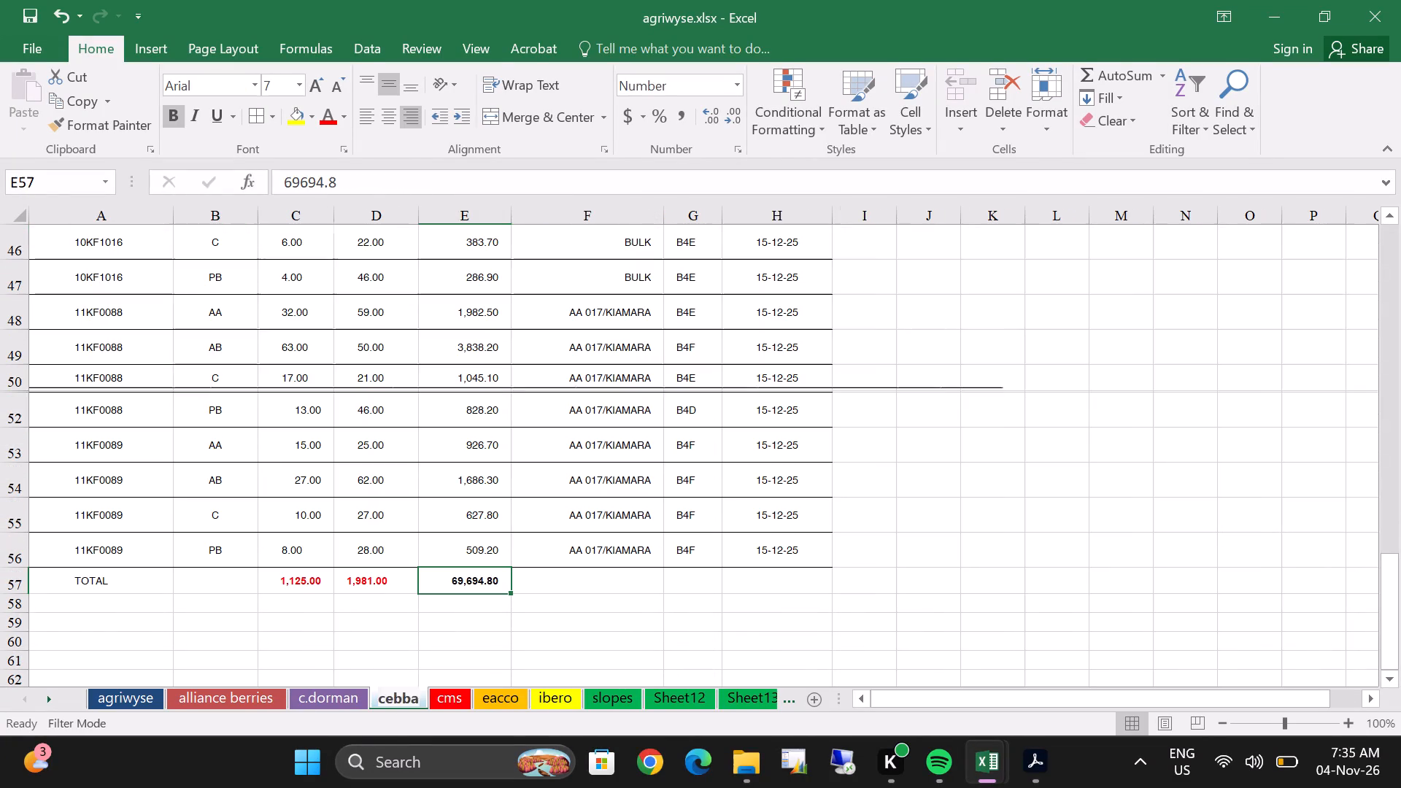
double_click(465, 701)
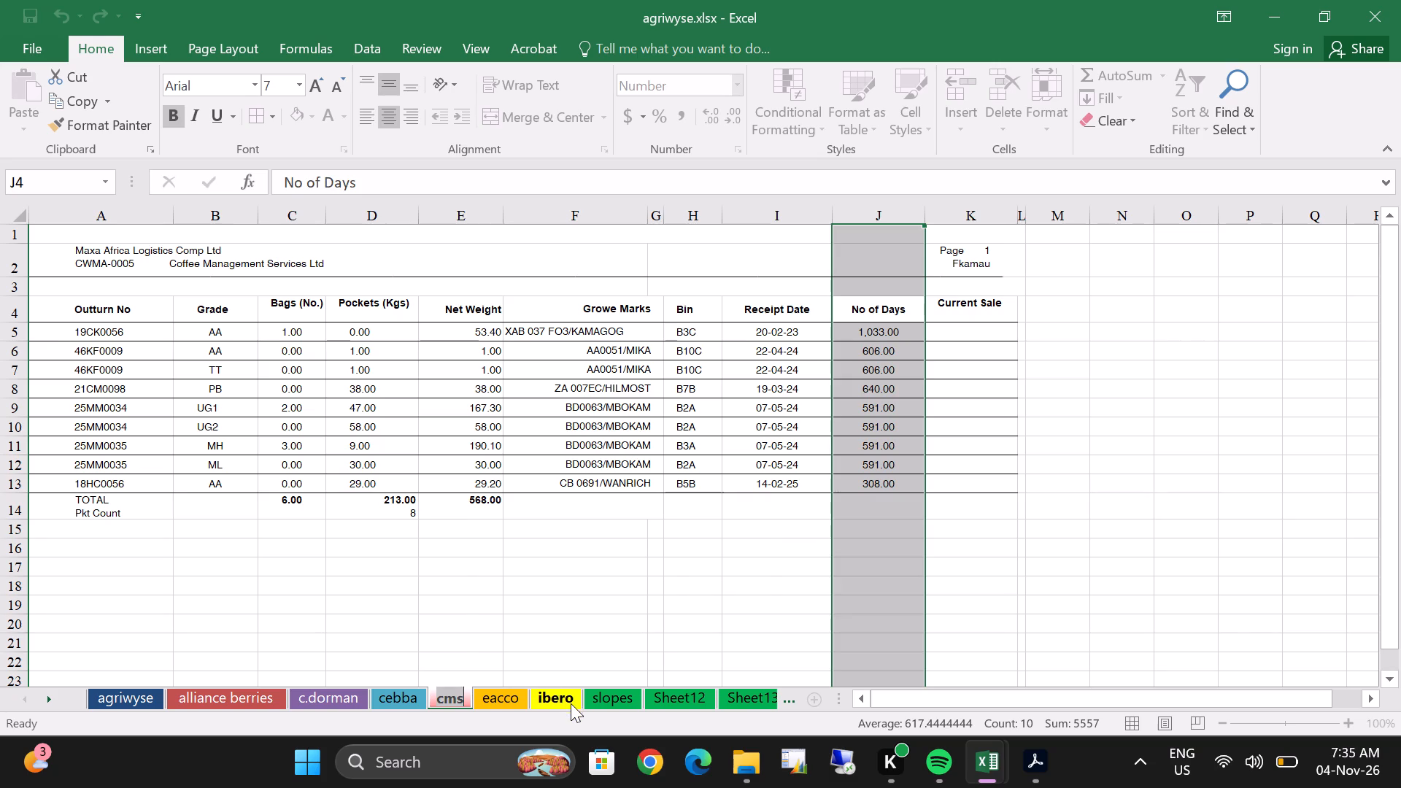
double_click(571, 703)
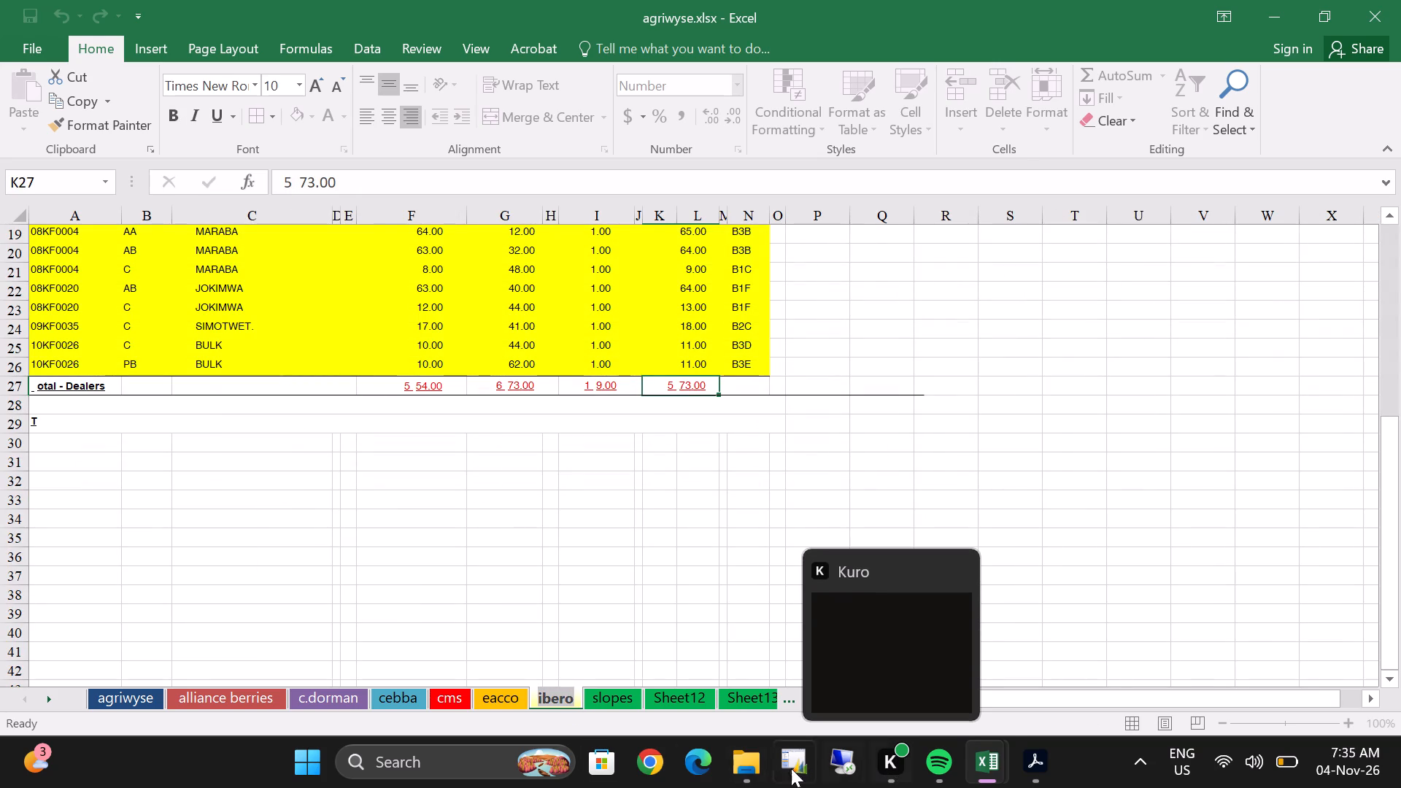
Open sasini.pdf from the DECEMBER folder and export it as the Excel workbook sasini.xlsx in the same folder.
double_click(744, 767)
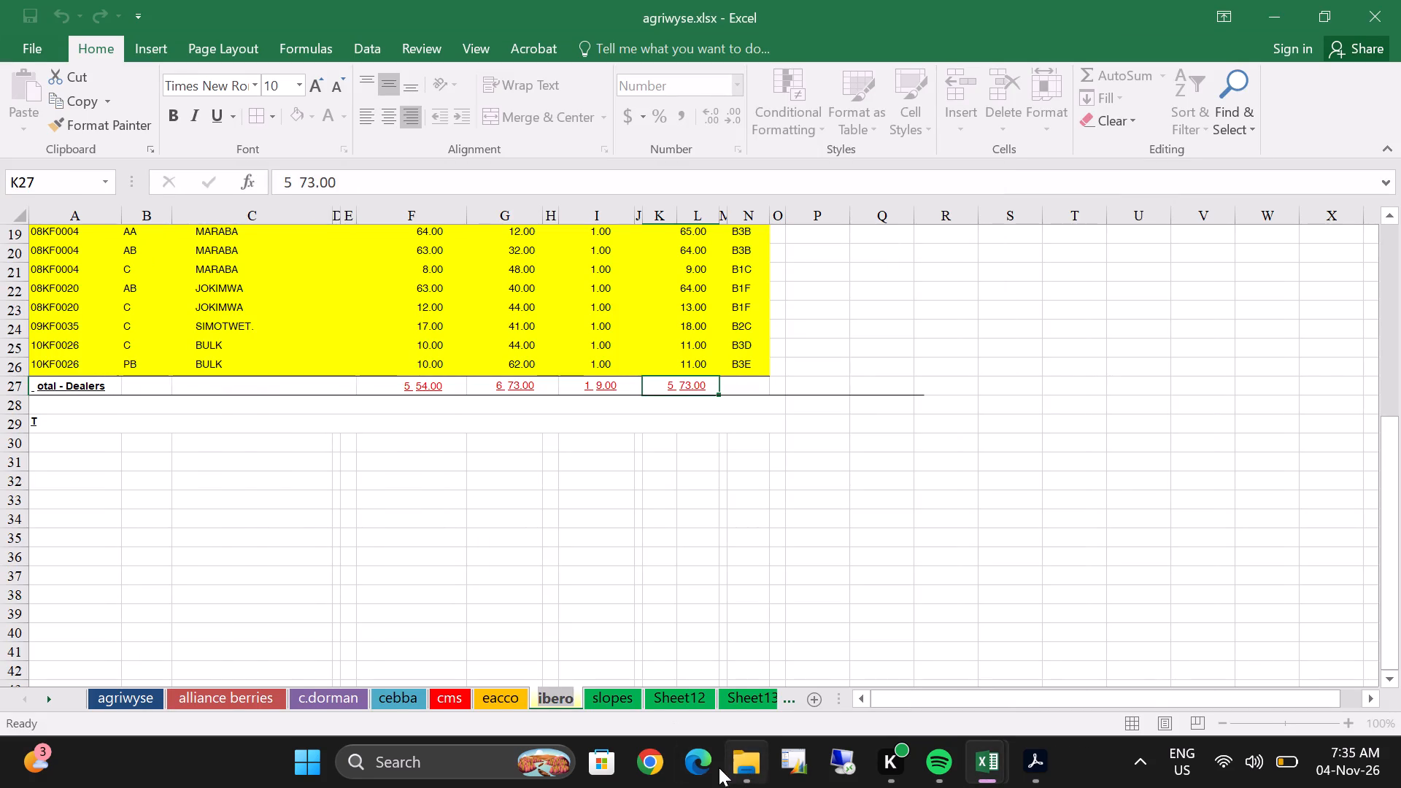
left_click(739, 763)
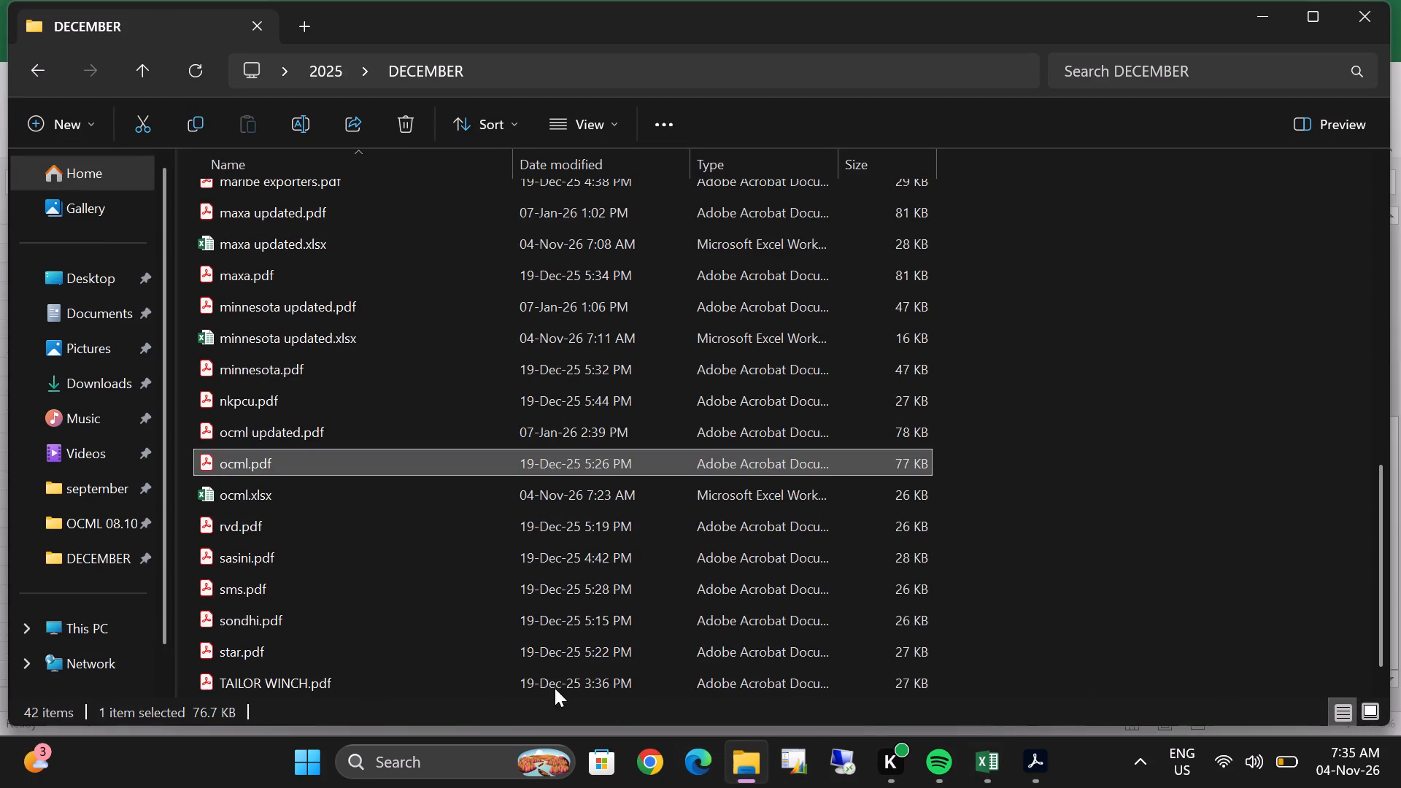
double_click(306, 552)
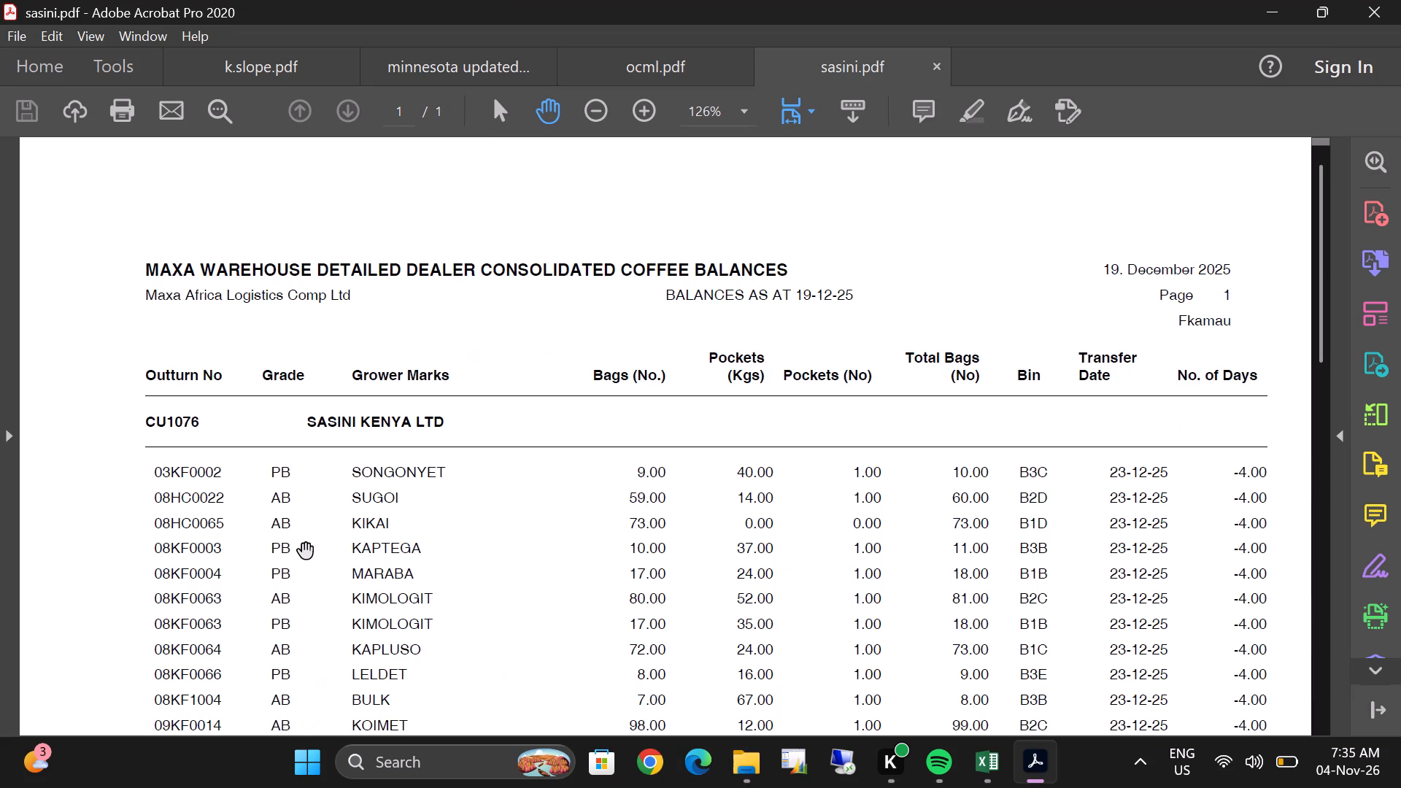
scroll(466, 477, "down", 5)
scroll(459, 492, "up", 9)
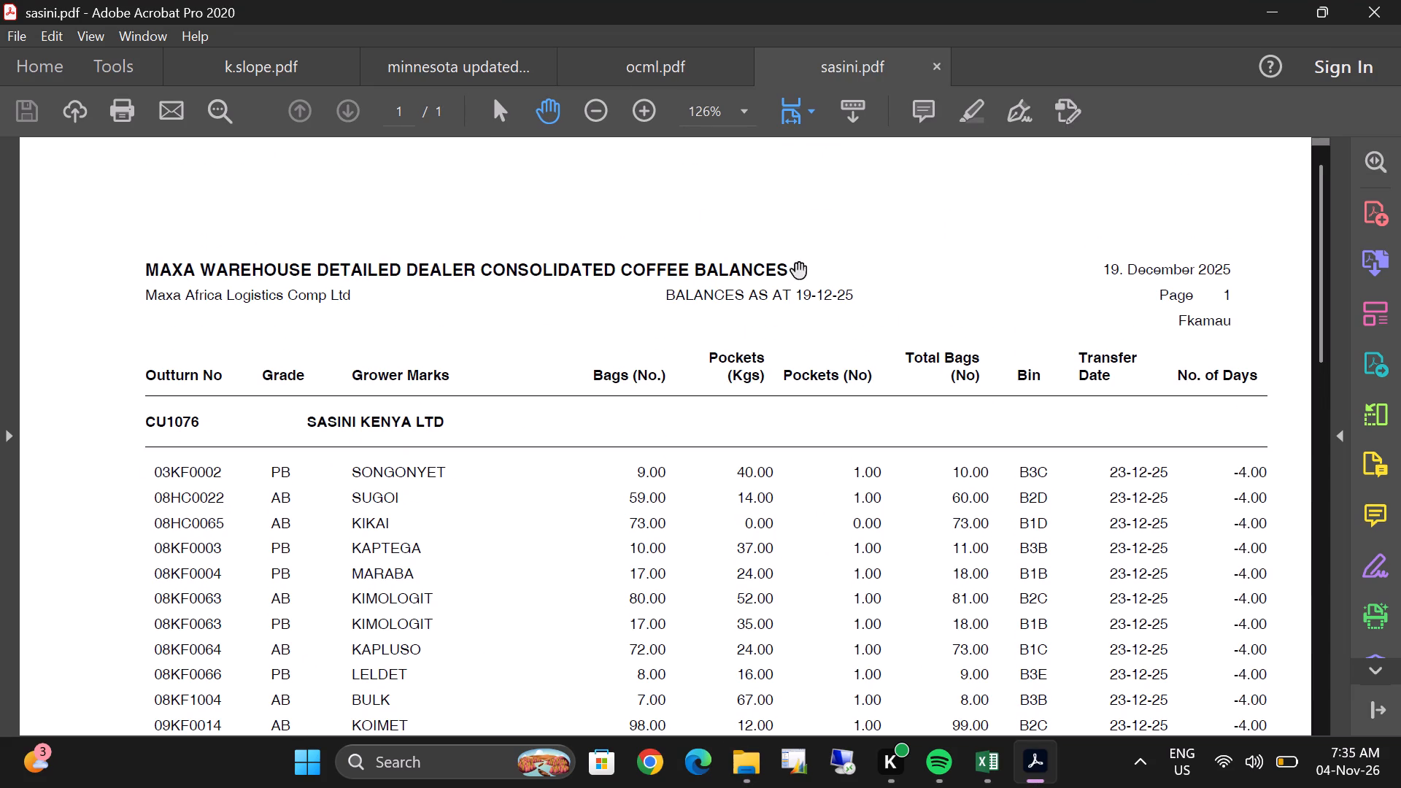
left_click(1373, 371)
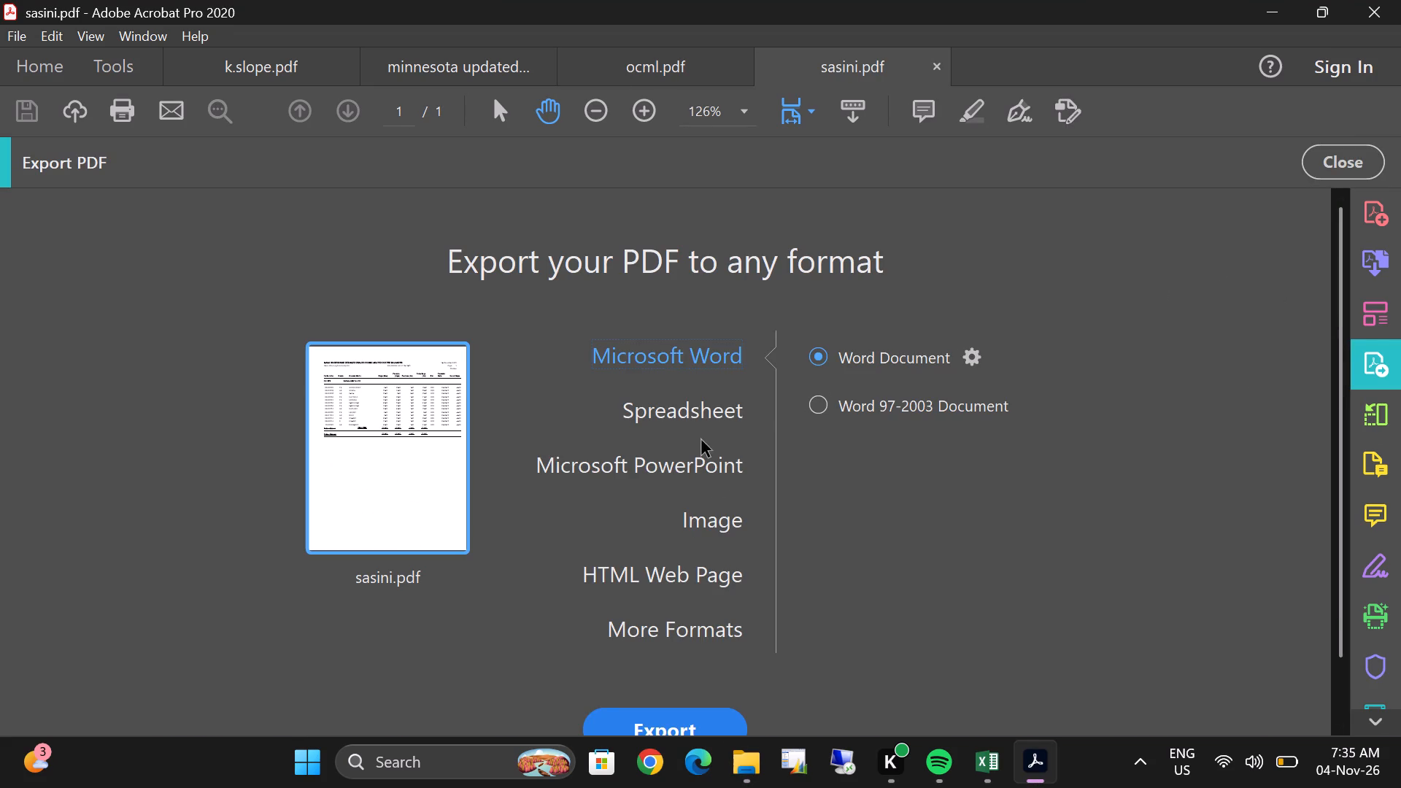
left_click(692, 416)
left_click(673, 723)
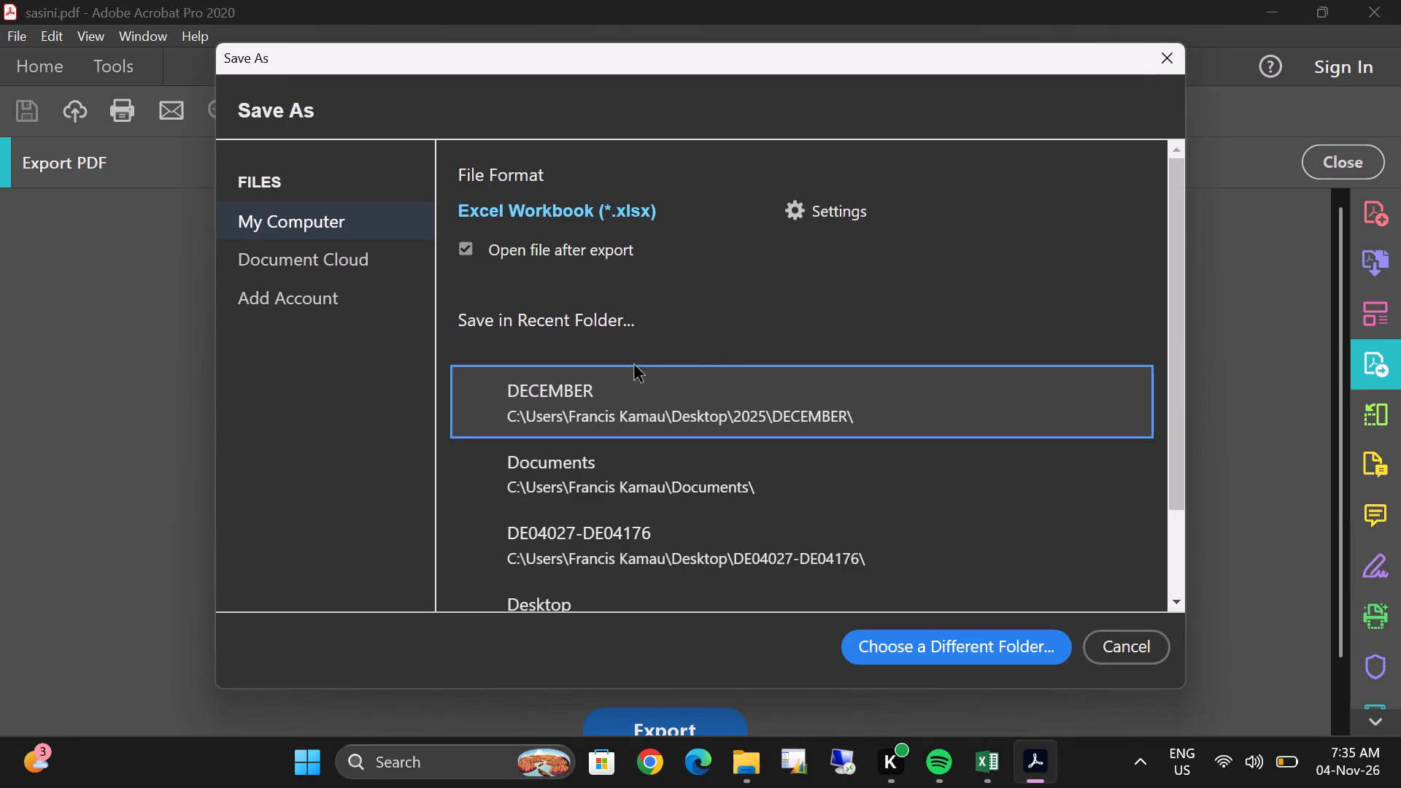
left_click(636, 384)
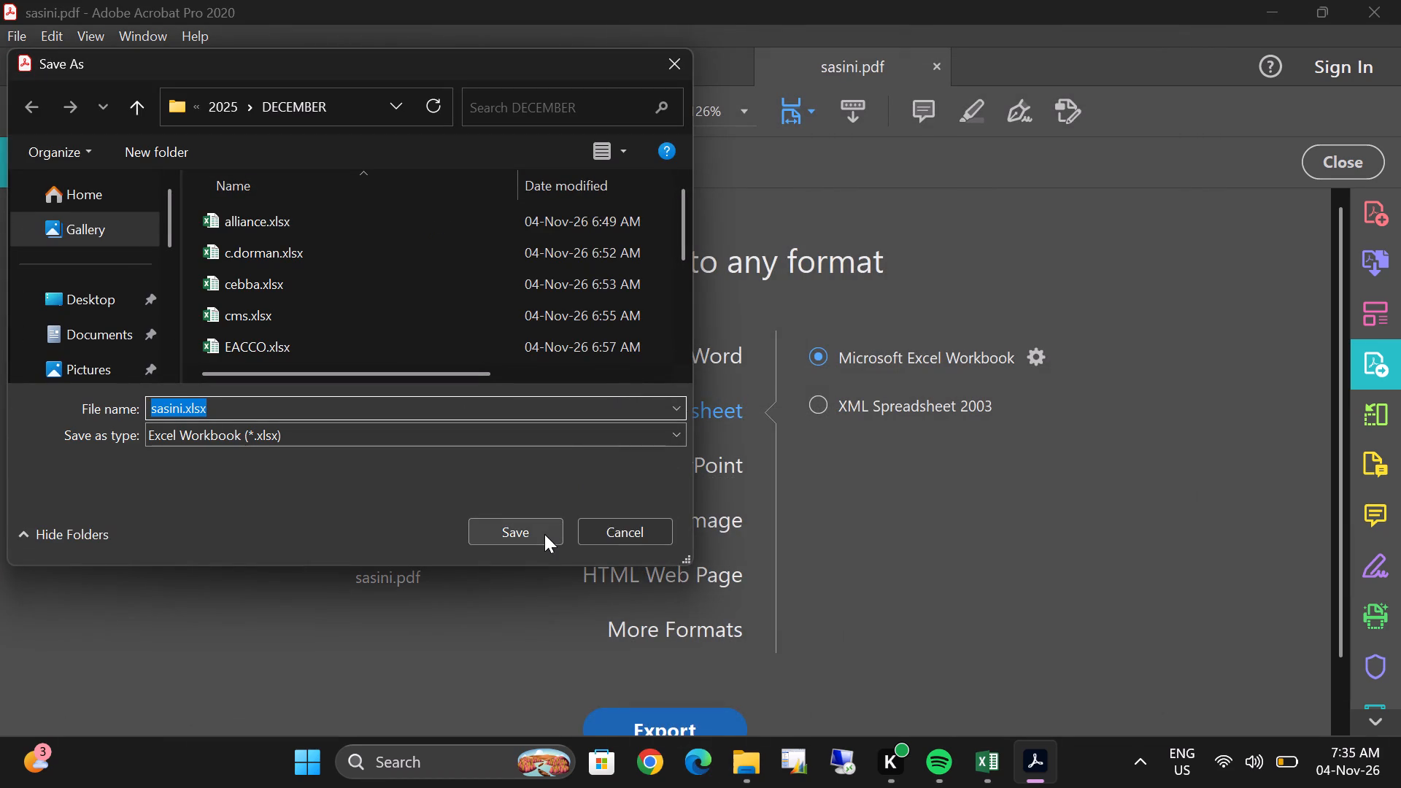
left_click(538, 534)
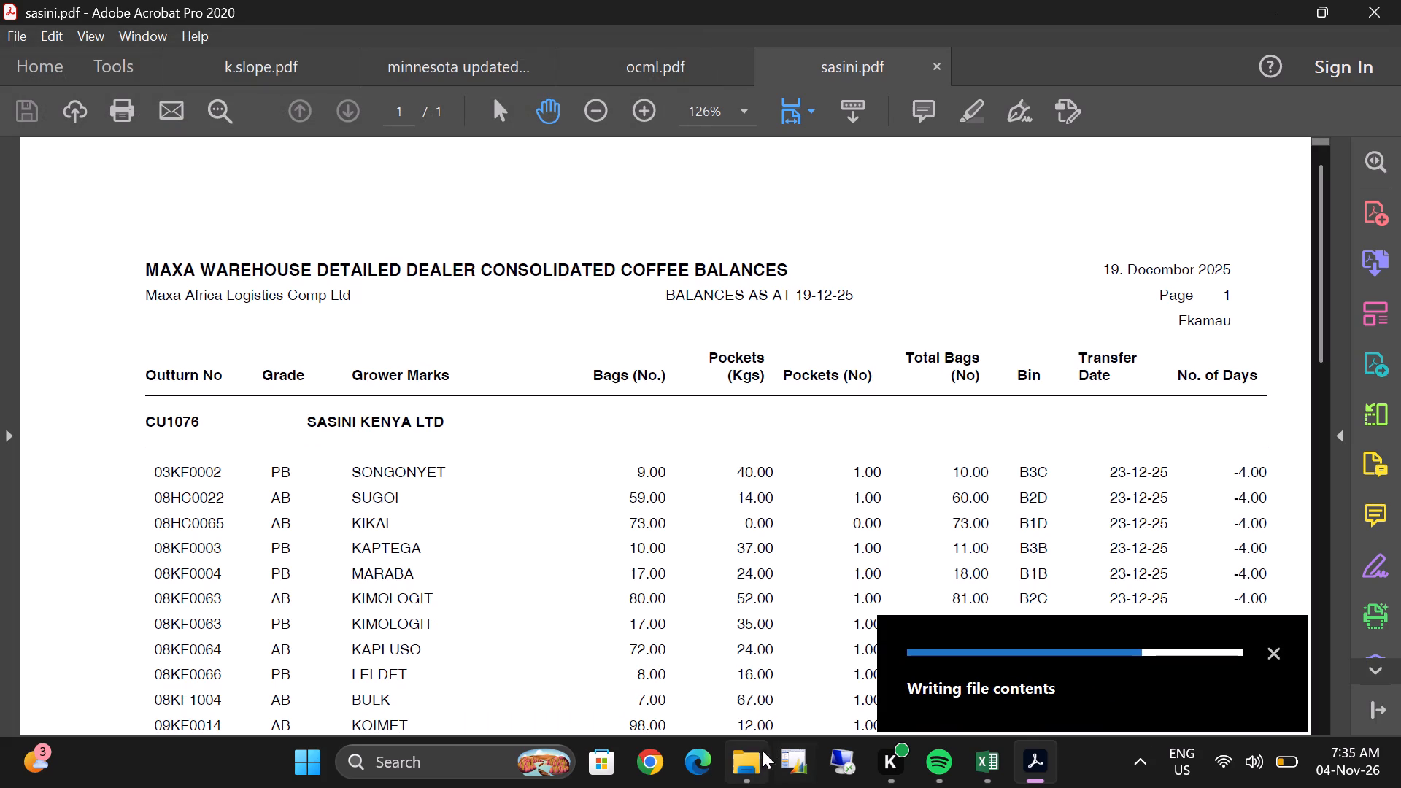
Open the exported sasini.xlsx workbook from the DECEMBER folder.
double_click(745, 763)
left_click(745, 763)
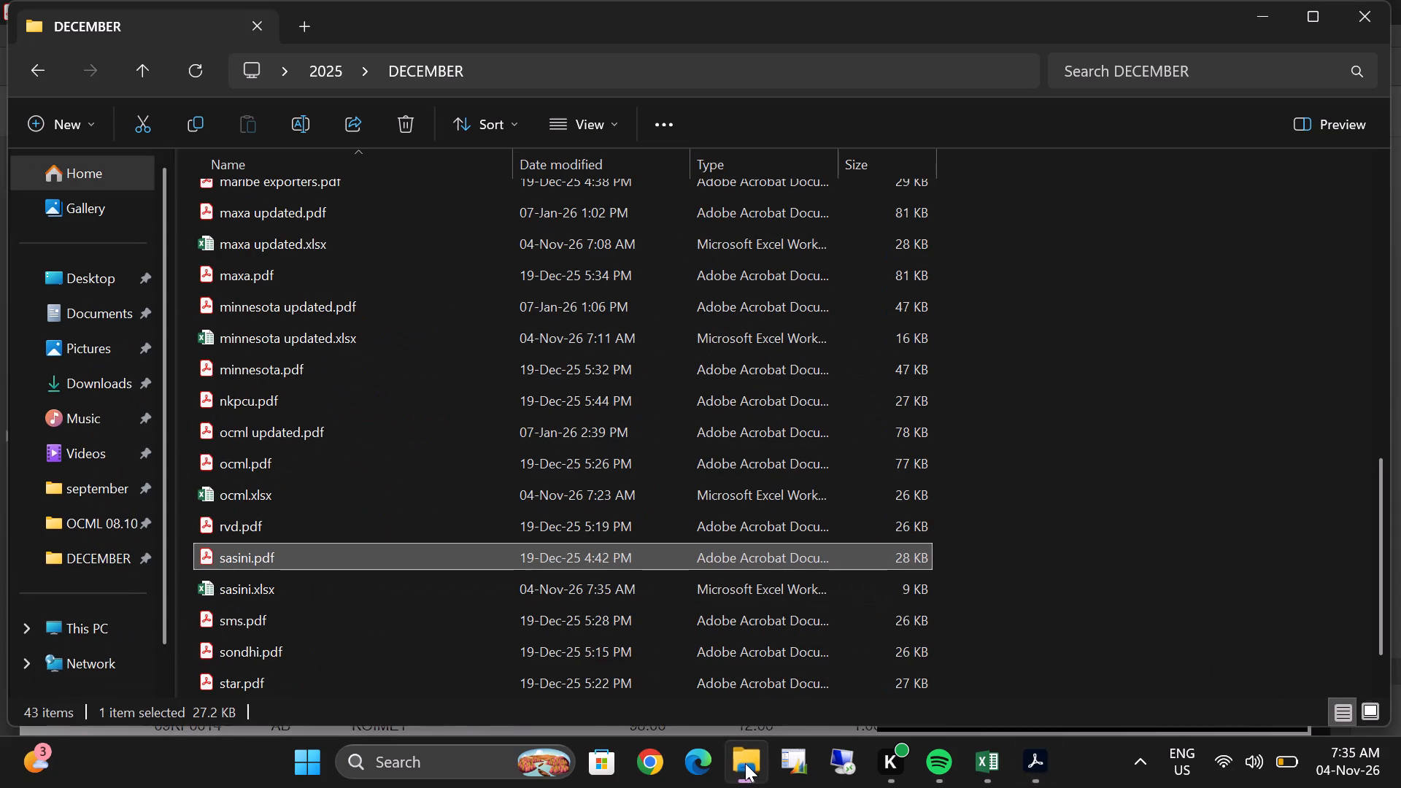
triple_click(324, 588)
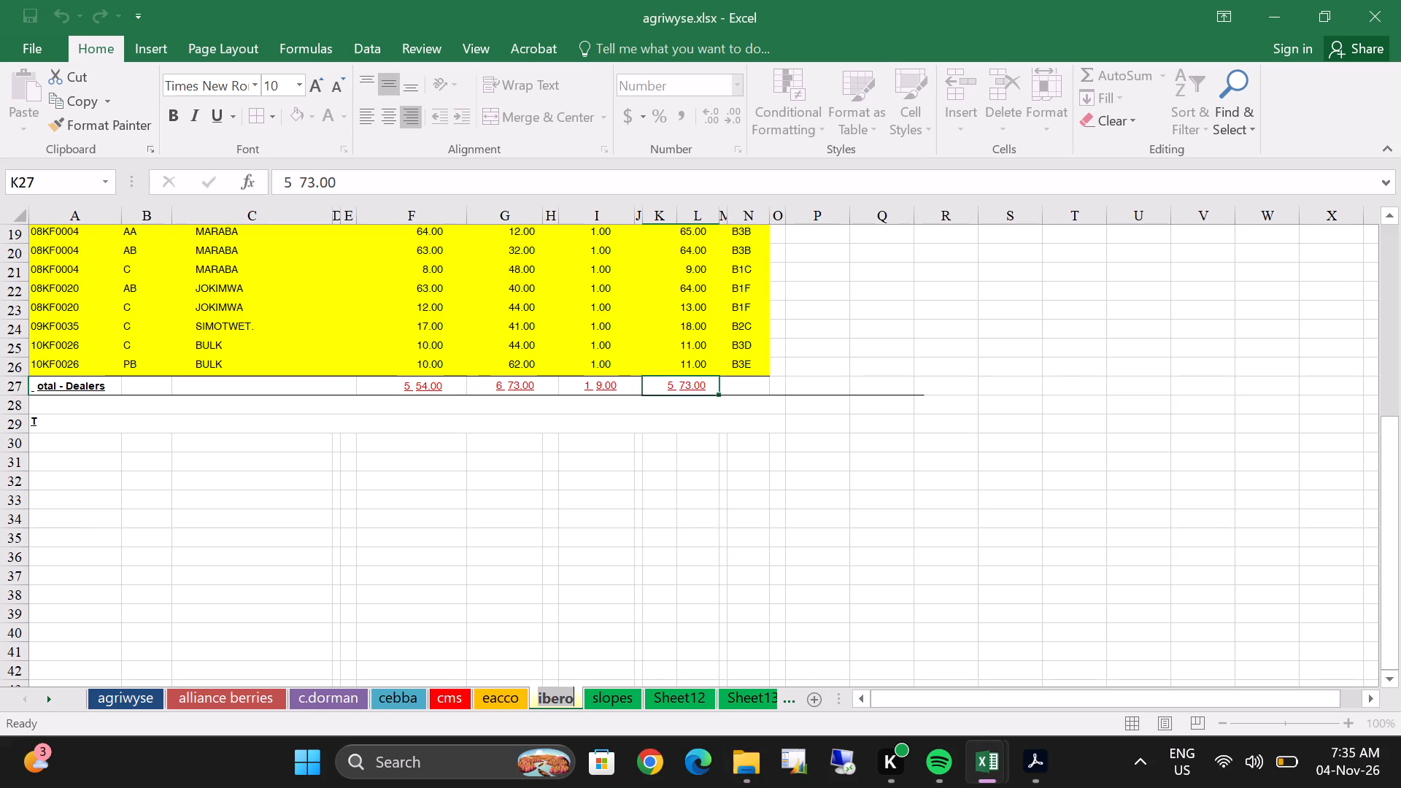
left_click(733, 767)
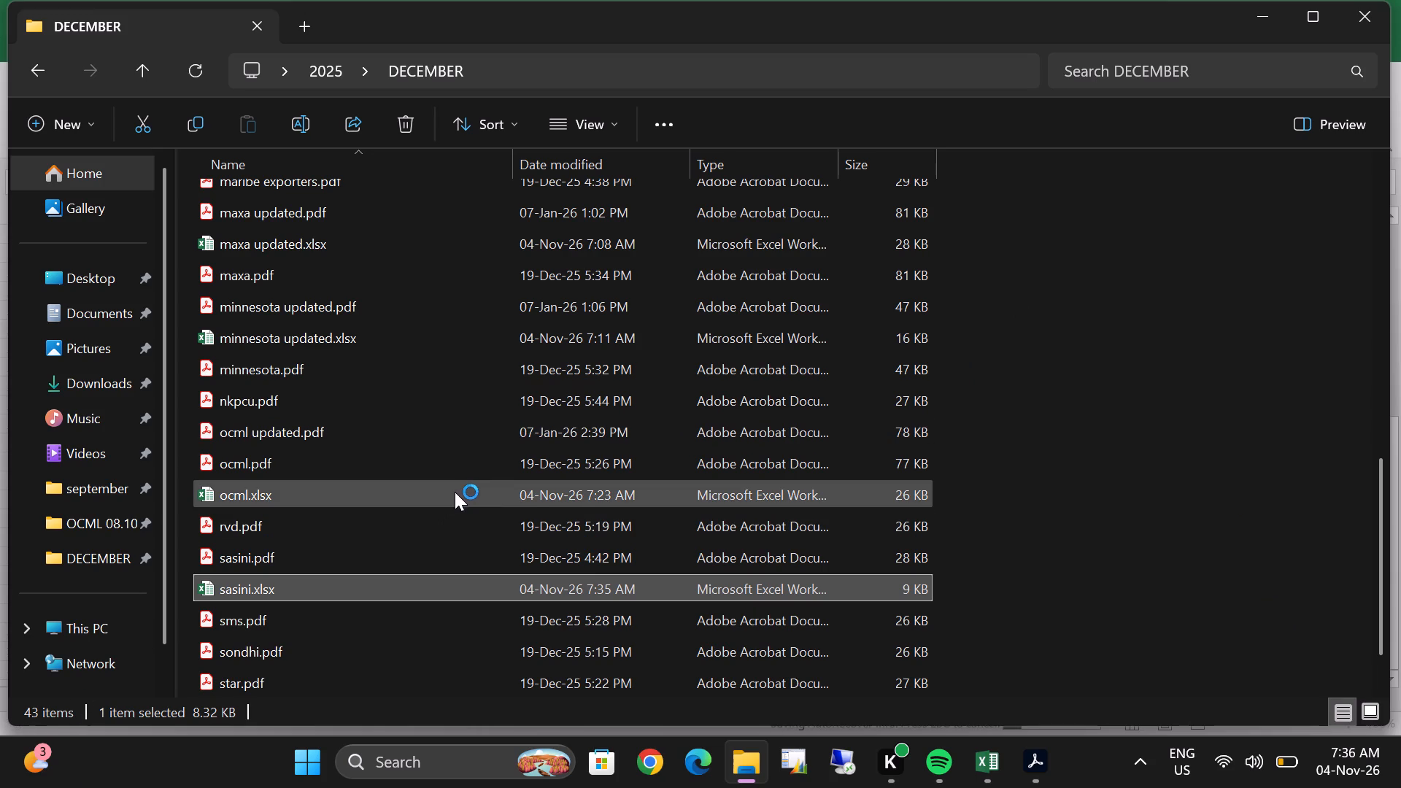
scroll(475, 469, "down", 2)
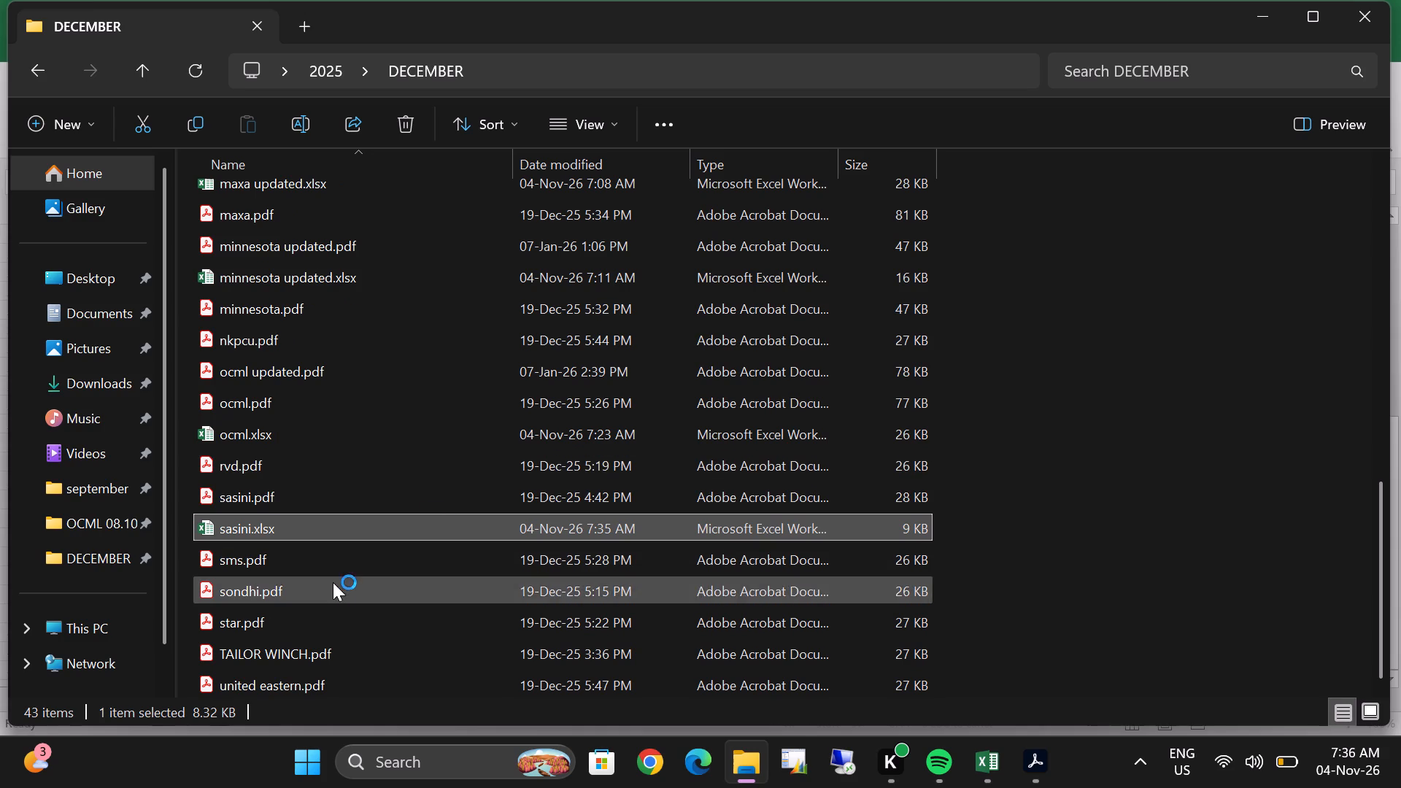
scroll(323, 652, "down", 2)
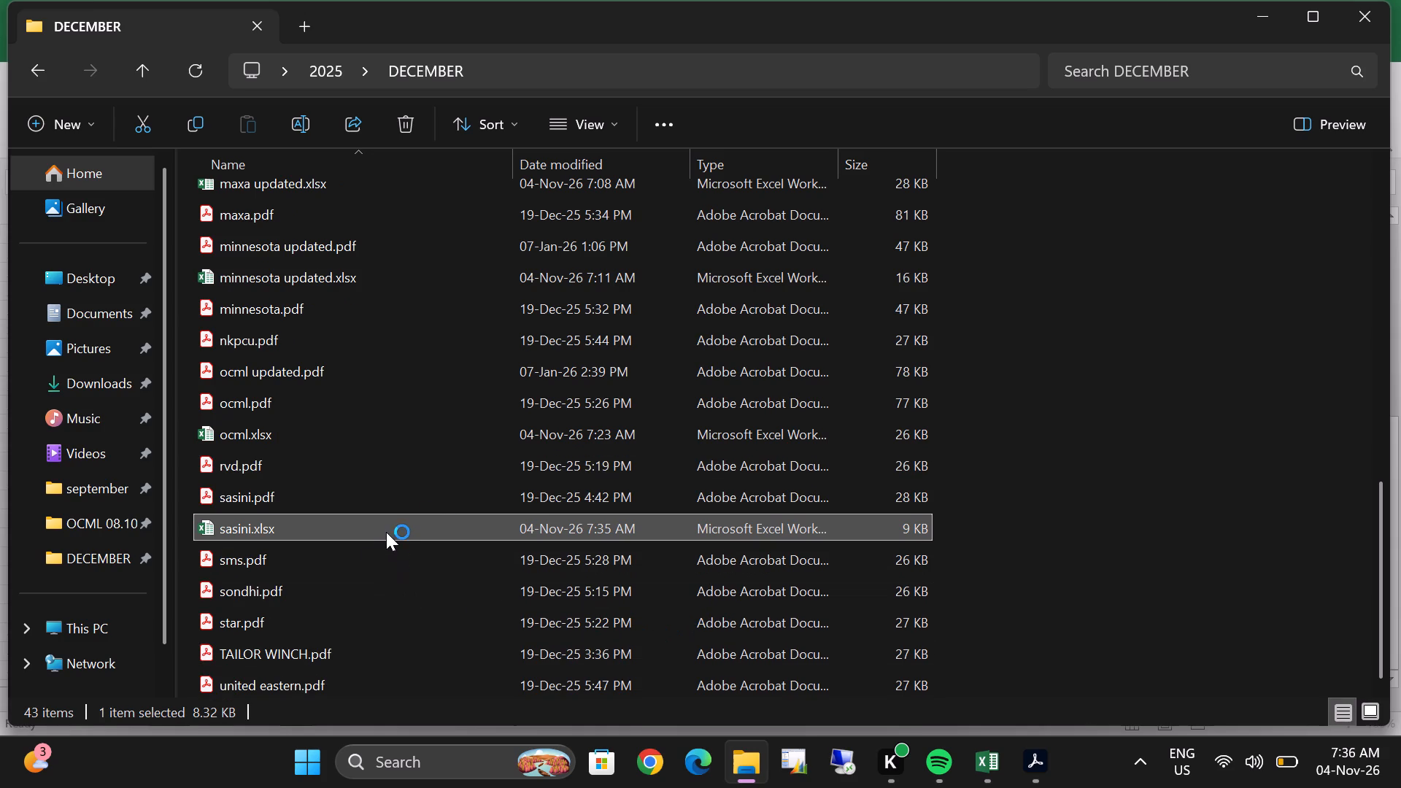
Try to open TAILOR WINCH.pdf from the DECEMBER folder and return to the sasini.pdf window.
double_click(380, 648)
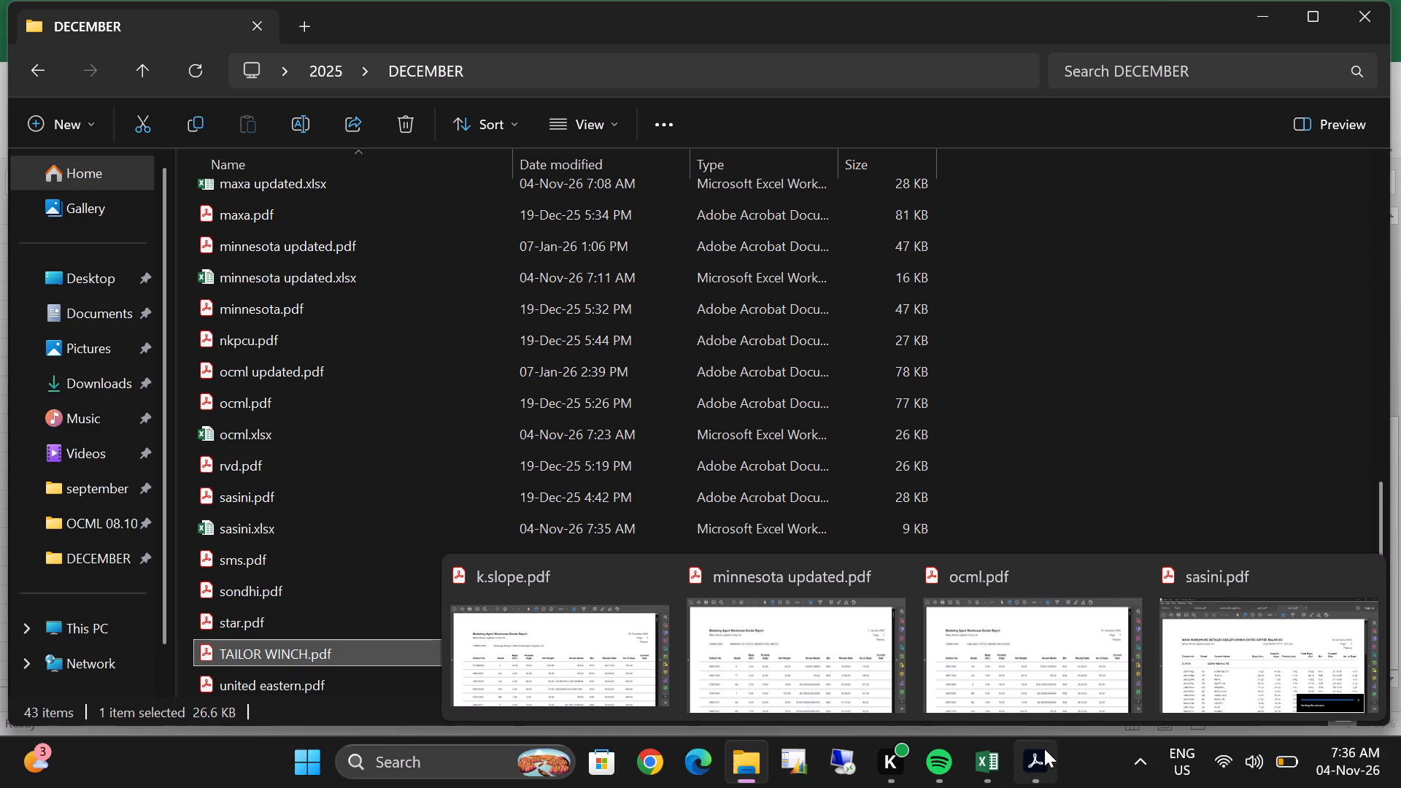
double_click(1216, 668)
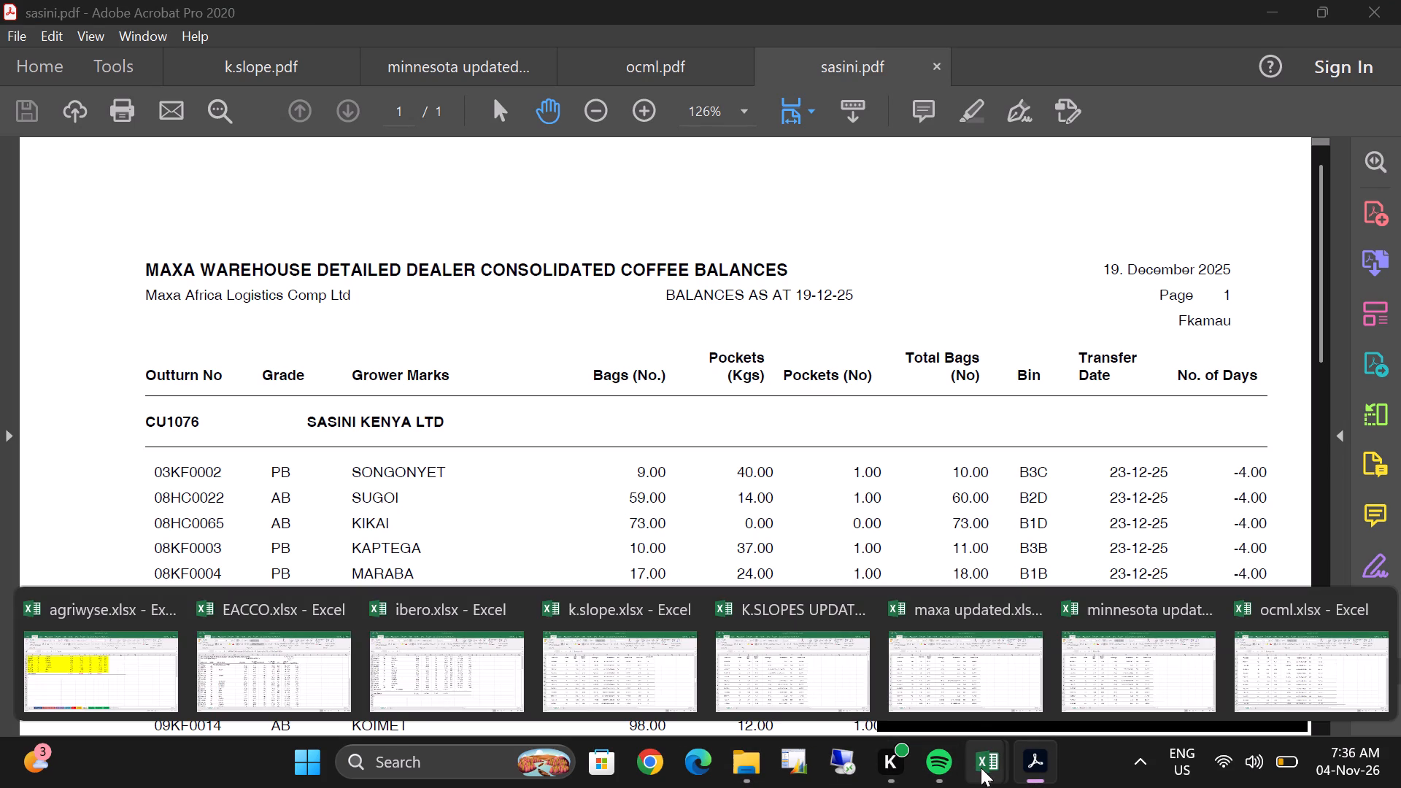
Switch to the EACCO.xlsx workbook and delete the Transfer Date column from its coffee balances table.
left_click(274, 668)
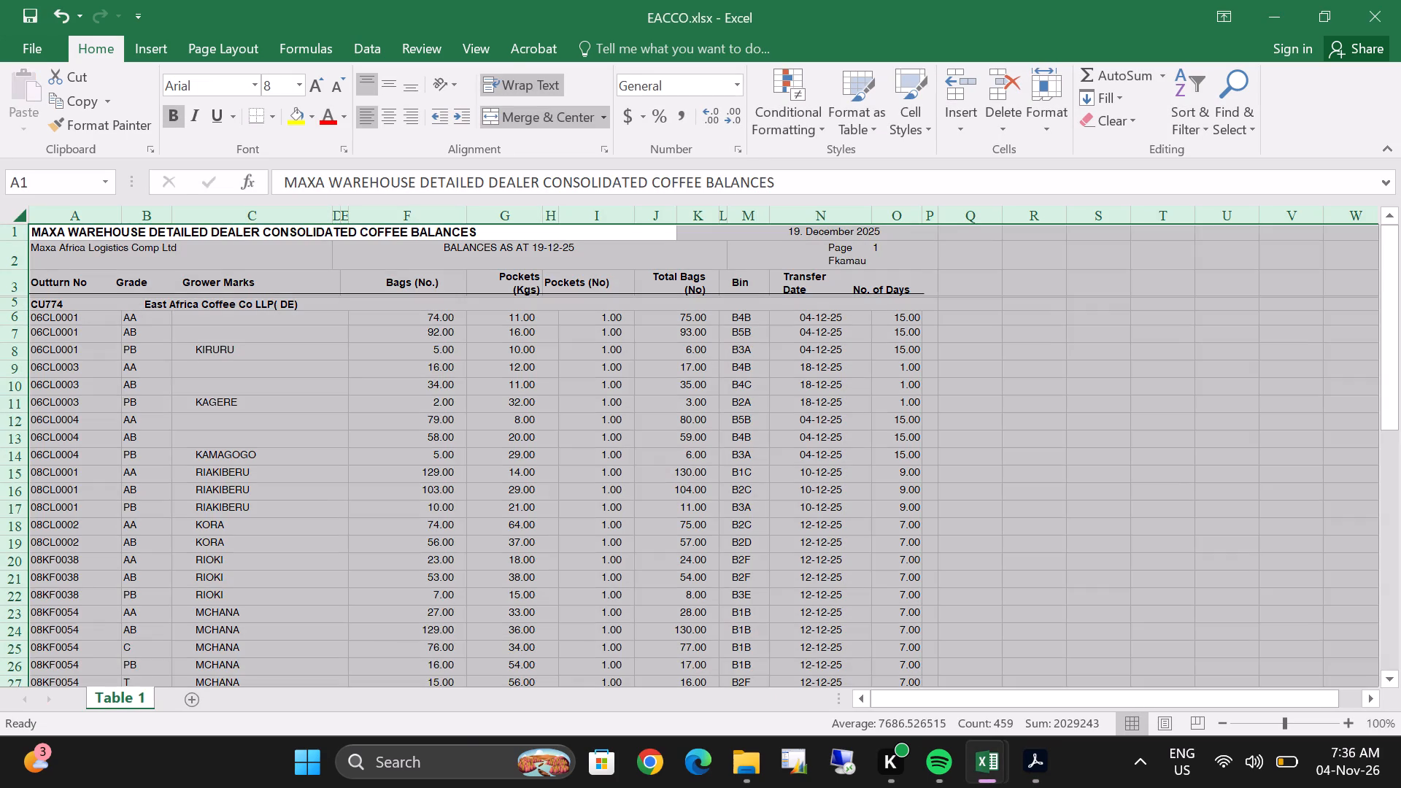
double_click(435, 457)
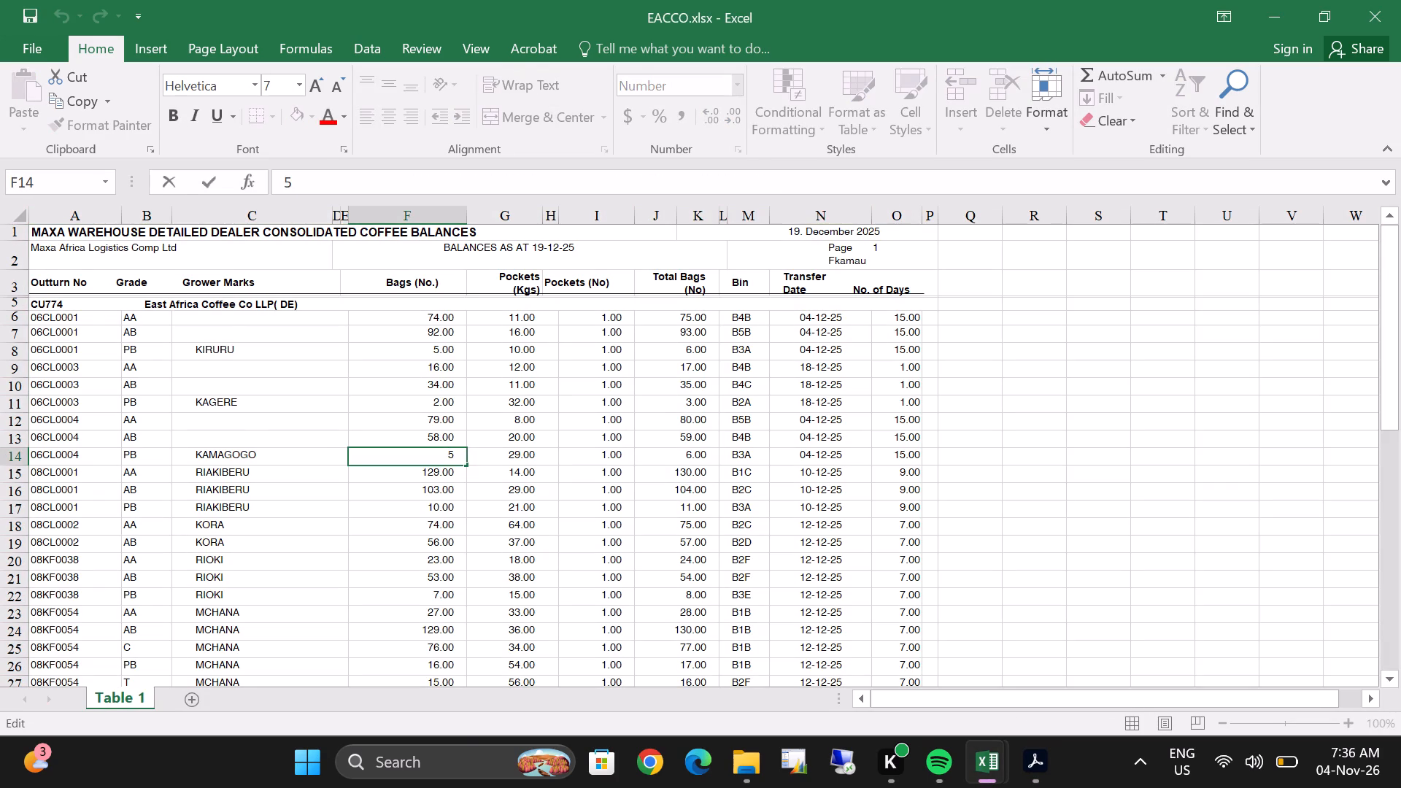
scroll(830, 322, "down", 2)
scroll(817, 279, "up", 2)
left_click(832, 216)
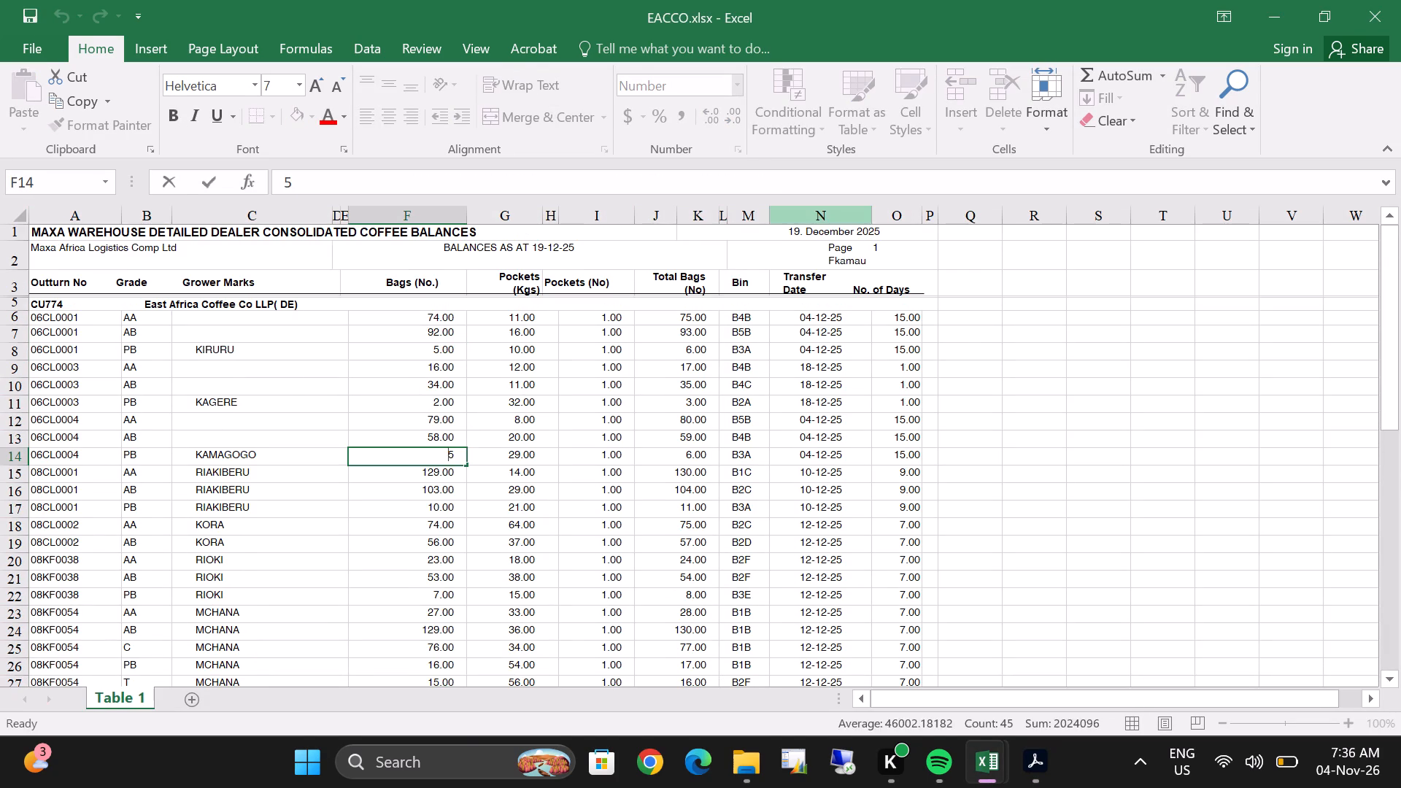
right_click(839, 361)
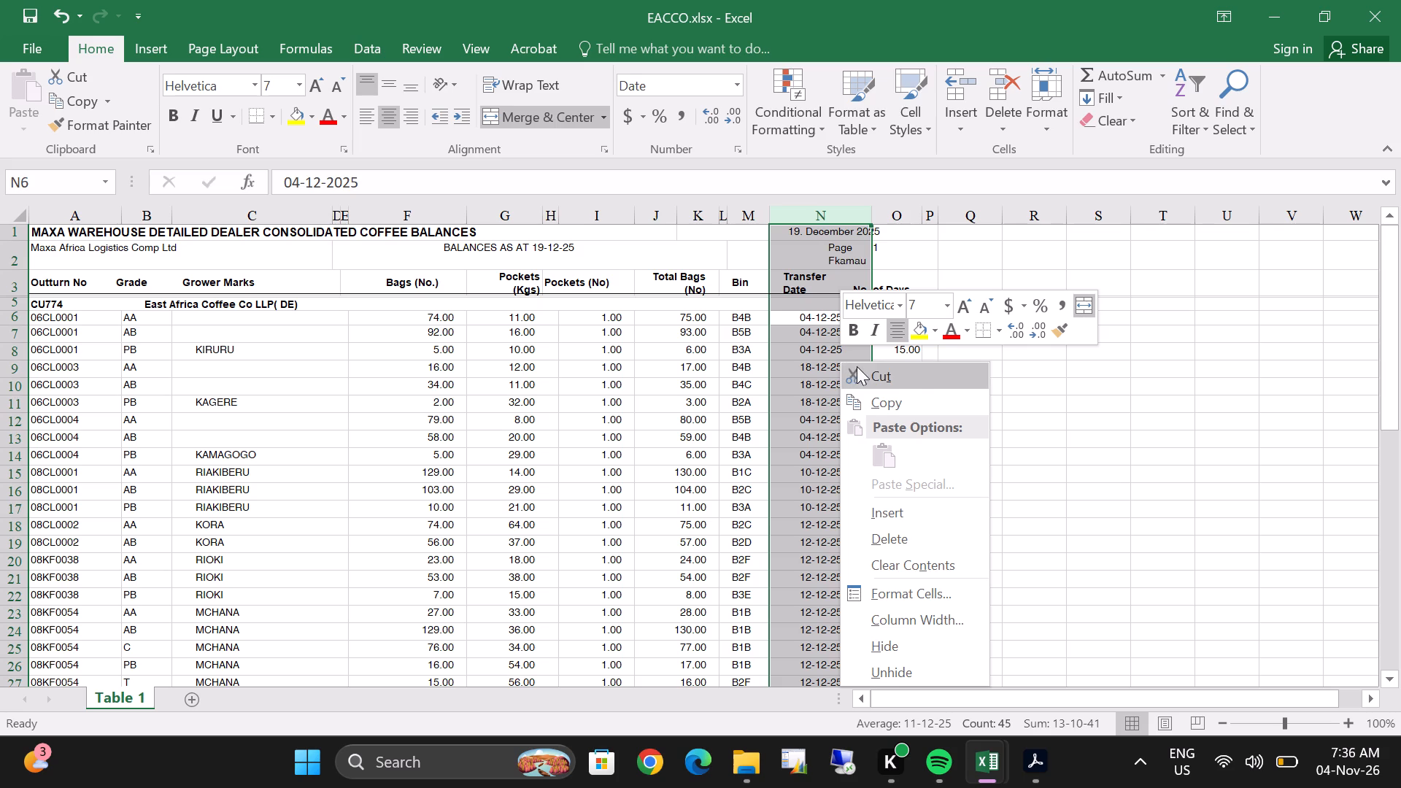
left_click(865, 401)
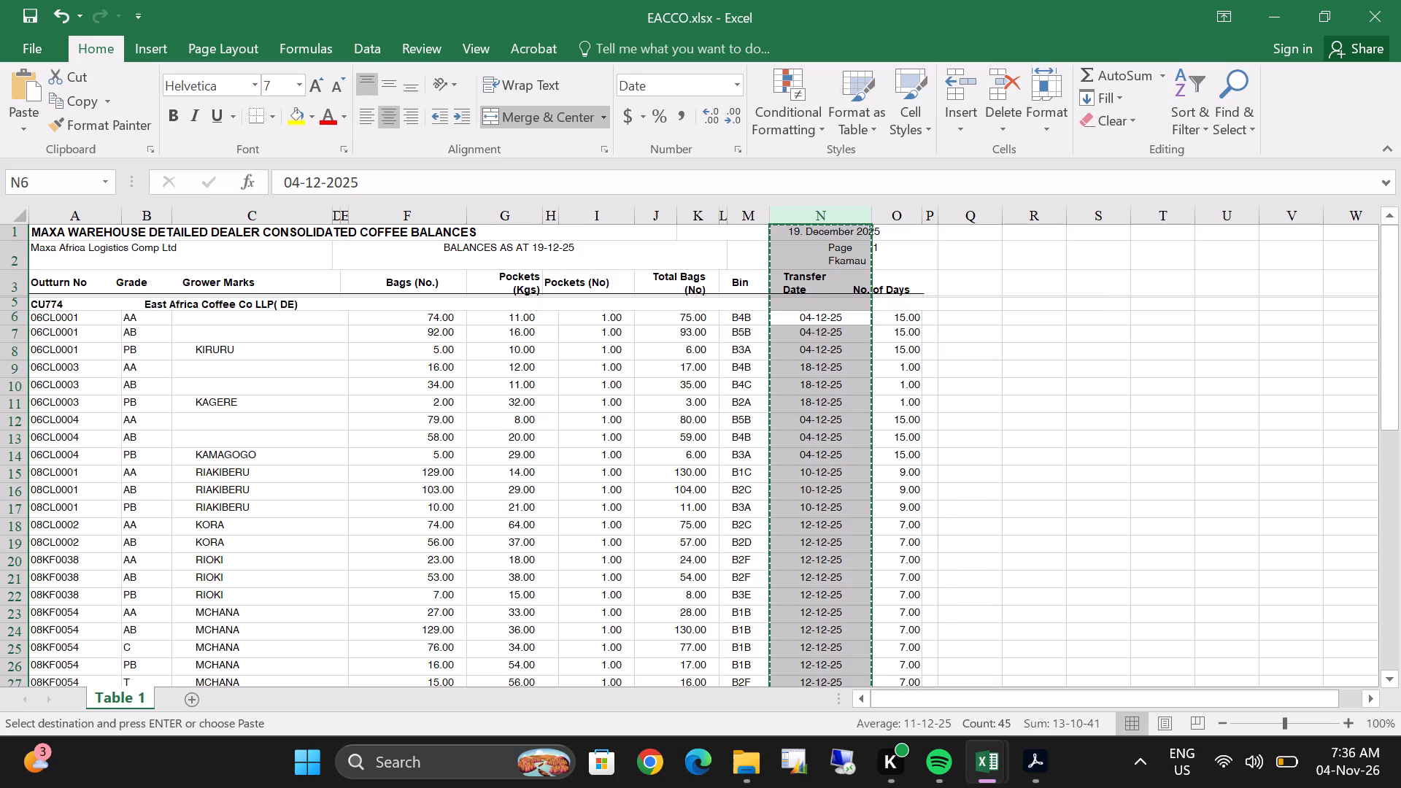
key("Escape")
right_click(814, 376)
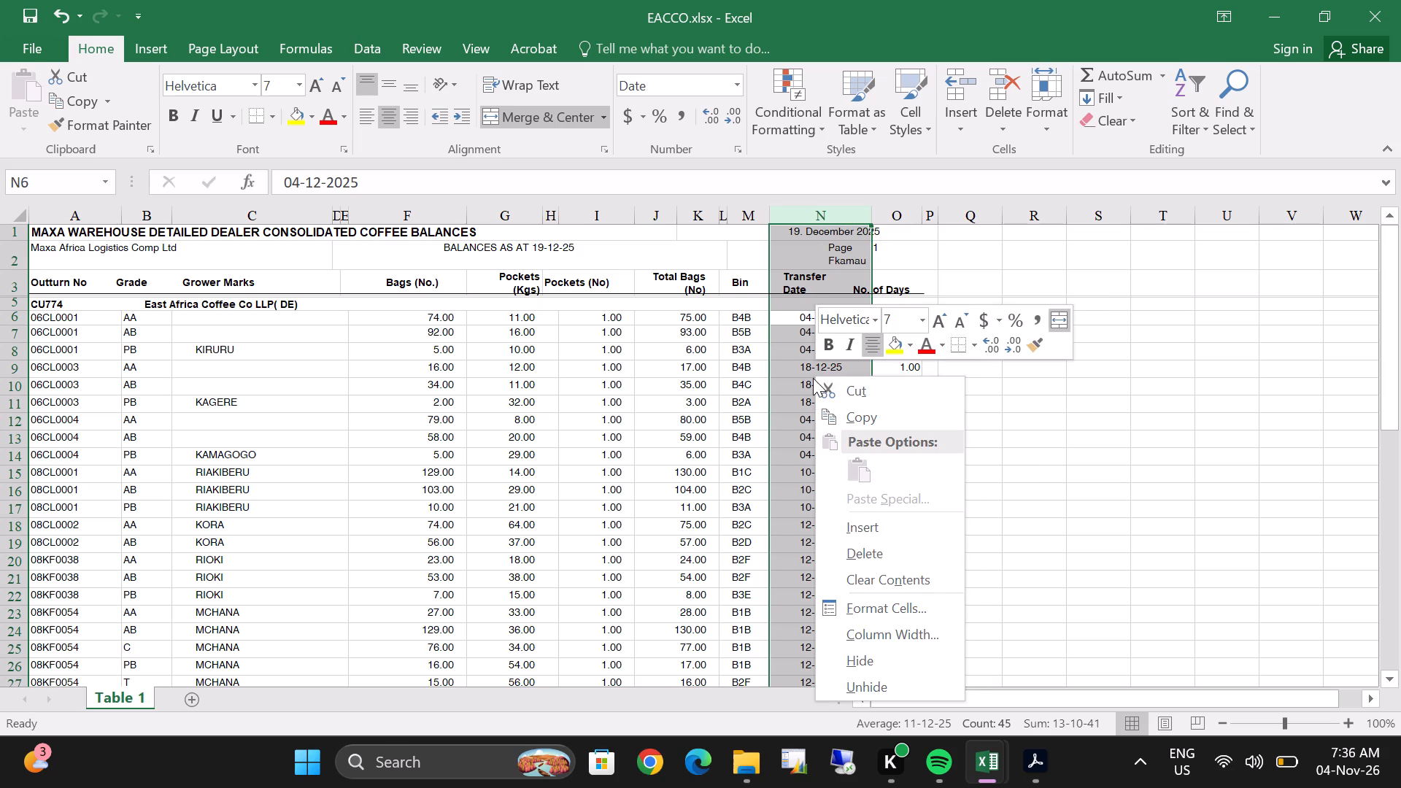
left_click(860, 556)
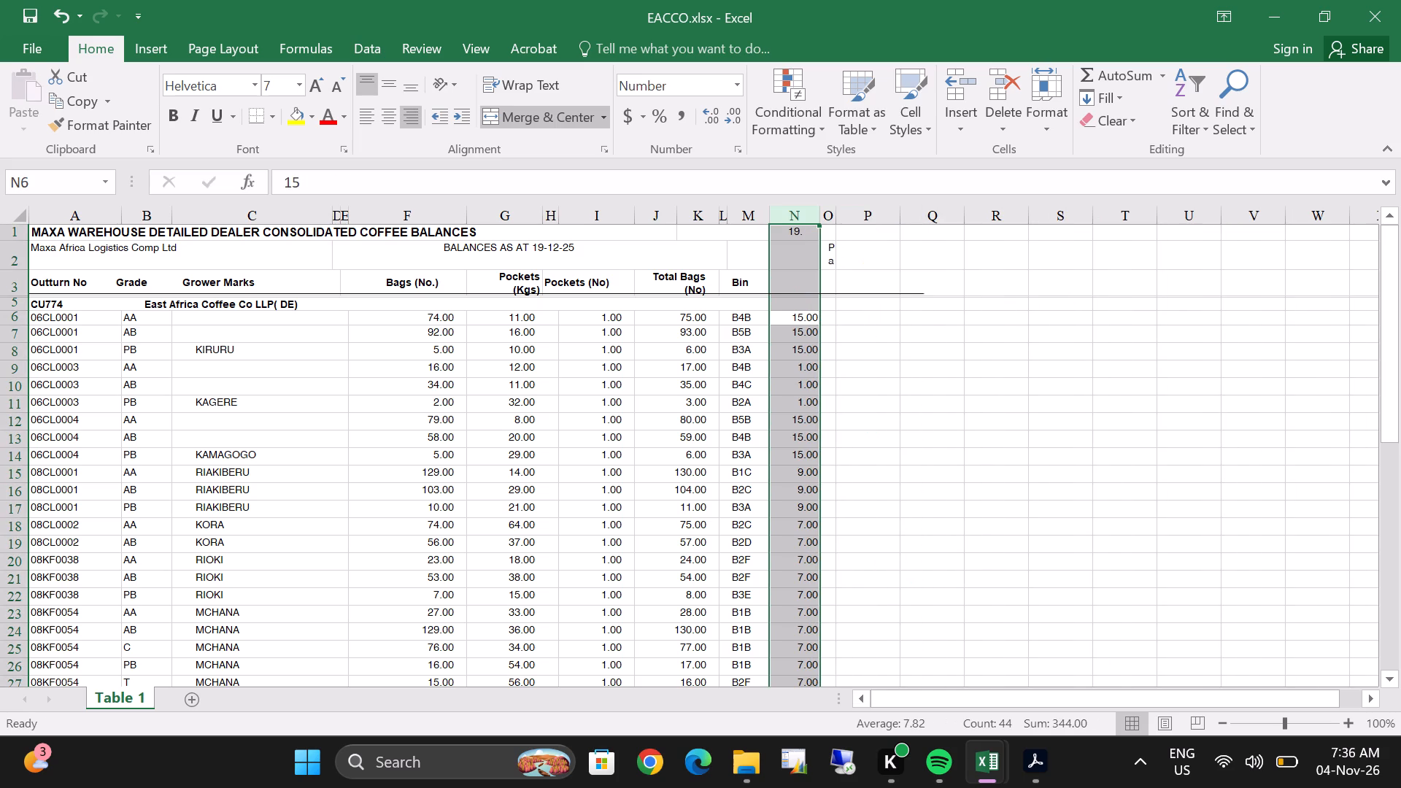
Insert a blank column between the Bin column and the number-of-days values in EACCO.xlsx.
right_click(810, 393)
double_click(858, 546)
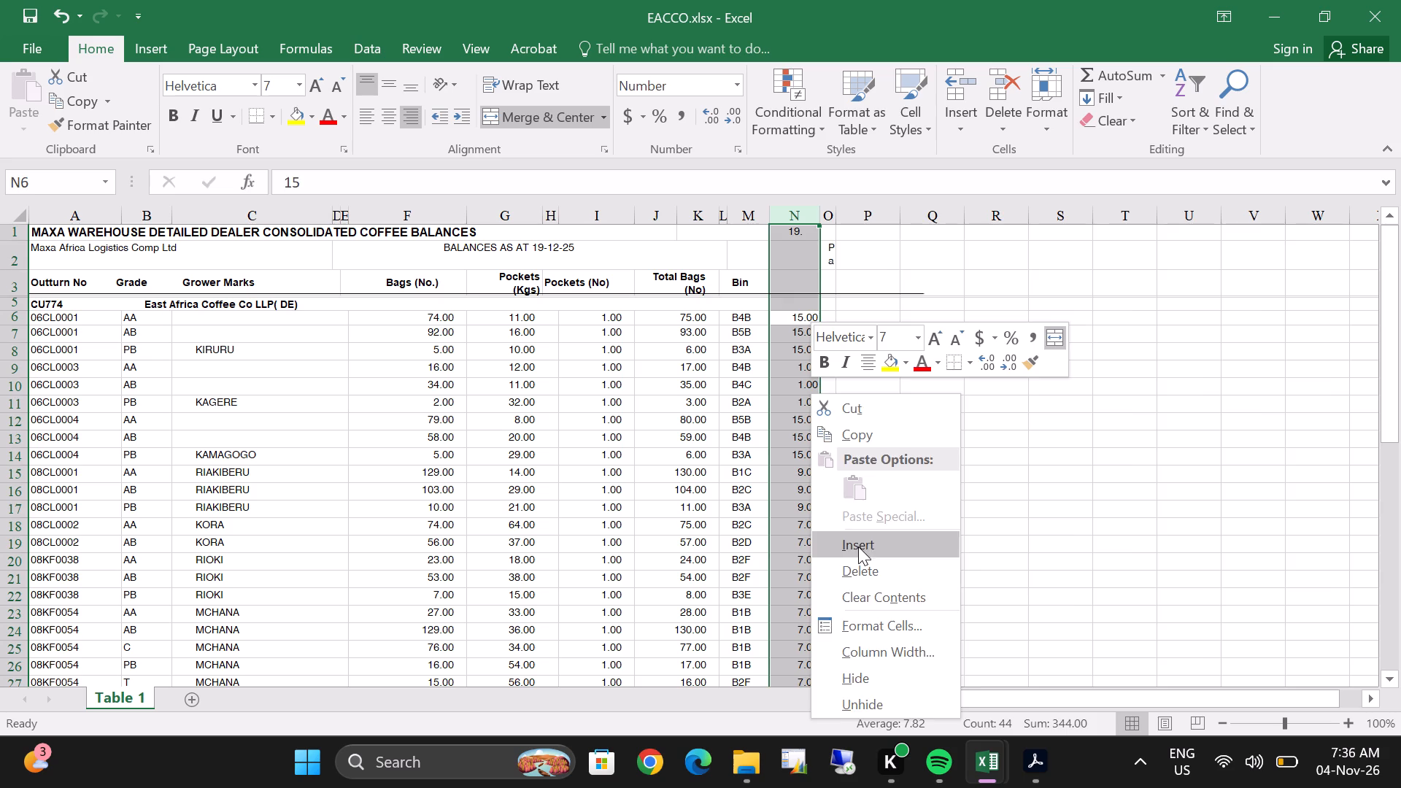
Examine the outturn rows, the dealer totals and the leftover rows beneath them in the EACCO table.
scroll(258, 412, "down", 10)
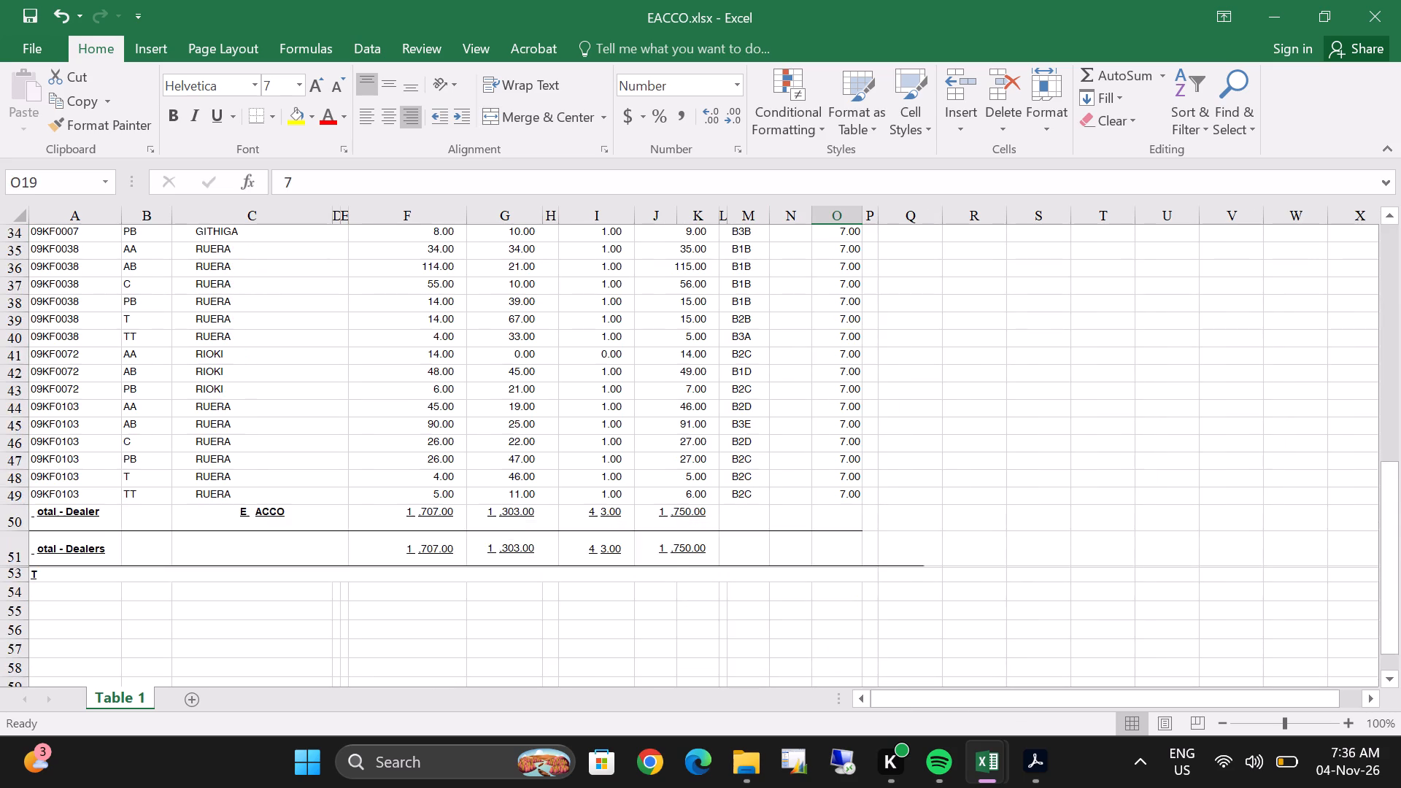
scroll(258, 412, "down", 3)
scroll(230, 430, "up", 14)
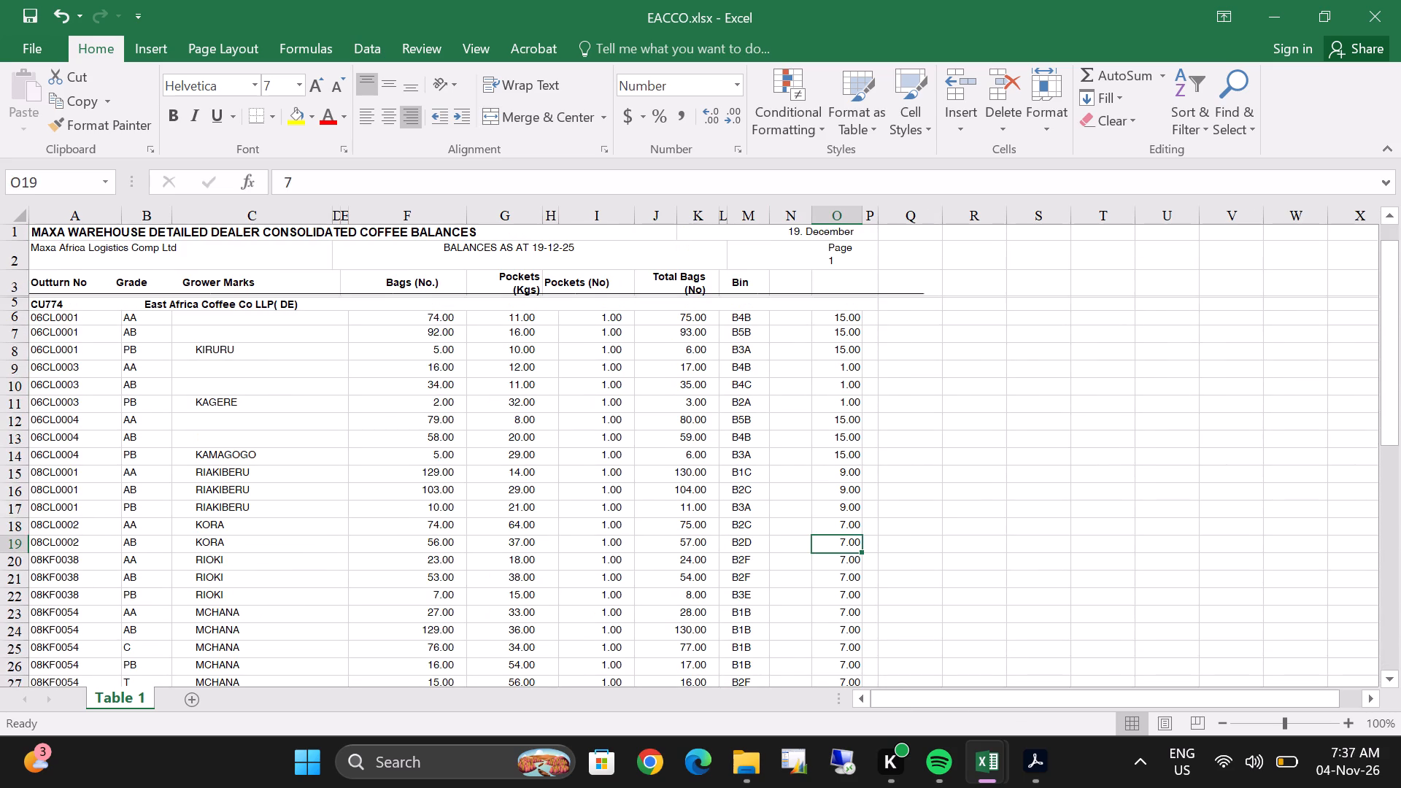
scroll(230, 430, "up", 4)
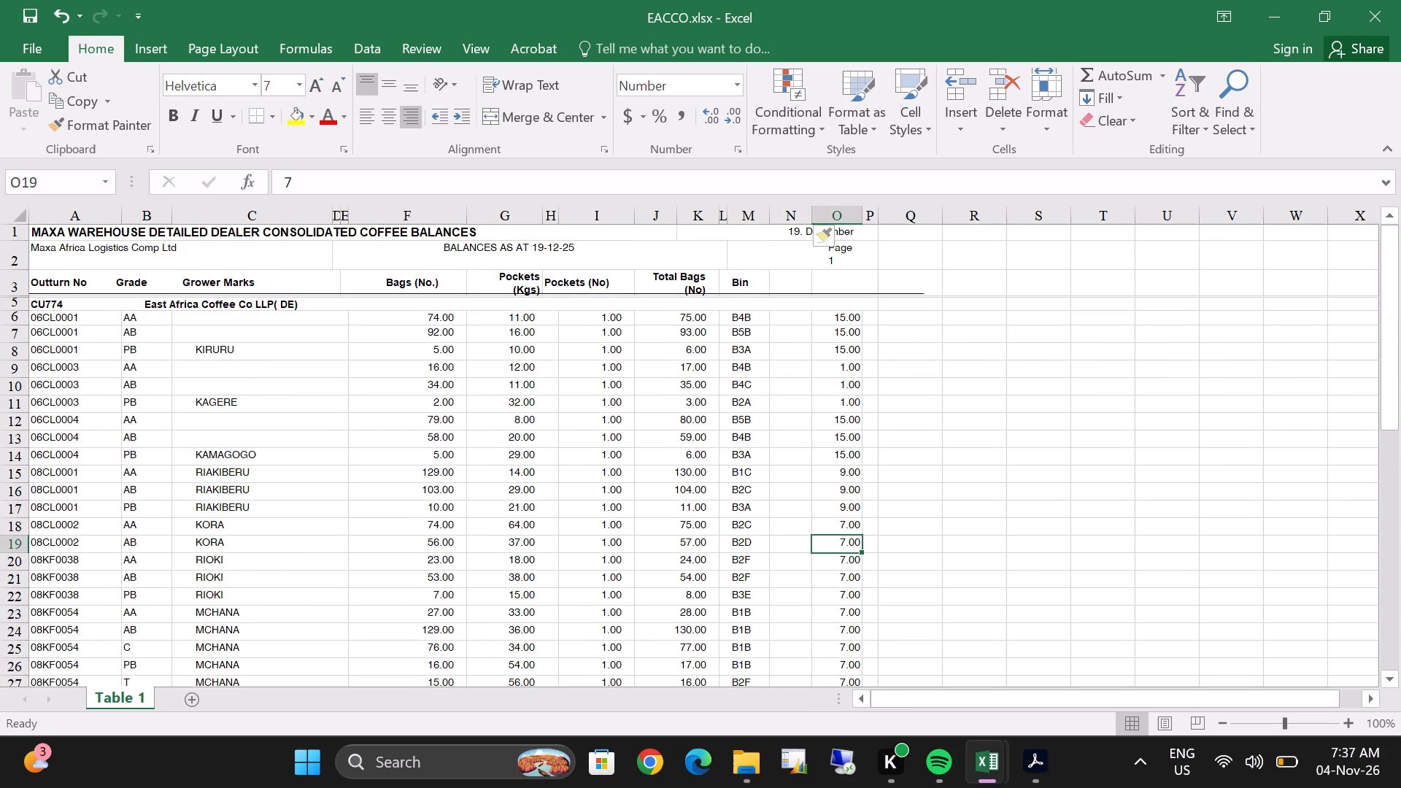
scroll(230, 430, "down", 11)
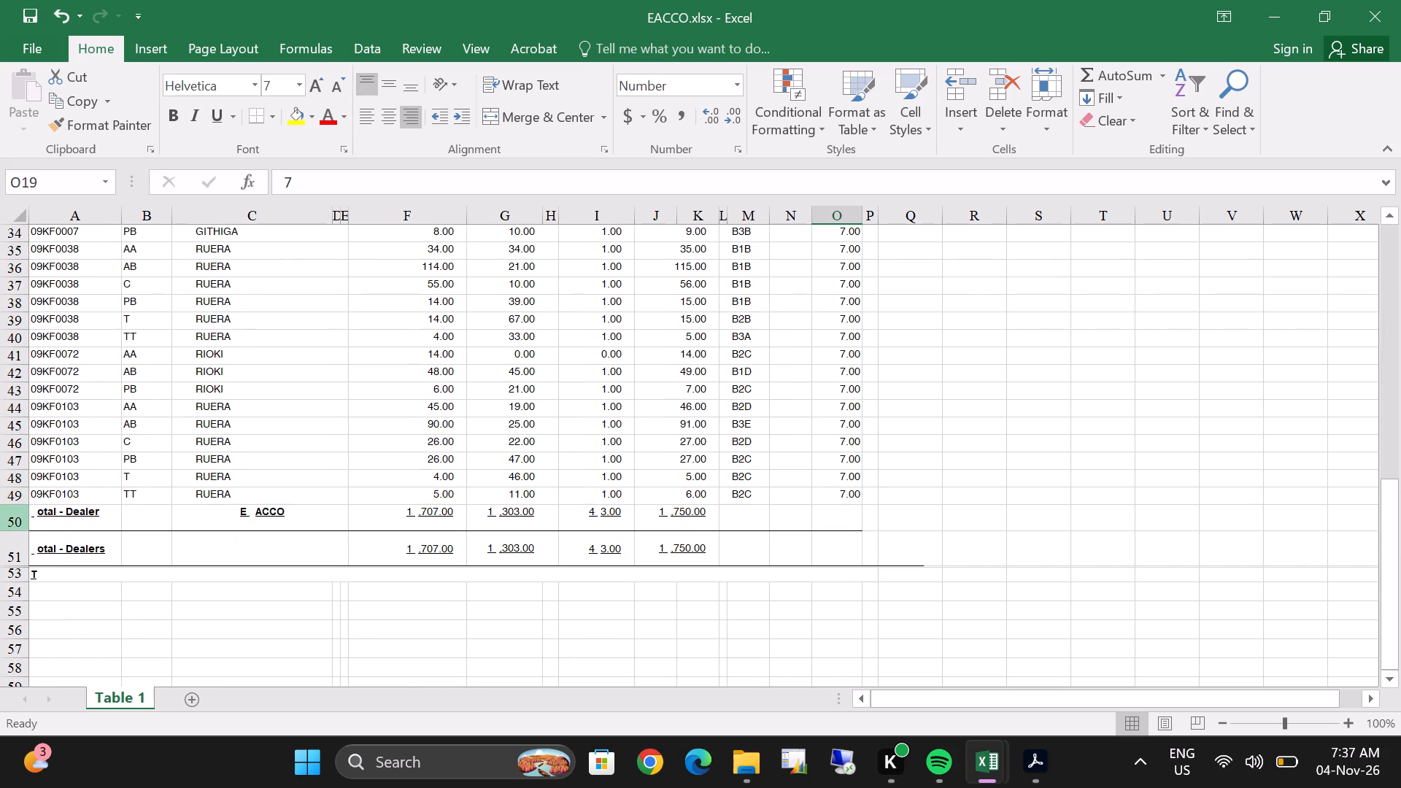
left_click(18, 521)
left_click_drag(28, 567, 29, 578)
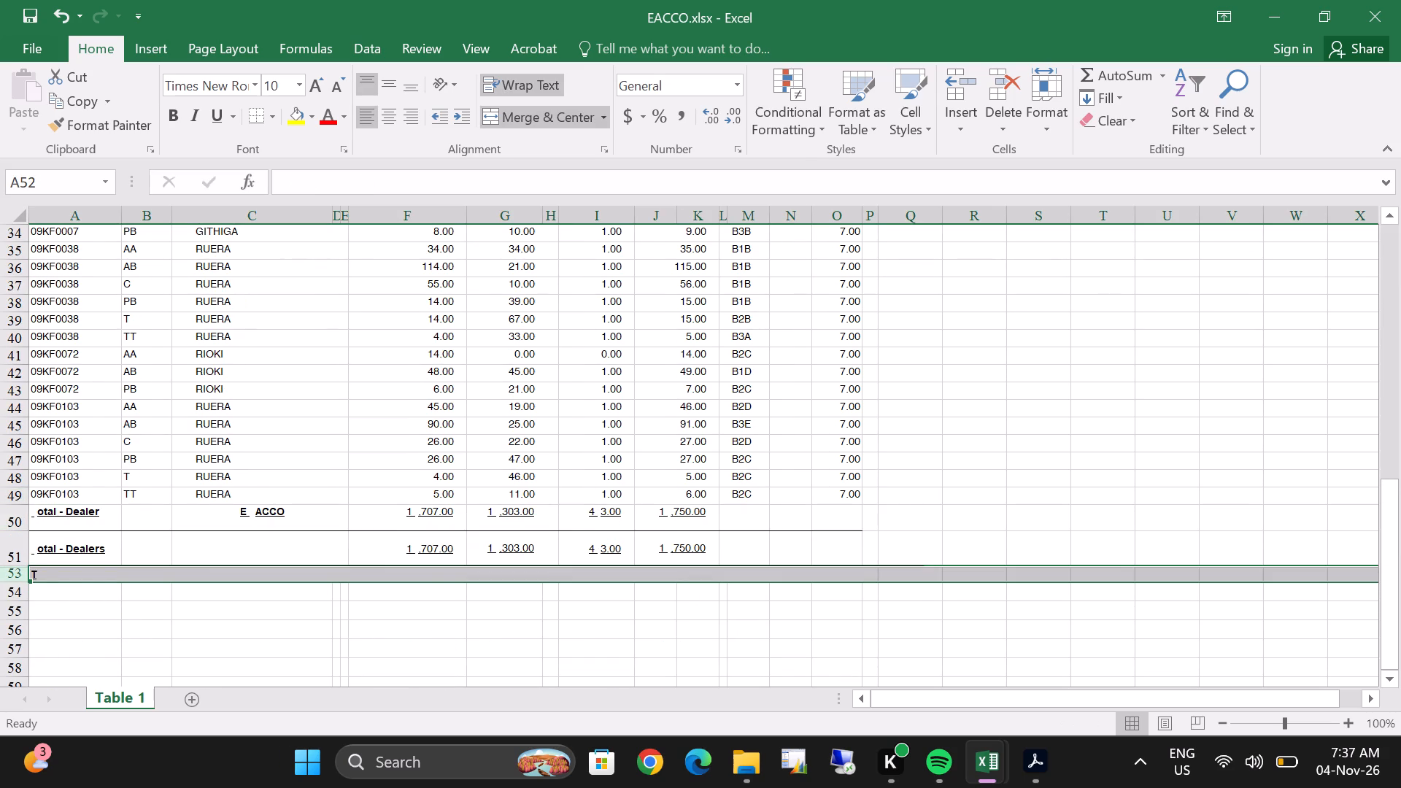
scroll(324, 364, "up", 11)
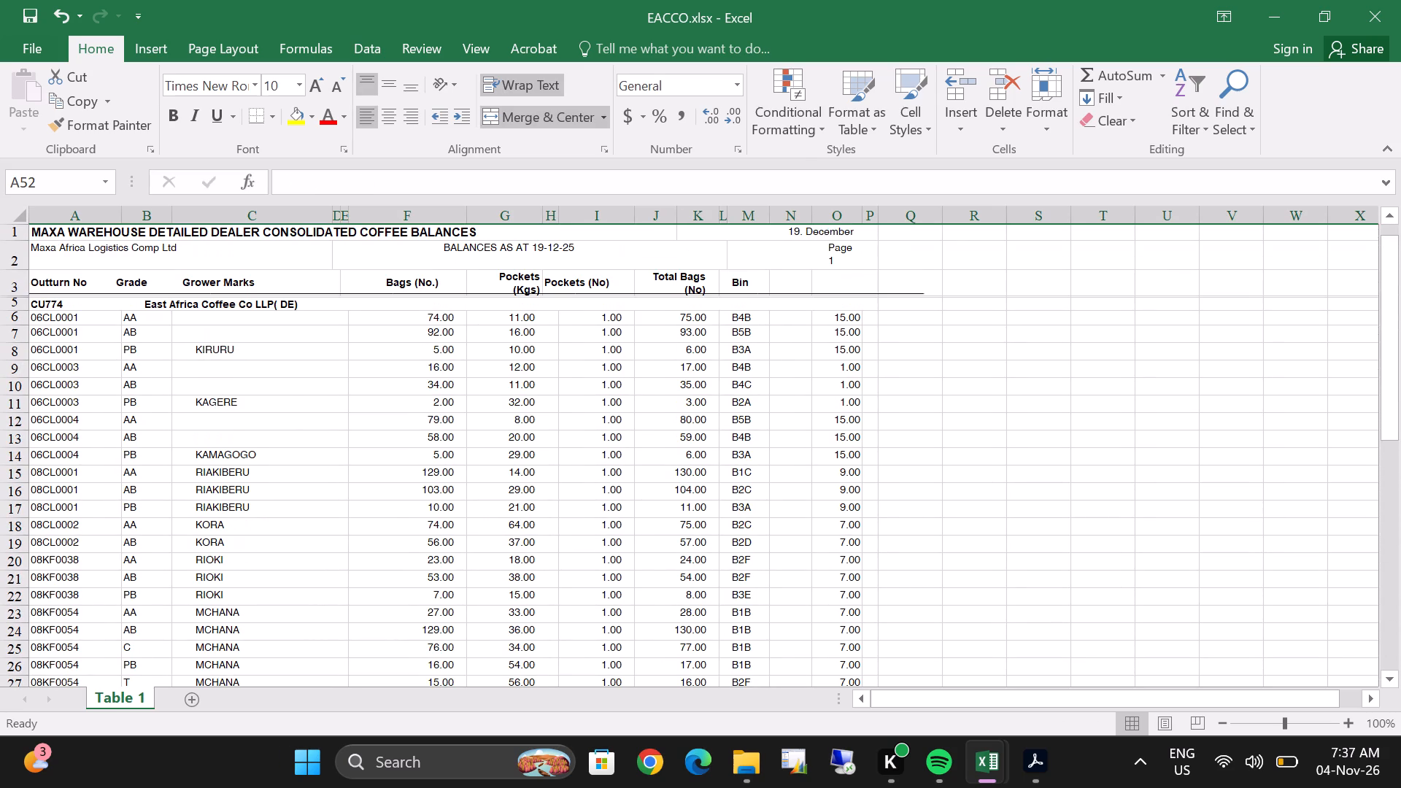
Examine the EACCO.xlsx coffee balances from the East Africa Coffee Co dealer row down to the dealer totals.
left_click(13, 306)
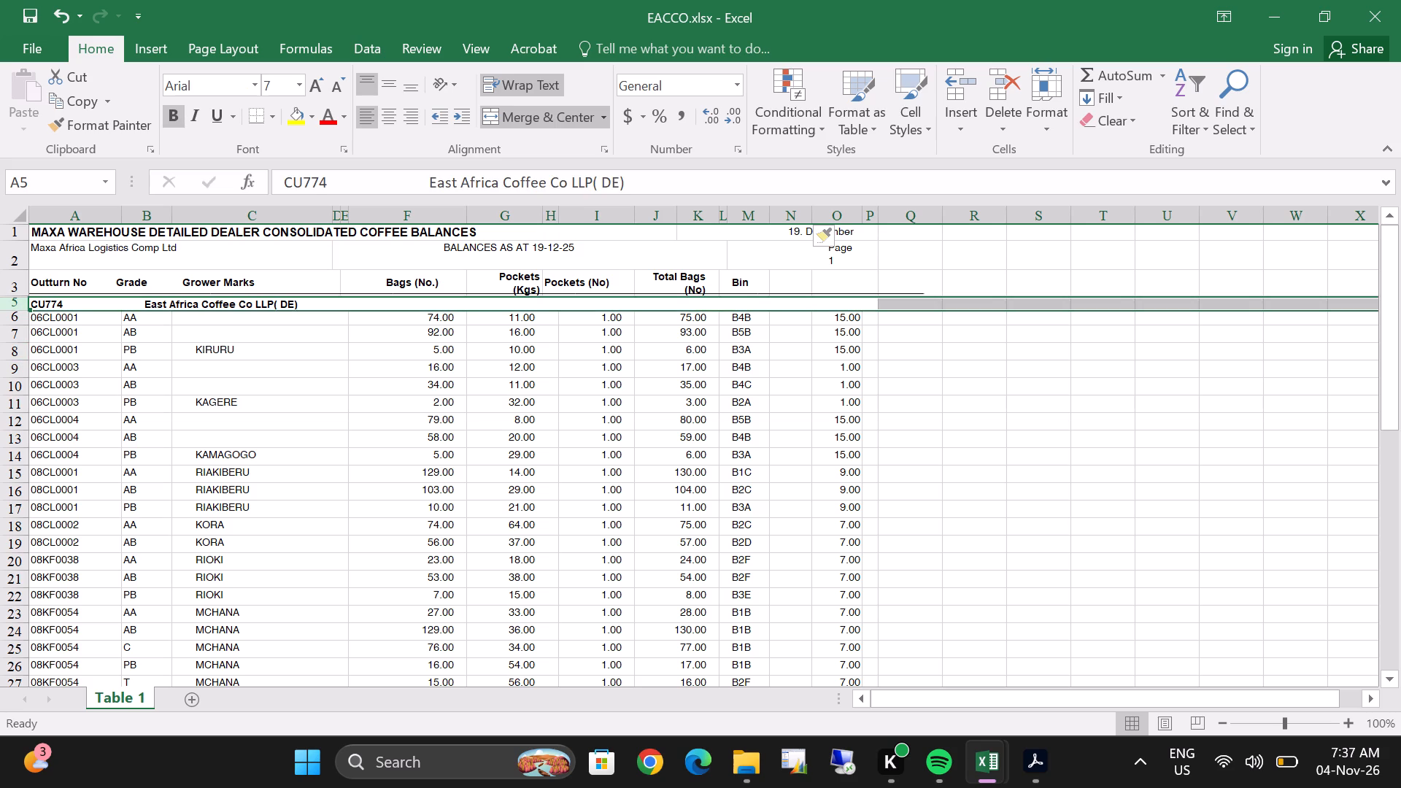
scroll(103, 367, "down", 2)
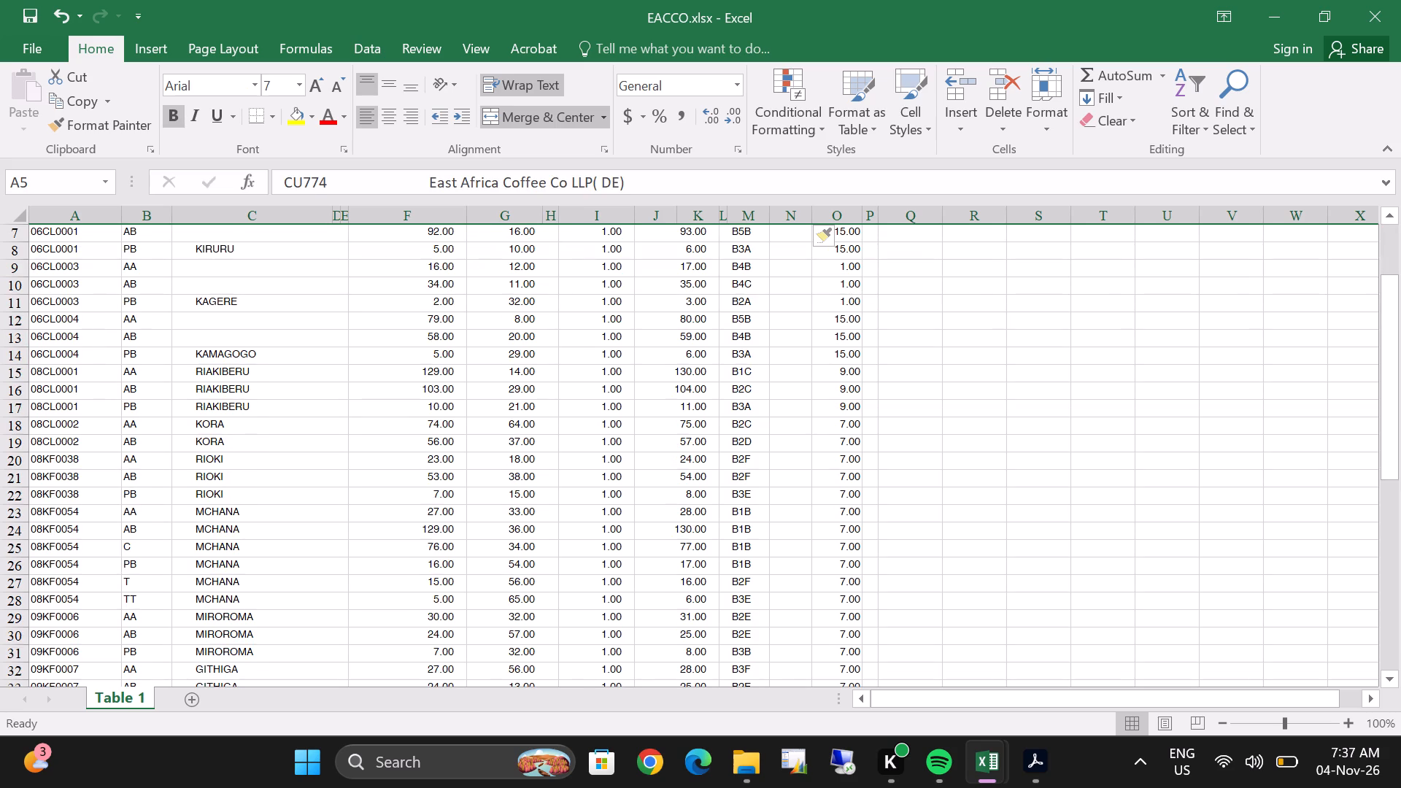
scroll(103, 367, "down", 8)
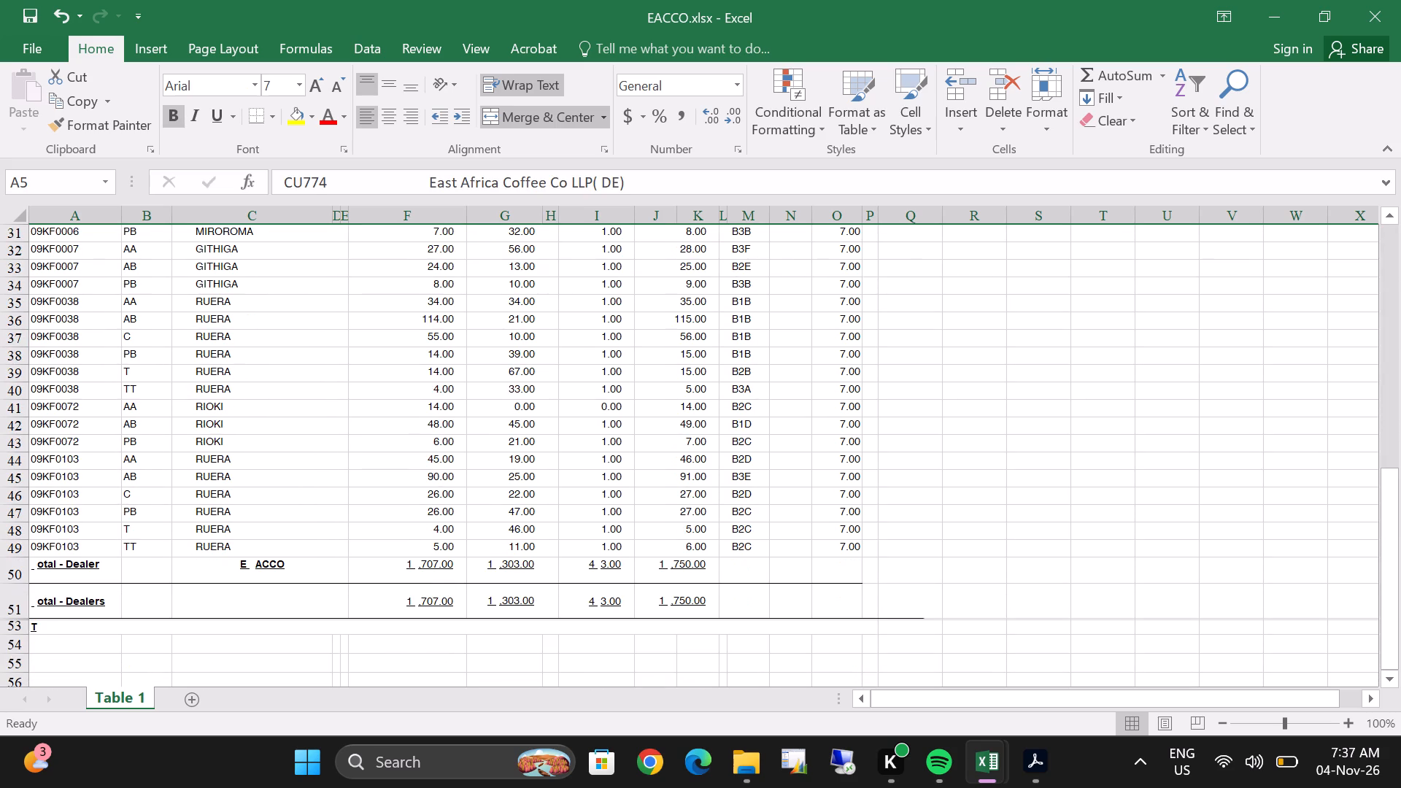
scroll(353, 400, "up", 6)
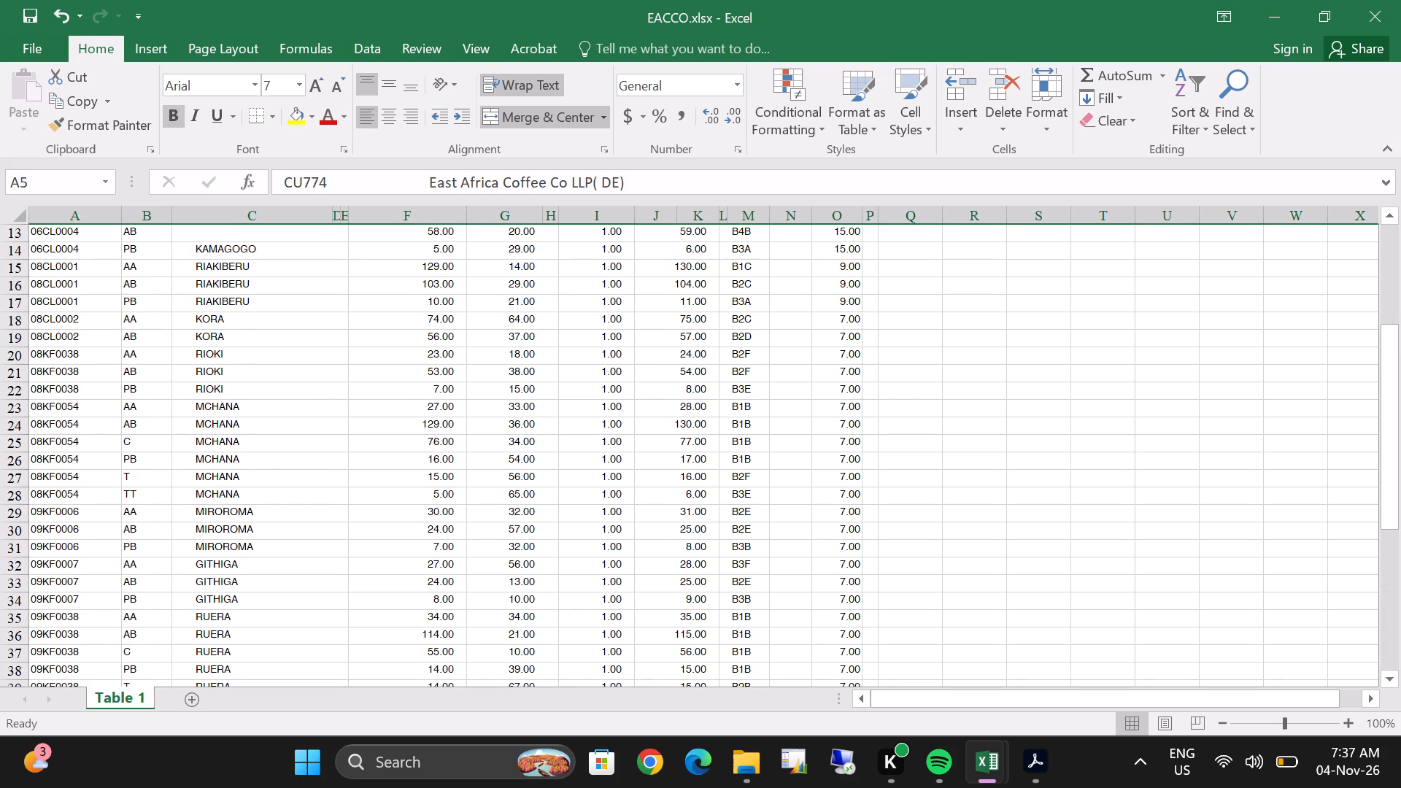
scroll(277, 334, "up", 5)
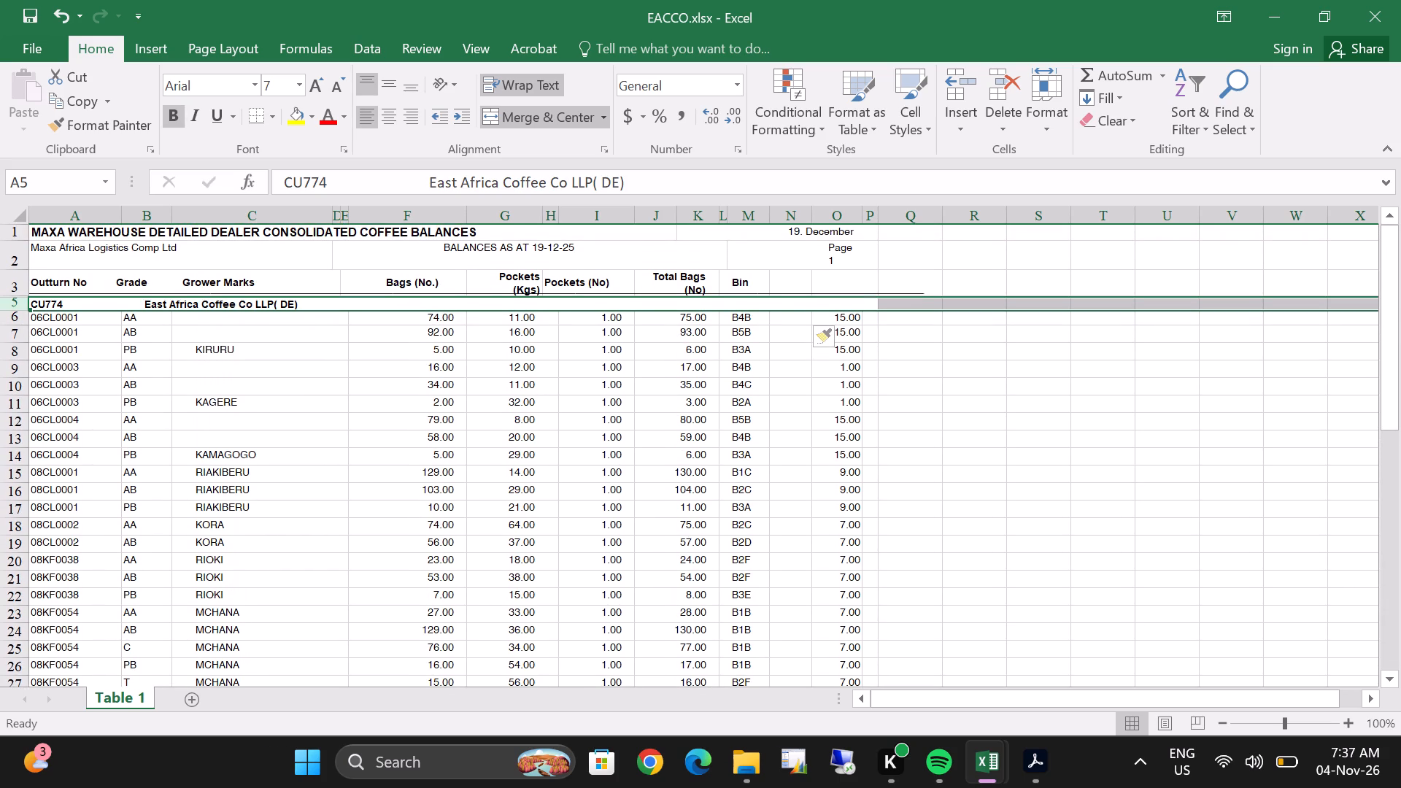
double_click(373, 357)
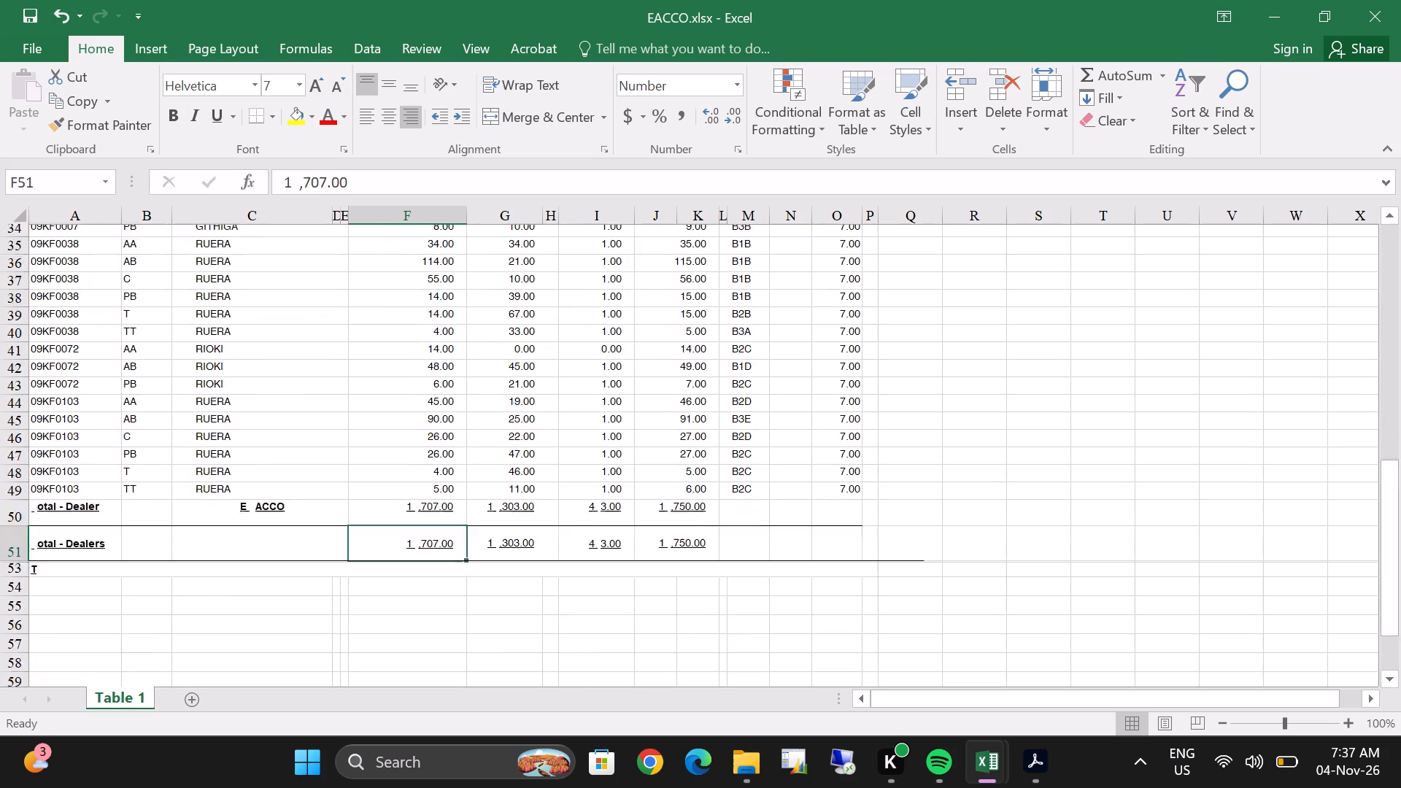
scroll(272, 347, "up", 13)
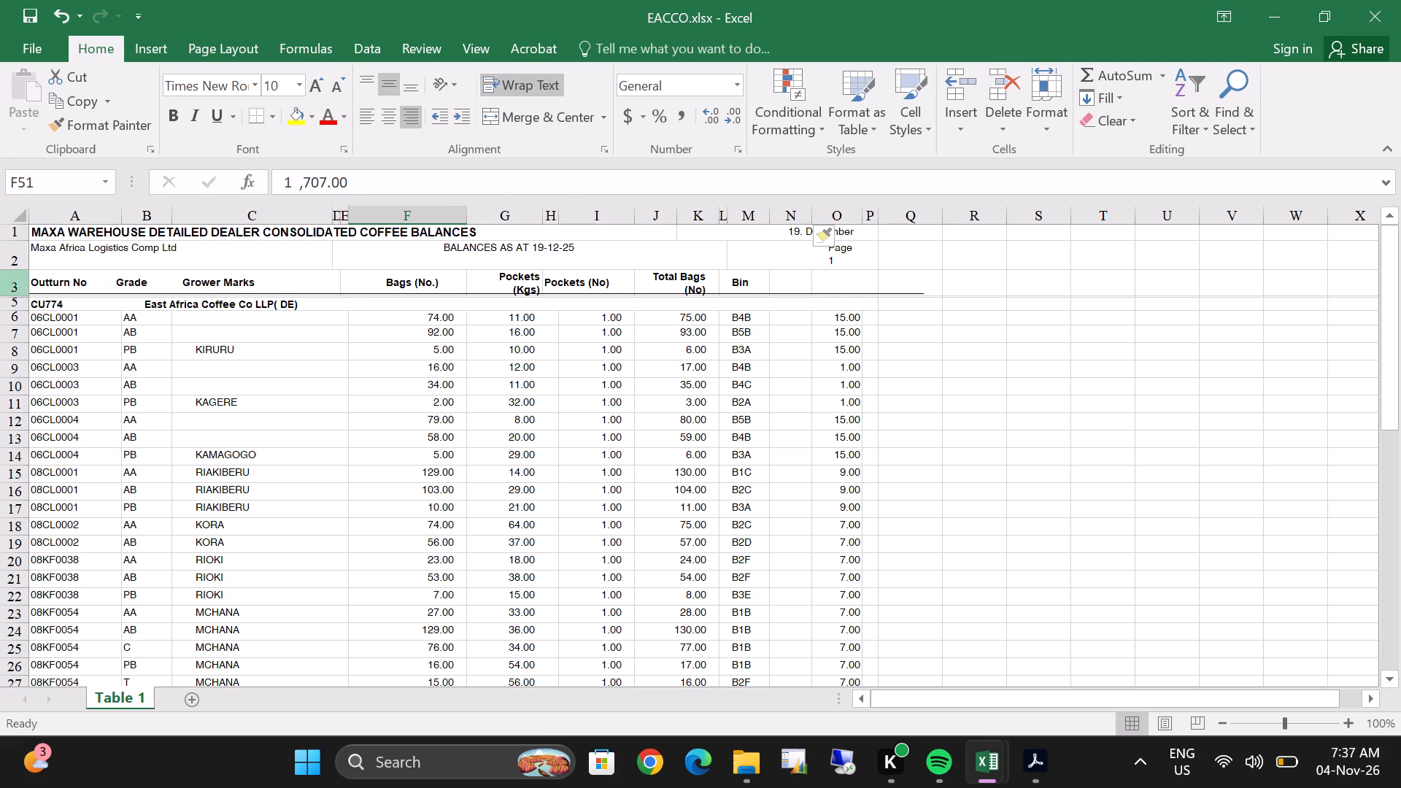
Apply all borders to the column header row of the EACCO coffee balances table.
left_click(22, 284)
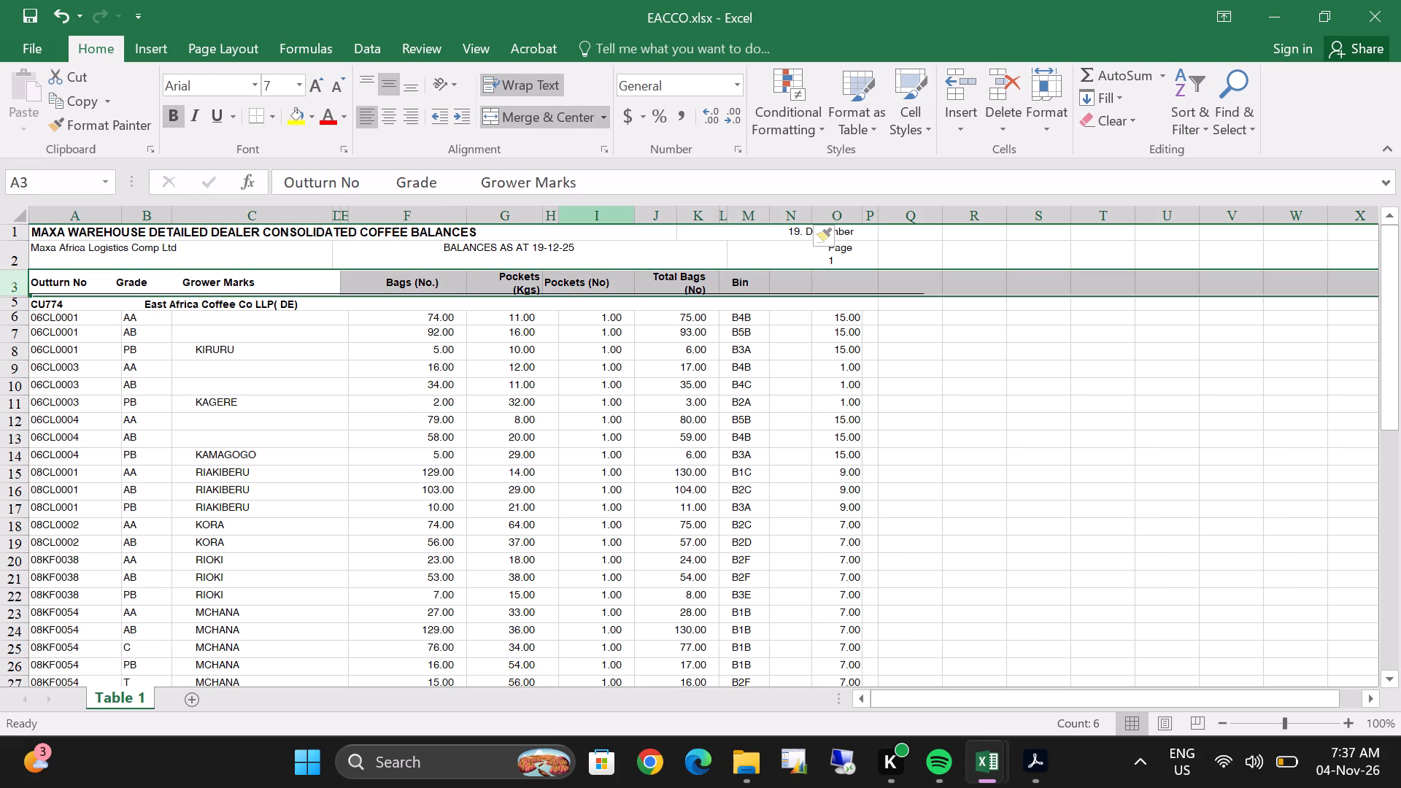
left_click(270, 112)
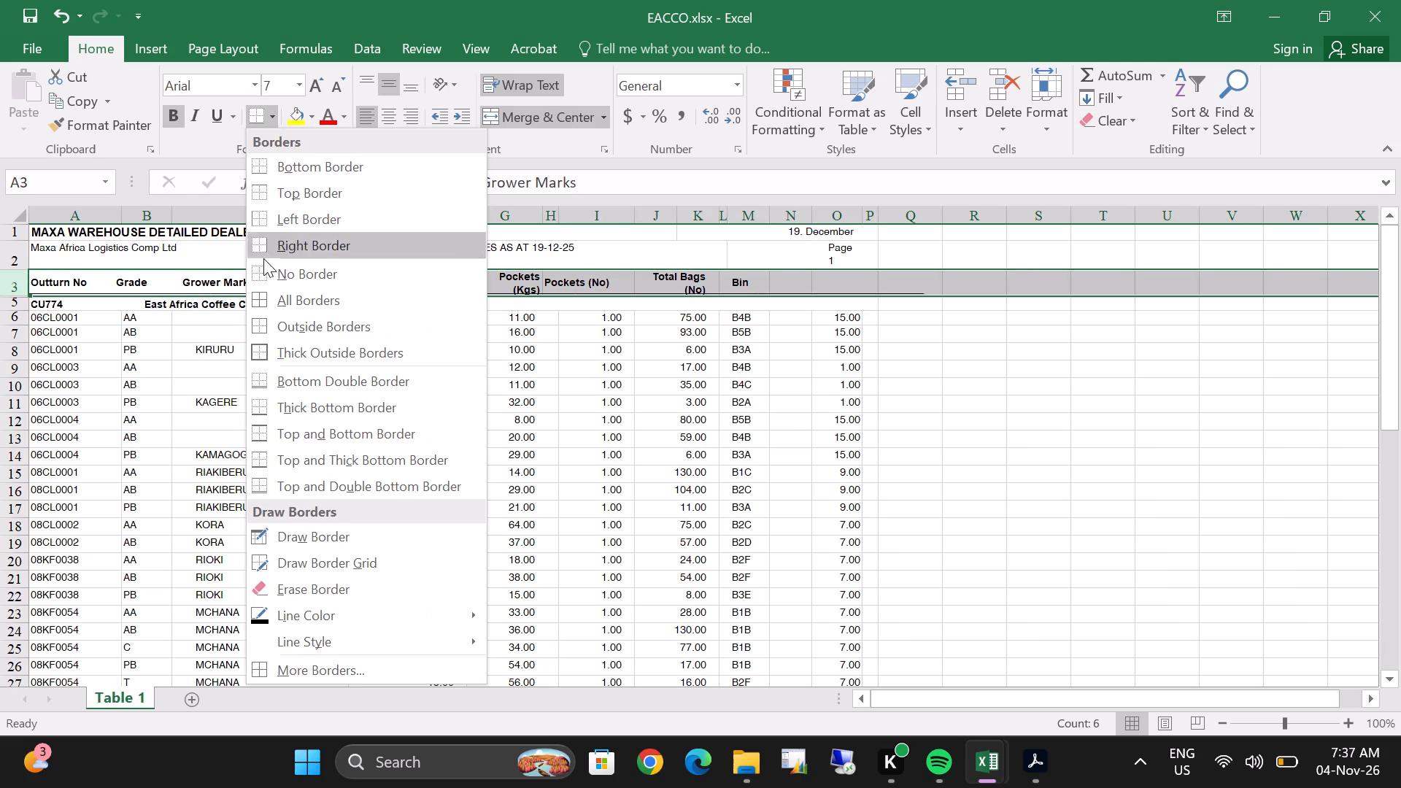
left_click(267, 299)
left_click(409, 293)
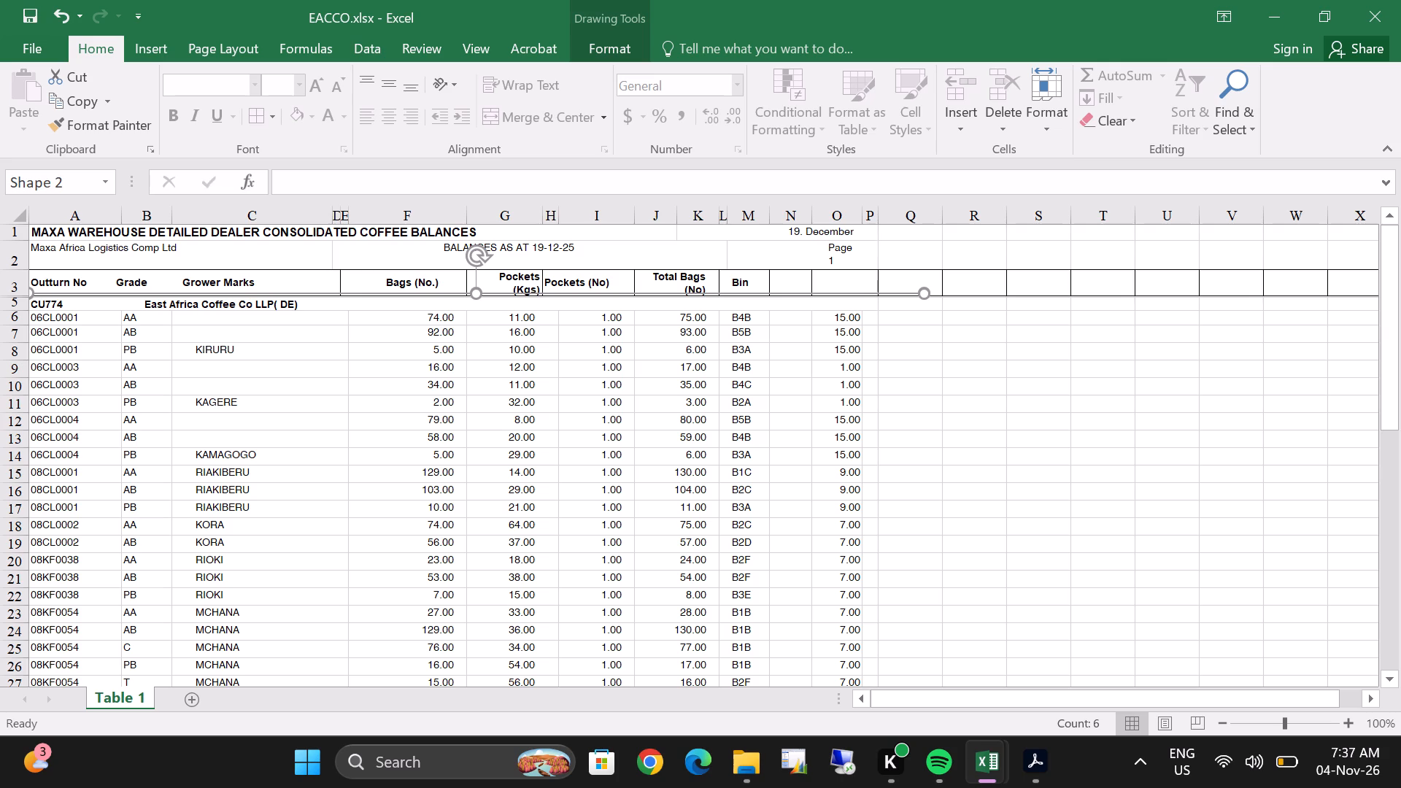
Review the EACCO outturn rows between the bordered header row and the Total - Dealer row.
scroll(487, 418, "down", 8)
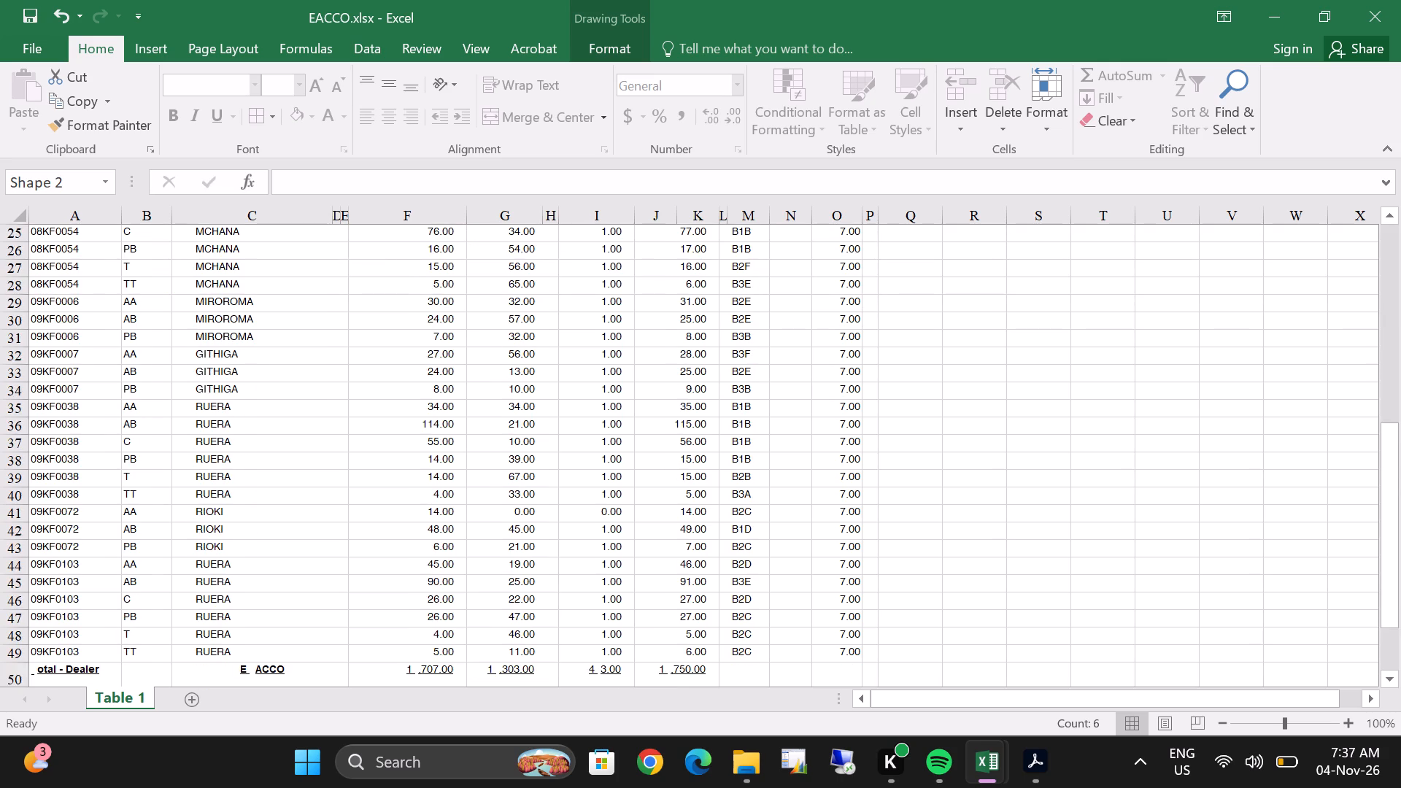
scroll(403, 428, "down", 2)
scroll(331, 424, "up", 13)
scroll(331, 424, "down", 7)
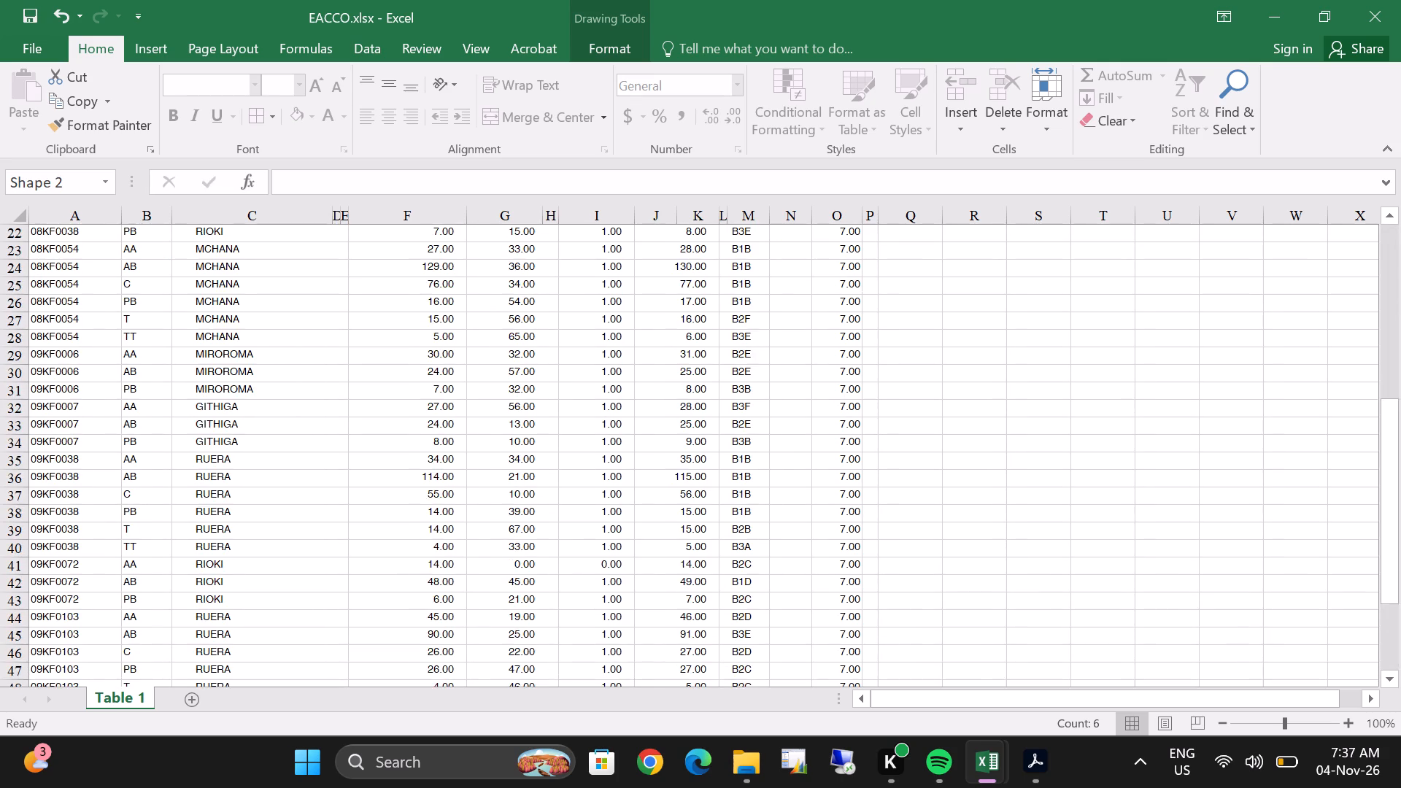
scroll(331, 424, "down", 4)
scroll(156, 447, "up", 17)
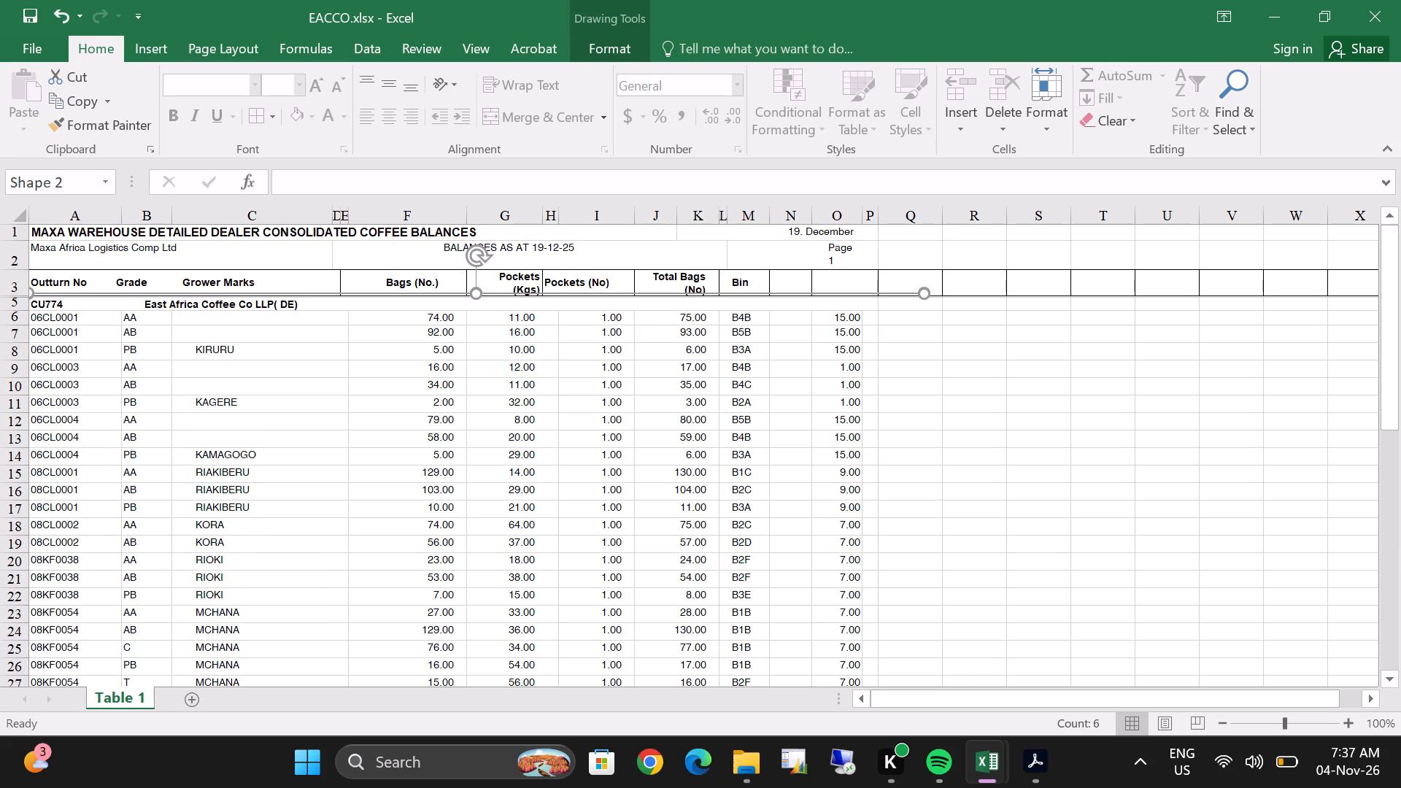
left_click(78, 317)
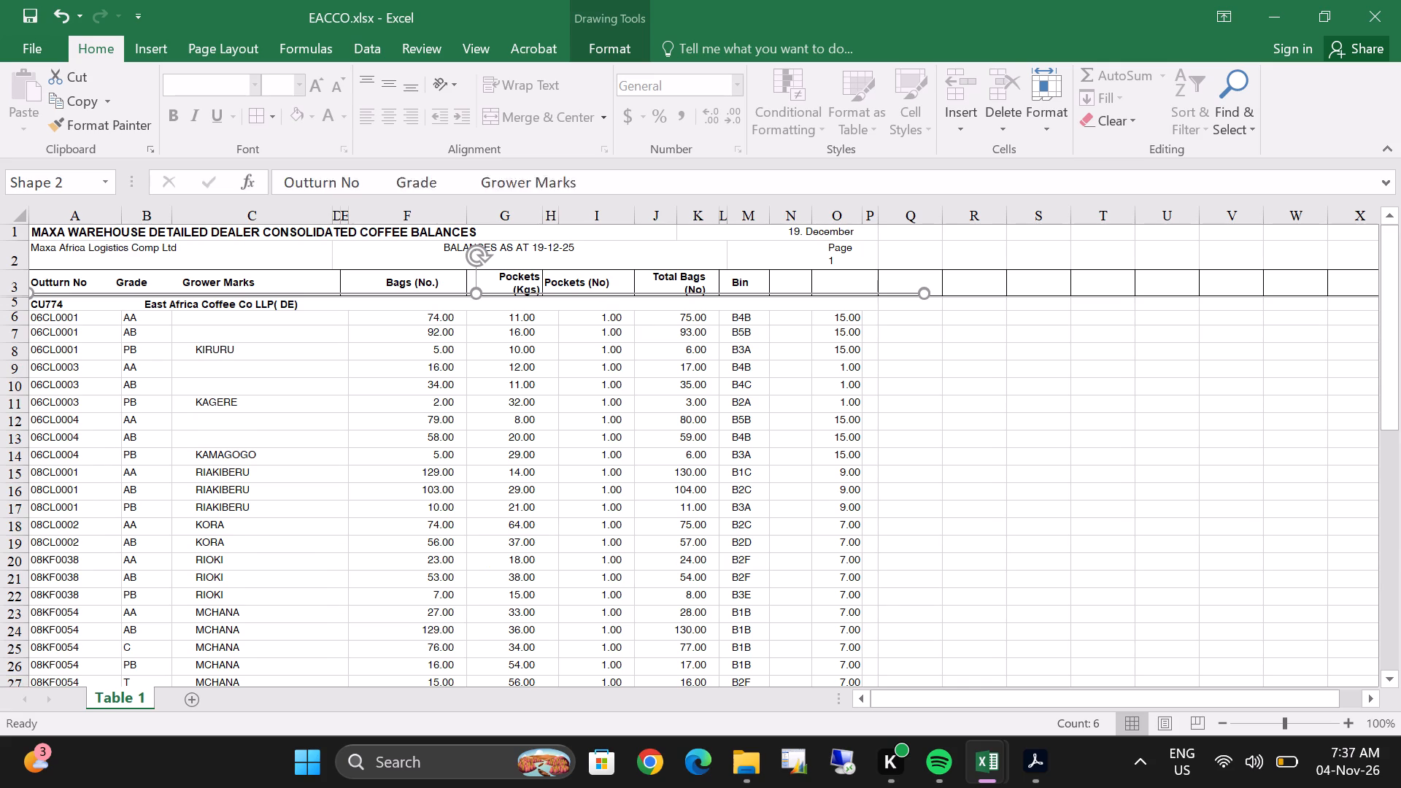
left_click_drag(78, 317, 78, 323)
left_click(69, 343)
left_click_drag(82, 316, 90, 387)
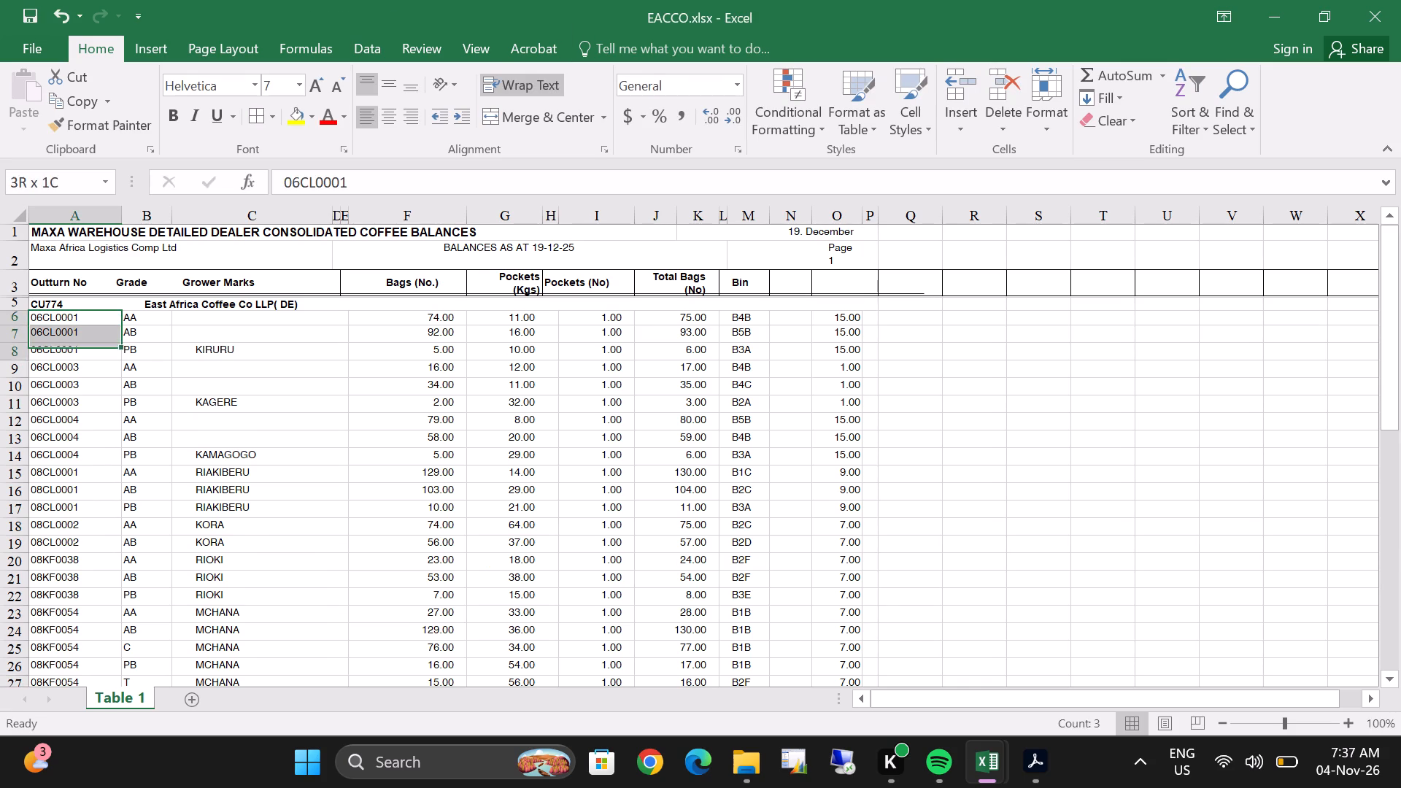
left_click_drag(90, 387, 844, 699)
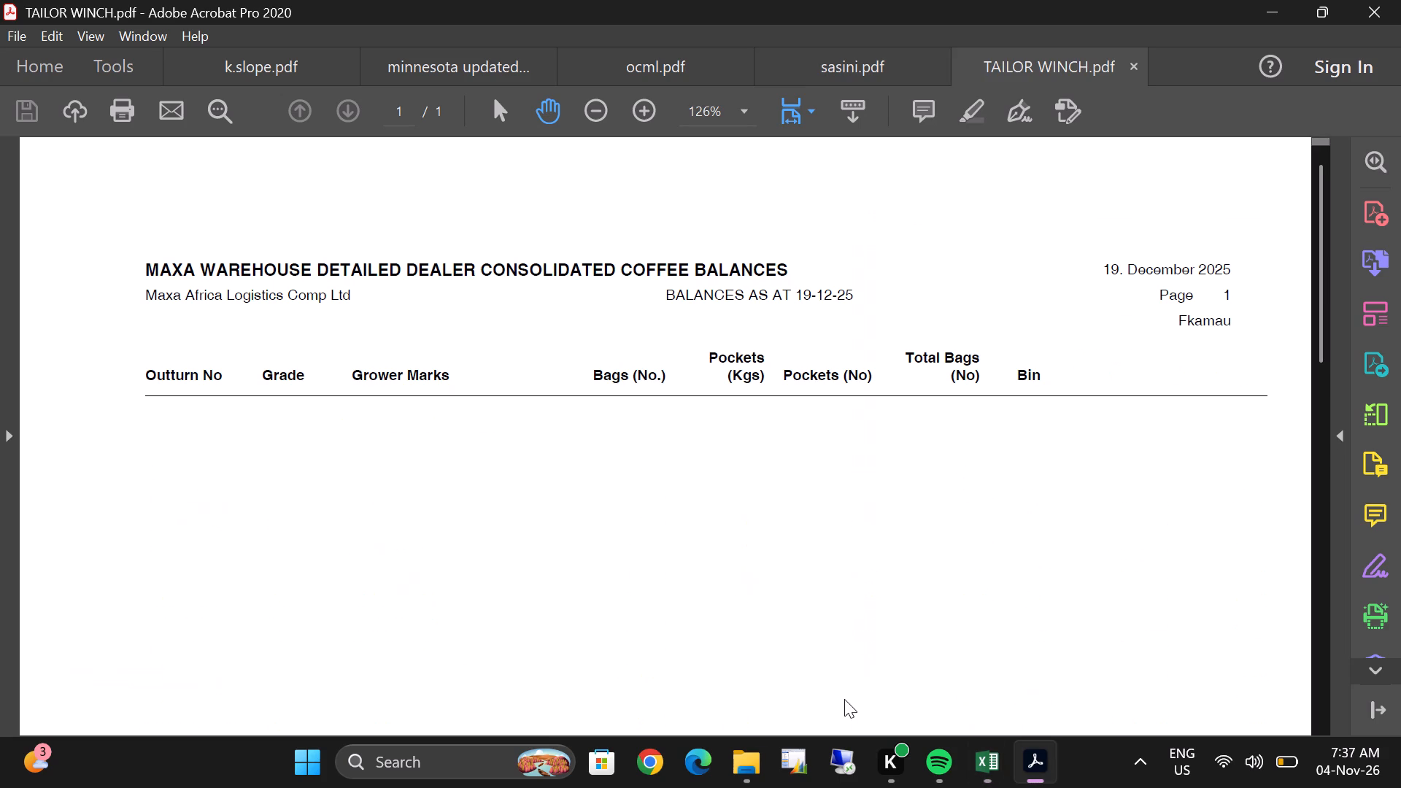
Switch to the ocml.xlsx workbook and examine its outturn rows down to the 09KF1002 entries.
left_click_drag(844, 699, 807, 658)
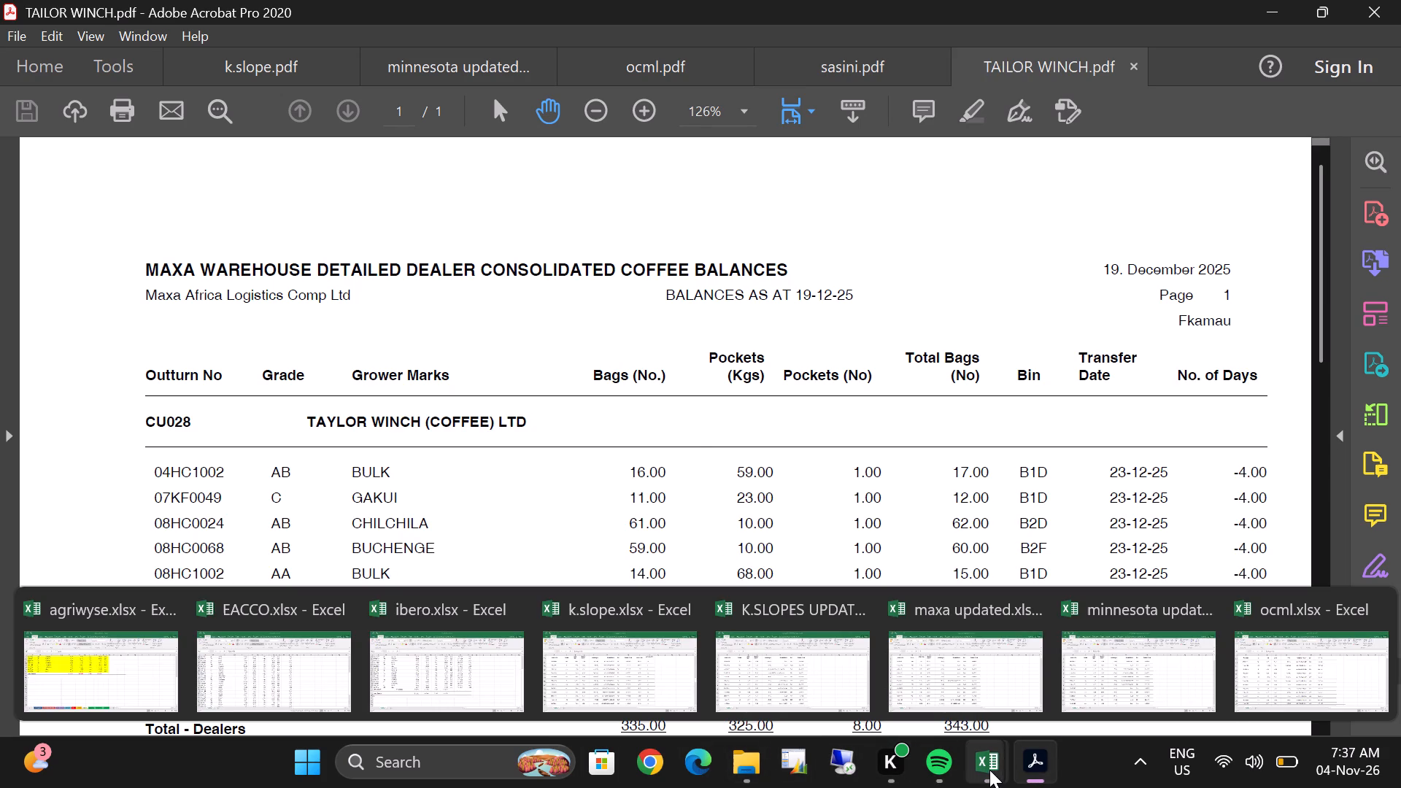
double_click(1302, 668)
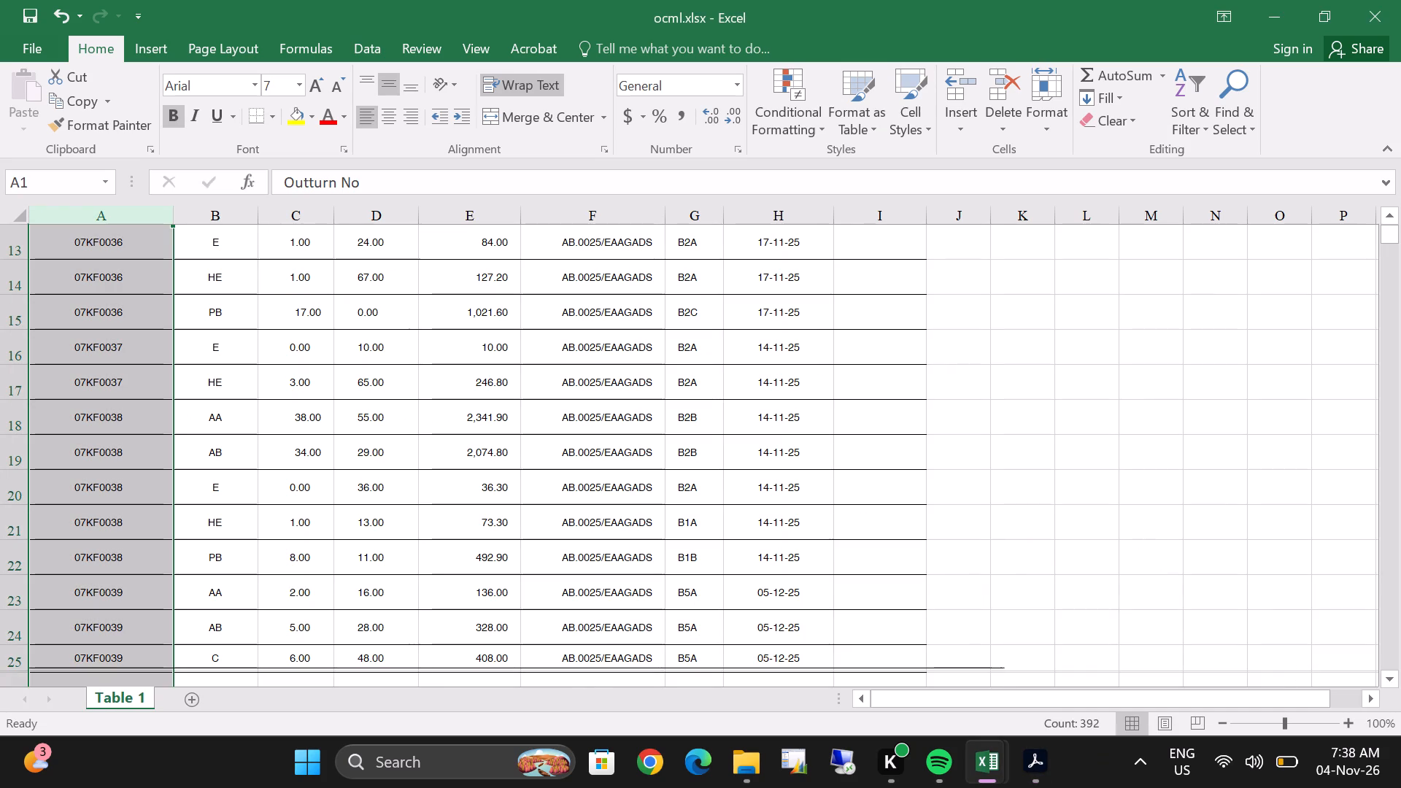
scroll(639, 420, "up", 11)
scroll(515, 395, "down", 5)
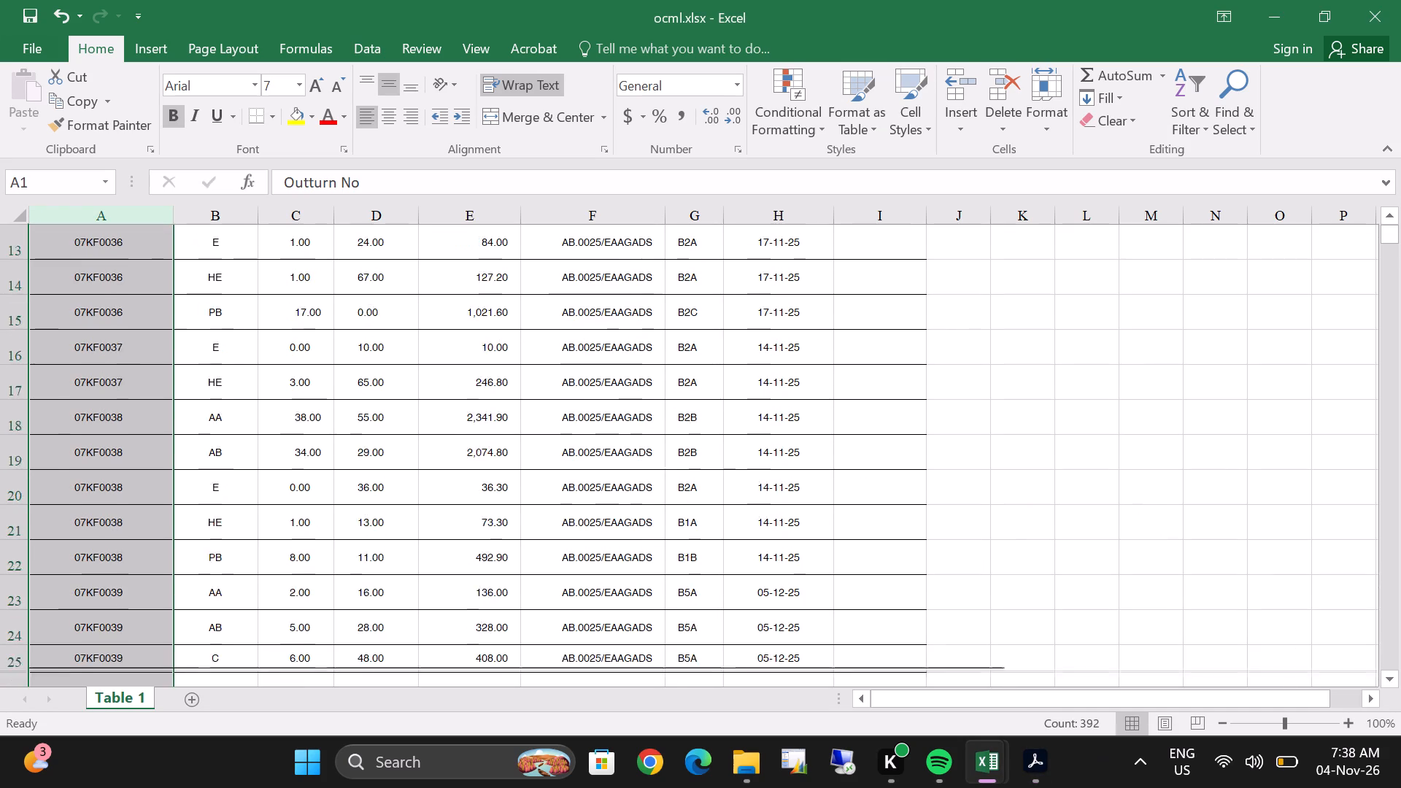
scroll(513, 394, "down", 4)
scroll(388, 447, "down", 11)
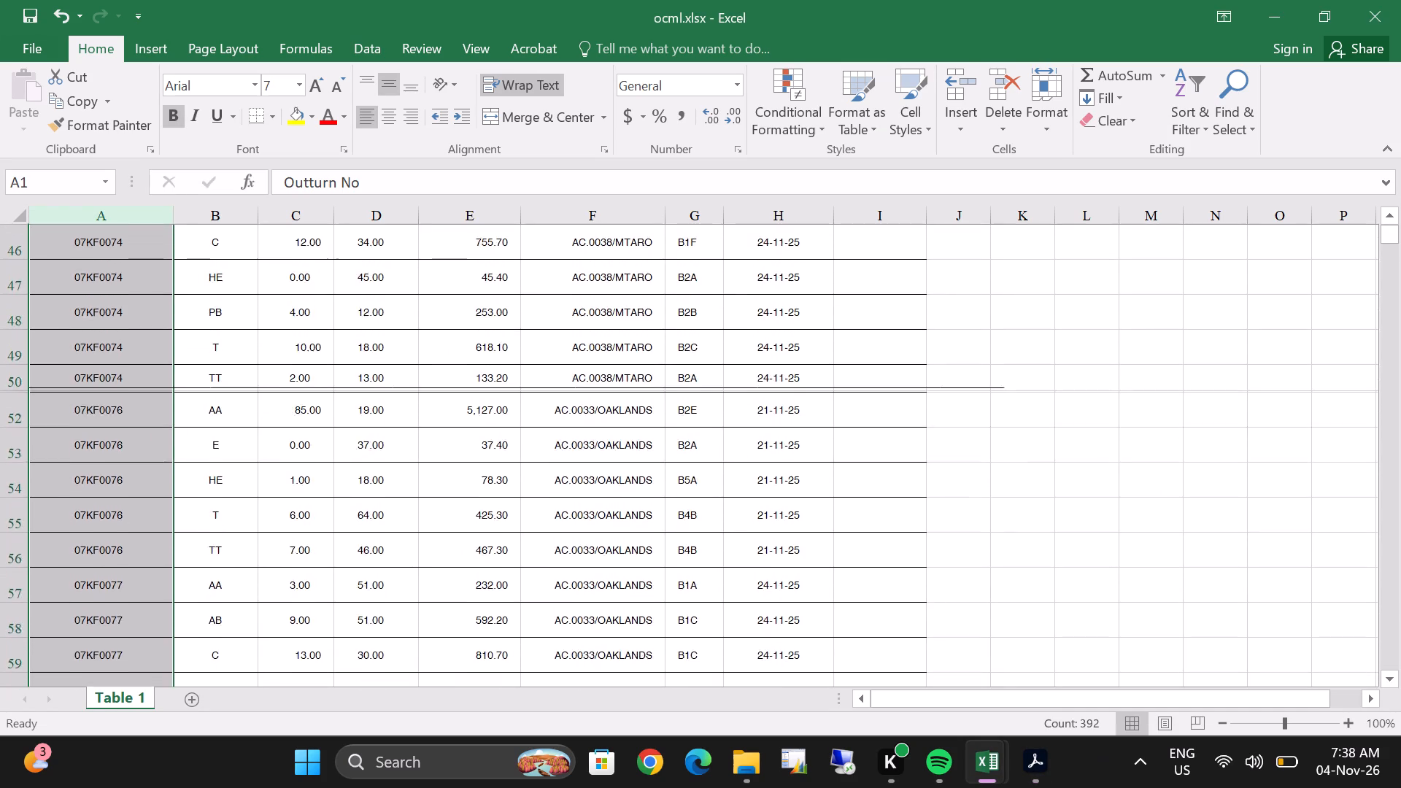
scroll(387, 448, "down", 19)
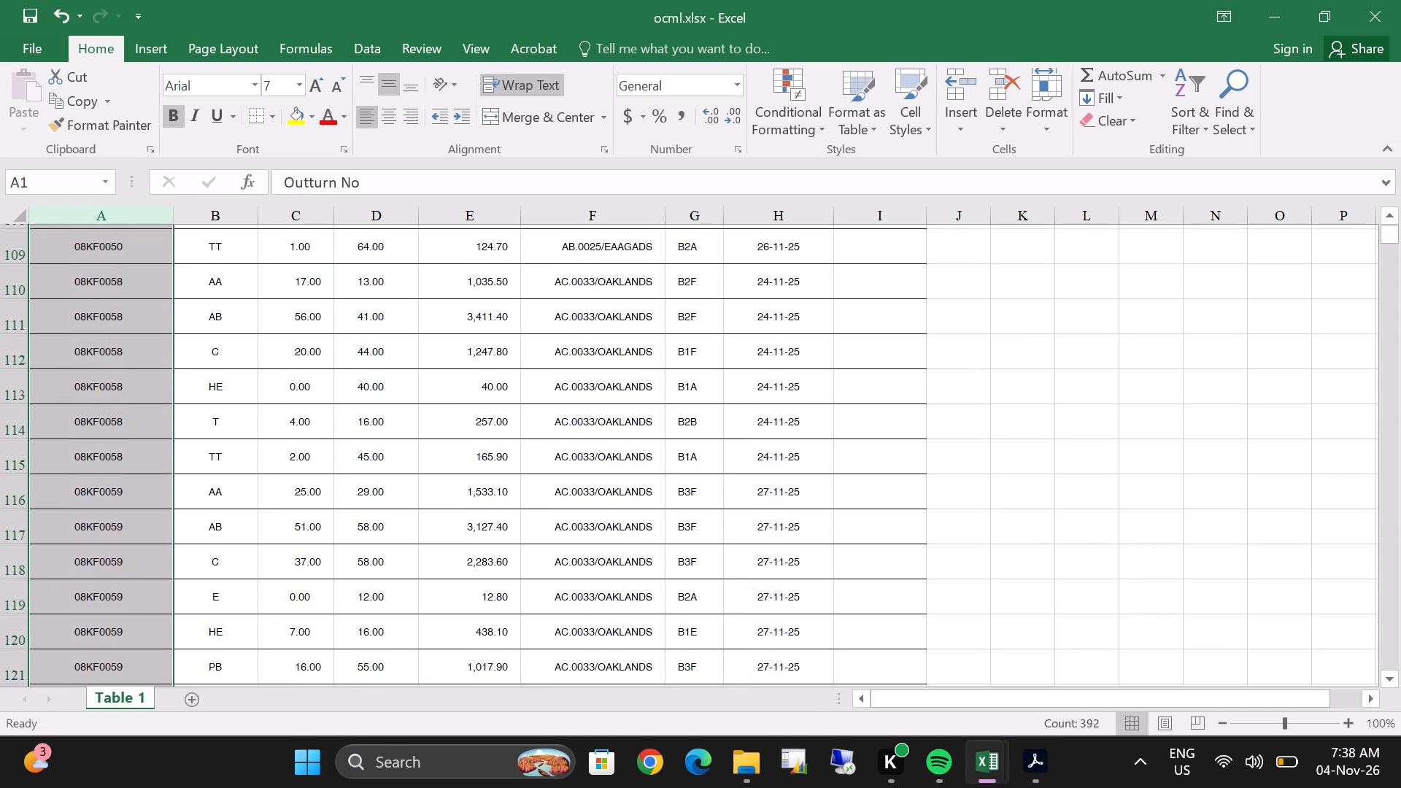
scroll(387, 448, "down", 14)
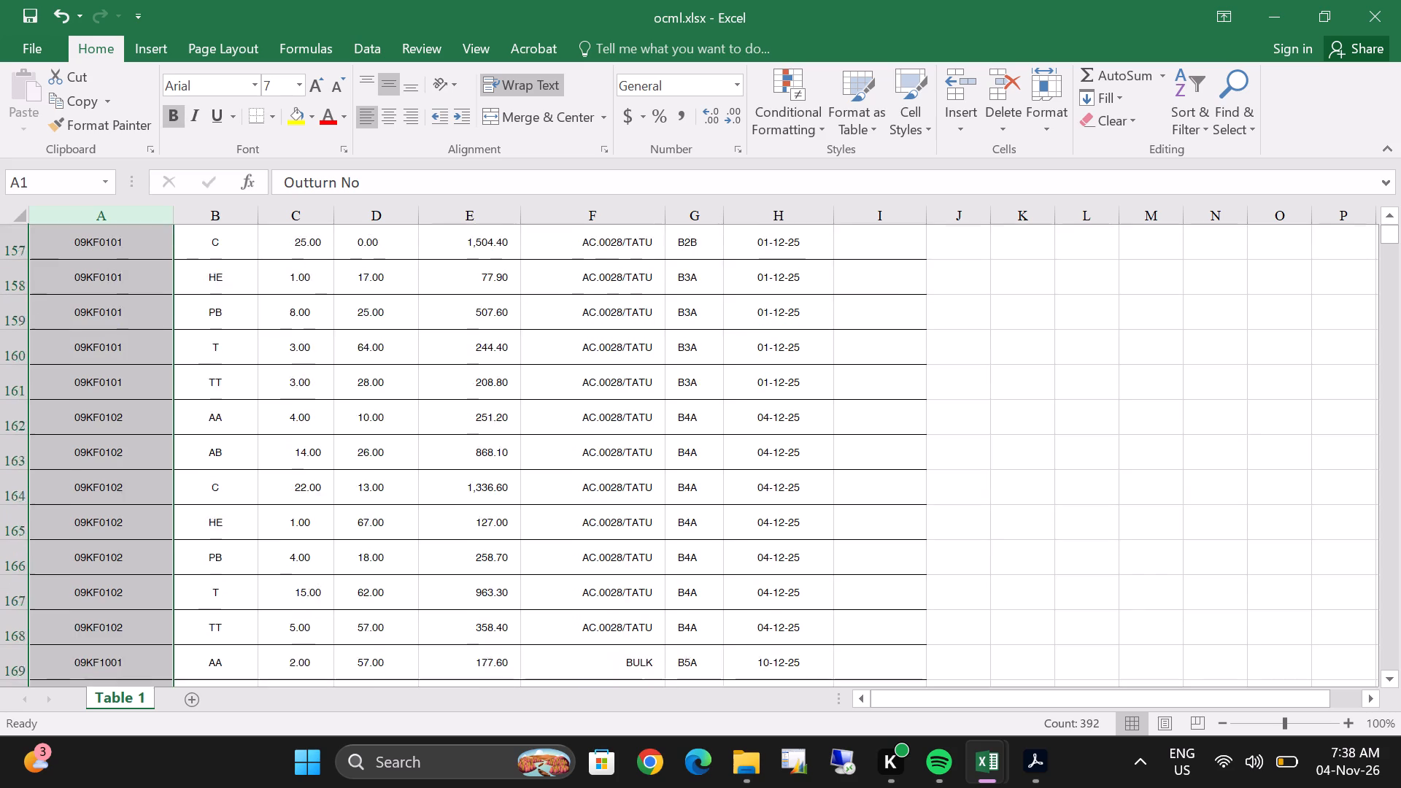
scroll(370, 458, "down", 6)
scroll(414, 501, "up", 4)
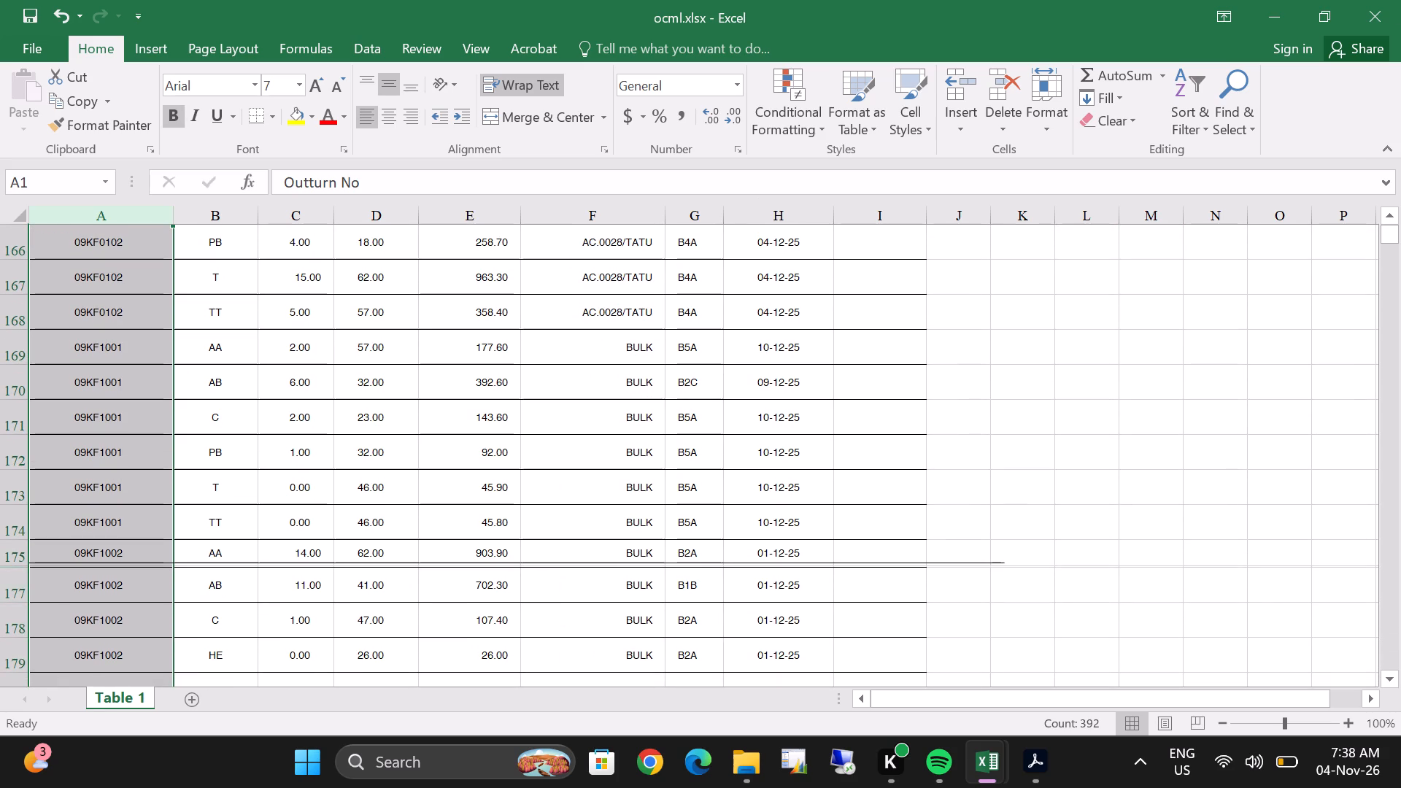
Auto-fit the height of row 175 in ocml.xlsx and move the stray horizontal line beneath it down into row 177.
double_click(18, 564)
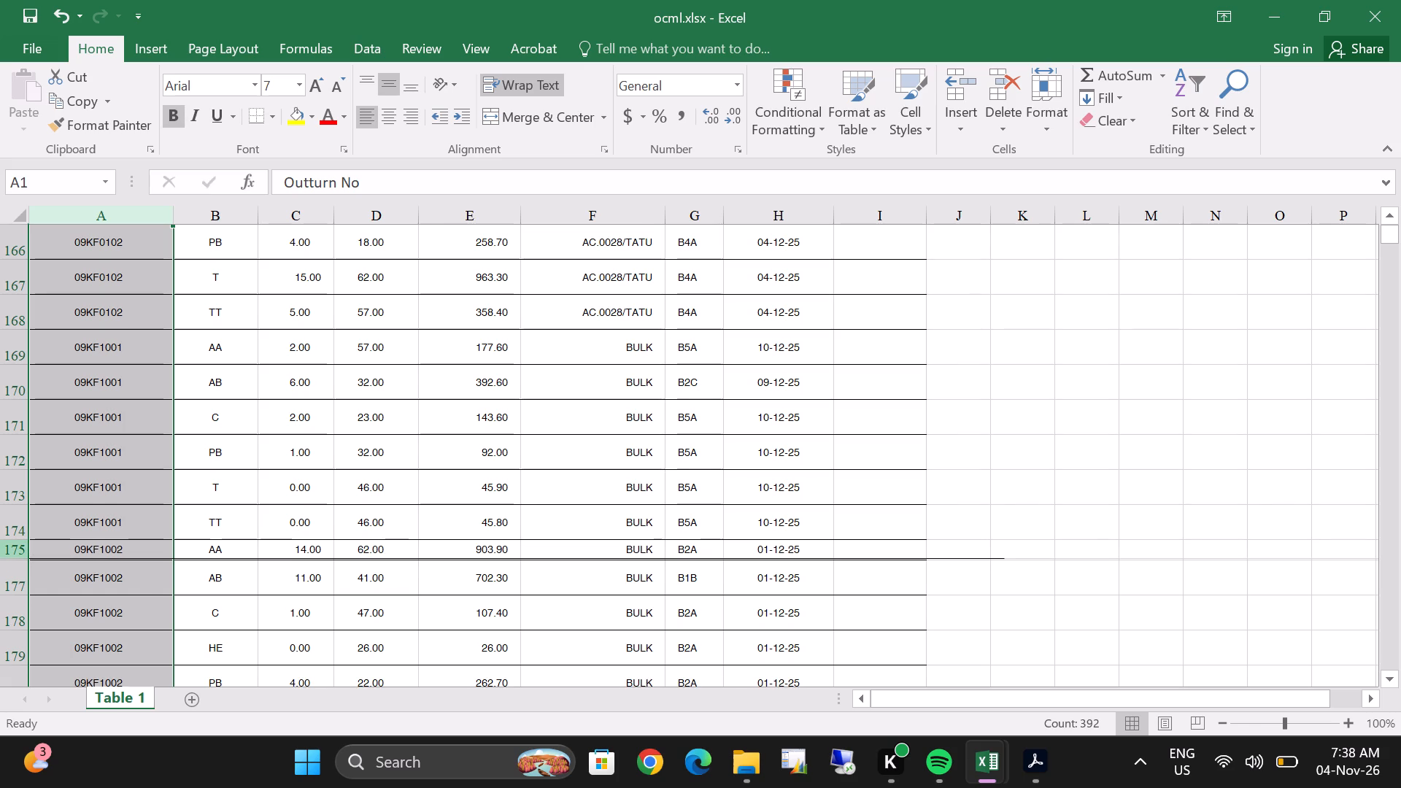
left_click_drag(954, 557, 948, 587)
double_click(948, 592)
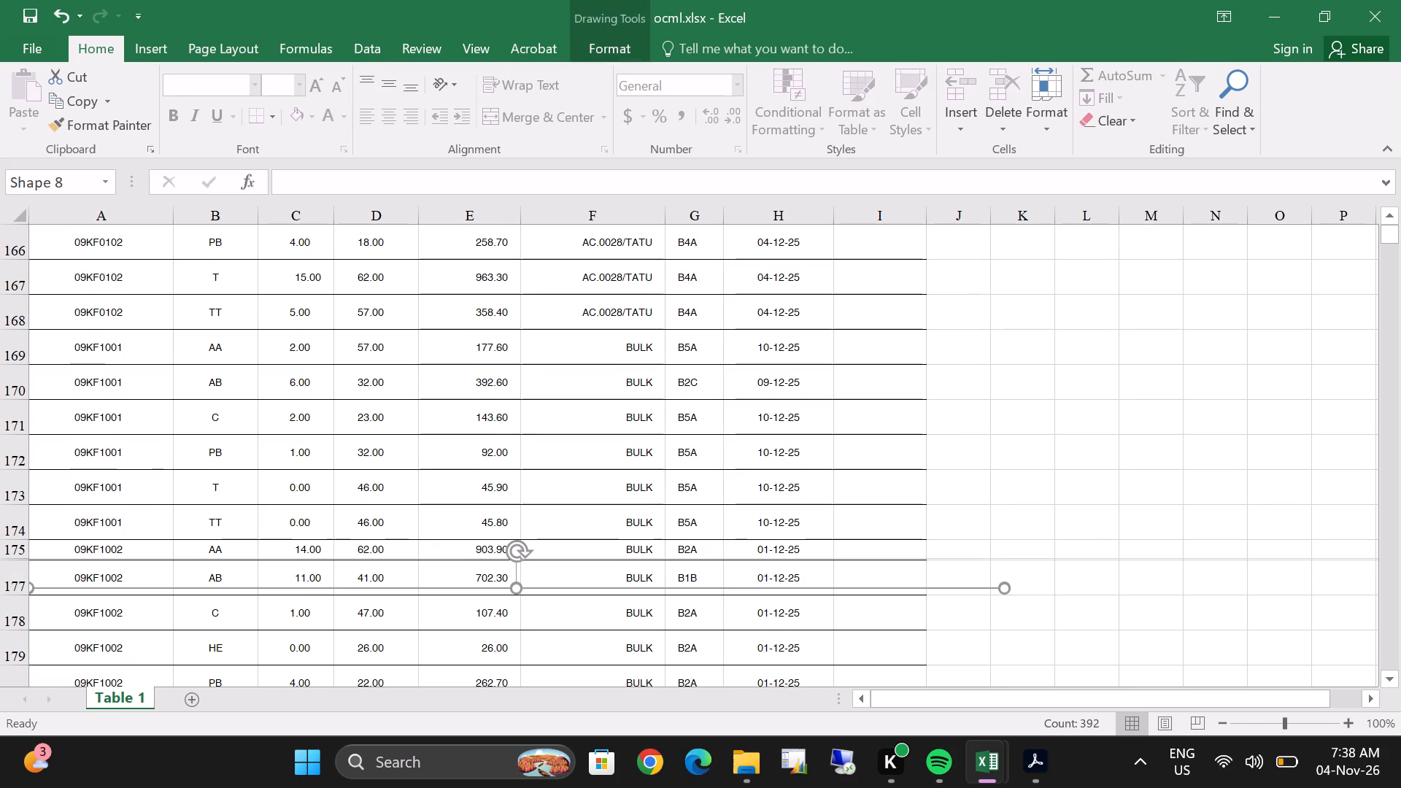
Review the ocml.xlsx outturn rows back up to the Outturn No header row.
scroll(152, 365, "up", 20)
scroll(152, 365, "up", 3)
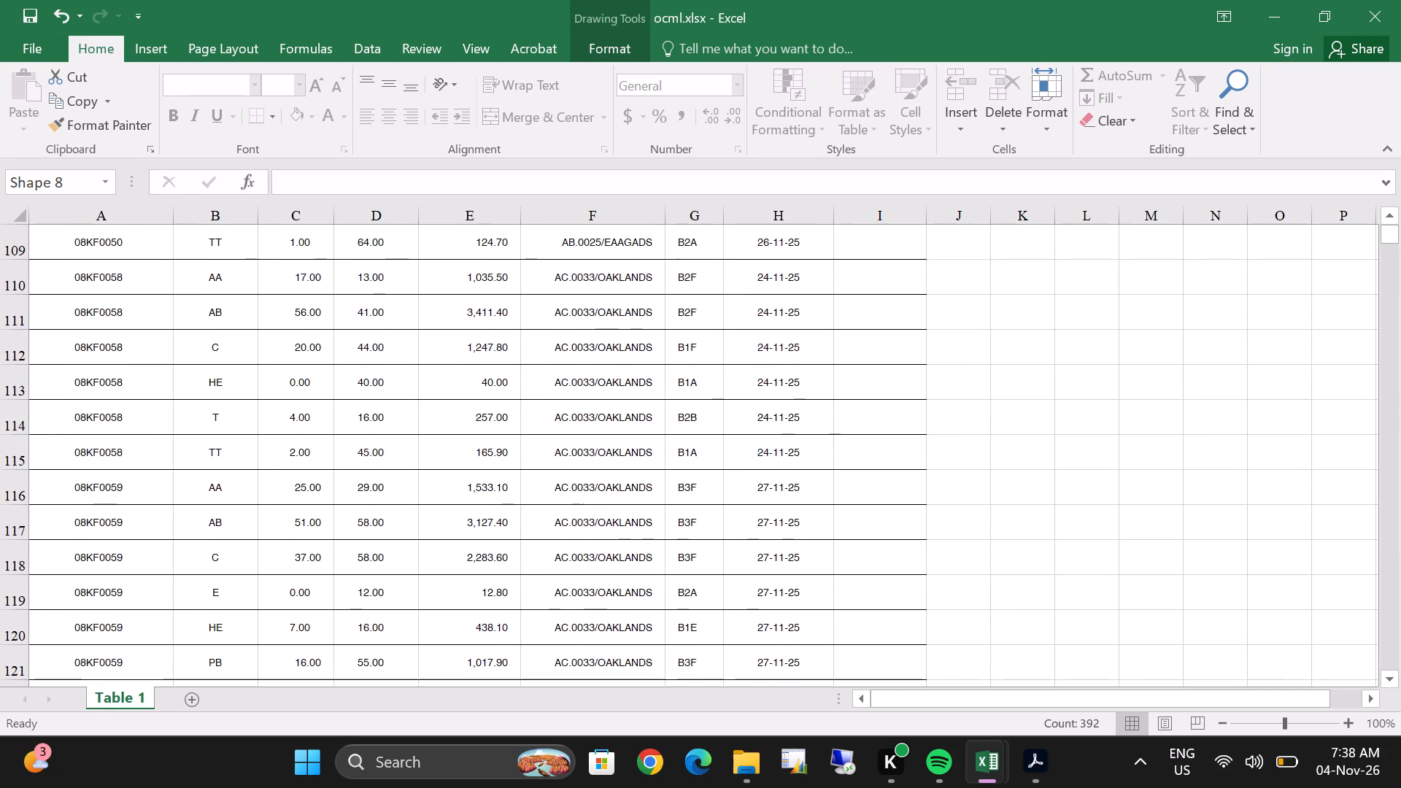
scroll(368, 466, "up", 12)
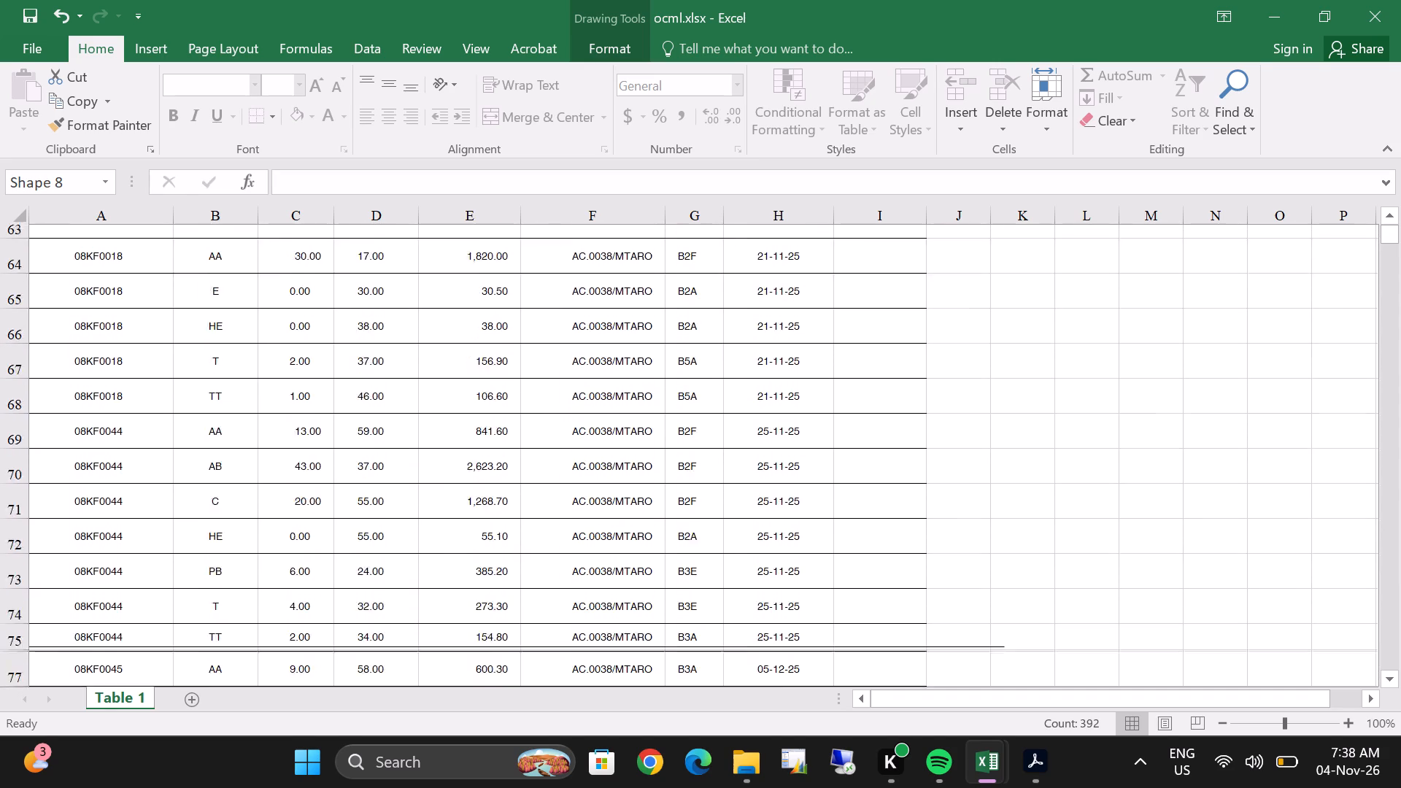
scroll(367, 466, "up", 12)
scroll(367, 466, "up", 9)
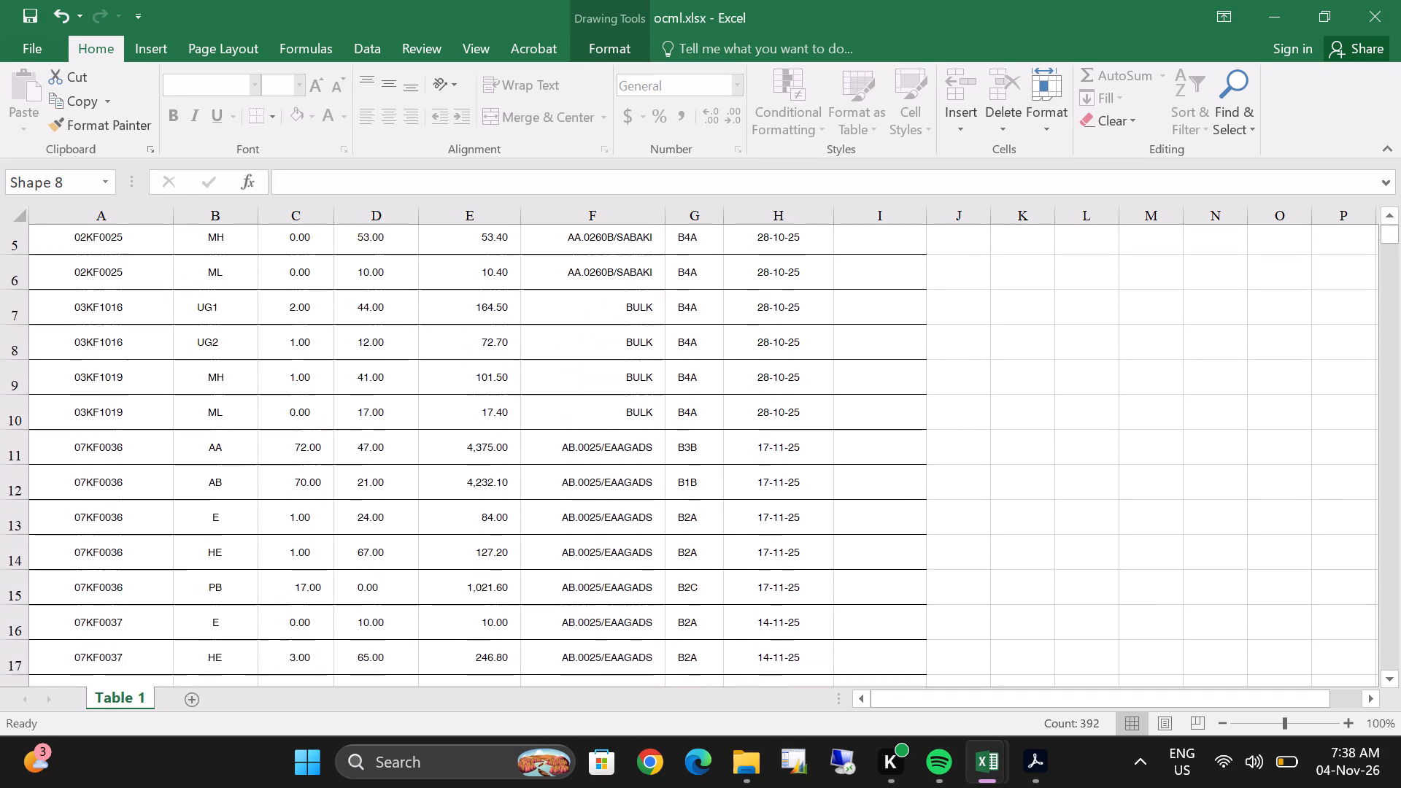
scroll(367, 466, "up", 11)
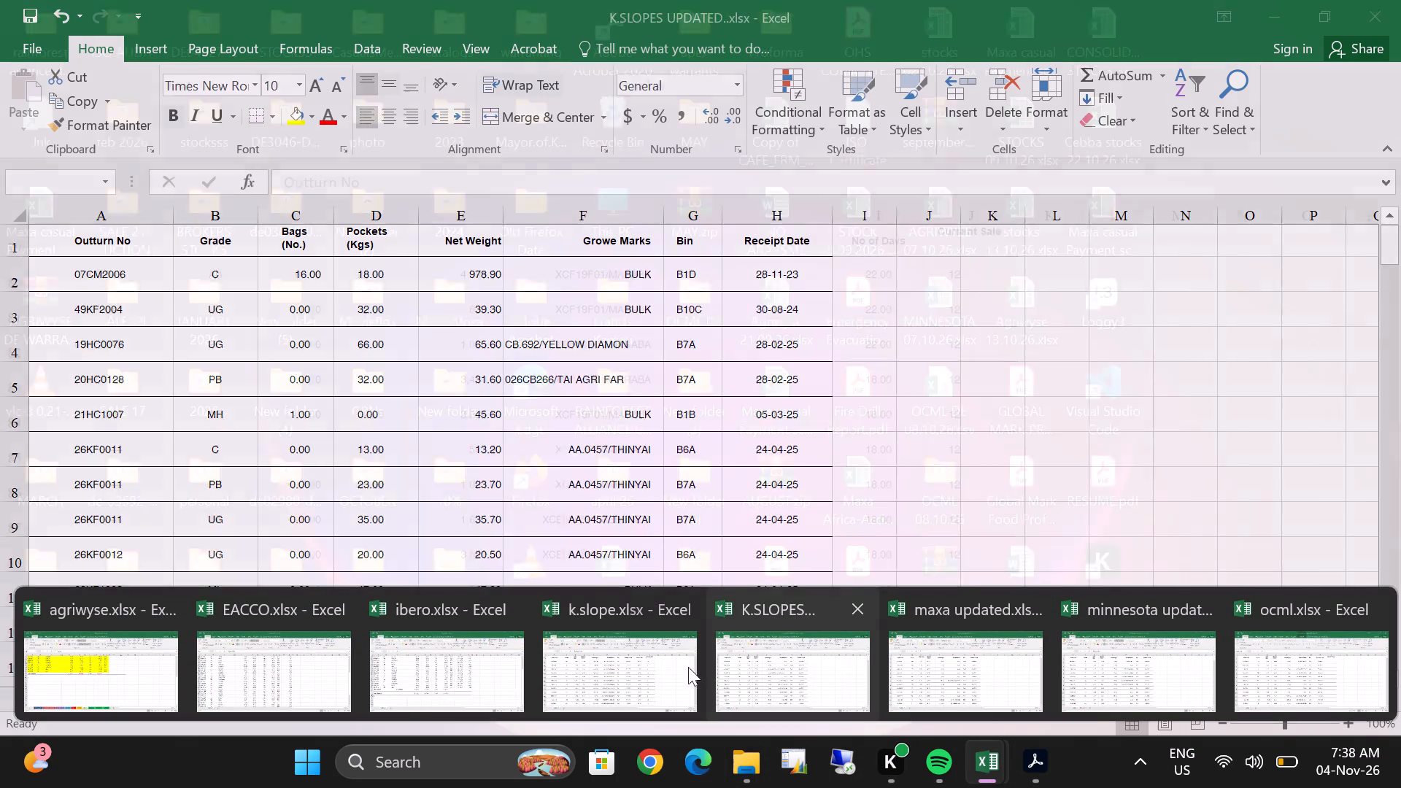
Close the k.slope.xlsx and K.SLOPES UPDATED workbooks, discarding the unsaved changes in K.SLOPES UPDATED.
left_click(676, 611)
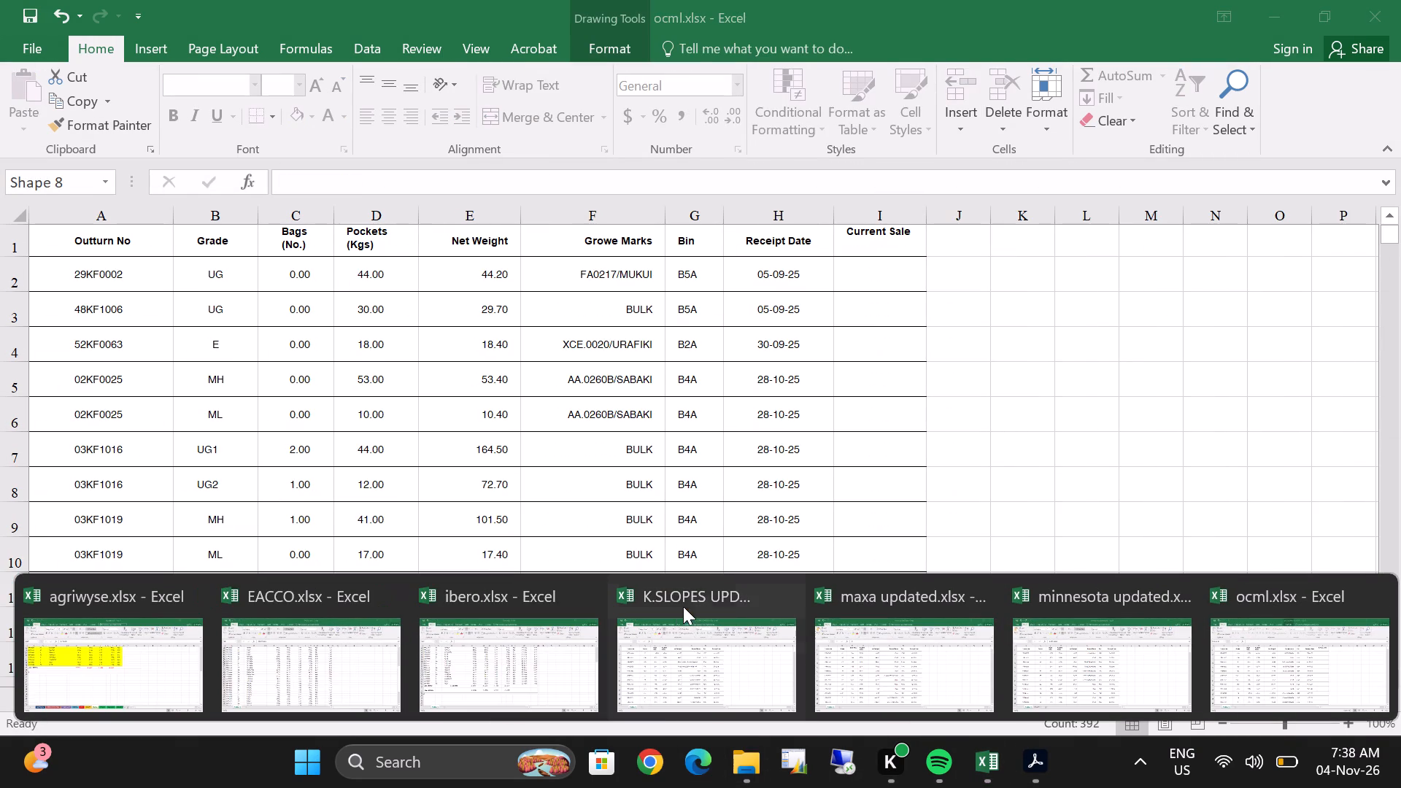
left_click(784, 593)
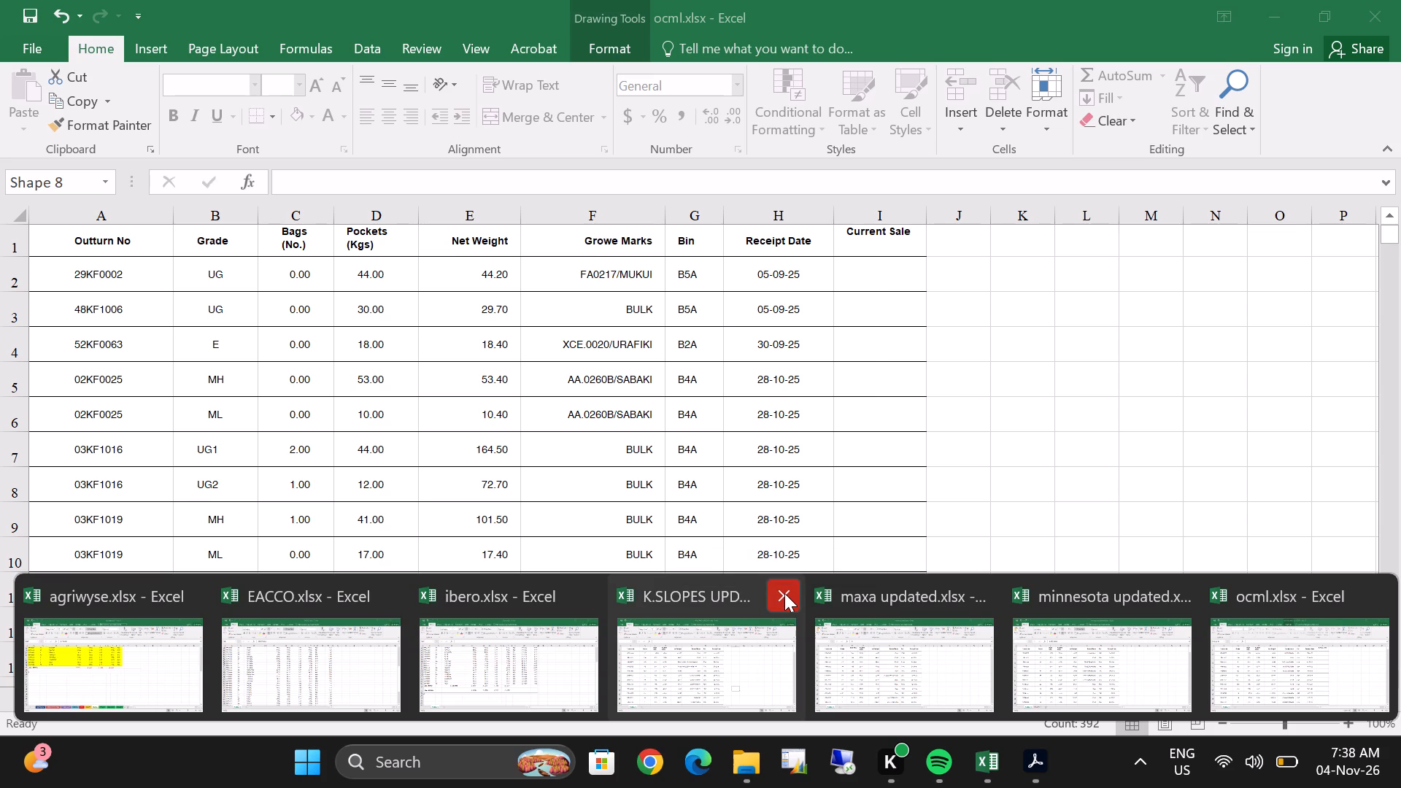
left_click(784, 593)
left_click(784, 593)
left_click(855, 629)
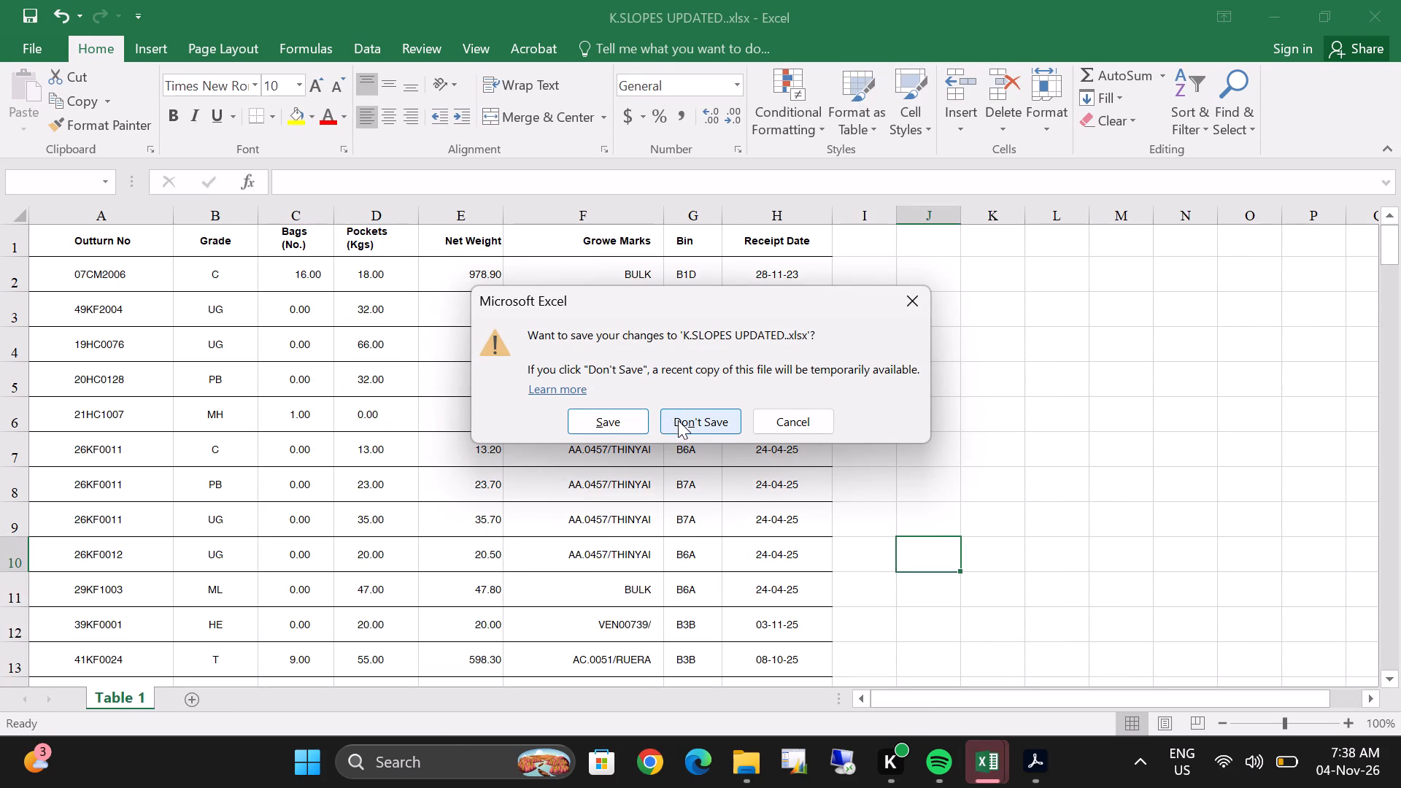
left_click(678, 421)
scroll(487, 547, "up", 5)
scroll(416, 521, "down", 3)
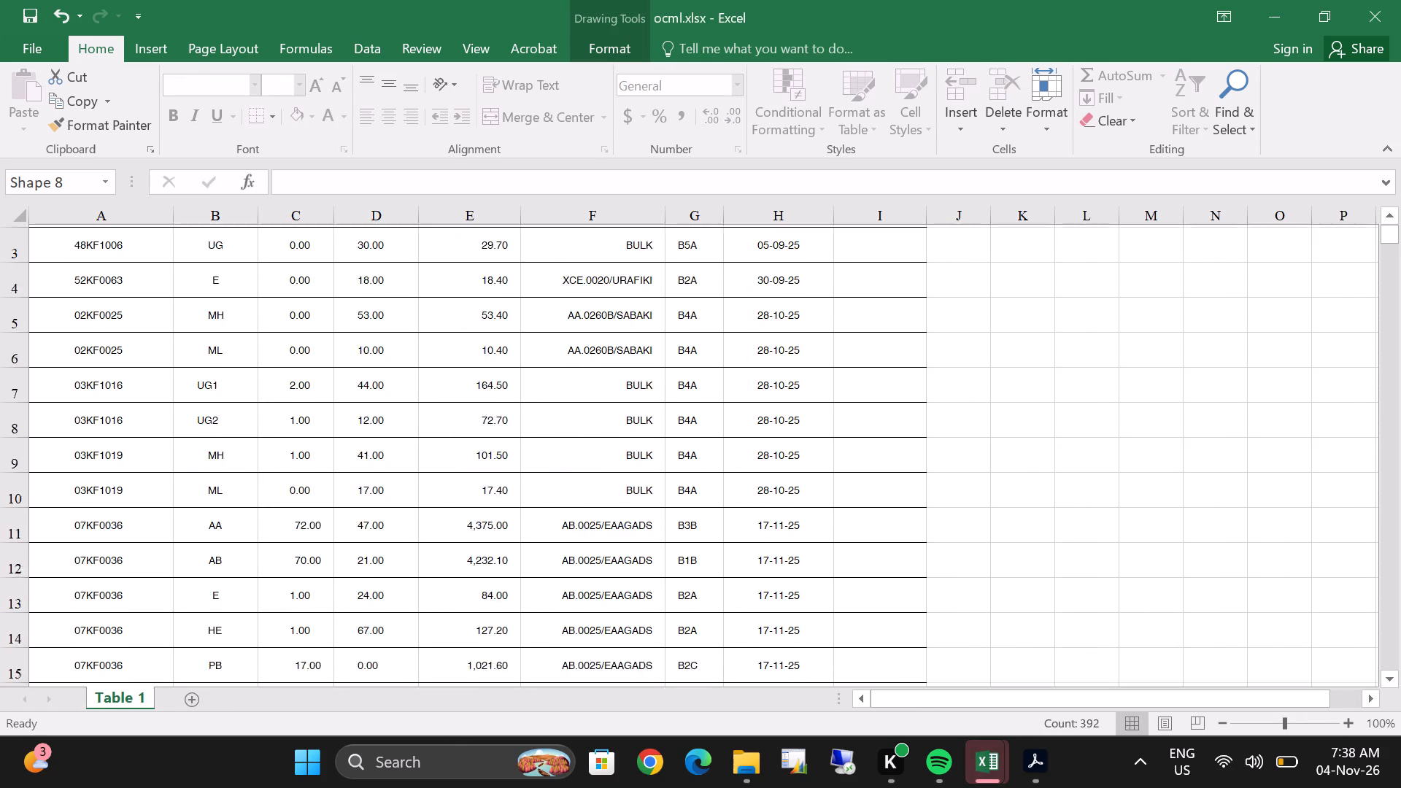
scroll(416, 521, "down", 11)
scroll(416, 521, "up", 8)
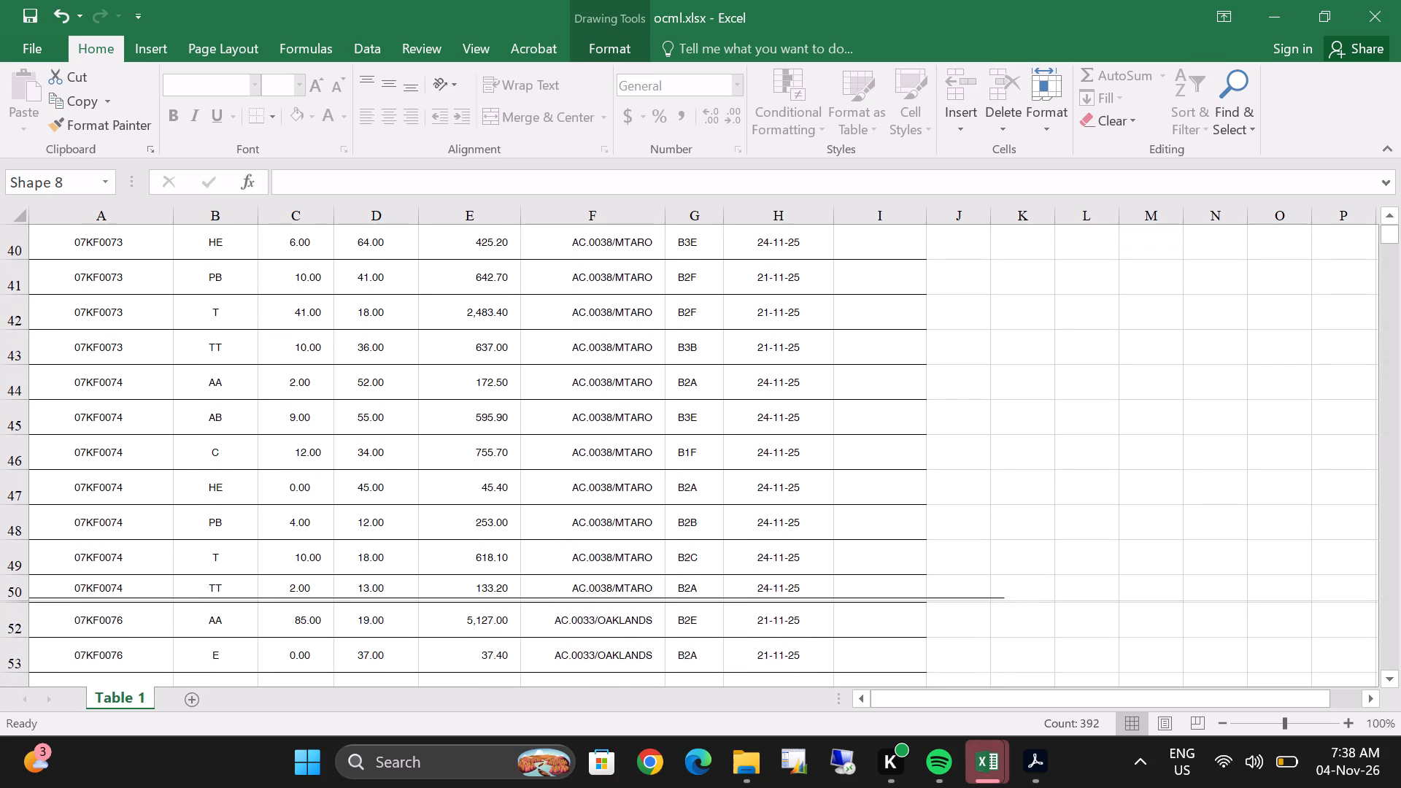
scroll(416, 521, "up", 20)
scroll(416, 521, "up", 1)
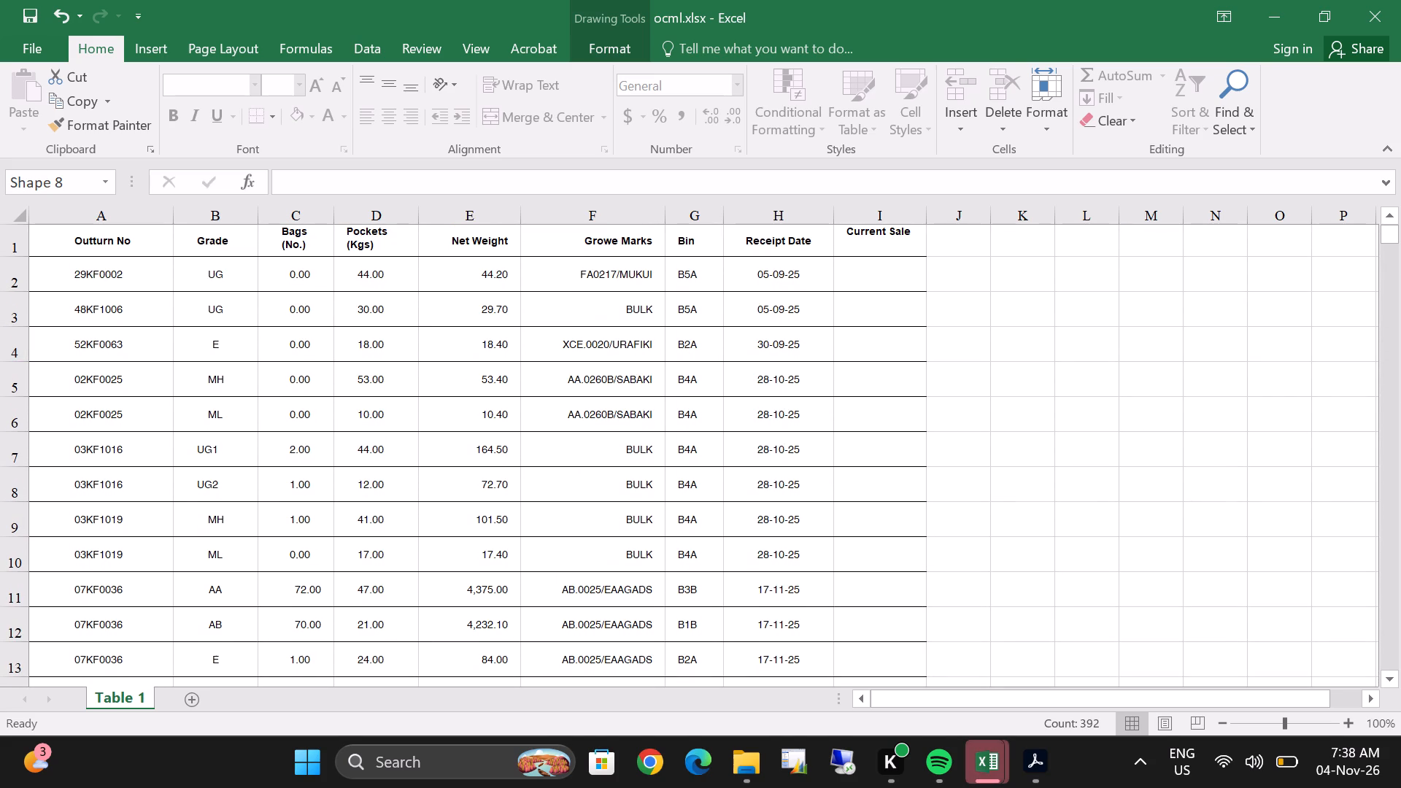
Copy the entire Table 1 sheet and paste it at cell A1 of a new sheet in ocml.xlsx.
left_click(7, 215)
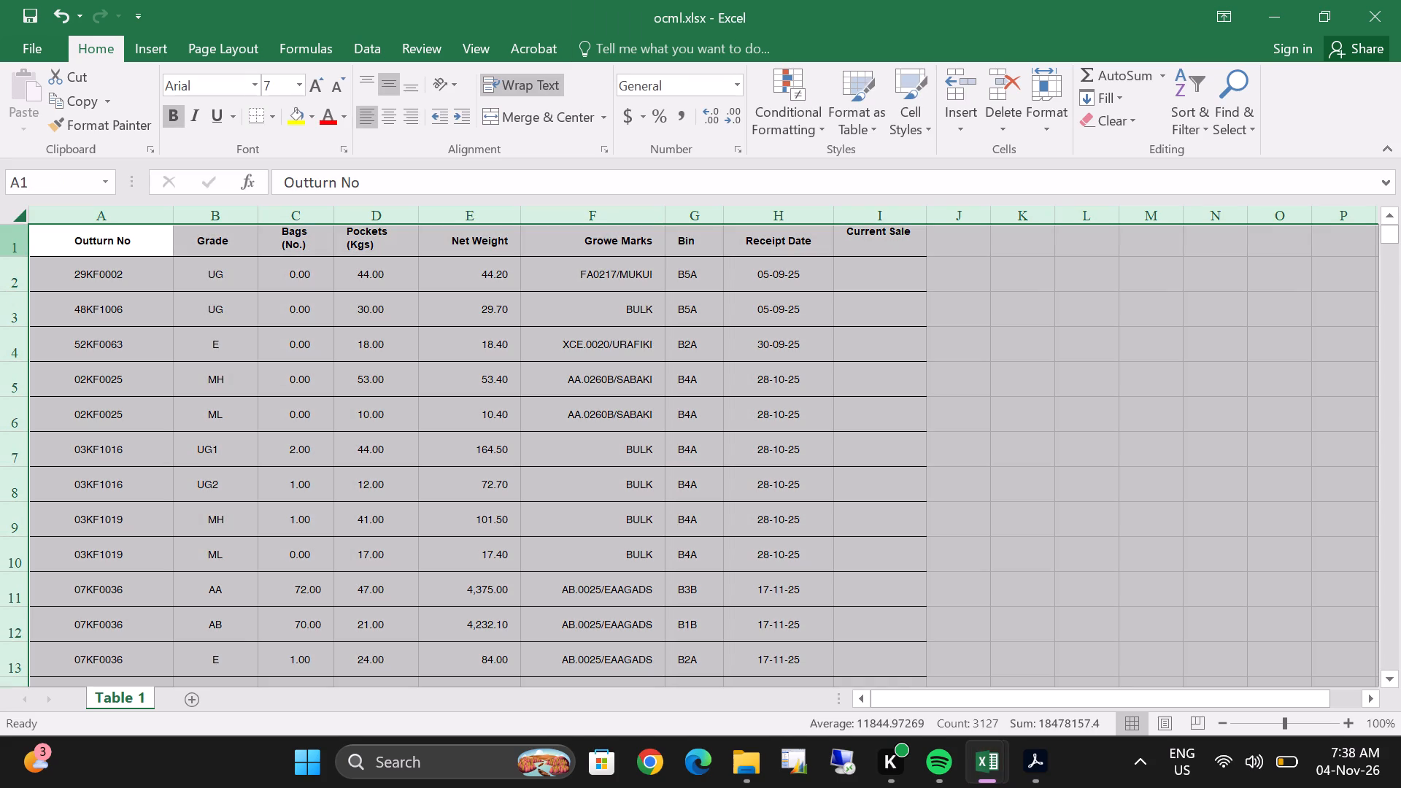
right_click(206, 368)
right_click(206, 368)
right_click(204, 368)
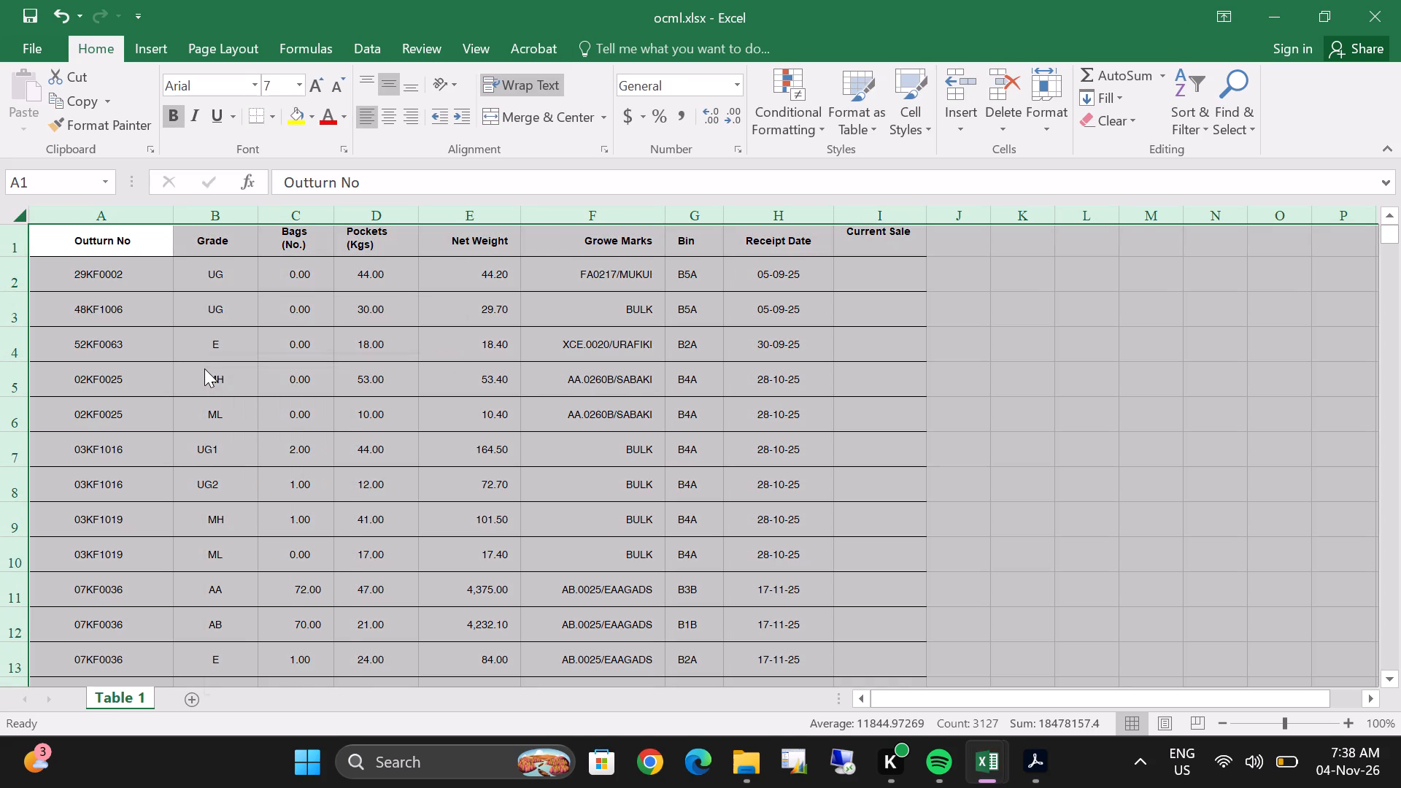
double_click(235, 411)
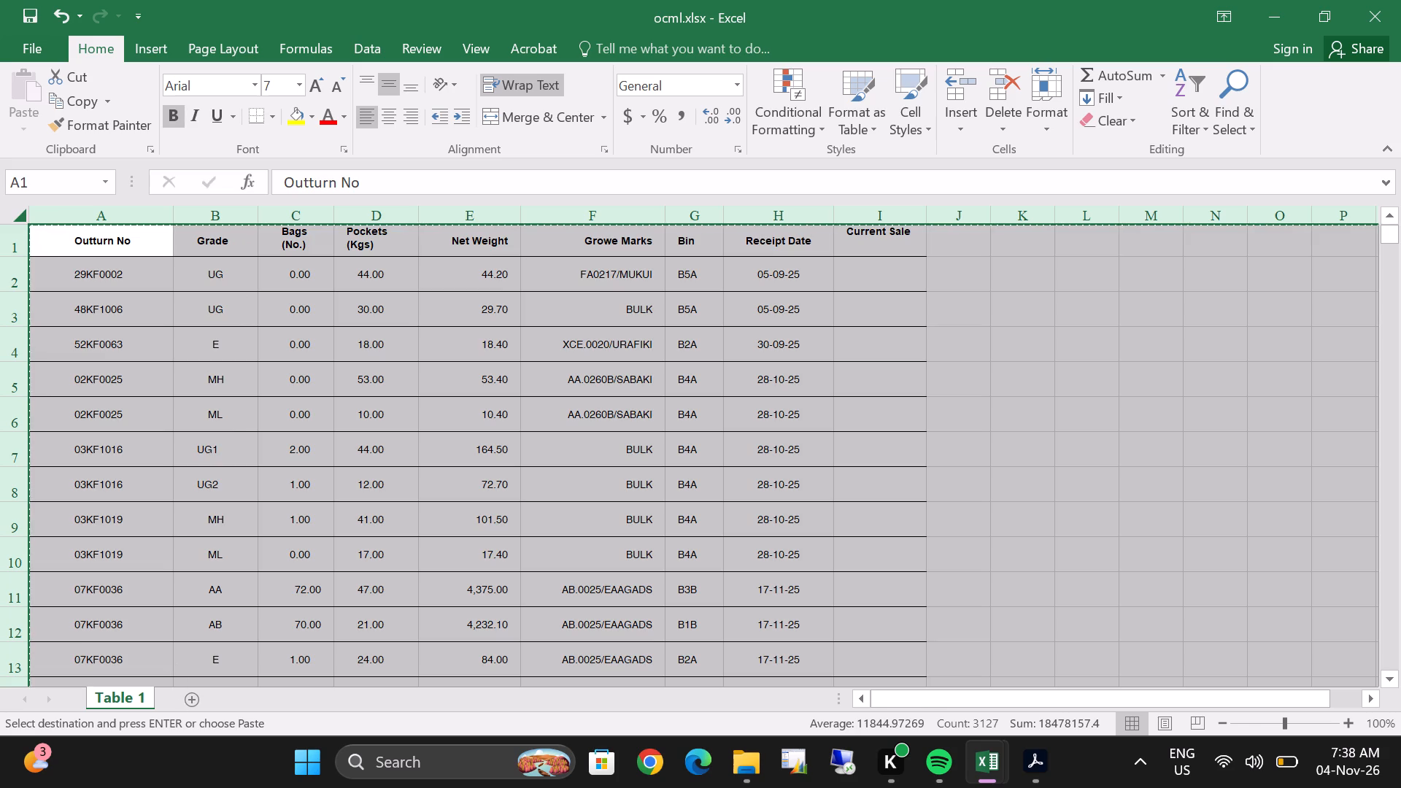
left_click(189, 694)
left_click(189, 694)
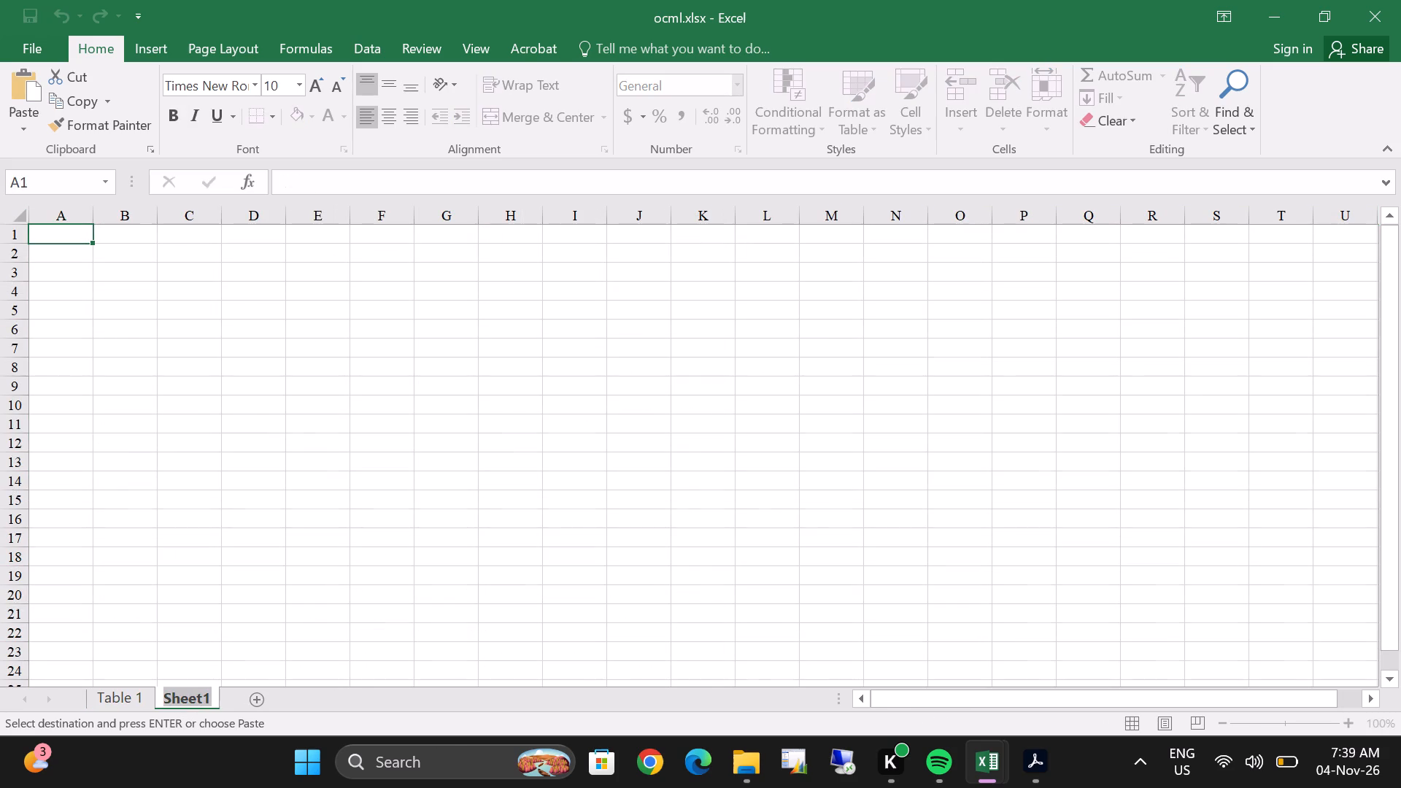
right_click(43, 231)
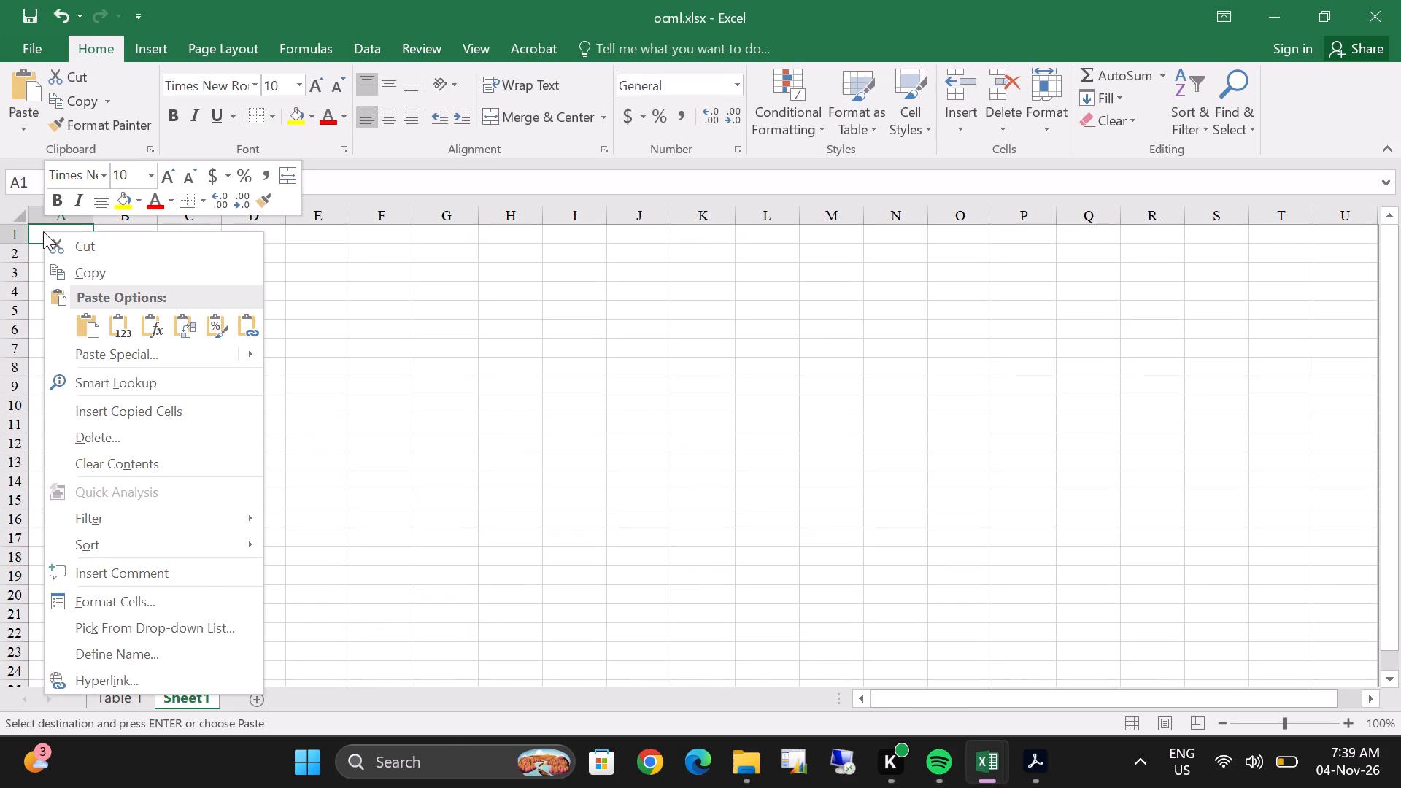
left_click(80, 328)
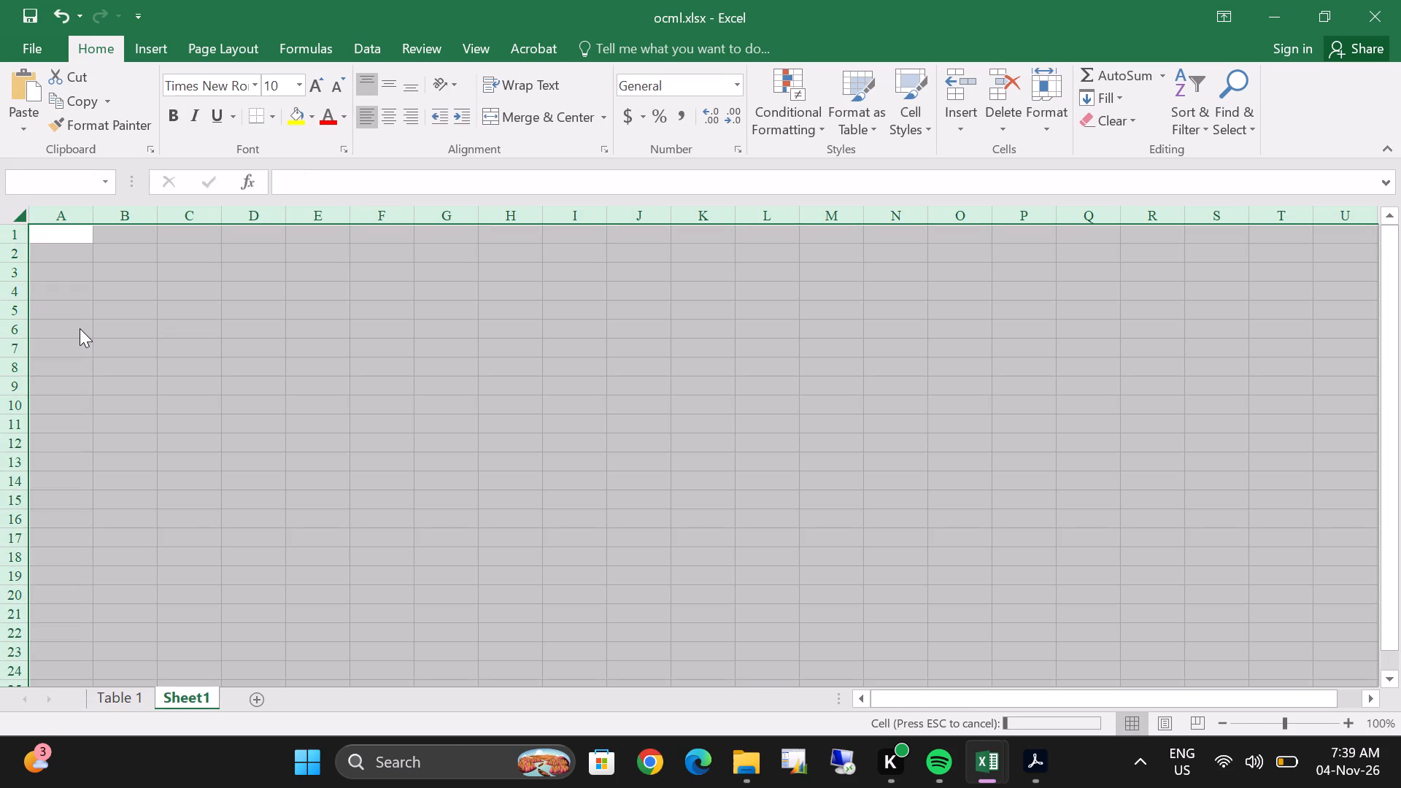
double_click(75, 226)
triple_click(53, 309)
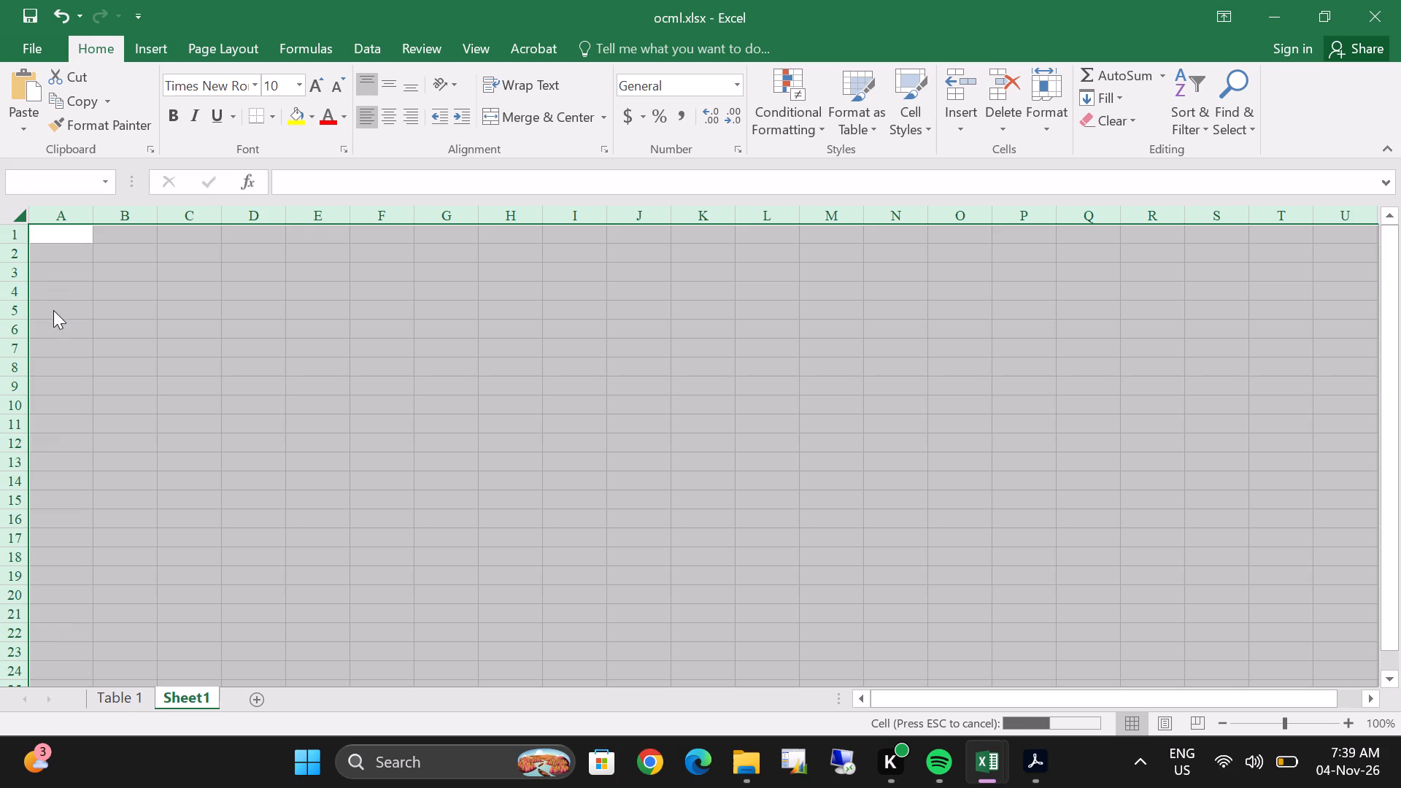
left_click(53, 310)
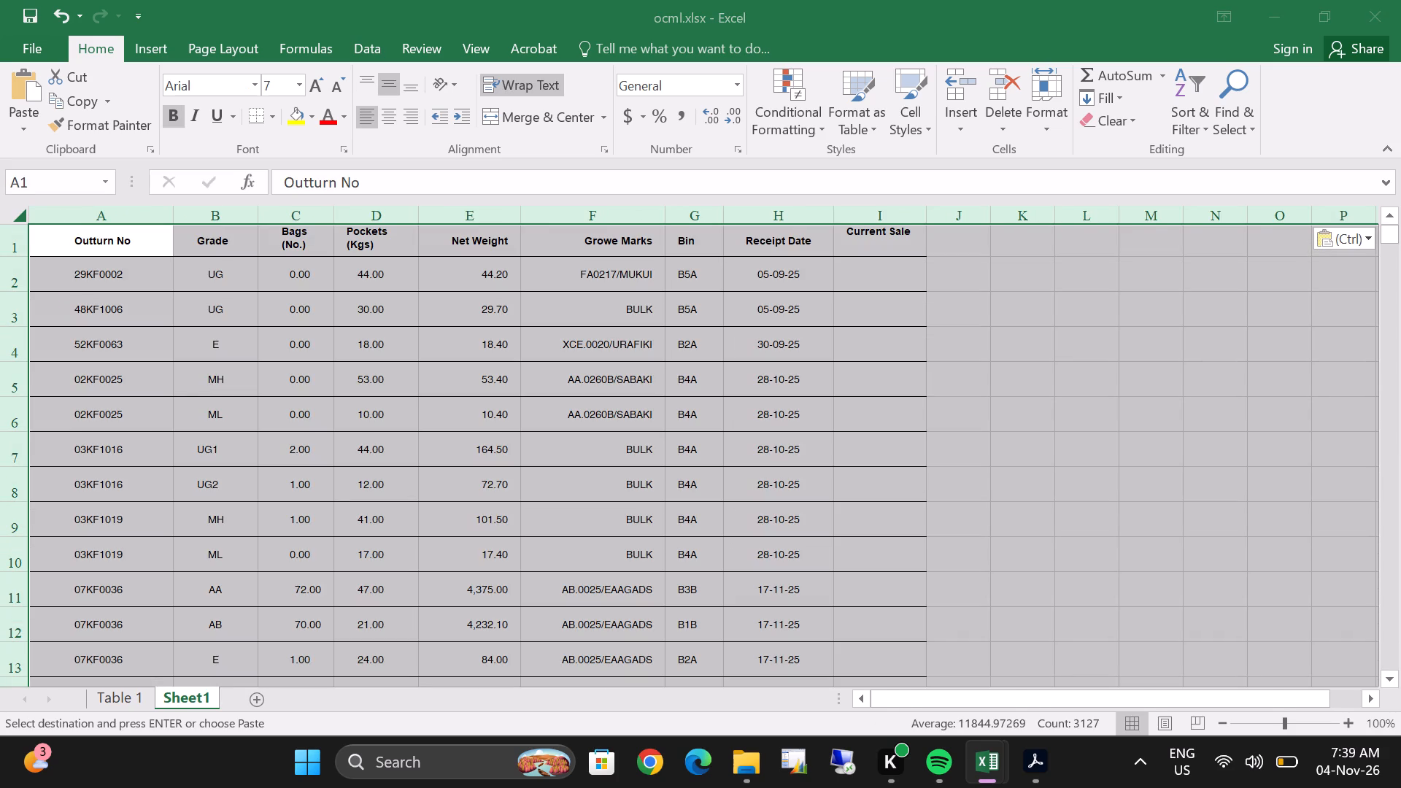
Examine the pasted outturn rows on Sheet1 from the header row down to the 07KF0073 entries.
scroll(117, 313, "down", 9)
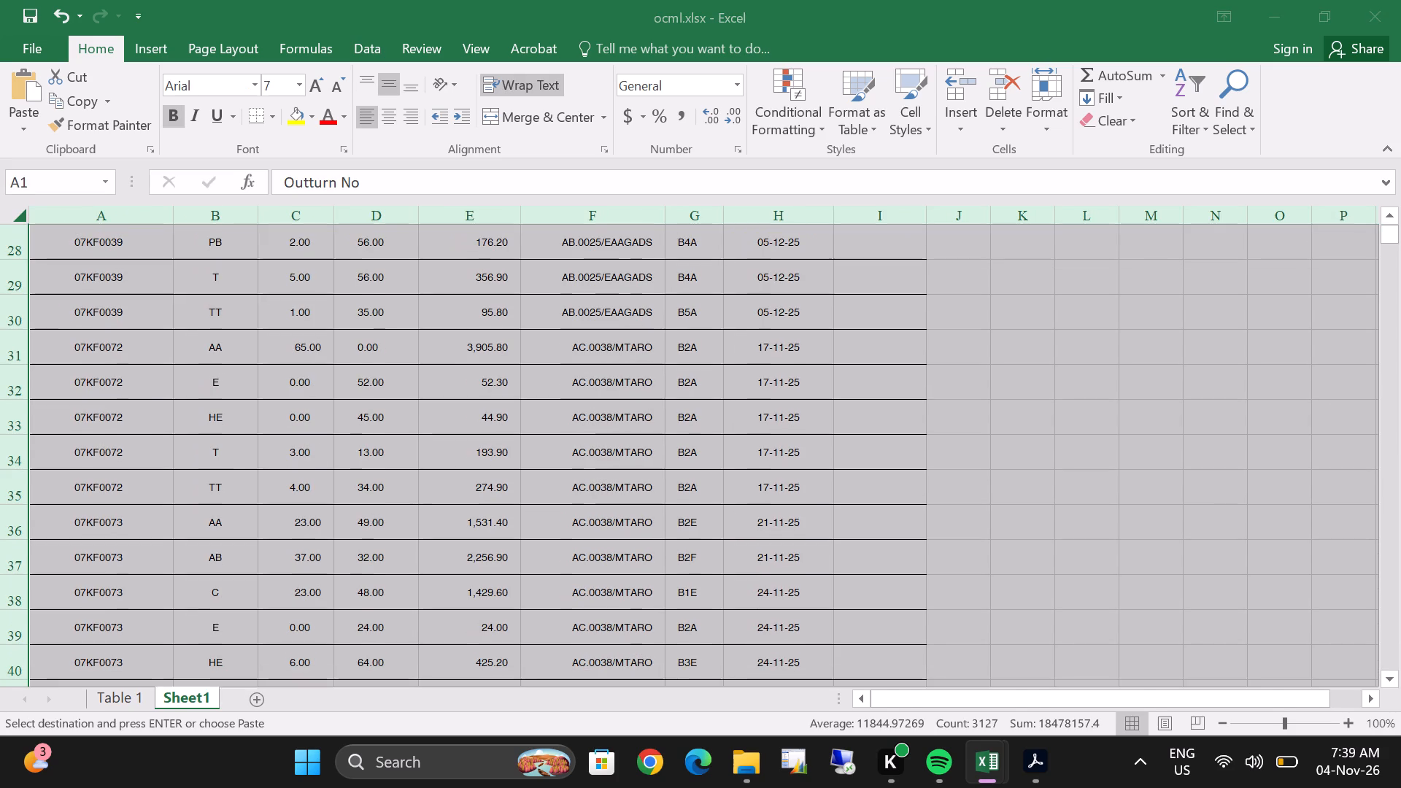
scroll(359, 411, "up", 3)
left_click(358, 408)
scroll(367, 405, "up", 4)
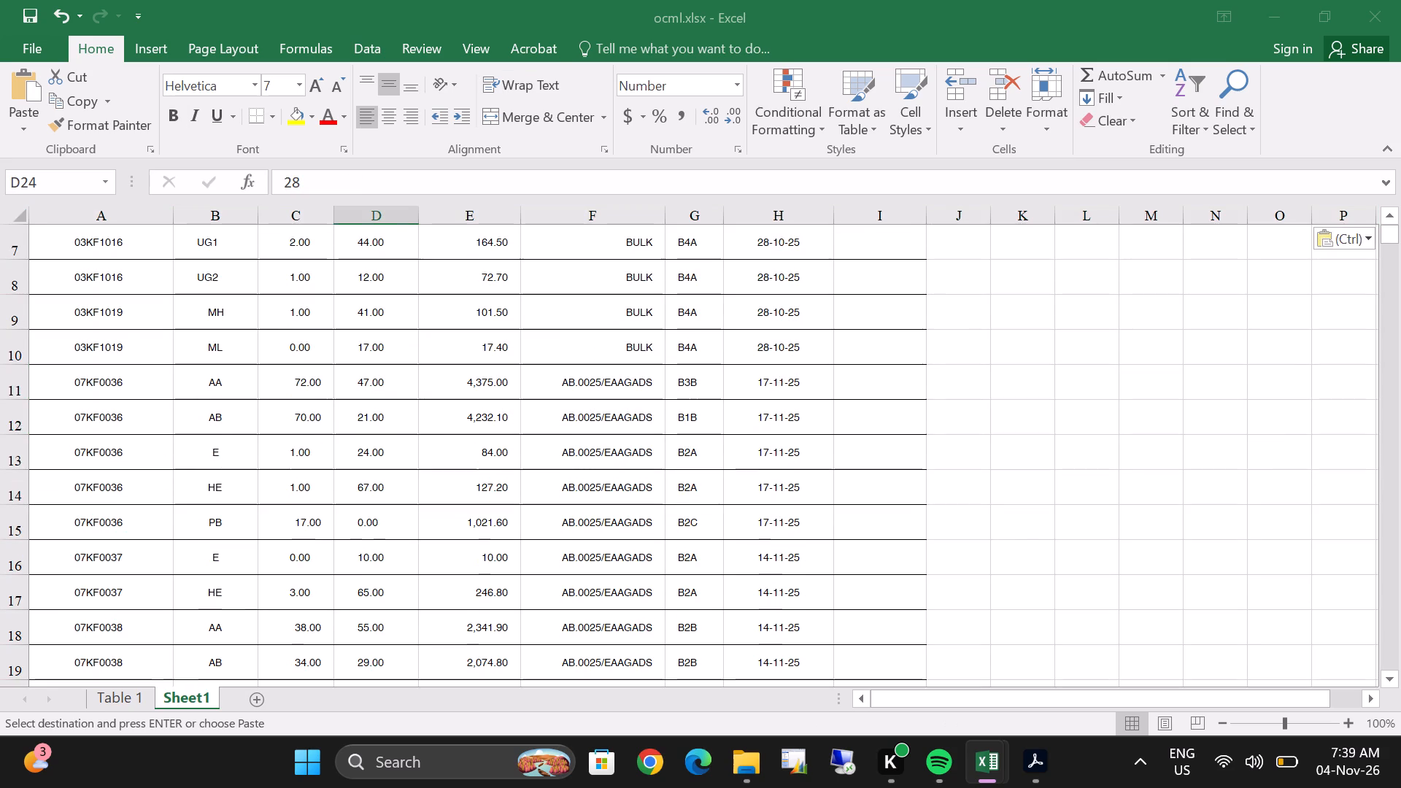
scroll(358, 401, "up", 6)
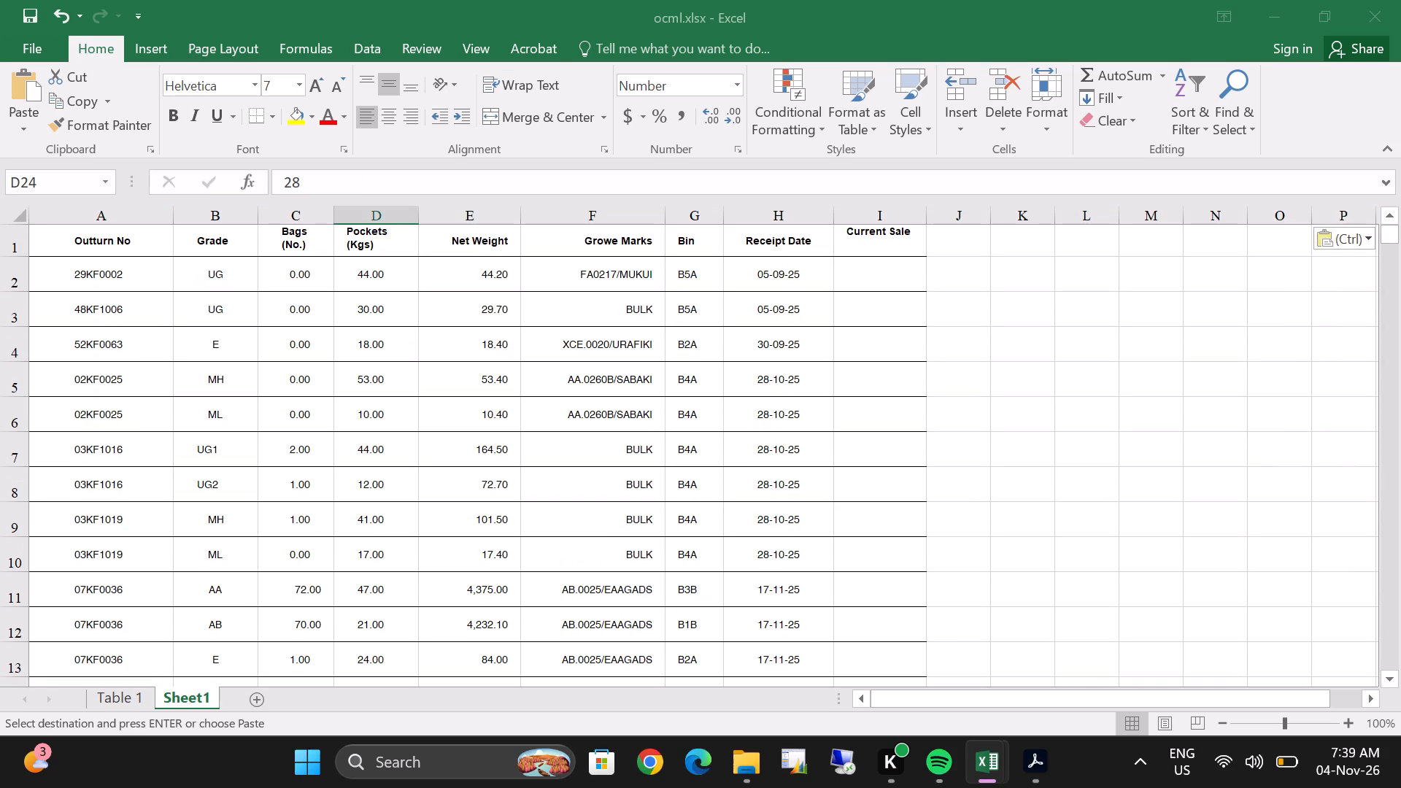
scroll(188, 367, "down", 2)
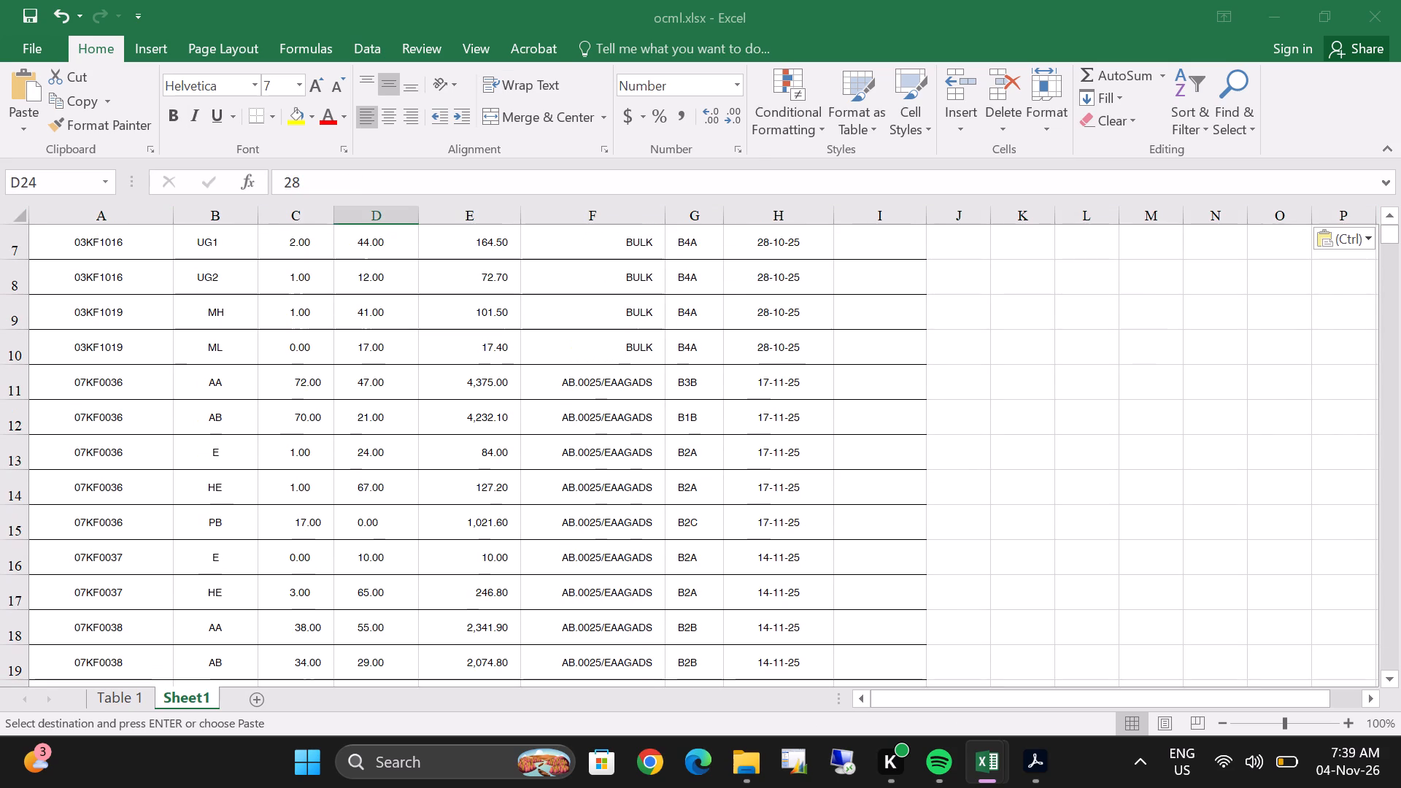
scroll(188, 367, "up", 6)
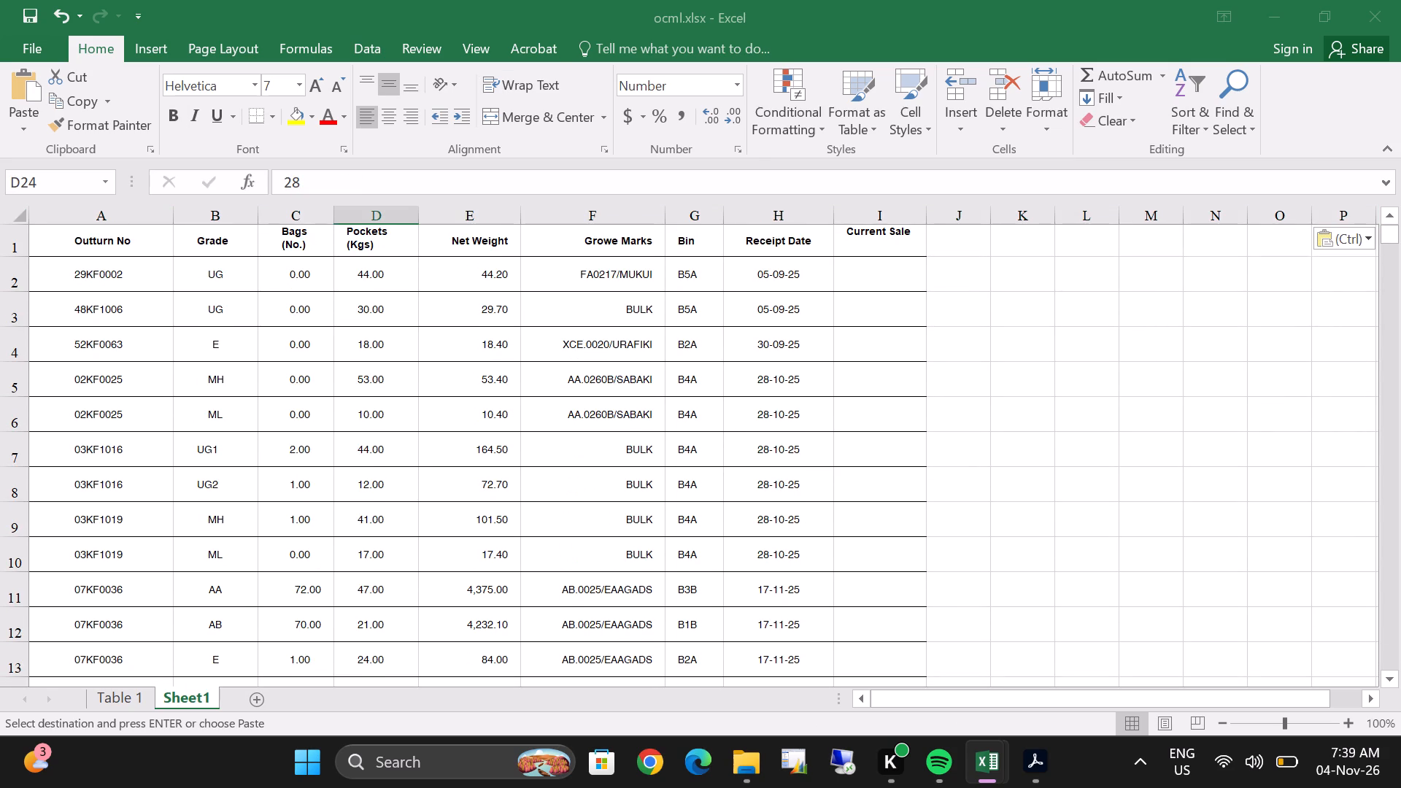
scroll(174, 290, "down", 8)
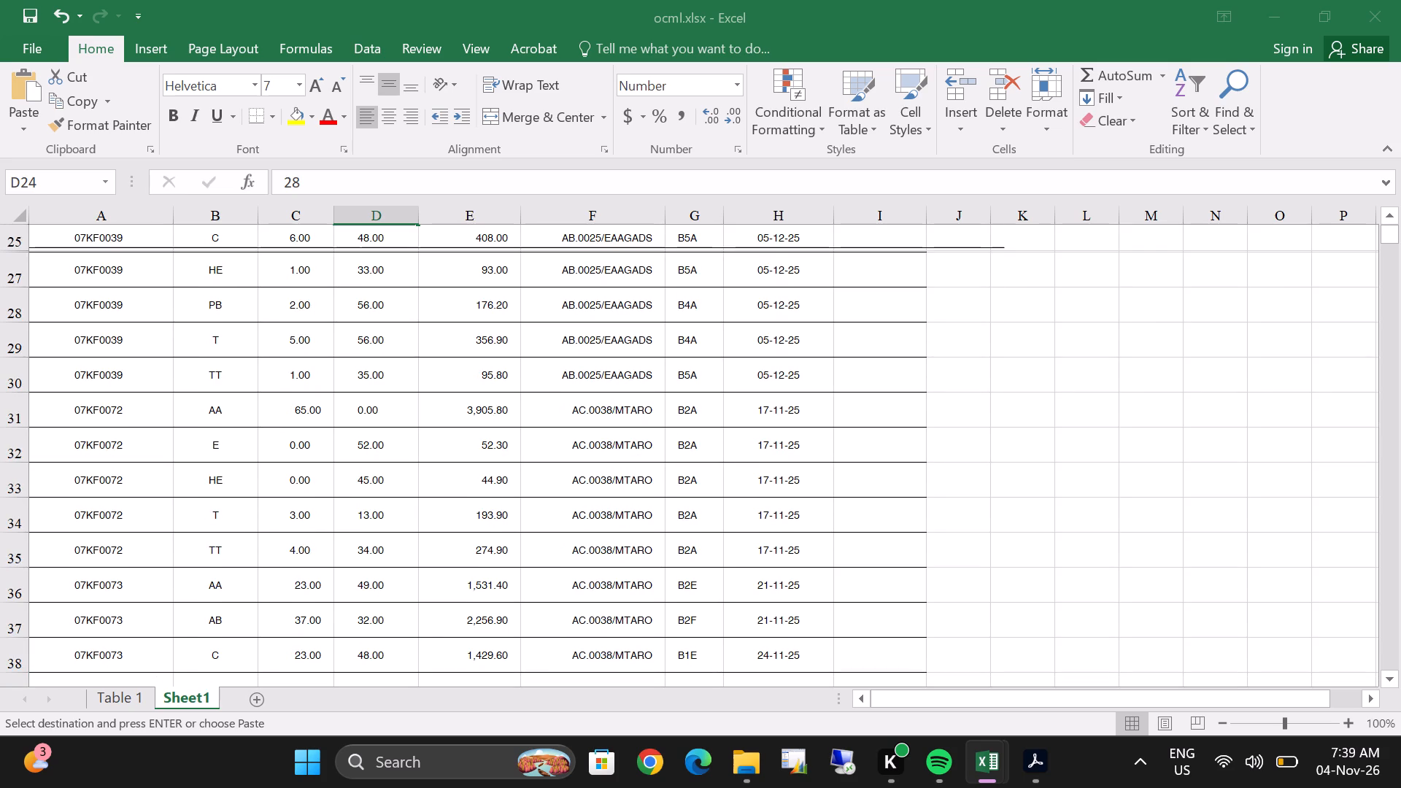
Delete row 27, the 07KF0039 grade HE entry, from Sheet1.
scroll(168, 295, "up", 1)
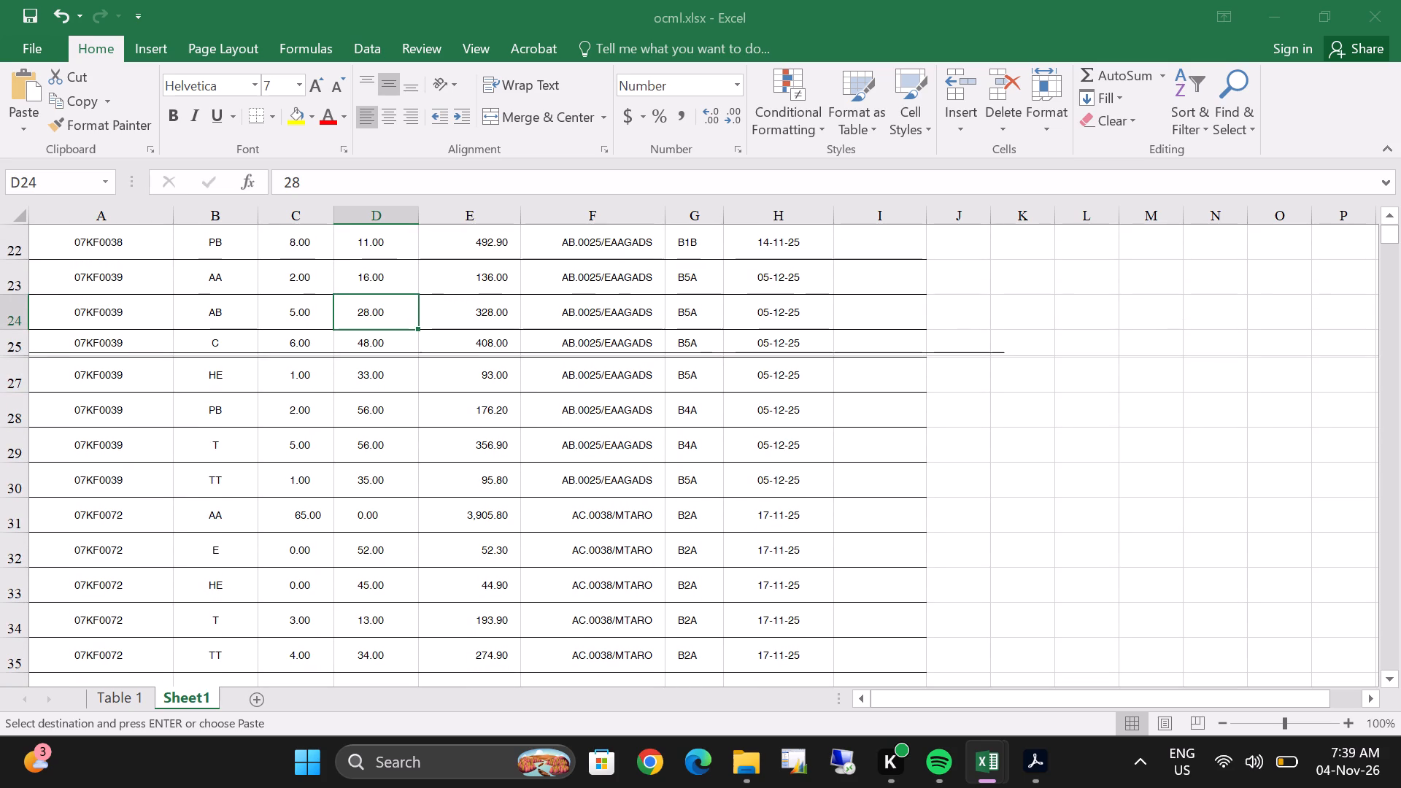
left_click(109, 374)
double_click(21, 373)
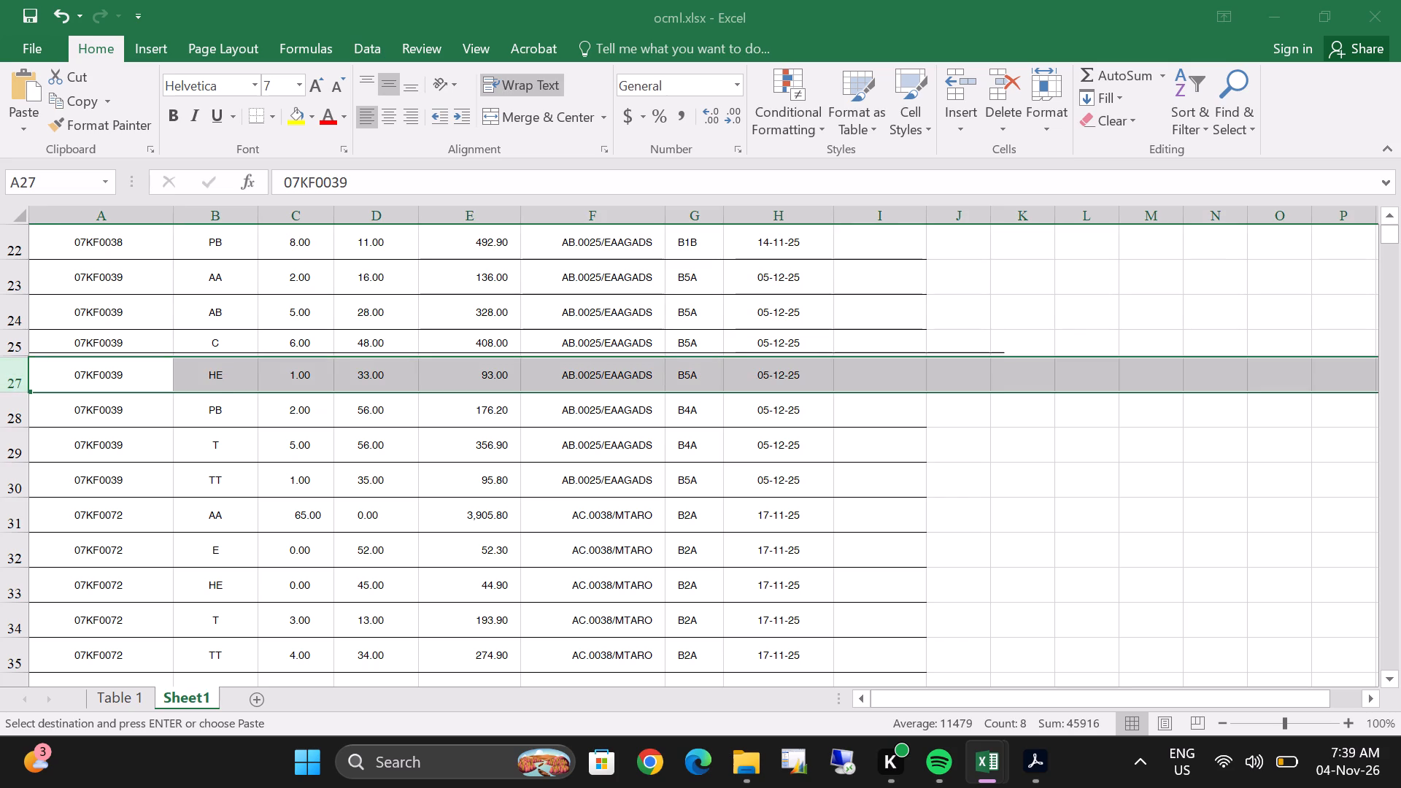
right_click(59, 376)
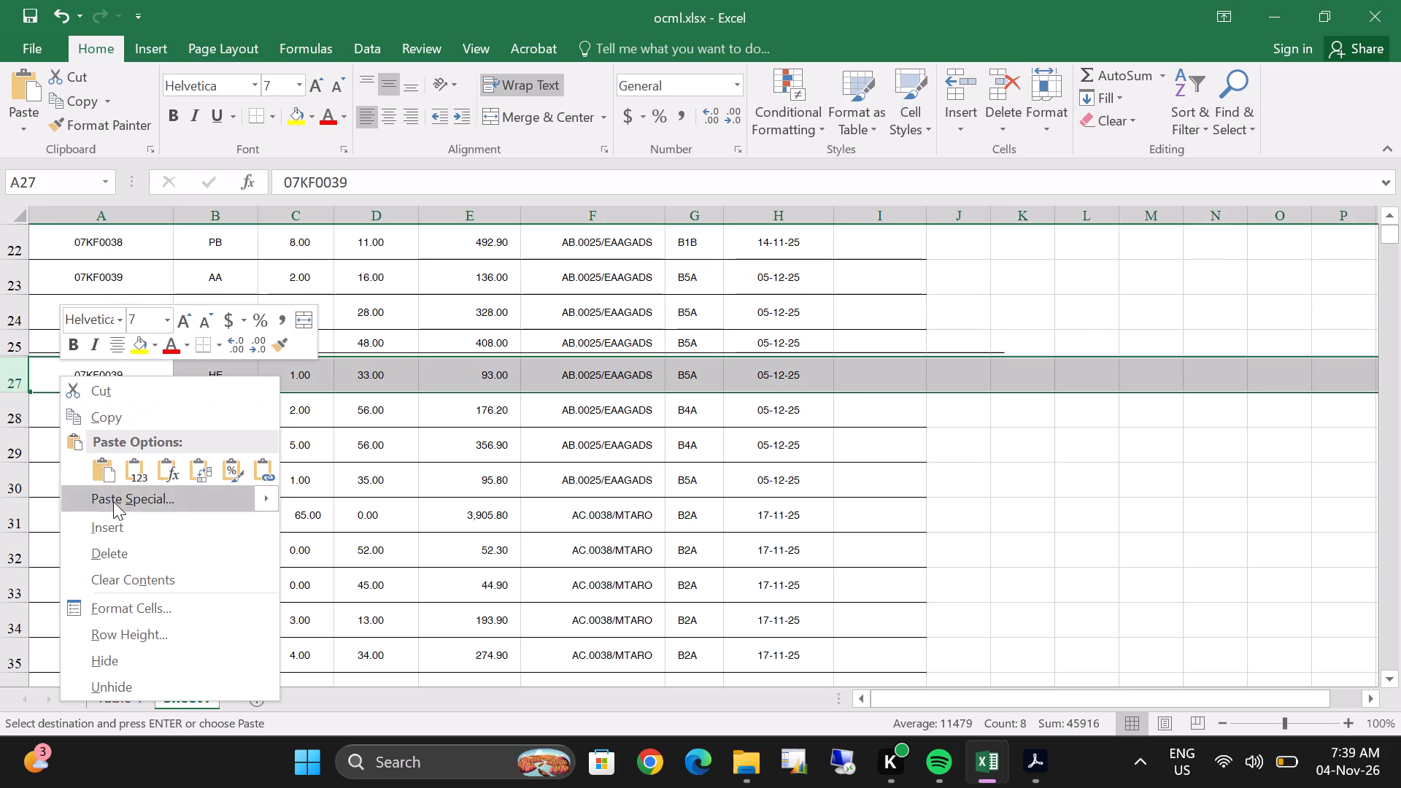
double_click(109, 553)
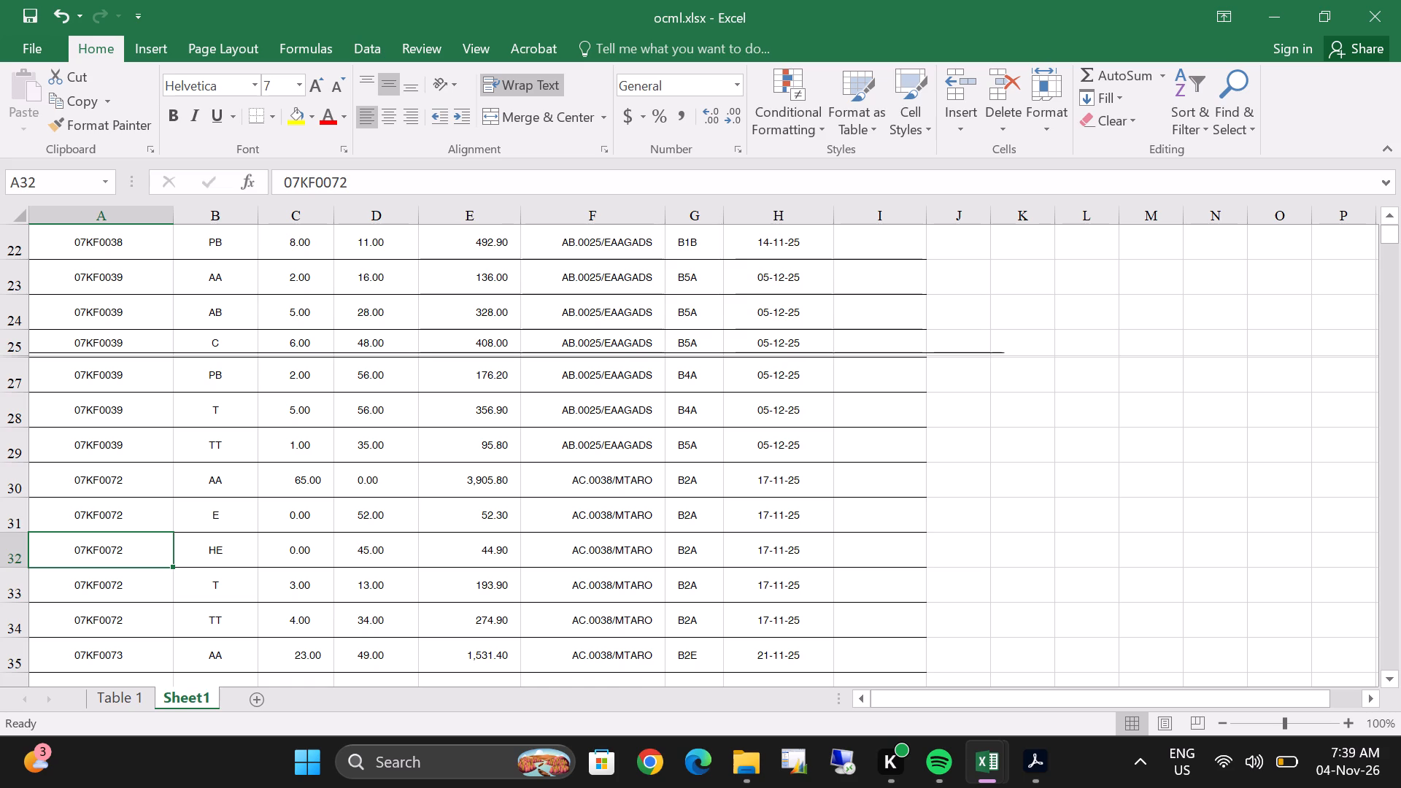
Auto-fit row 25 on Sheet1, then expand the collapsed blank row 26 beneath it and delete it.
double_click(20, 355)
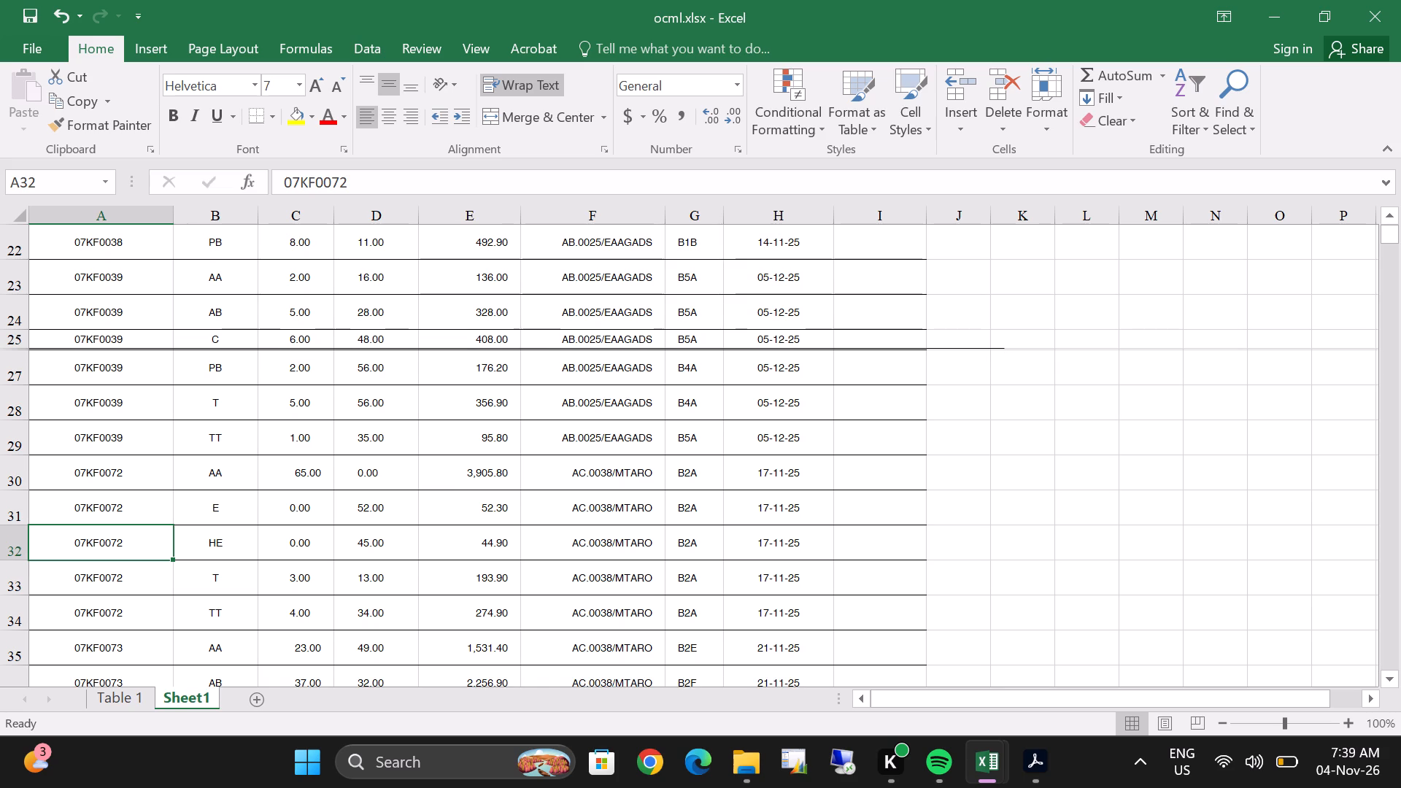
left_click(20, 349)
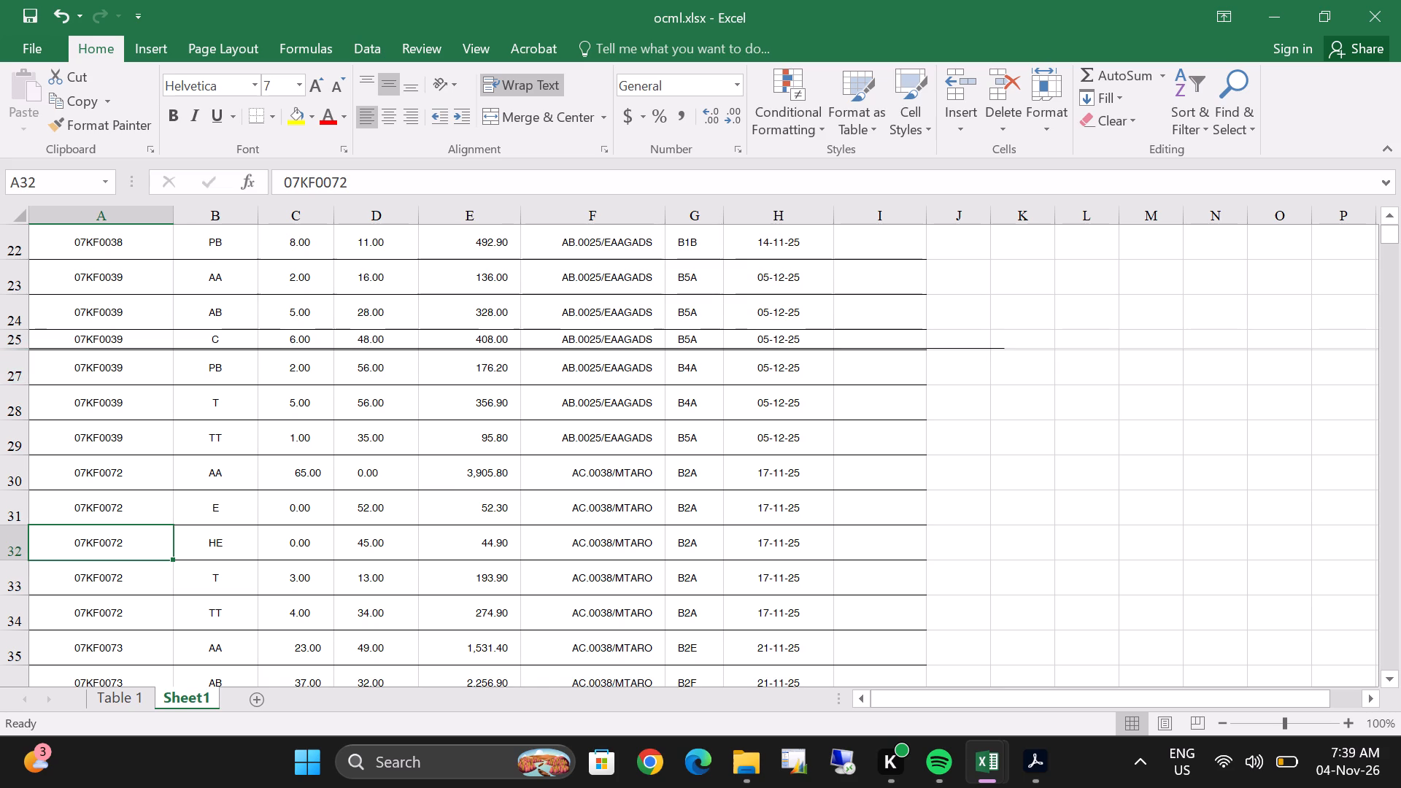
left_click(21, 350)
left_click_drag(21, 350, 21, 374)
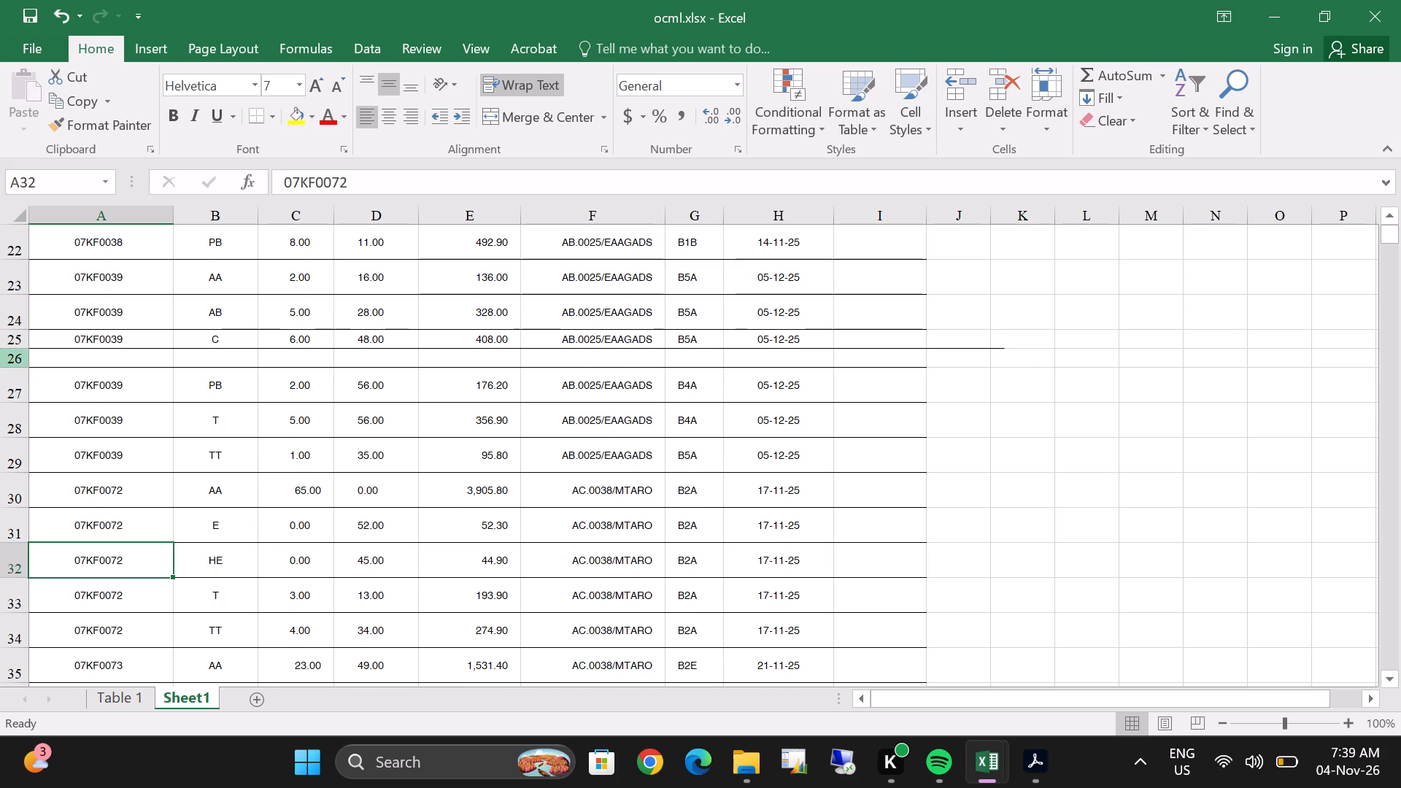
right_click(9, 360)
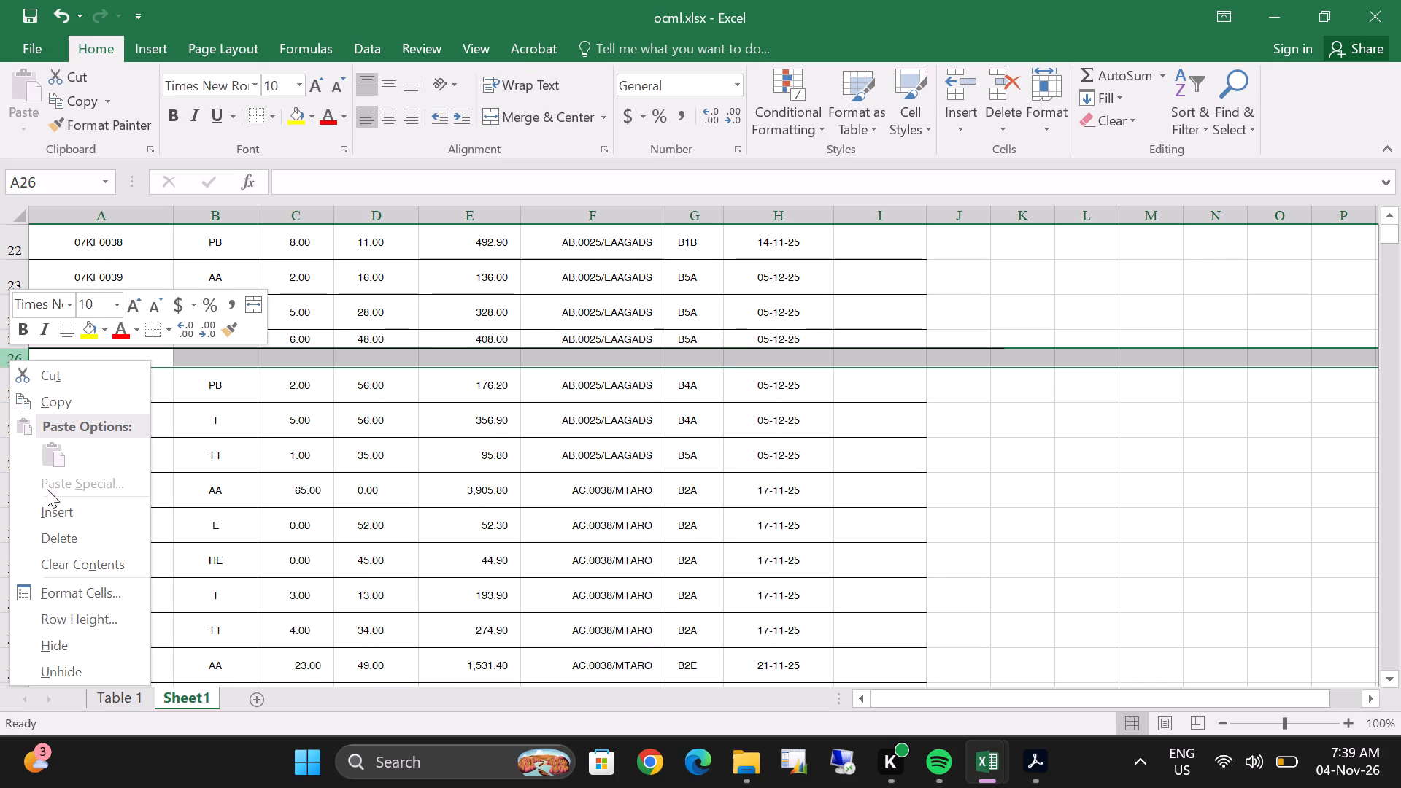
left_click(81, 540)
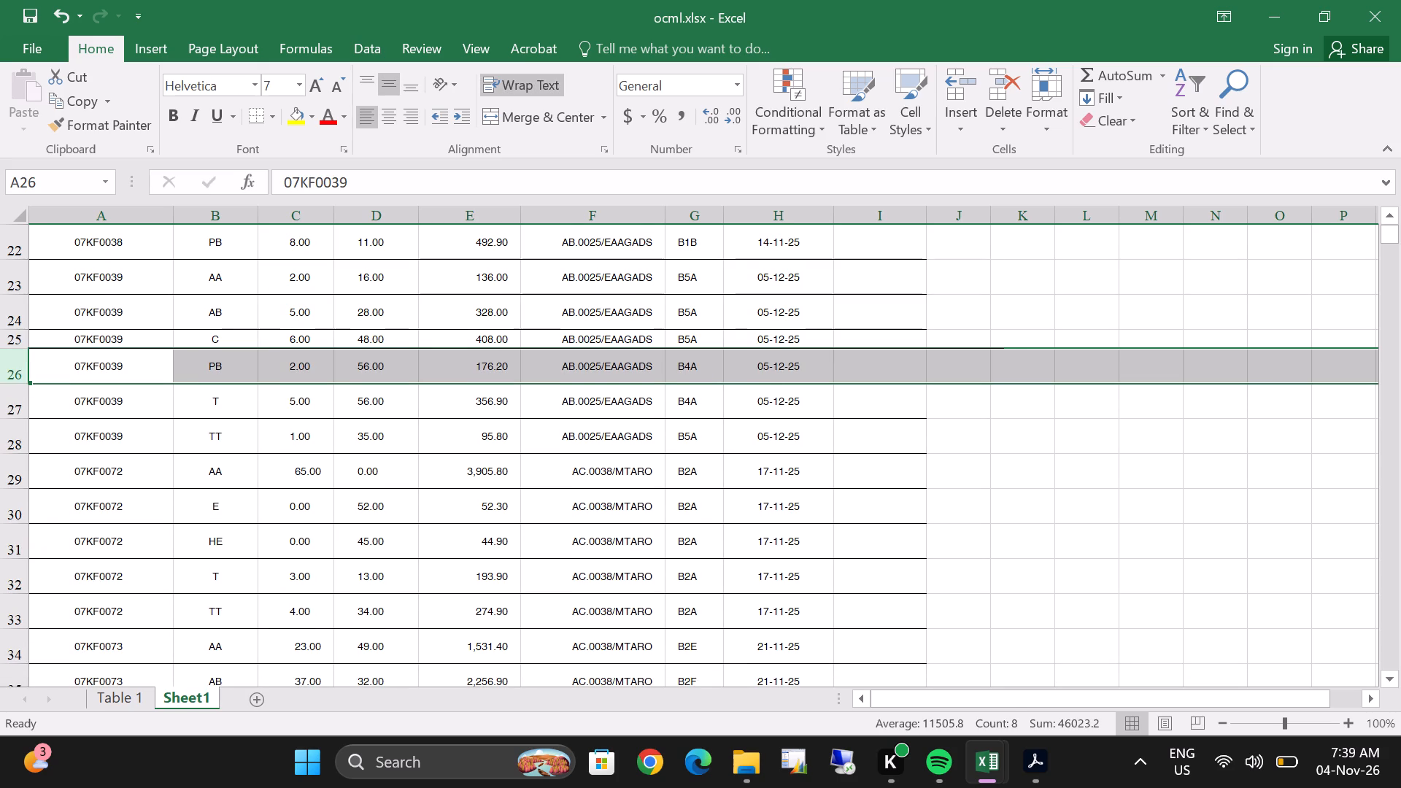
Expand the collapsed blank row 49 between the 07KF0074 and 07KF0076 entries and delete it.
scroll(358, 360, "down", 8)
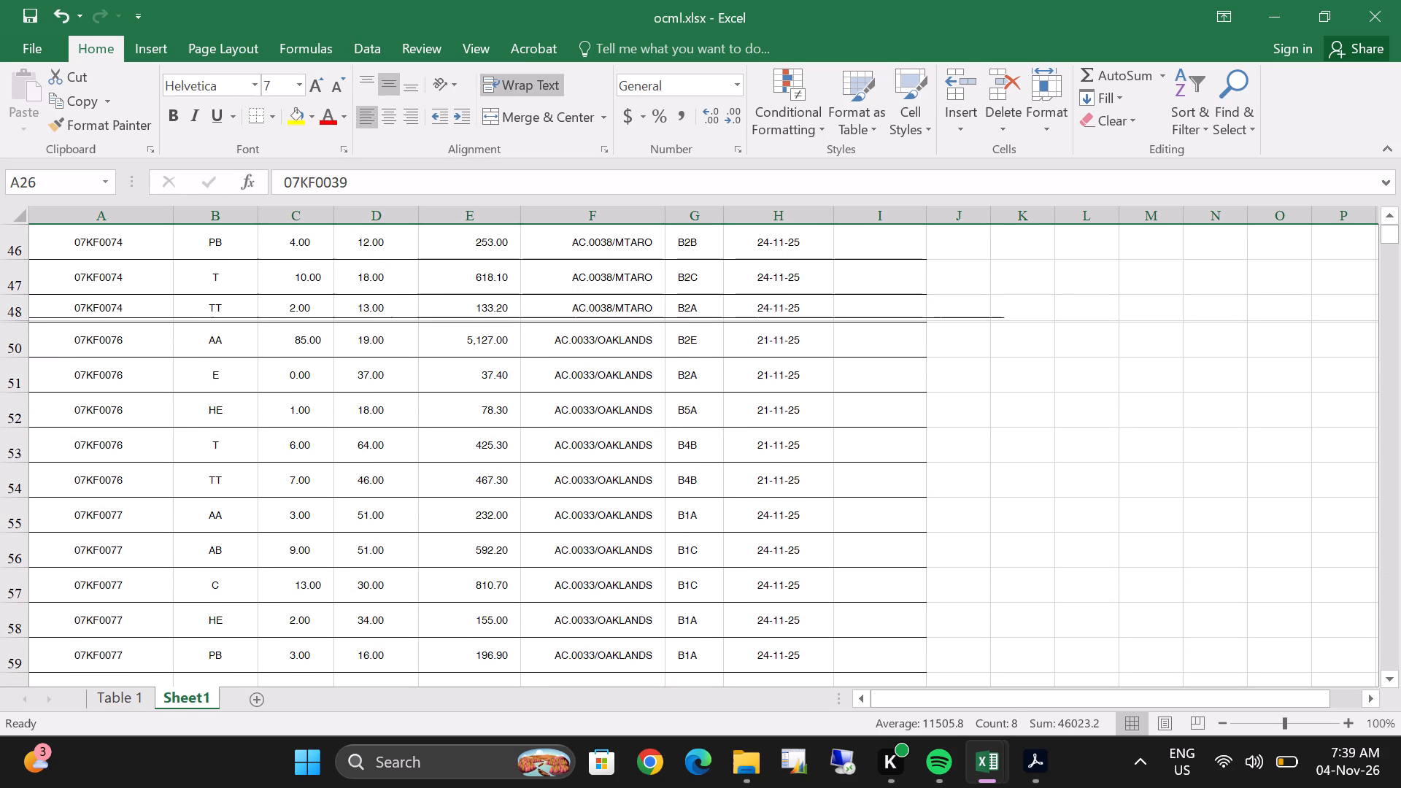
left_click(24, 319)
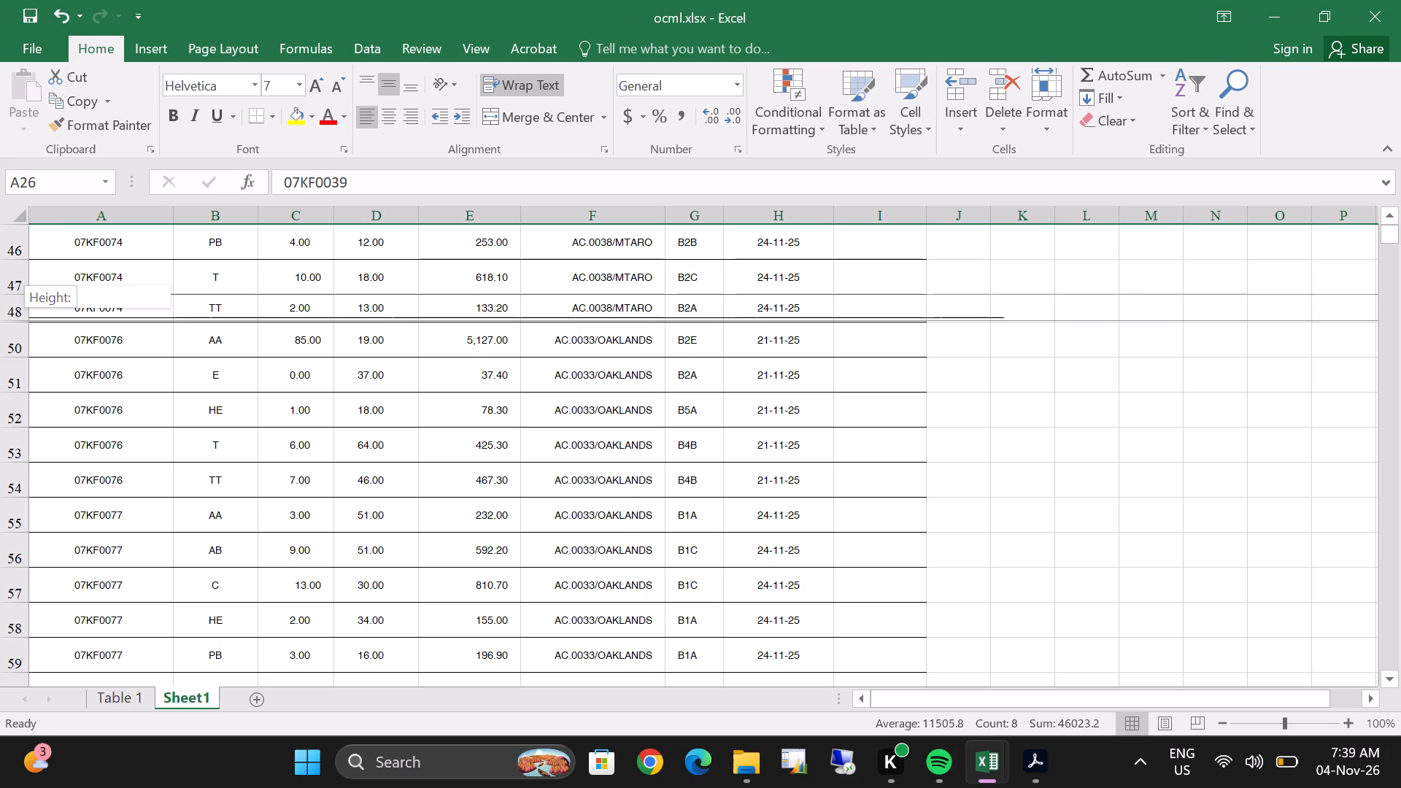
left_click(27, 323)
left_click_drag(27, 323, 27, 329)
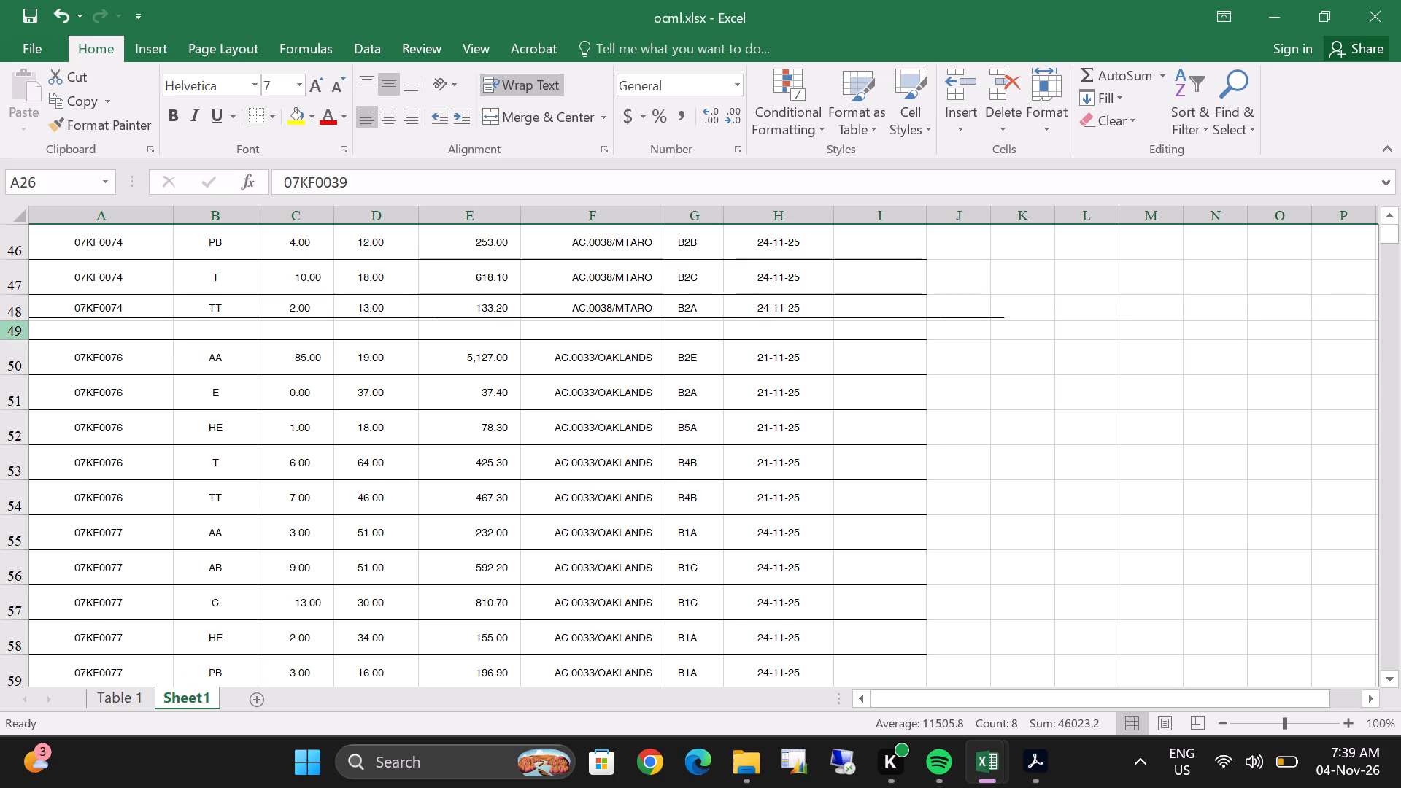
left_click_drag(27, 329, 27, 331)
left_click(0, 328)
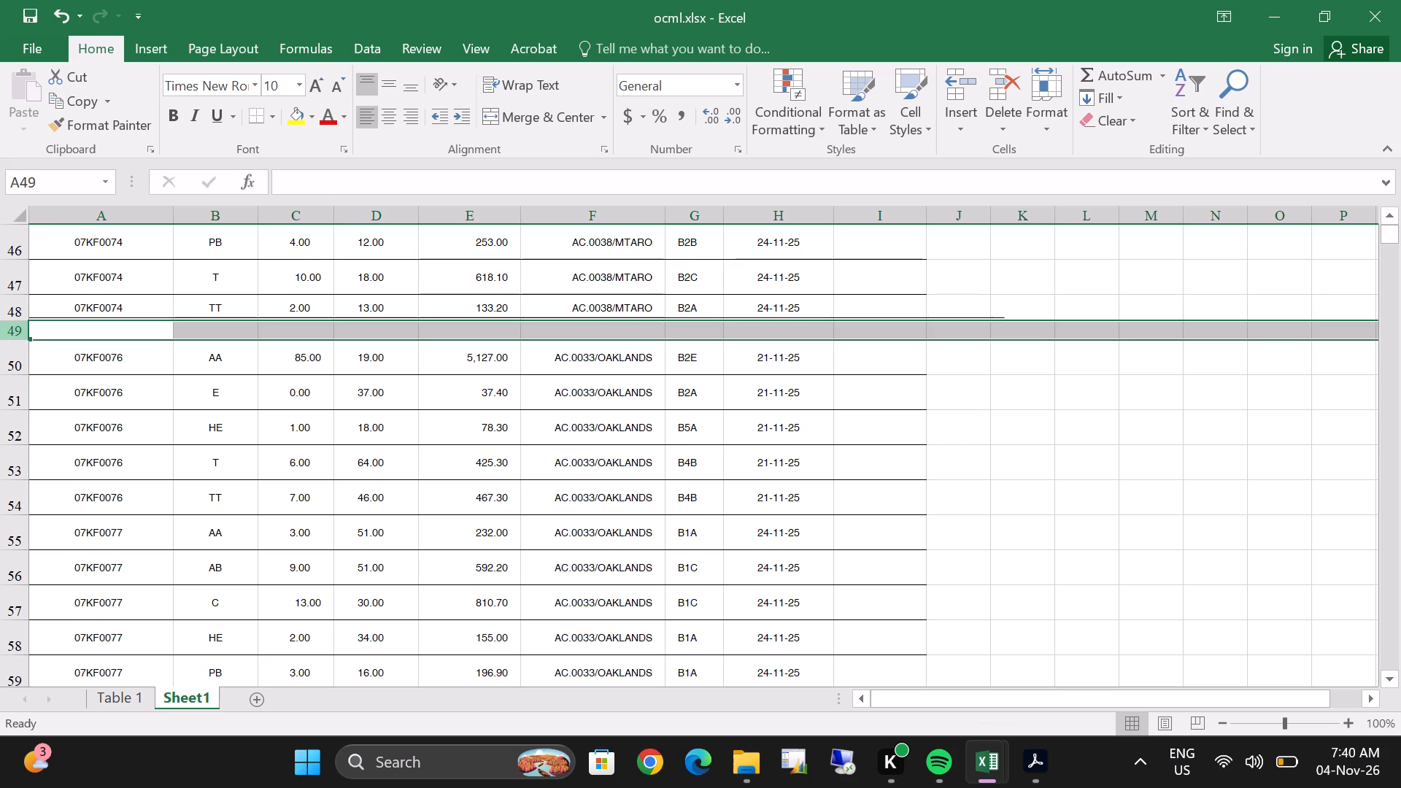
right_click(69, 323)
left_click(16, 333)
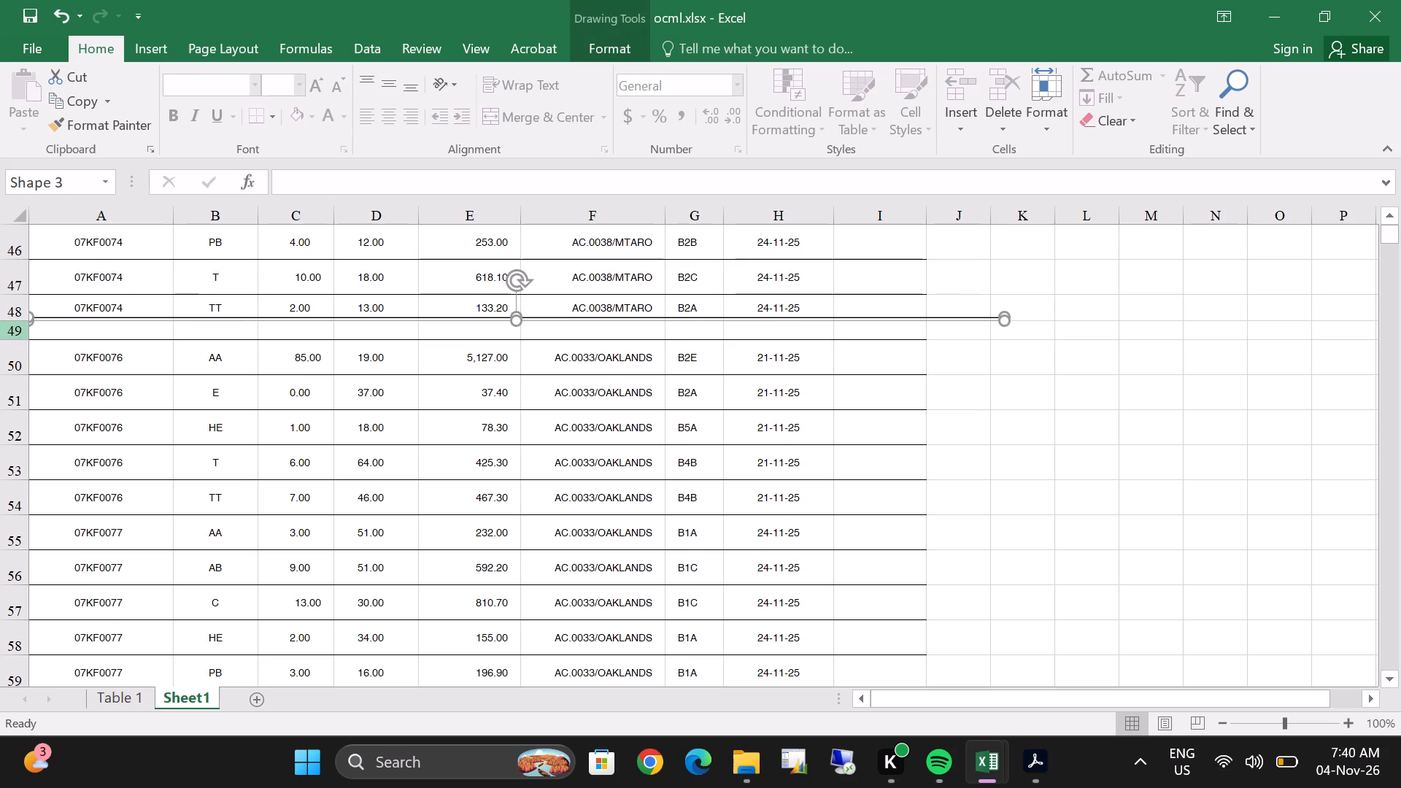
triple_click(16, 333)
right_click(35, 332)
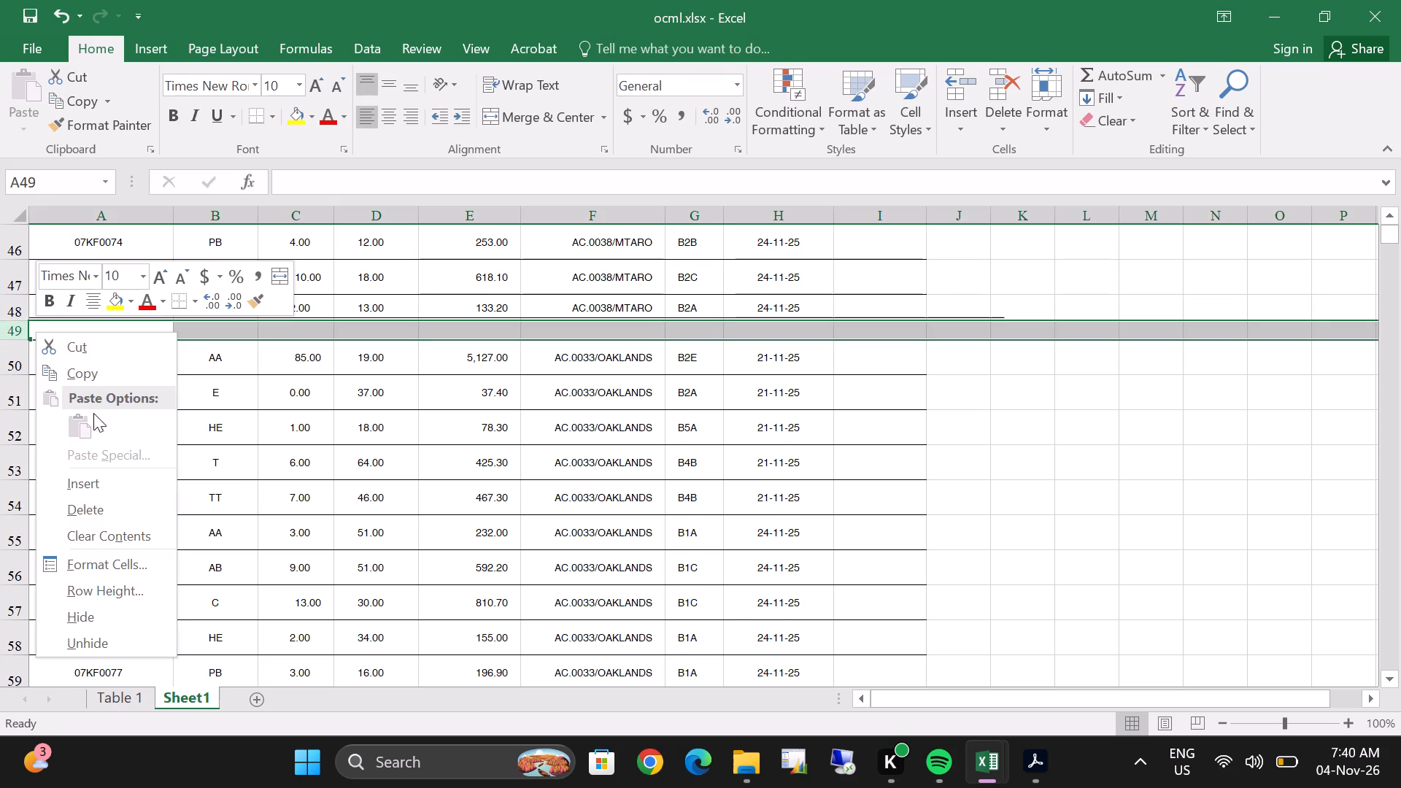
left_click(88, 509)
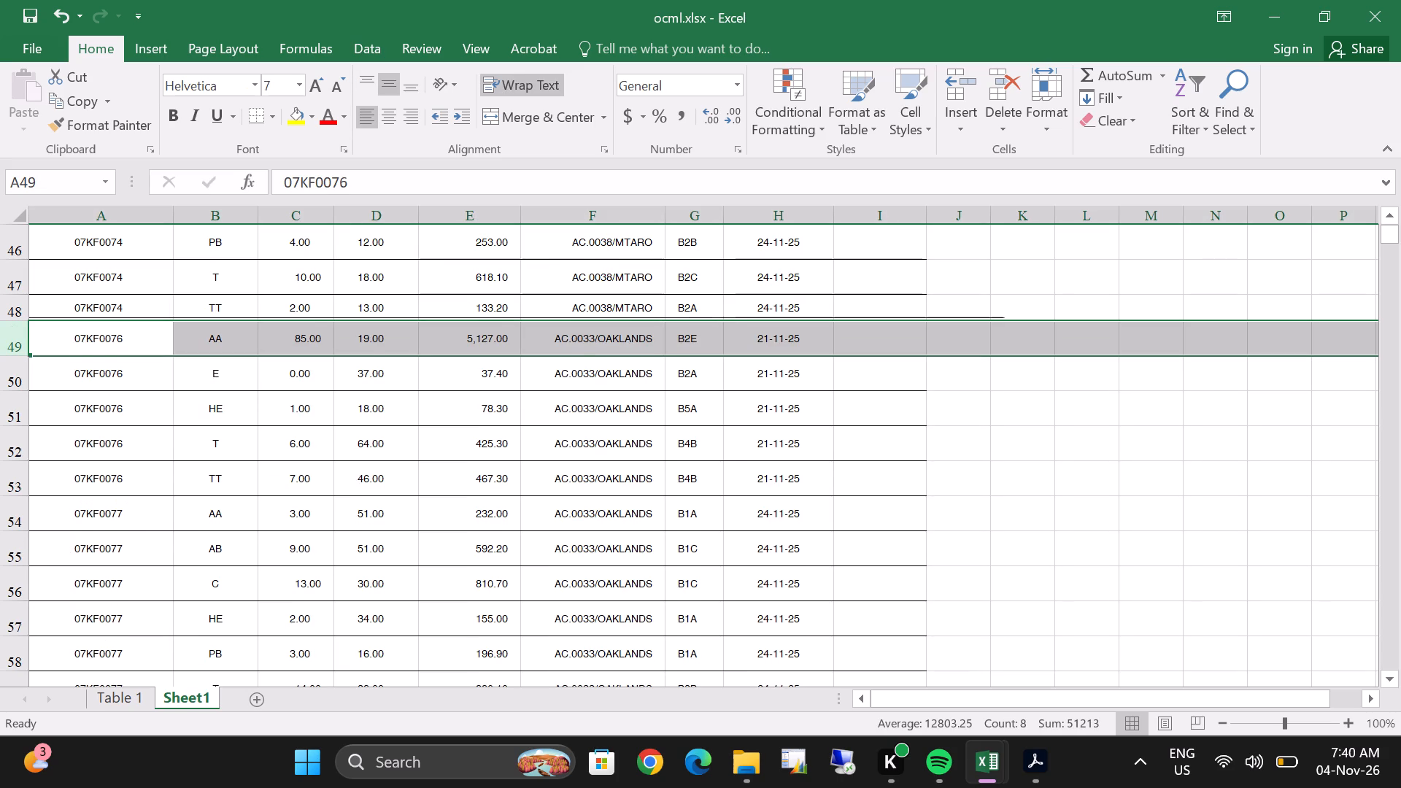
scroll(272, 342, "down", 8)
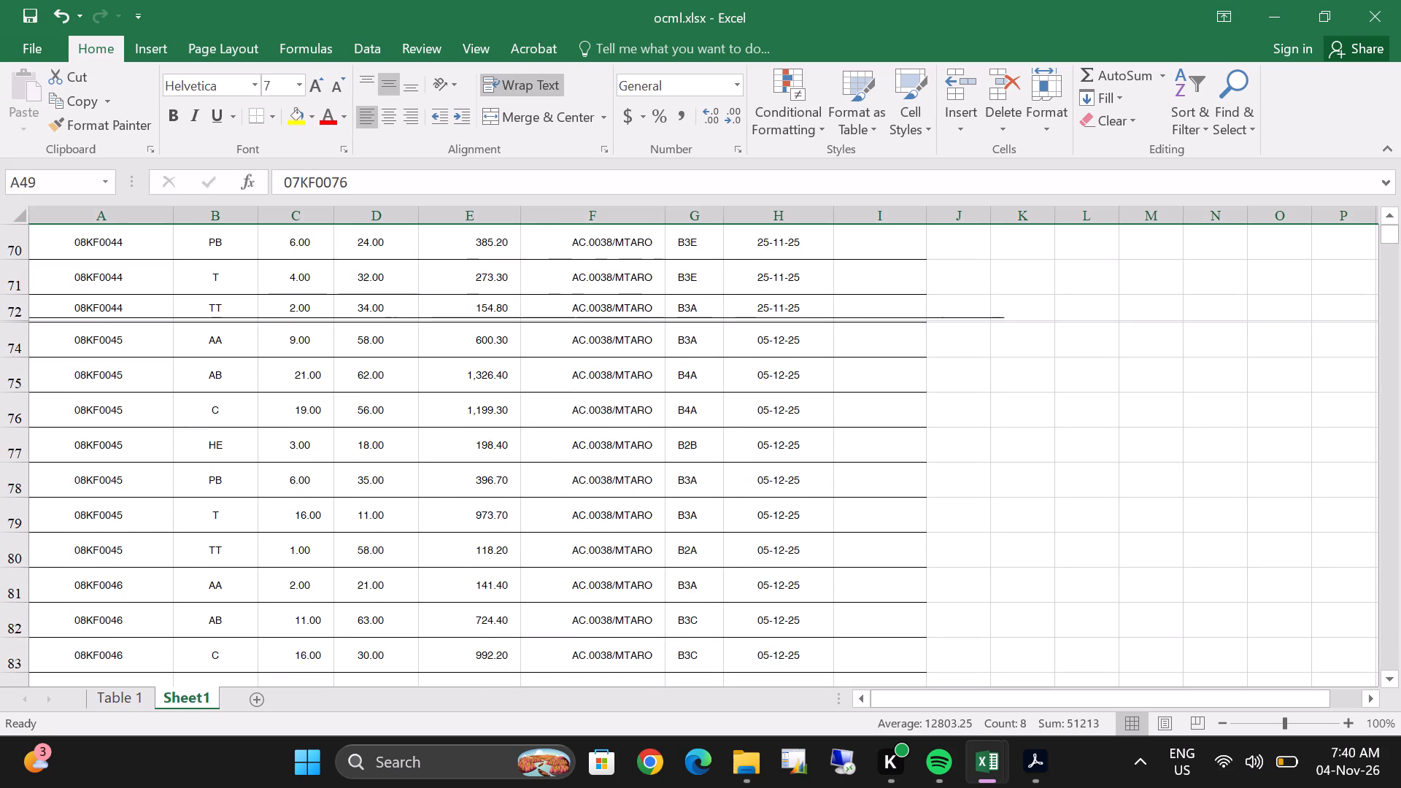
double_click(17, 320)
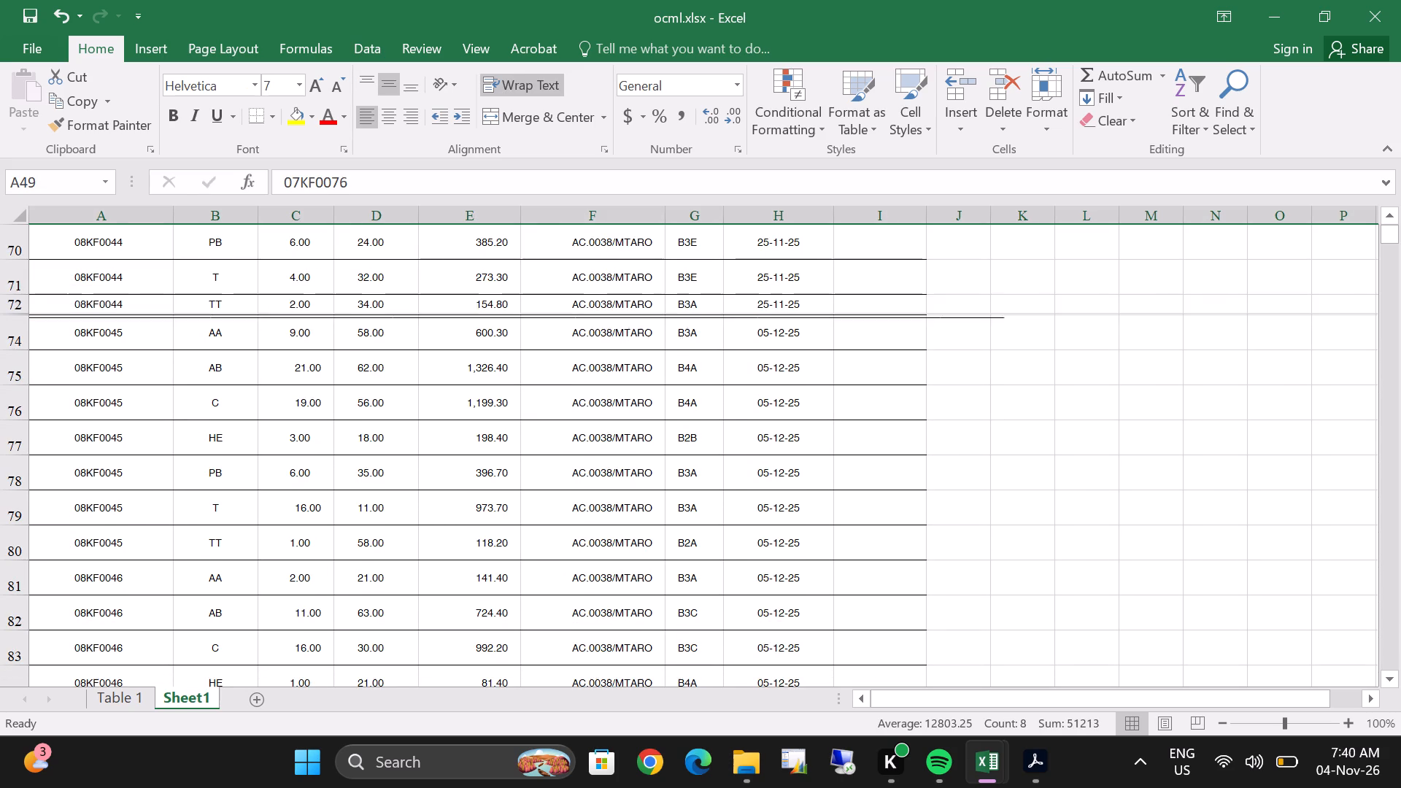
left_click(21, 313)
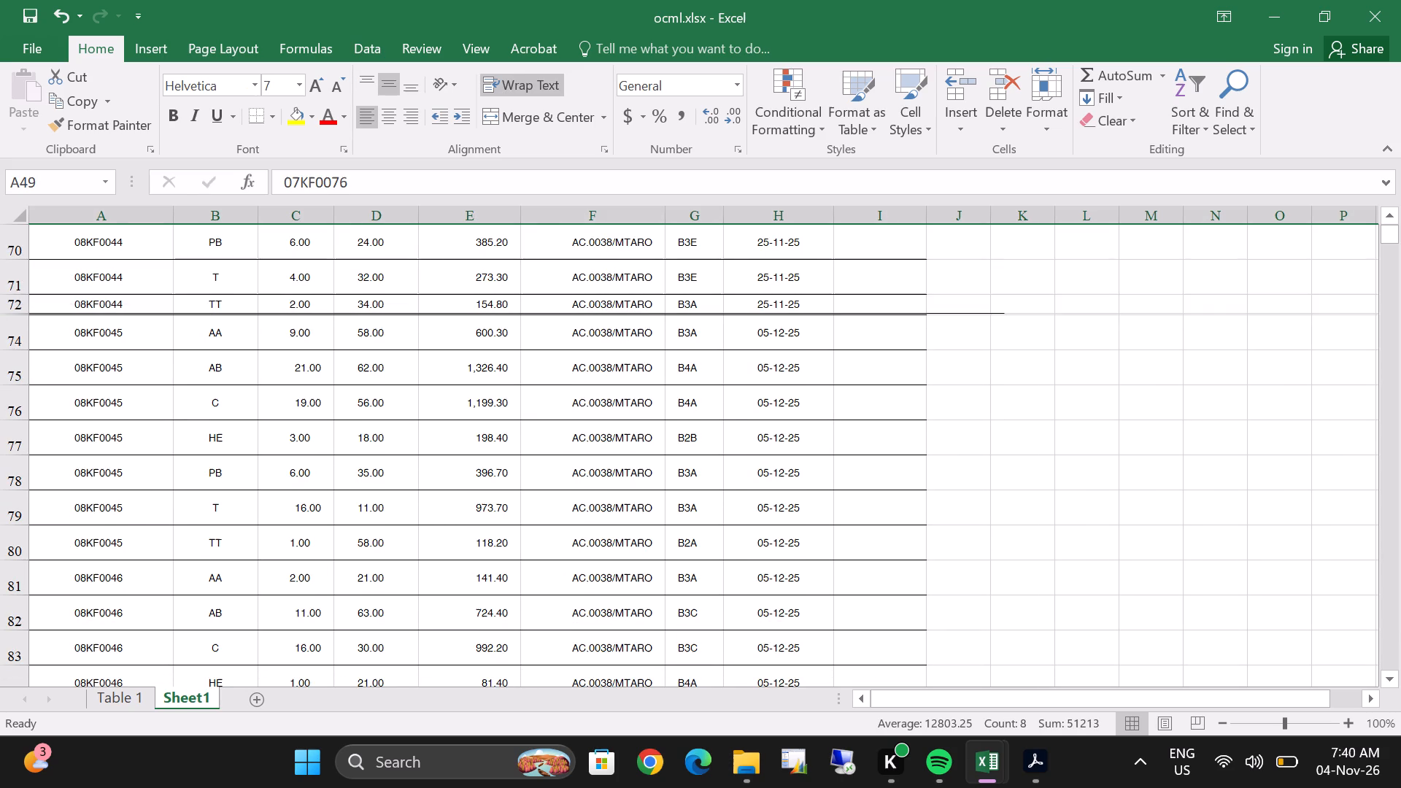
left_click(16, 333)
Look through the Sheet1 stock rows for remaining collapsed blank rows, down past the 09KF0086 entries and back to the header.
scroll(162, 304, "down", 3)
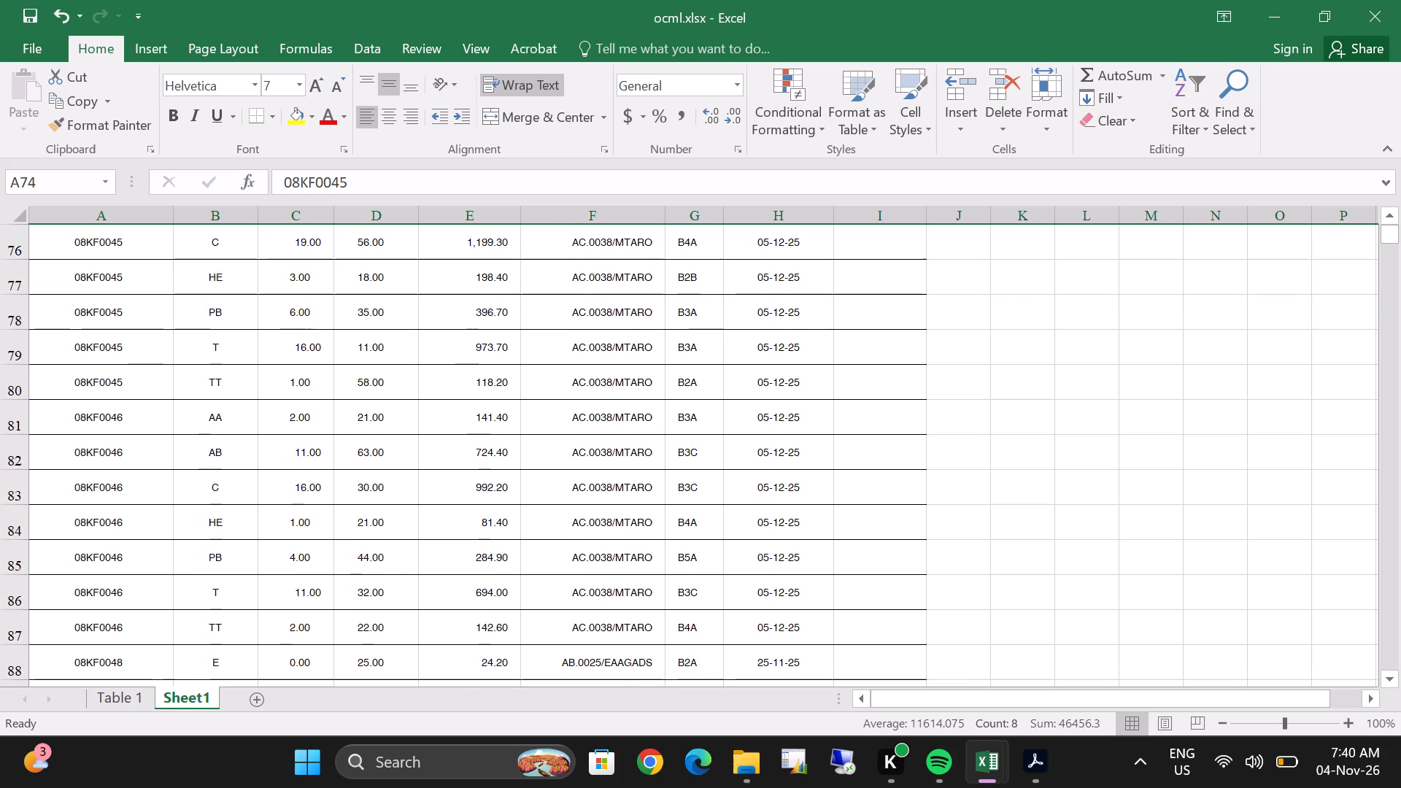
scroll(162, 304, "down", 17)
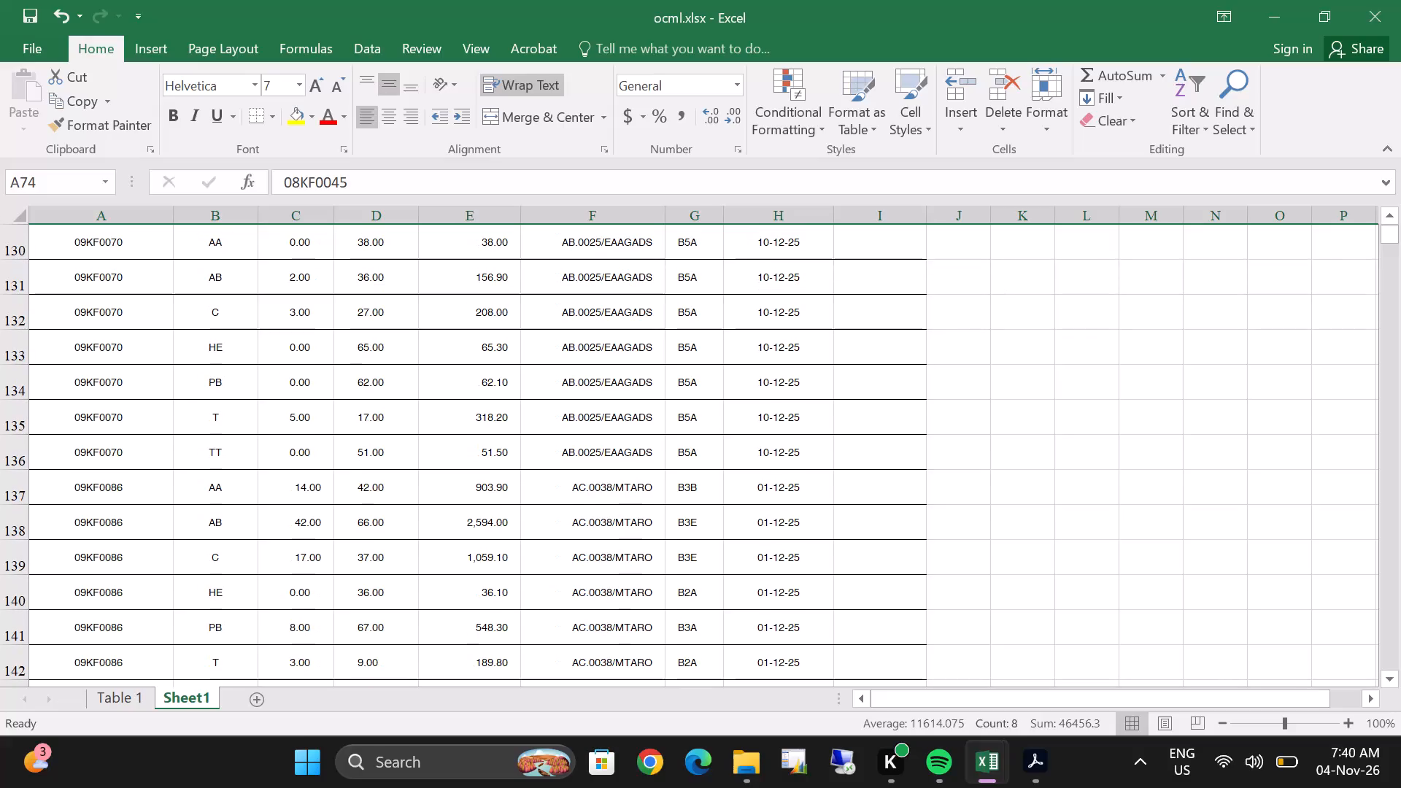
scroll(159, 304, "up", 2)
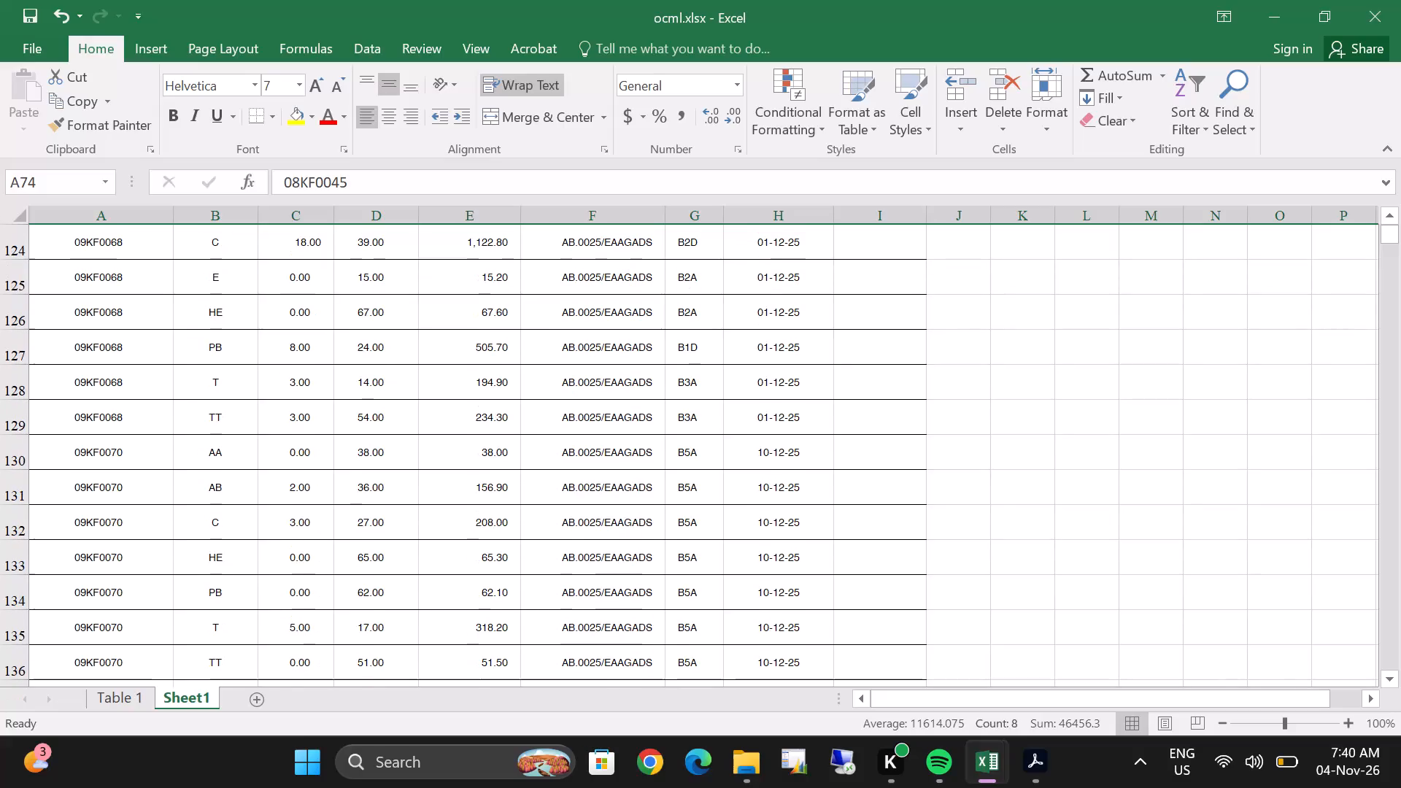
scroll(159, 304, "up", 13)
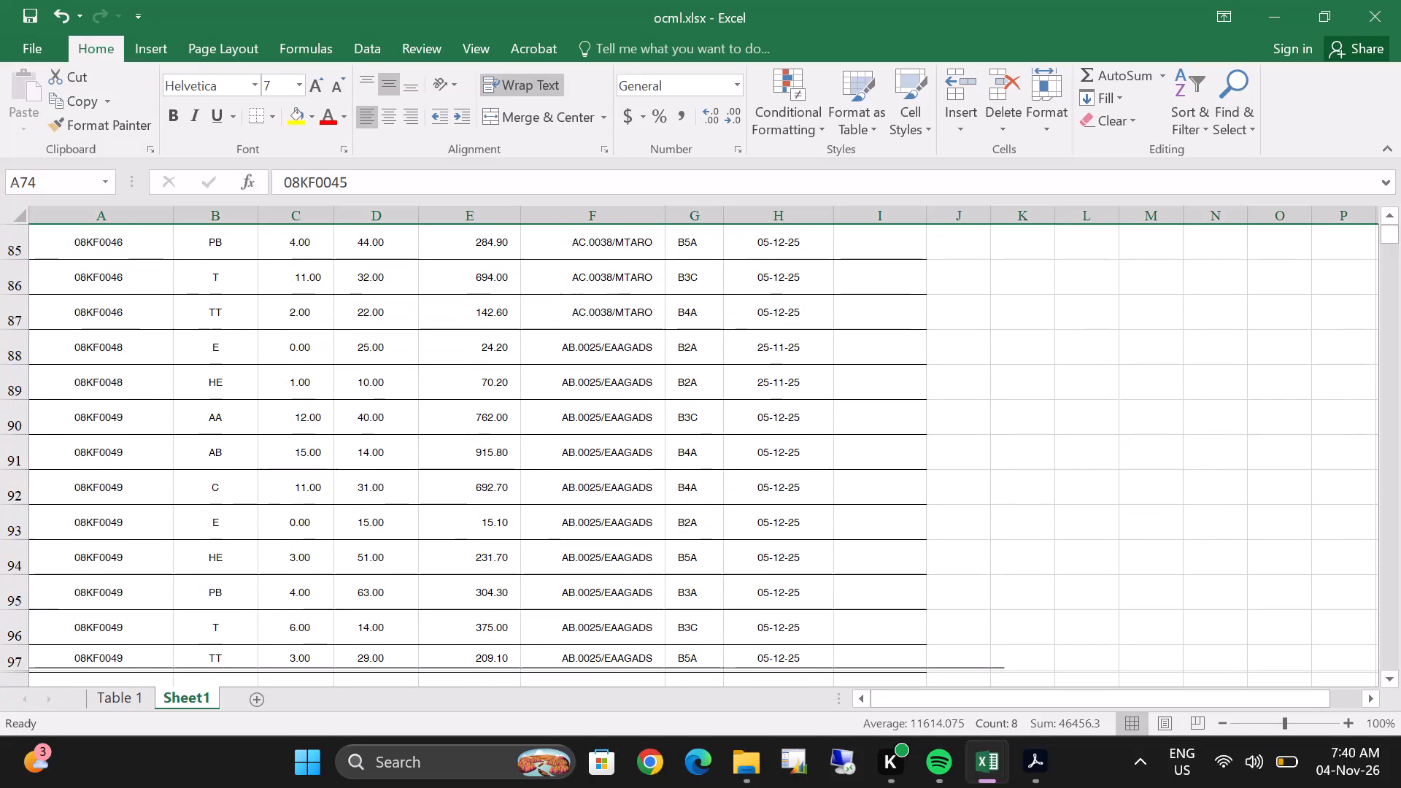
scroll(159, 304, "up", 13)
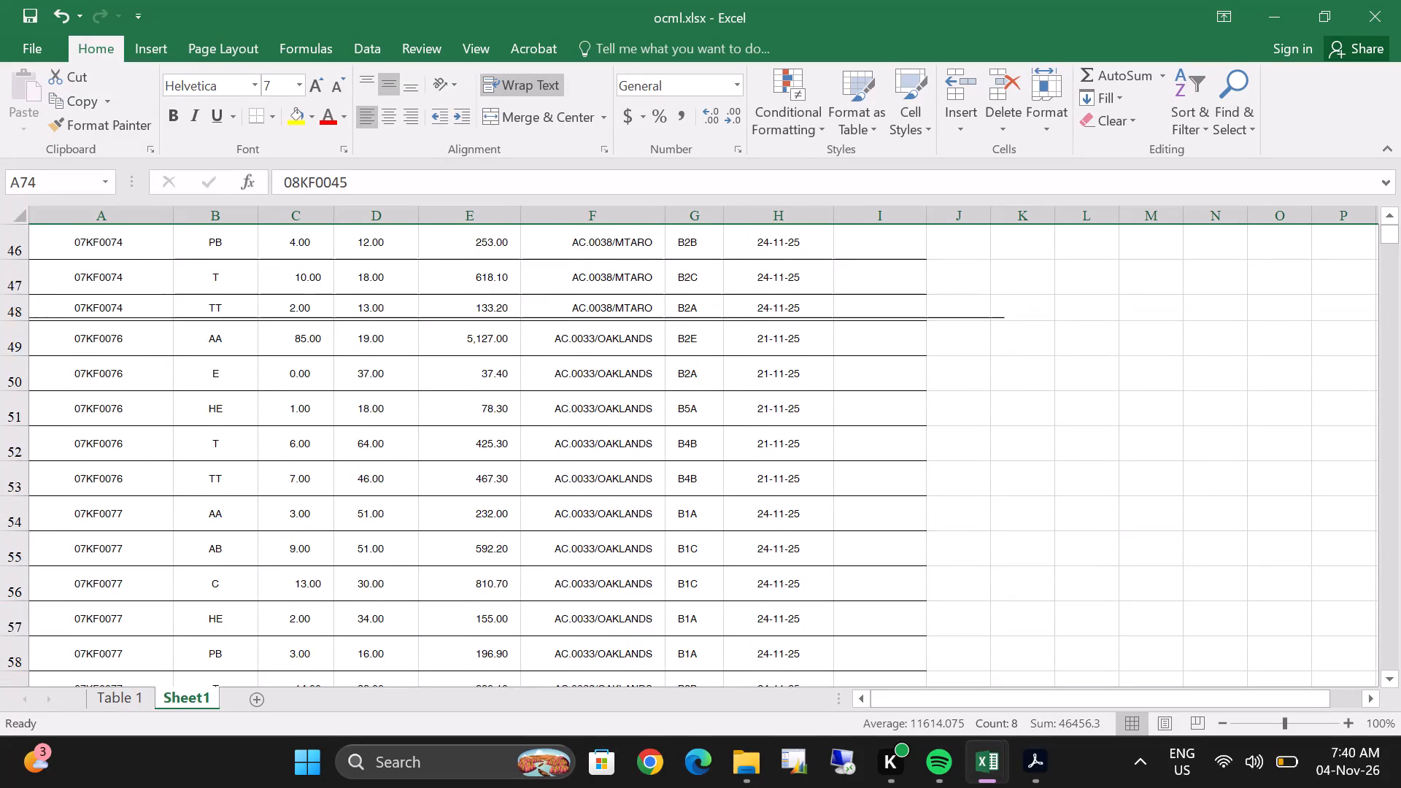
scroll(159, 304, "up", 14)
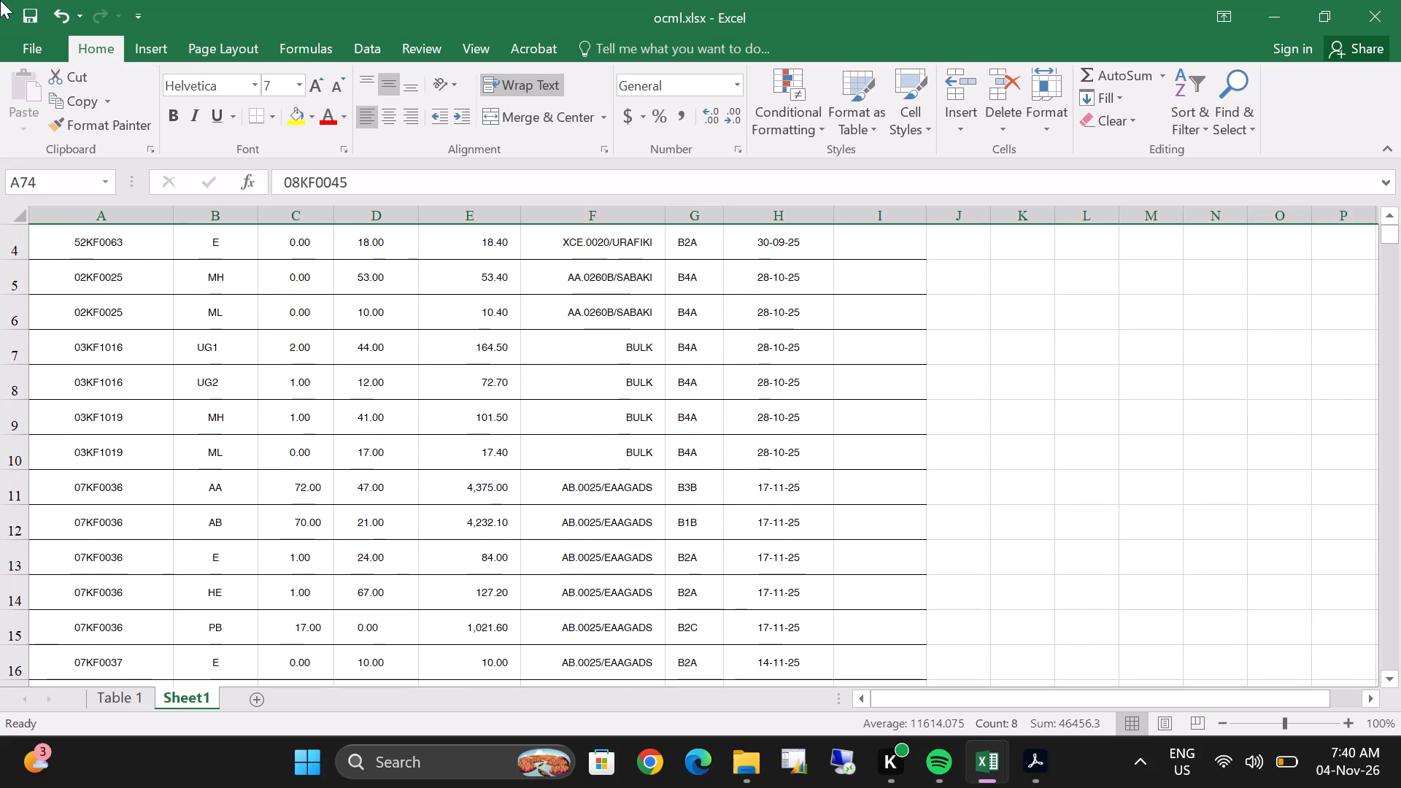
scroll(445, 475, "up", 7)
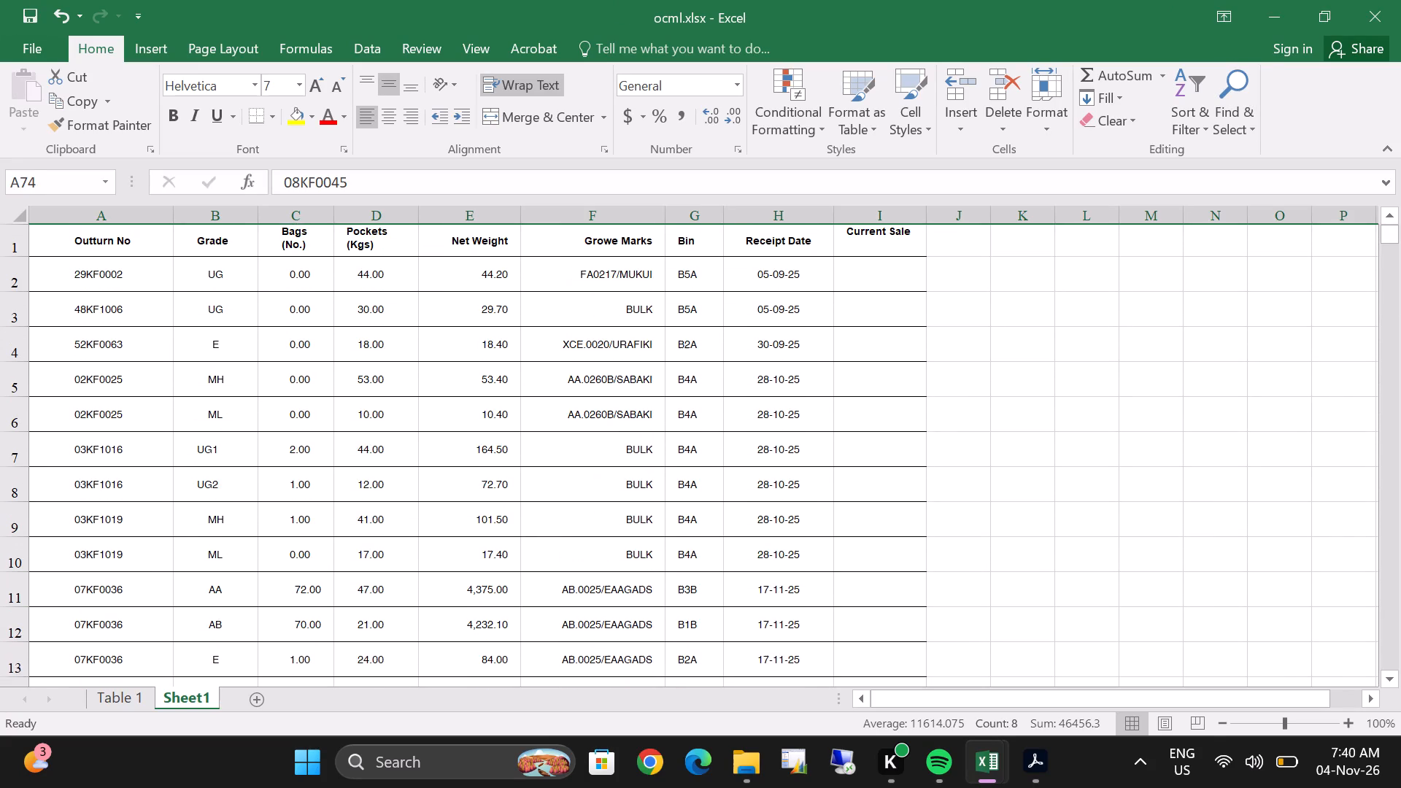
scroll(428, 490, "up", 2)
Fill cells A2:I9 on Sheet1, from 29KF0002 through 03KF1019 grade MH, with standard red.
double_click(53, 277)
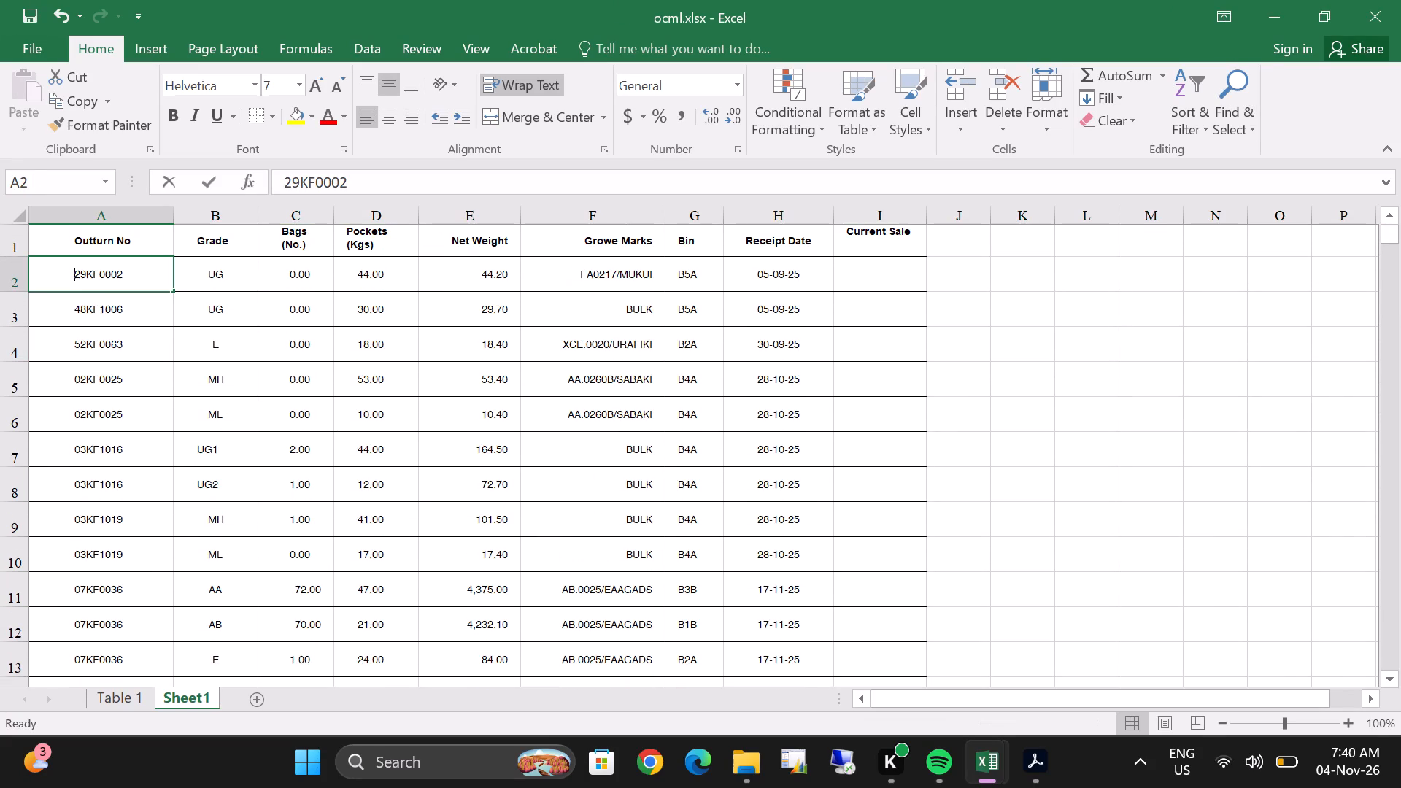
double_click(68, 323)
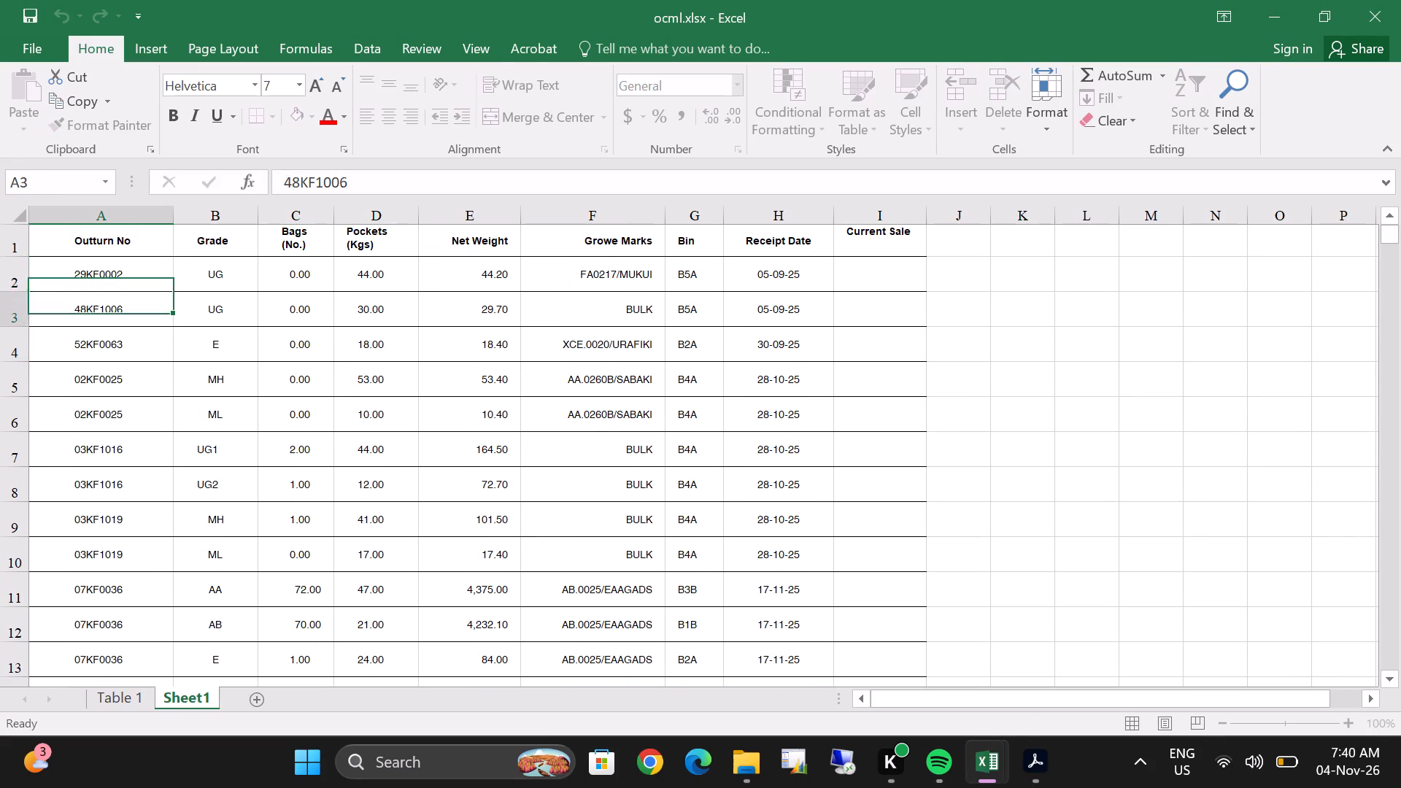
scroll(113, 402, "up", 20)
scroll(113, 402, "up", 4)
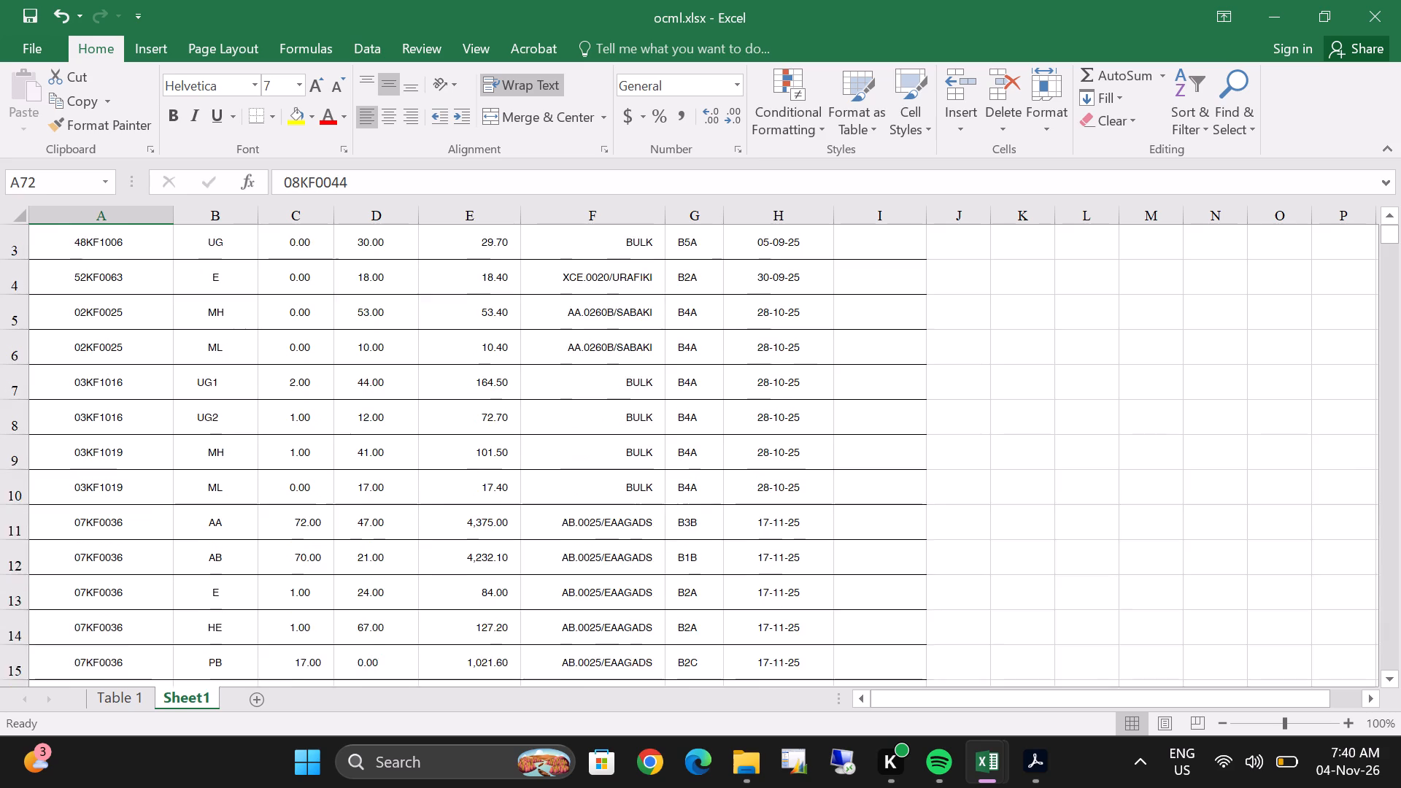
scroll(110, 402, "up", 8)
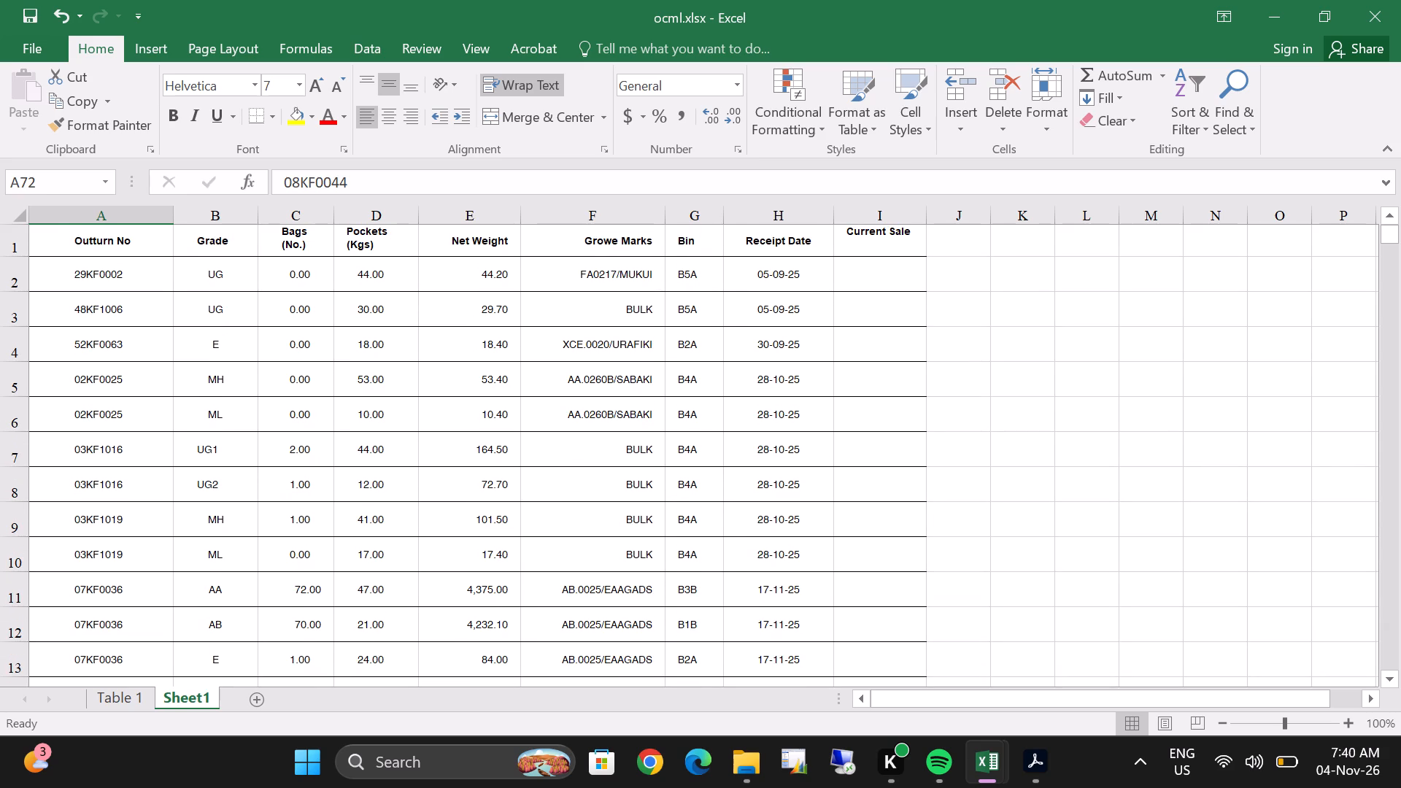
left_click(110, 272)
left_click(110, 272)
left_click_drag(112, 280, 137, 386)
left_click(82, 269)
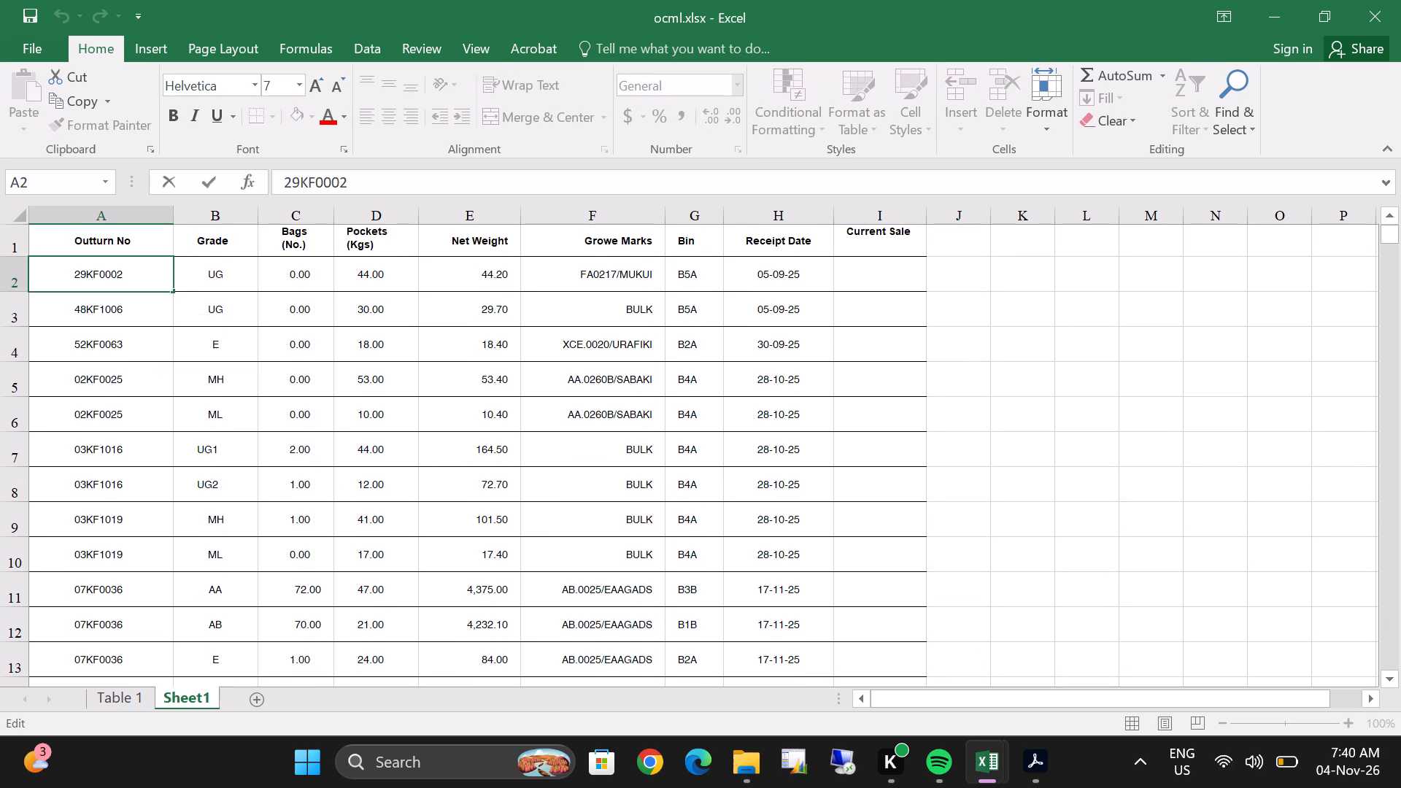
double_click(99, 303)
left_click_drag(97, 271, 115, 391)
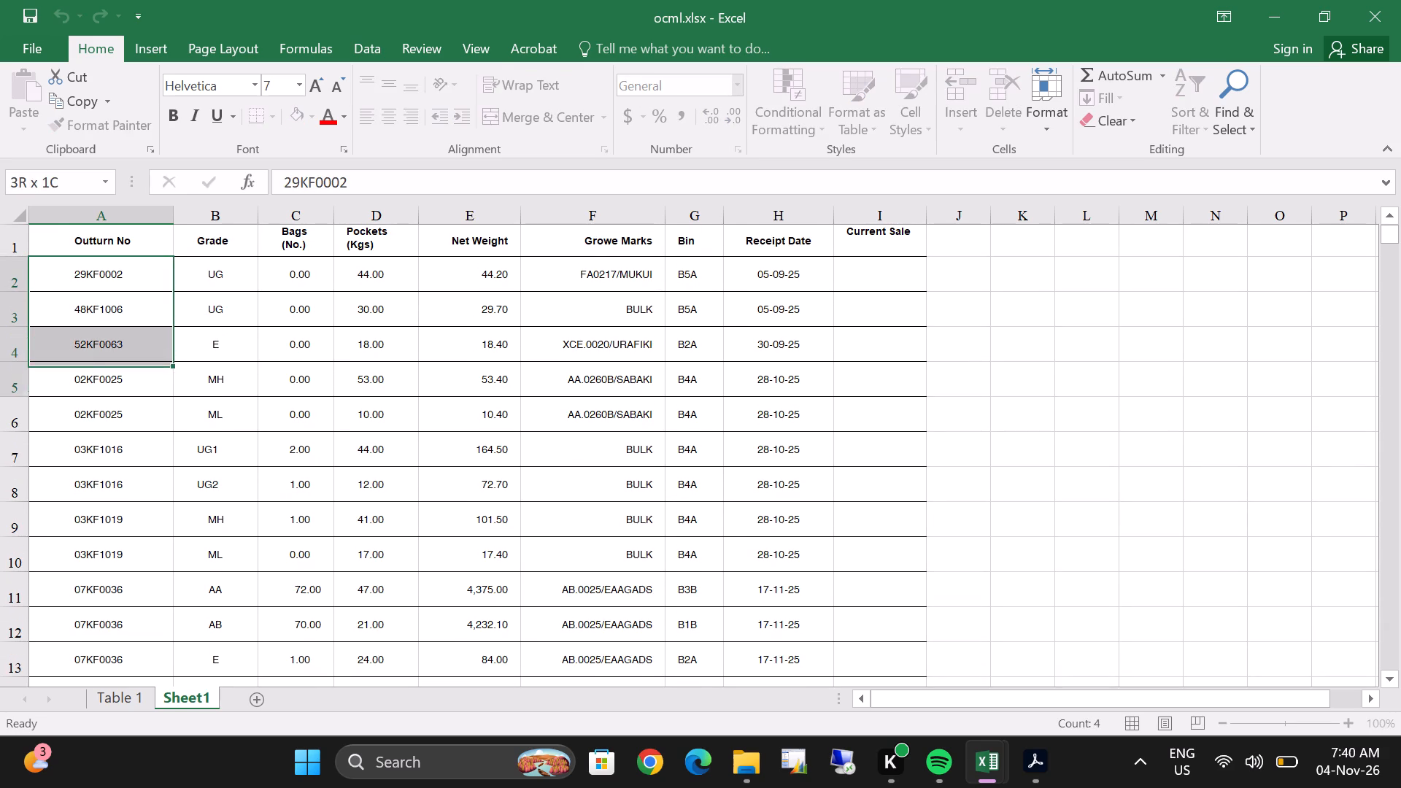
left_click_drag(115, 391, 763, 525)
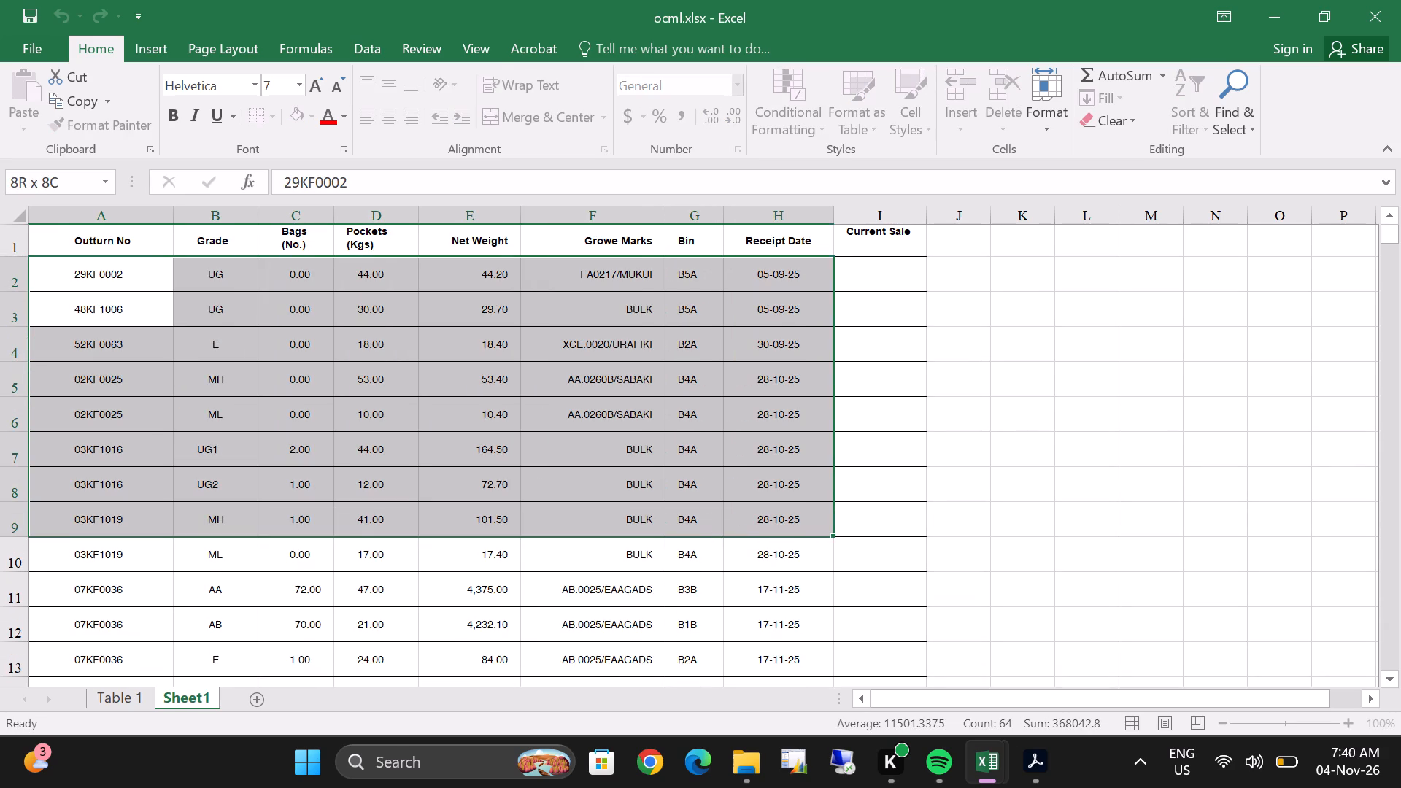
left_click_drag(763, 525, 847, 524)
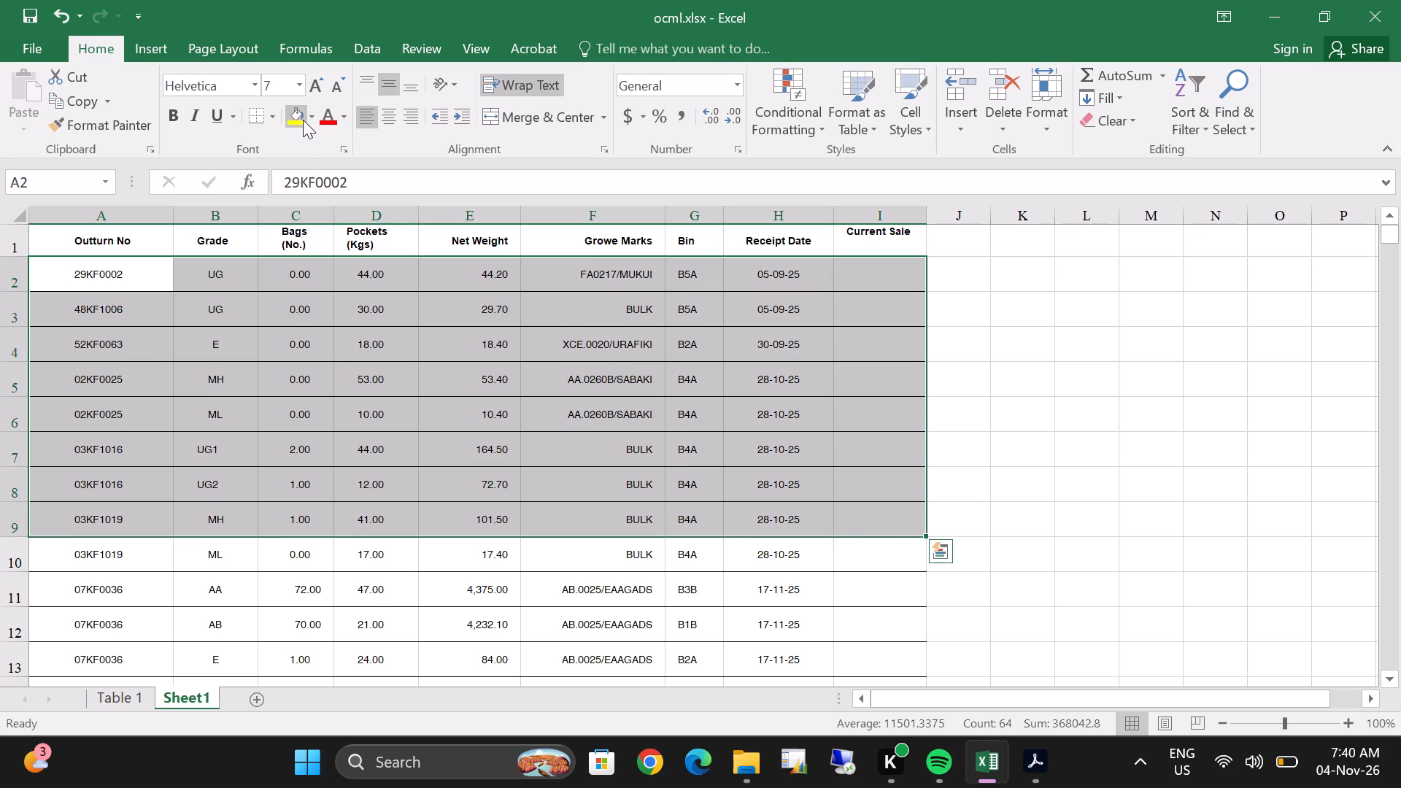
left_click(312, 115)
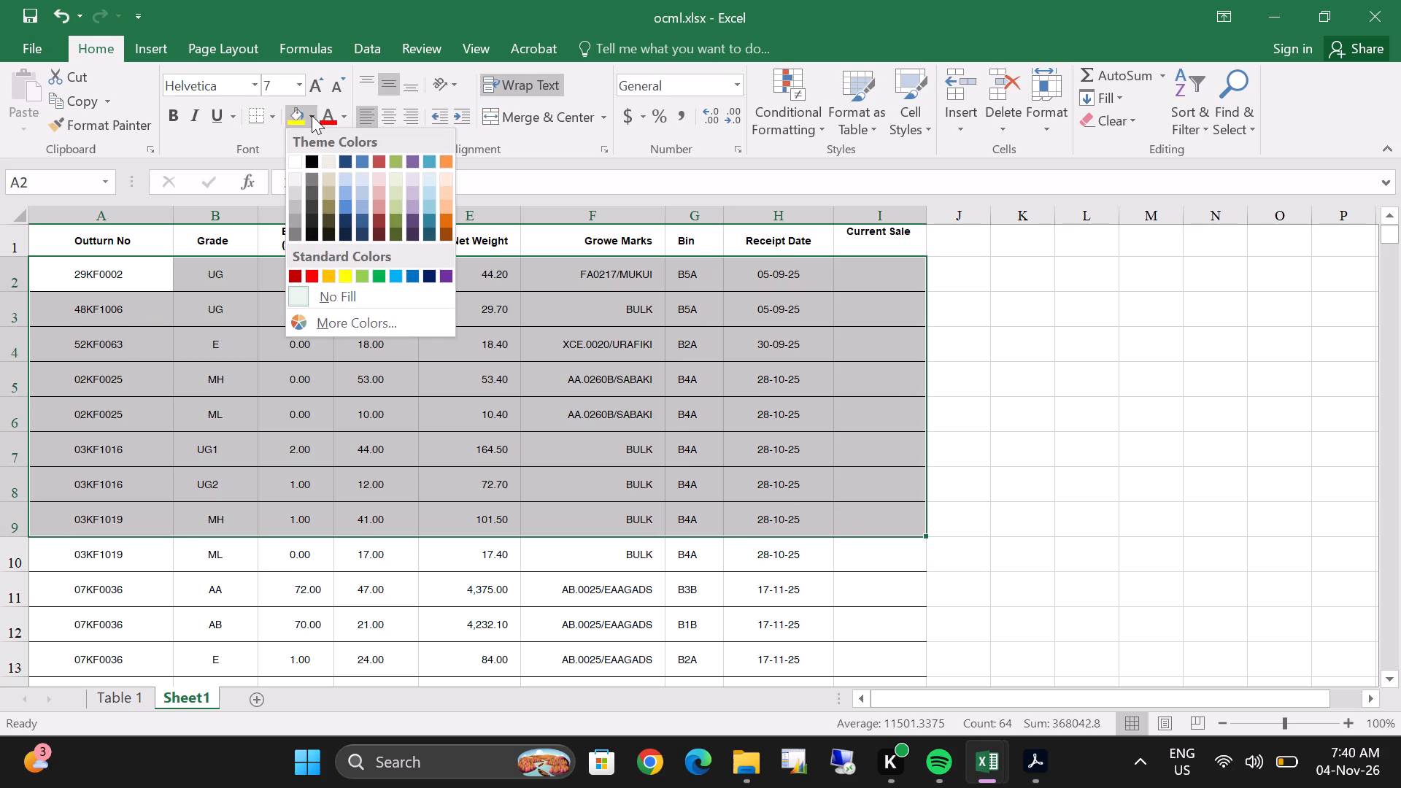
left_click(312, 279)
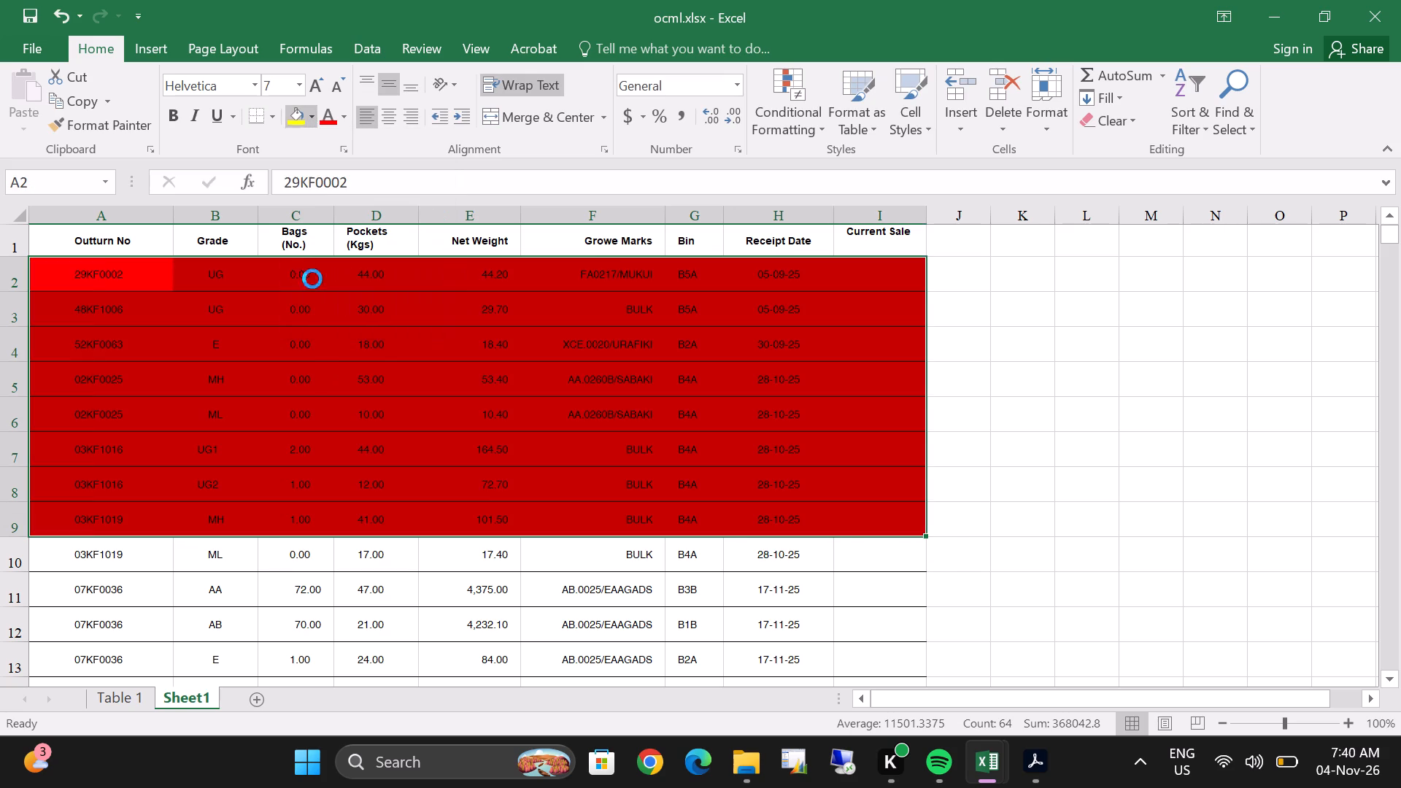
Fill cells A10:I17, from 03KF1019 grade ML through 07KF0037 grade HE, with standard orange.
scroll(222, 331, "down", 2)
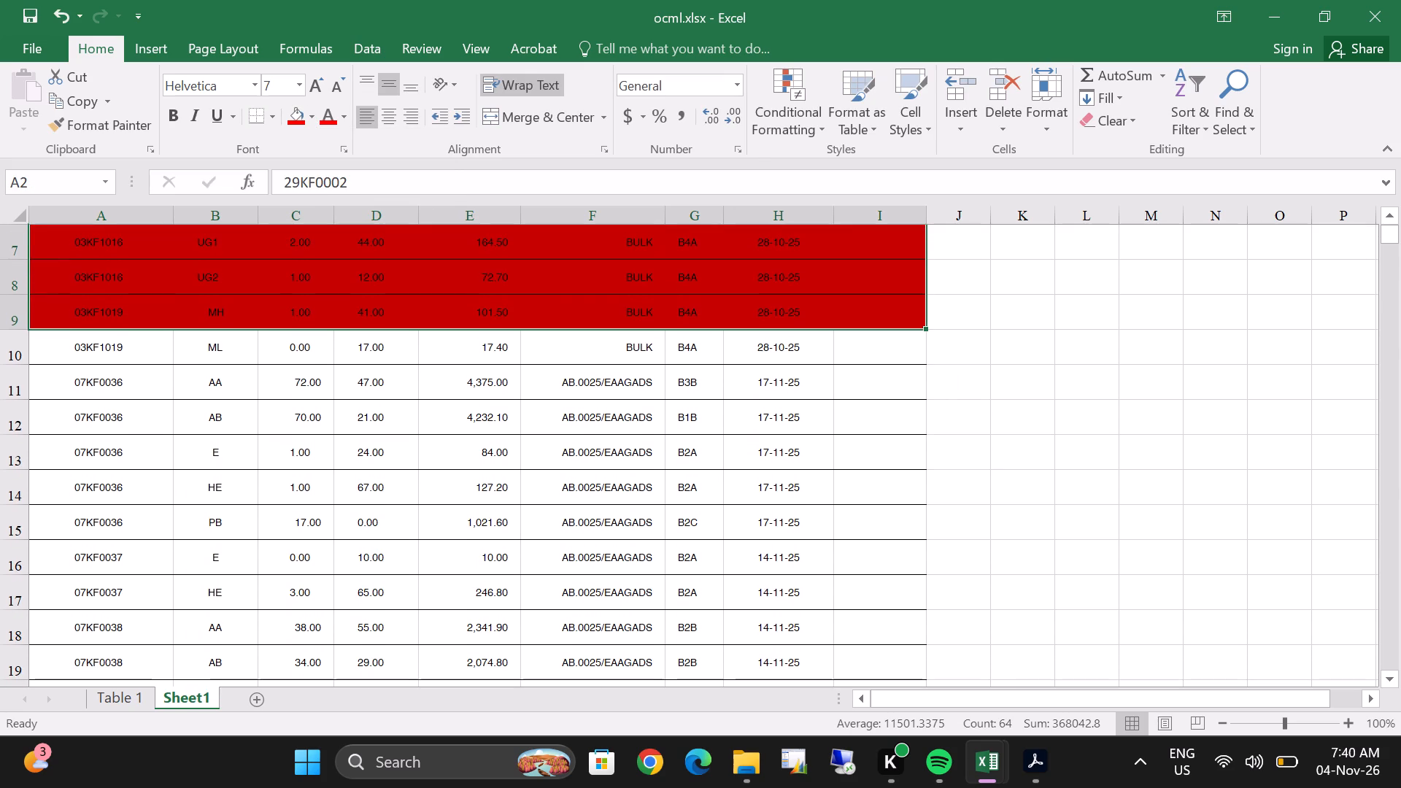
left_click(55, 351)
left_click_drag(55, 352, 77, 540)
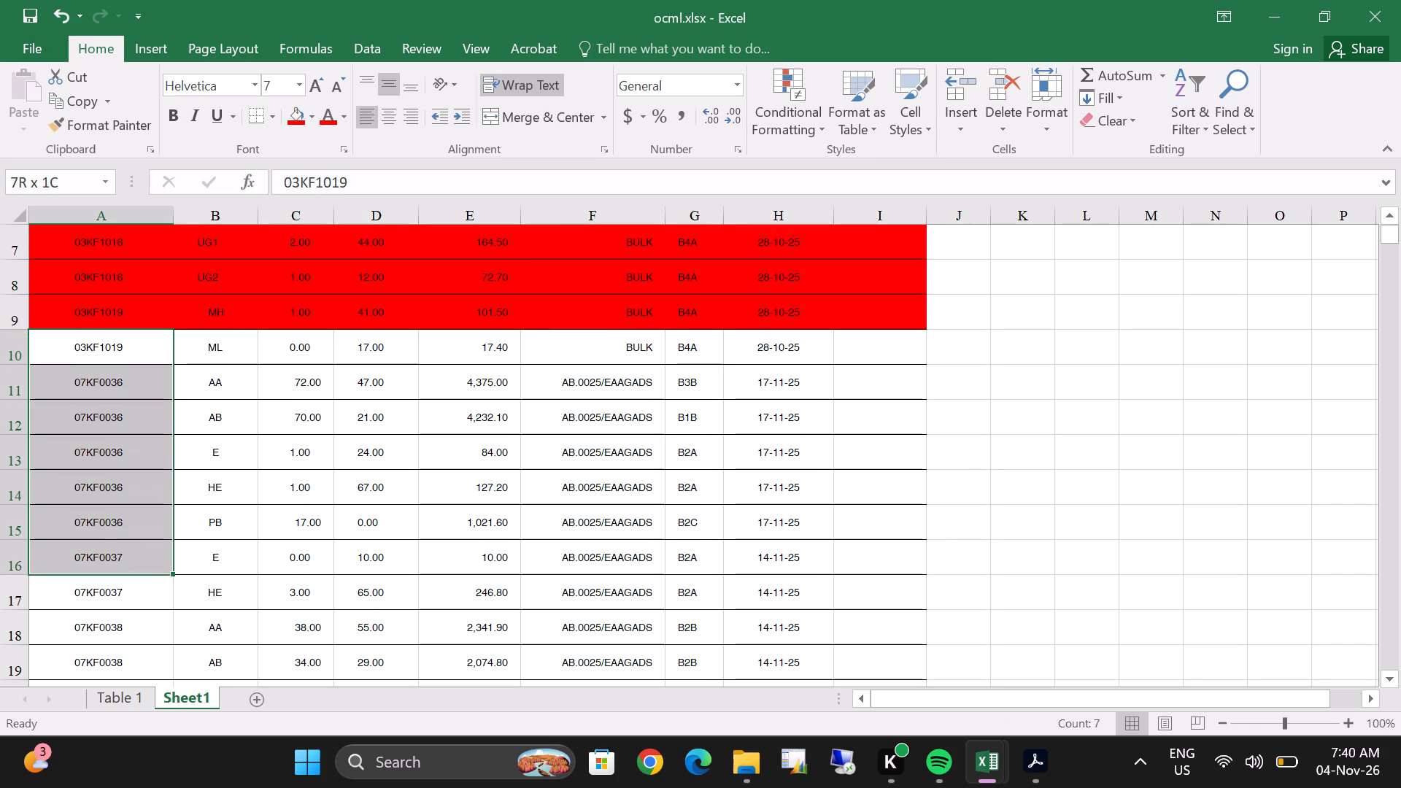
left_click_drag(77, 540, 745, 584)
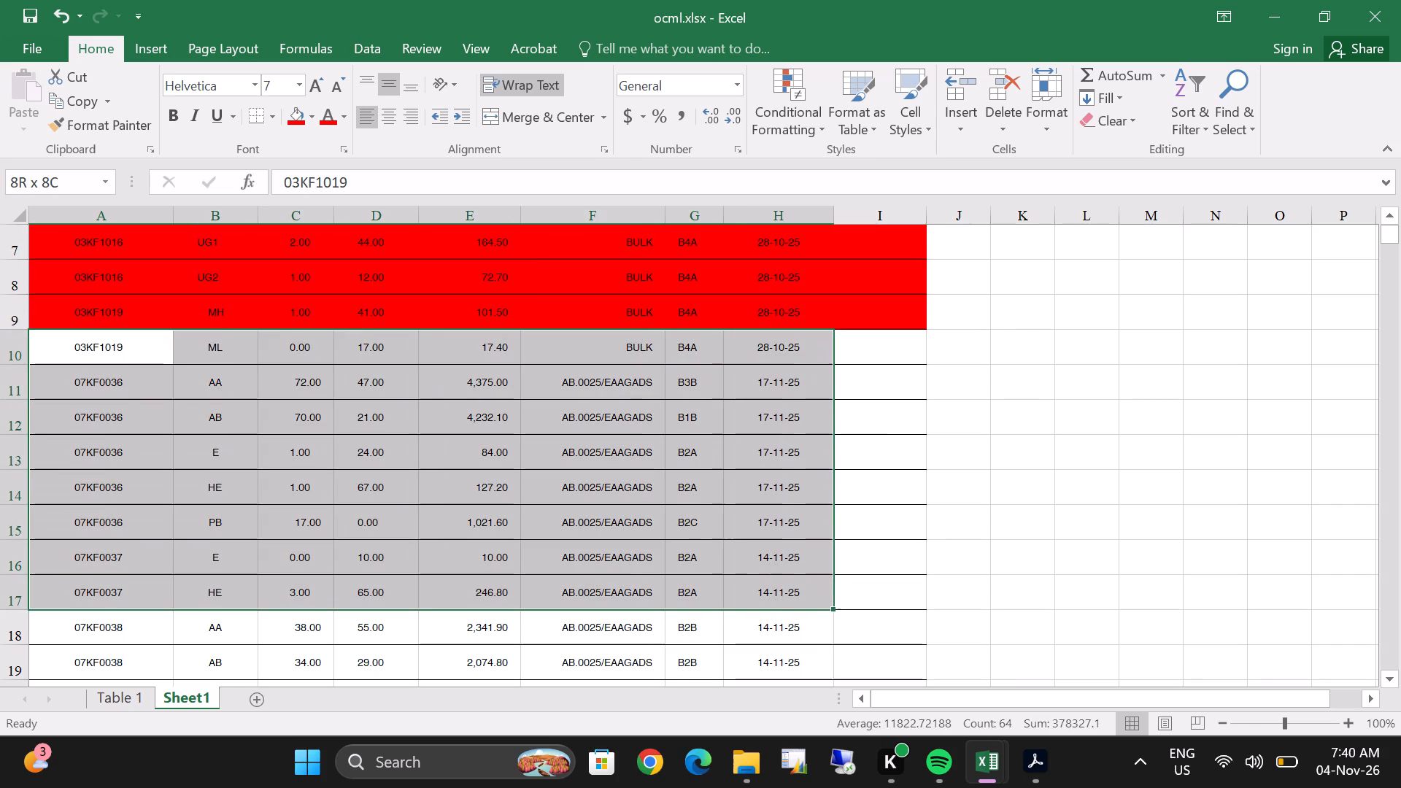
left_click_drag(745, 584, 883, 584)
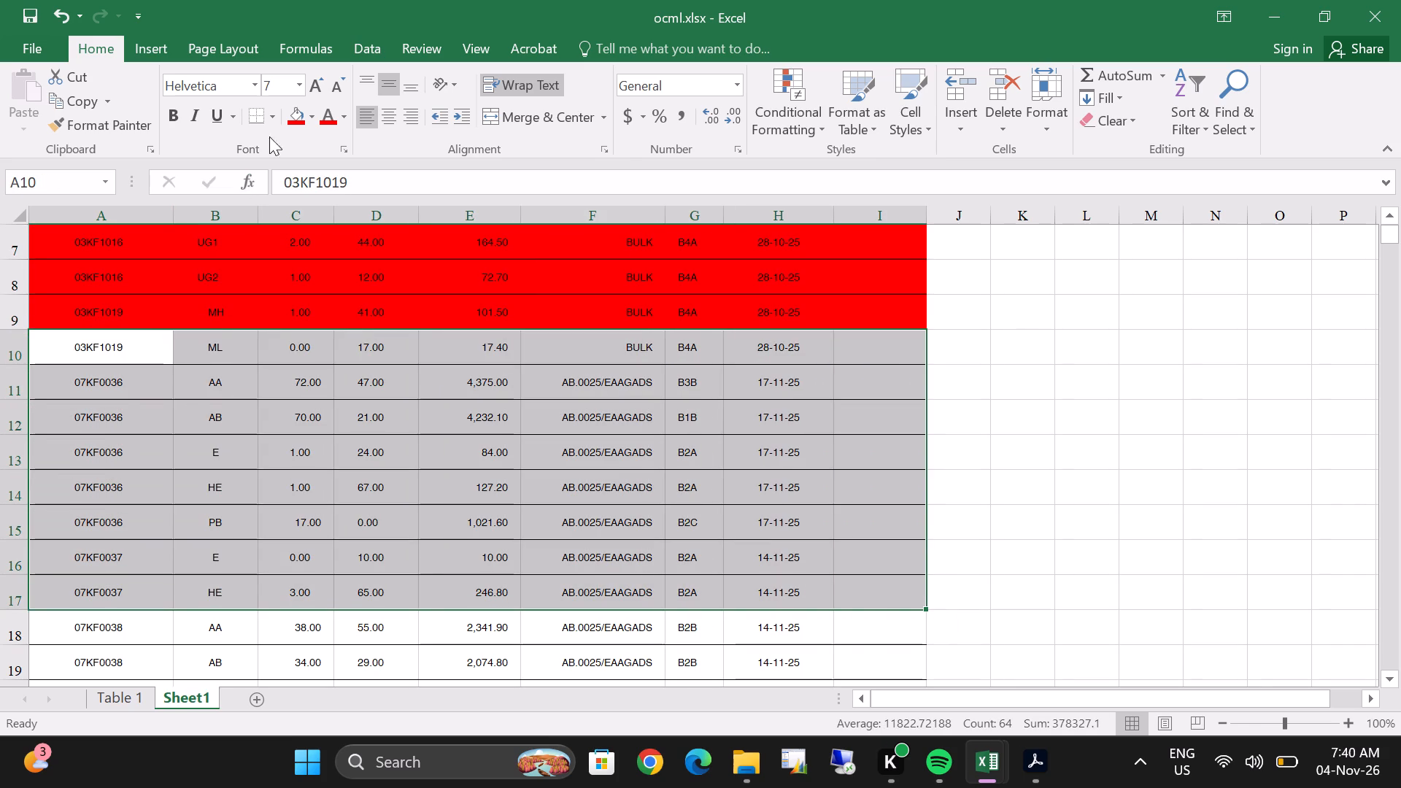
left_click(311, 114)
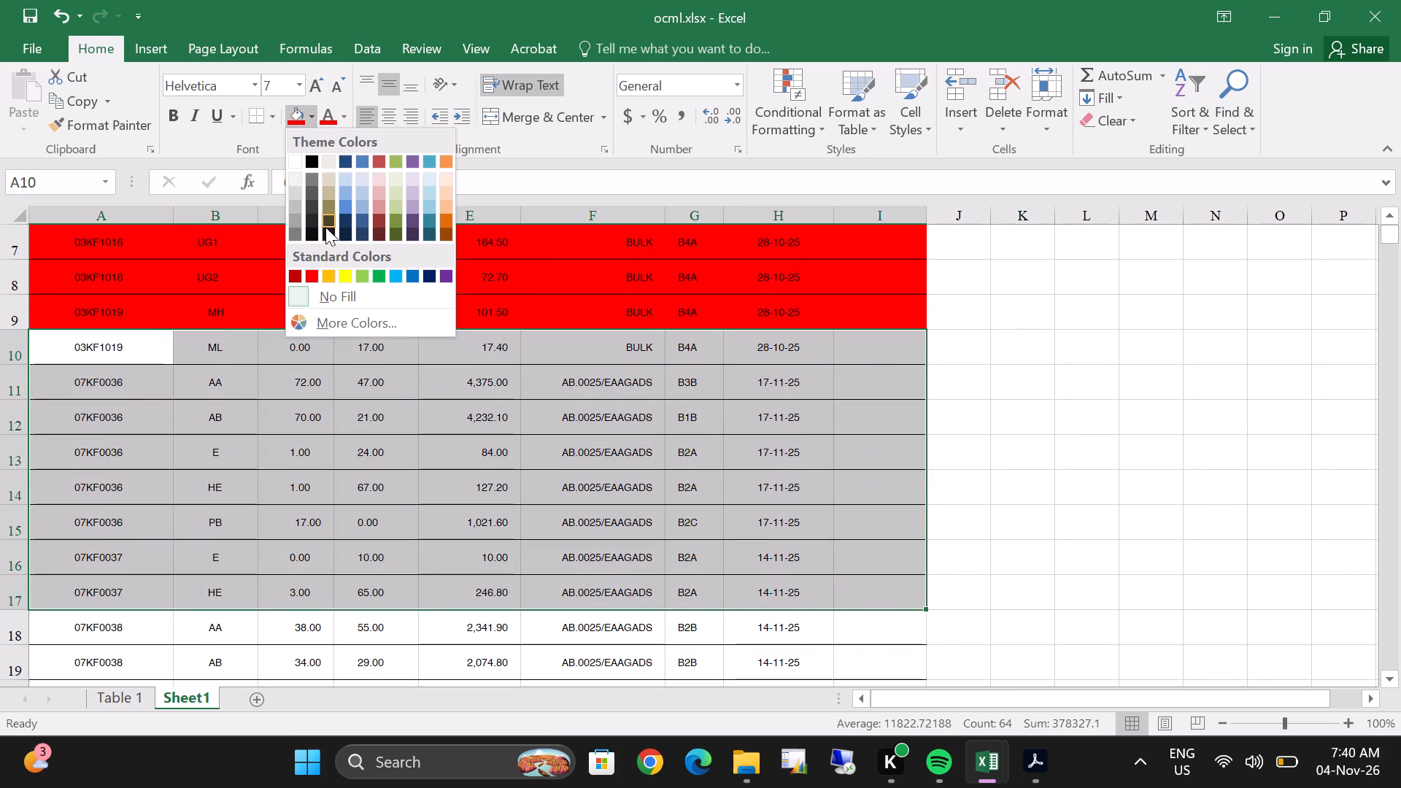
left_click(325, 279)
double_click(227, 401)
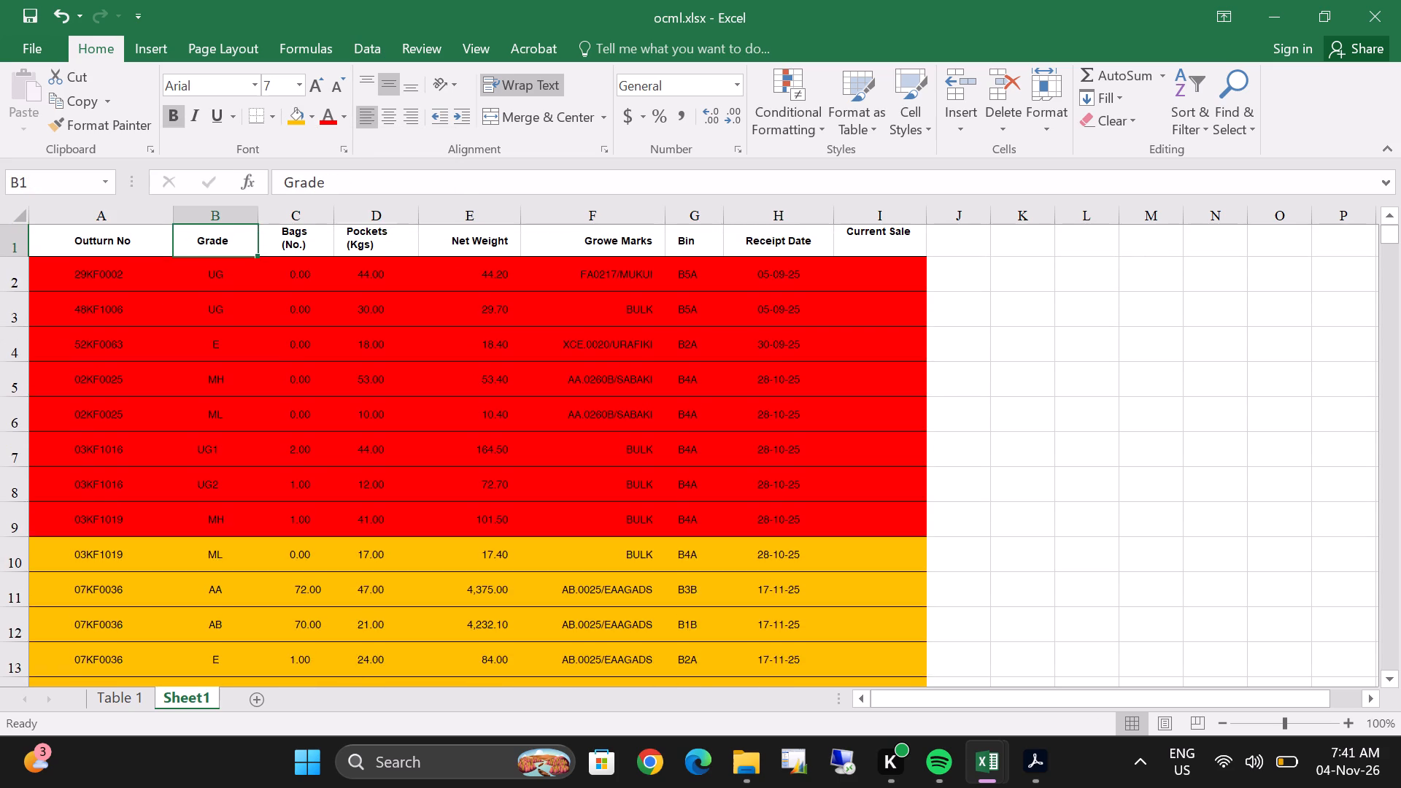
scroll(227, 401, "down", 4)
left_click(61, 425)
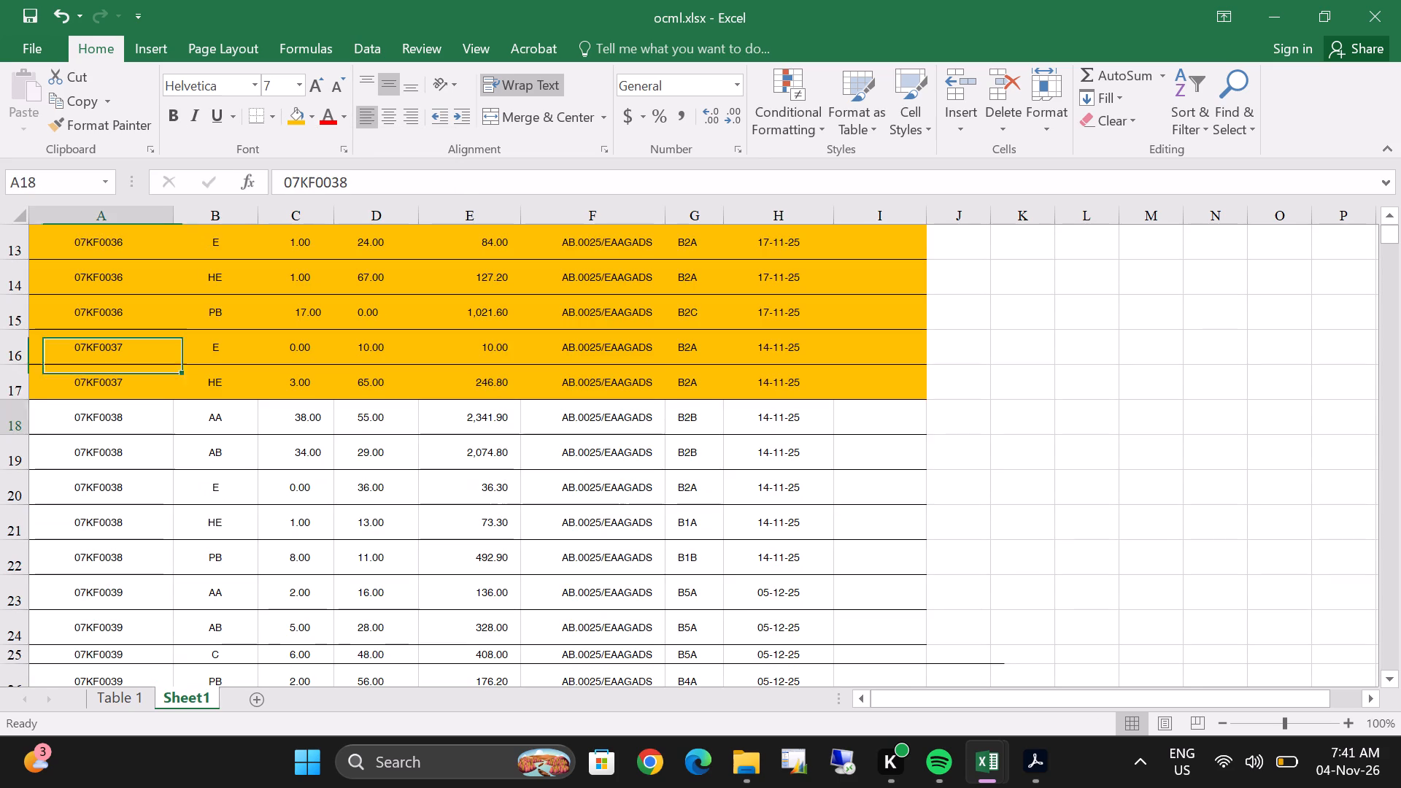
left_click_drag(61, 425, 72, 527)
left_click(102, 486)
left_click_drag(87, 410, 88, 444)
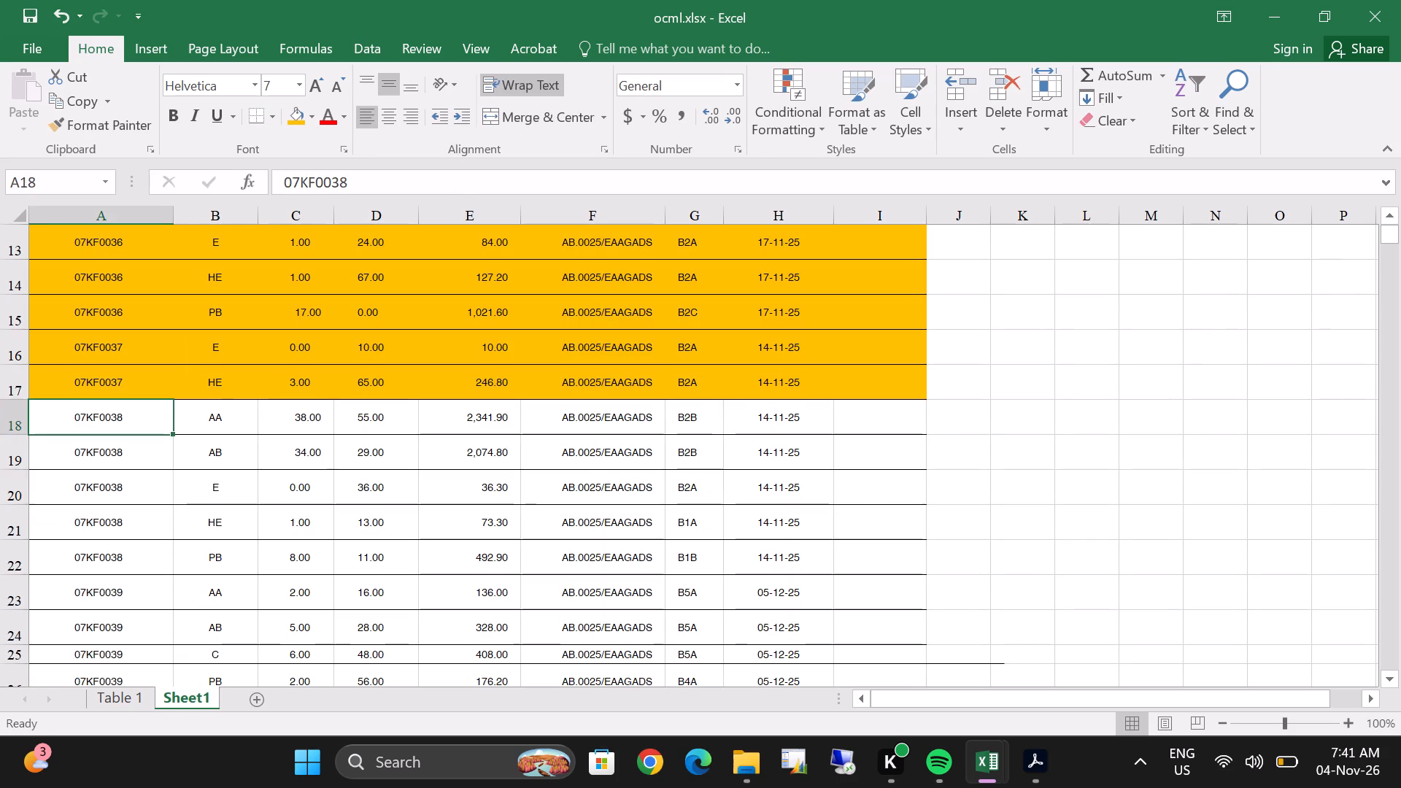
left_click_drag(88, 444, 891, 649)
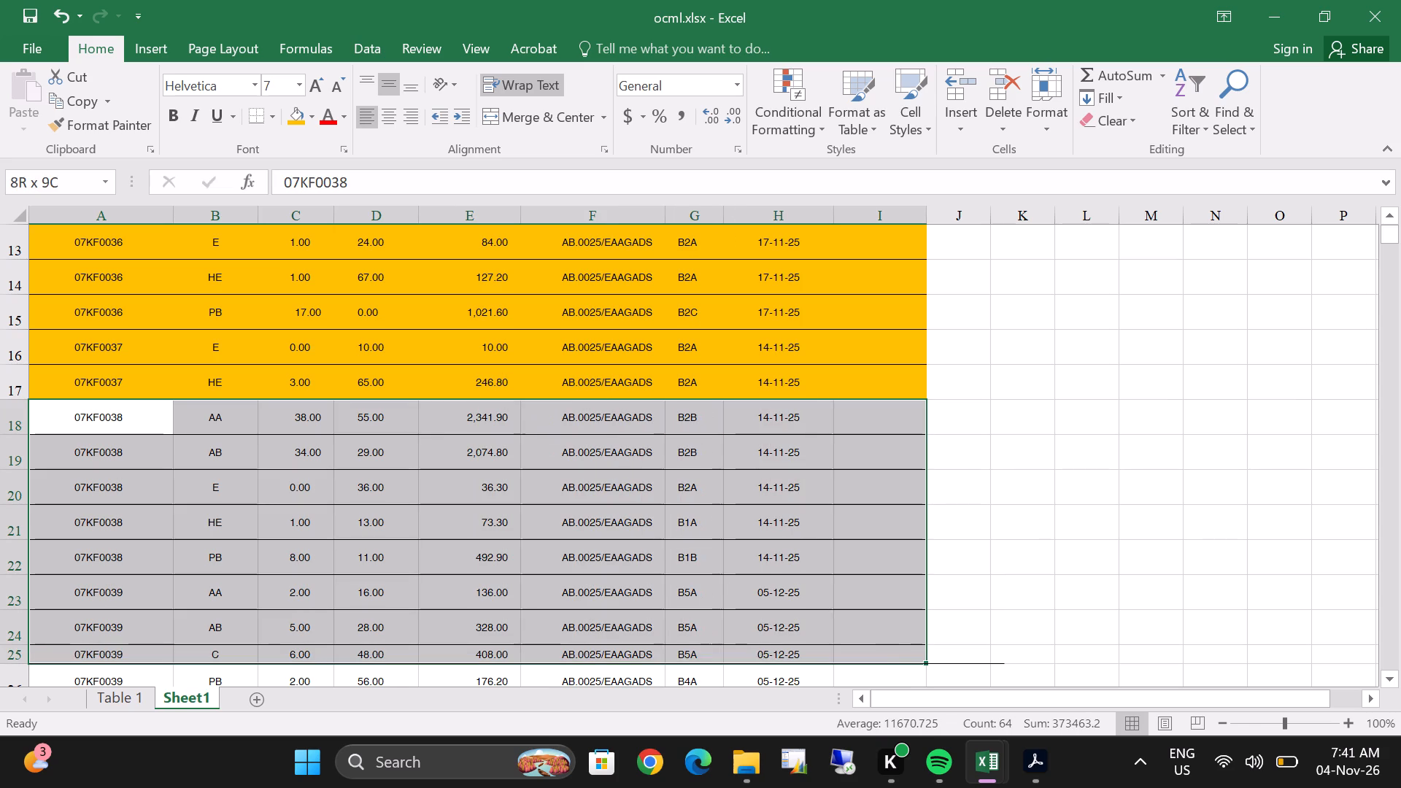
left_click_drag(891, 649, 889, 648)
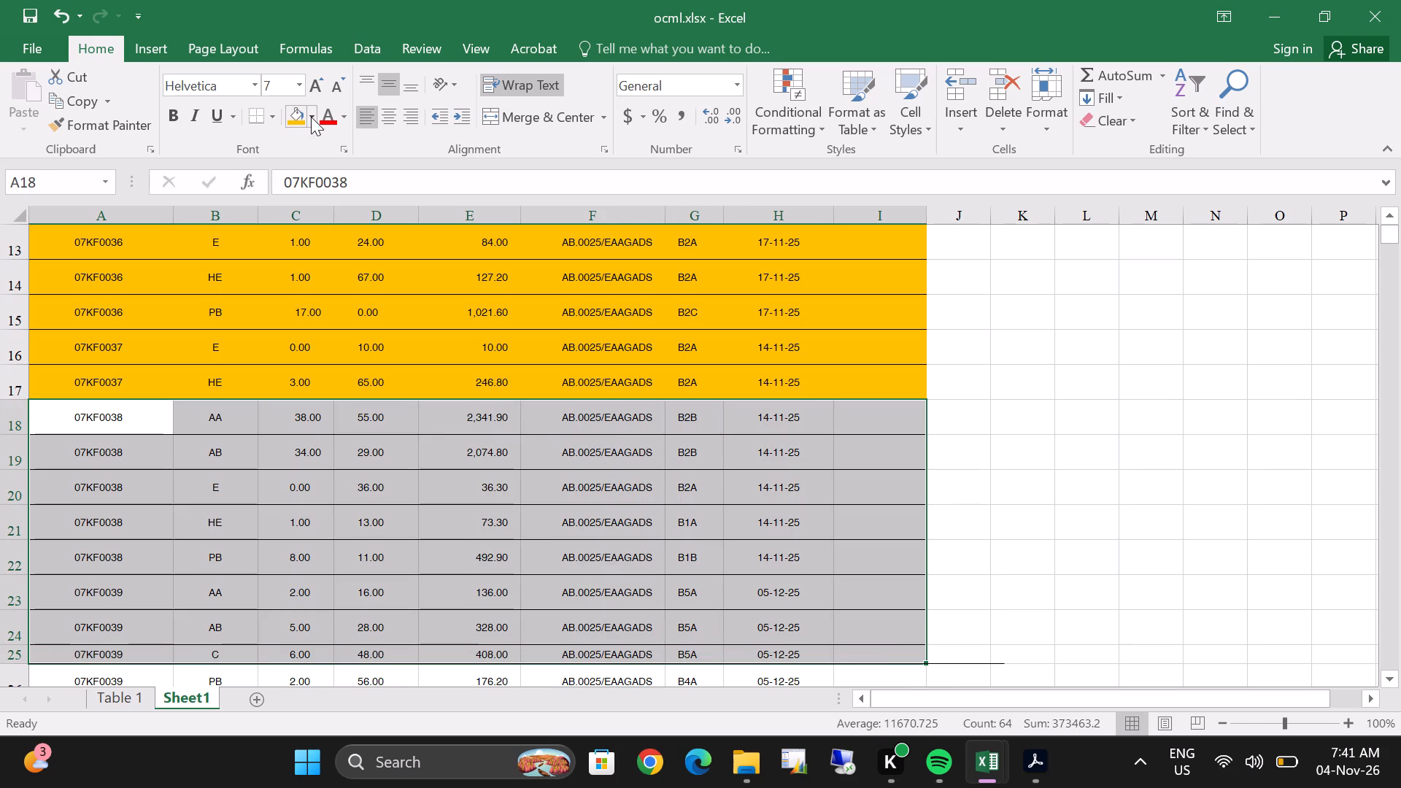
double_click(311, 118)
left_click(311, 120)
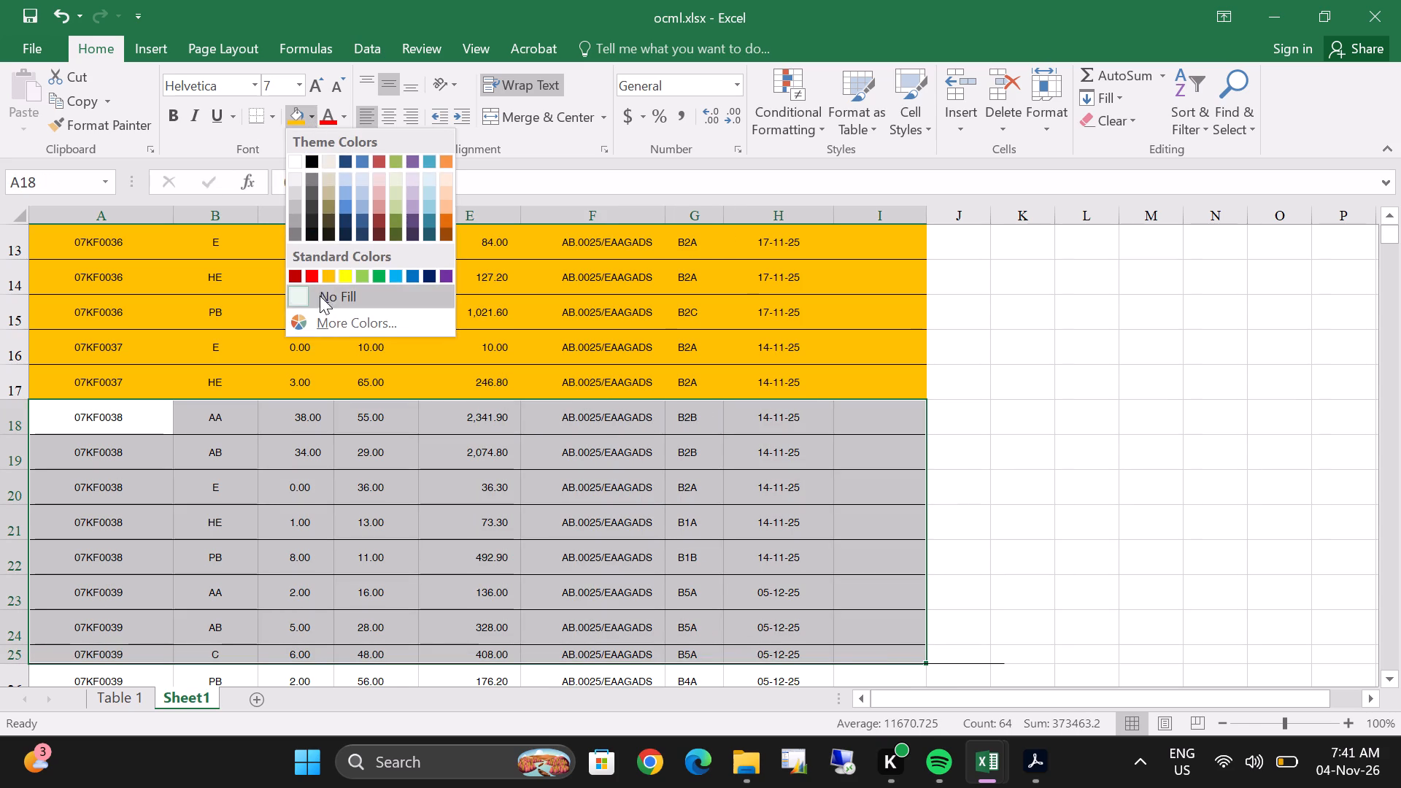
triple_click(341, 280)
left_click(341, 280)
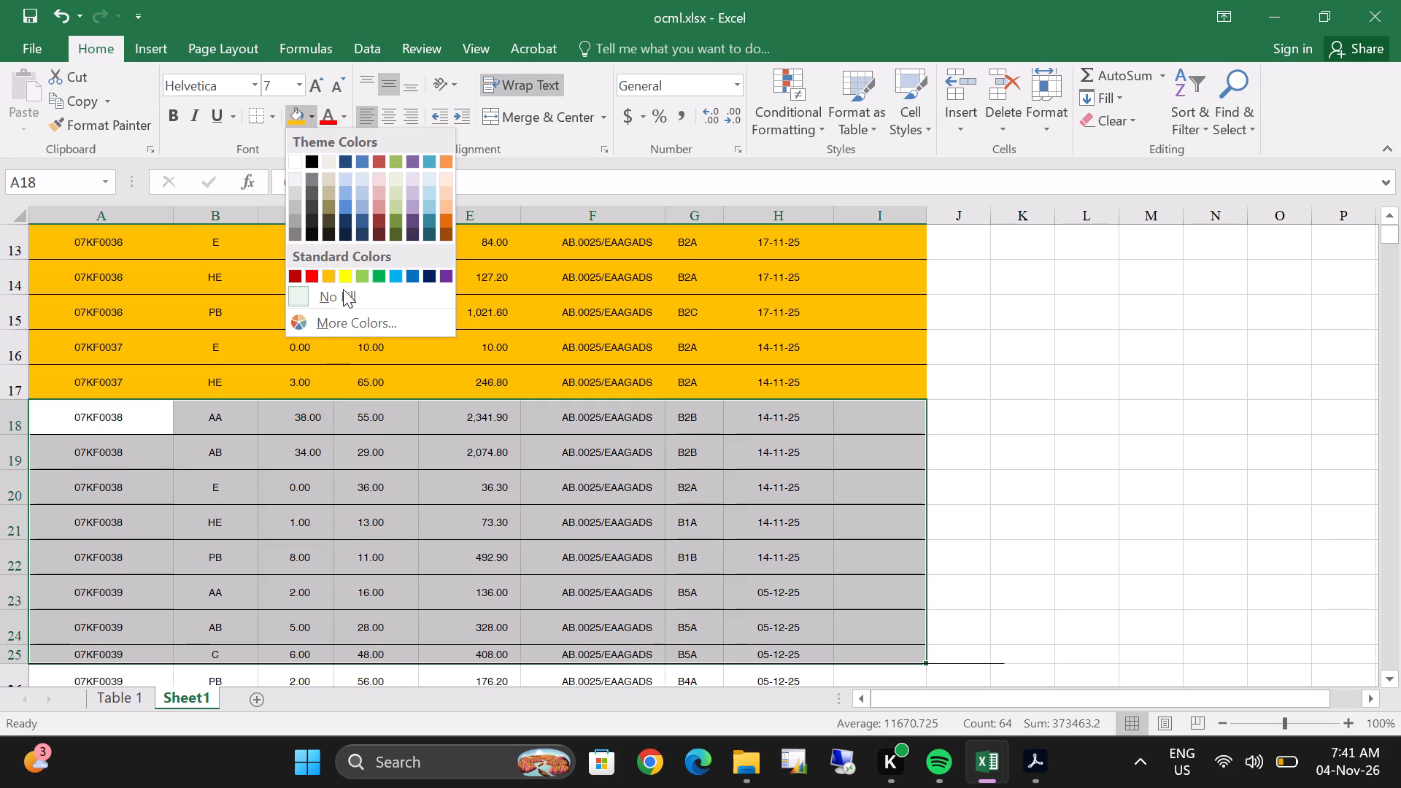
left_click(347, 267)
left_click(346, 271)
Fill cells A26:I31, from 07KF0039 grade PB through 07KF0072 grade HE, with standard light green.
scroll(281, 333, "down", 2)
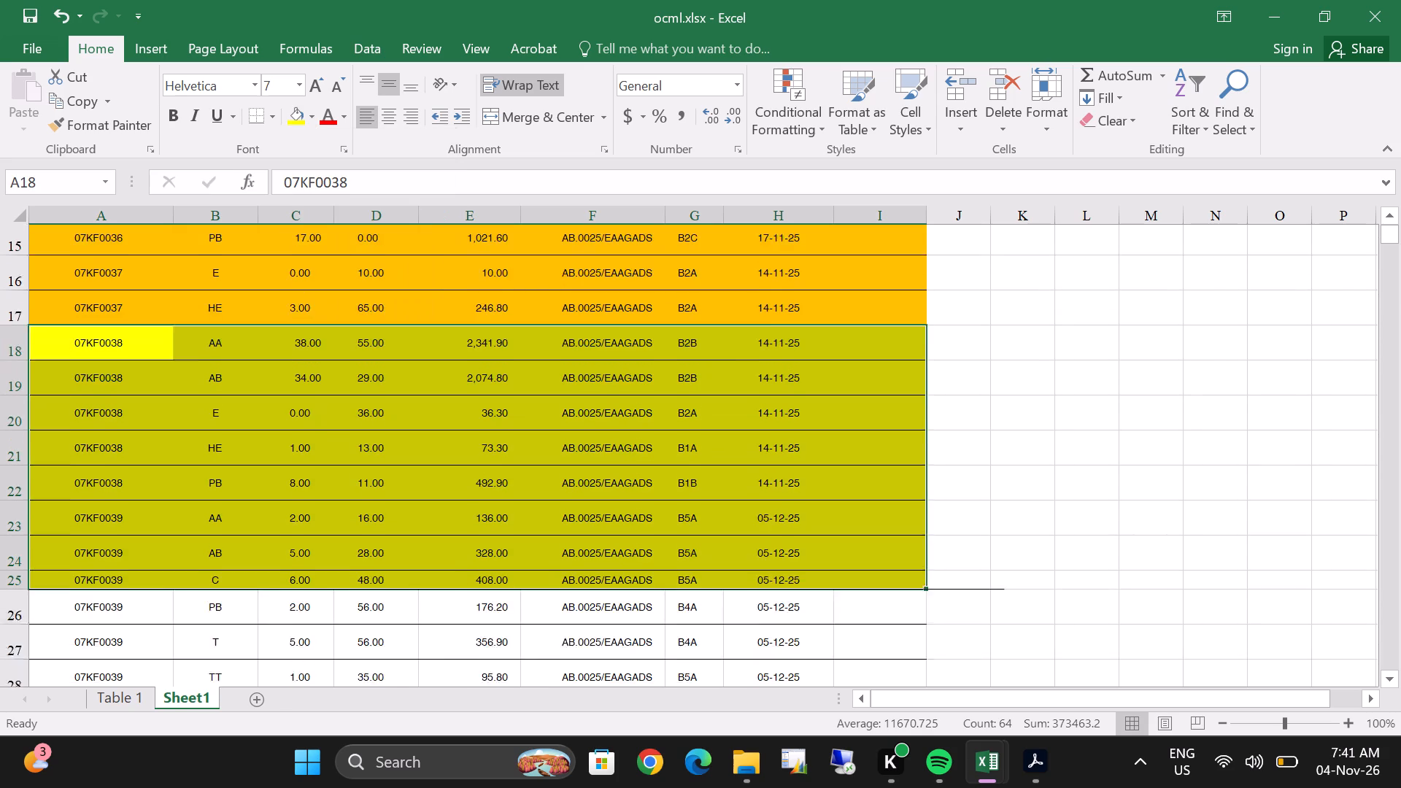
left_click(286, 361)
scroll(285, 405, "up", 10)
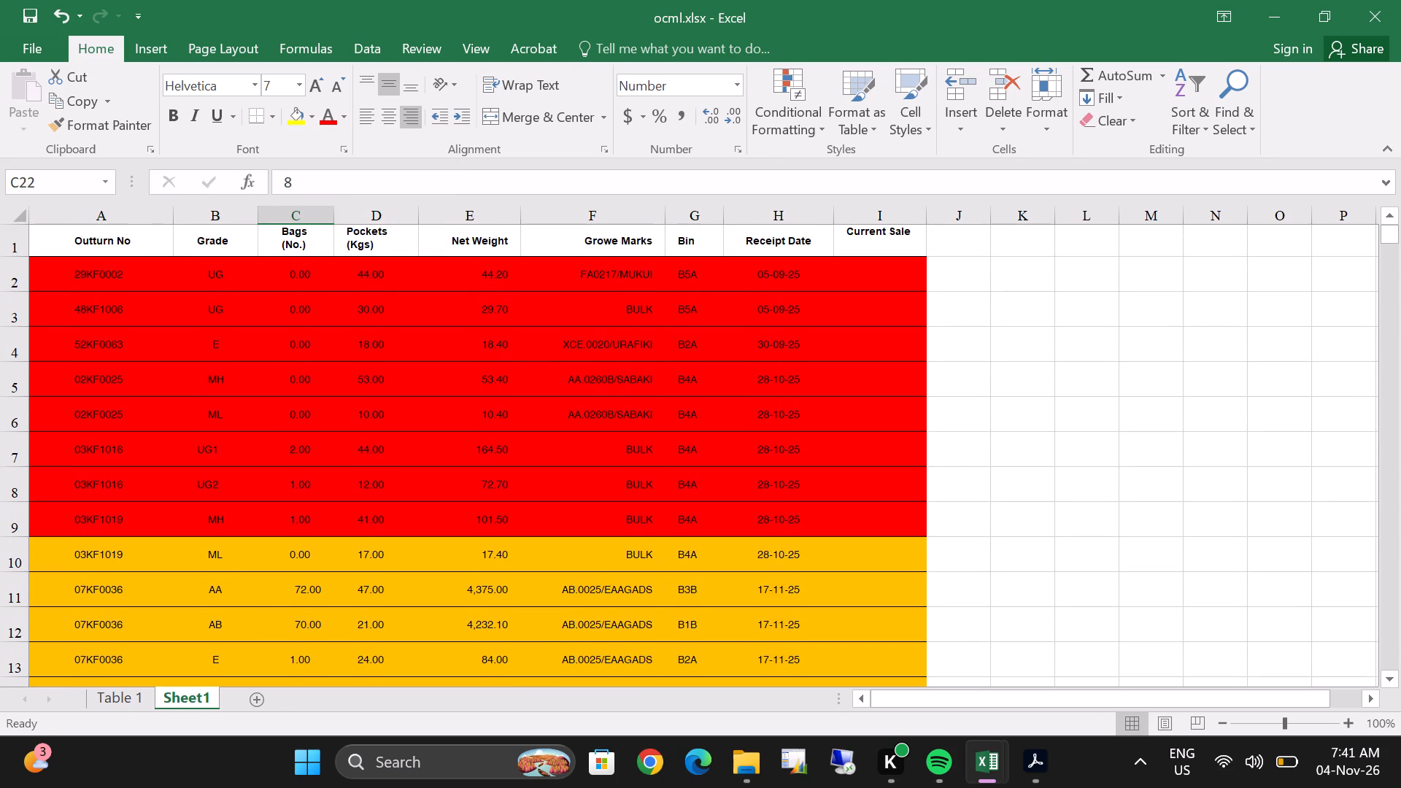
scroll(285, 405, "up", 1)
scroll(285, 405, "down", 7)
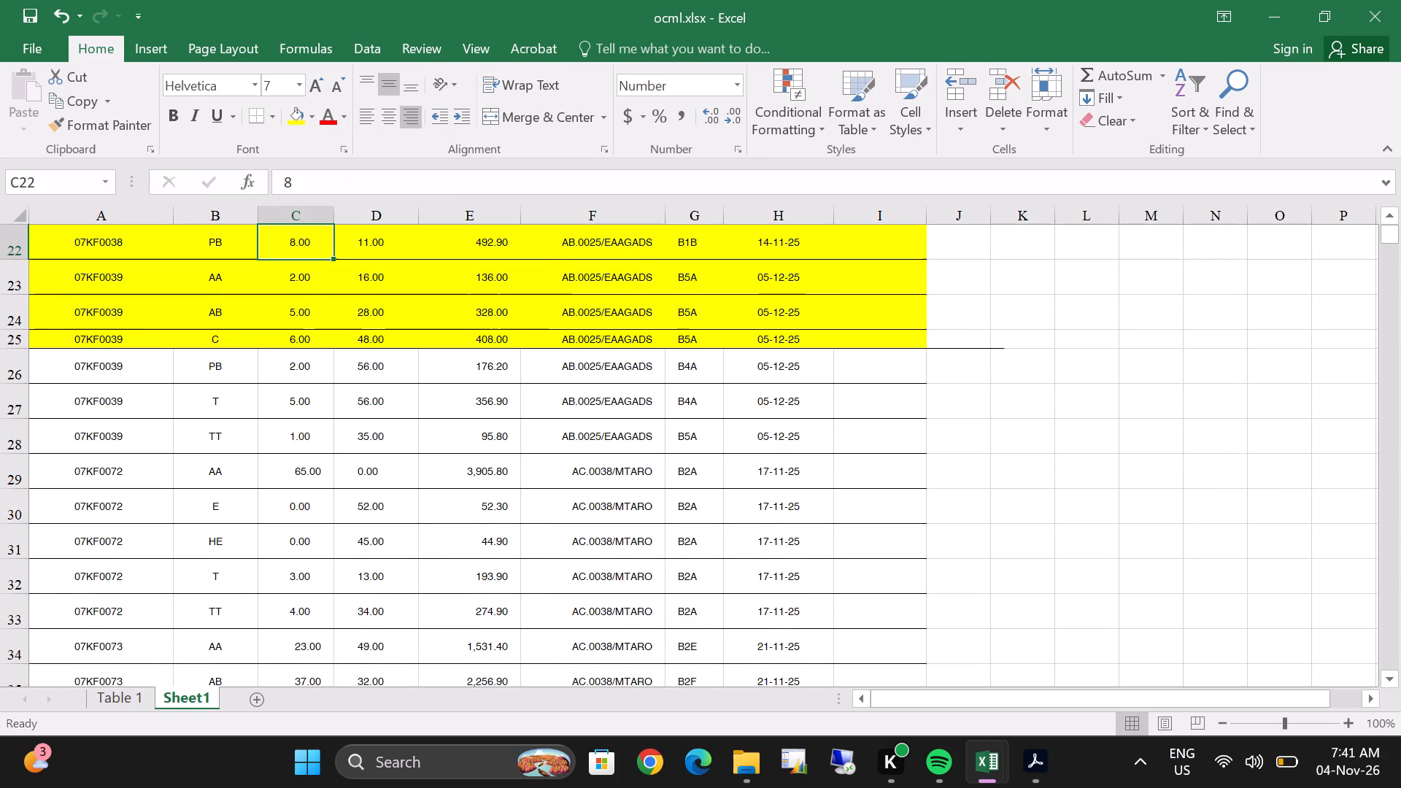
double_click(72, 373)
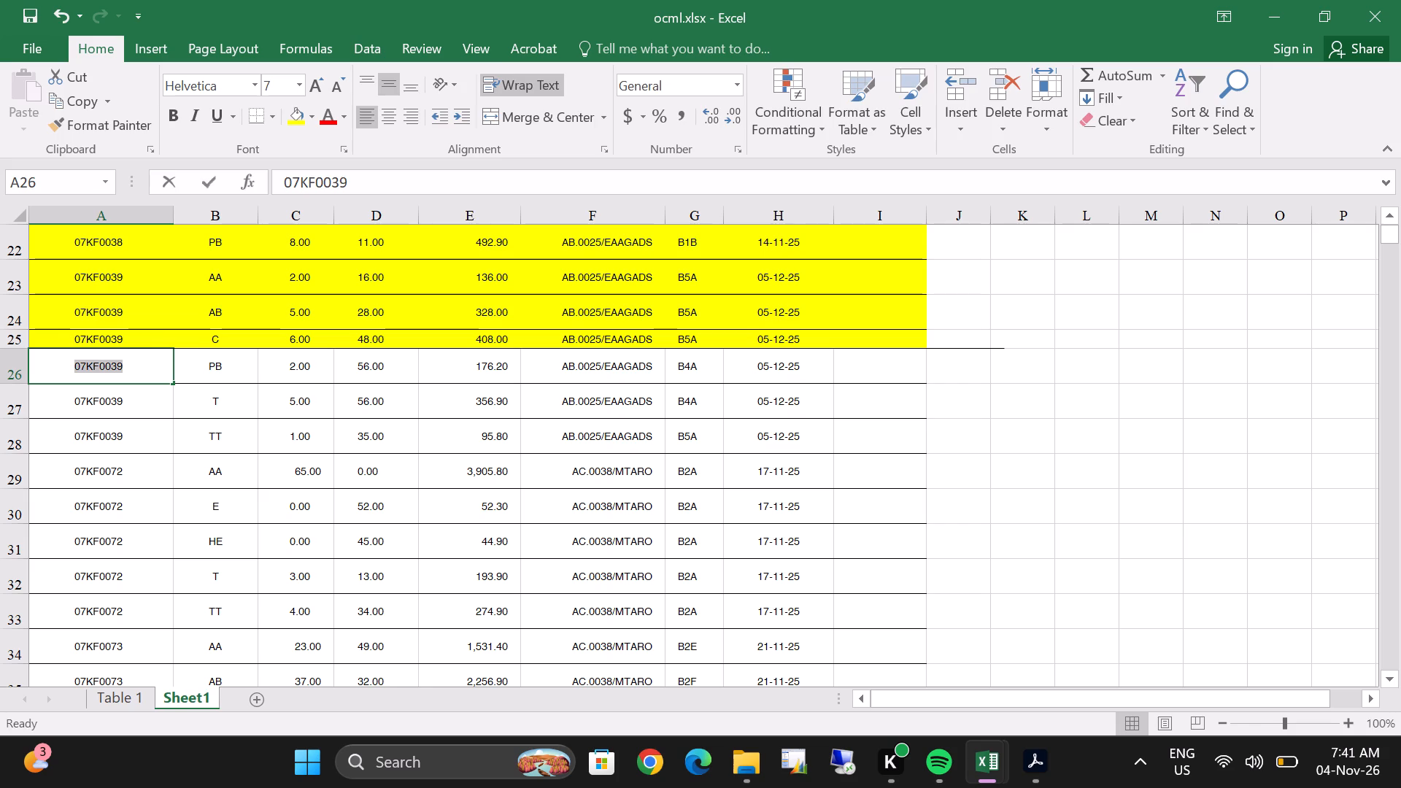
left_click(81, 406)
left_click_drag(75, 372, 80, 444)
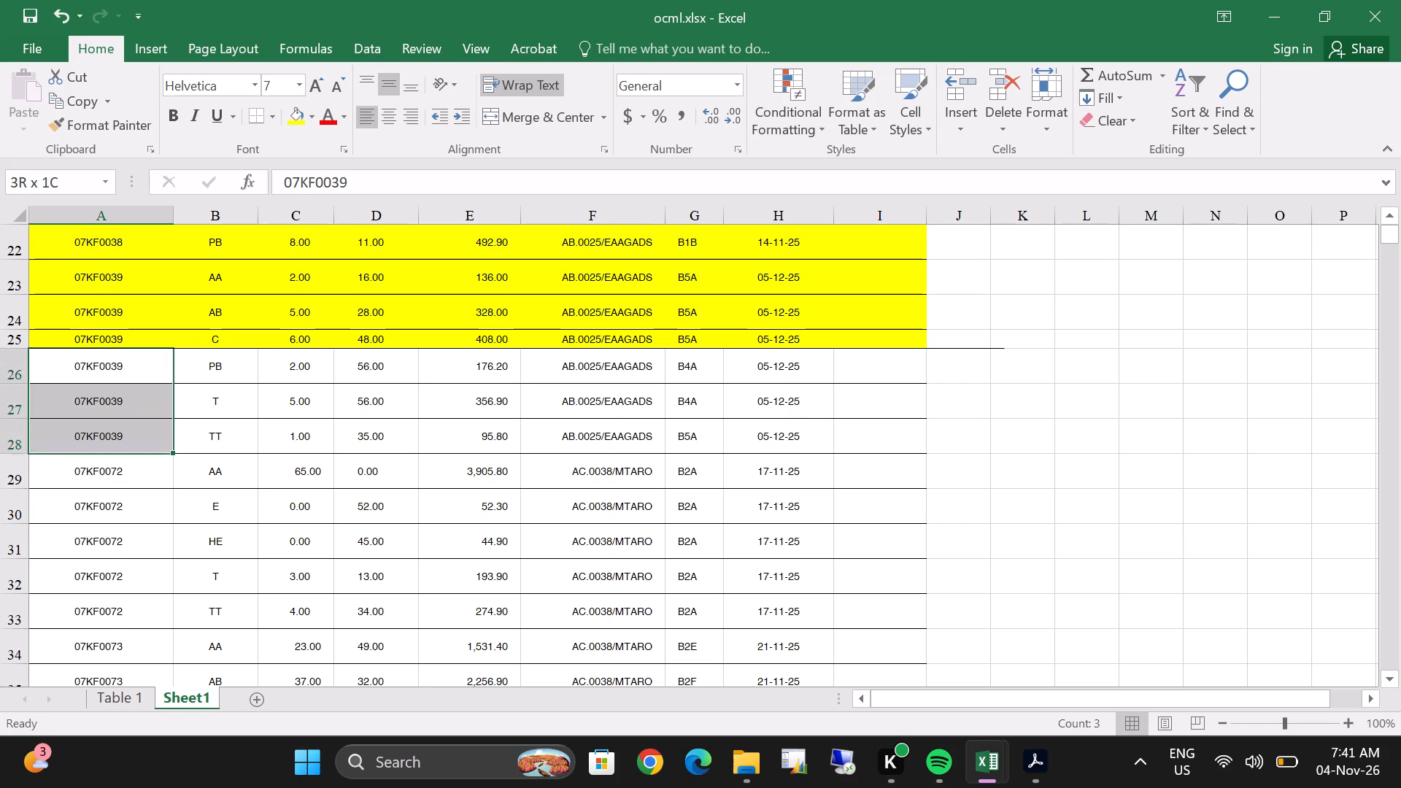
left_click_drag(80, 444, 914, 546)
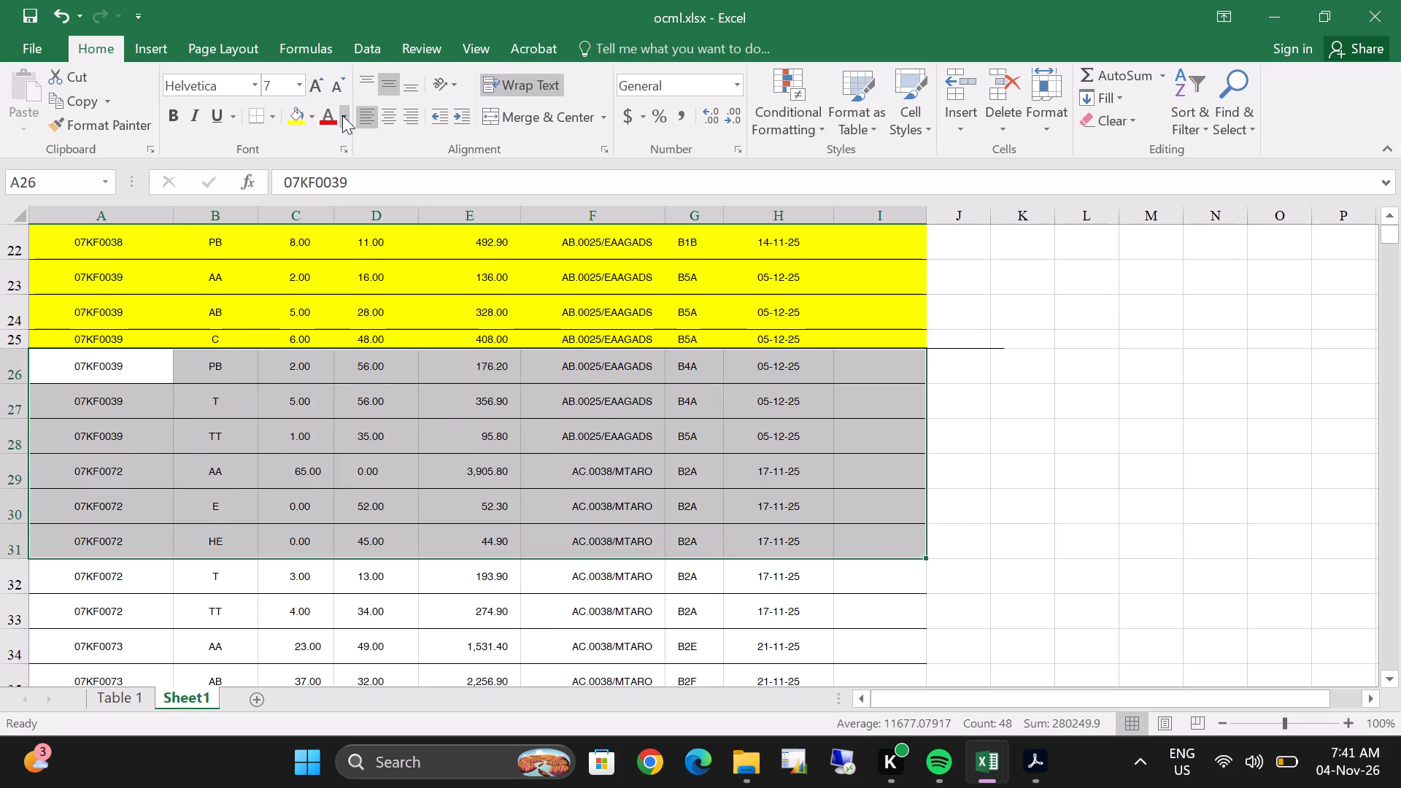
left_click(342, 115)
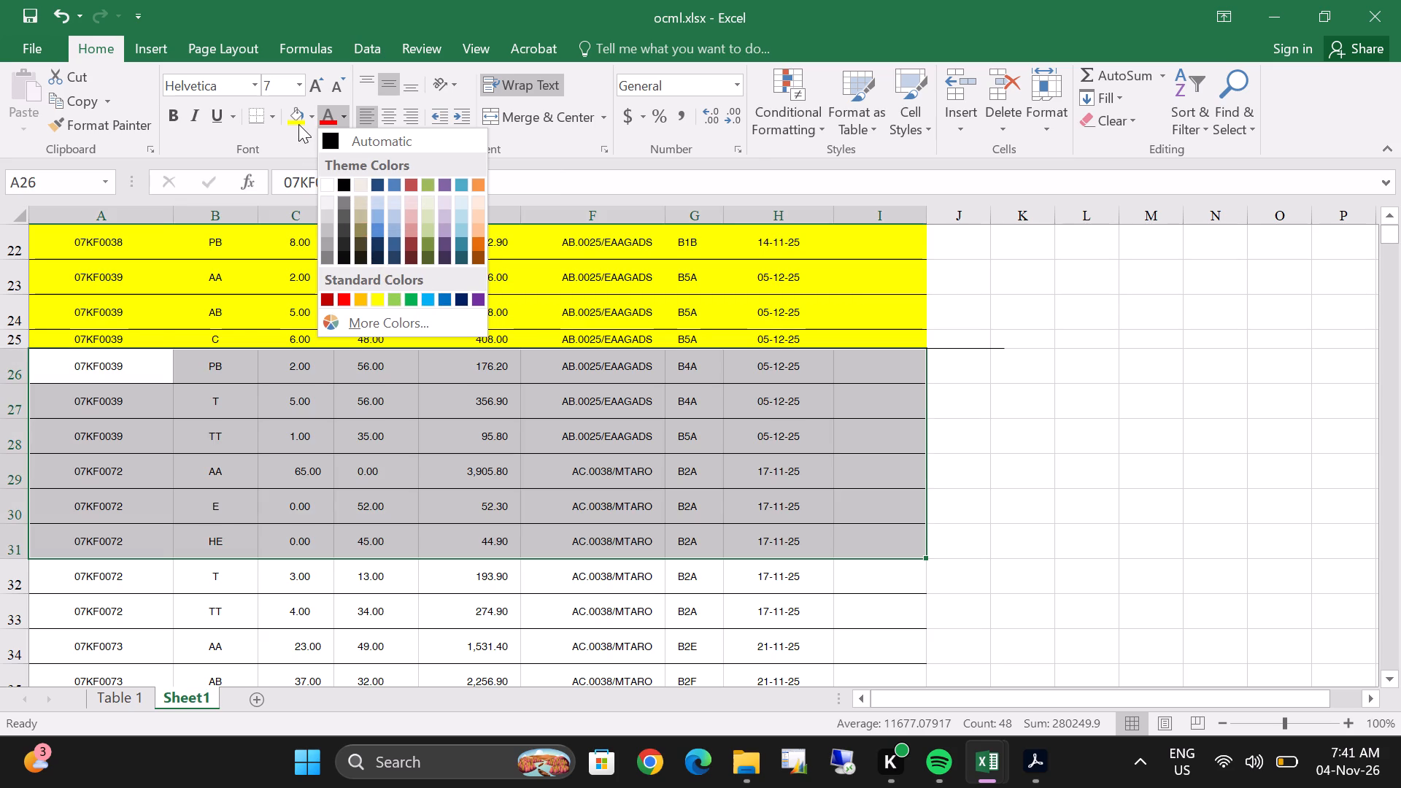
left_click(312, 114)
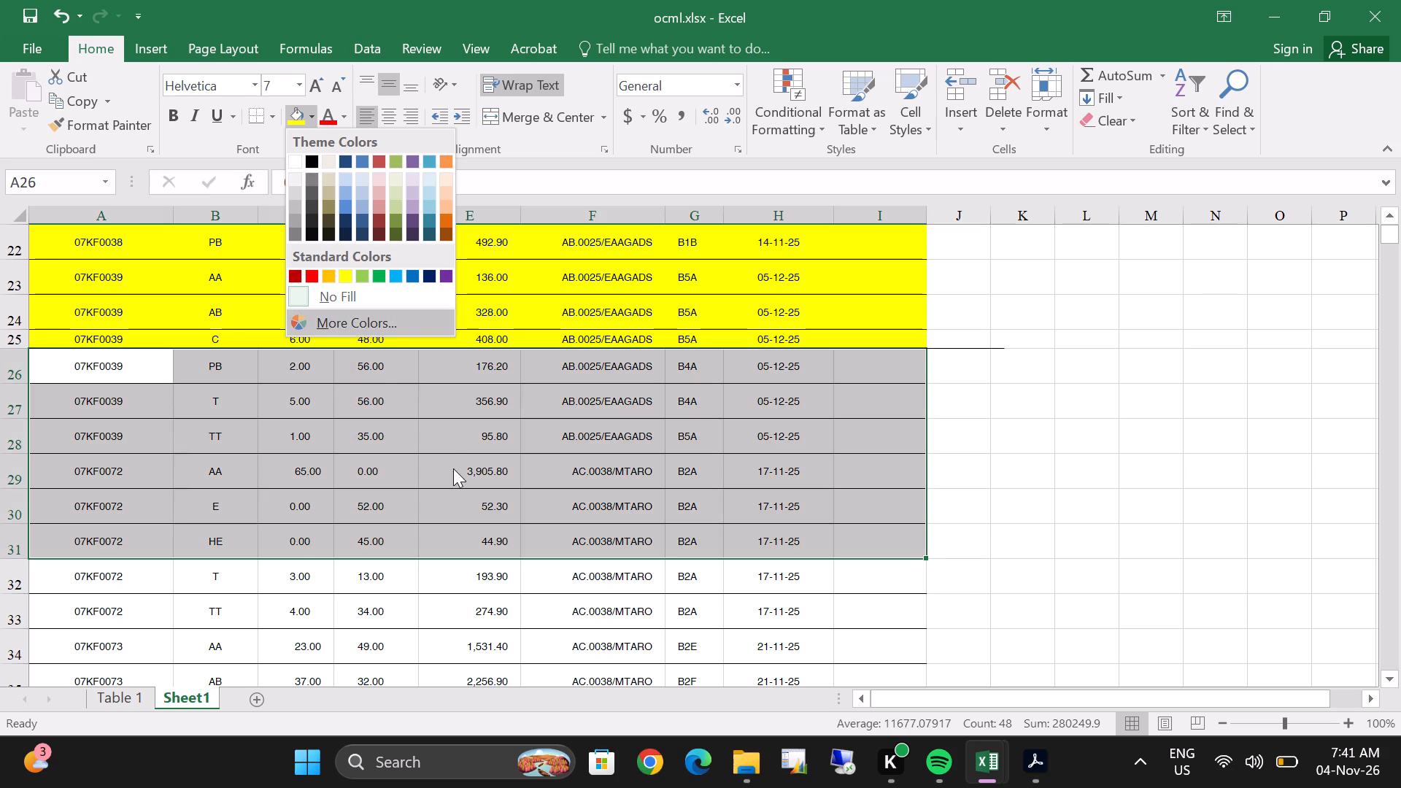
left_click(365, 270)
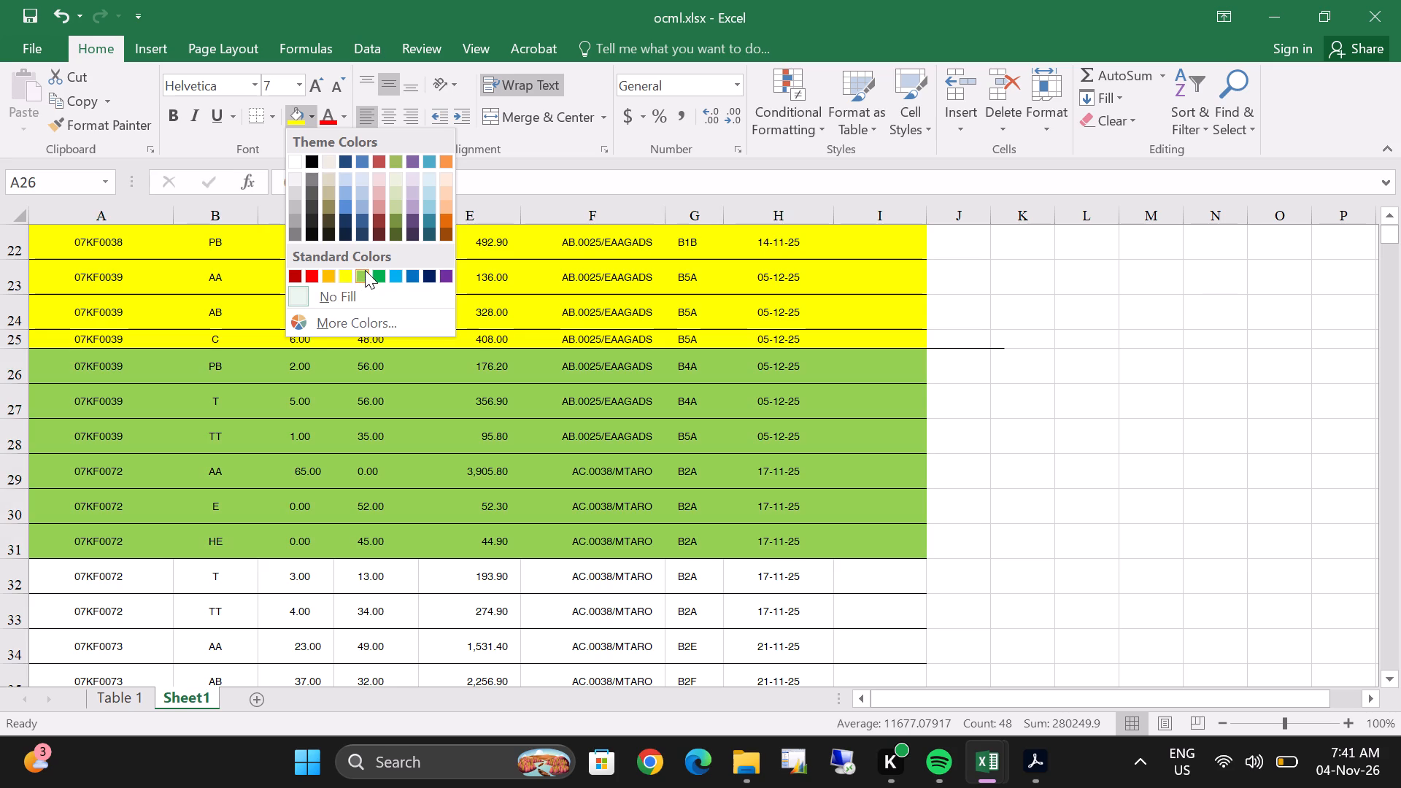
left_click(364, 270)
left_click(364, 271)
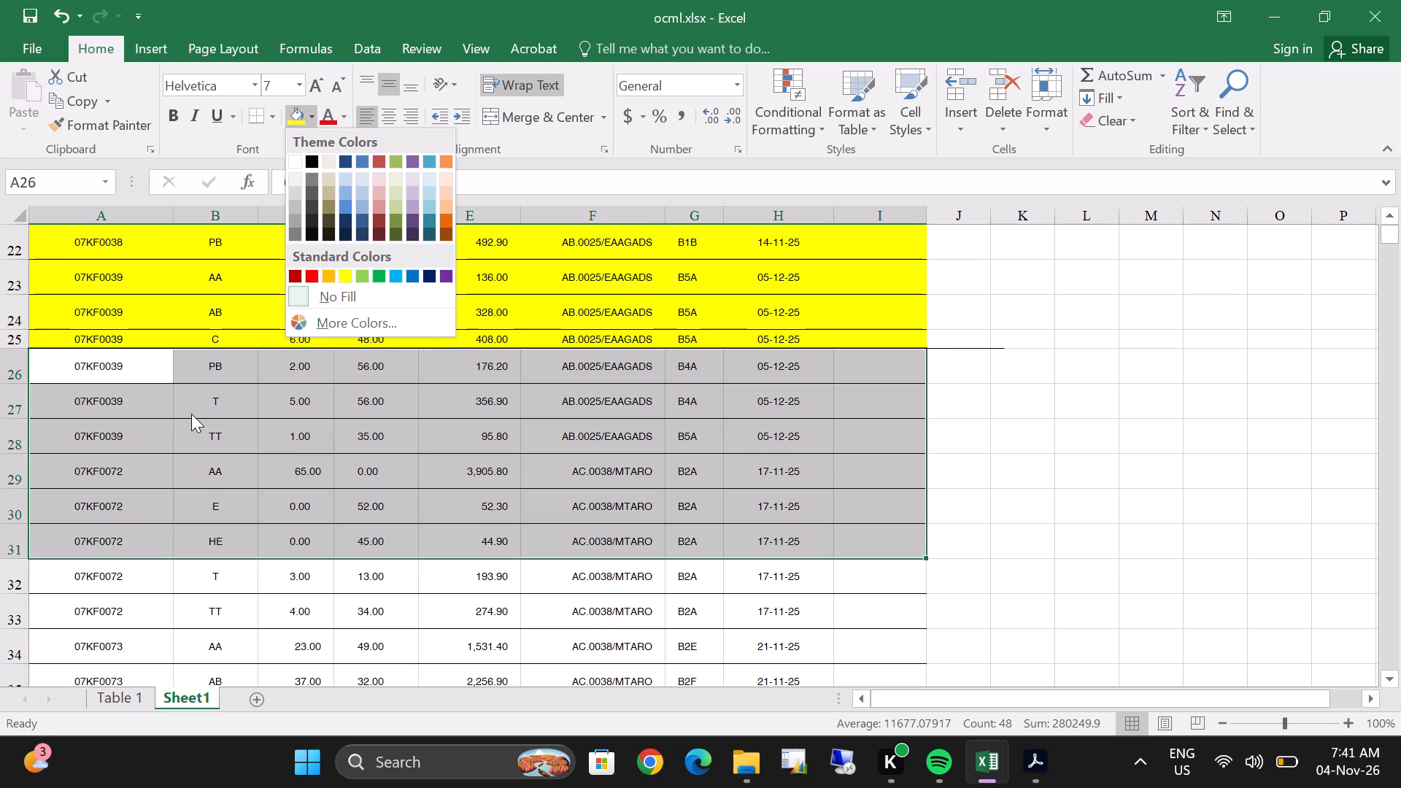
left_click(368, 272)
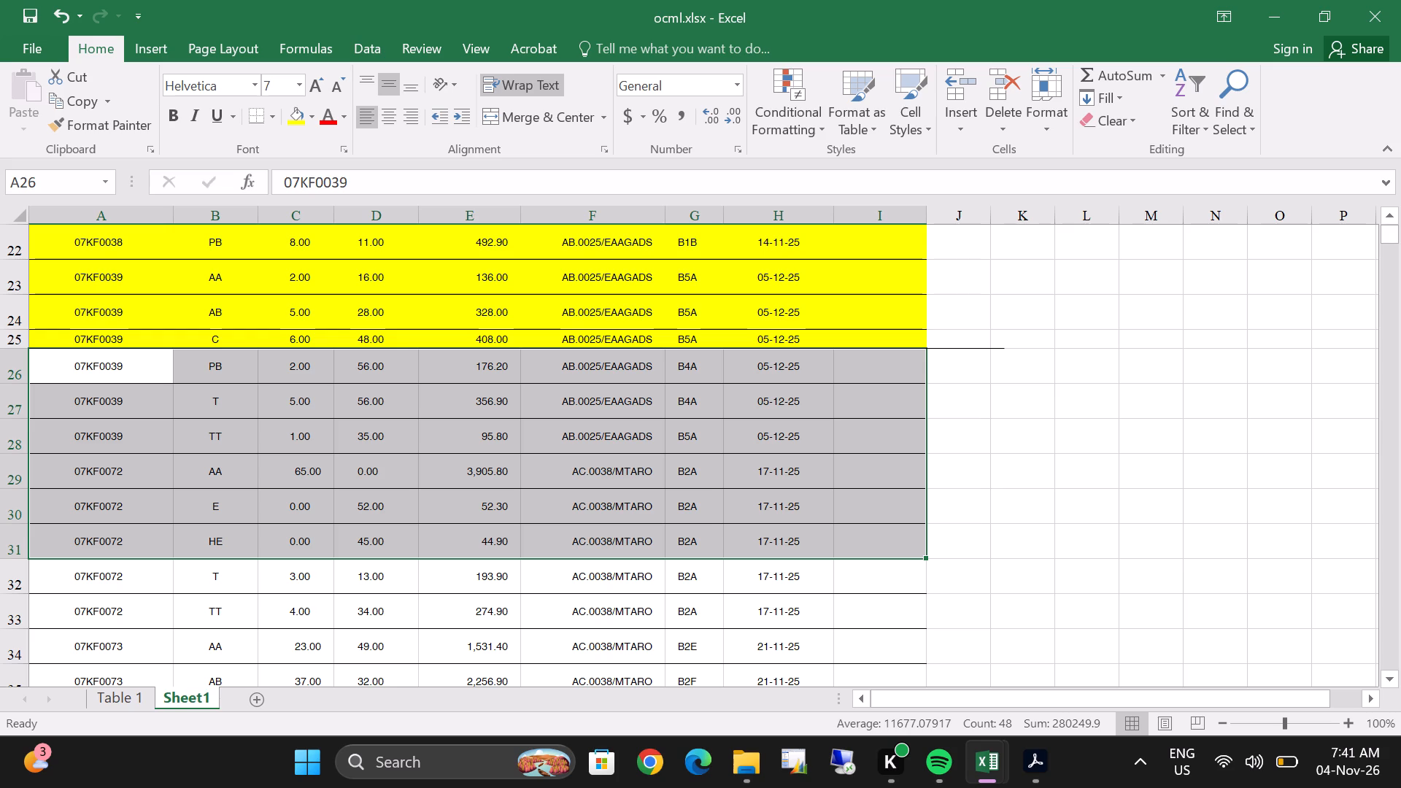
Fill cells A32:I39, from 07KF0072 grade T through 07KF0073 grade PB, with standard blue.
scroll(115, 583, "down", 3)
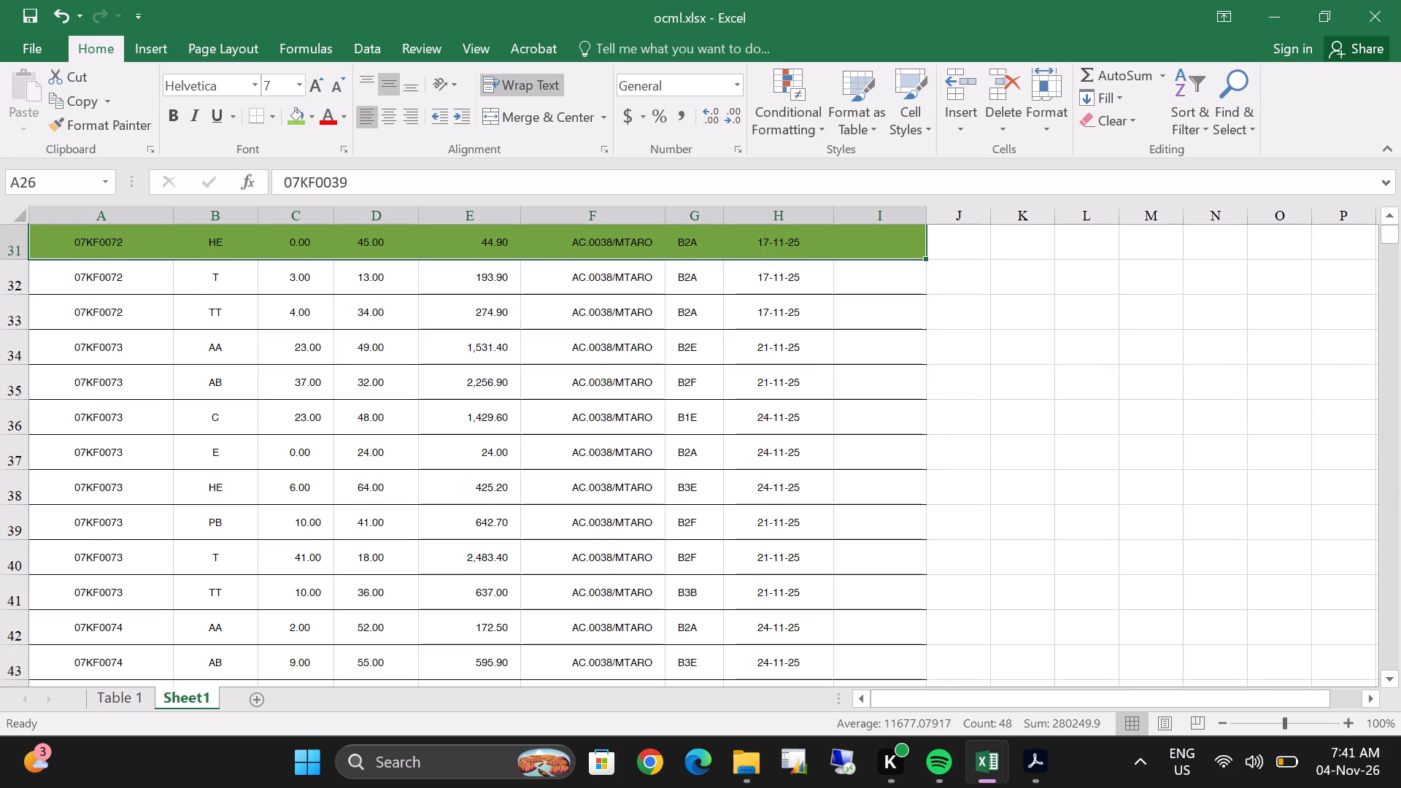
double_click(99, 279)
double_click(96, 328)
scroll(126, 377, "up", 3)
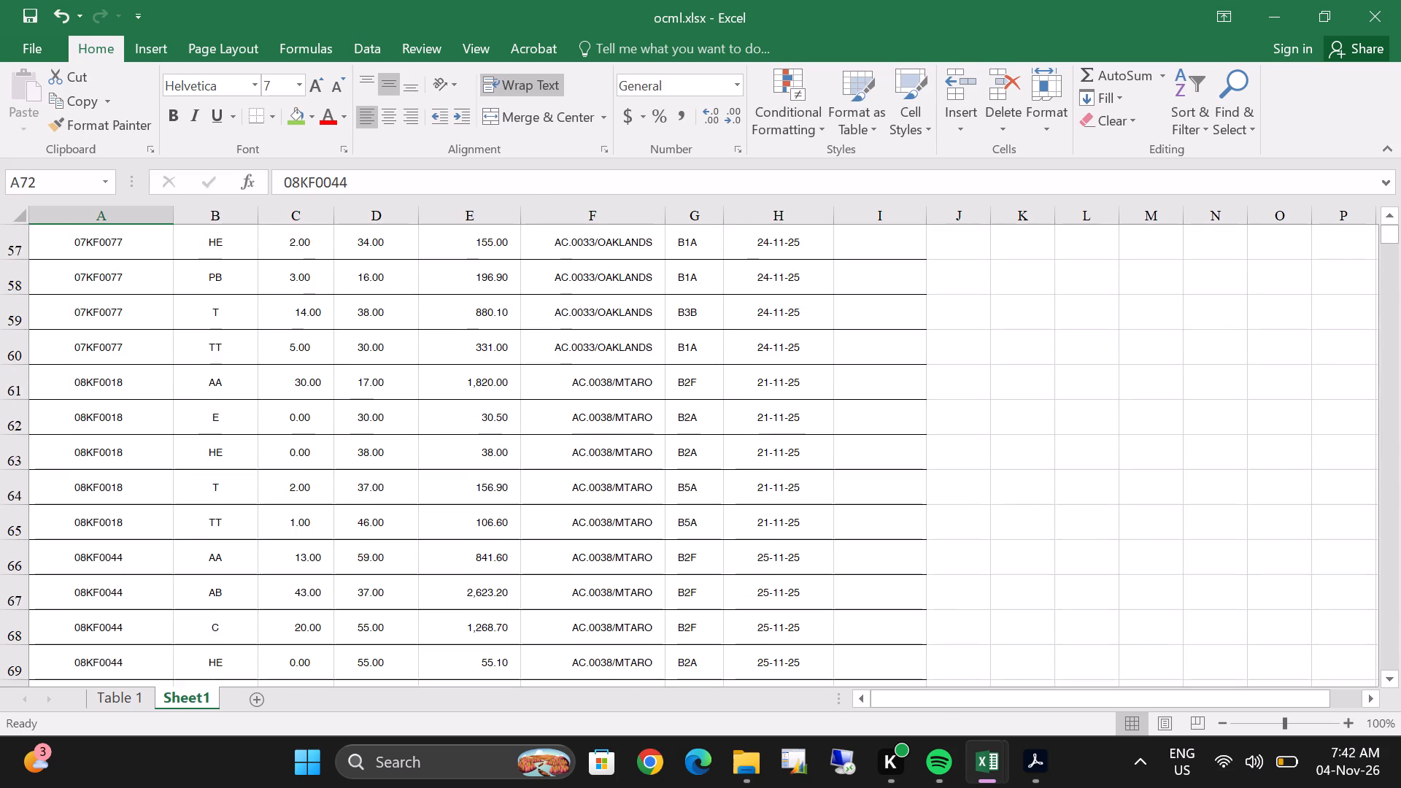
scroll(126, 379, "up", 14)
scroll(128, 392, "down", 3)
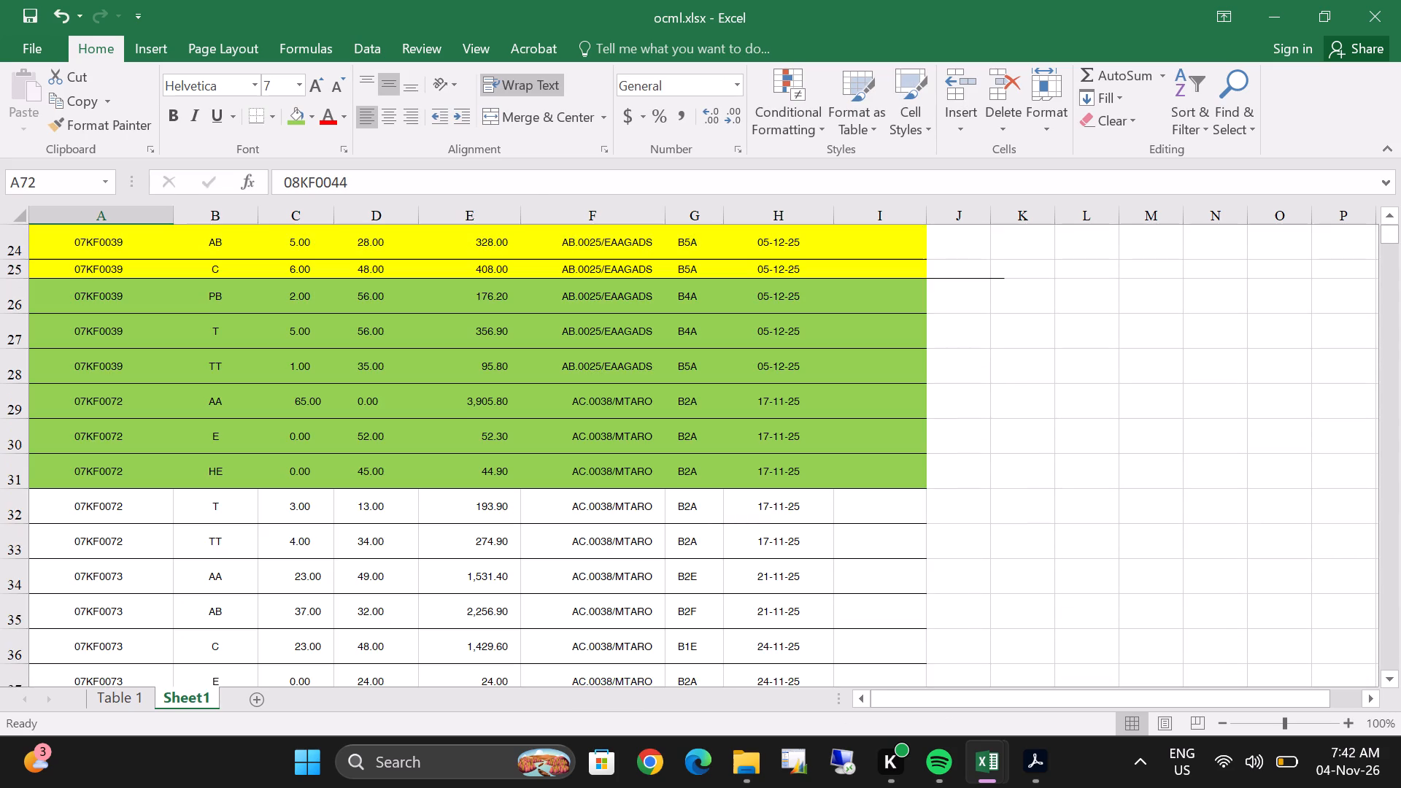
scroll(122, 454, "down", 1)
triple_click(102, 422)
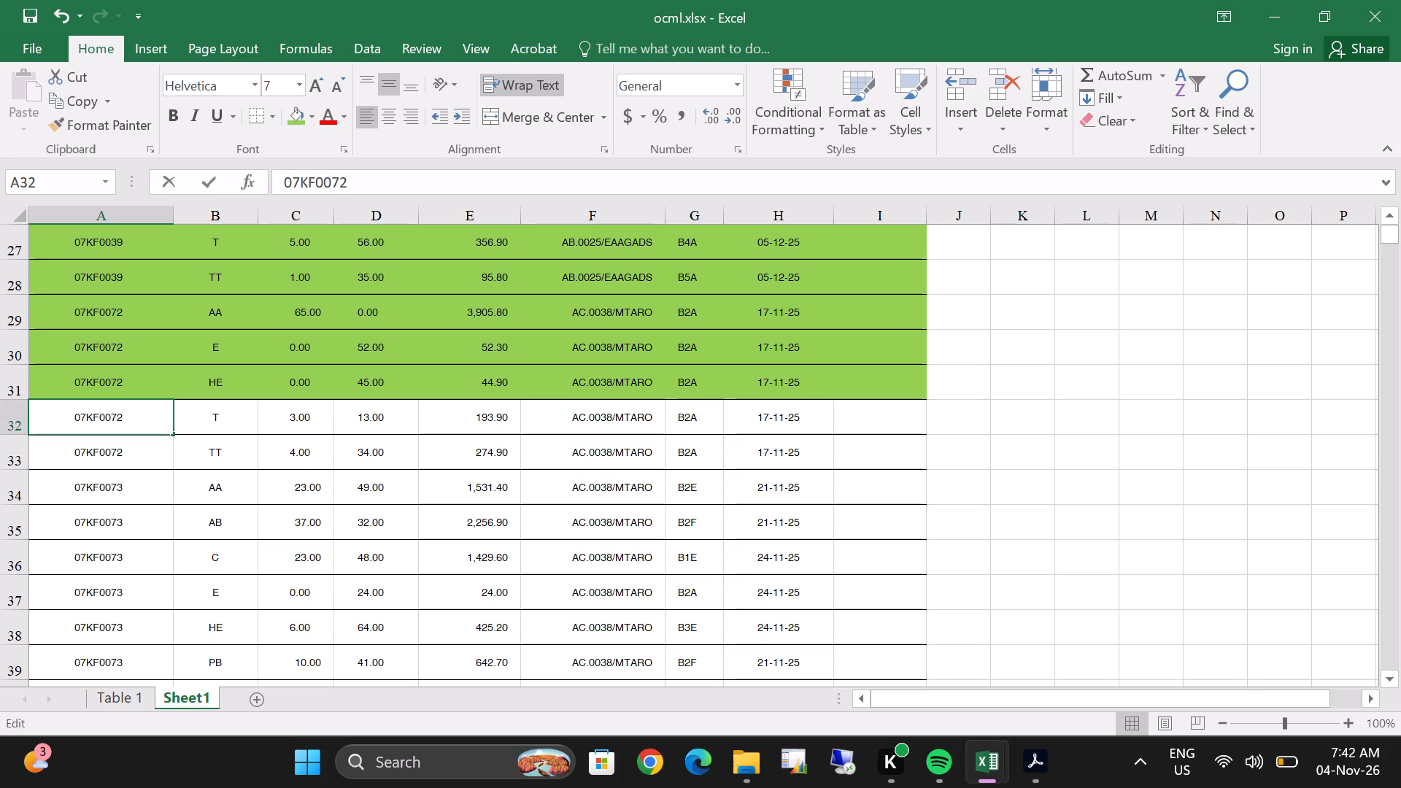
left_click(106, 492)
left_click_drag(104, 420, 118, 536)
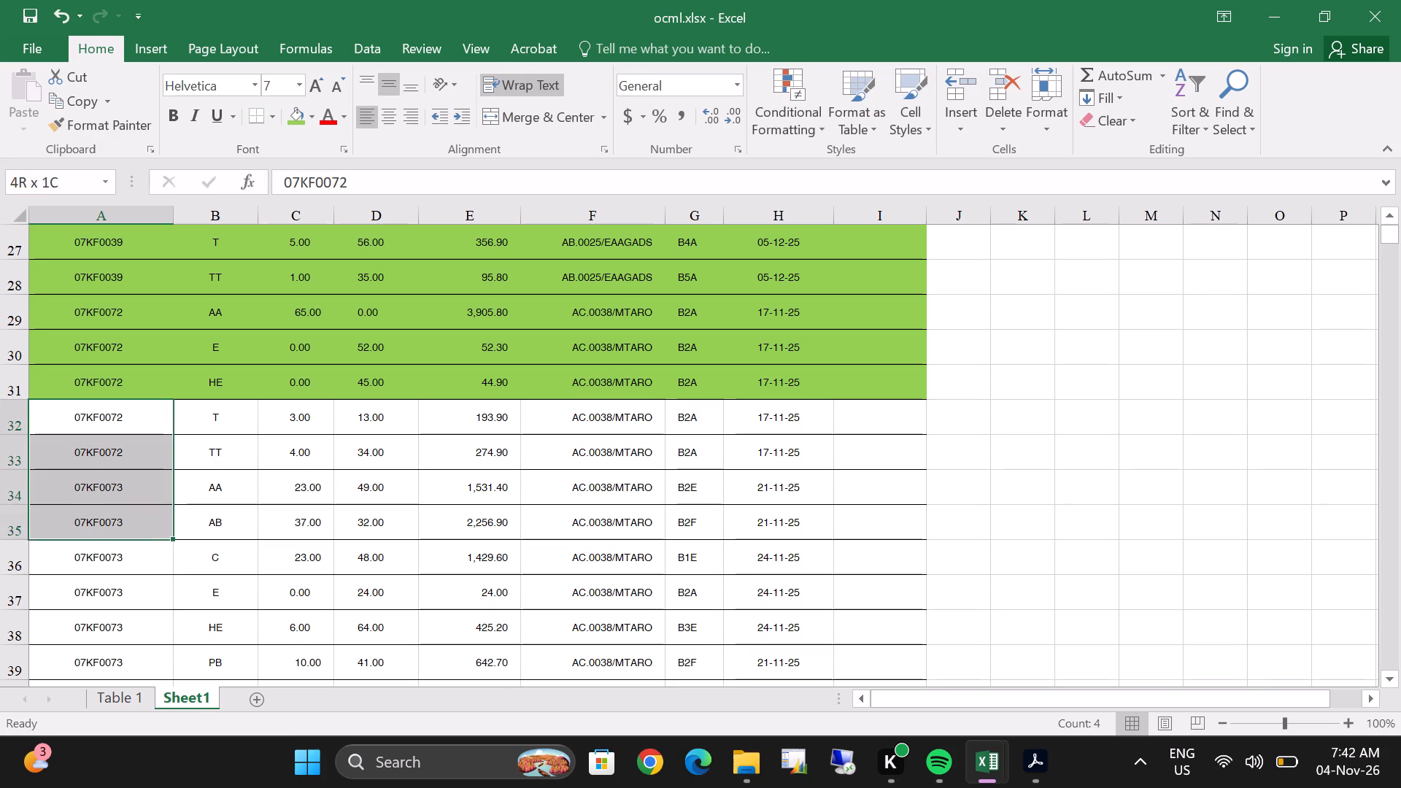
left_click_drag(118, 536, 428, 654)
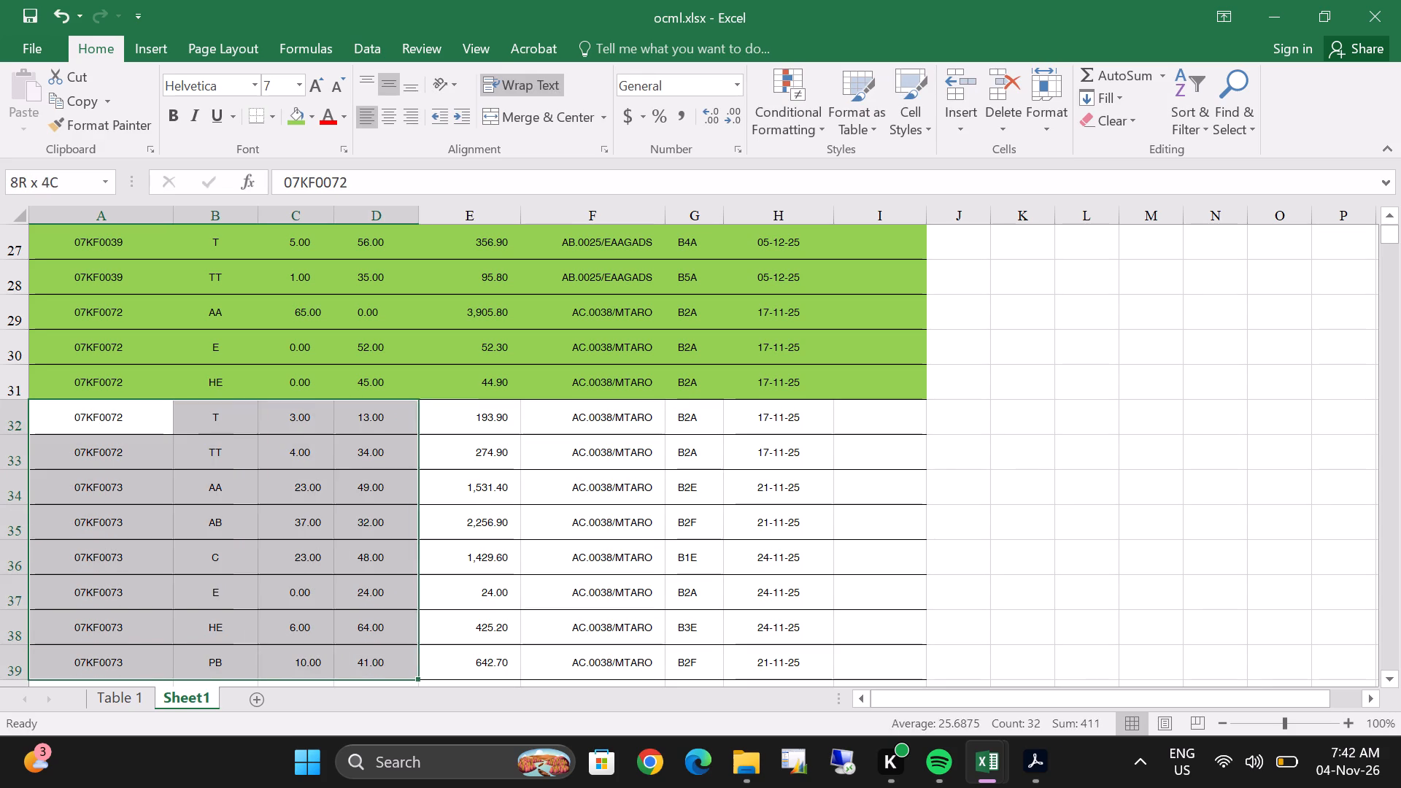
left_click_drag(428, 654, 848, 659)
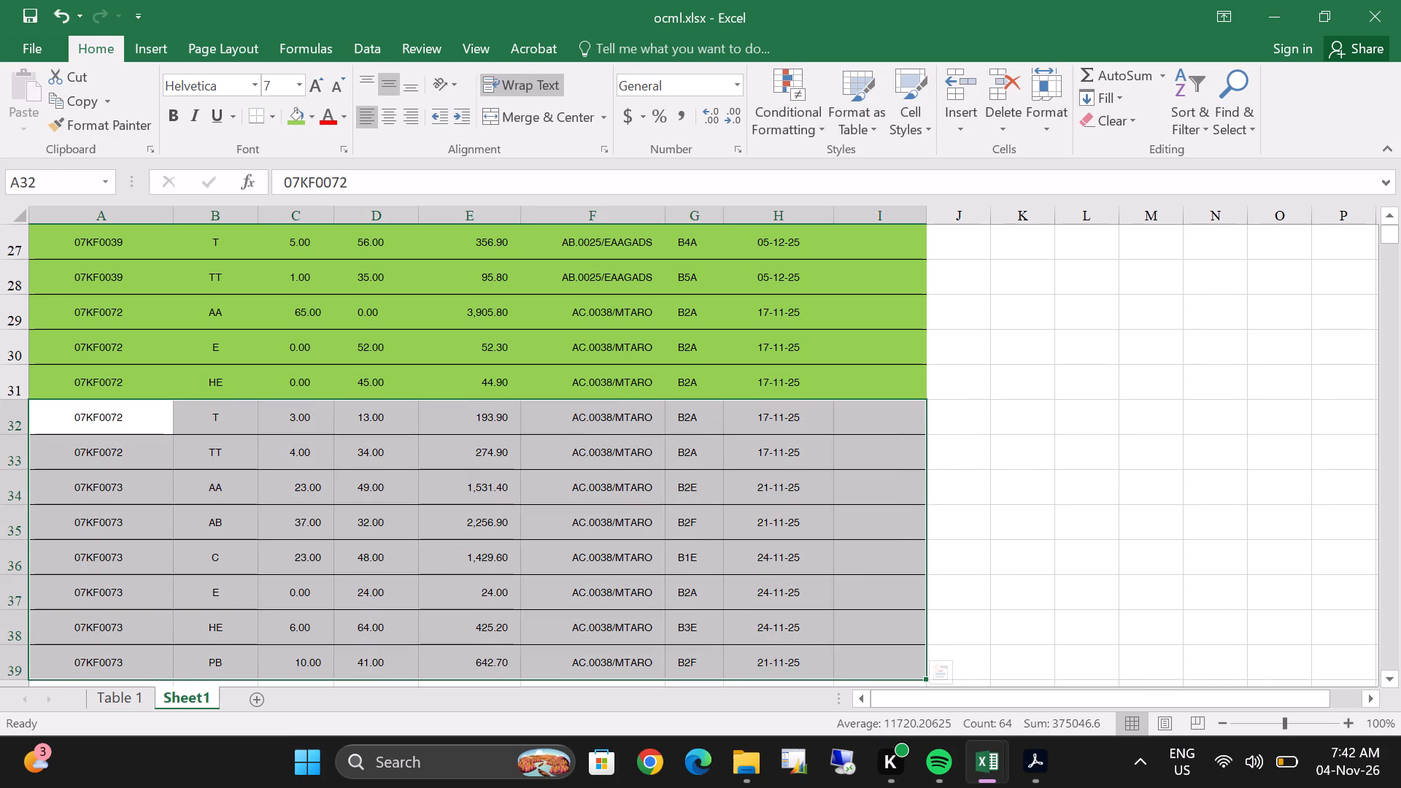
double_click(311, 114)
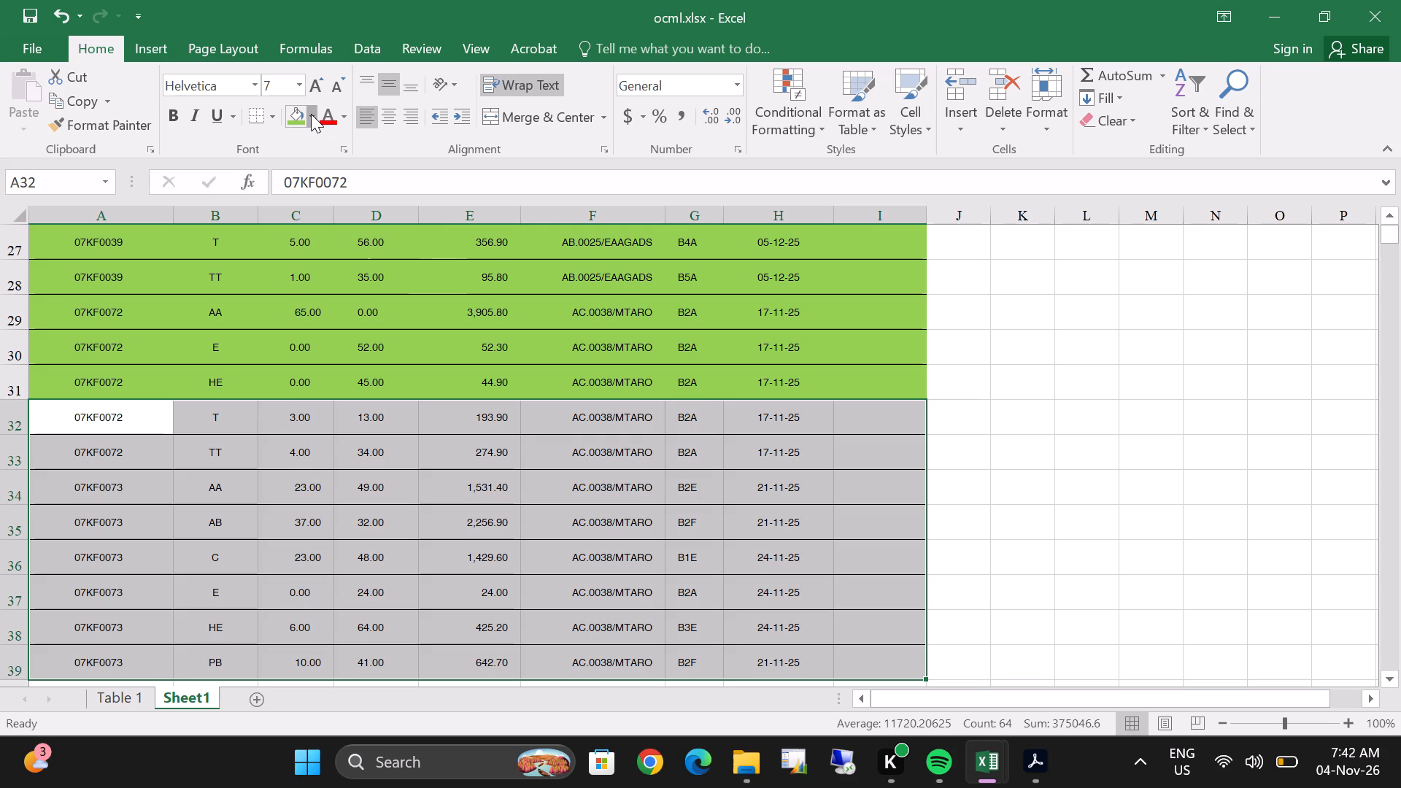
left_click(311, 114)
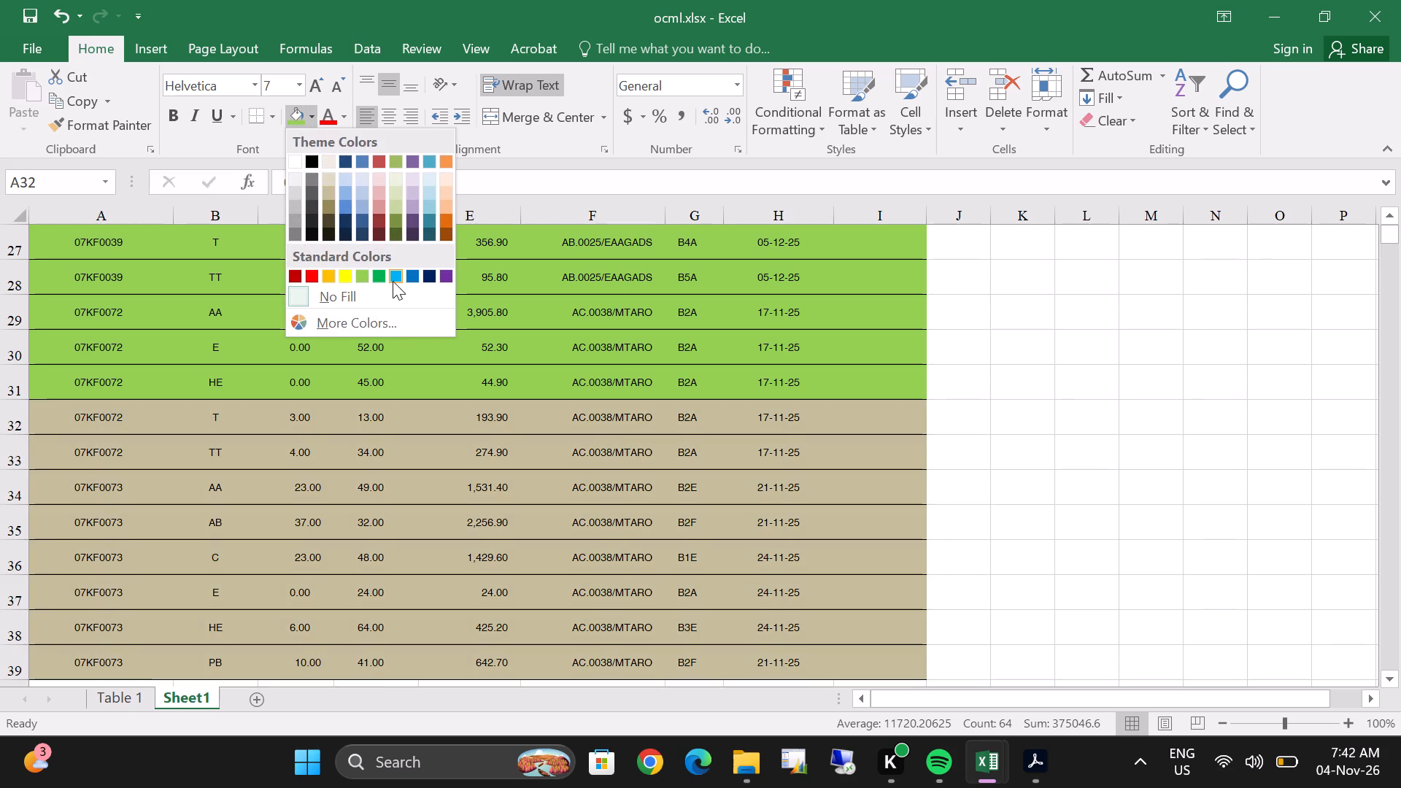
left_click(408, 277)
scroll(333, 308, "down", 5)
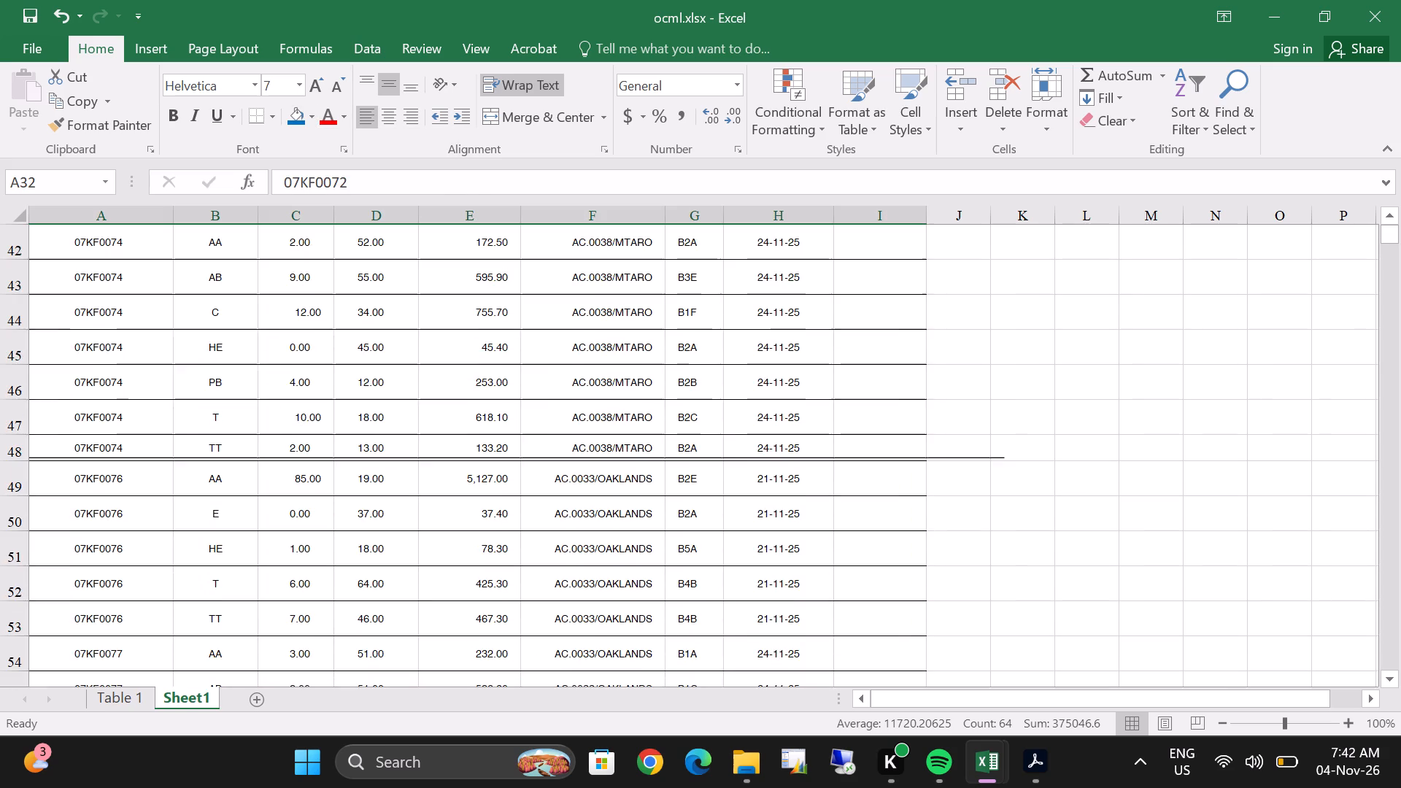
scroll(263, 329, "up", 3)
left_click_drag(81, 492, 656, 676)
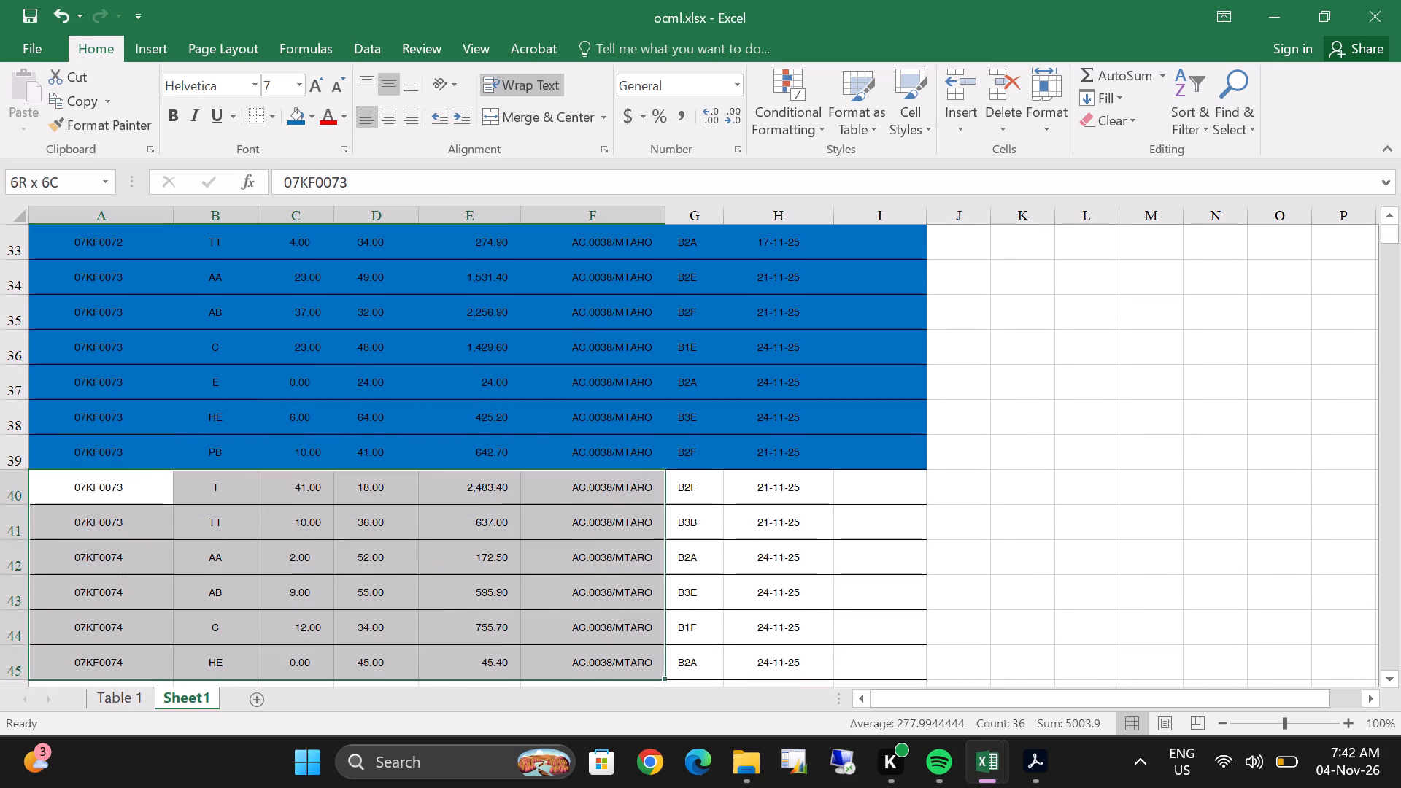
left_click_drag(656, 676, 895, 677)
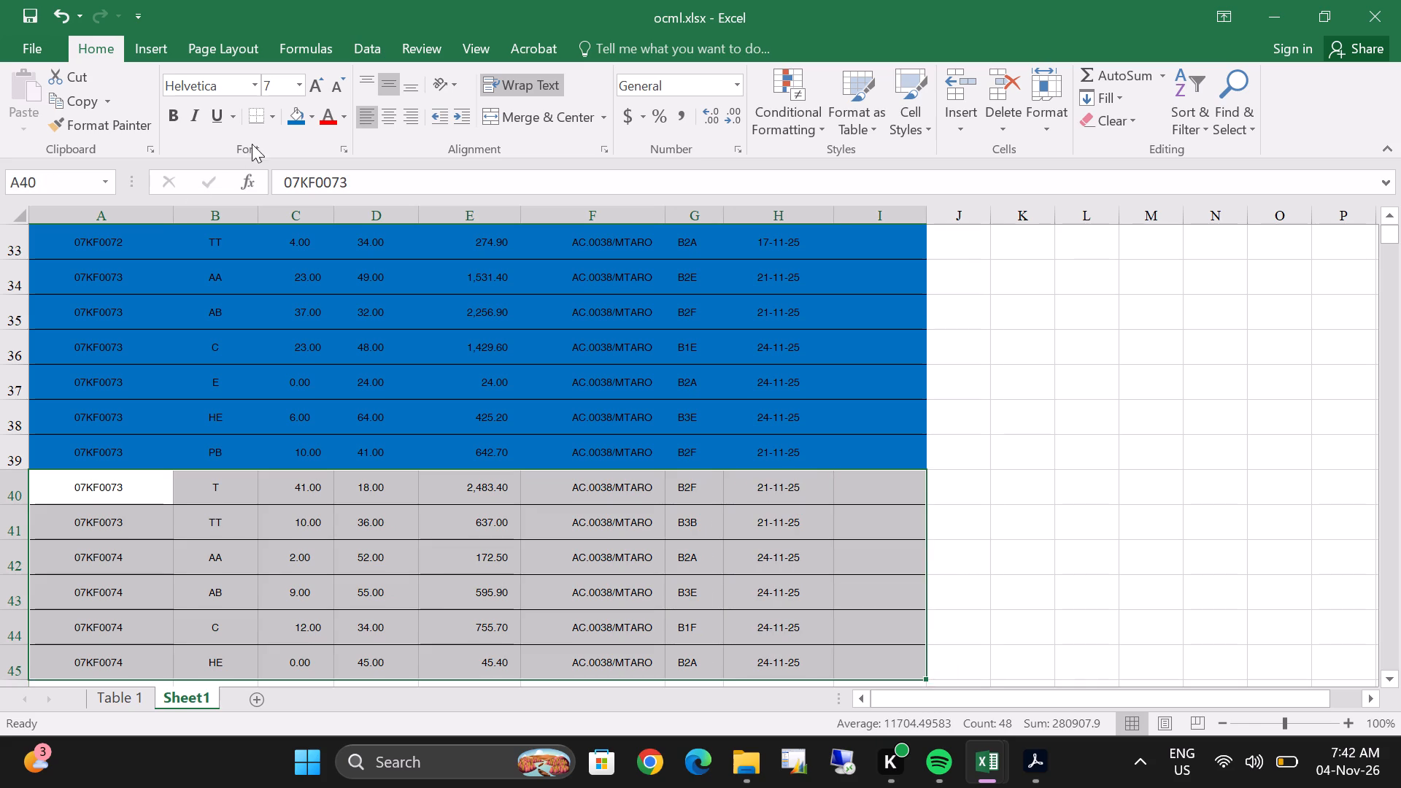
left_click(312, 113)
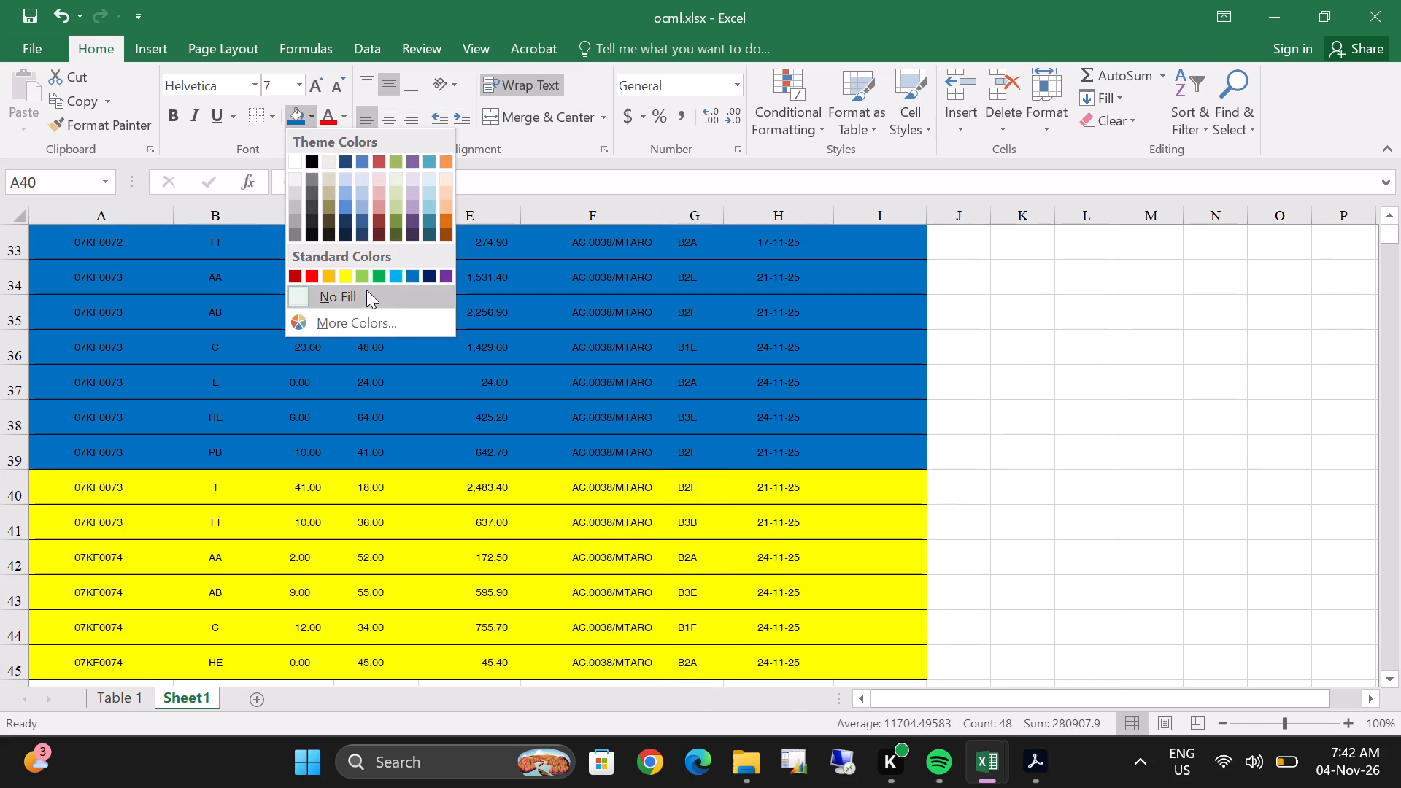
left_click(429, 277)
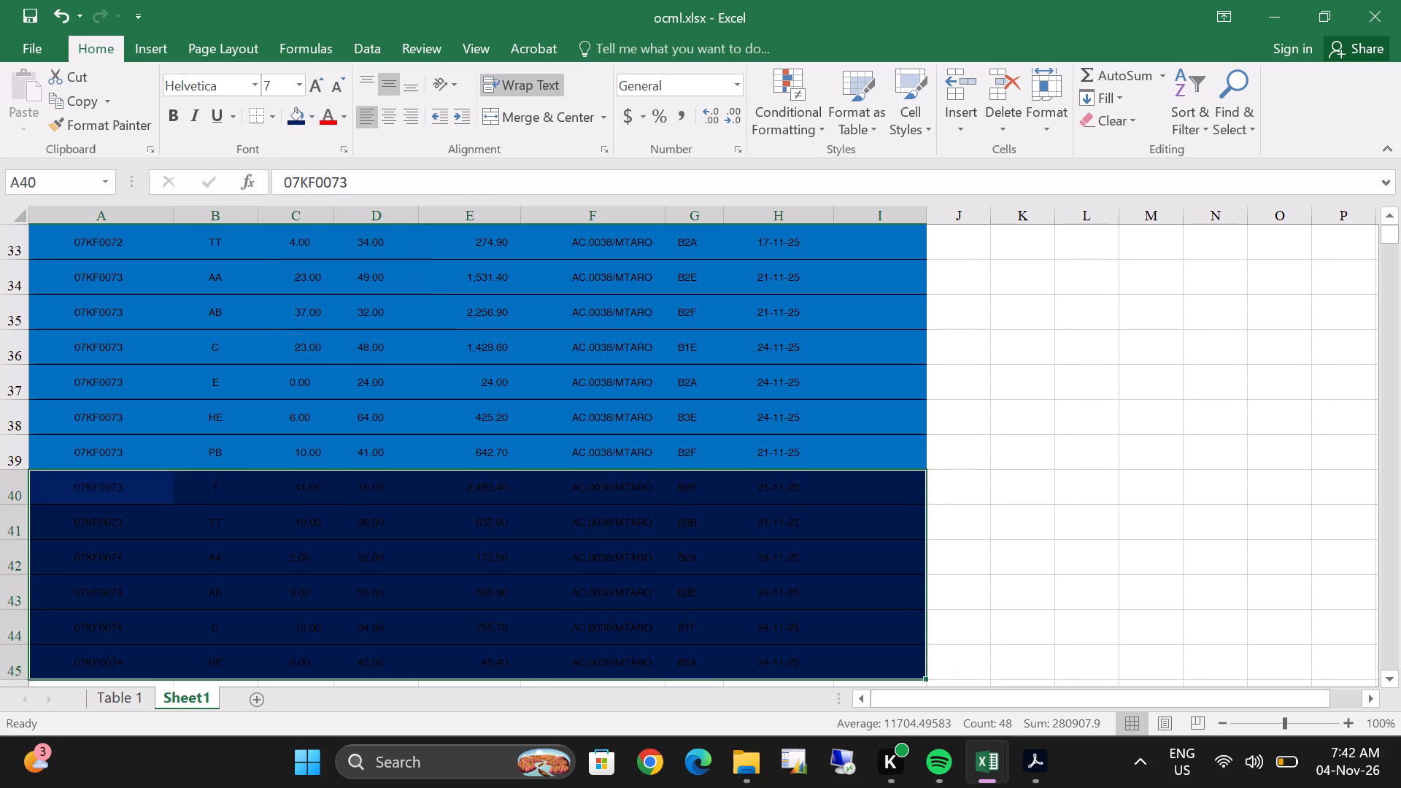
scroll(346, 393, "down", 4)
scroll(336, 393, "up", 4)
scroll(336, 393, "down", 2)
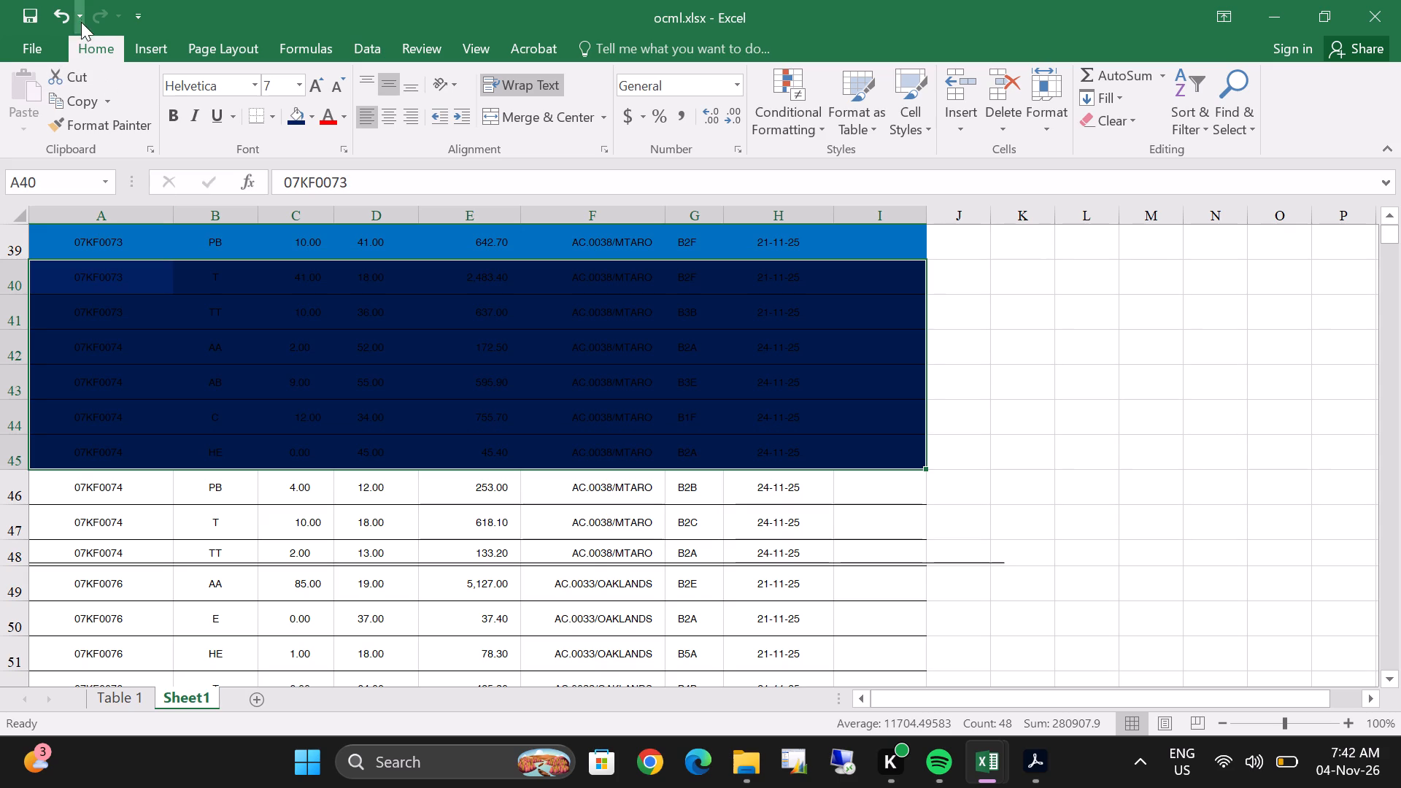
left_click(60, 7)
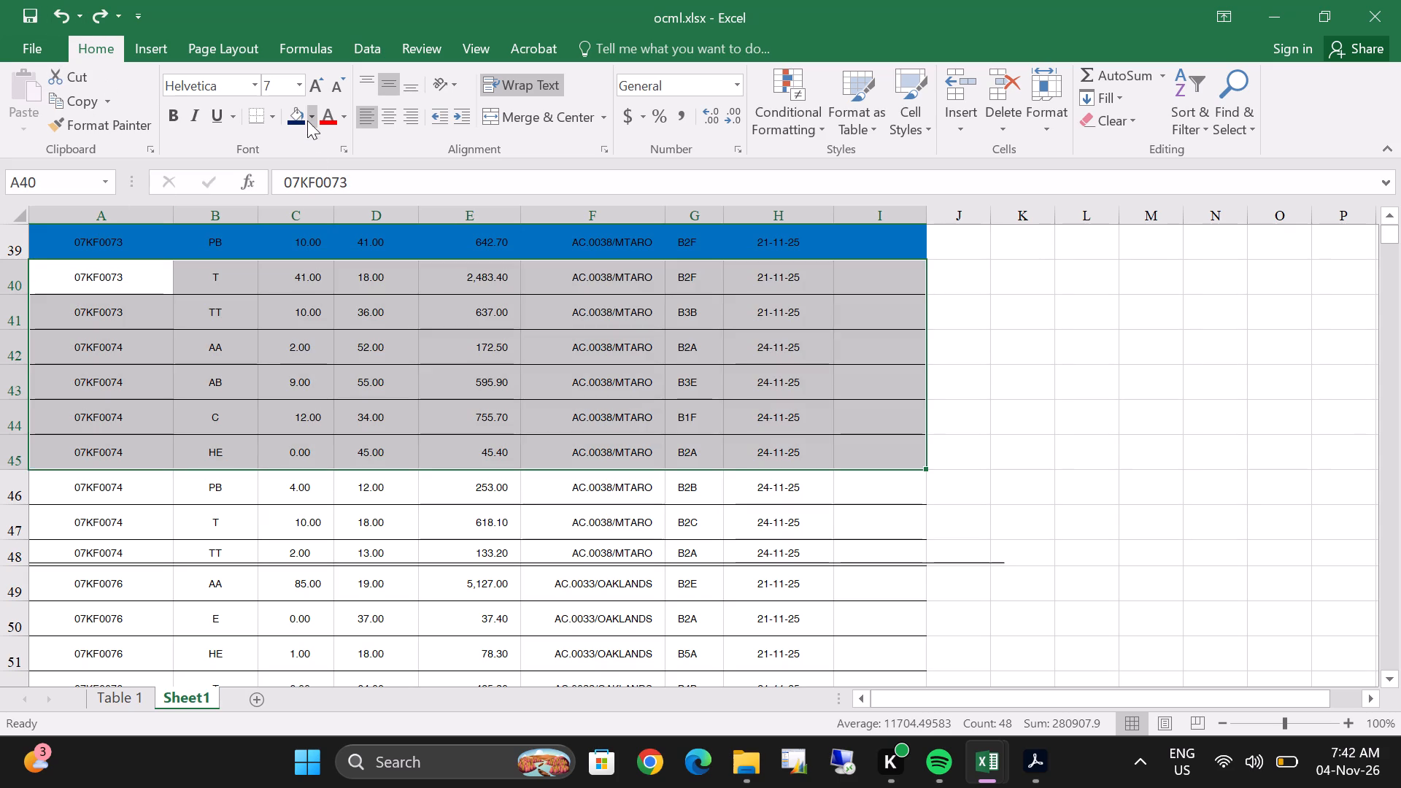
left_click(309, 112)
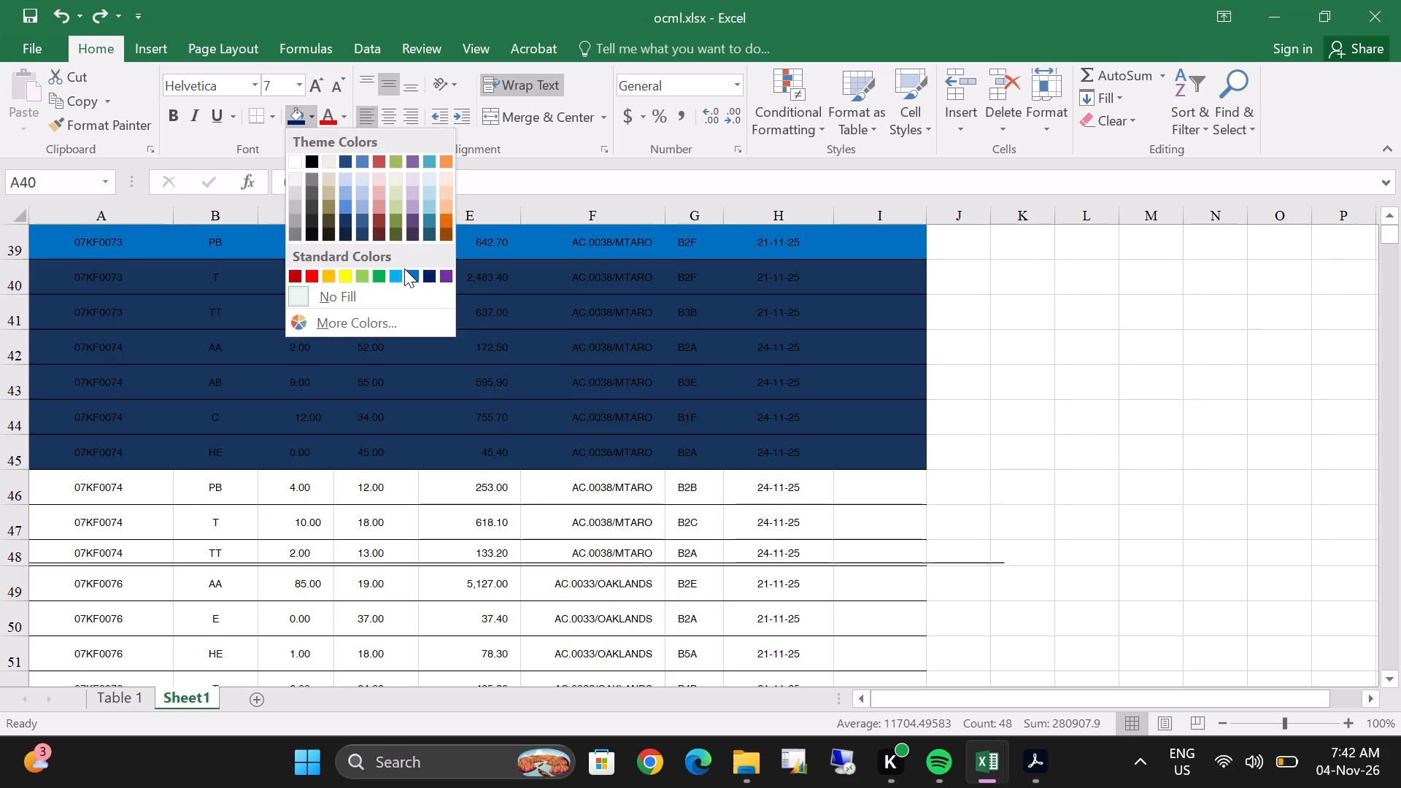
double_click(444, 281)
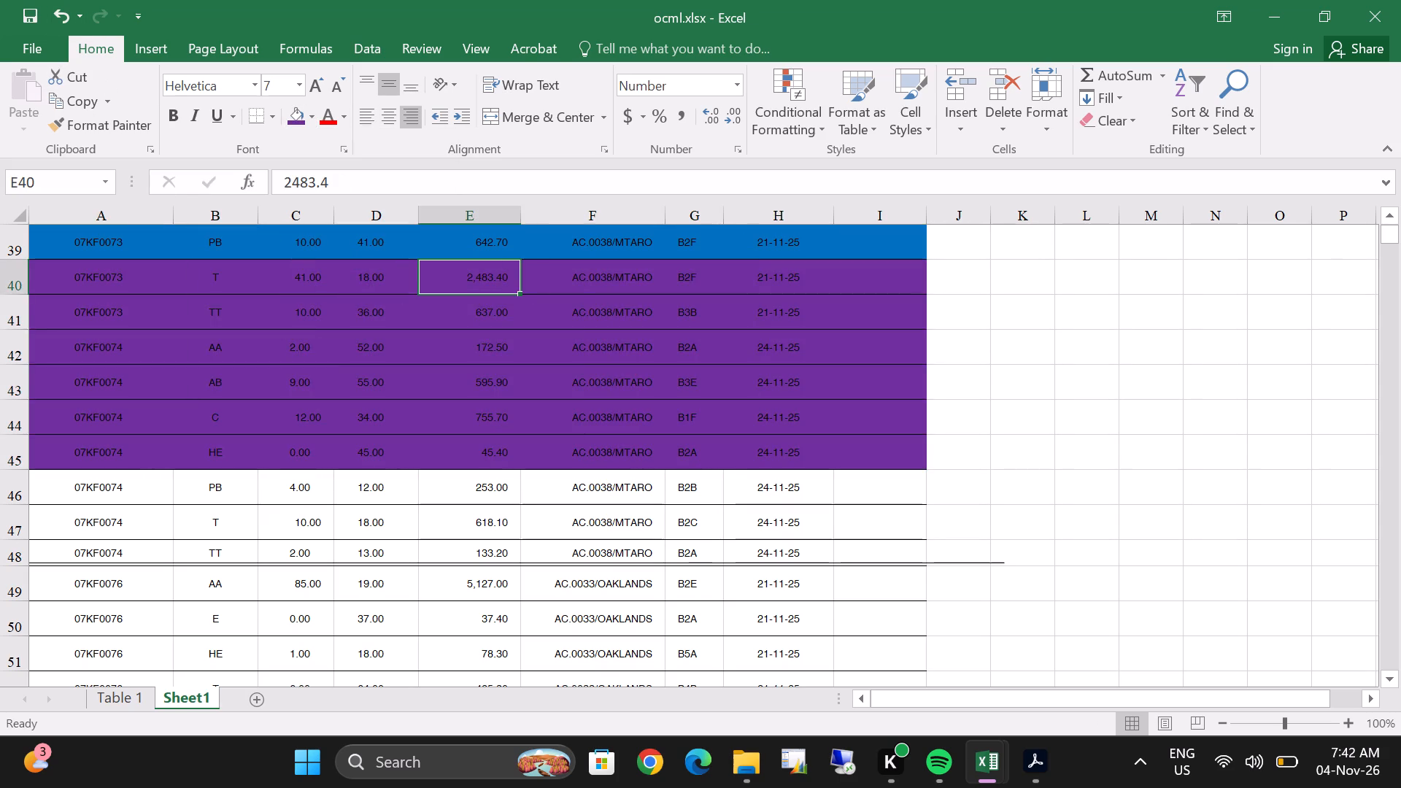
Review the colour bands on Sheet1 from the header row down to the unfilled 08KF0044 entries and back up.
scroll(403, 395, "up", 11)
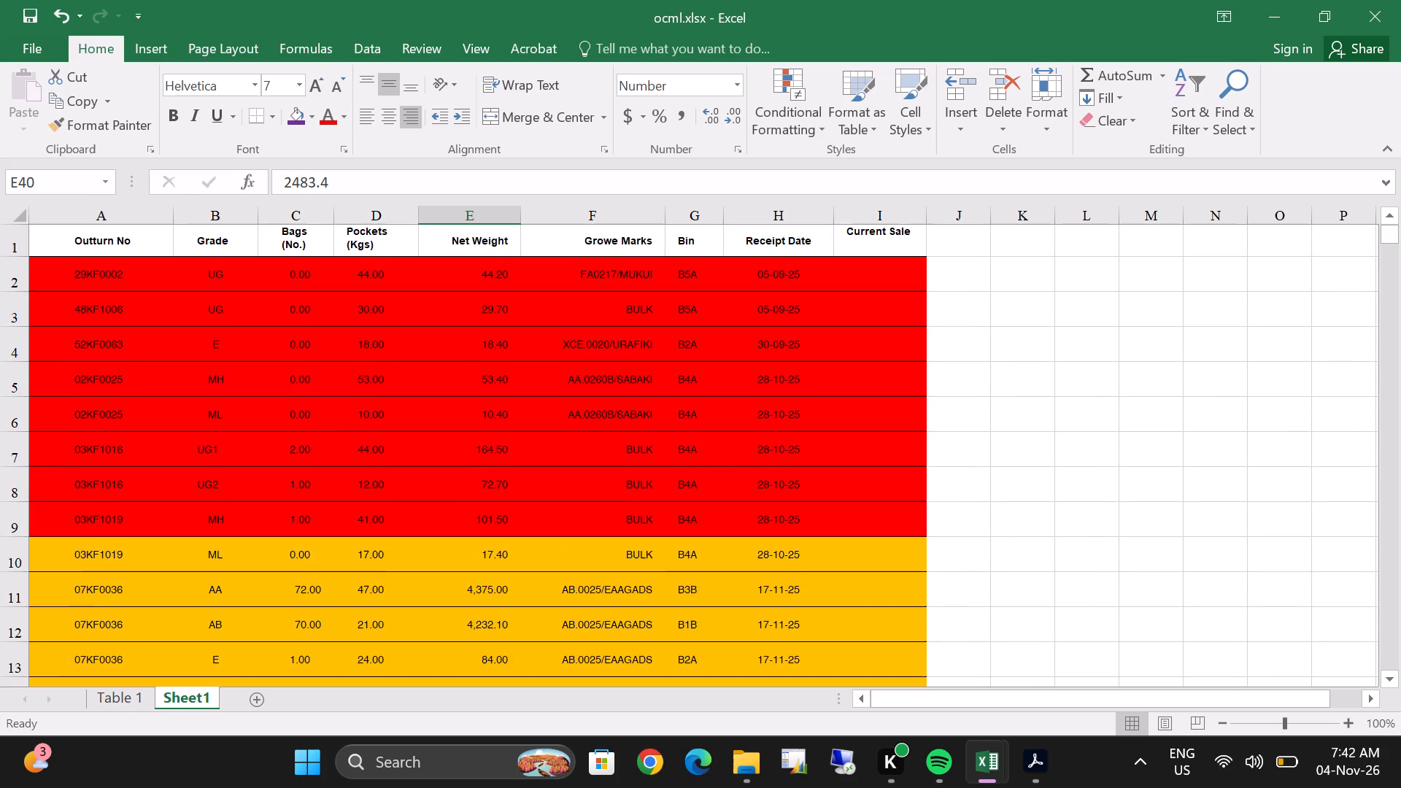
scroll(402, 395, "up", 4)
scroll(402, 395, "down", 20)
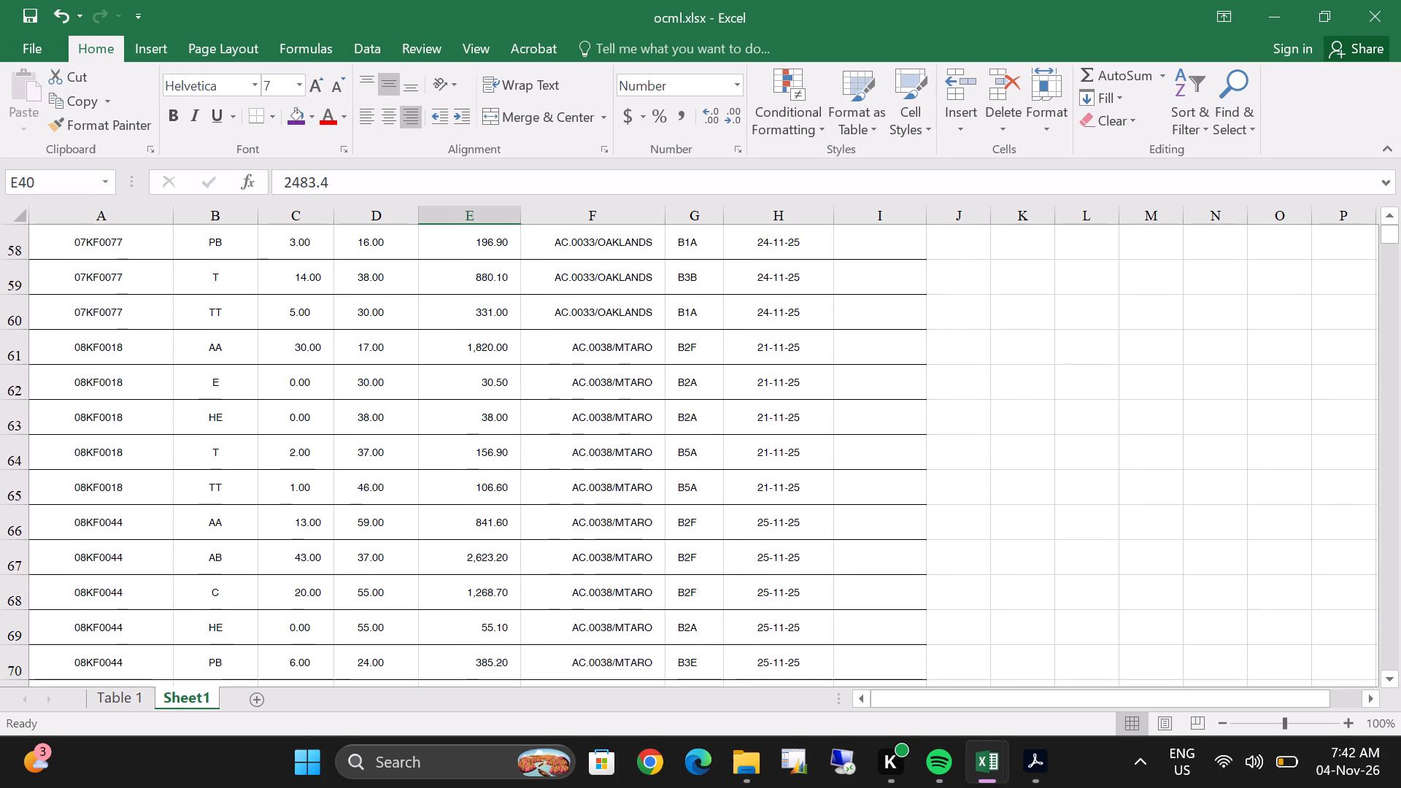
scroll(402, 395, "up", 12)
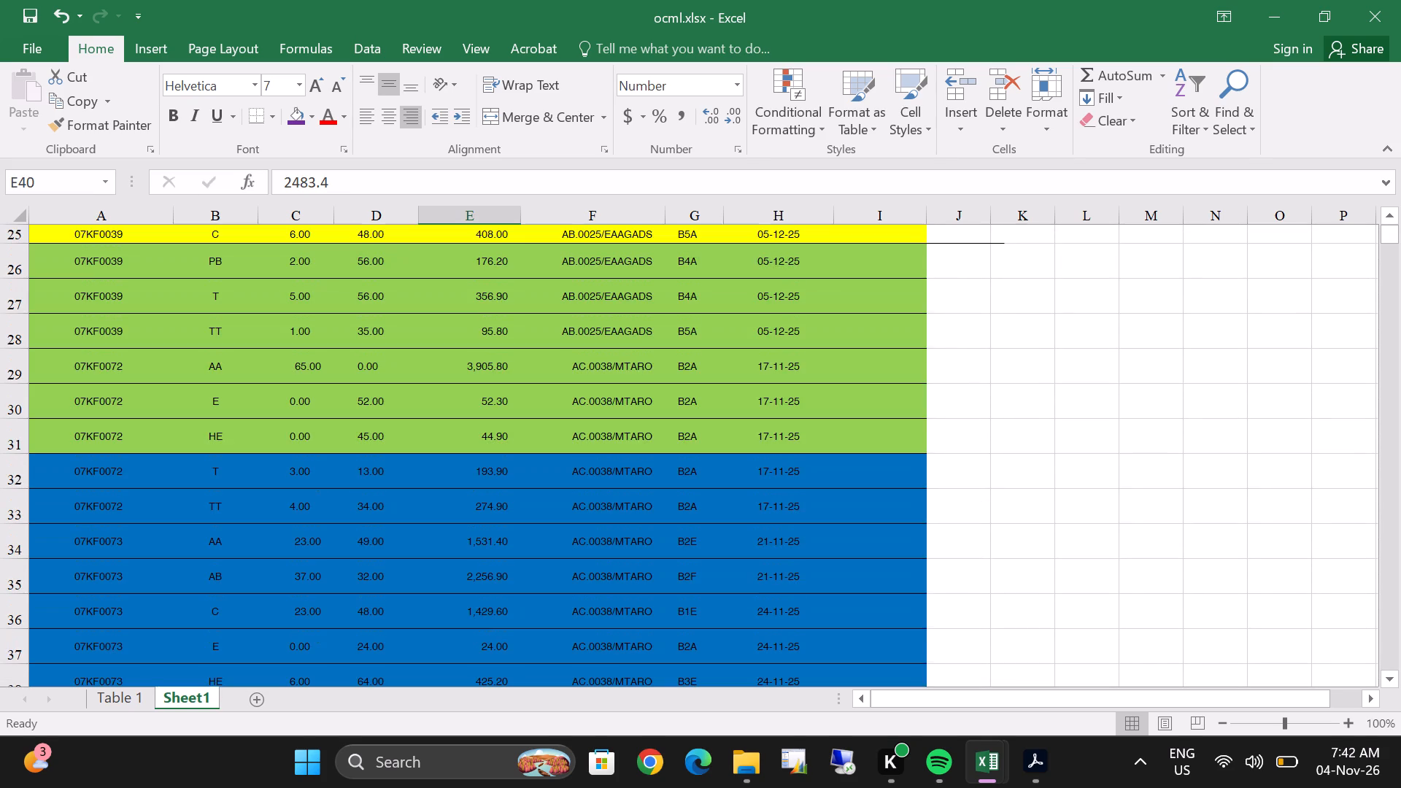
scroll(402, 395, "up", 3)
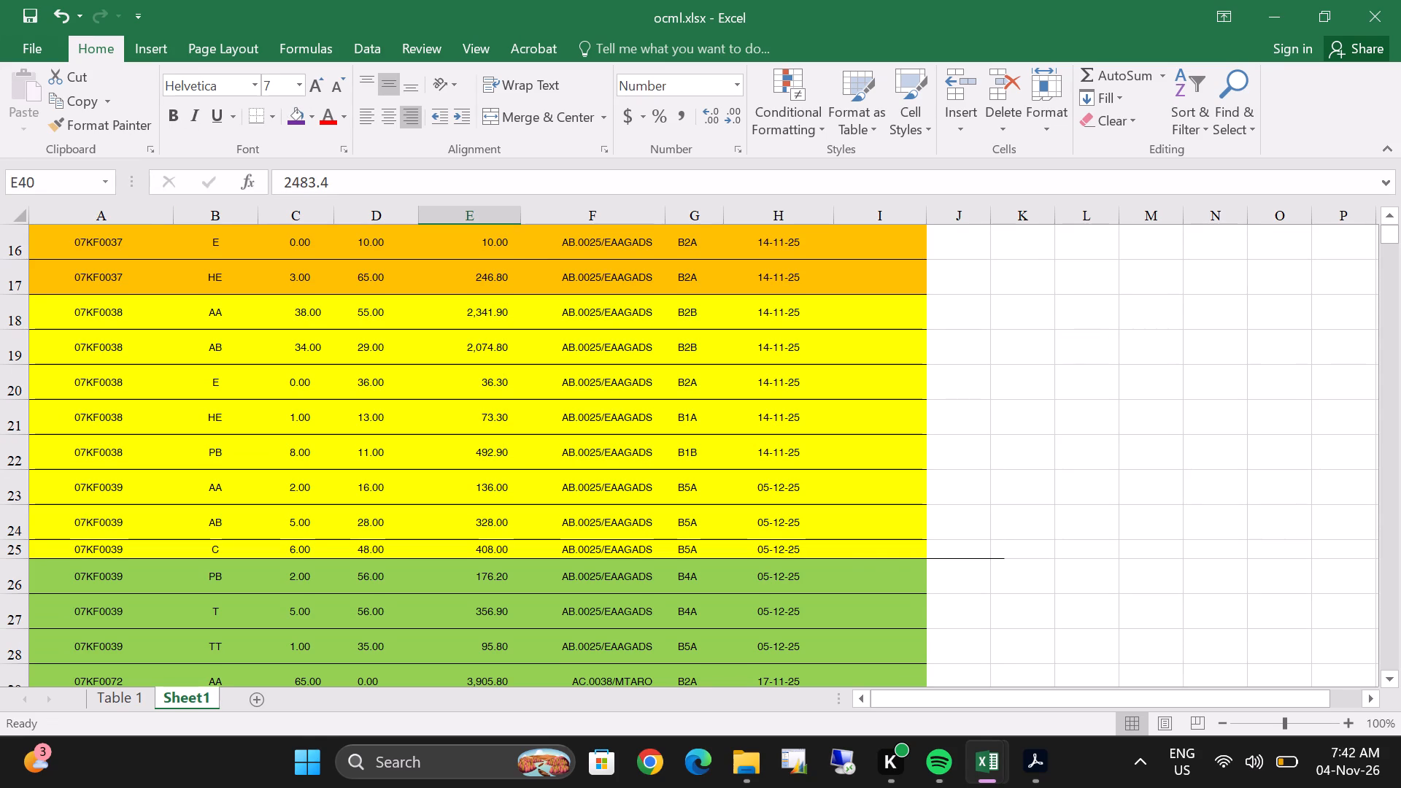
scroll(346, 455, "up", 6)
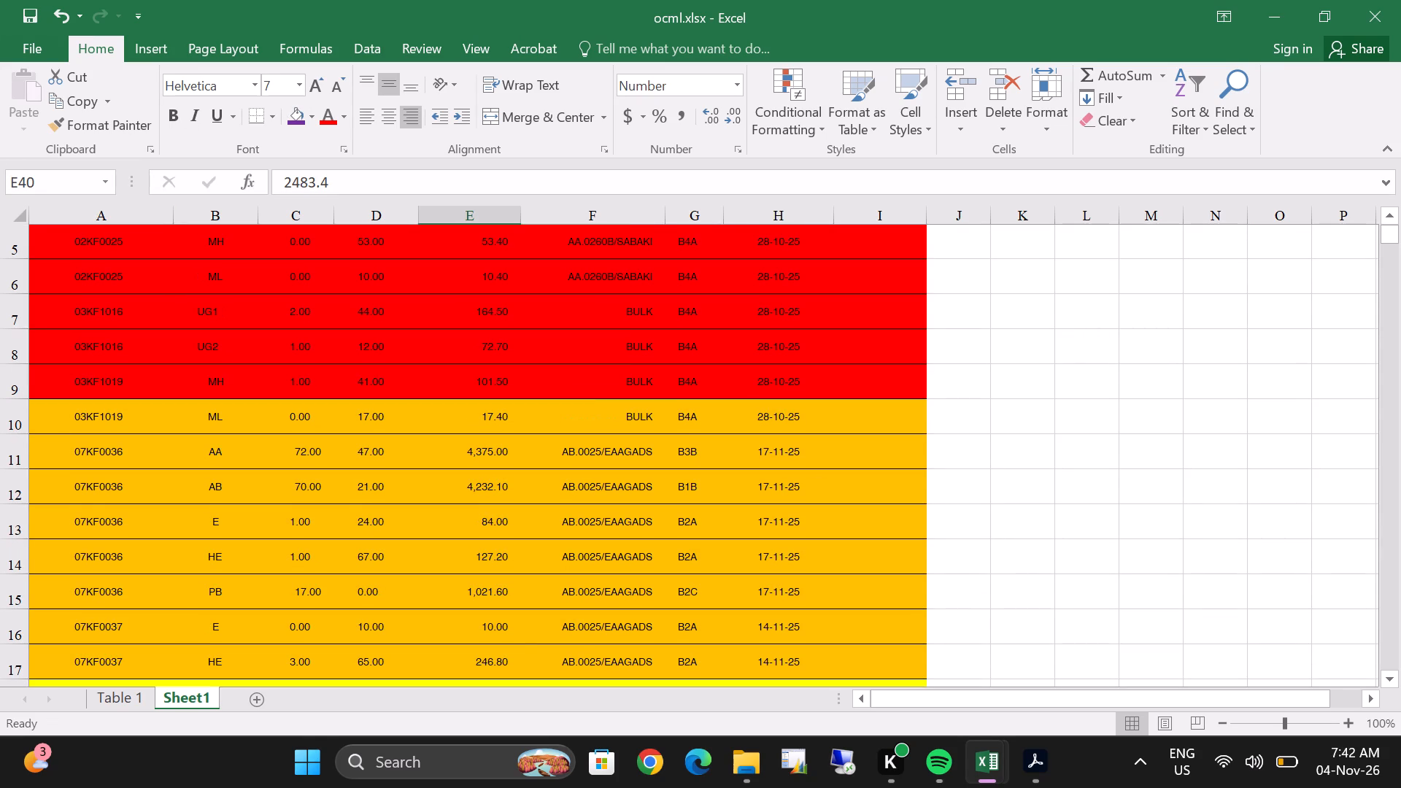
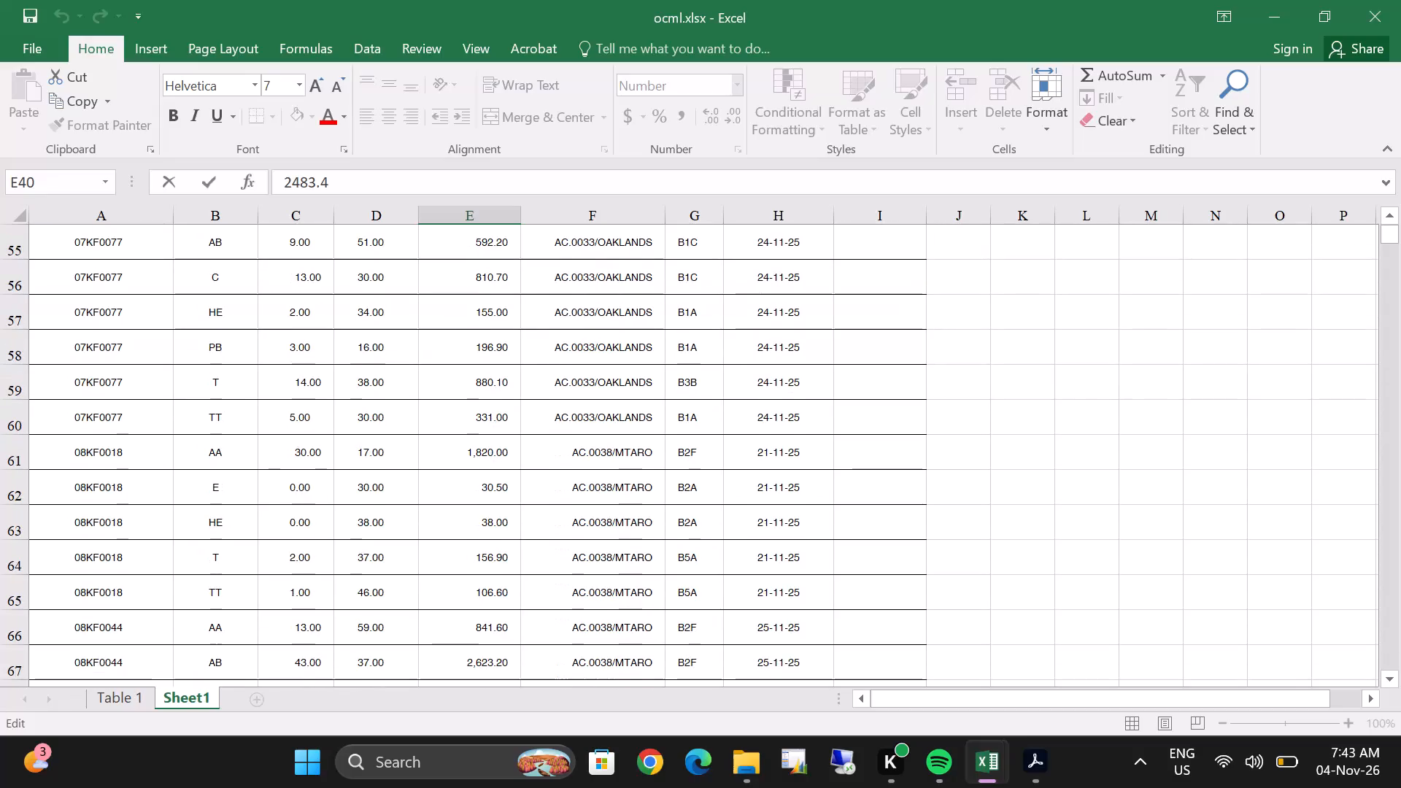
Review the remaining stock rows on Sheet1 of ocml.xlsx from 07KF0077 down past 09KF0102, and open the Table 1 sheet.
scroll(400, 468, "down", 10)
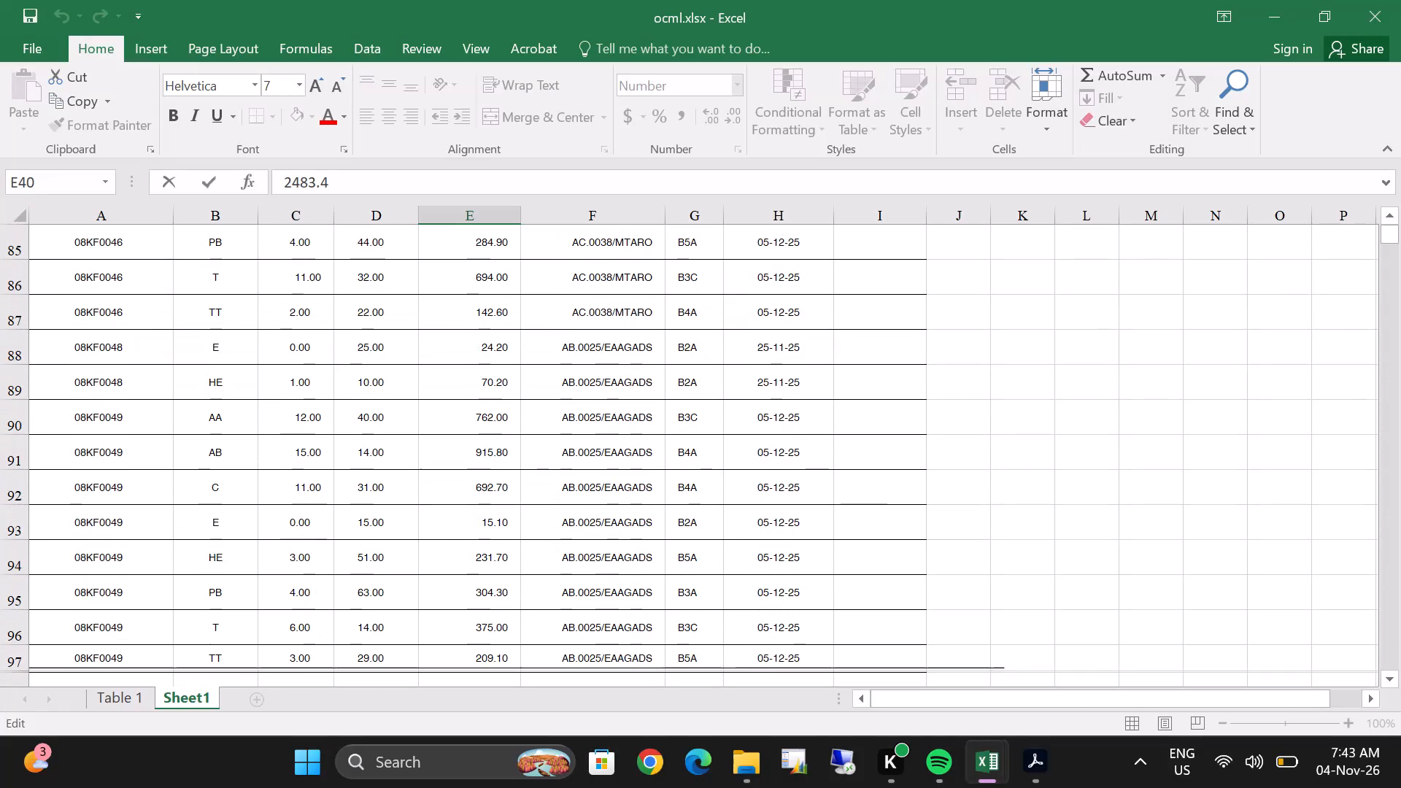
scroll(400, 468, "down", 12)
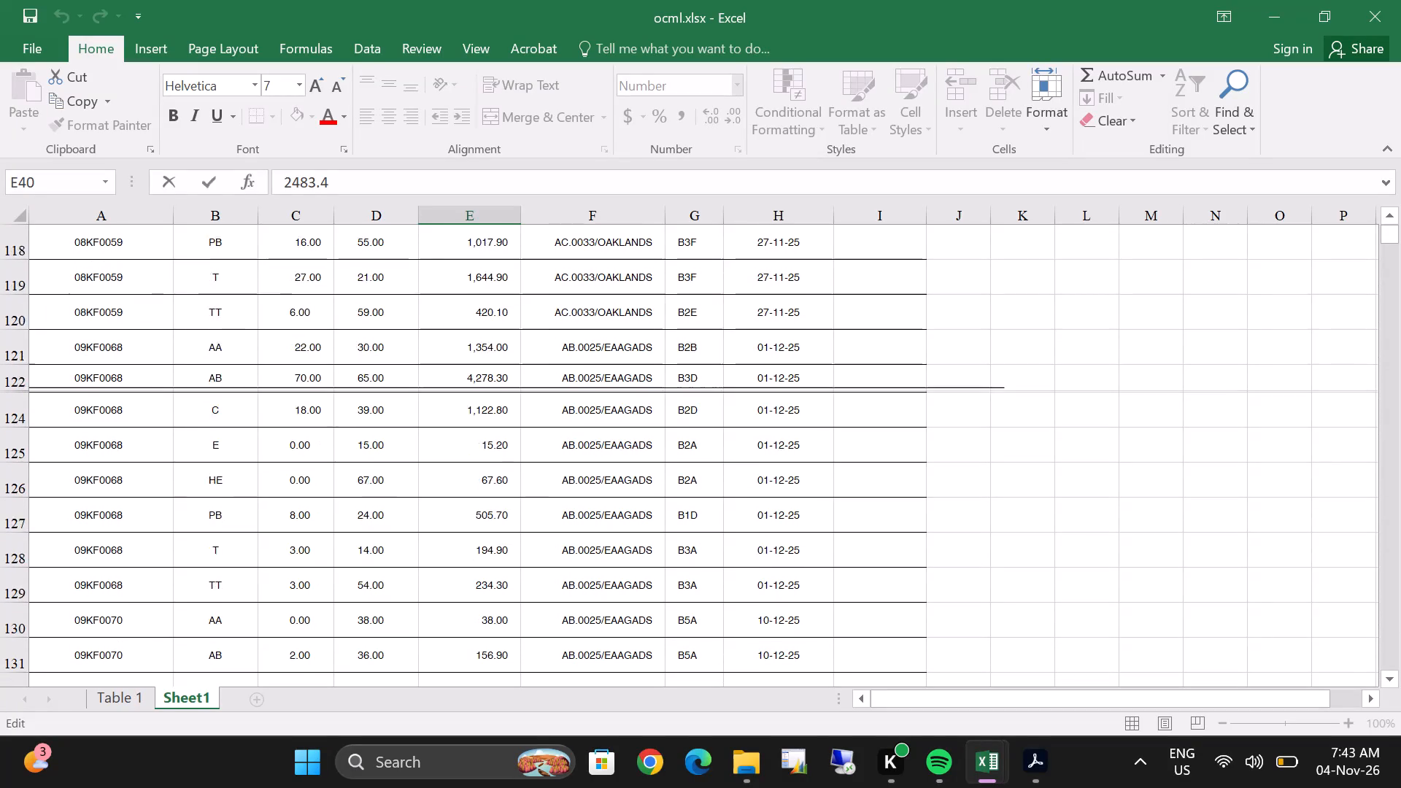
scroll(400, 468, "down", 11)
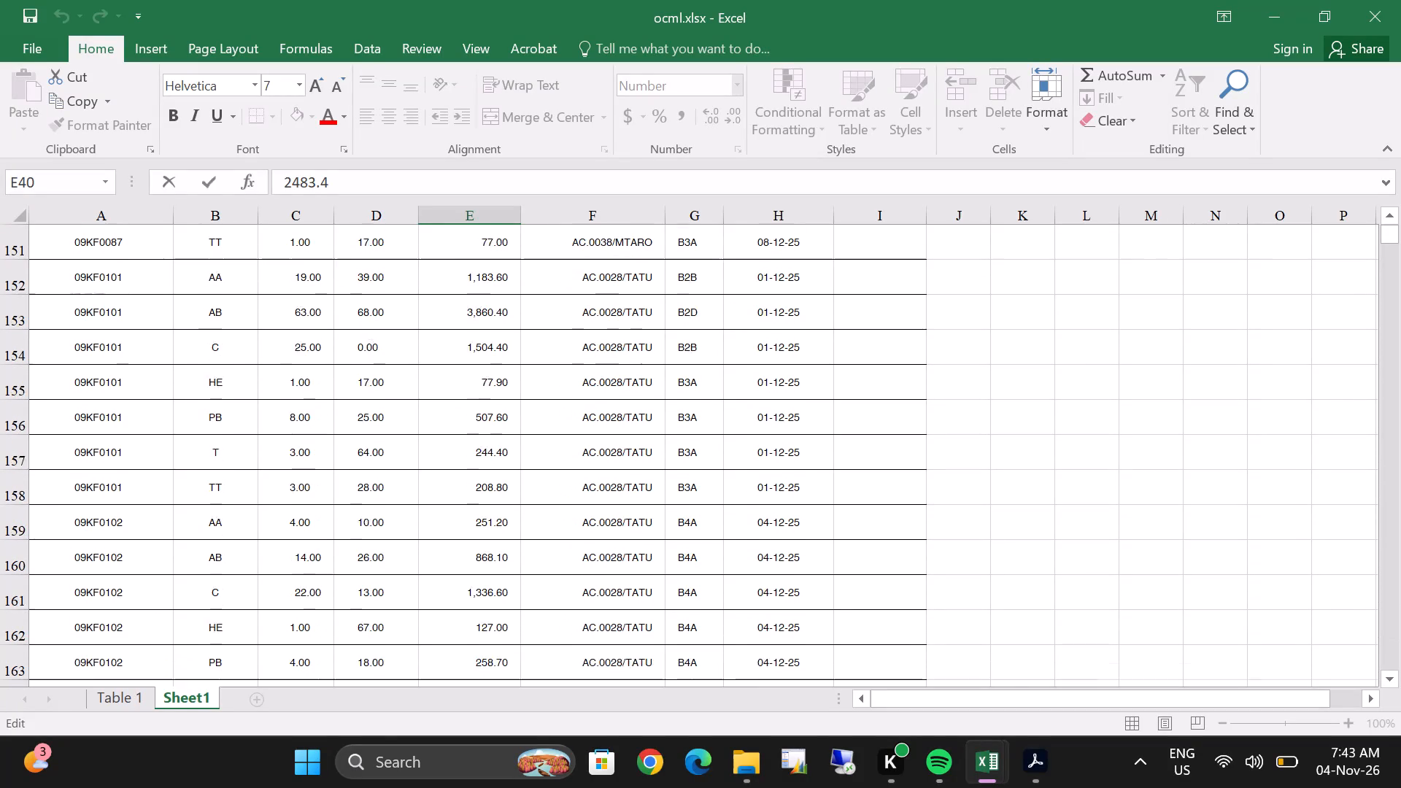
scroll(400, 468, "down", 13)
left_click(121, 703)
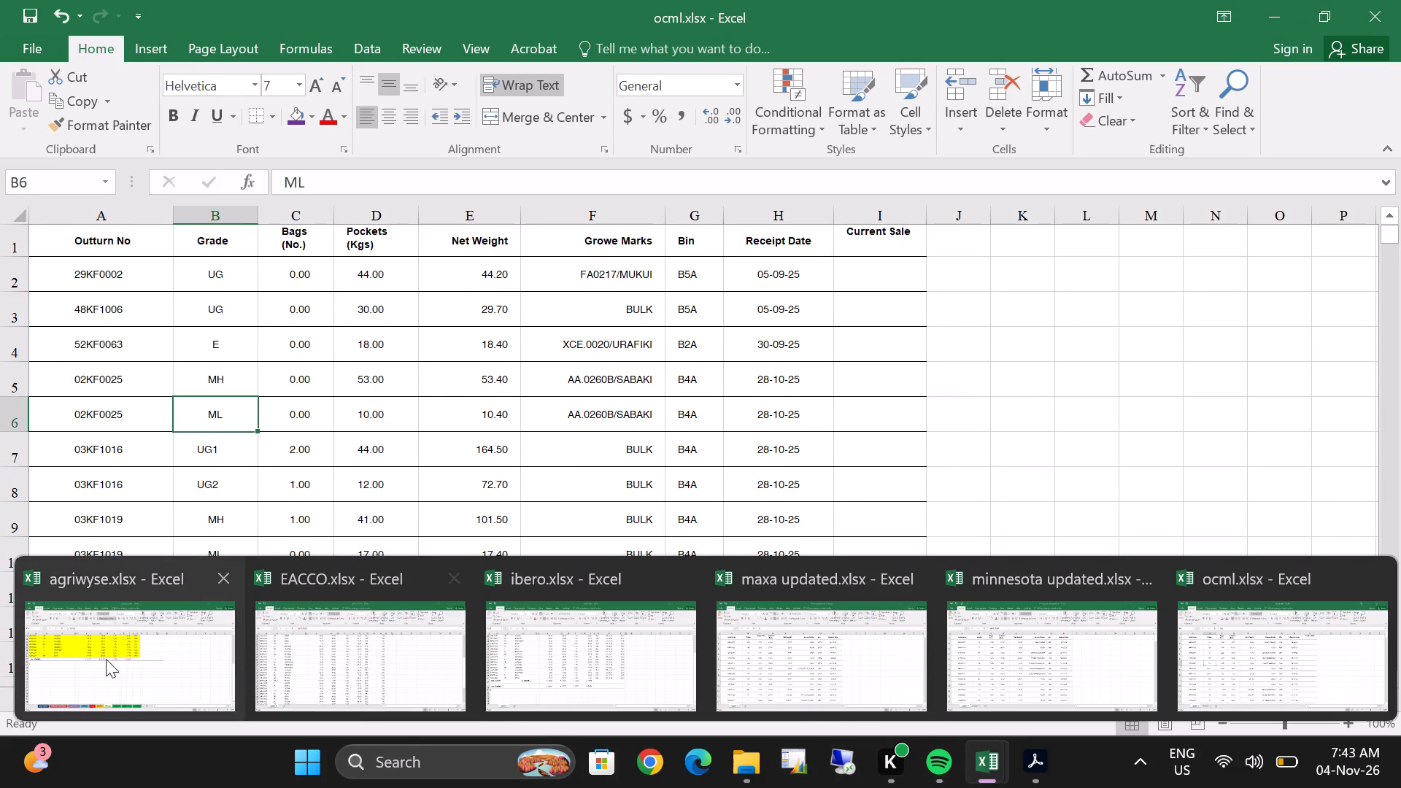
Switch to agriwyse.xlsx and delete the blank sheets Sheet12, Sheet13, Sheet14, Sheet15 and Sheet16 between slopes and slopes 2.
double_click(89, 652)
scroll(373, 478, "down", 2)
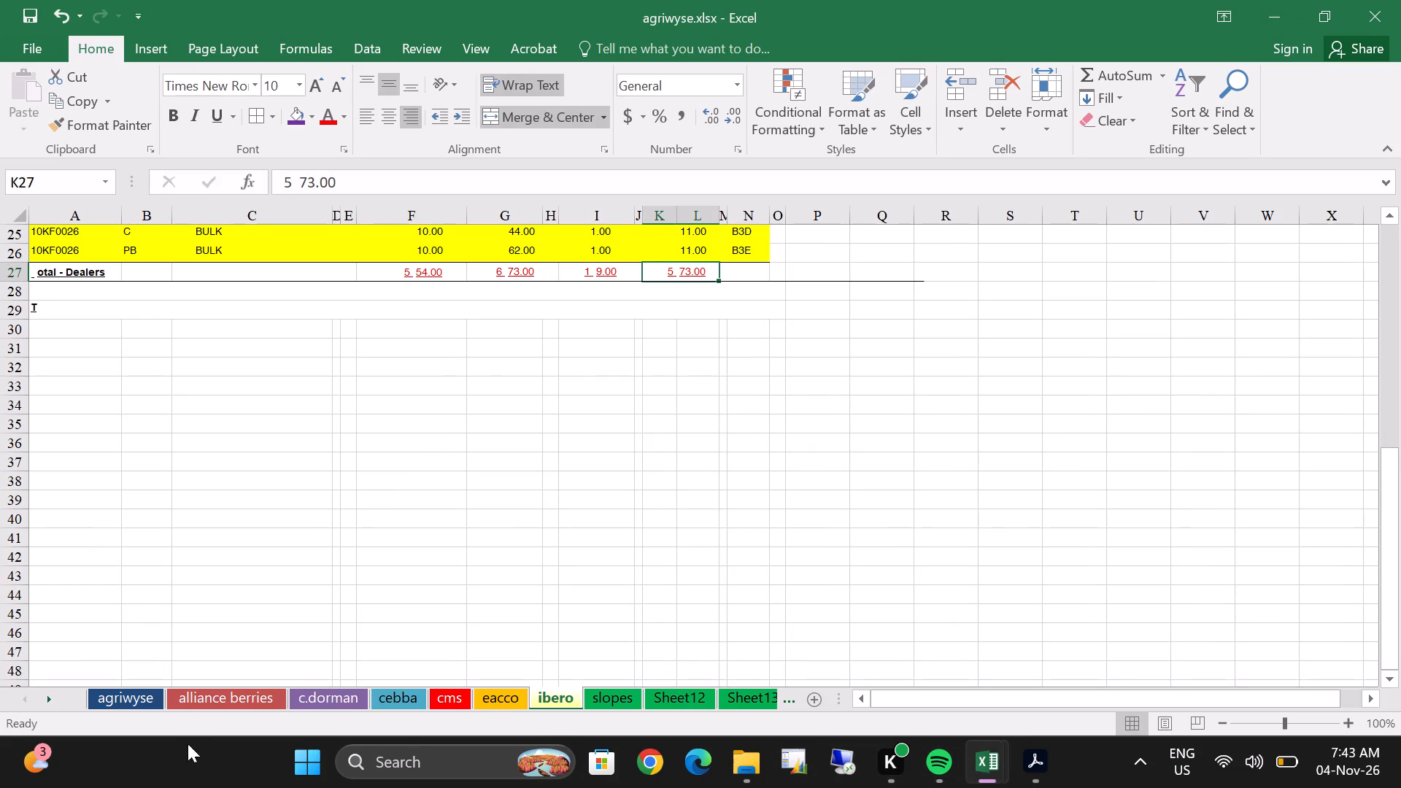
double_click(612, 703)
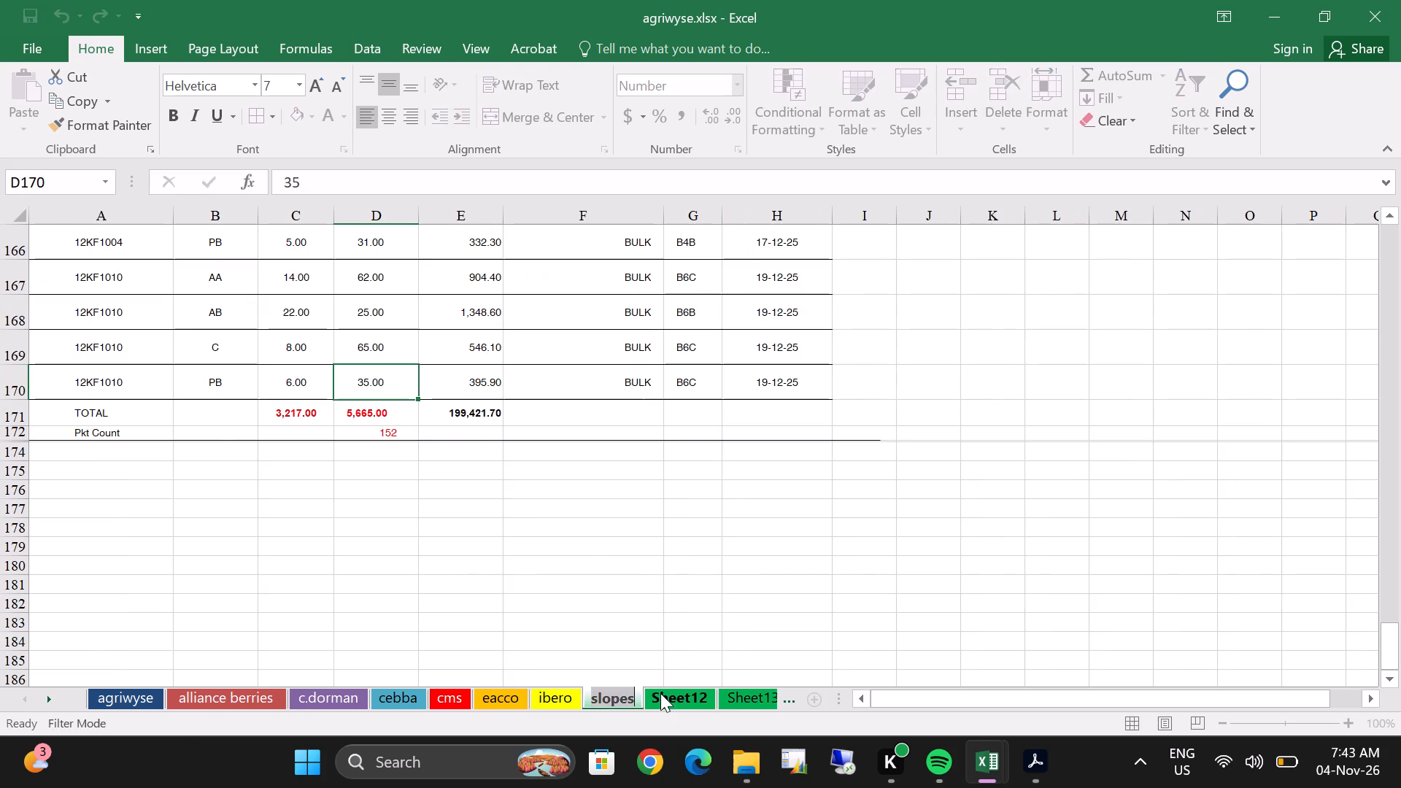
left_click(662, 695)
left_click(679, 696)
right_click(679, 696)
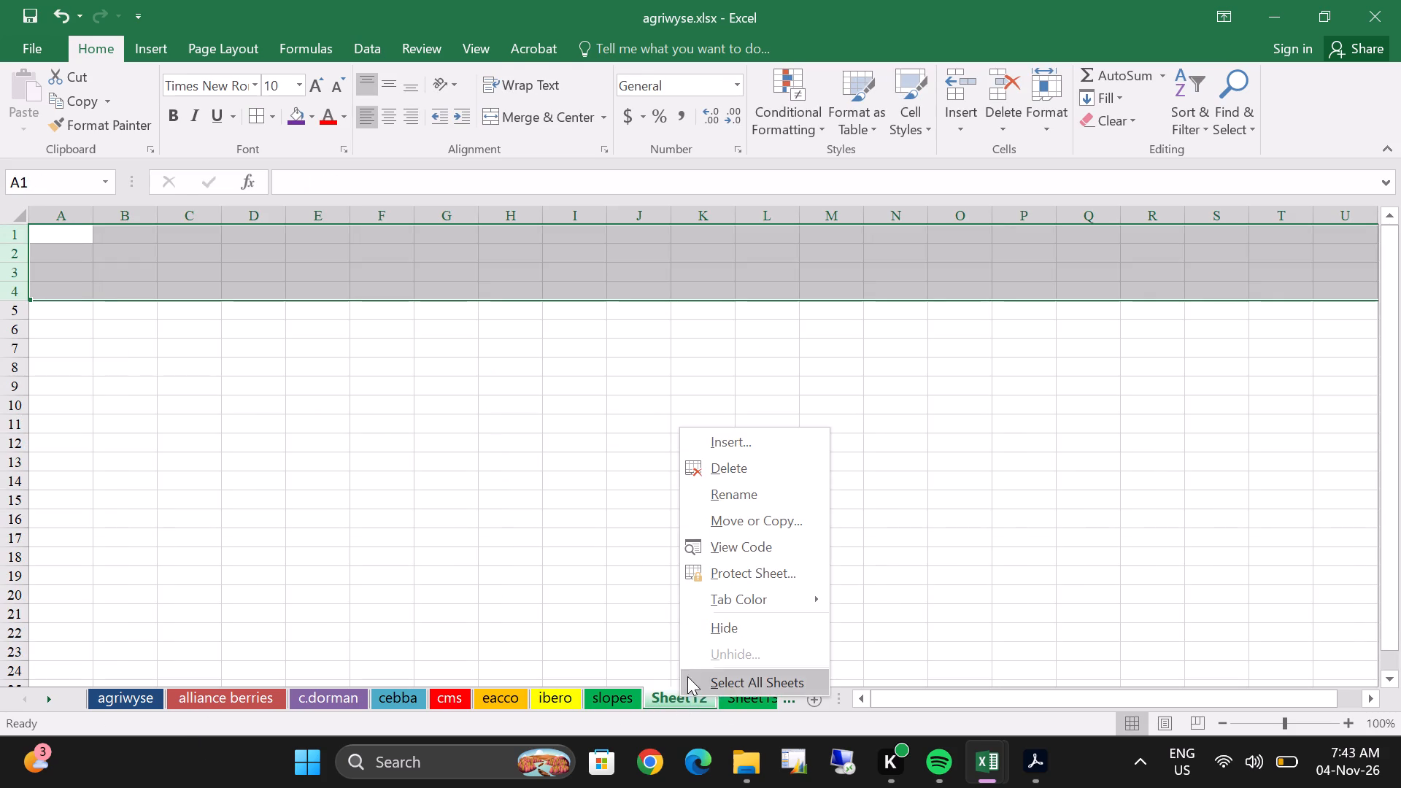
left_click(727, 459)
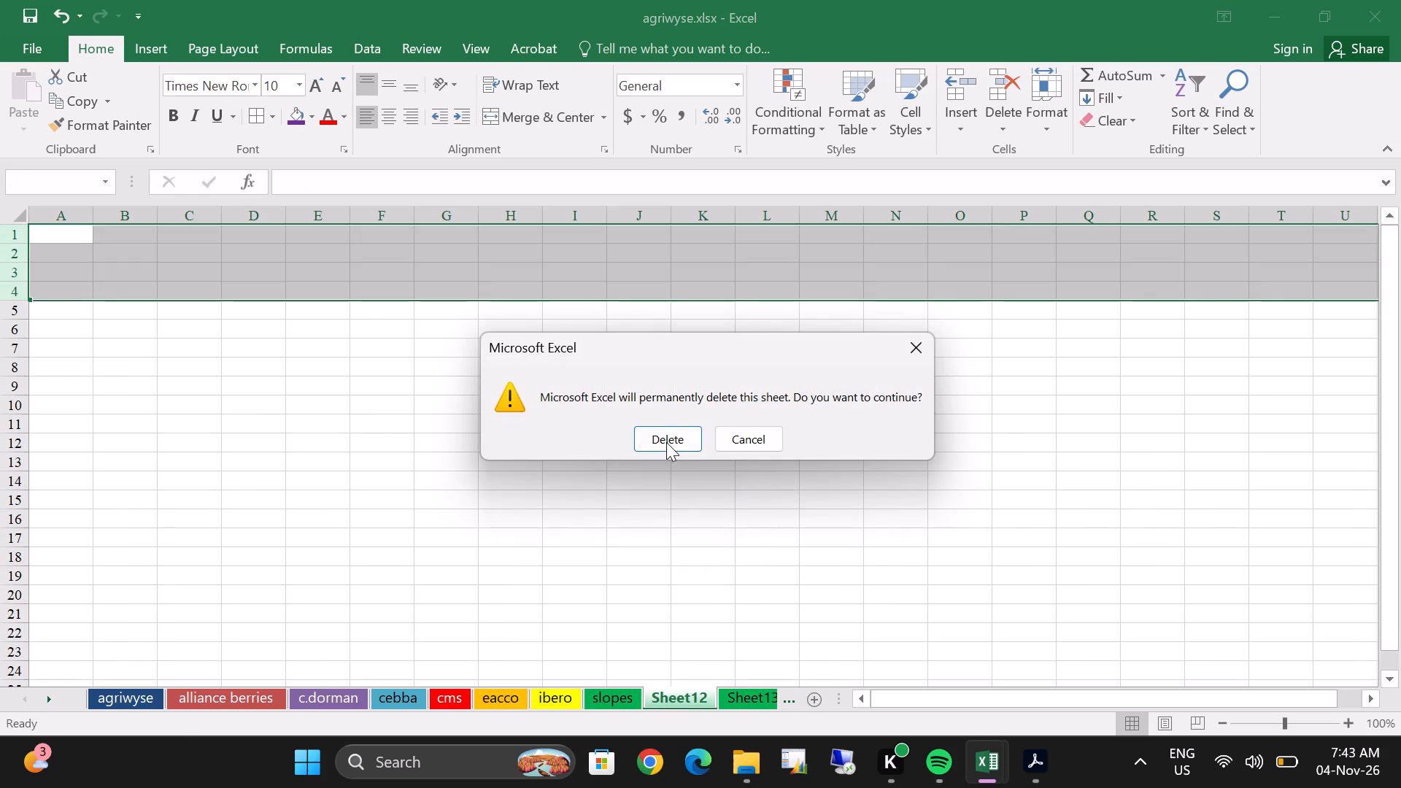
left_click(666, 430)
right_click(702, 701)
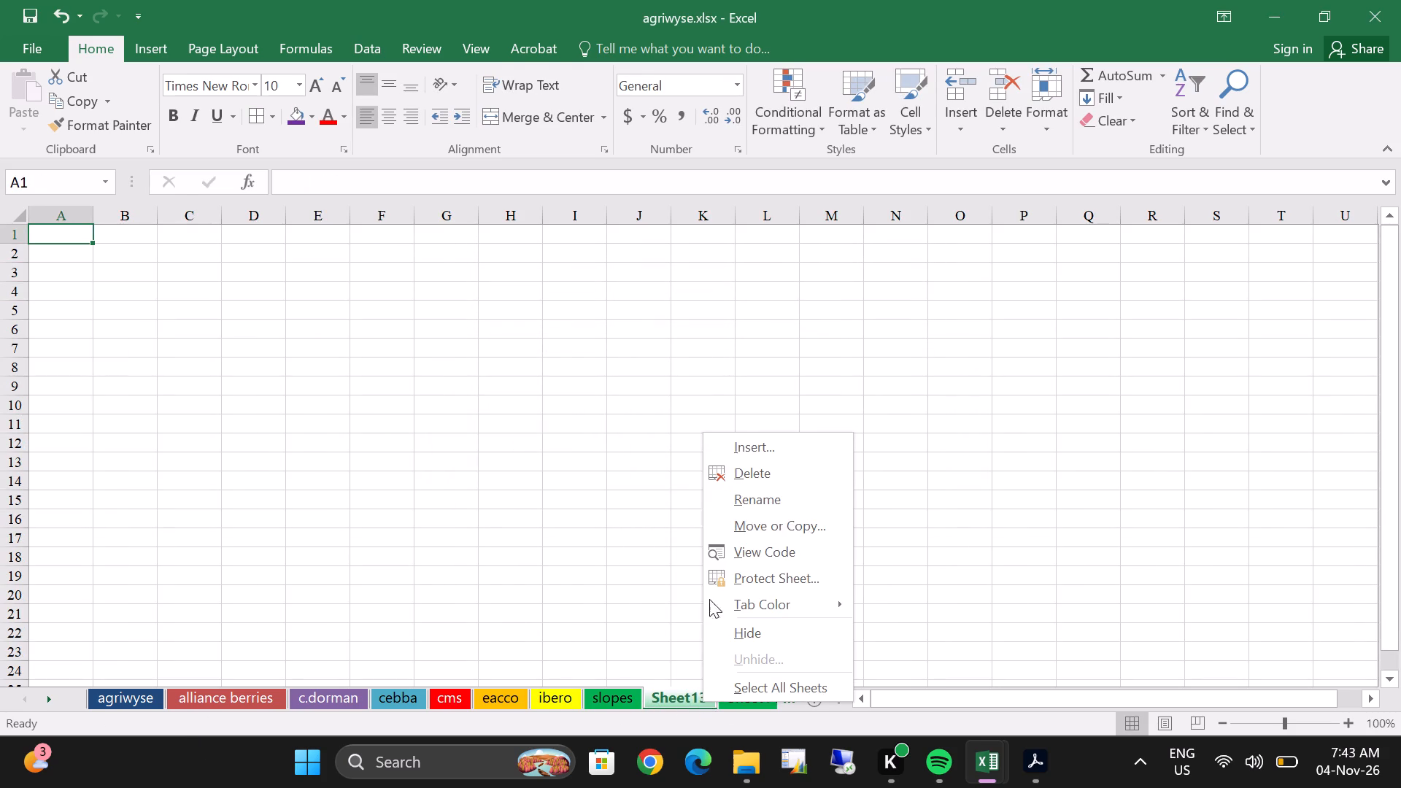
left_click(730, 474)
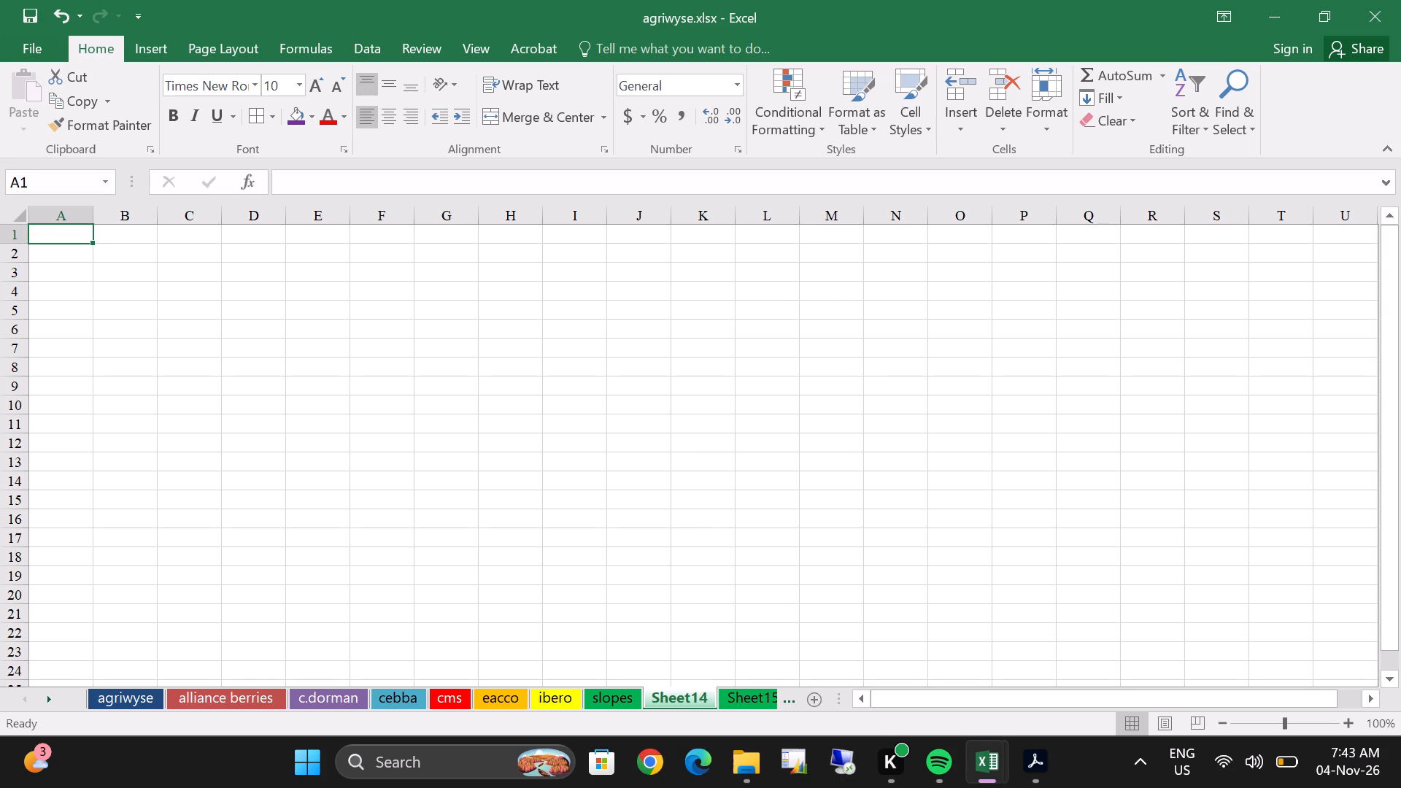
right_click(671, 699)
left_click(692, 473)
right_click(680, 695)
double_click(711, 474)
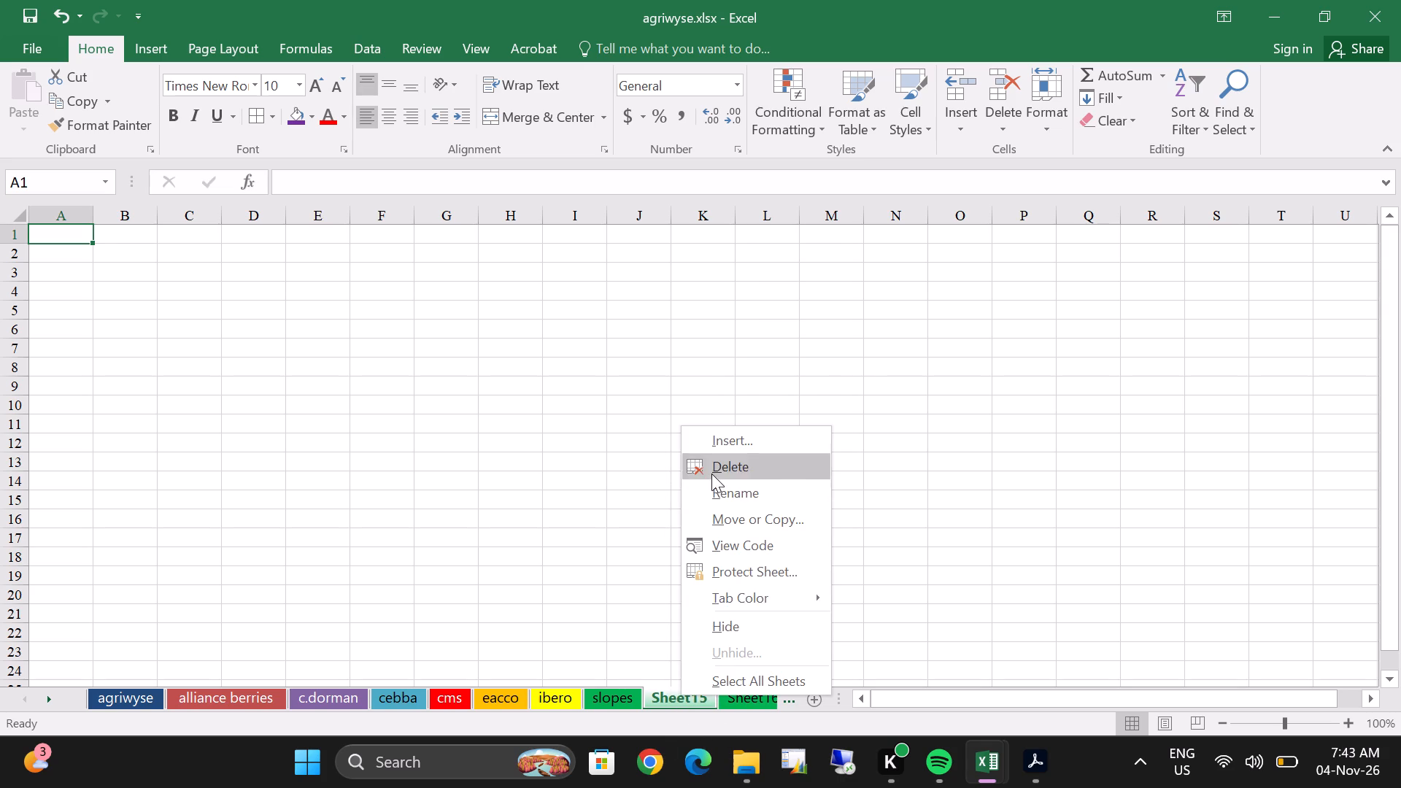
right_click(680, 703)
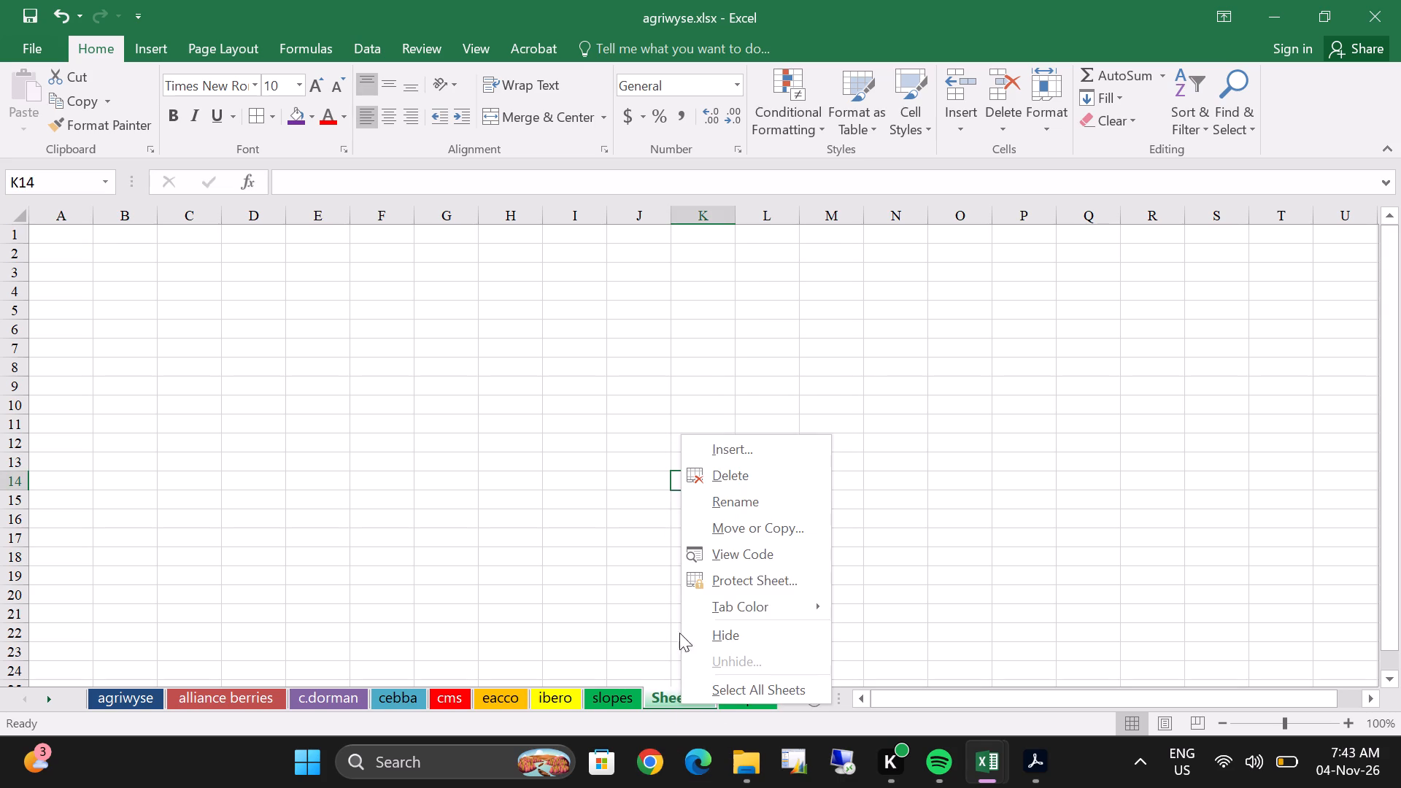
left_click(700, 477)
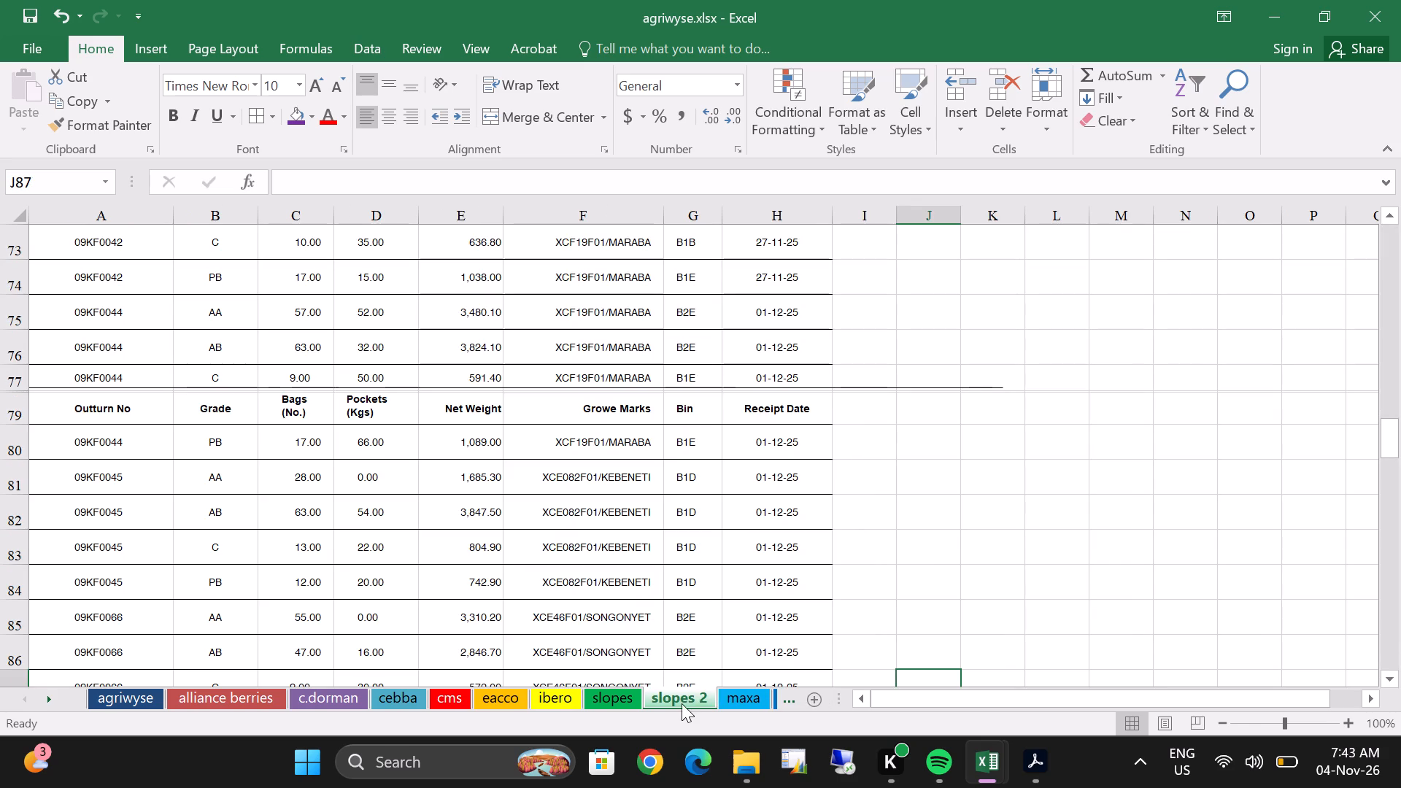
Check the maxa sheet and return to the top of the agriwyse sheet.
double_click(741, 696)
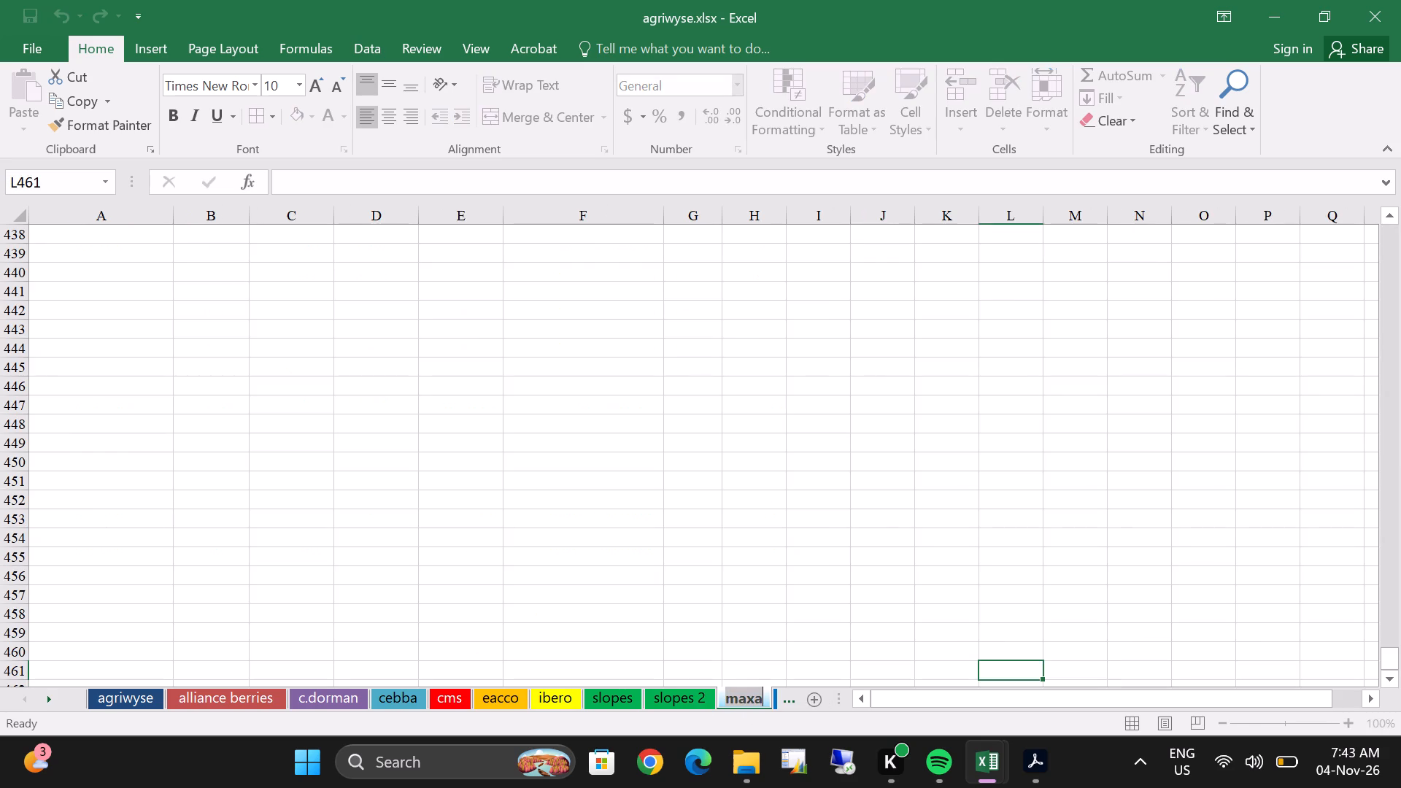
scroll(452, 496, "up", 20)
scroll(452, 496, "up", 12)
scroll(439, 503, "down", 12)
scroll(320, 506, "up", 4)
left_click(122, 696)
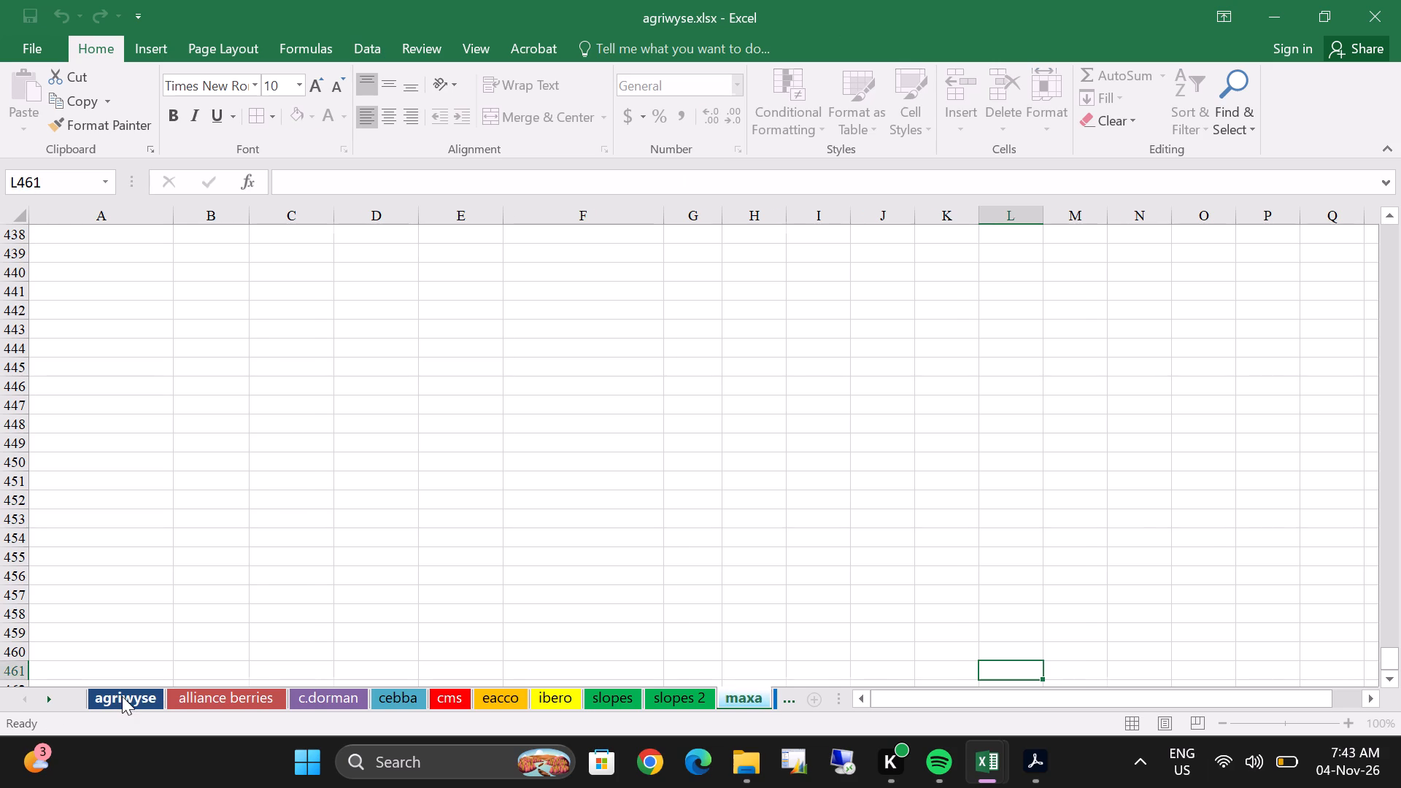
left_click(122, 696)
scroll(358, 340, "up", 11)
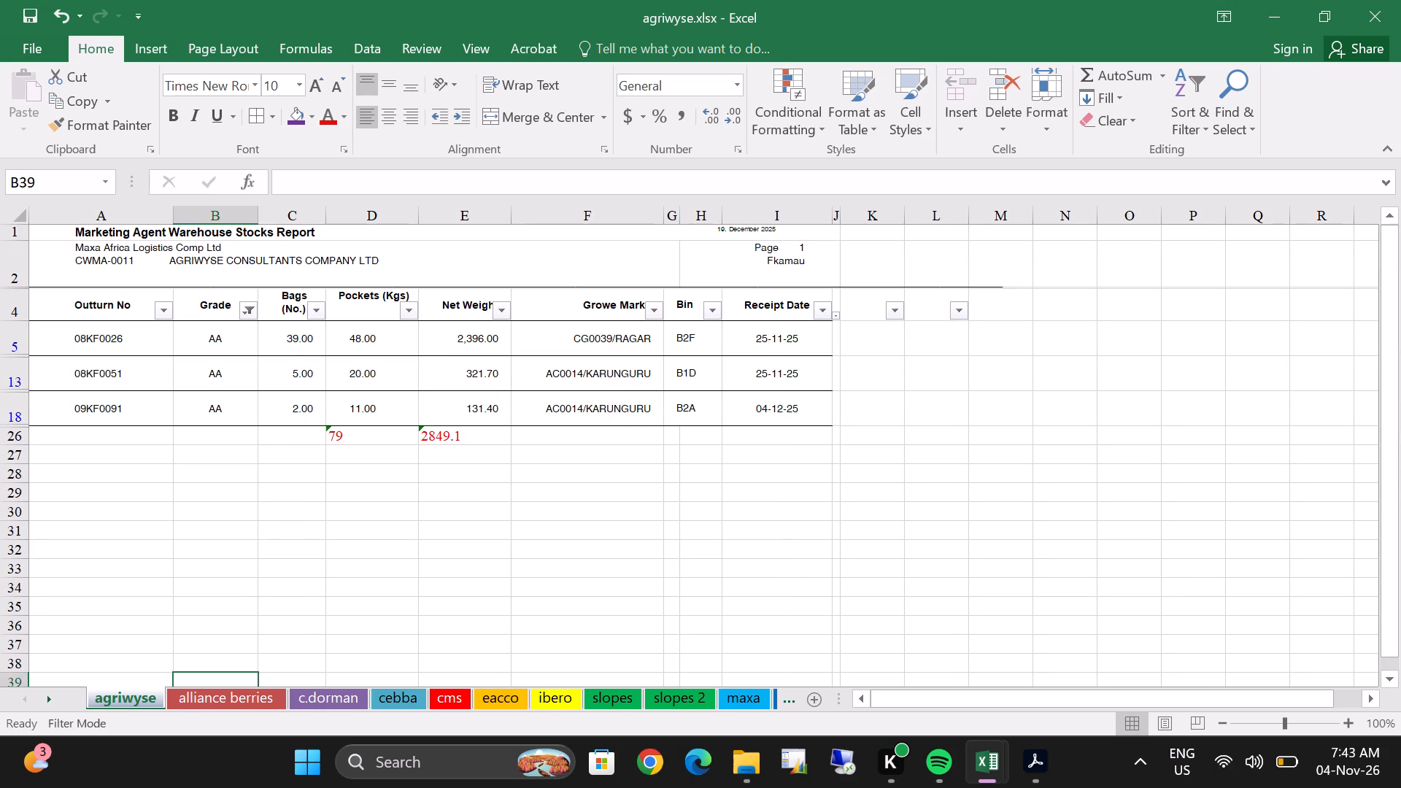
scroll(358, 340, "up", 2)
Save a copy of the agriwyse.xlsx workbook to the Desktop folder as "stockss analysis dec 2025" in Excel Workbook format.
double_click(31, 44)
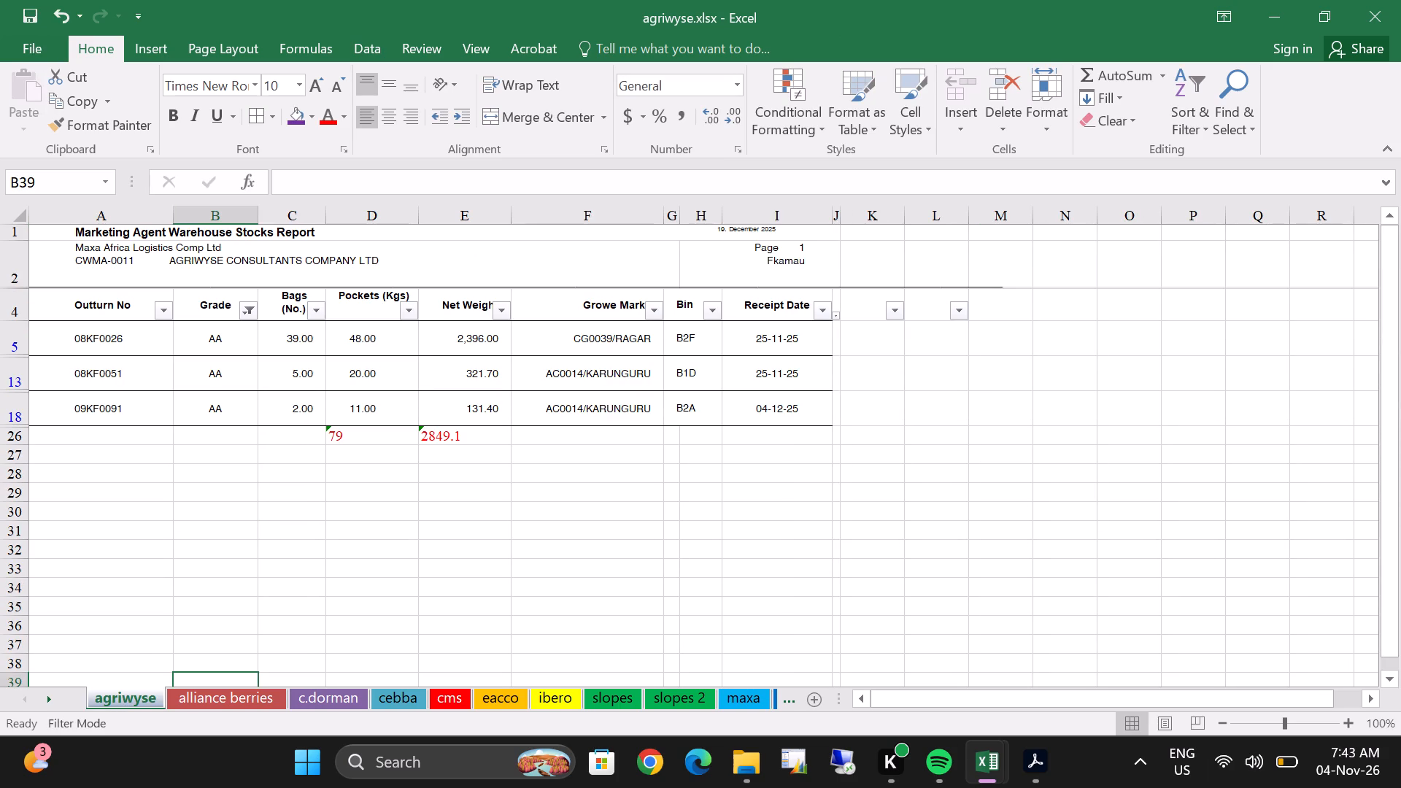
left_click(37, 40)
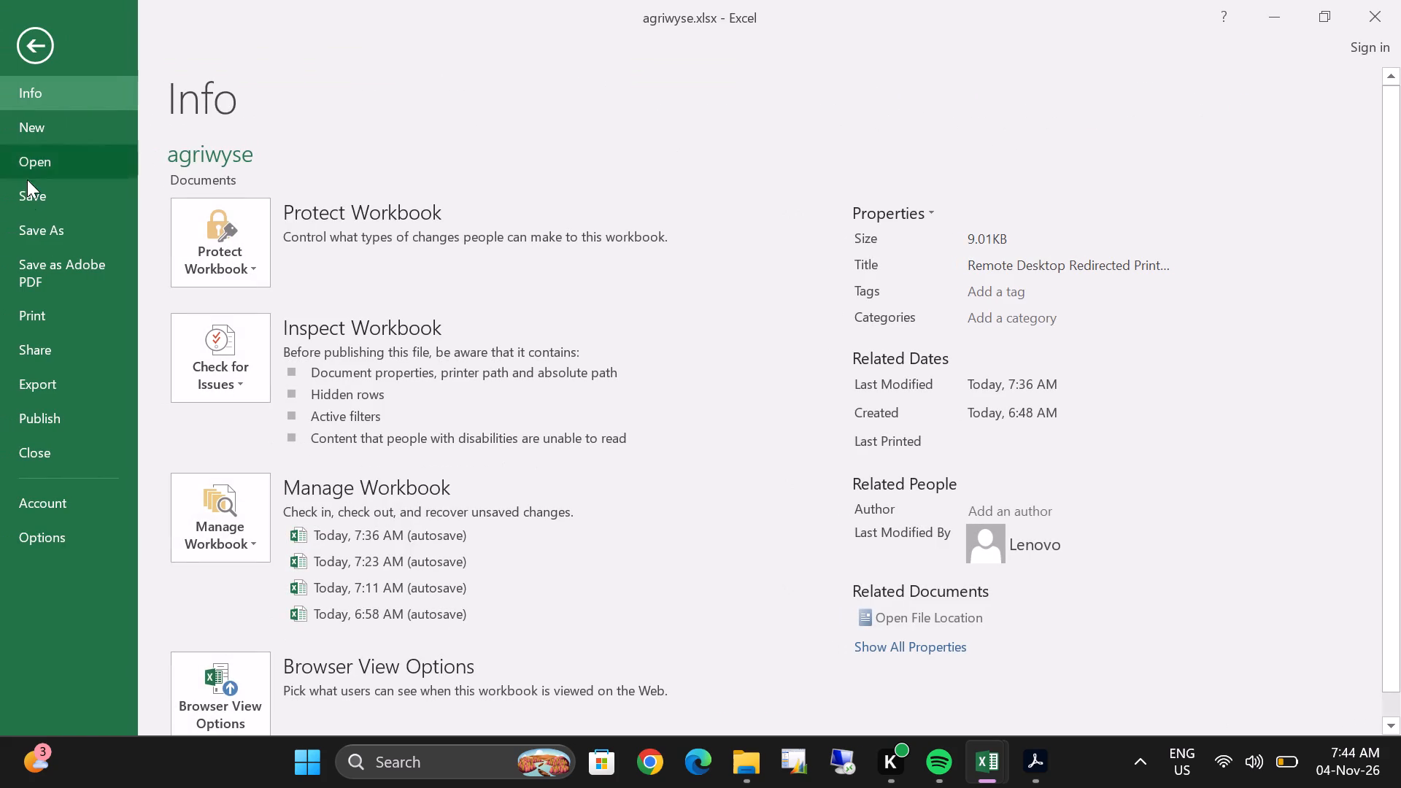
left_click(35, 236)
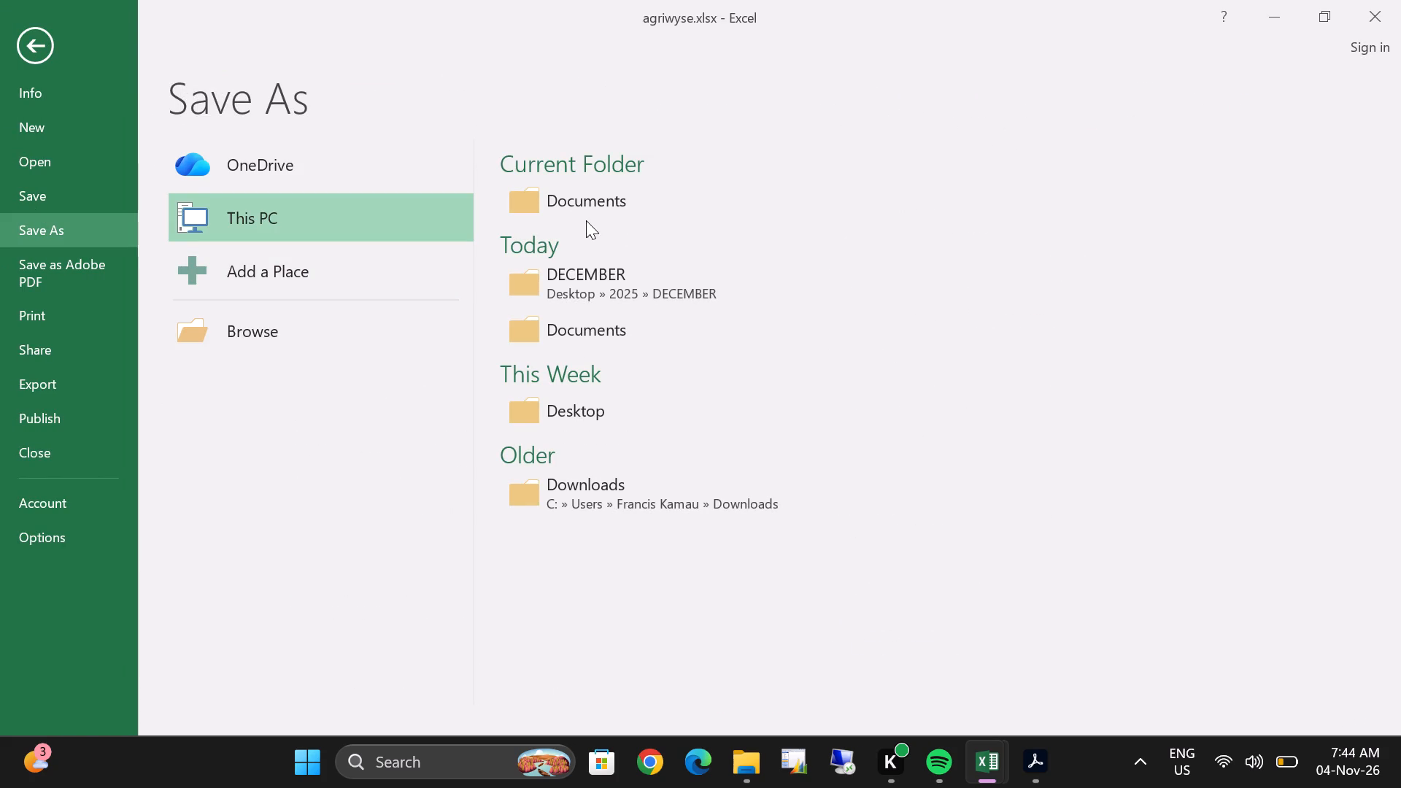
double_click(565, 407)
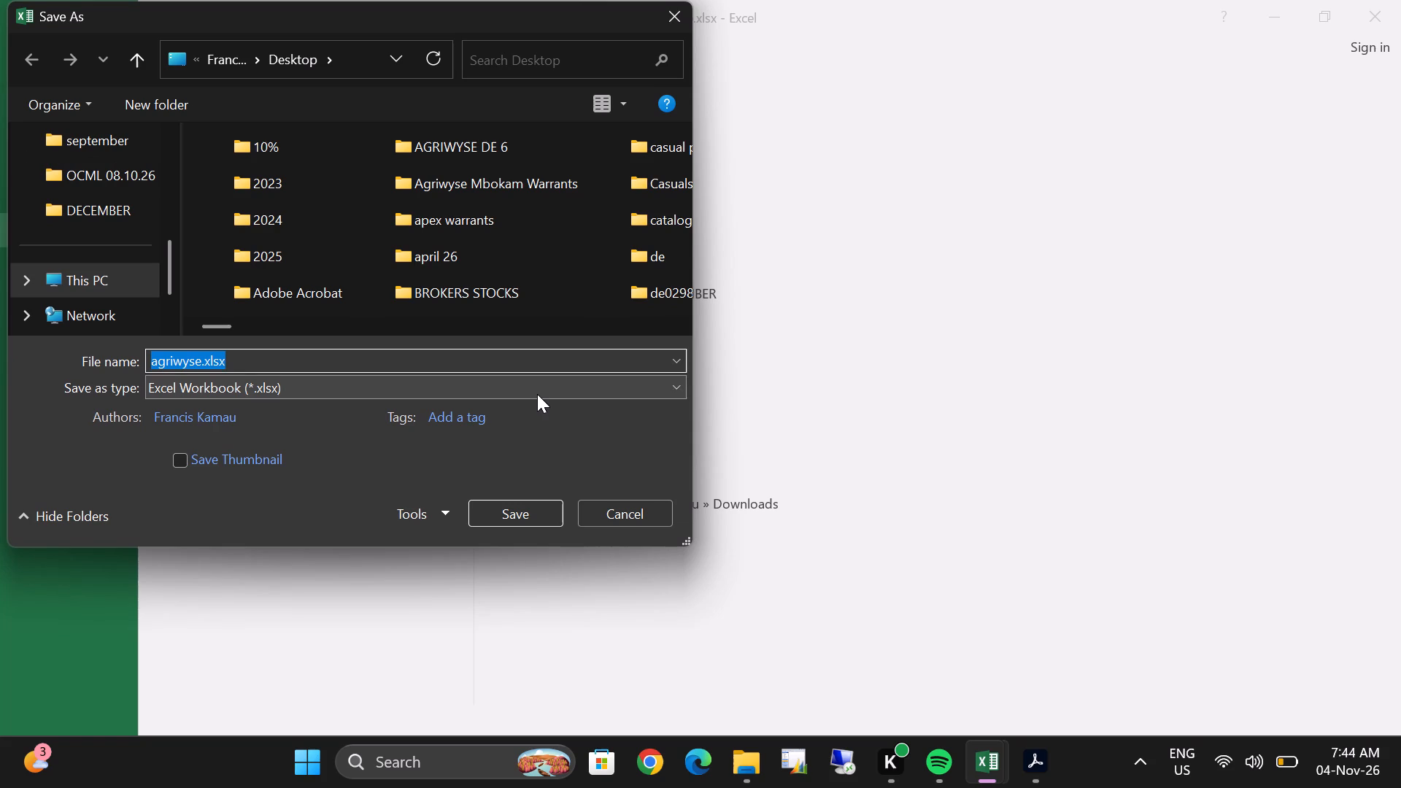
type("st")
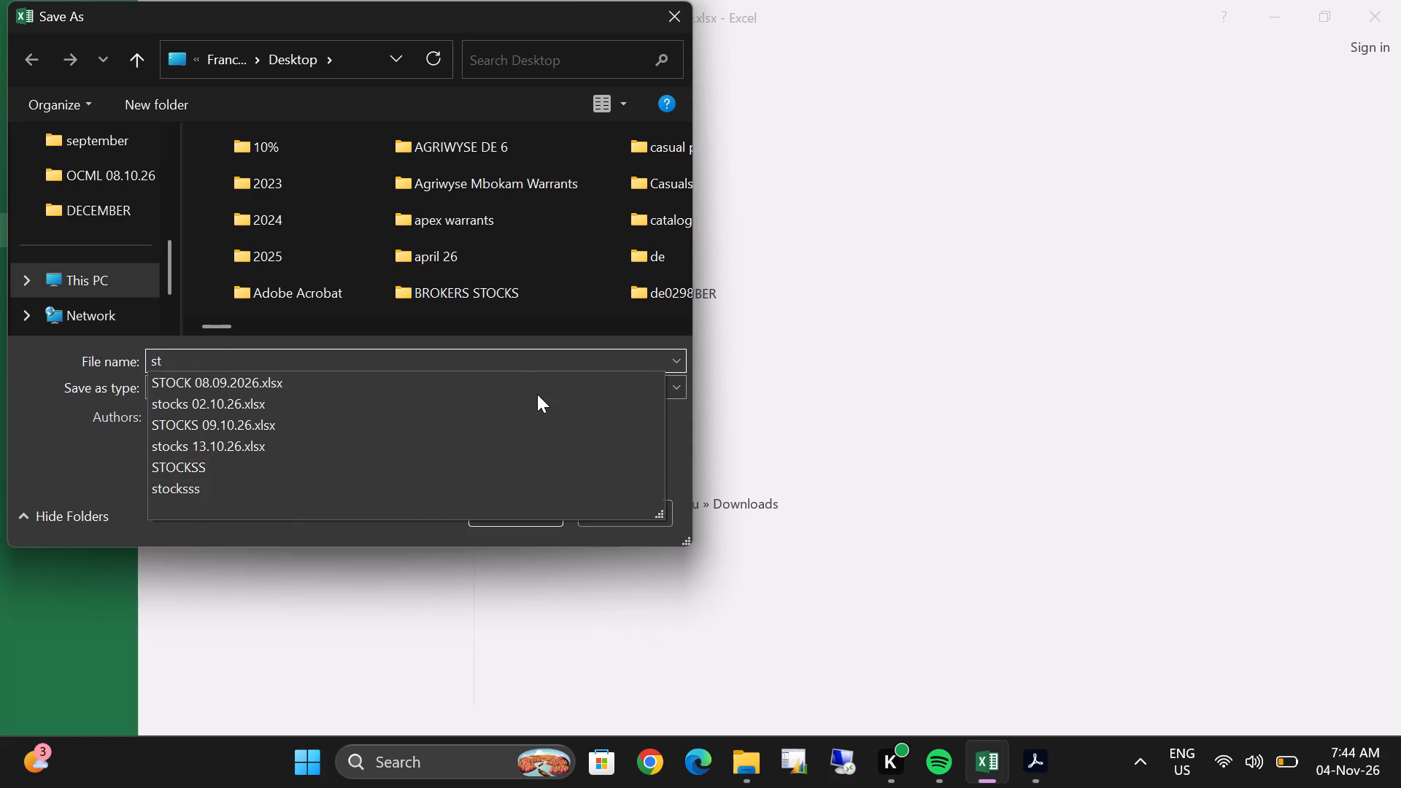
type("ocks")
key("space")
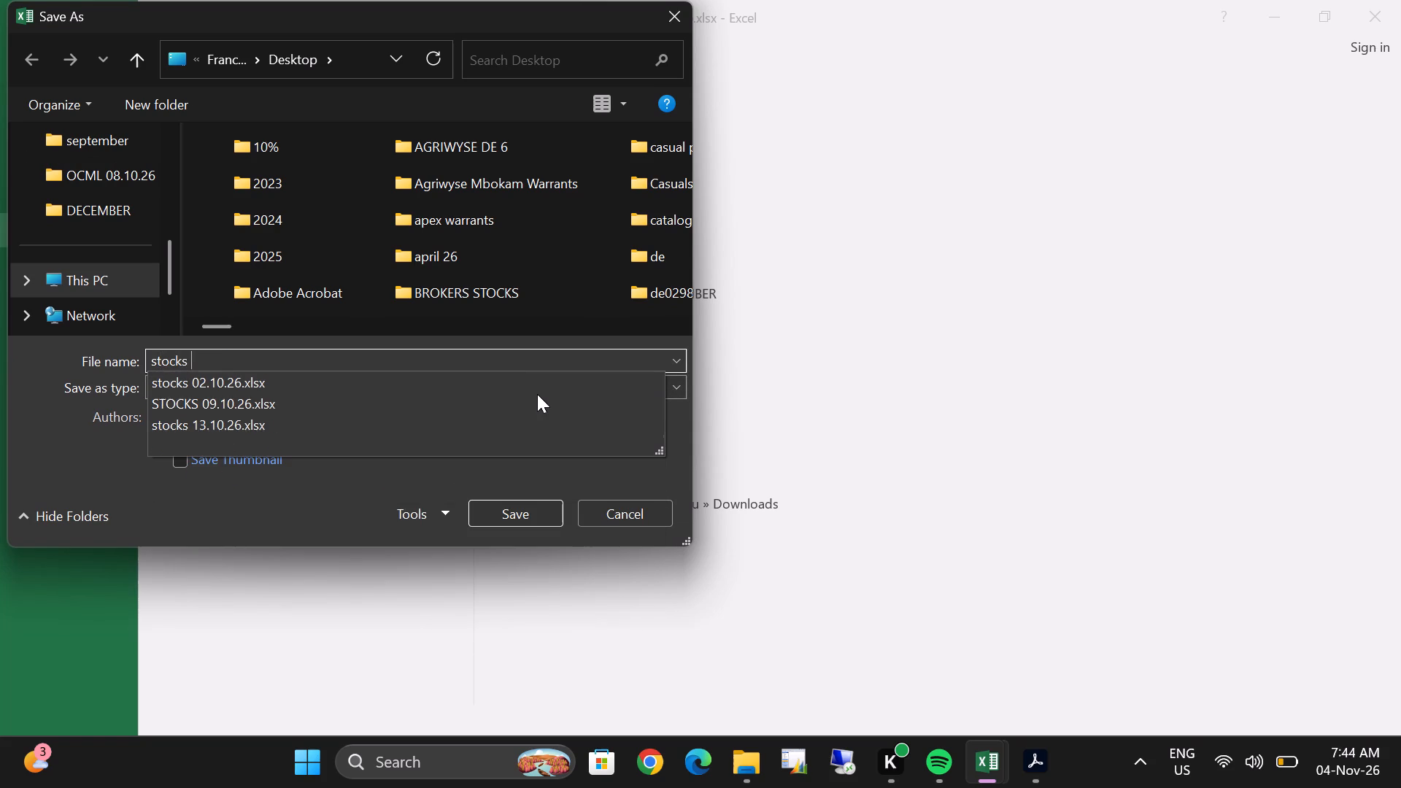
key("s")
key("BackSpace")
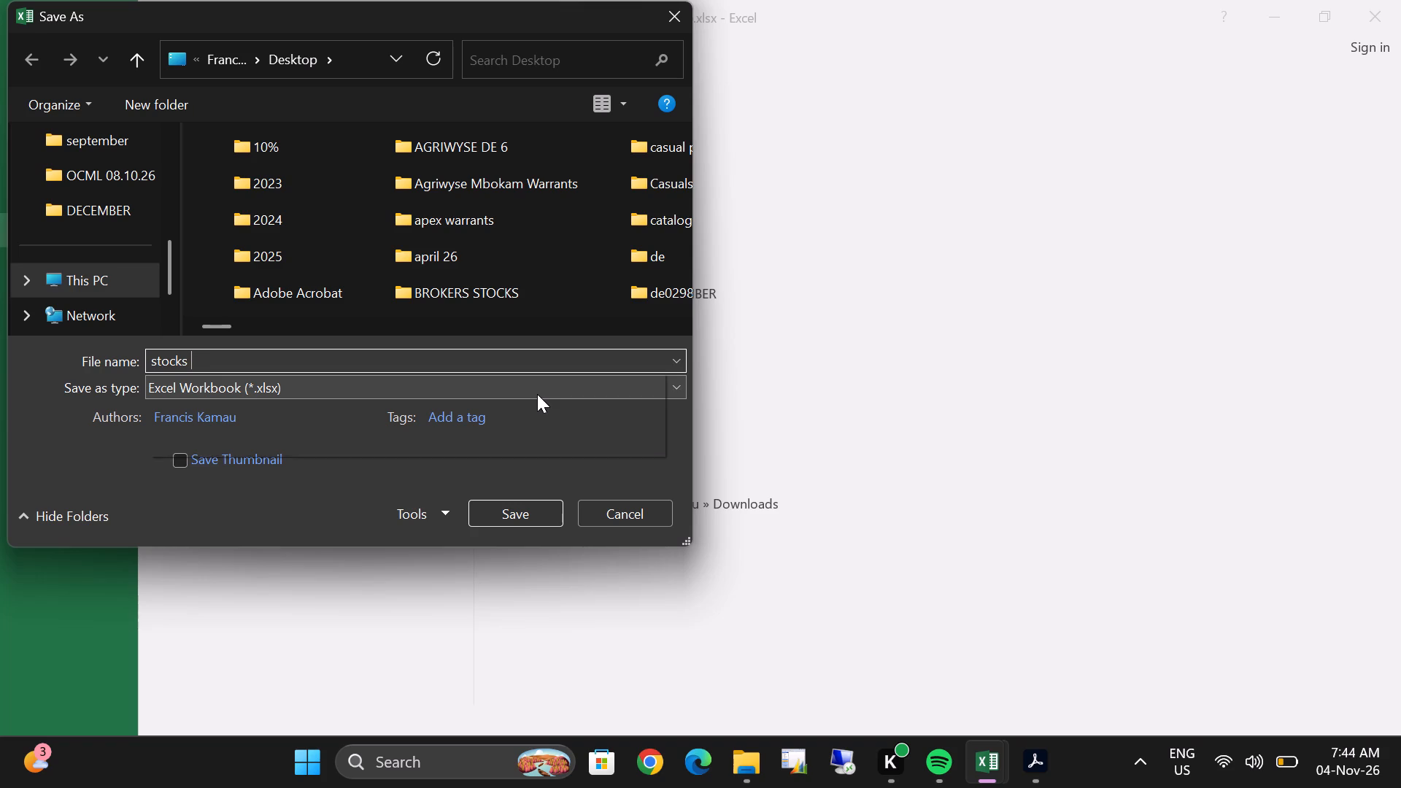
key("BackSpace")
type("s analysis")
key("space")
type("dec")
key("space")
key("w")
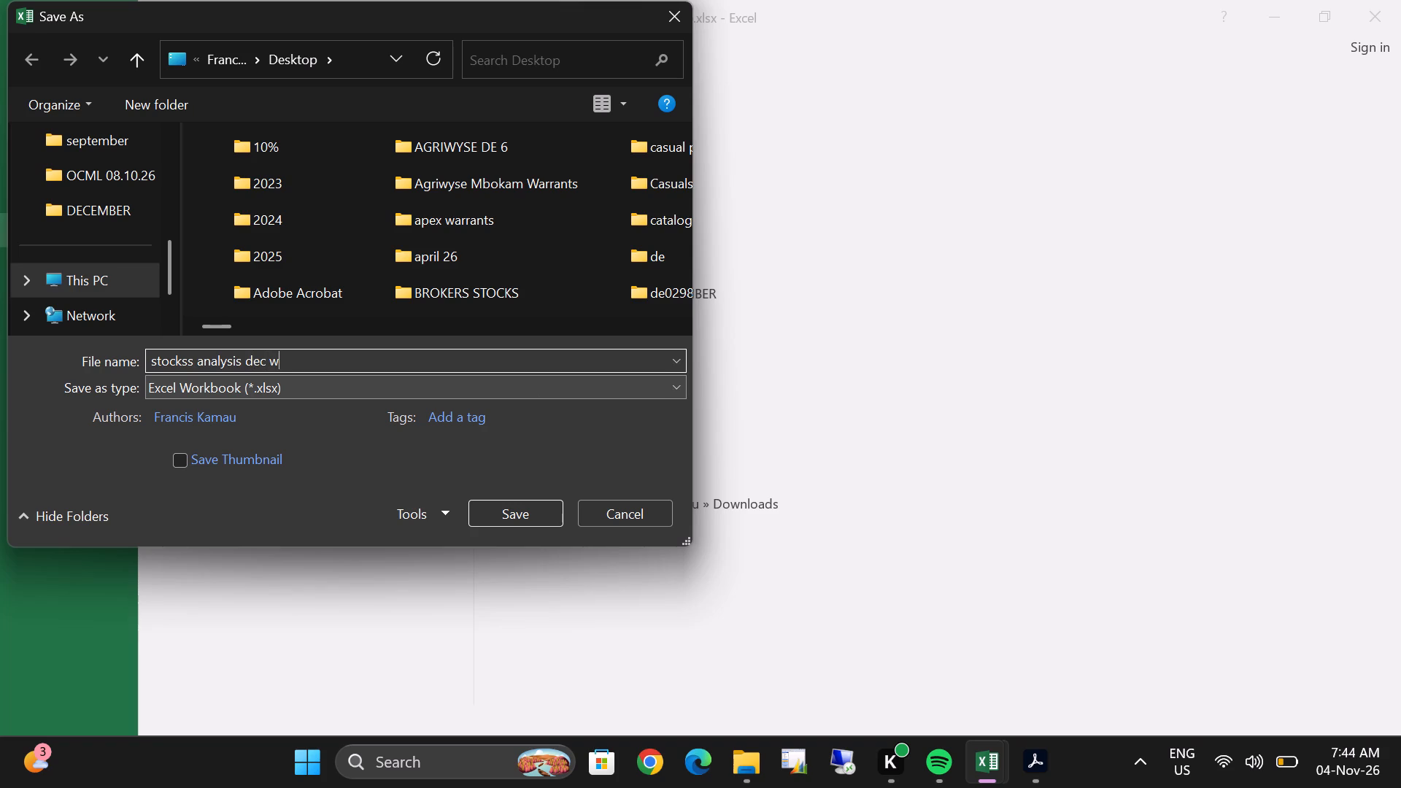
key("0")
key("BackSpace")
key("BackSpace")
key("2")
type("025")
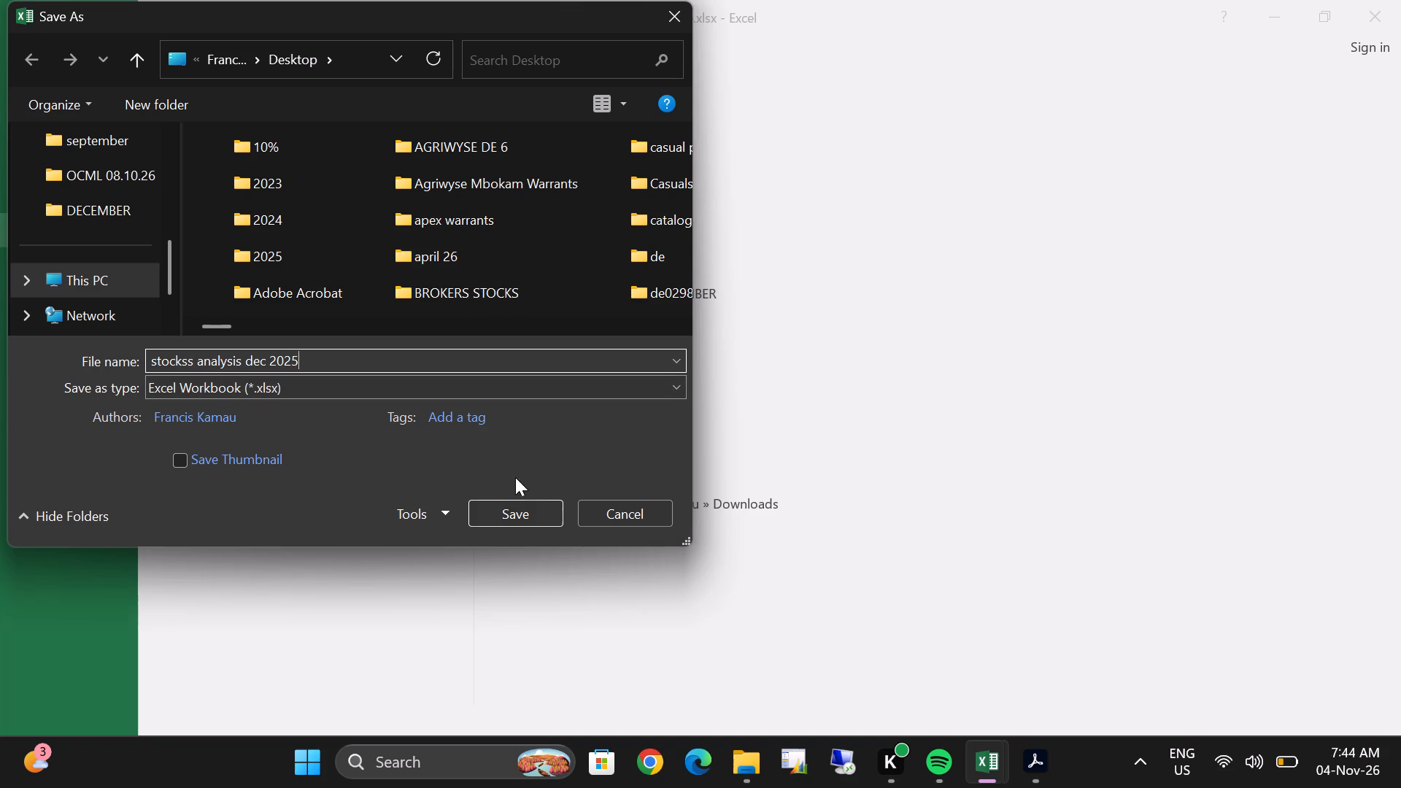
left_click(516, 518)
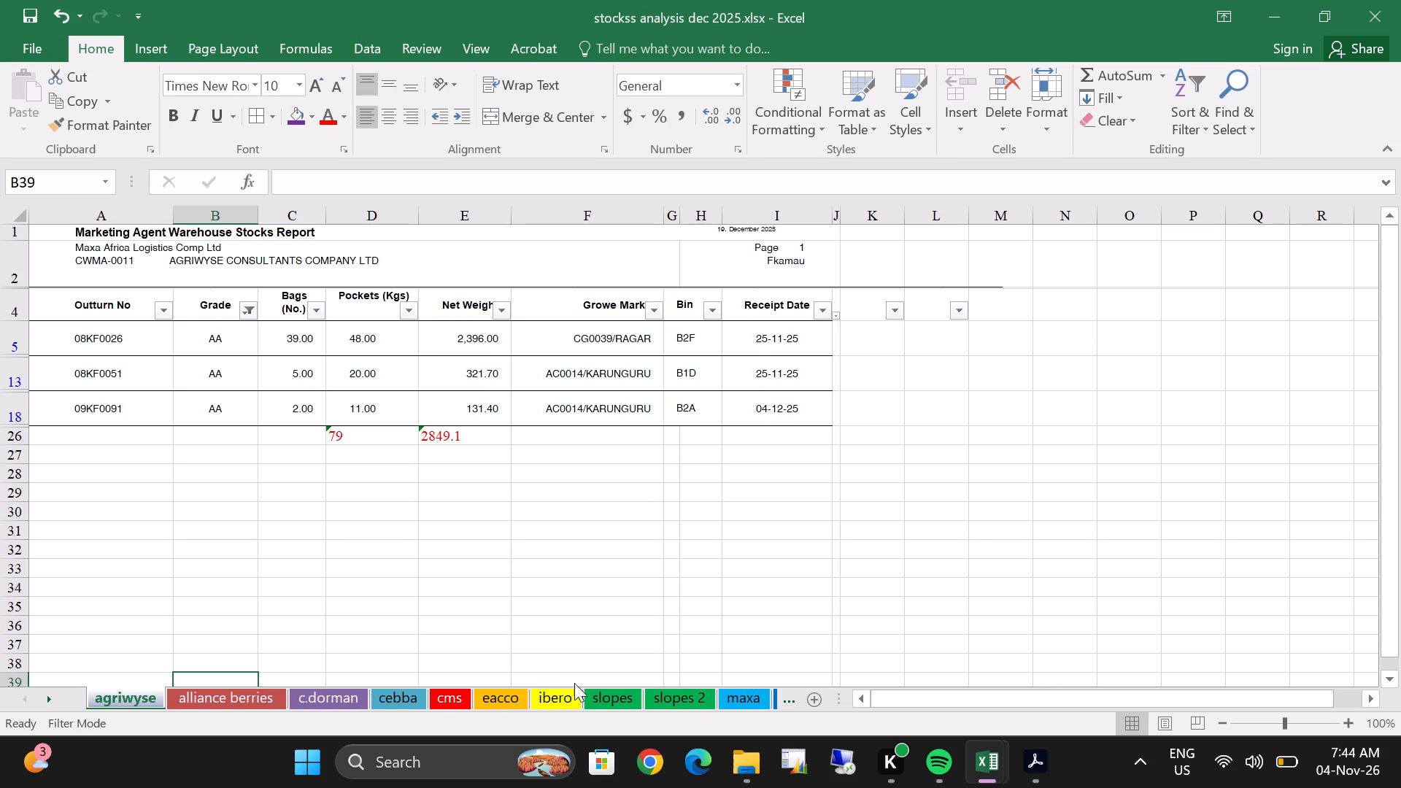
Look through the client sheets from agriwyse to slopes 2 to check their stock rows and totals.
double_click(470, 695)
double_click(517, 689)
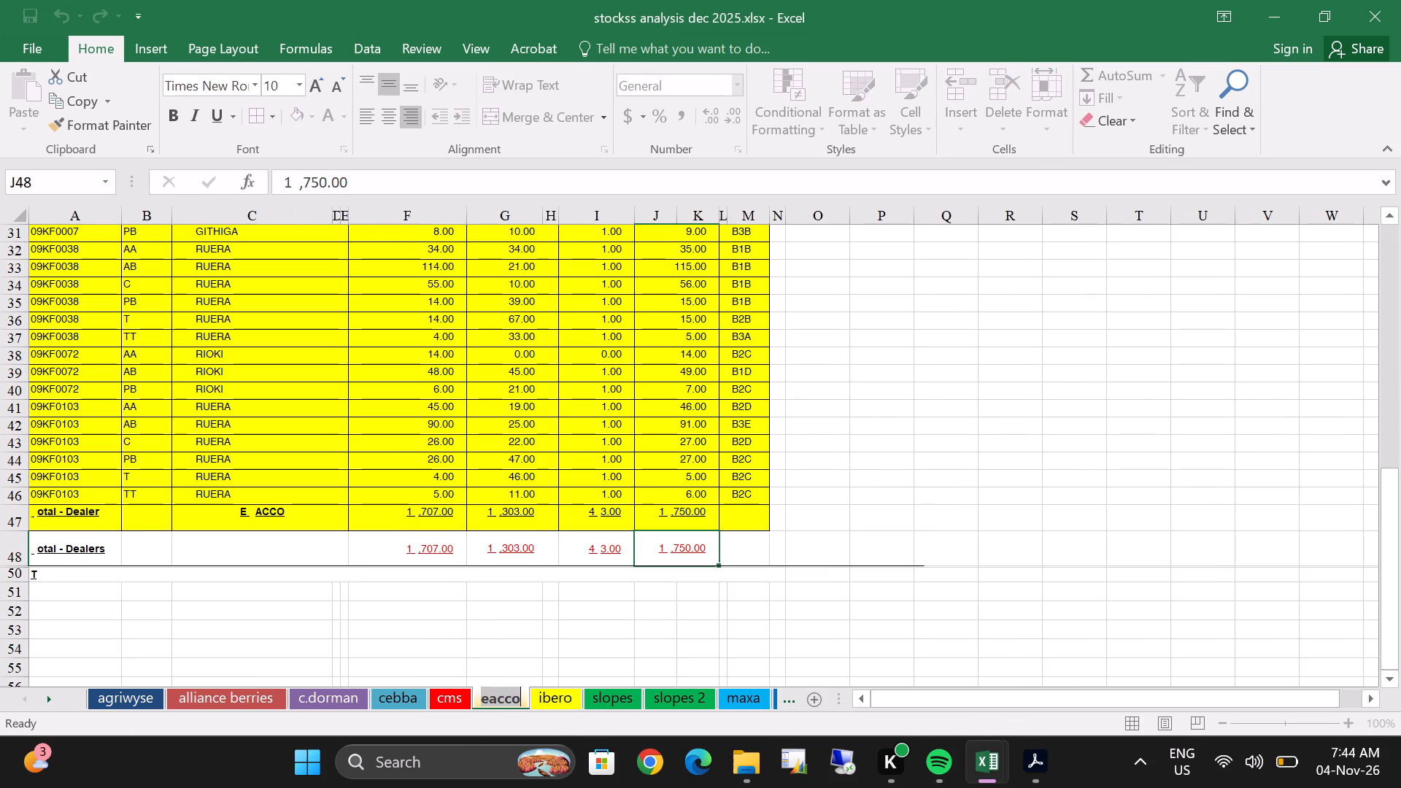
left_click(562, 698)
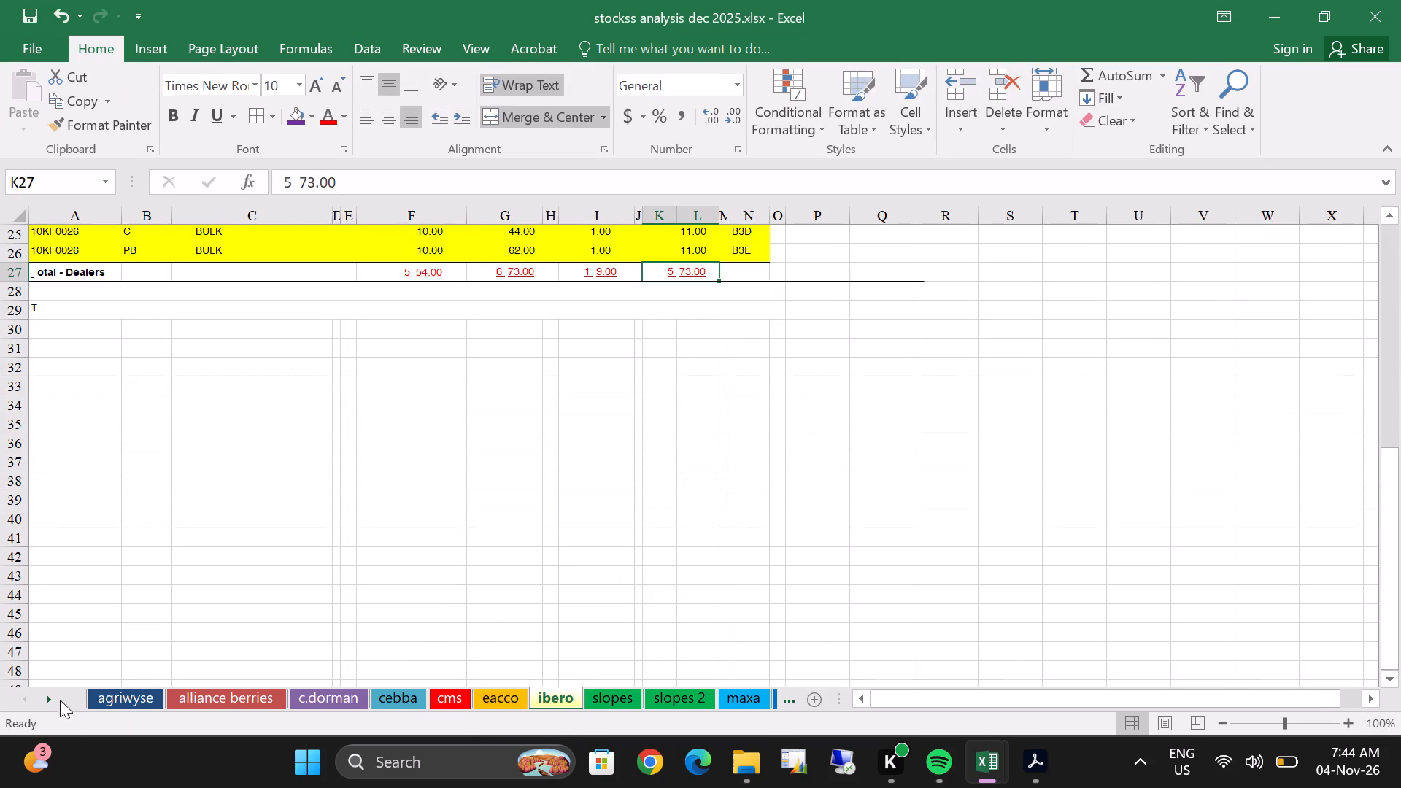
left_click(109, 703)
double_click(204, 700)
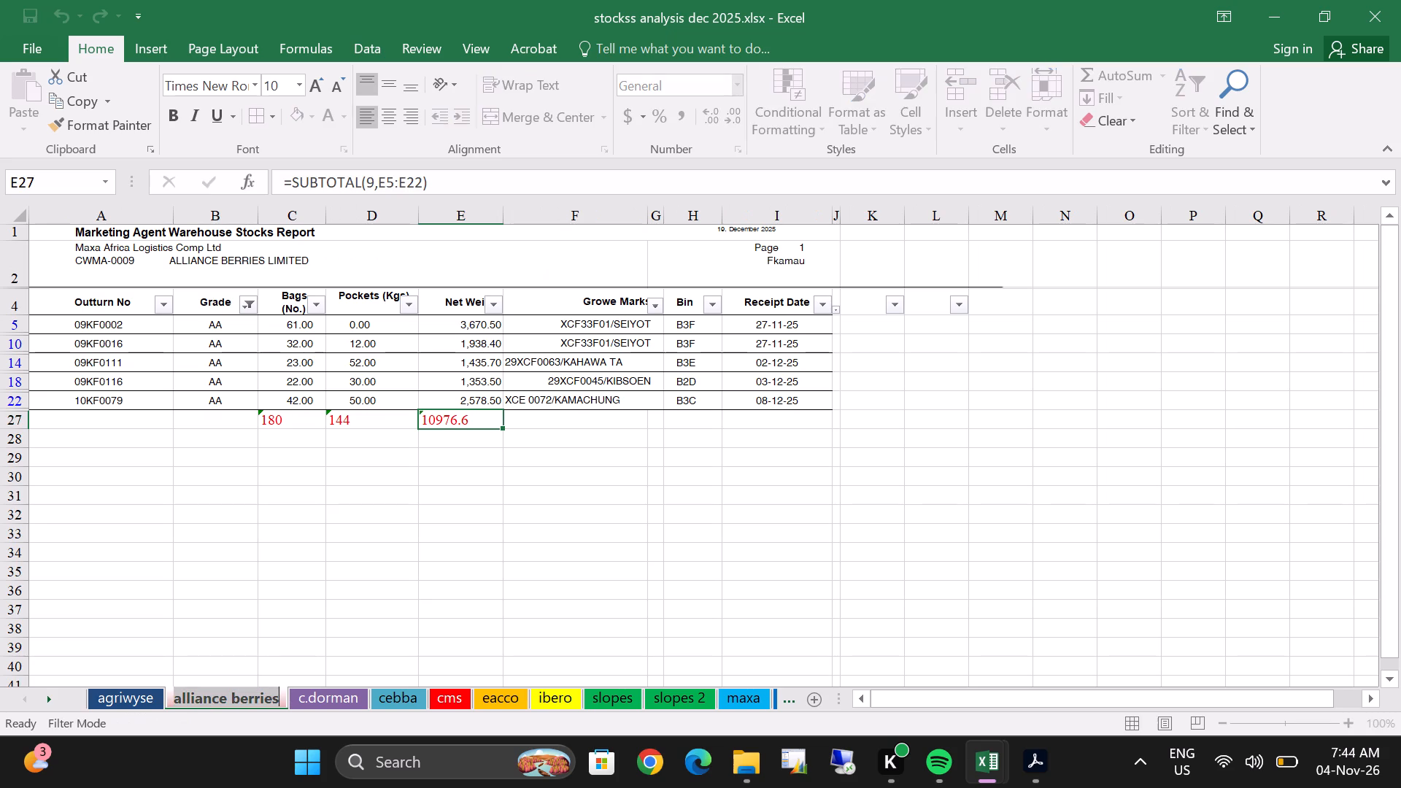
left_click(315, 702)
double_click(388, 699)
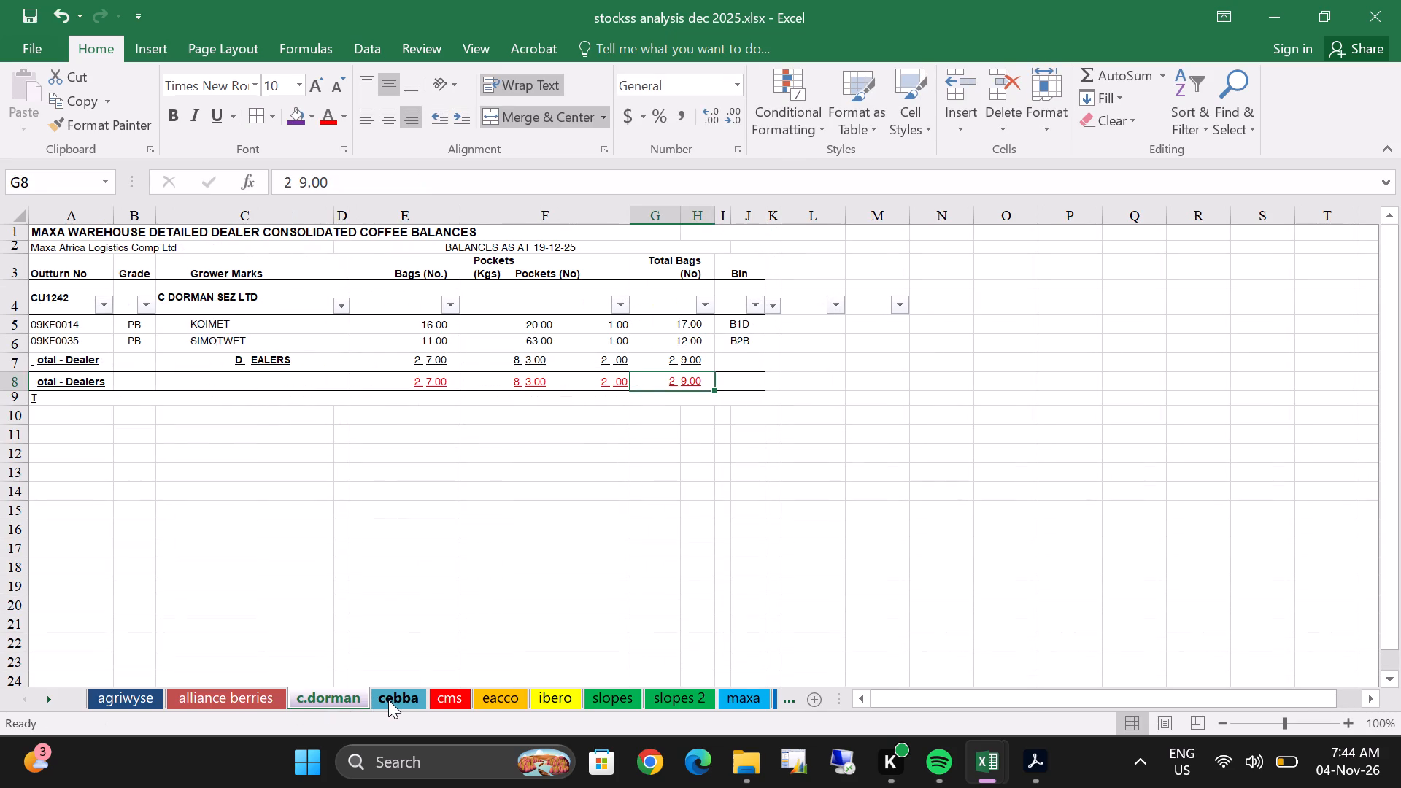
left_click(441, 700)
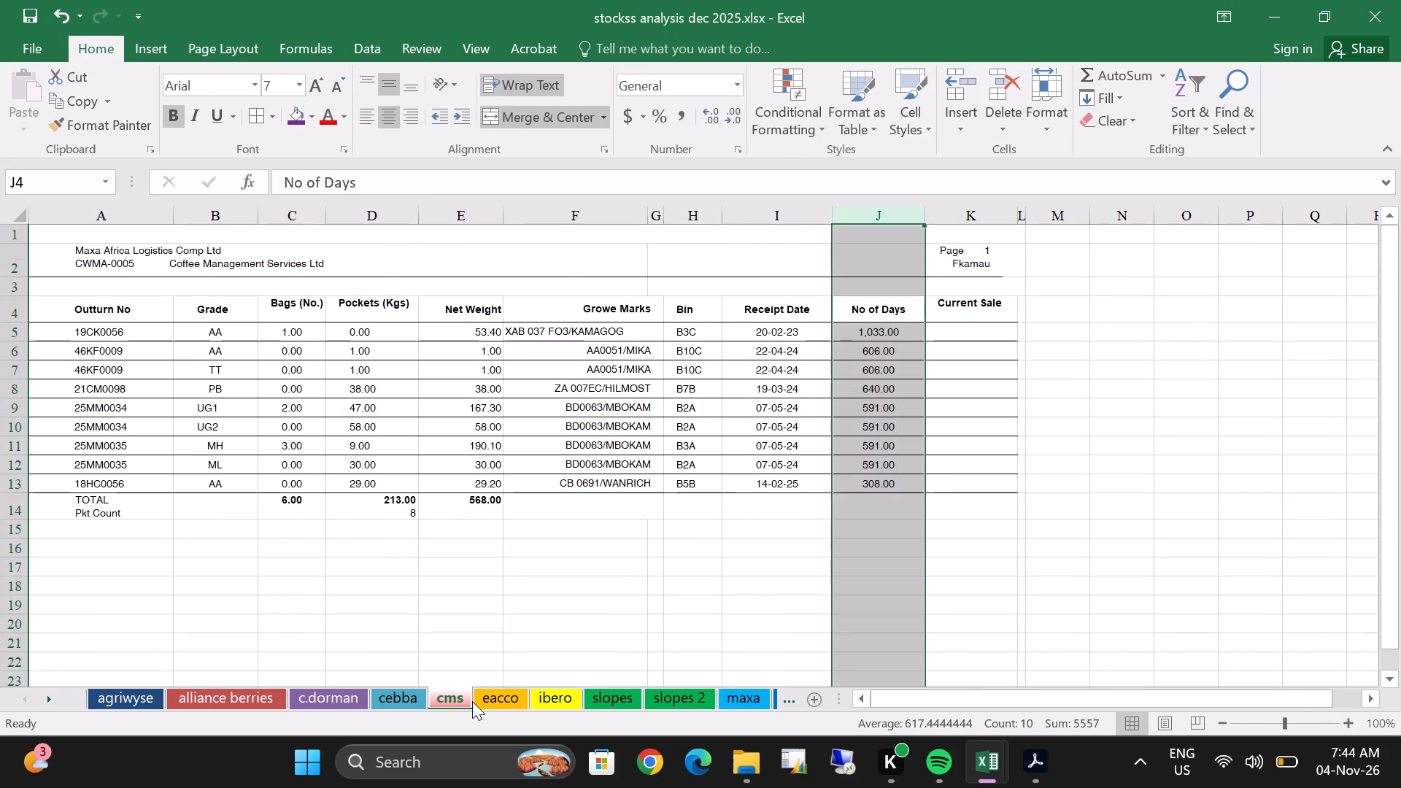
left_click(487, 701)
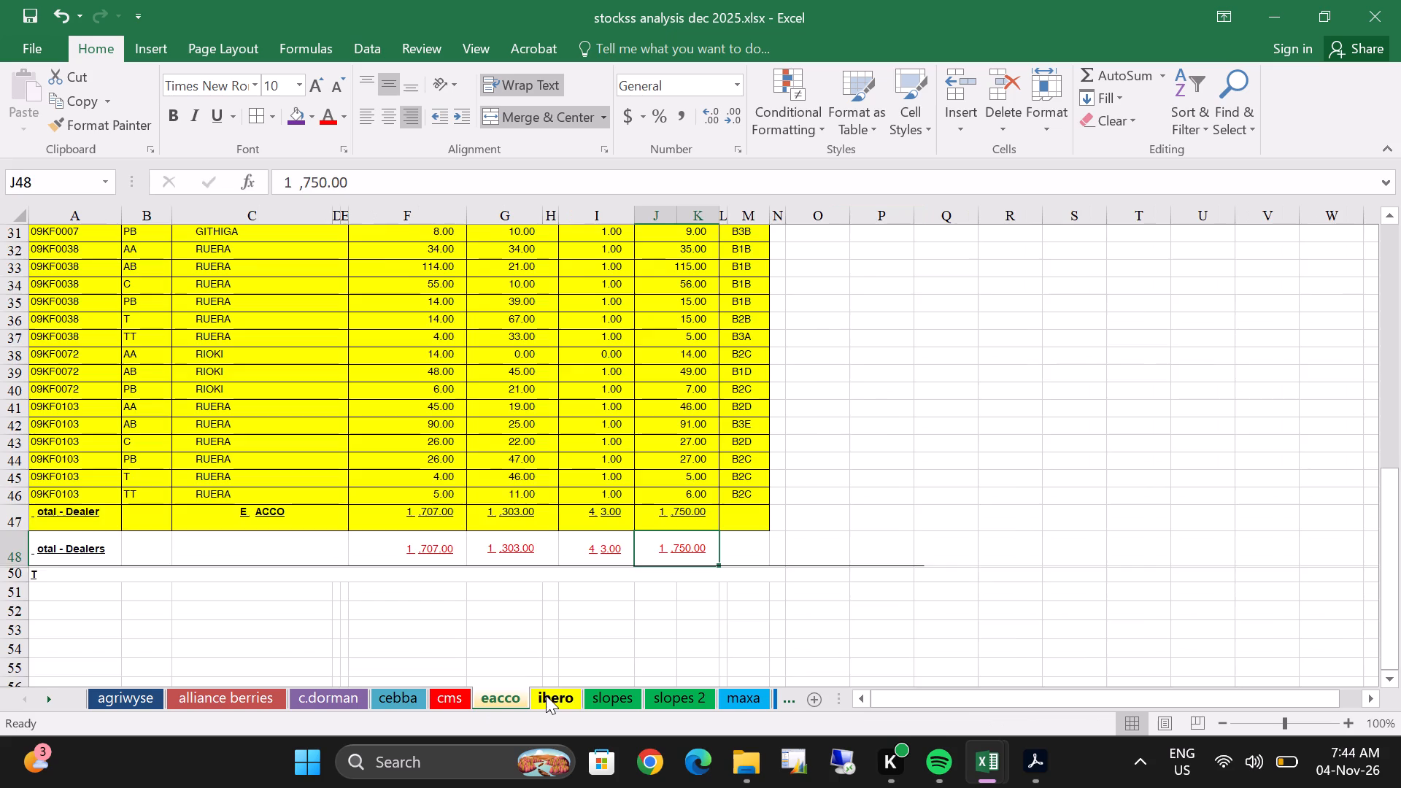
left_click(546, 695)
left_click(606, 698)
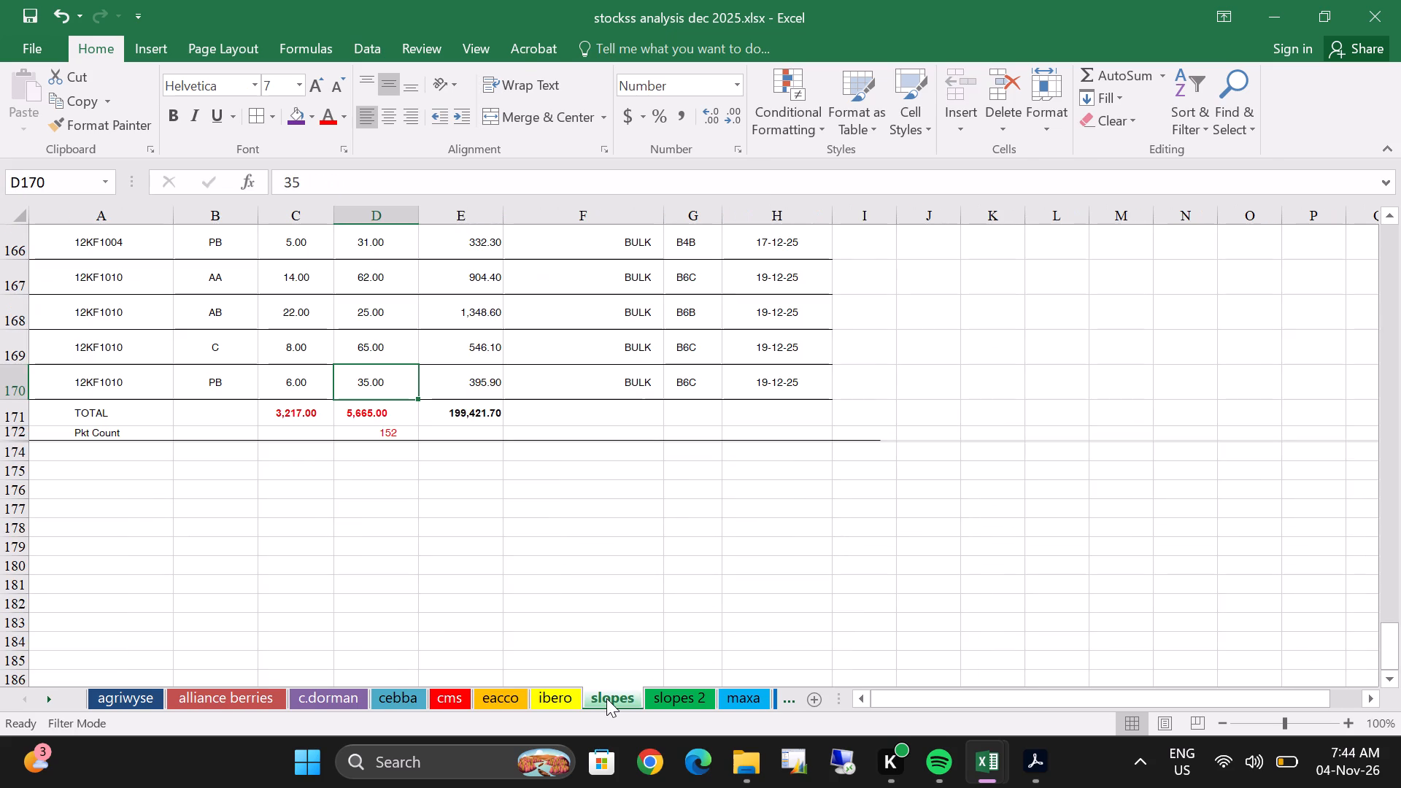
left_click(667, 700)
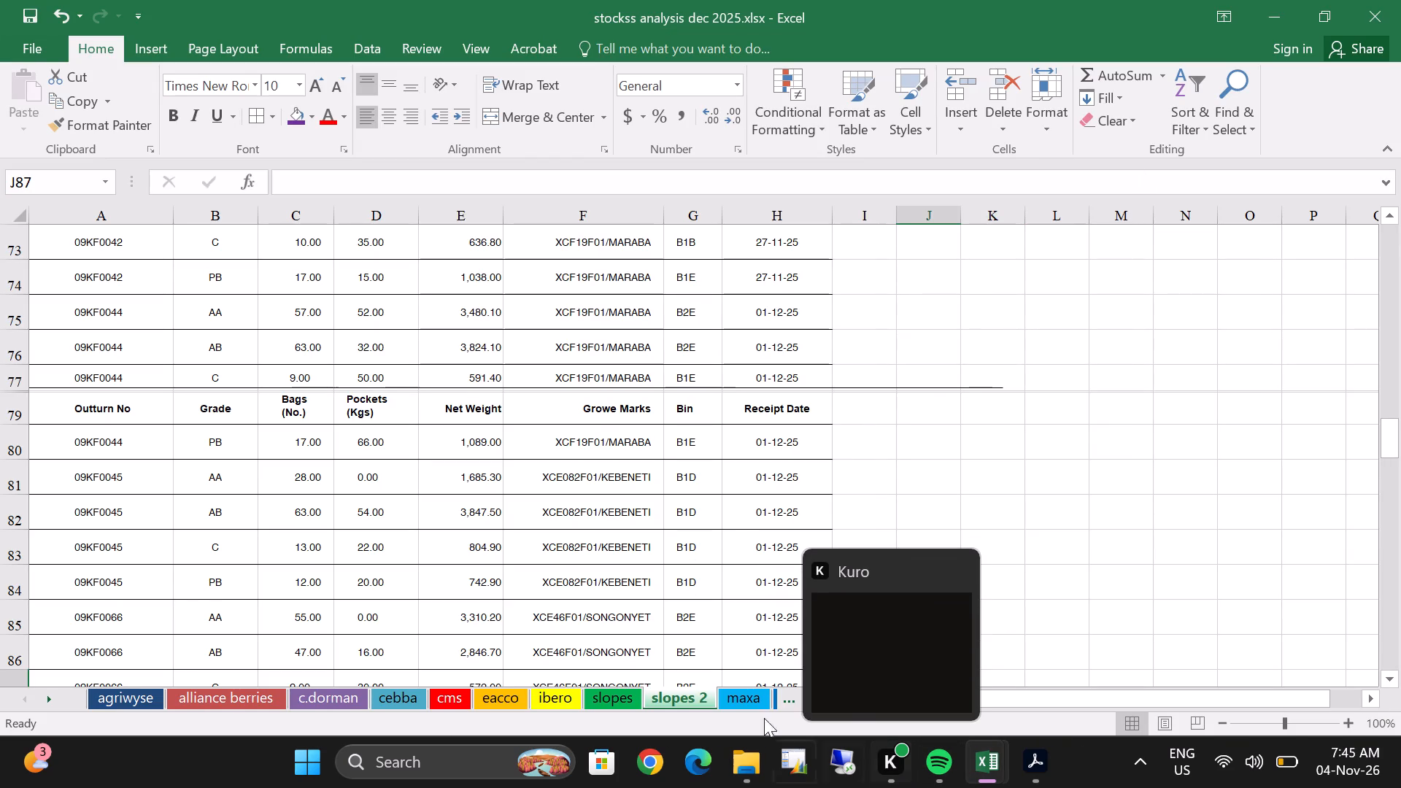
Examine the stock rows on slopes 2 upward from row 57 to the repeated column headings at row 27.
scroll(424, 287, "up", 6)
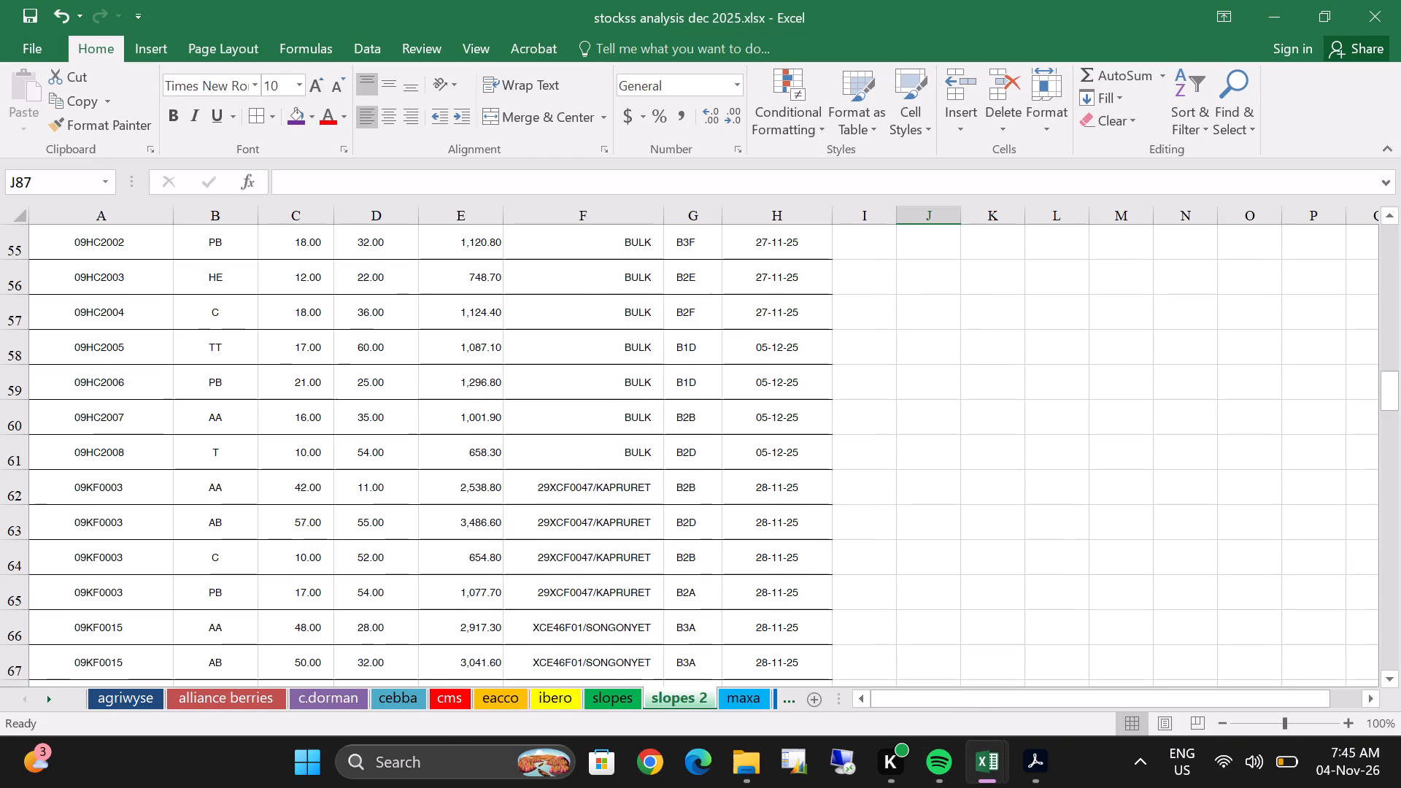
left_click(322, 305)
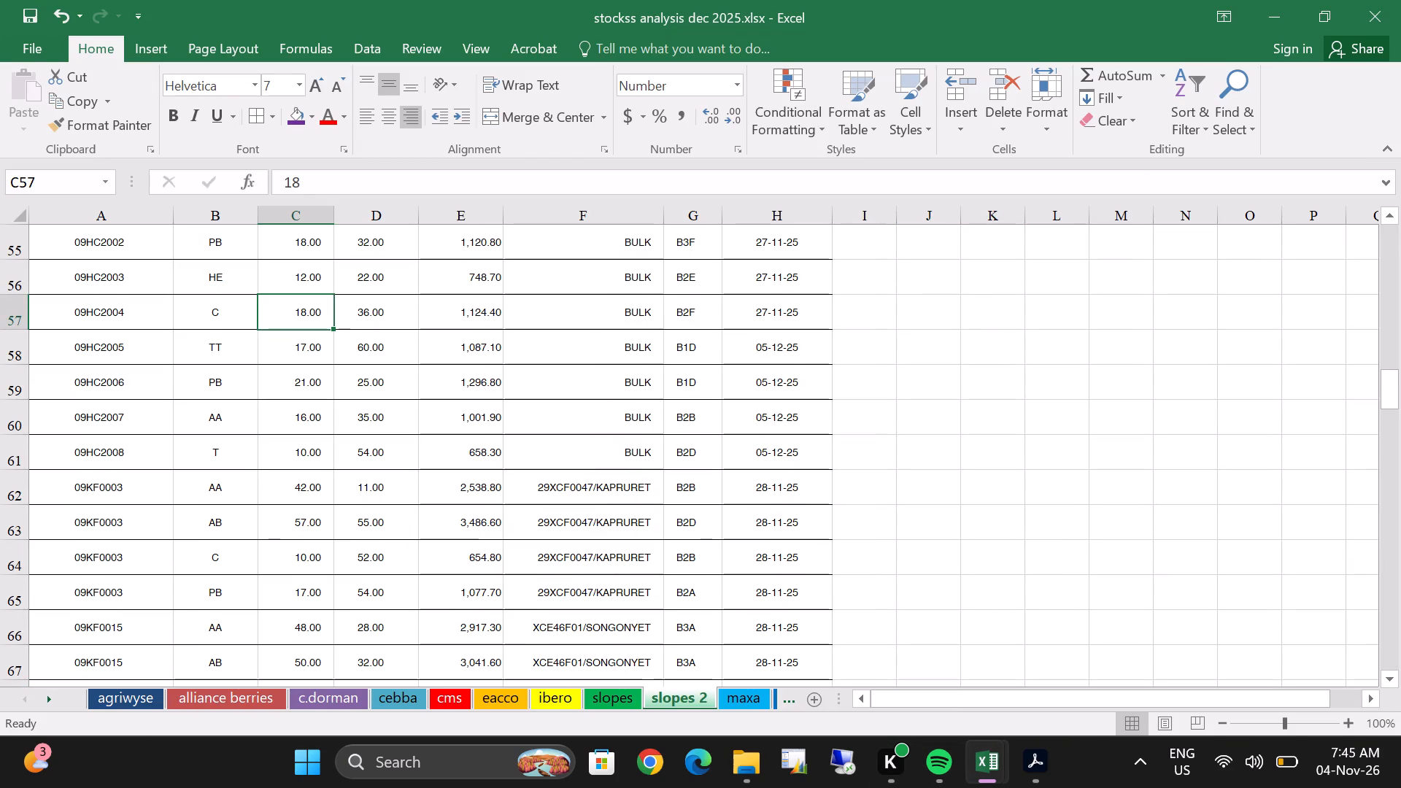
key("Up")
key("Up")
key("Up")
key("Up")
key("Up")
key("Up")
key("Up")
key("Up")
key("Up")
key("Up")
key("Up")
key("Up")
key("Up")
key("Up")
key("Up")
key("Up")
key("Up")
key("Up")
key("Up")
key("Up")
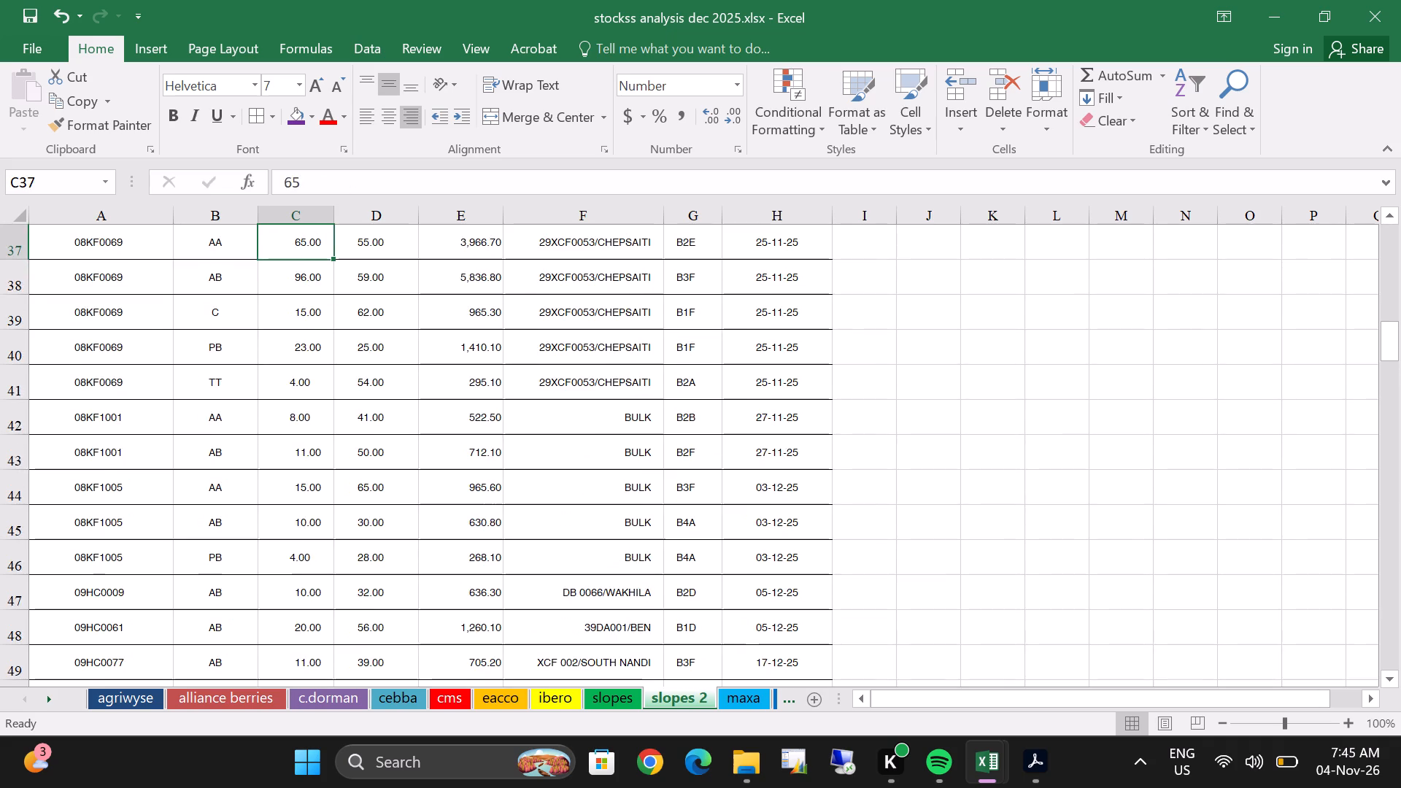
key("Up")
key("Up")
key("Up")
key("Up")
key("Up")
key("Up")
key("Up")
key("Up")
key("Up")
key("Up")
key("Up")
key("Up")
key("Down")
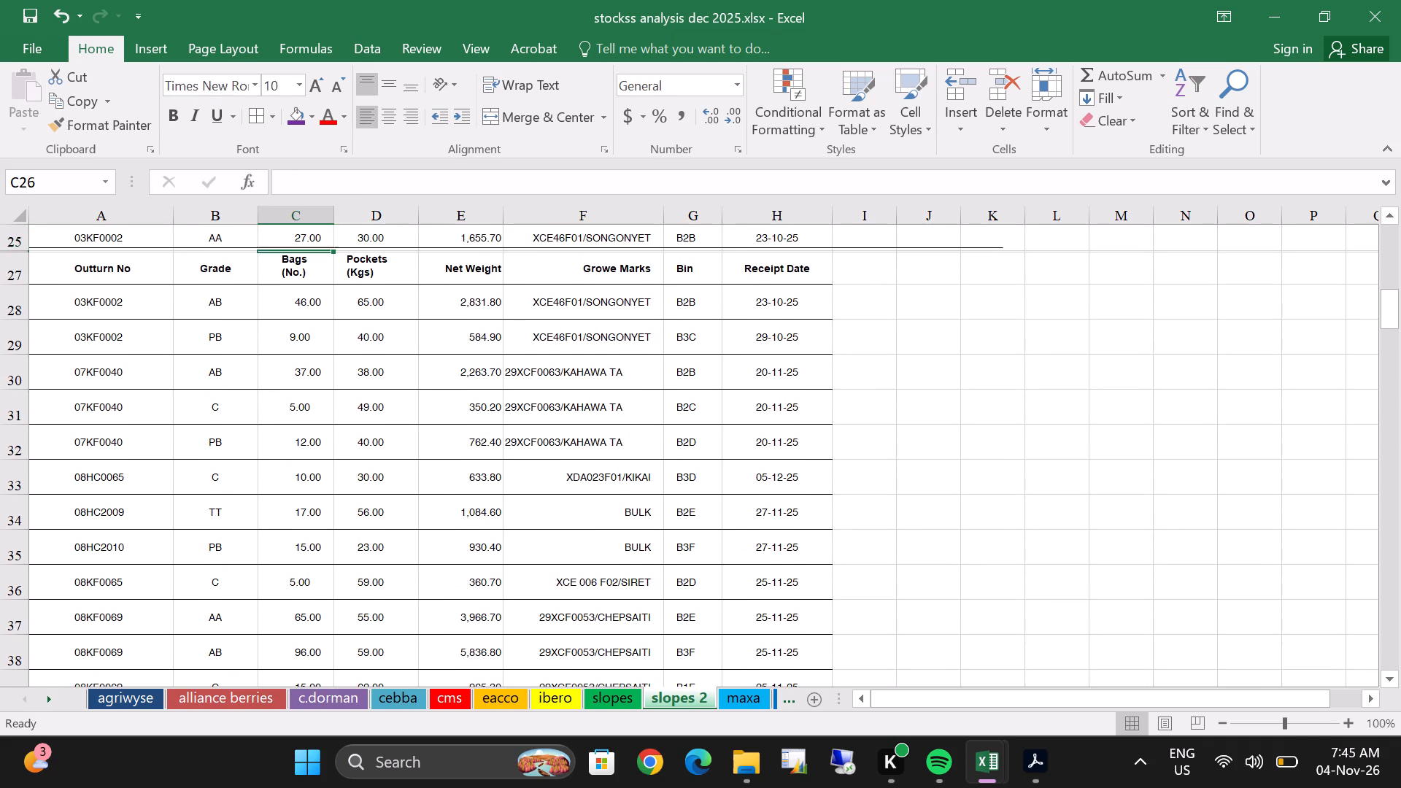
key("Down")
key("Down")
key("Down")
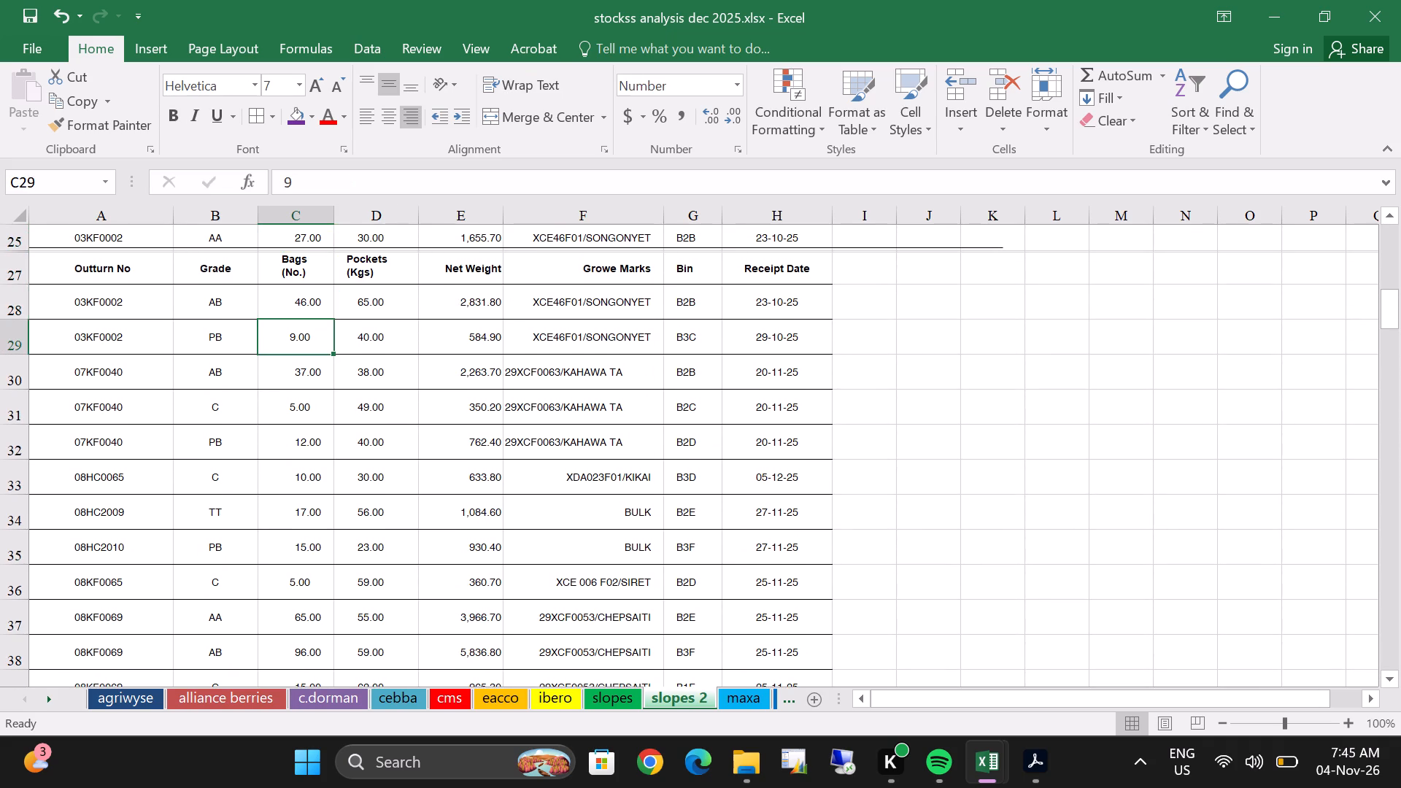
key("Up")
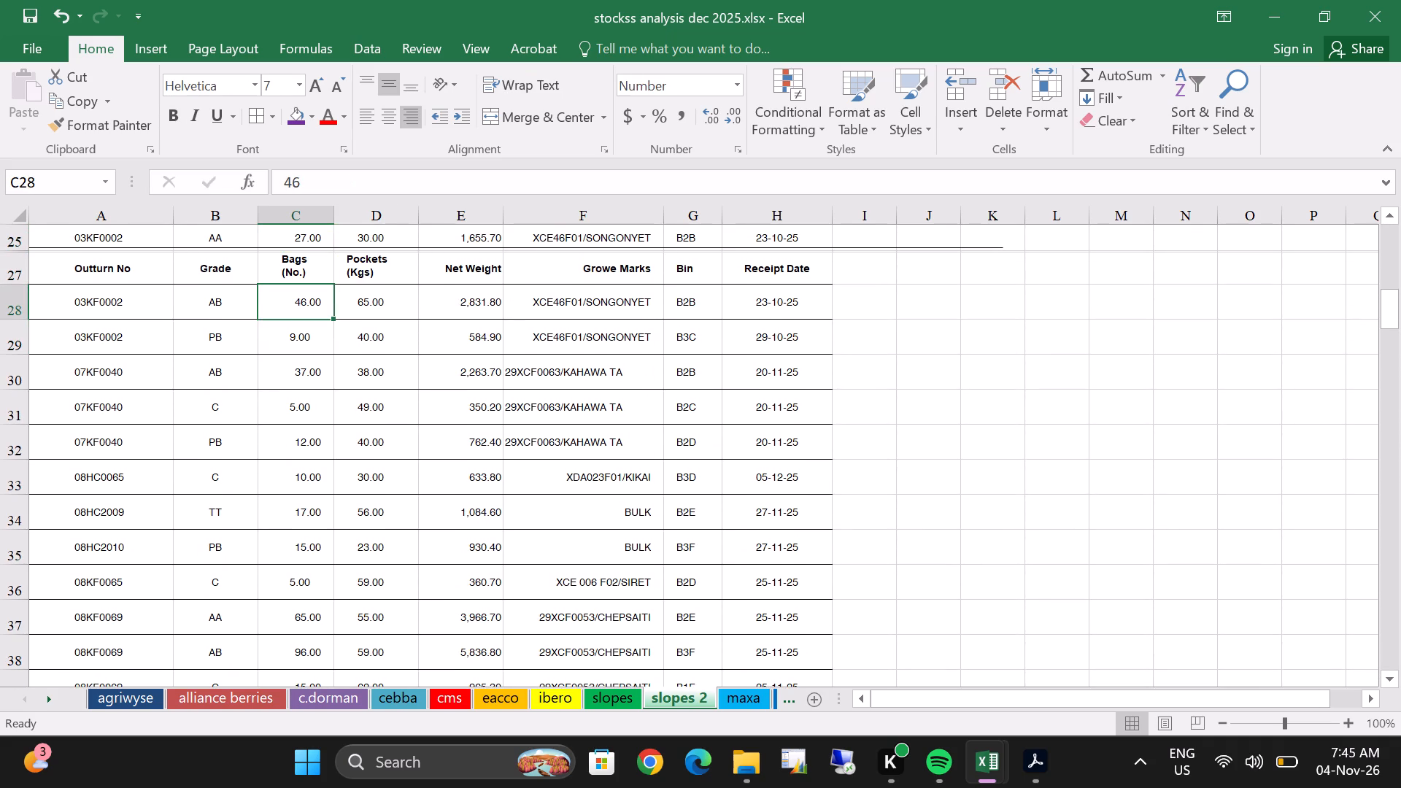
Examine the Growe Marks entries in rows 28 to 33 of slopes 2.
key("Right")
key("Right")
key("Right")
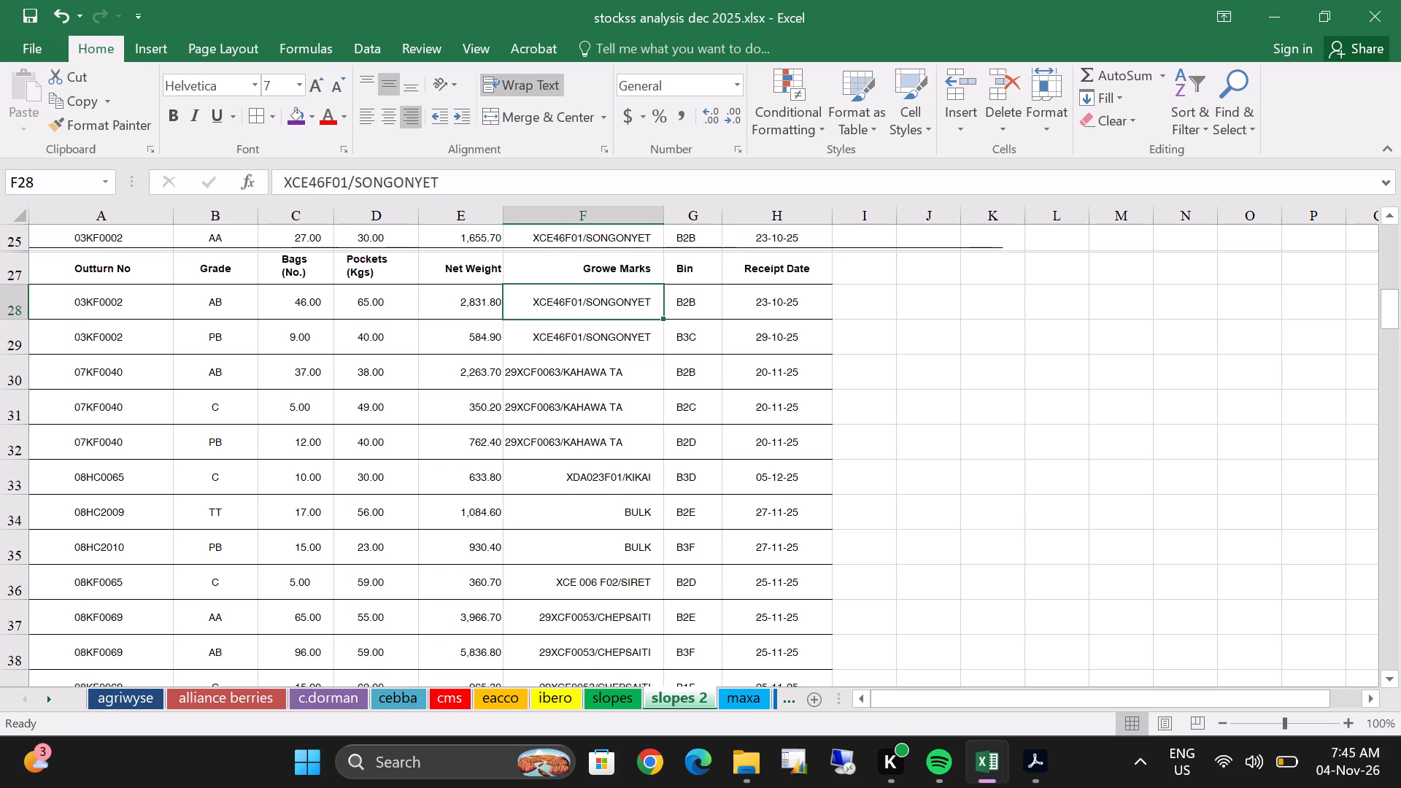
left_click(620, 349)
key("Down")
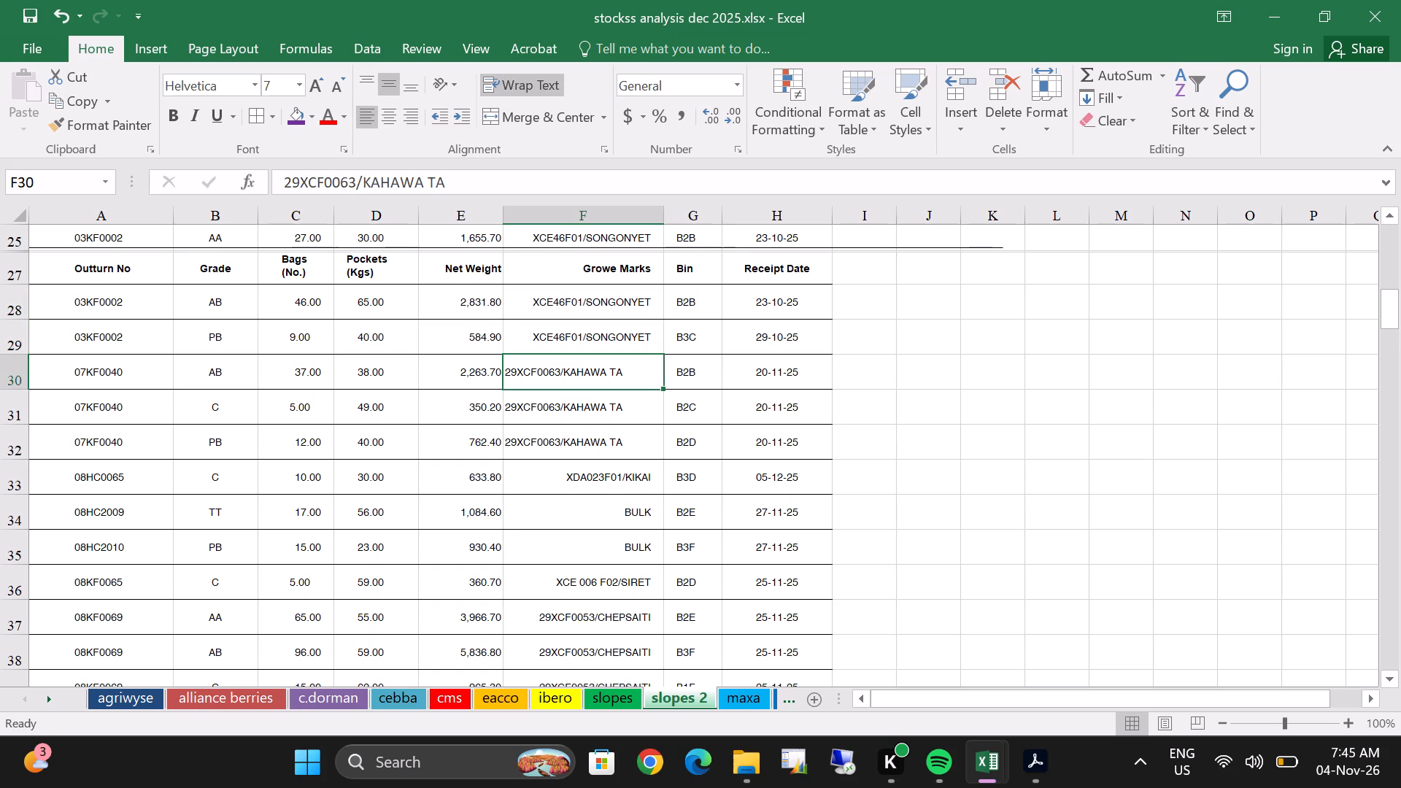
key("Down")
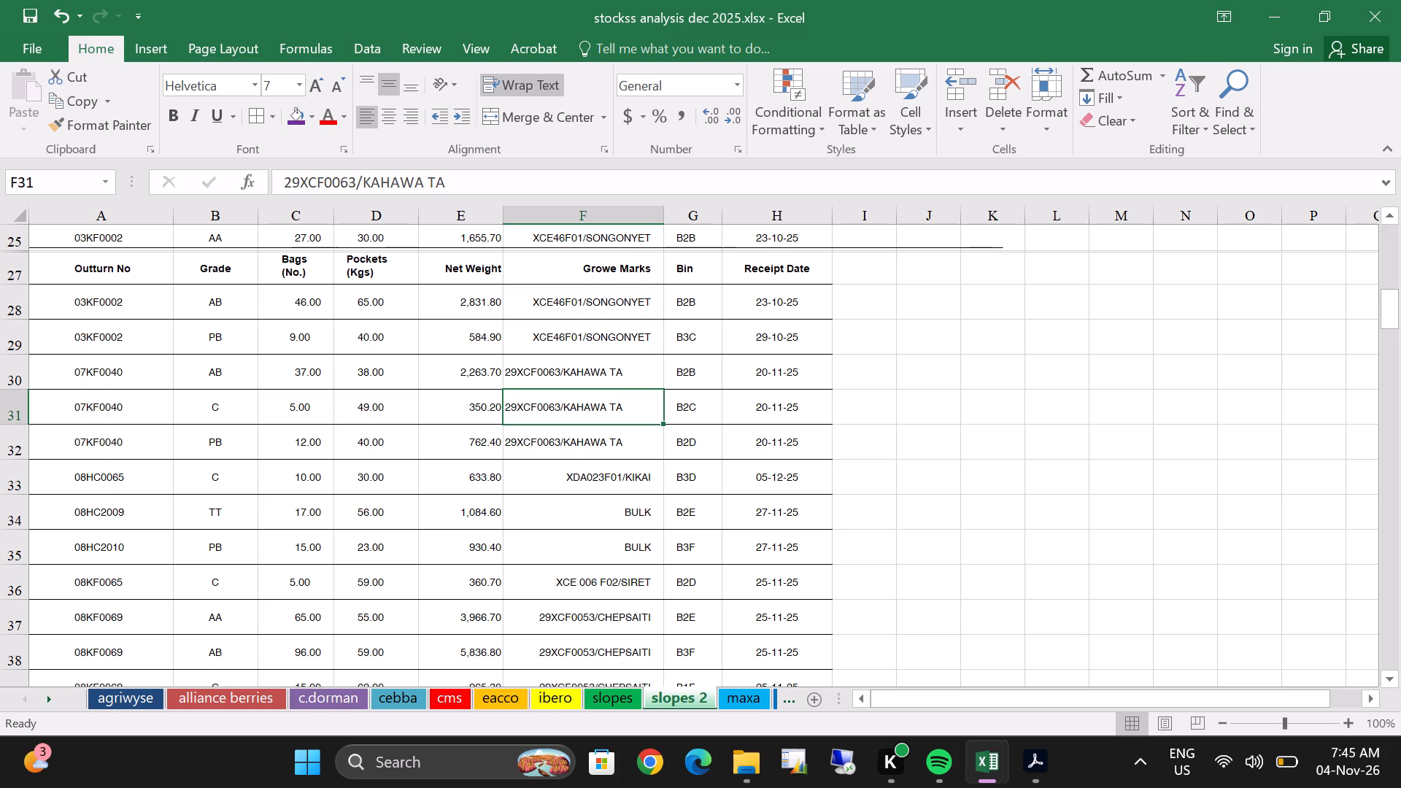
key("Down")
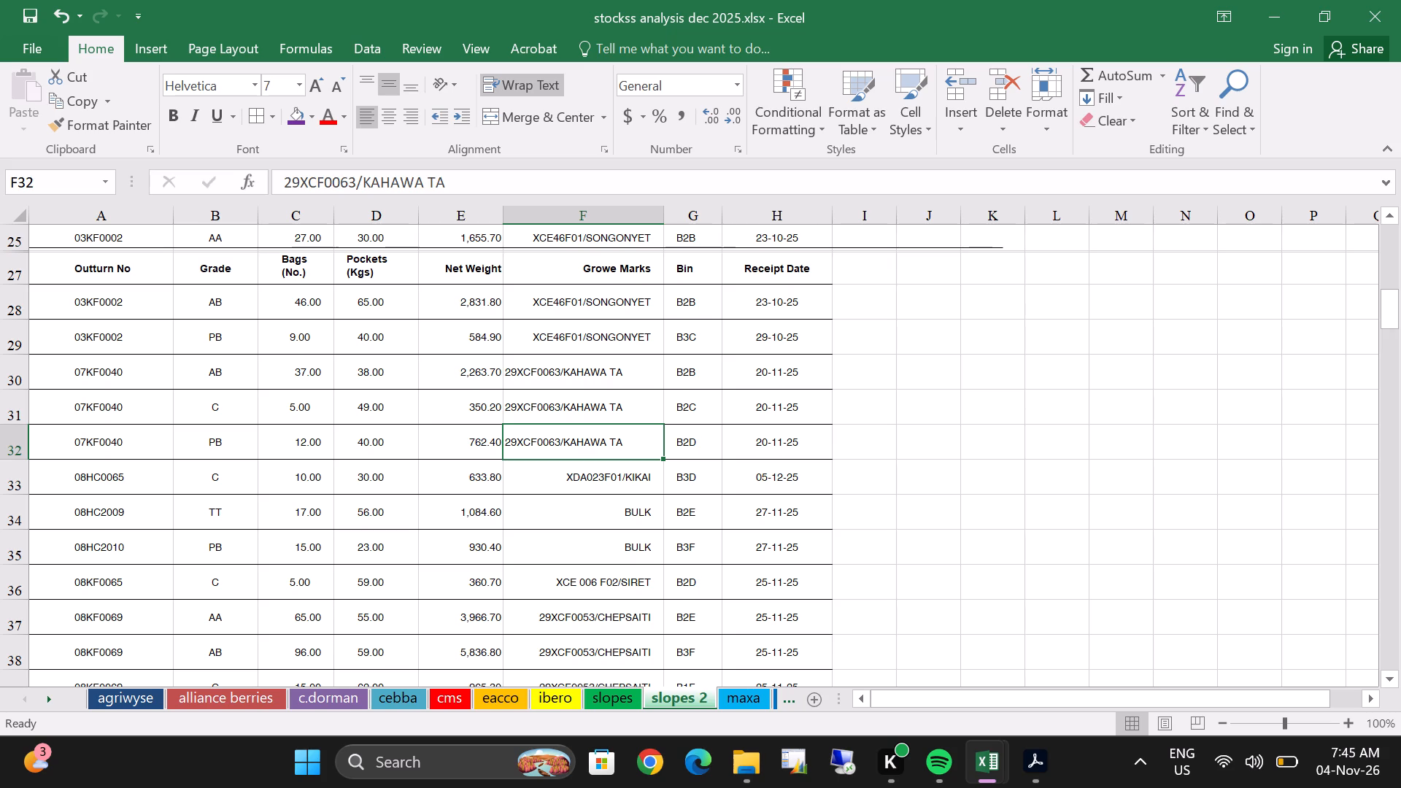
key("Down")
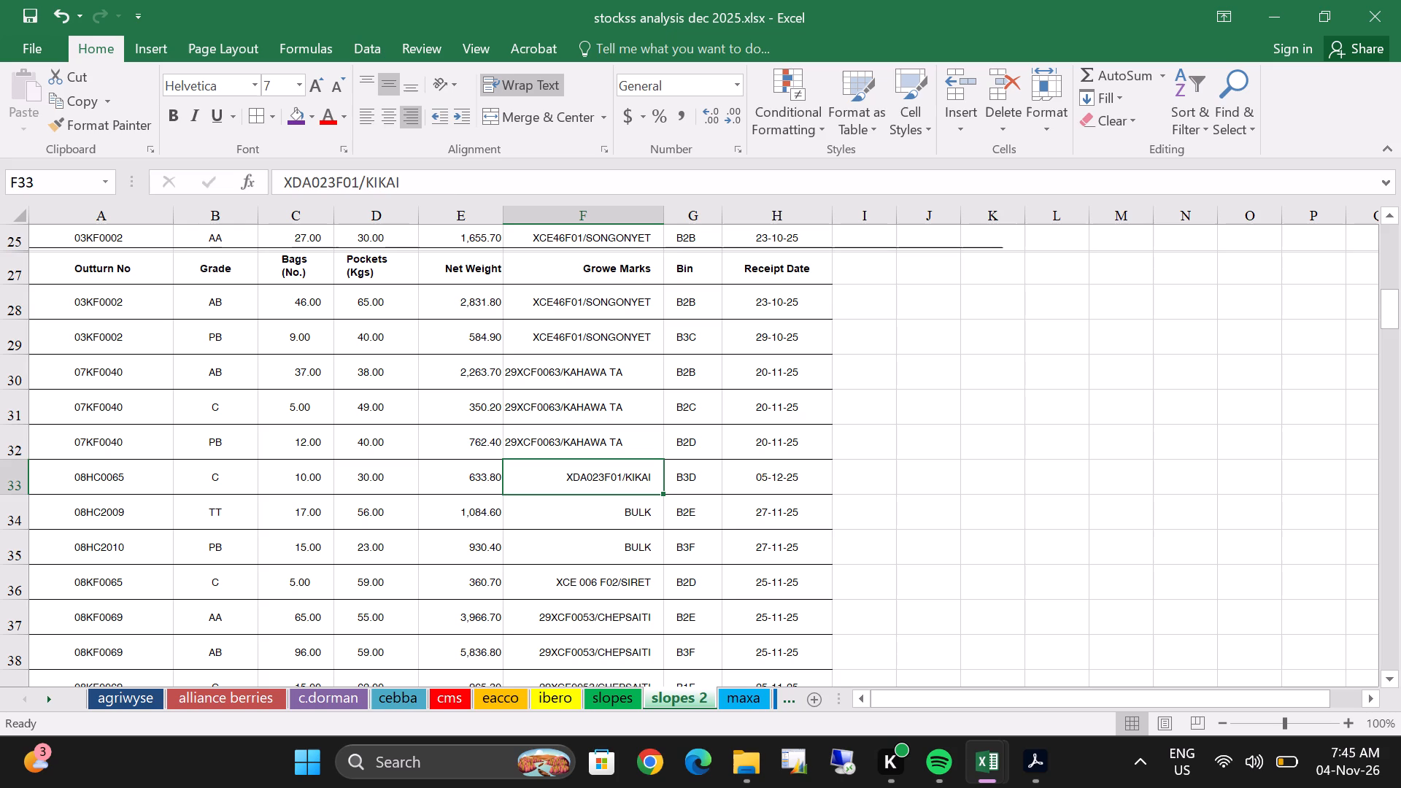
Delete the repeated column-heading row 53 above outturn 09HC2001 on slopes 2.
scroll(822, 433, "down", 4)
scroll(638, 598, "down", 2)
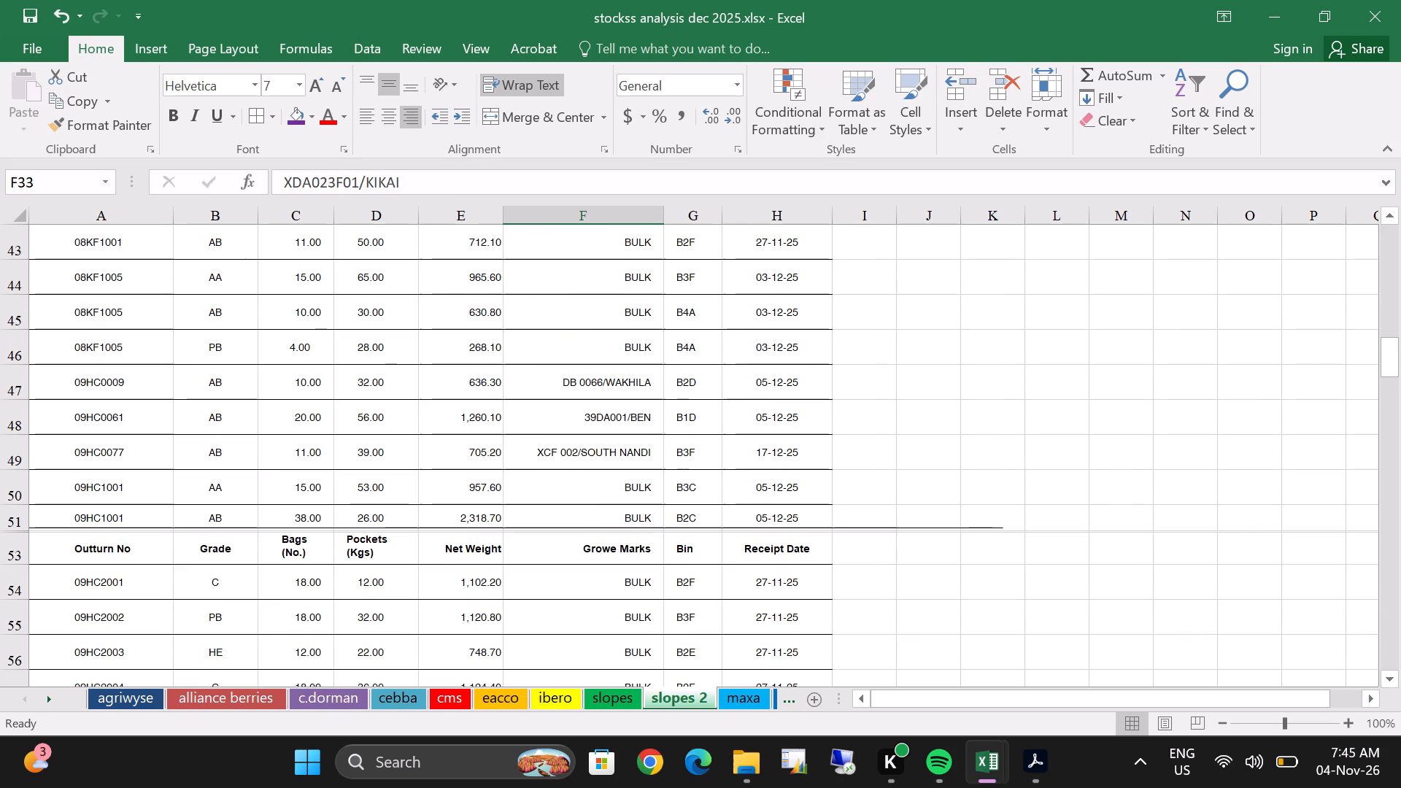
left_click(11, 544)
right_click(141, 559)
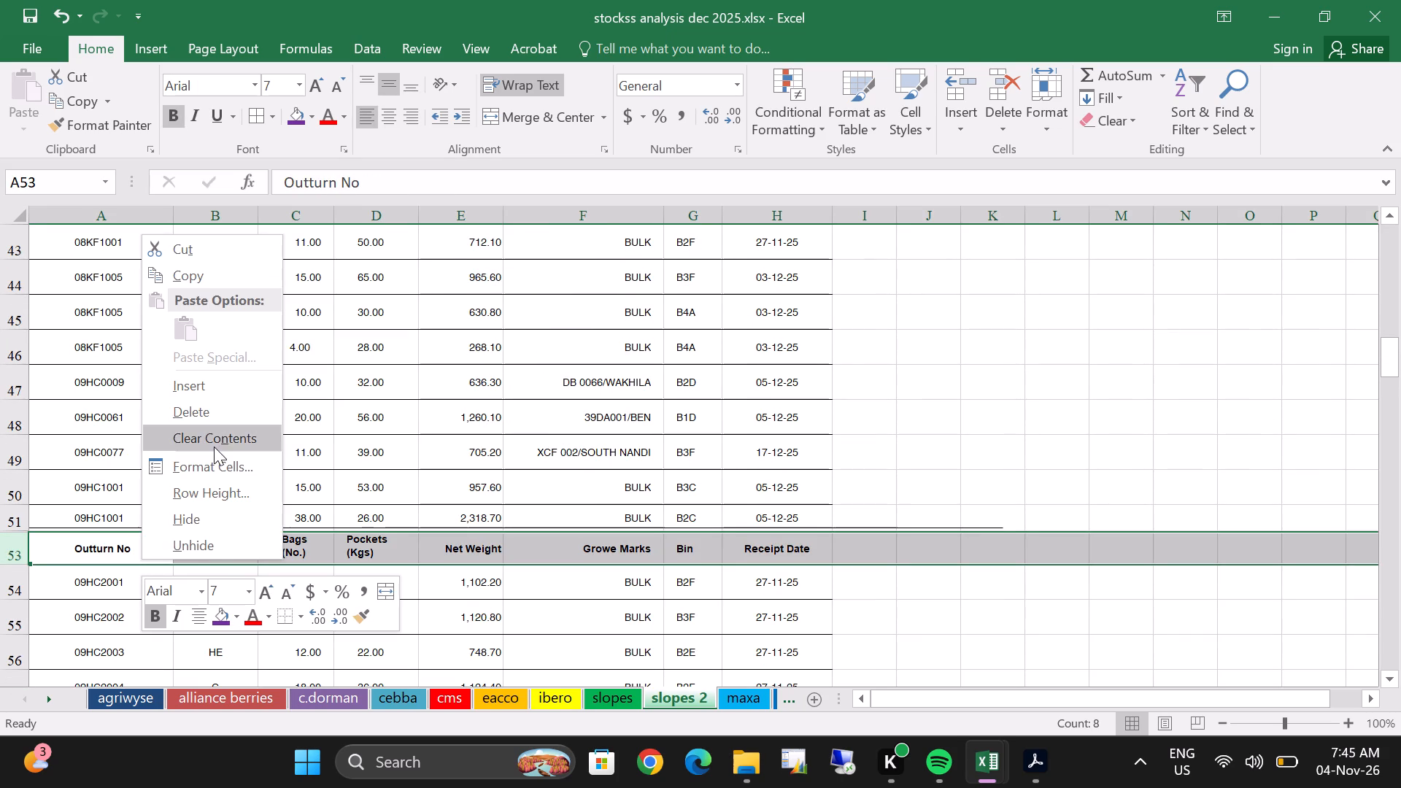
left_click(202, 413)
Delete the repeated column-heading row 78 between the 09KF0044 grade C and PB rows on slopes 2.
scroll(544, 478, "down", 10)
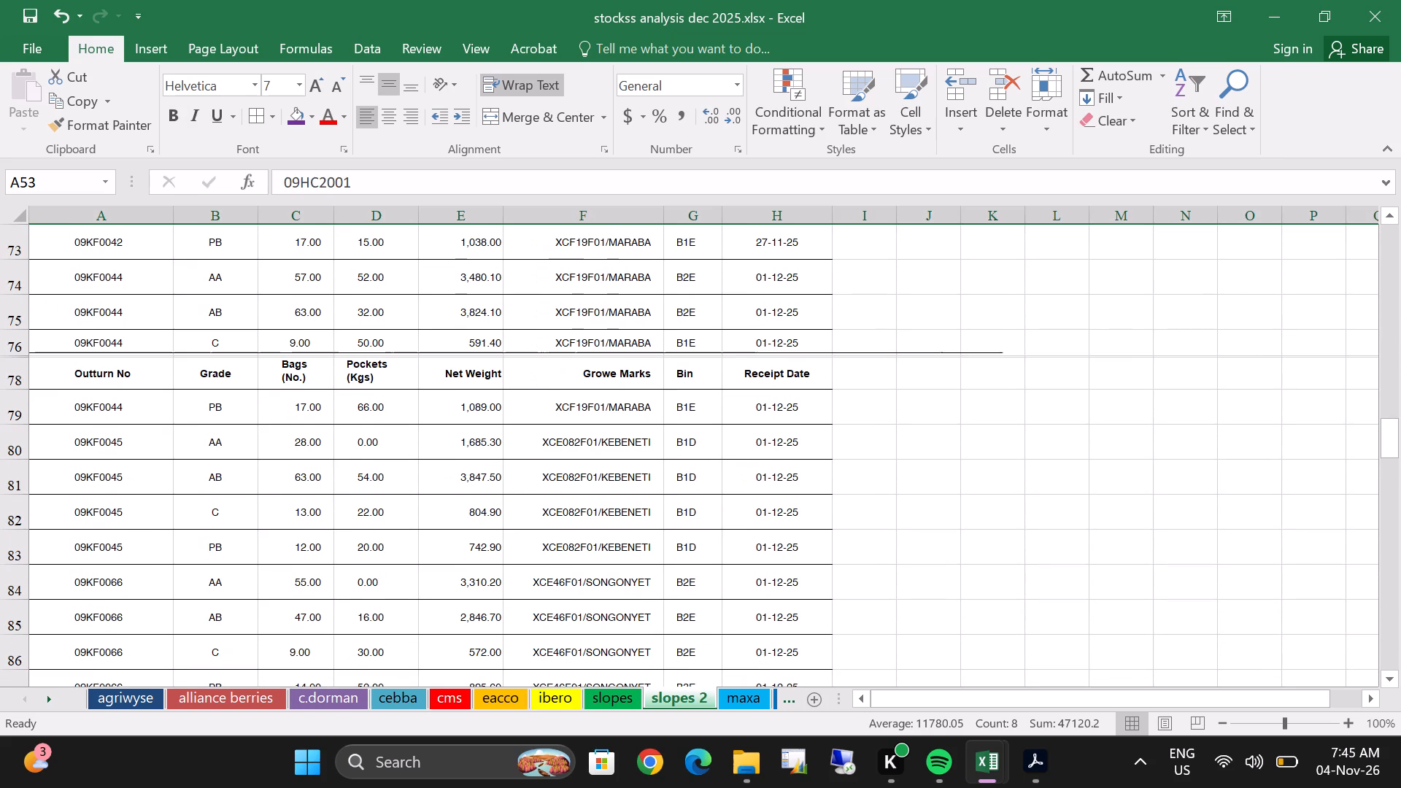
left_click(0, 379)
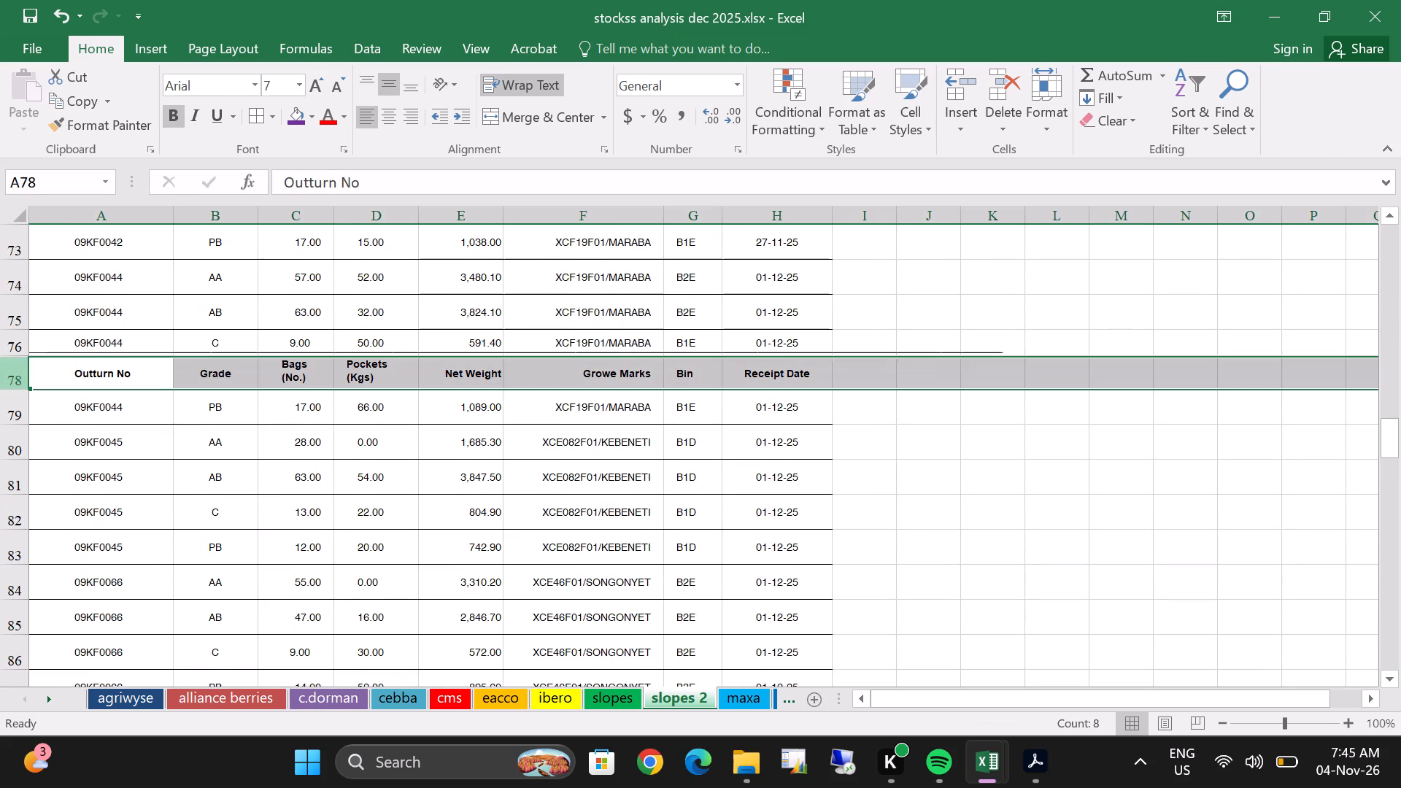
right_click(146, 379)
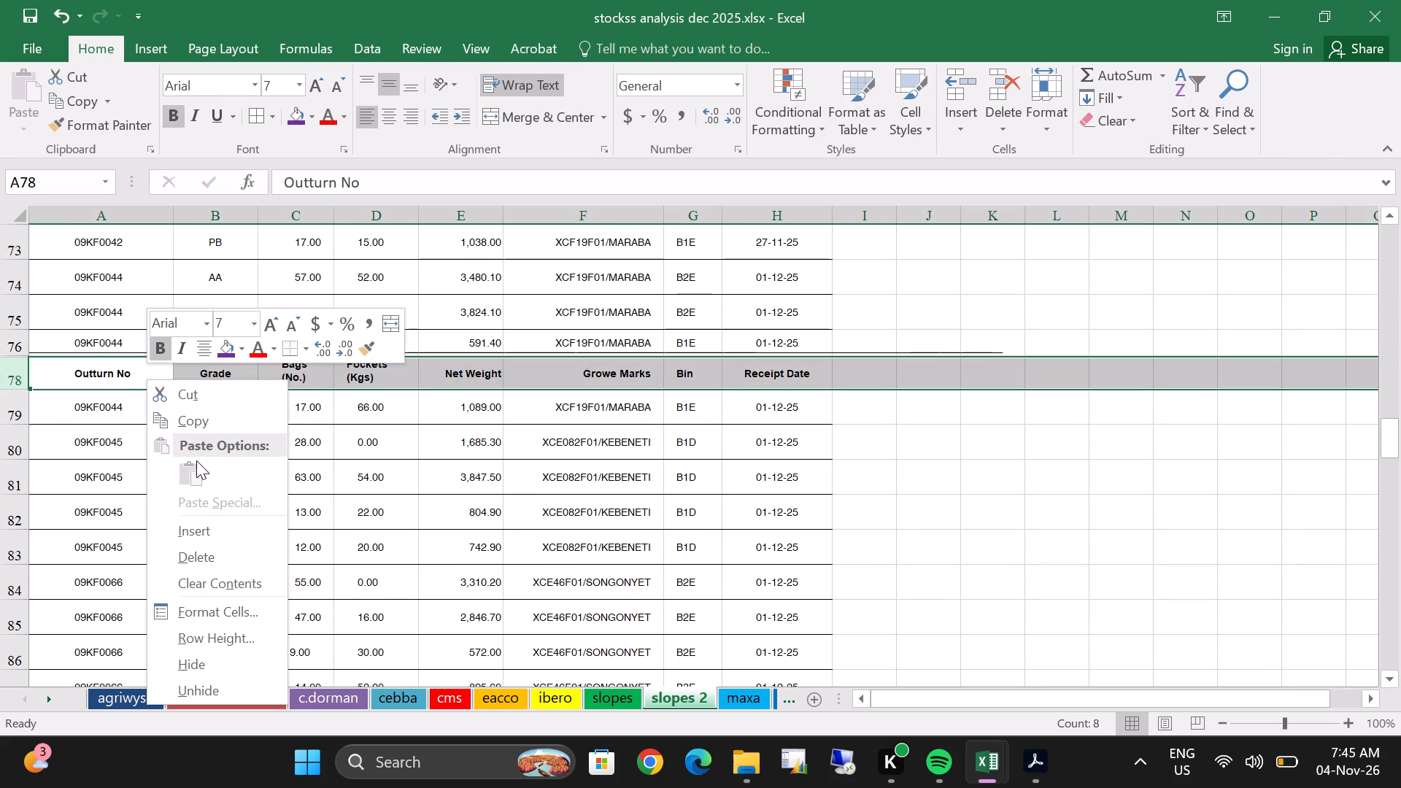
left_click(196, 557)
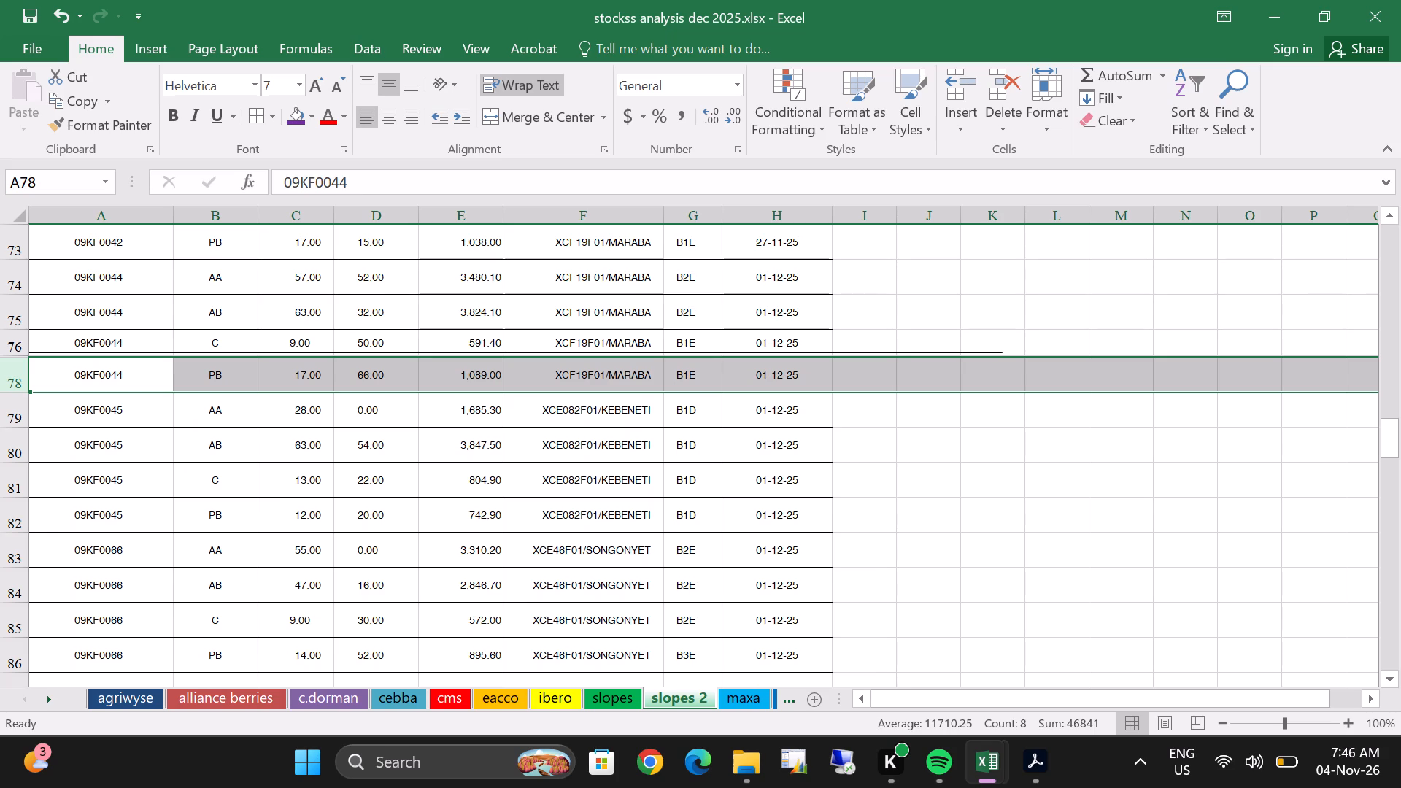
Delete the repeated column-heading row 103 between the 10KF0020 grade C and PB rows on slopes 2.
scroll(554, 490, "down", 8)
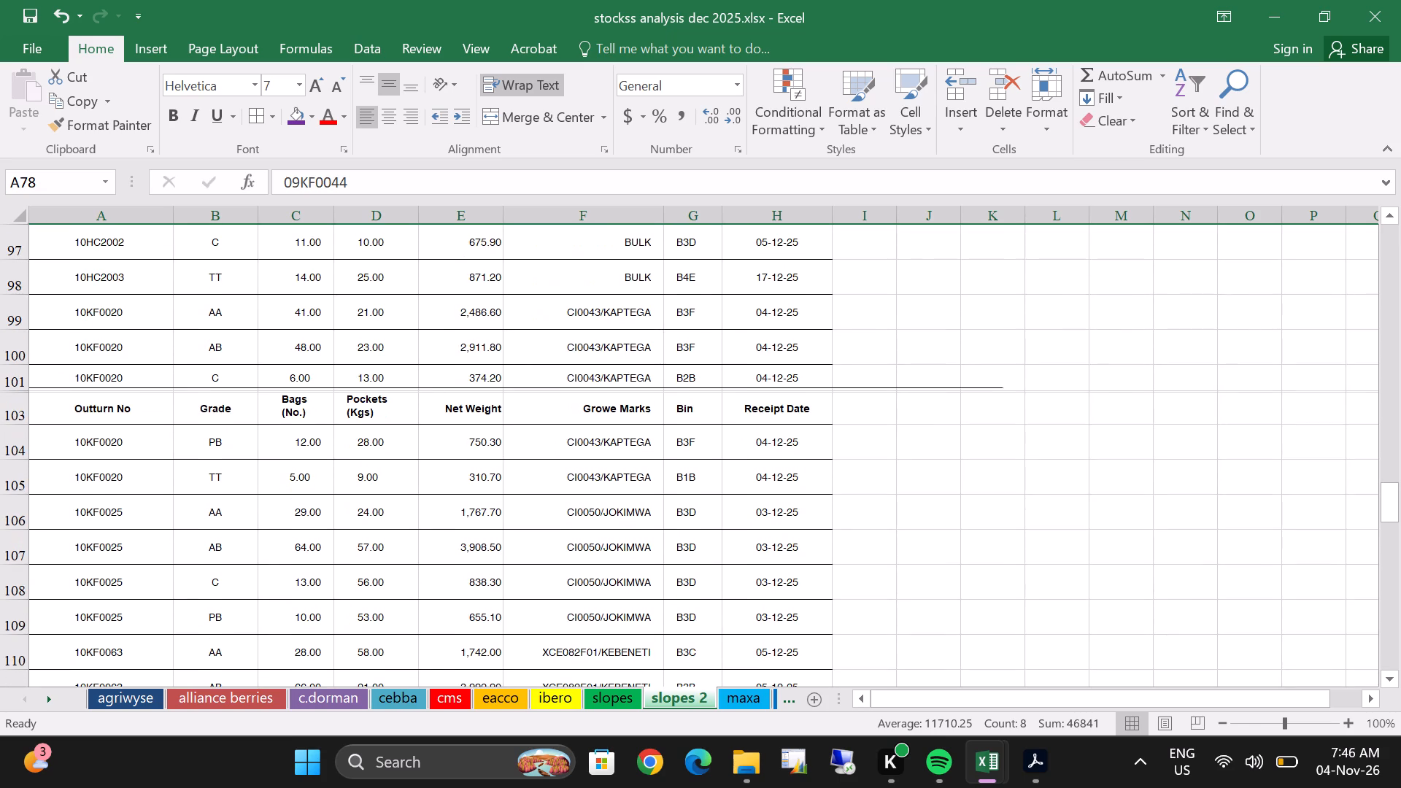
left_click(17, 412)
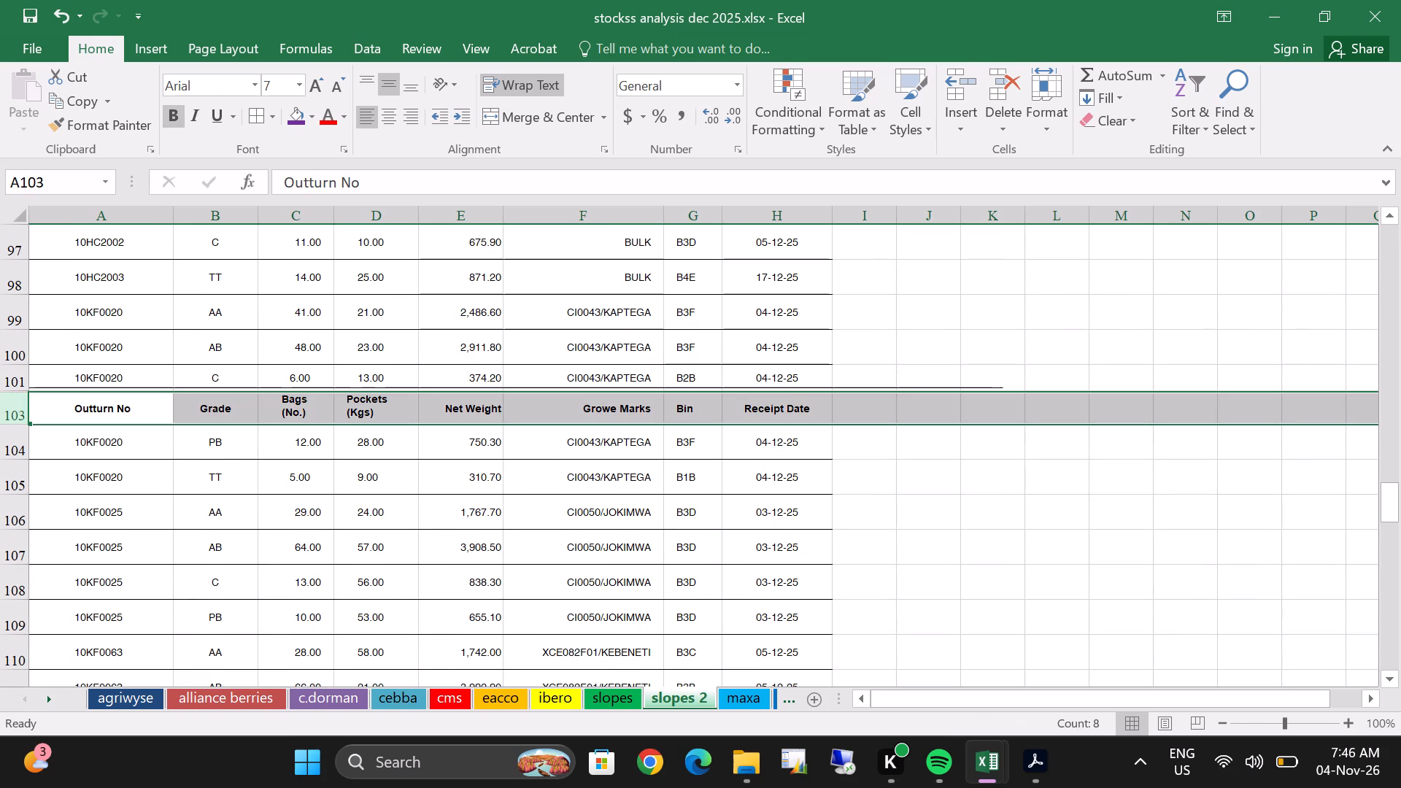
right_click(98, 415)
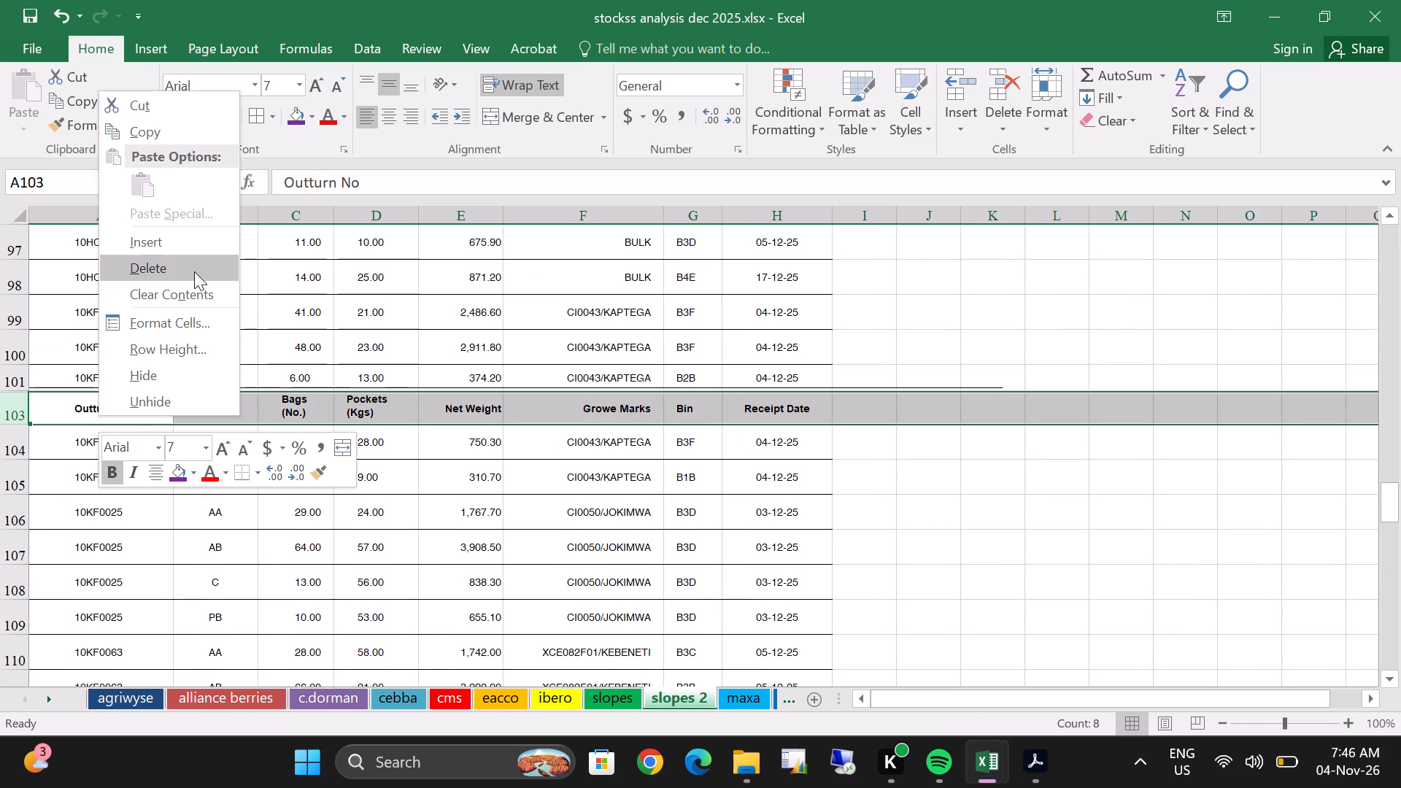
left_click(194, 271)
Delete the repeated column-heading row 128 between the 11HC1002 grade AB and C rows on slopes 2.
scroll(405, 366, "down", 2)
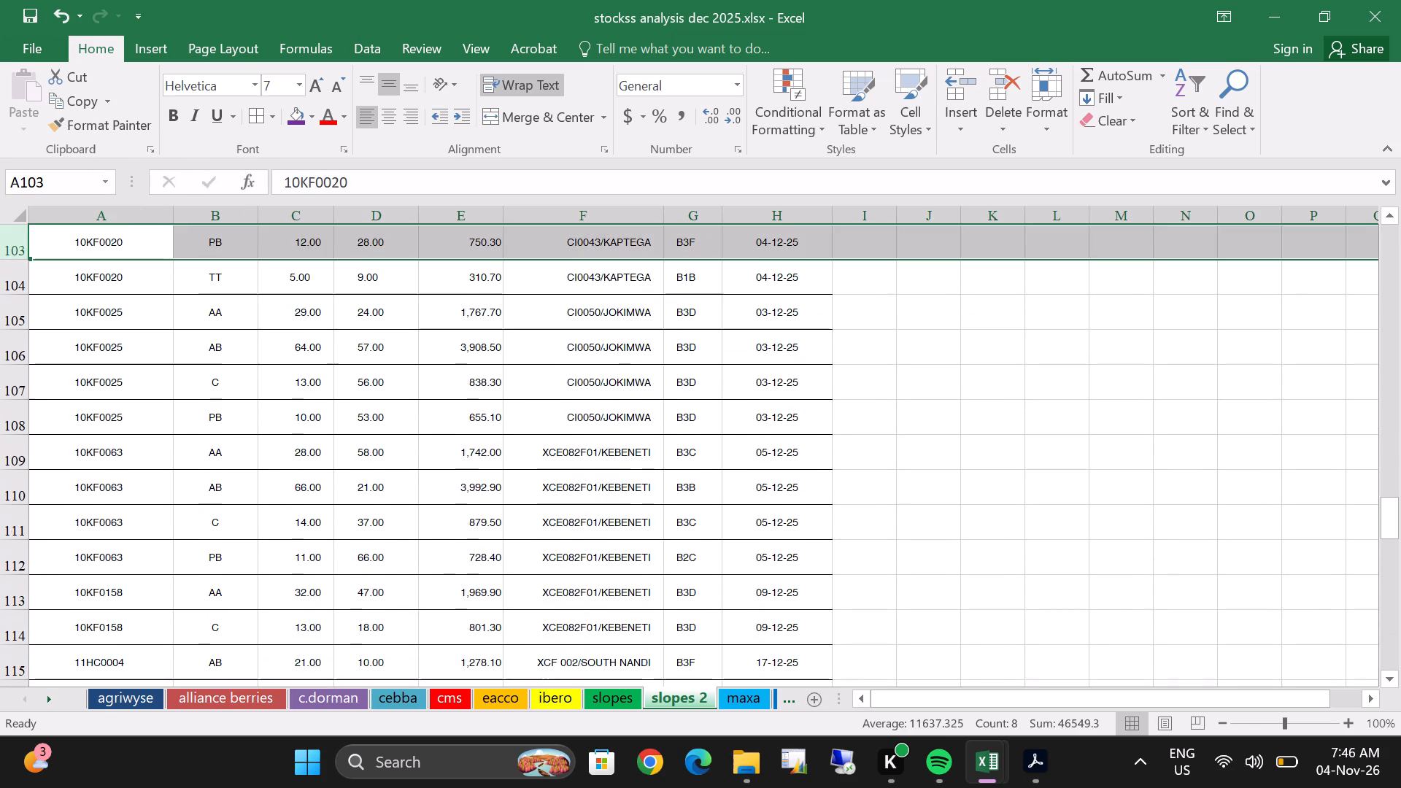
scroll(405, 366, "down", 4)
scroll(235, 473, "down", 3)
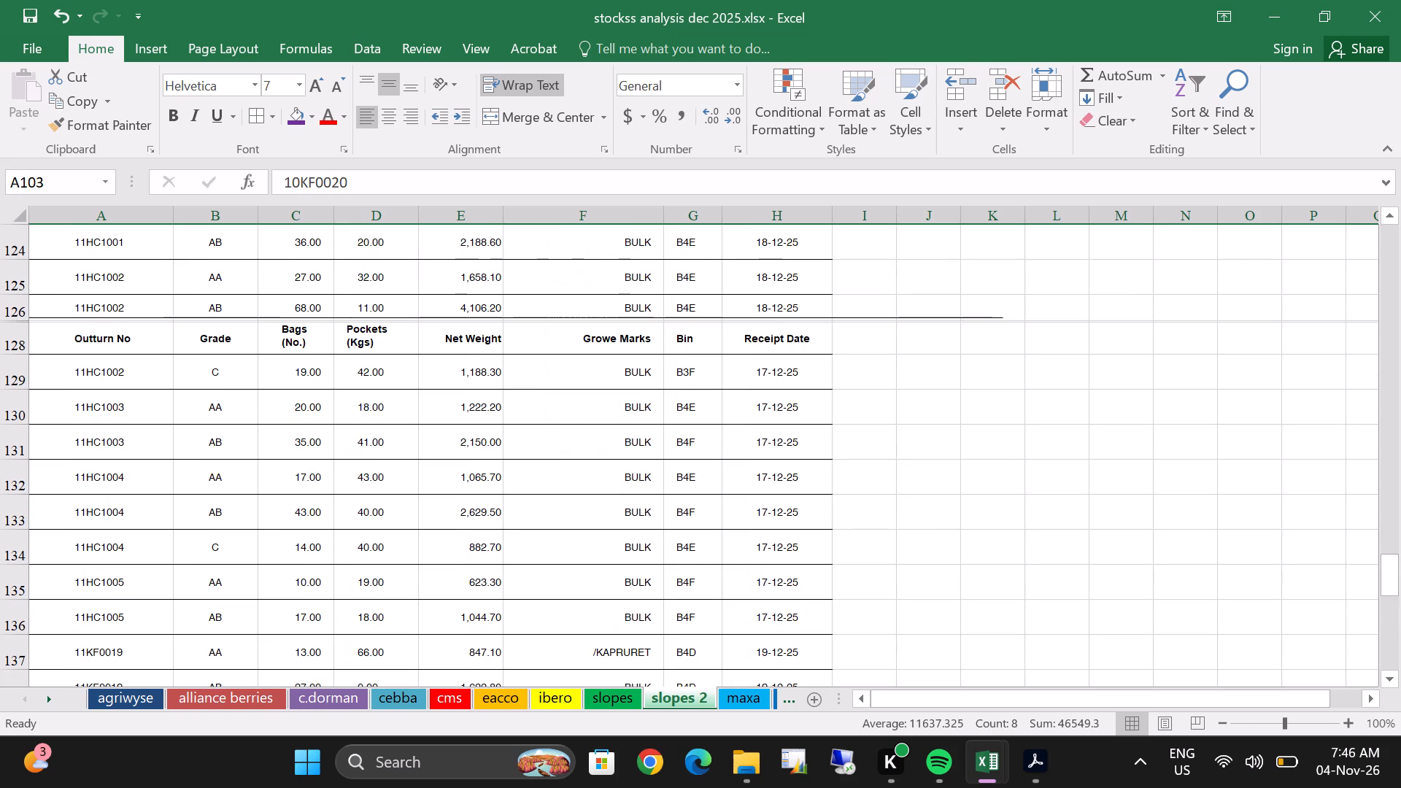
left_click(15, 340)
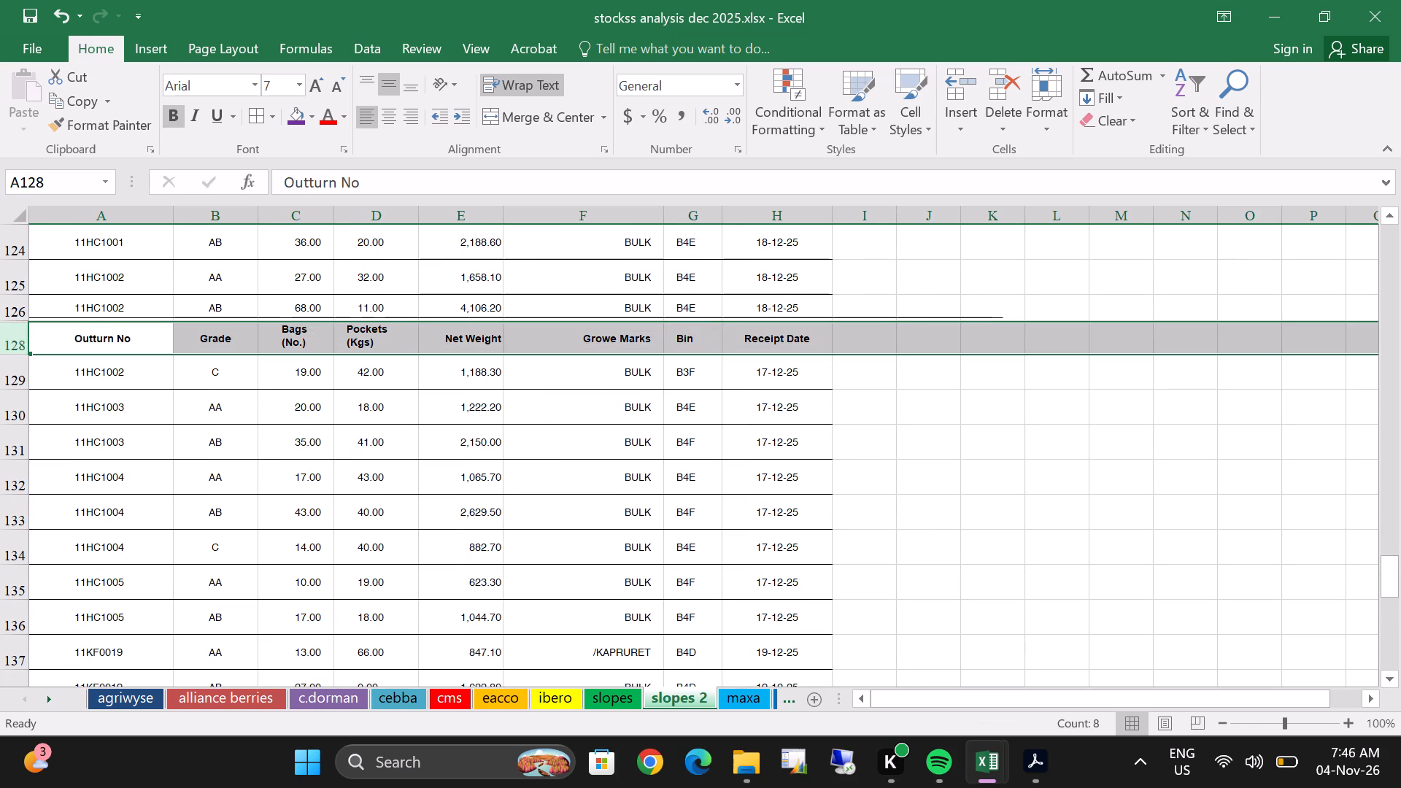
right_click(125, 347)
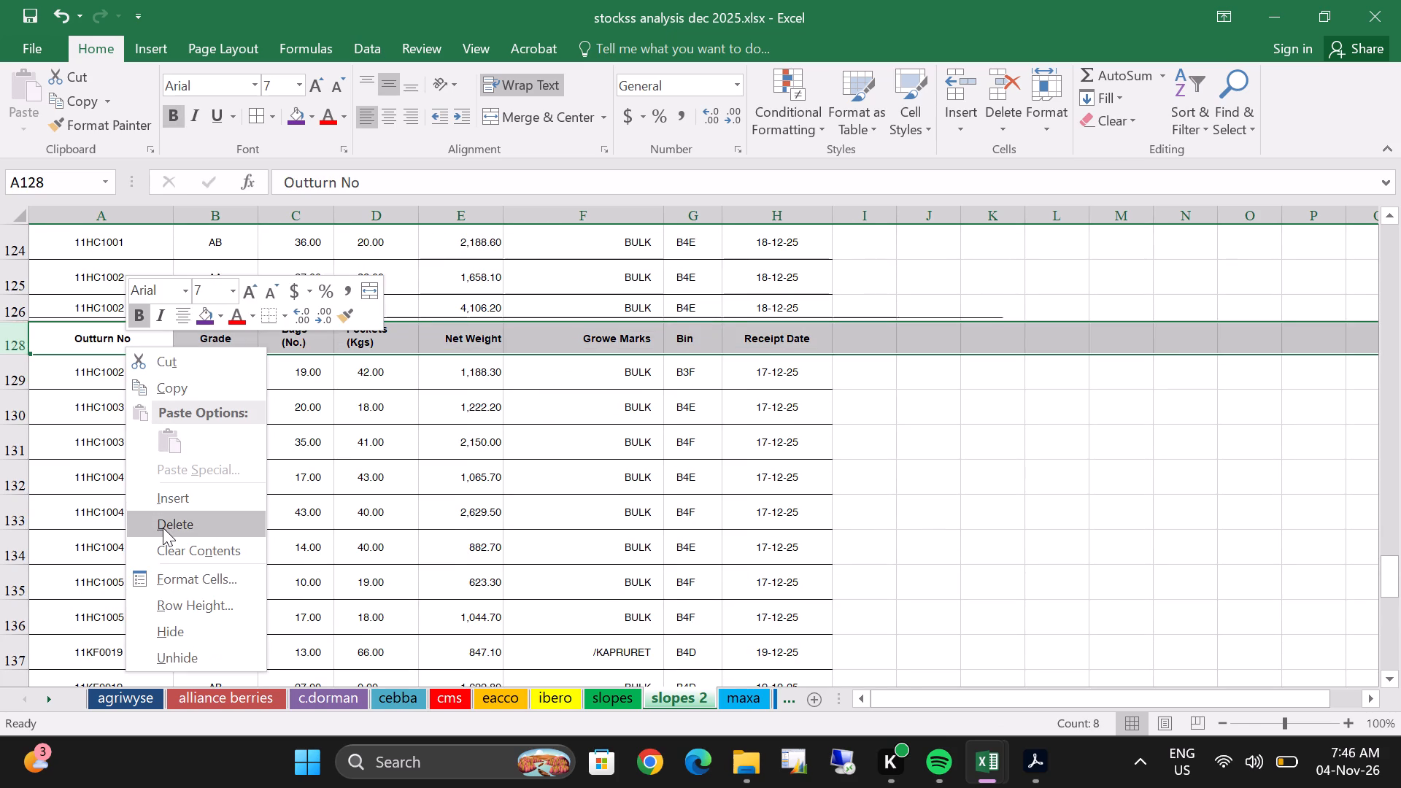
left_click(163, 528)
Delete the repeated column-heading row 153 between the 12KF1003 grade AB and 12KF1004 grade AA rows on slopes 2.
scroll(221, 492, "down", 7)
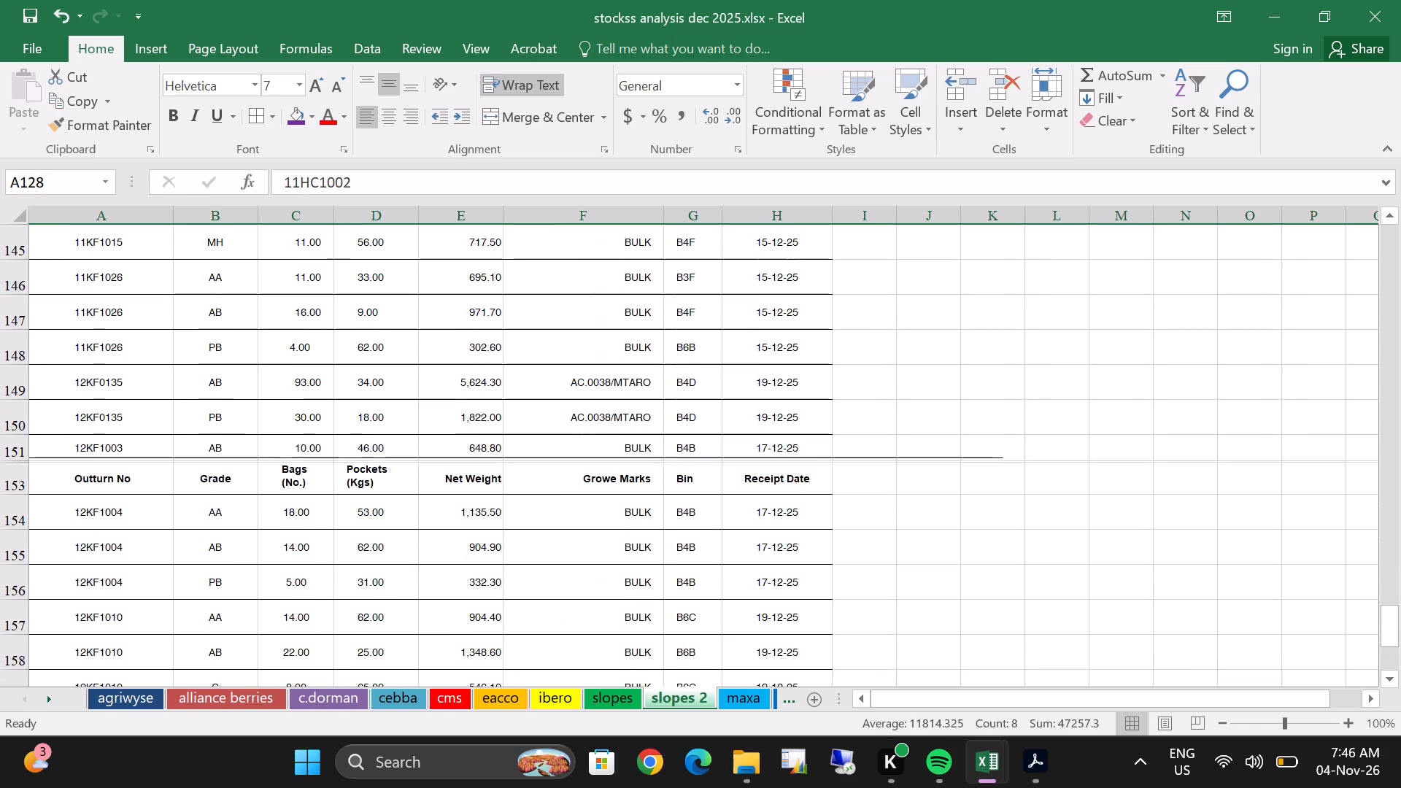
scroll(221, 492, "down", 1)
left_click(7, 376)
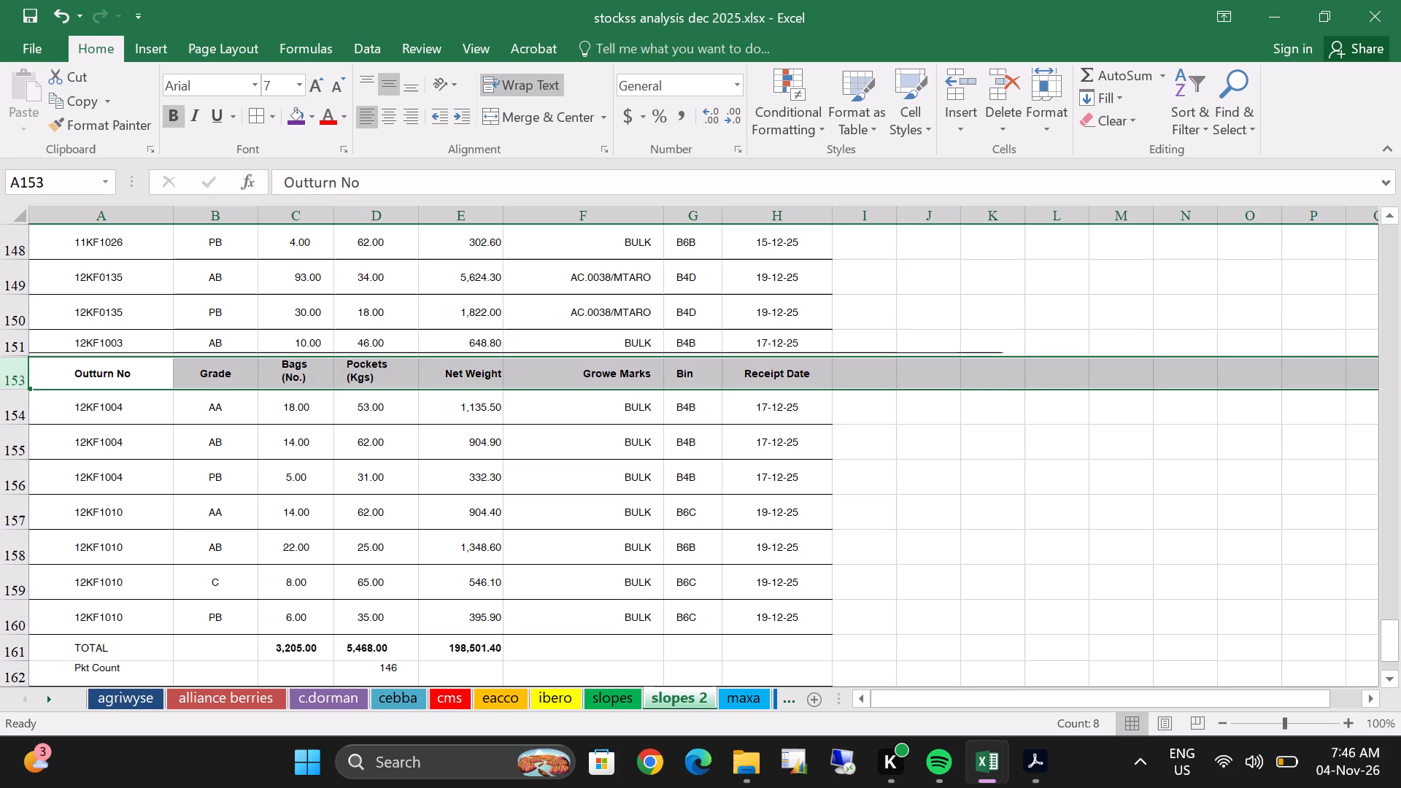
right_click(109, 376)
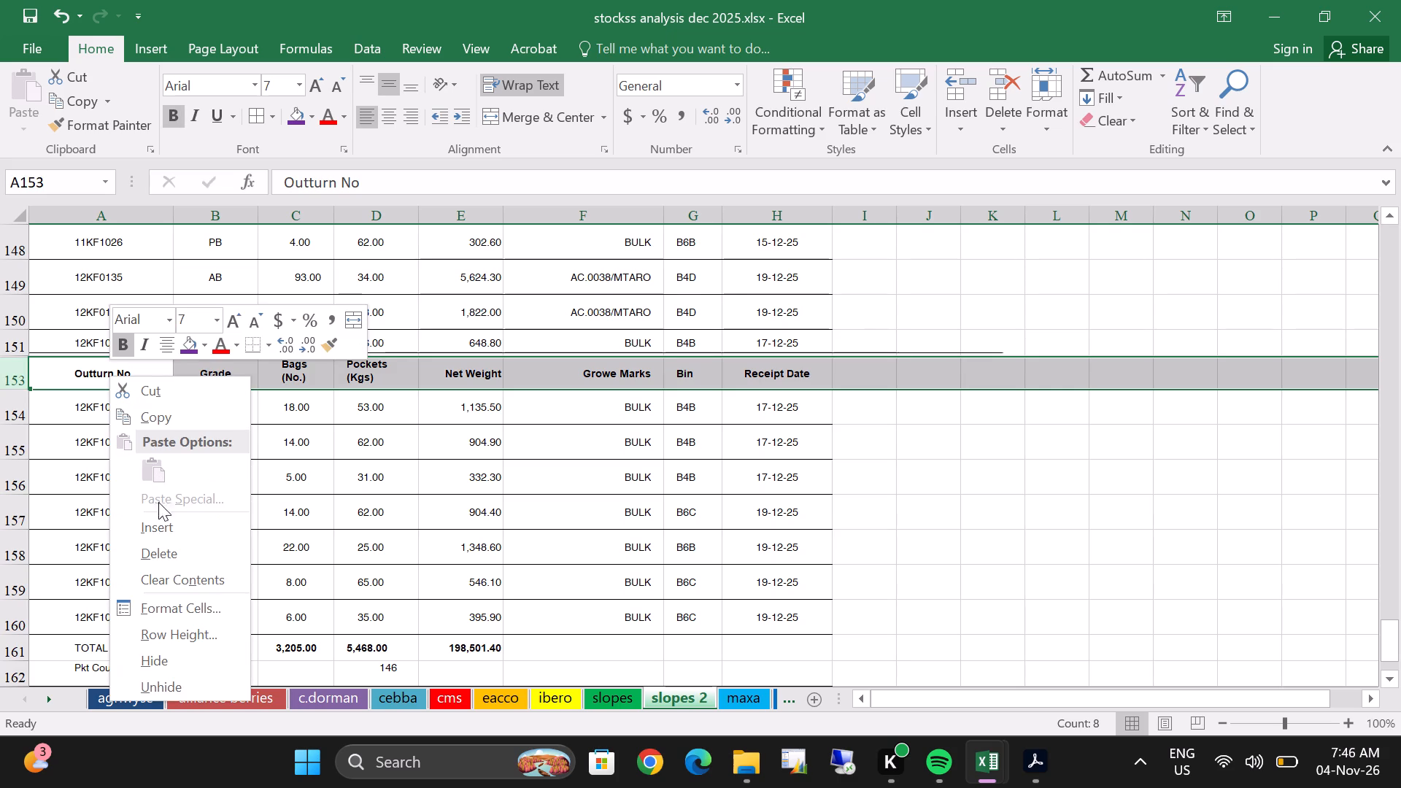
left_click(157, 550)
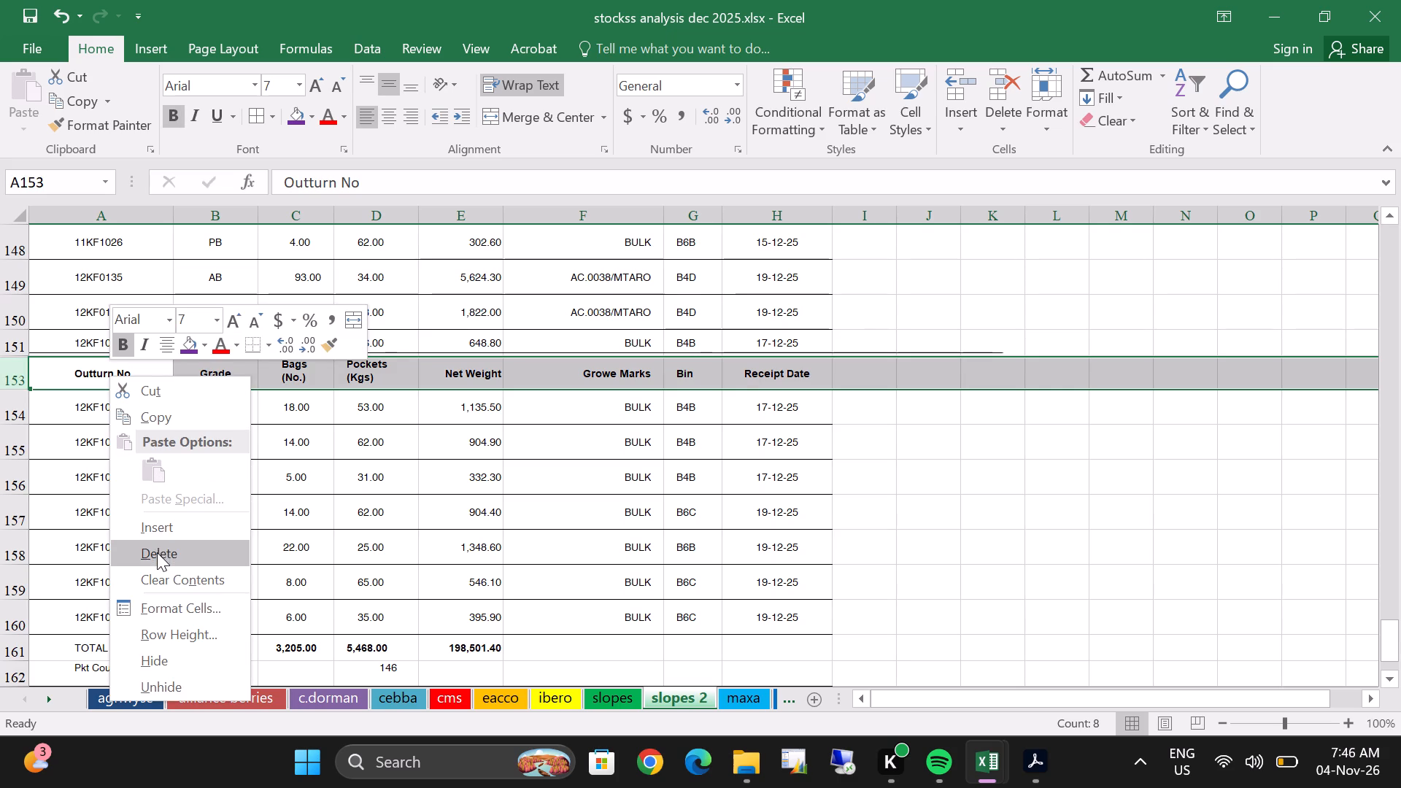
Colour the bags, pockets and net weight totals in row 160 and the packet count in D161 red on slopes 2.
scroll(271, 466, "down", 2)
scroll(271, 467, "up", 4)
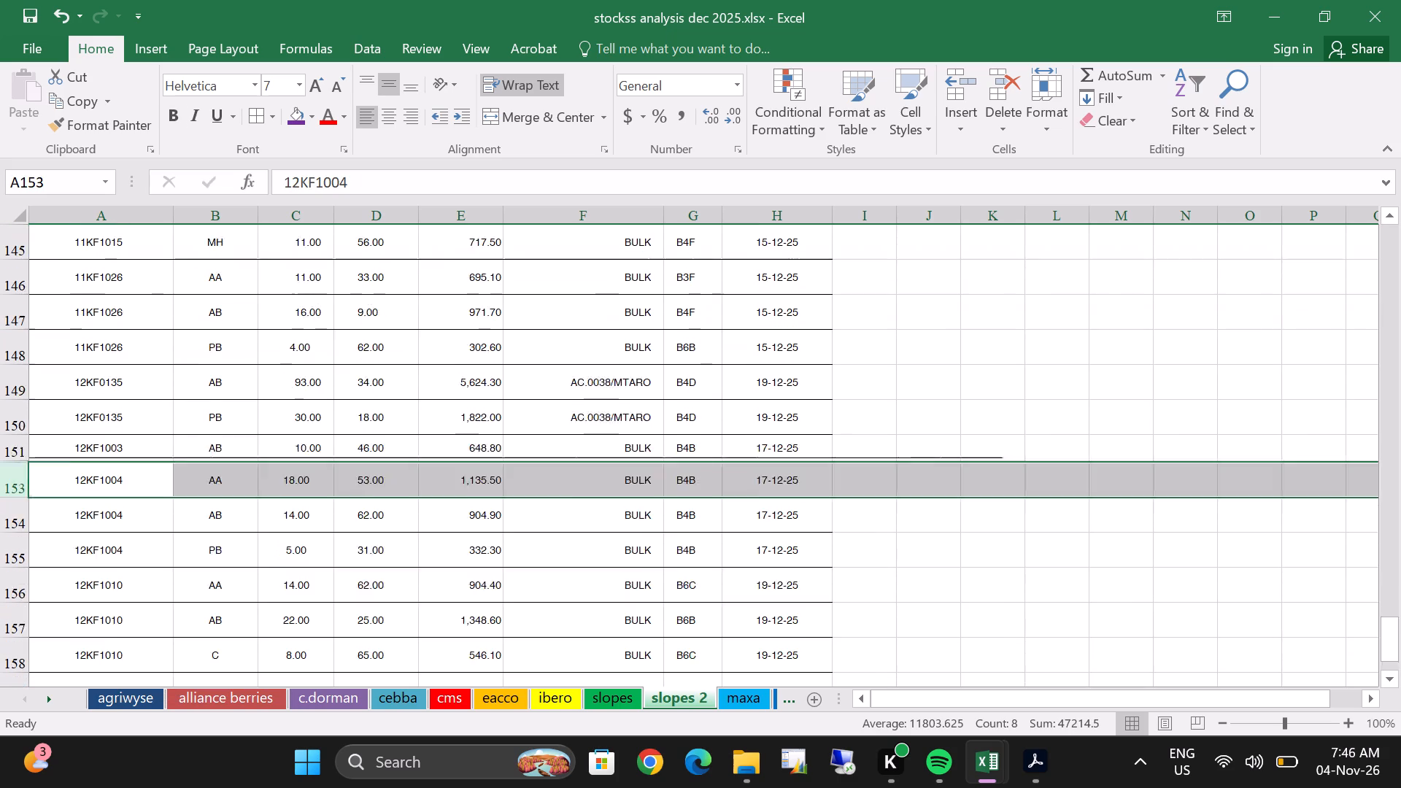
scroll(271, 467, "down", 4)
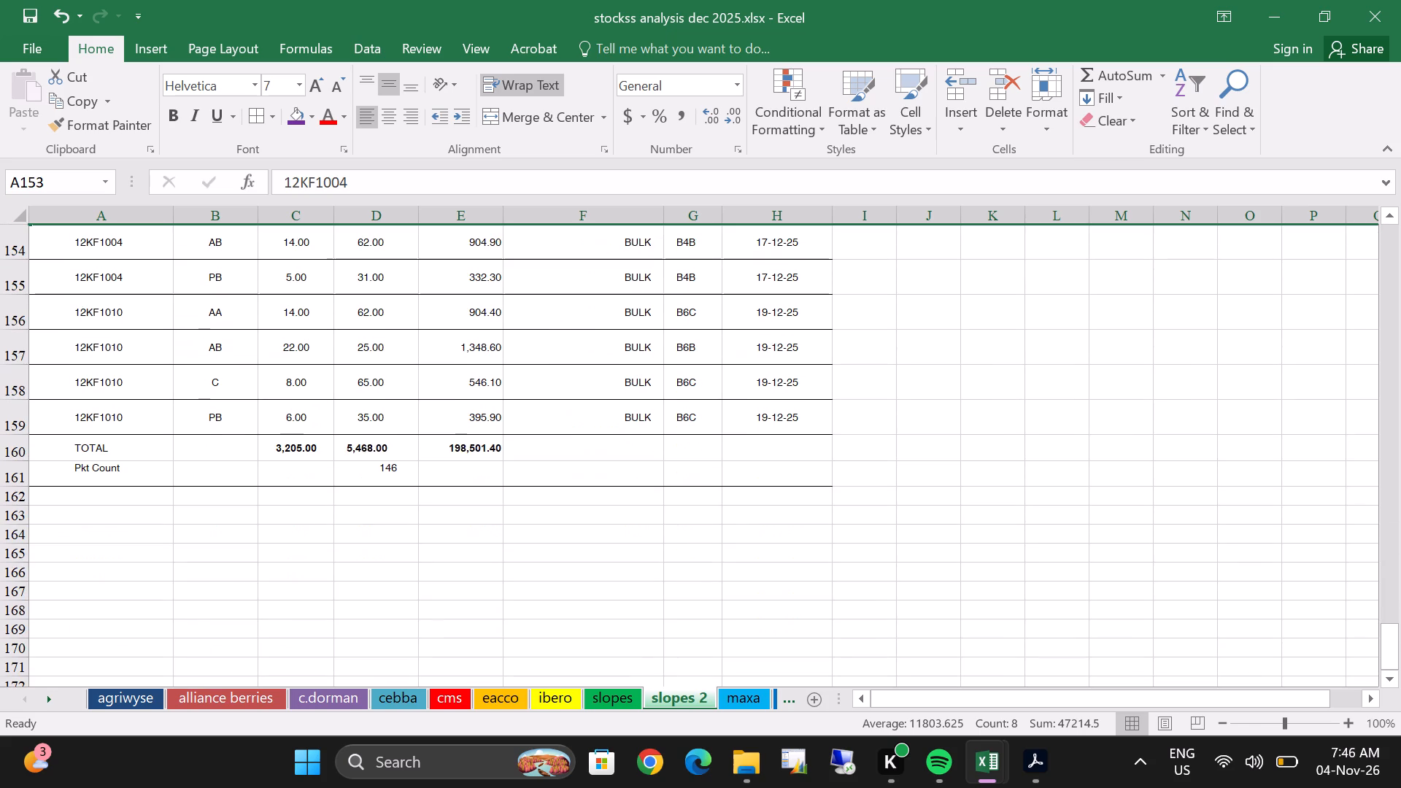
left_click(284, 449)
left_click(323, 122)
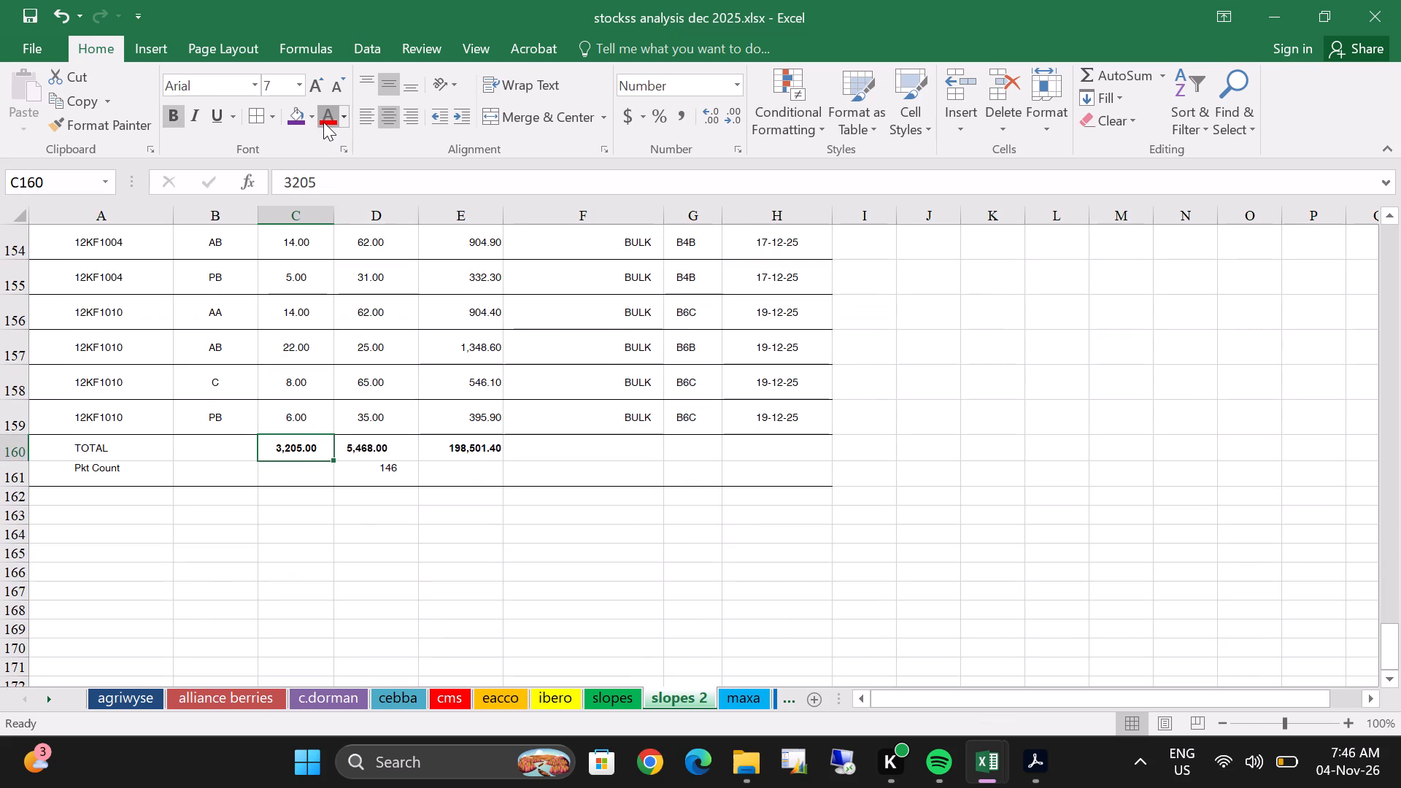
triple_click(375, 456)
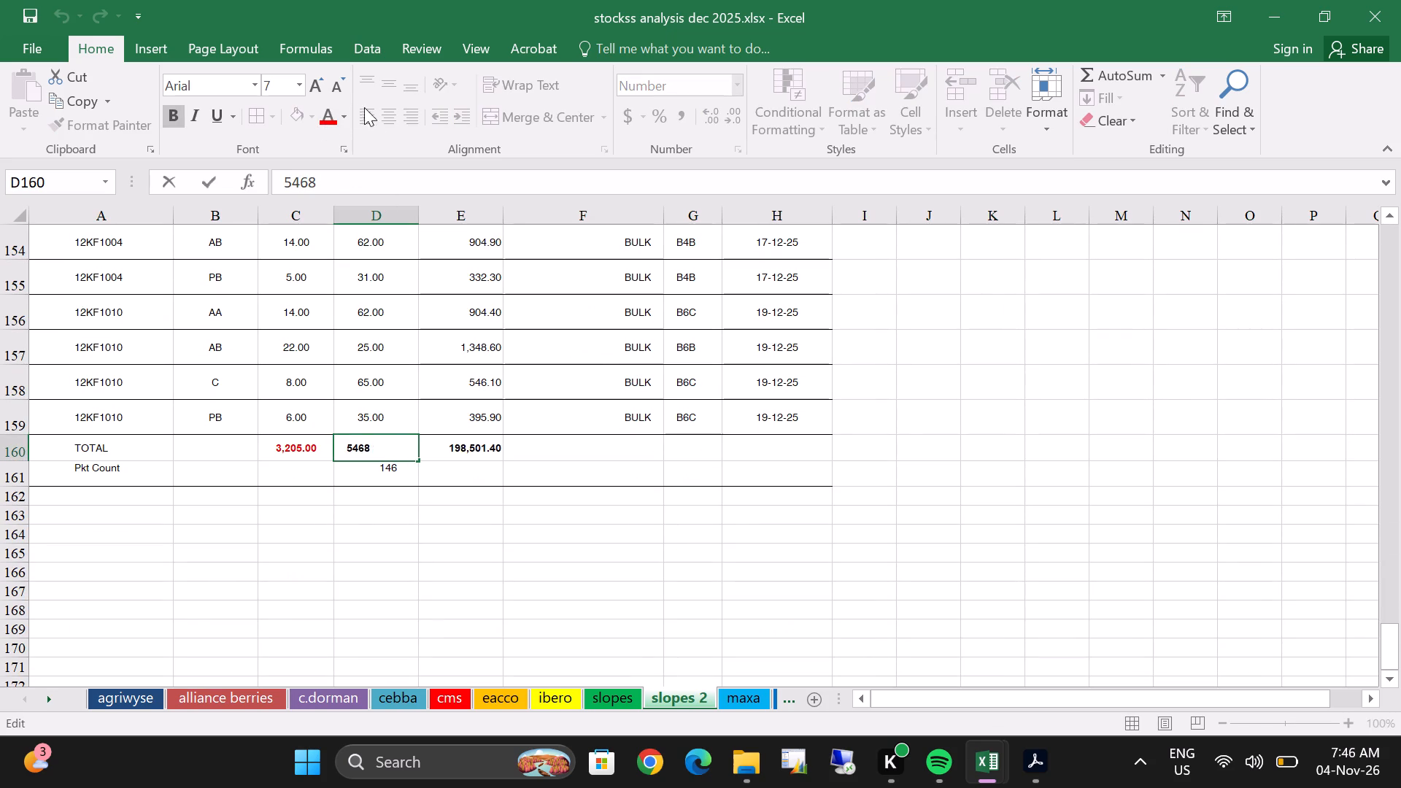
double_click(331, 109)
double_click(367, 485)
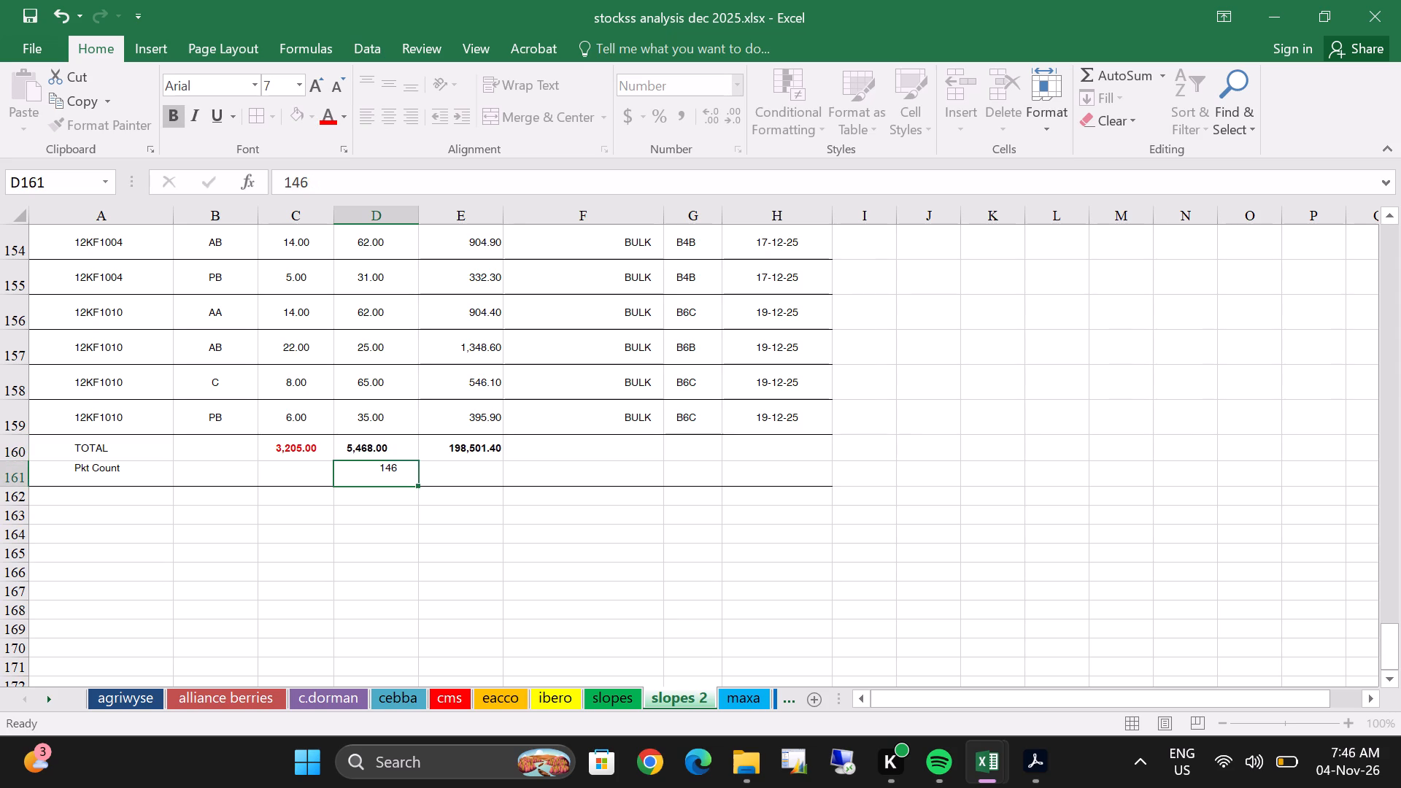
left_click_drag(377, 447, 379, 464)
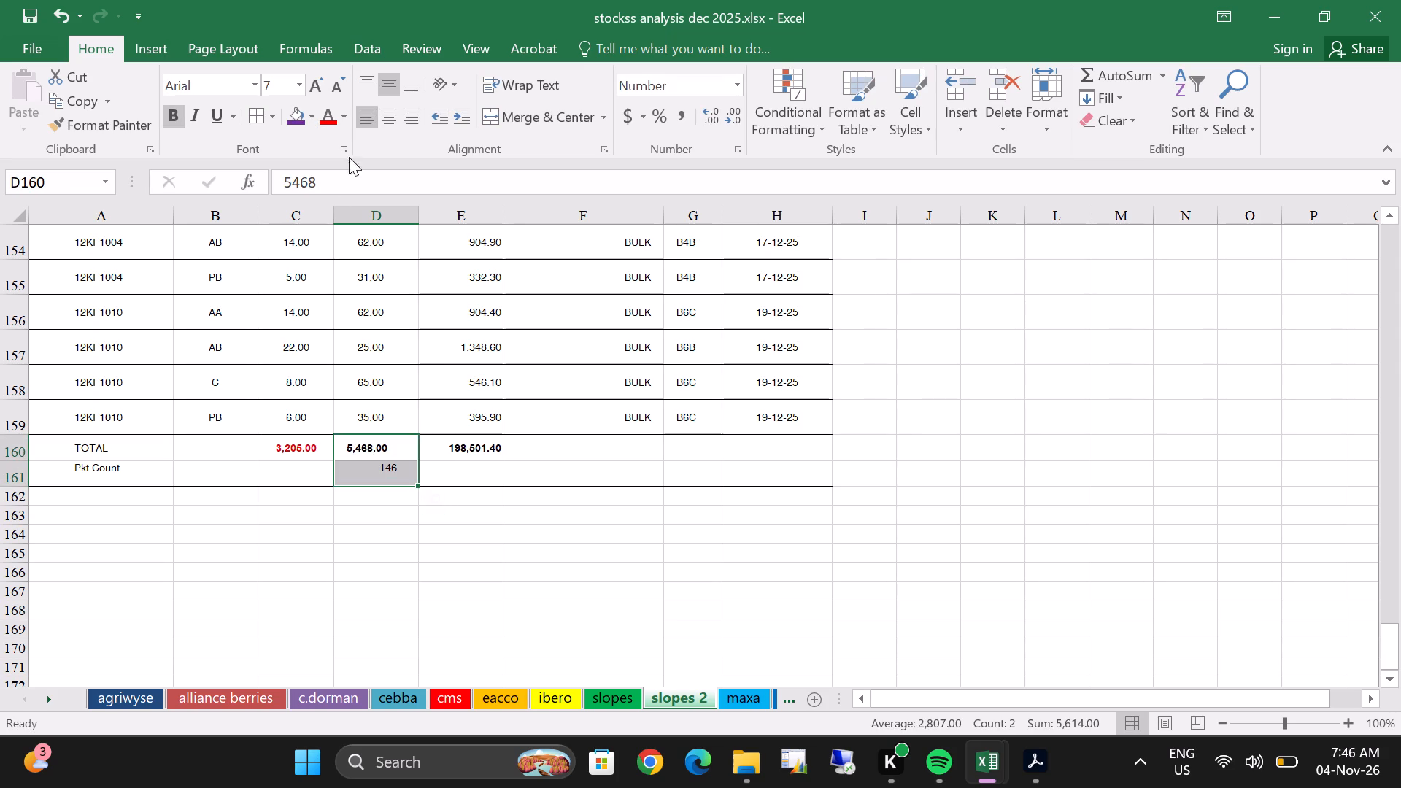
triple_click(326, 115)
left_click(326, 117)
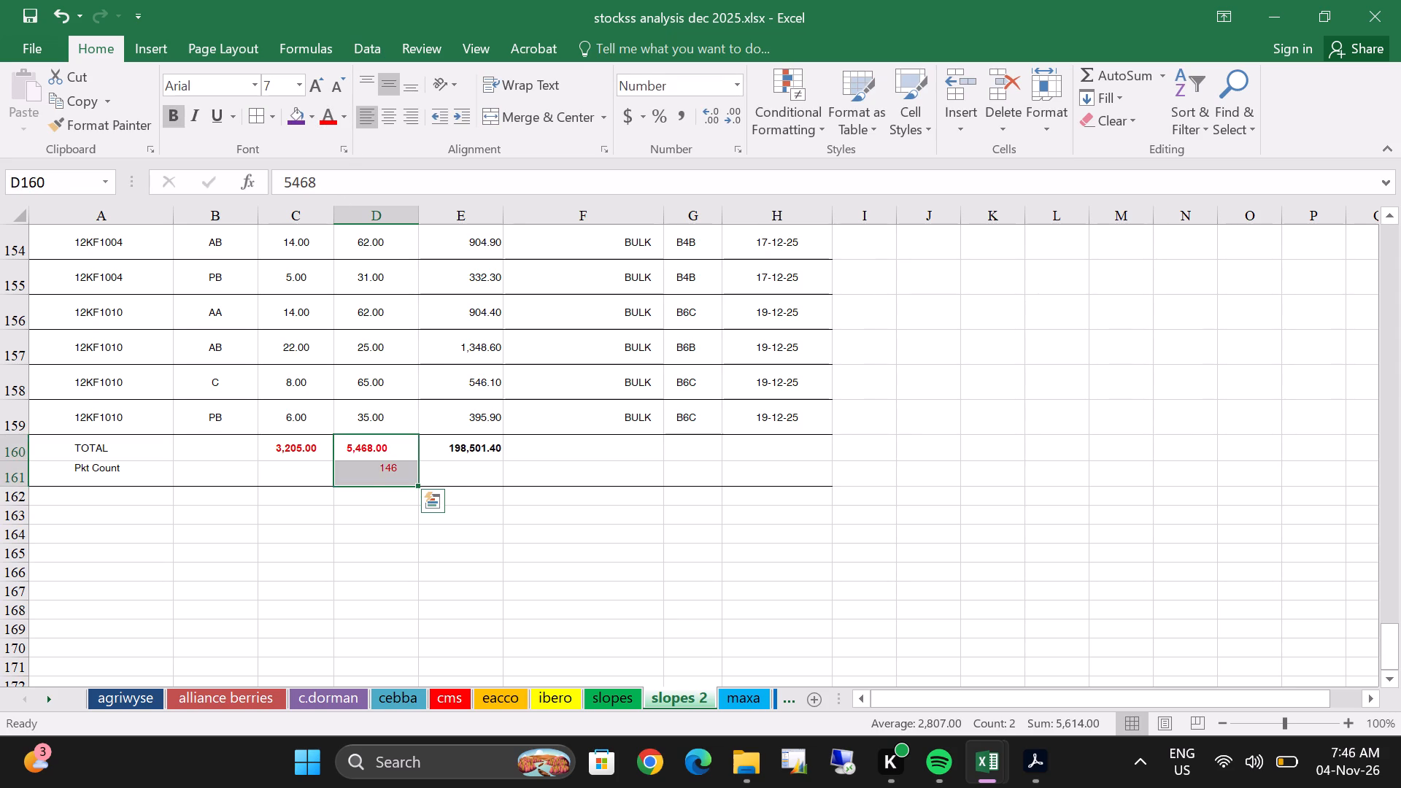
left_click(466, 450)
left_click(327, 124)
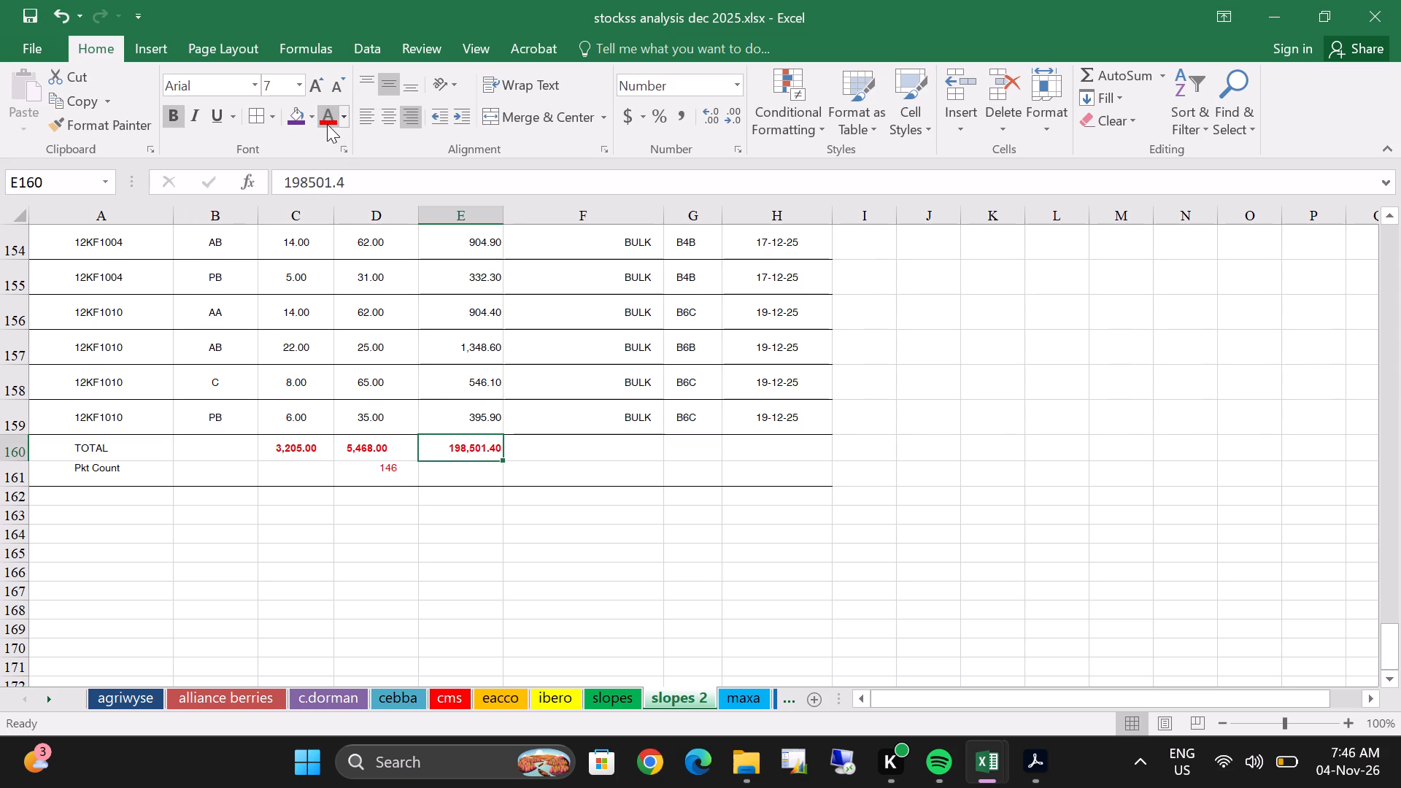
Delete the stray line shape running past the table beneath row 151 (12KF1003) on slopes 2.
scroll(378, 423, "up", 3)
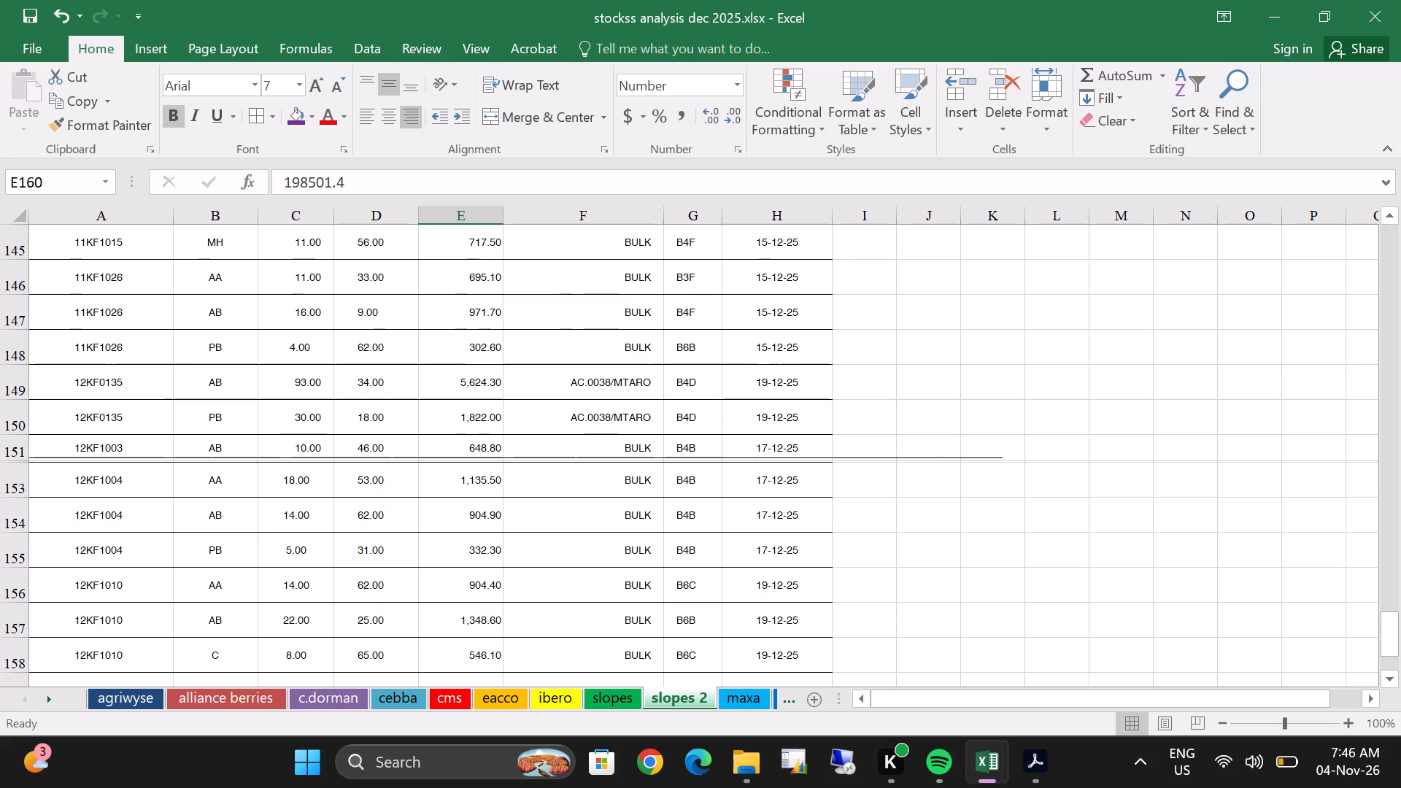
left_click(995, 459)
left_click_drag(989, 479, 987, 490)
left_click(987, 490)
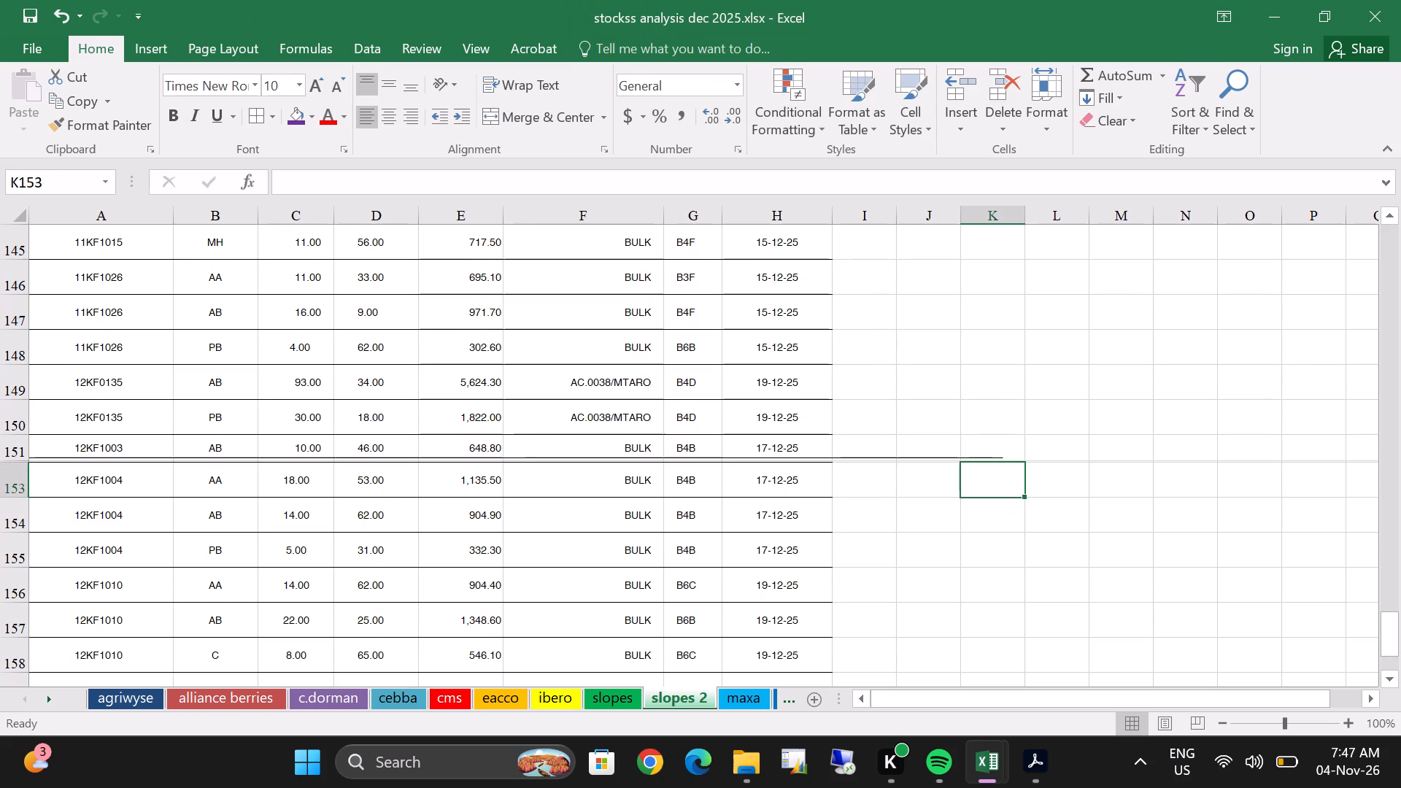
double_click(998, 460)
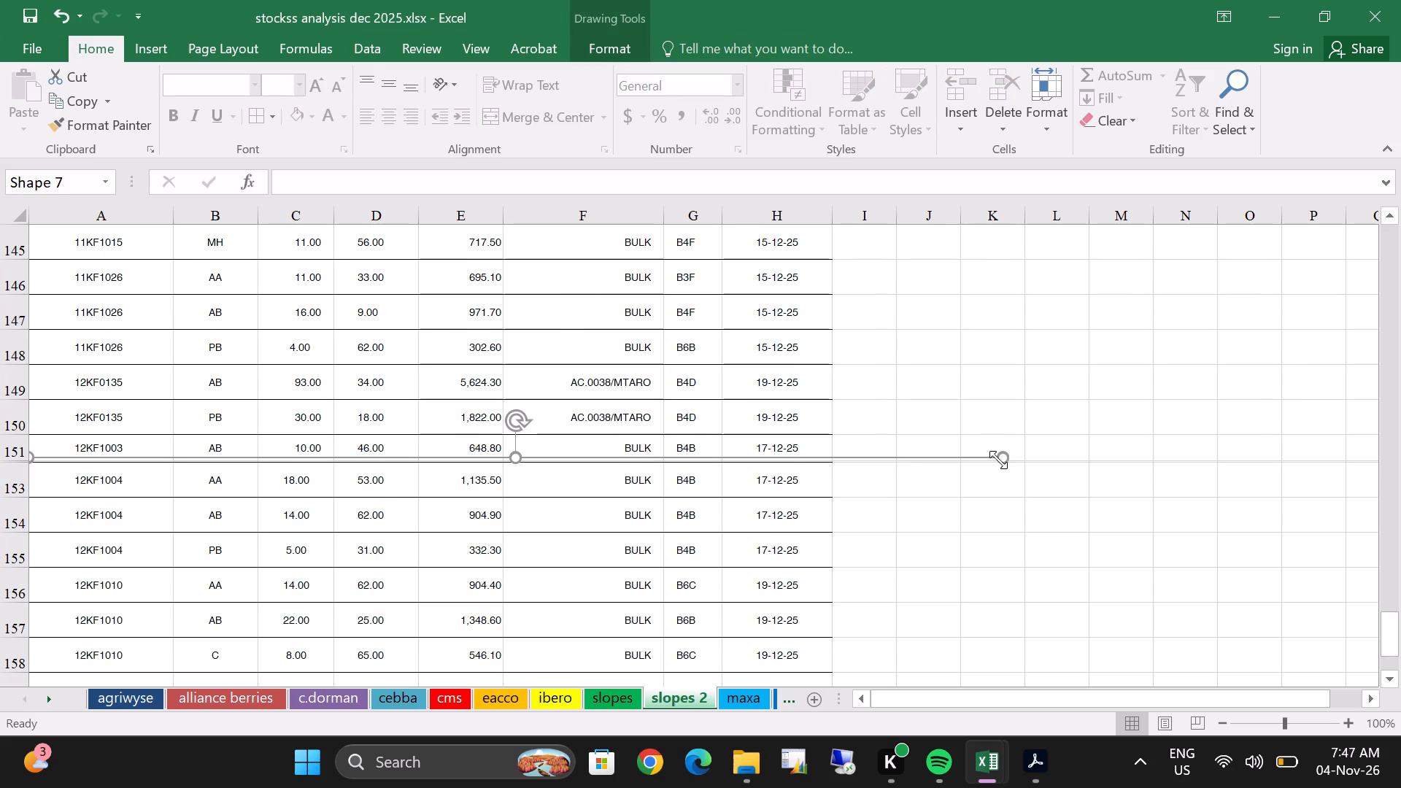
key("Delete")
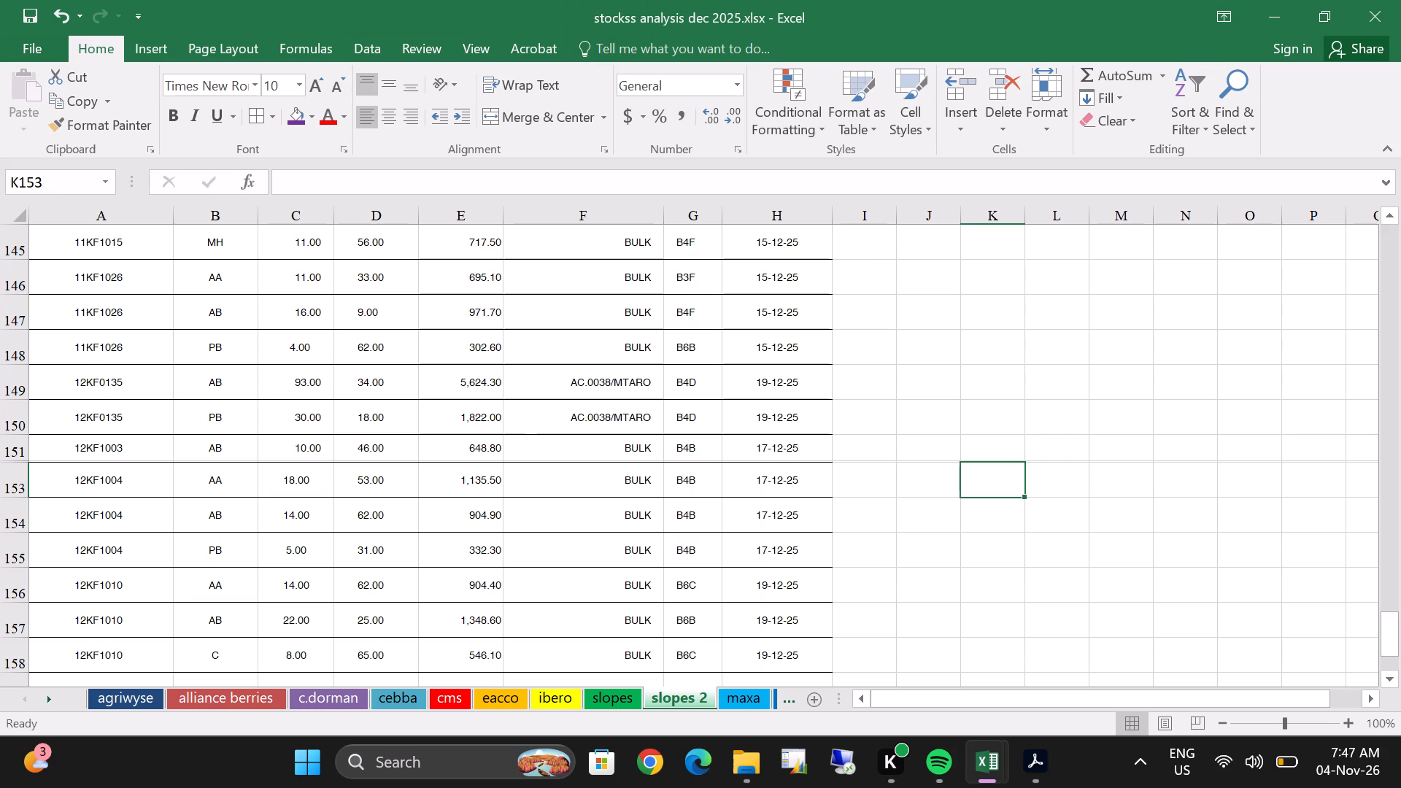
Delete the stray line shape beneath row 126 (11HC1002 grade AB) on slopes 2.
scroll(528, 517, "up", 3)
scroll(157, 565, "up", 4)
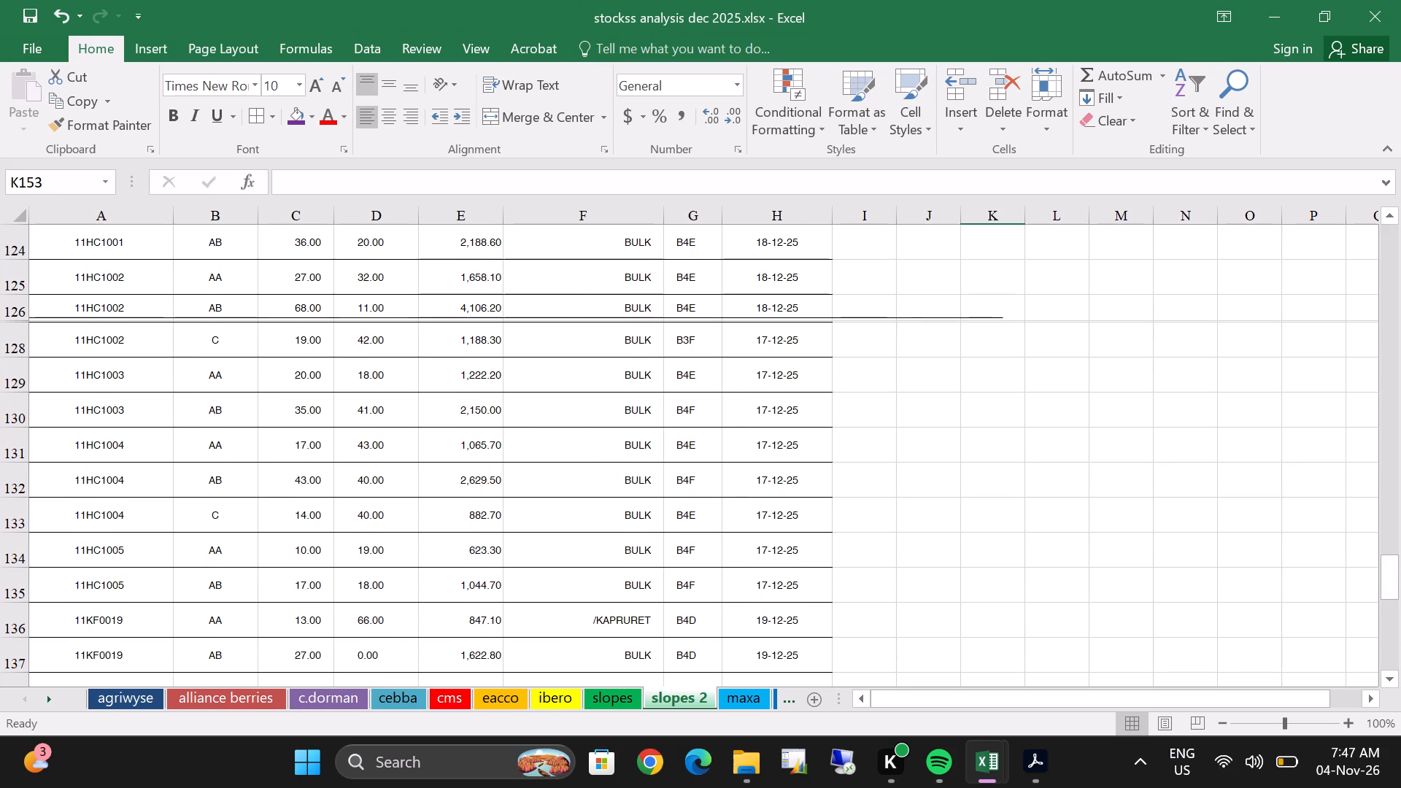
double_click(982, 314)
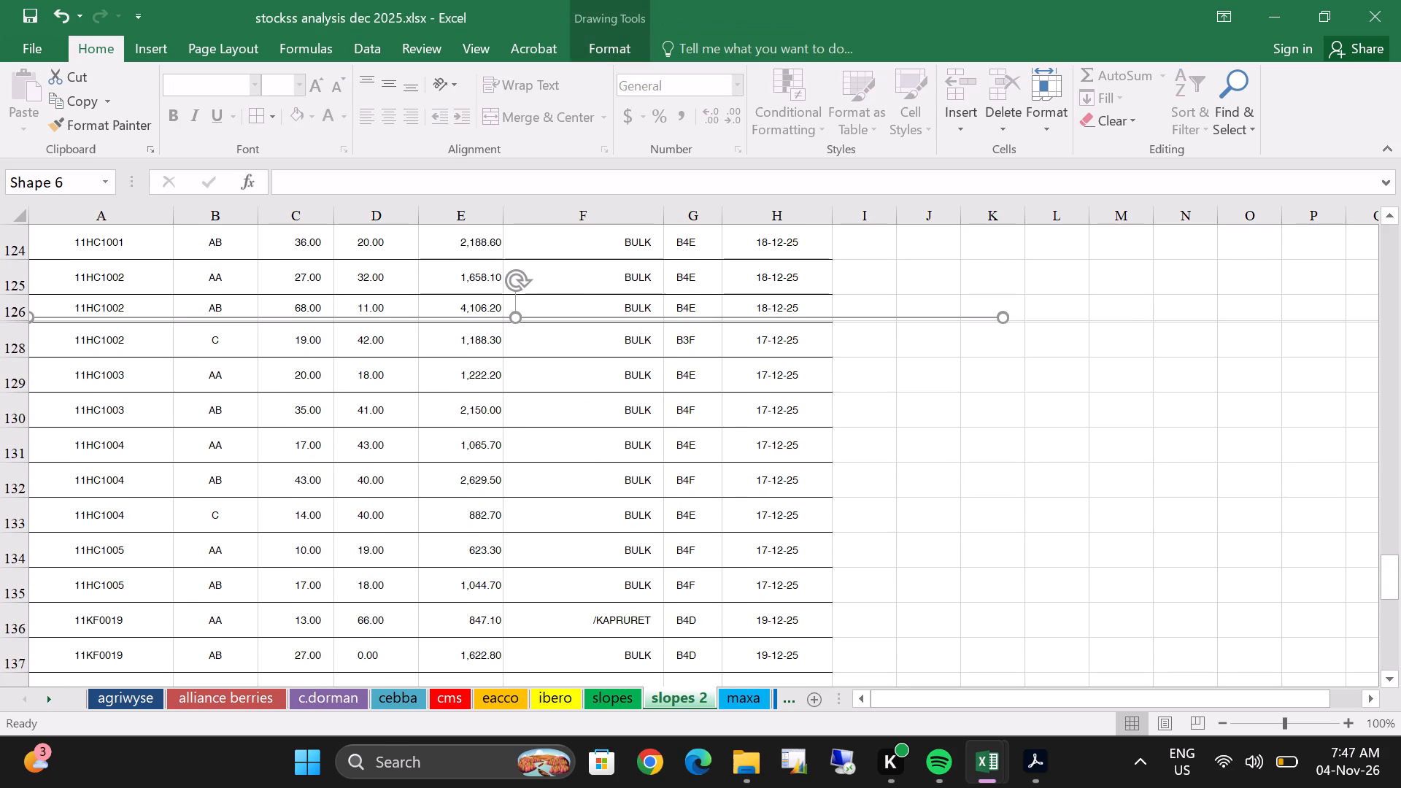
key("Delete")
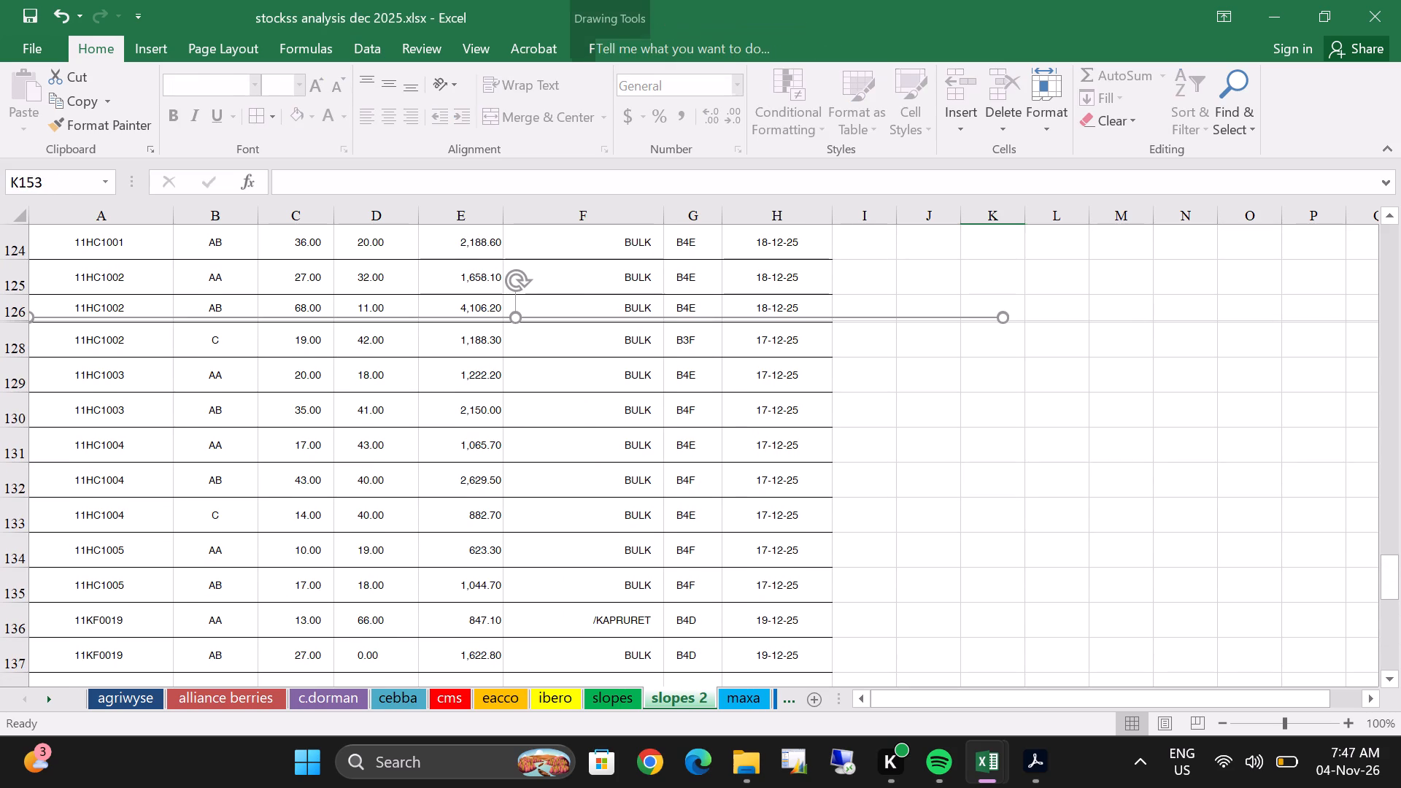
Delete the stray line shape beneath row 101 (10KF0020 grade C) on slopes 2.
scroll(631, 445, "up", 5)
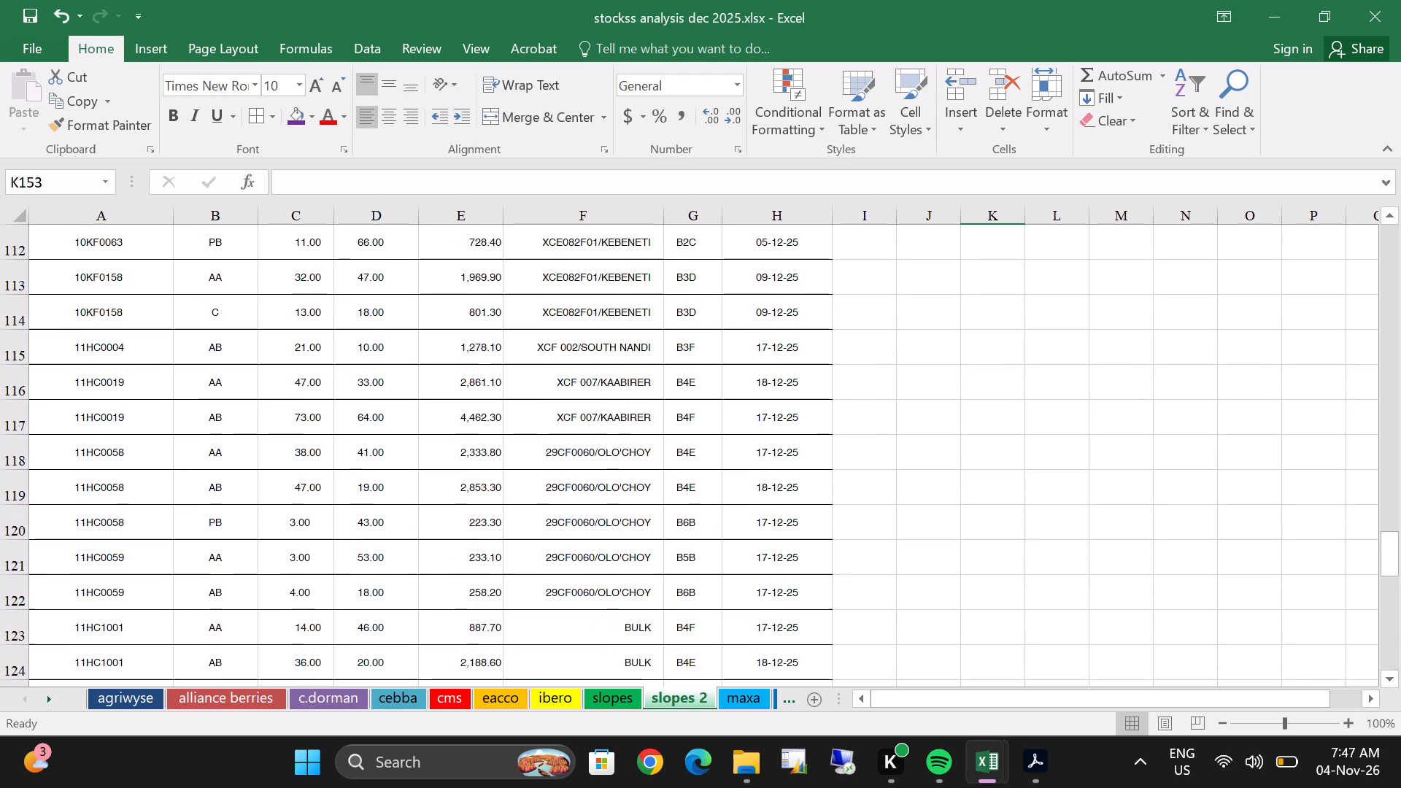
scroll(630, 445, "up", 5)
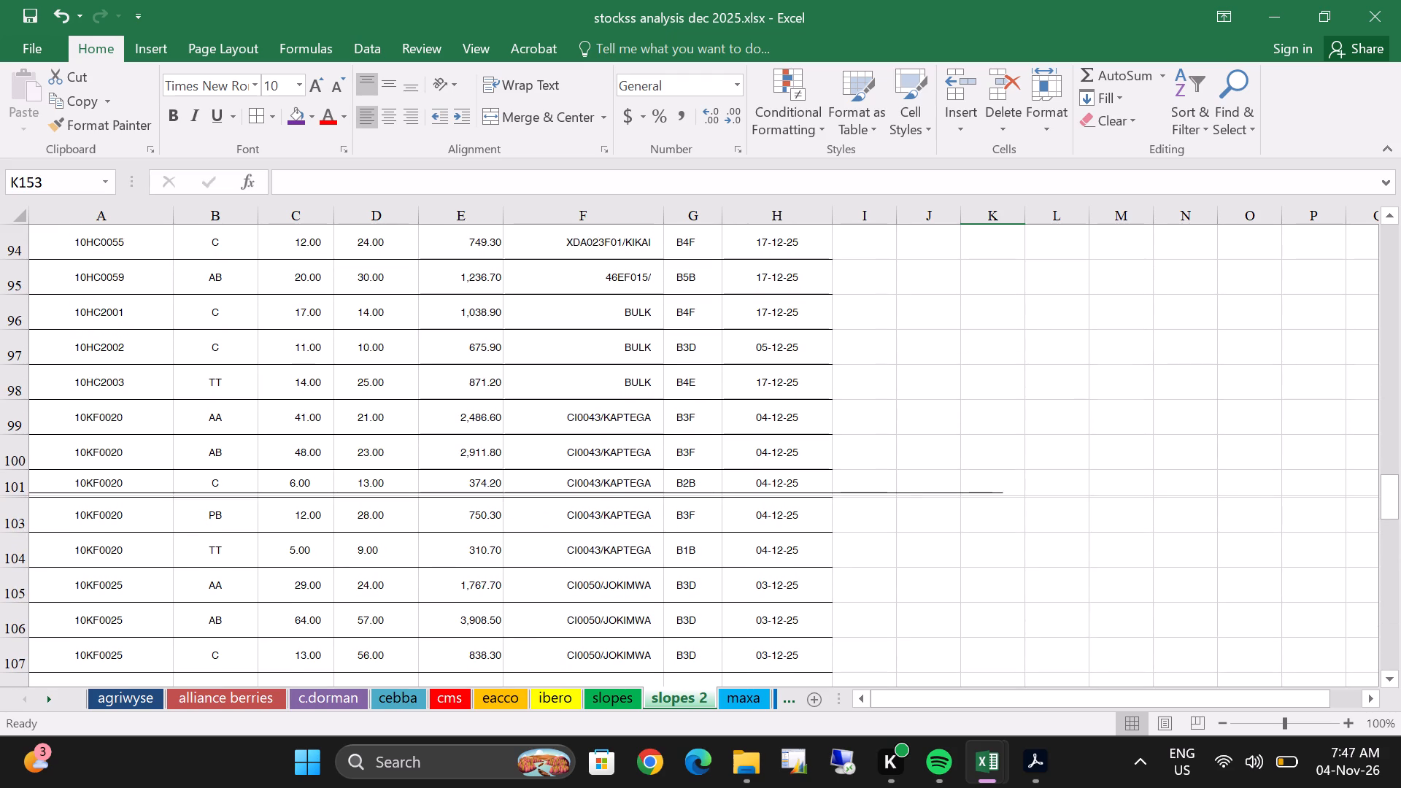
double_click(955, 486)
key("Delete")
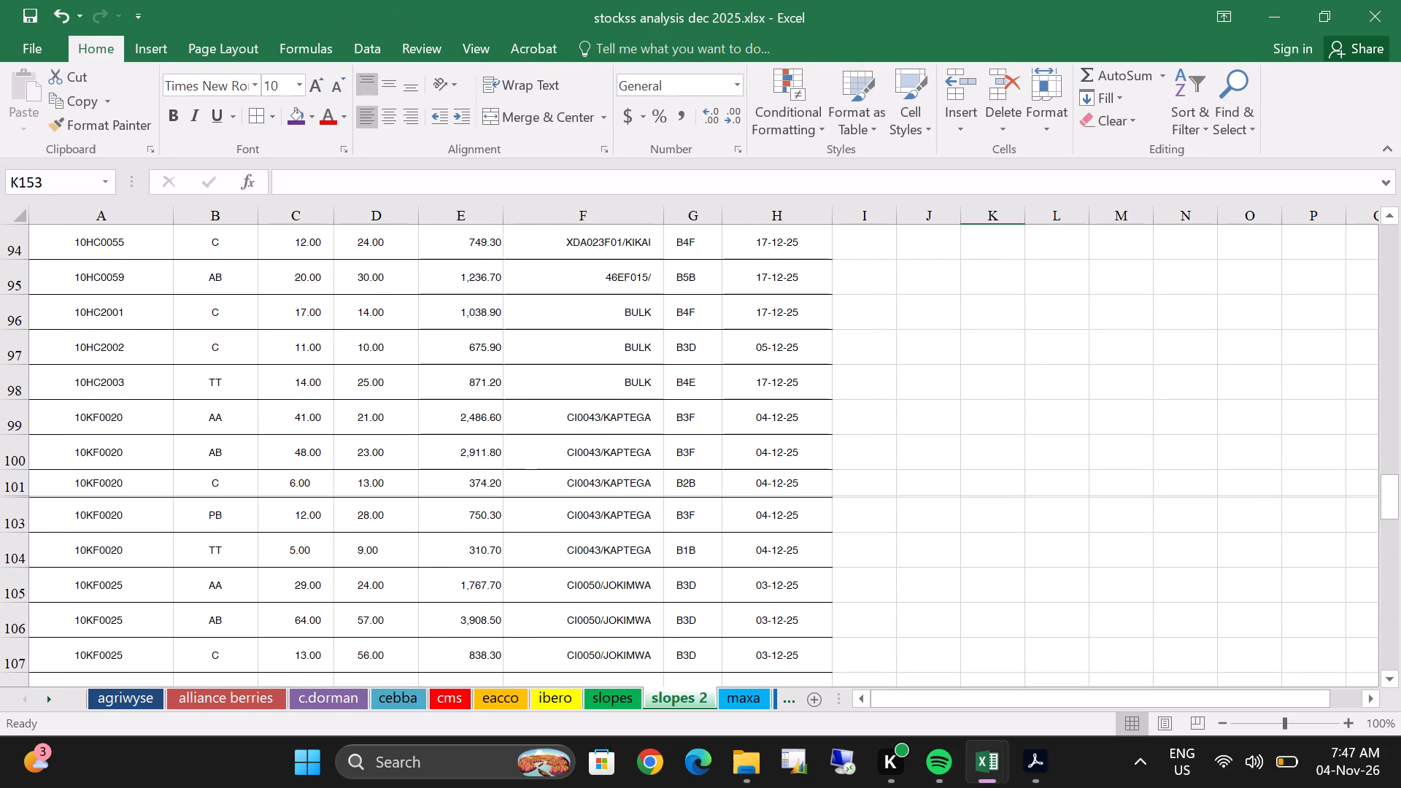
Delete the stray line shape beneath row 76 (09KF0044 grade C) on slopes 2.
scroll(637, 478, "up", 6)
scroll(695, 506, "up", 2)
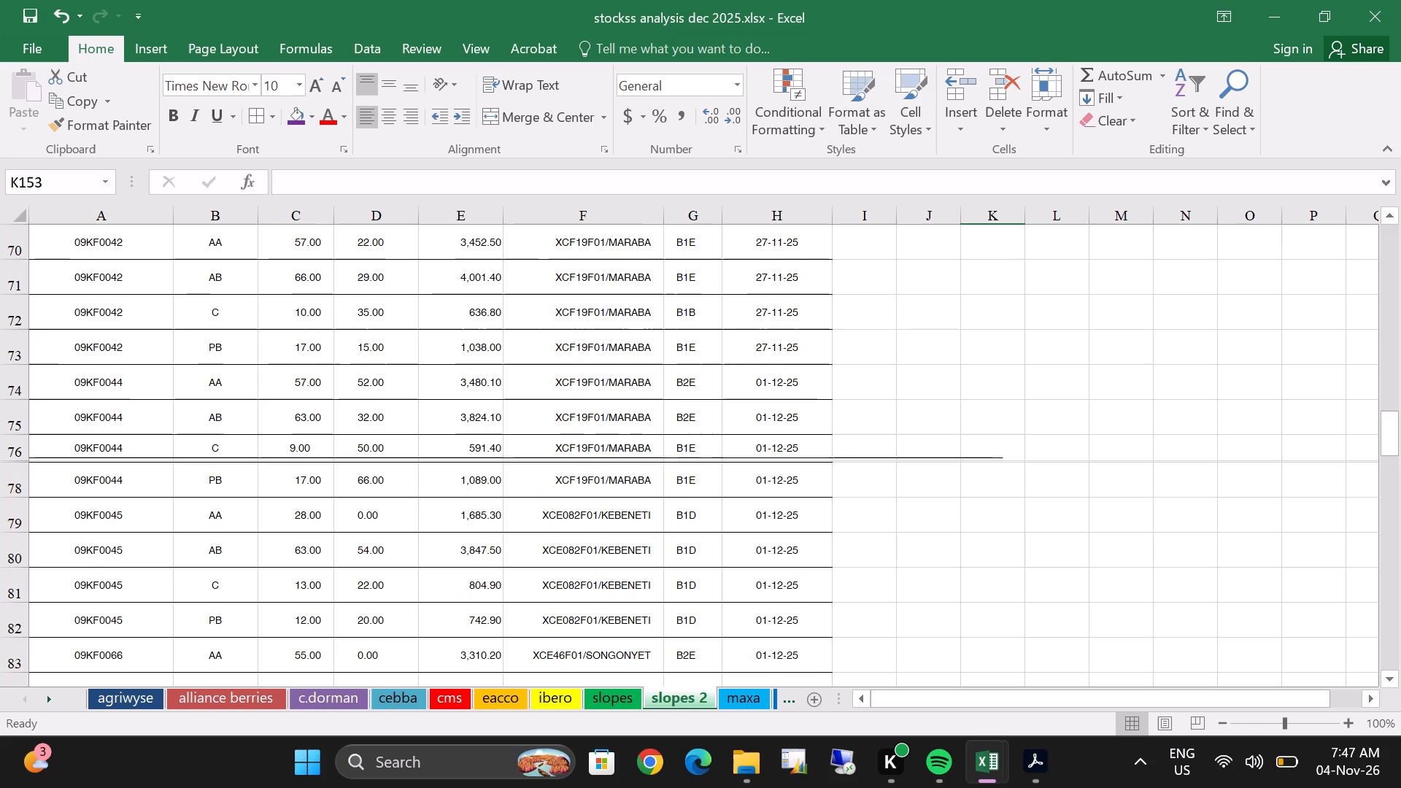
left_click(861, 453)
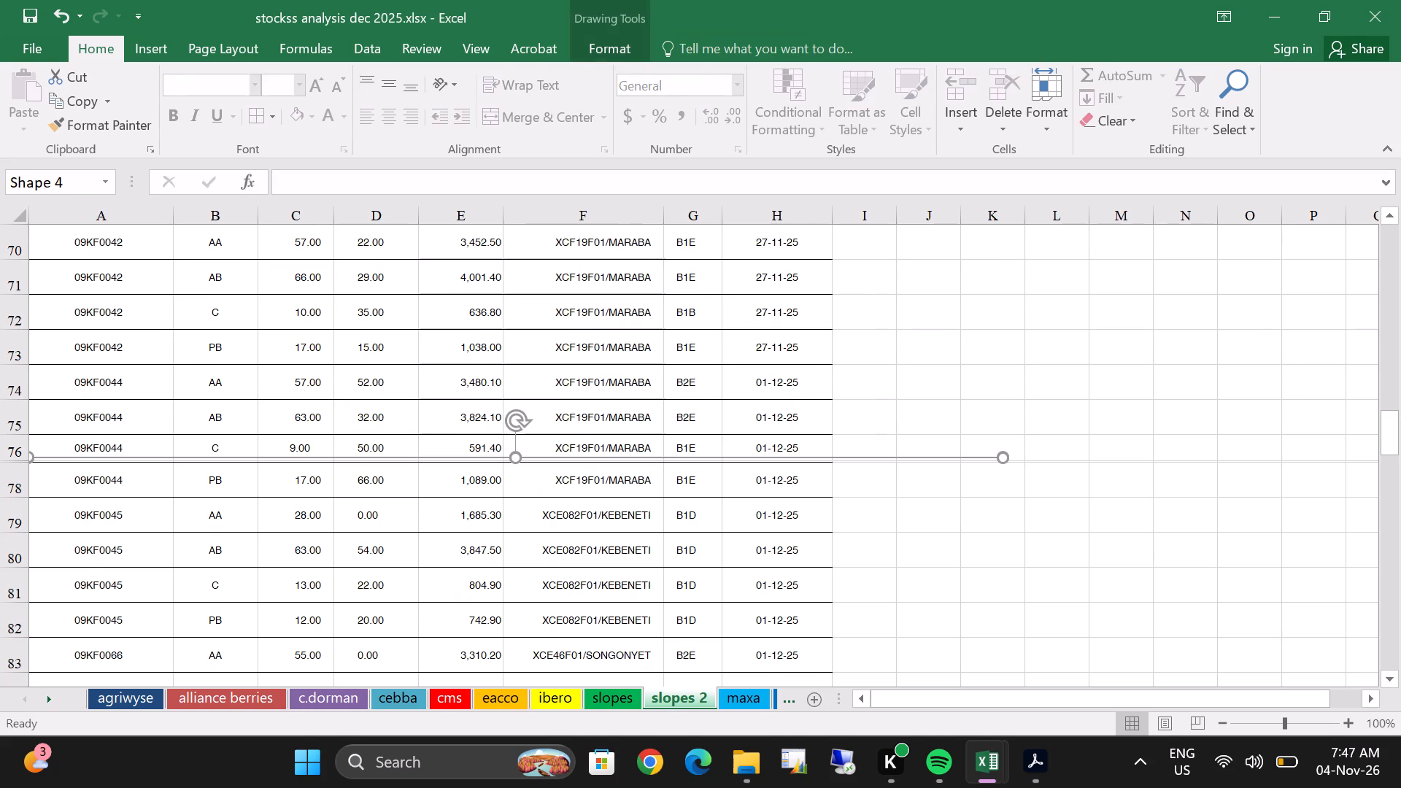
double_click(1003, 457)
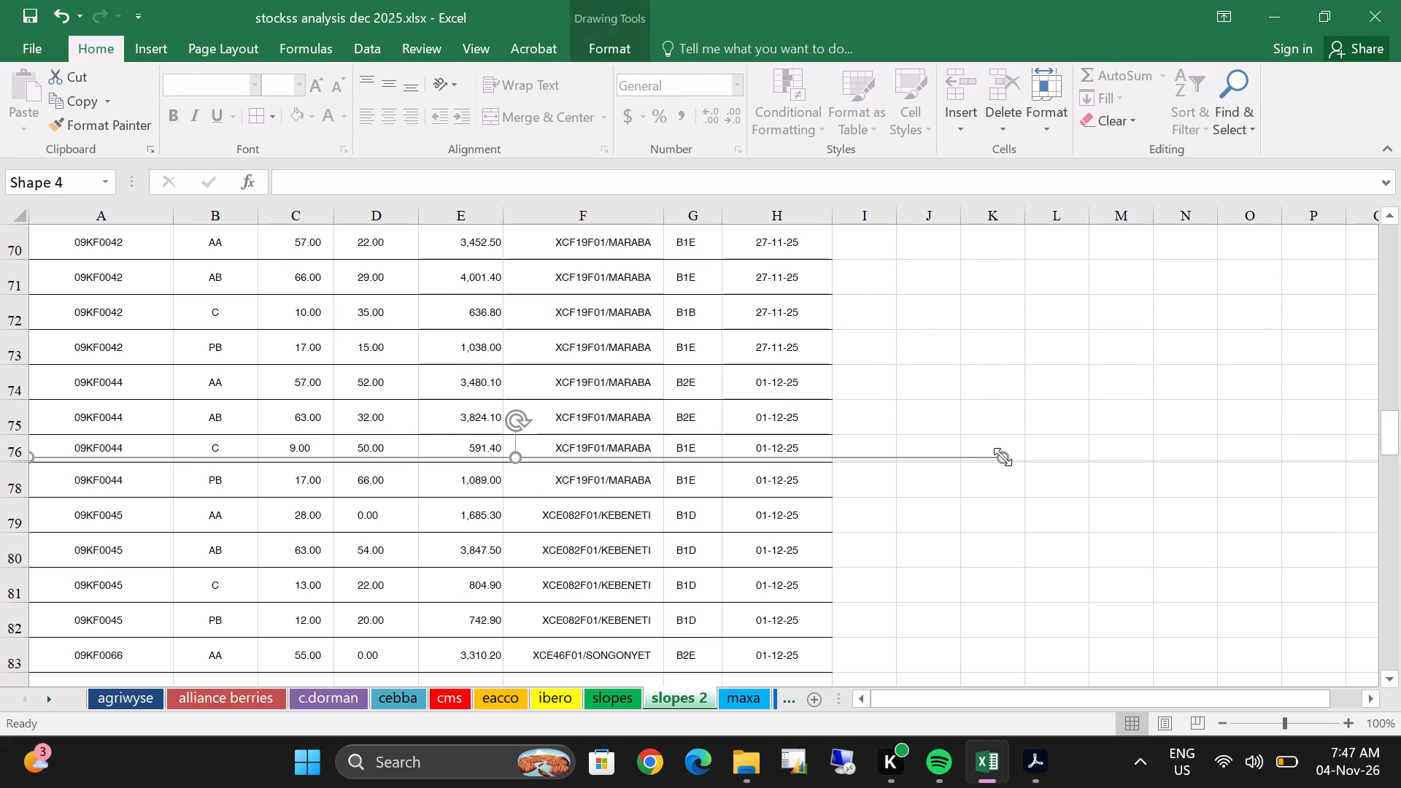
left_click(1003, 457)
left_click(892, 448)
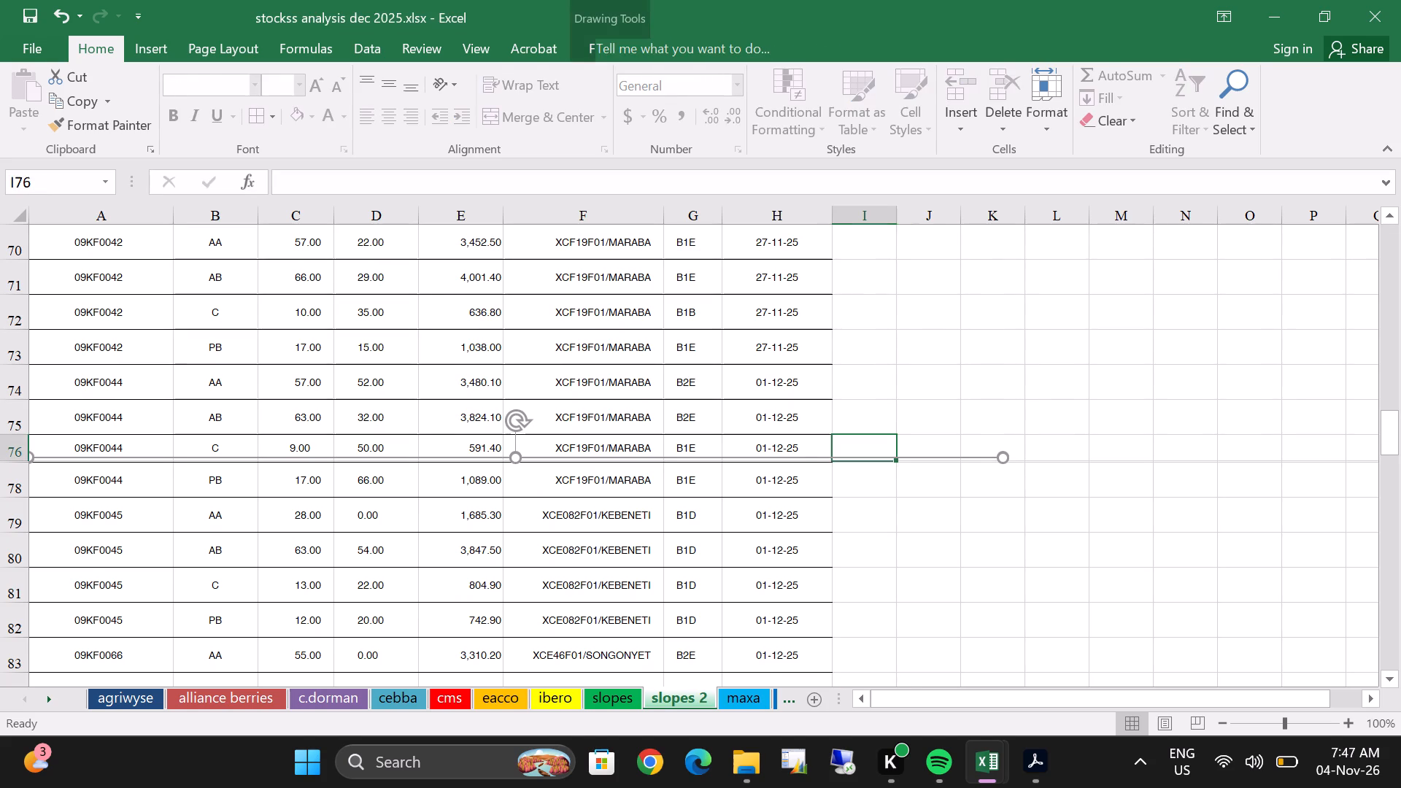
double_click(842, 457)
double_click(820, 457)
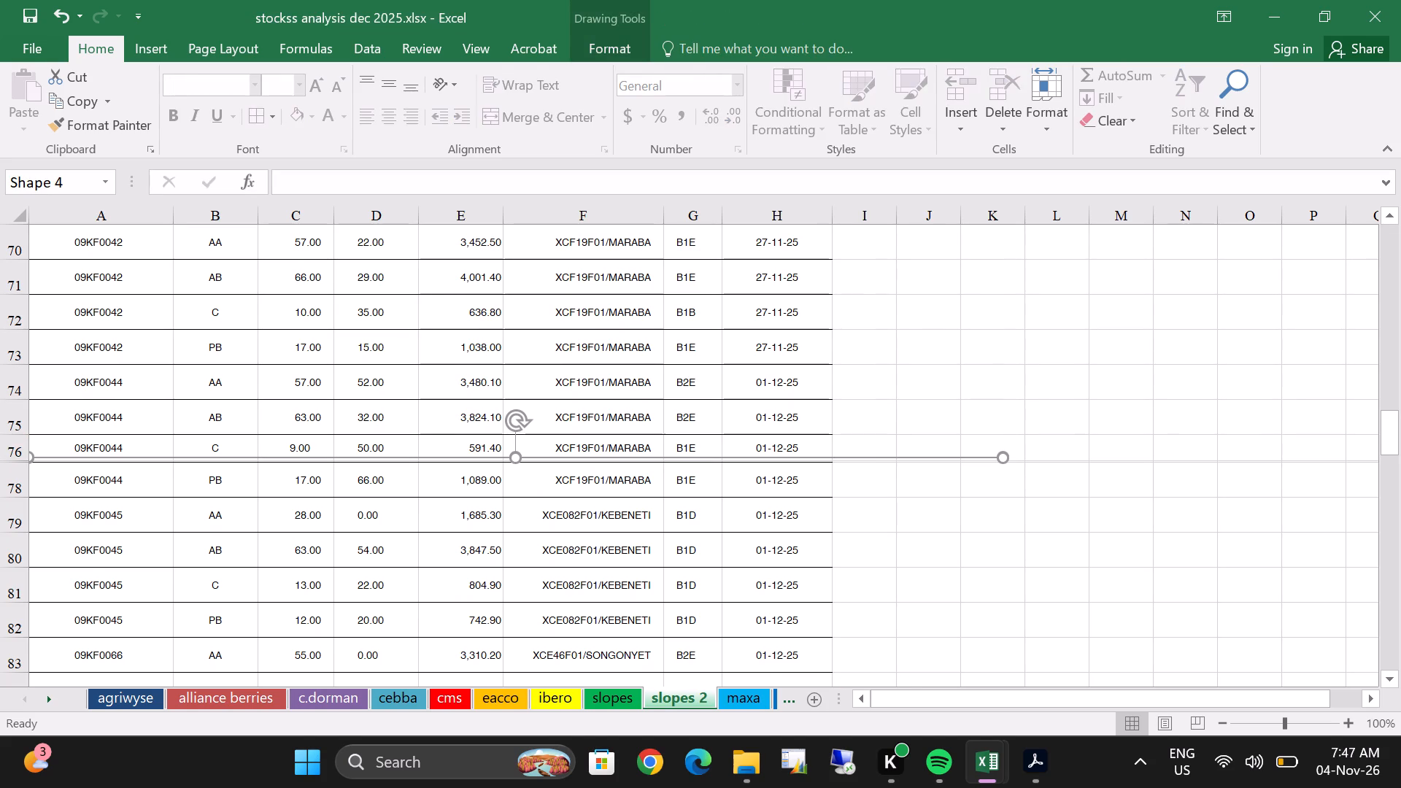
triple_click(830, 454)
key("Delete")
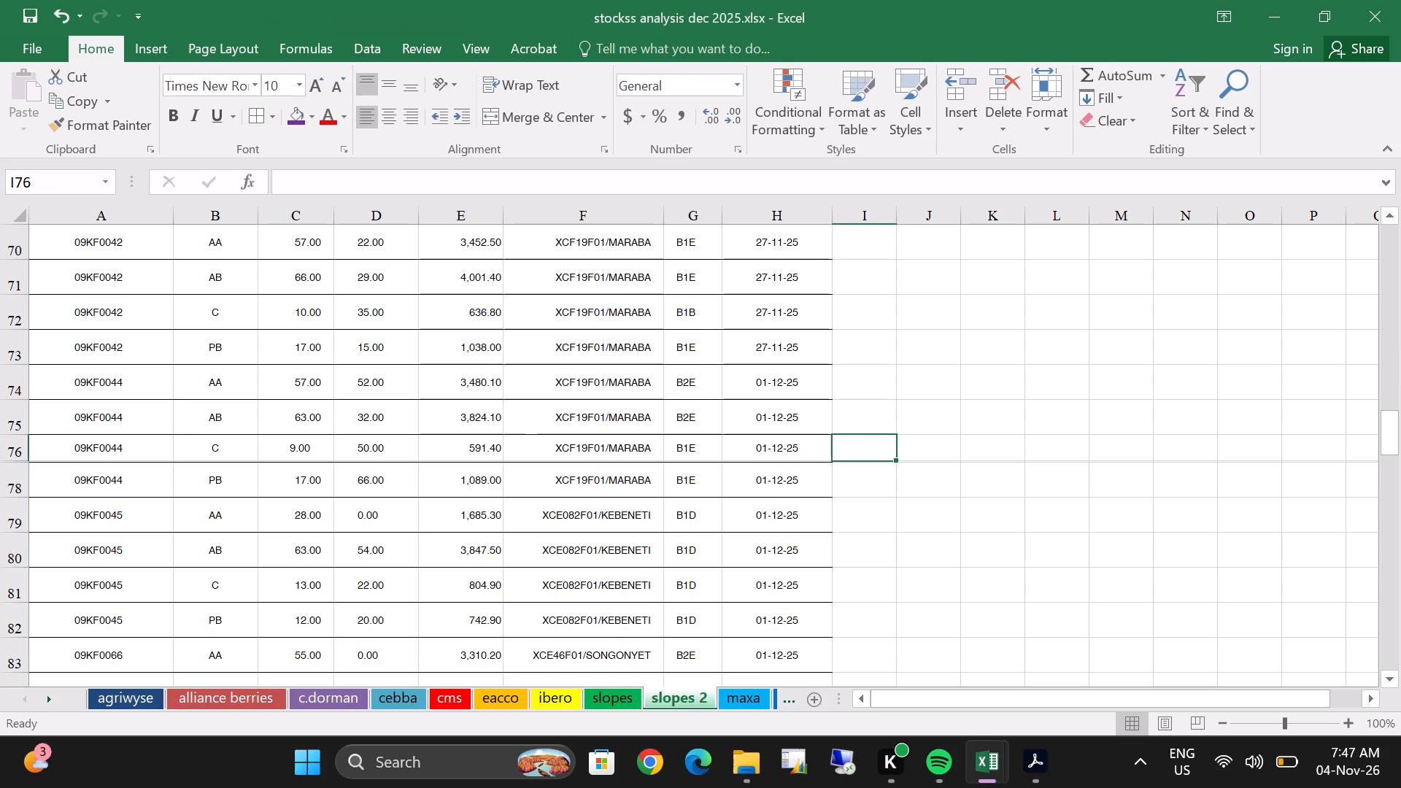
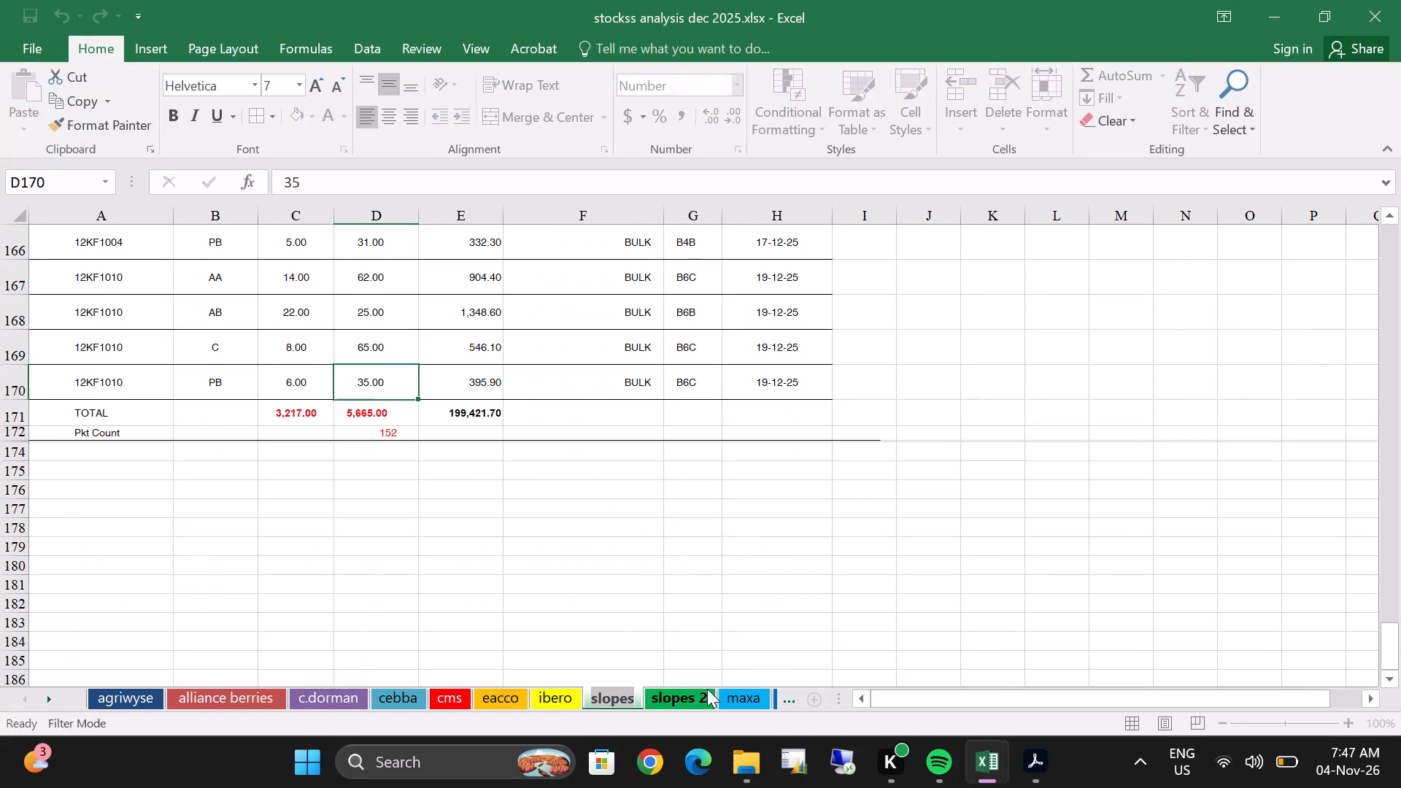
On the slopes sheet, delete the repeated header row 131 and the stray line shape beneath row 129 (11HC0058 grade PB).
left_click(463, 400)
scroll(471, 402, "up", 4)
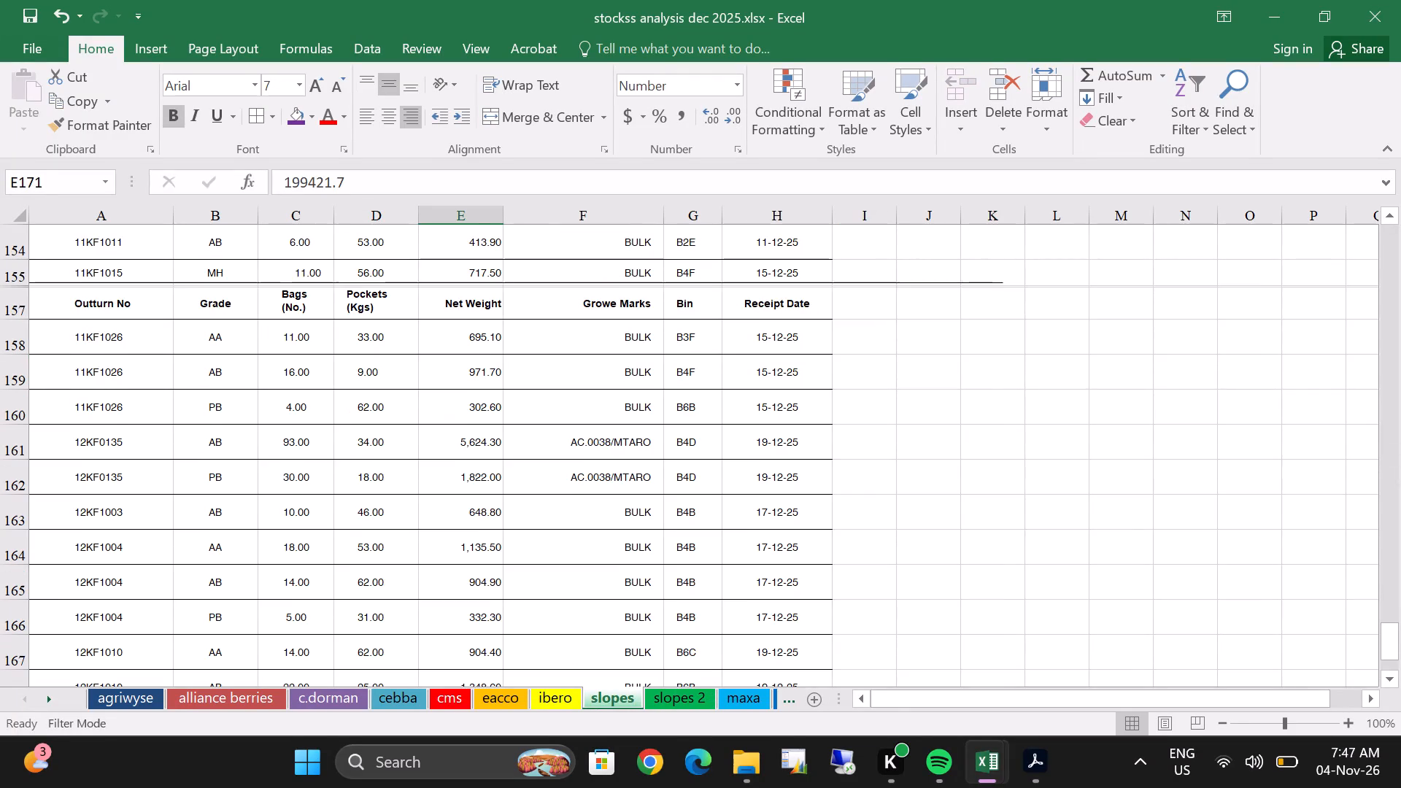
scroll(471, 402, "up", 3)
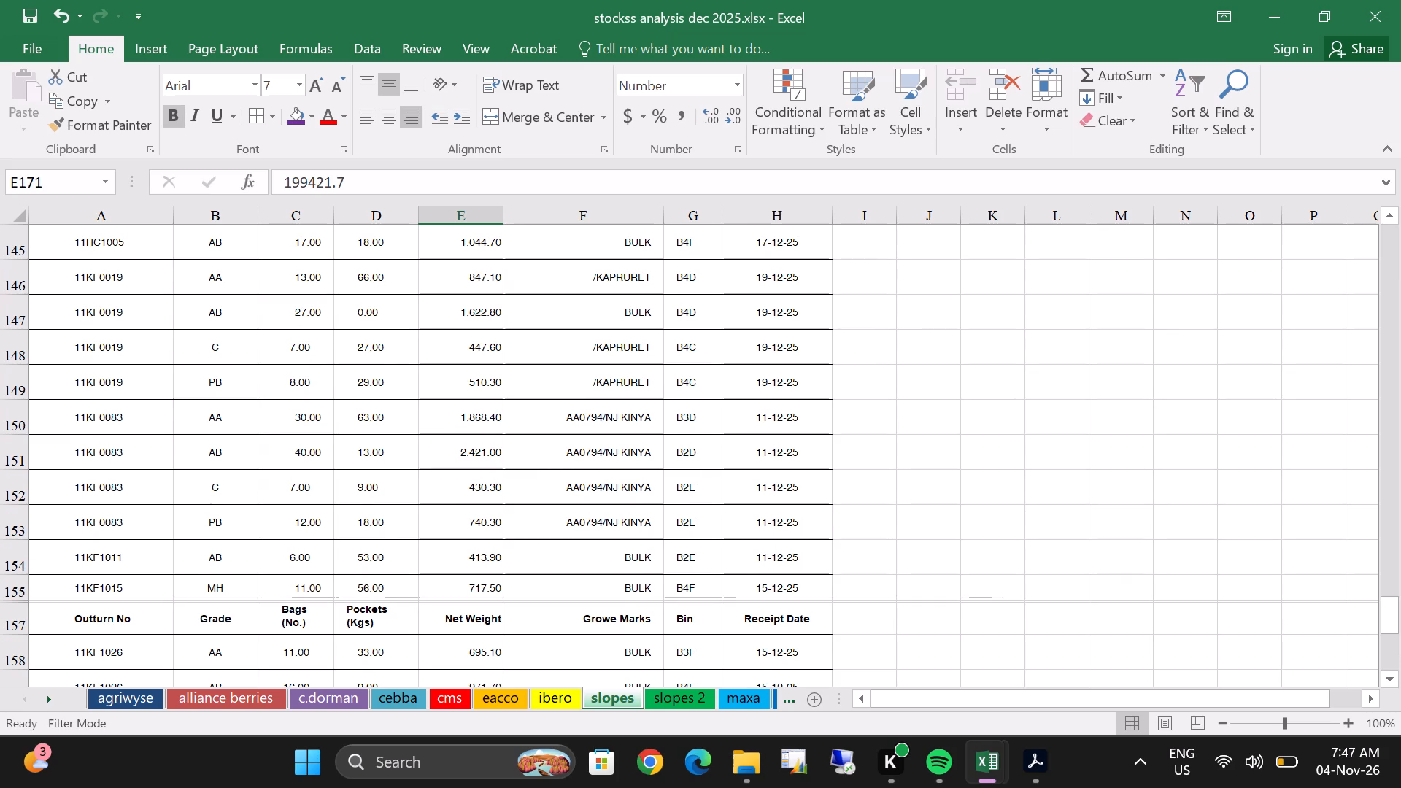
scroll(406, 412, "down", 3)
scroll(225, 415, "down", 4)
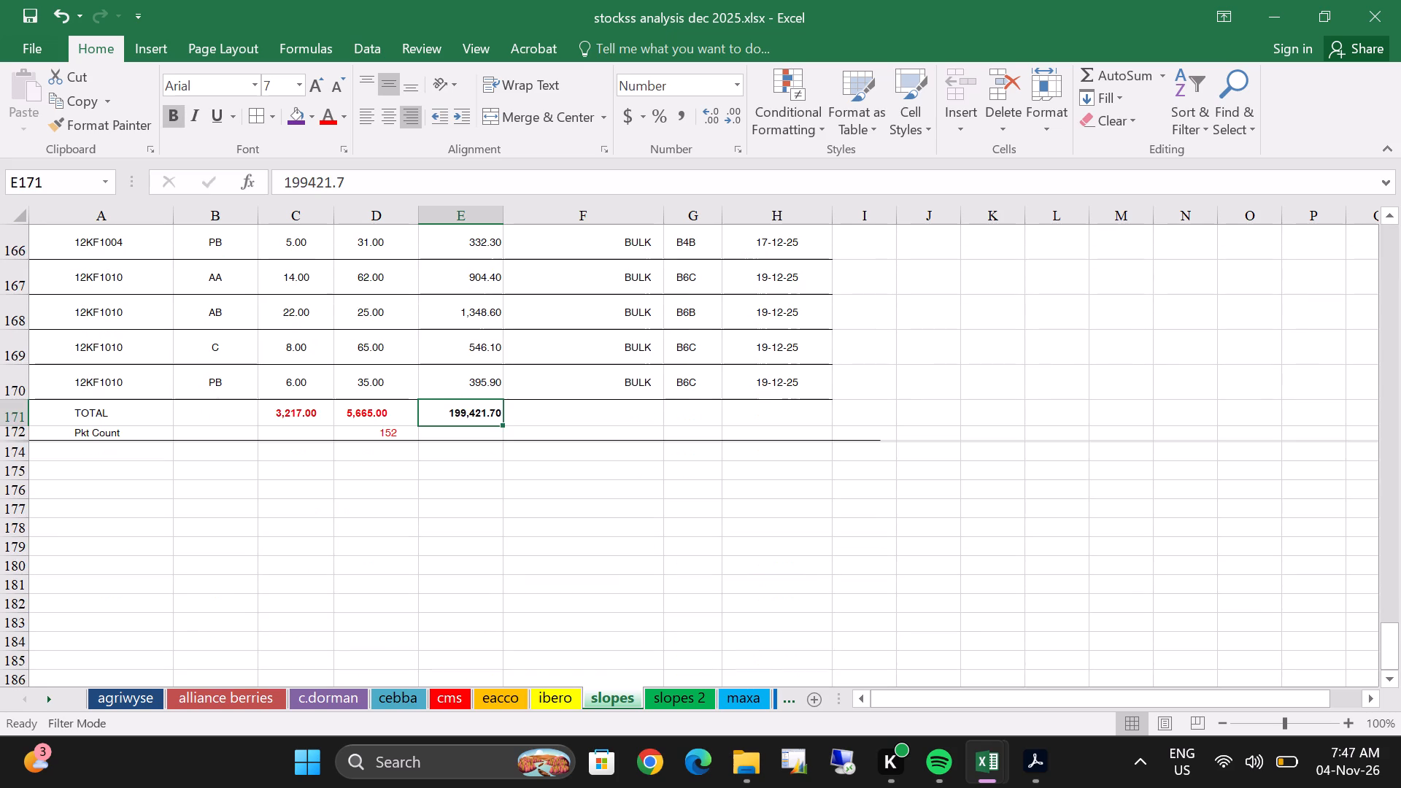
scroll(177, 281, "up", 10)
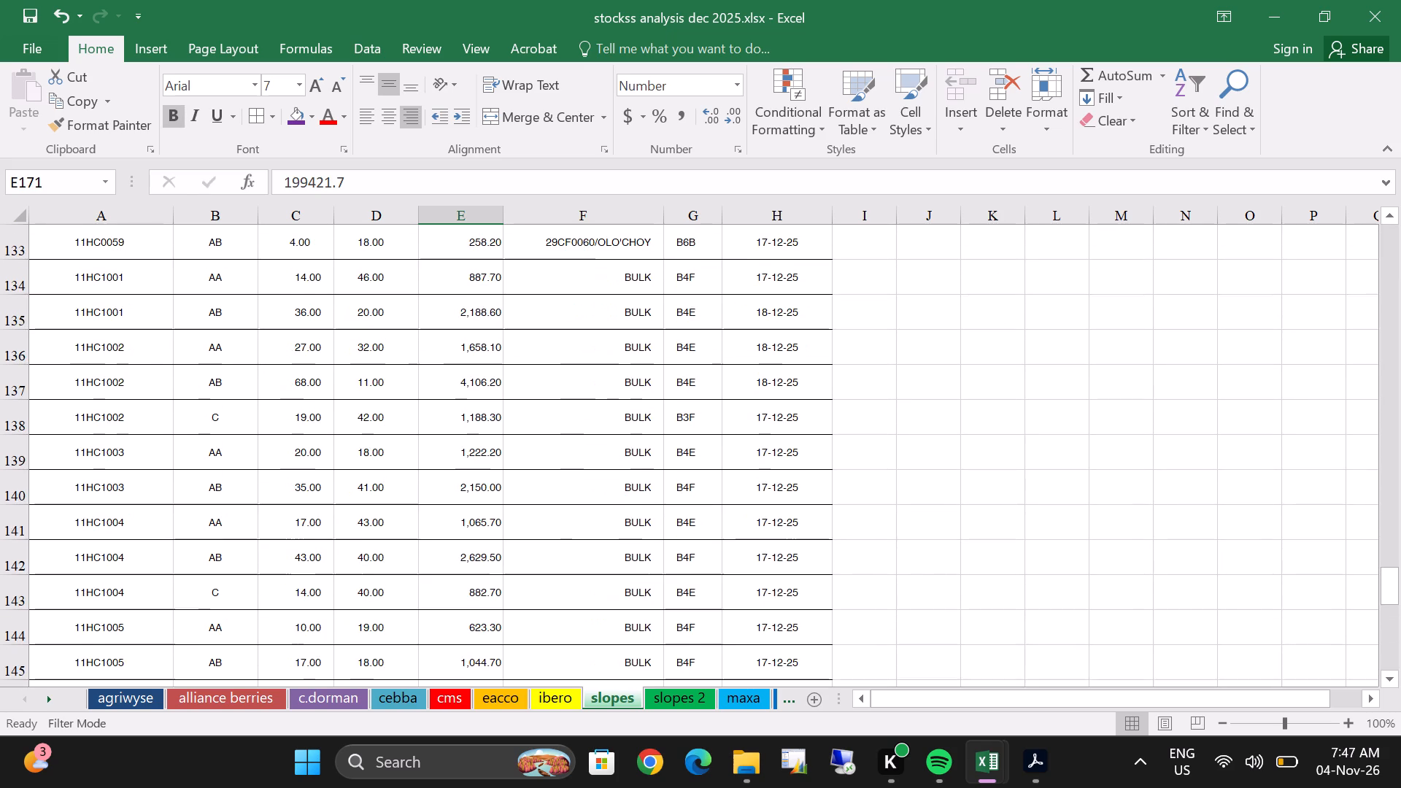
scroll(174, 292, "up", 6)
scroll(174, 292, "down", 3)
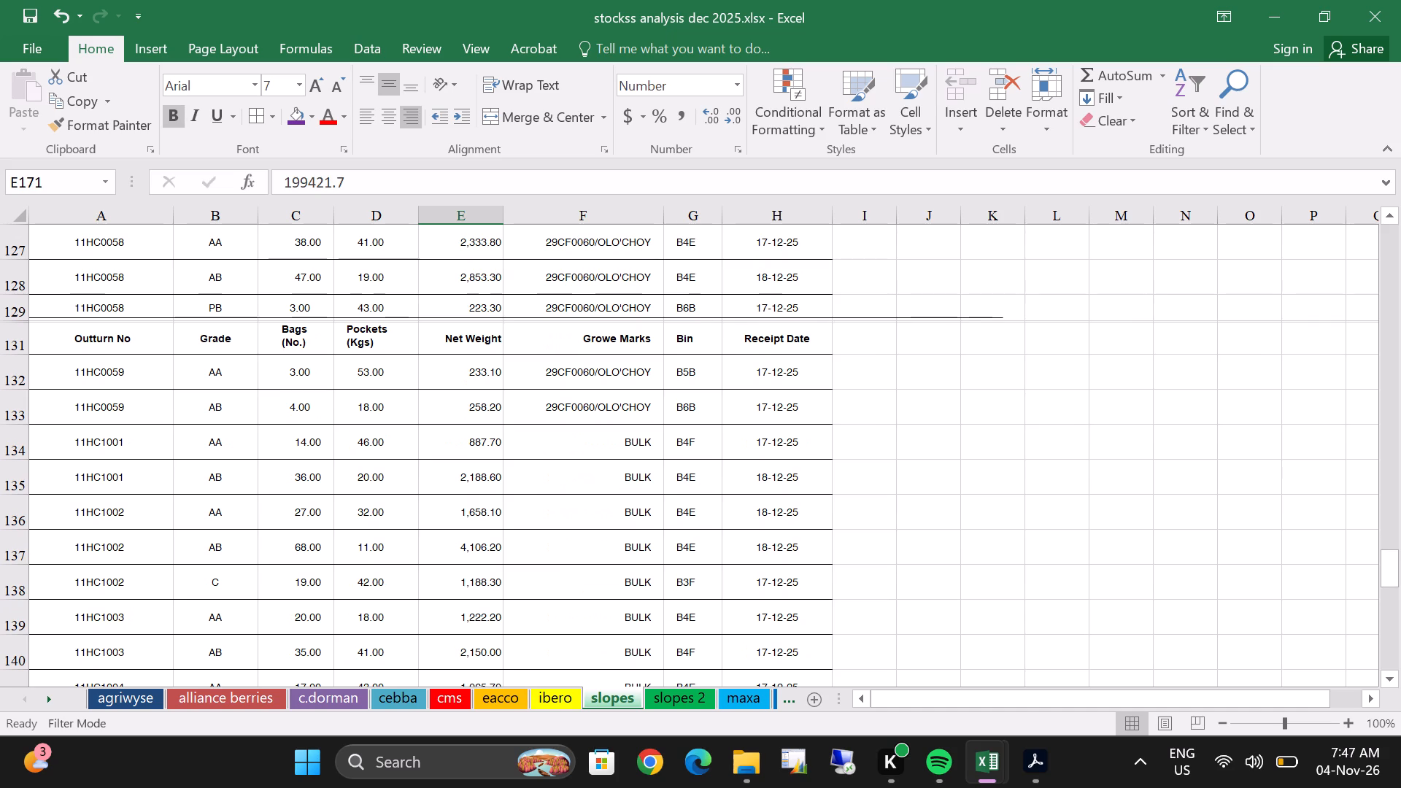
double_click(2, 341)
right_click(104, 336)
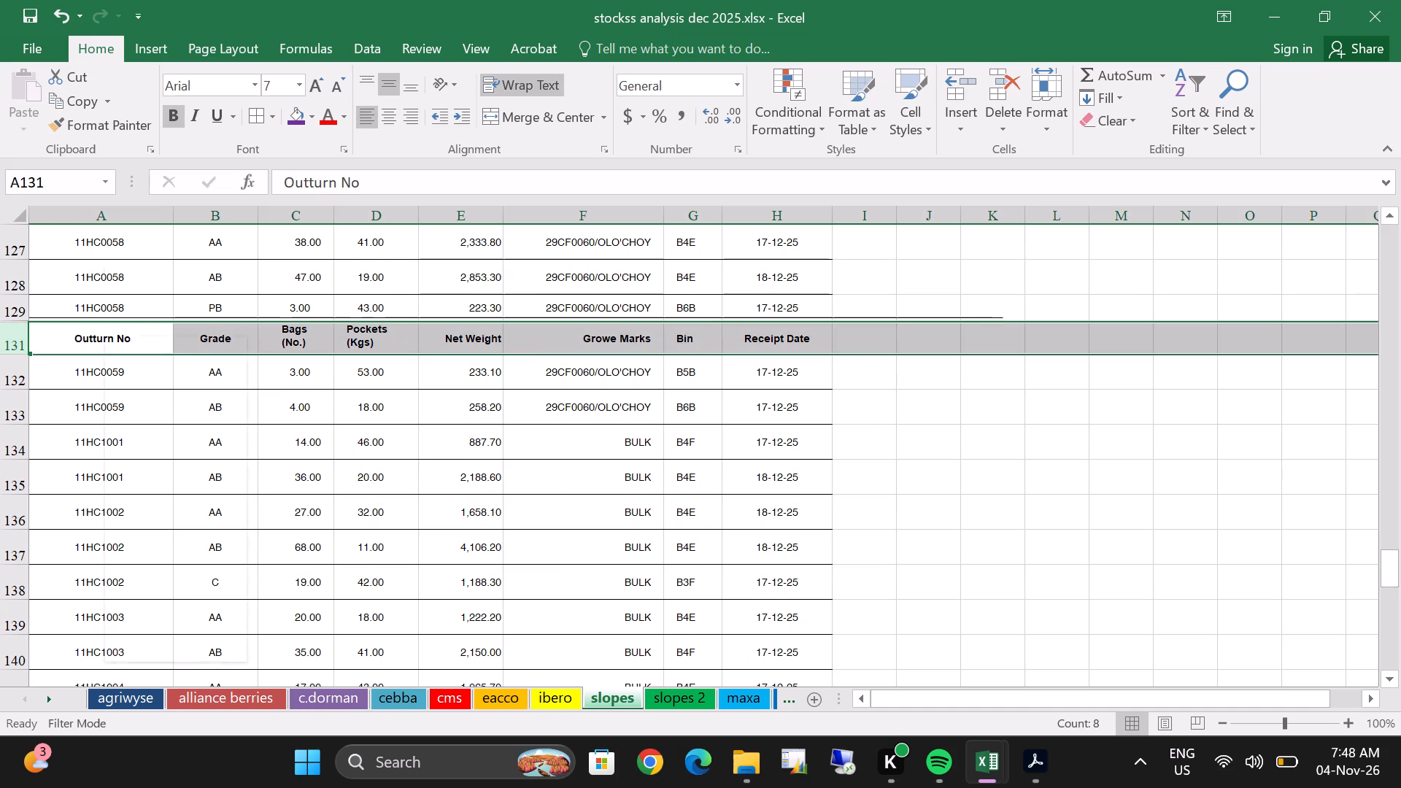
double_click(166, 521)
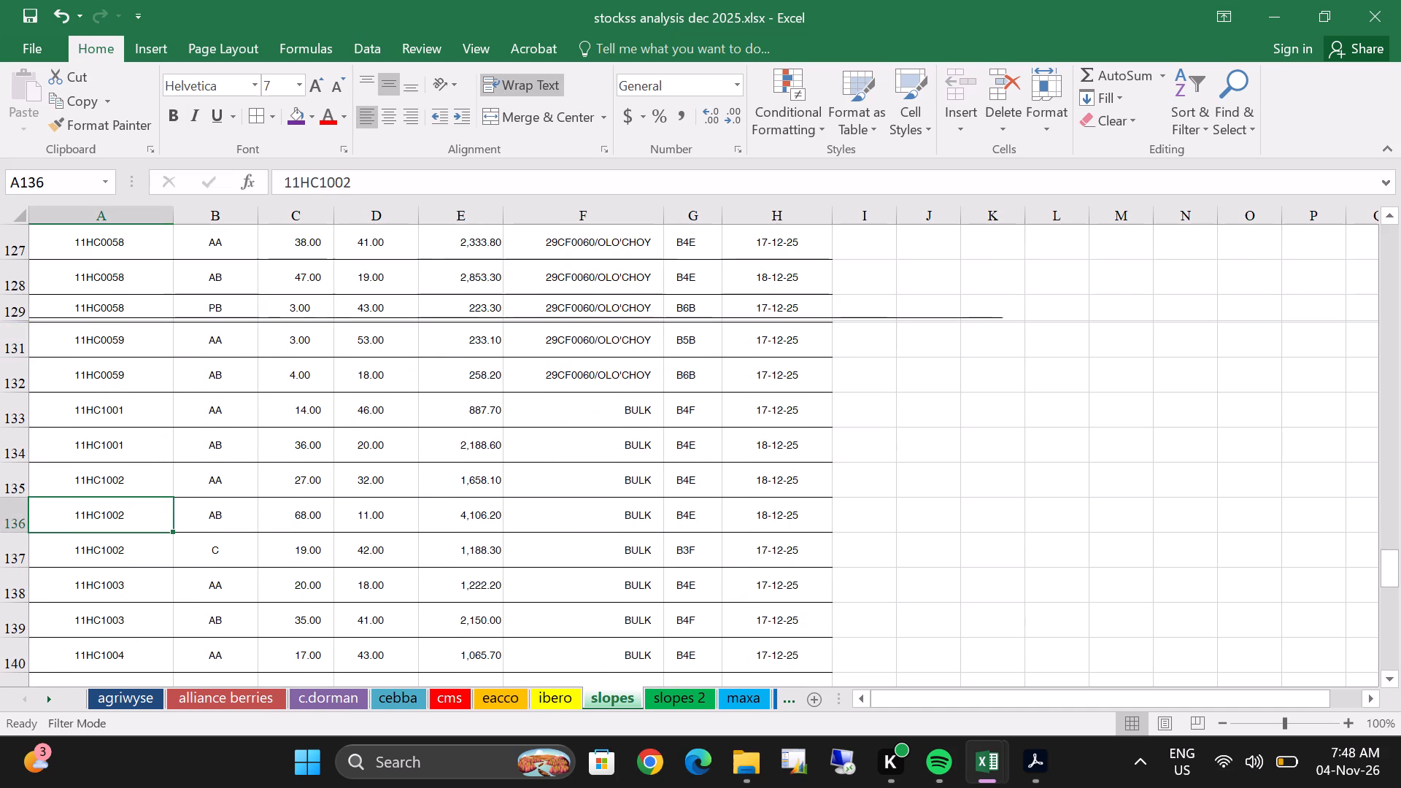
left_click(933, 315)
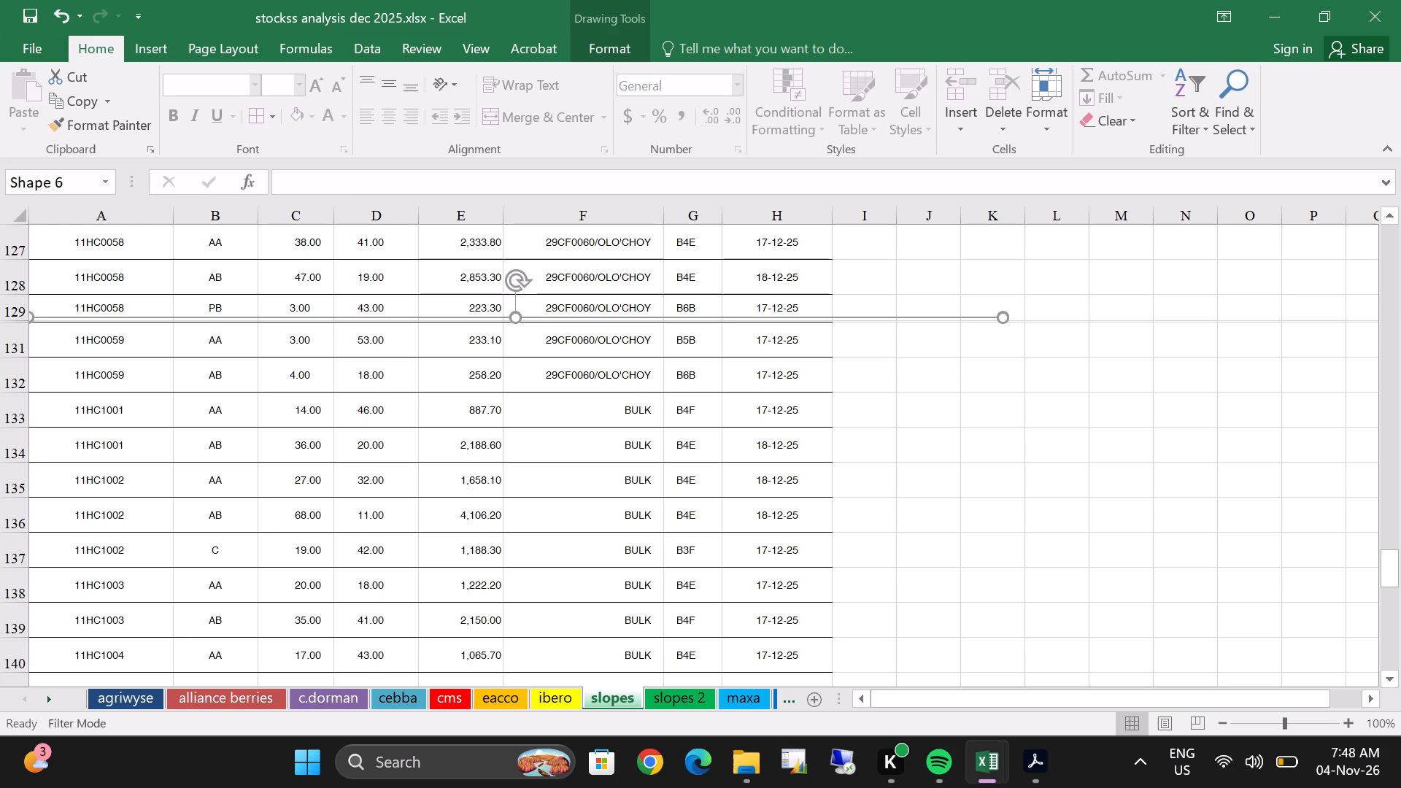
key("Delete")
Delete the repeated header row 105 on slopes and the stray line shape beneath row 103 (10HC0059 grade AB).
scroll(631, 436, "up", 2)
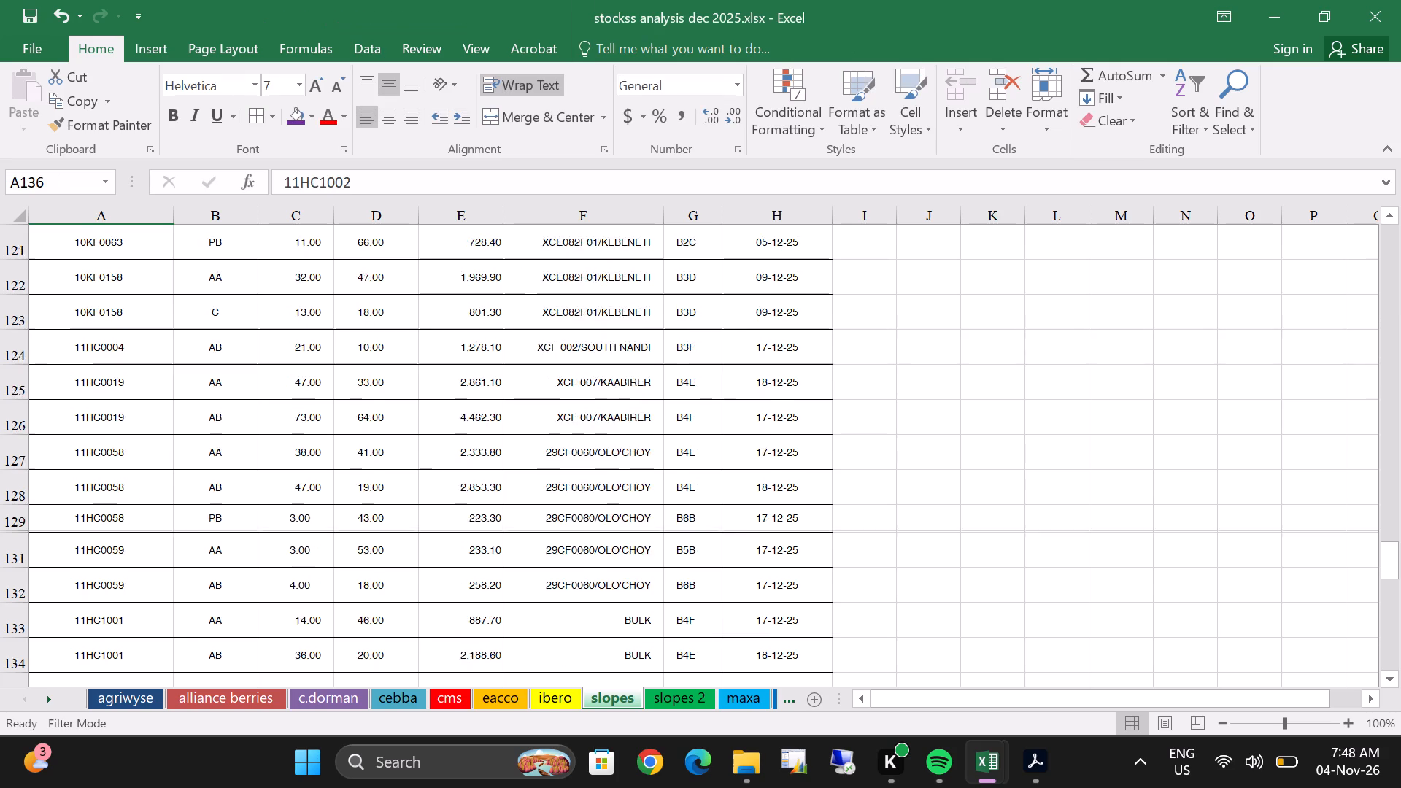
scroll(631, 436, "up", 8)
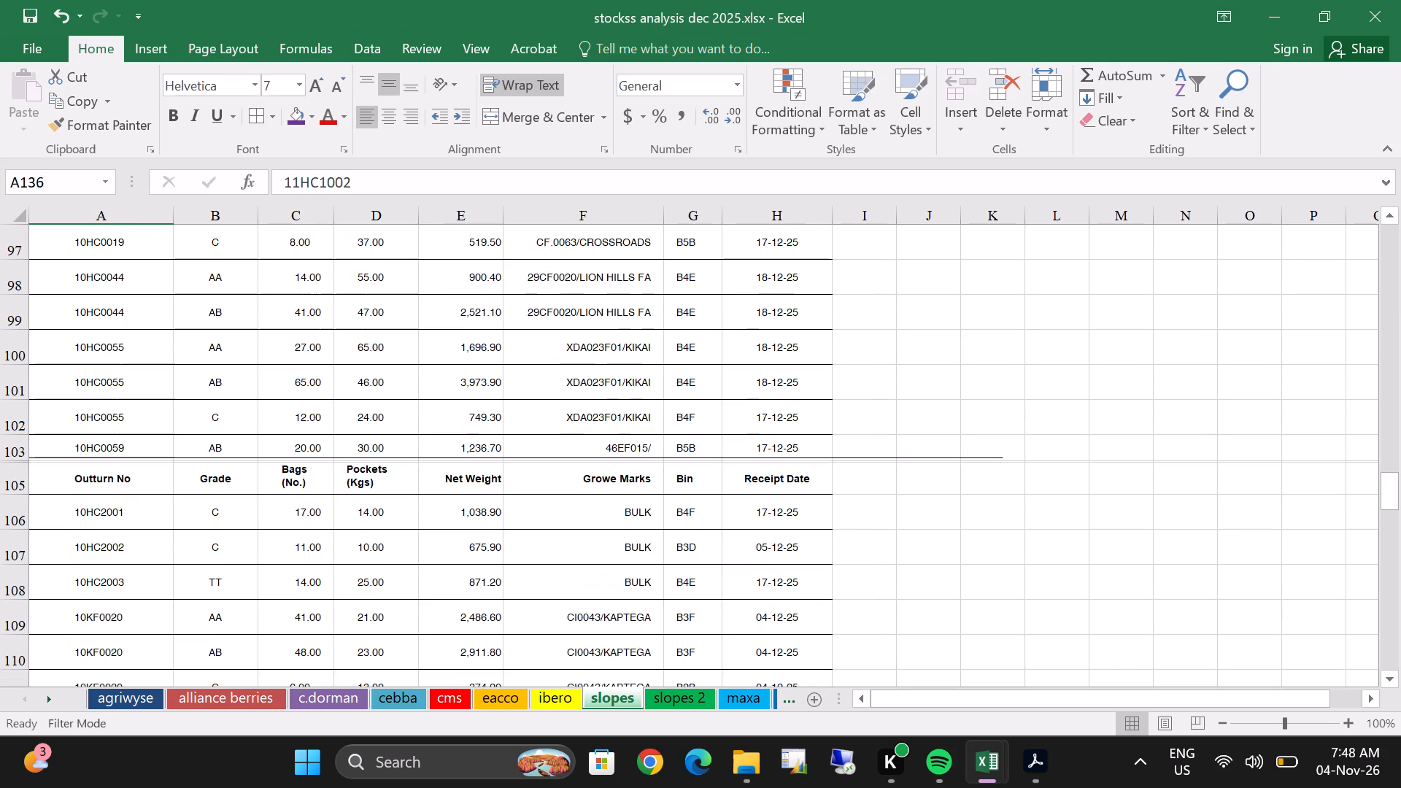
double_click(12, 479)
right_click(96, 481)
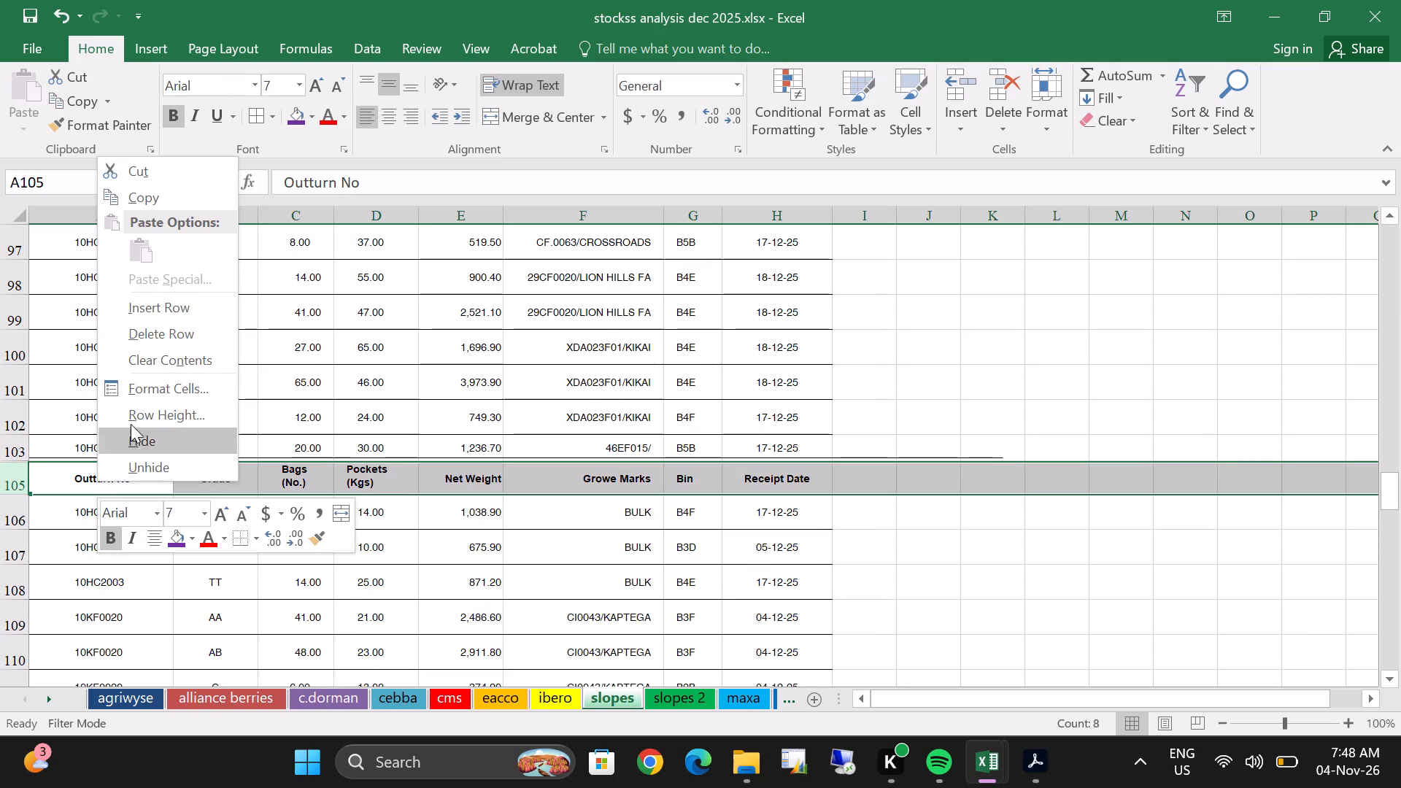
left_click(163, 336)
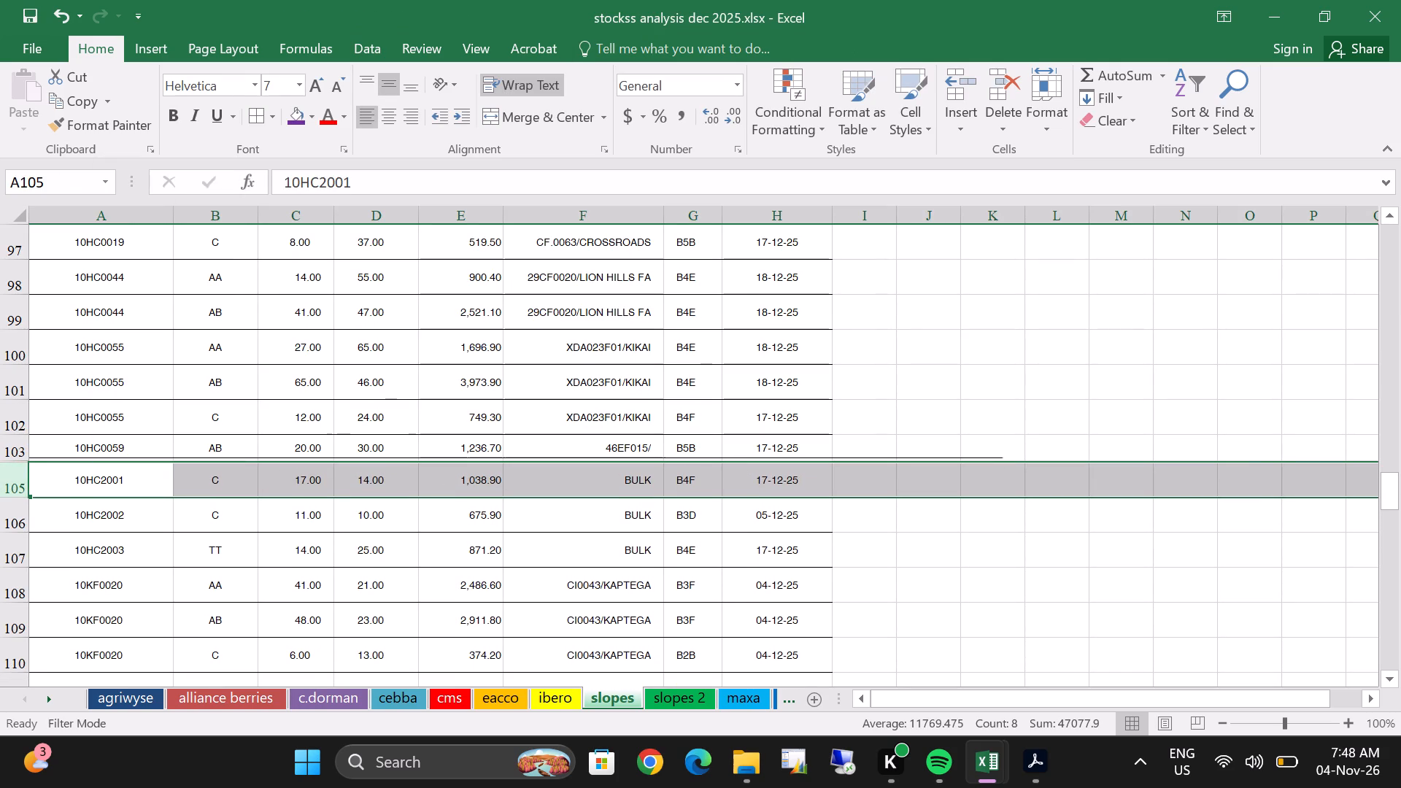
left_click(903, 457)
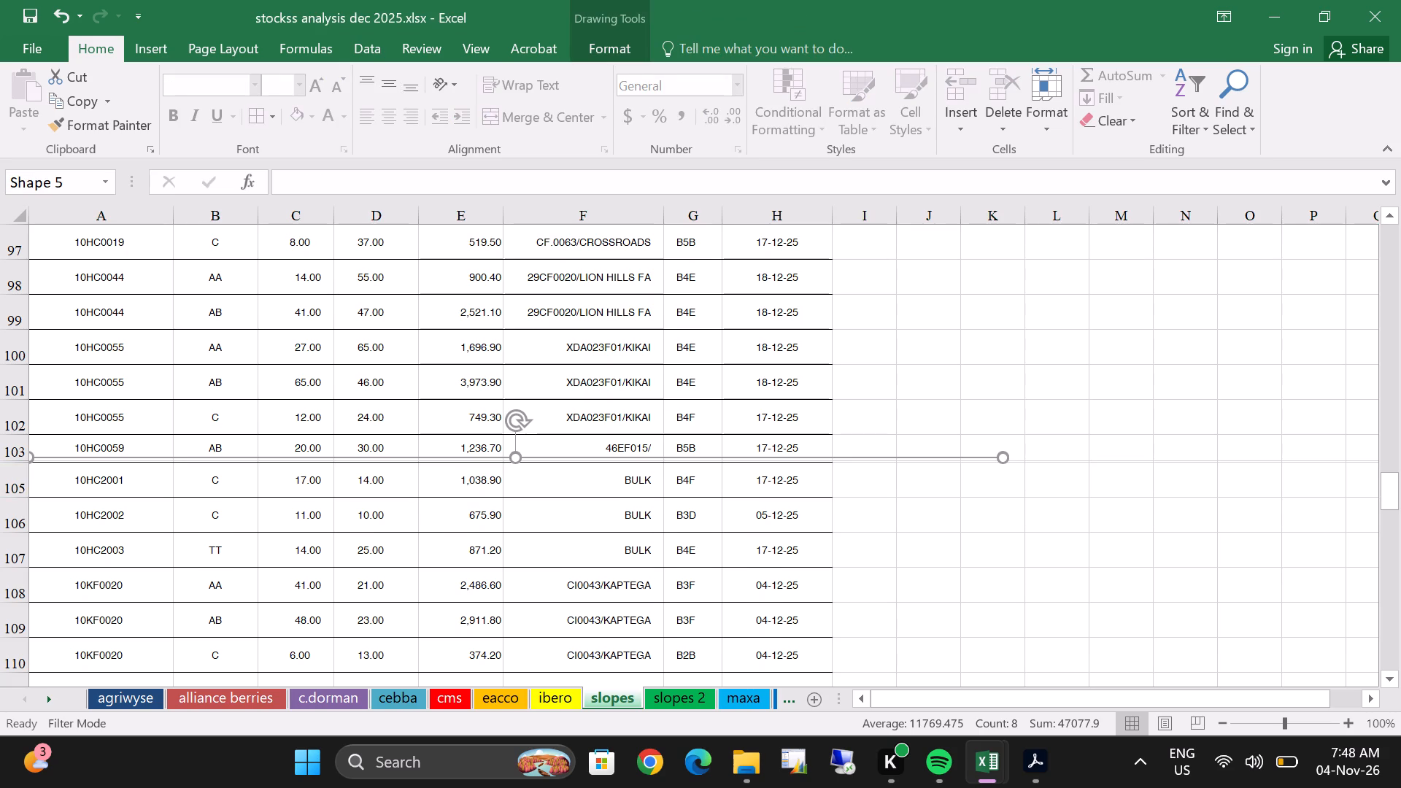
key("Delete")
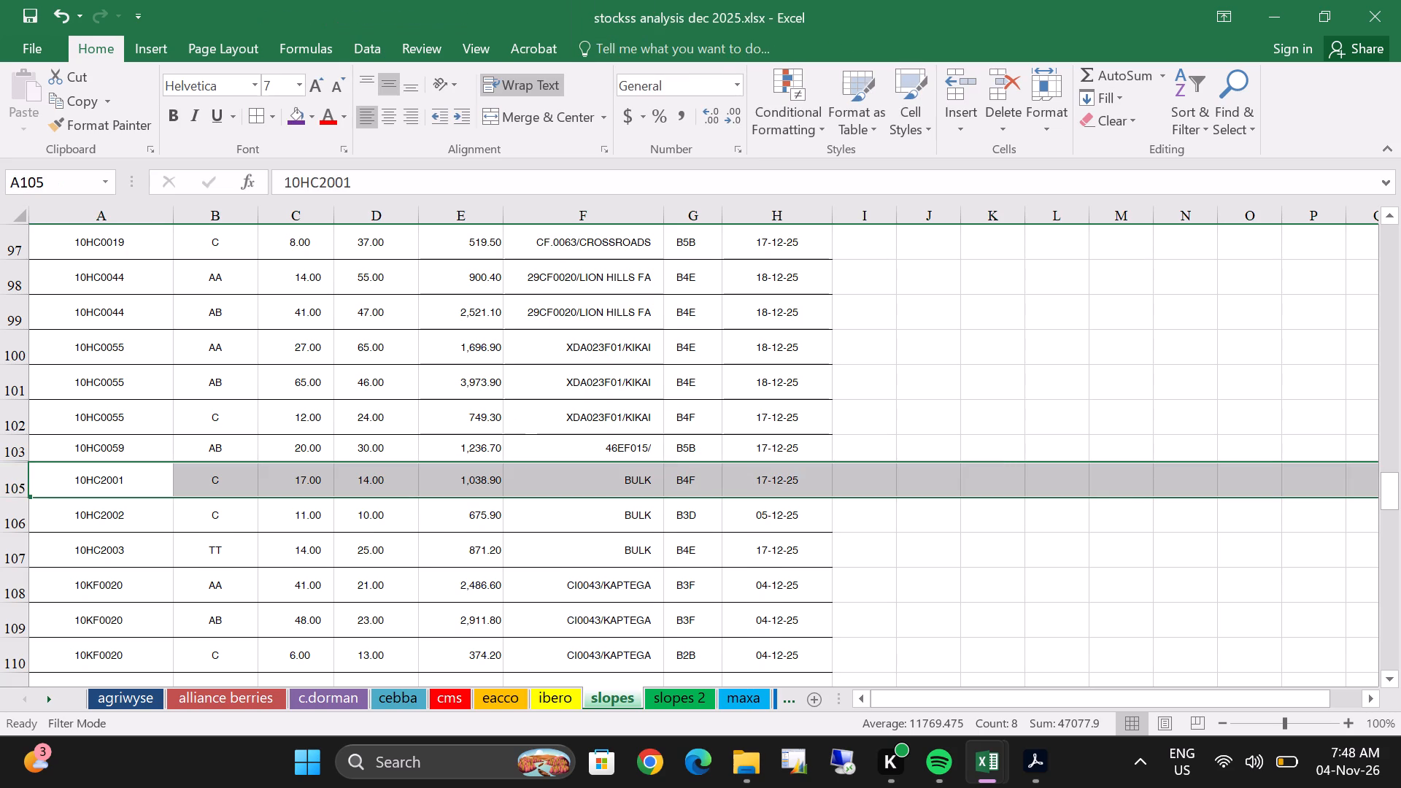
Delete the repeated header row 79 on slopes and the stray line shape beneath row 77 (09KF0042 grade AA).
scroll(671, 479, "up", 3)
left_click(671, 479)
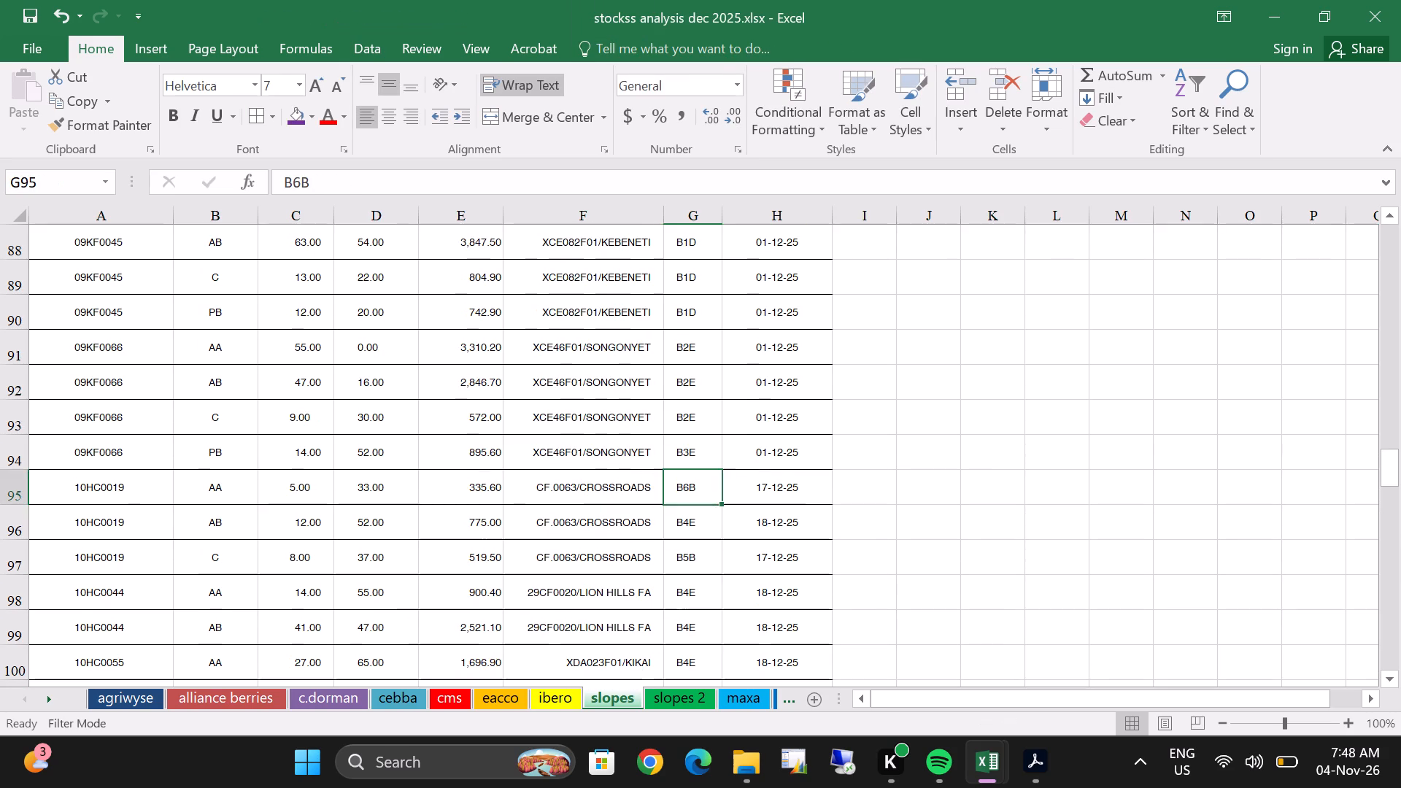
scroll(703, 533, "down", 2)
scroll(474, 544, "up", 4)
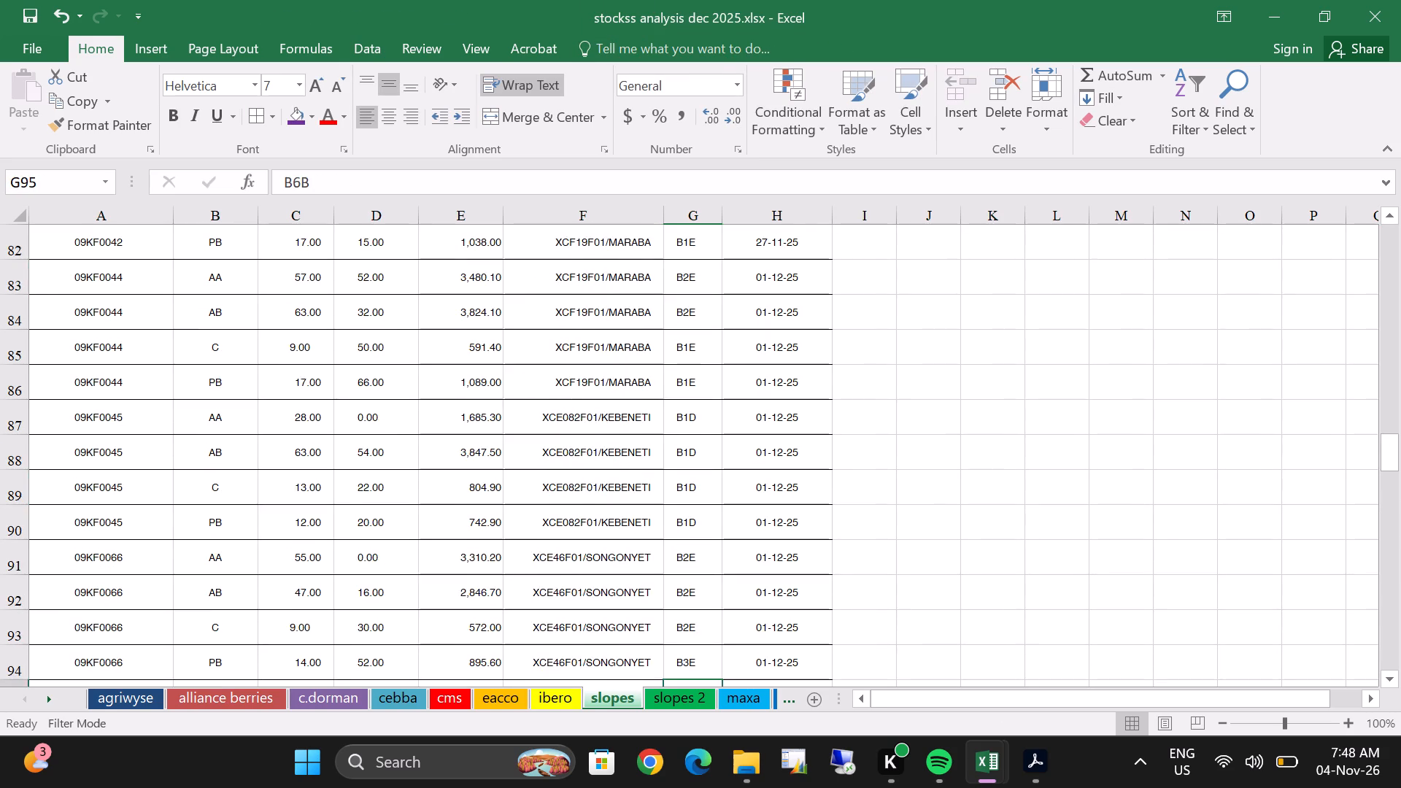
scroll(474, 544, "up", 8)
scroll(329, 576, "down", 3)
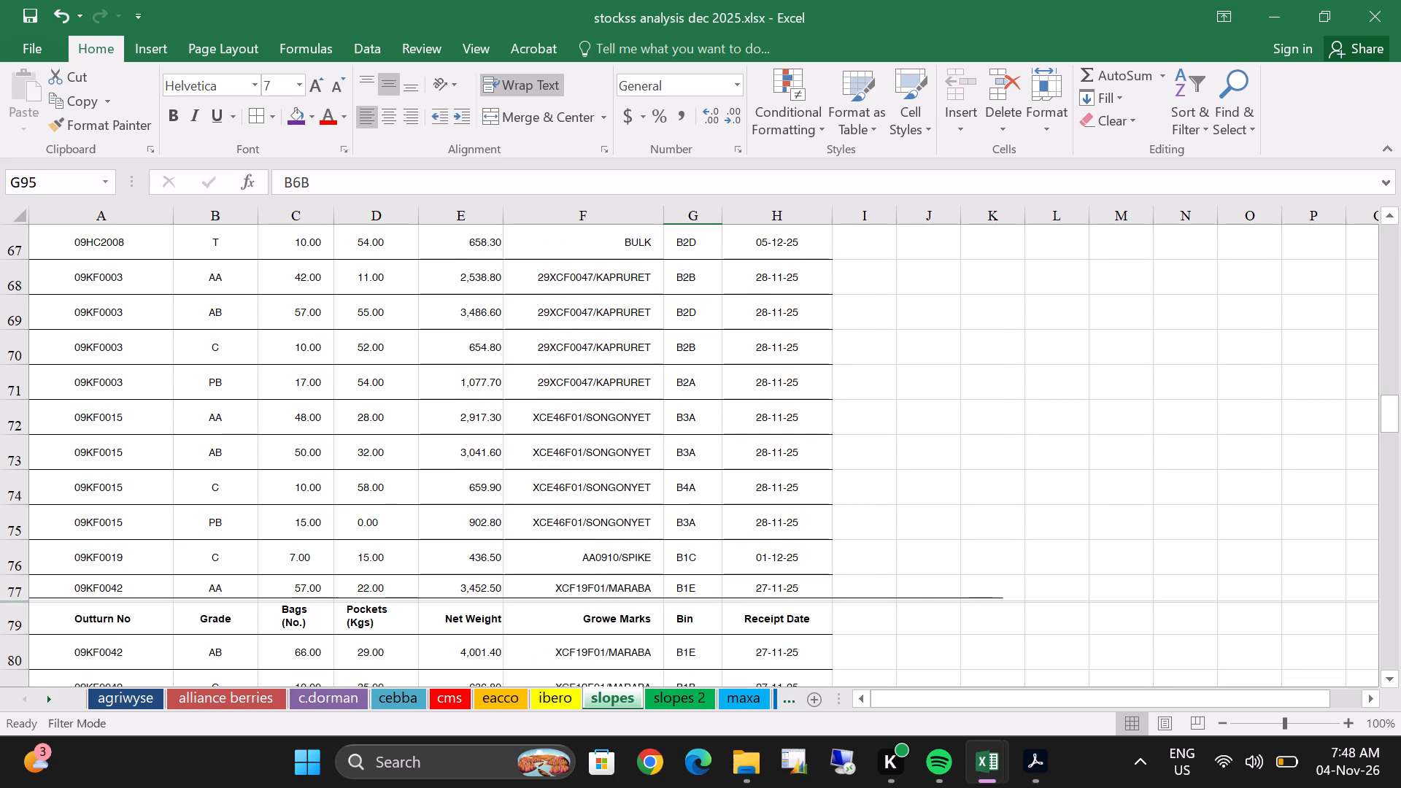
left_click(5, 627)
right_click(116, 625)
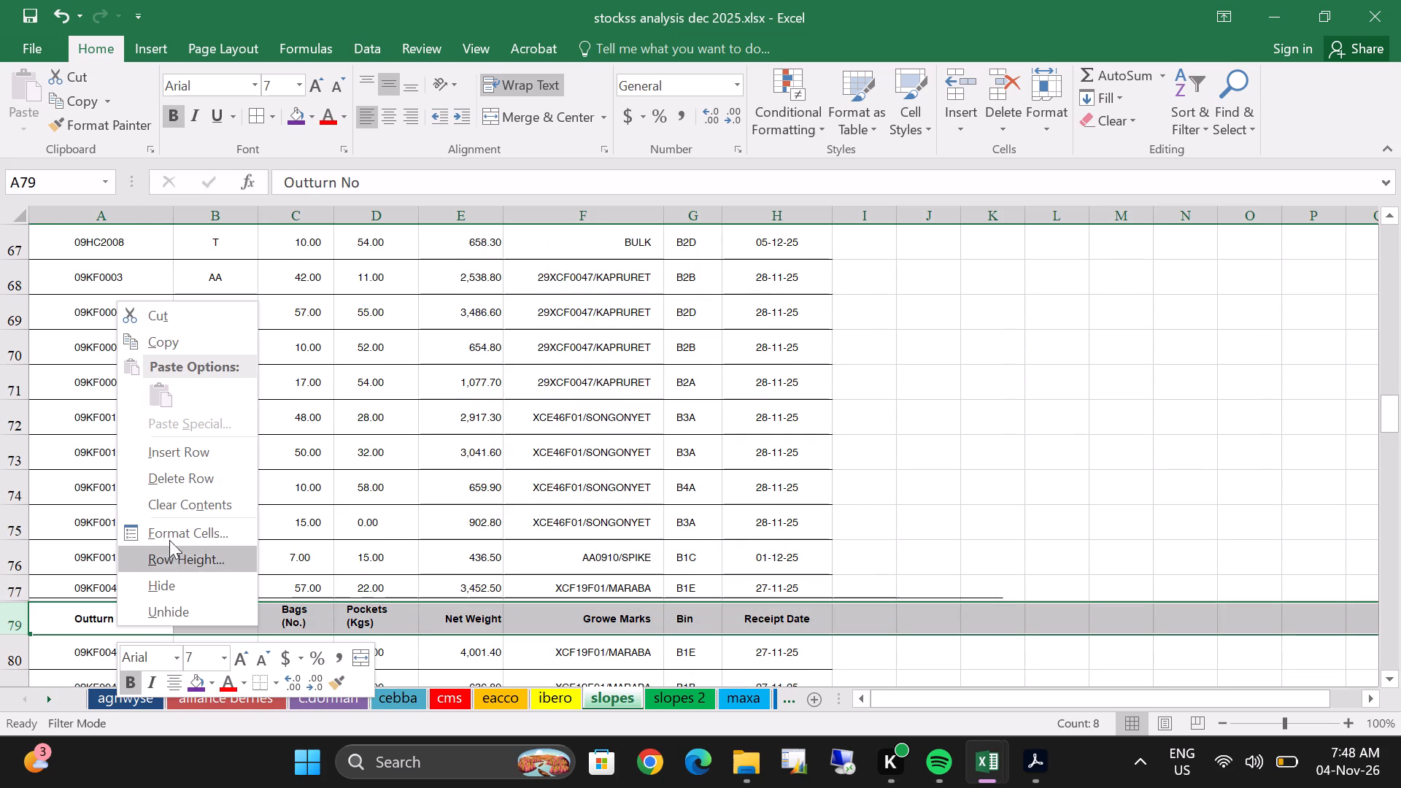
left_click(191, 478)
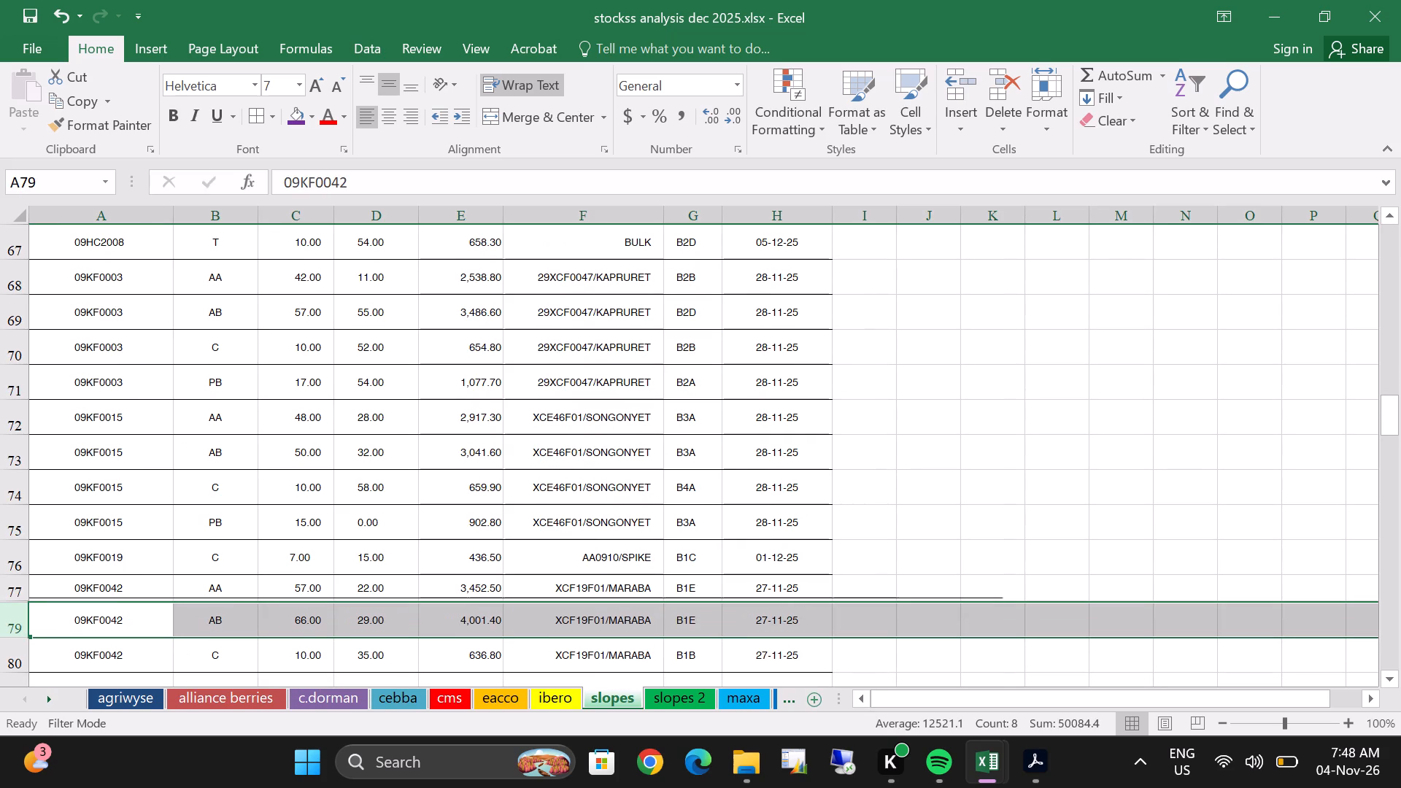
double_click(959, 594)
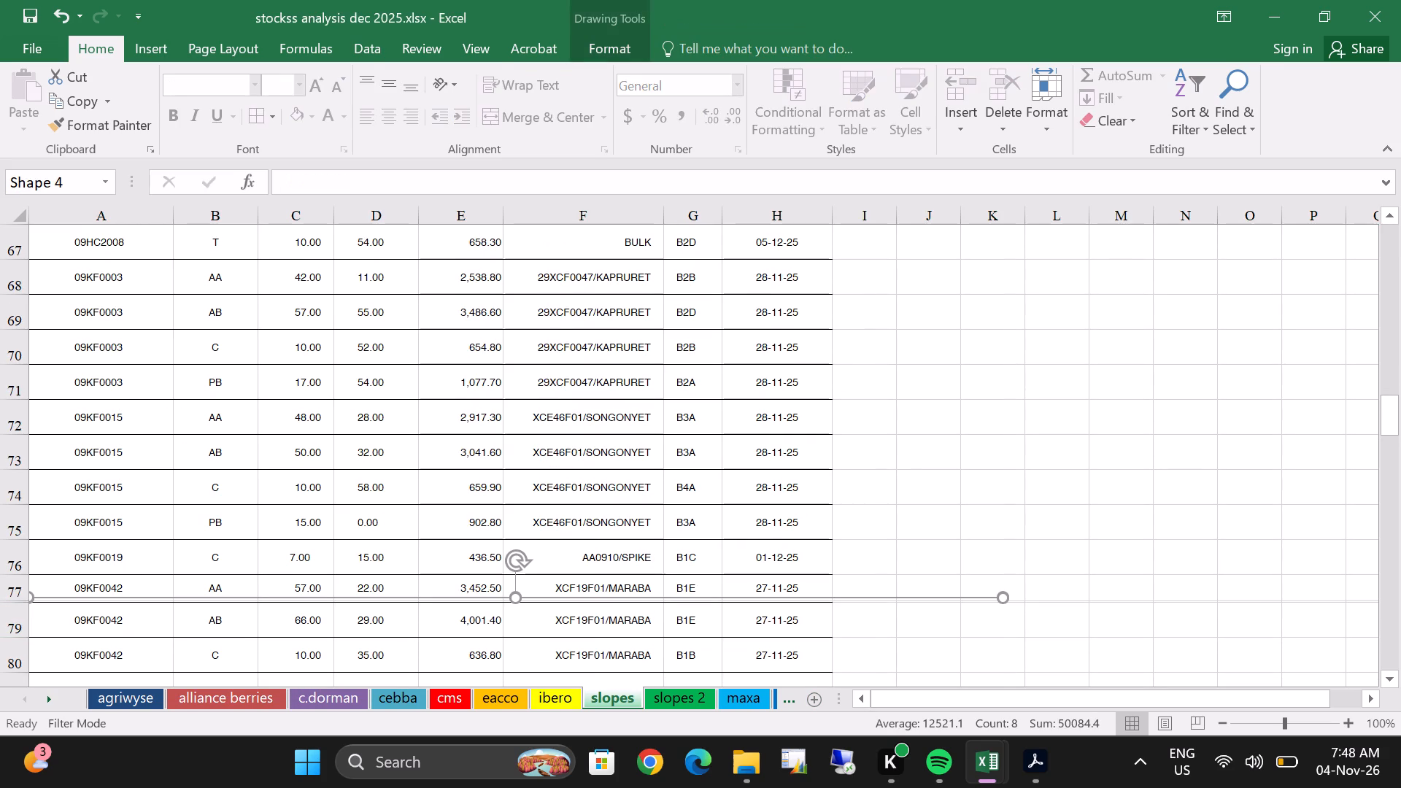
key("Delete")
Delete the repeated header row 53 on slopes and the stray line shape beneath row 51 (08KF1005 grade AB).
scroll(453, 529, "up", 3)
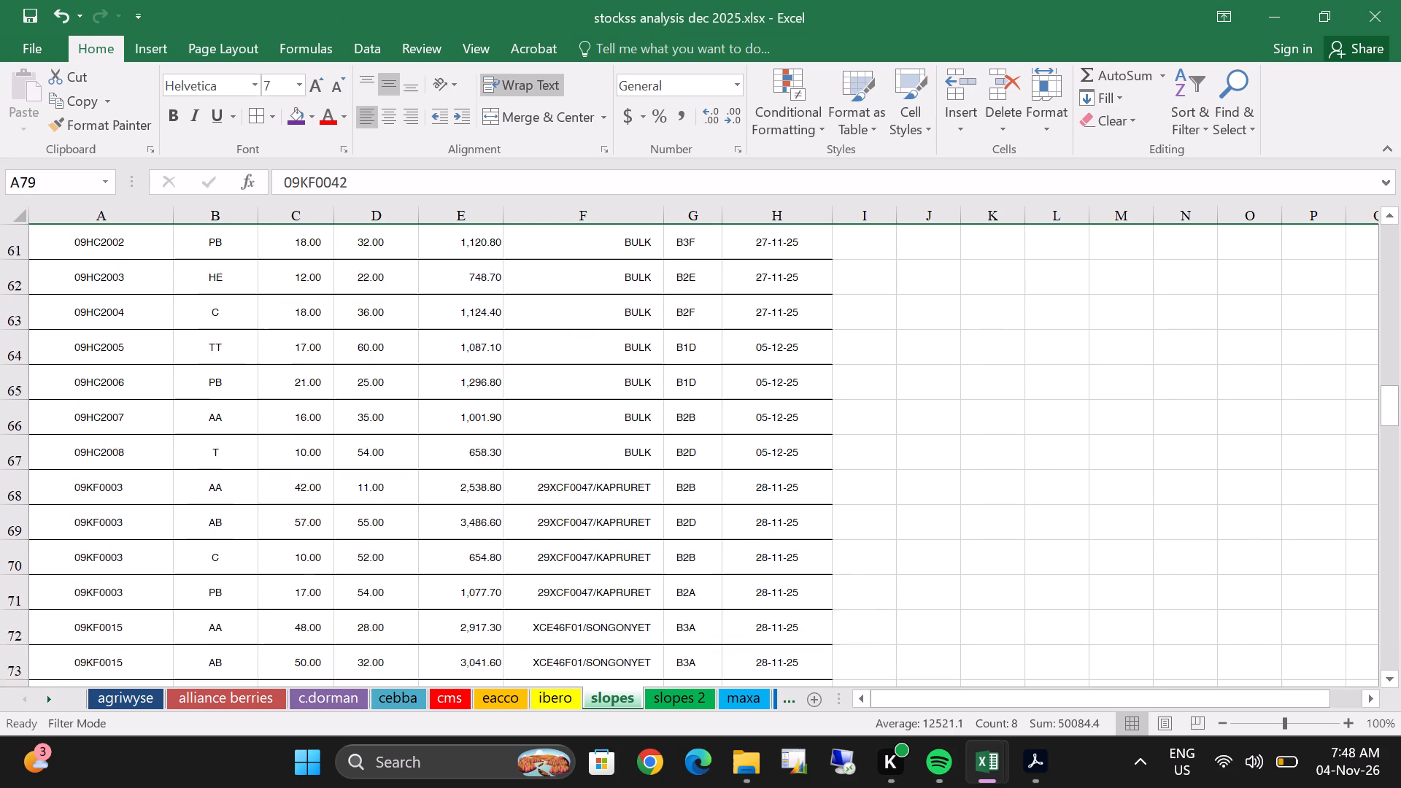
scroll(453, 529, "up", 6)
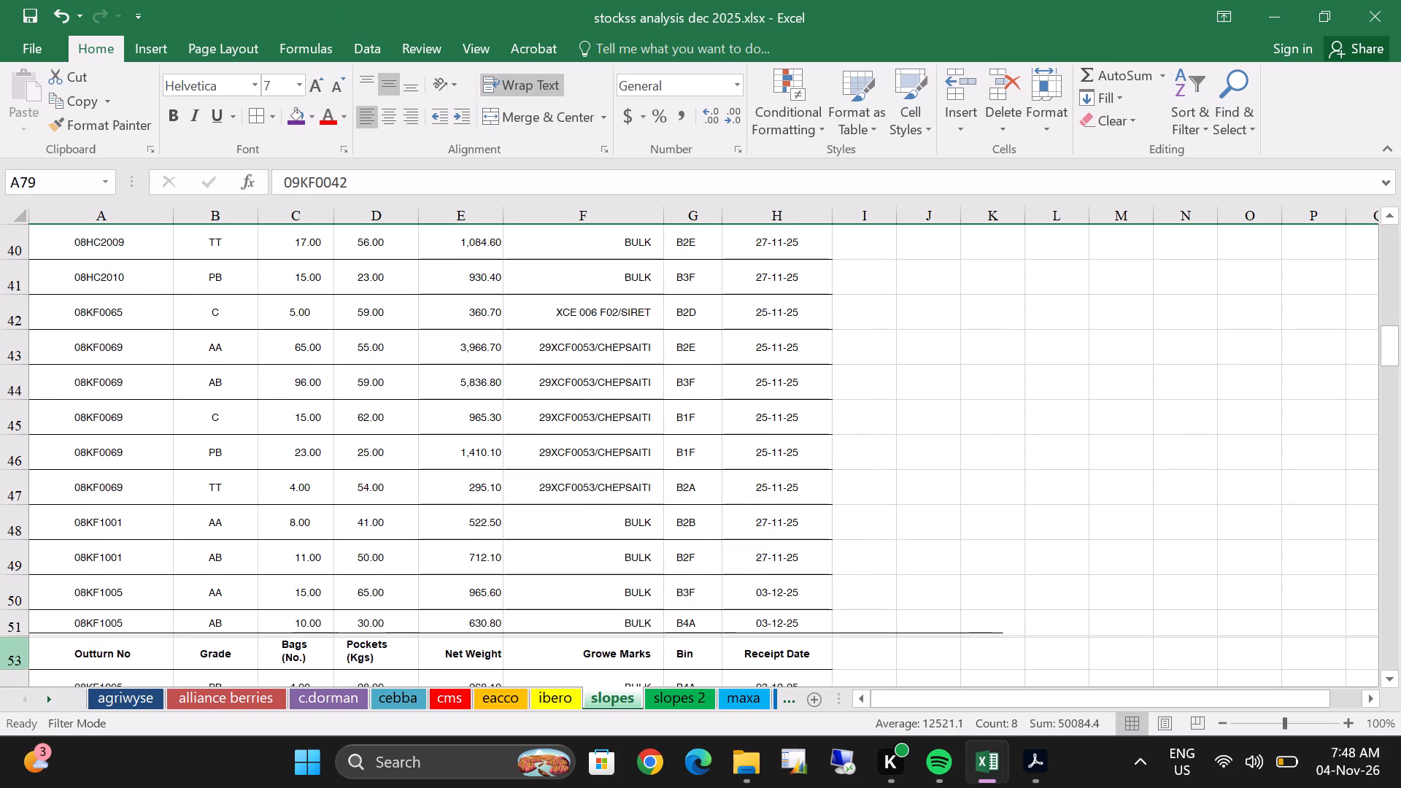
left_click(15, 661)
right_click(56, 657)
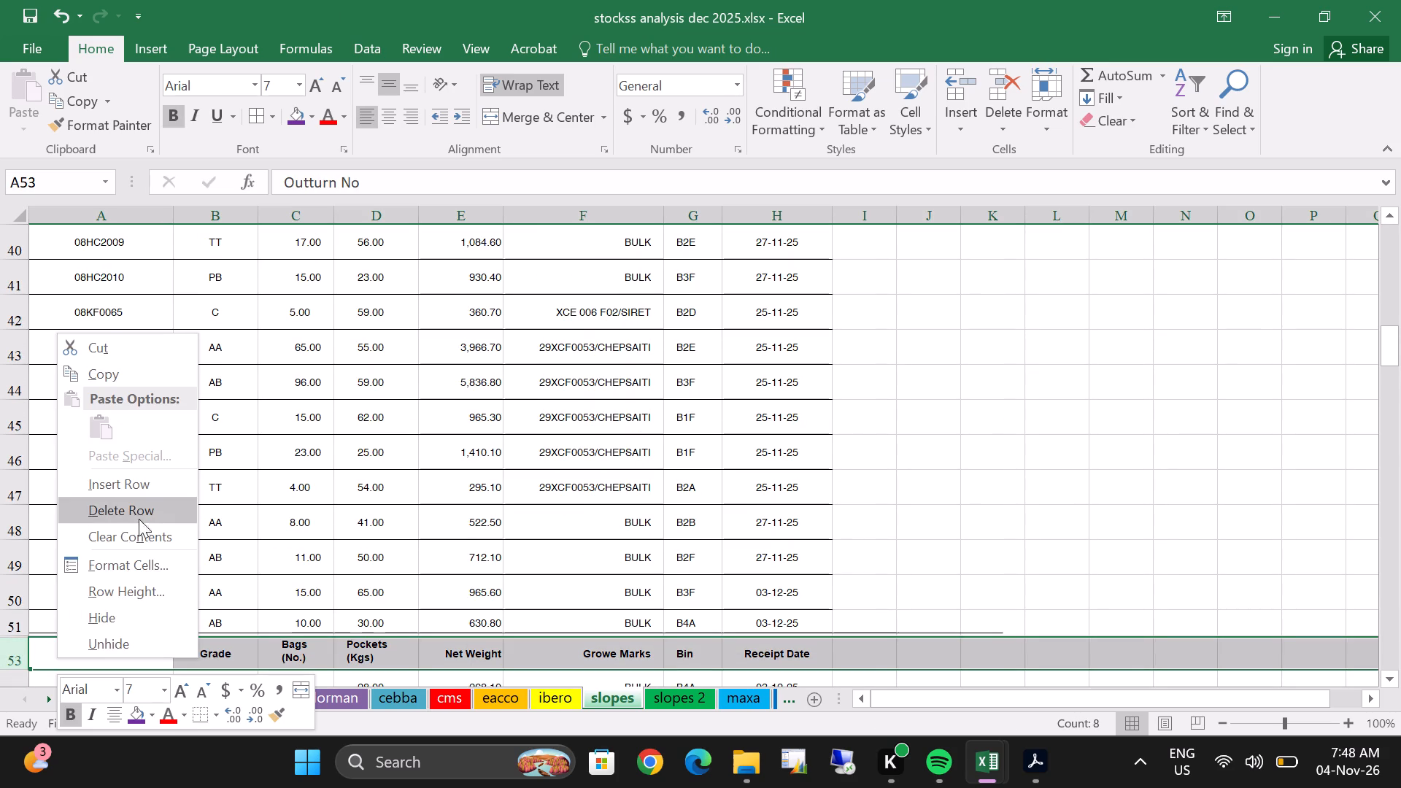
left_click(139, 508)
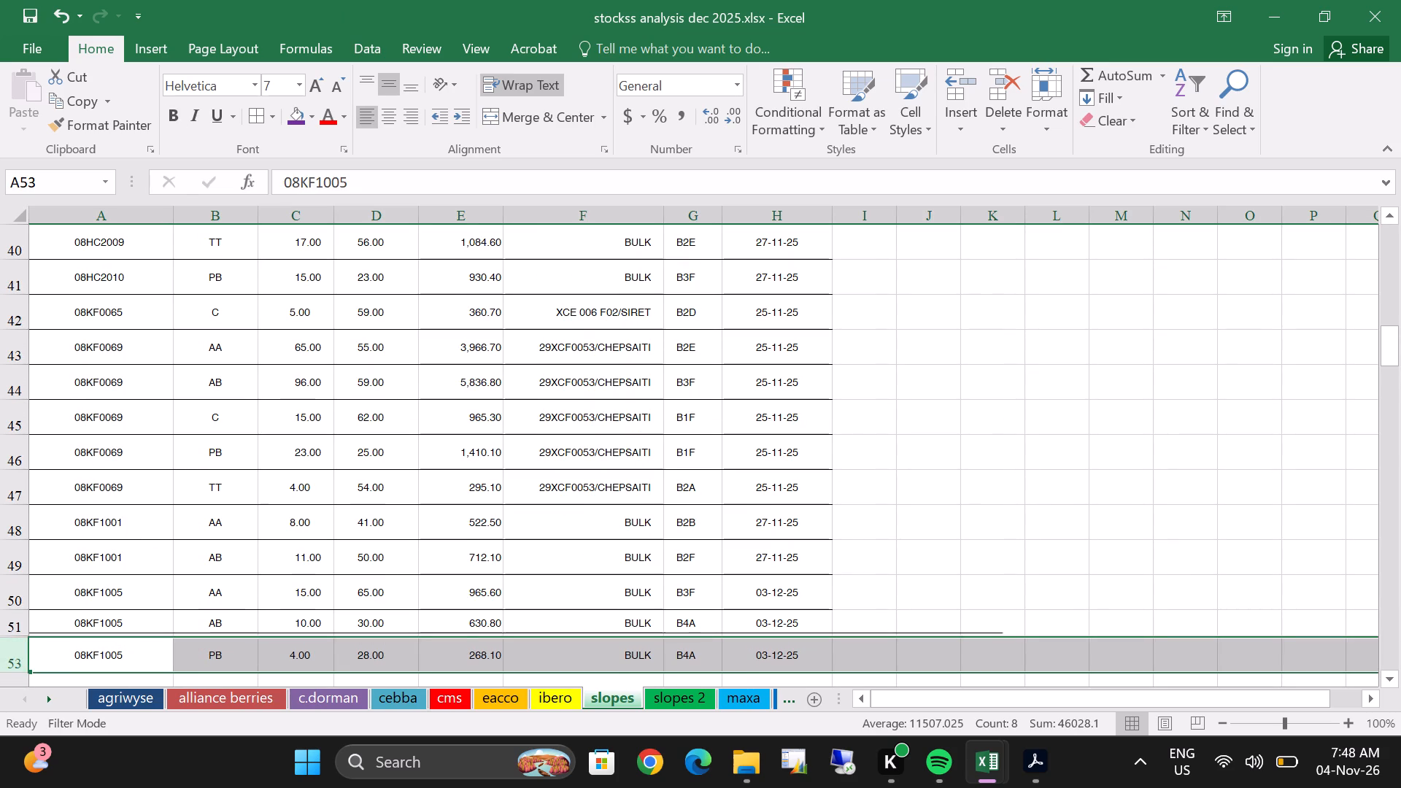
double_click(897, 629)
key("Delete")
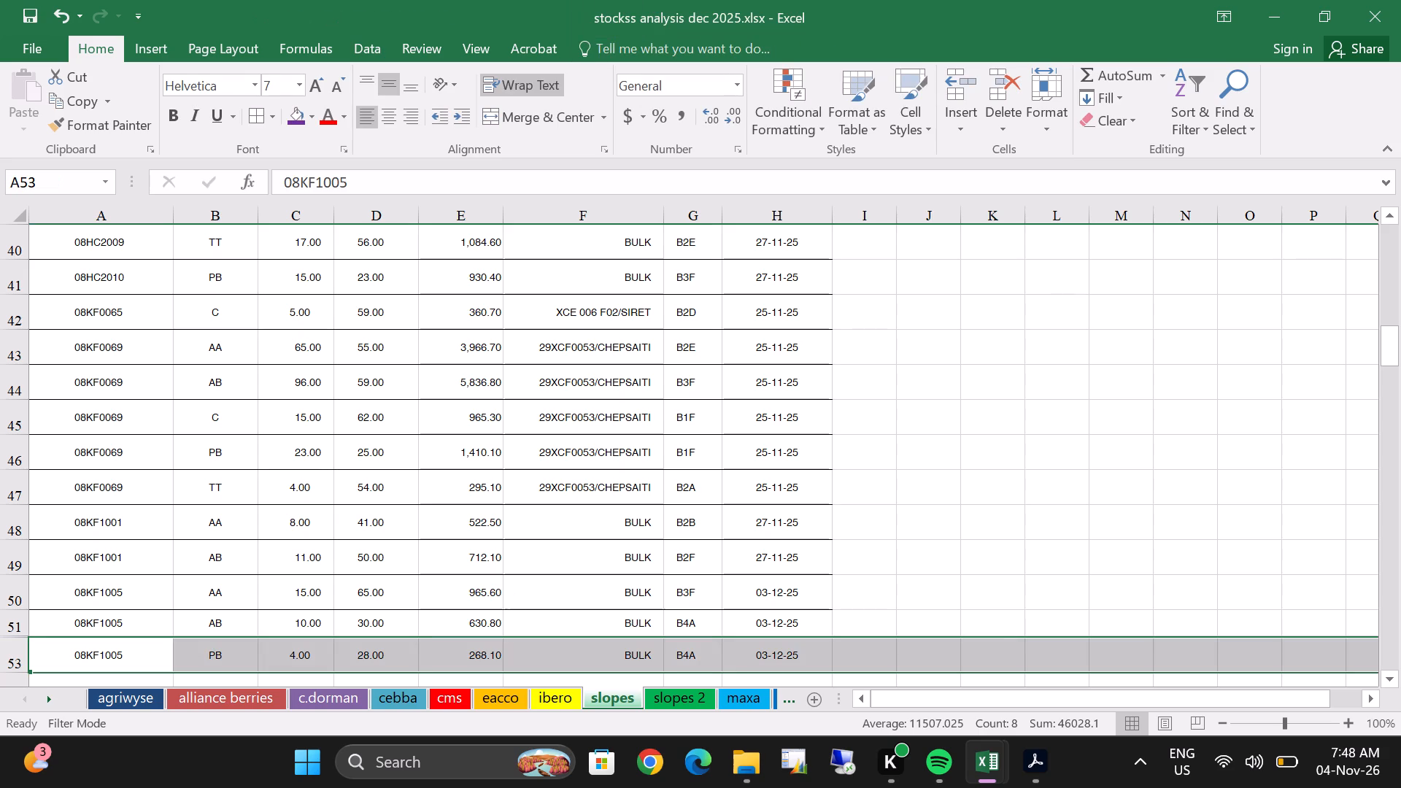
Delete the repeated header row 27 on slopes and the stray line shape beneath row 25 (03KF0002 grade AA).
scroll(876, 625, "up", 8)
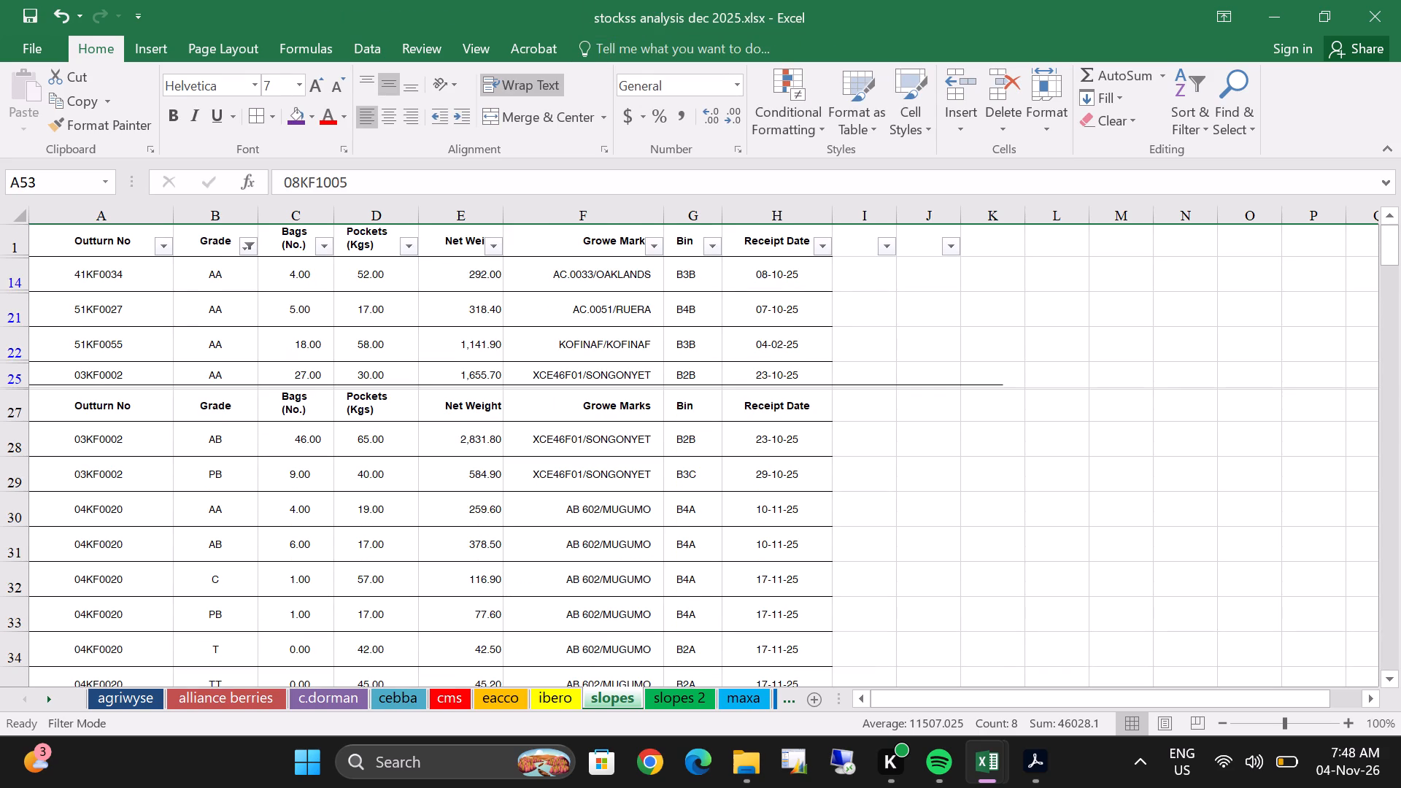
left_click(11, 404)
right_click(231, 410)
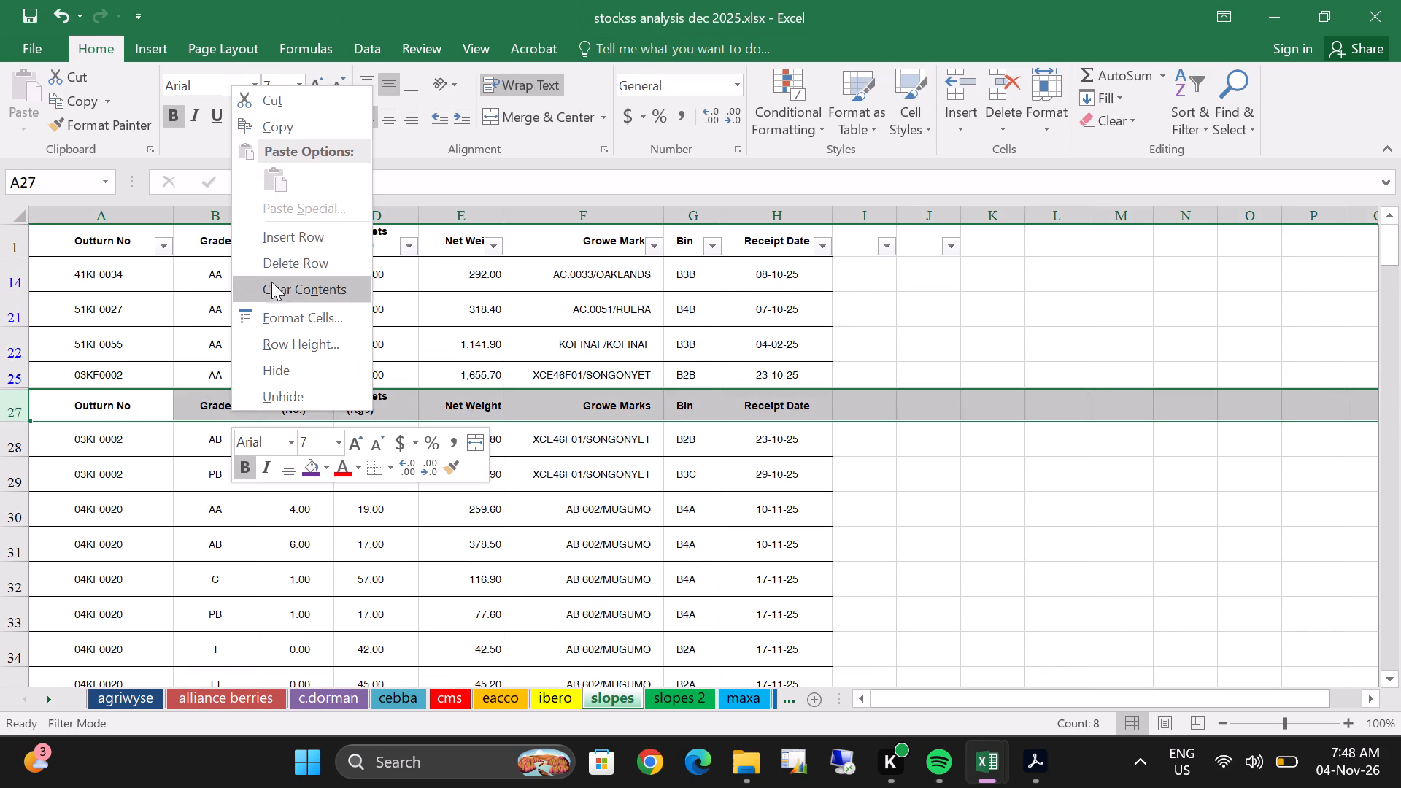
double_click(271, 268)
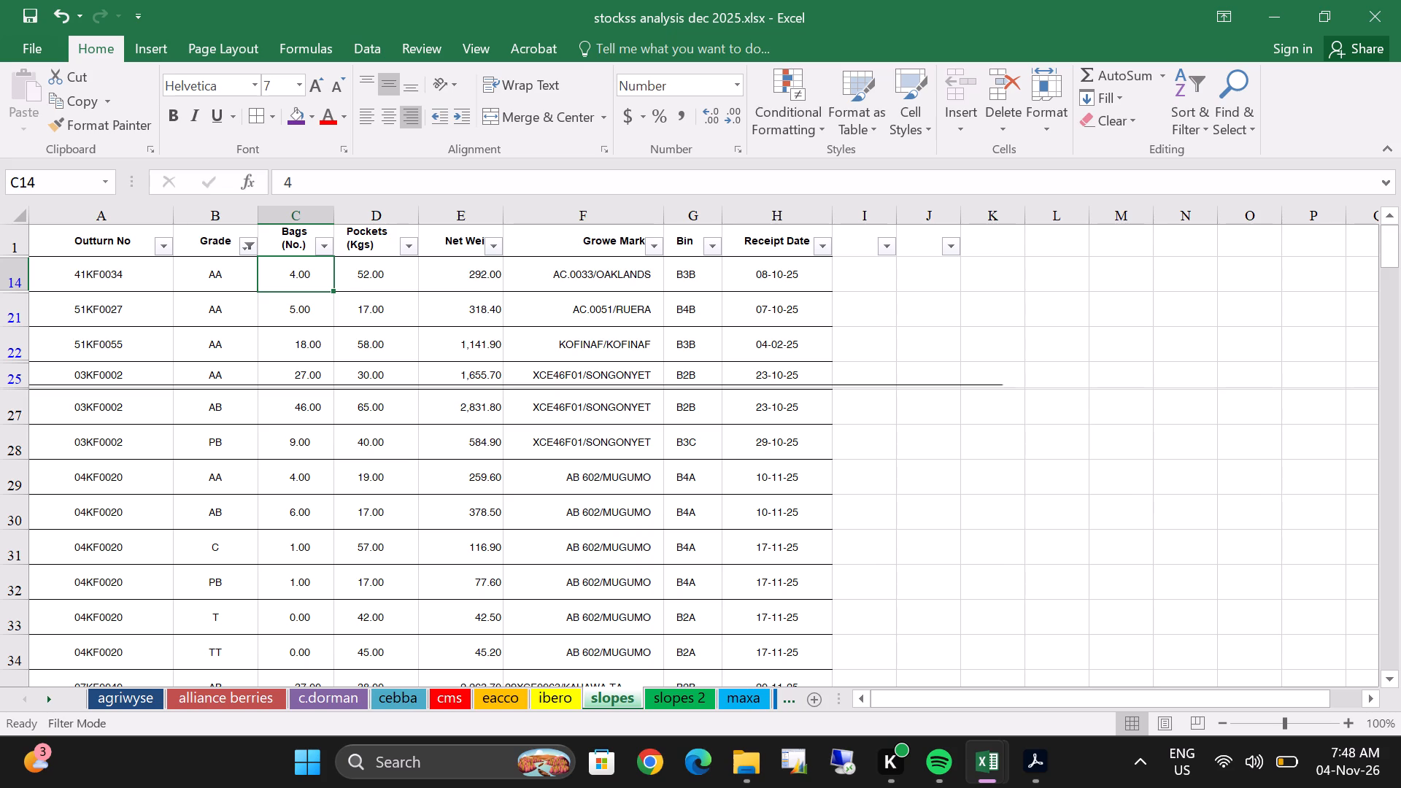
left_click(856, 383)
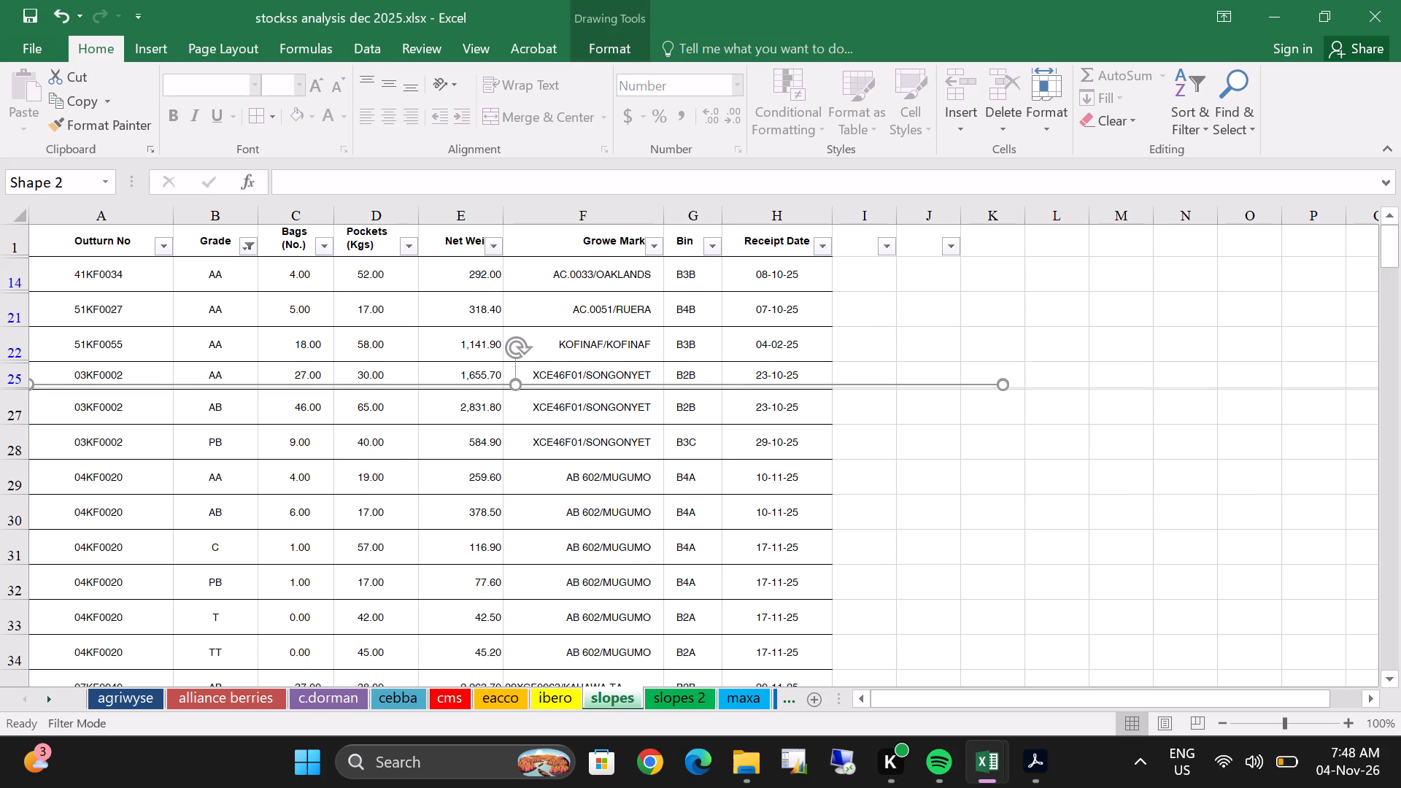
key("Delete")
Expand the collapsed blank row 26 between the two 03KF0002 entries on slopes and delete it.
scroll(856, 383, "up", 1)
scroll(603, 452, "up", 4)
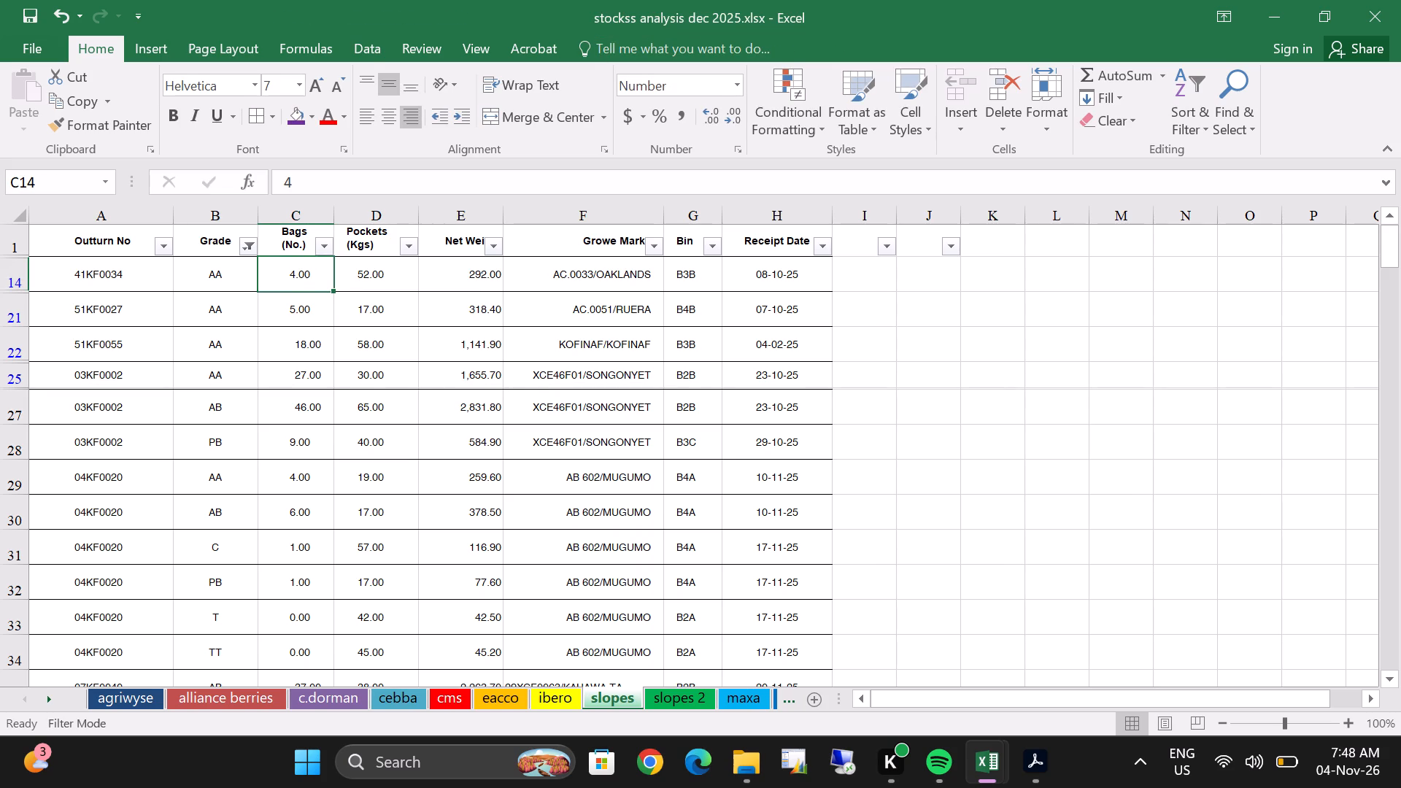
scroll(603, 452, "down", 4)
scroll(603, 452, "up", 3)
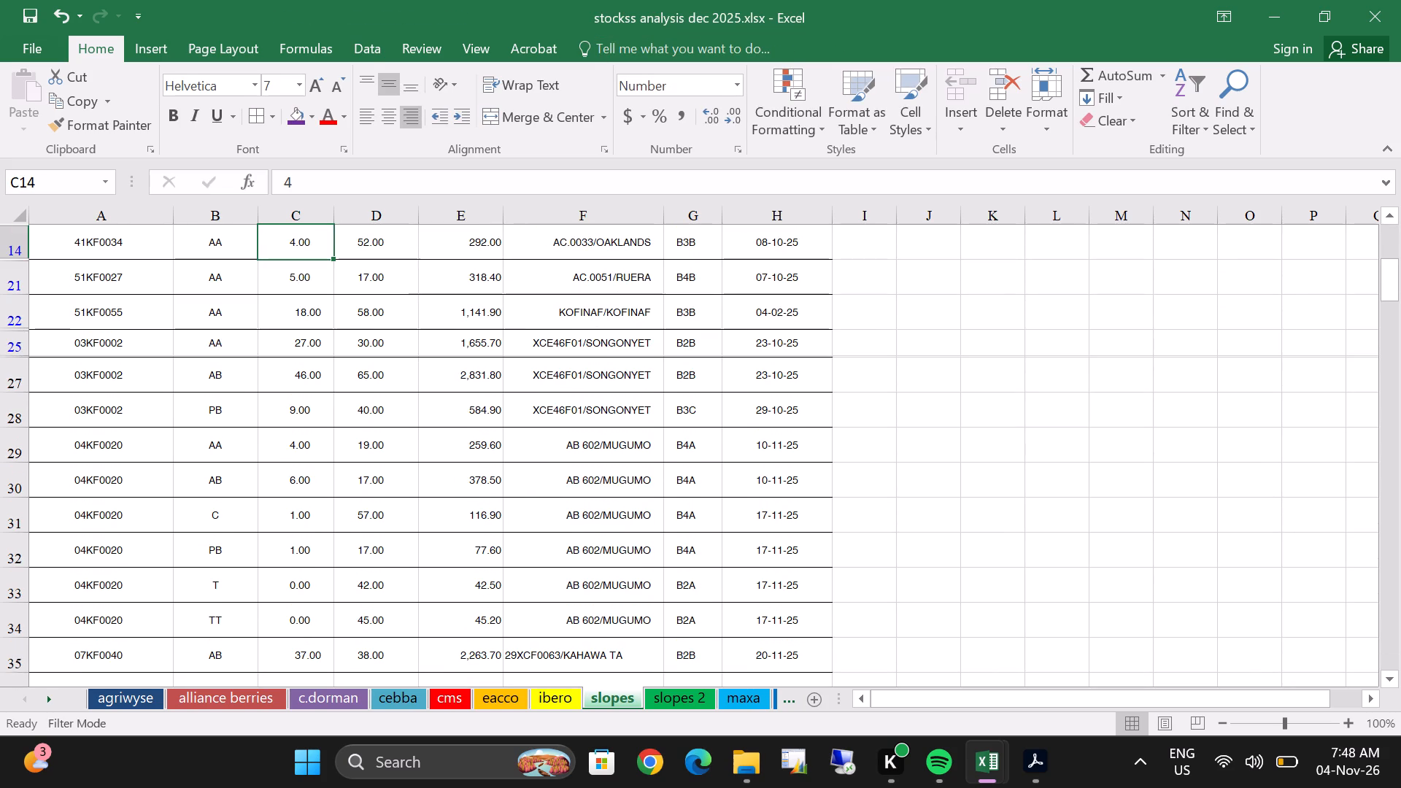
left_click(26, 372)
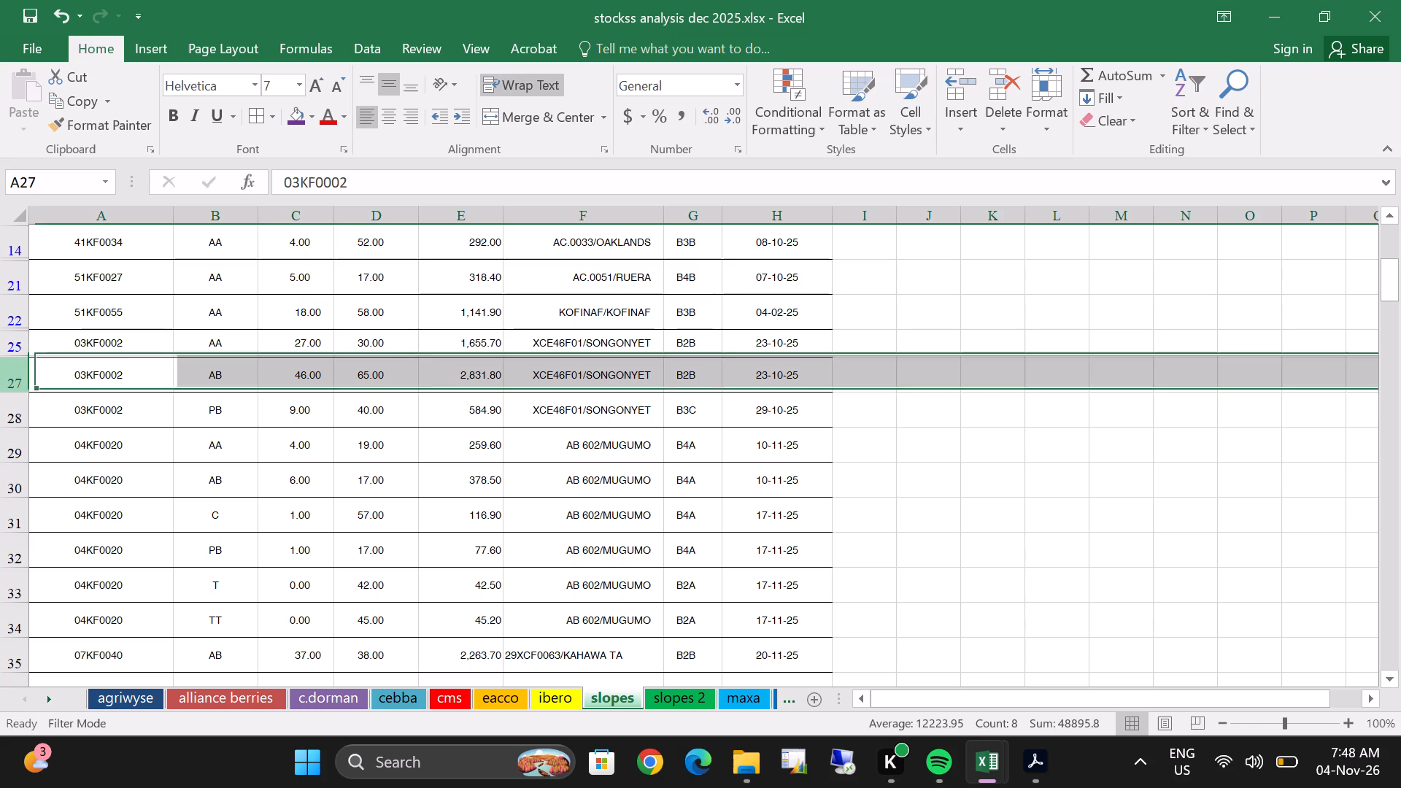
left_click(28, 358)
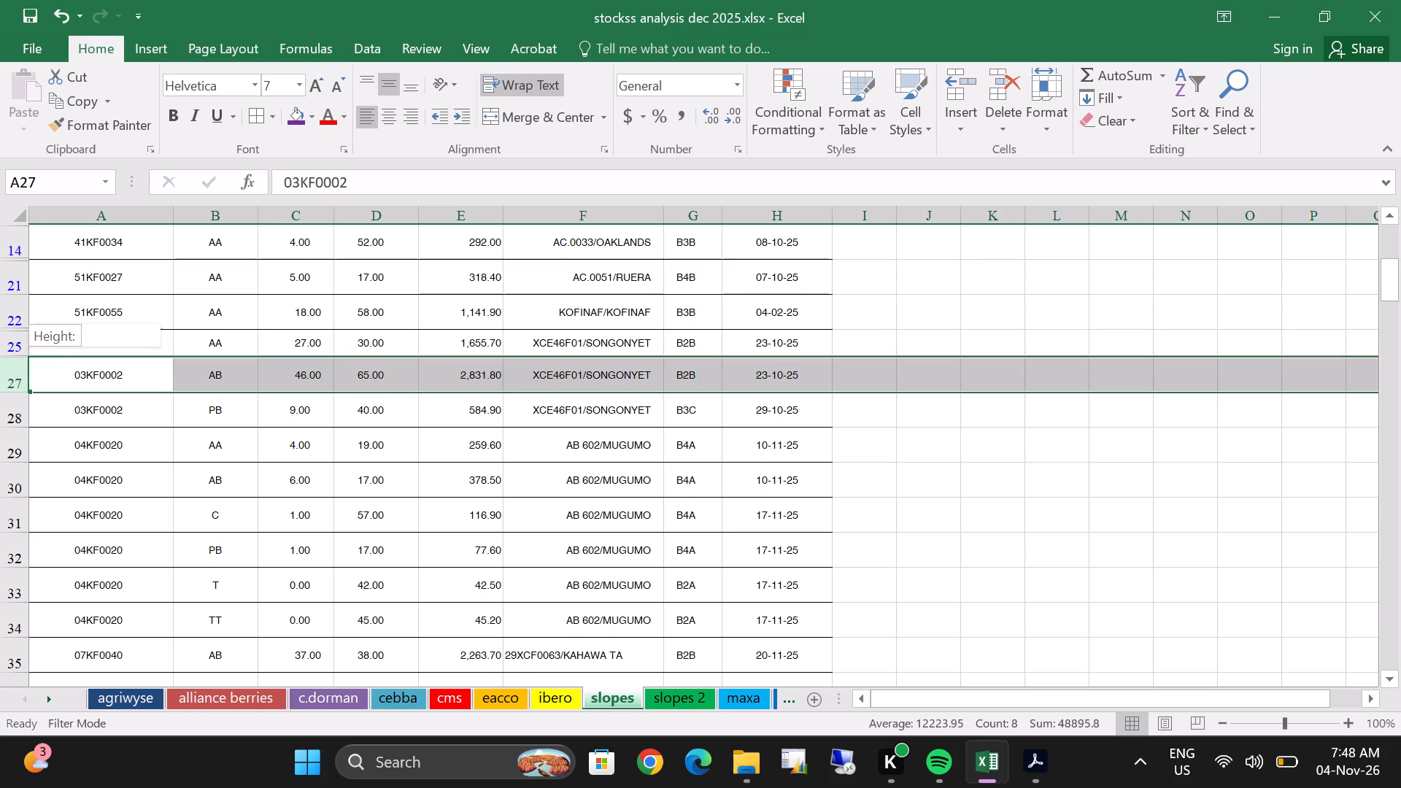
left_click_drag(28, 358, 31, 376)
left_click(31, 376)
double_click(15, 363)
right_click(58, 362)
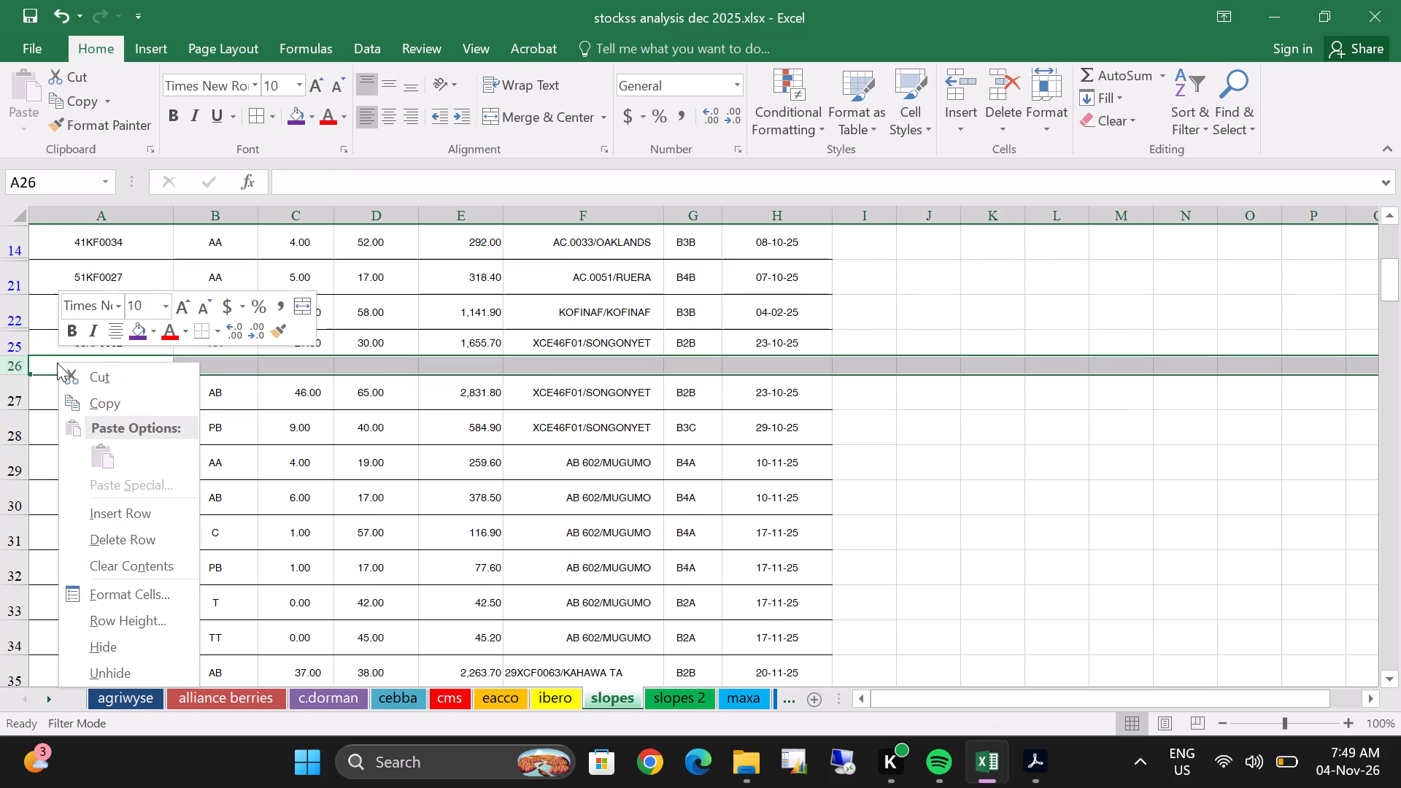
double_click(107, 543)
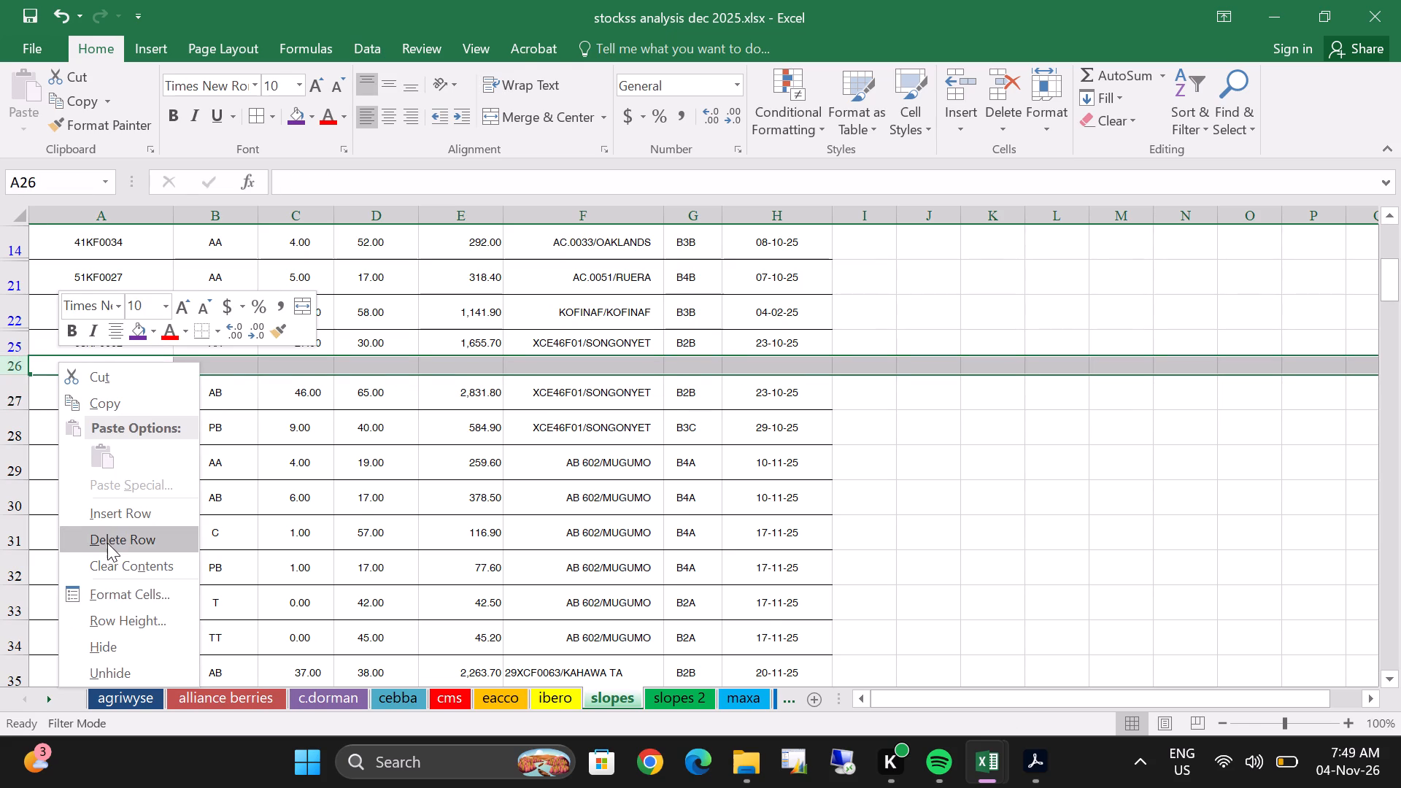
Expand the collapsed blank row 50 between the 08KF1005 AB and PB entries on slopes and delete it.
scroll(177, 427, "down", 6)
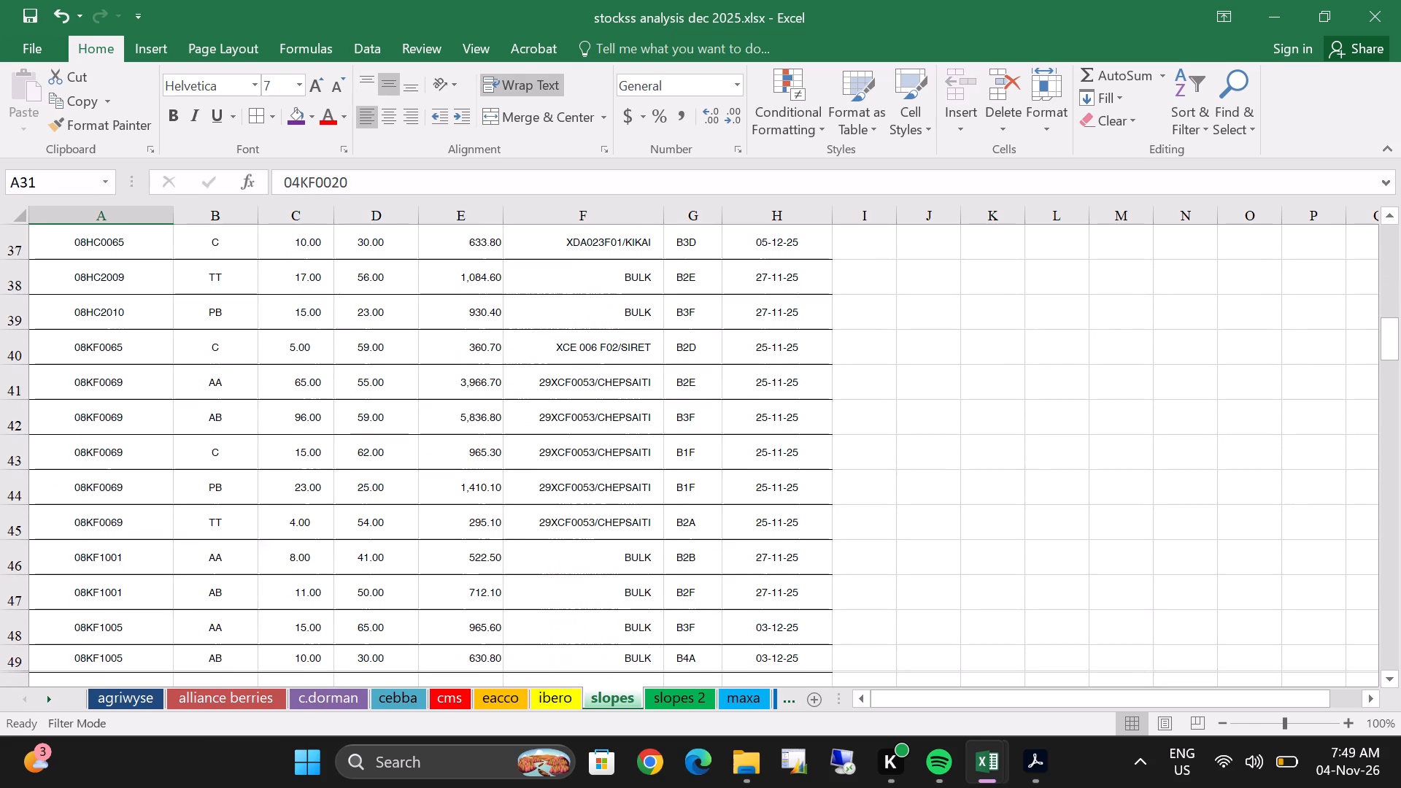
scroll(177, 427, "down", 2)
double_click(14, 458)
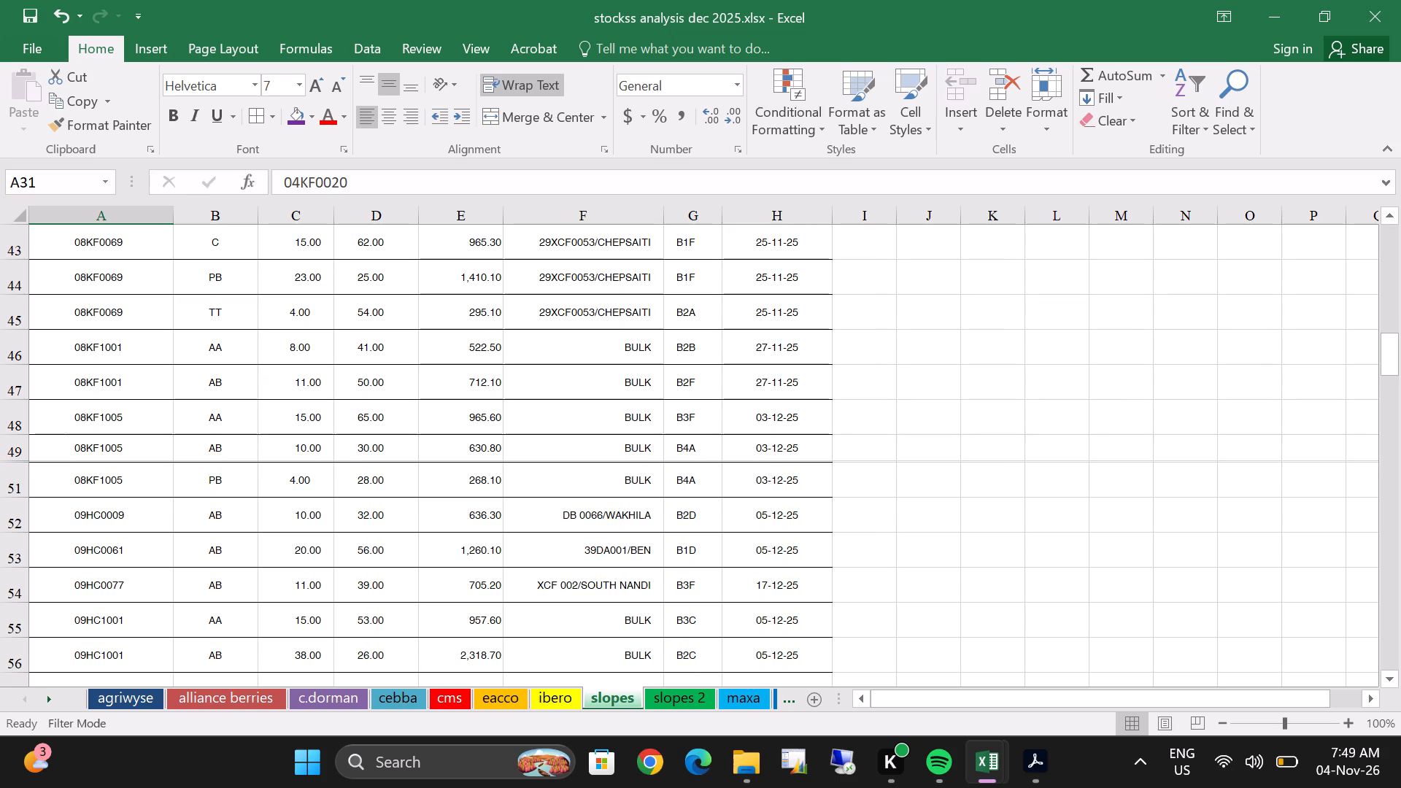
left_click(15, 451)
left_click_drag(15, 451, 15, 481)
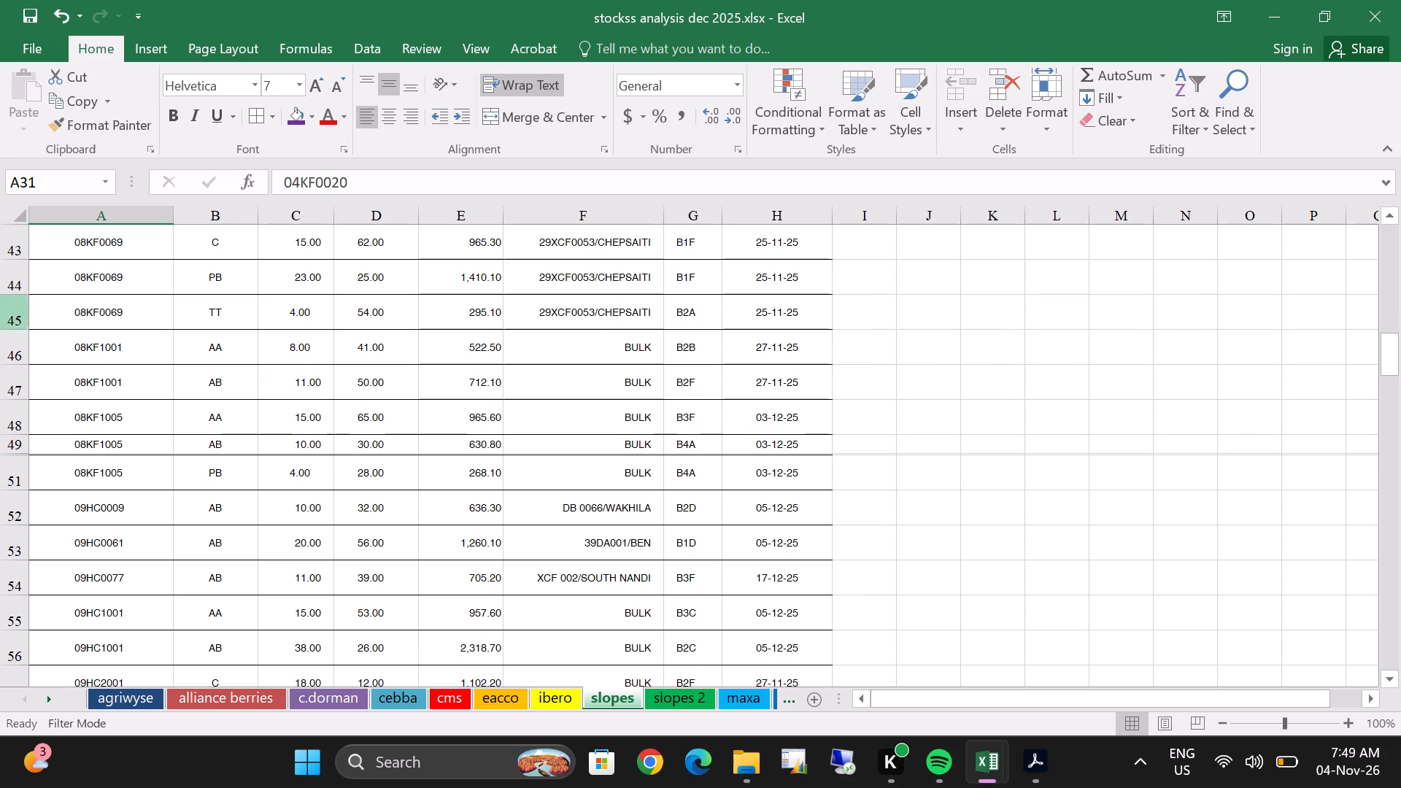
double_click(22, 455)
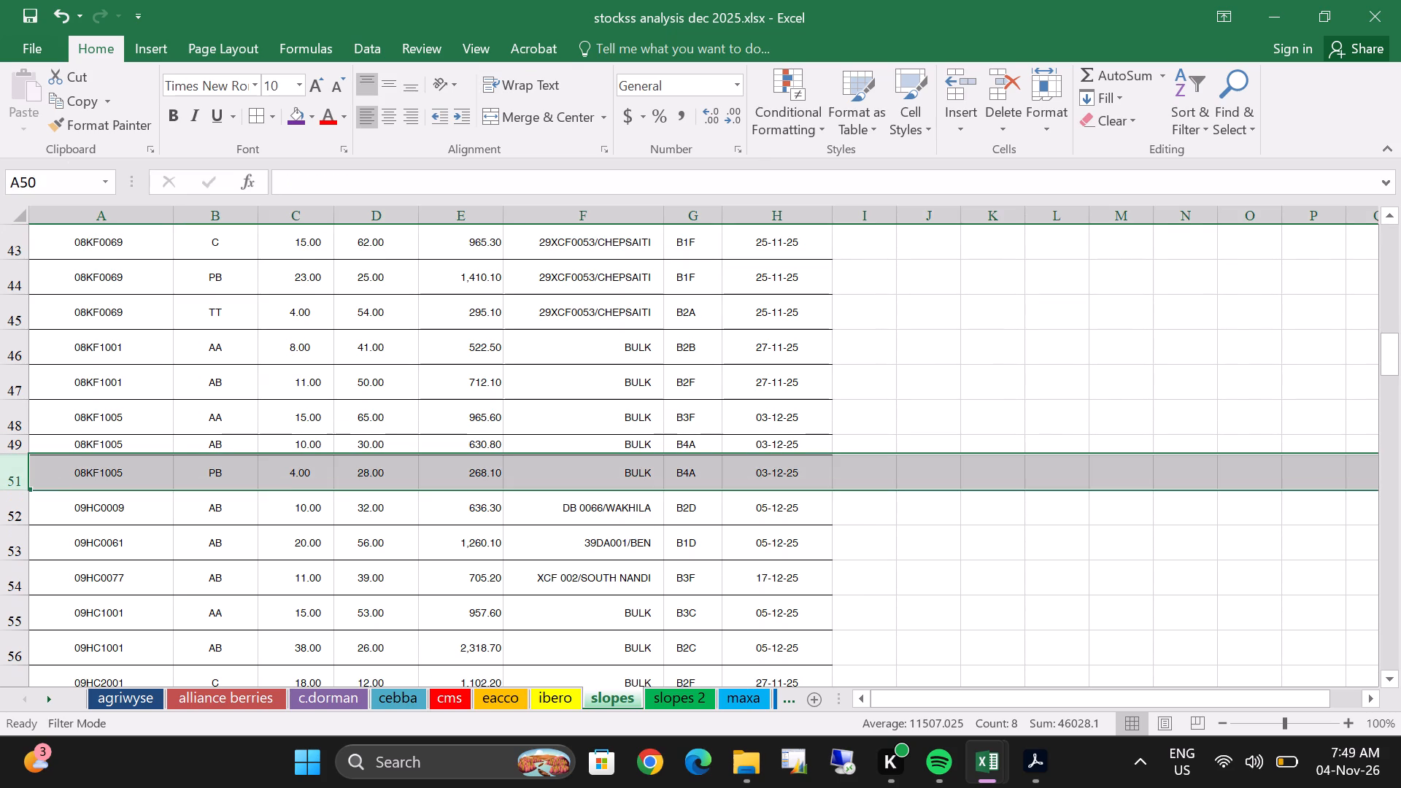
left_click(23, 453)
left_click_drag(23, 453, 23, 464)
left_click(17, 468)
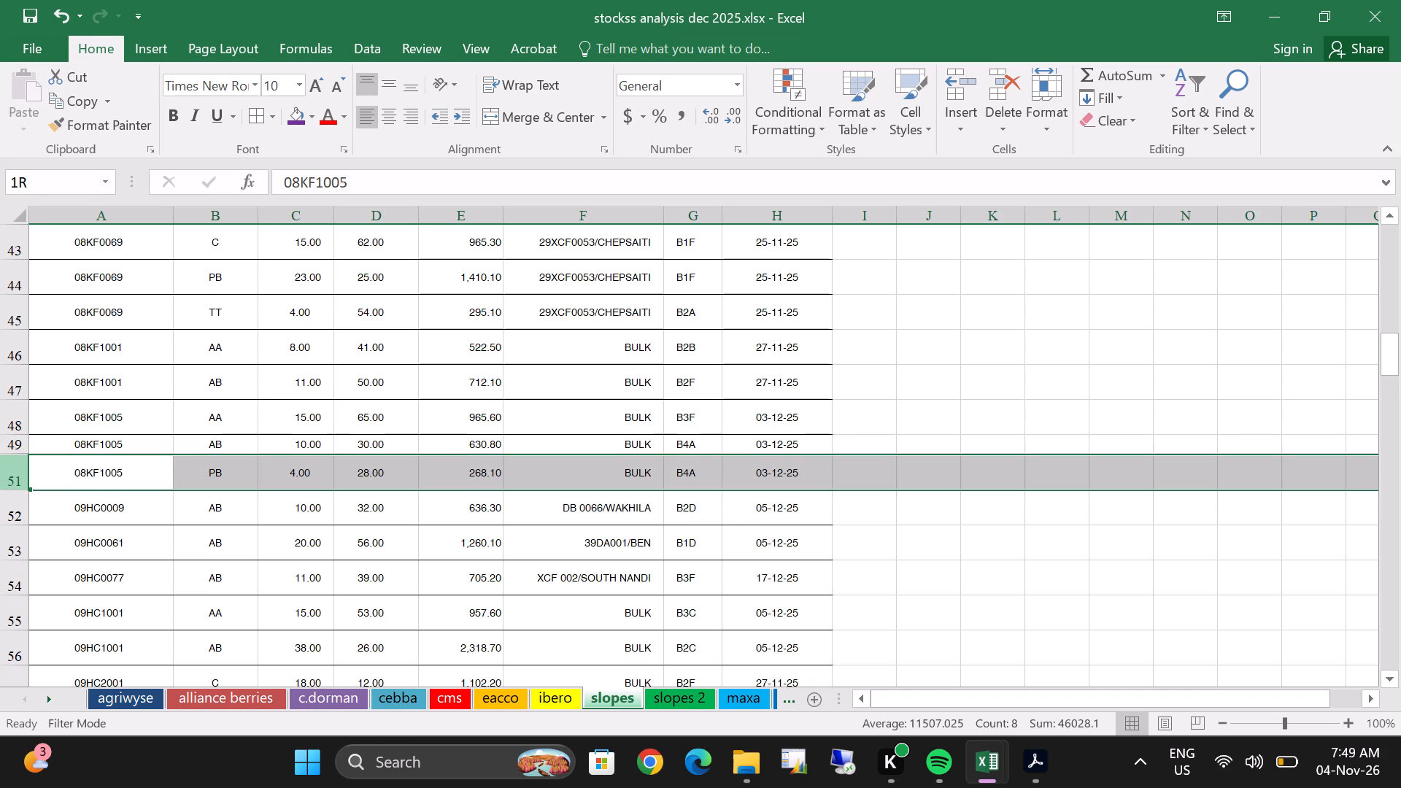
left_click(23, 456)
left_click_drag(23, 455, 24, 463)
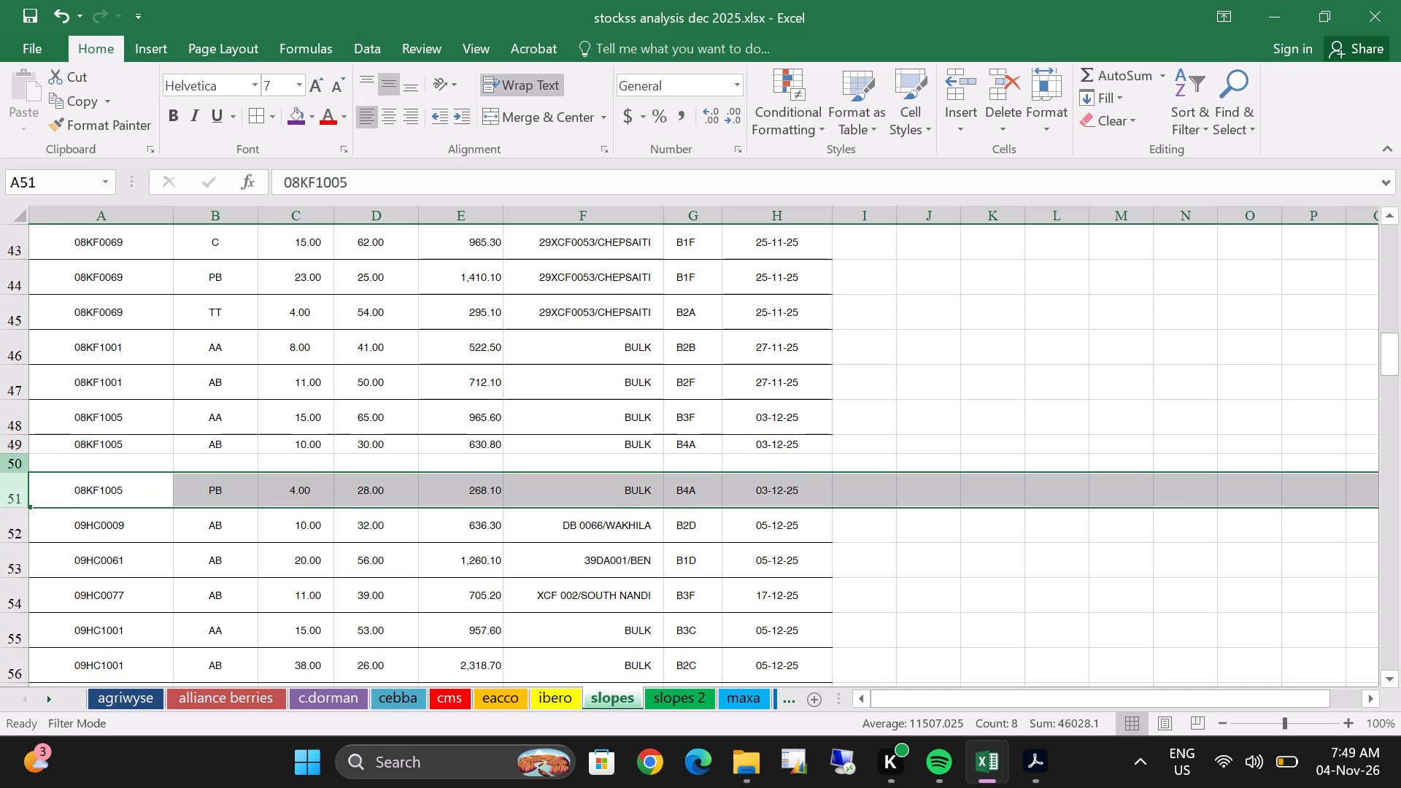
left_click_drag(24, 463, 24, 464)
double_click(12, 460)
right_click(74, 463)
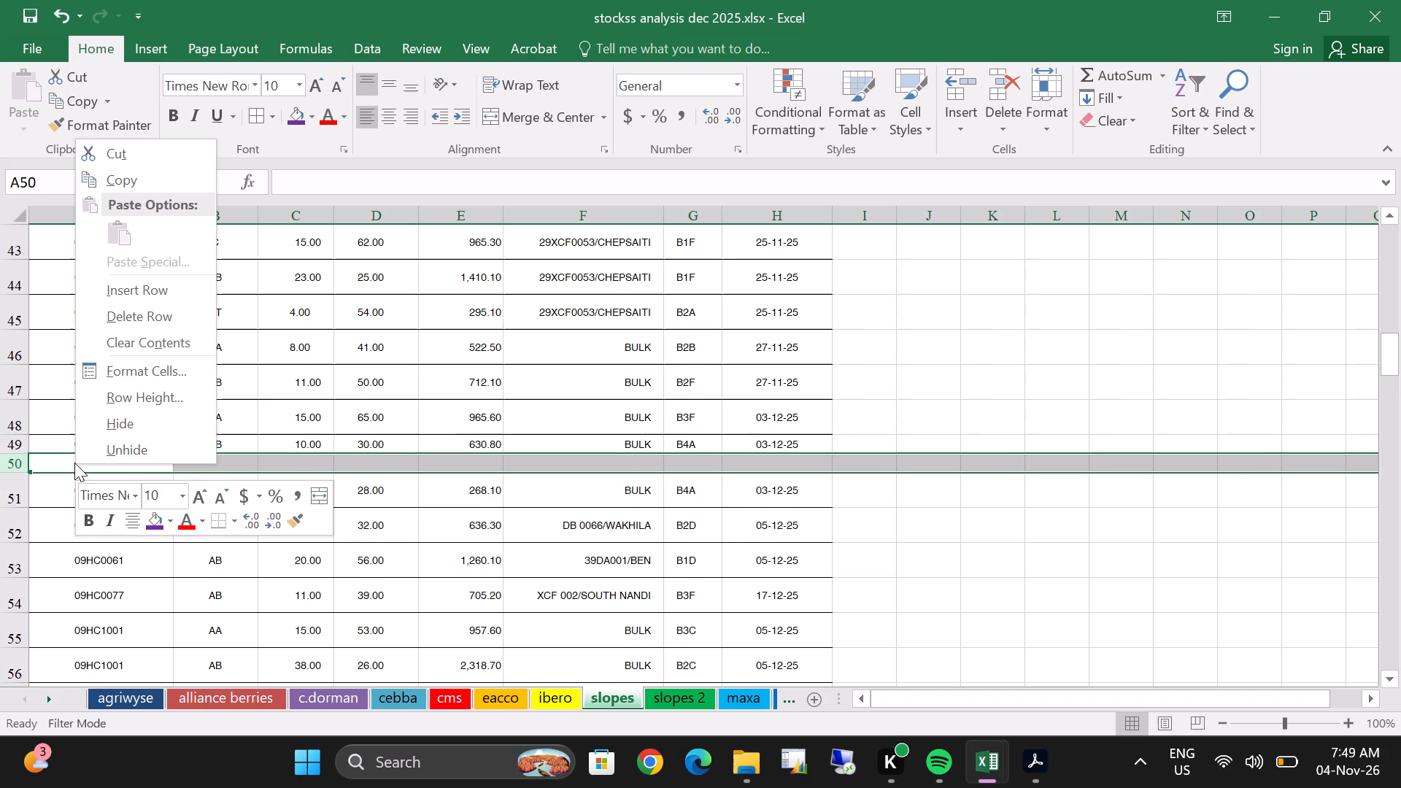
left_click(142, 317)
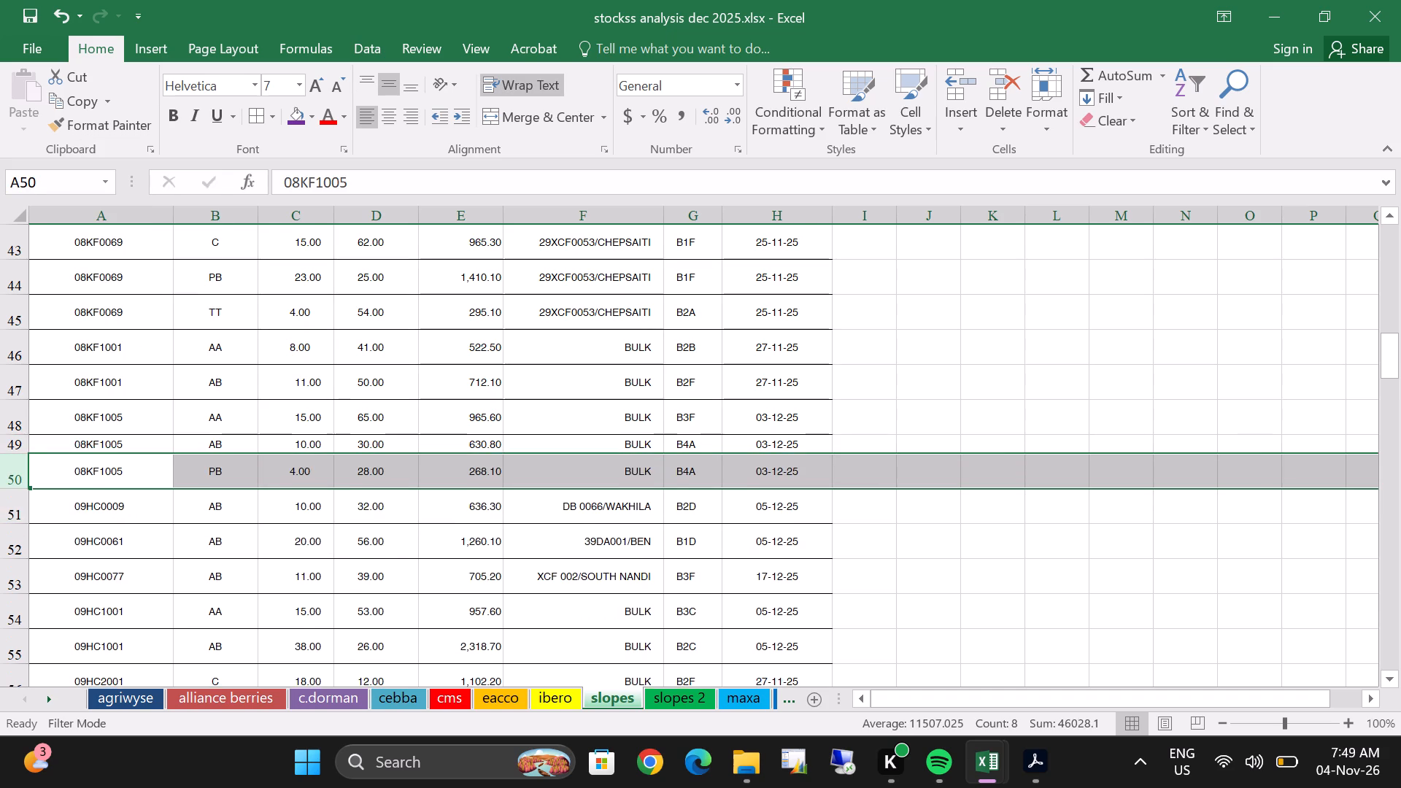
Expand the collapsed blank row 99 between 10HC0059 and 10HC2001 on slopes and delete it.
scroll(174, 322, "down", 10)
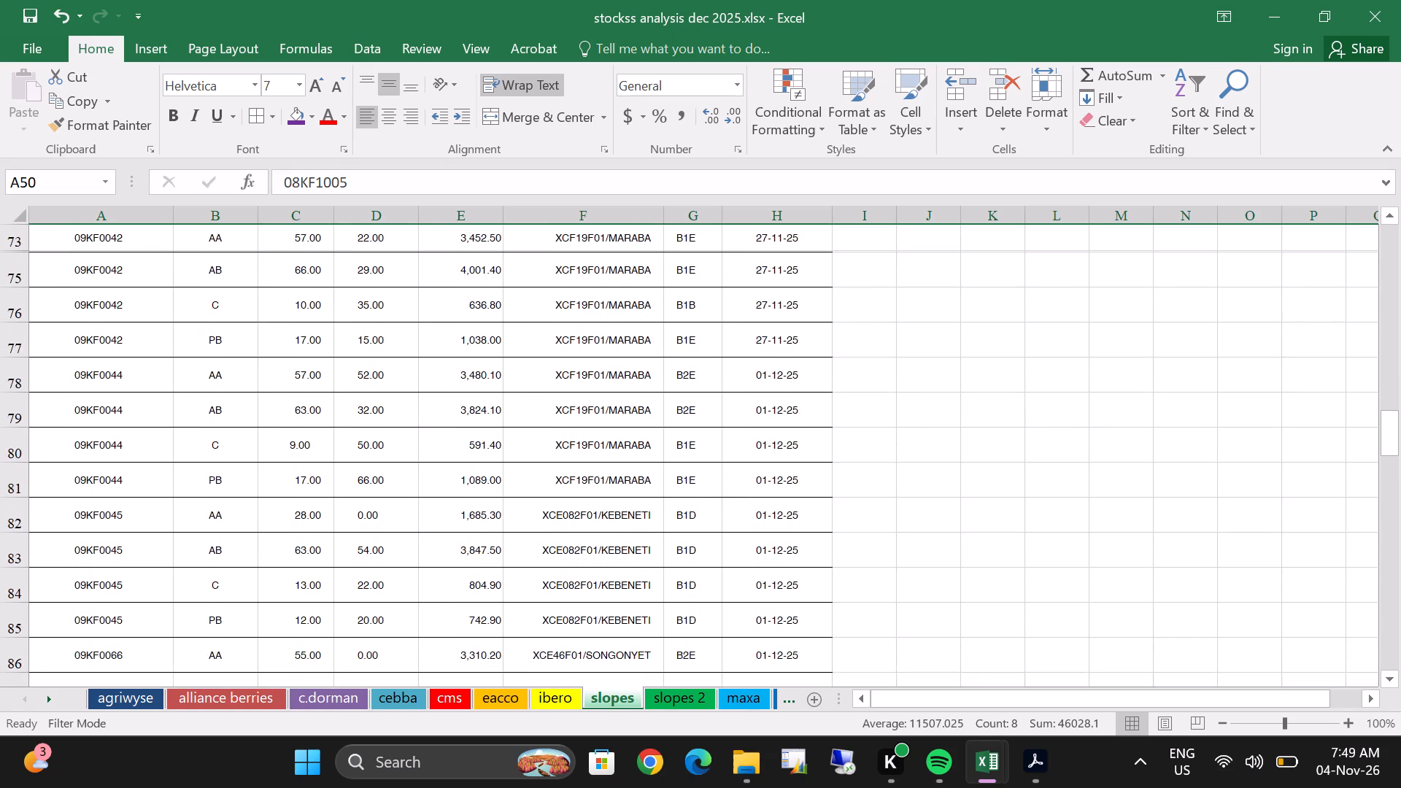
scroll(174, 322, "down", 6)
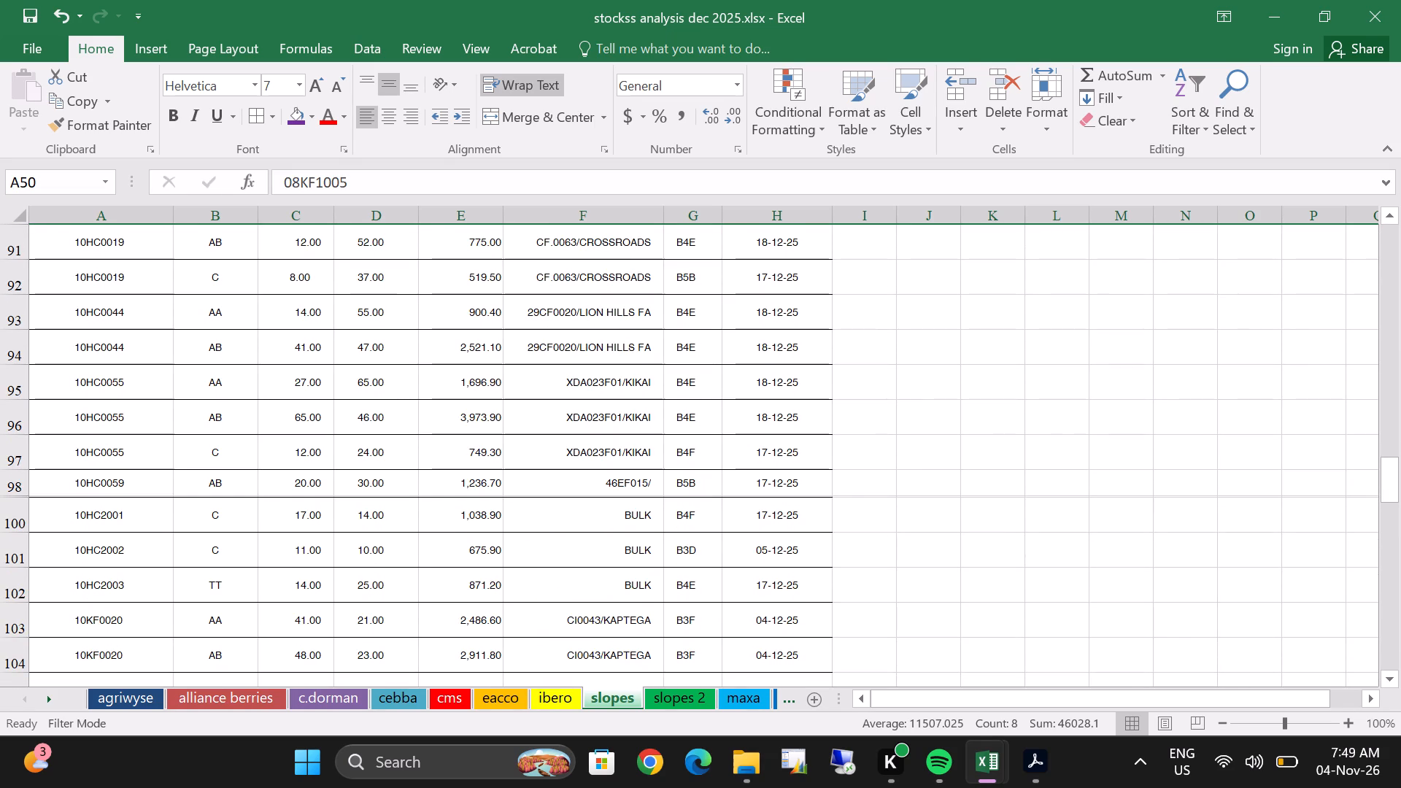
left_click(23, 500)
left_click_drag(23, 500, 23, 512)
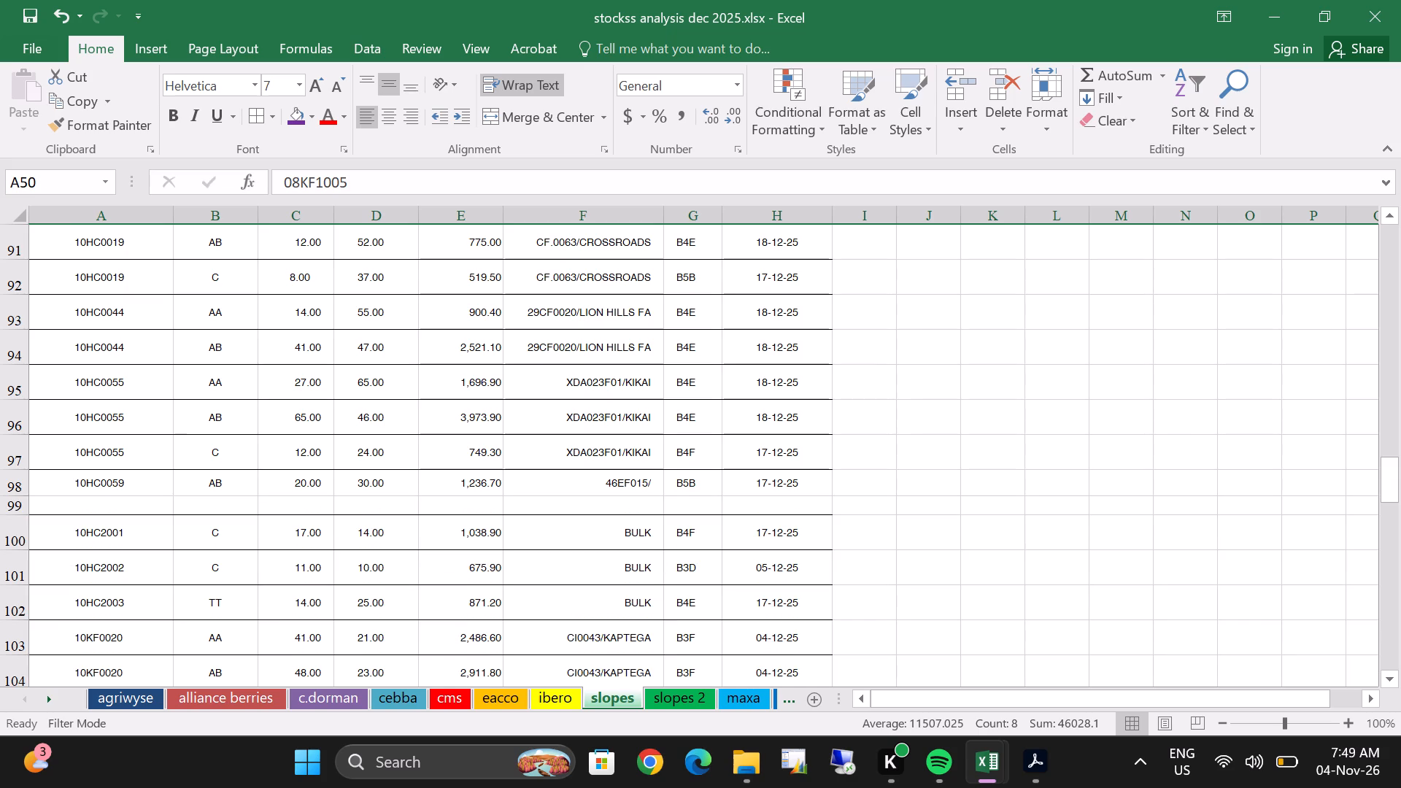
left_click(7, 504)
right_click(19, 504)
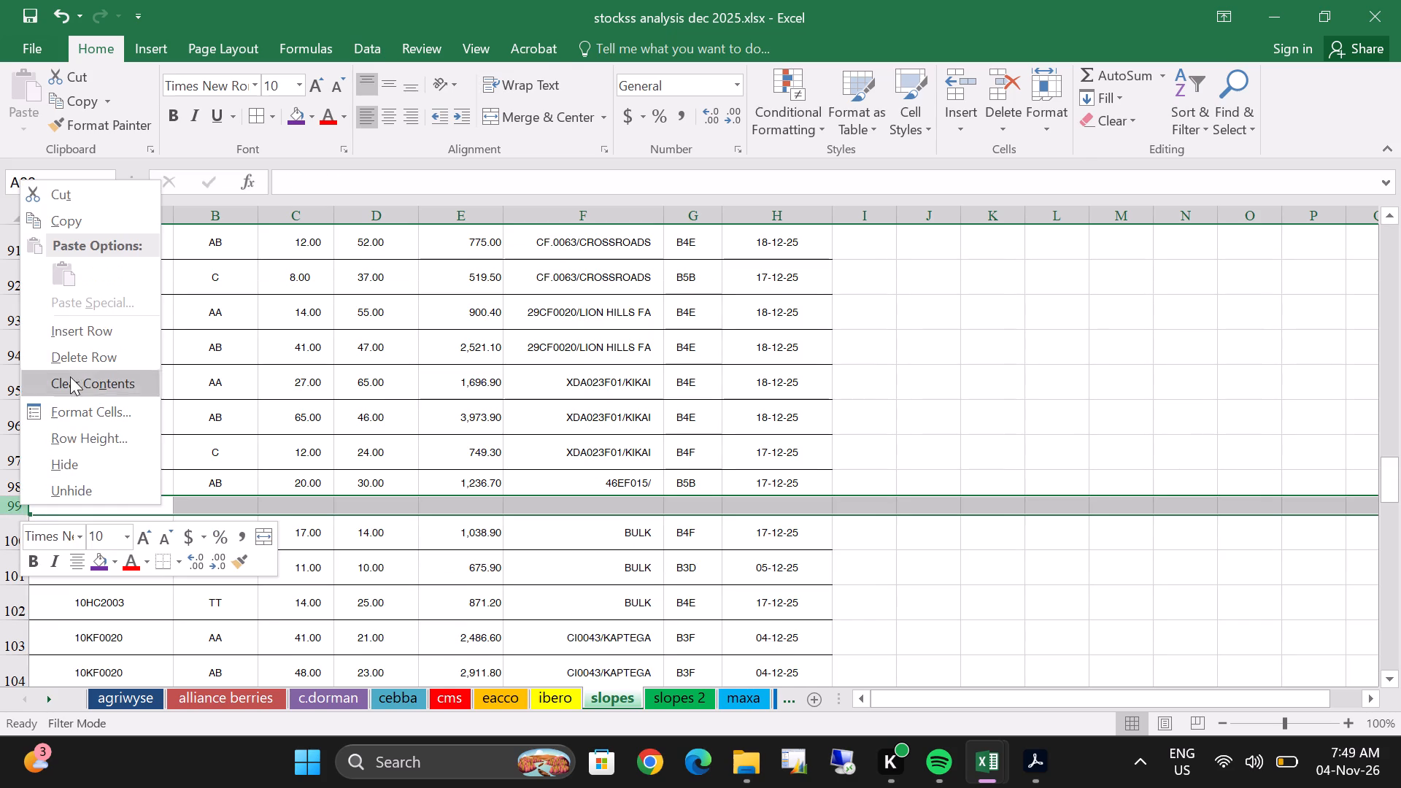
left_click(80, 352)
Expand the collapsed blank row 123 between 11HC0058 PB and 11HC0059 AA on slopes and delete it.
scroll(311, 347, "down", 4)
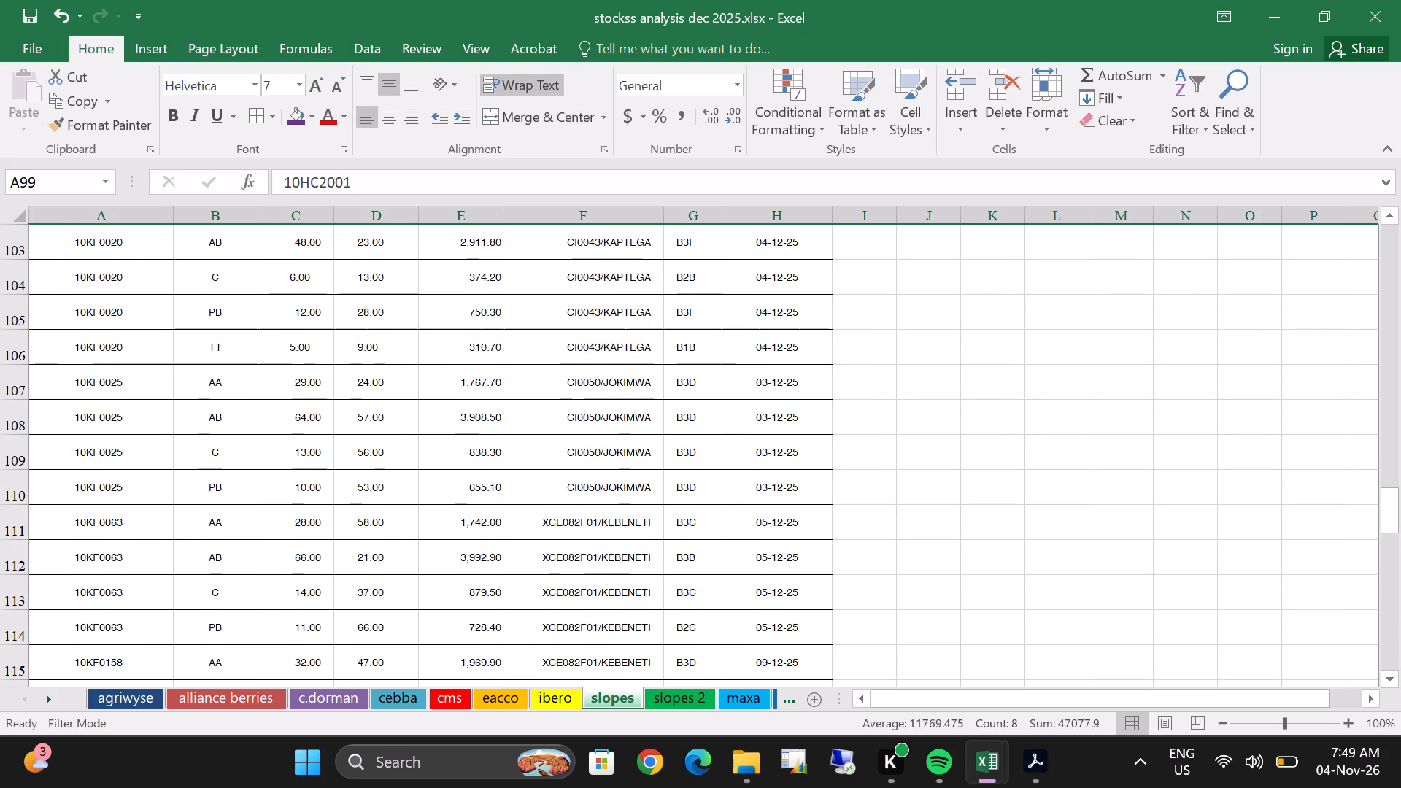
scroll(311, 347, "down", 5)
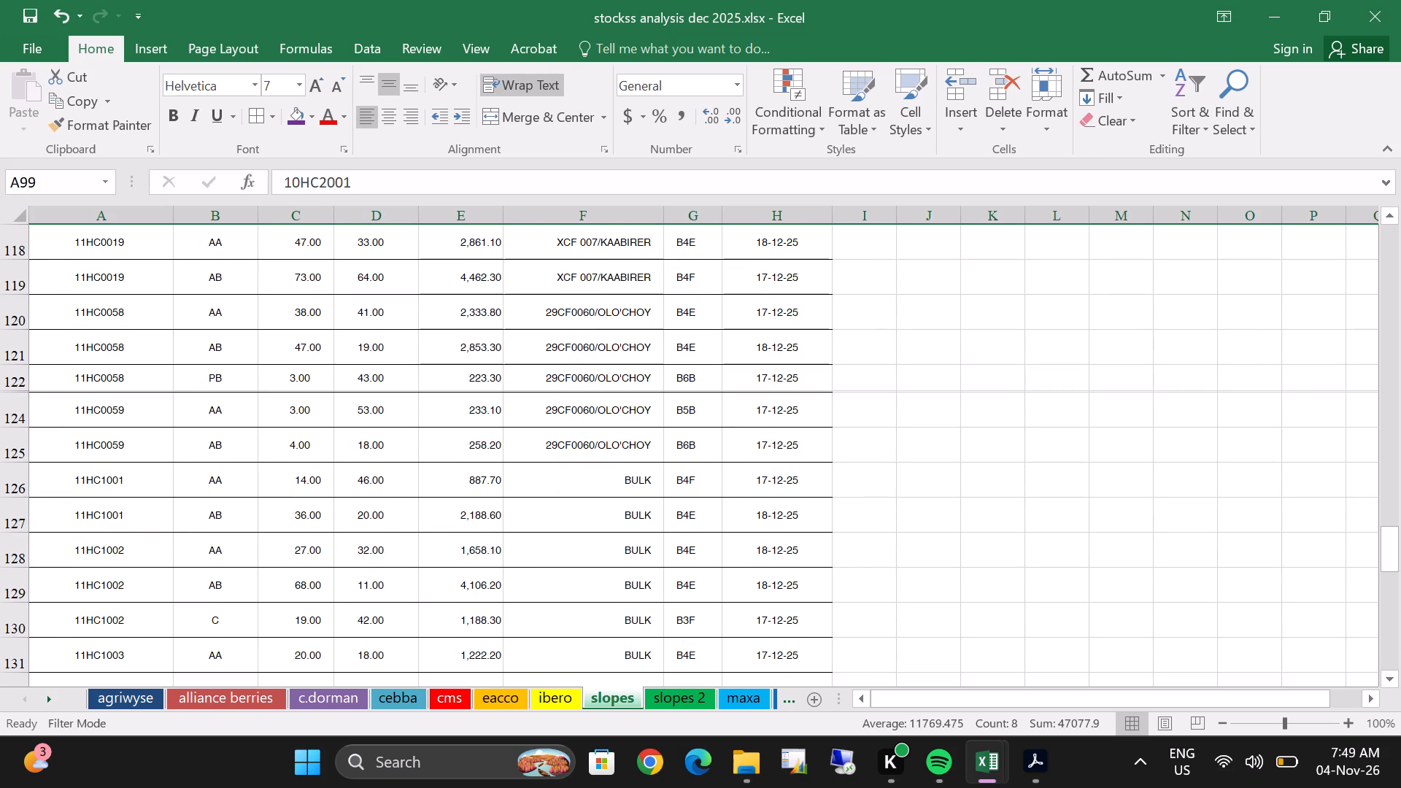
left_click(20, 390)
left_click_drag(20, 391, 19, 403)
left_click(20, 406)
left_click_drag(20, 406, 21, 414)
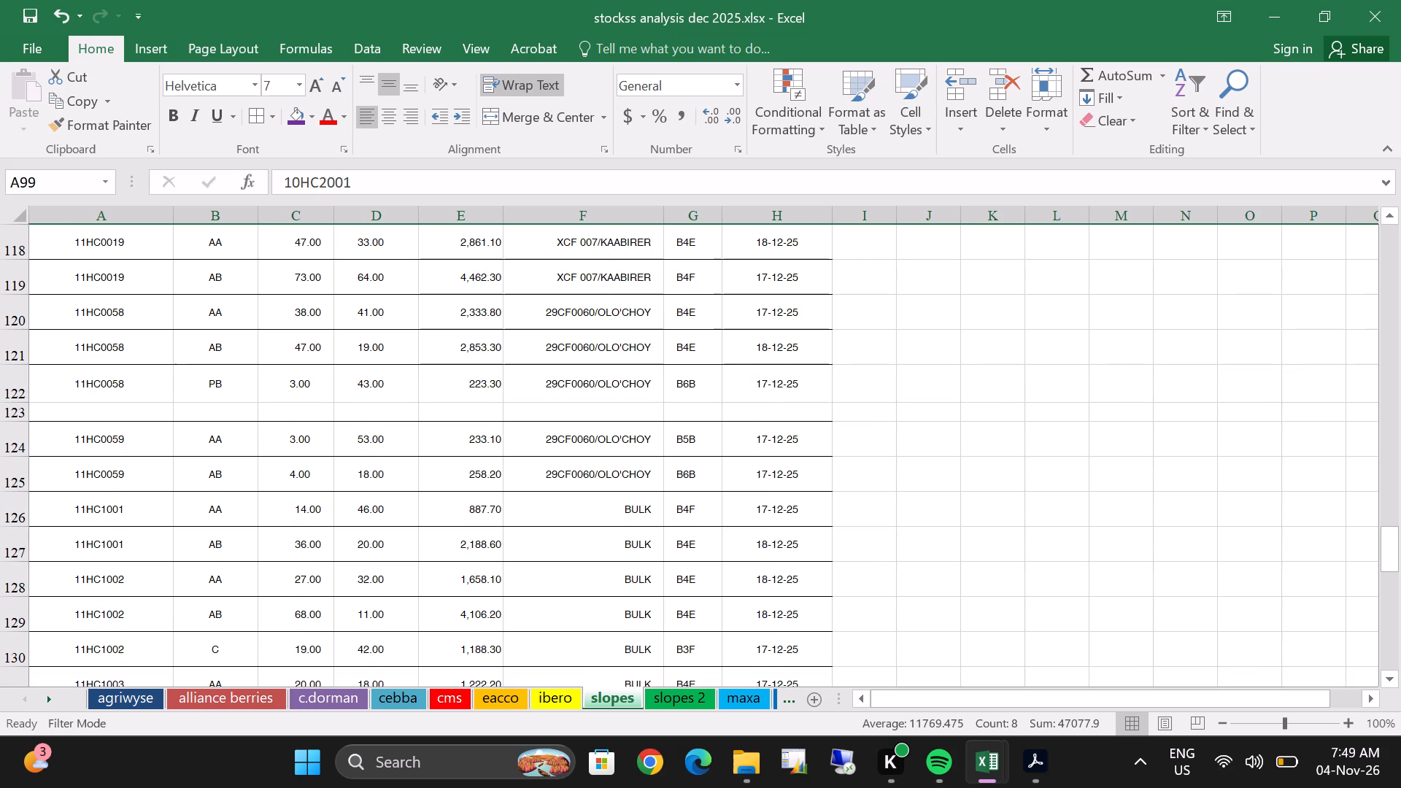
left_click_drag(21, 414, 23, 428)
left_click(4, 417)
right_click(60, 413)
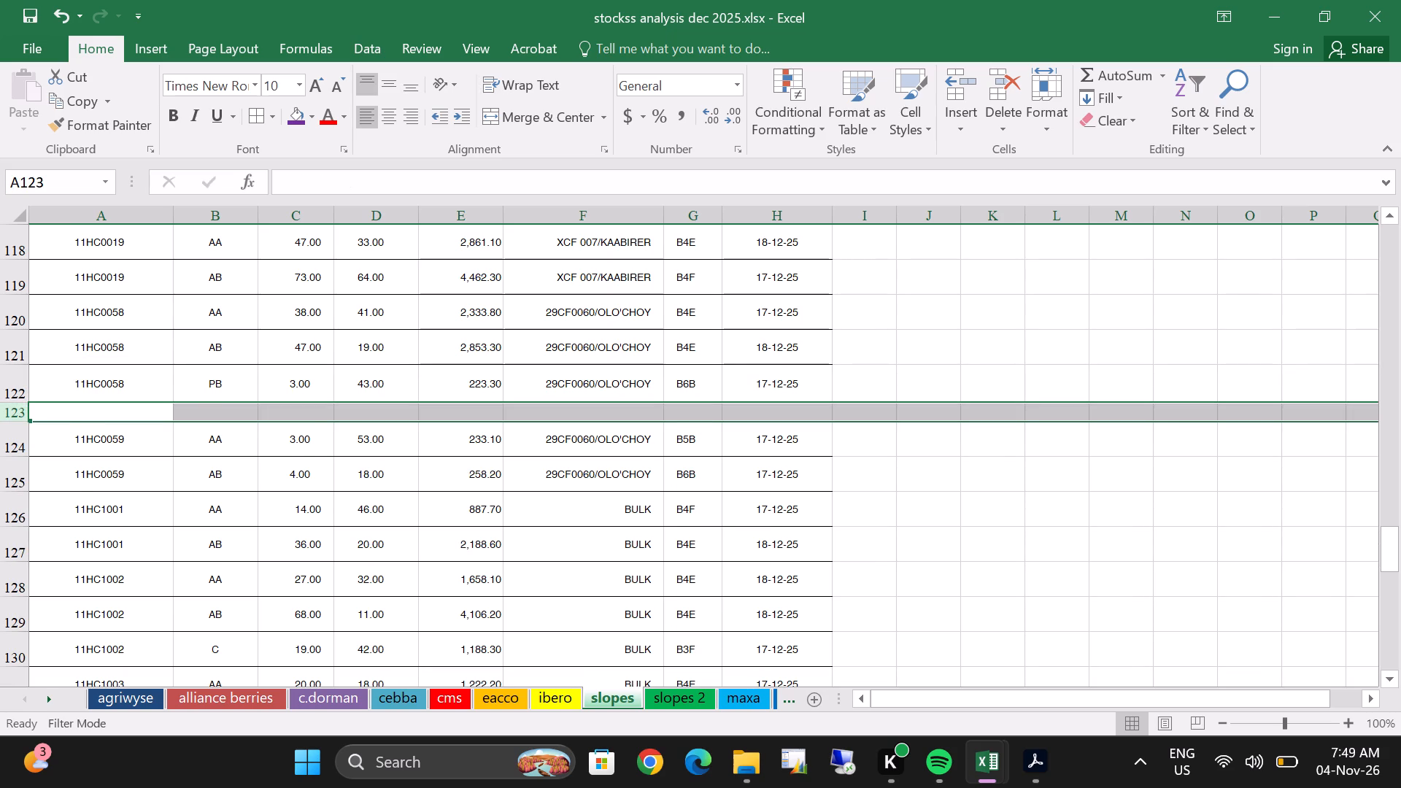
double_click(126, 265)
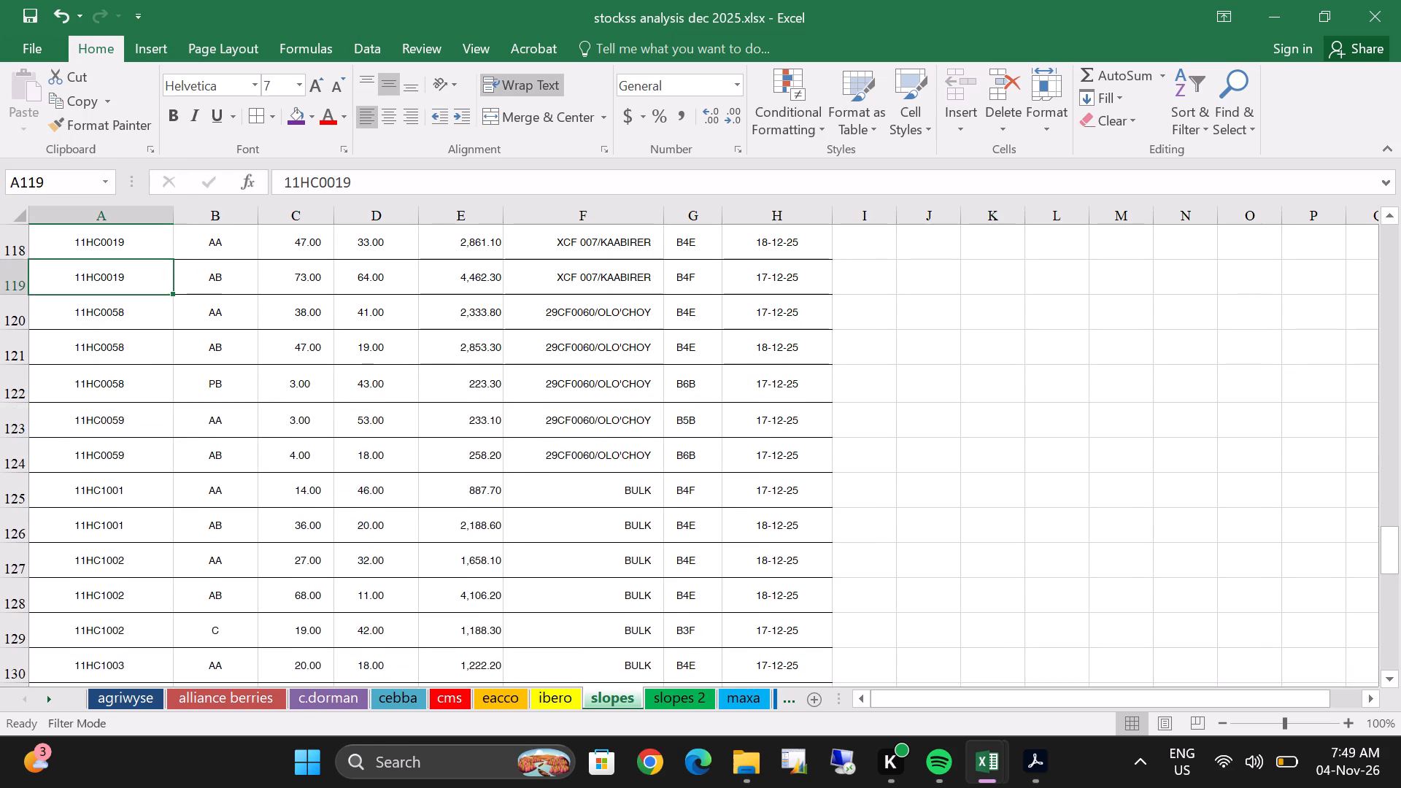
Delete the stray line shape beneath row 146 (11KF1015 grade MH) and the repeated header row 148 on slopes.
scroll(194, 298, "down", 8)
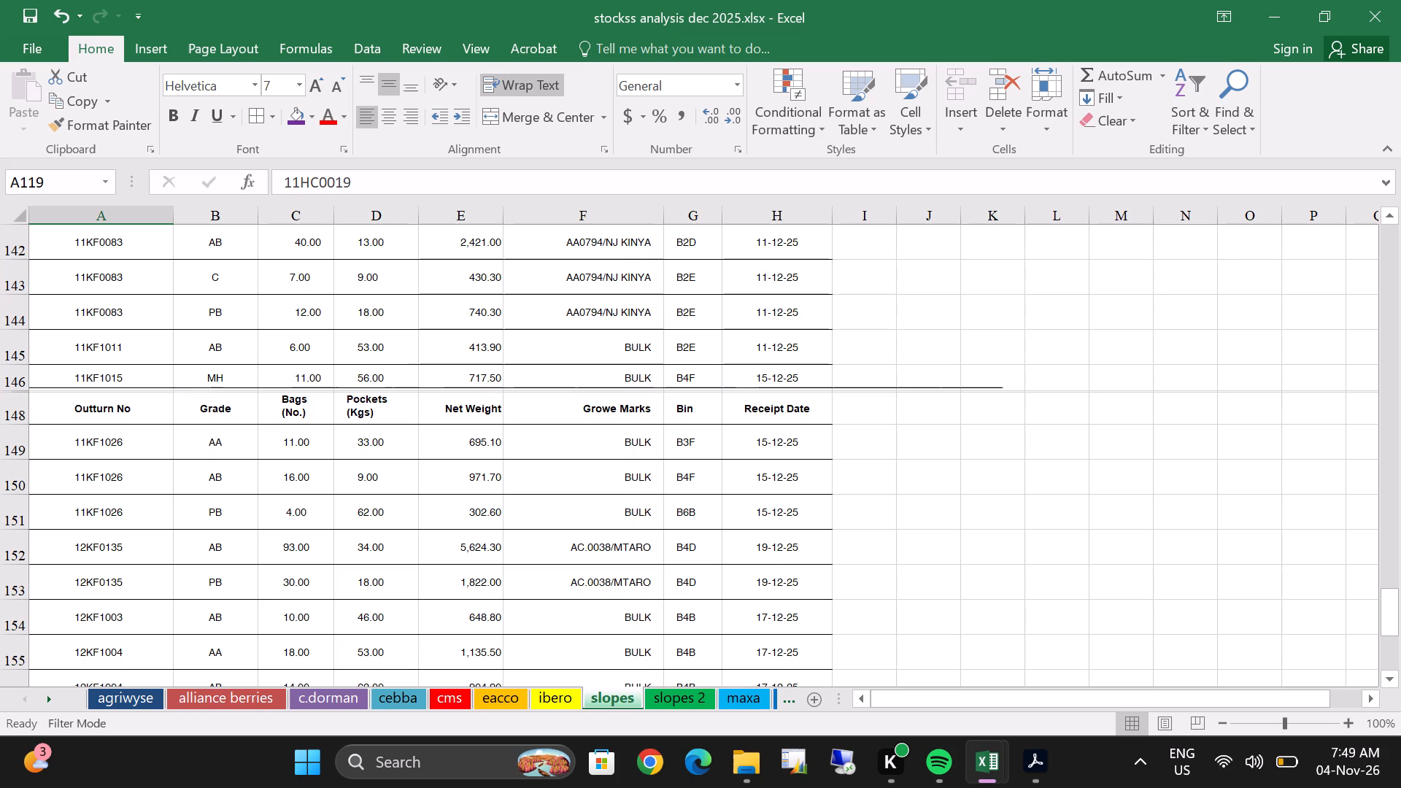
double_click(942, 387)
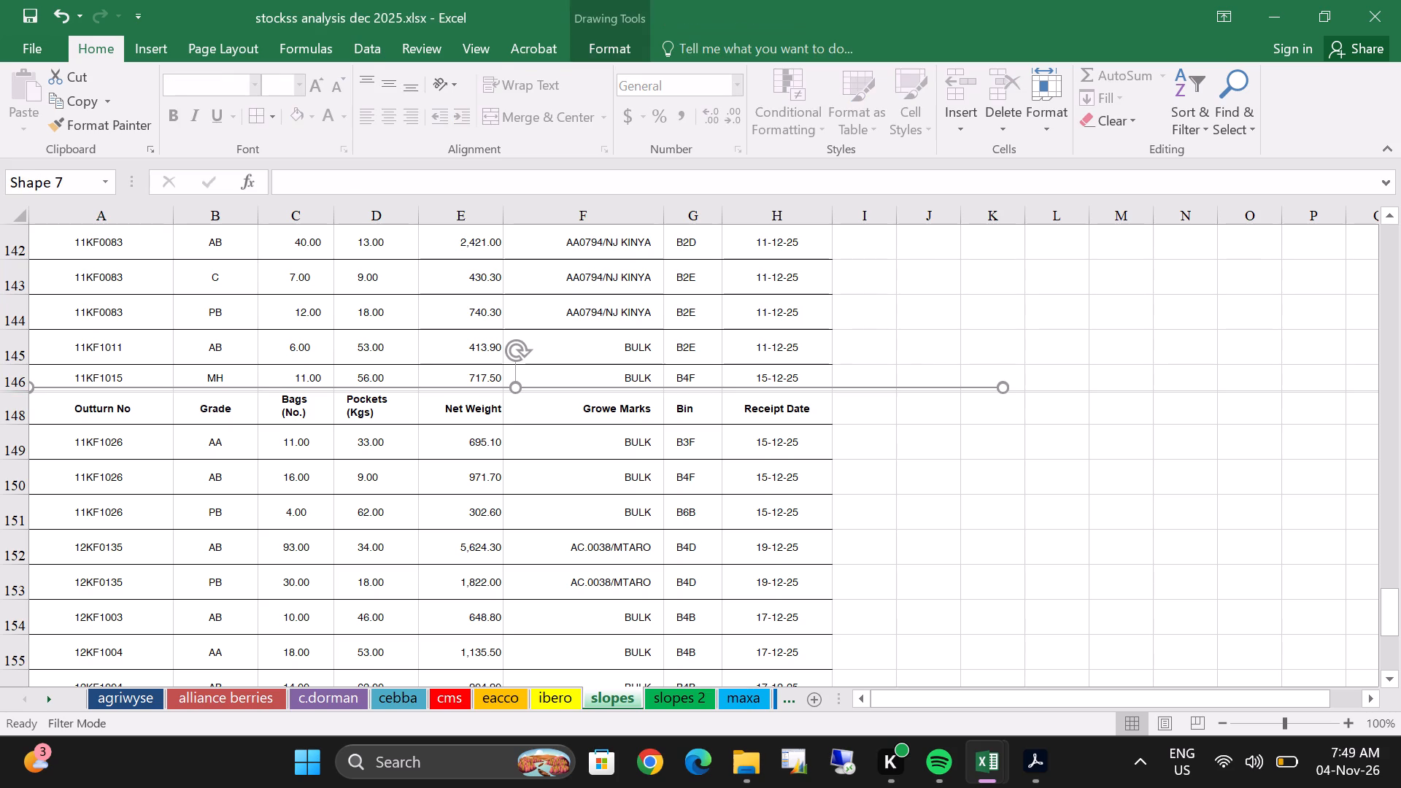
key("Delete")
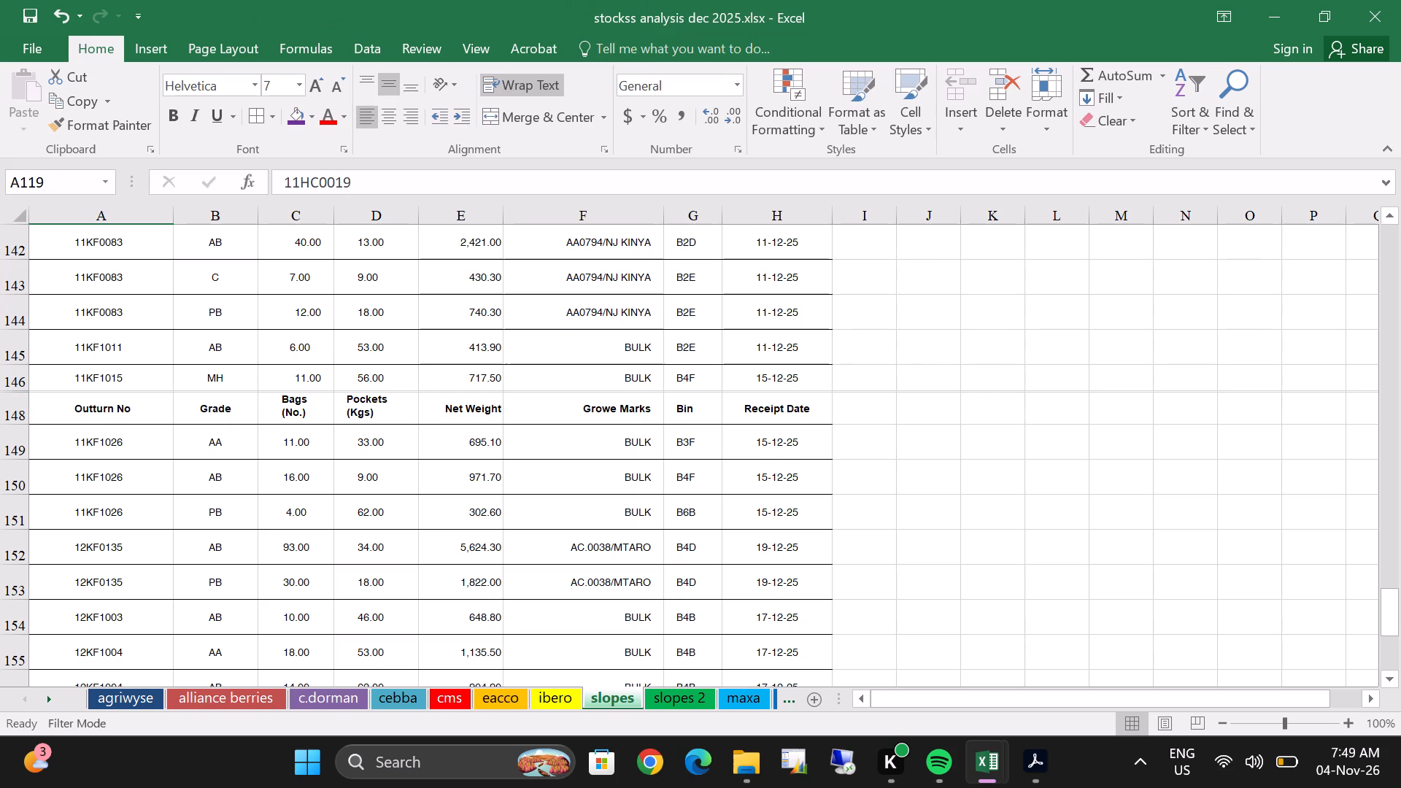
left_click(6, 405)
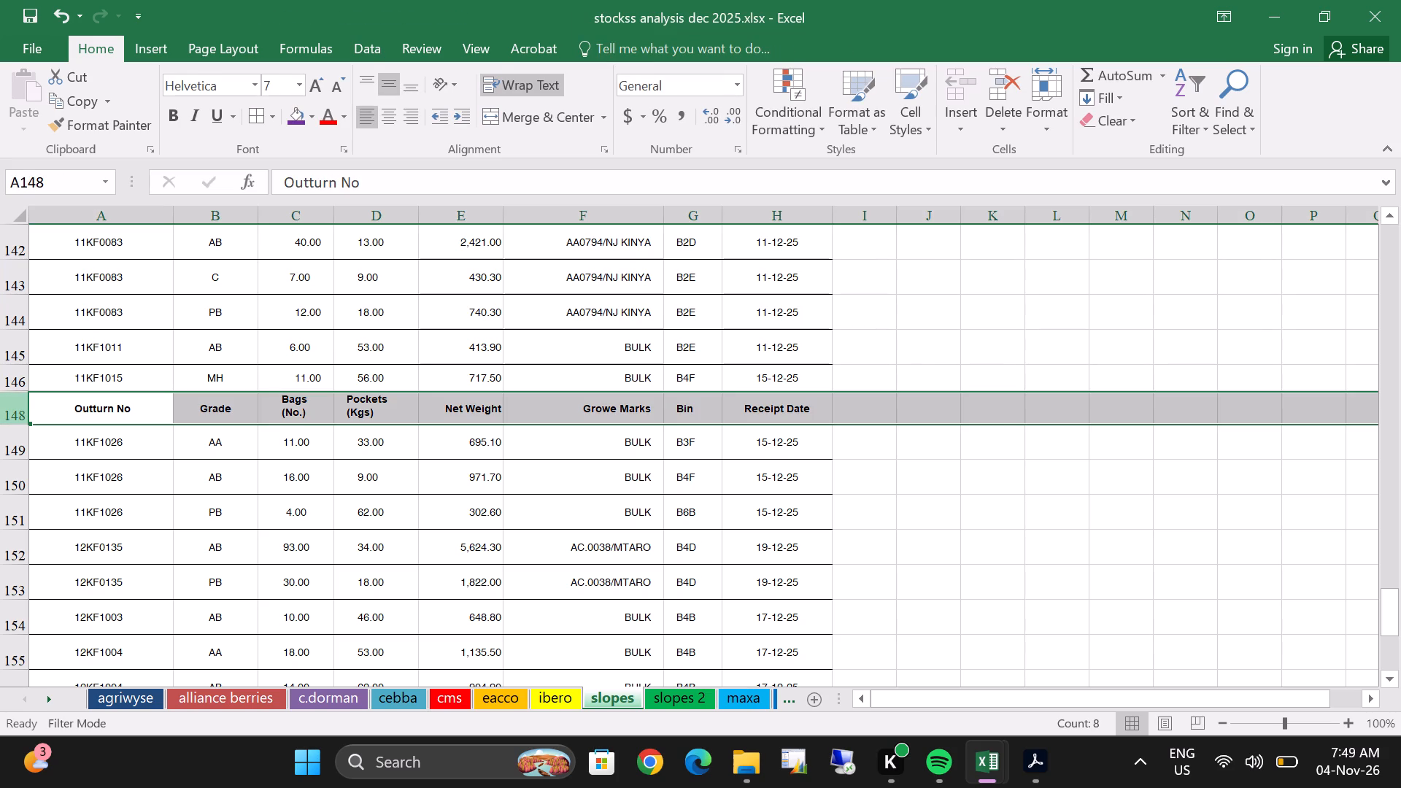
right_click(156, 407)
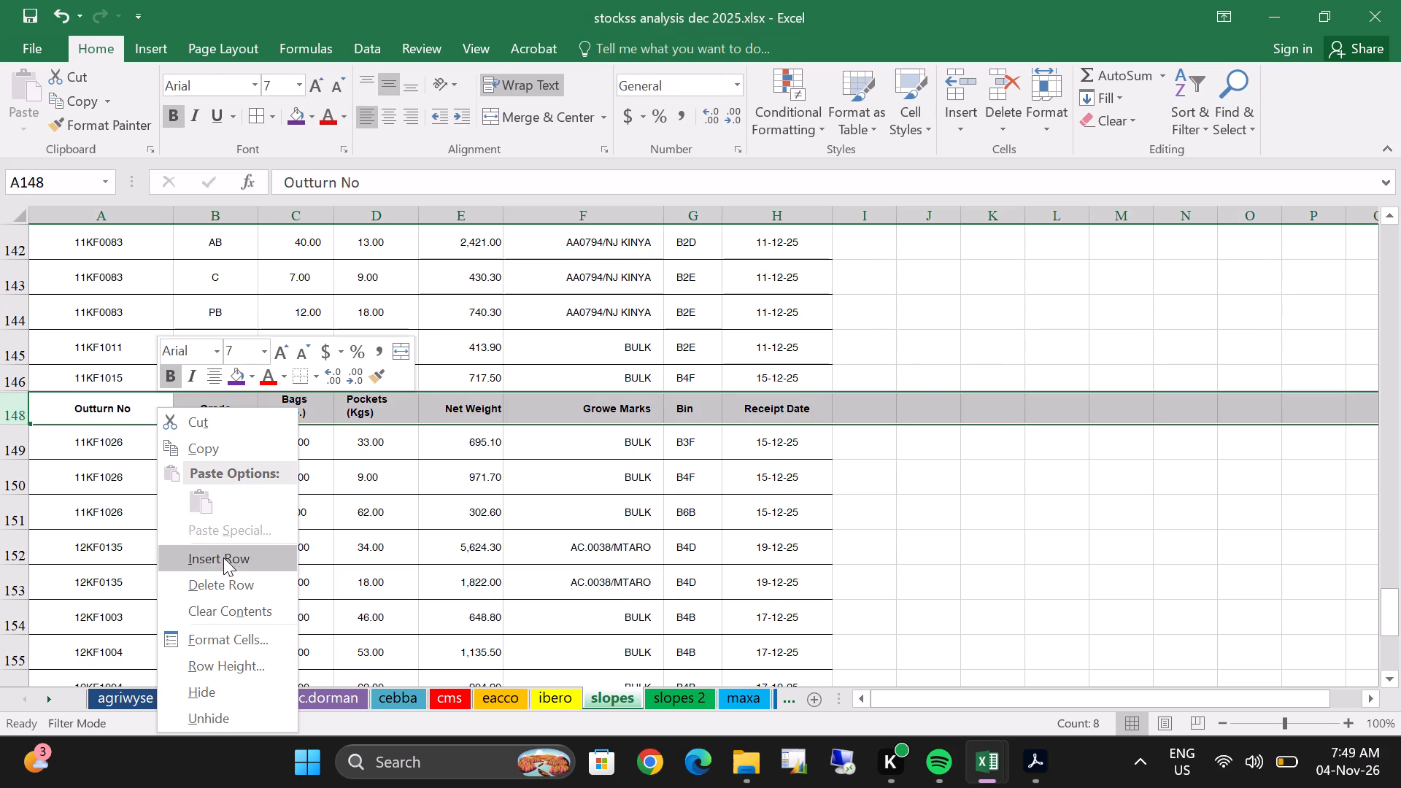
left_click(212, 584)
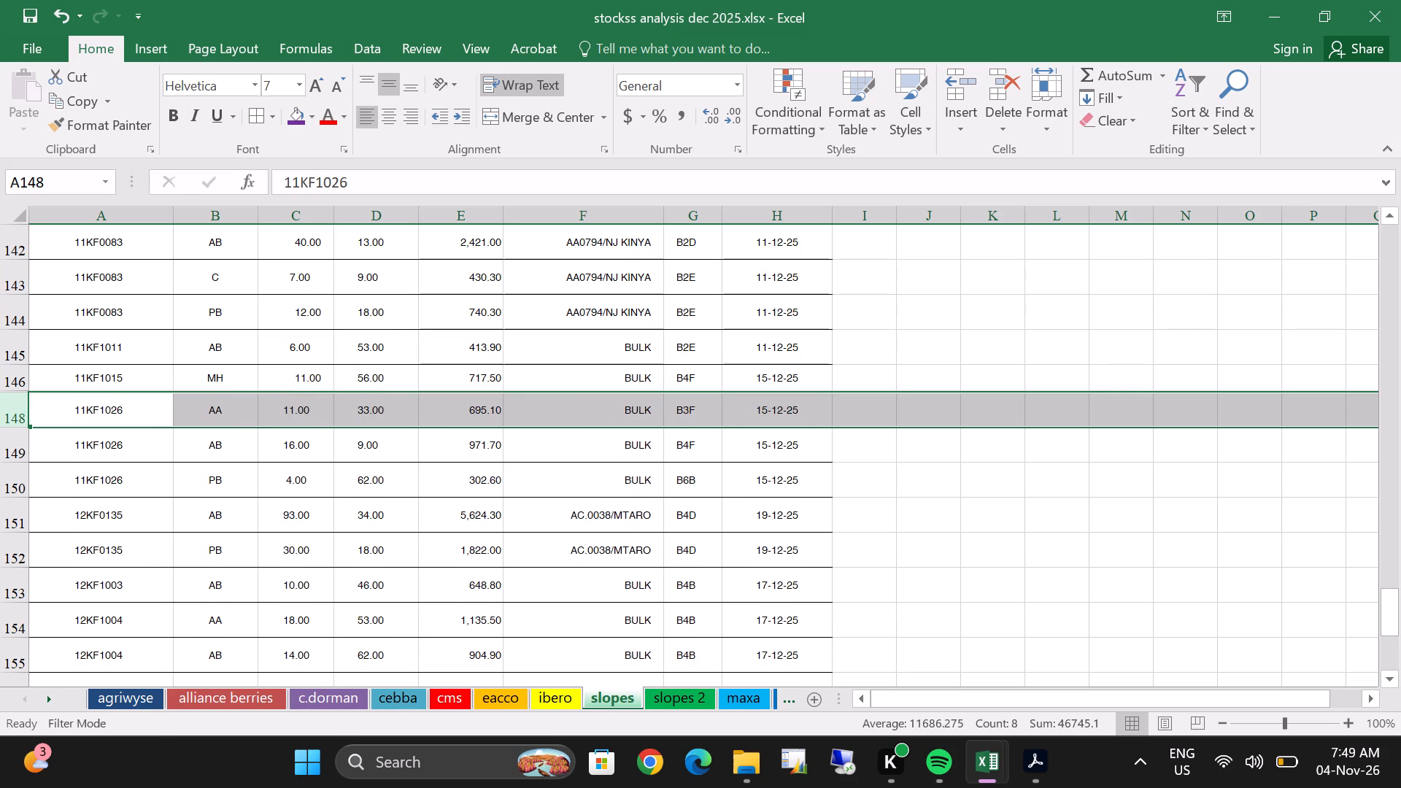
left_click(356, 448)
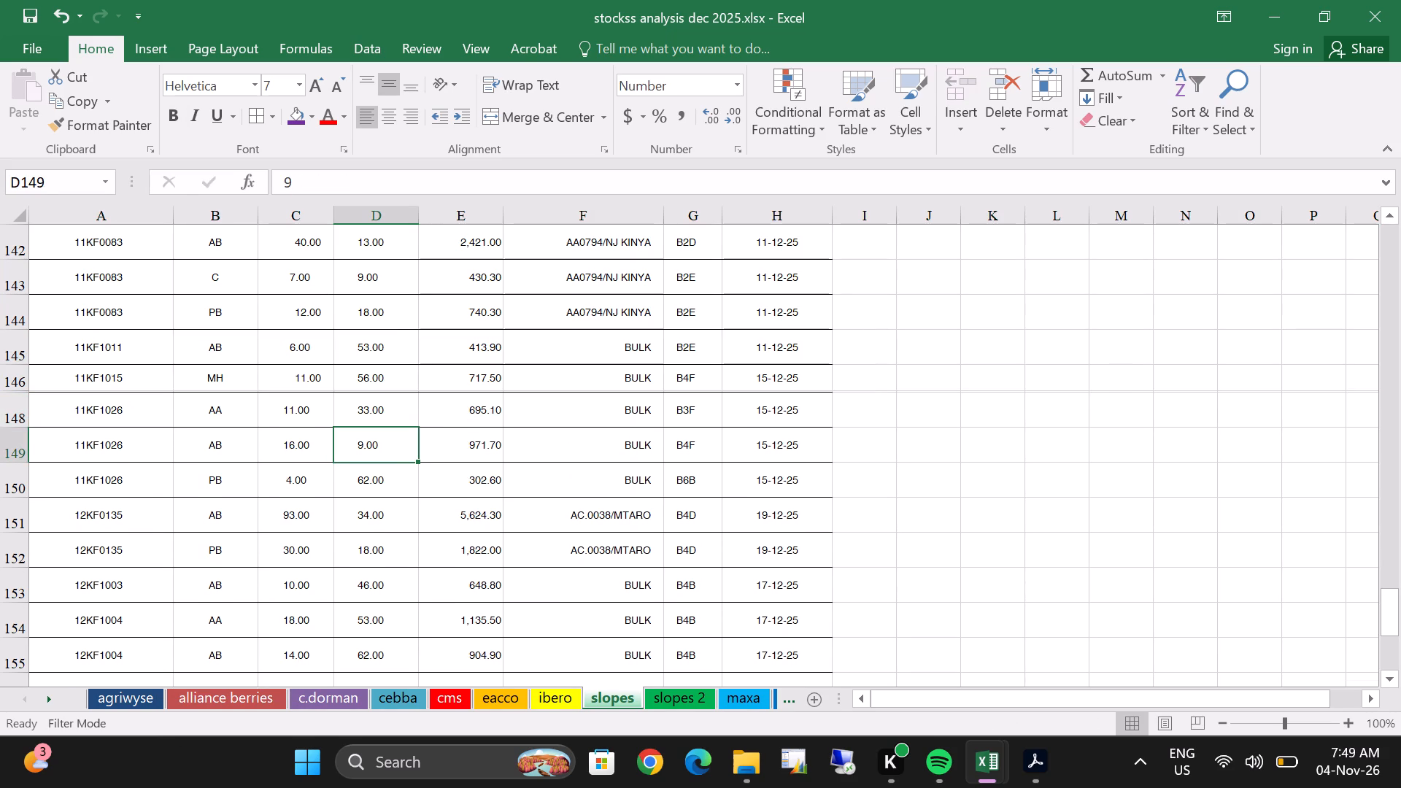
Expand the collapsed blank row 147 between 11KF1015 and 11KF1026 on slopes and delete it.
left_click(21, 395)
left_click_drag(21, 395, 21, 415)
left_click(13, 399)
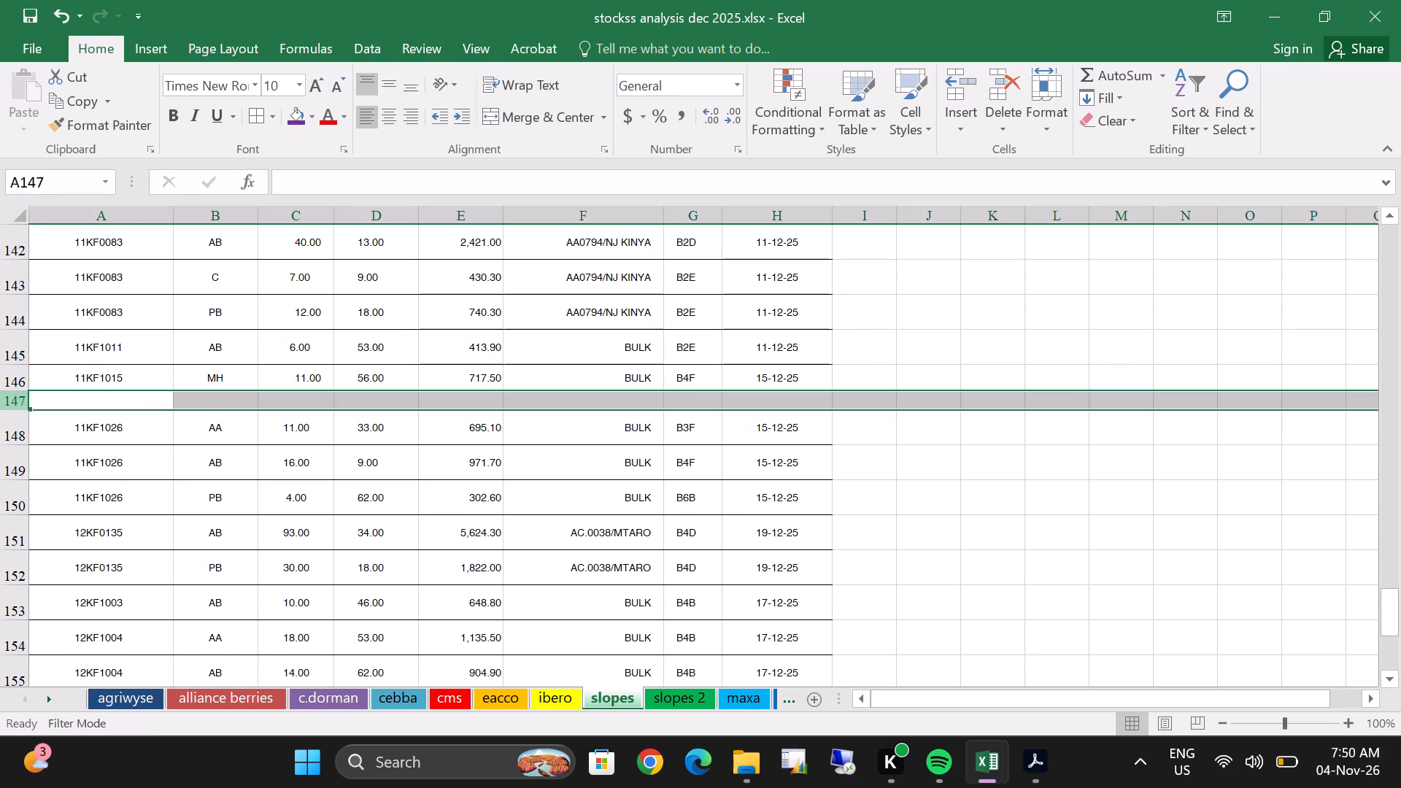
right_click(13, 399)
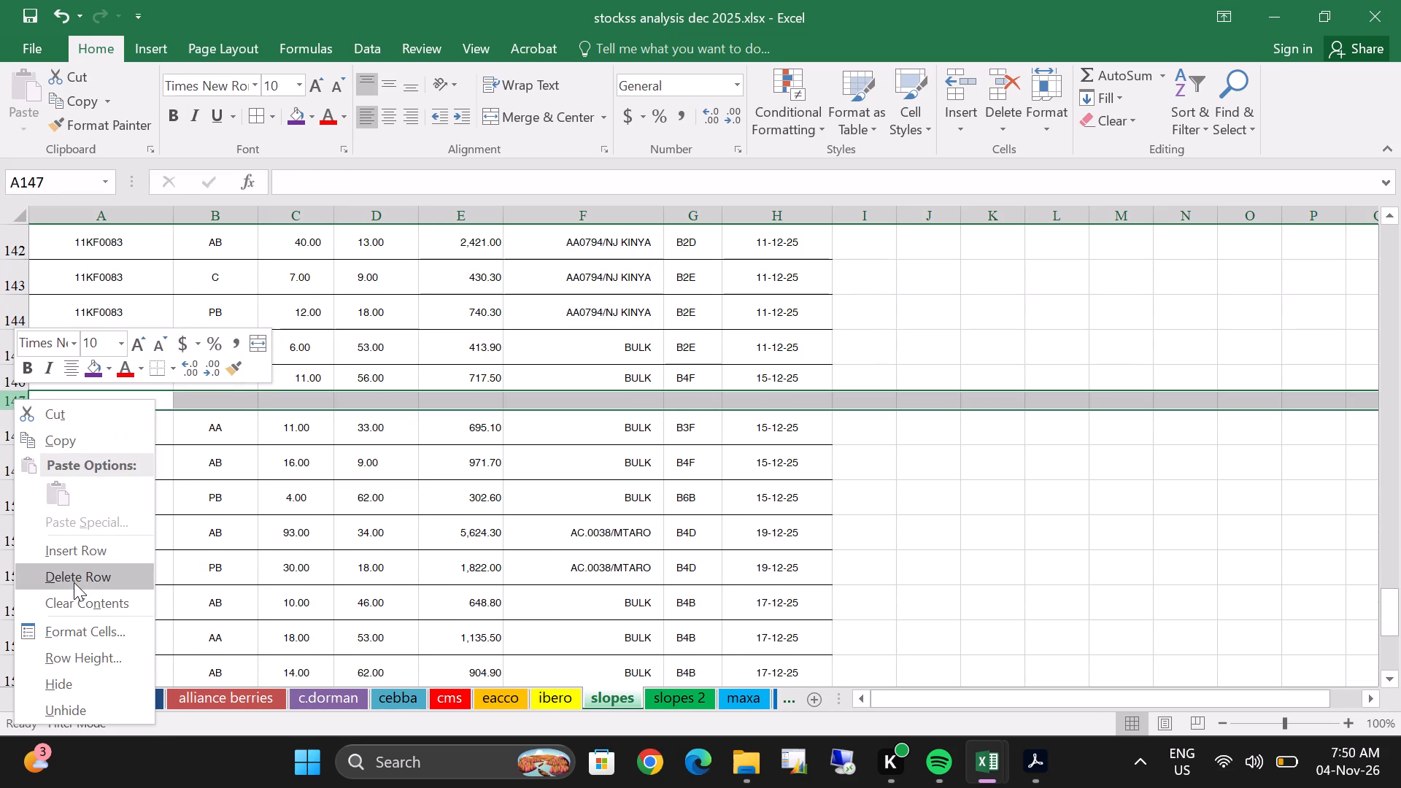
left_click(74, 582)
Reapply the Grade column filter on slopes with AA selected.
scroll(258, 441, "down", 4)
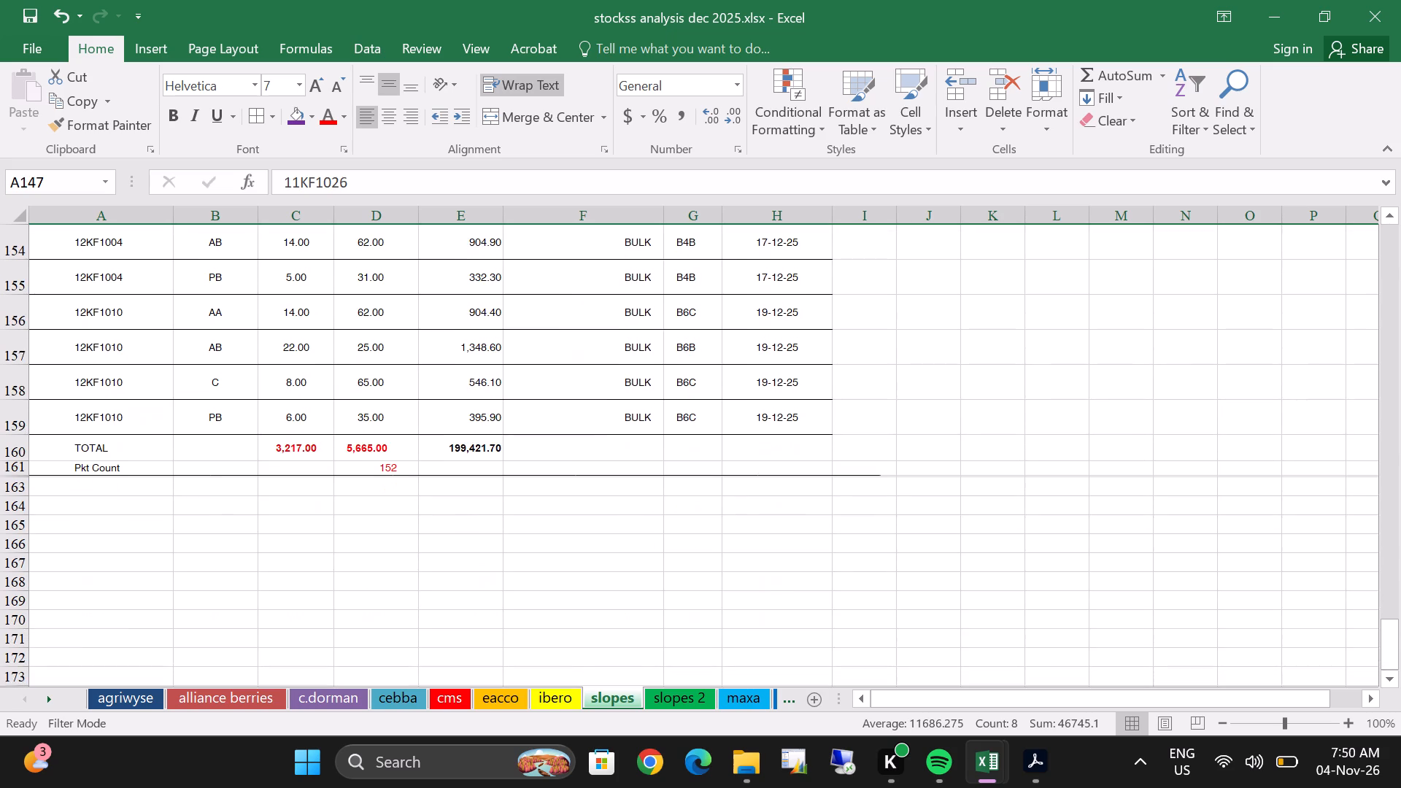
scroll(331, 399, "up", 20)
scroll(331, 399, "up", 11)
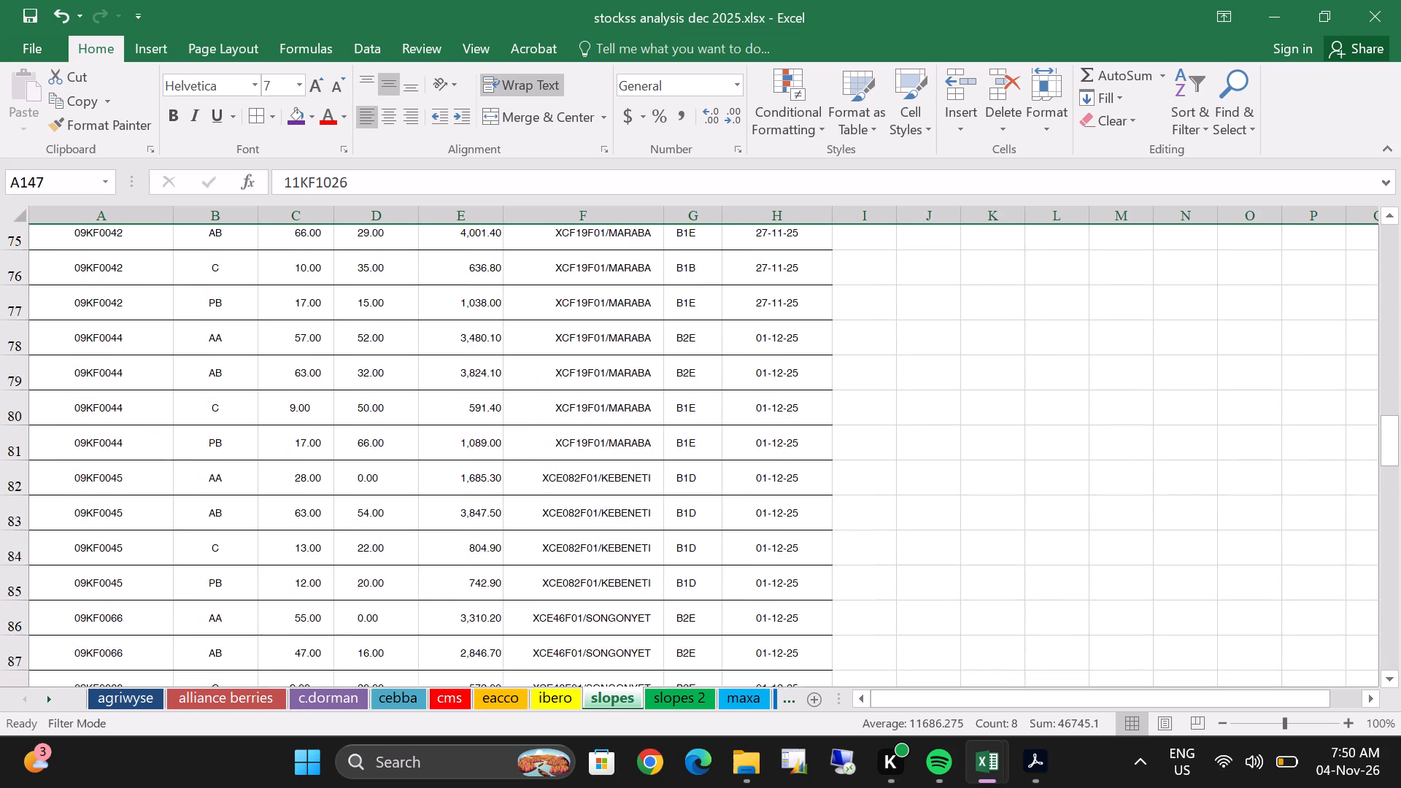
scroll(329, 400, "up", 20)
scroll(329, 400, "up", 5)
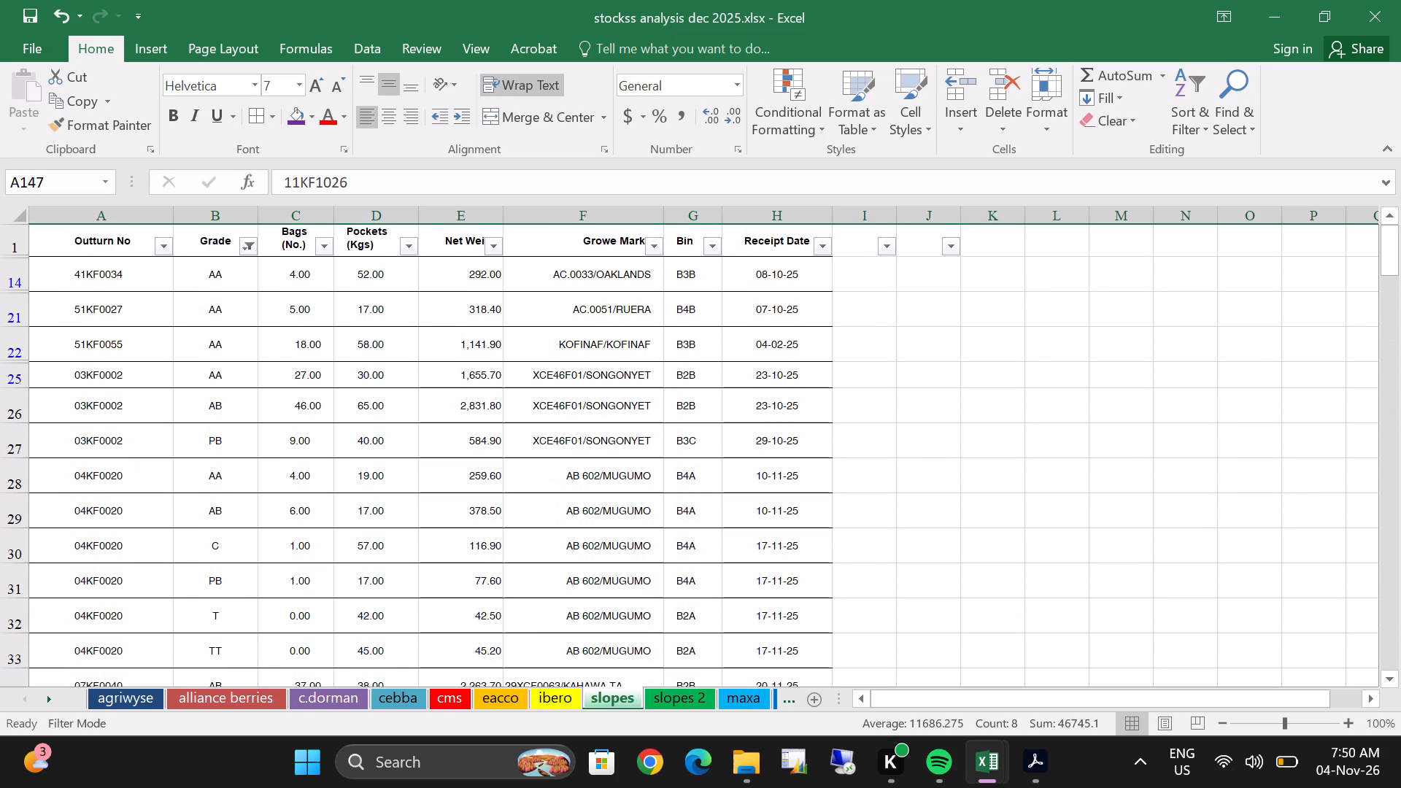
left_click(246, 250)
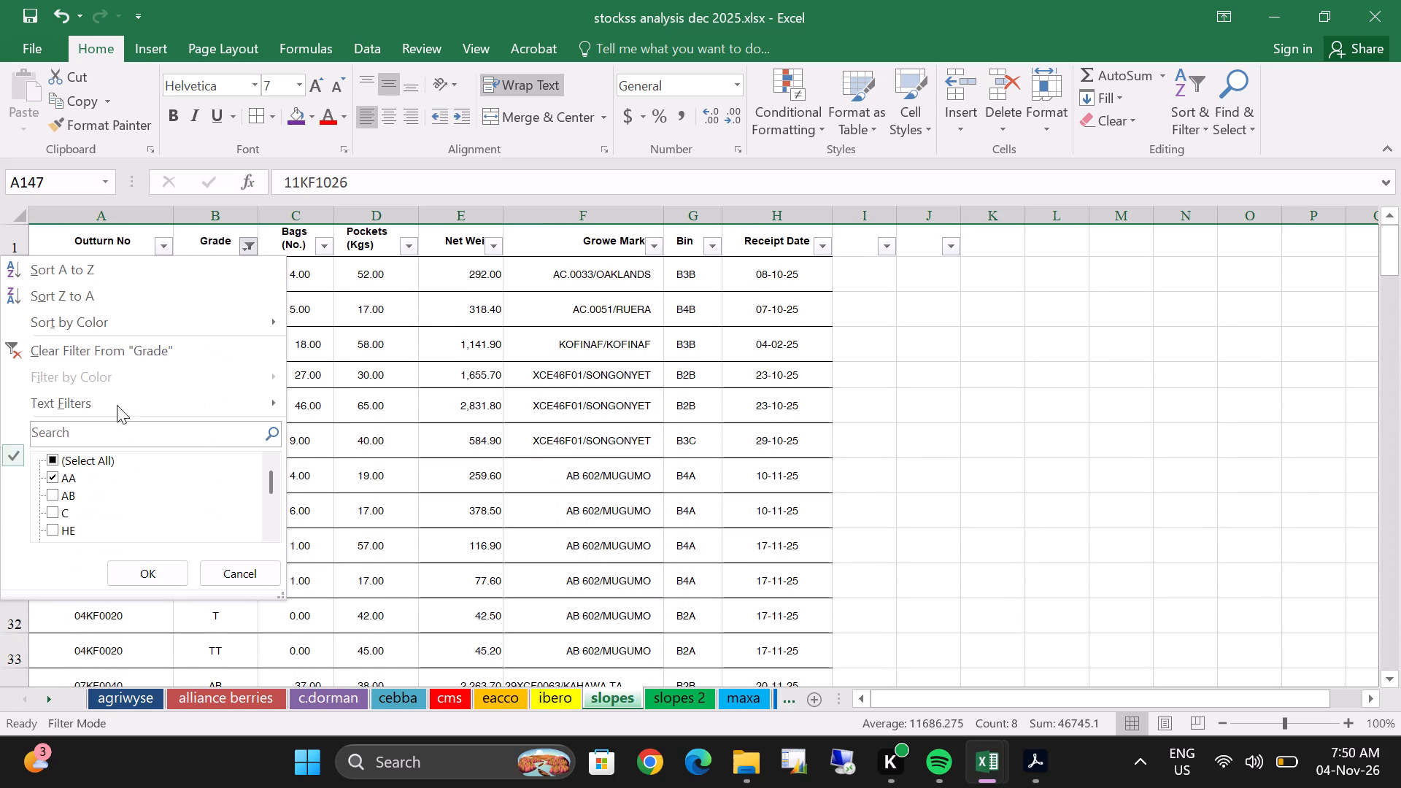
left_click(127, 570)
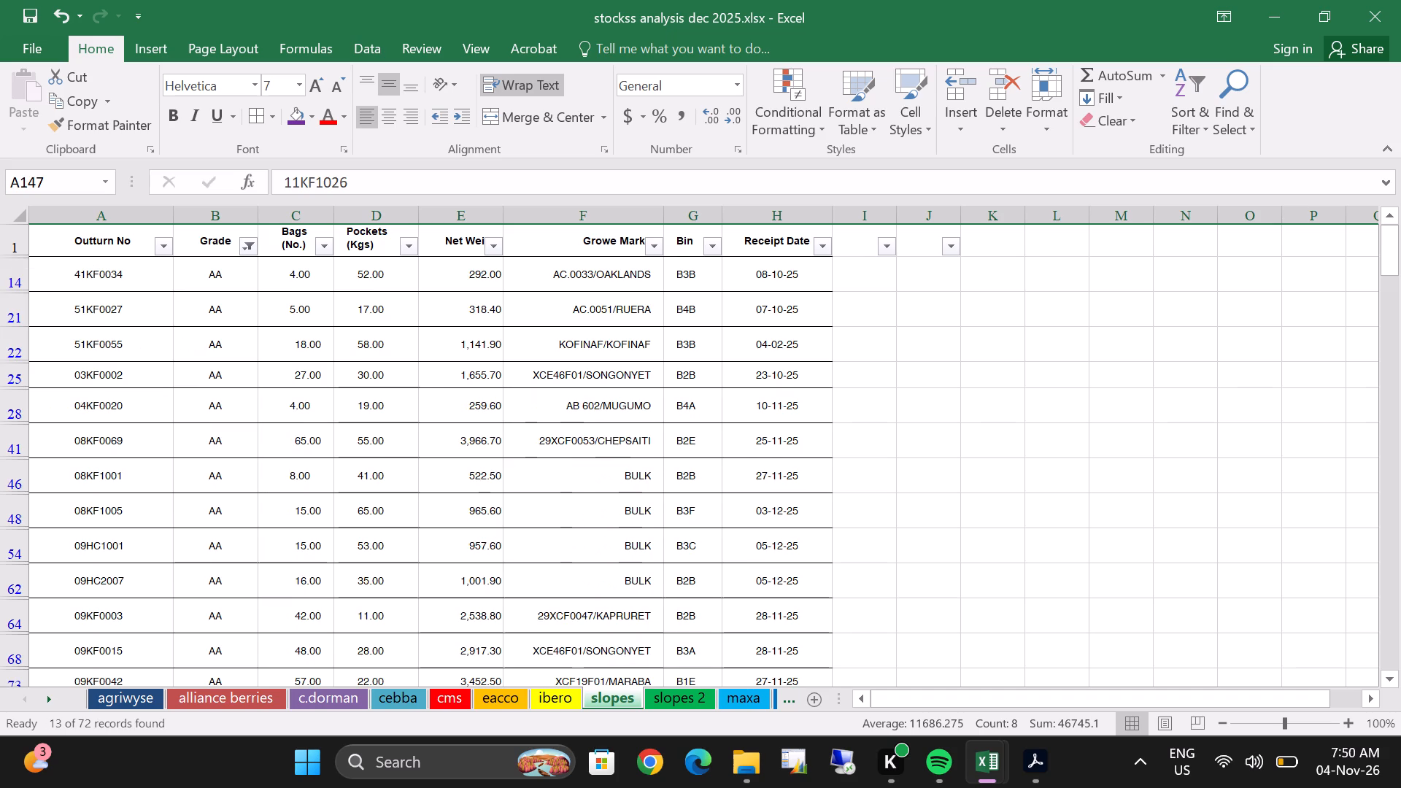
Expand the collapsed blank row 74 between the 09KF0042 AA and AB rows on slopes and delete it.
scroll(411, 364, "down", 7)
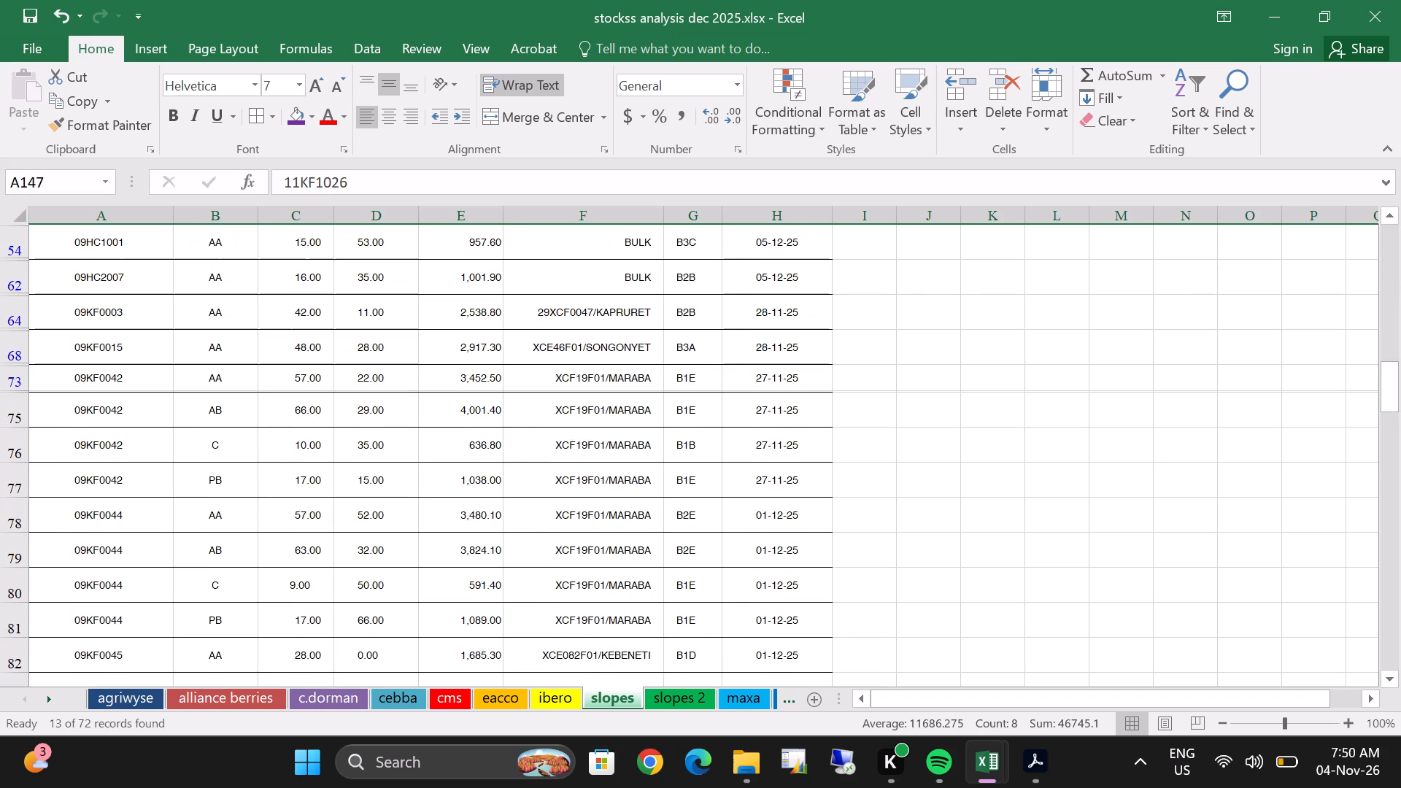
left_click(26, 390)
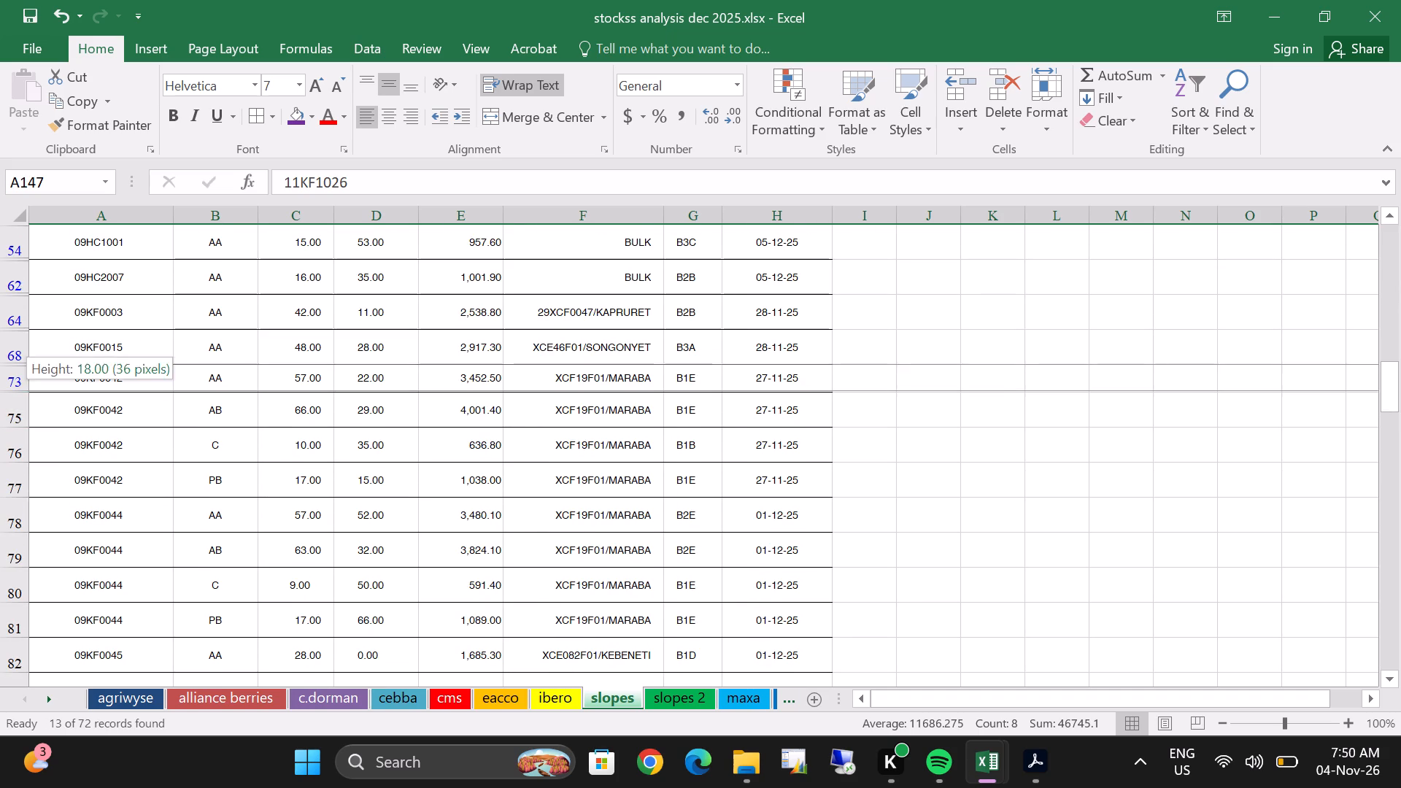
left_click_drag(26, 390, 29, 405)
left_click(28, 385)
left_click_drag(28, 385, 28, 386)
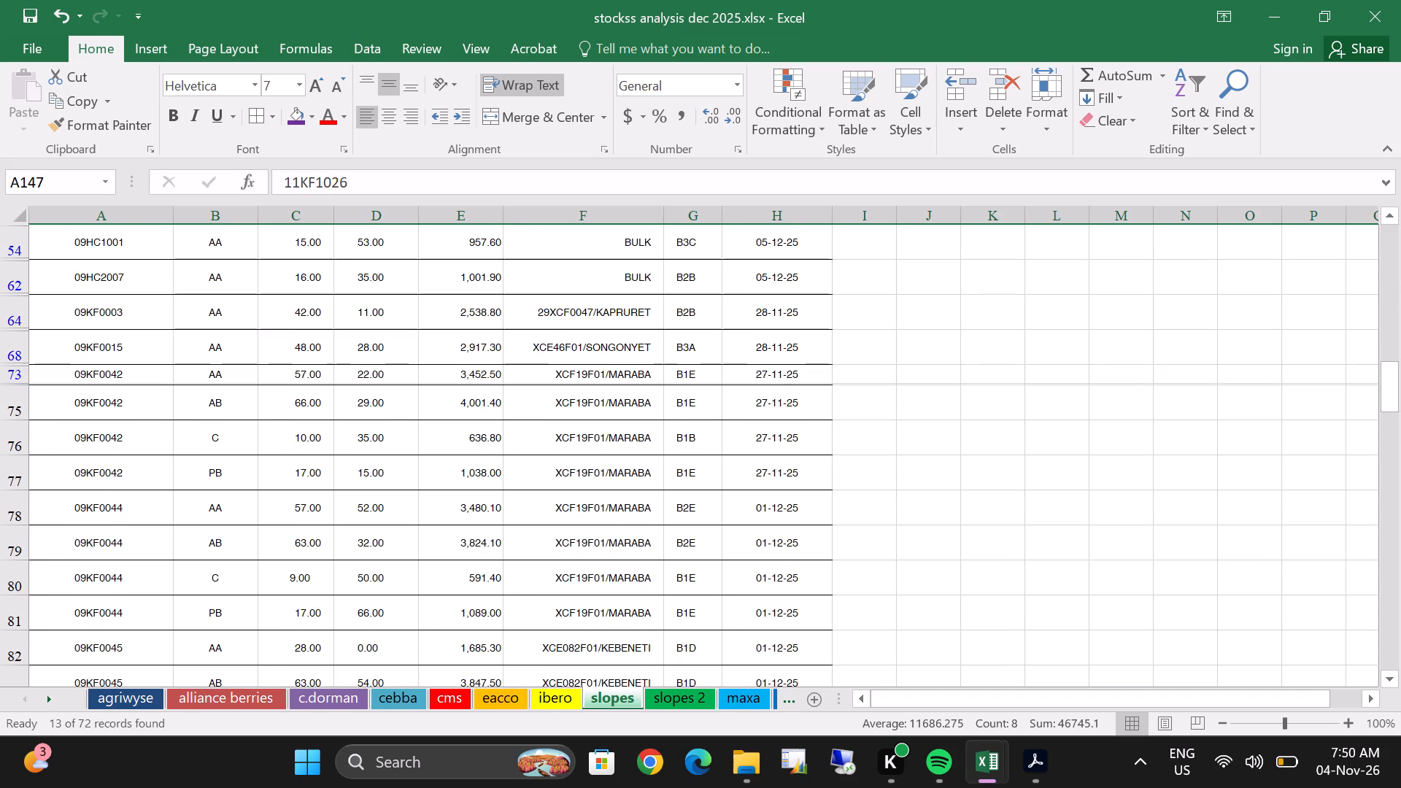
left_click_drag(28, 386, 28, 406)
double_click(5, 395)
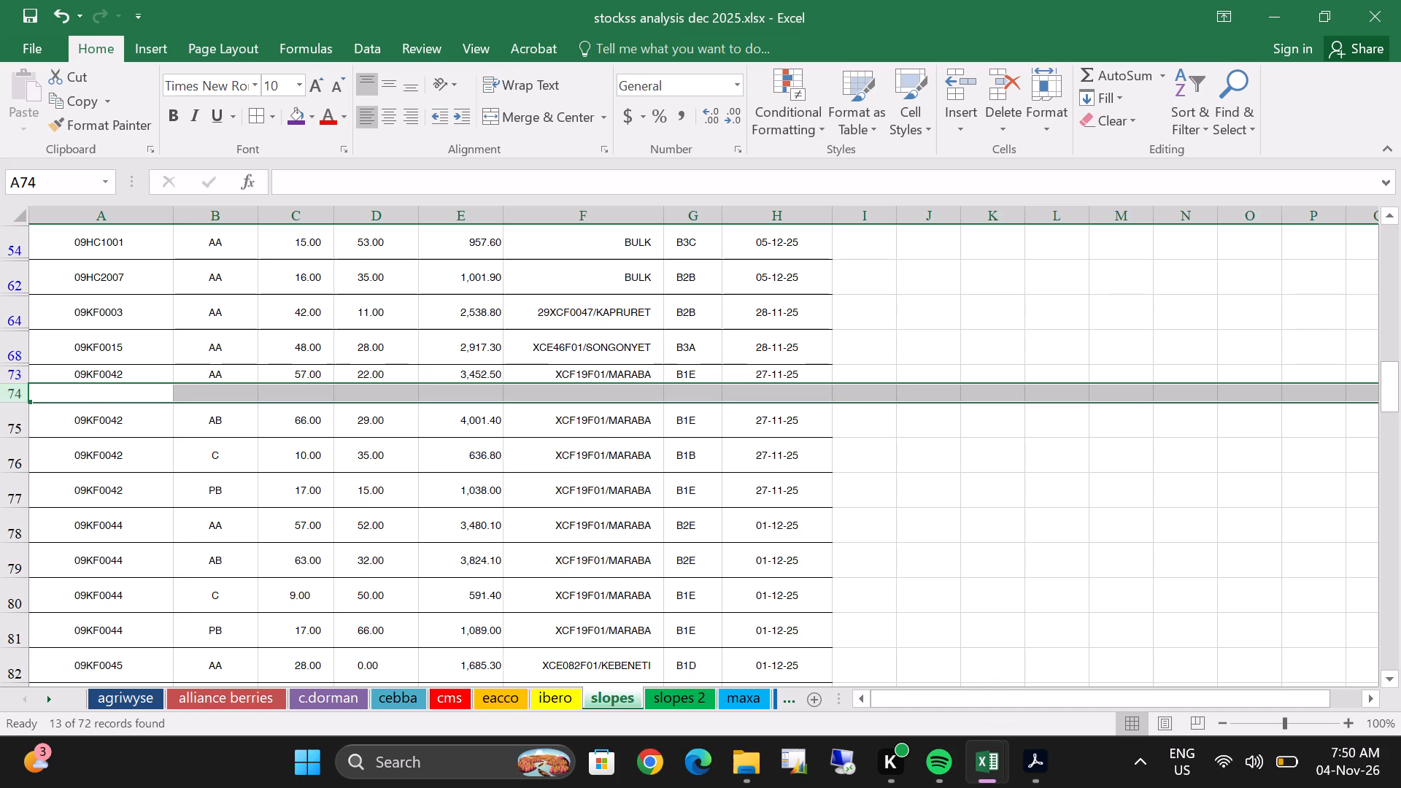
right_click(84, 392)
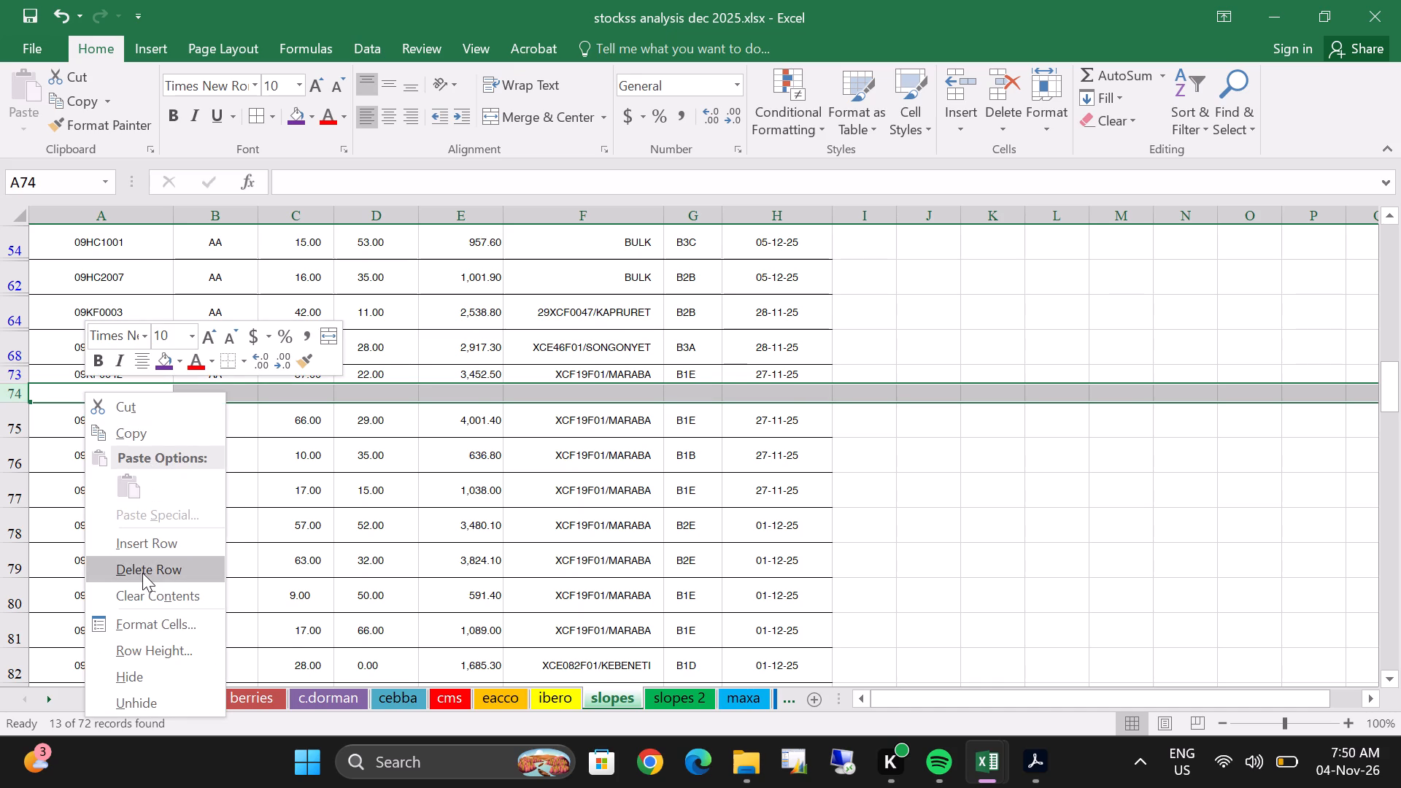
double_click(142, 573)
left_click(224, 335)
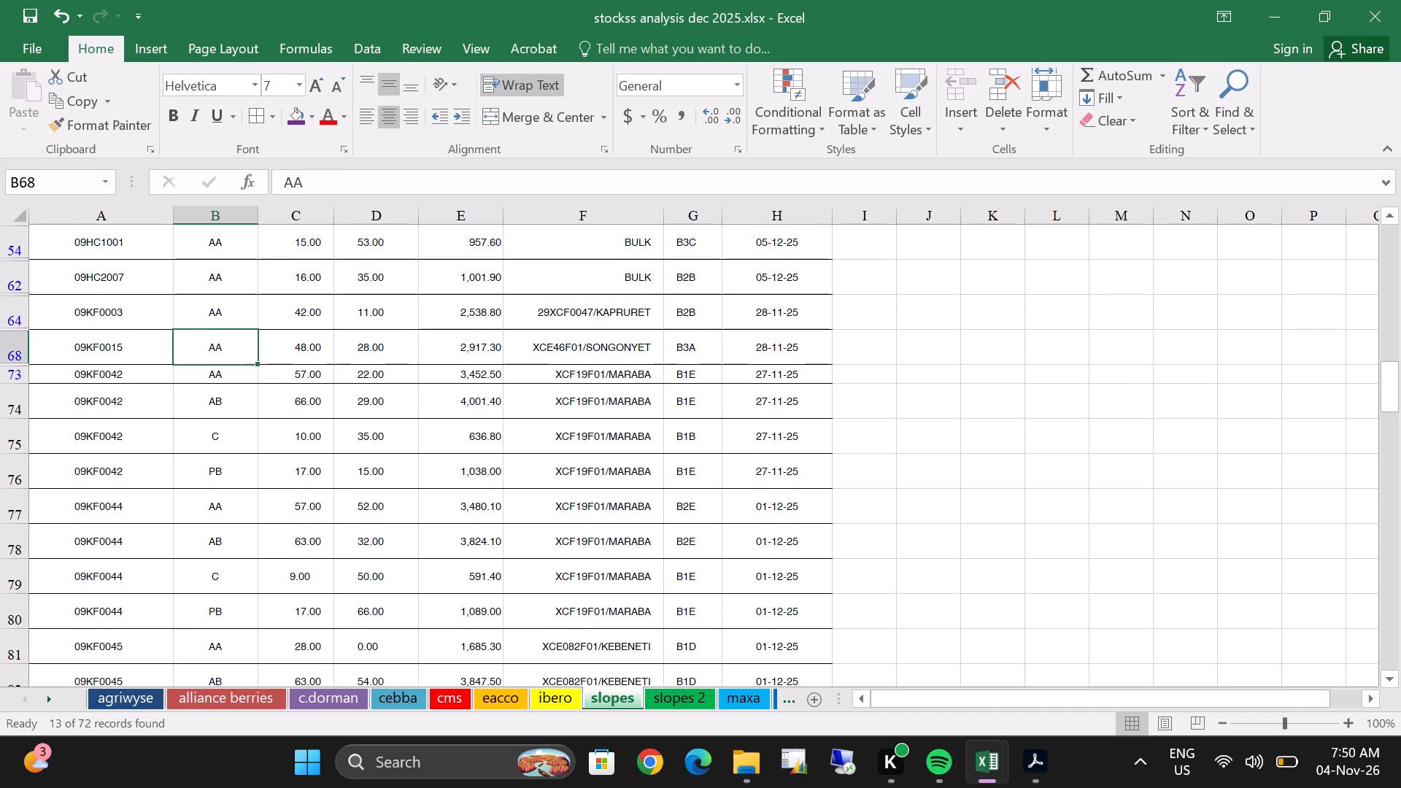
Reapply the Grade column filter on slopes with only AA selected.
scroll(224, 335, "down", 16)
scroll(224, 335, "up", 3)
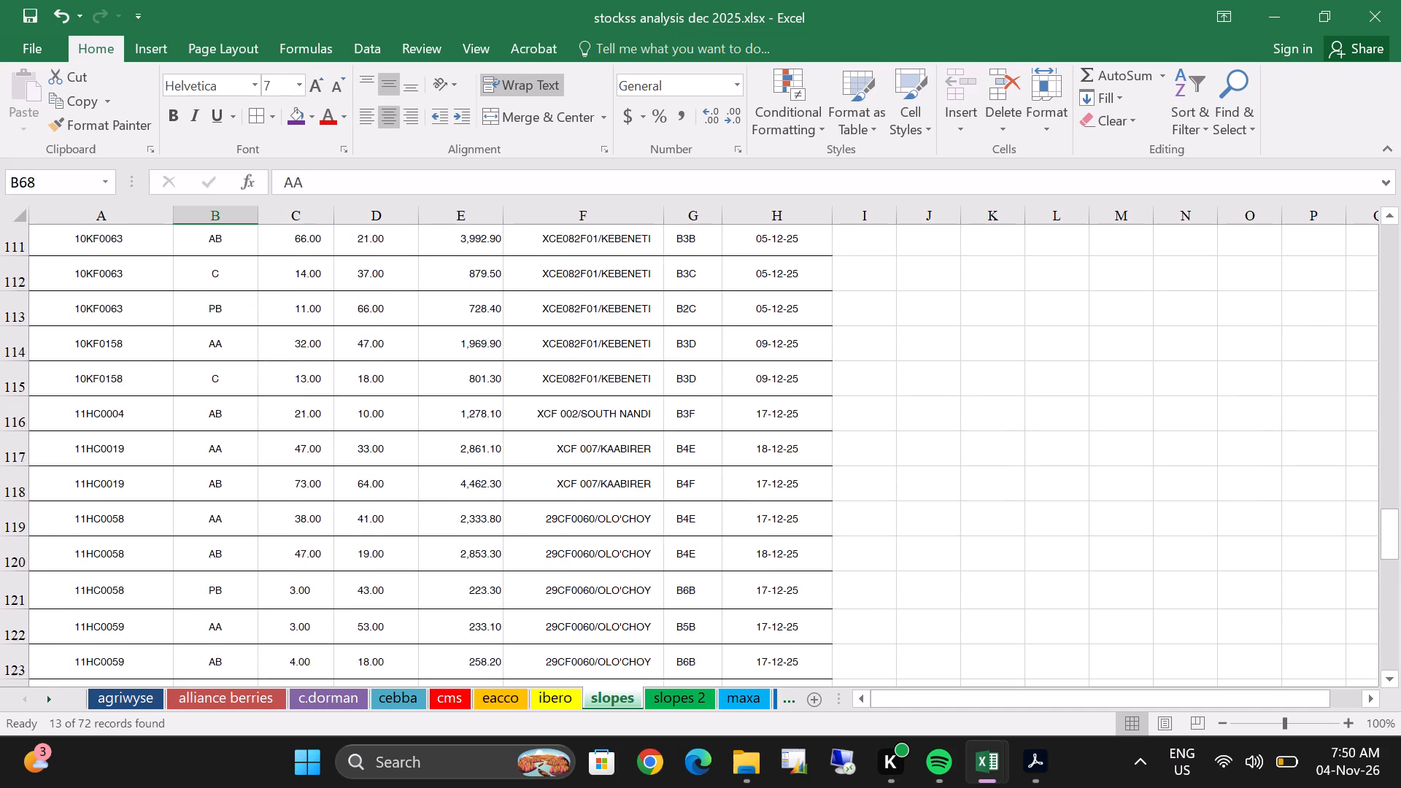
scroll(224, 335, "up", 20)
scroll(224, 335, "up", 11)
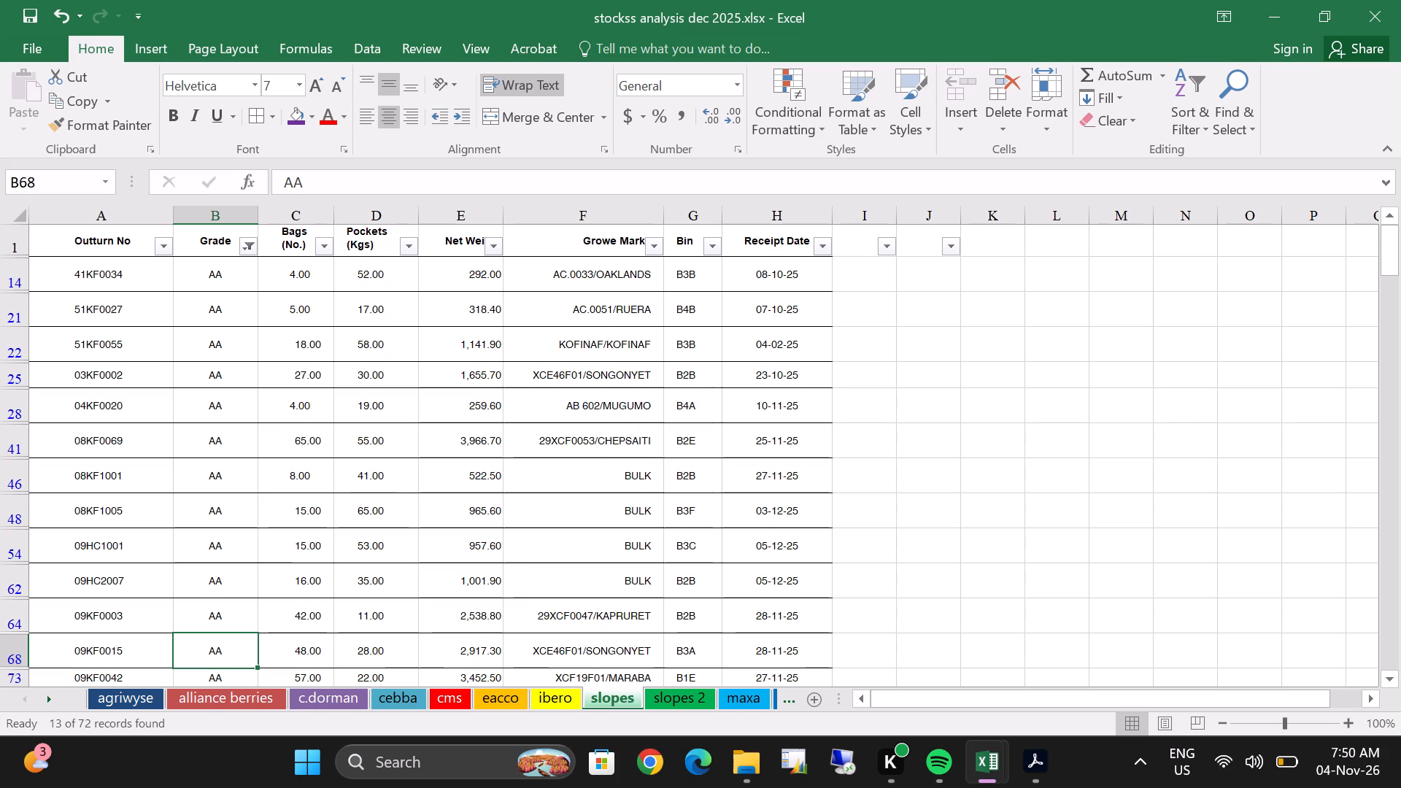
left_click(250, 246)
double_click(51, 475)
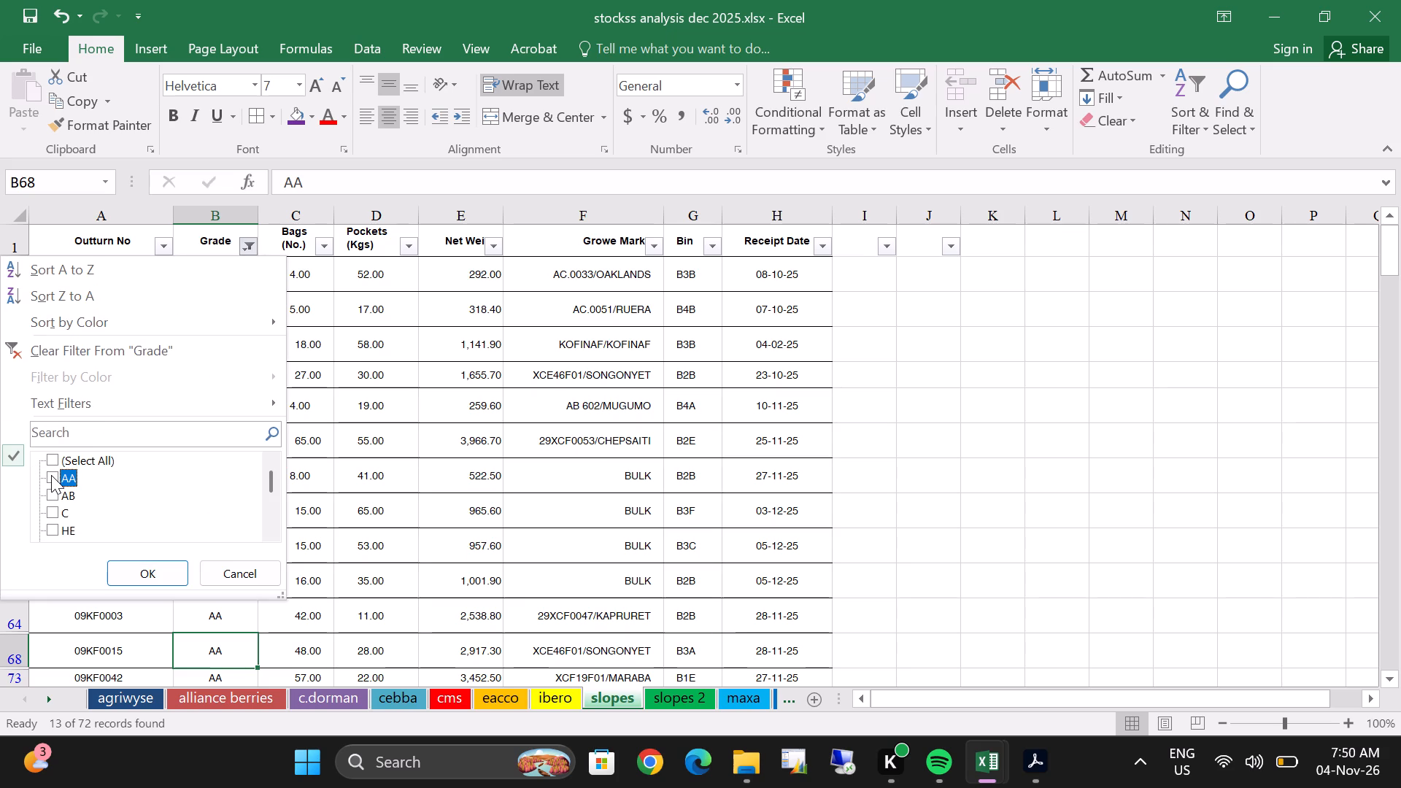
left_click(53, 477)
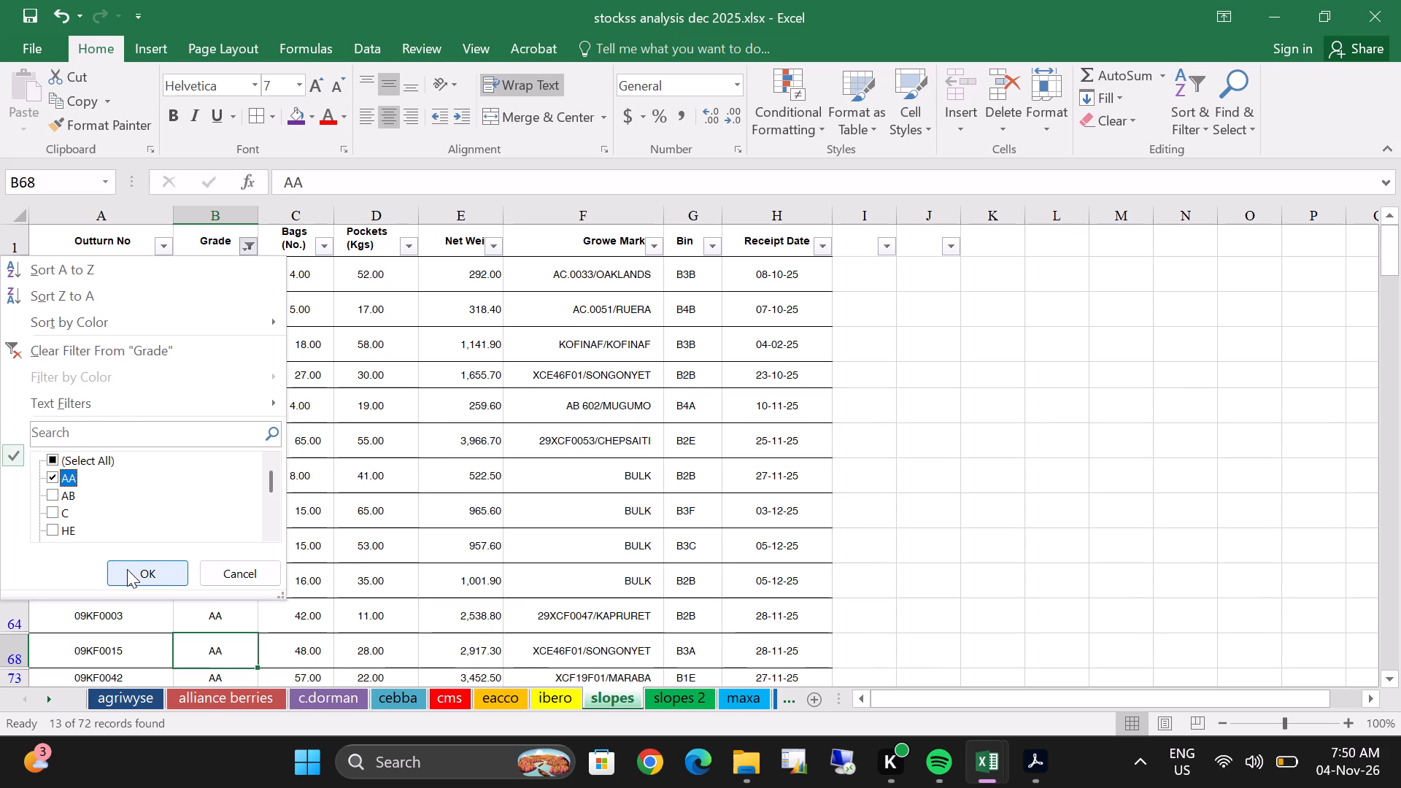
left_click(127, 569)
Review the filtered AA rows on slopes from the header down to the last record.
scroll(313, 385, "down", 7)
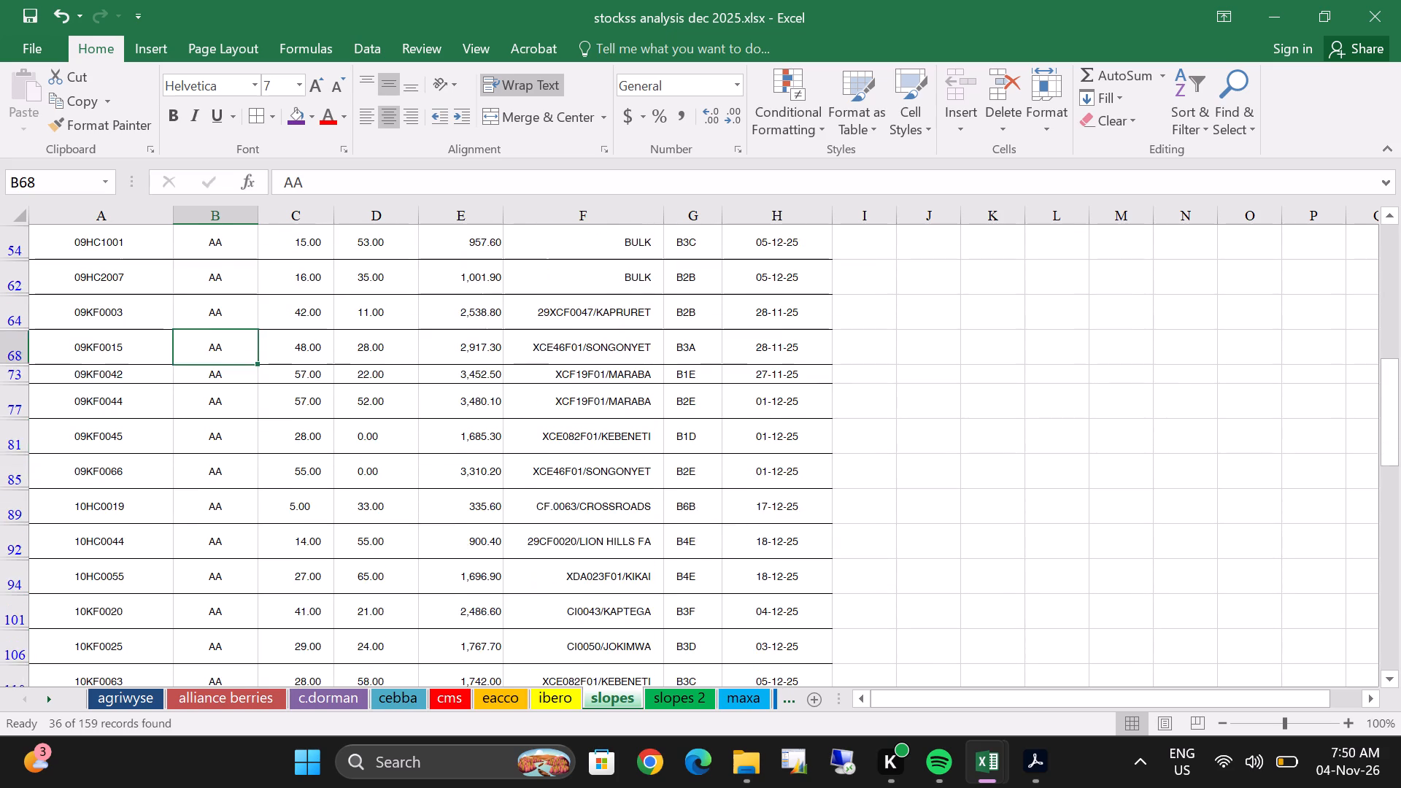
scroll(313, 386, "down", 18)
scroll(313, 386, "up", 1)
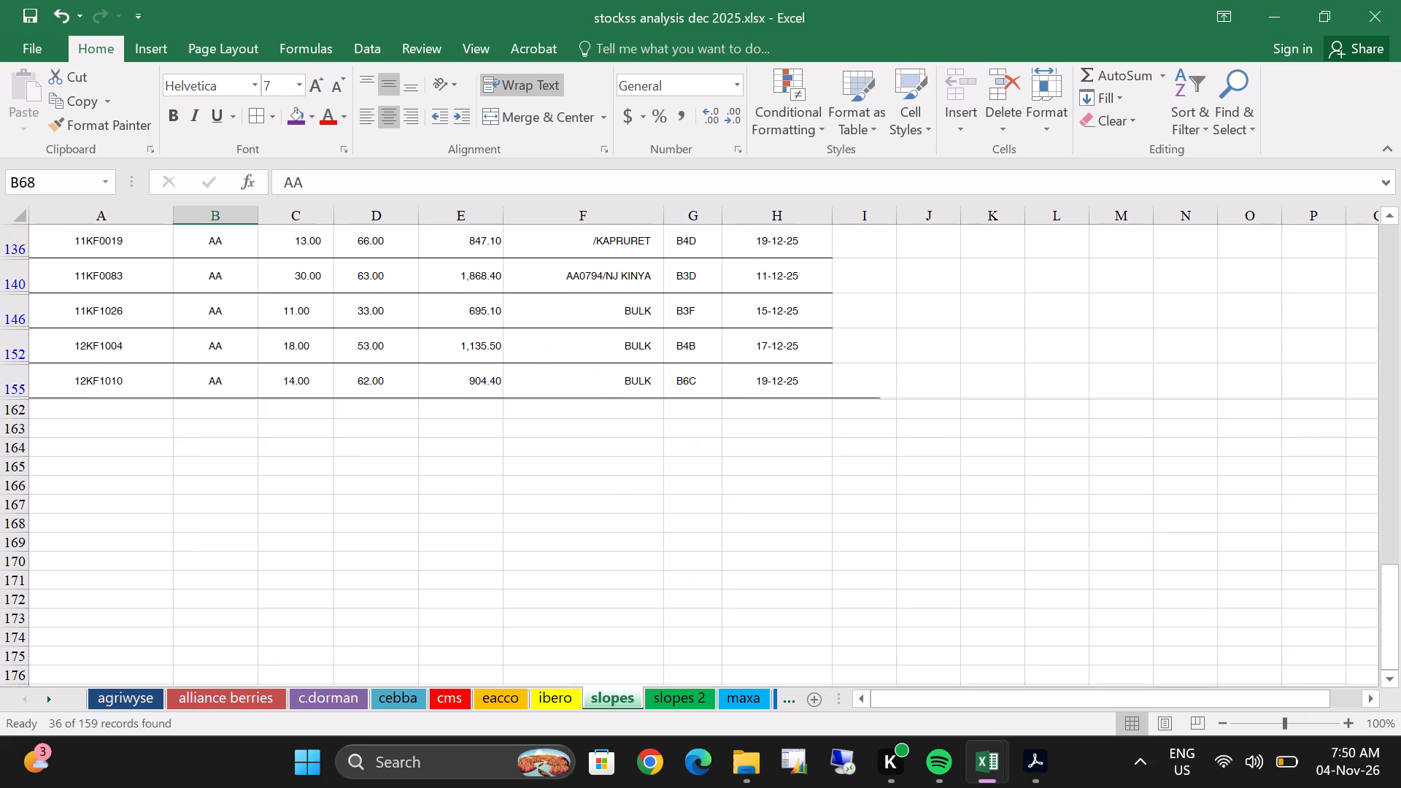
scroll(313, 386, "up", 16)
scroll(313, 386, "up", 11)
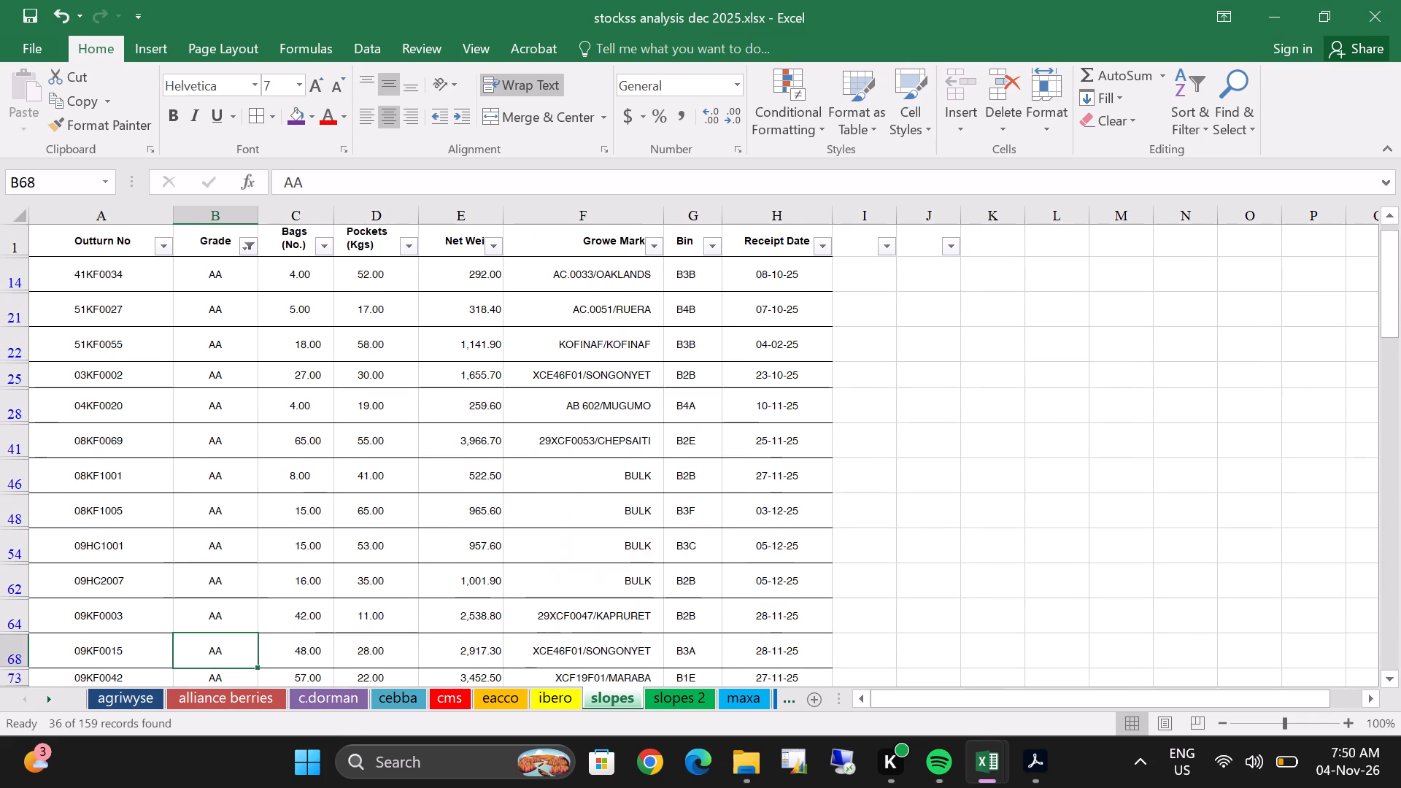
scroll(313, 386, "up", 4)
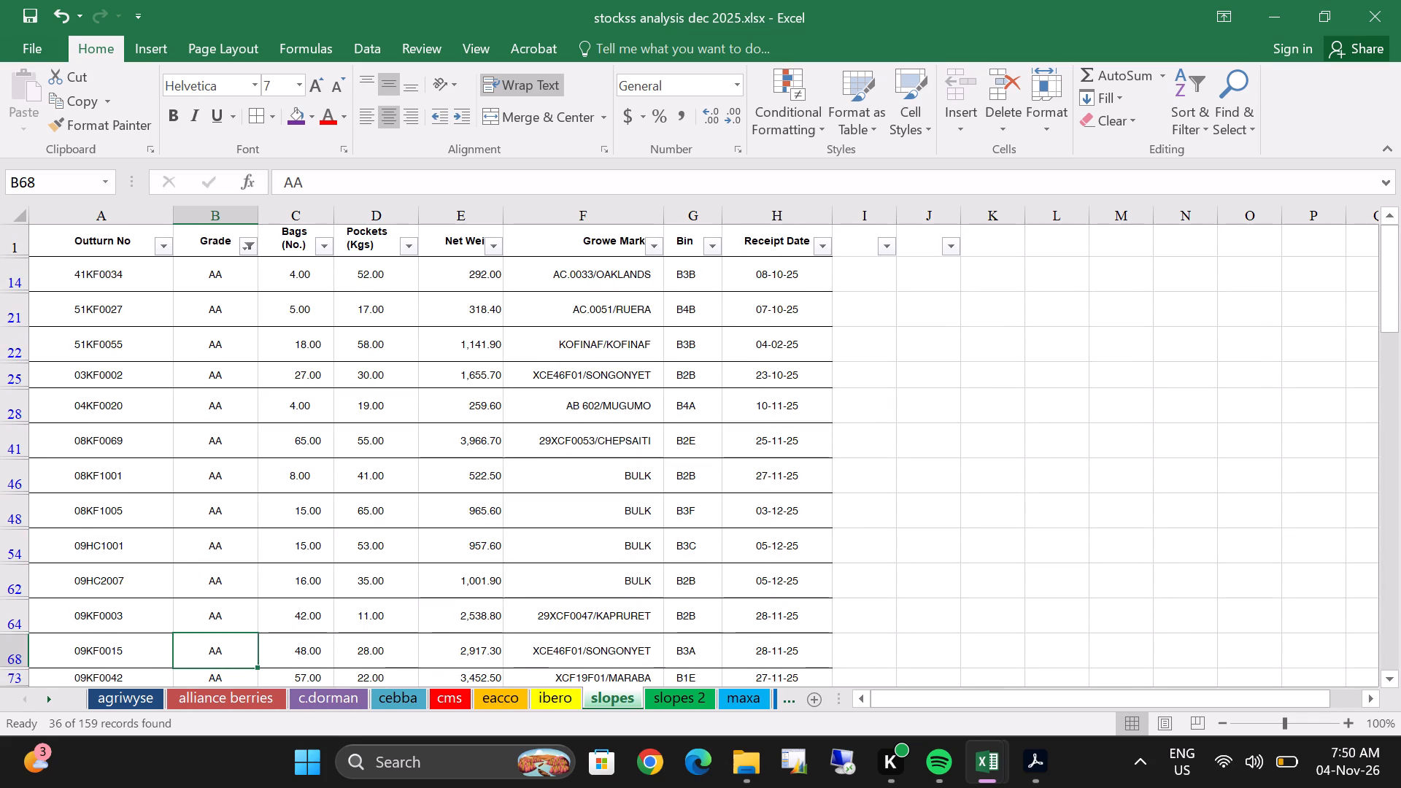
scroll(666, 353, "down", 14)
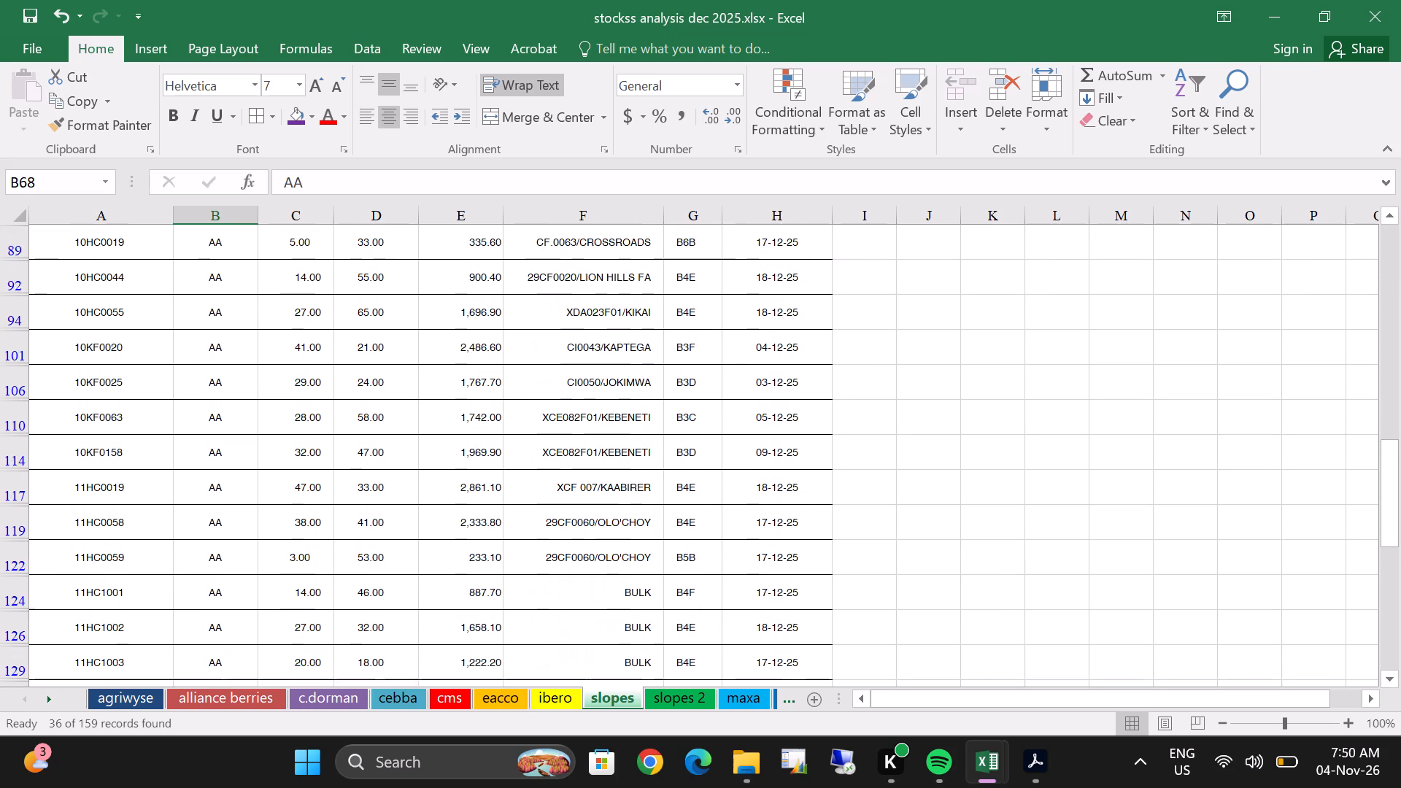
scroll(665, 353, "down", 5)
scroll(665, 353, "up", 20)
scroll(665, 353, "up", 1)
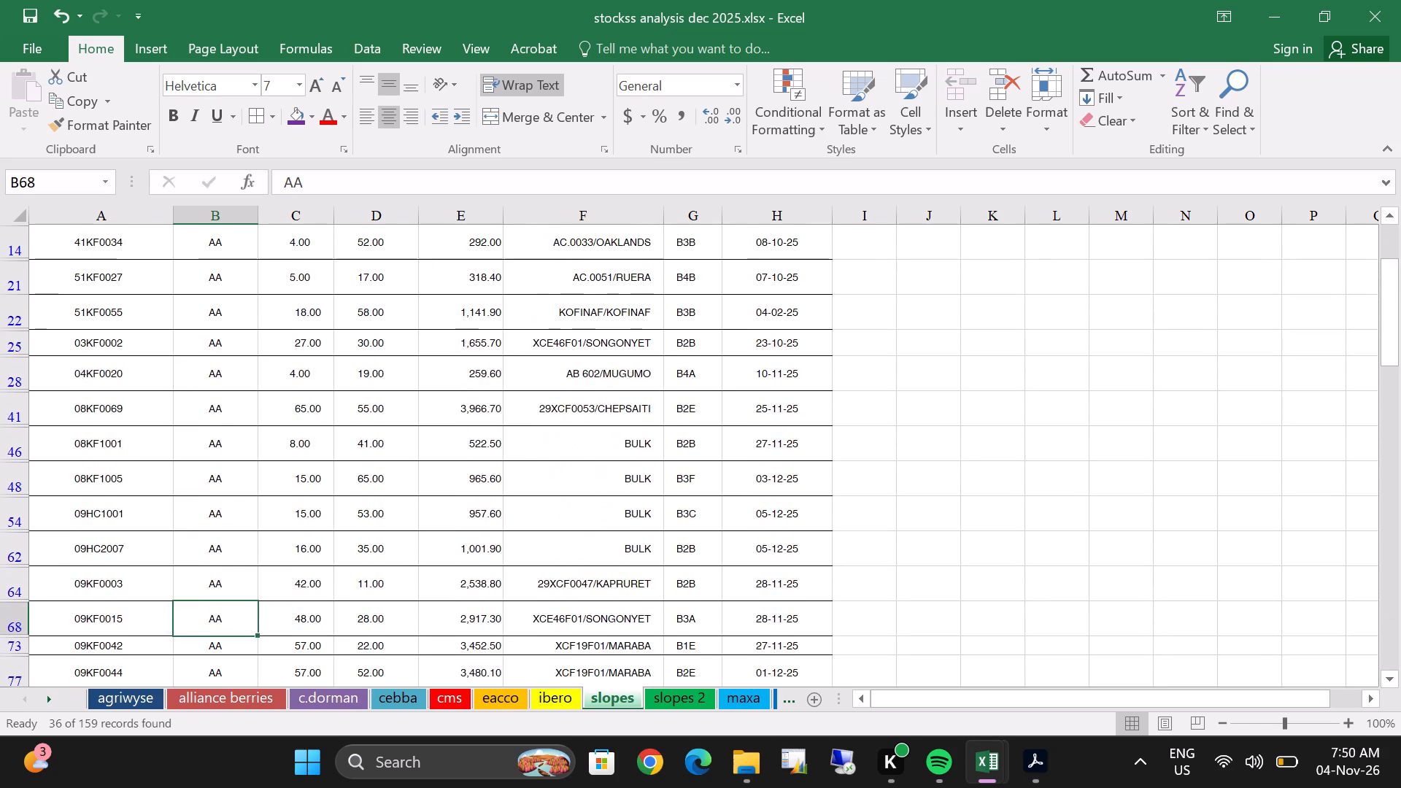
scroll(665, 355, "up", 5)
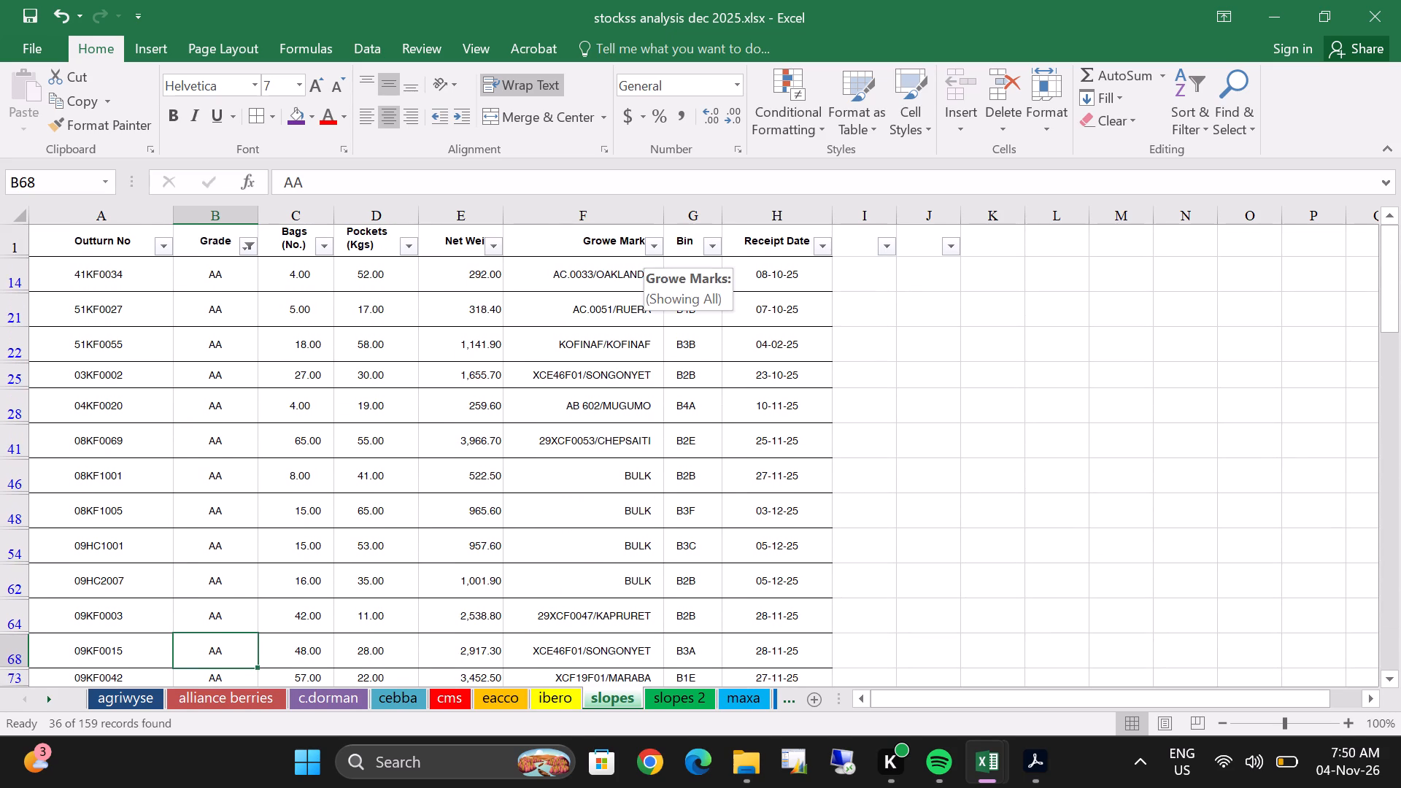
Filter the Growe Marks column on slopes to show only BULK.
left_click(651, 245)
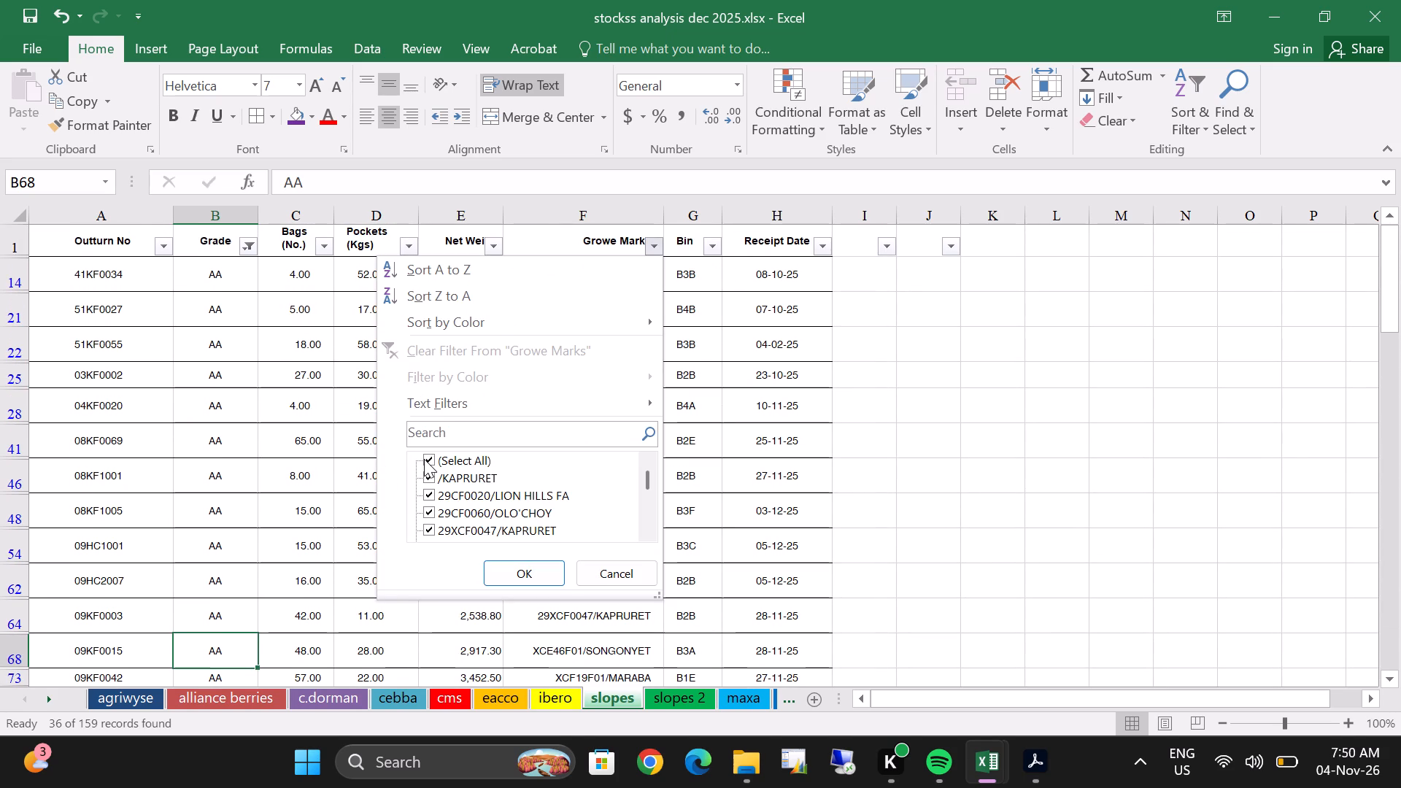
left_click(428, 460)
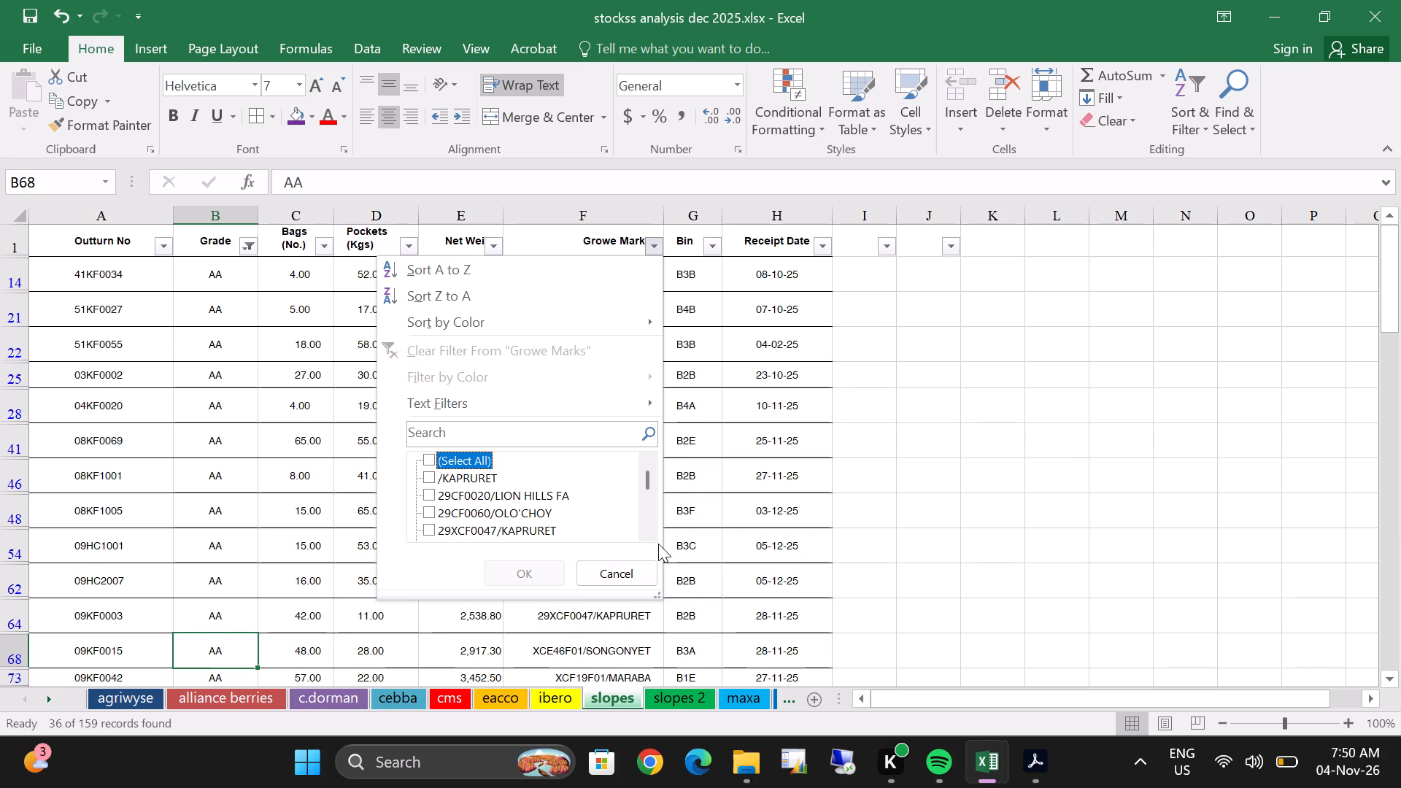
triple_click(653, 527)
left_click(653, 527)
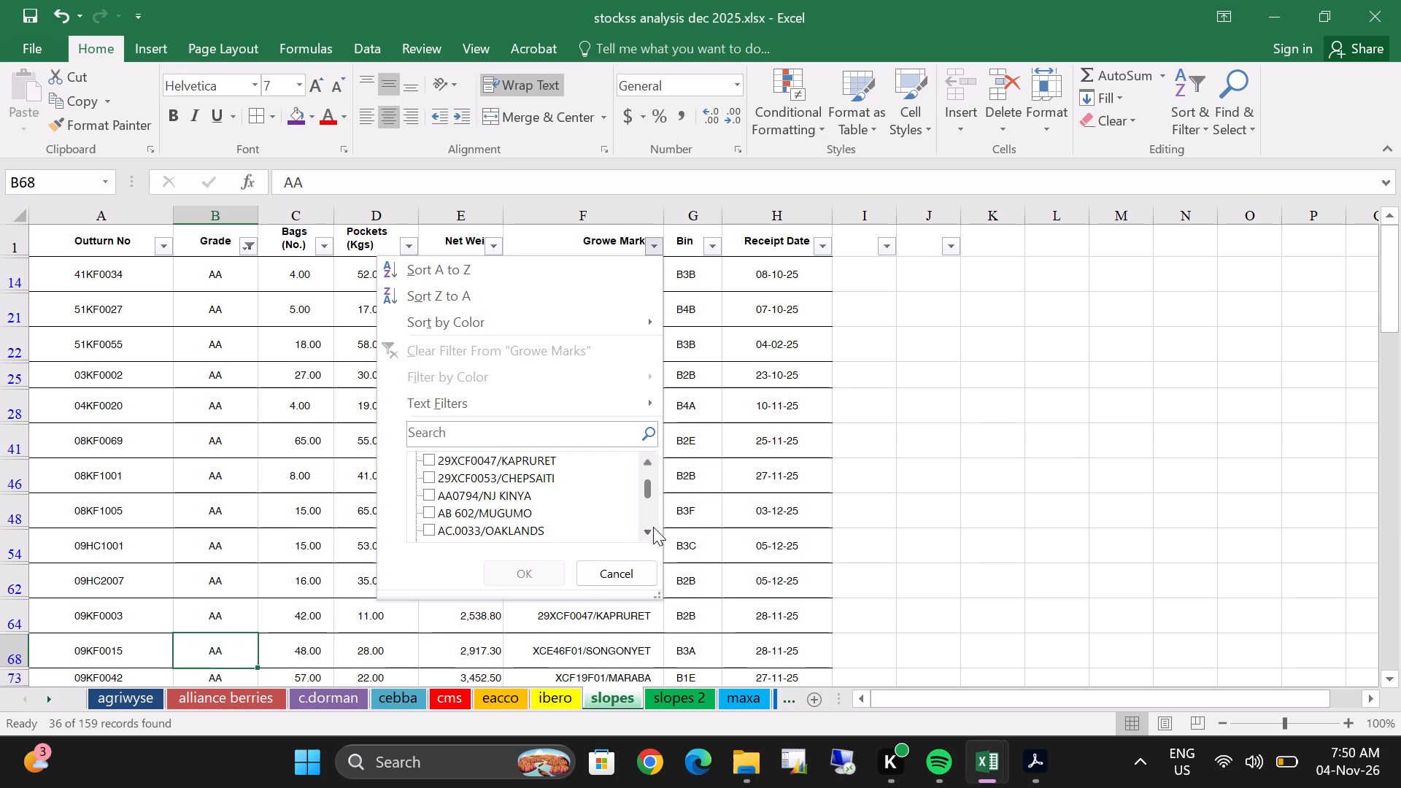
triple_click(653, 526)
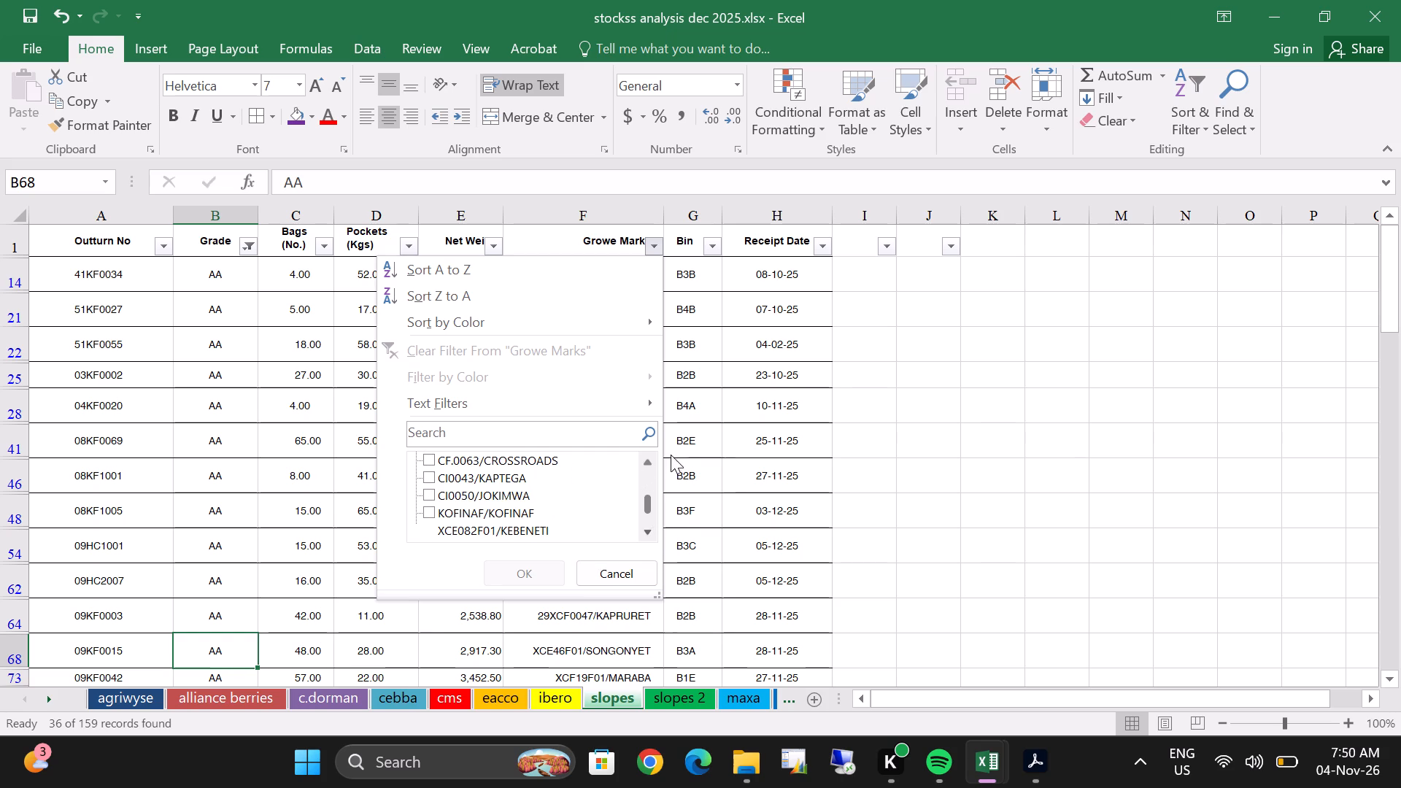
triple_click(651, 462)
left_click(444, 492)
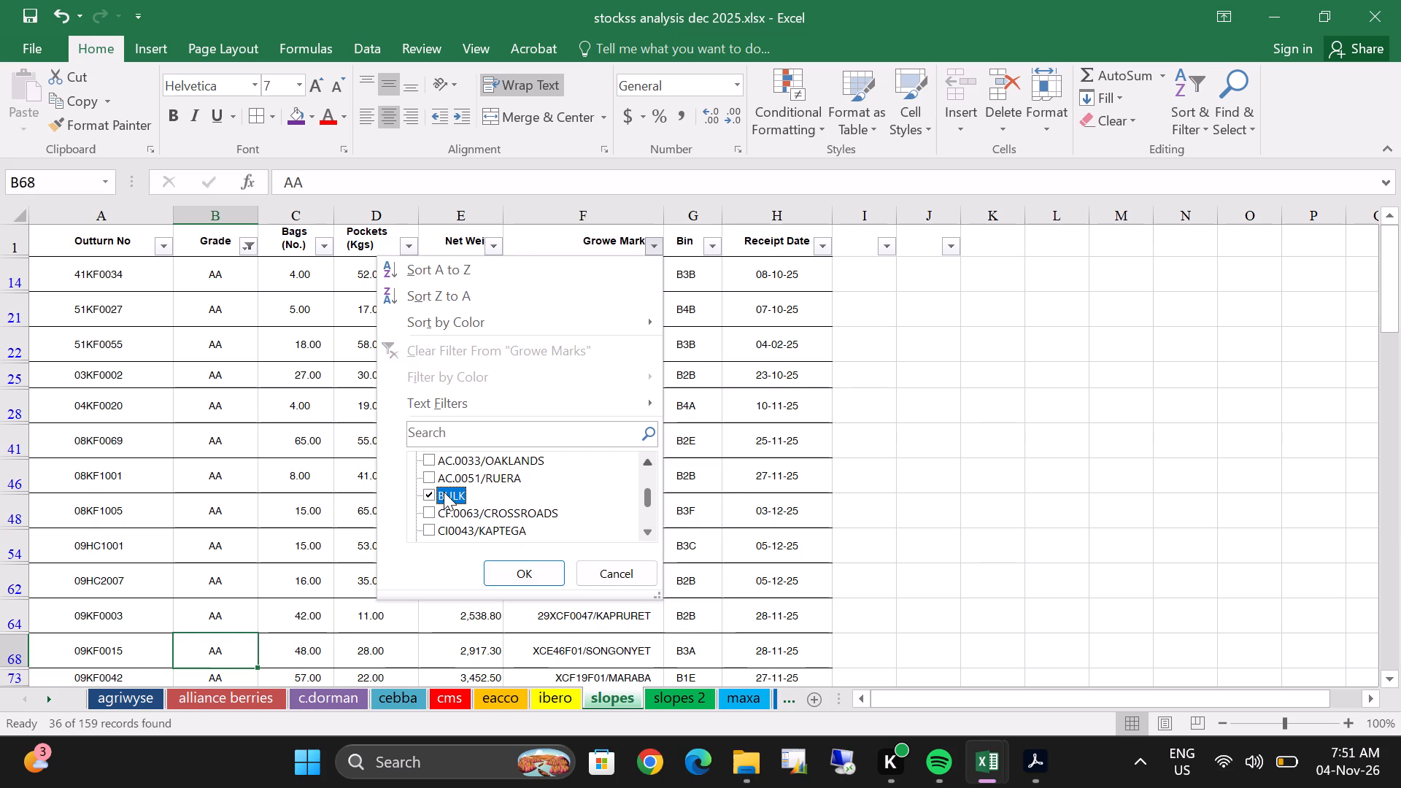
left_click(498, 568)
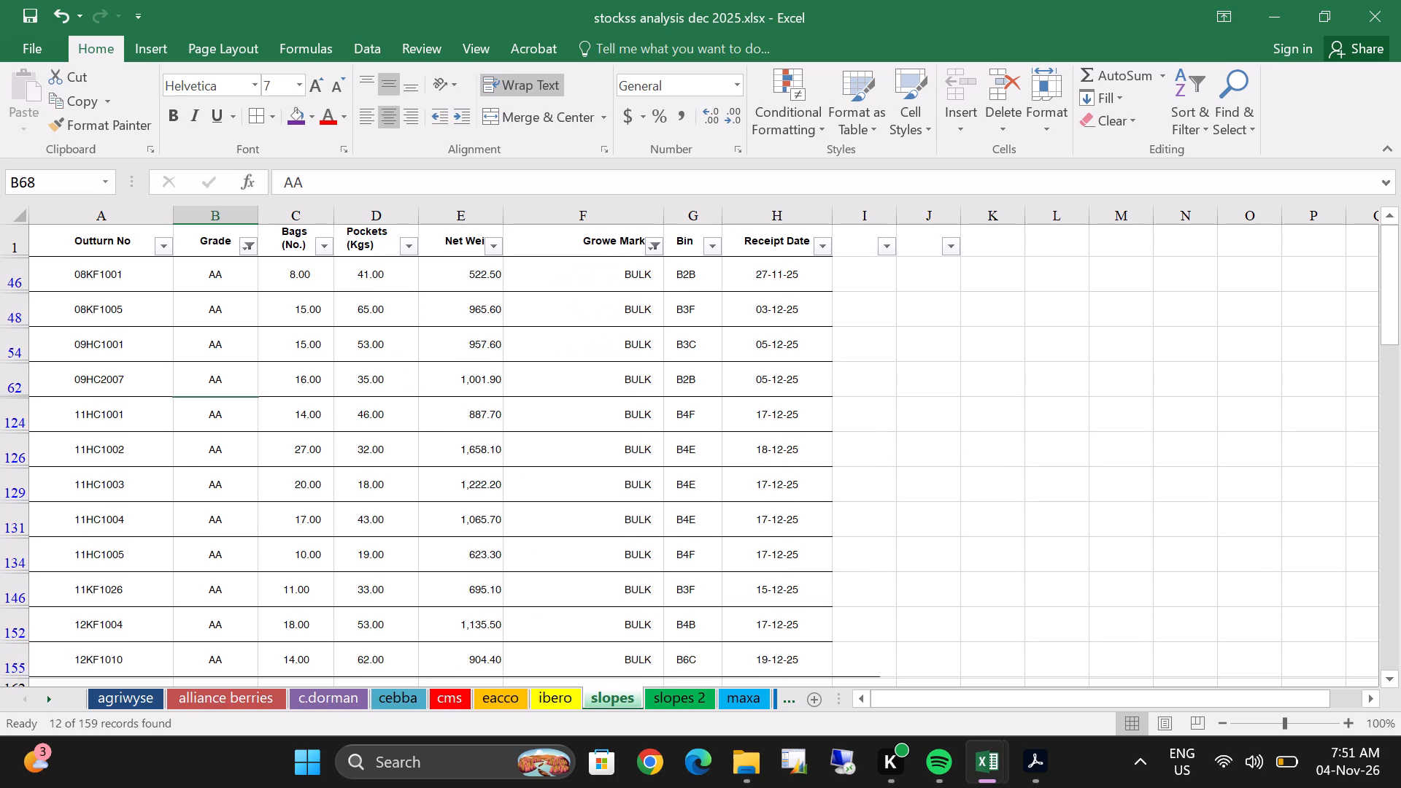
Apply AutoSum to the Bags column for the filtered AA BULK rows, from 08KF1001 to 12KF1010.
scroll(420, 412, "down", 5)
scroll(274, 401, "up", 2)
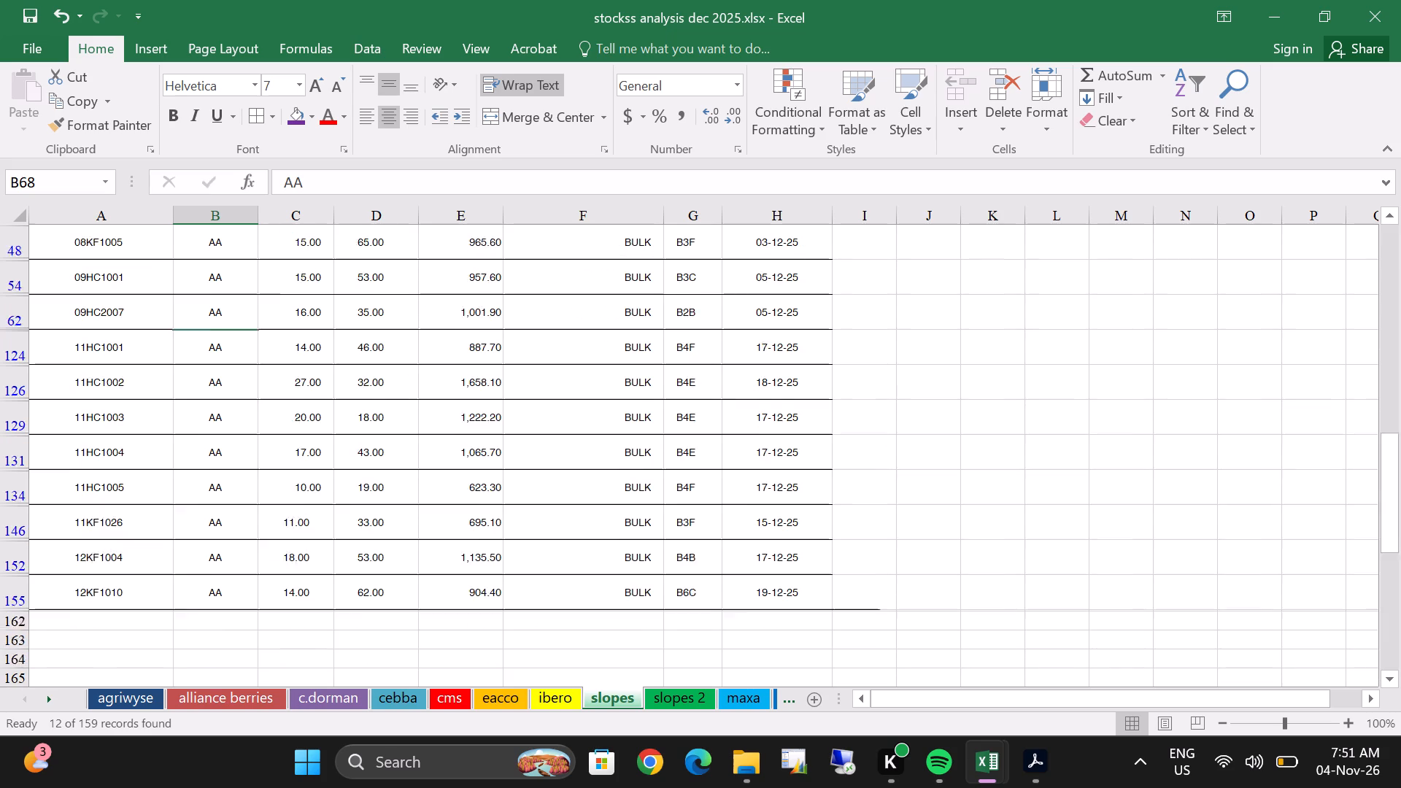
scroll(274, 401, "up", 5)
left_click_drag(307, 278, 323, 401)
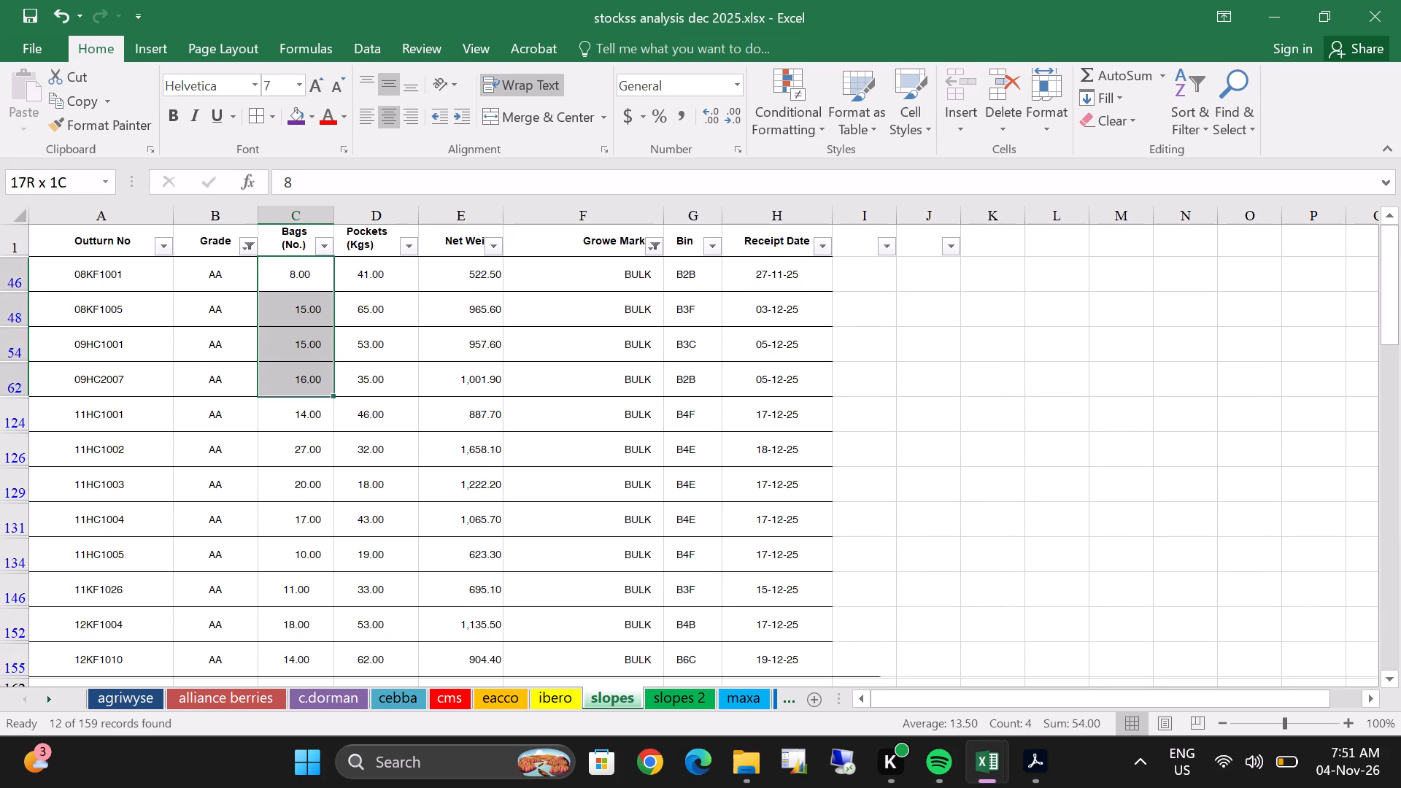
left_click_drag(323, 401, 302, 593)
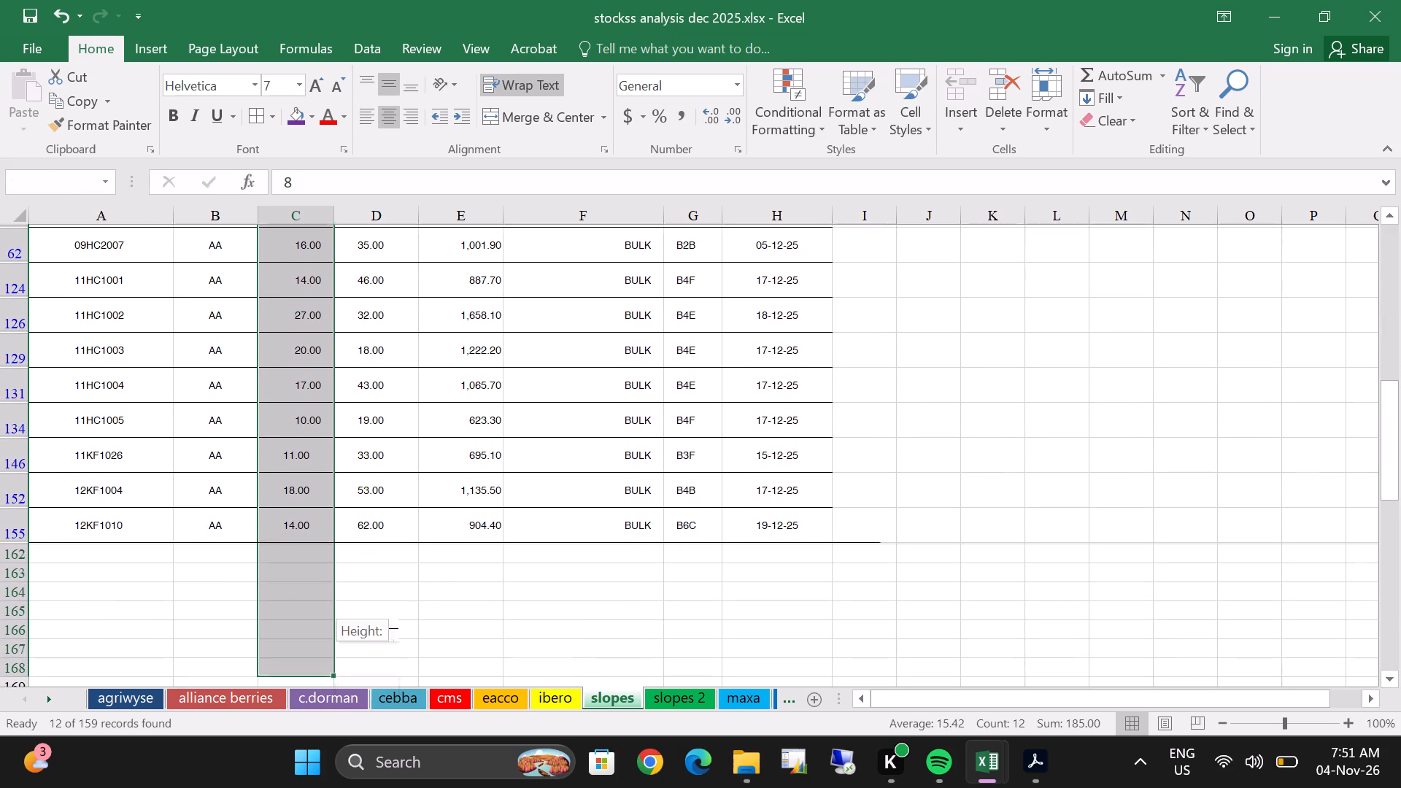
left_click_drag(302, 593, 301, 515)
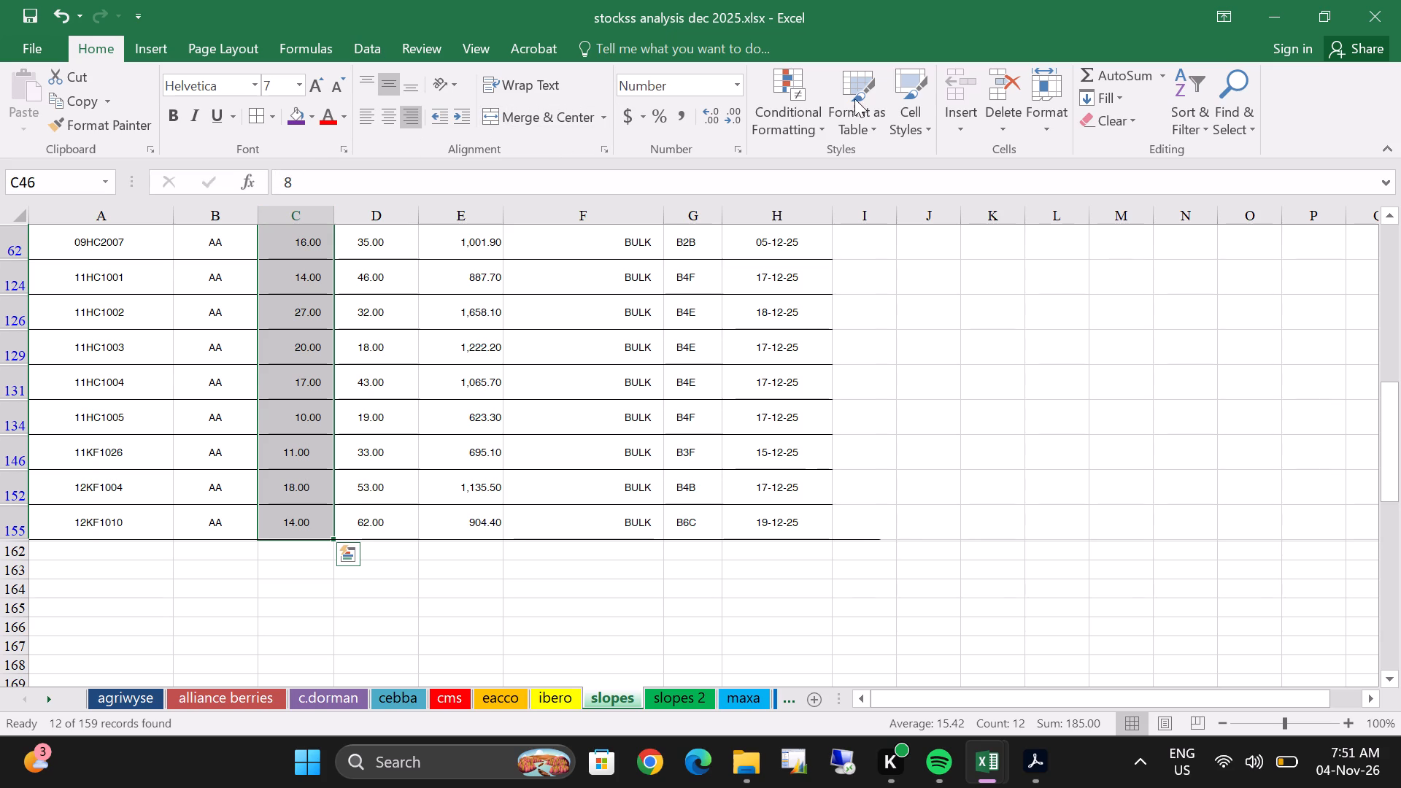
left_click(1114, 72)
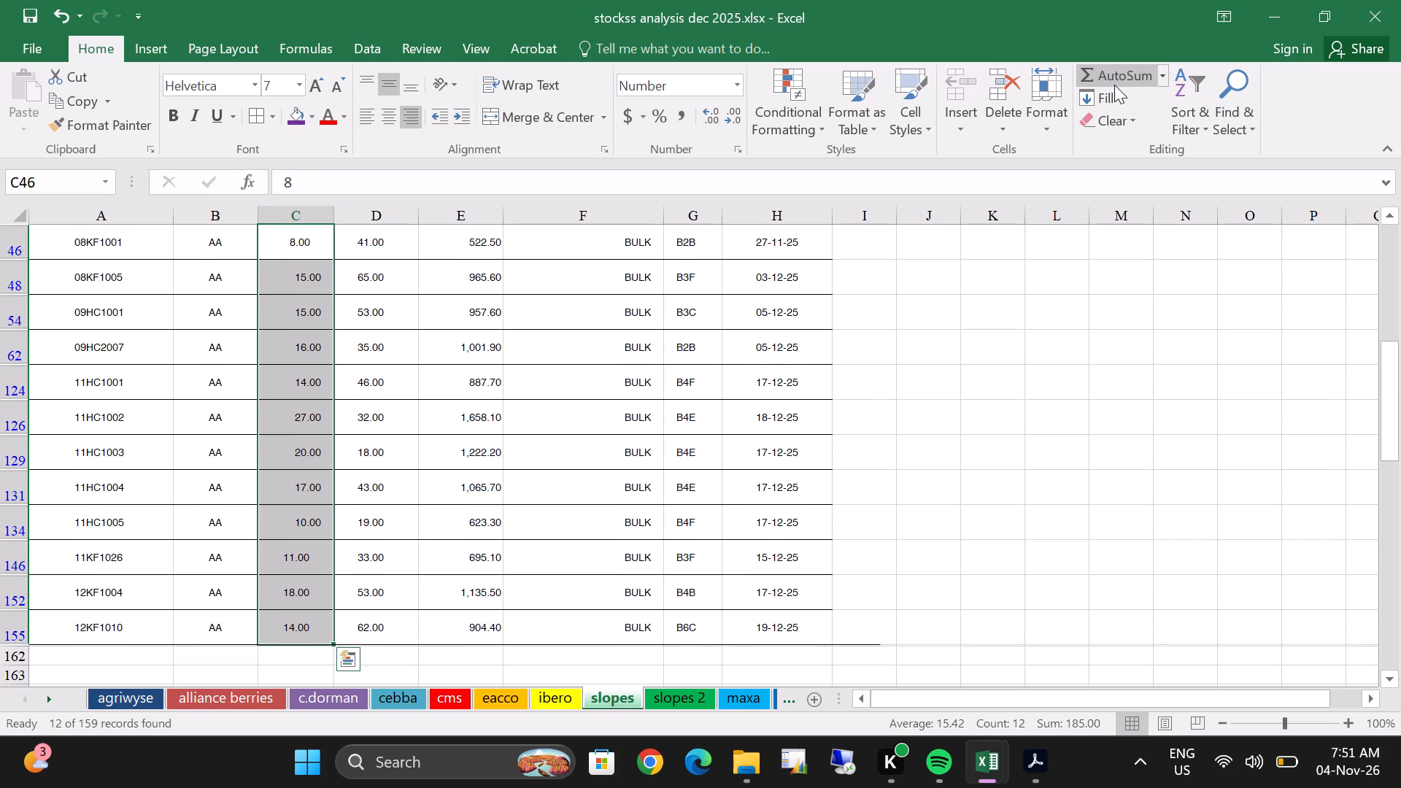
left_click(1119, 81)
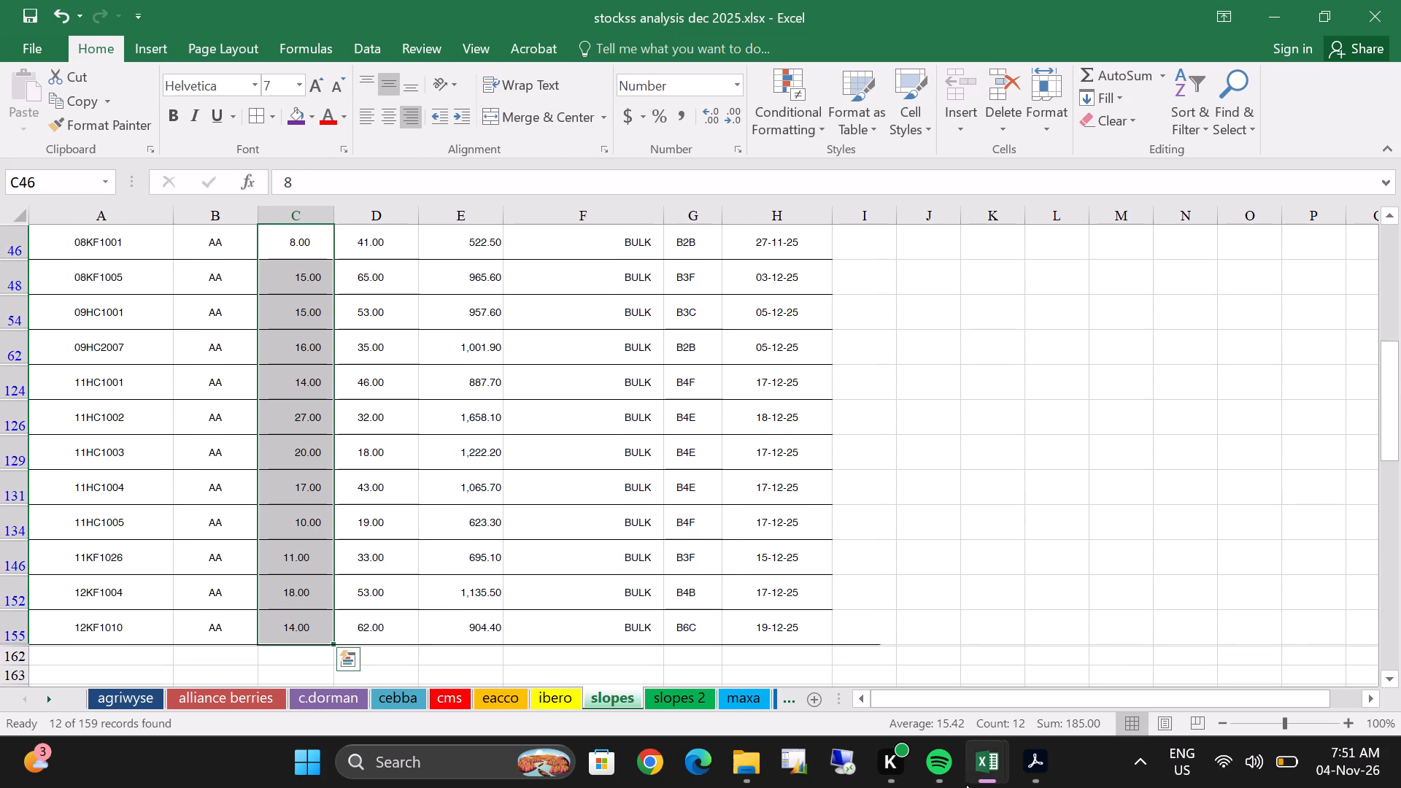
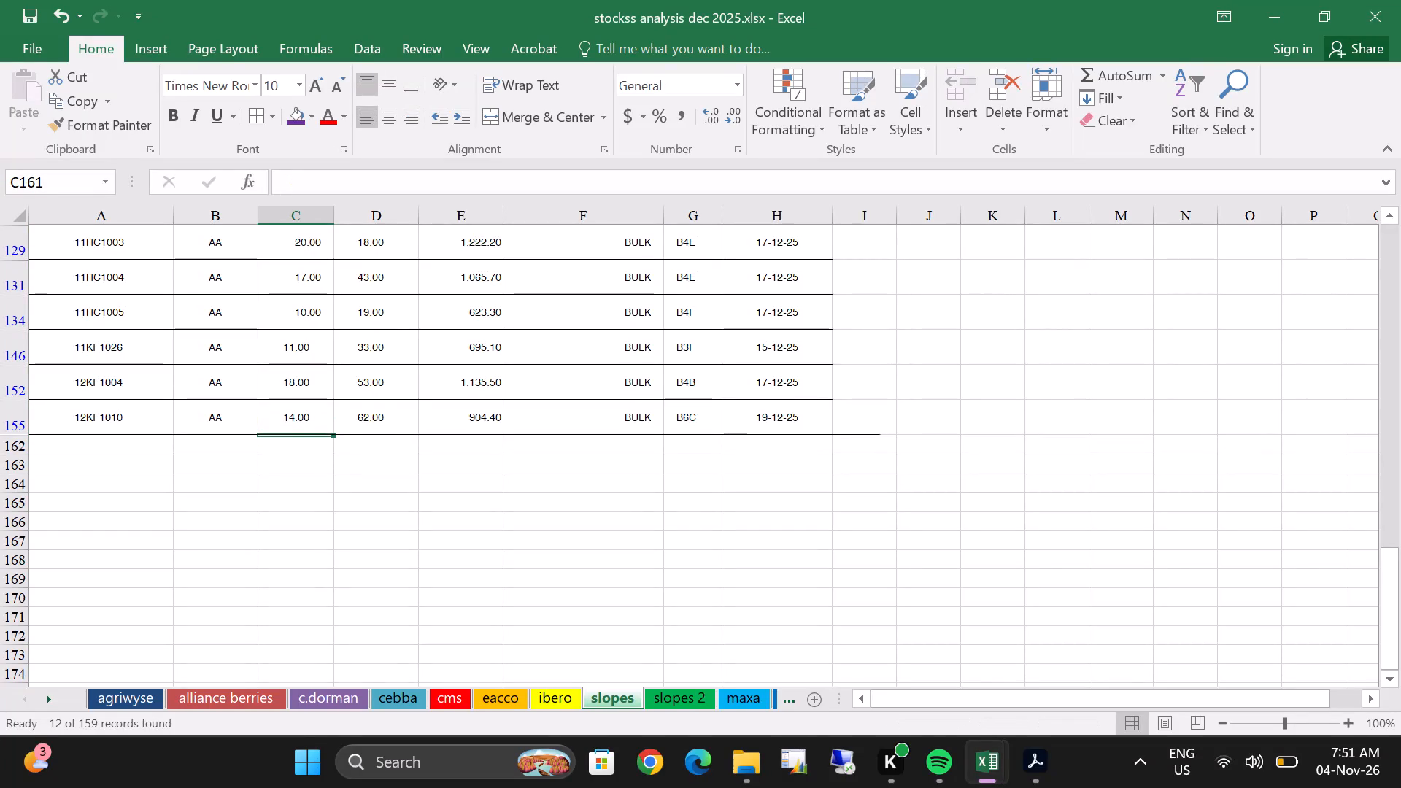
Unhide the Pkt Count row 160 and the TOTAL row 159 below the filtered AA BULK records on slopes.
double_click(19, 435)
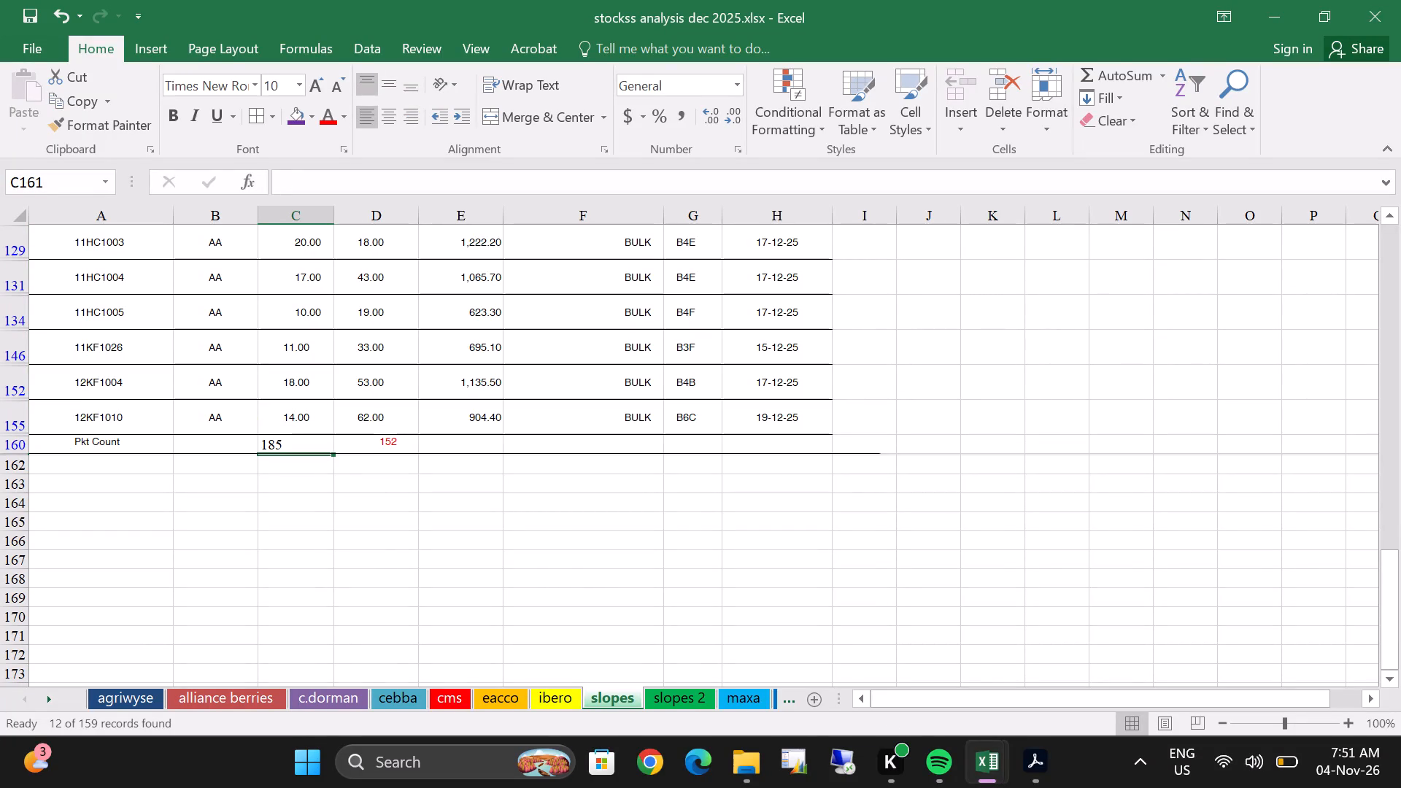
scroll(527, 396, "up", 4)
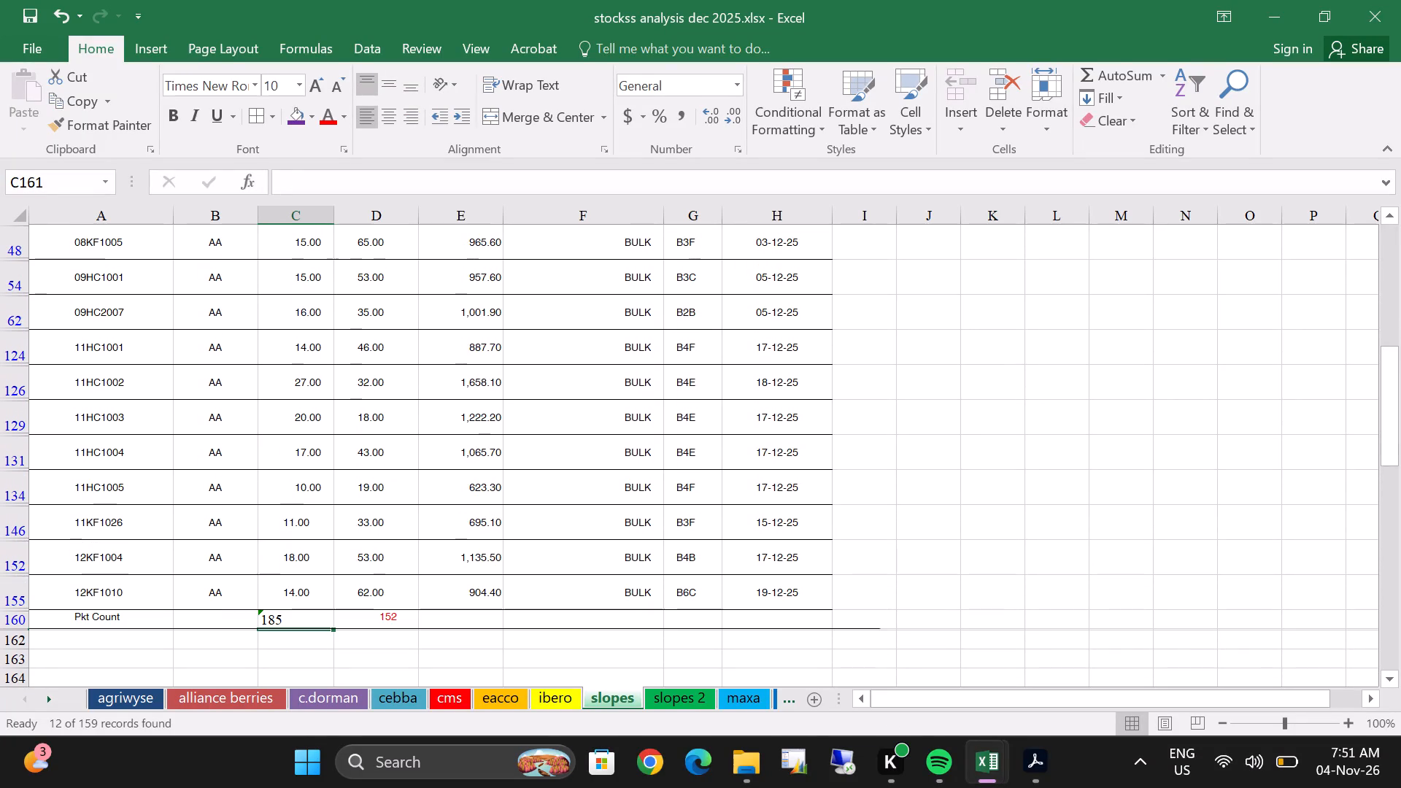
scroll(527, 396, "up", 4)
scroll(527, 396, "down", 3)
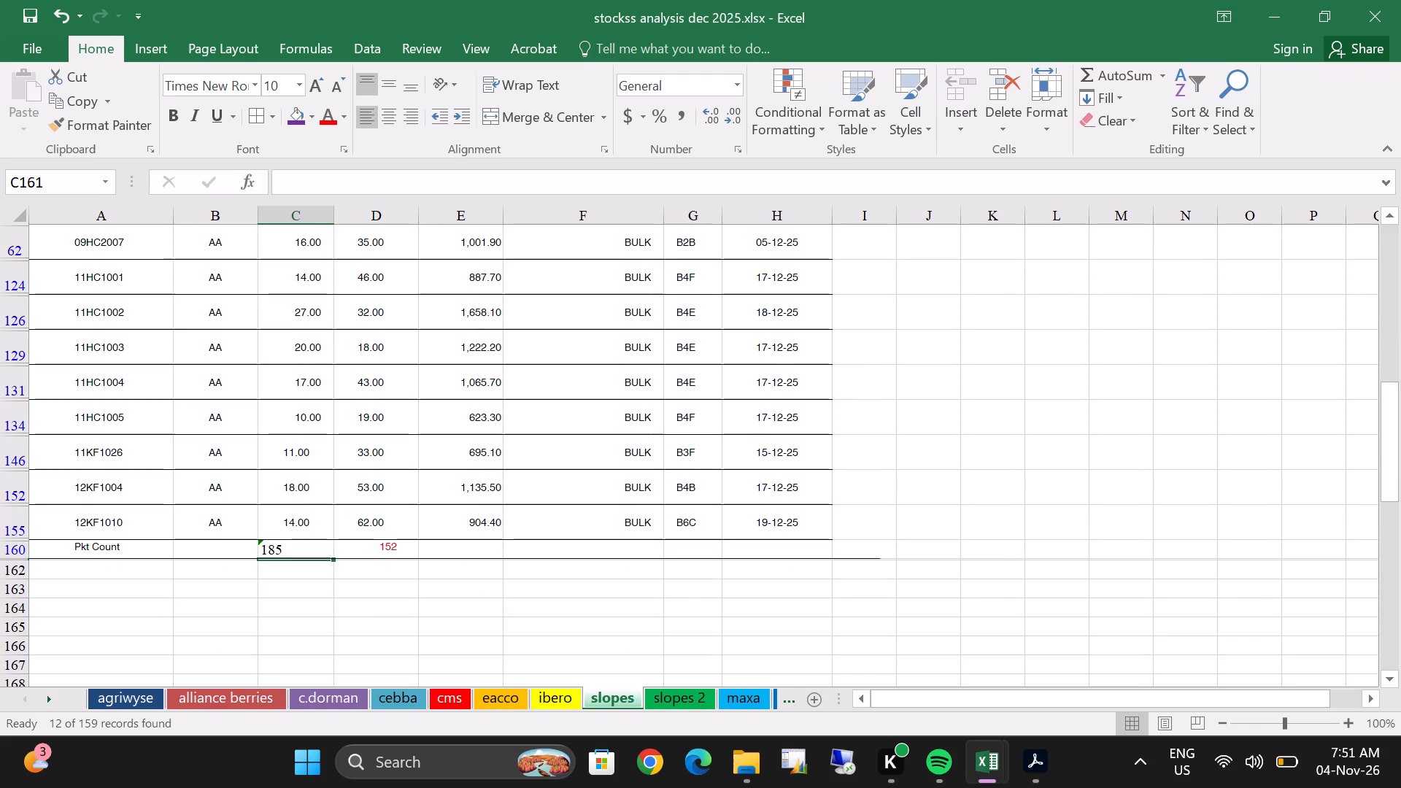
double_click(16, 543)
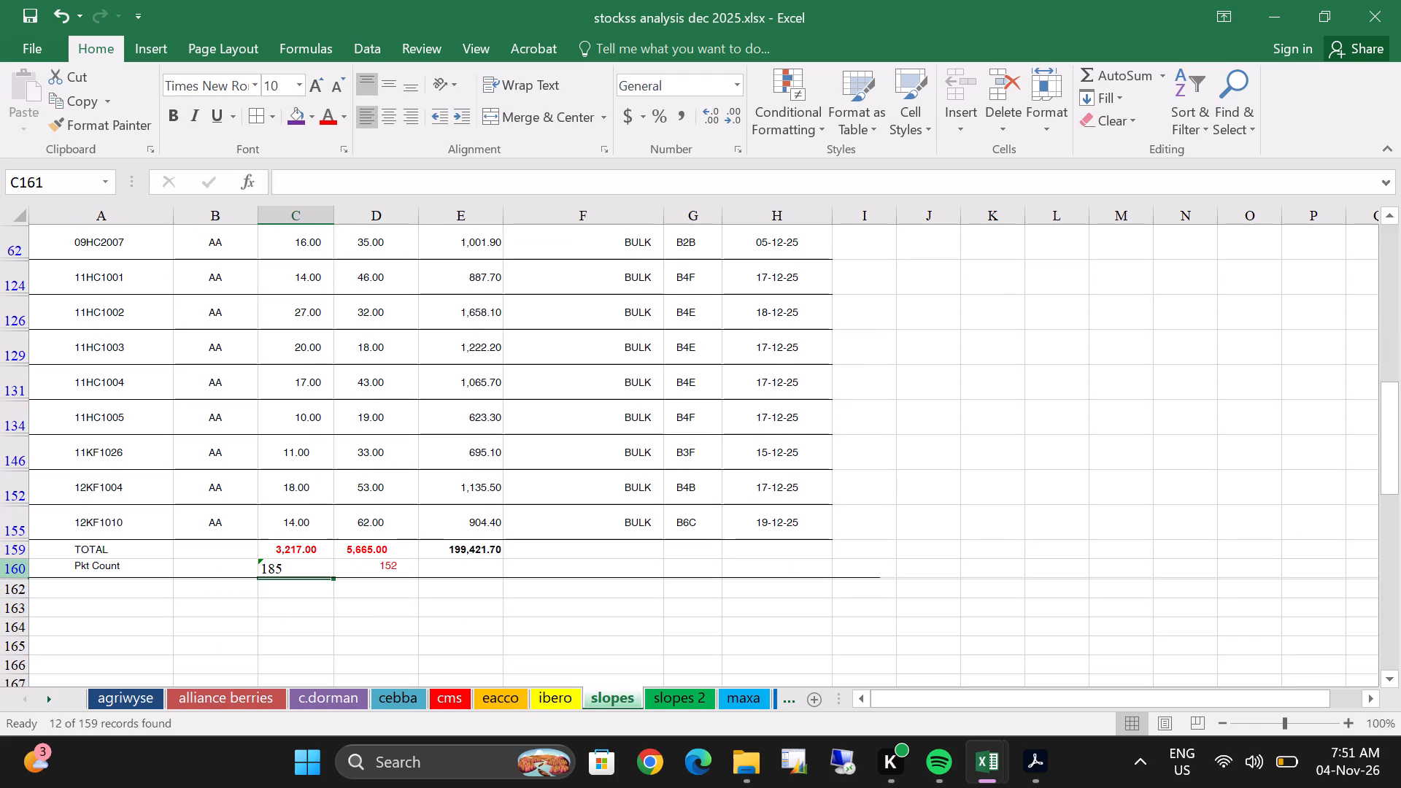
scroll(507, 428, "up", 10)
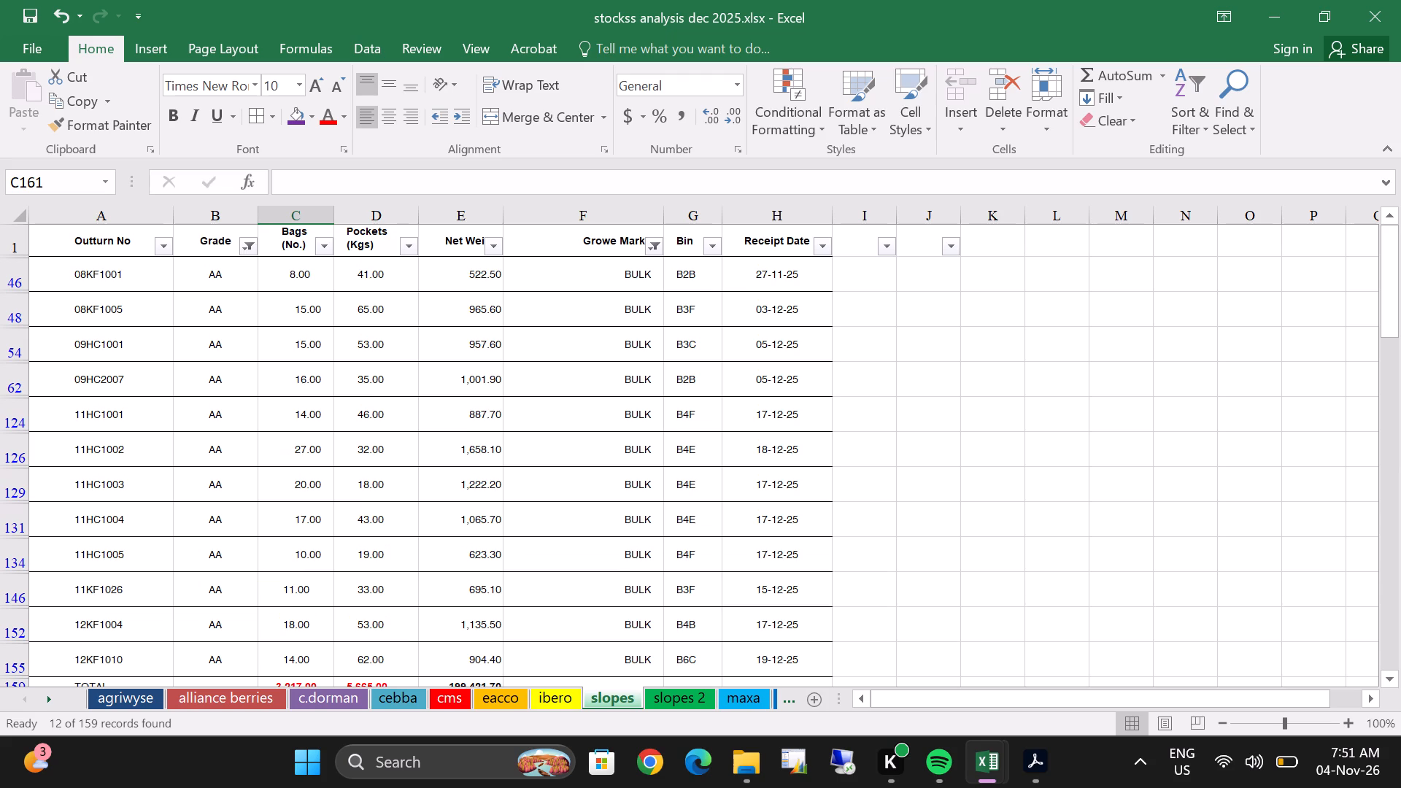
scroll(505, 430, "down", 2)
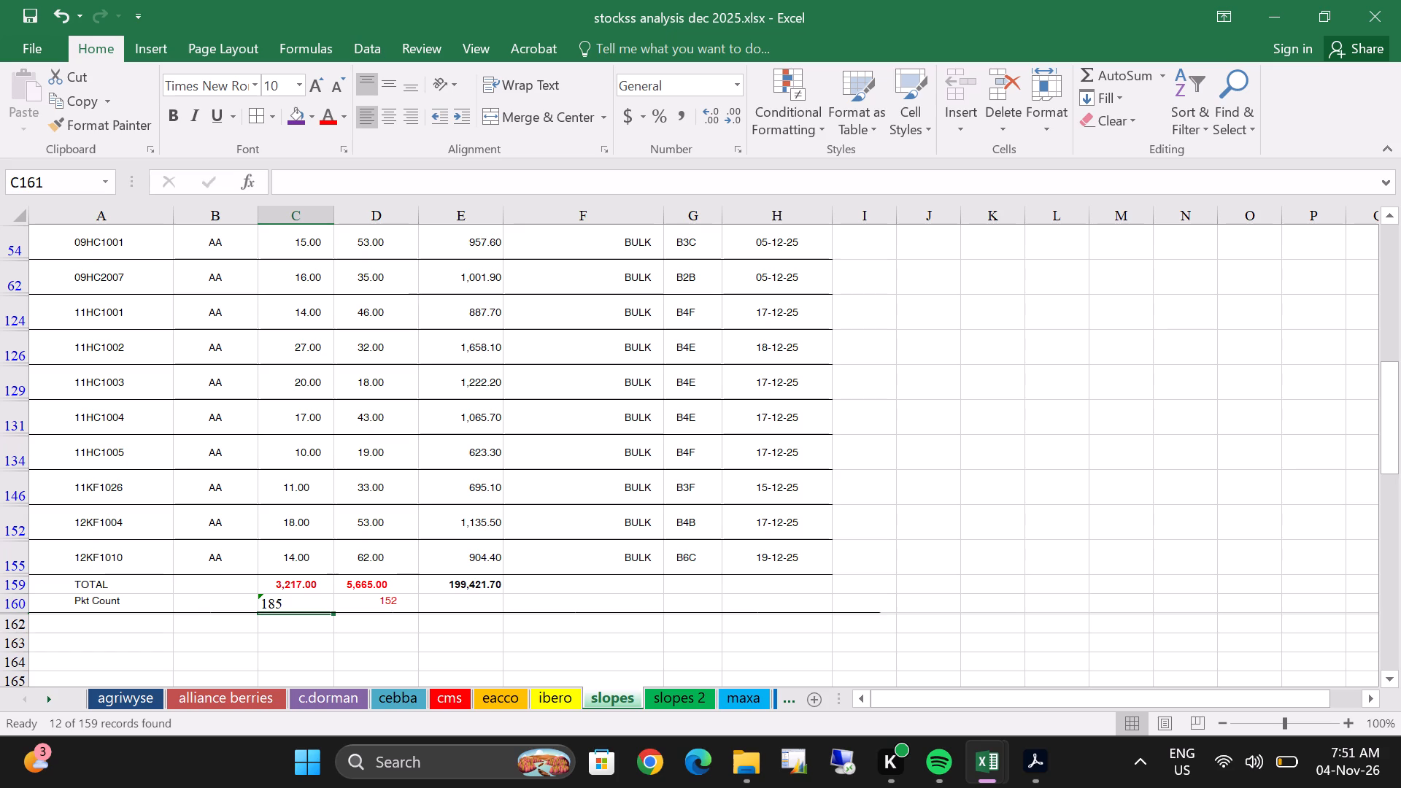
Switch from slopes to the maxa sheet.
double_click(670, 686)
triple_click(736, 700)
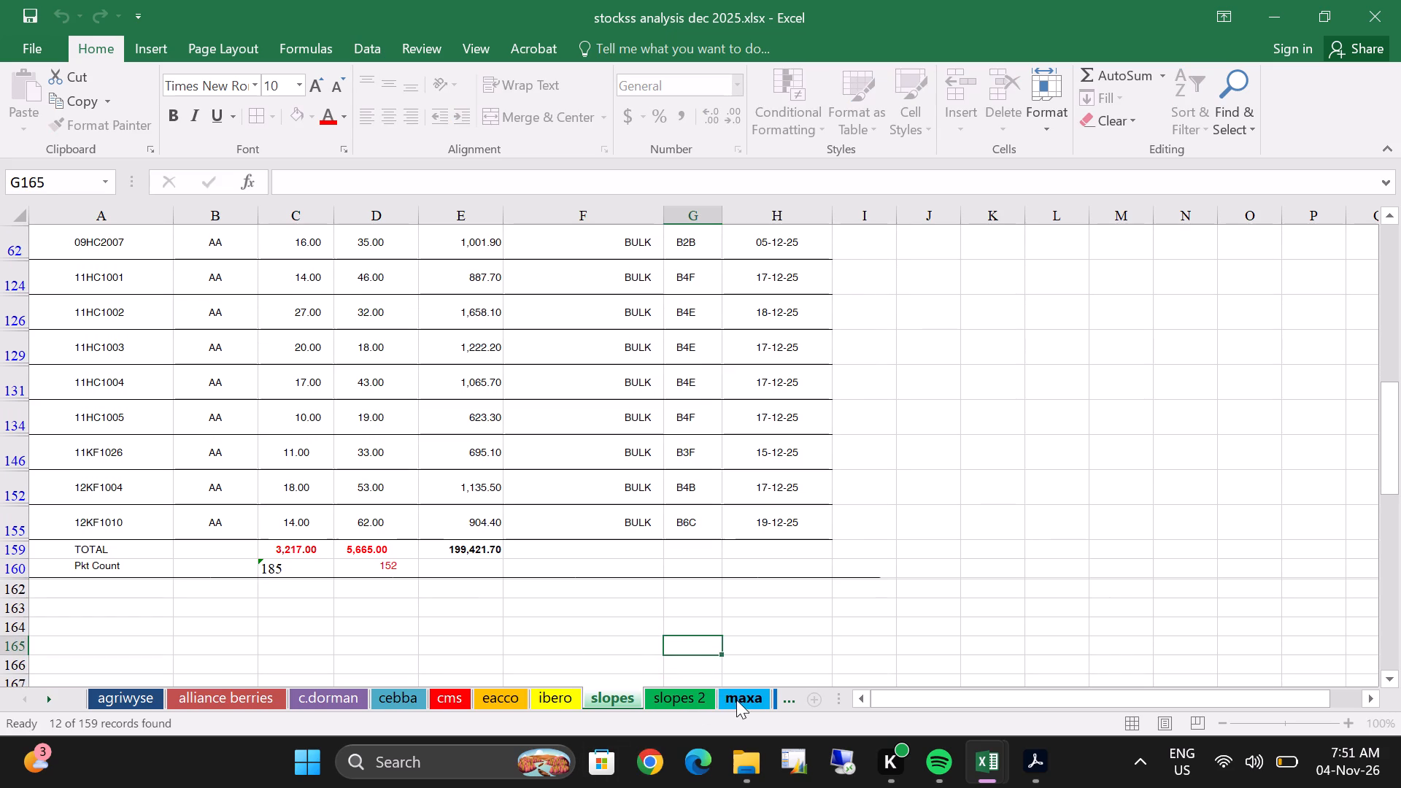
left_click(736, 700)
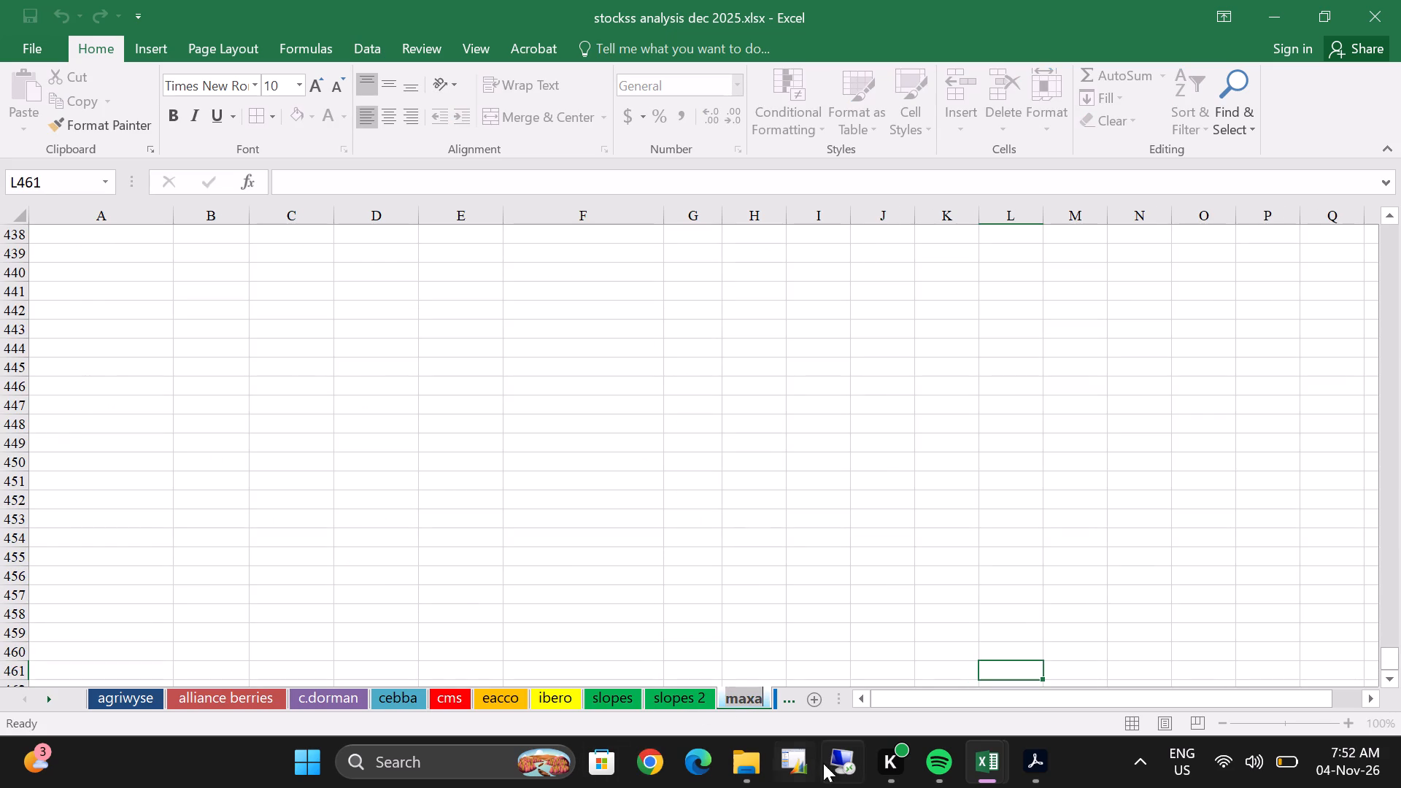
Look through the unfiltered stock records on slopes 2, including grades, bags and grower marks.
triple_click(689, 698)
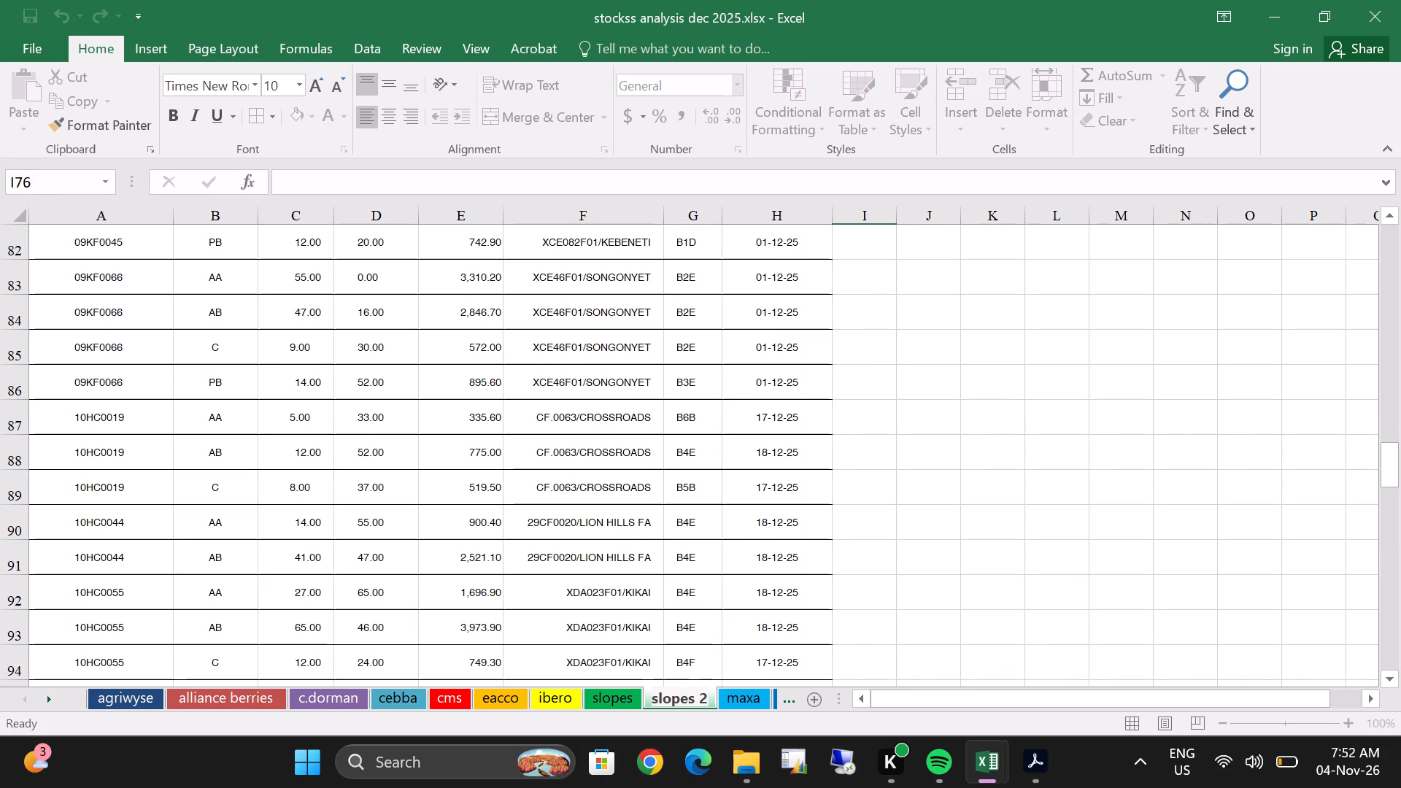
scroll(135, 366, "up", 9)
scroll(127, 366, "down", 11)
left_click(166, 357)
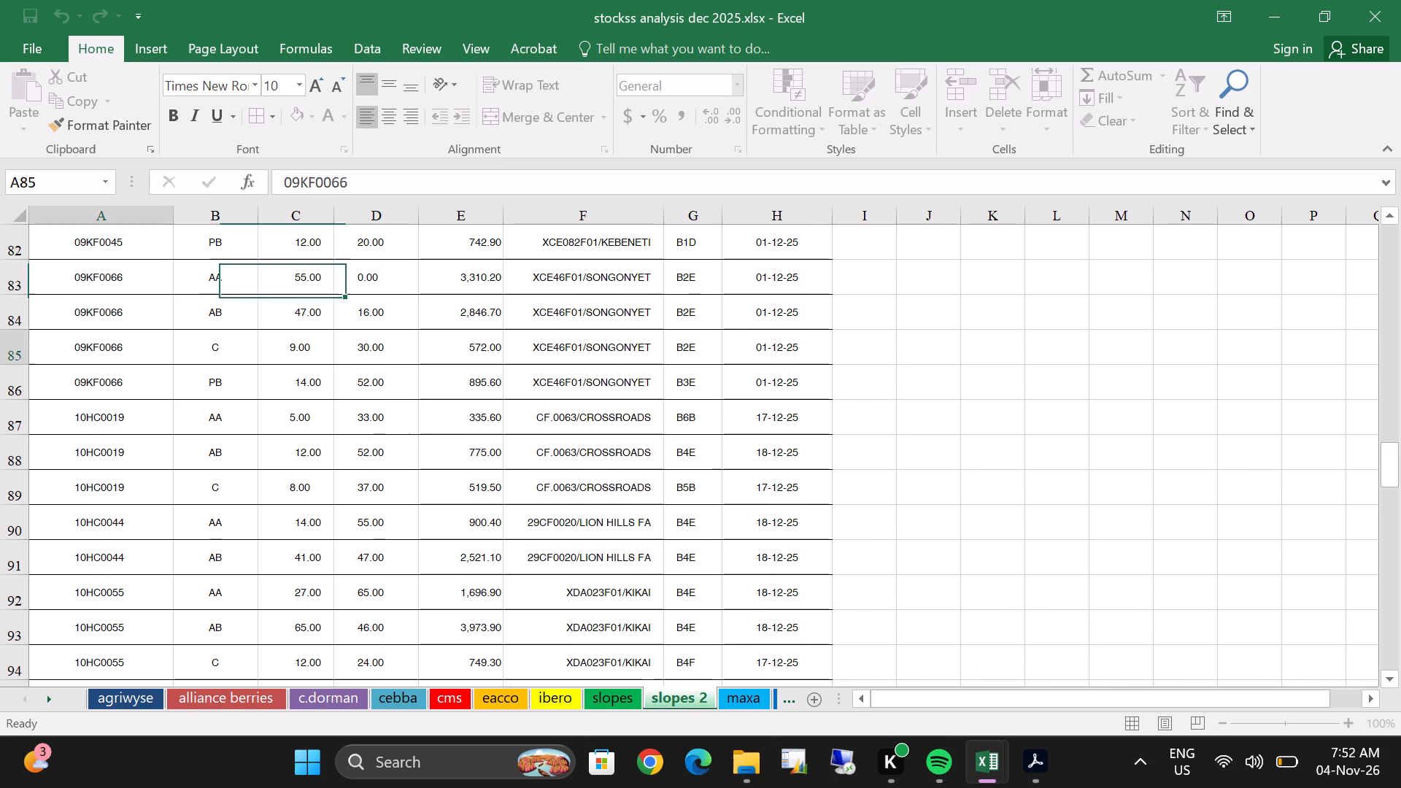
scroll(166, 357, "down", 19)
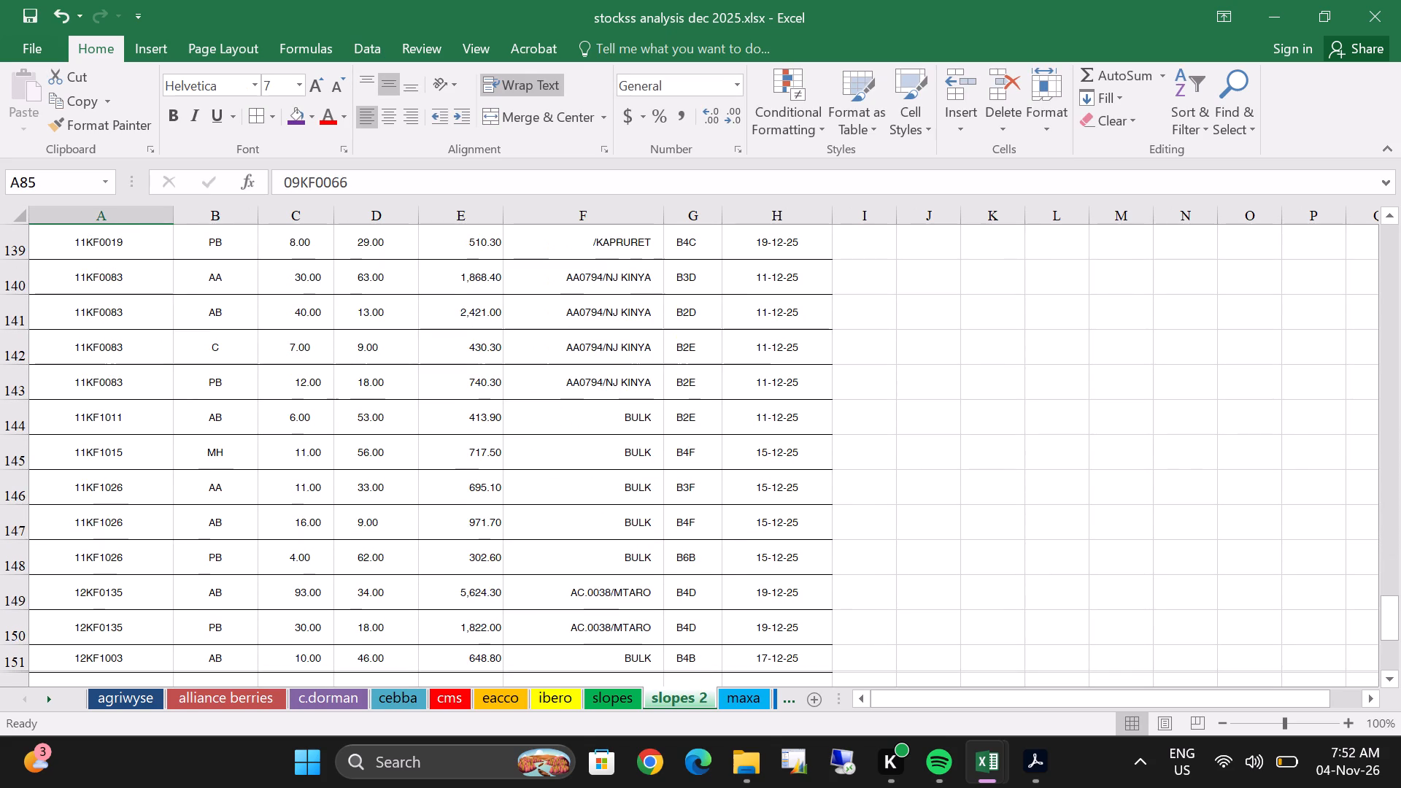
scroll(166, 357, "down", 5)
key("Down")
key("Down")
key("Down")
key("Down")
key("Down")
key("Down")
key("Down")
key("Down")
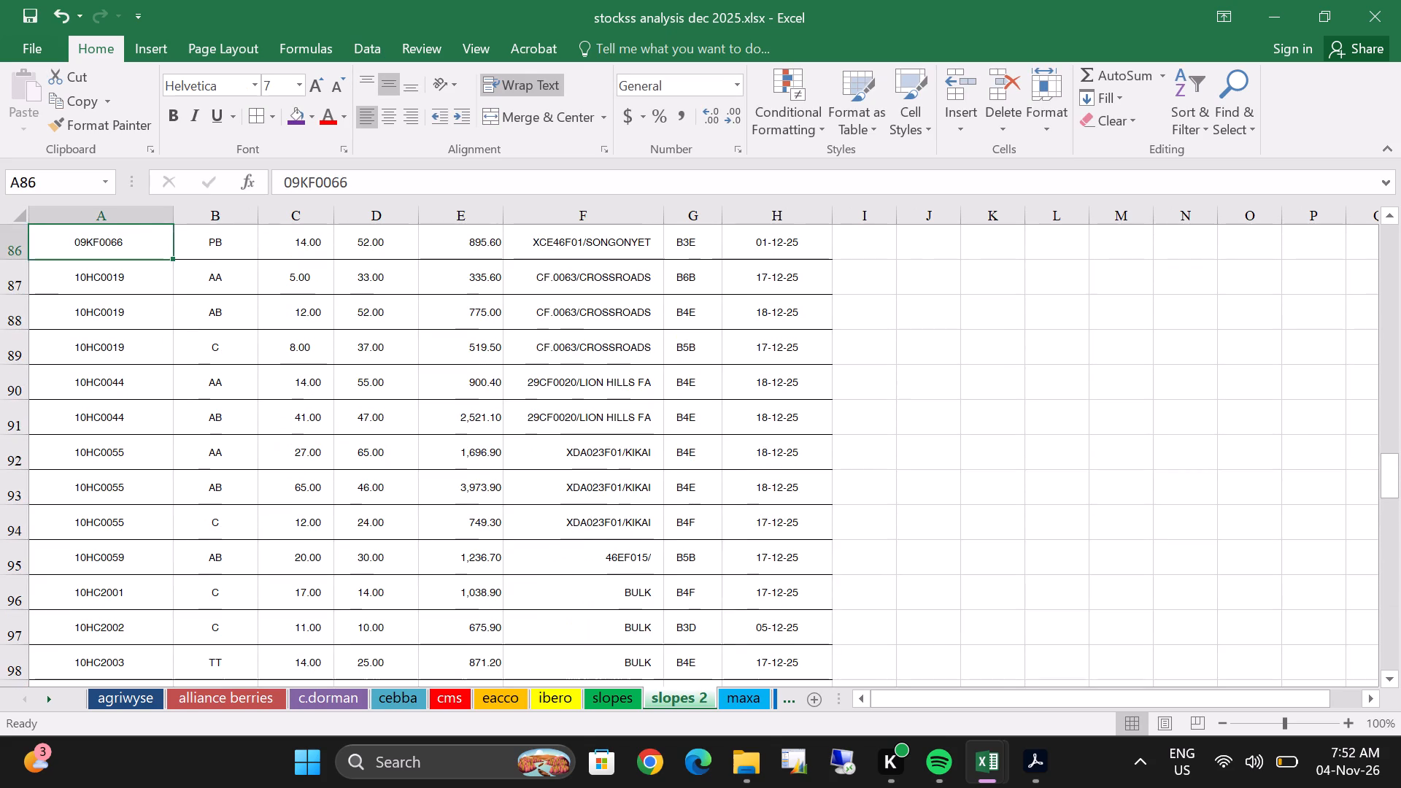
left_click(343, 703)
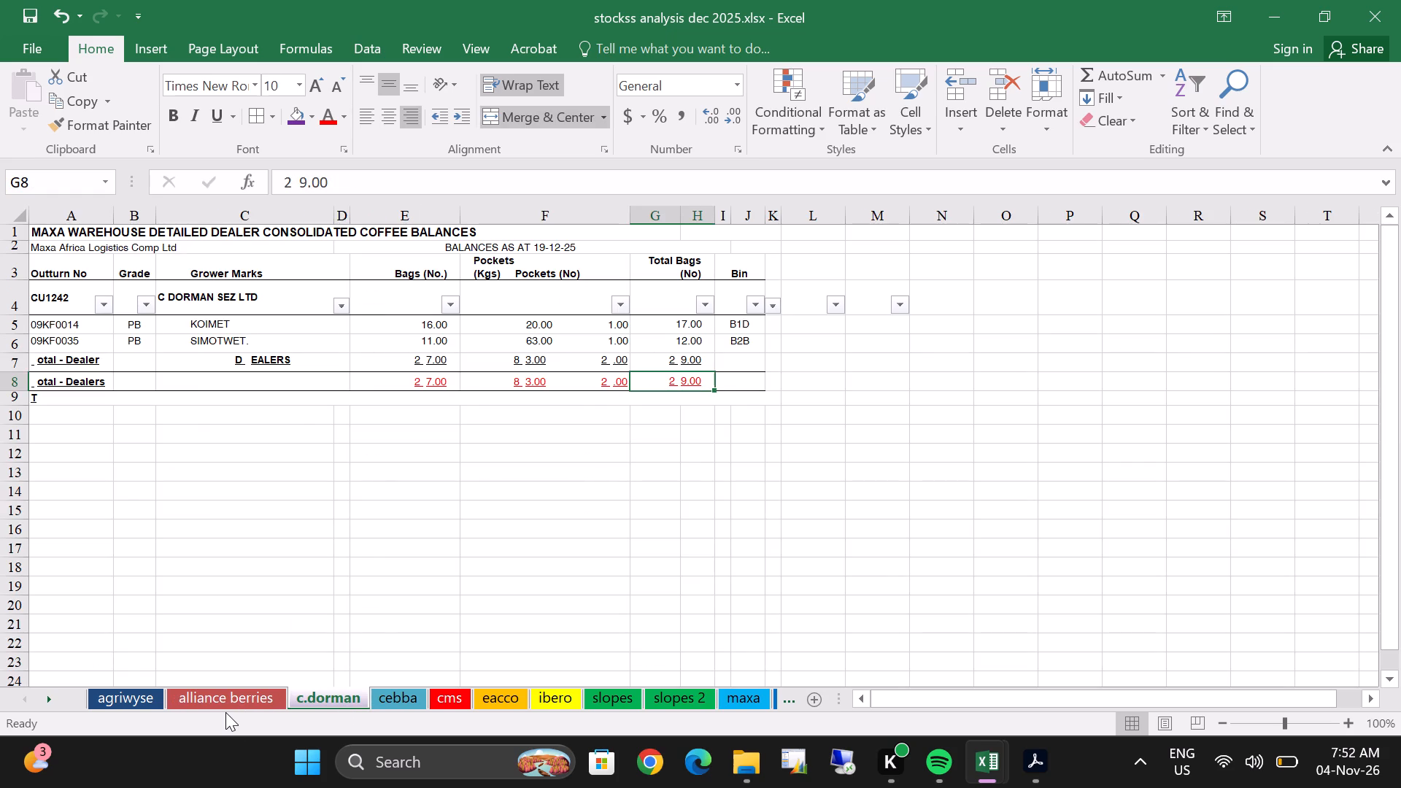
double_click(225, 712)
scroll(225, 712, "down", 3)
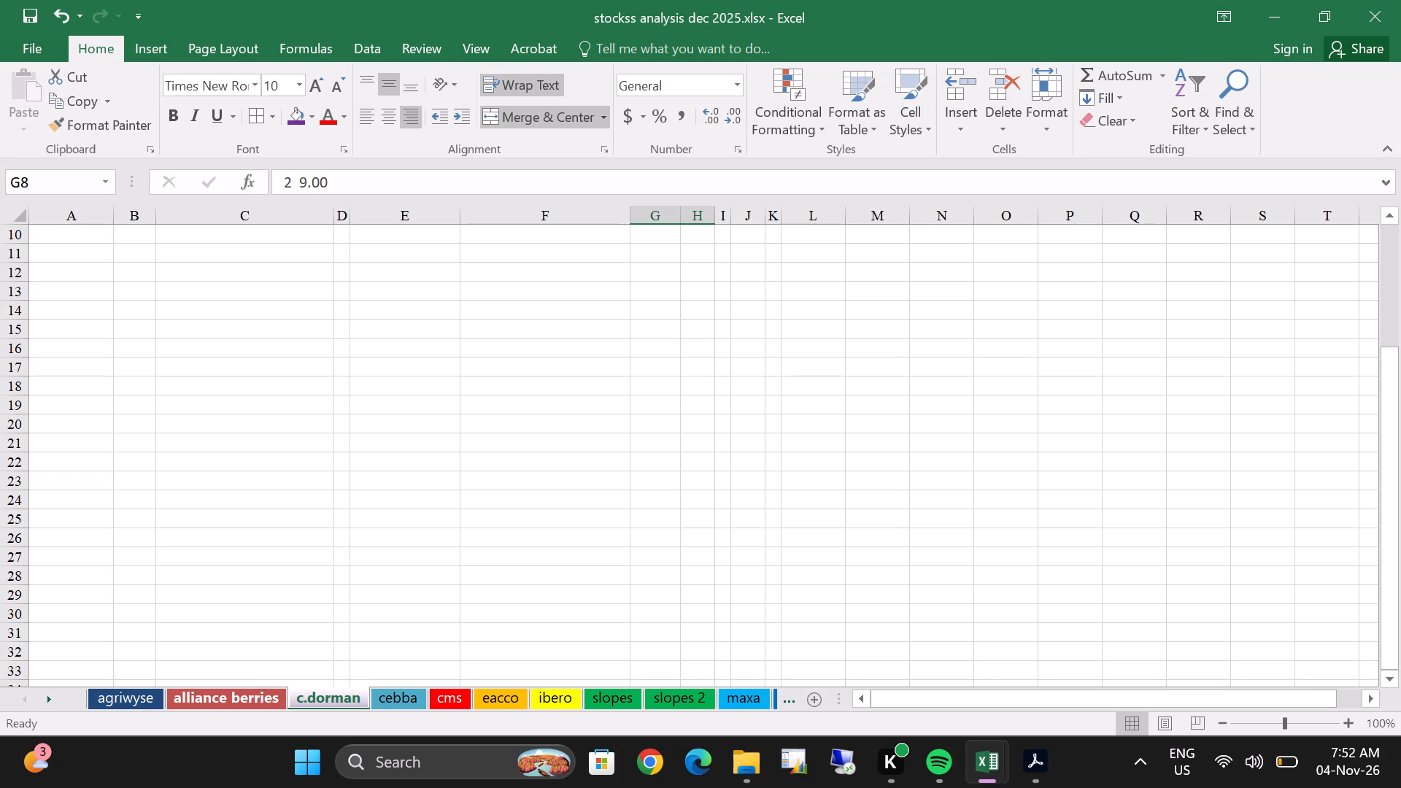
left_click(614, 530)
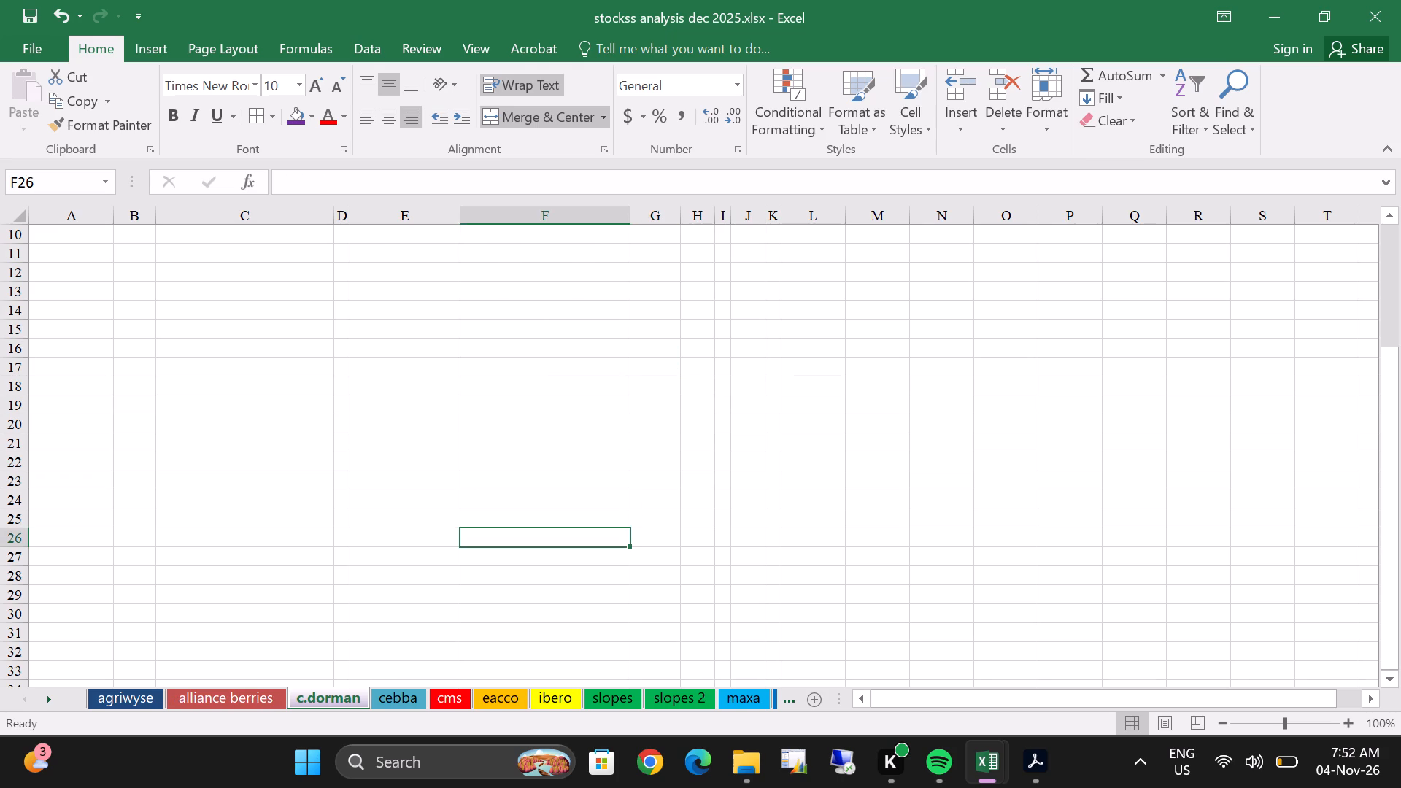
left_click(120, 687)
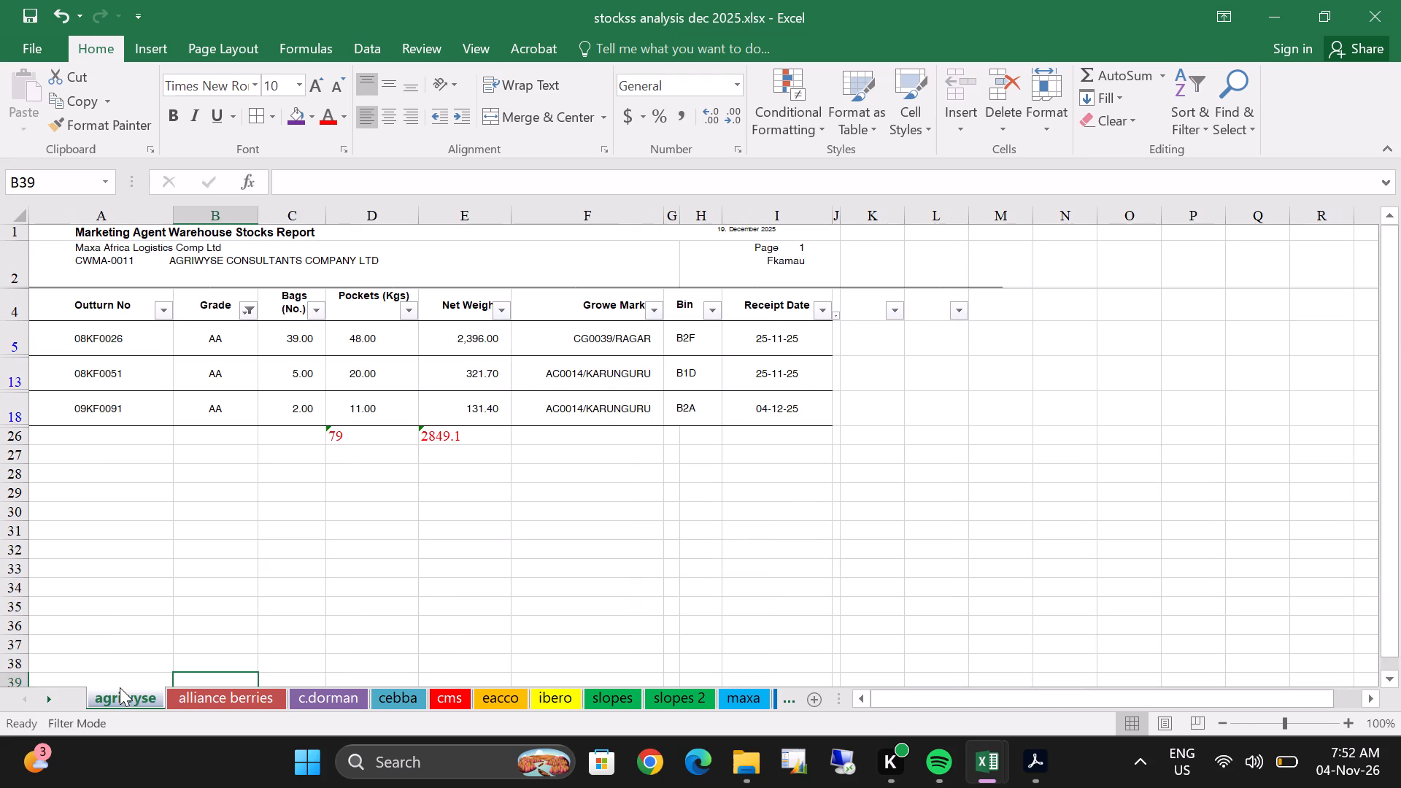
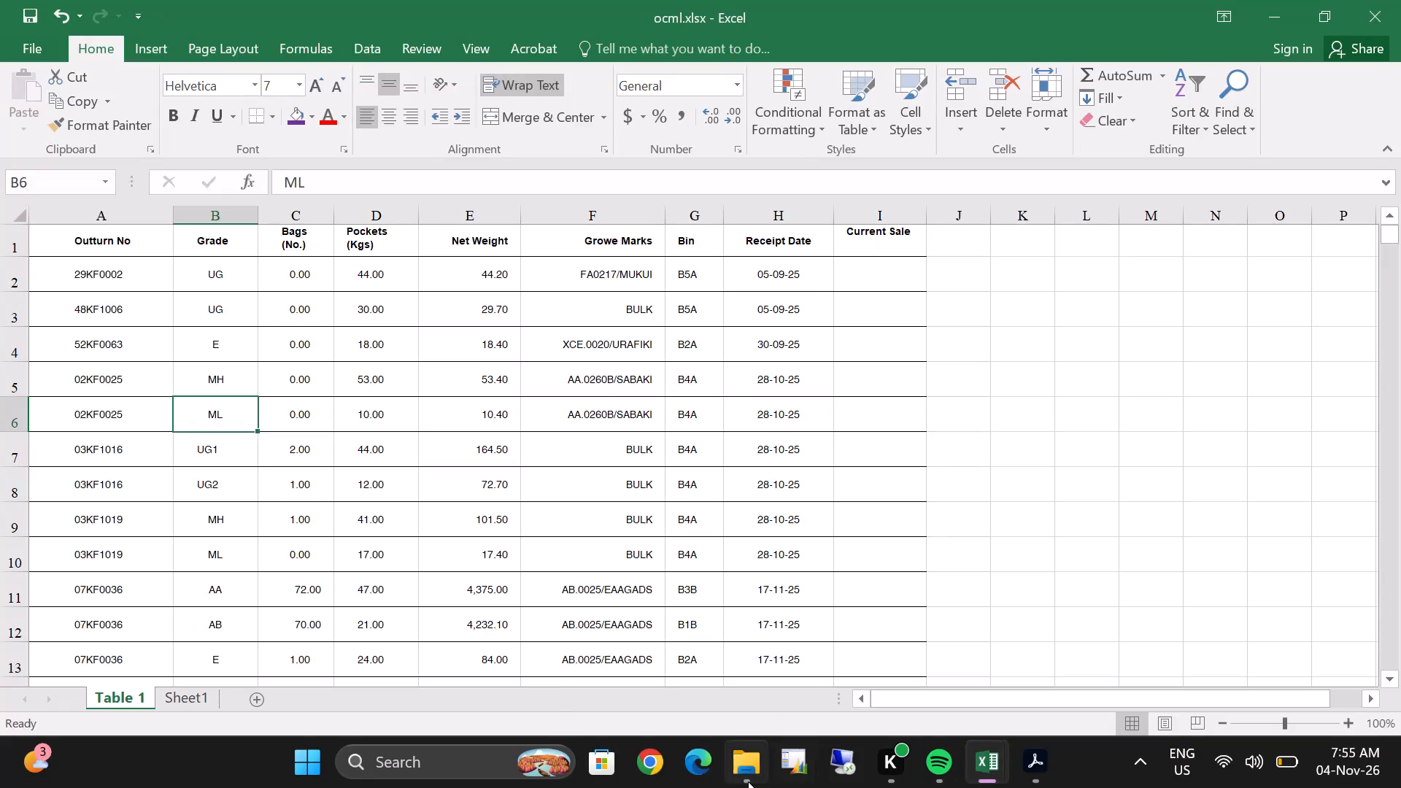
Open WAREHOUSE SAFETY REPORT.pdf from the Desktop folder in File Explorer.
double_click(747, 781)
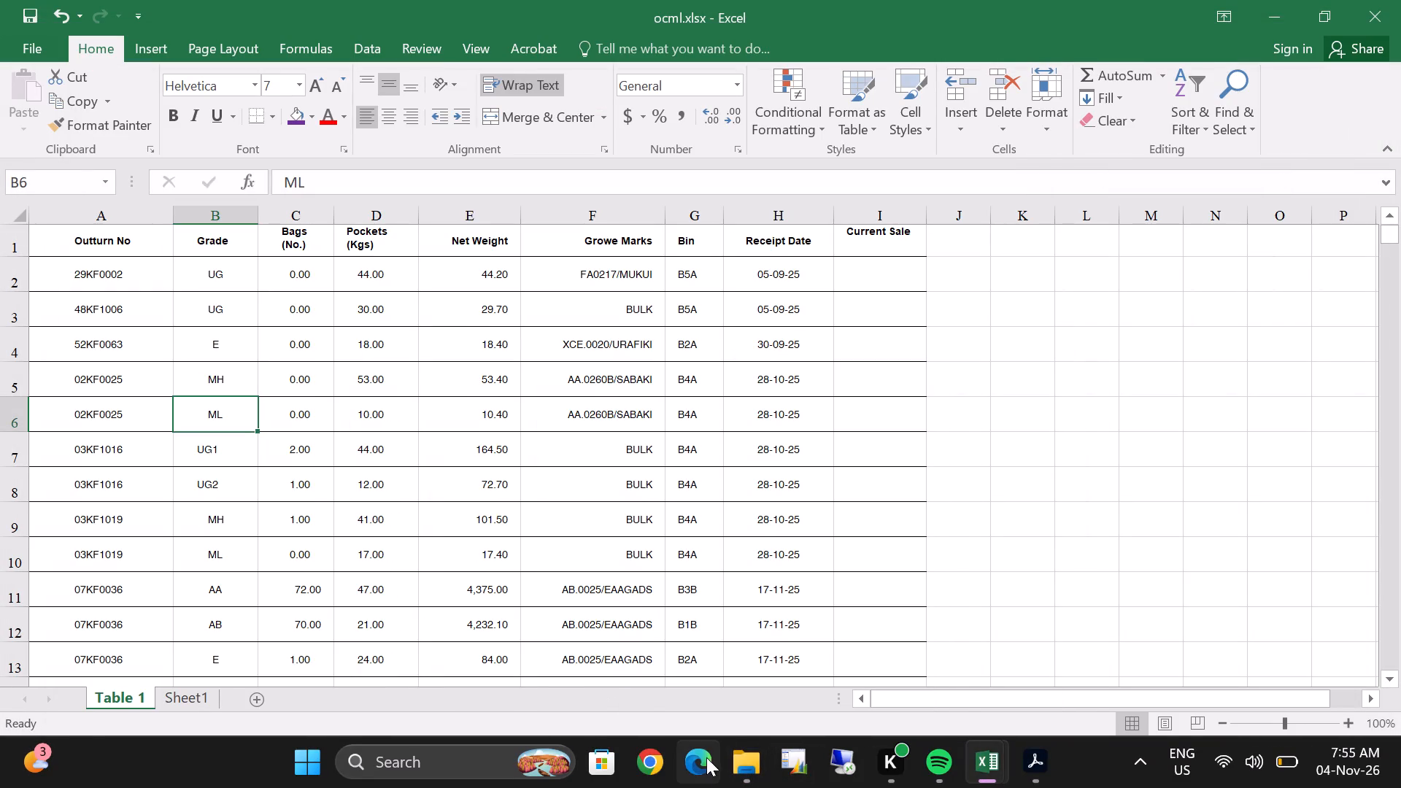
left_click(736, 762)
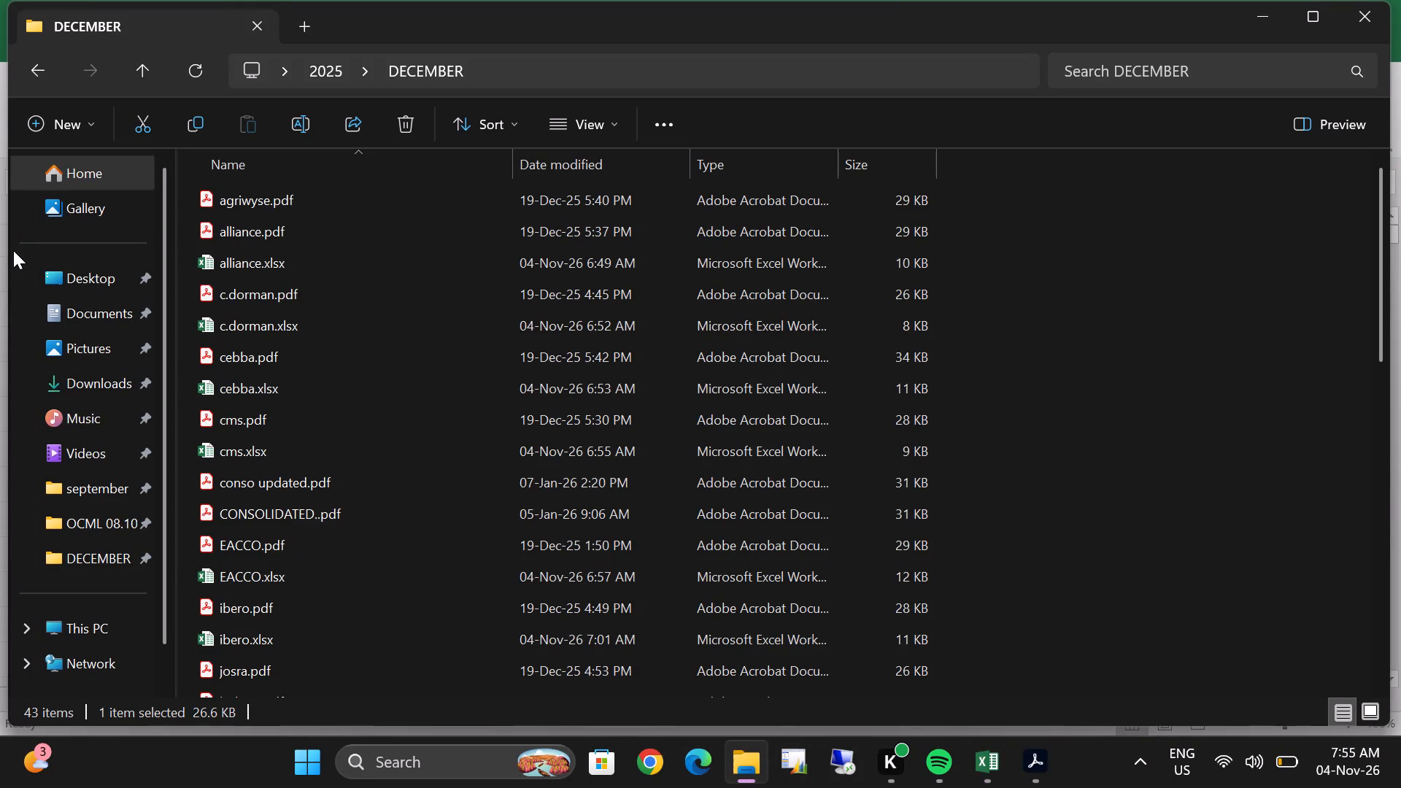
double_click(103, 283)
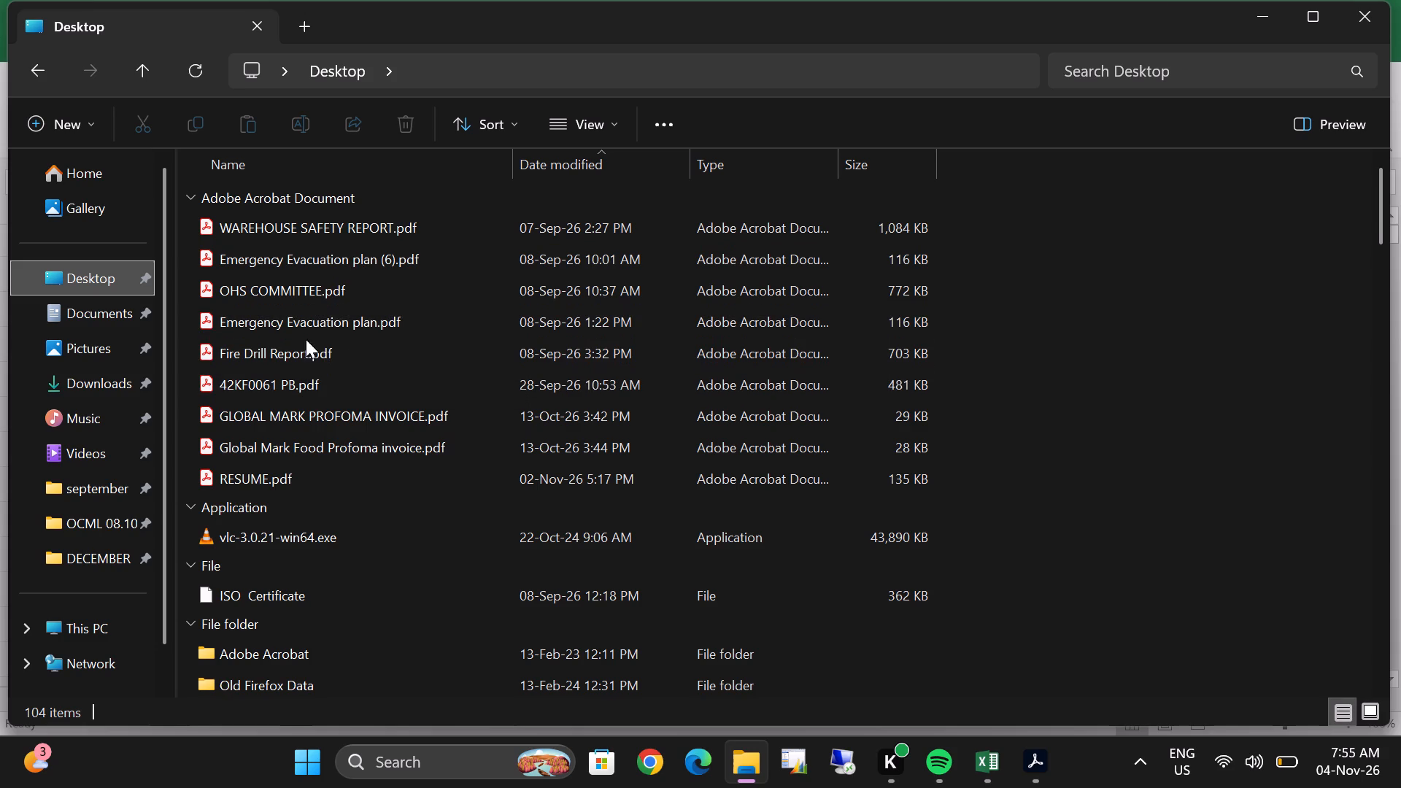
double_click(306, 229)
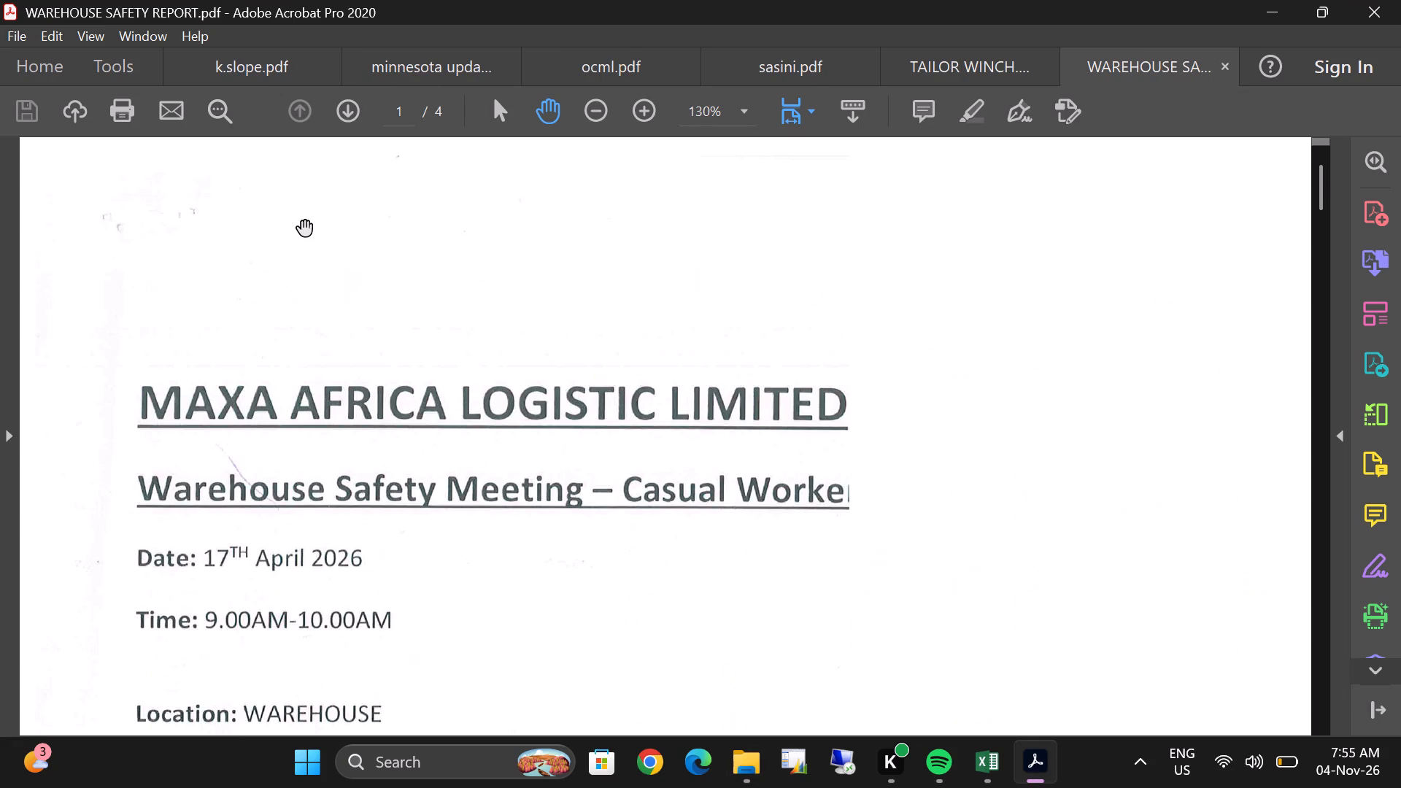
scroll(600, 227, "down", 7)
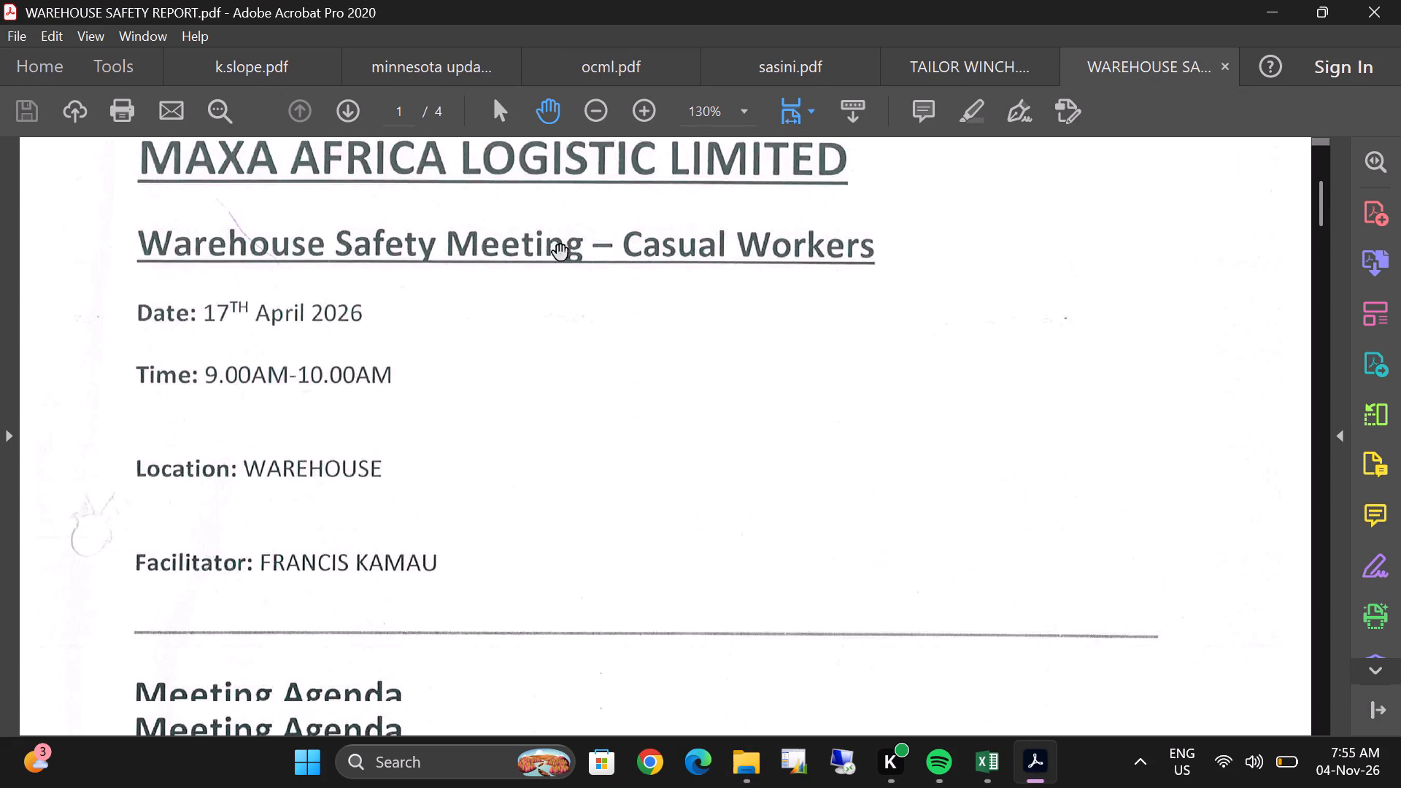
left_click(363, 371)
scroll(547, 309, "down", 3)
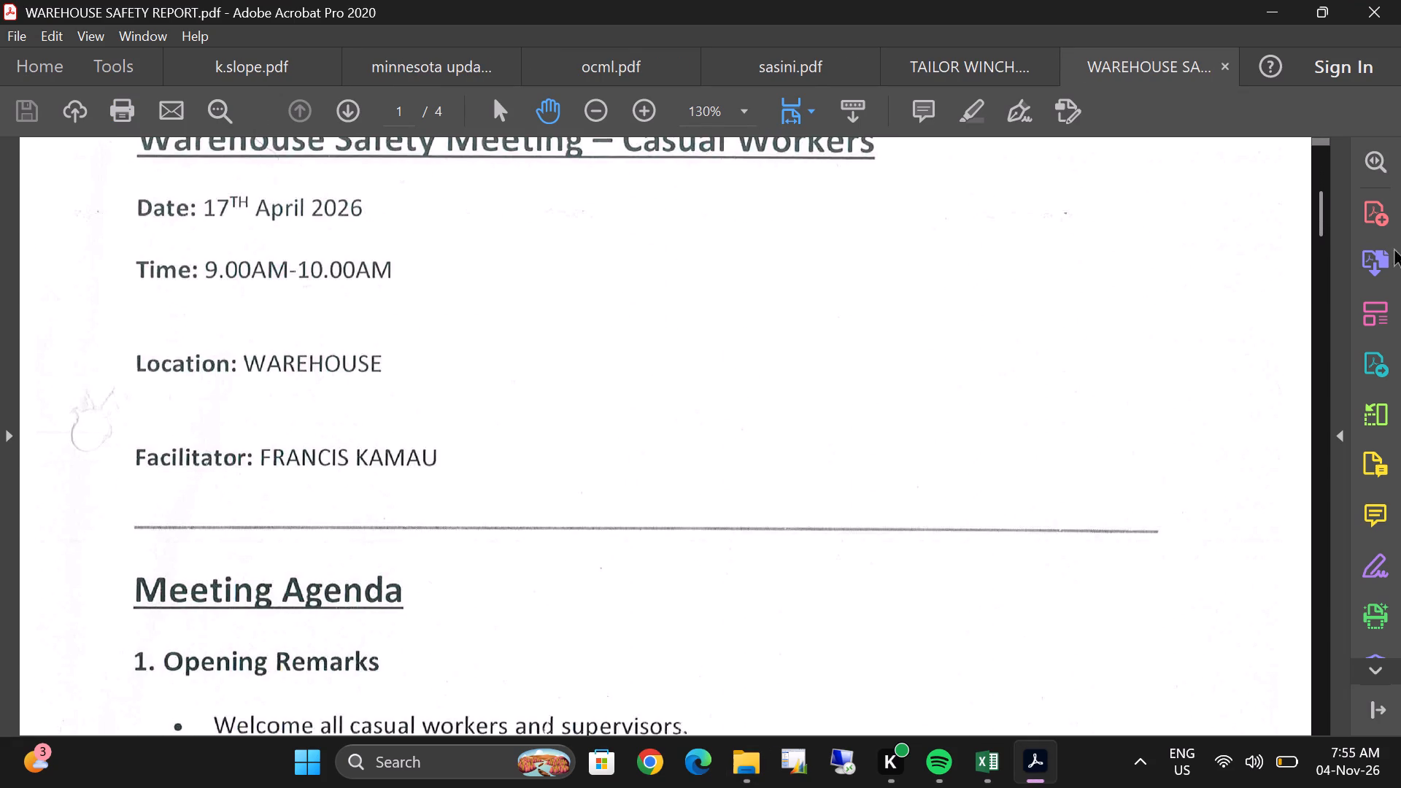
Export the safety report PDF as a Word Document named WAREHOUSE SAFETY REPORT.docx in the Desktop folder.
double_click(1372, 361)
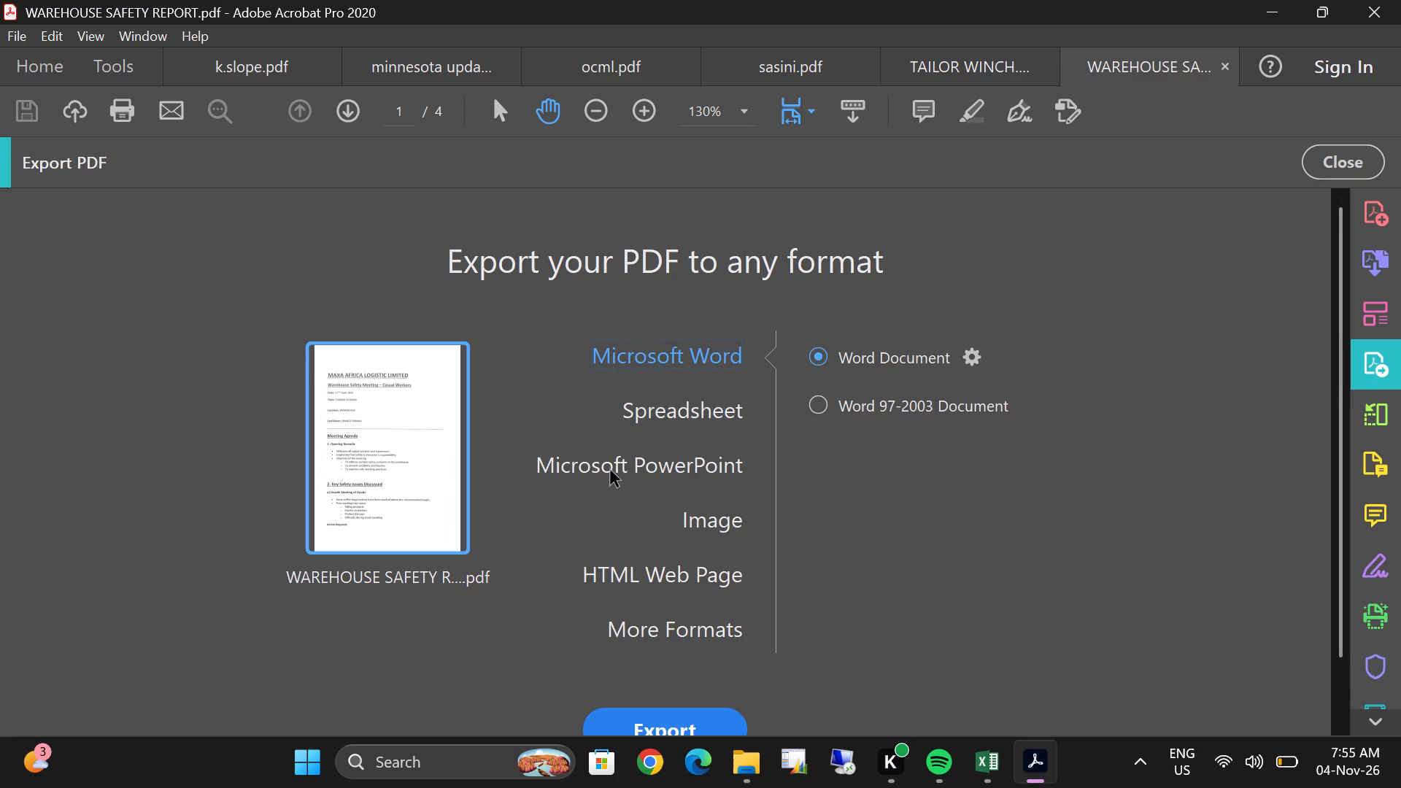
double_click(698, 371)
left_click(695, 341)
left_click(694, 352)
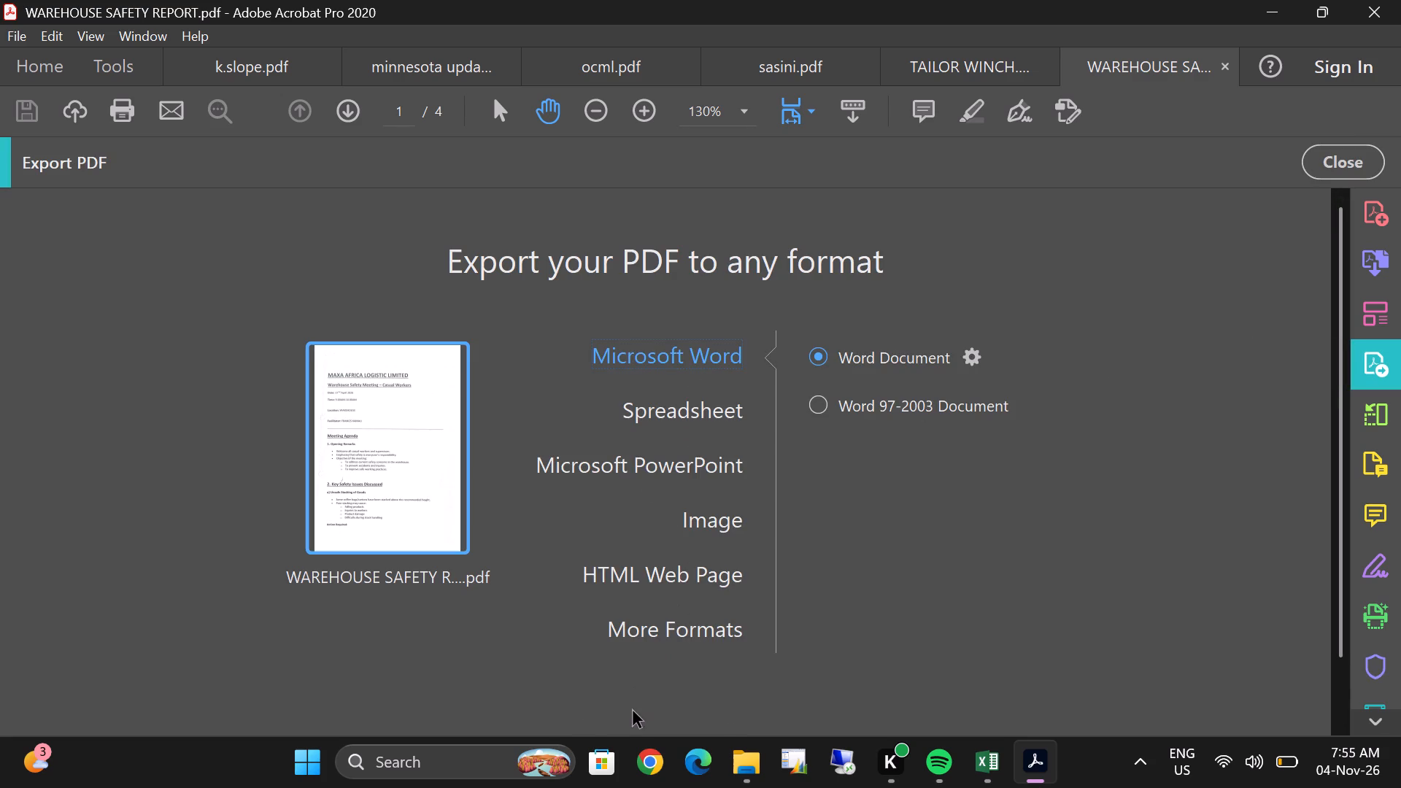
triple_click(634, 714)
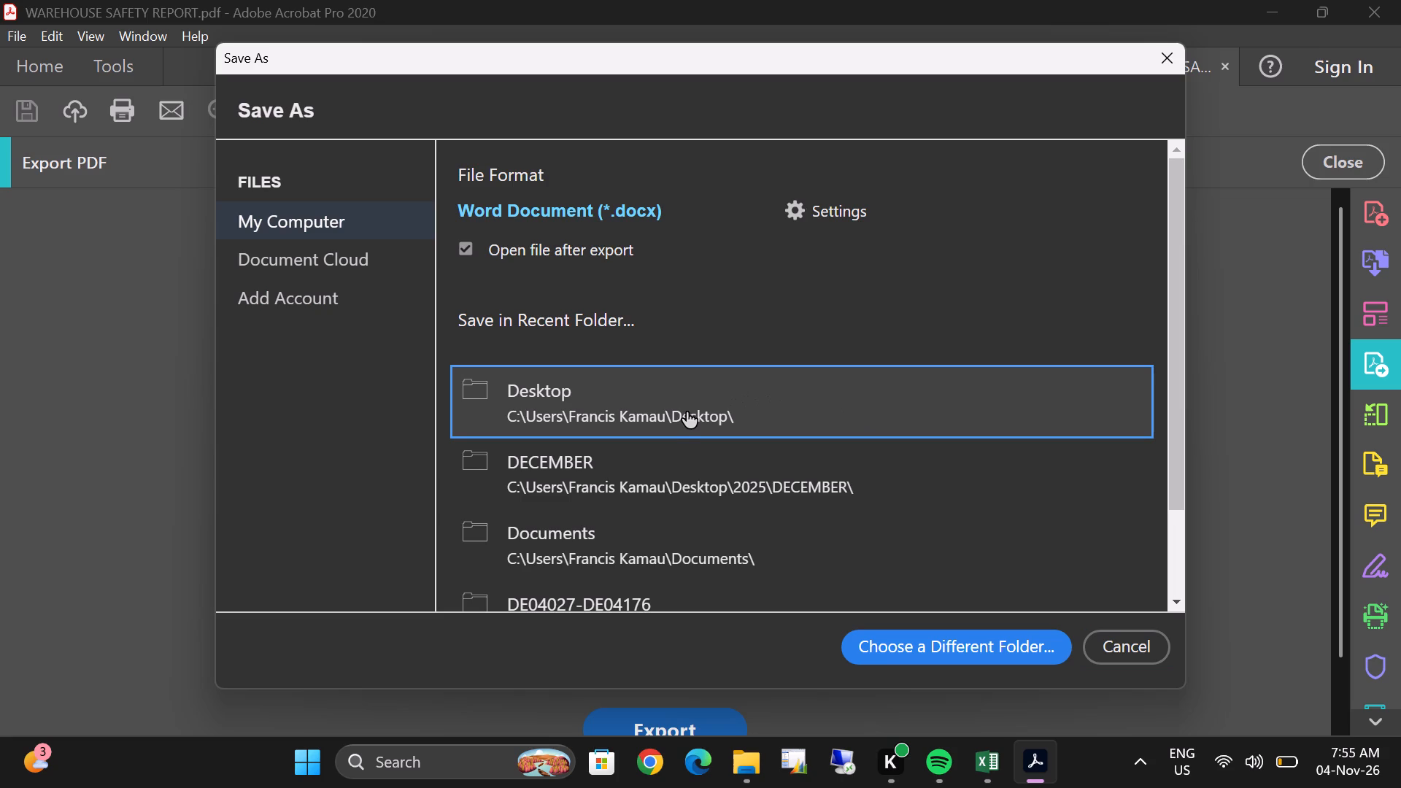
left_click(689, 407)
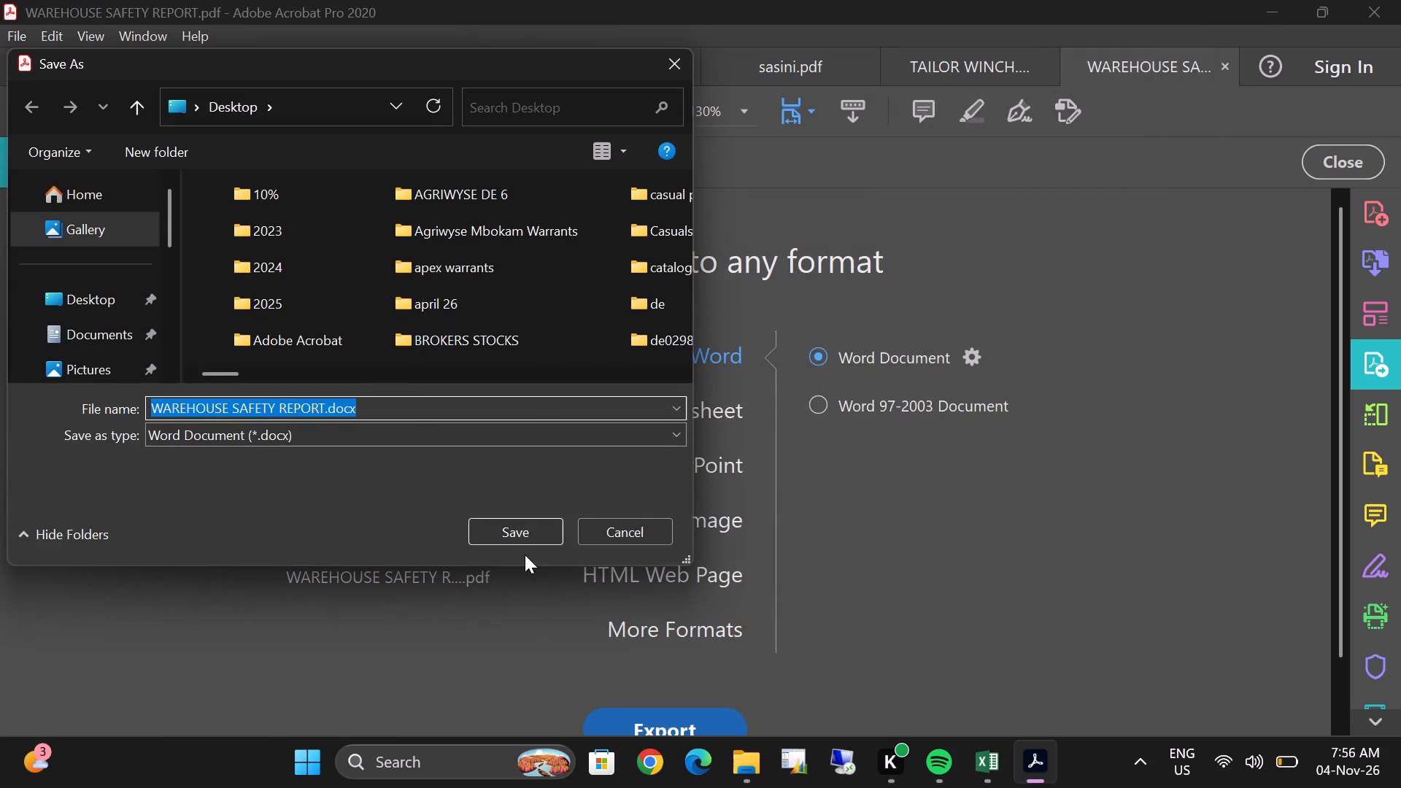
left_click(520, 525)
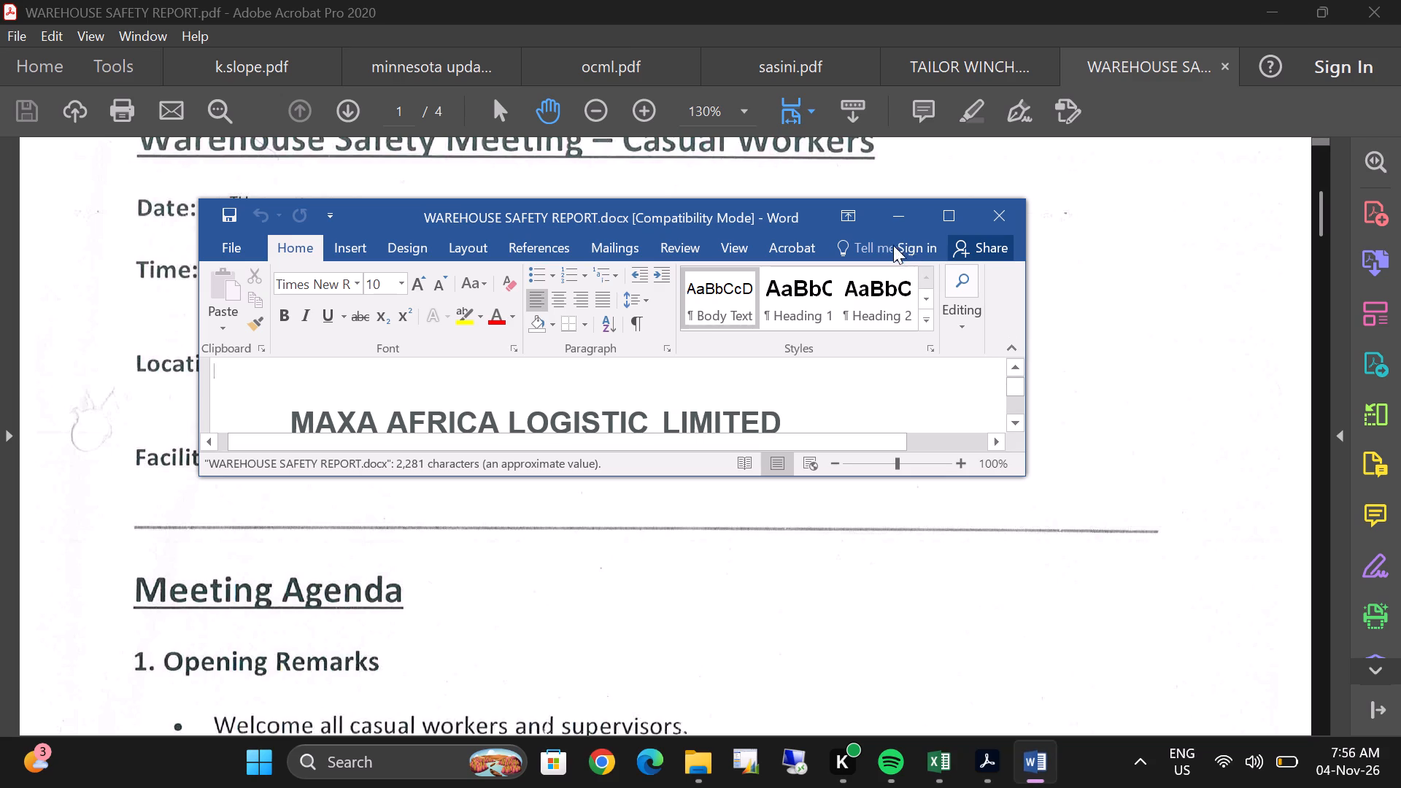
double_click(949, 212)
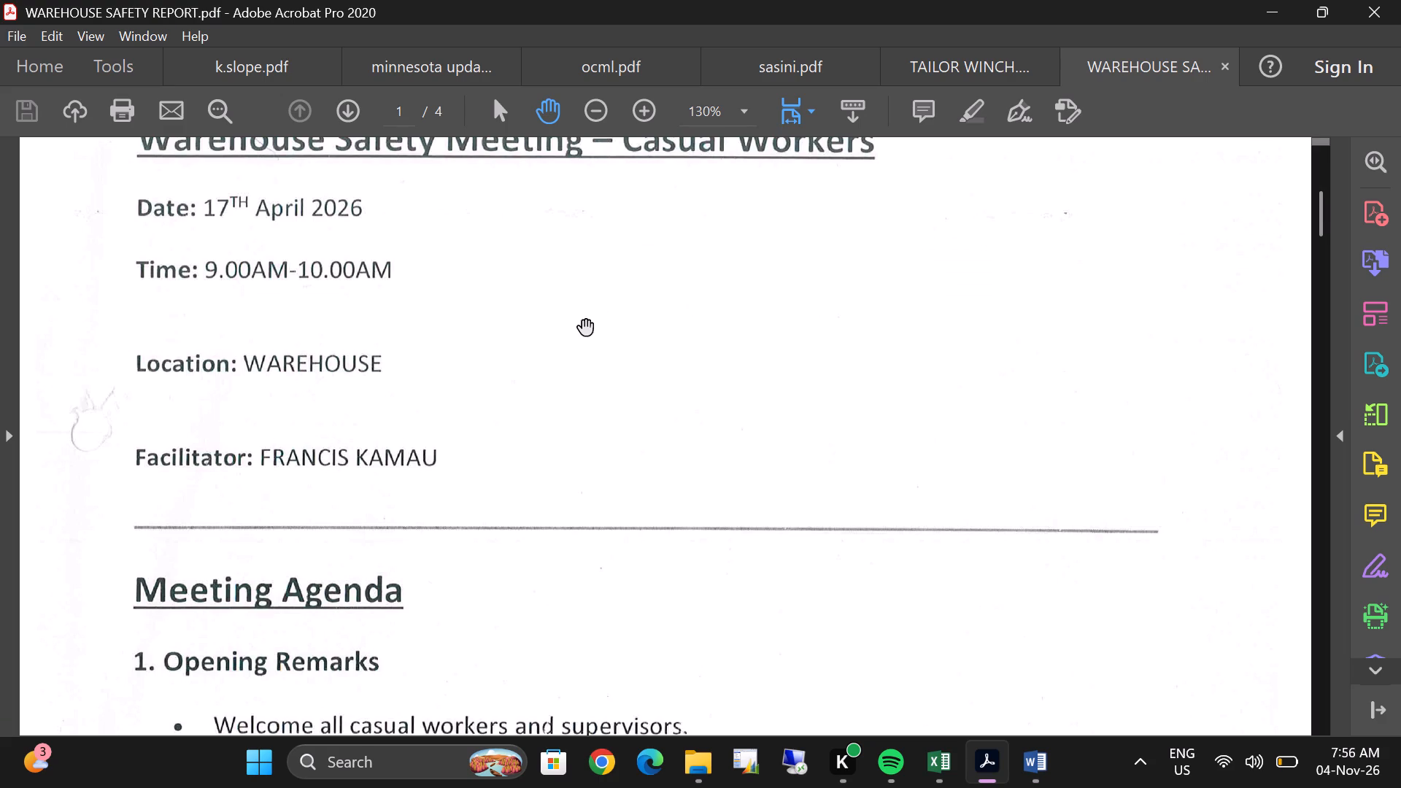
Read through page 1 of the safety report PDF, from the meeting details to the unsafe stacking section.
scroll(587, 328, "down", 2)
left_click(333, 378)
scroll(560, 331, "up", 3)
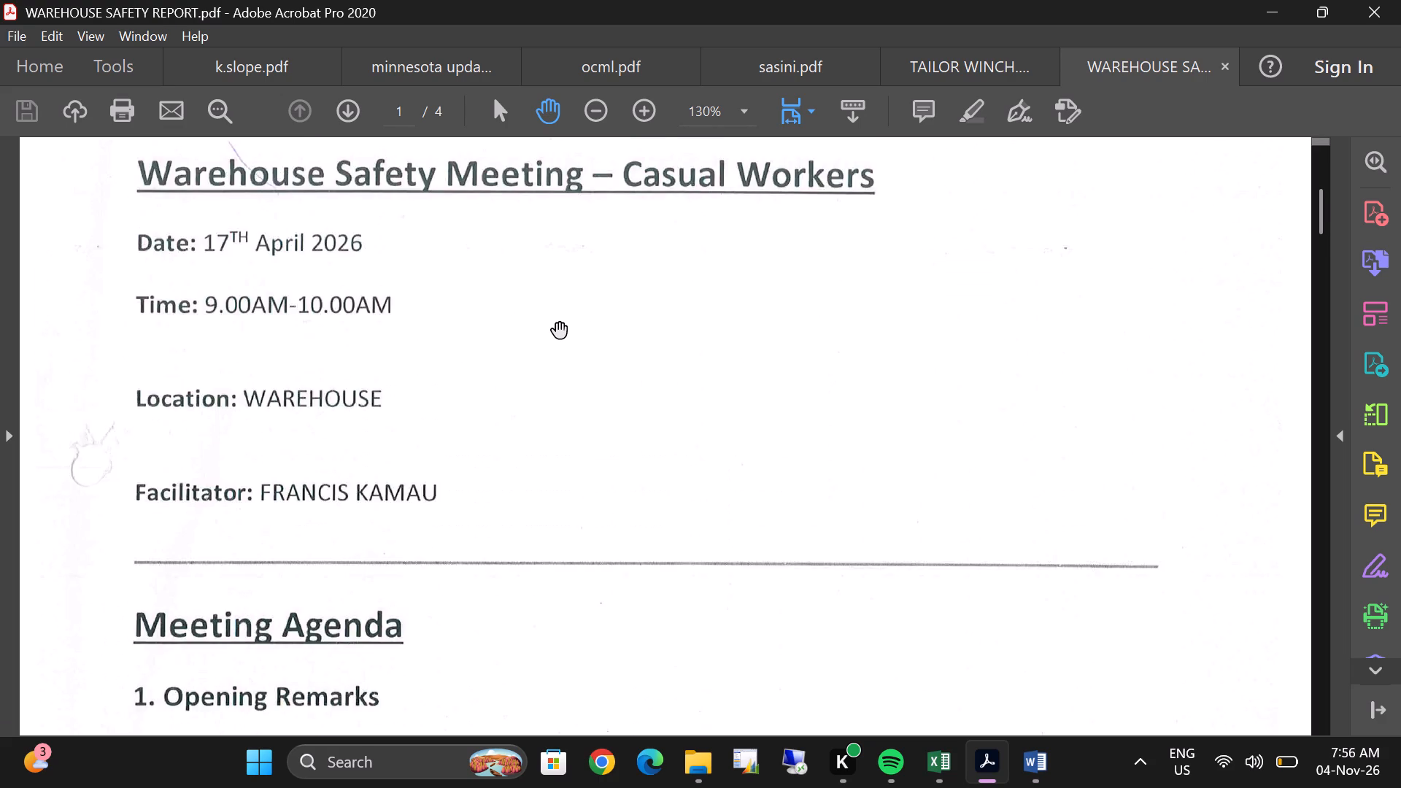
scroll(560, 331, "up", 4)
triple_click(371, 363)
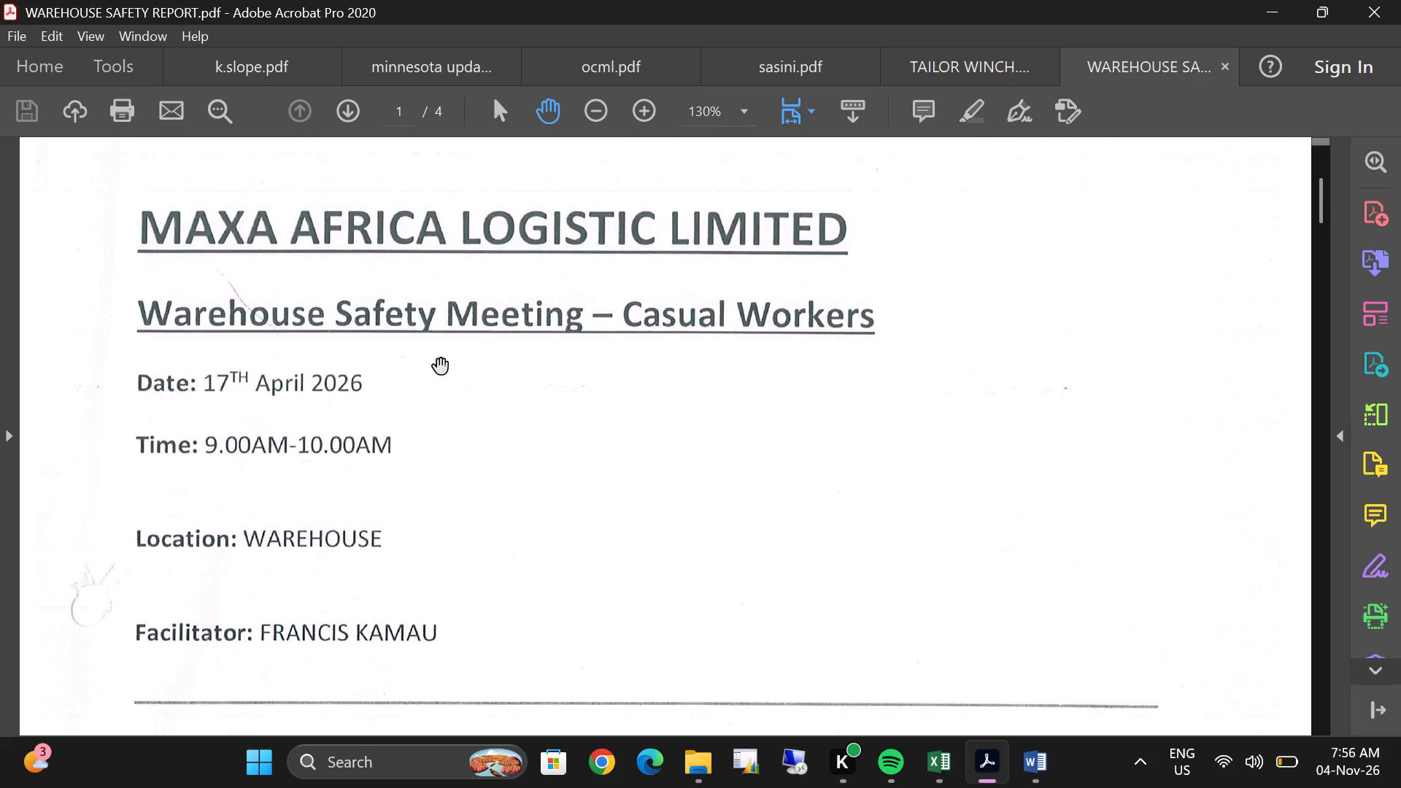
scroll(483, 345, "down", 15)
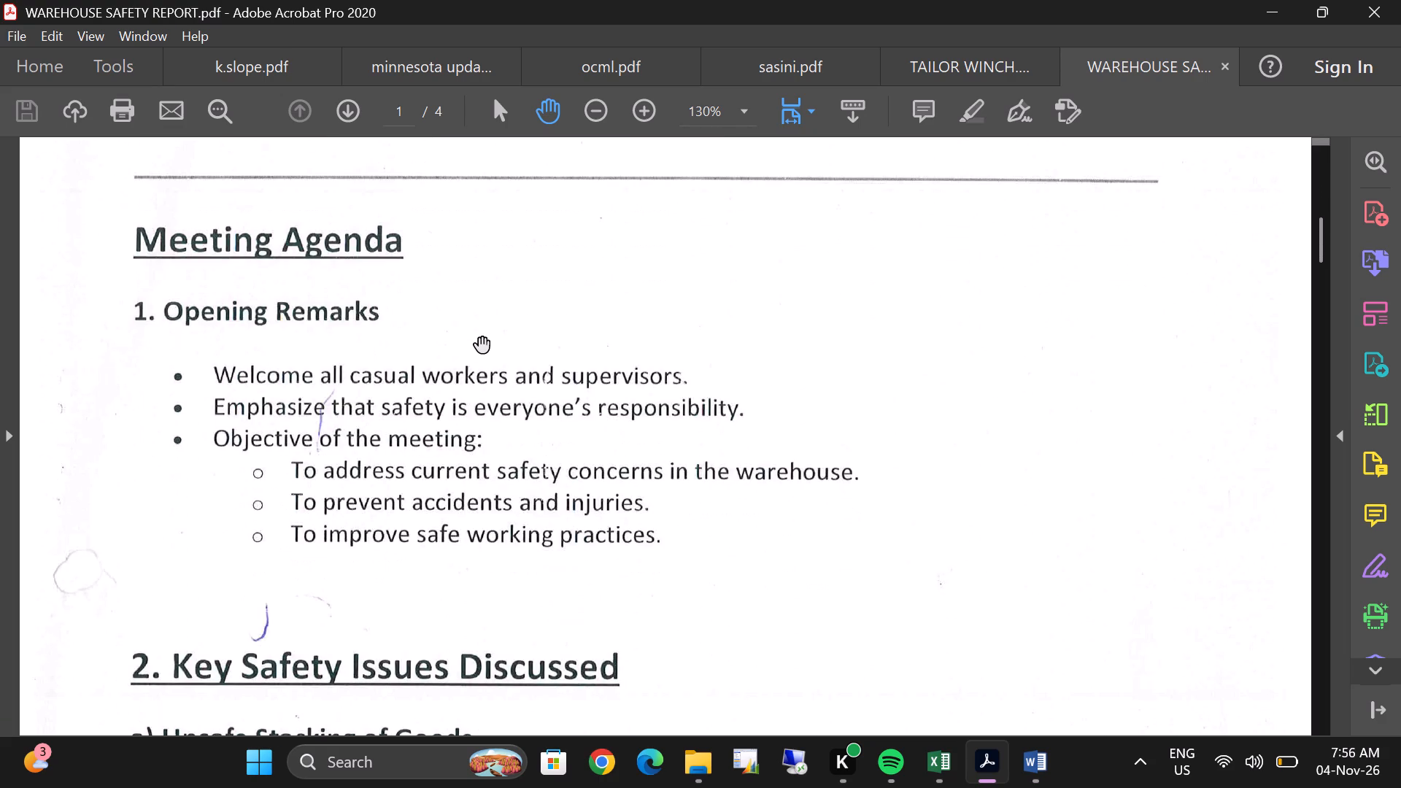
scroll(483, 346, "down", 17)
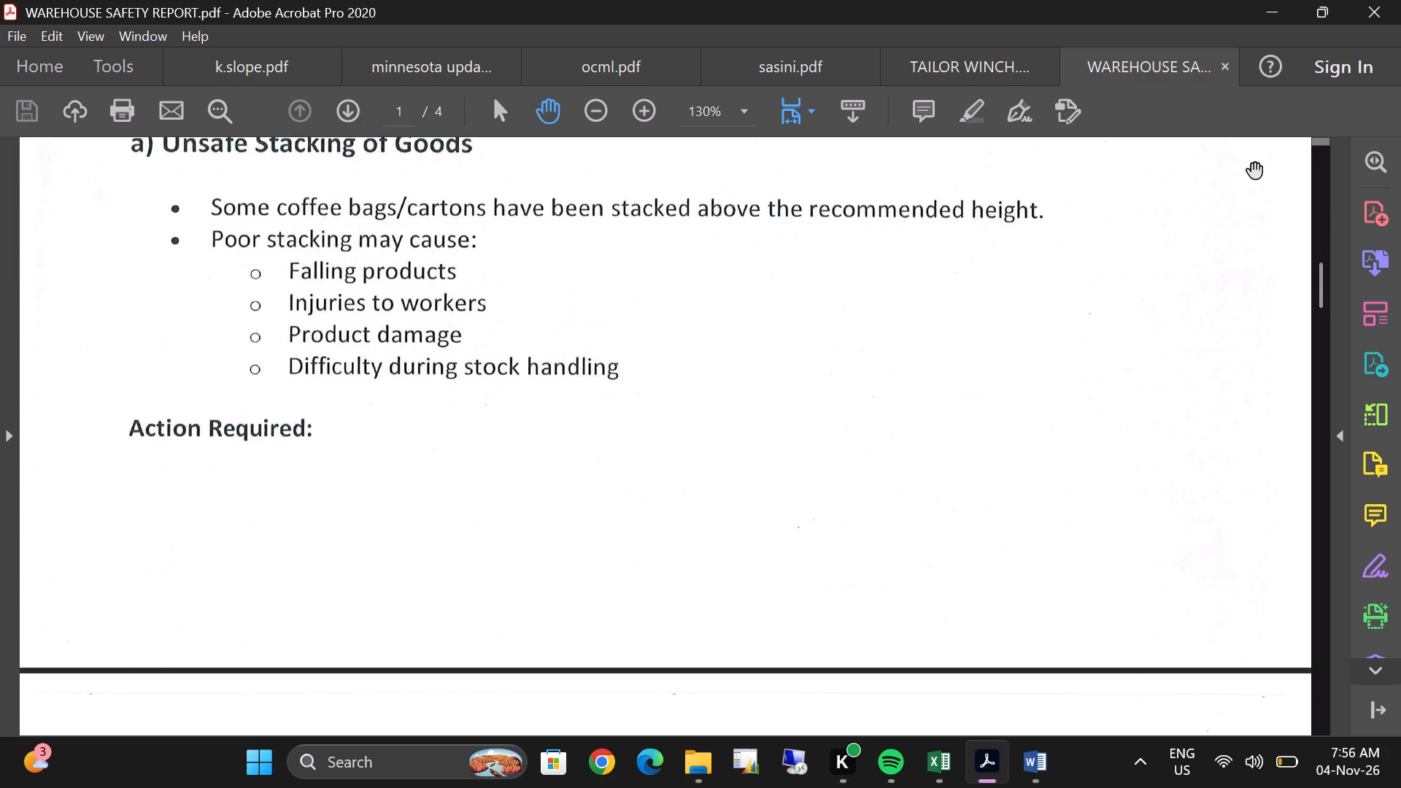
Close Acrobat with all its open PDFs and return to the exported report in Word.
left_click(1377, 14)
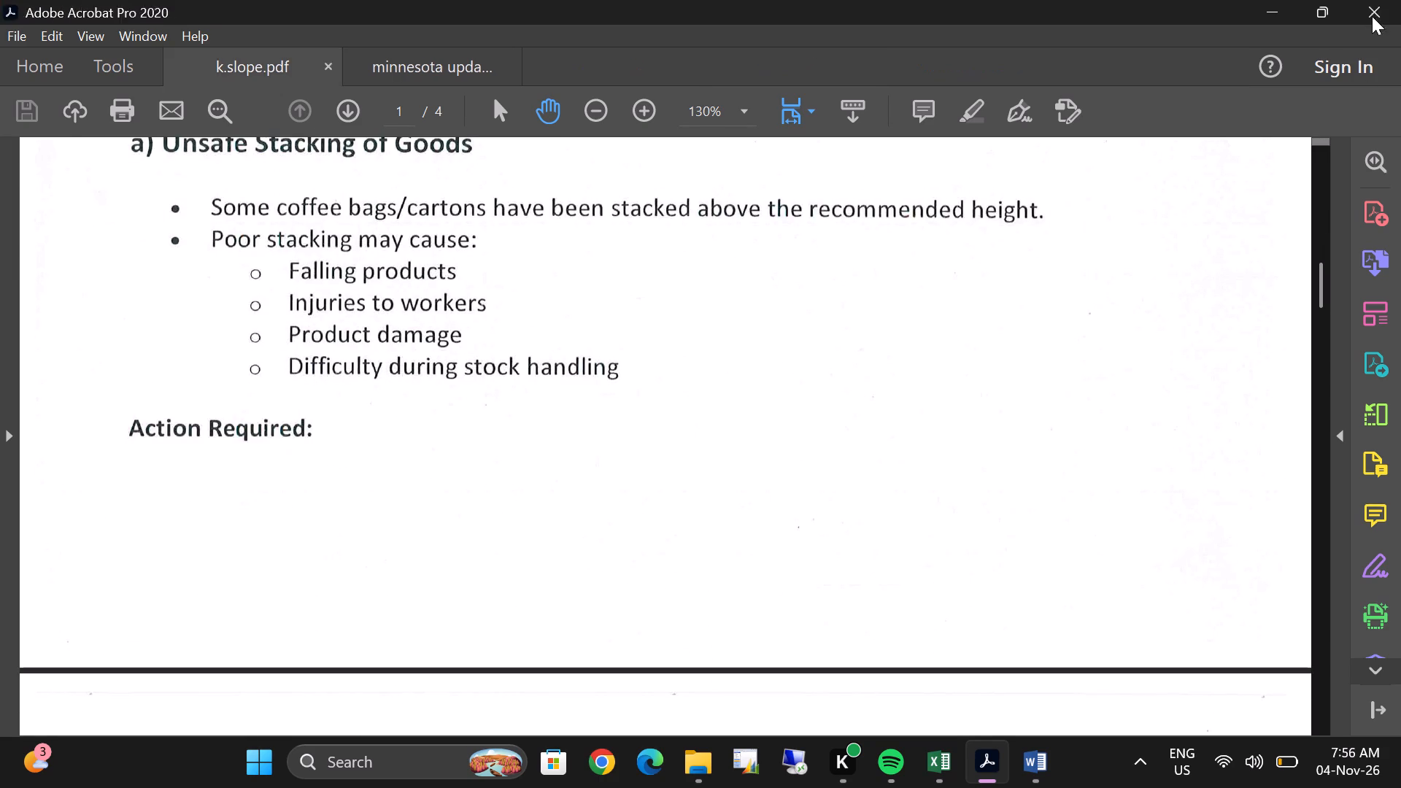
left_click(520, 336)
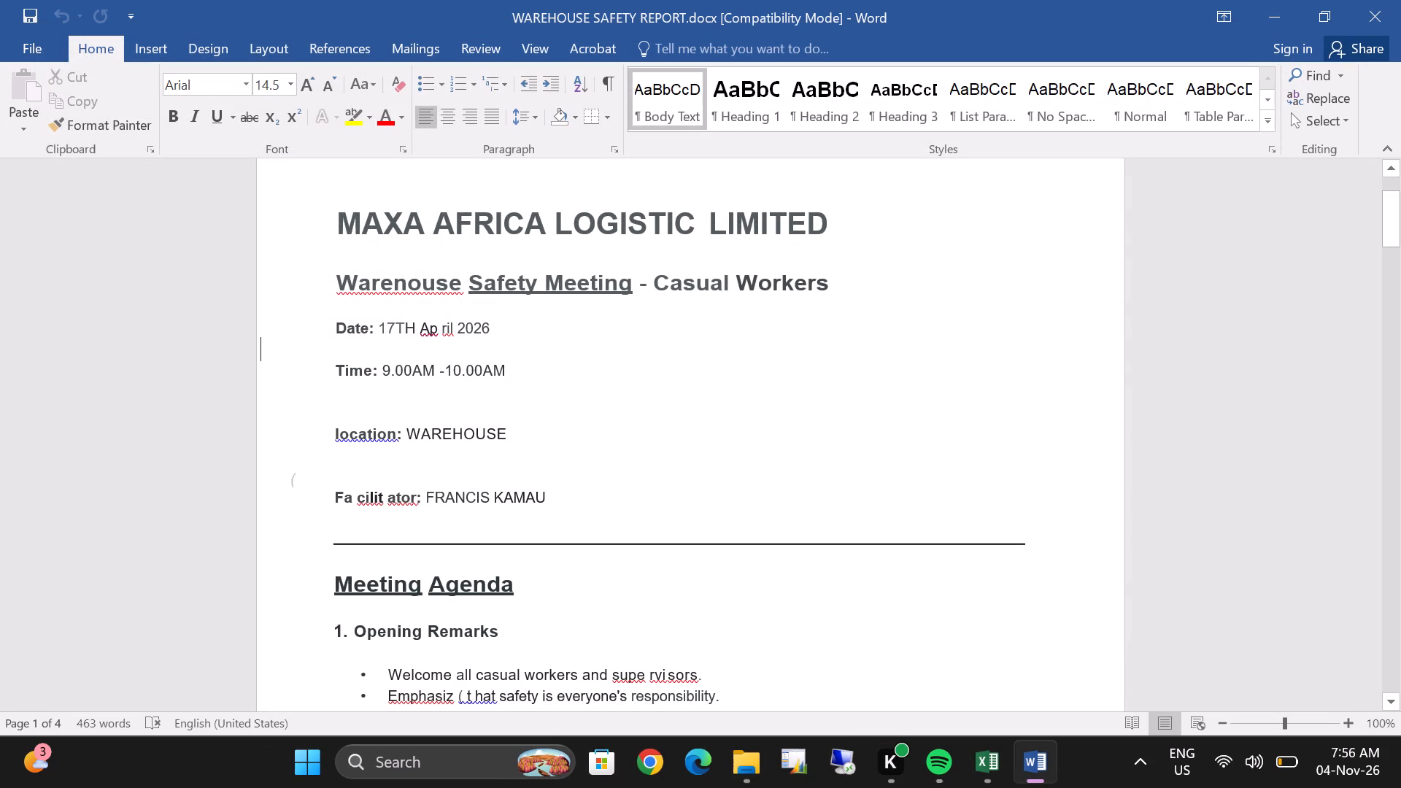
Delete the stray J-shaped pen mark above the Key Safety Issues Discussed heading.
scroll(562, 328, "down", 2)
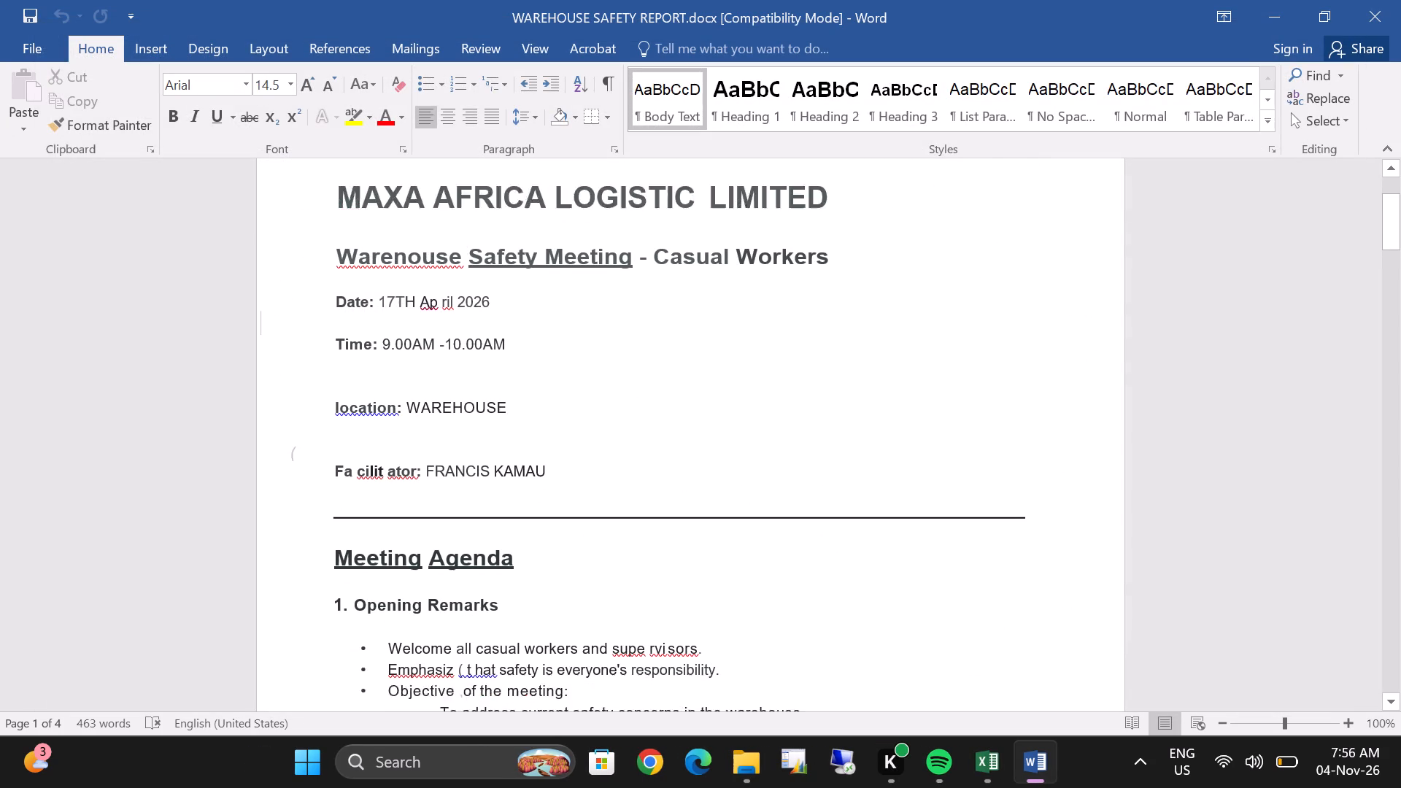
scroll(562, 328, "down", 7)
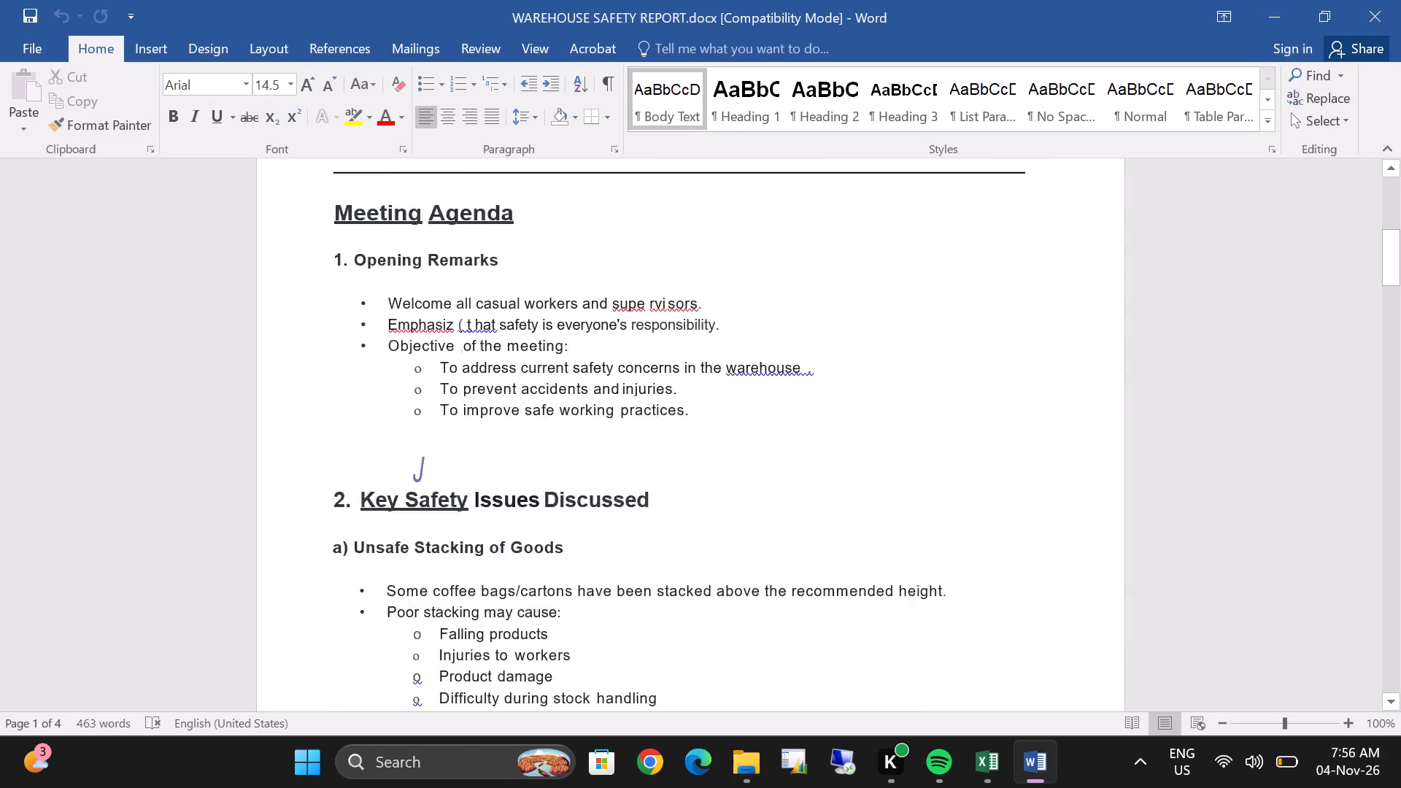
scroll(562, 328, "down", 5)
scroll(562, 328, "up", 4)
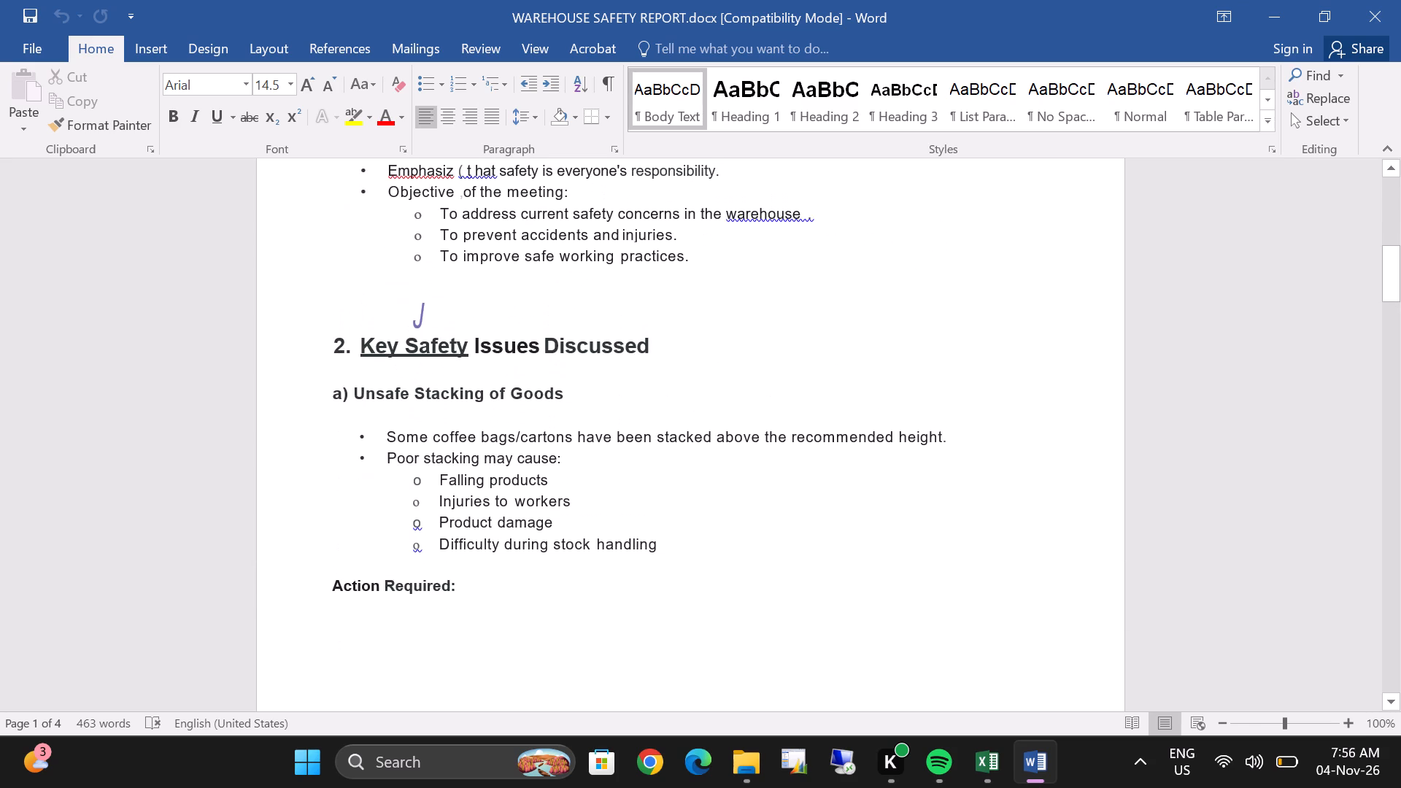
left_click(439, 300)
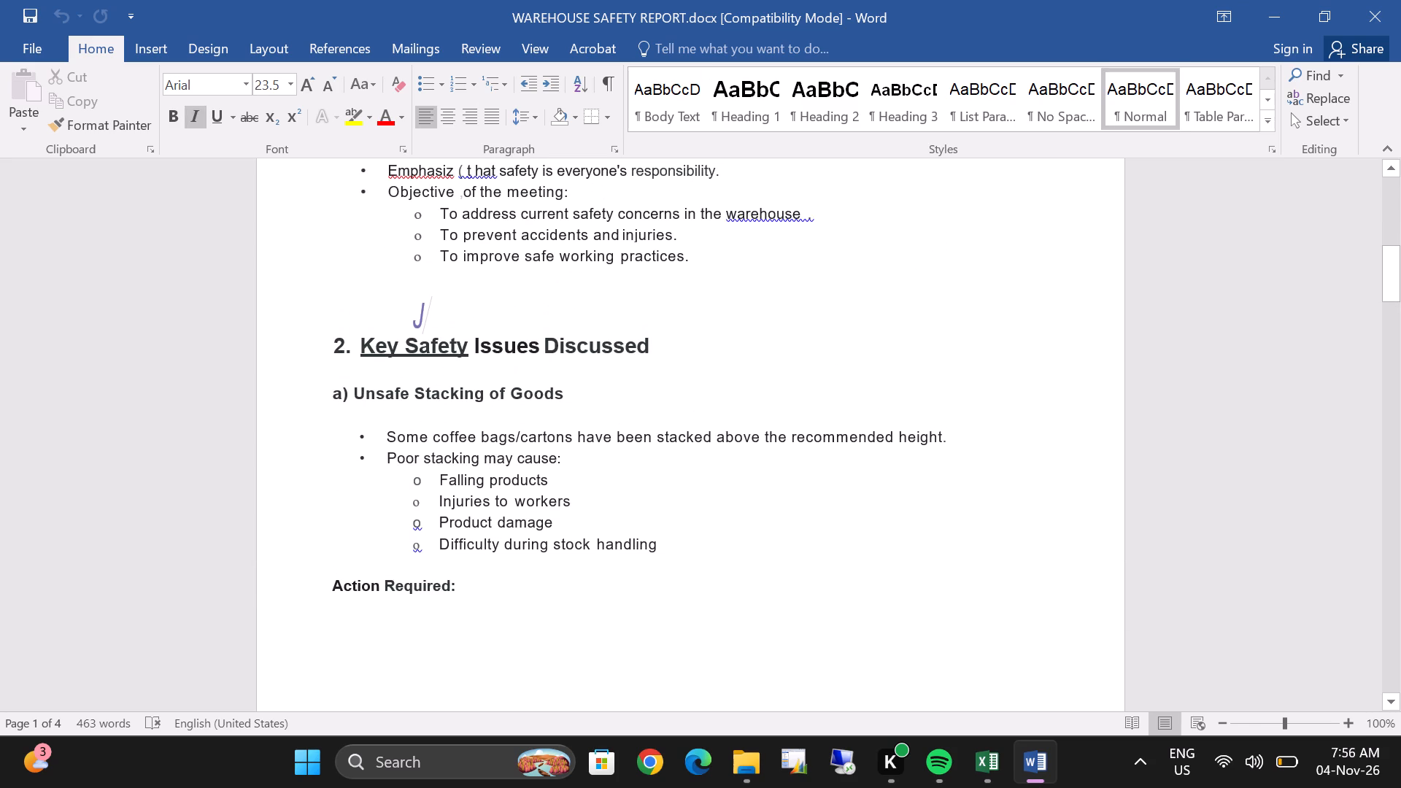
key("BackSpace")
Check the September 2026 dates in the system calendar.
scroll(449, 303, "down", 3)
scroll(466, 303, "up", 8)
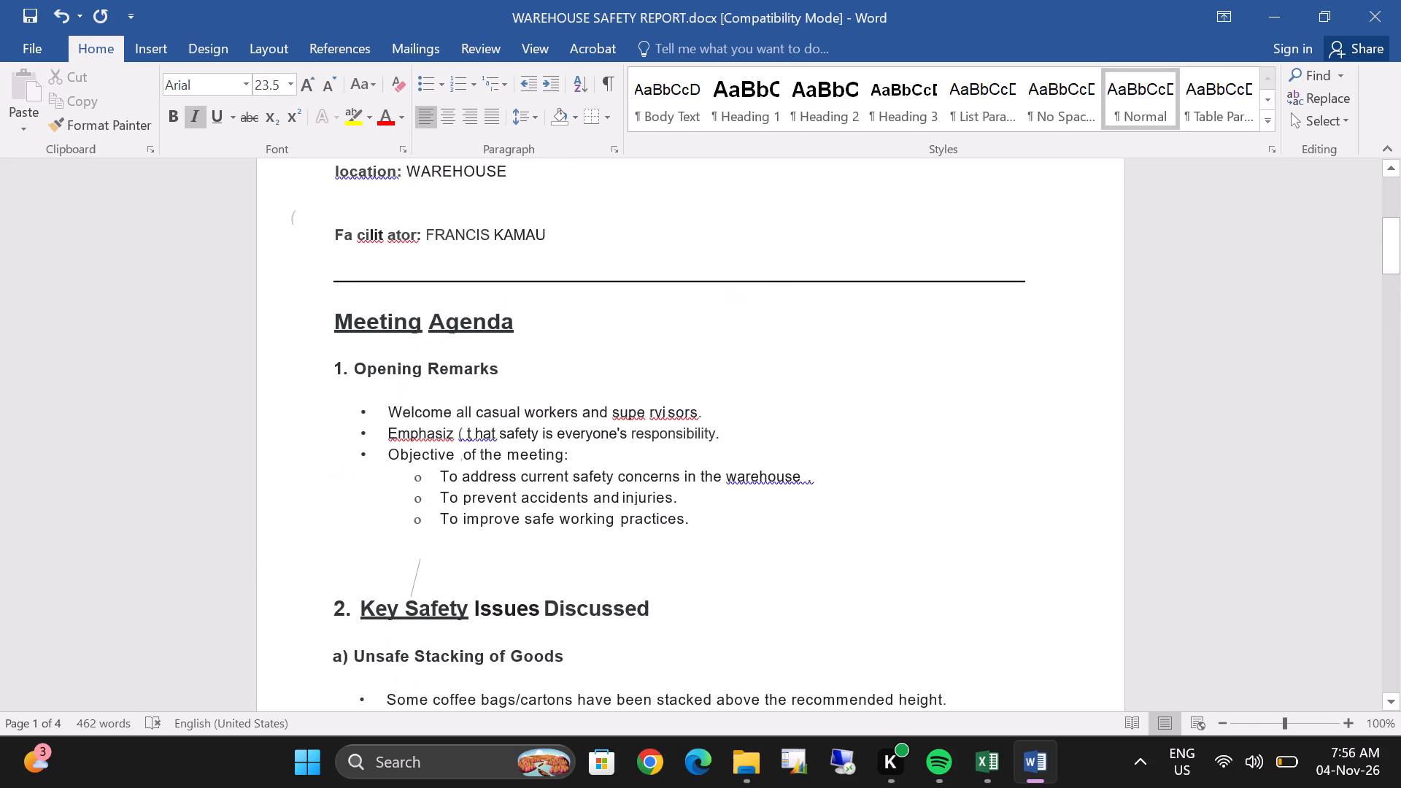
scroll(466, 303, "up", 4)
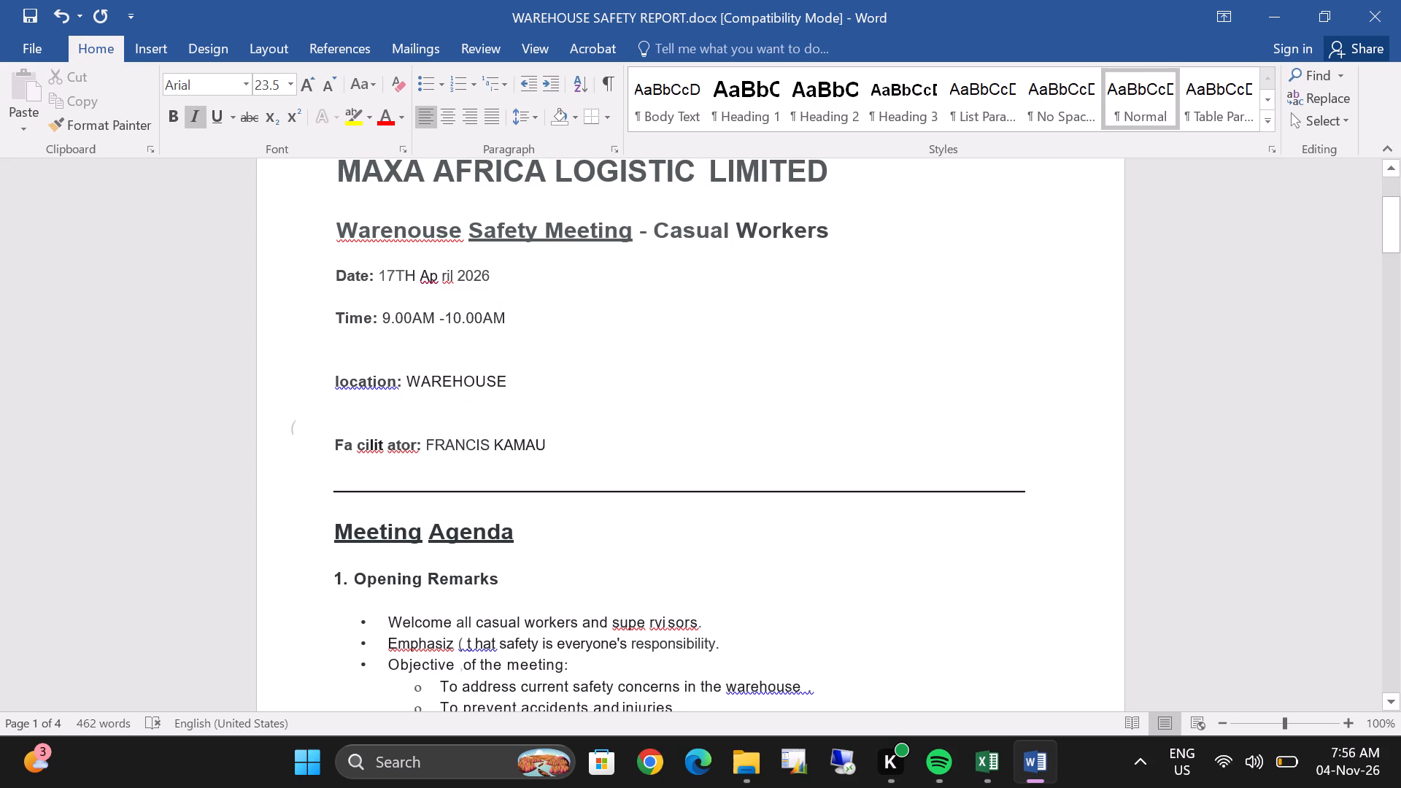
left_click(1350, 770)
left_click(1346, 768)
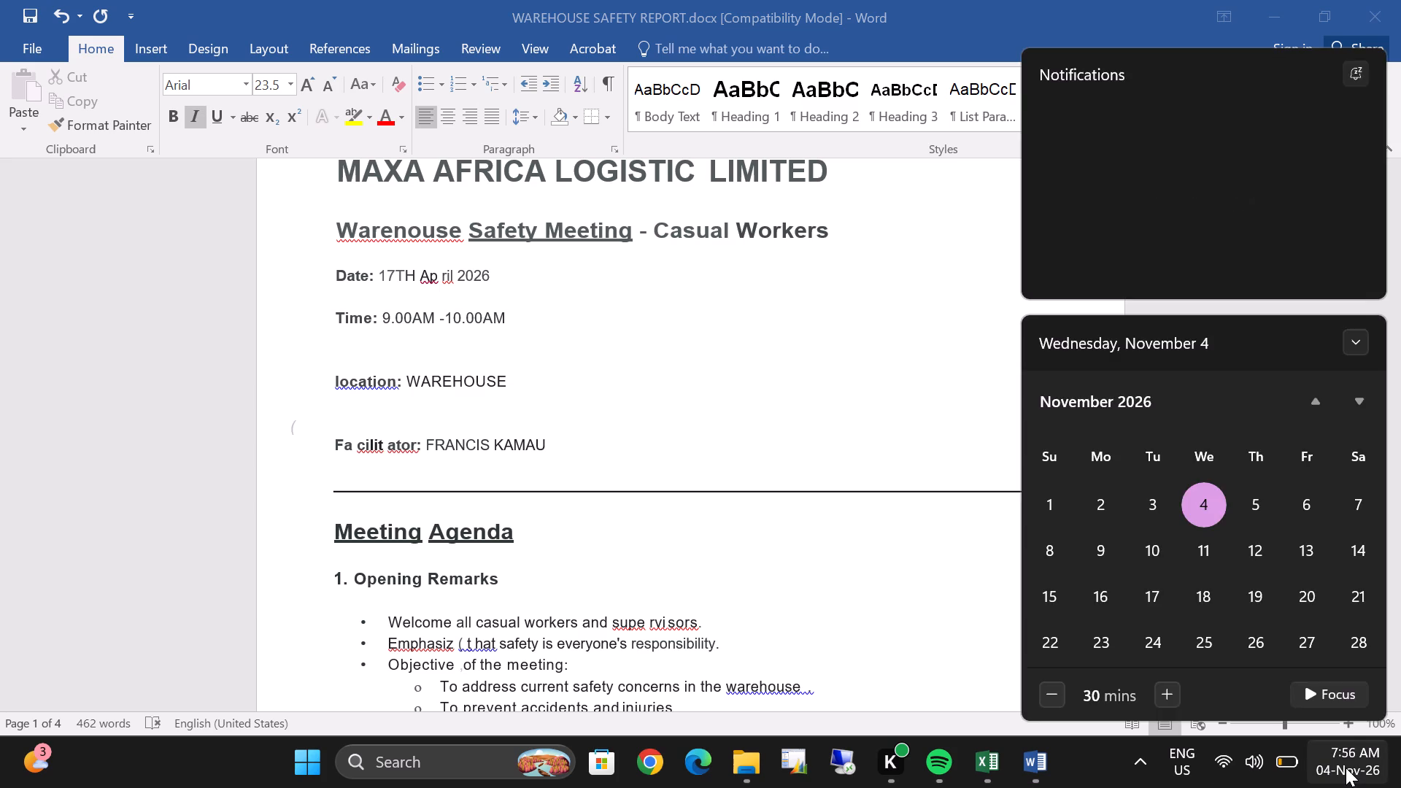
double_click(1346, 768)
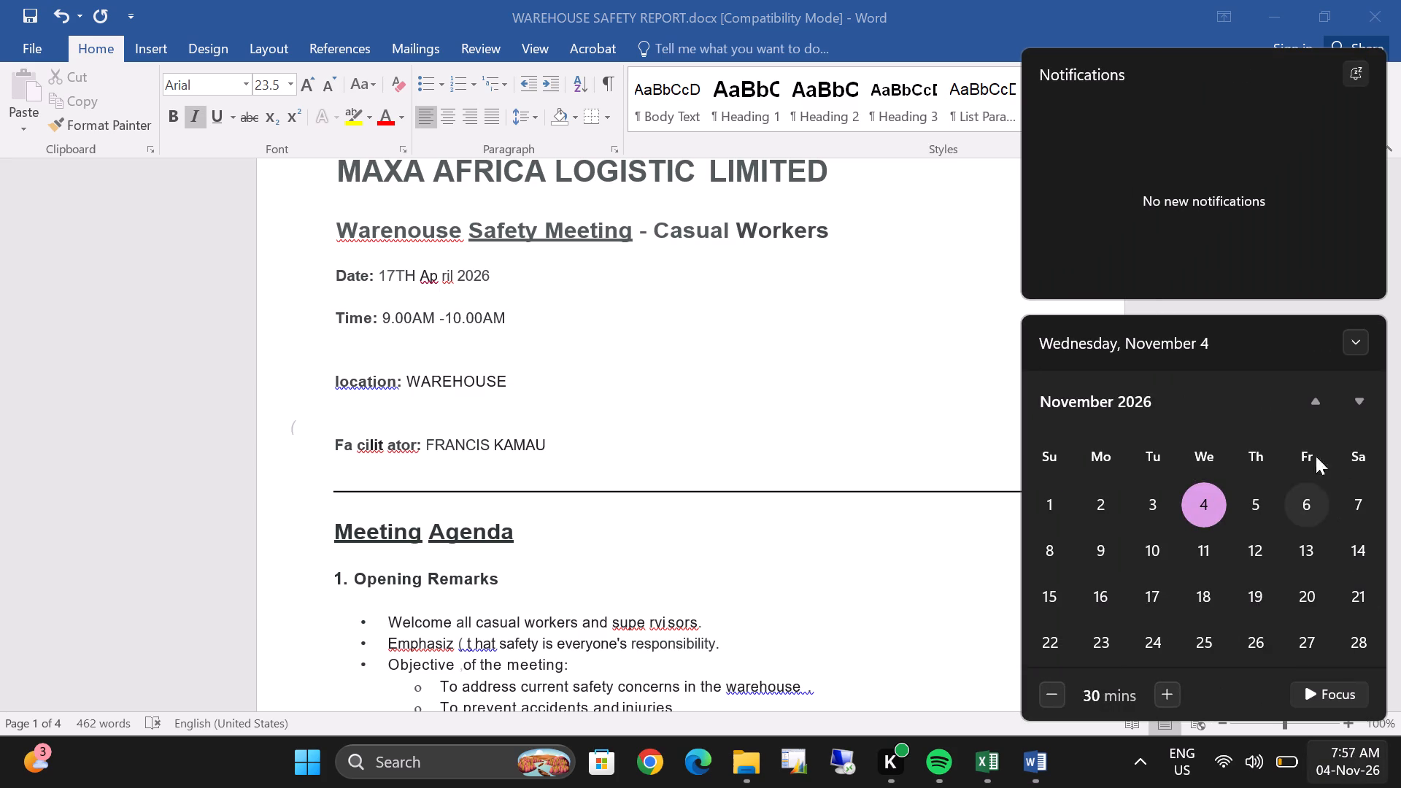
double_click(1311, 393)
left_click(1311, 393)
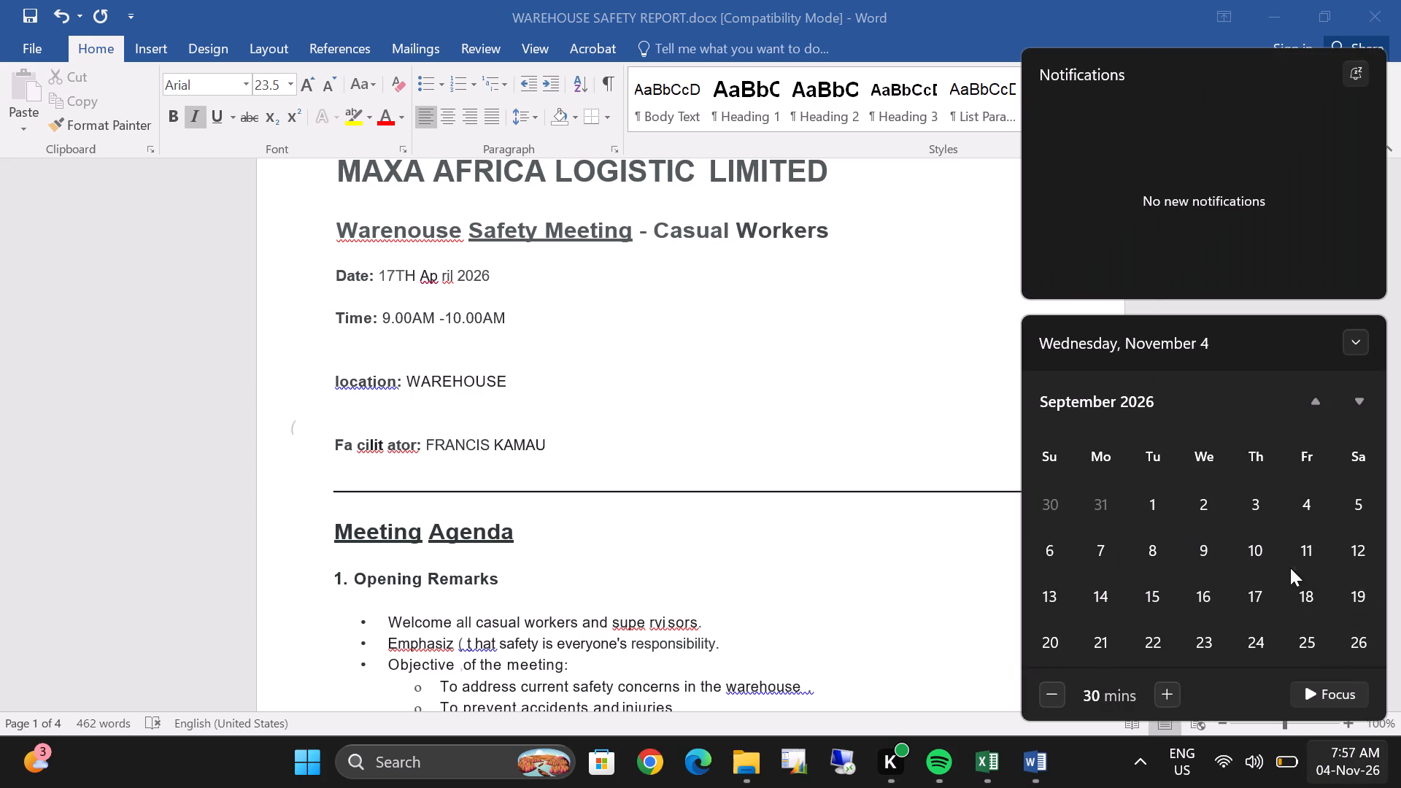
Change the day in the report's meeting date to 18TH.
triple_click(394, 271)
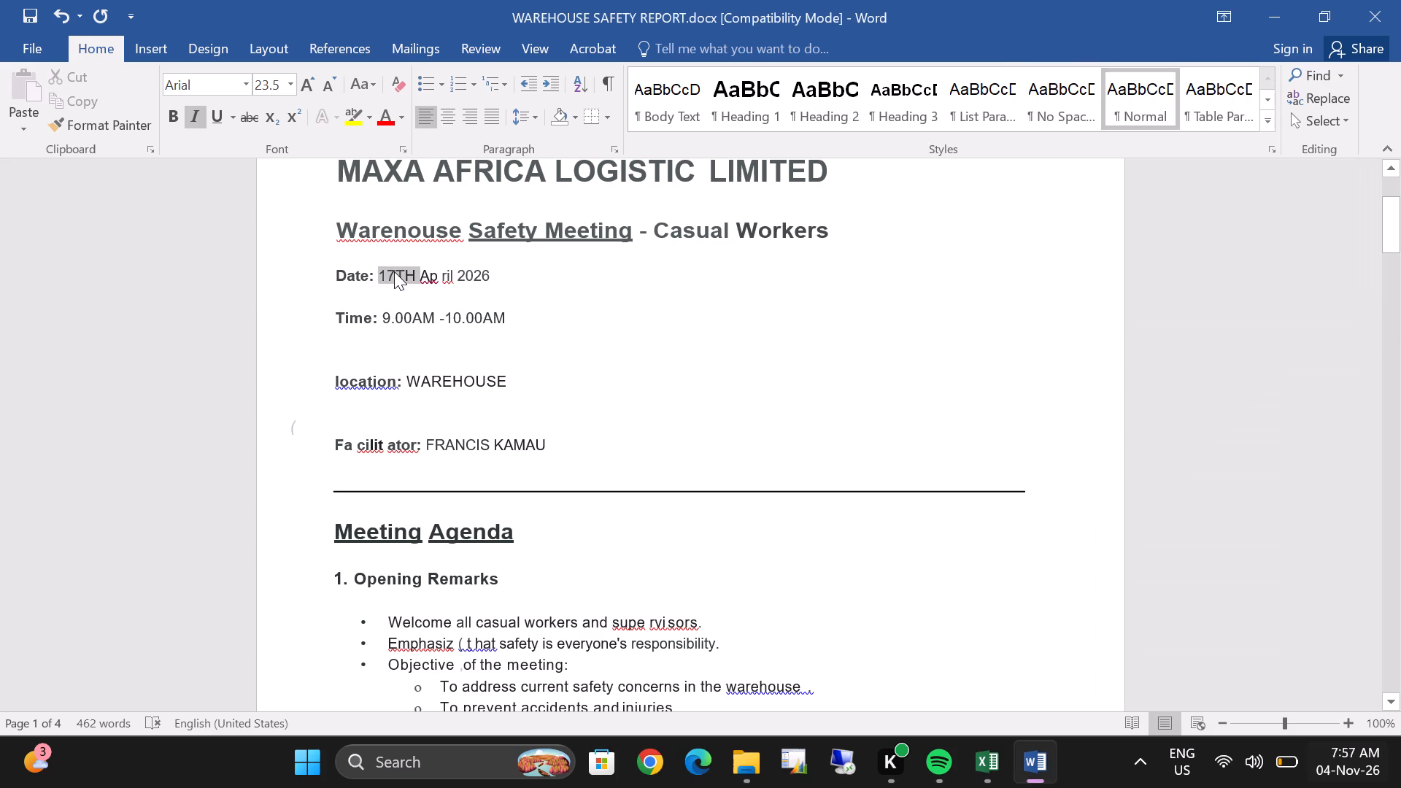
left_click(394, 271)
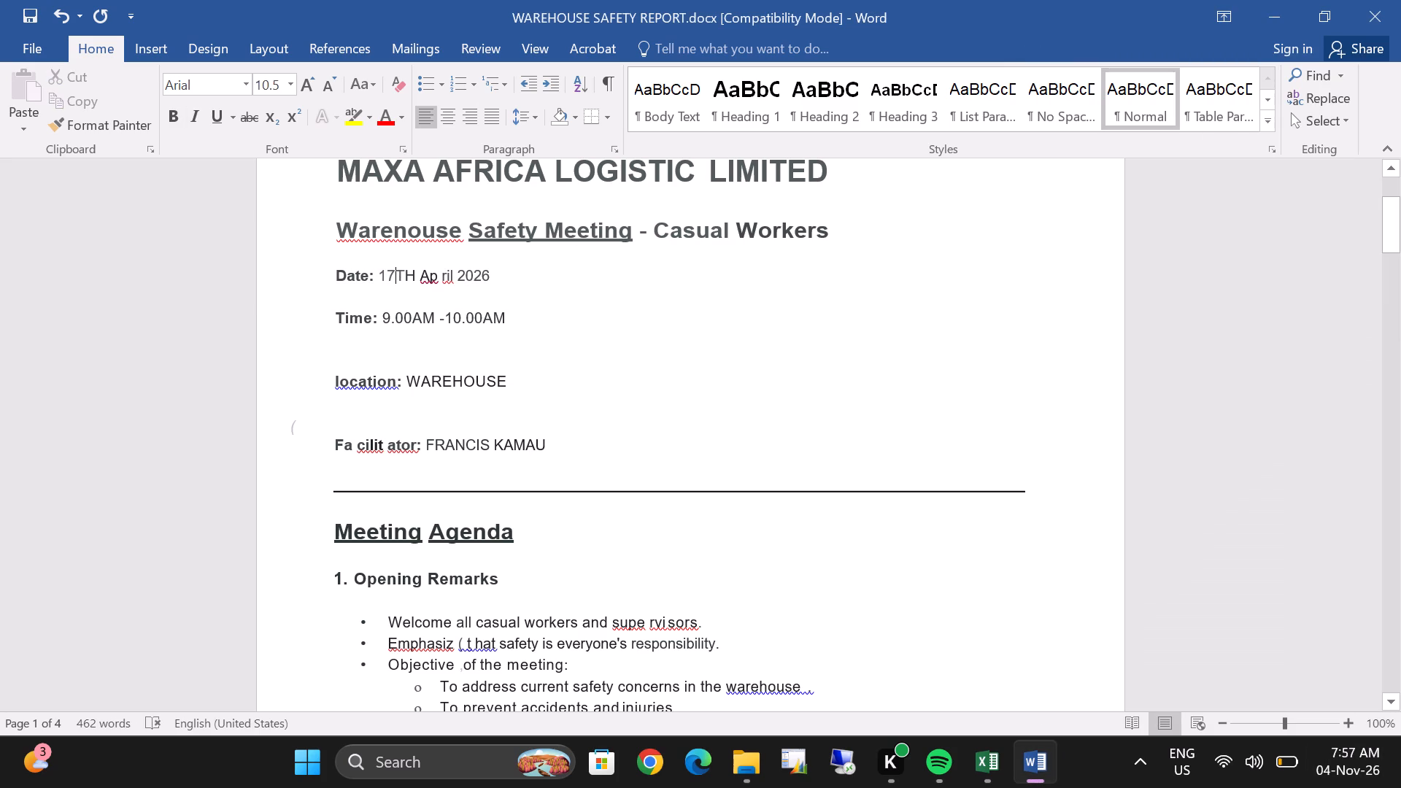
key("BackSpace")
key("8")
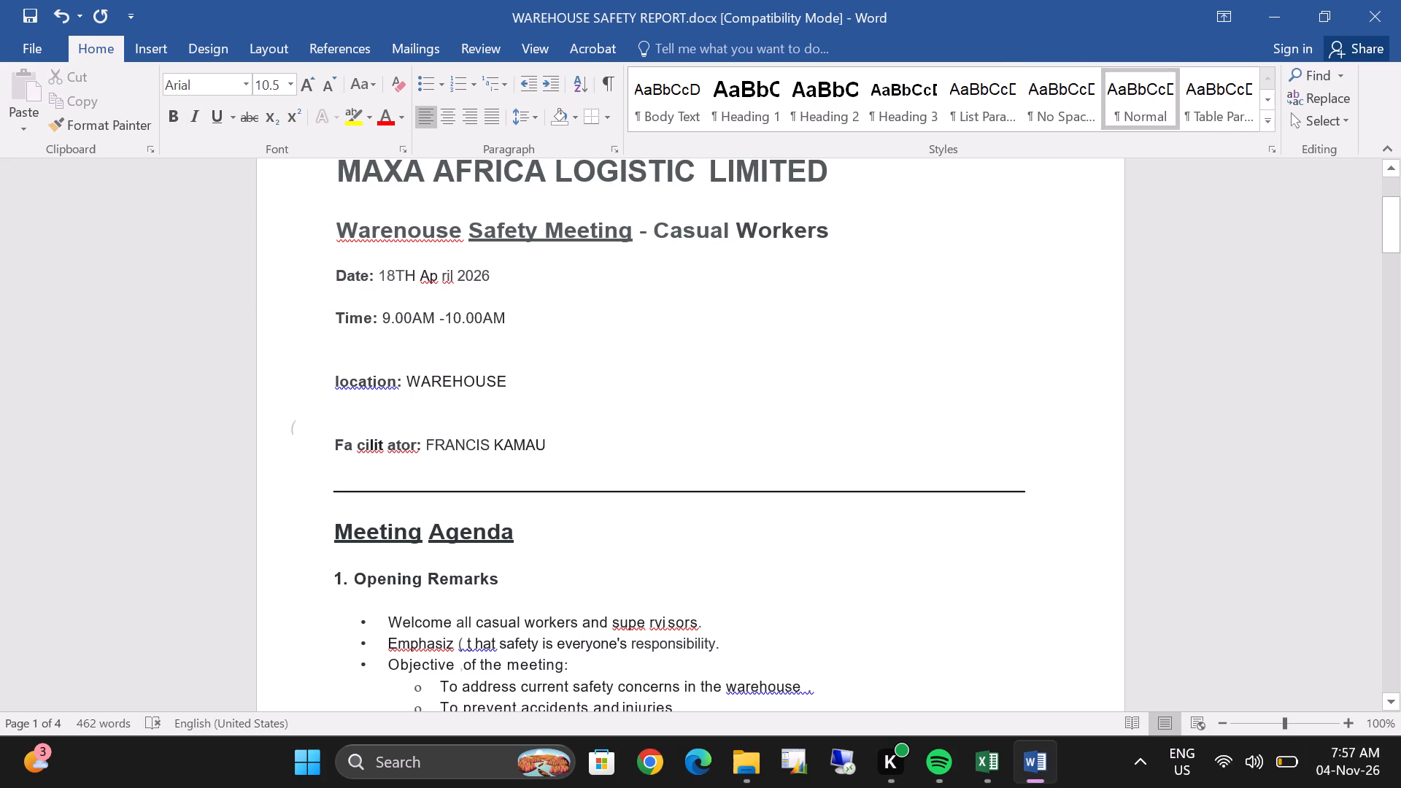
Replace the month in the report's meeting date with September, keeping a space after 18TH.
left_click(451, 270)
key("BackSpace")
key("BackSpace")
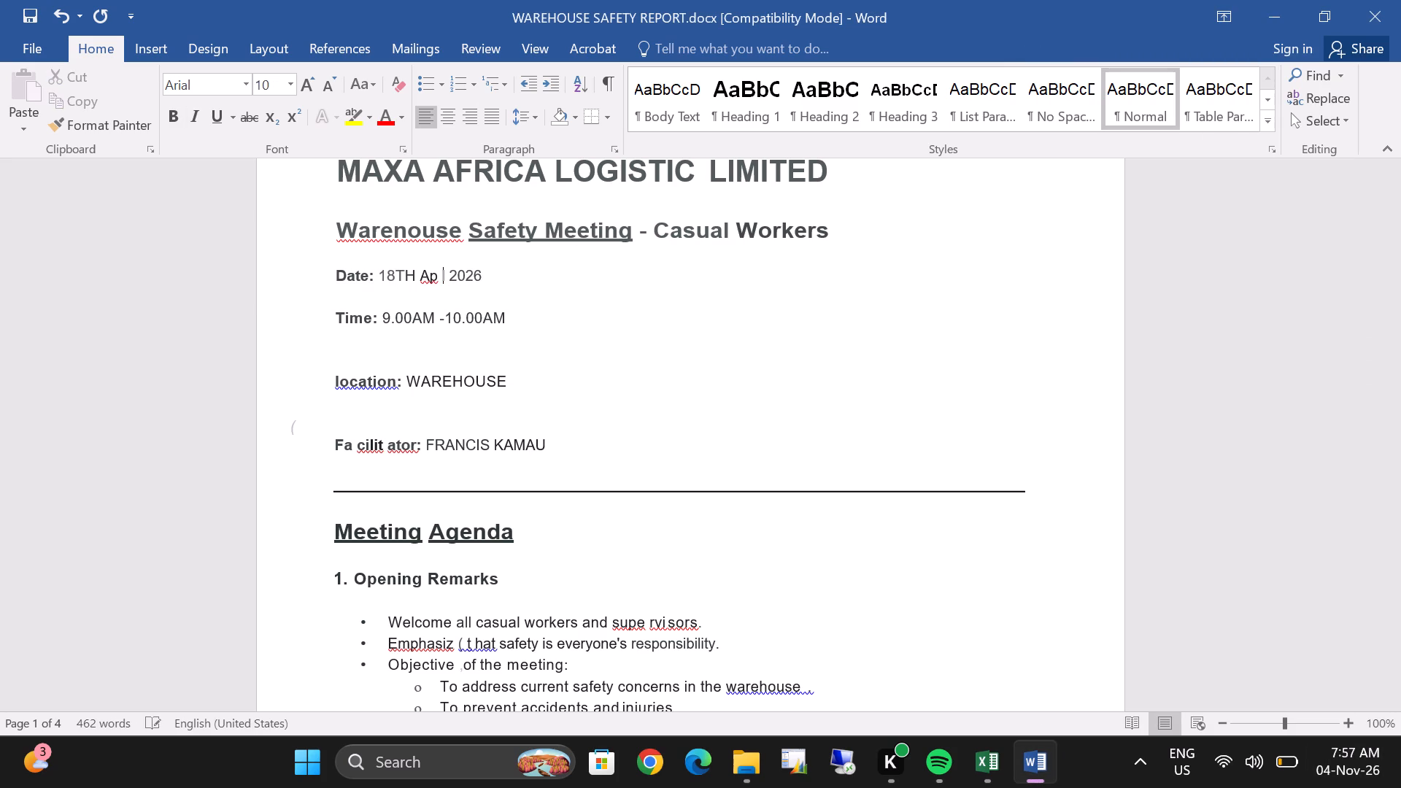
key("BackSpace")
key("BackSpace")
key("BackSpace")
key("BackSpace")
key("space")
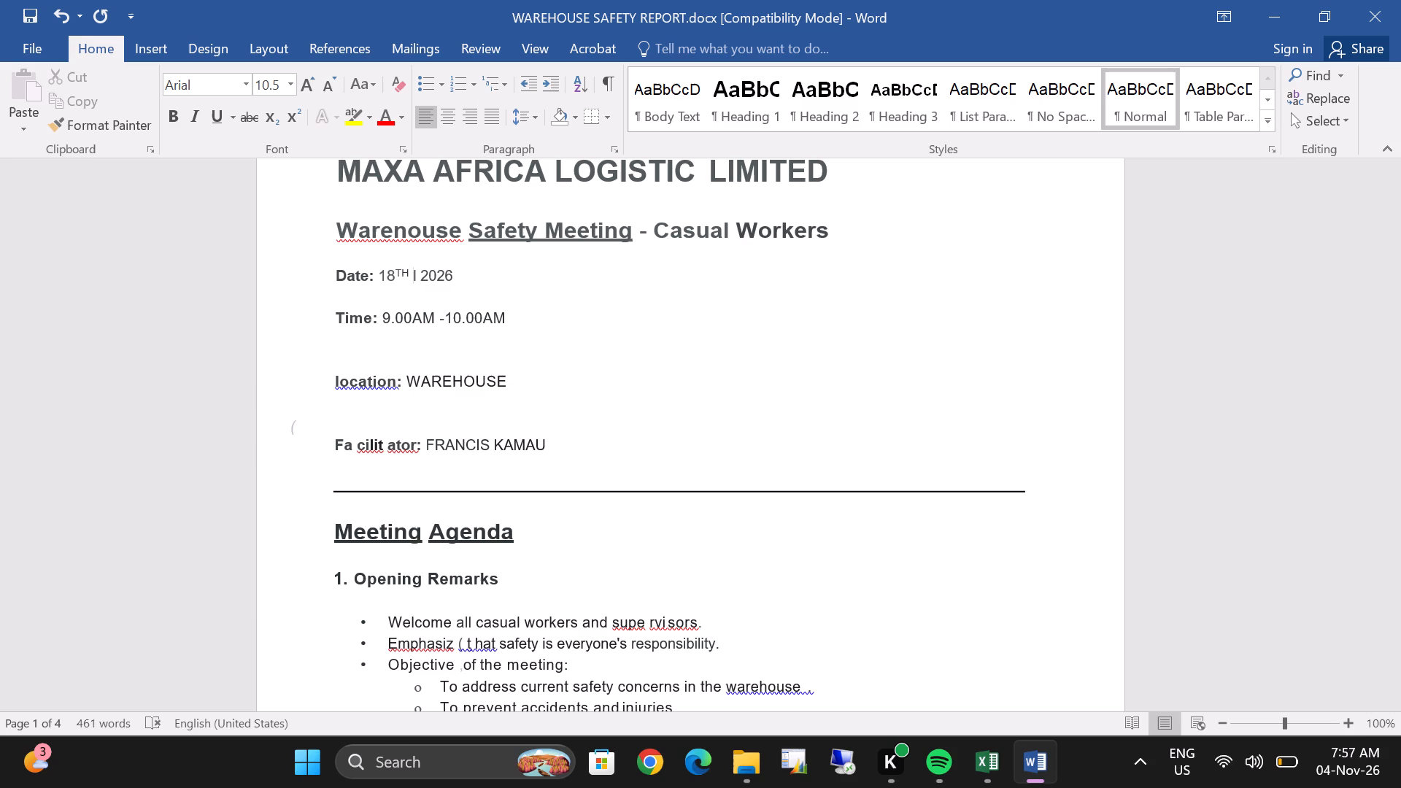
left_click(416, 279)
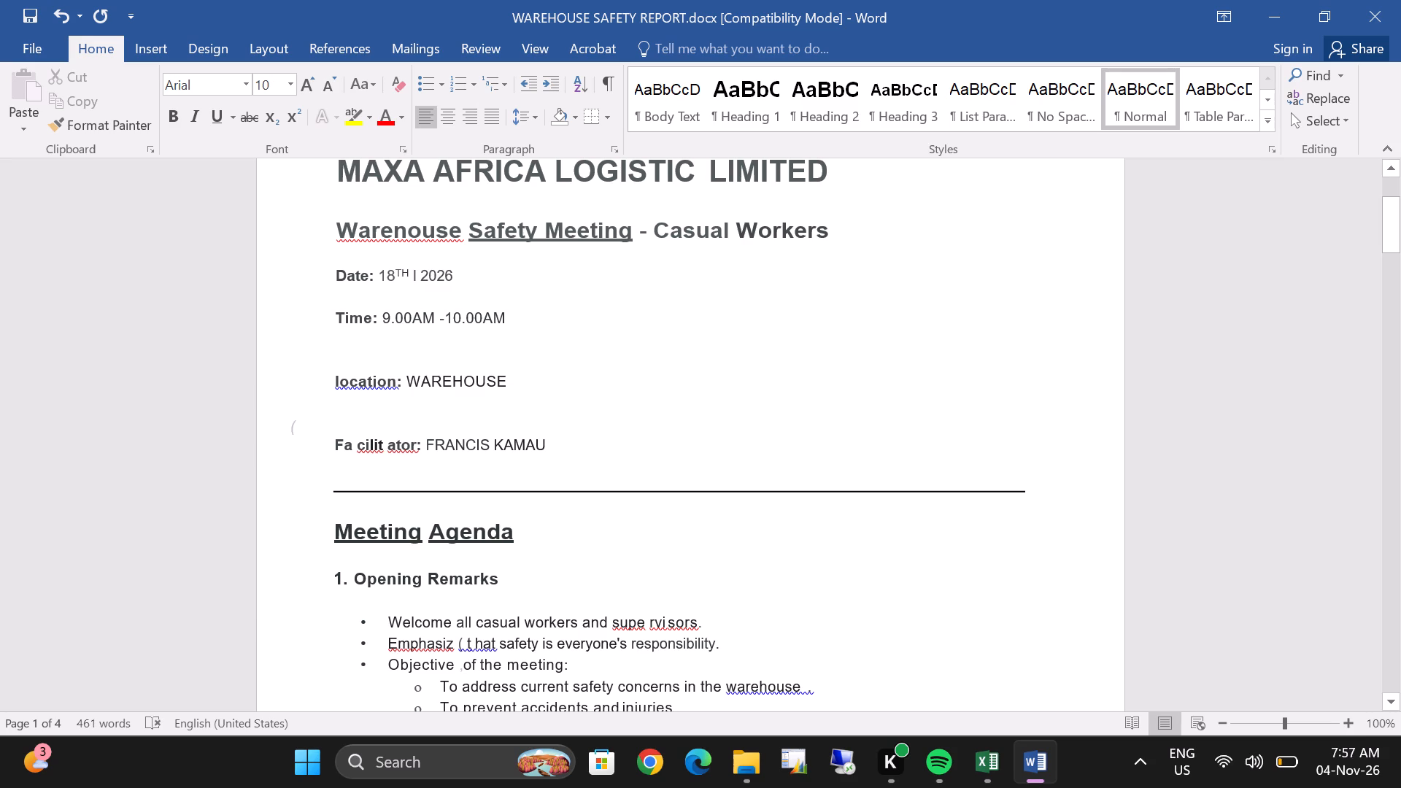
key("BackSpace")
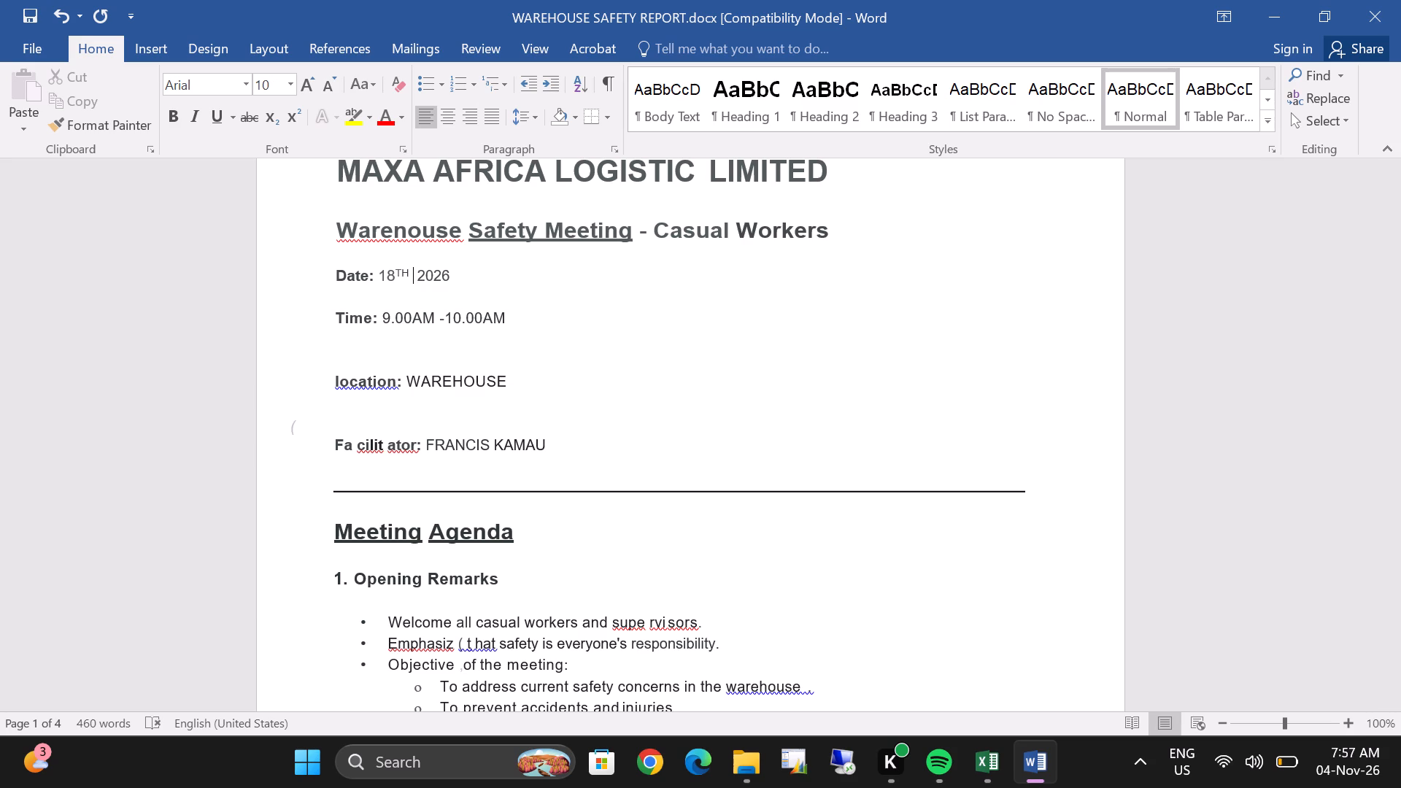
type("sep")
key("BackSpace")
key("BackSpace")
key("BackSpace")
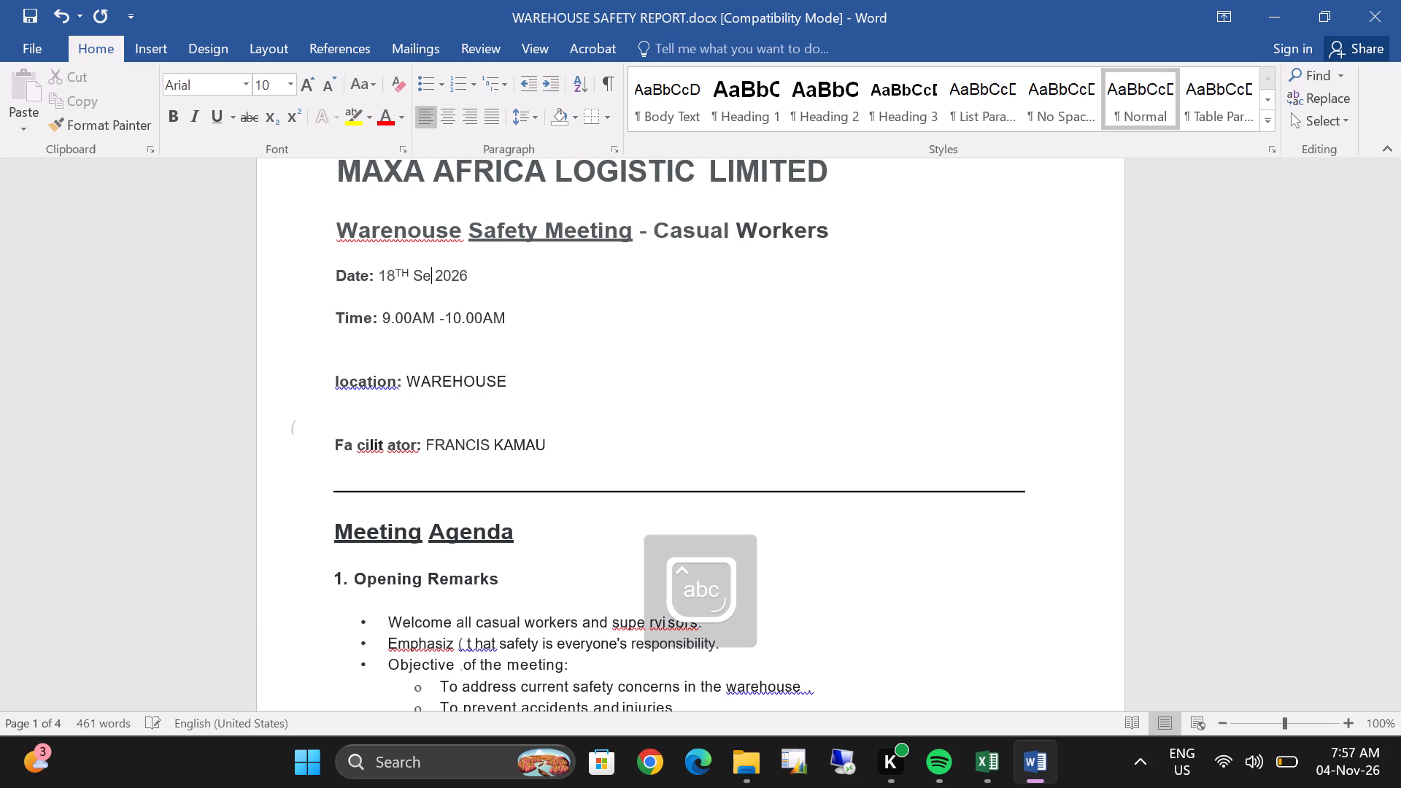
type("ptember")
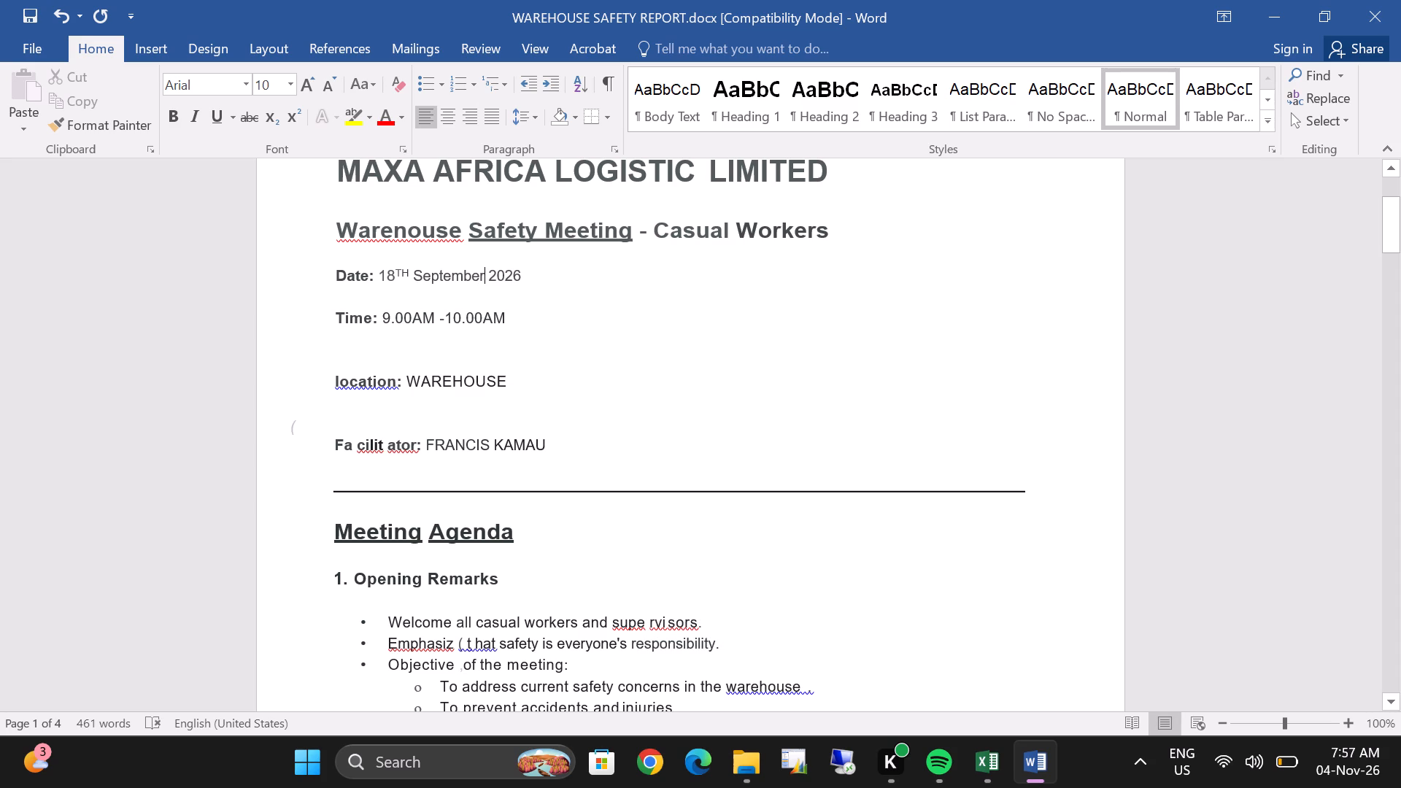
Correct the second Opening Remarks bullet to begin "Emphasize that safety", removing the stray bracket and extra spaces.
scroll(591, 393, "down", 2)
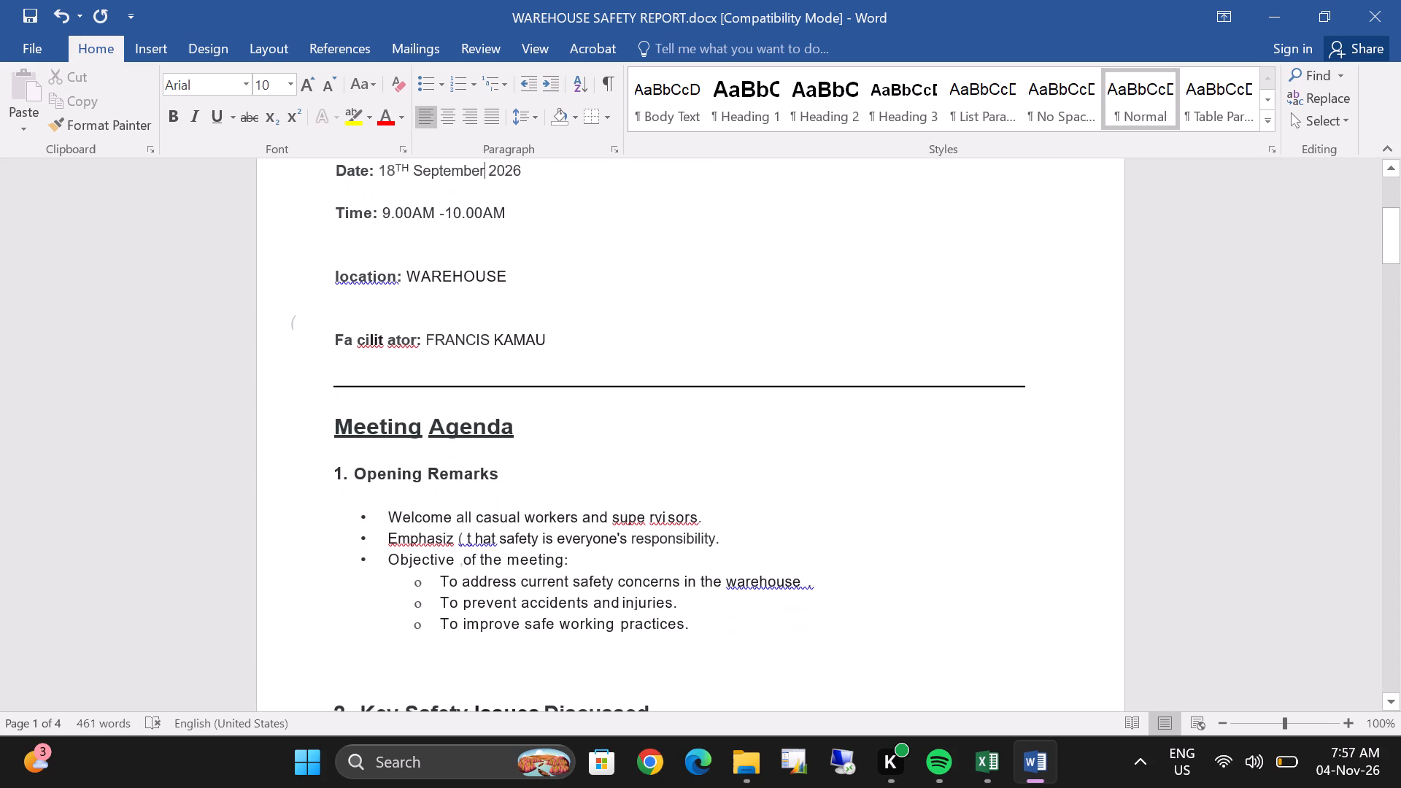
scroll(711, 478, "down", 1)
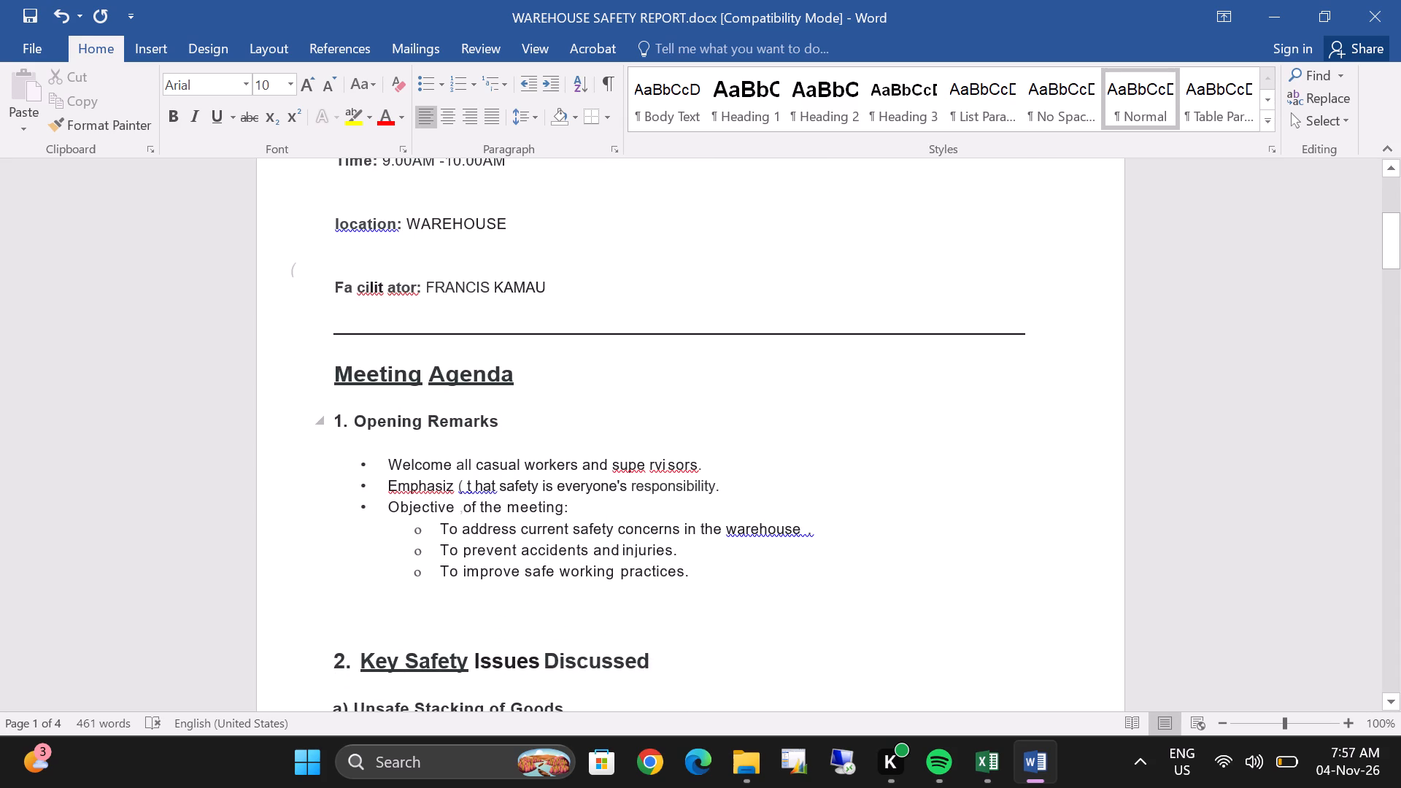
left_click(456, 483)
double_click(454, 487)
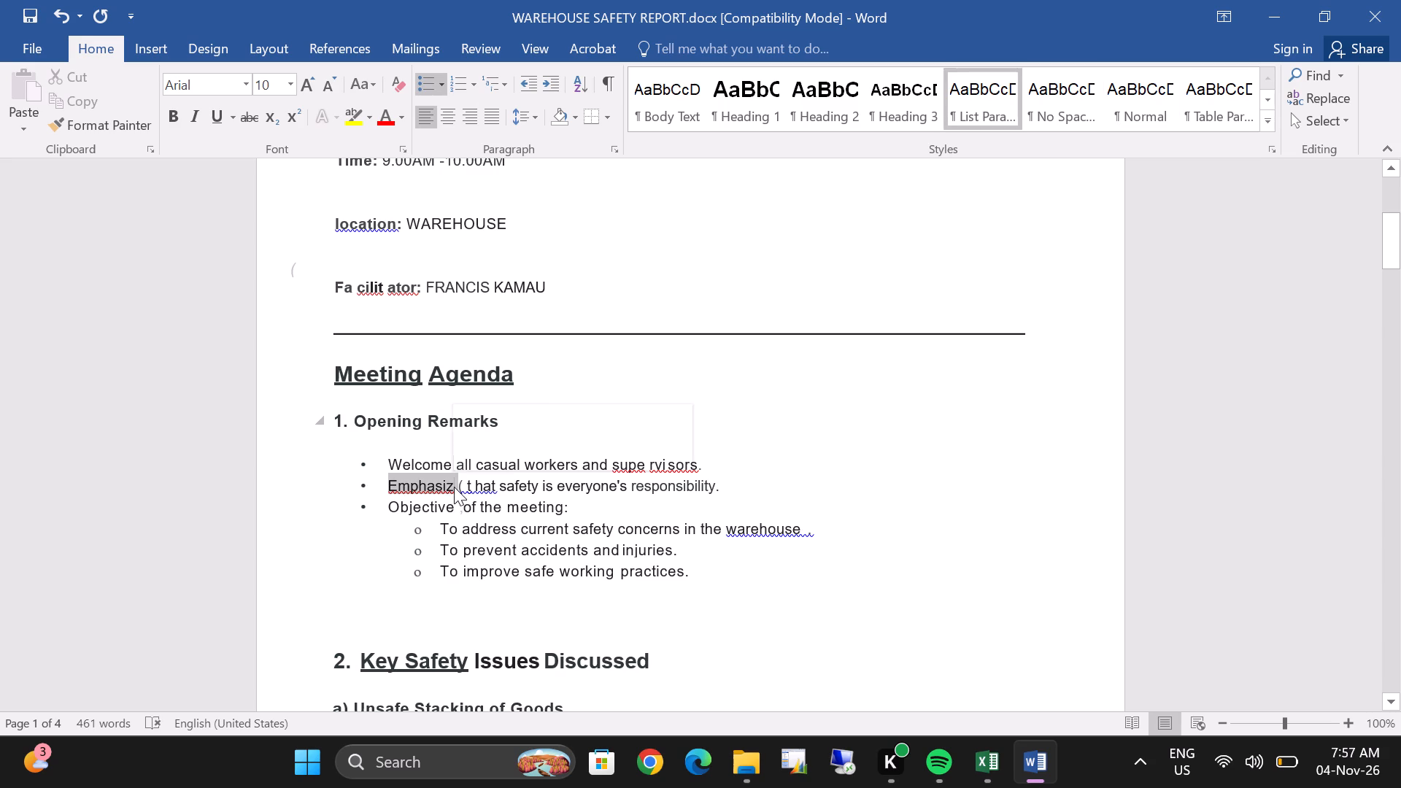
left_click(455, 486)
key("e")
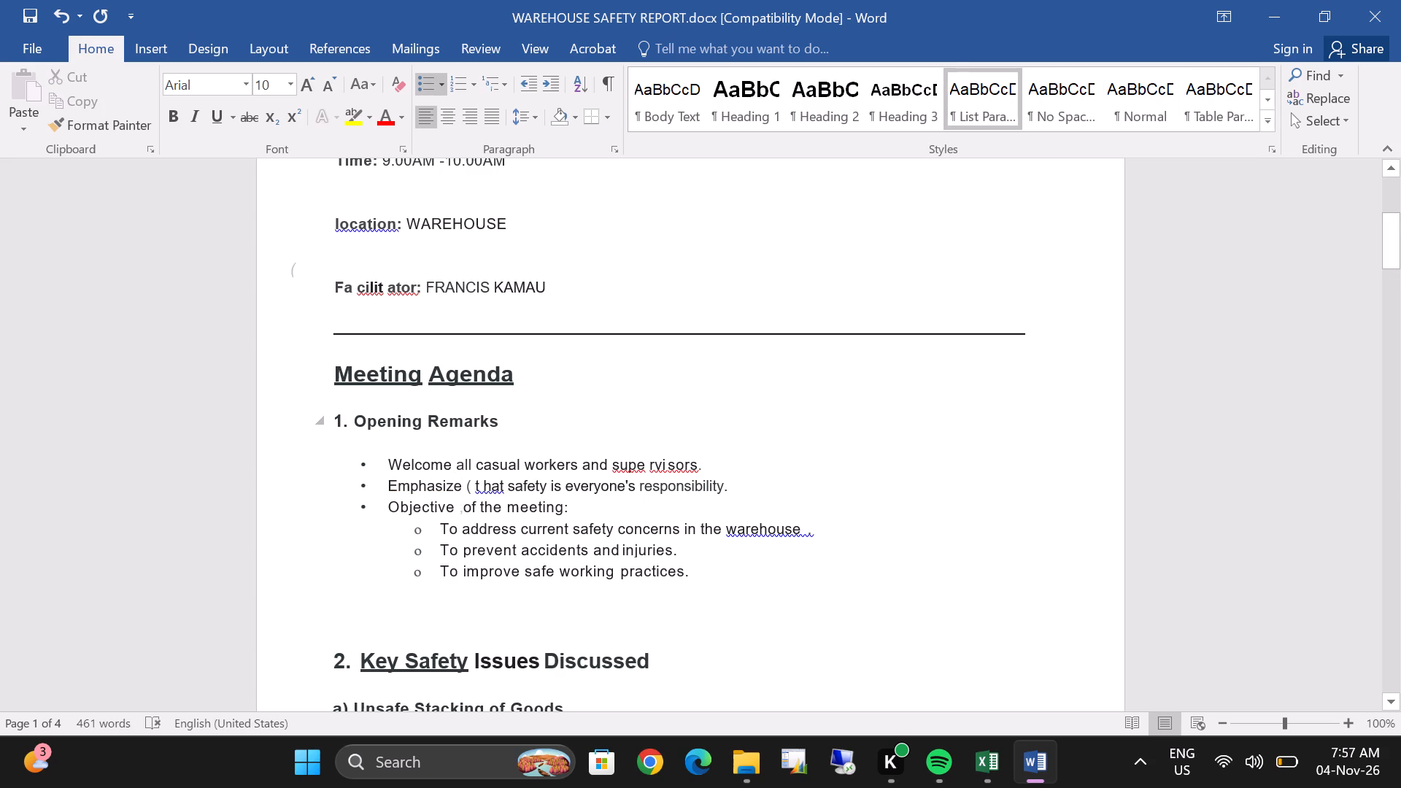
left_click(485, 485)
key("BackSpace")
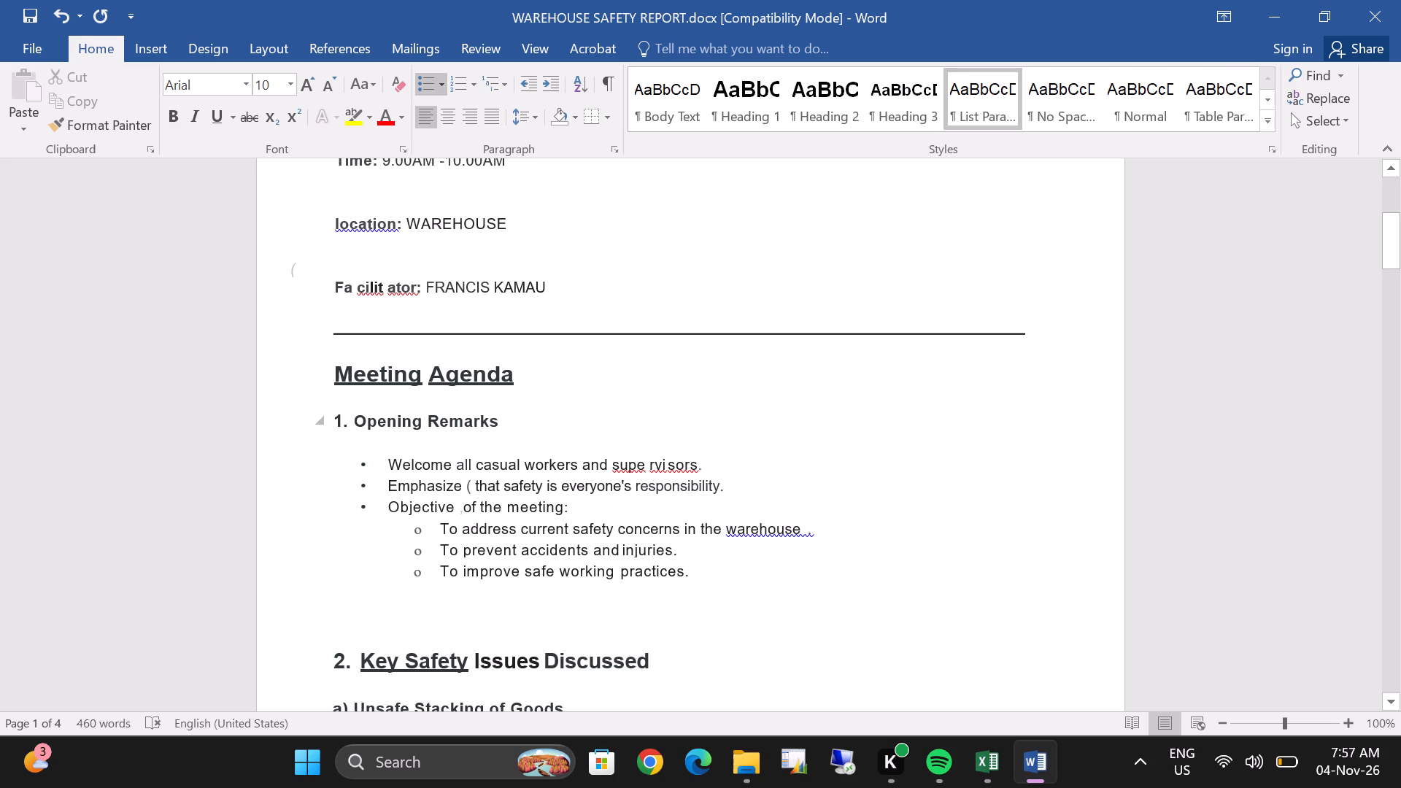
left_click(473, 487)
key("BackSpace")
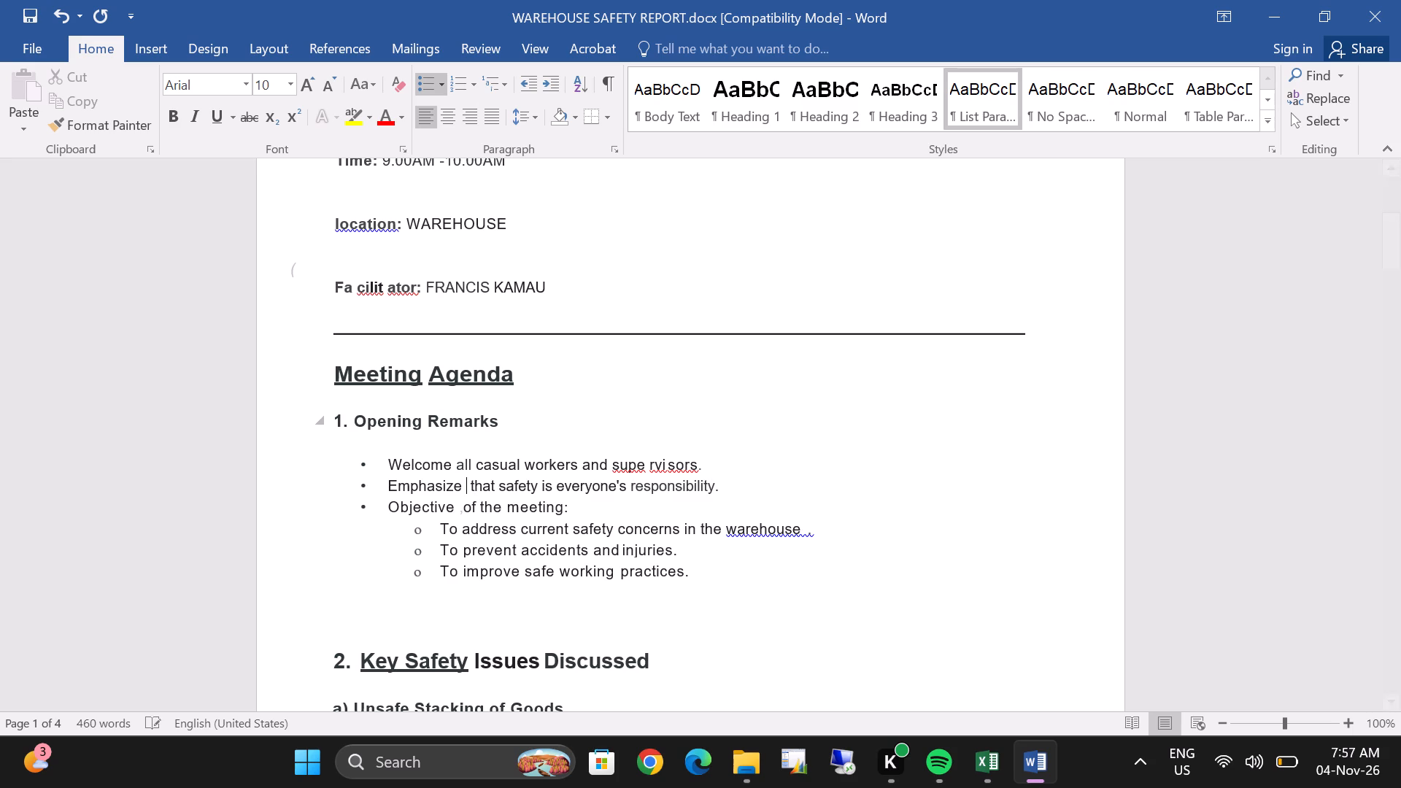
key("BackSpace")
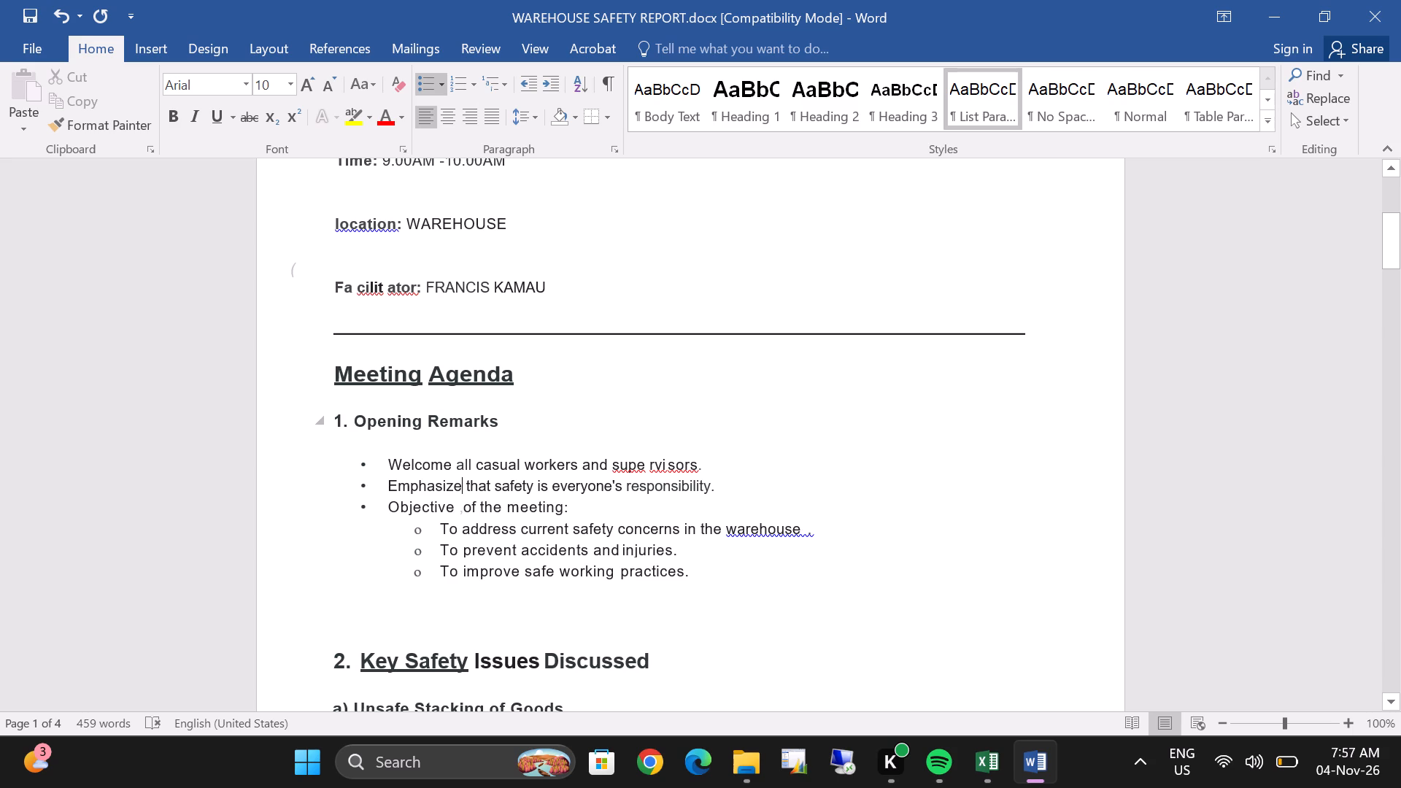
Insert blank lines before the Action Required heading under Unsafe Stacking of Goods to push it onto the second page.
scroll(719, 566, "down", 6)
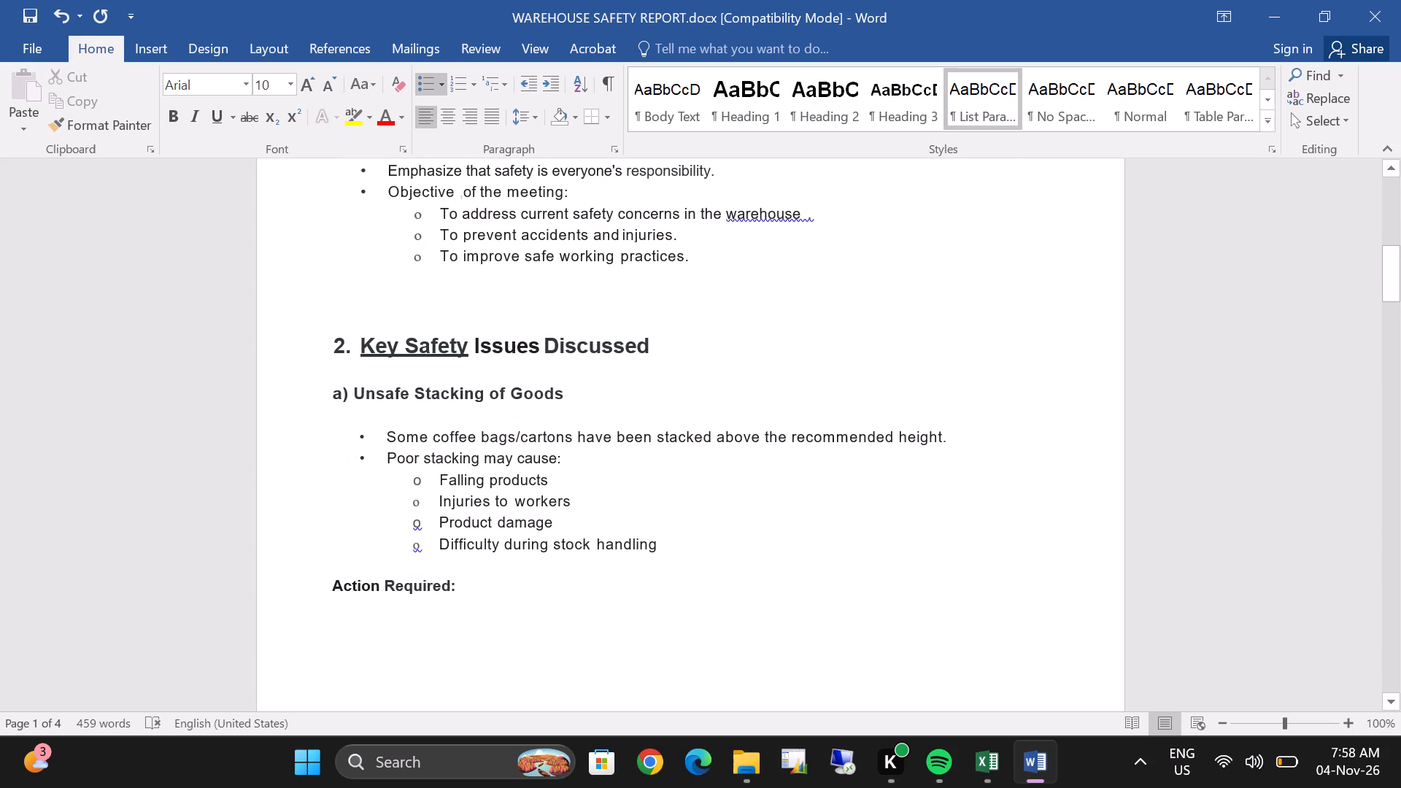
scroll(717, 565, "down", 4)
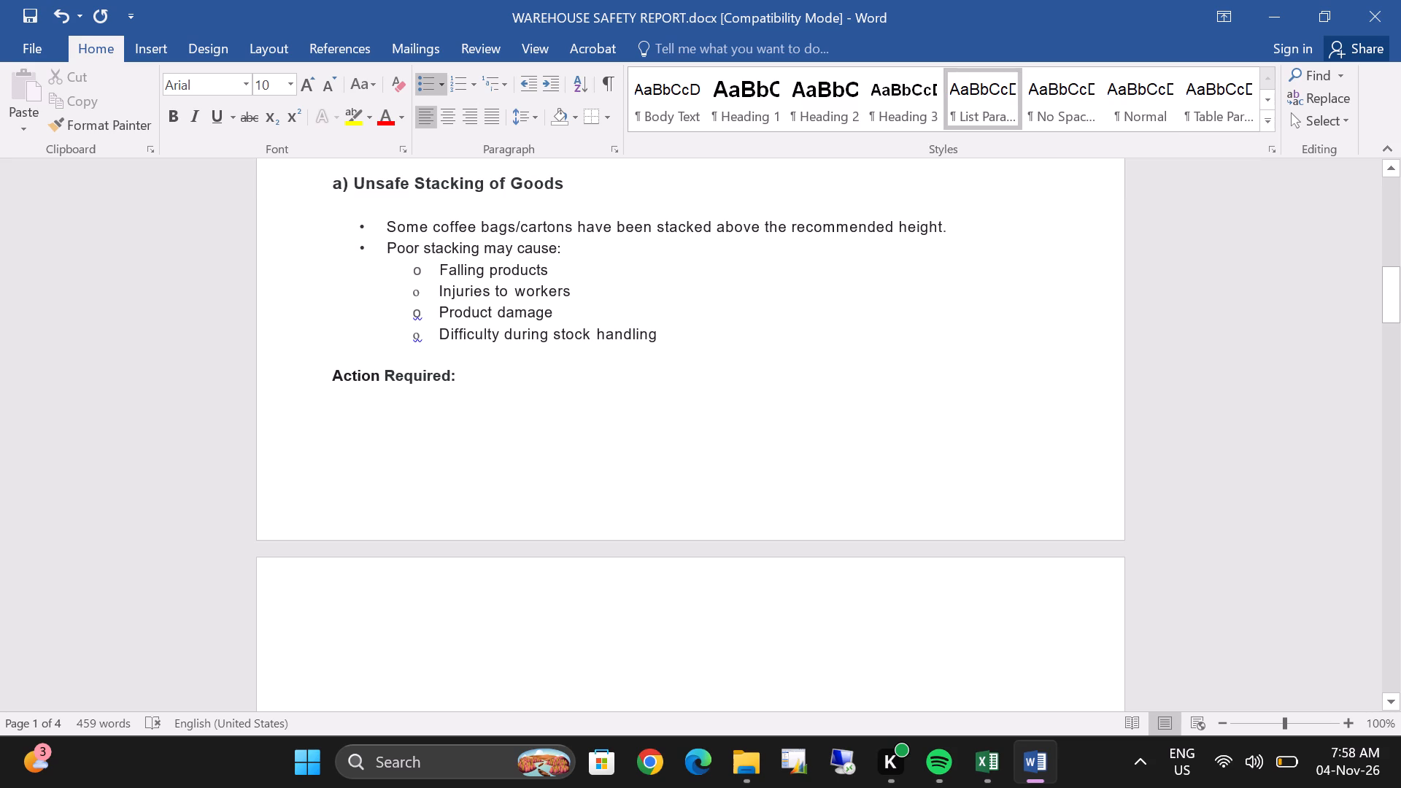
left_click(324, 369)
key("Return")
key("Return")
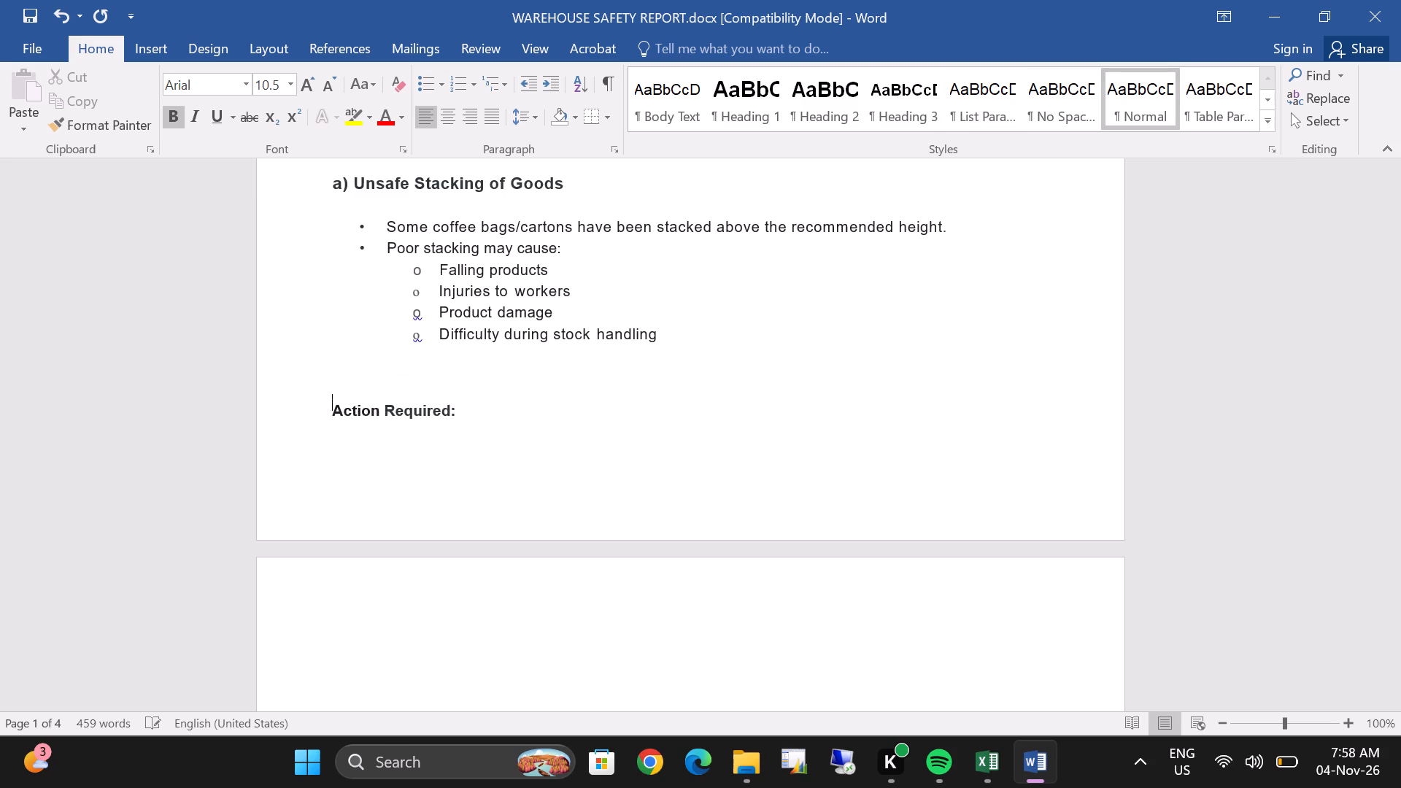
key("Return")
key("Return")
key("Return")
key("Return")
key("Return")
key("Return")
Try to close the gap between that Action Required heading and its bullets starting with "Follow approved stacking height".
scroll(454, 386, "down", 3)
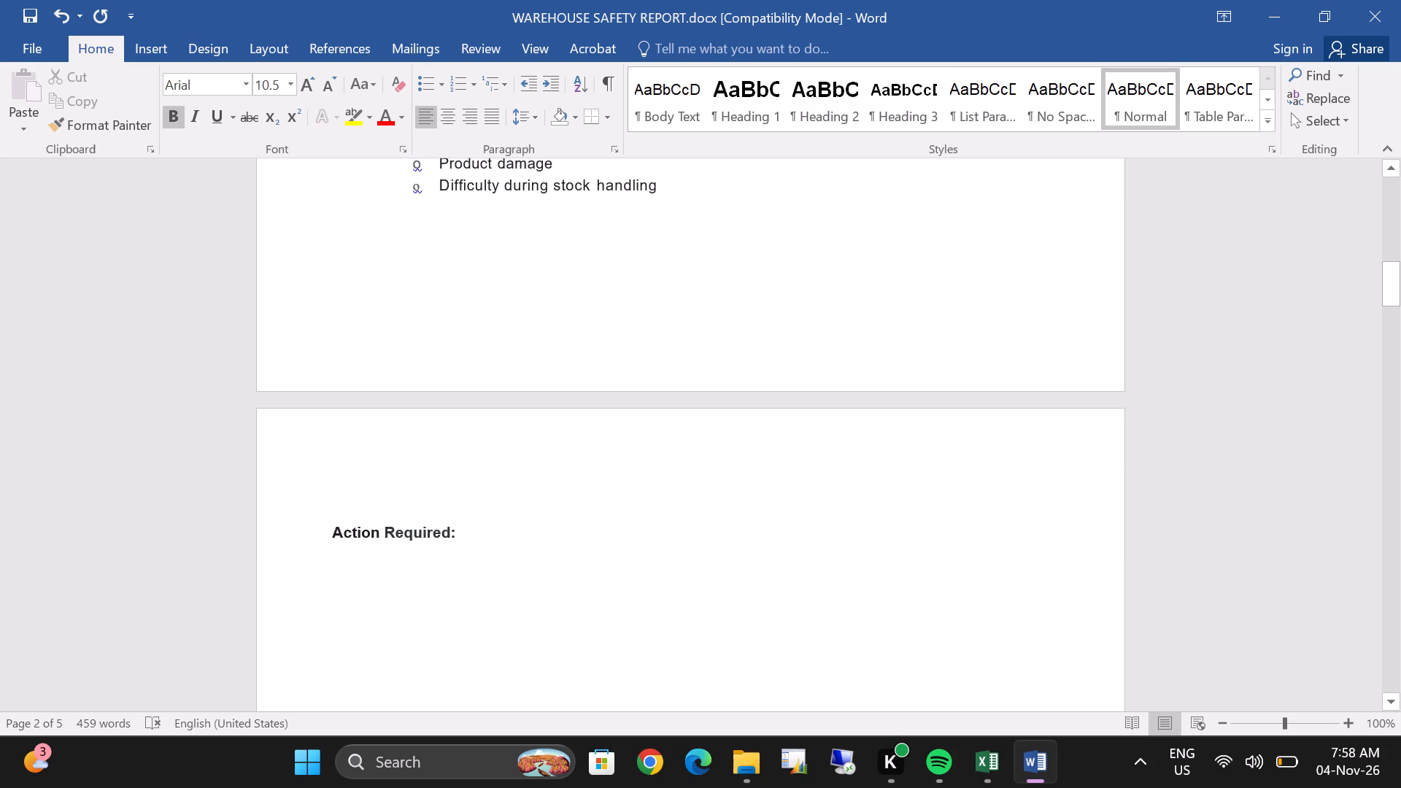
scroll(628, 387, "down", 7)
scroll(628, 388, "down", 14)
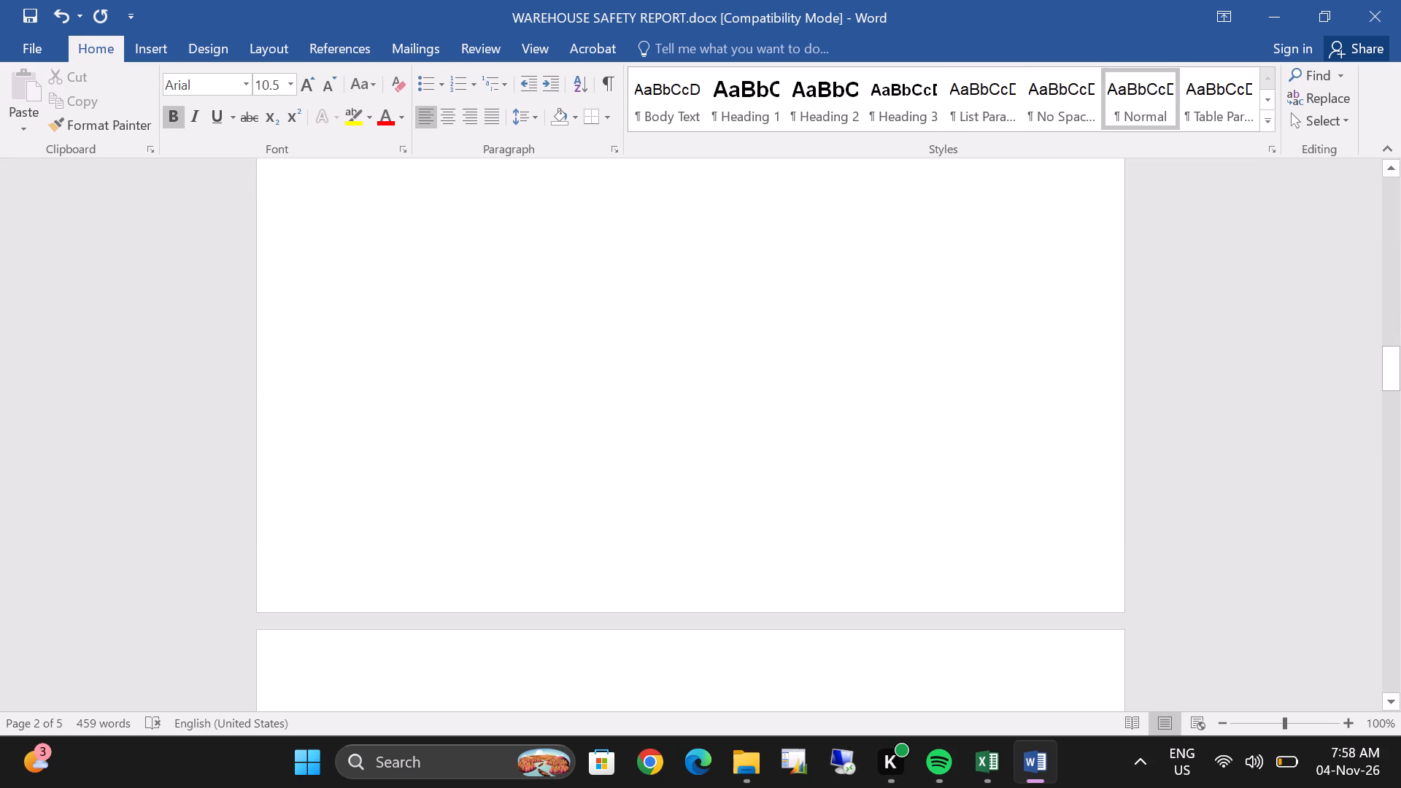
scroll(628, 388, "down", 5)
left_click(348, 435)
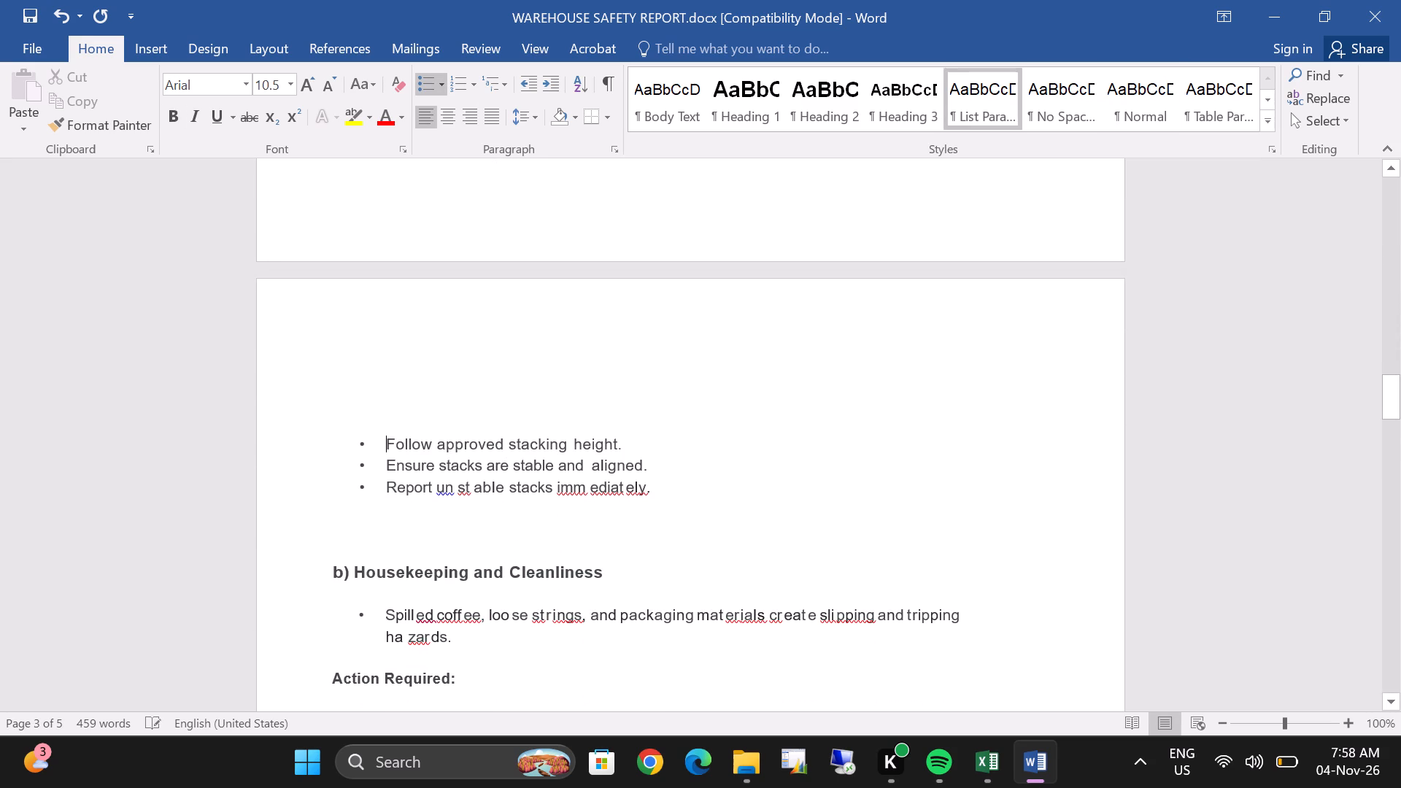
left_click(385, 373)
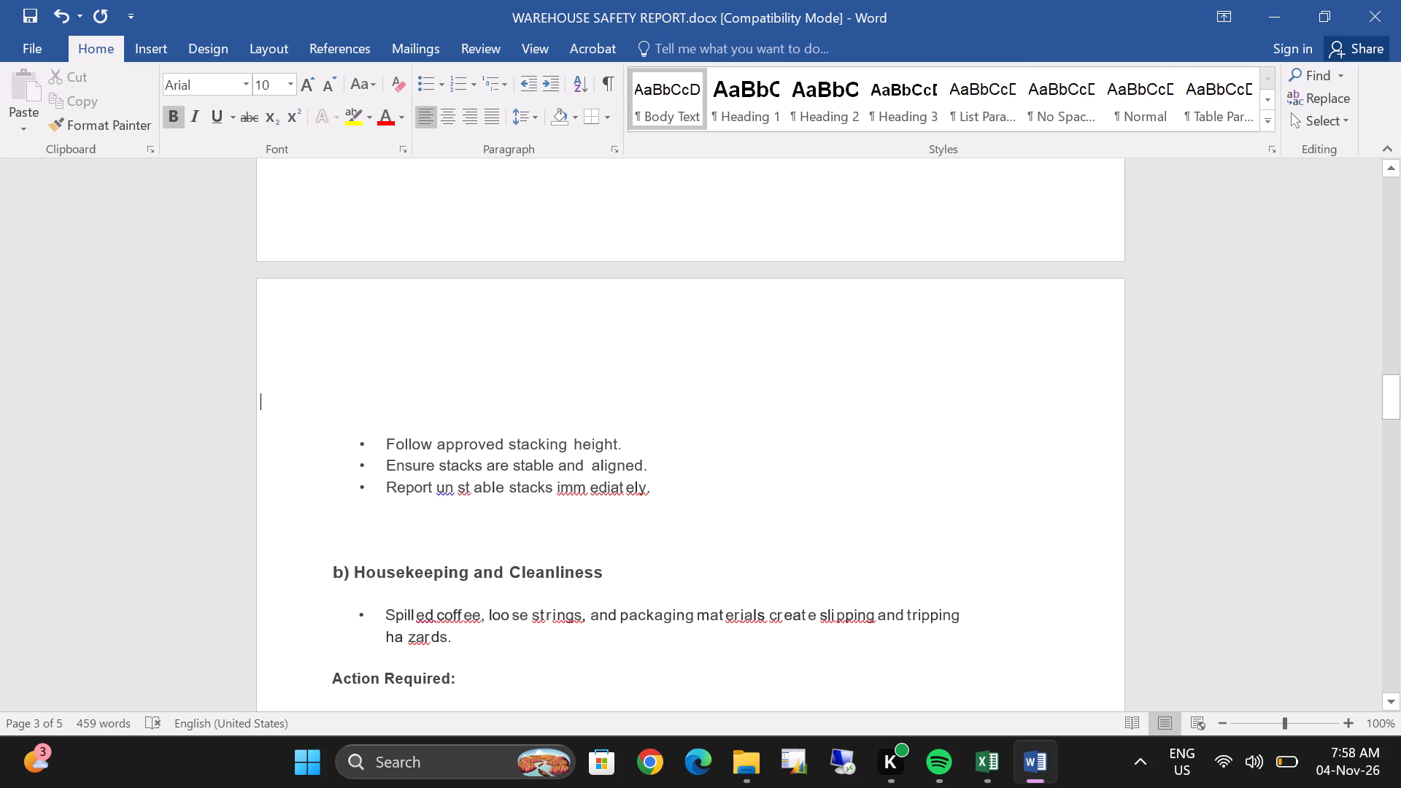
key("BackSpace")
scroll(437, 395, "up", 7)
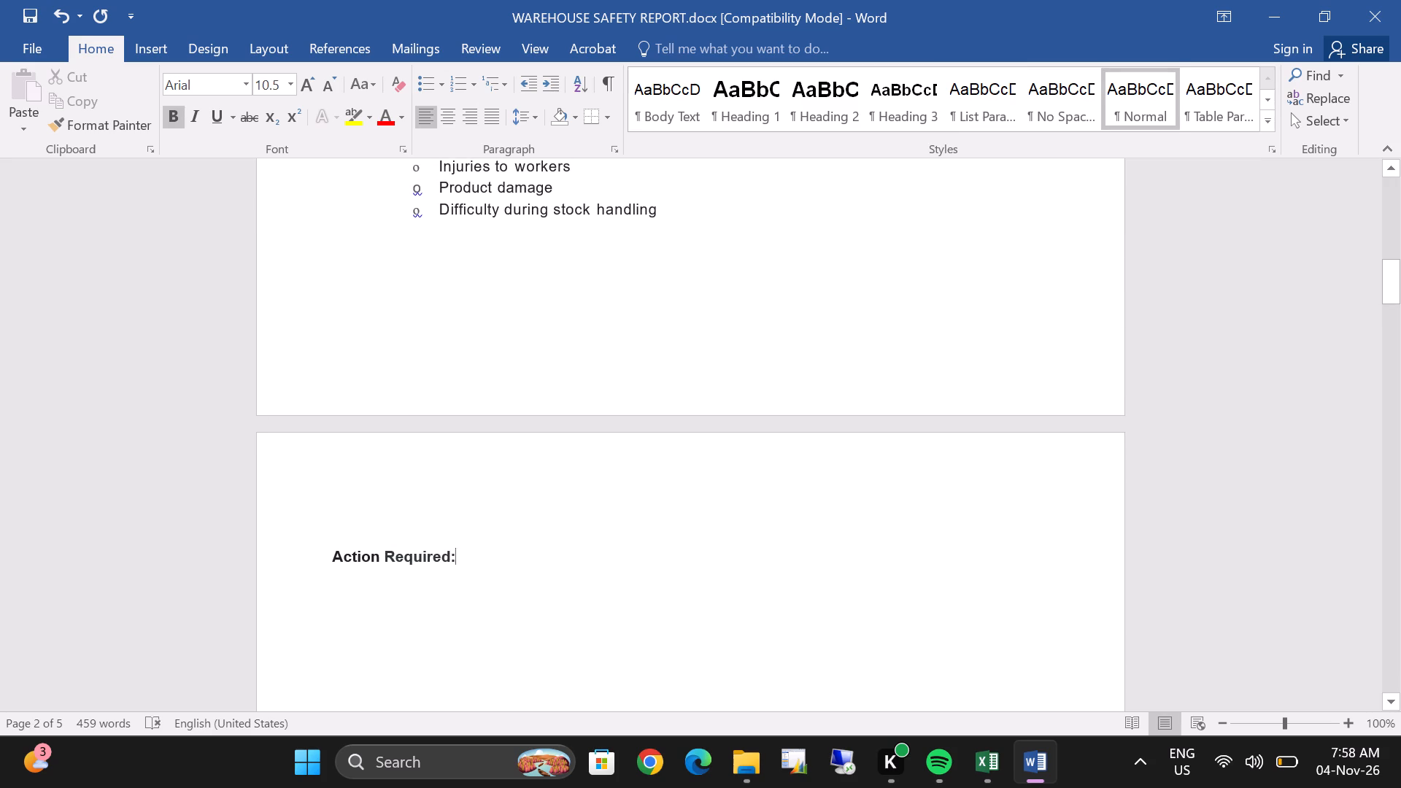
key("BackSpace")
Remove the stray spaces splitting "after", "properly", "aisles" and the ending of "immediately" in the Housekeeping and Cleanliness action bullets.
scroll(477, 408, "down", 10)
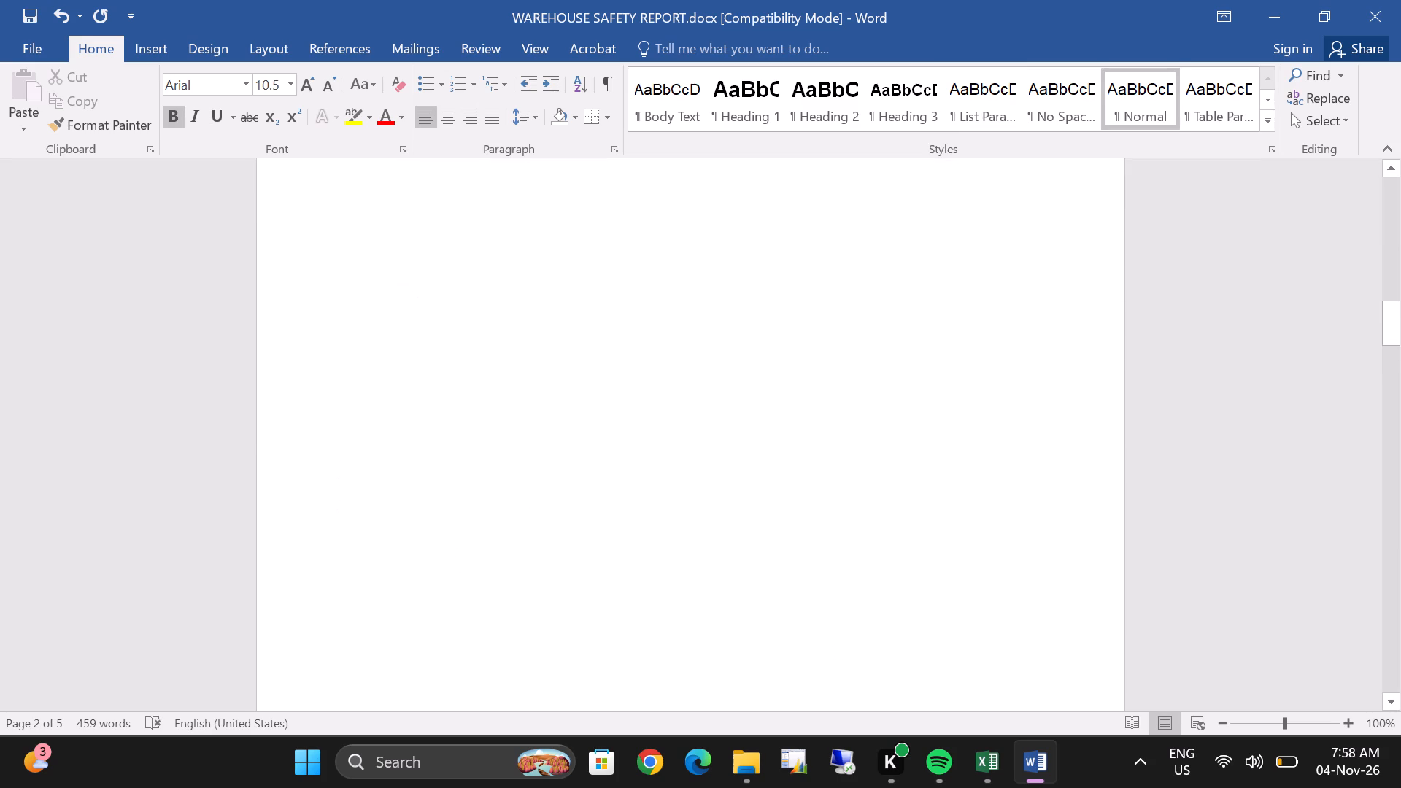
scroll(477, 409, "down", 19)
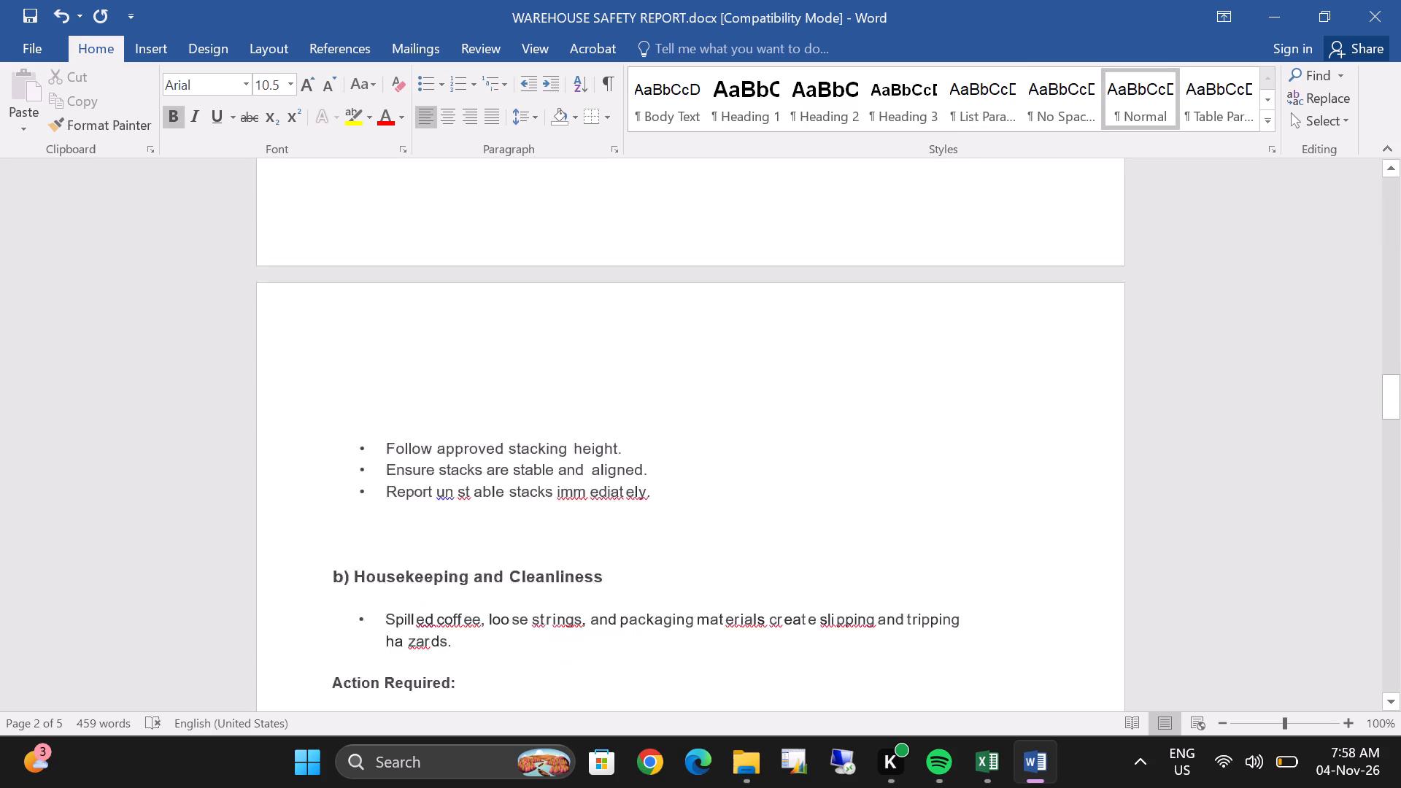
scroll(477, 409, "down", 6)
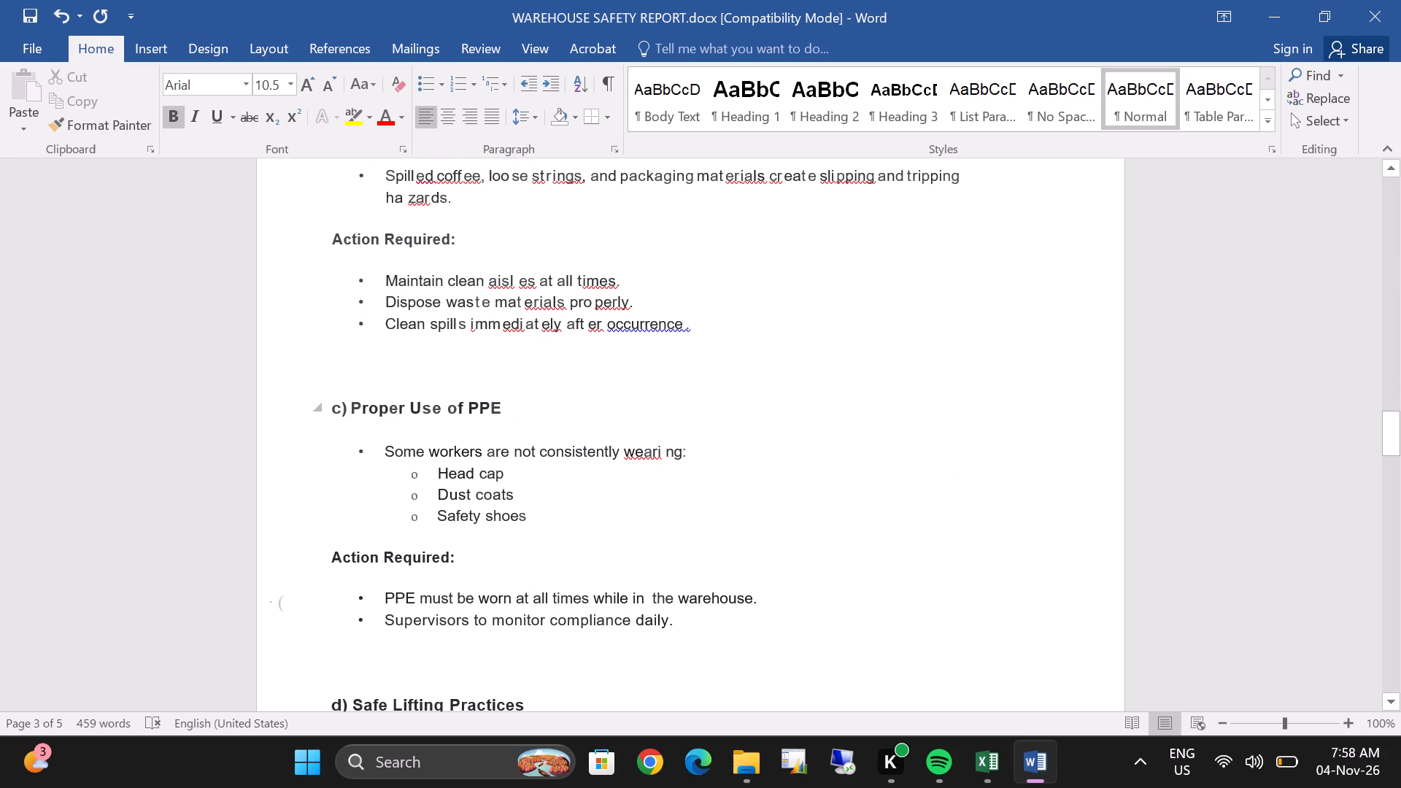
left_click(590, 322)
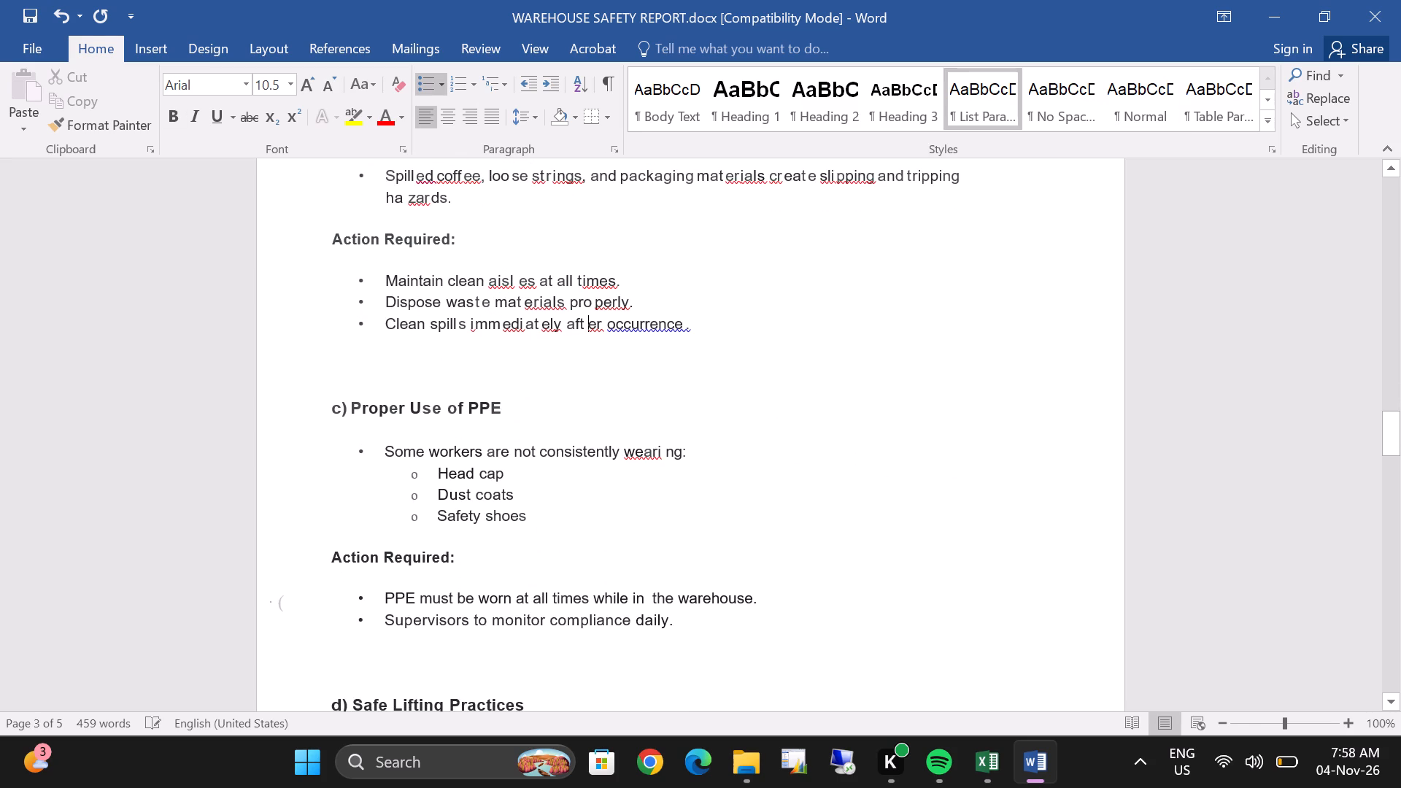
key("BackSpace")
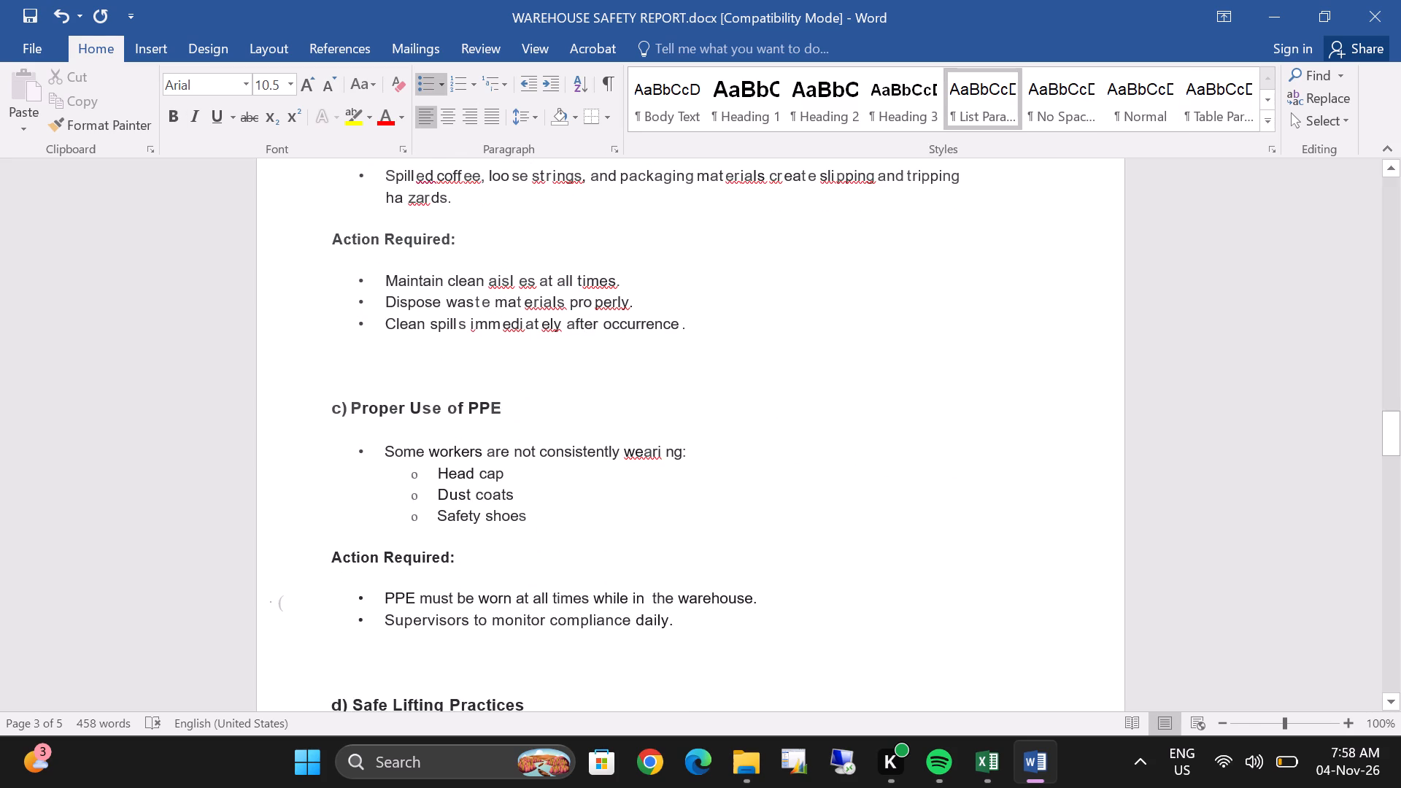
left_click(592, 300)
left_click(598, 300)
key("BackSpace")
double_click(523, 278)
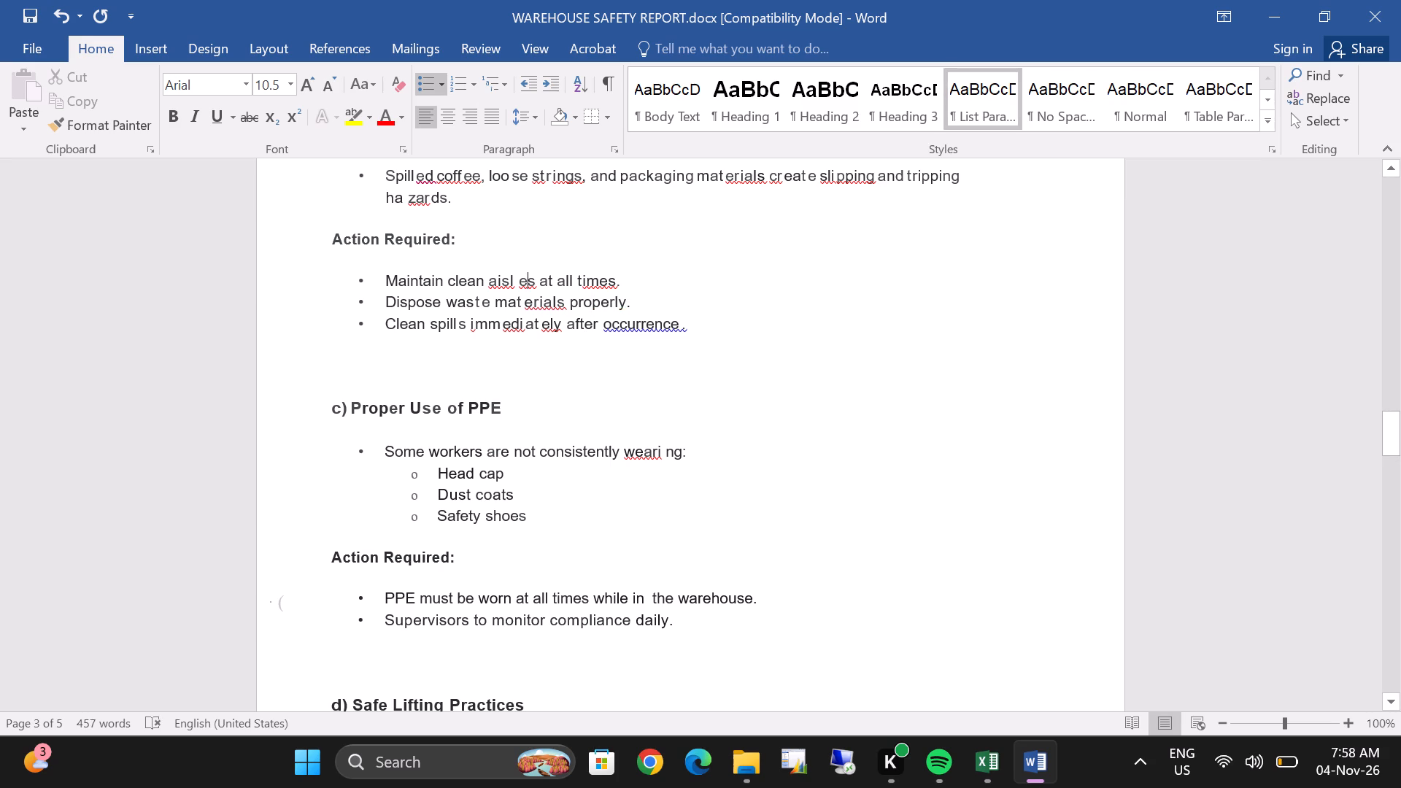
double_click(525, 282)
left_click(517, 275)
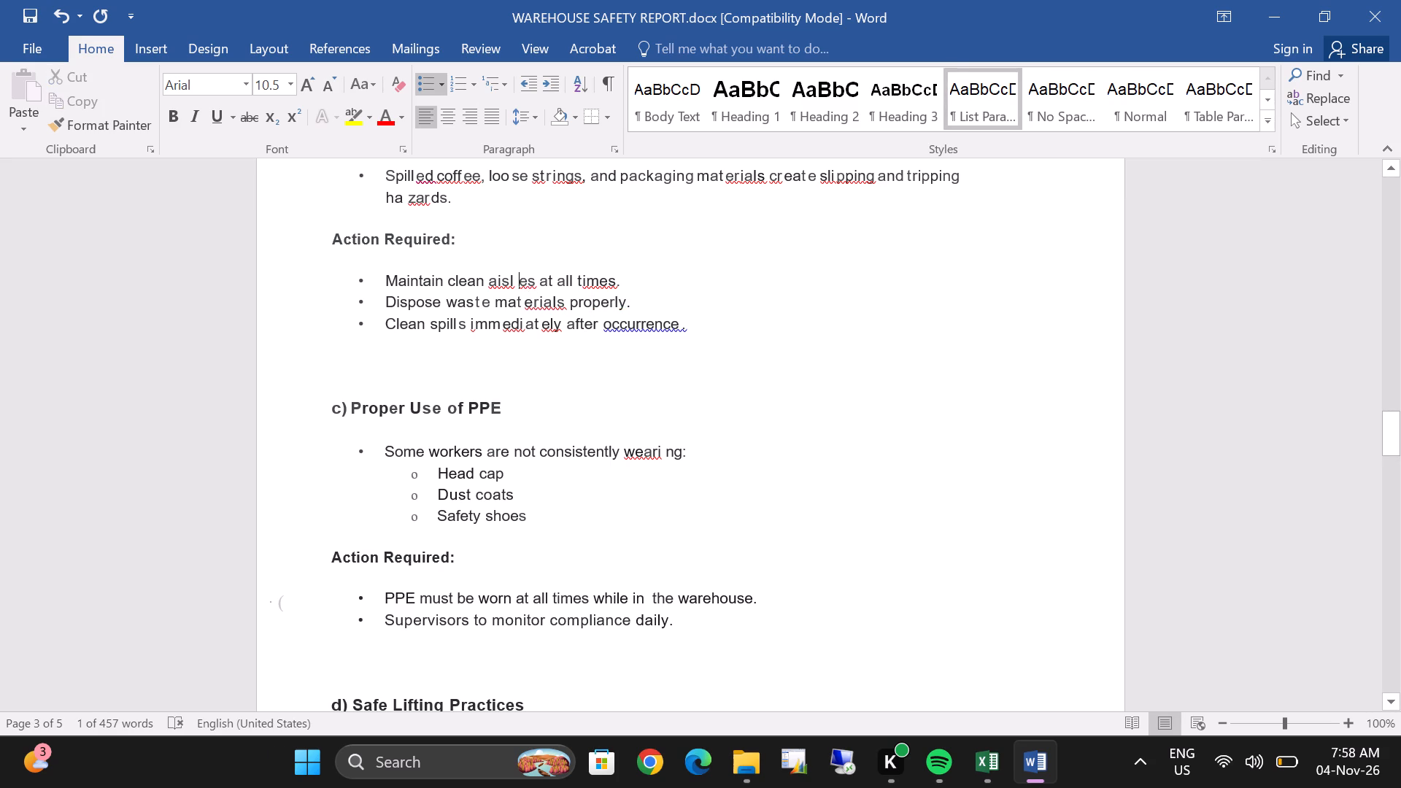
key("BackSpace")
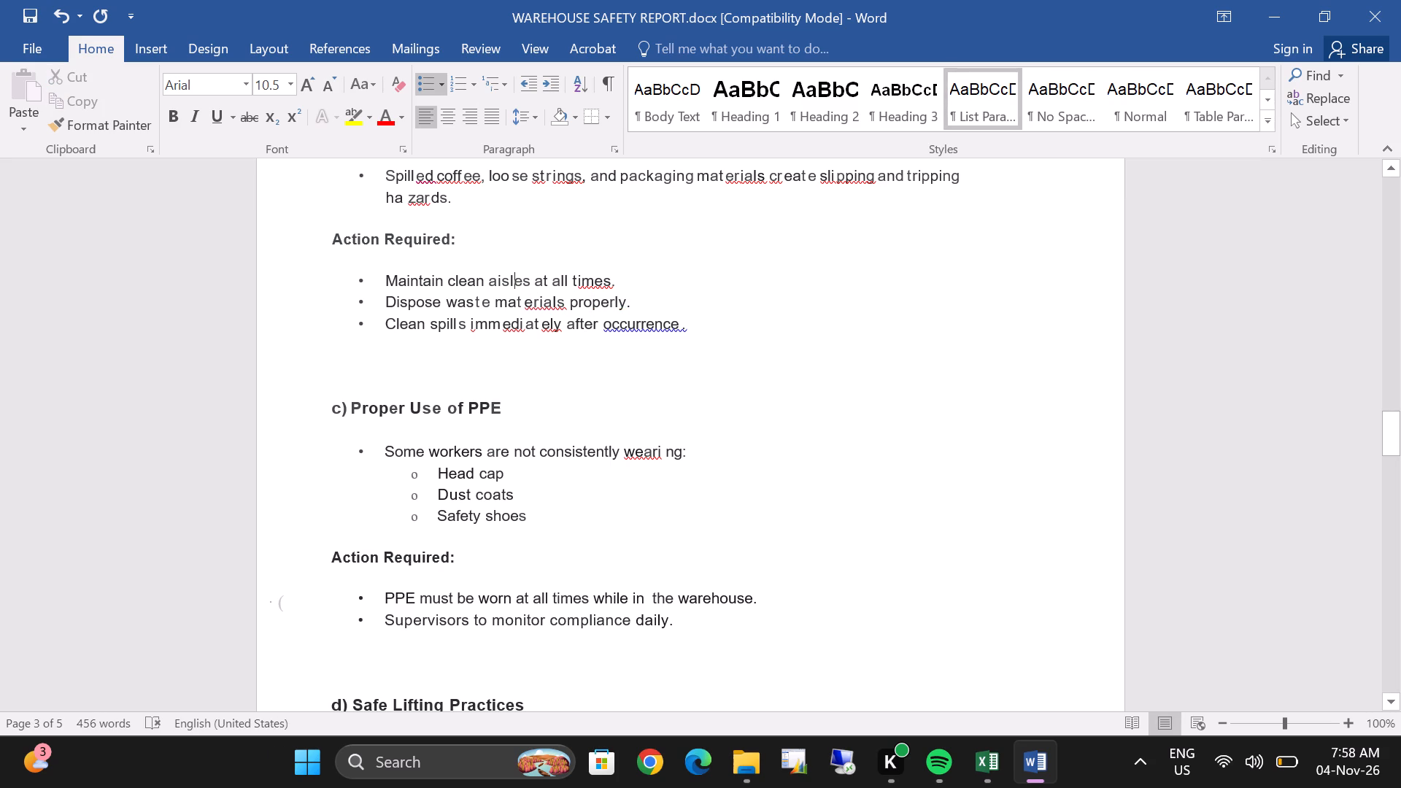
double_click(542, 319)
left_click(543, 322)
key("BackSpace")
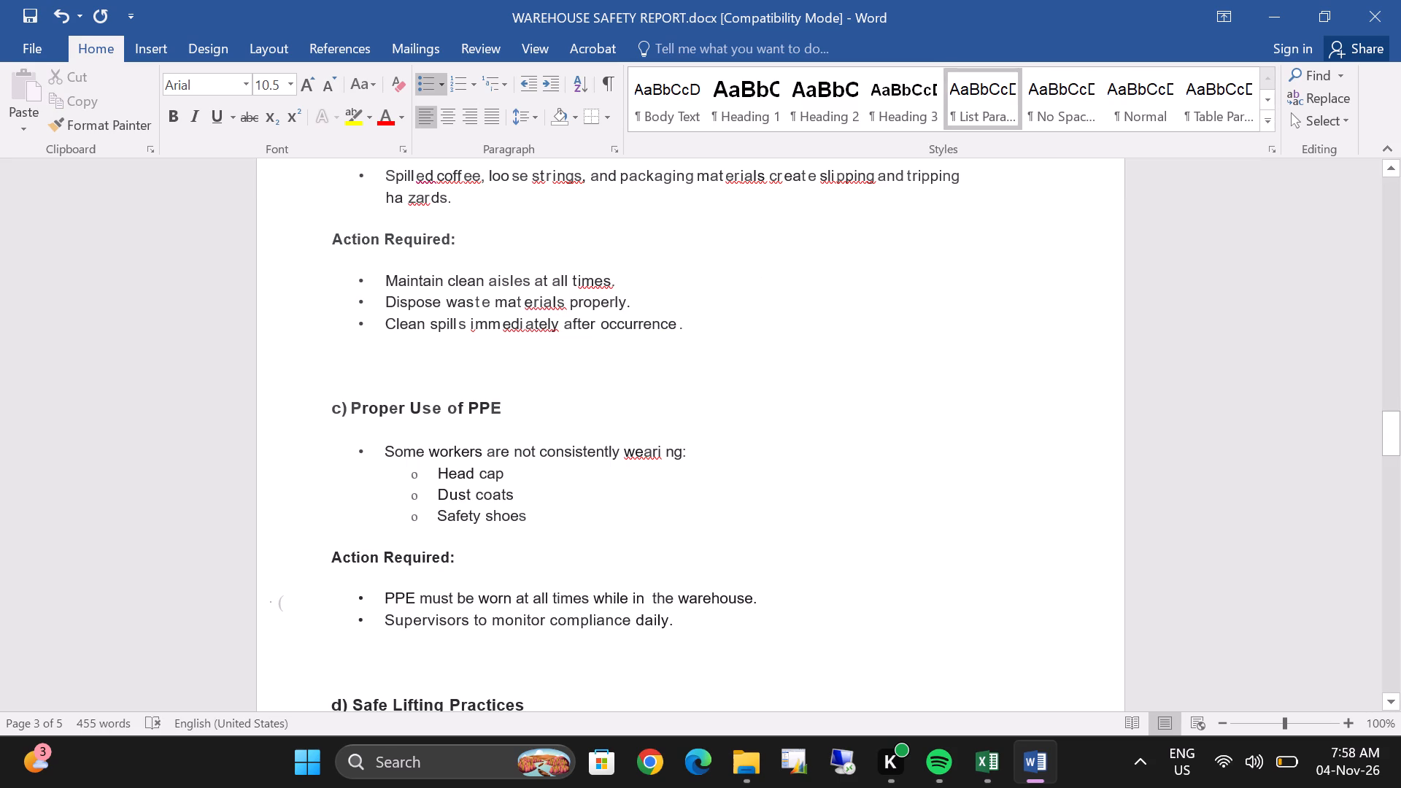
Save the edited warehouse safety report.
scroll(300, 260, "up", 4)
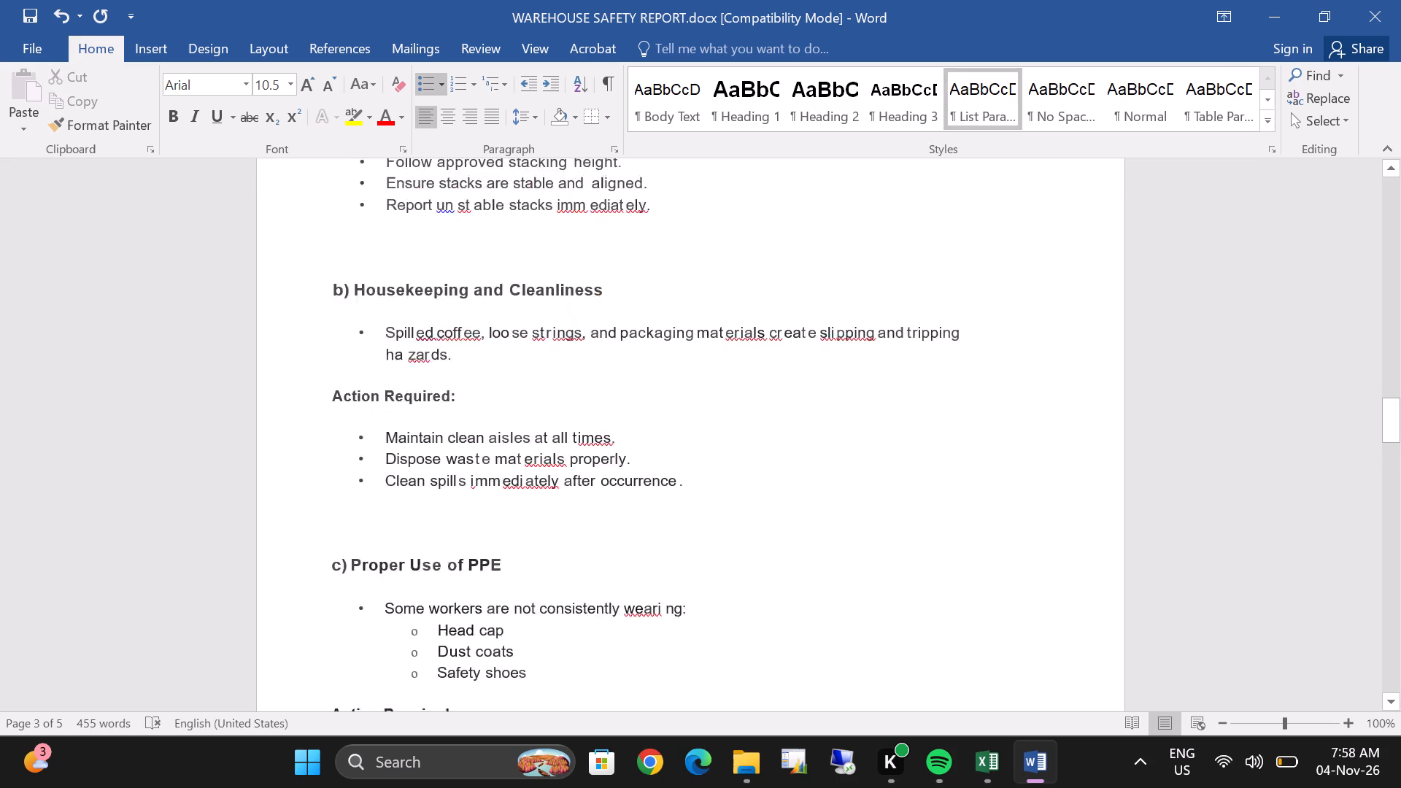
left_click(28, 15)
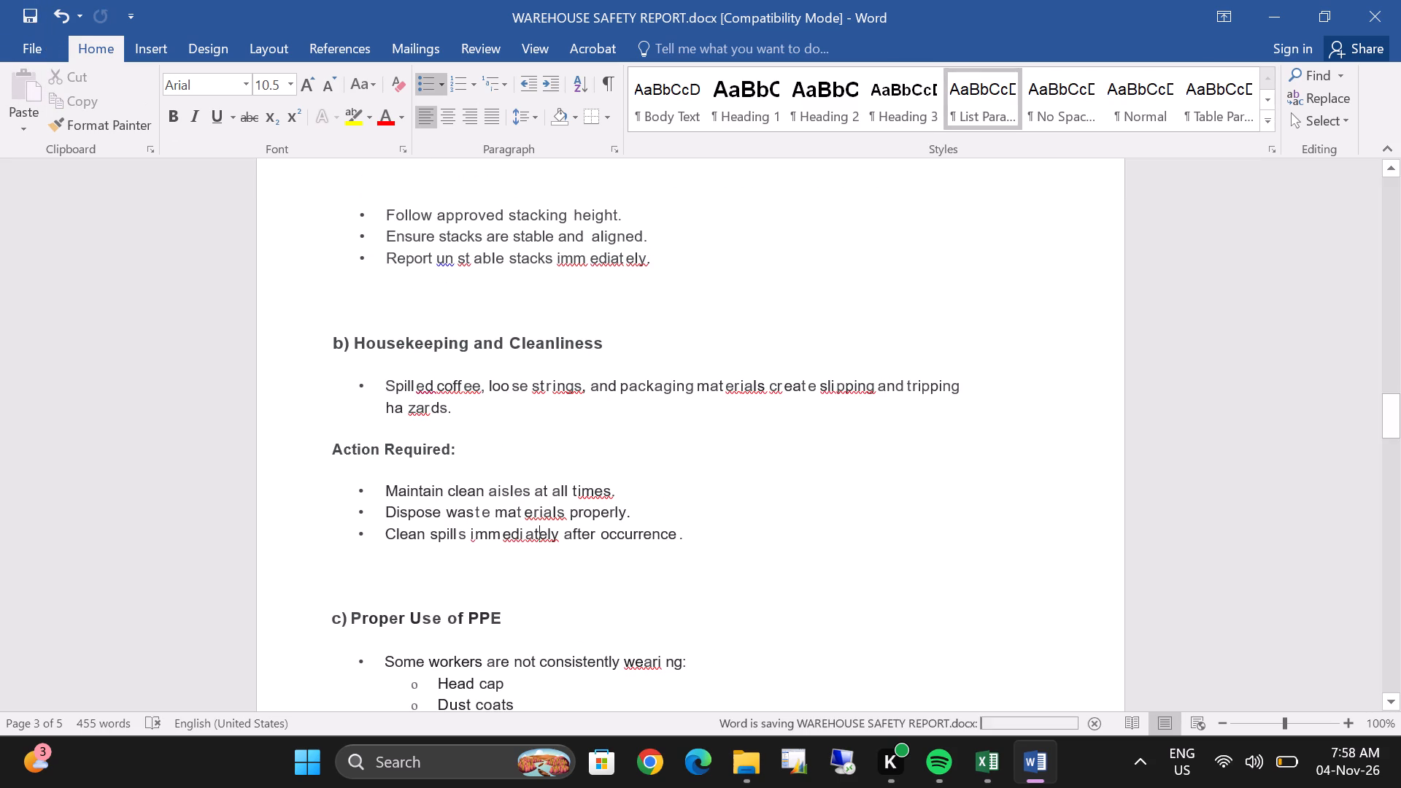